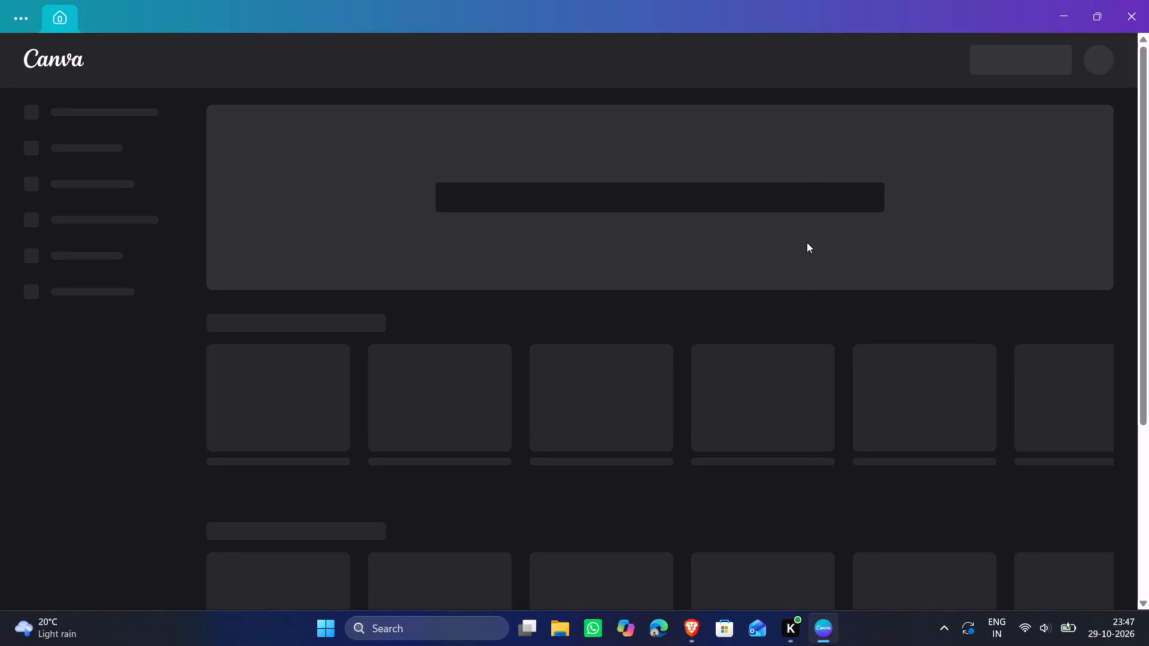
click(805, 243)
Dismiss the MyASUS Battery Care Mode notification.
scroll(773, 253, up, 3)
scroll(773, 253, down, 2)
click(1117, 456)
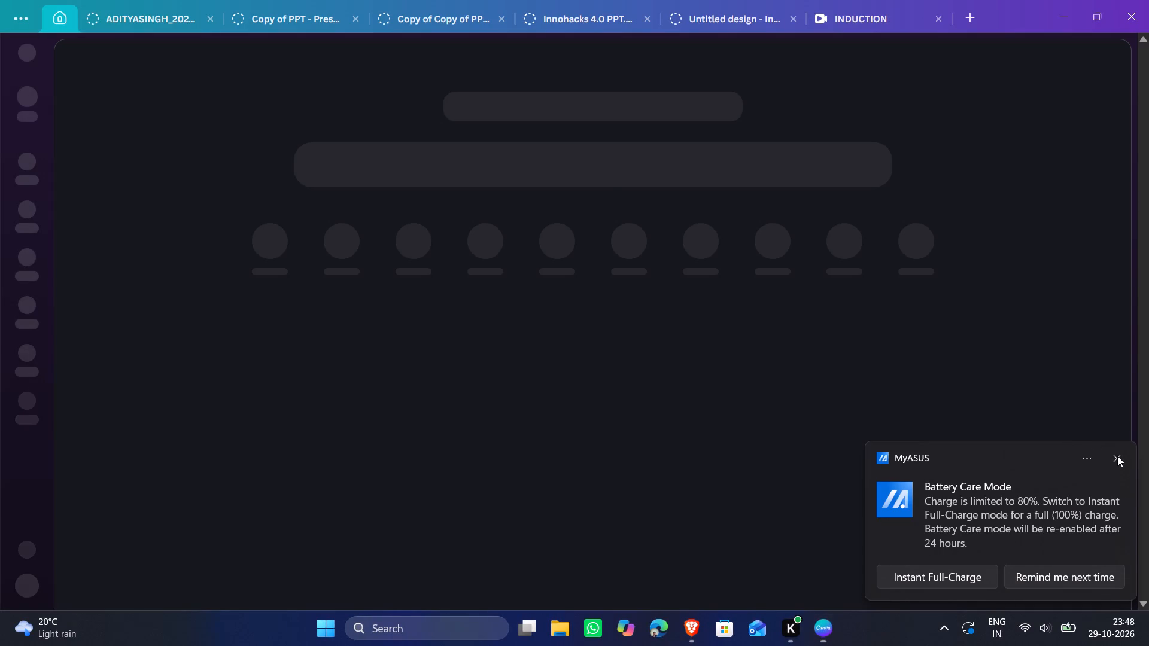
Expand the list of recent designs on the home page and open the AGRIVANTA presentation.
scroll(495, 352, down, 4)
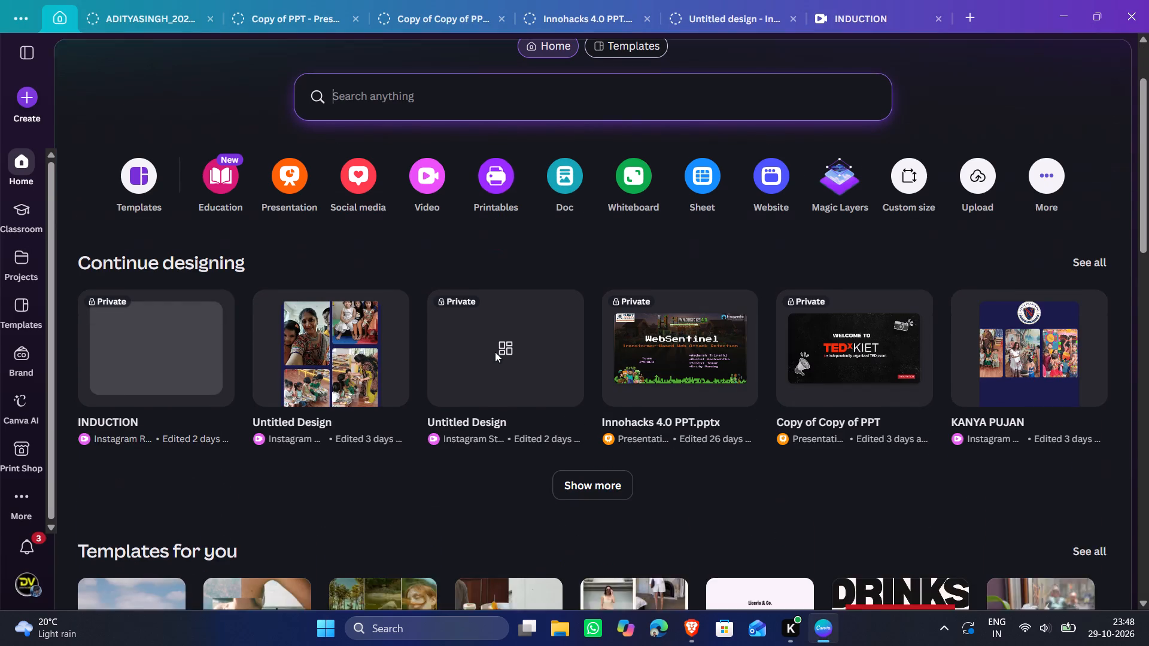
click(585, 299)
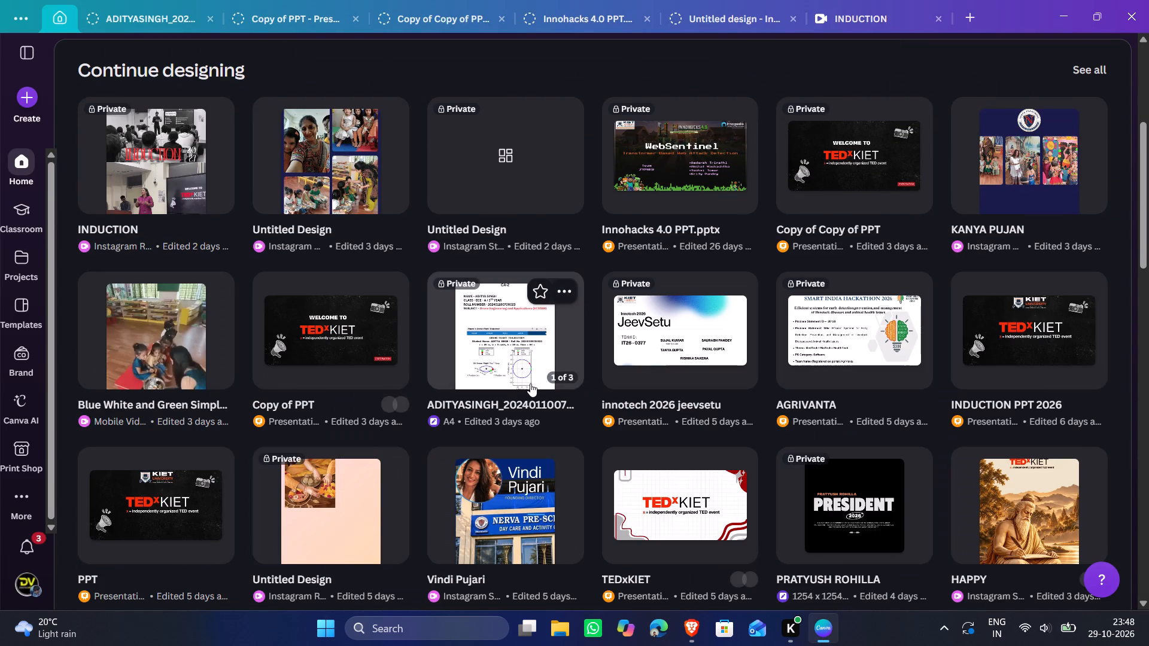
click(822, 334)
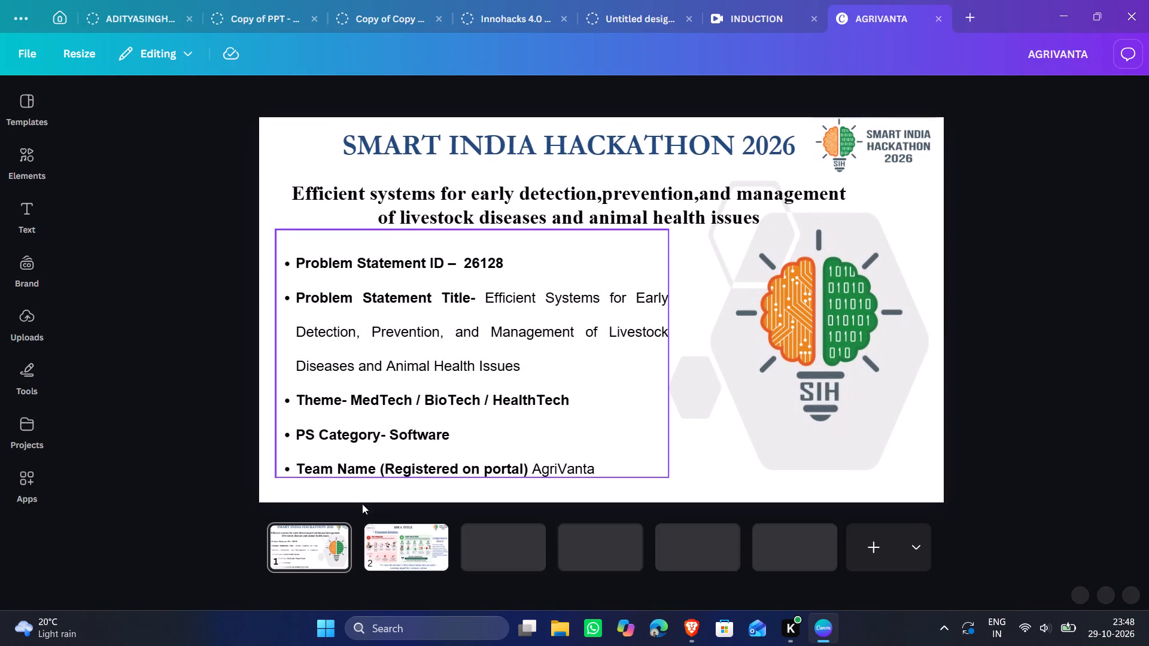
Look through the Idea Title slide on page 2 and the Technical Approach slide on page 3.
click(407, 571)
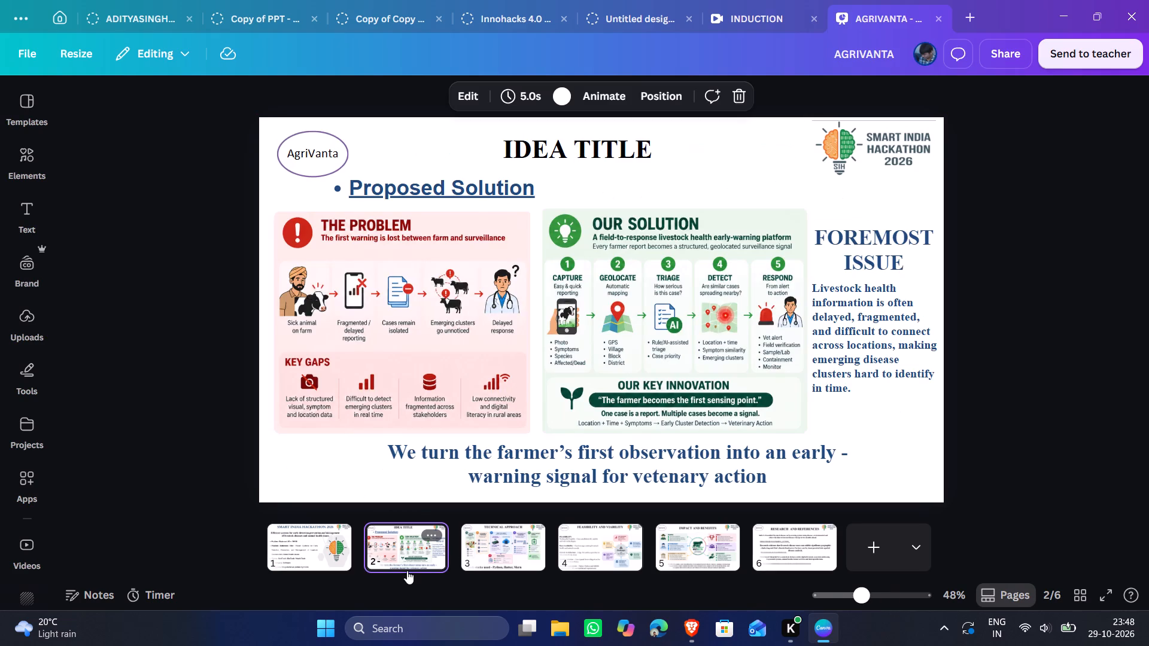
click(476, 543)
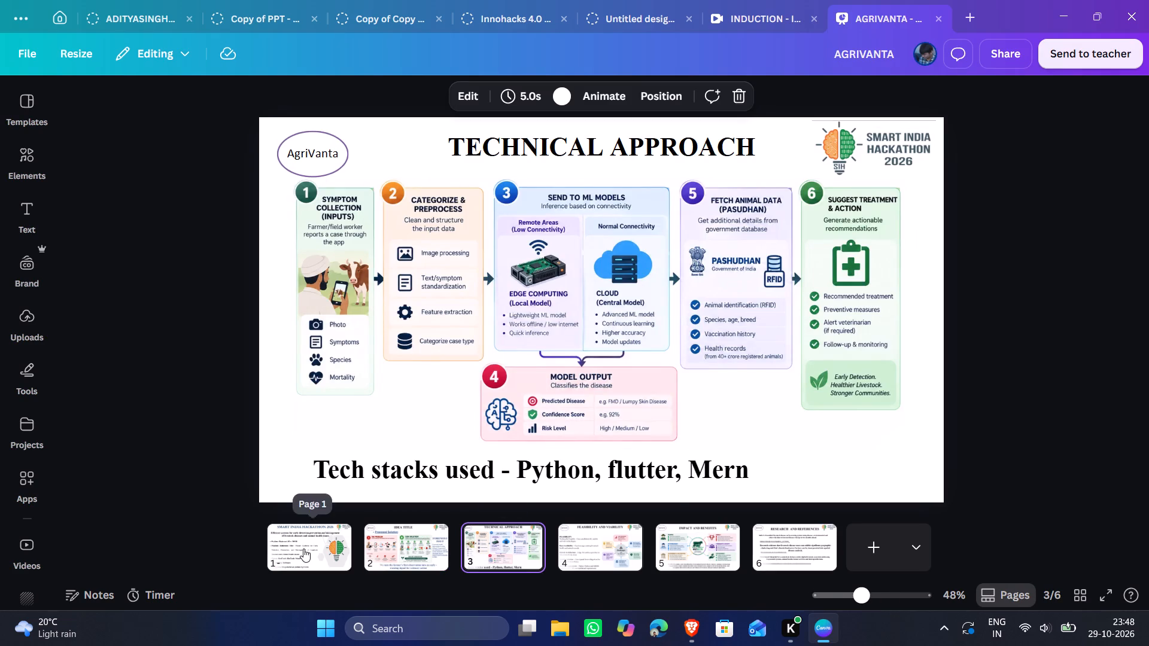
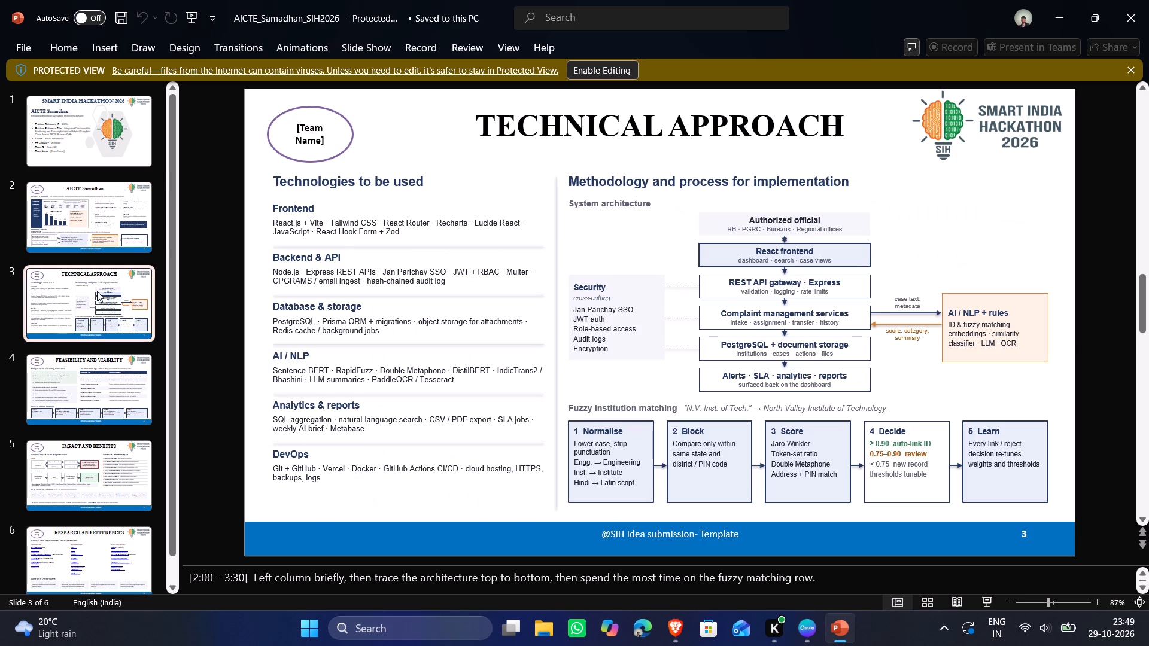
Go to the AICTE Samadhan slide (slide 2) and enable editing for the protected AICTE_Samadhan_SIH2026 presentation.
click(101, 226)
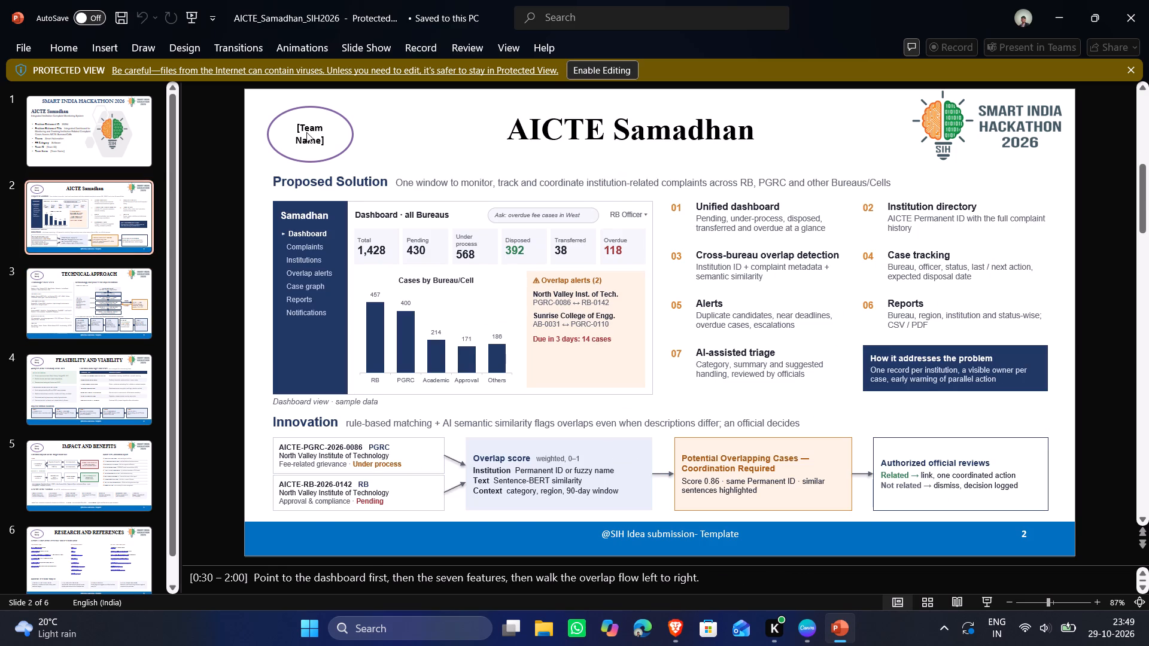
click(306, 132)
click(586, 78)
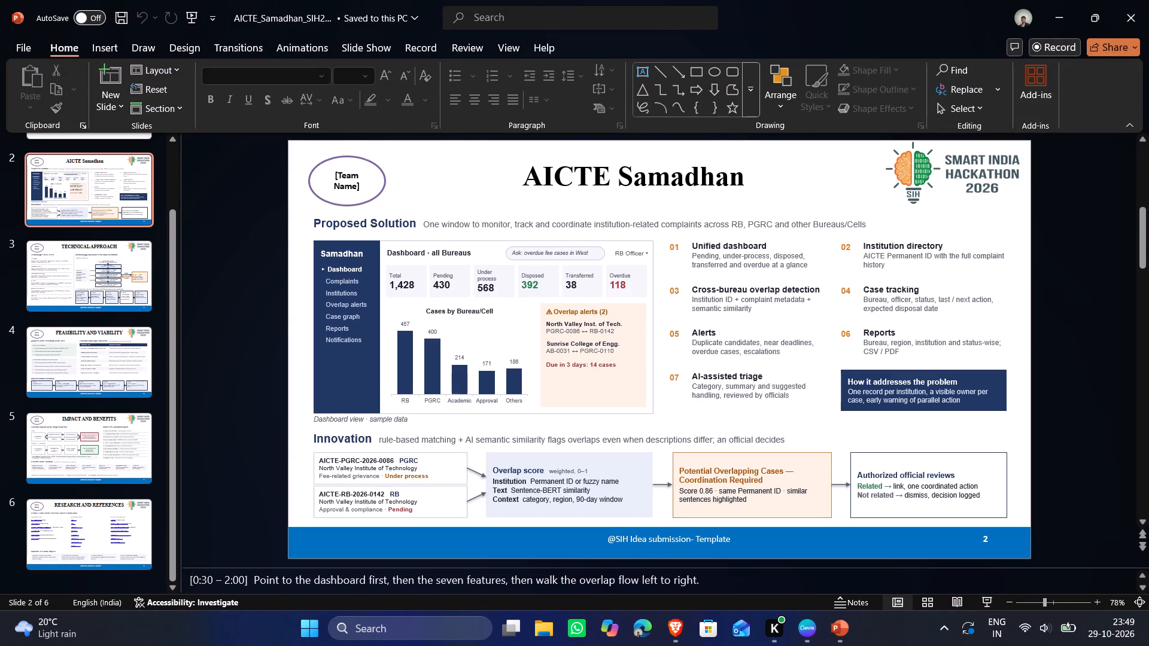
Check the [Team Name] oval on slide 2, then compare the title slide with the AICTE Samadhan slide.
drag(333, 176, 350, 182)
scroll(62, 259, up, 3)
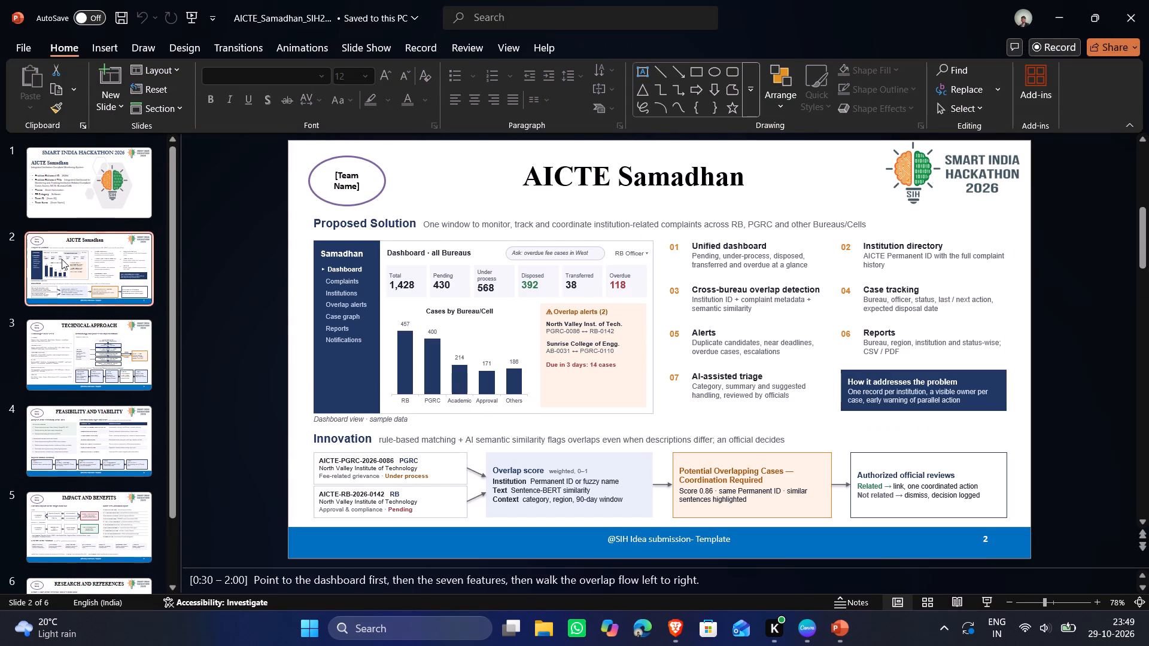
click(78, 181)
click(102, 252)
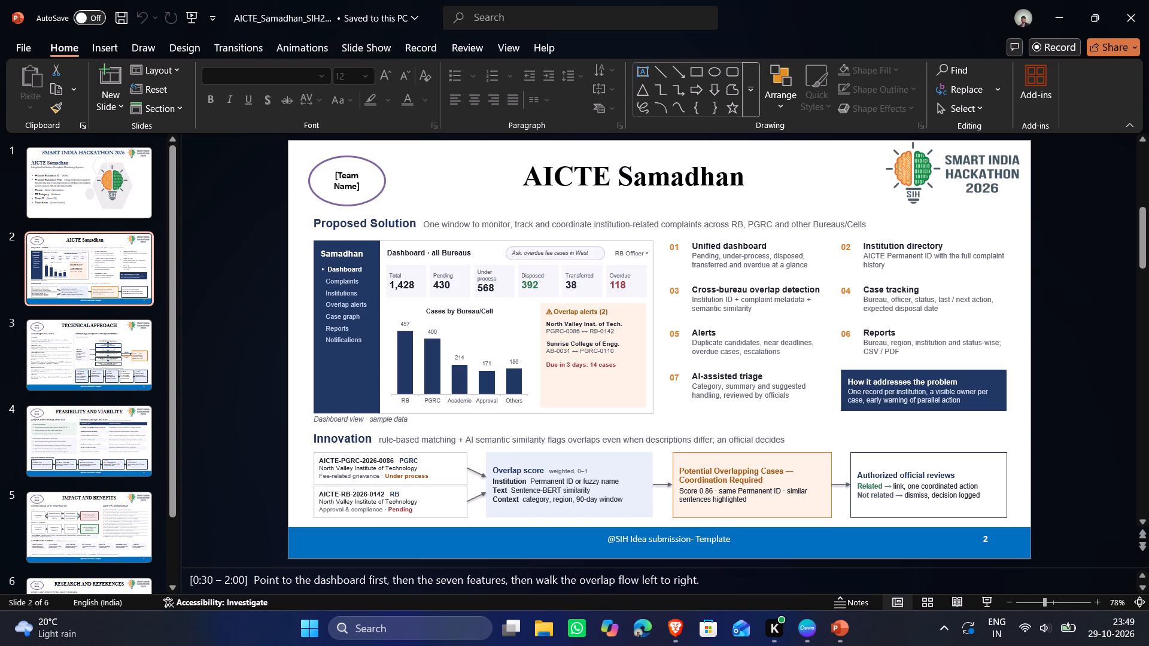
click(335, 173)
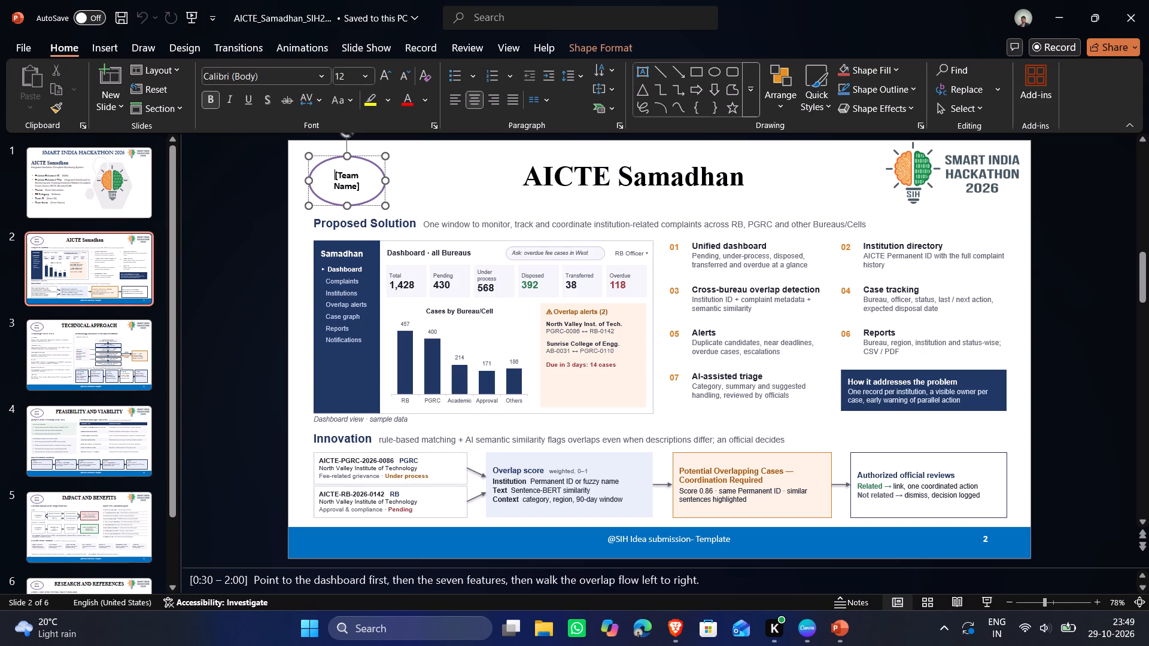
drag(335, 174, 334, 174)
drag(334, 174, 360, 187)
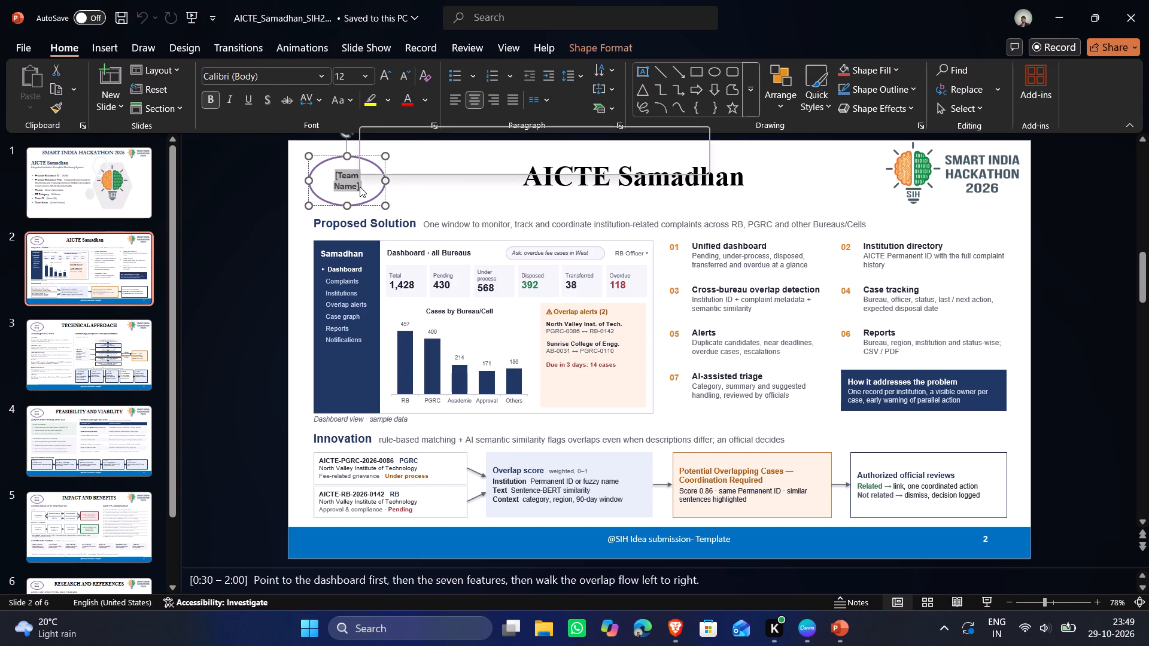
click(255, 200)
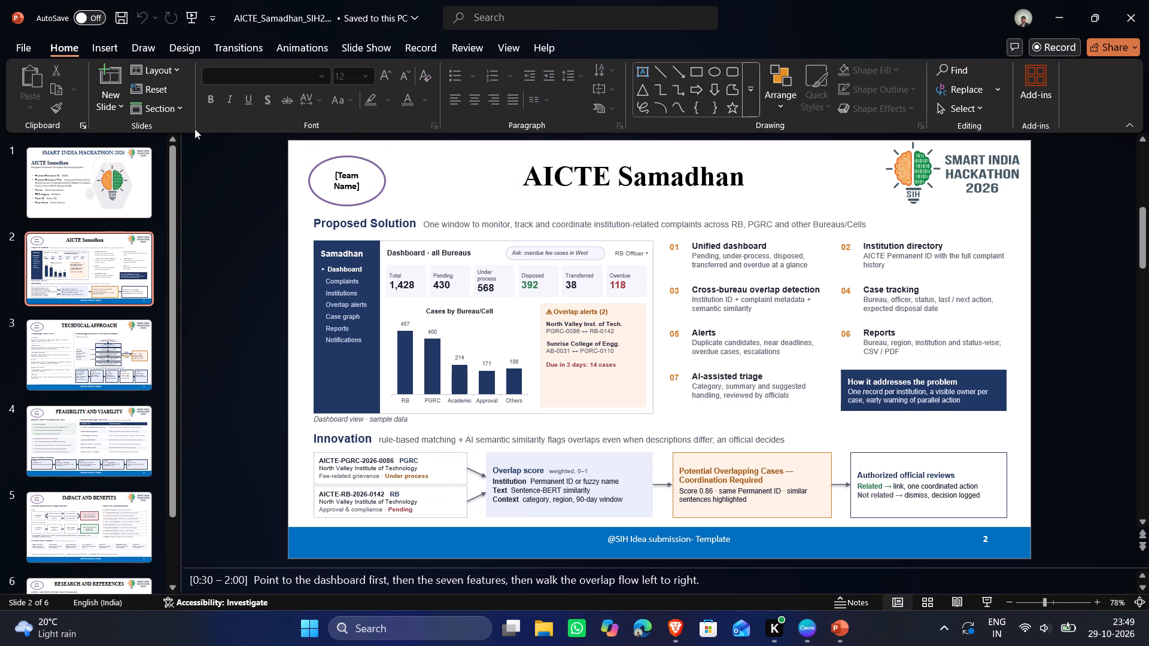
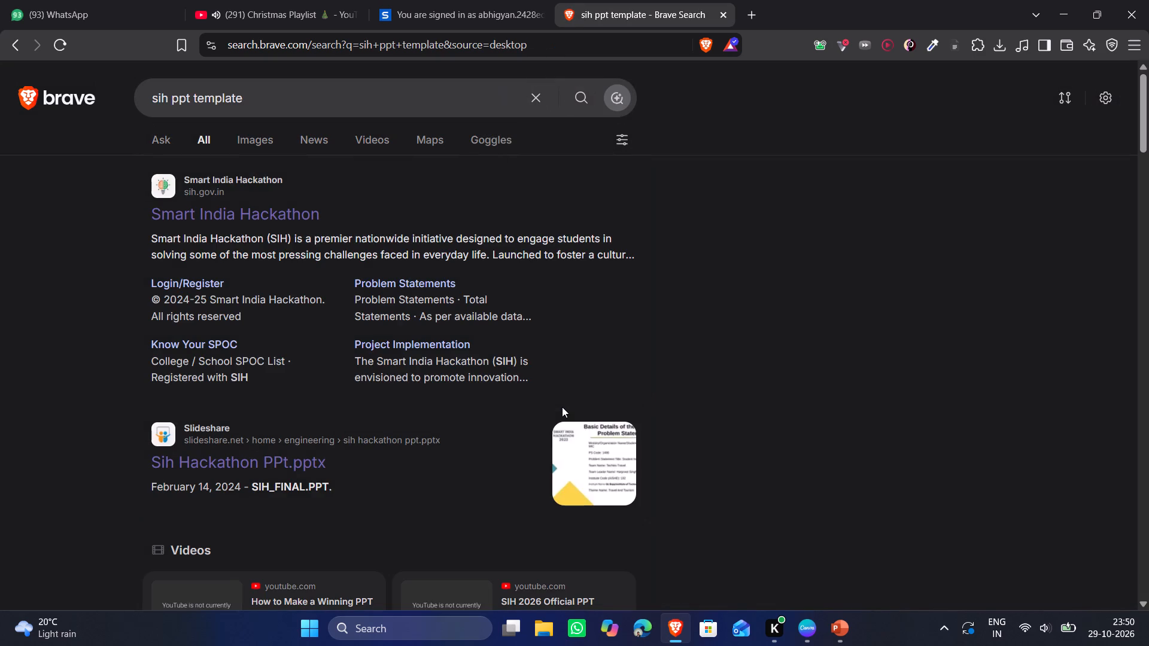
Open the Smart India Hackathon website from the search results and look through its home page for the presentation template.
click(245, 224)
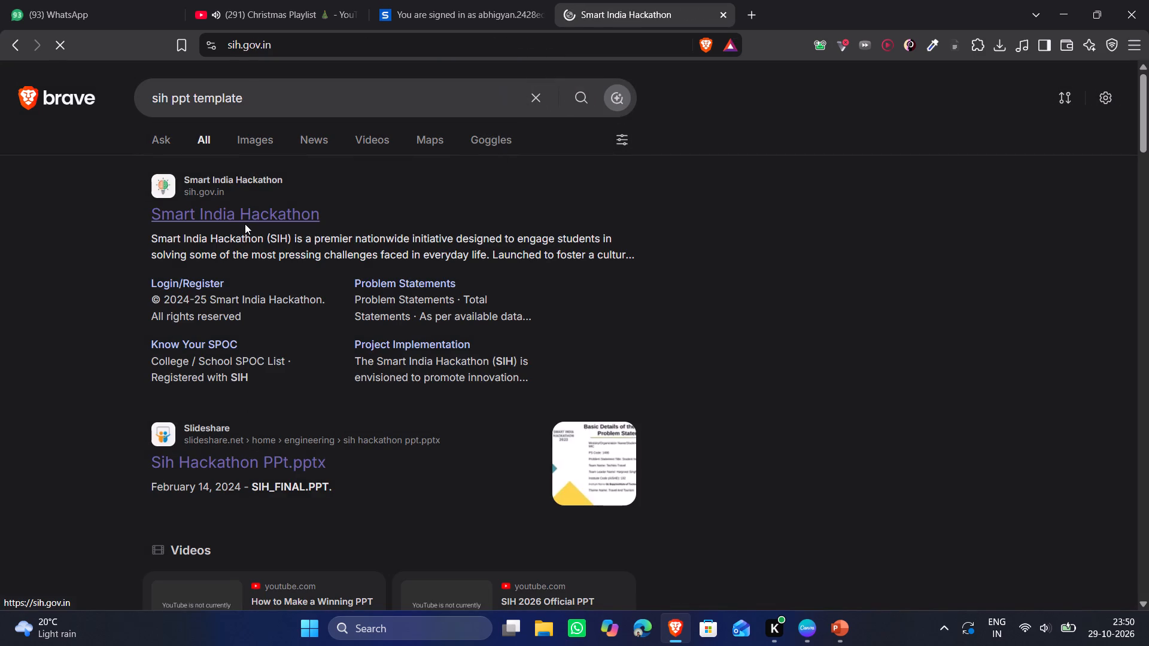
scroll(607, 253, down, 4)
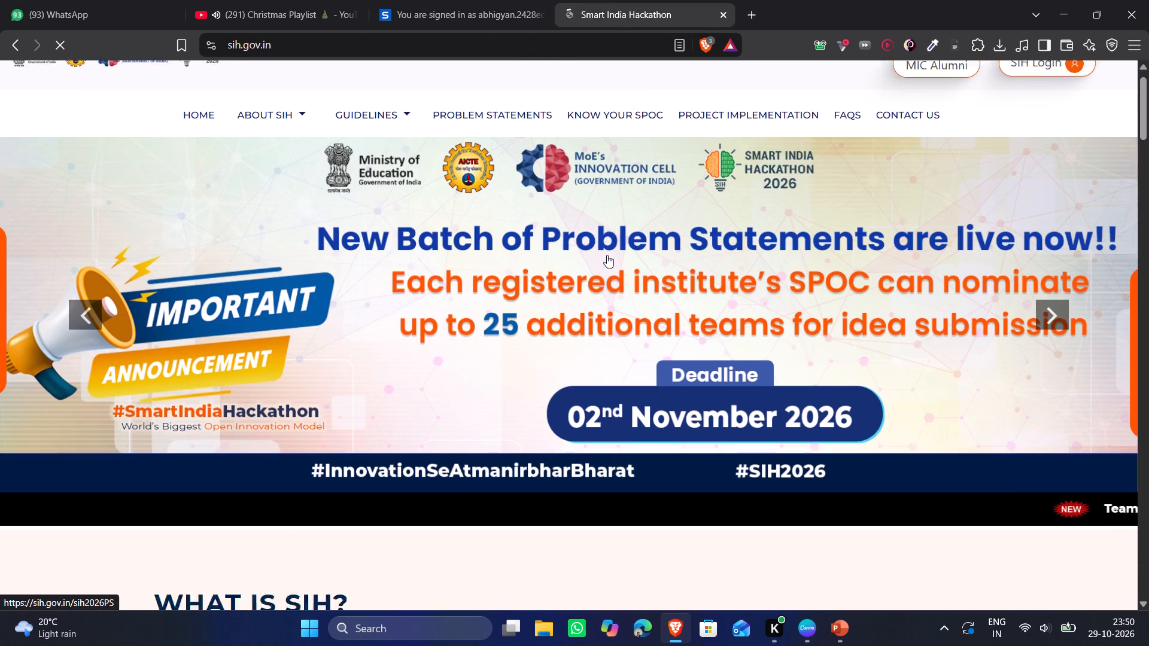
scroll(607, 255, down, 16)
scroll(612, 255, down, 6)
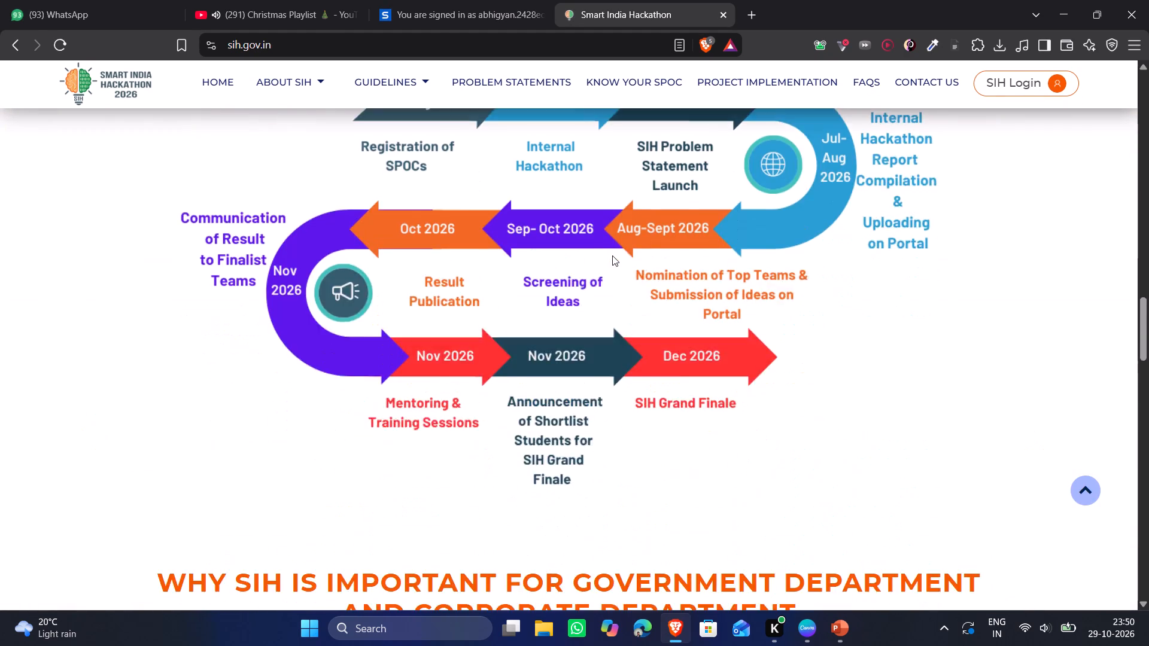
scroll(613, 255, down, 16)
scroll(613, 255, down, 7)
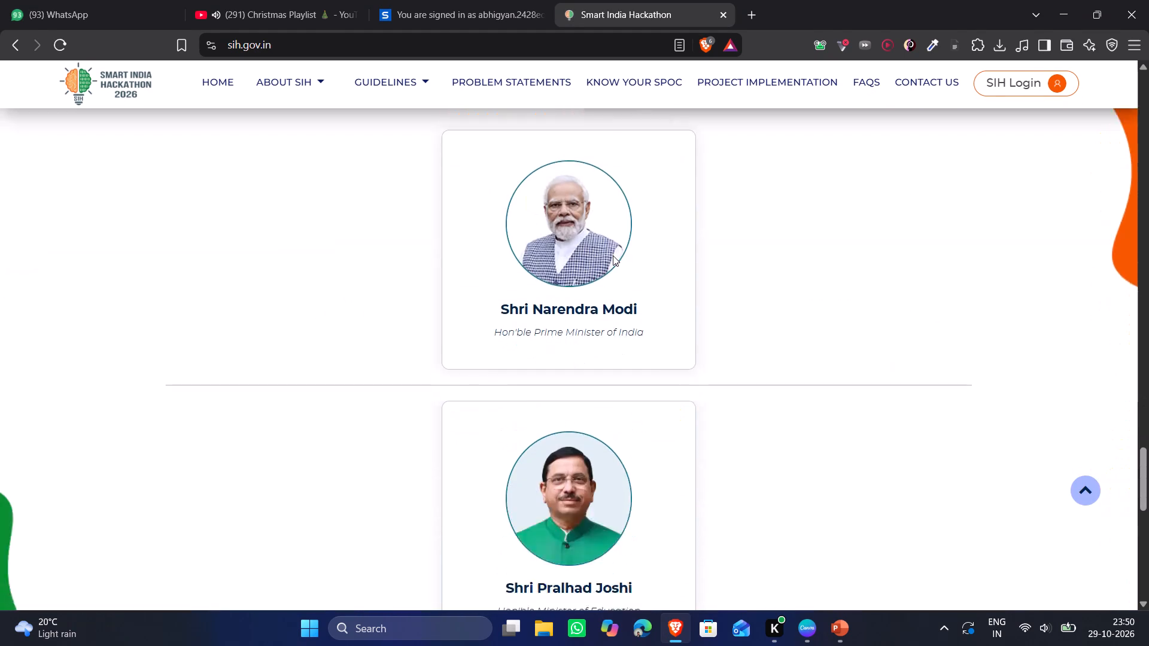
scroll(614, 255, down, 5)
scroll(640, 325, up, 3)
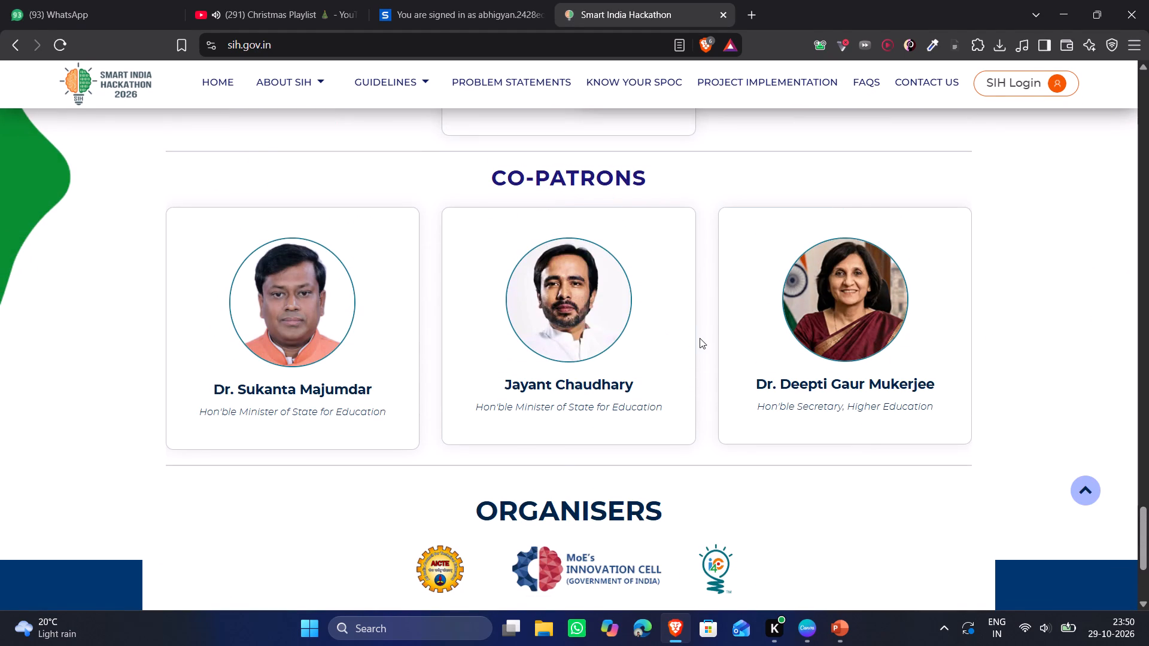
scroll(697, 324, up, 18)
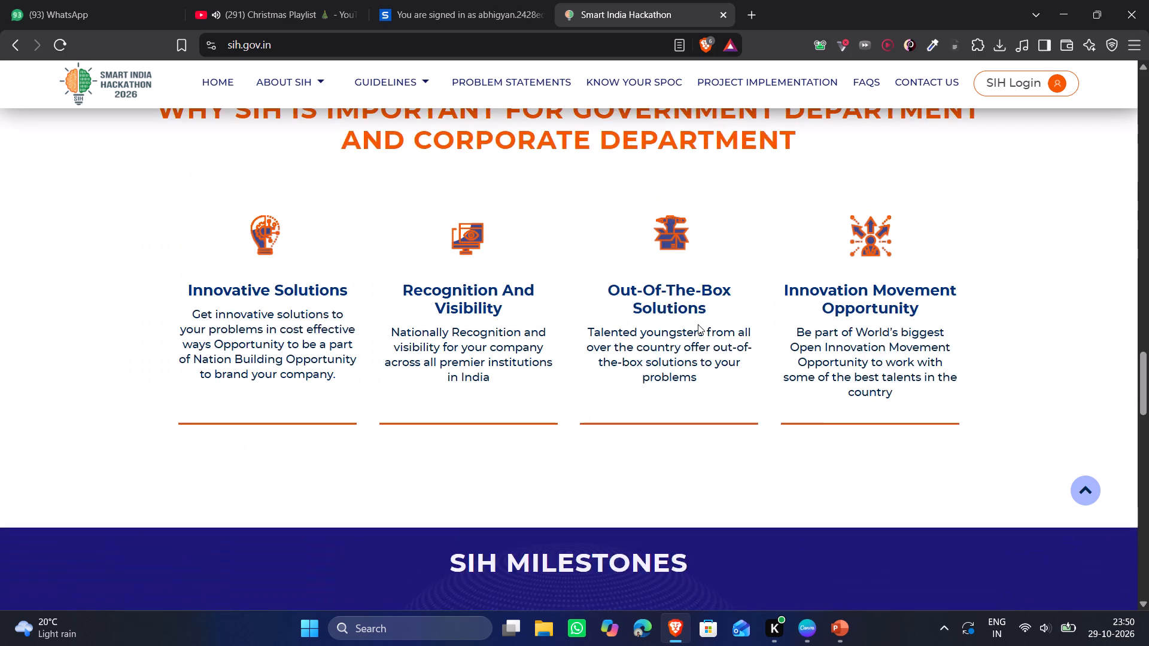
scroll(700, 326, up, 19)
scroll(700, 326, down, 1)
scroll(700, 326, up, 5)
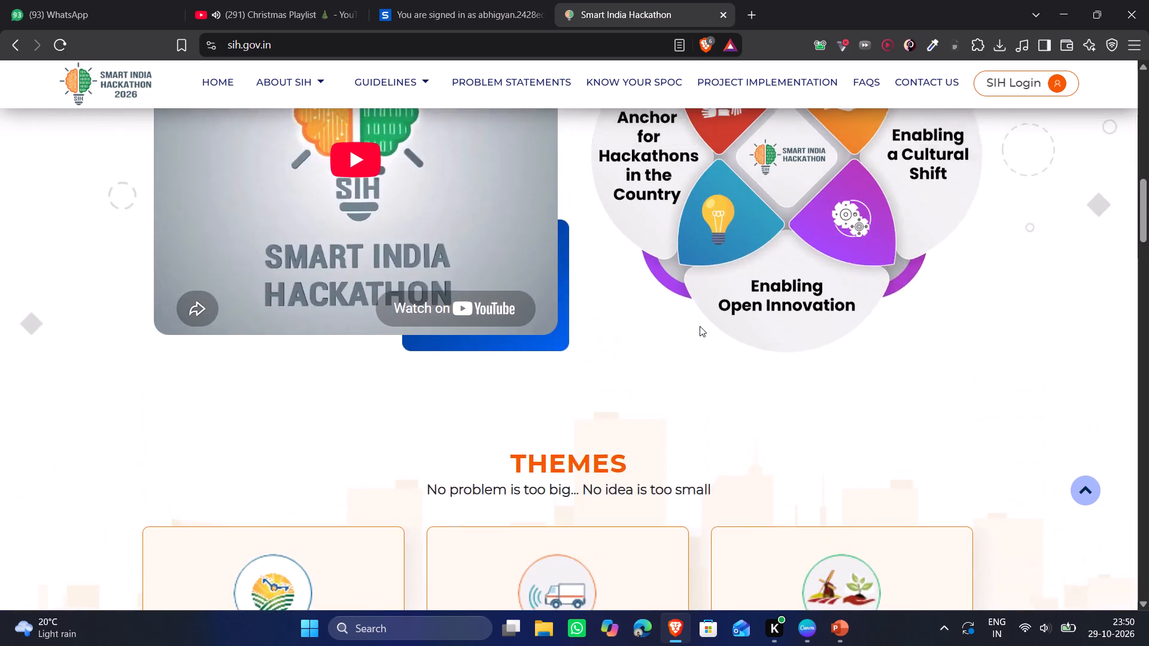
scroll(700, 326, up, 13)
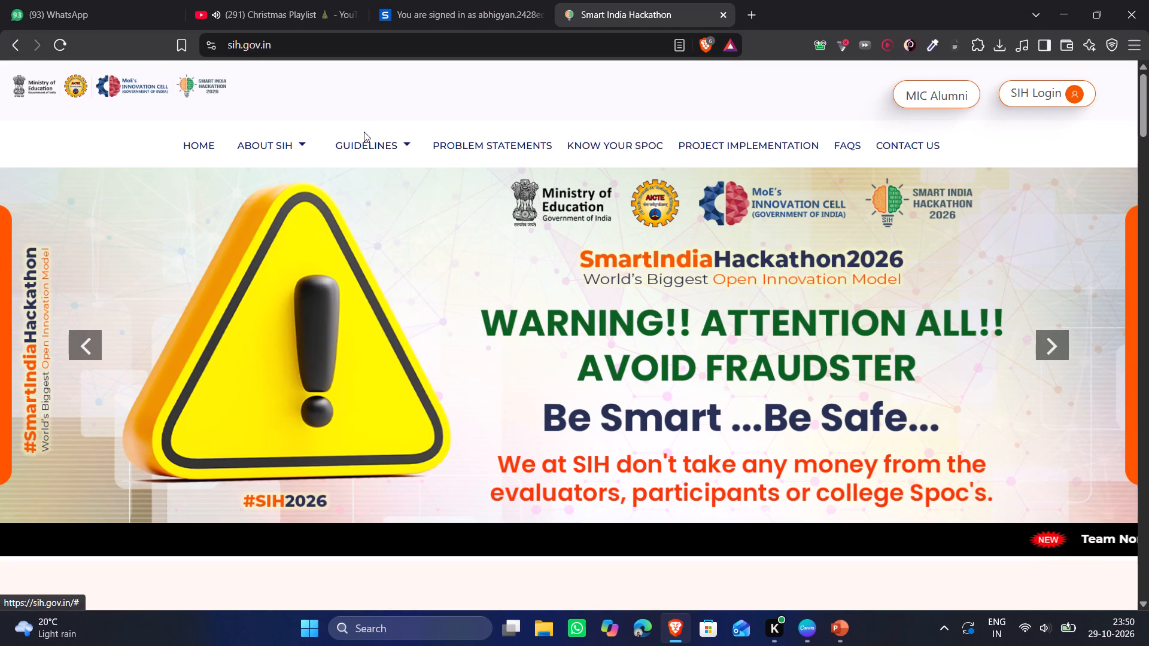
Download the SIH2026-IDEA-Presentation-Format file from the site's guidelines and save it in Downloads.
click(381, 207)
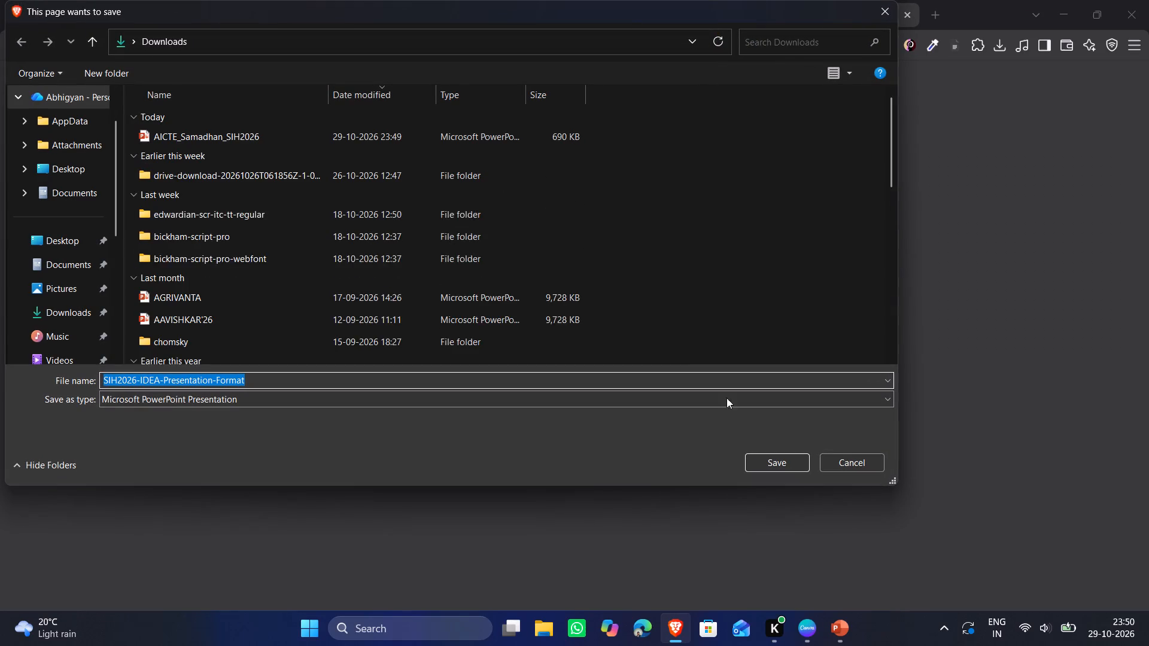
click(788, 468)
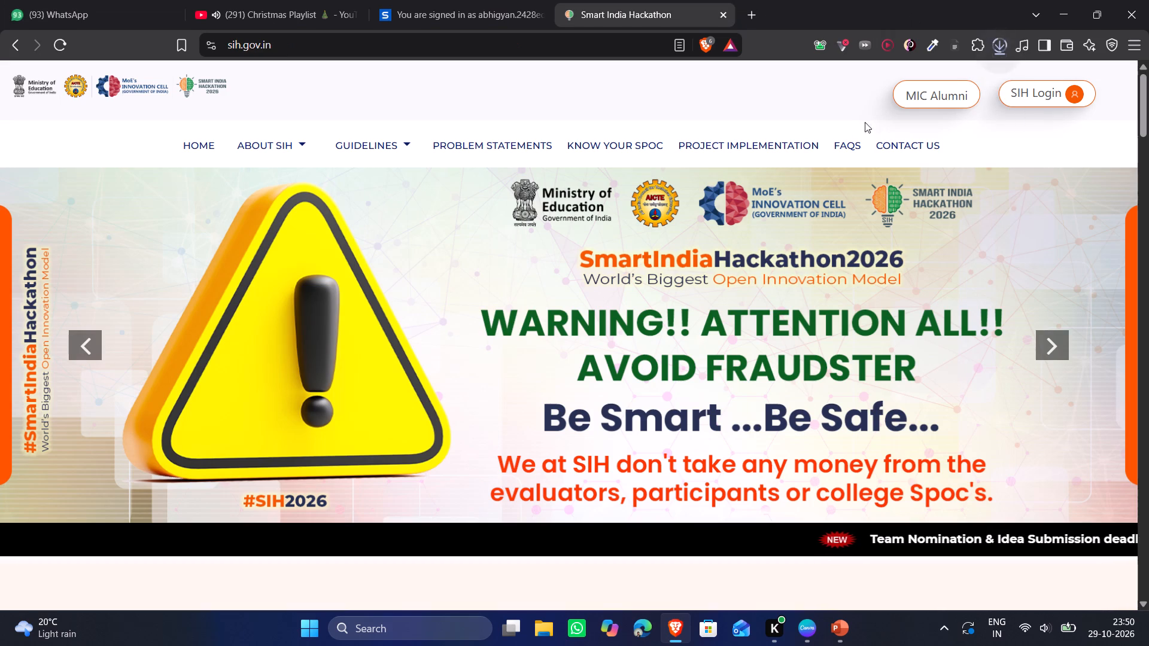
Open the downloaded SIH2026-IDEA-Presentation-Format presentation in PowerPoint and enable editing.
click(995, 44)
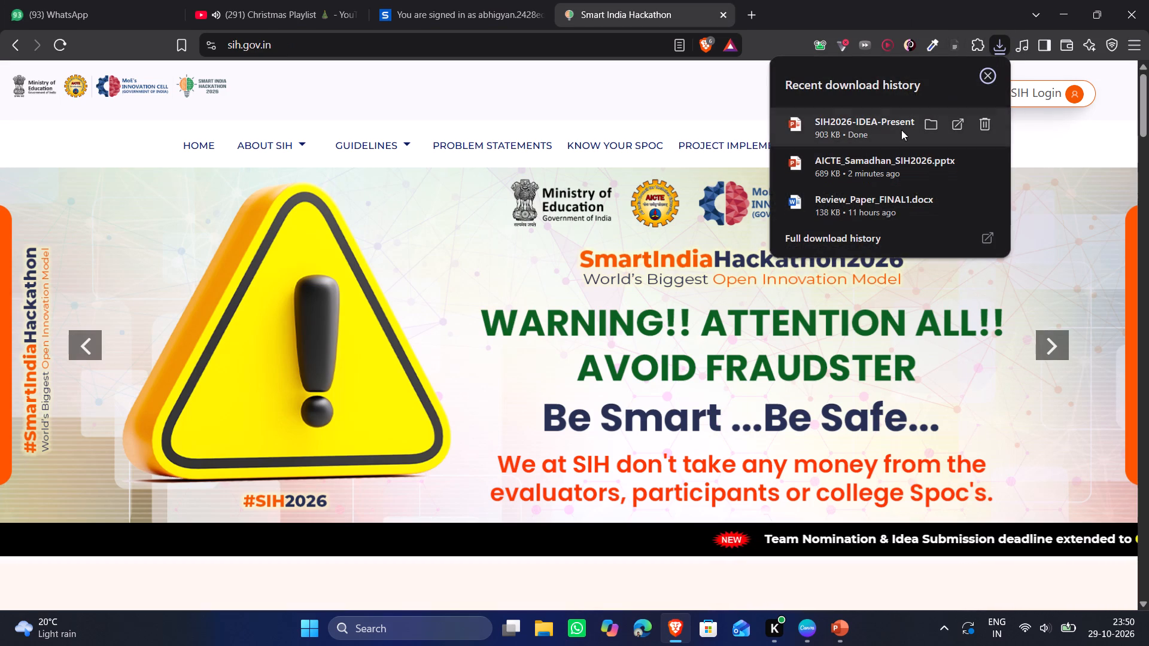
double_click(905, 132)
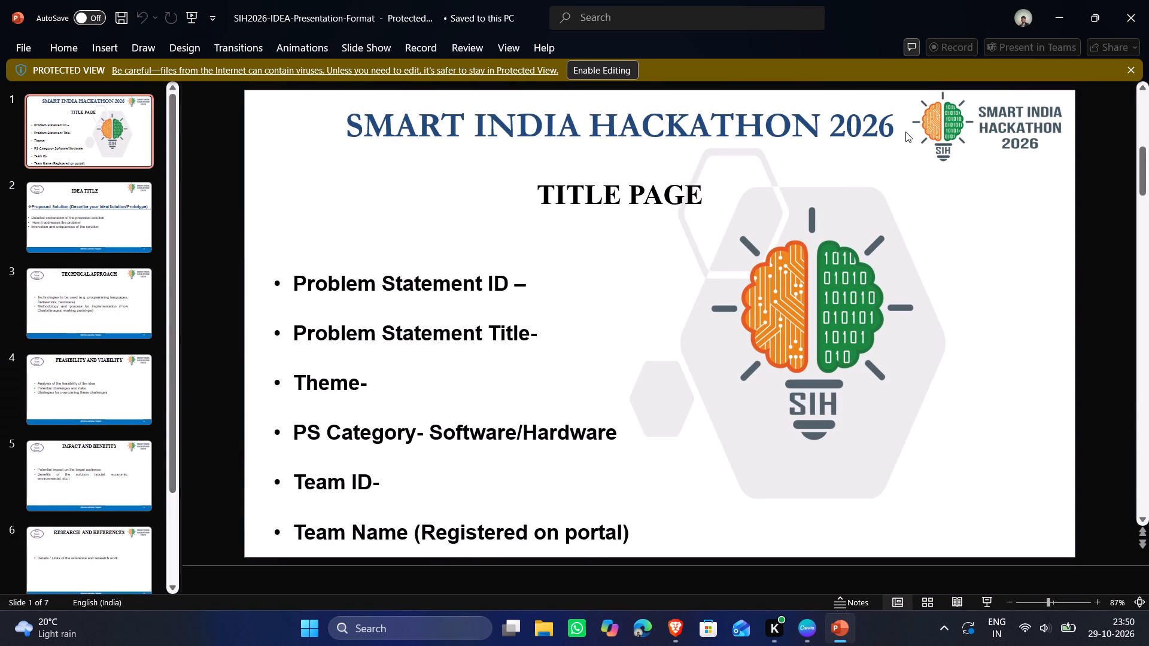
click(624, 73)
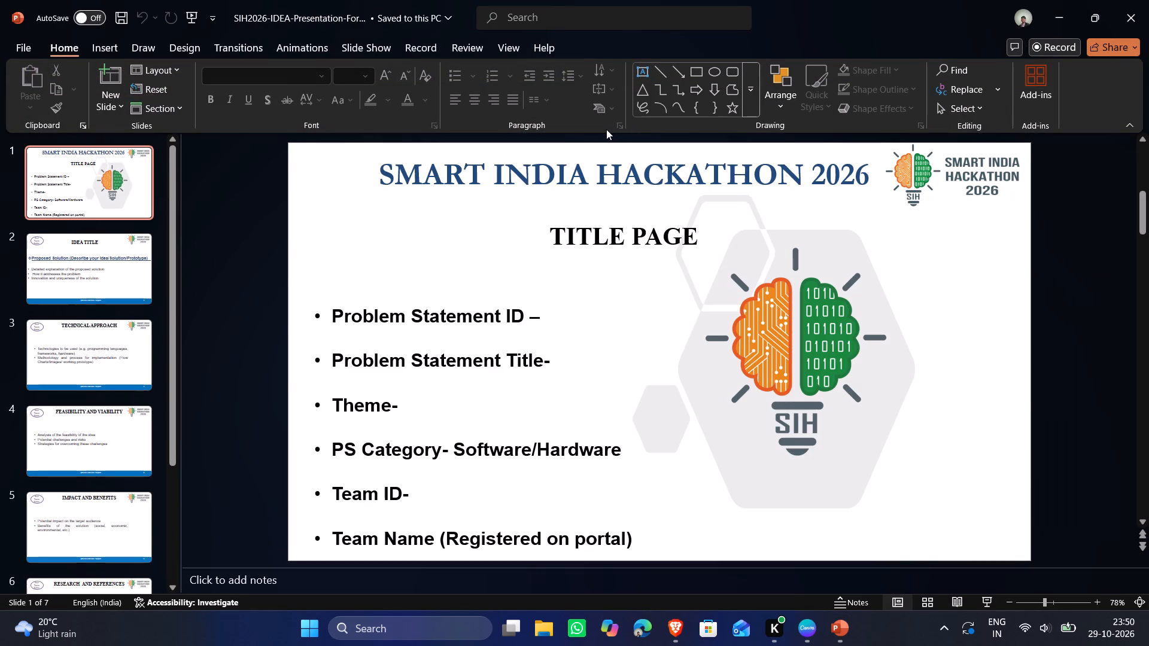
Compare the title slide of the AICTE Samadhan presentation with the title page of the blank SIH template.
key(alt+Tab)
key(alt+Tab)
key(alt+Tab)
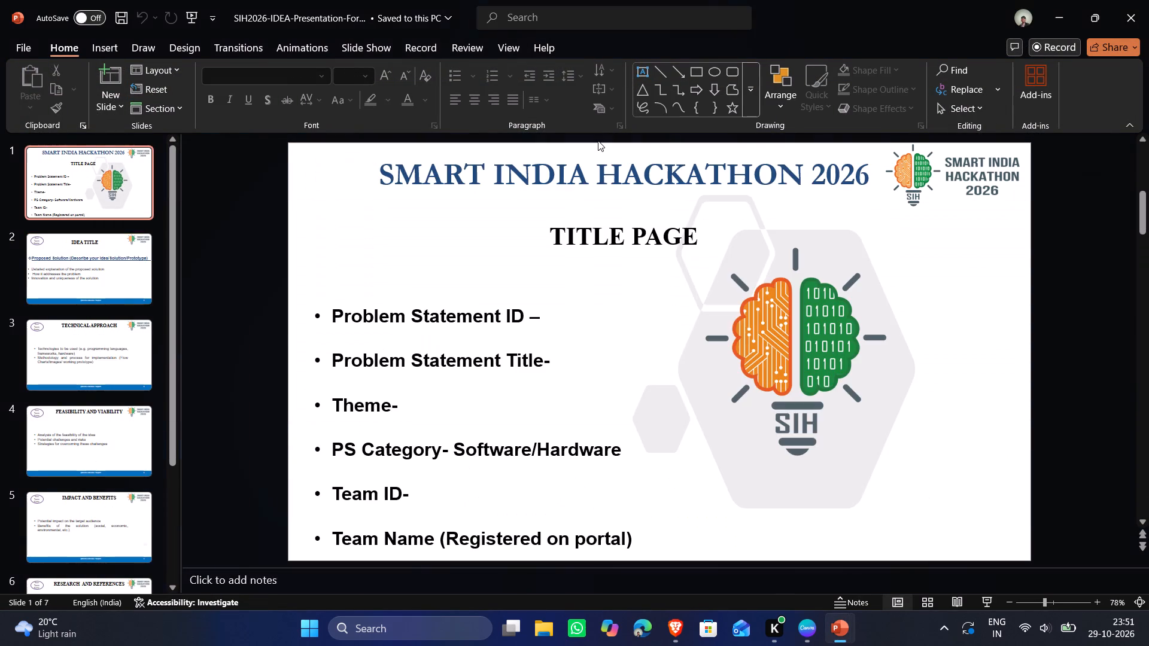
key(alt+Tab)
click(80, 182)
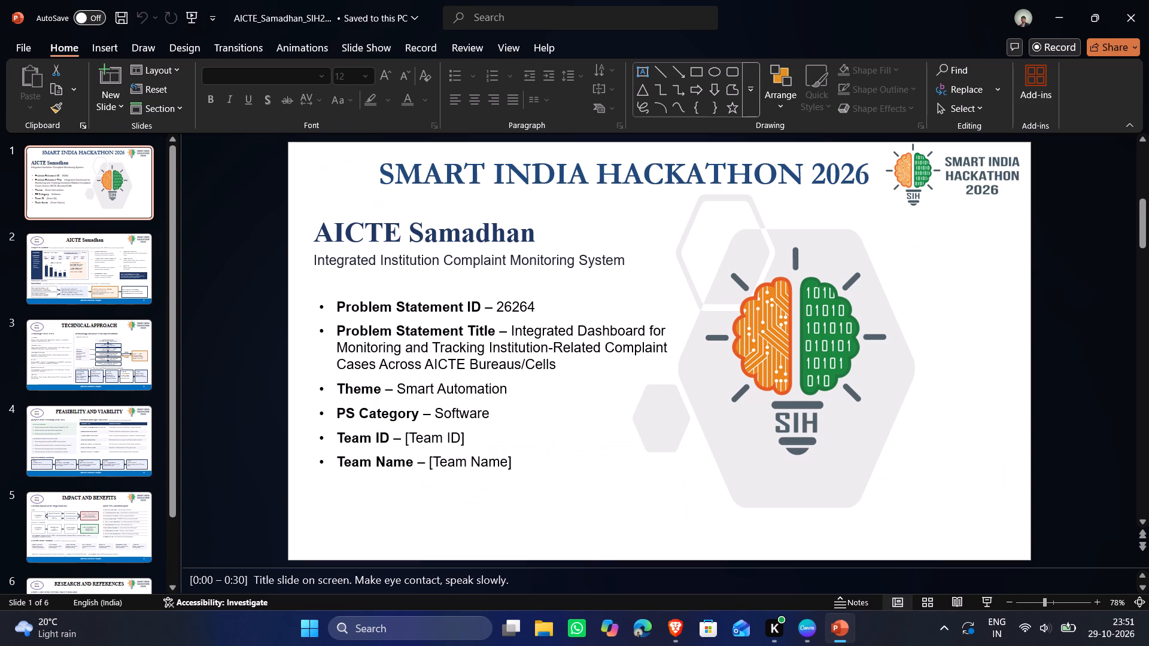
key(alt+Tab)
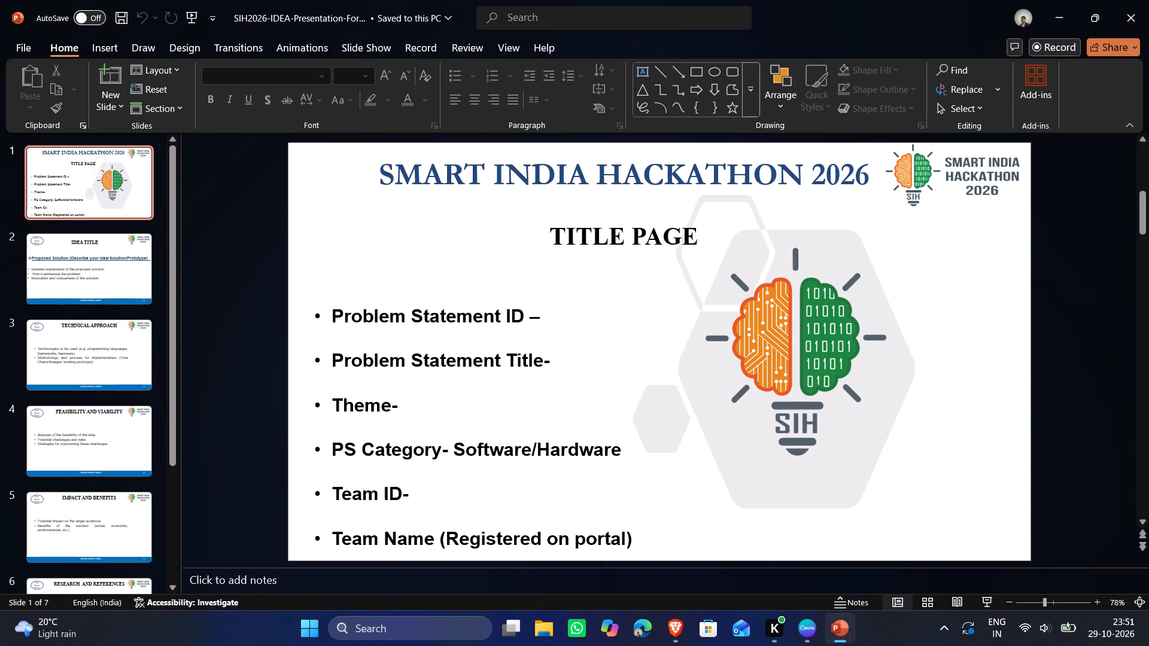
Replace the IDEA TITLE heading on slide 2 of the template with "AICTE Samadhan", copied from slide 2 of the AICTE Samadhan presentation.
click(89, 243)
key(alt+Tab)
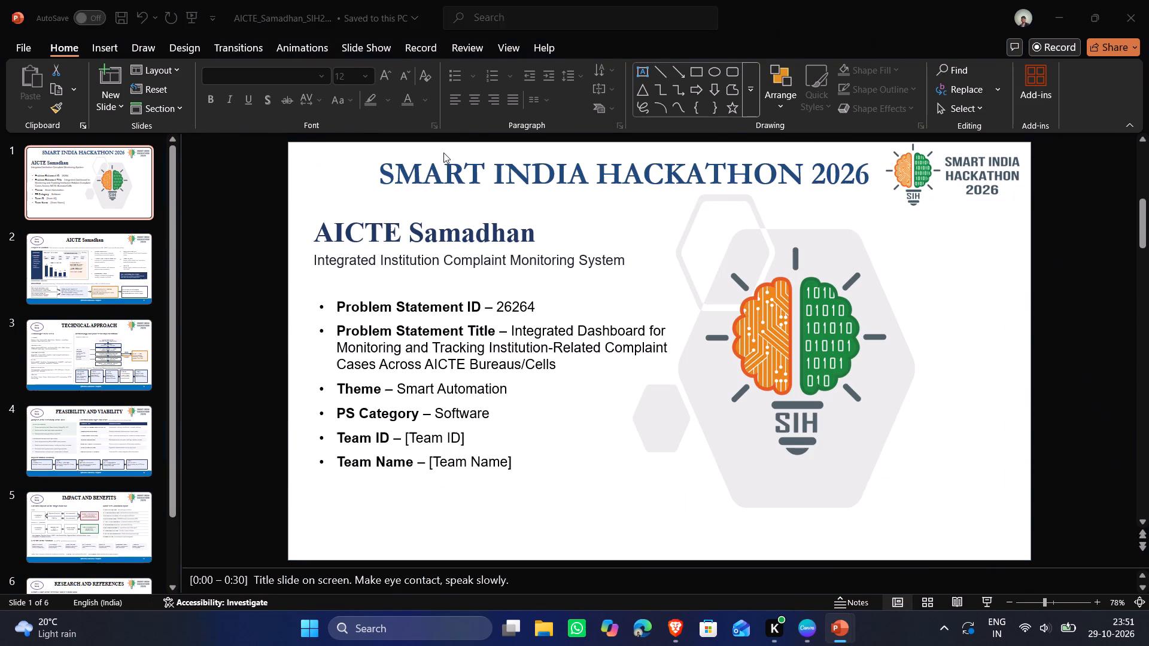
click(126, 256)
click(439, 237)
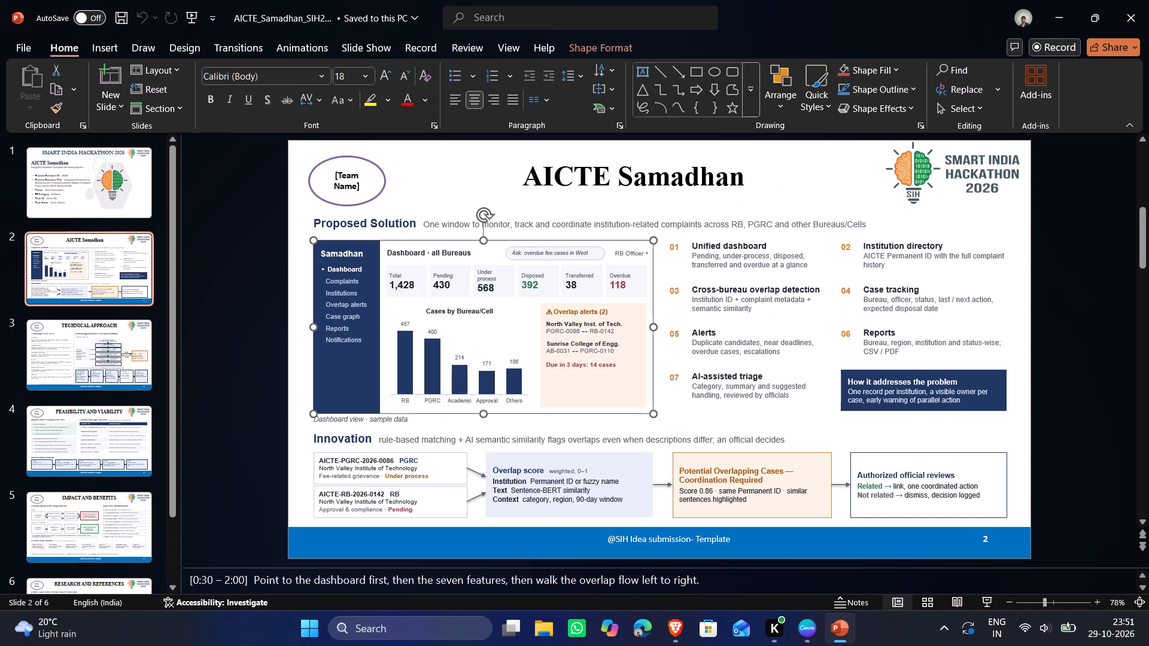
click(631, 176)
click(631, 176)
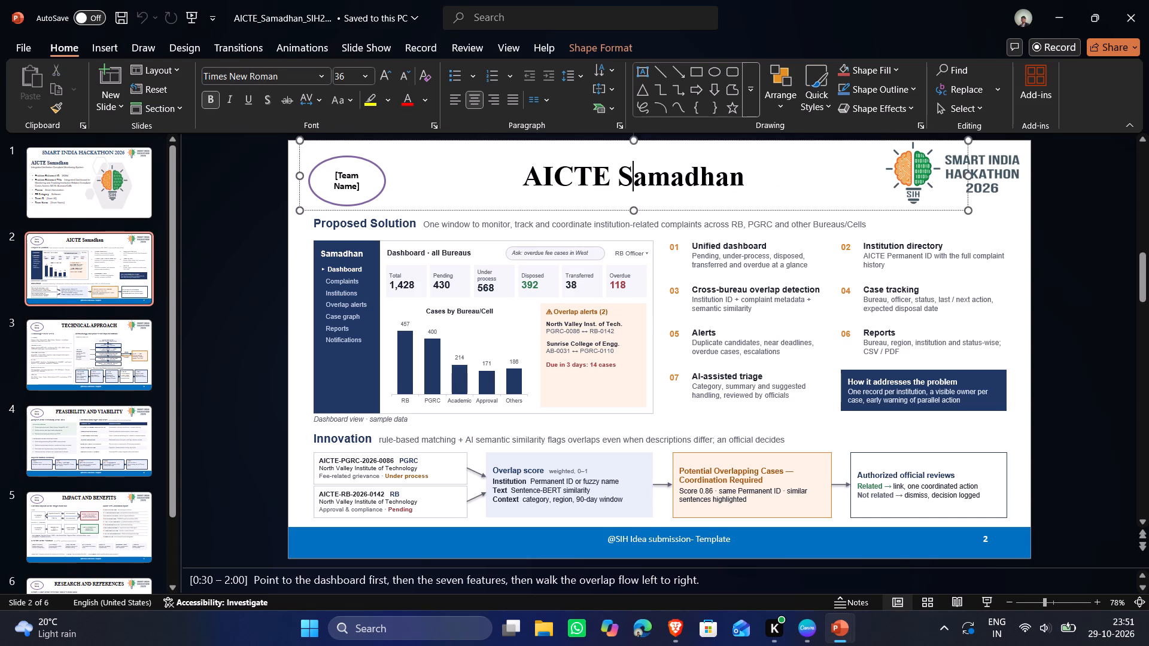
drag(531, 183, 744, 176)
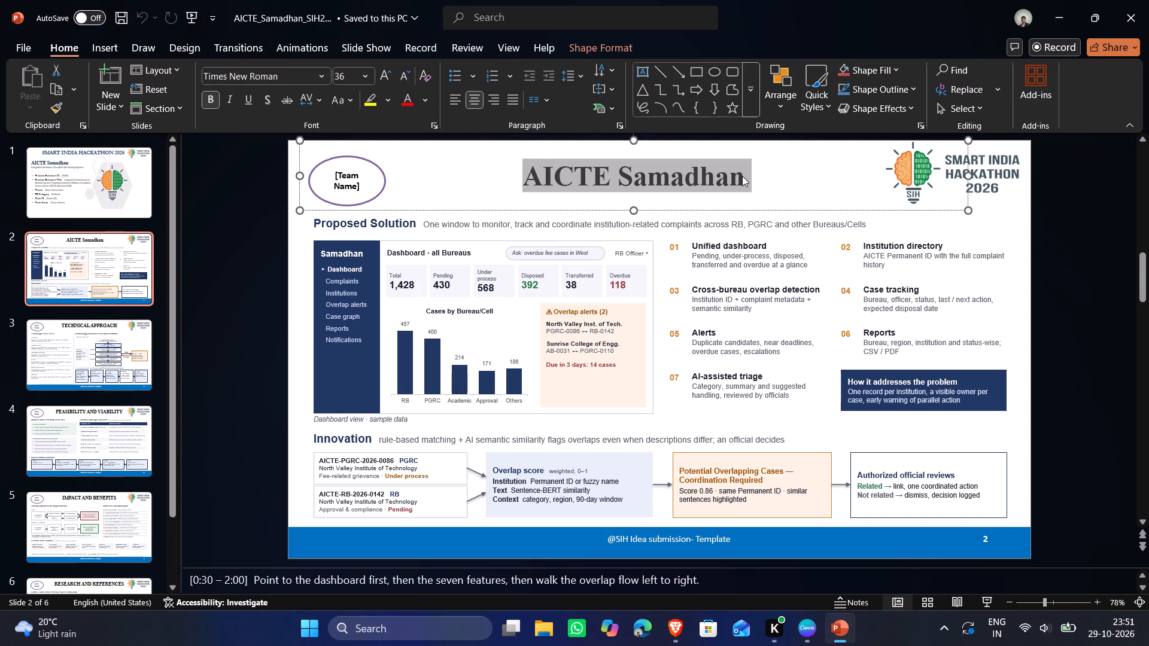
key(ctrl+c)
key(alt+Tab)
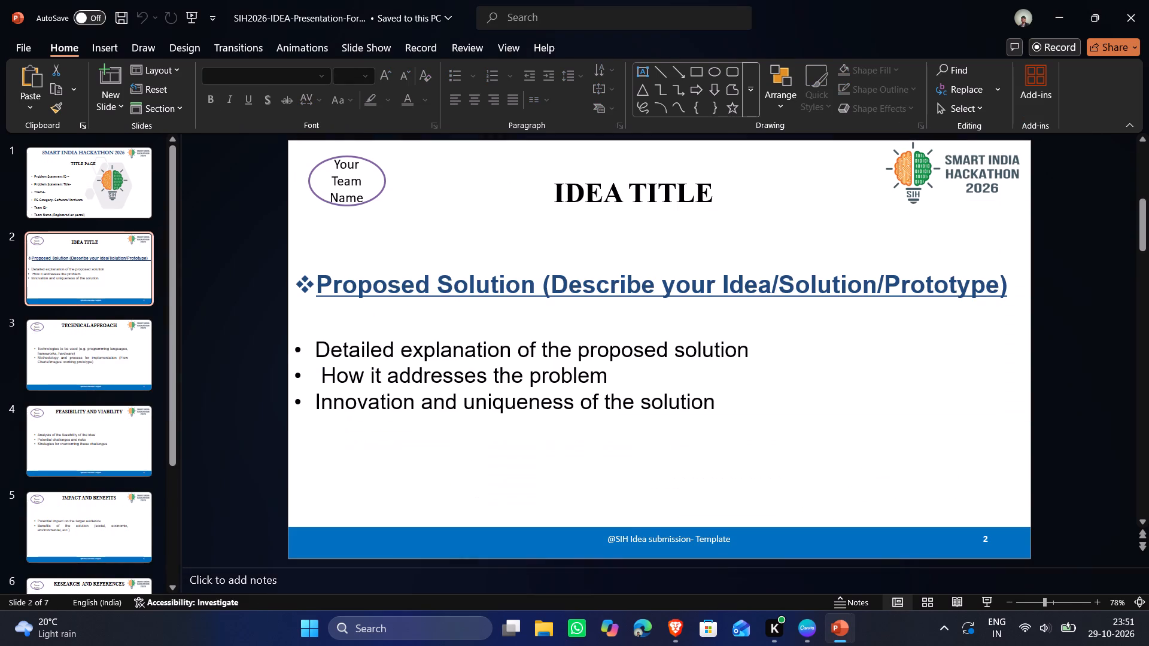
double_click(598, 195)
click(552, 191)
drag(554, 191, 666, 185)
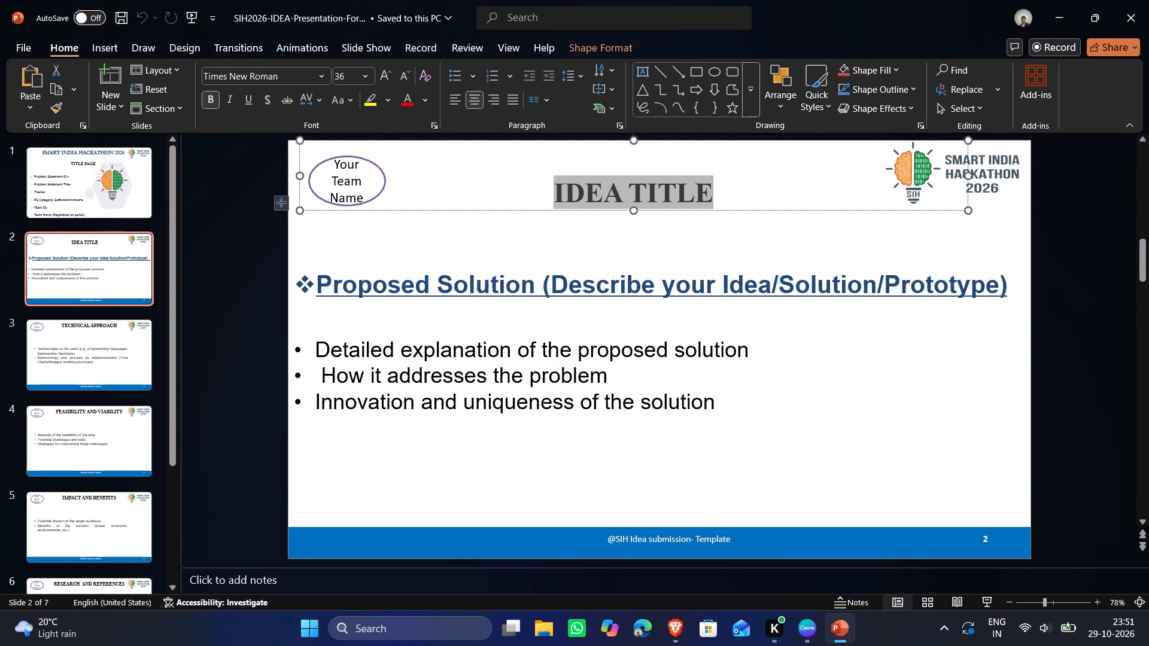
drag(666, 185, 712, 182)
key(ctrl+v)
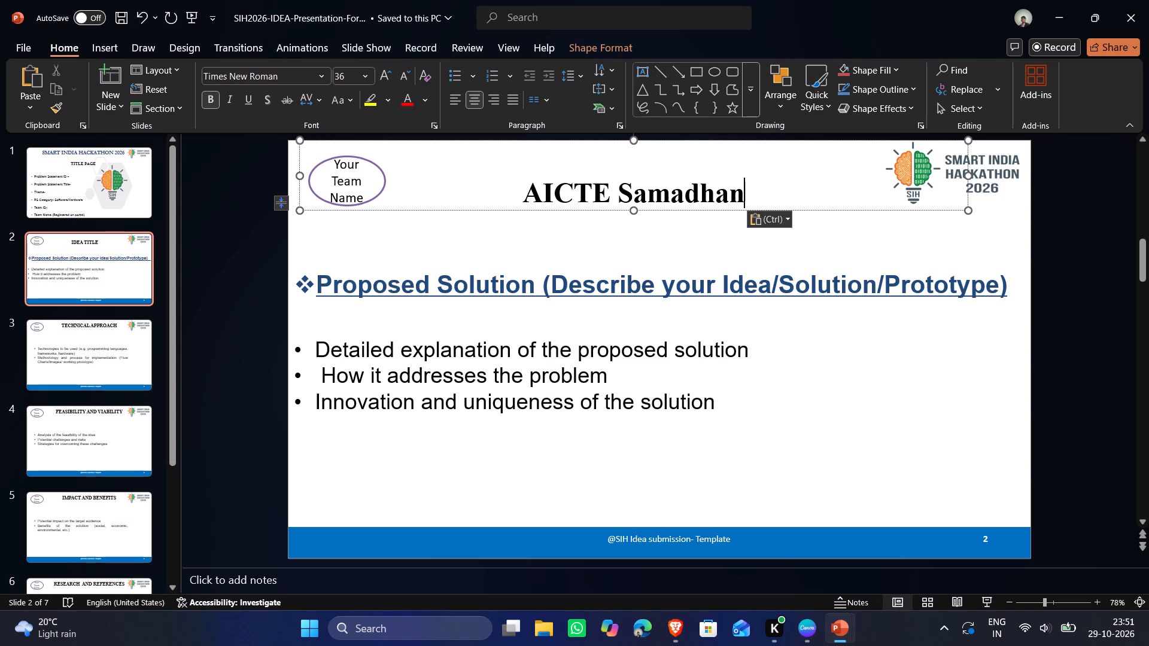
click(799, 415)
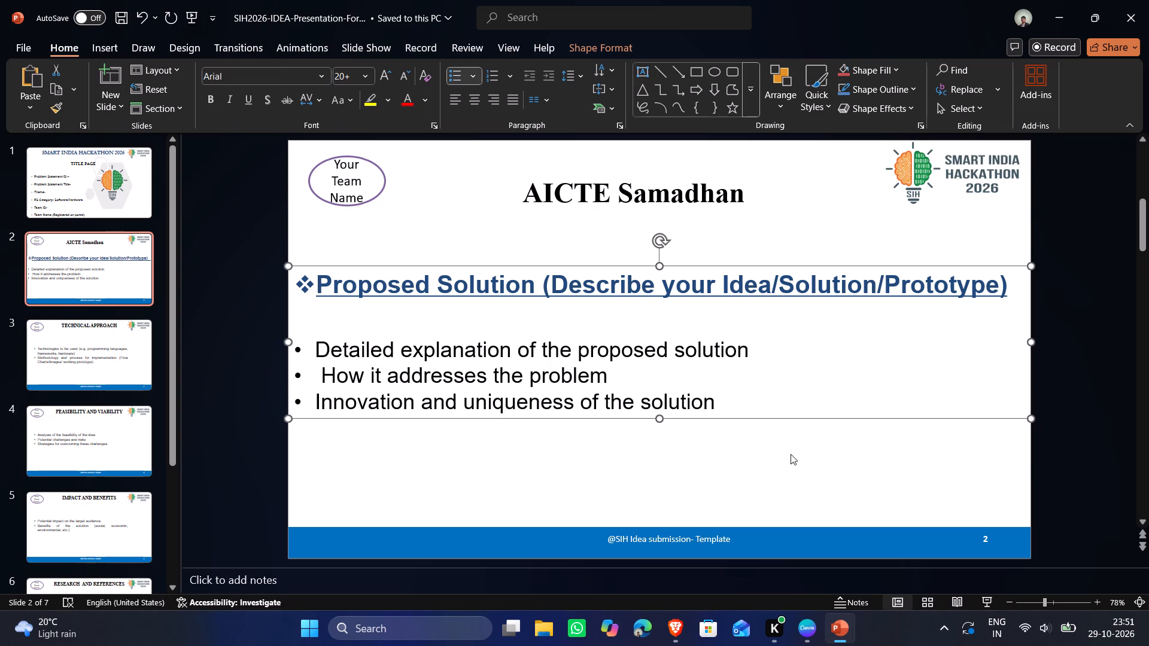
click(791, 458)
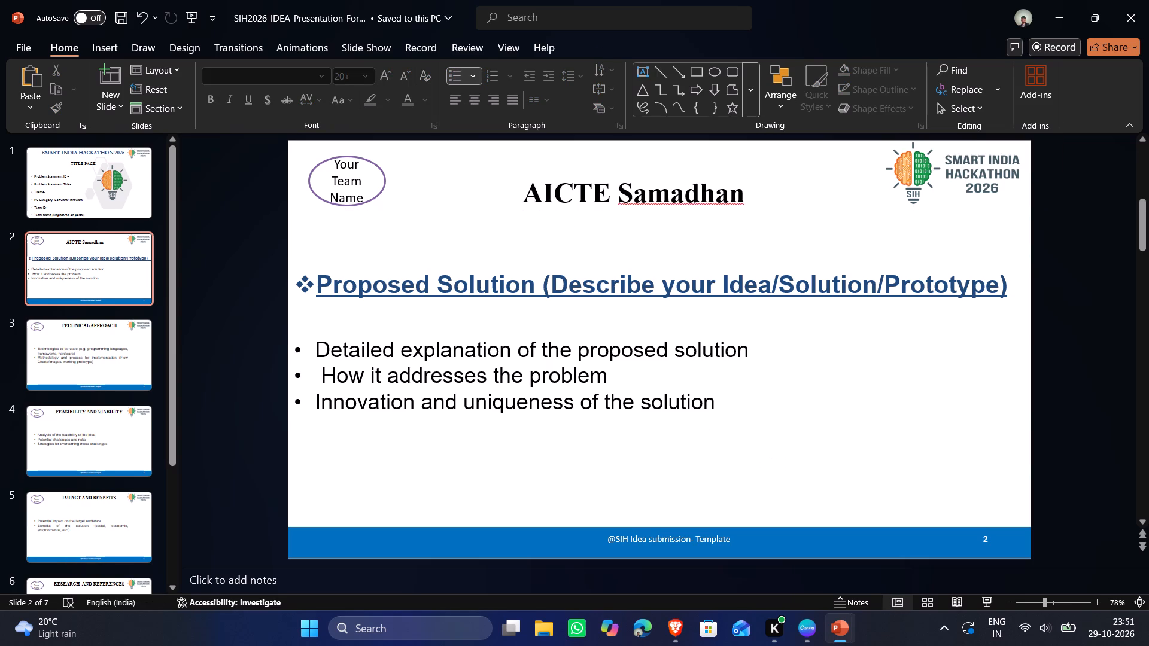
Replace the team name placeholder in the oval on template slide 2 with "AgriVanta" and widen the oval to fit it on one line.
key(alt+Tab)
drag(340, 173, 339, 173)
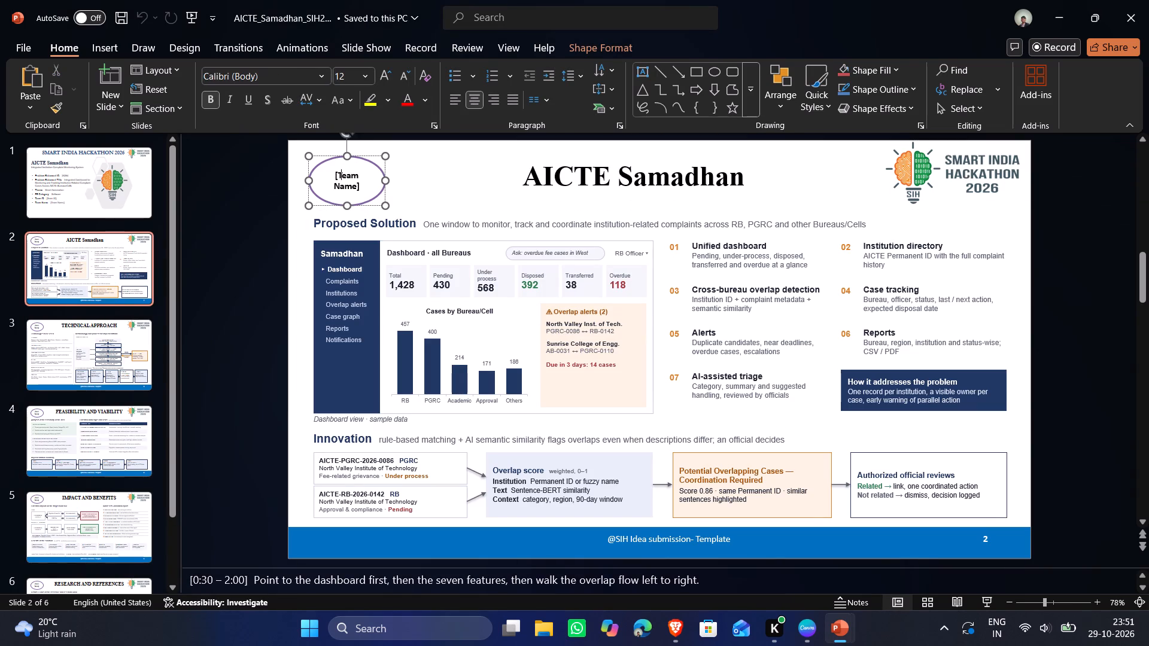
drag(339, 173, 354, 187)
click(475, 213)
key(alt+Tab)
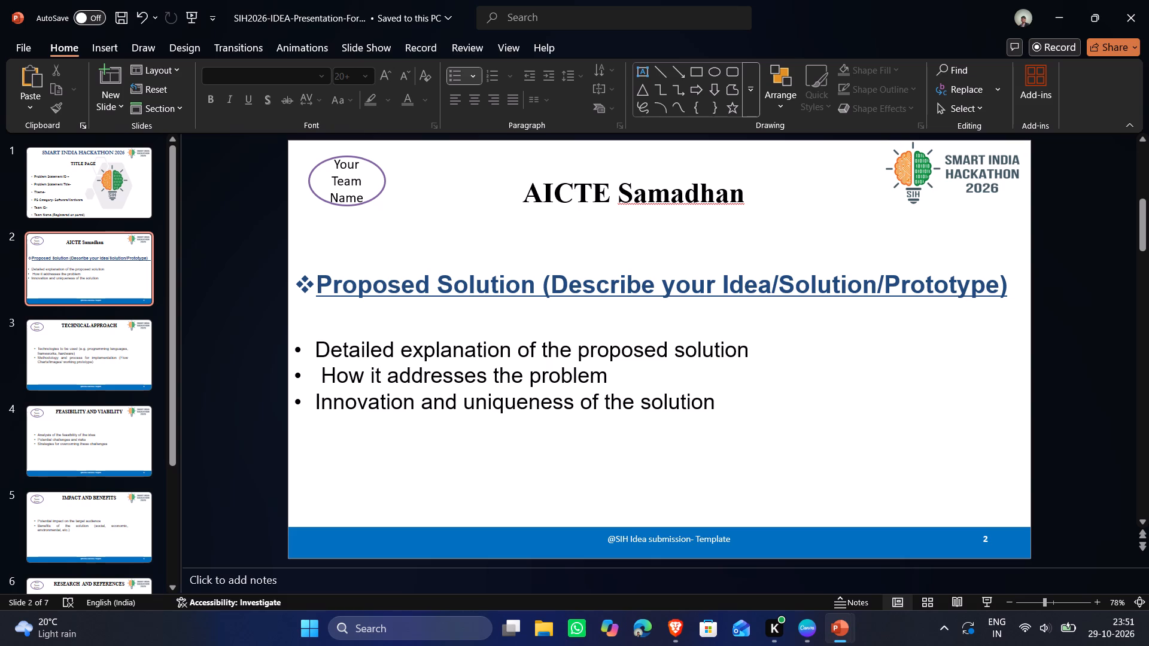
key(alt+Tab)
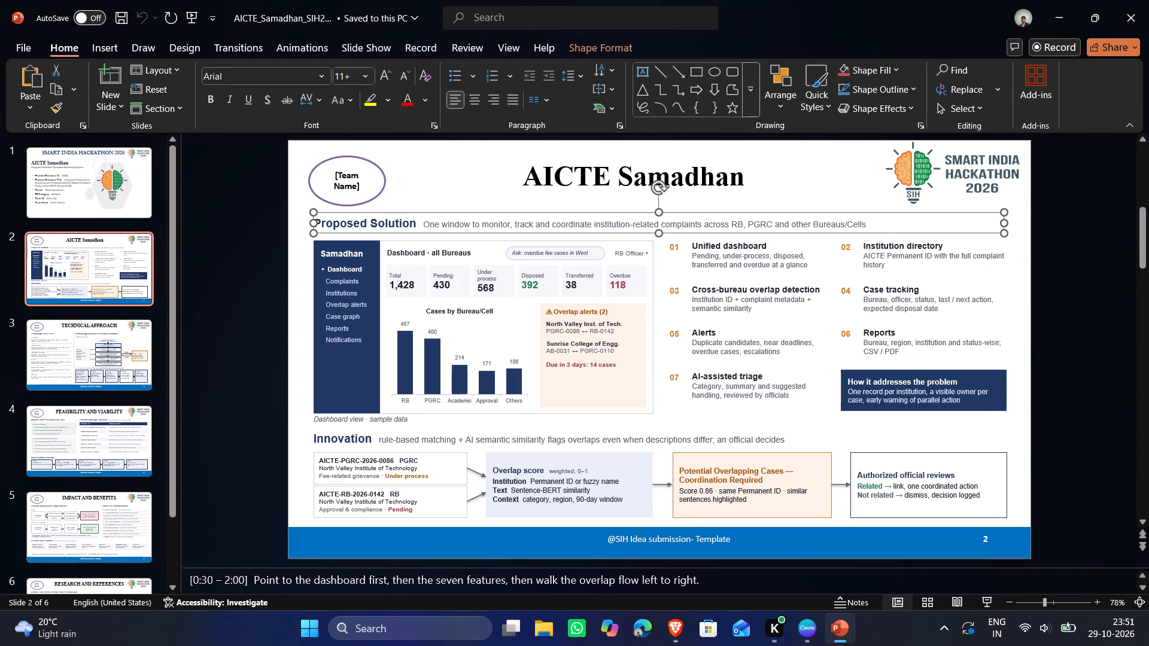
key(alt+Tab)
triple_click(334, 172)
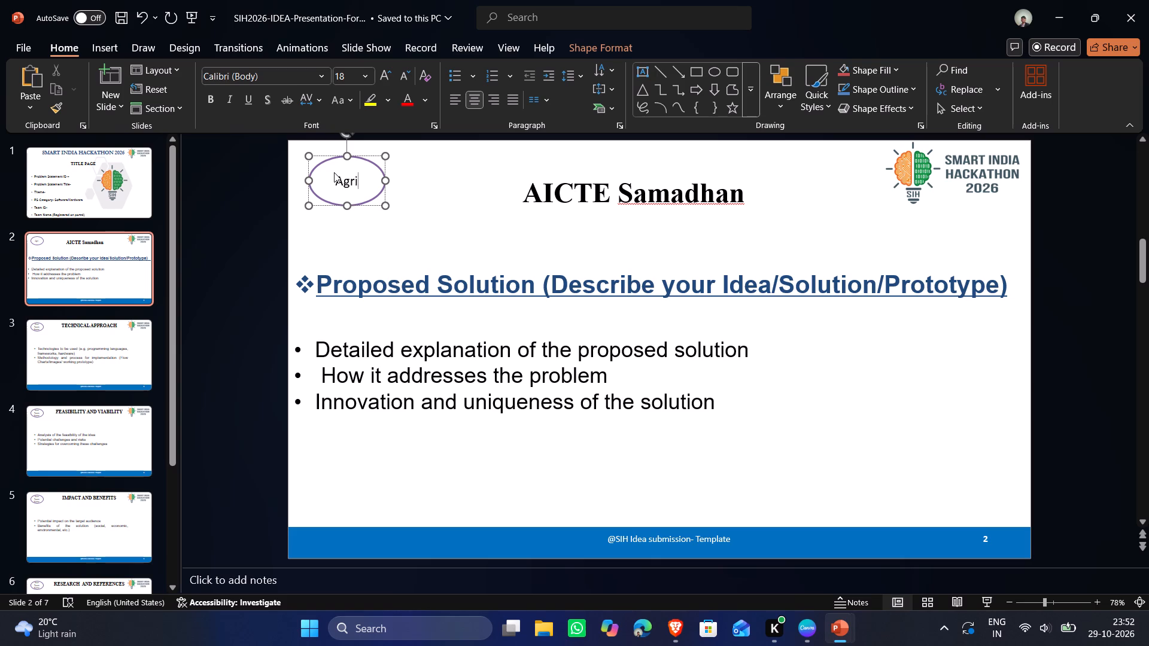
key(BackSpace)
text(an)
text(ta)
drag(386, 181, 405, 181)
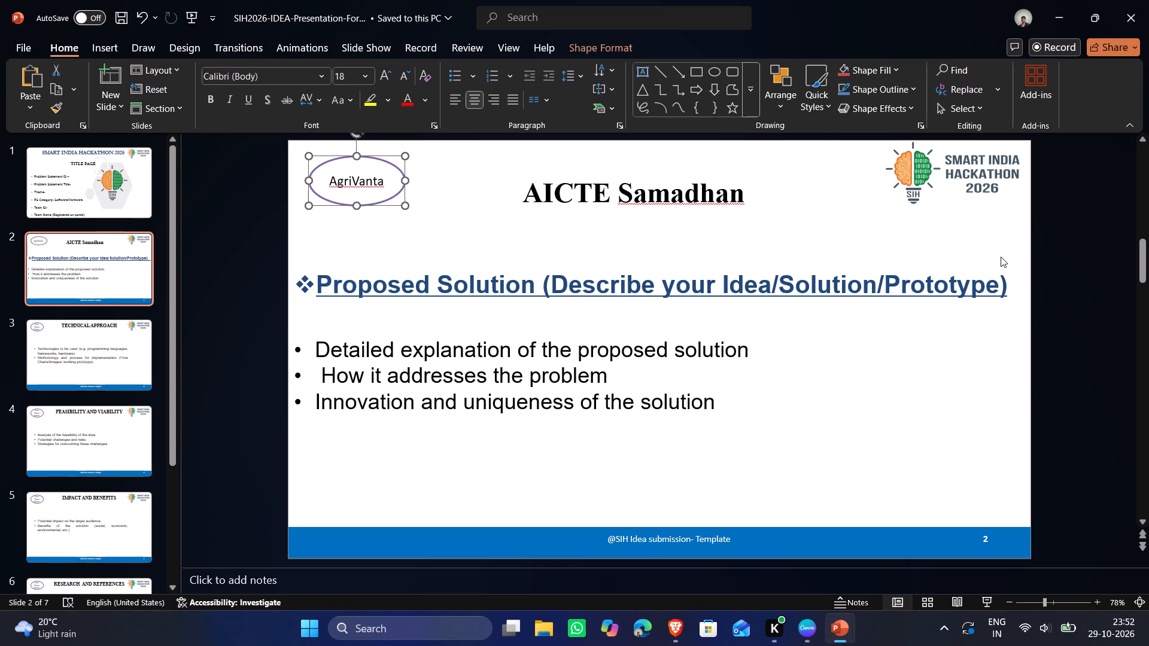
click(1063, 253)
click(1063, 251)
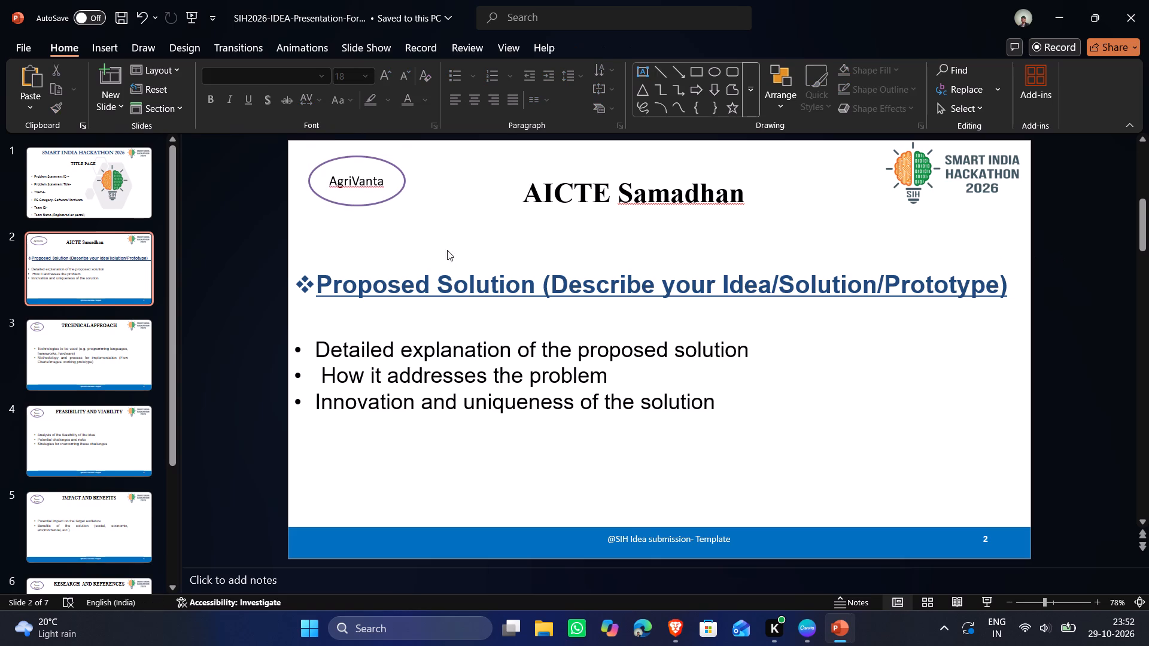
Delete the three placeholder bullet lines below the Proposed Solution heading on slide 2 of the template.
key(alt+Tab)
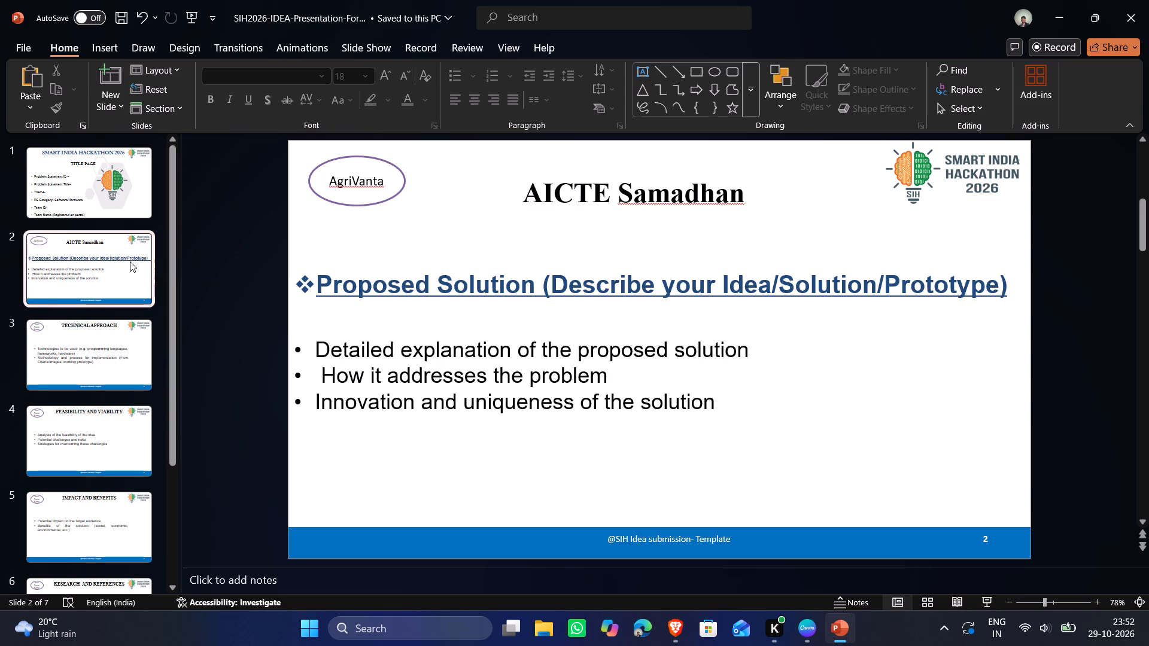
key(alt+Tab)
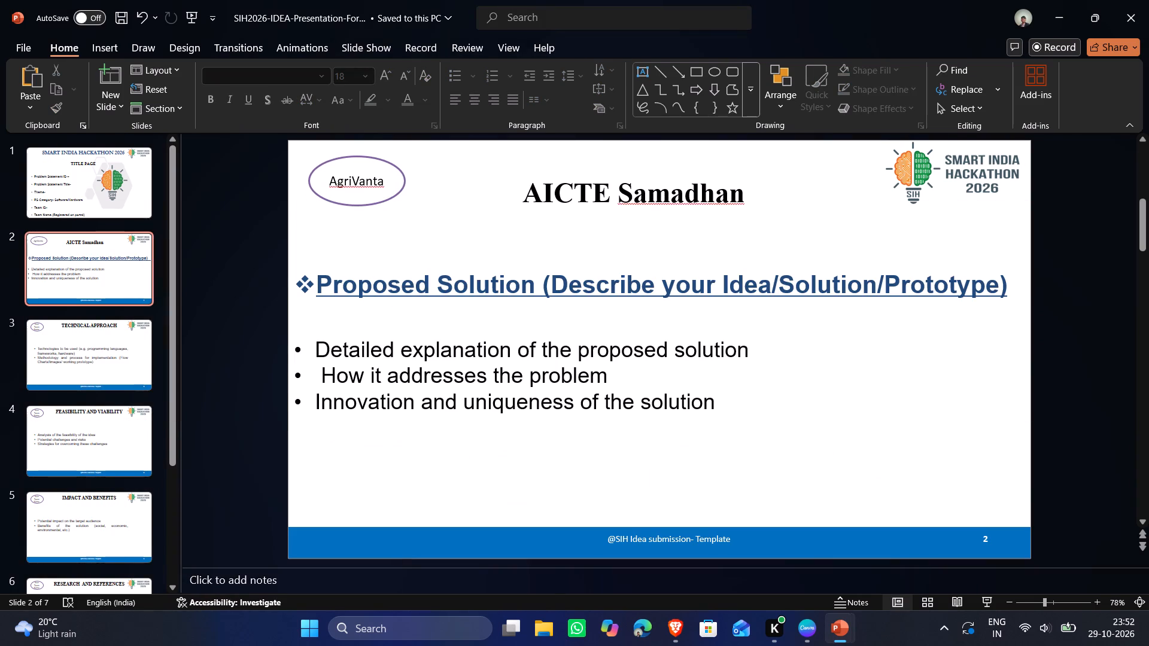
click(531, 290)
click(540, 290)
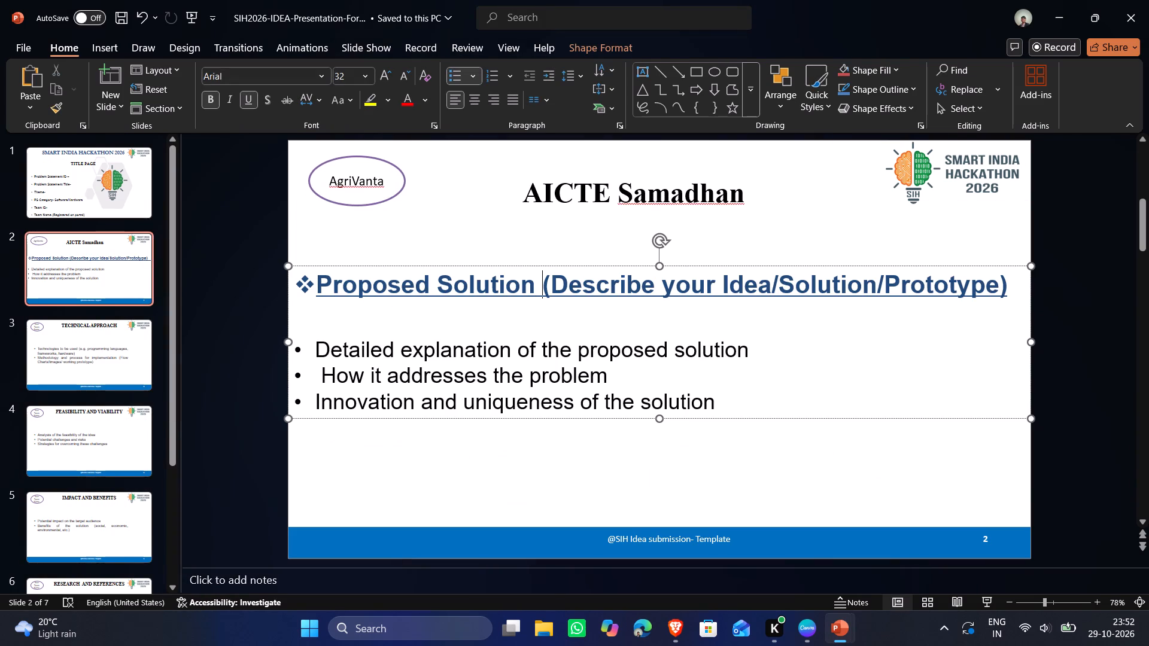
drag(314, 330, 725, 400)
key(BackSpace)
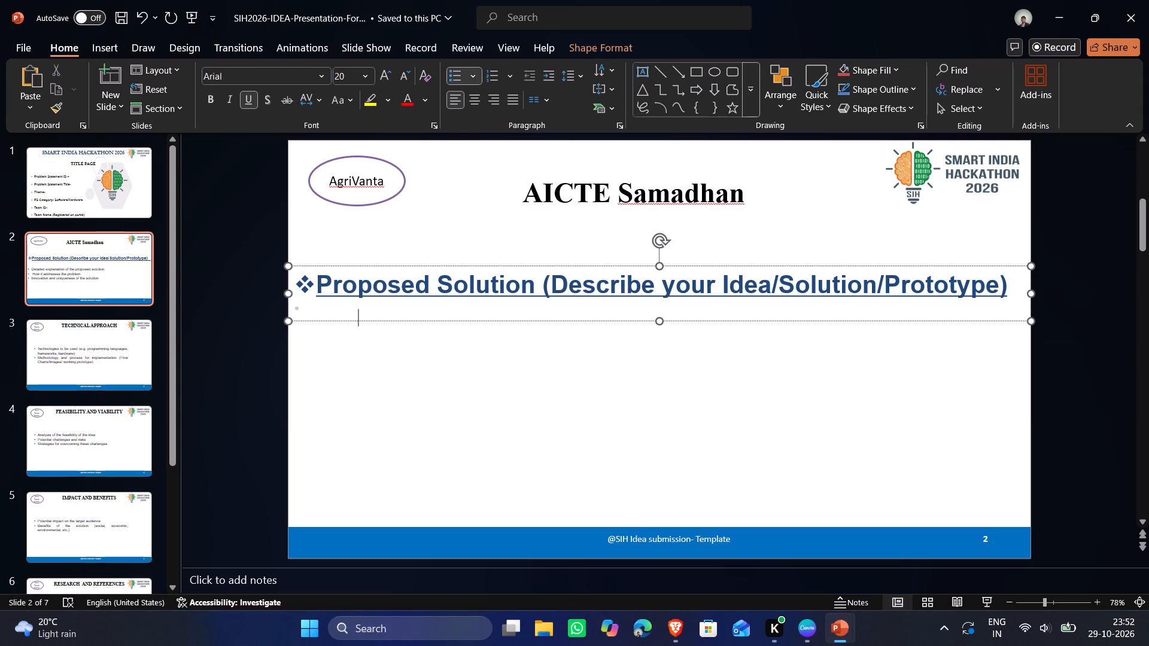
key(BackSpace)
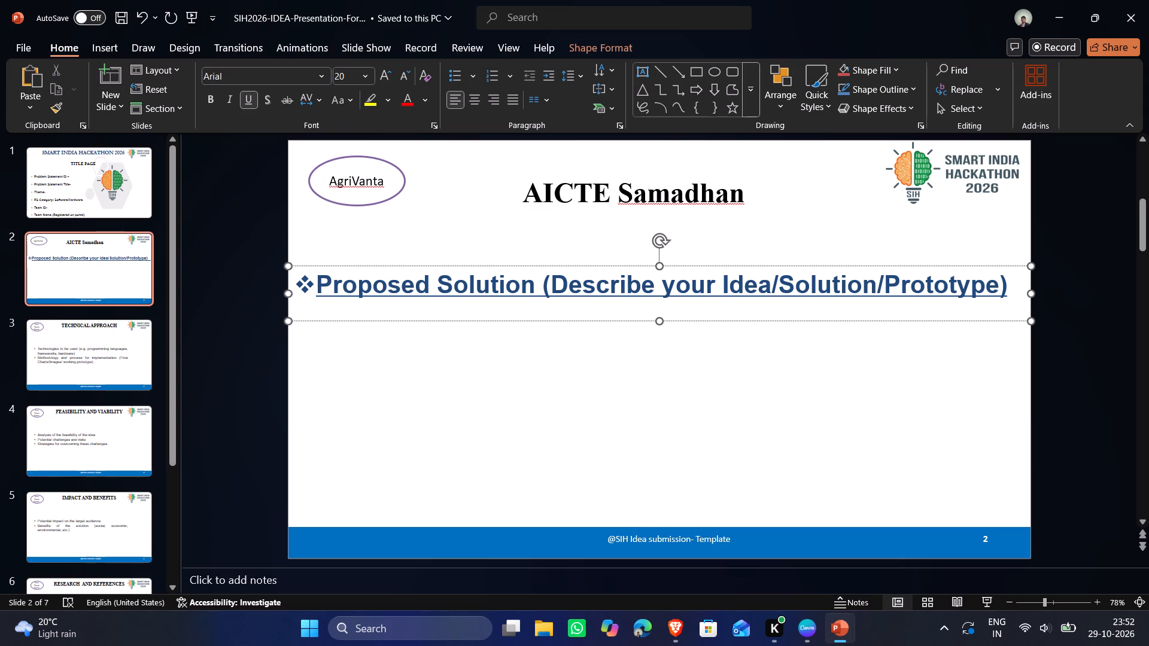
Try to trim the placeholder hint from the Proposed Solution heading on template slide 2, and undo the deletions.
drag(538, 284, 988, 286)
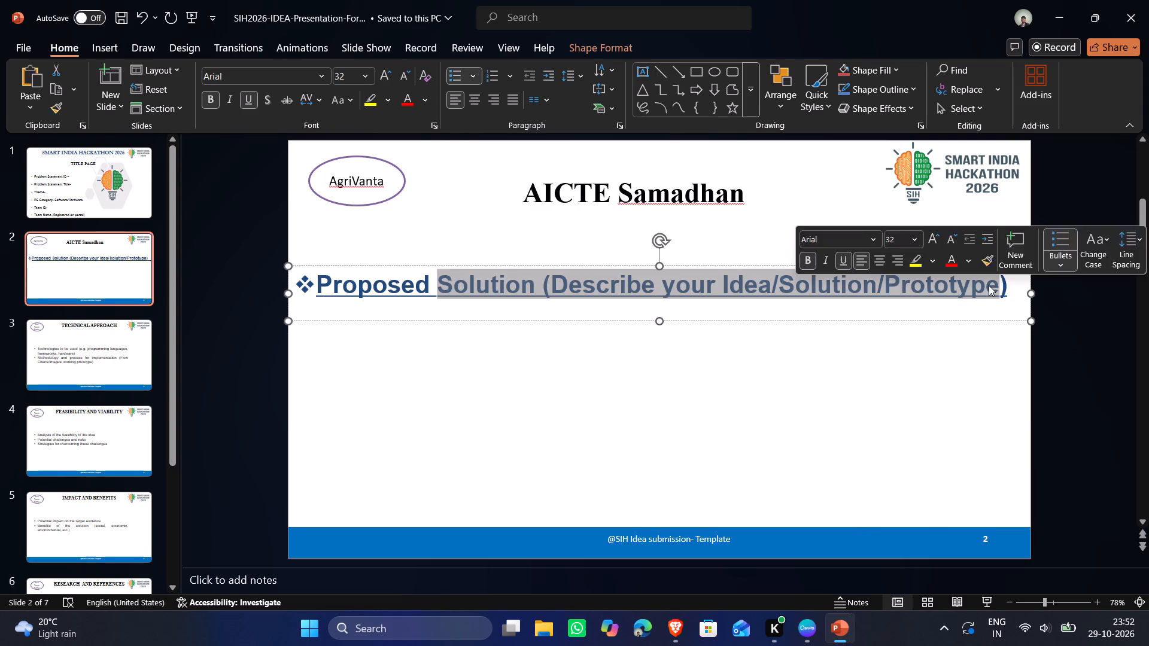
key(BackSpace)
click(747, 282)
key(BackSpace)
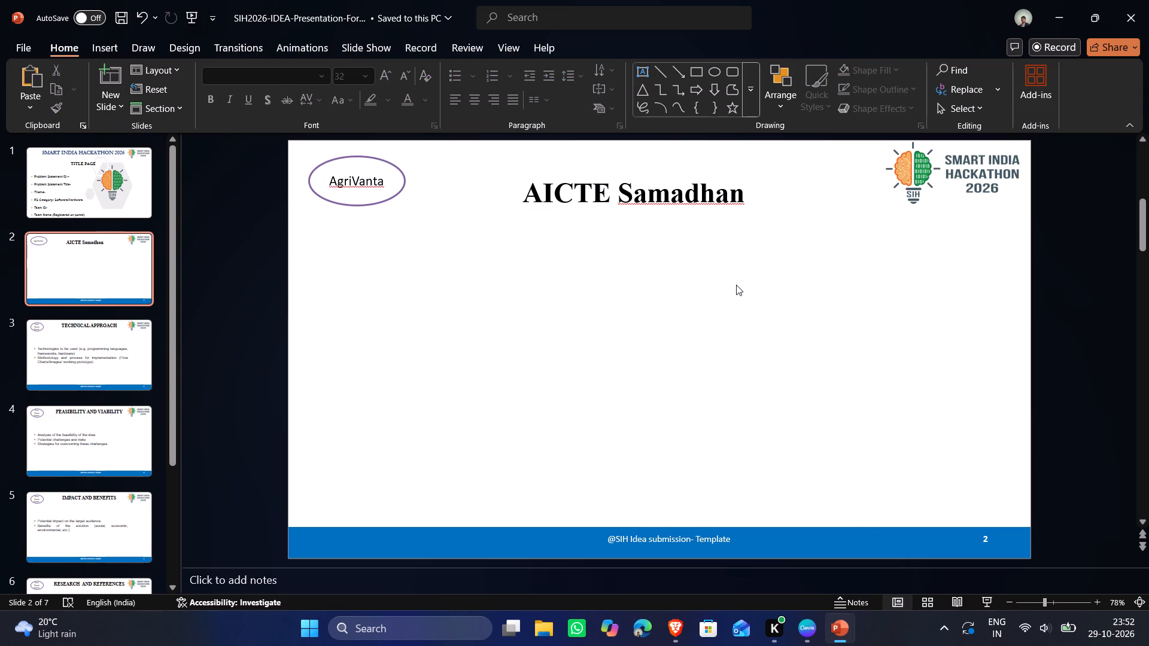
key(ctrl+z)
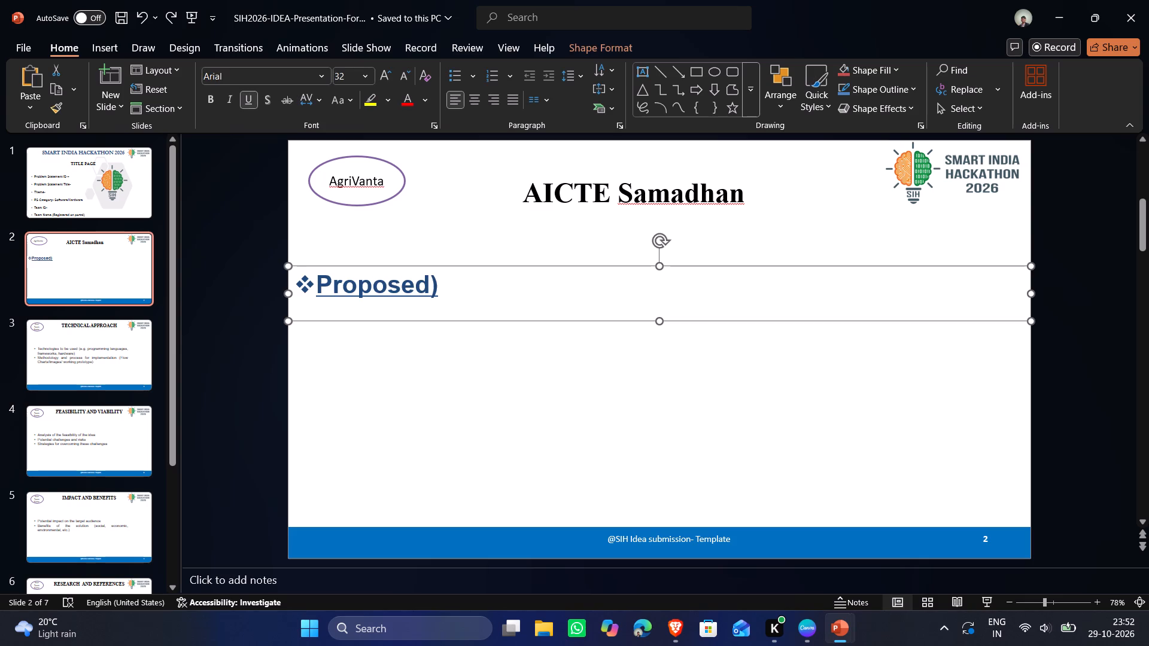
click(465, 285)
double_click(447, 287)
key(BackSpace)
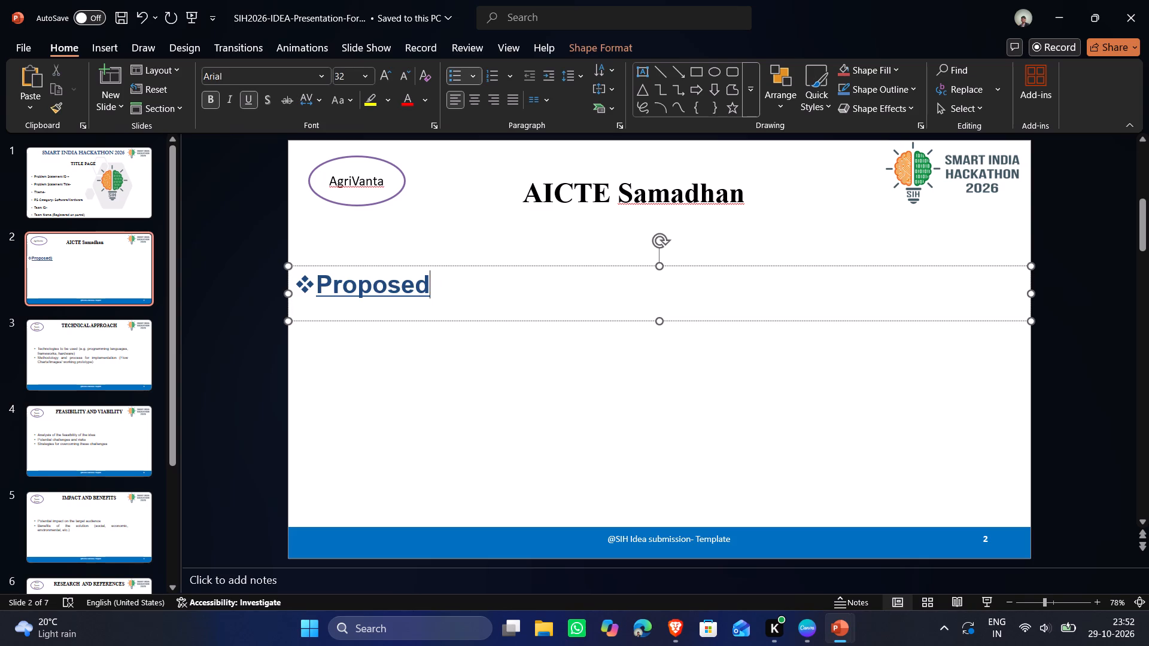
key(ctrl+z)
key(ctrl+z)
Remove "(Describe your Idea/Solution/Prototype)" from the heading on template slide 2, leaving only "Proposed Solution".
click(555, 282)
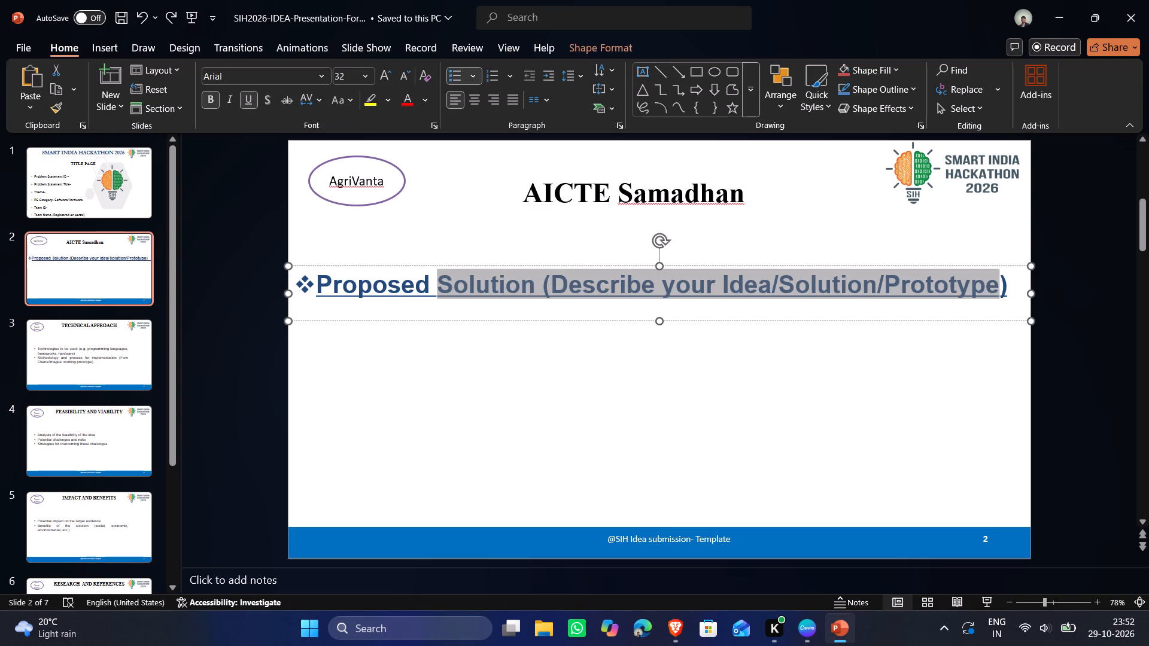
drag(542, 284, 997, 297)
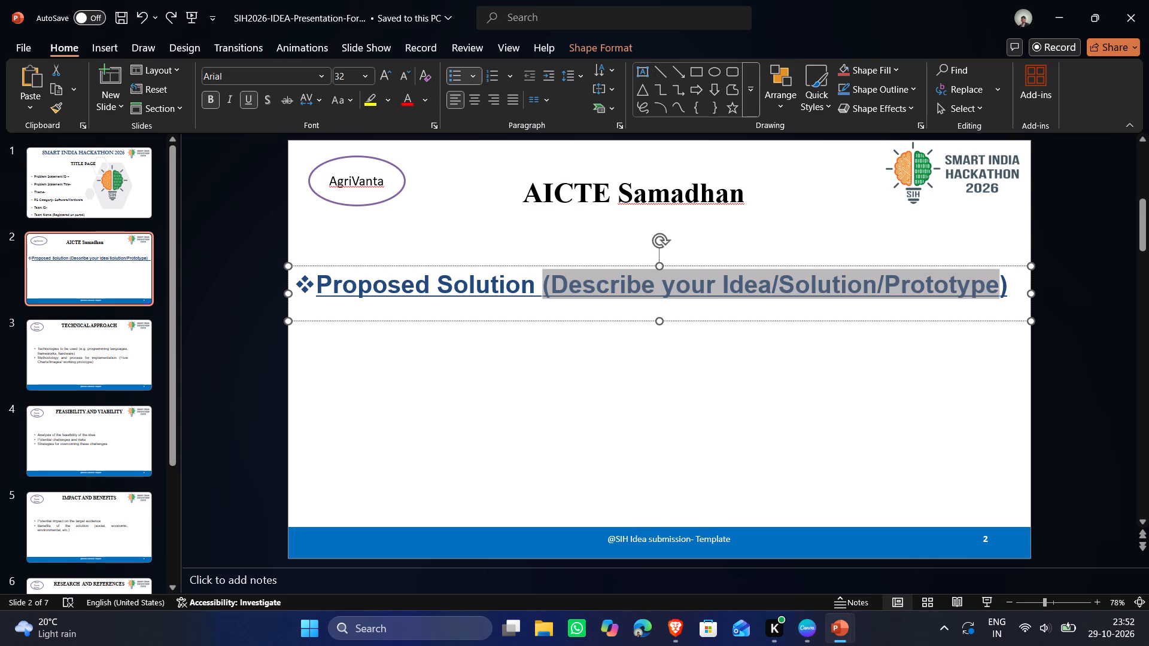
drag(997, 297, 1014, 297)
key(BackSpace)
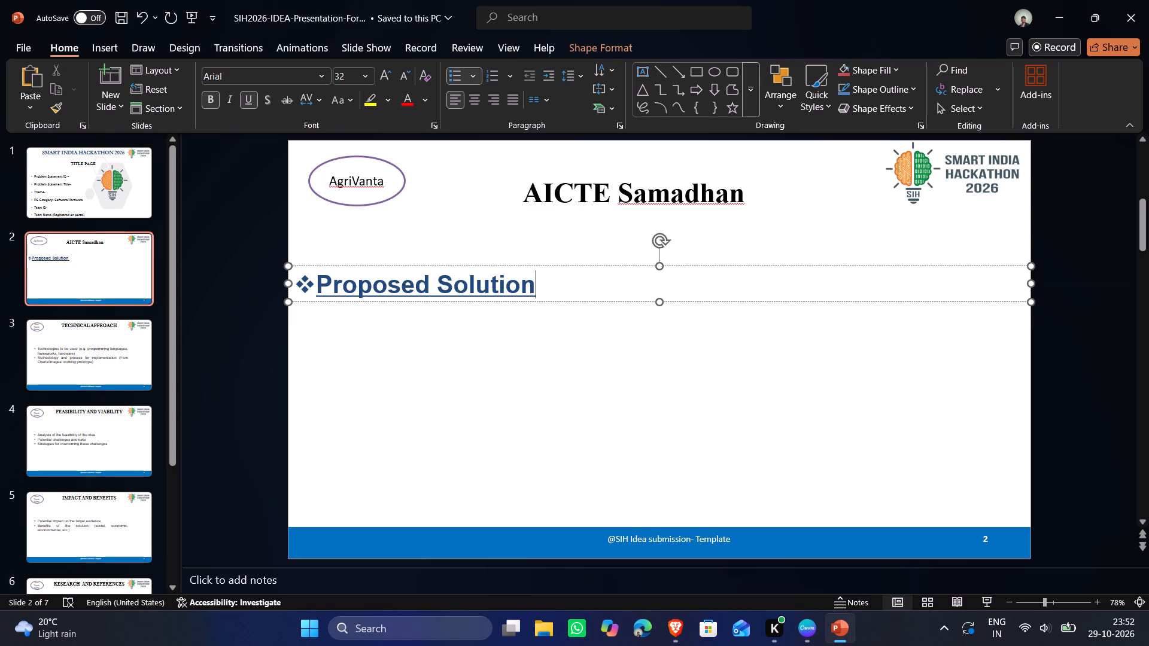
click(1066, 348)
Move the Proposed Solution heading up to sit directly beneath the AICTE Samadhan title.
click(454, 288)
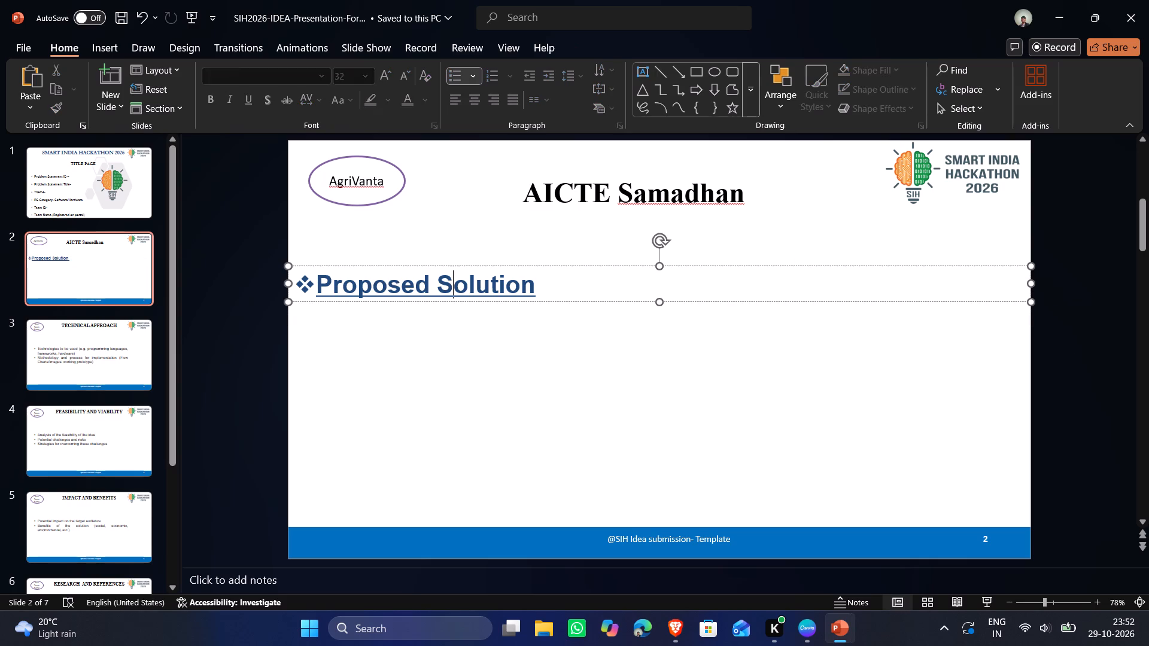
key(shift+Up)
key(shift+Up)
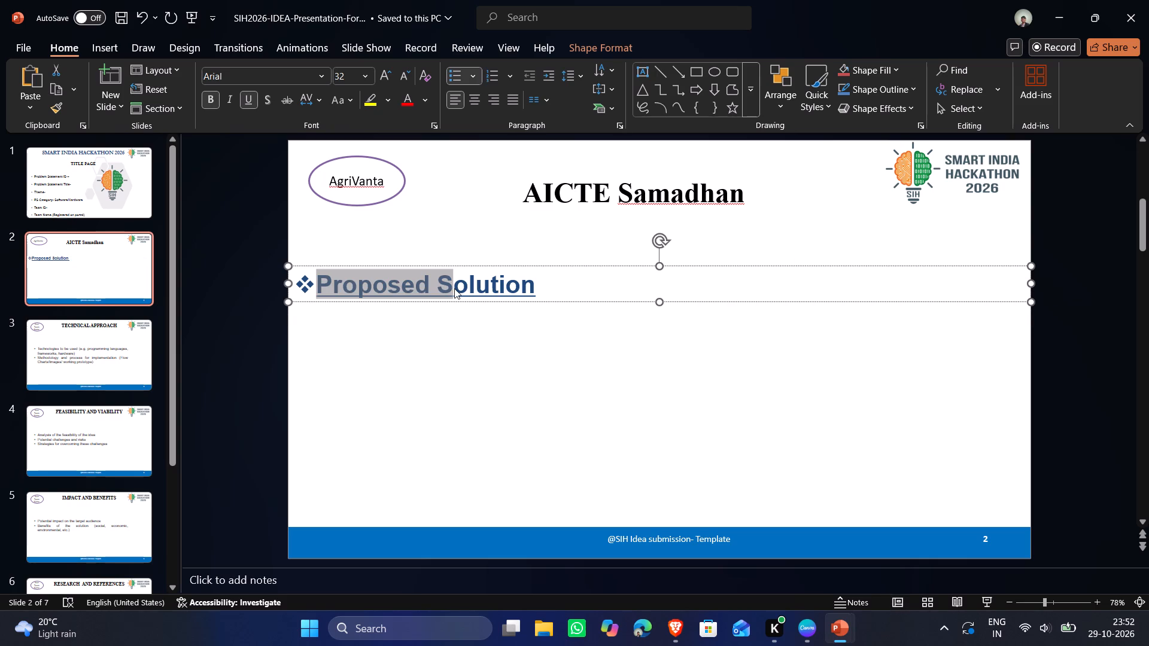
click(530, 345)
click(590, 284)
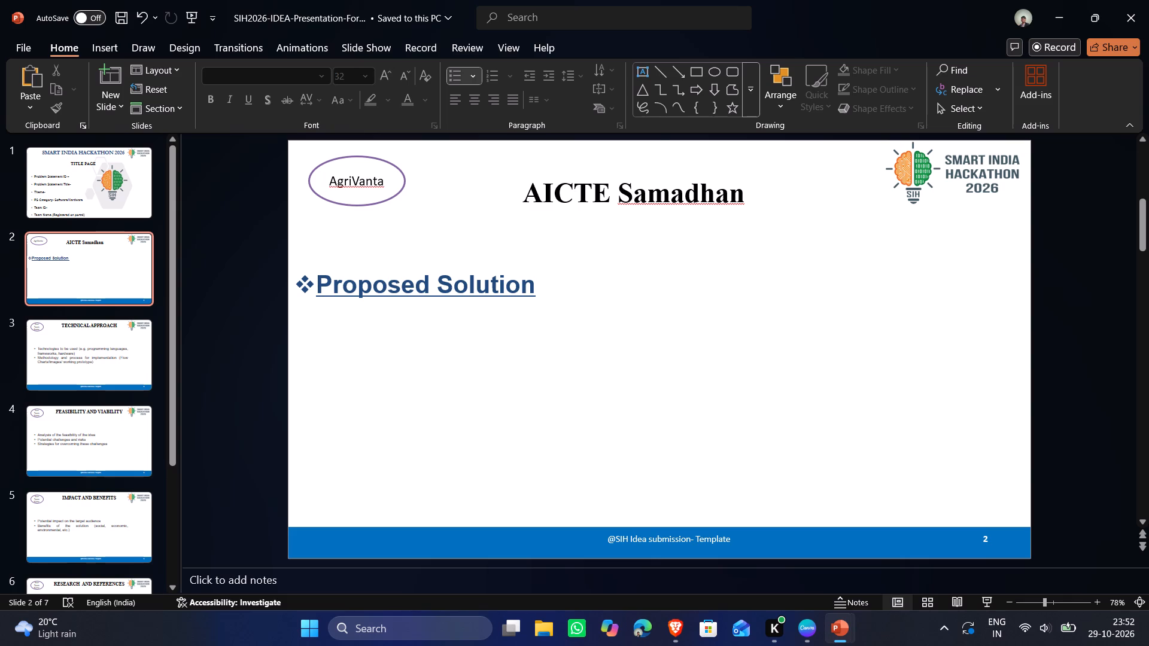
drag(655, 280, 656, 221)
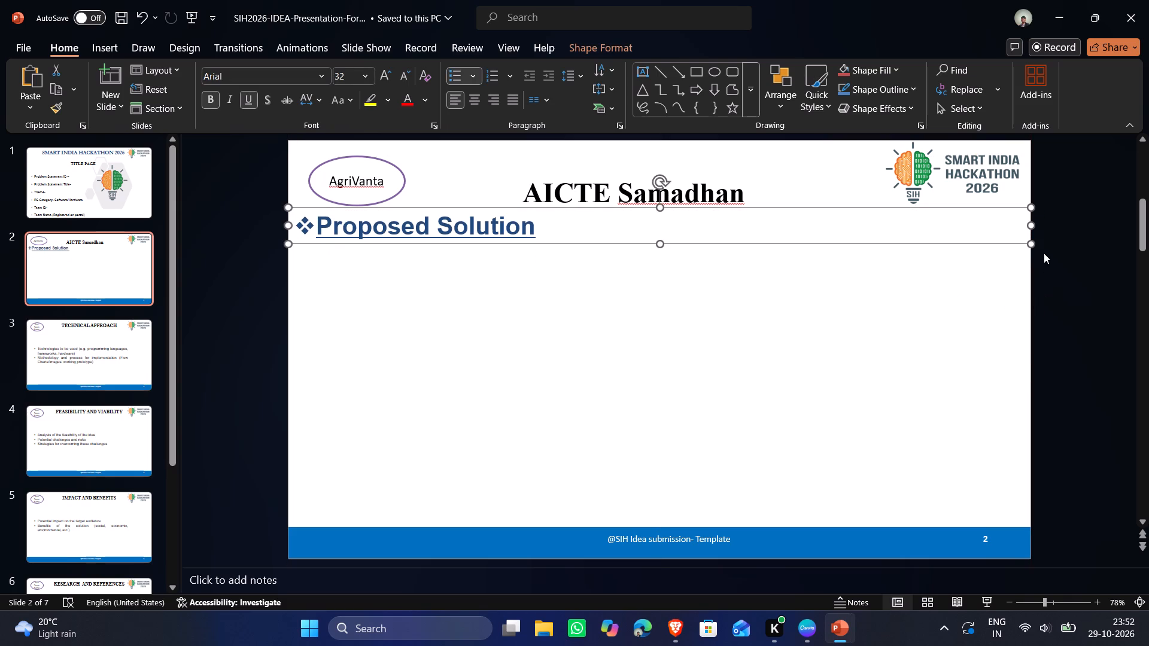
click(1067, 294)
Copy the "One window to monitor, track and coordinate…" tagline from slide 2 of the AICTE Samadhan presentation and paste it onto template slide 2.
key(alt+Tab)
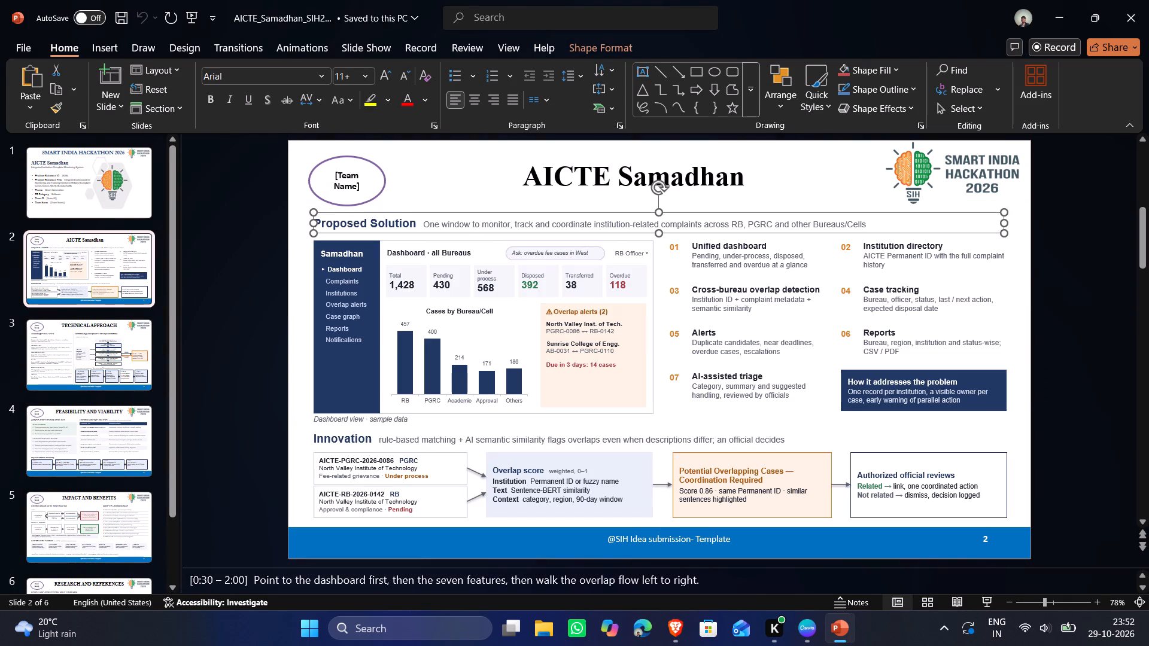
drag(420, 223, 474, 223)
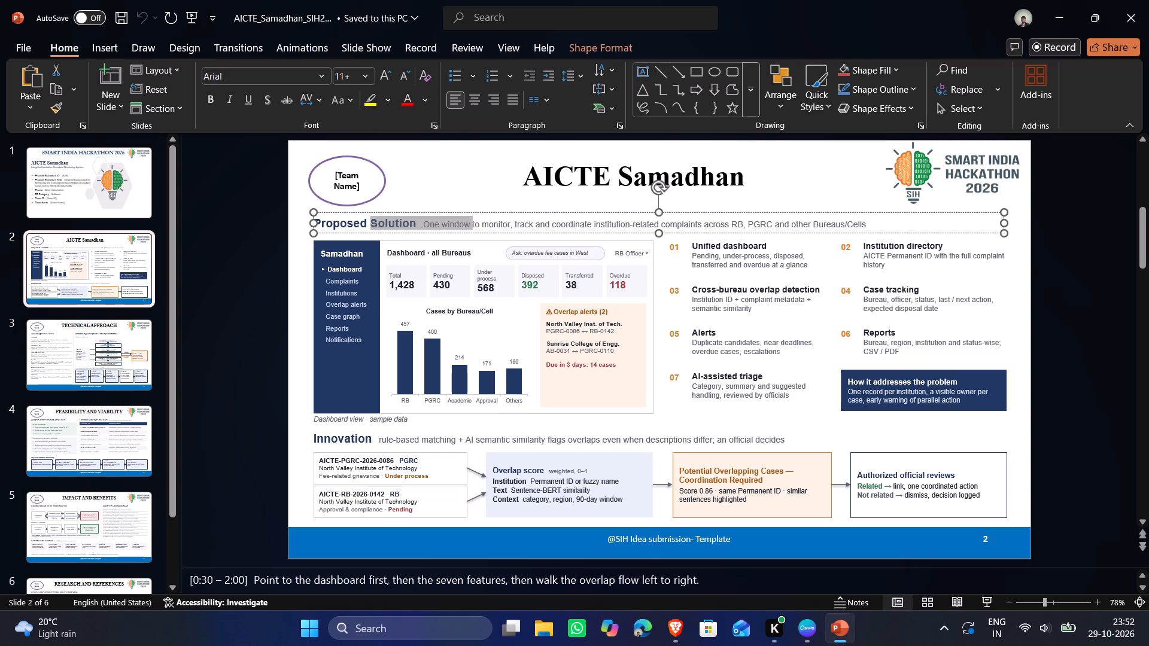
drag(474, 223, 485, 224)
click(446, 226)
drag(424, 223, 521, 222)
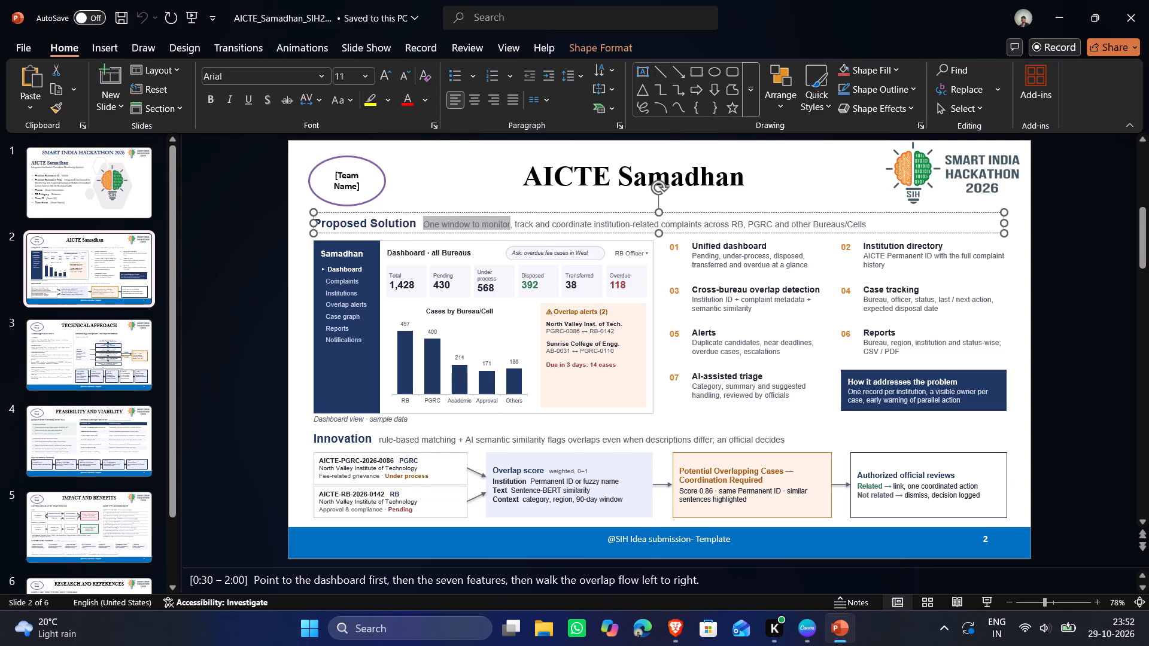
drag(521, 222, 860, 226)
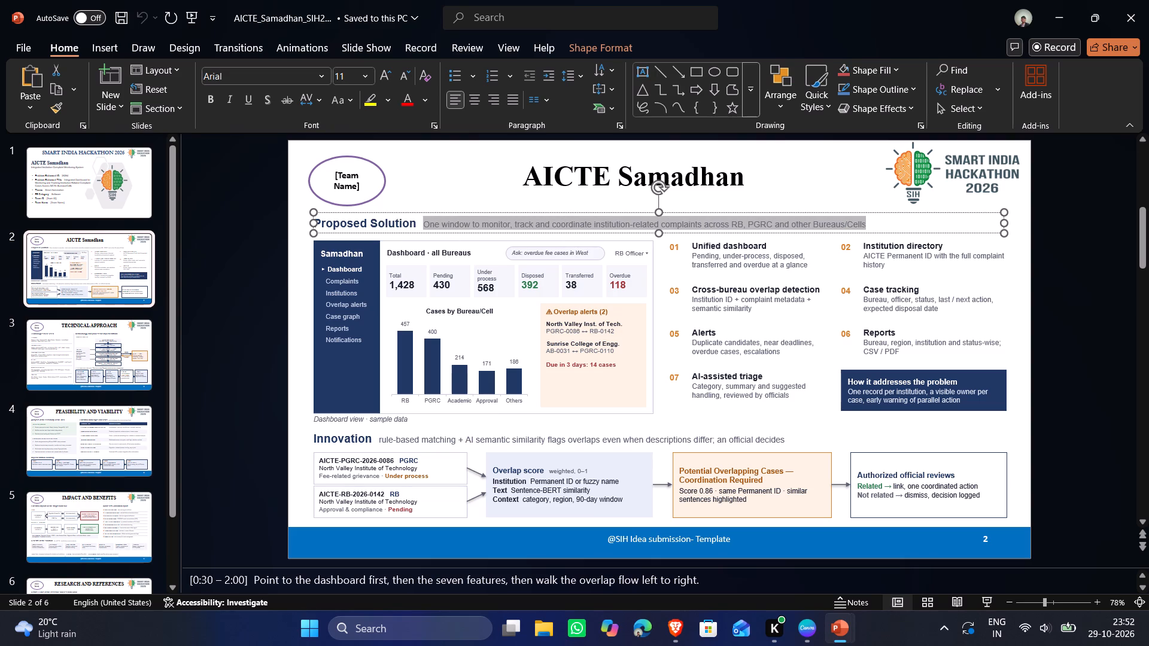
drag(860, 226, 865, 225)
key(ctrl+c)
key(alt+Tab)
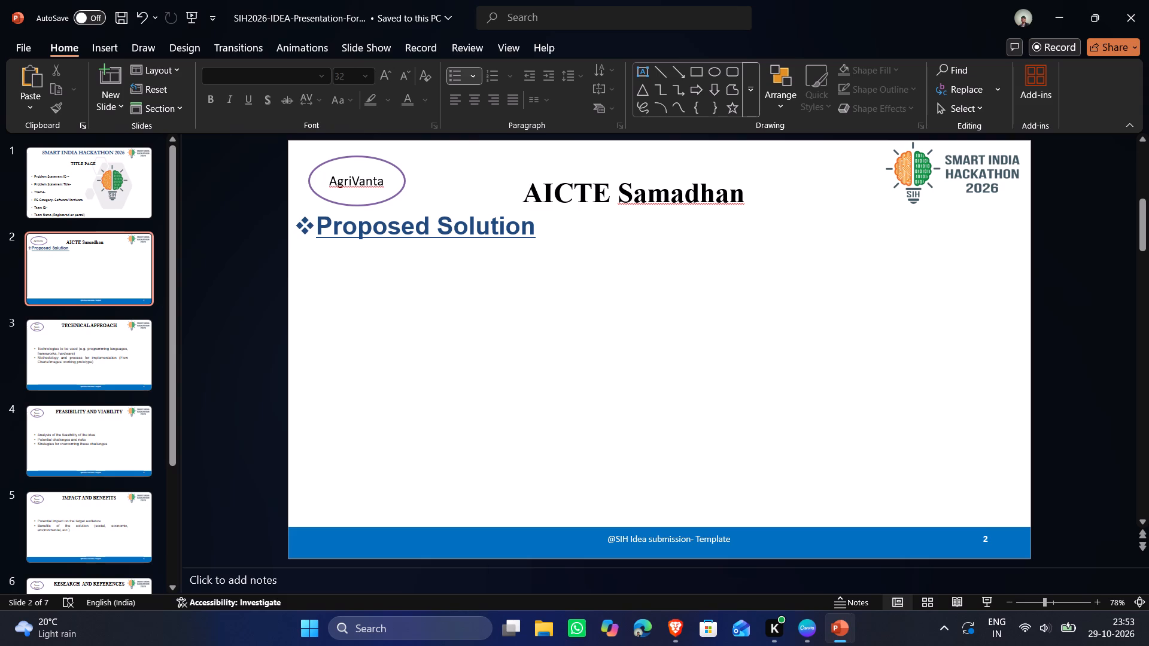
key(ctrl+v)
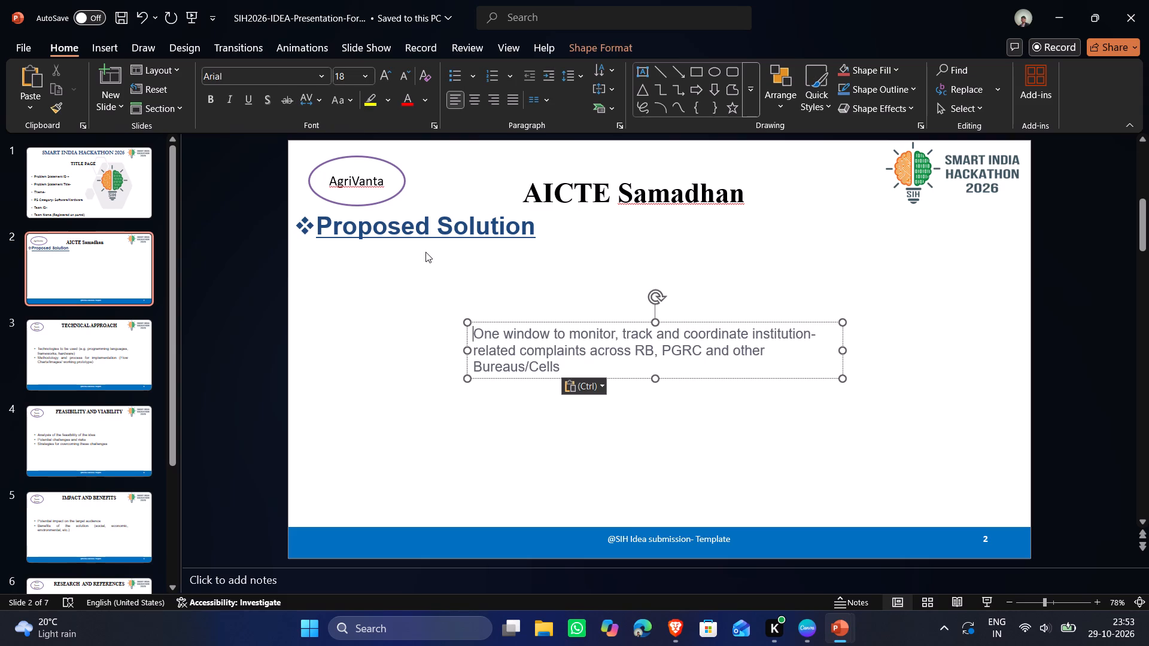
click(1061, 268)
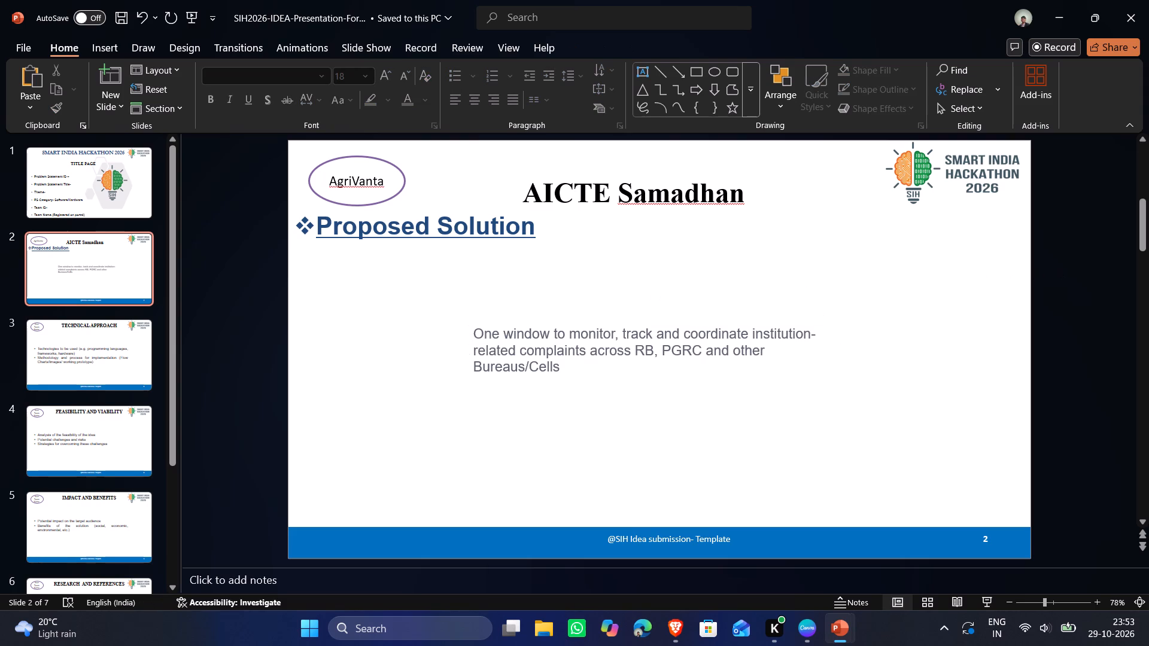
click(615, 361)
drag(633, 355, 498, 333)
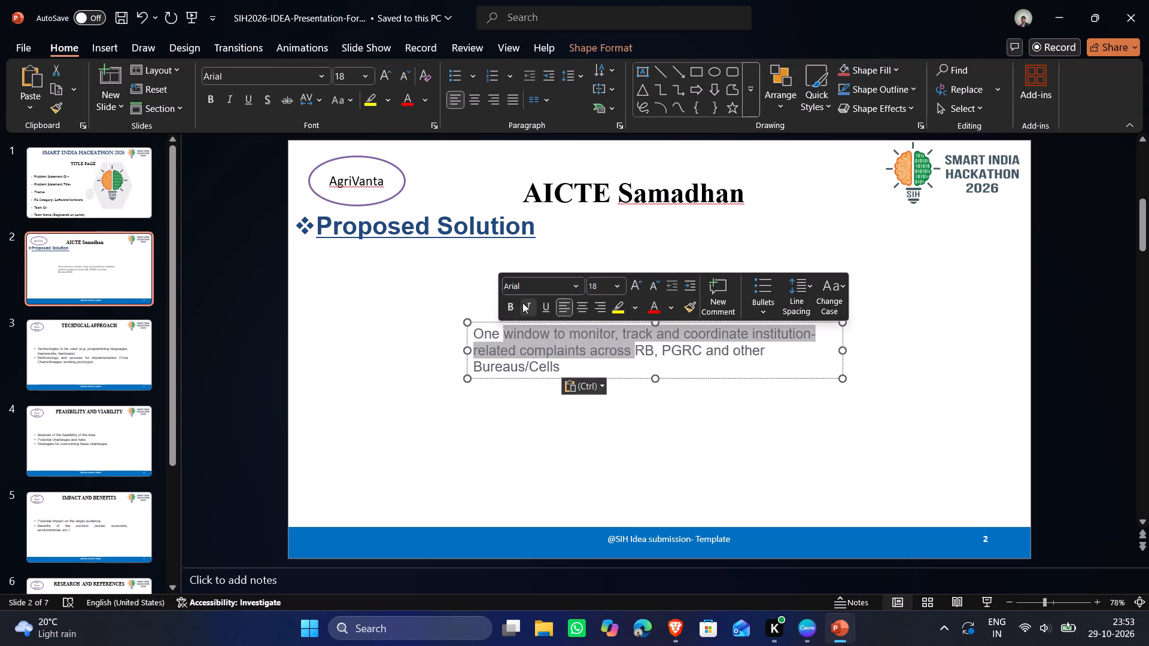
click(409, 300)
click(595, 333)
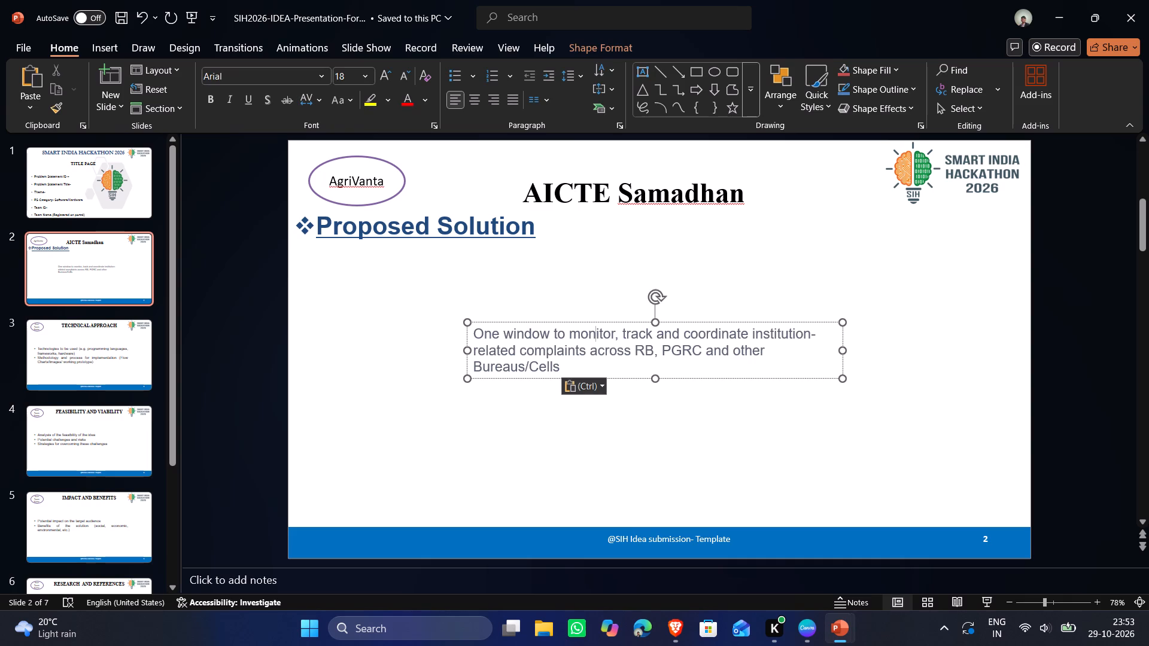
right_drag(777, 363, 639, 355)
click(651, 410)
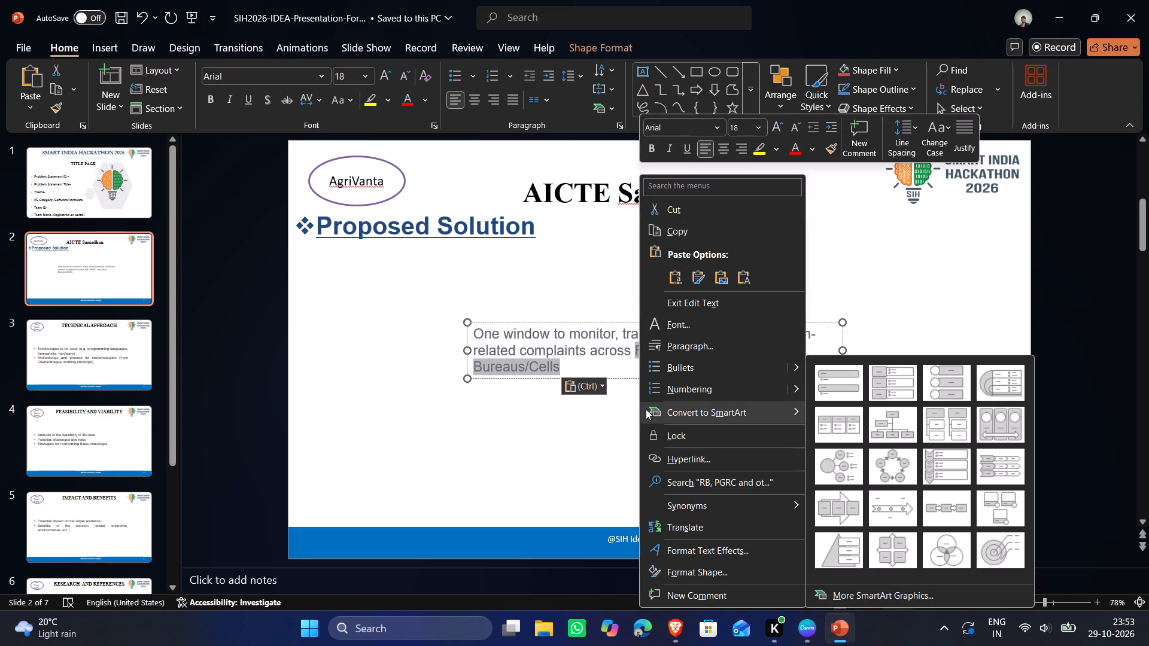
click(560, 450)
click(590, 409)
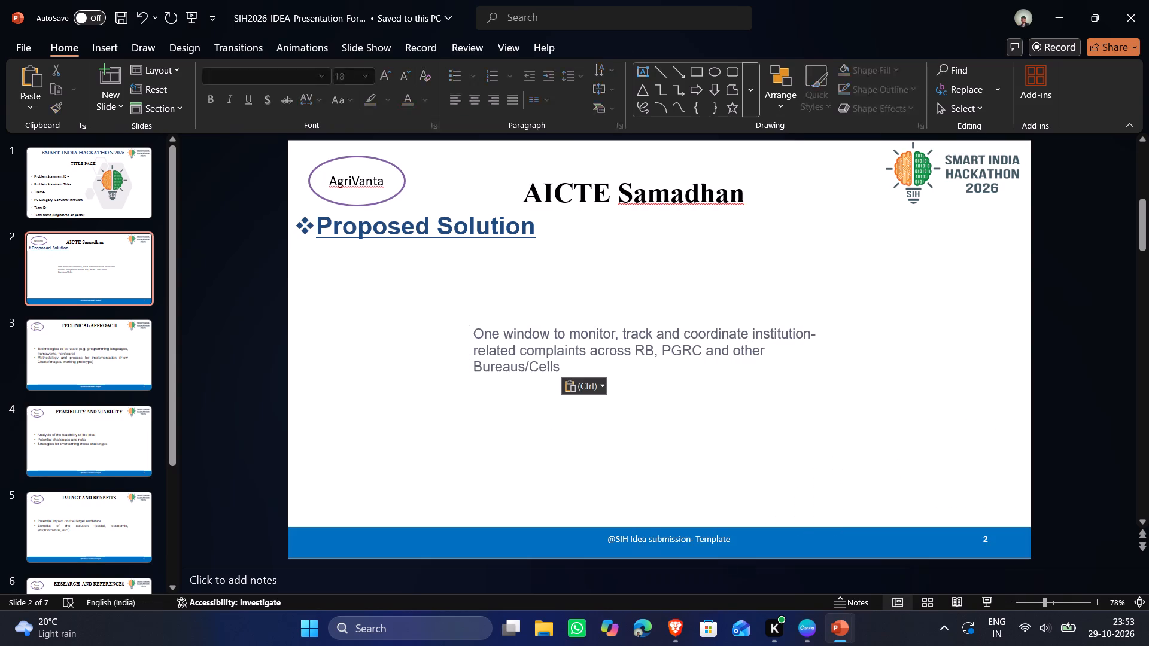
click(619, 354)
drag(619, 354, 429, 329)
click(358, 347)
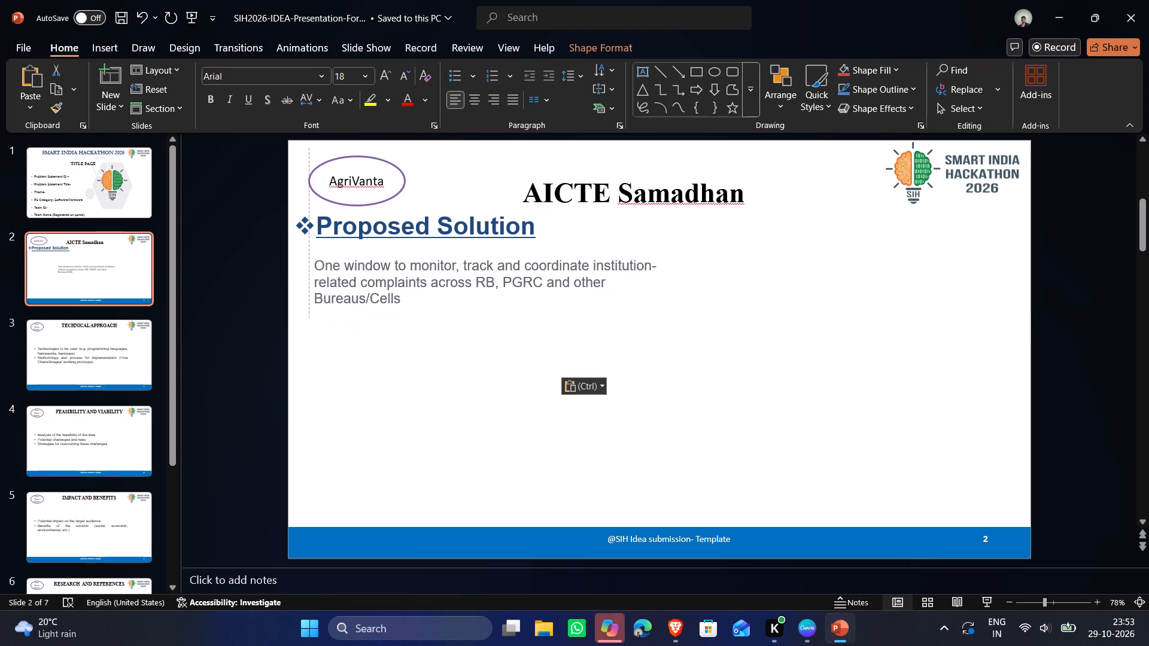
Nudge the tagline text box closer to the Proposed Solution heading and widen it across most of the slide.
drag(601, 307, 605, 300)
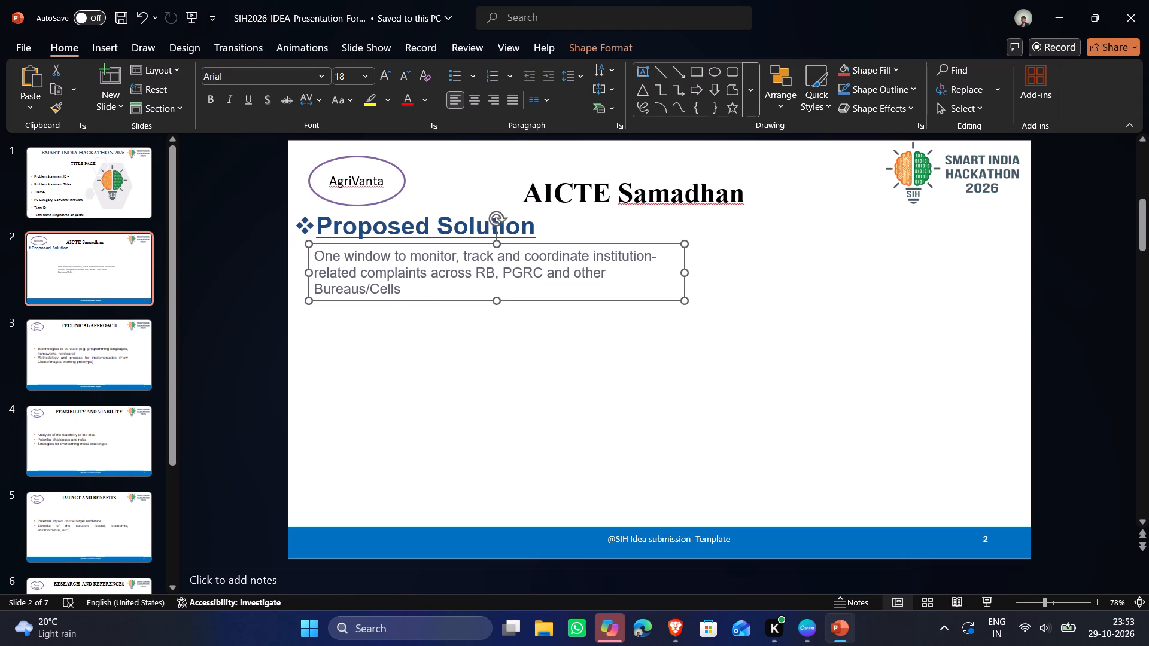
drag(687, 271, 955, 245)
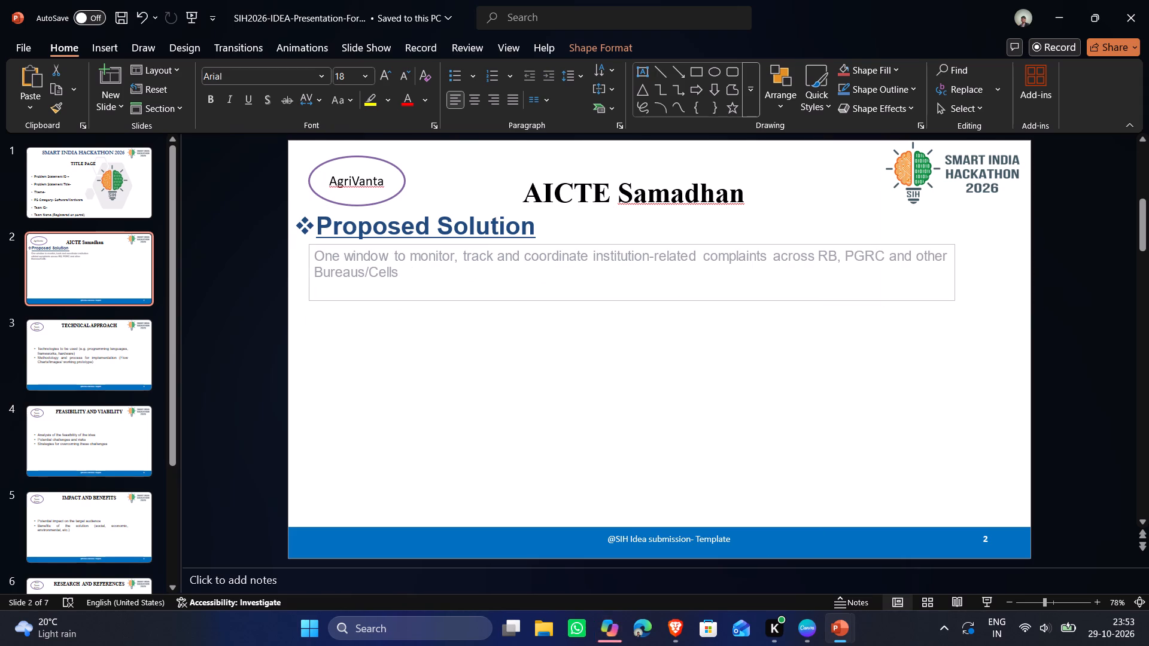
drag(955, 245, 1029, 239)
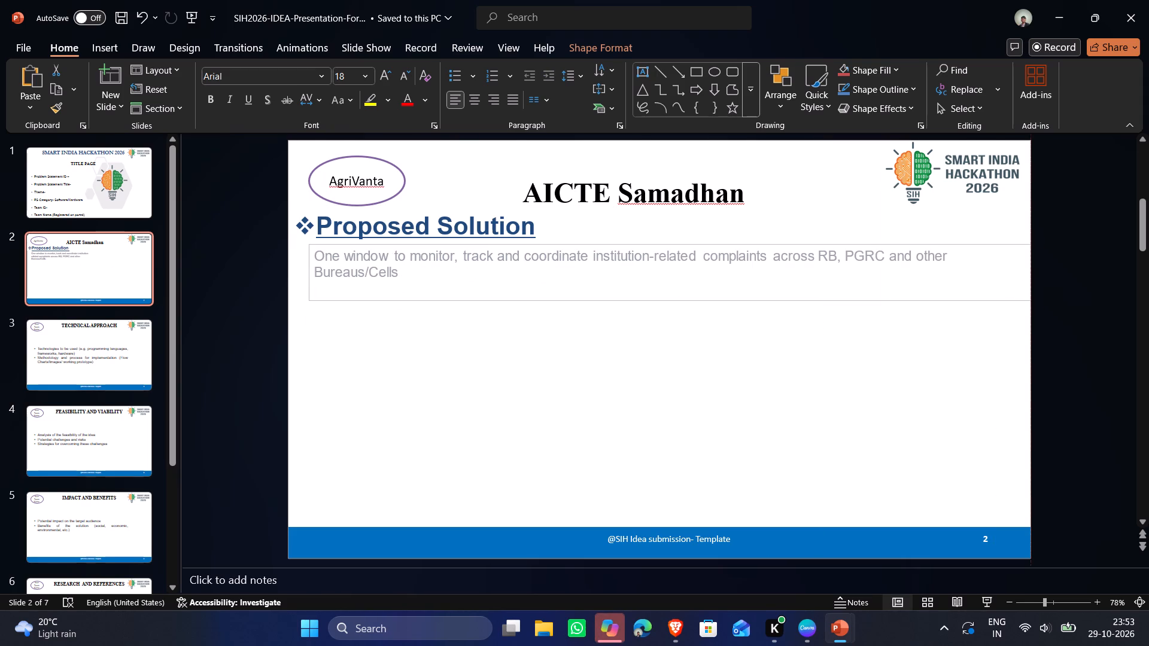
drag(1029, 239, 968, 249)
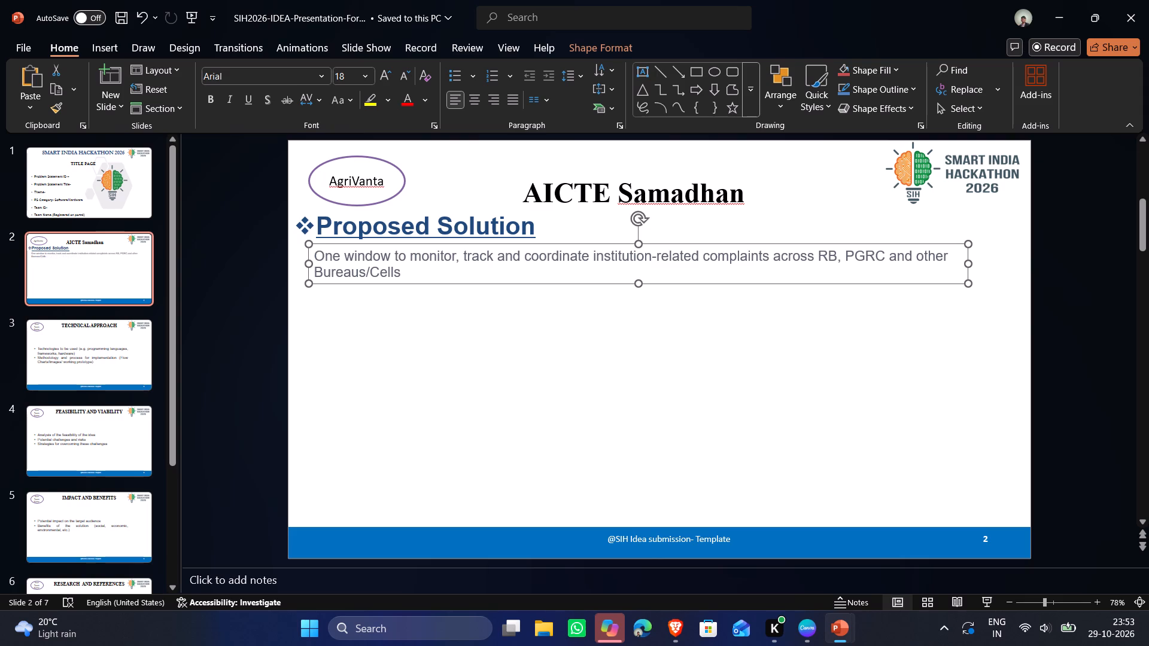
click(1061, 331)
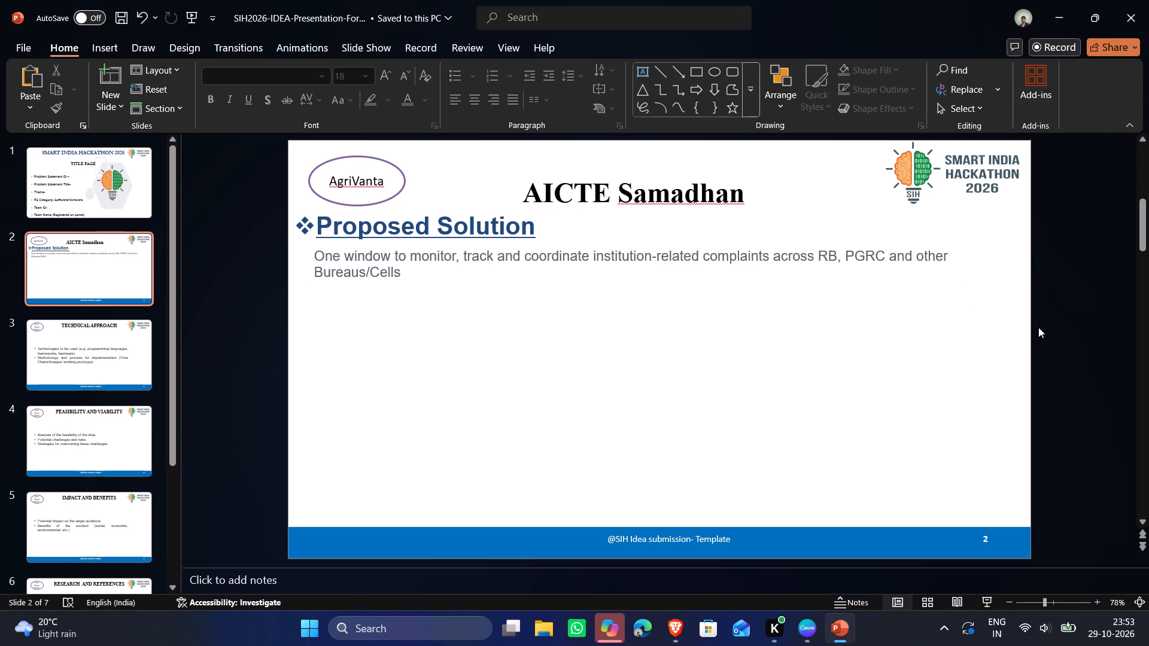
Set the font of the whole tagline text to Times New Roman.
click(674, 252)
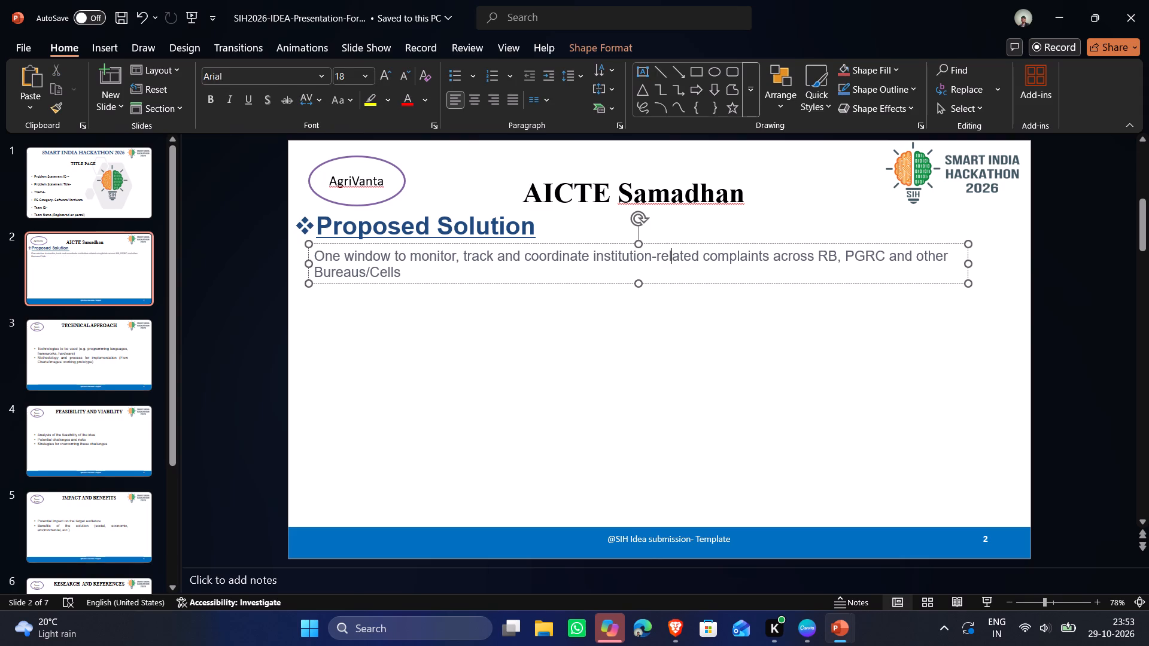
key(ctrl+a)
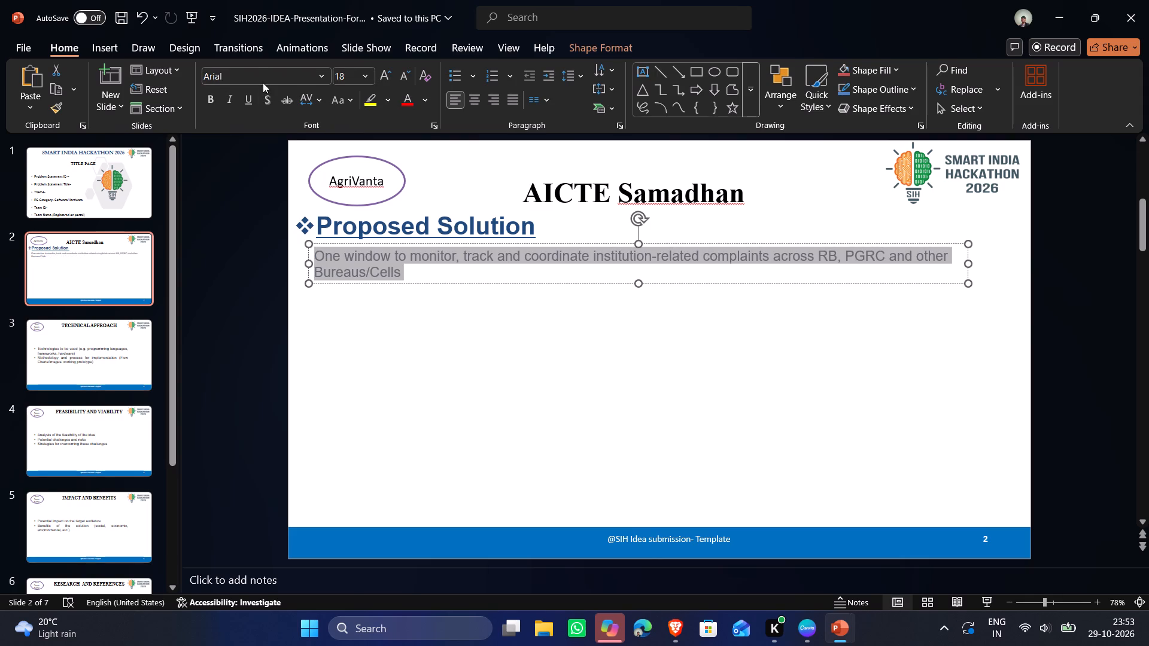
click(265, 73)
text(time)
key(Return)
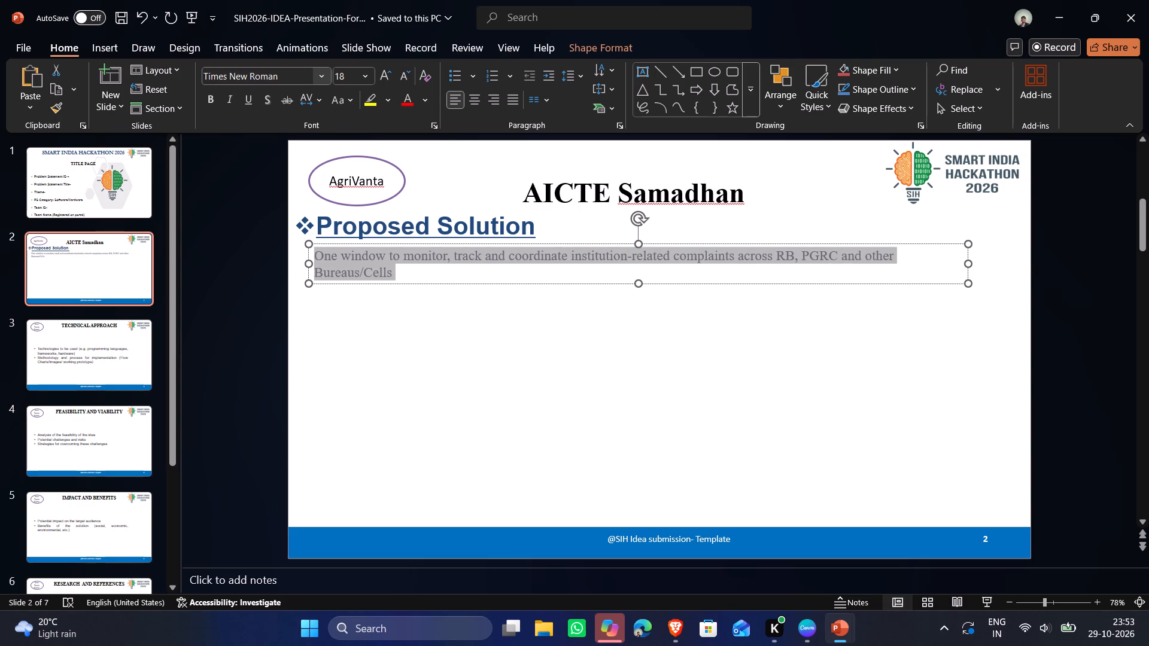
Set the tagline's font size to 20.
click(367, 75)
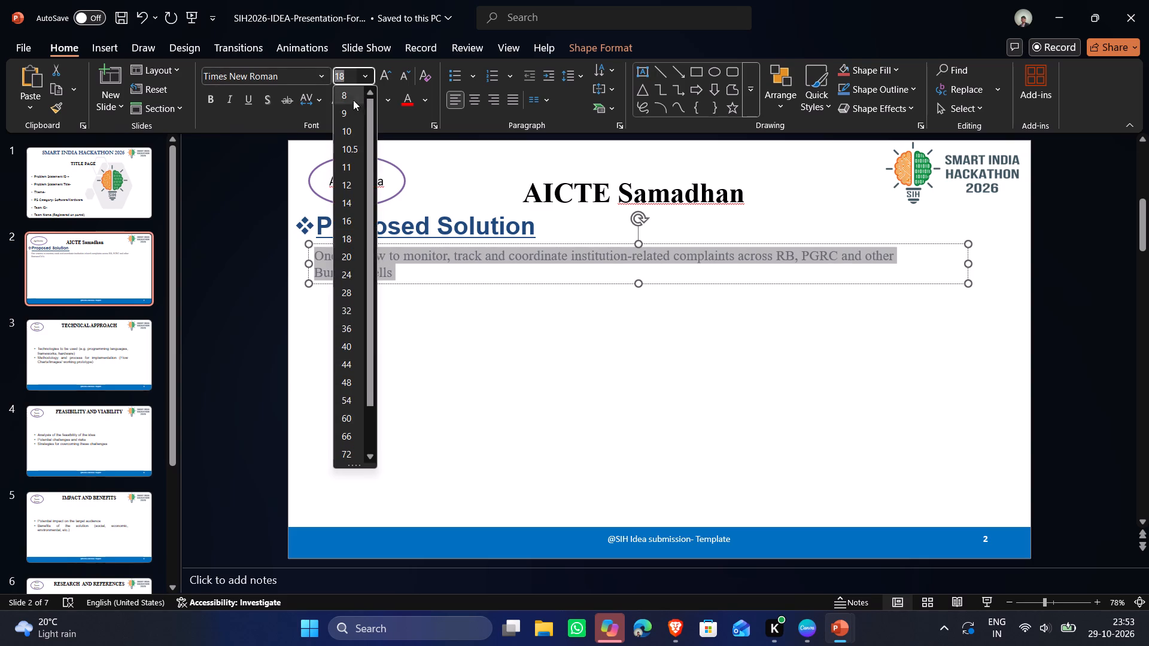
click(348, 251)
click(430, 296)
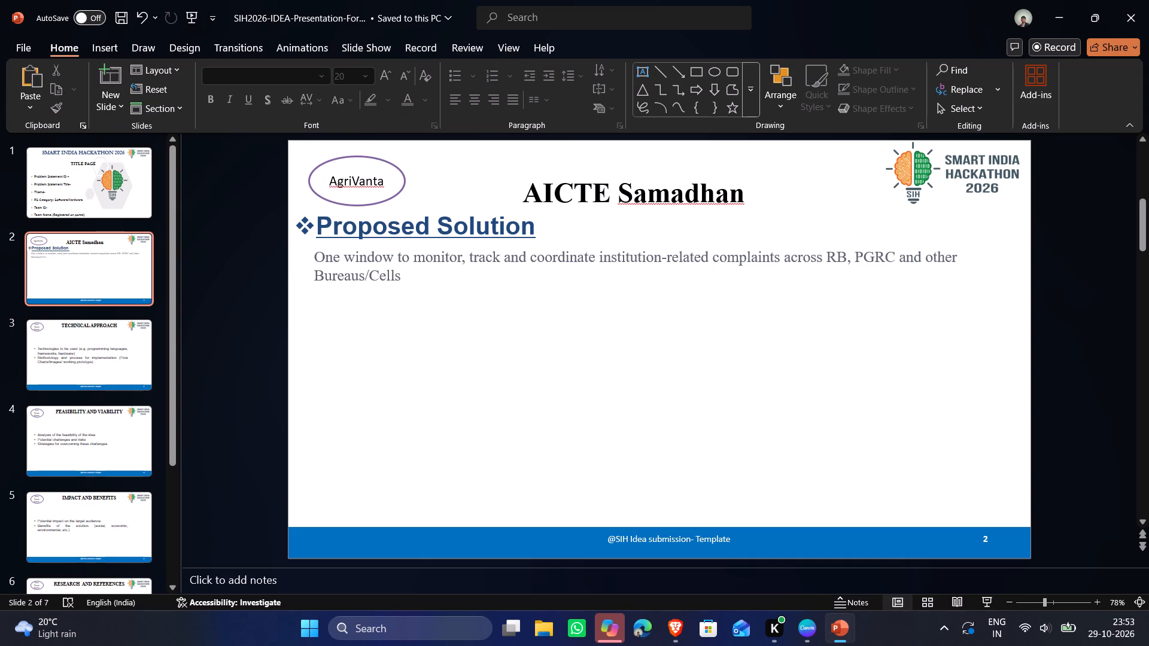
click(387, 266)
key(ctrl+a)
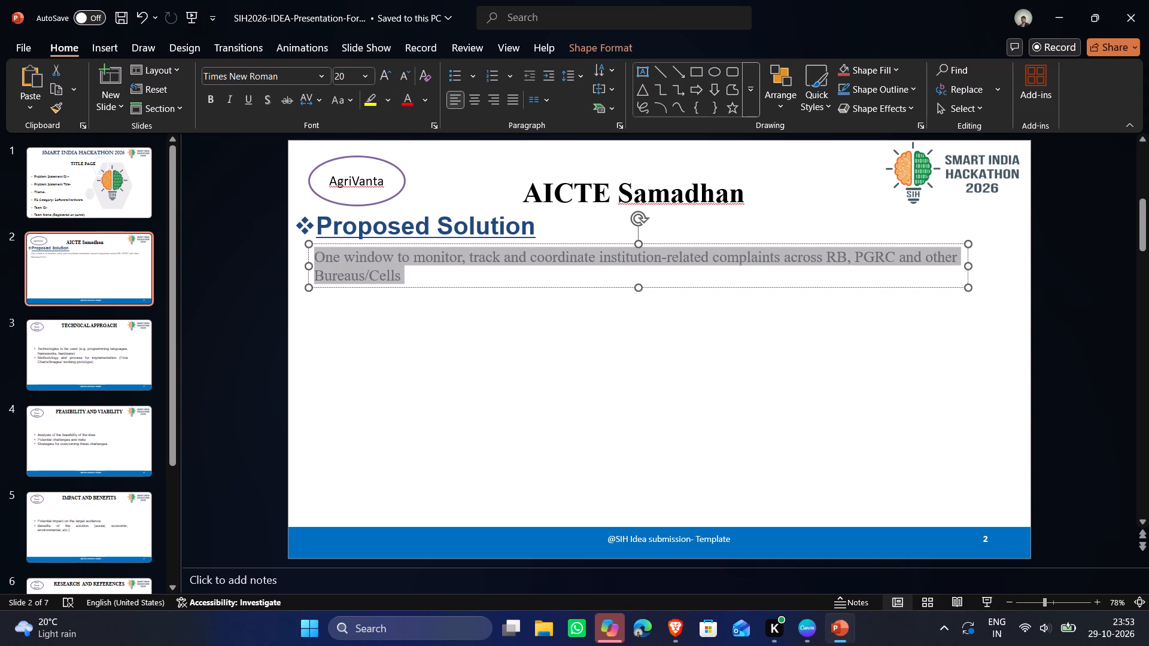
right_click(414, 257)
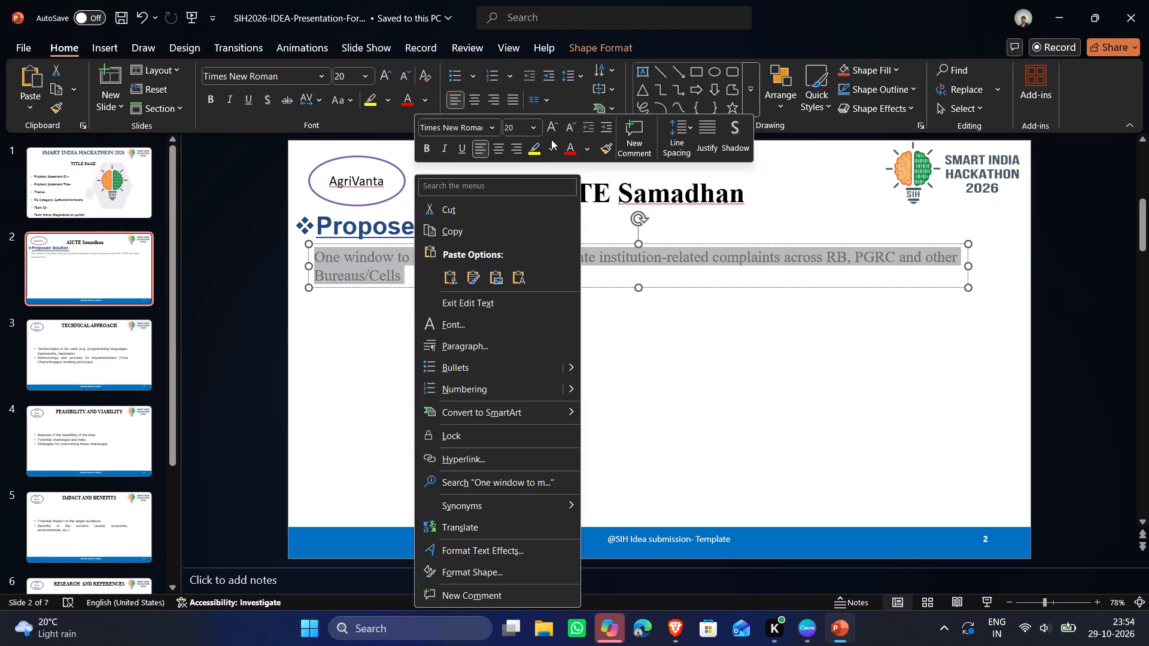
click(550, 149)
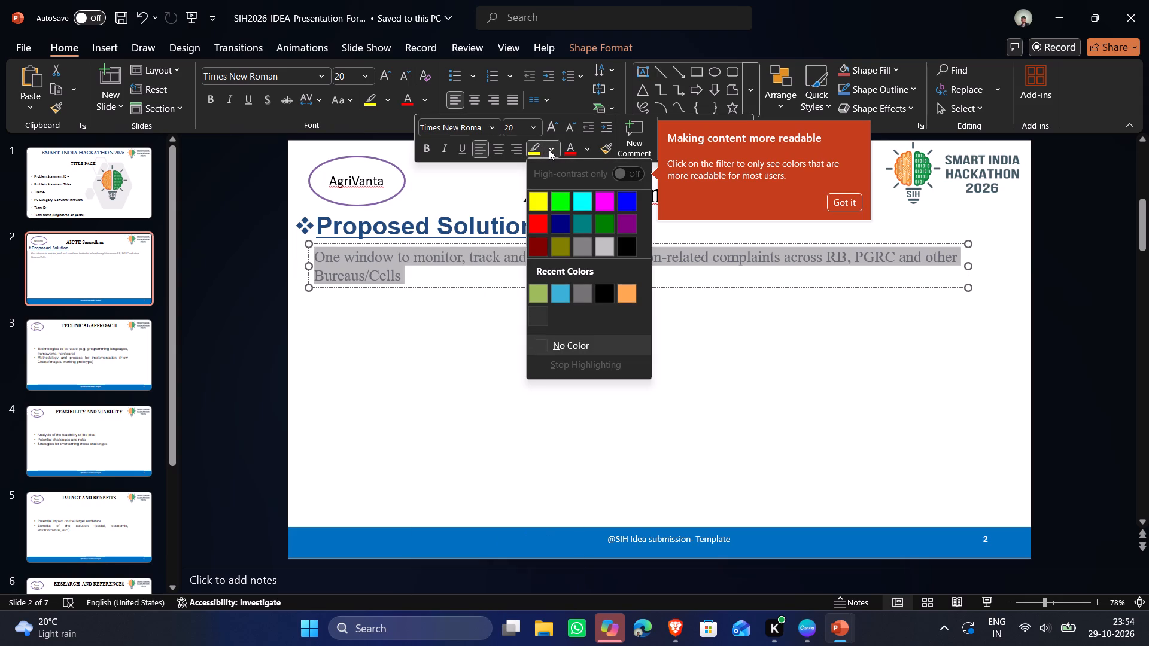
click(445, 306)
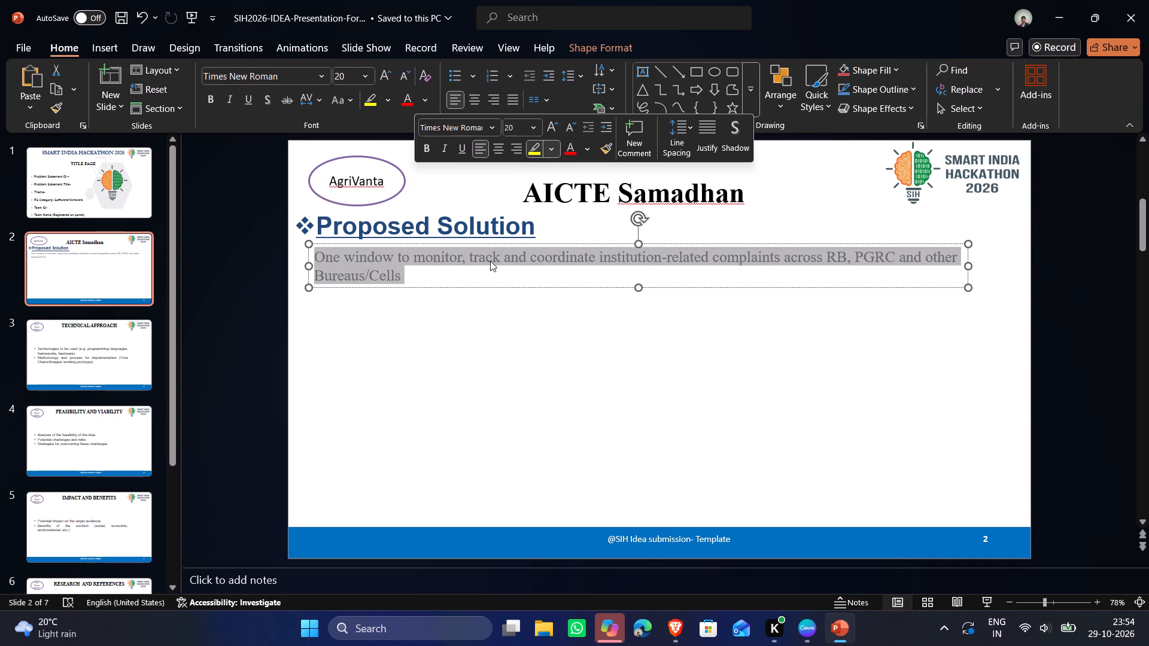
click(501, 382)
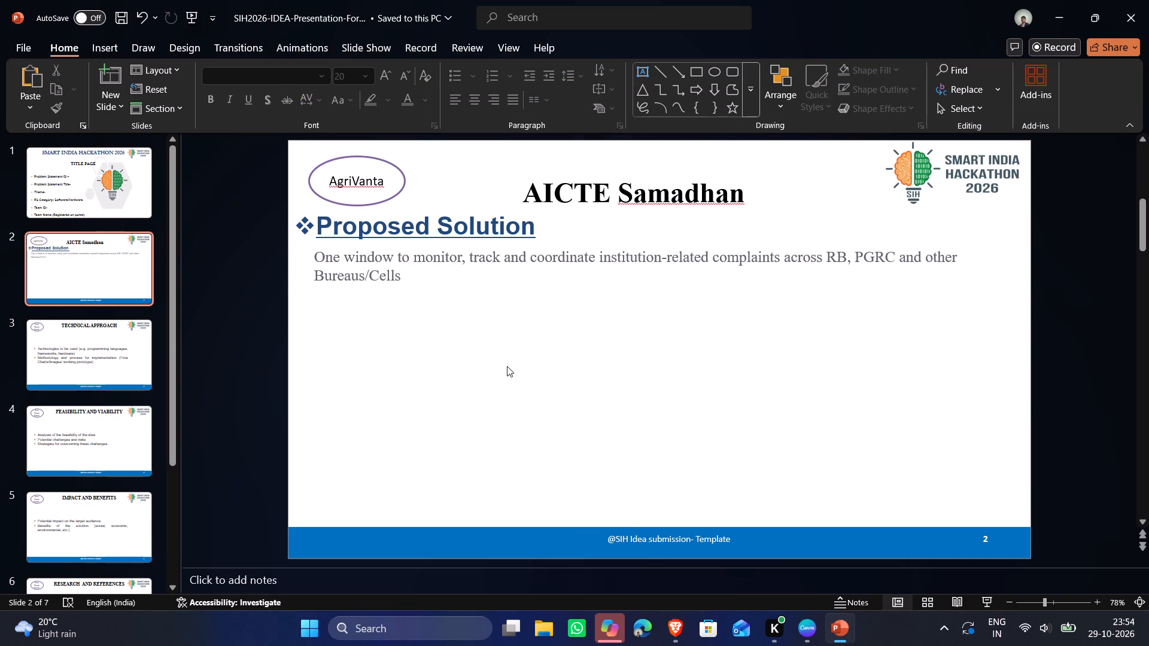
Check the source slide's Proposed Solution heading, and set the template heading's font size to 20.
key(alt+Tab)
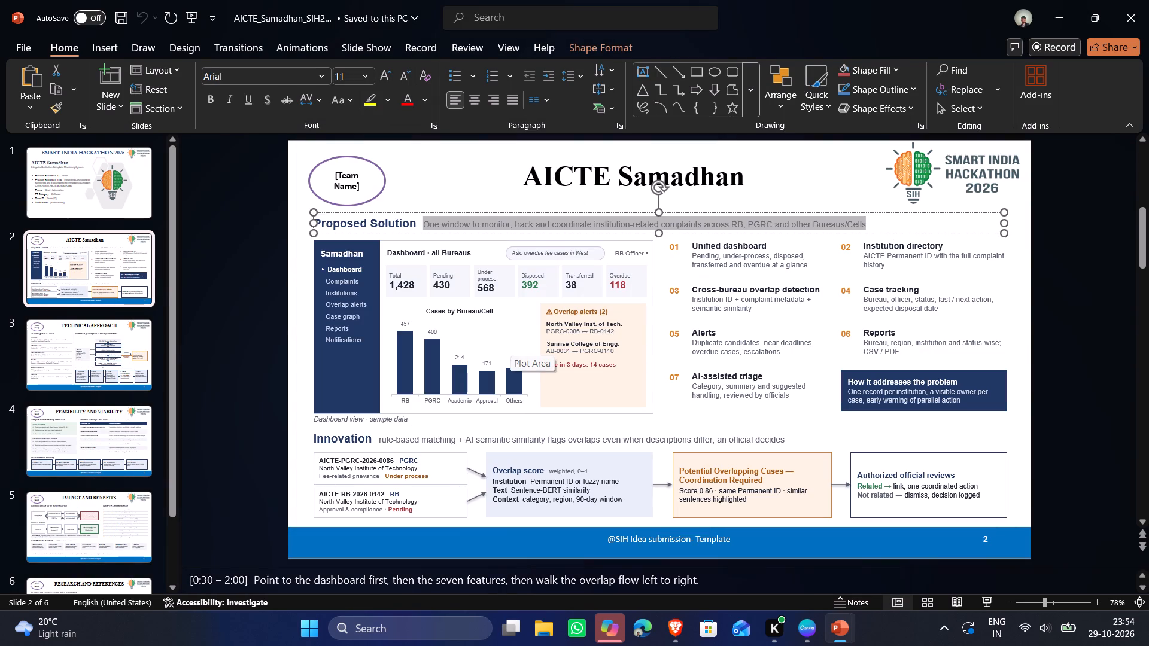
key(alt+Tab)
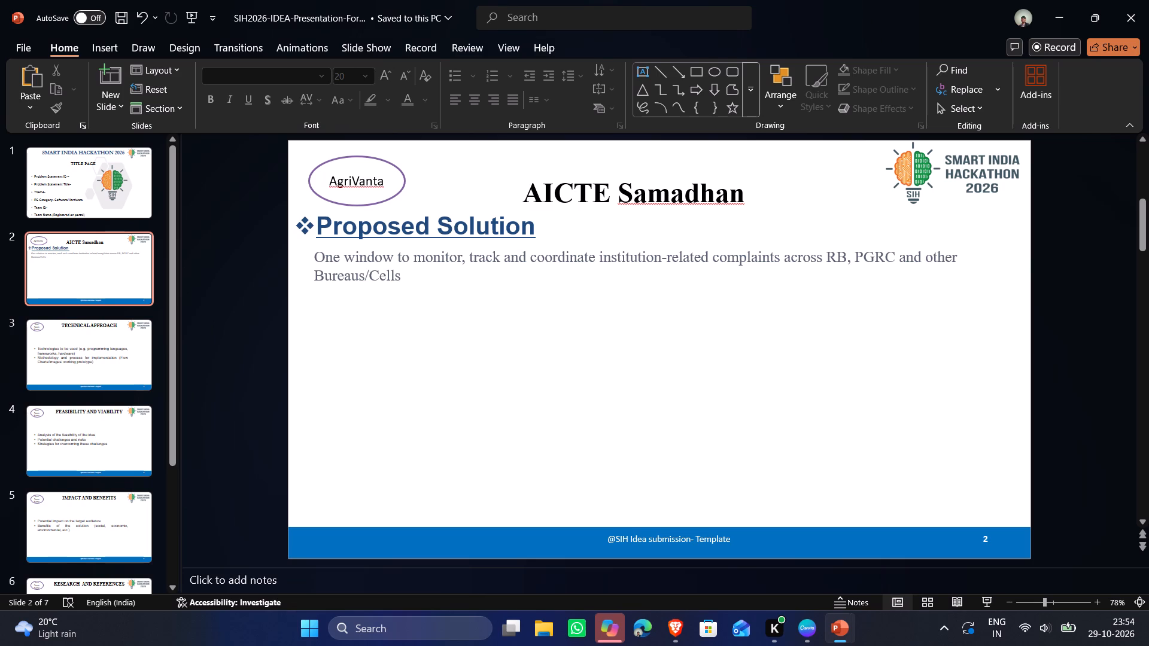
click(486, 233)
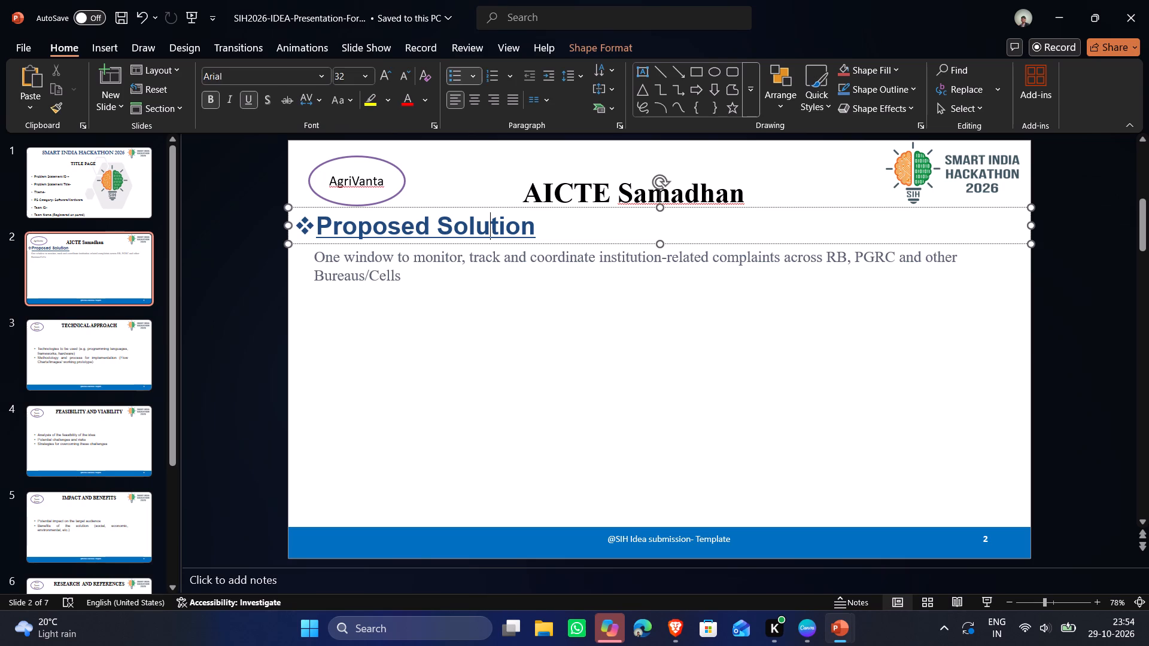
key(ctrl+a)
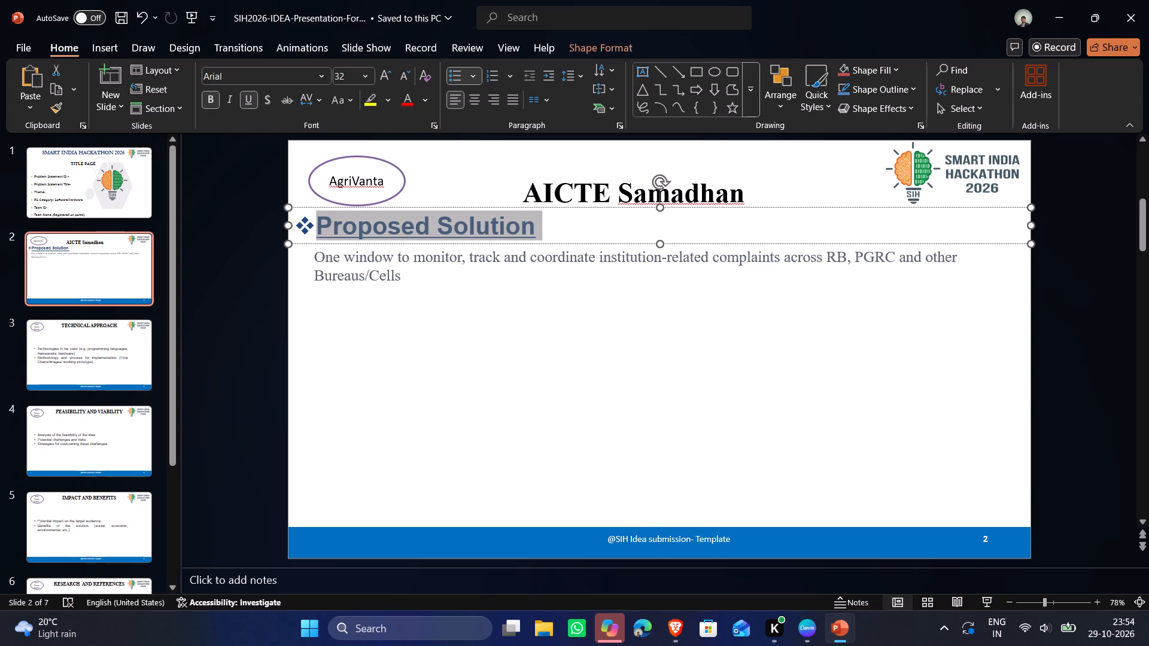
click(352, 78)
click(362, 79)
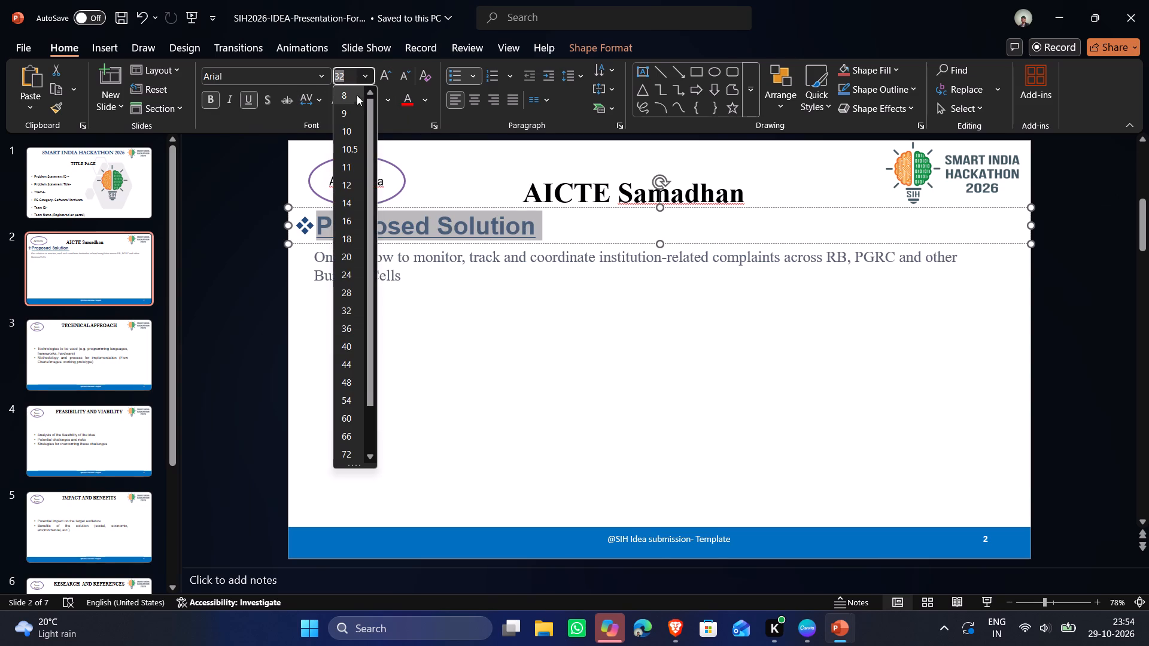
click(346, 258)
click(479, 323)
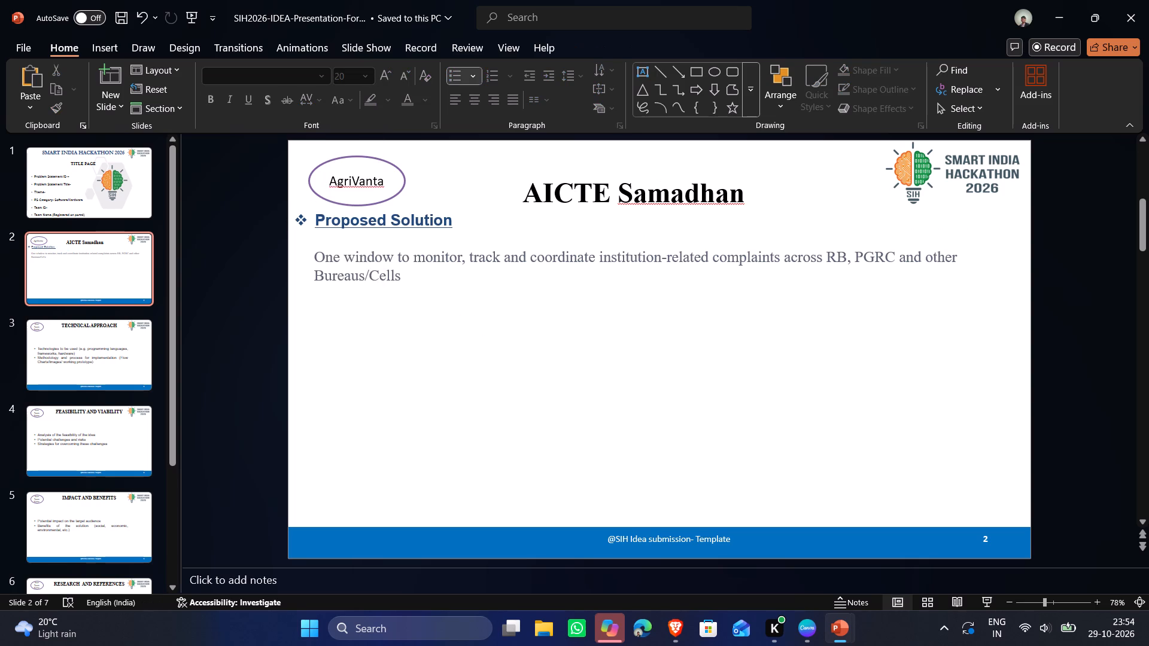
Adjust the width of the tagline text box, leaving it slightly wider across the slide.
click(376, 273)
drag(969, 289, 885, 281)
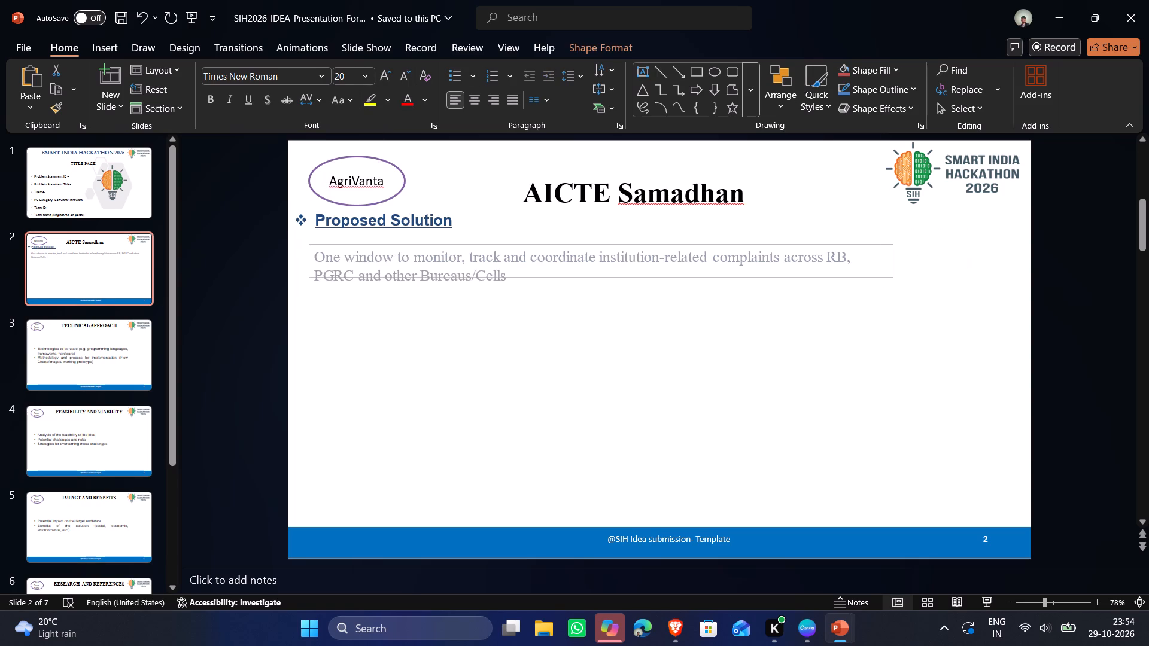
drag(885, 281, 822, 279)
drag(819, 266, 843, 266)
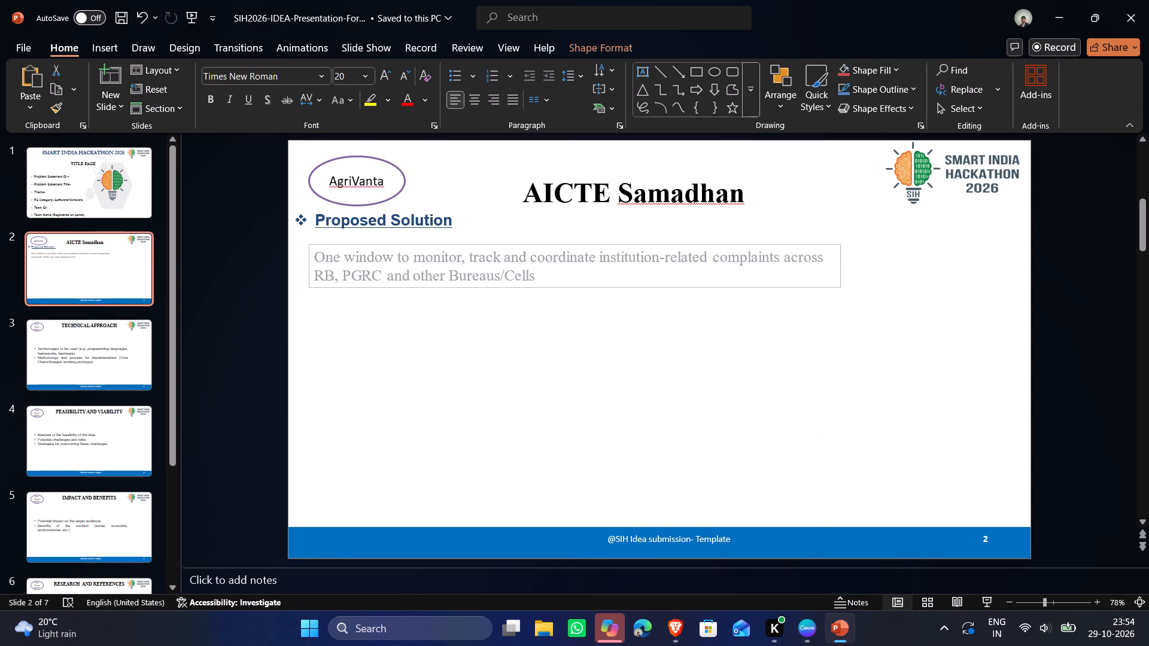
drag(843, 266, 844, 266)
click(844, 266)
drag(844, 266, 1002, 245)
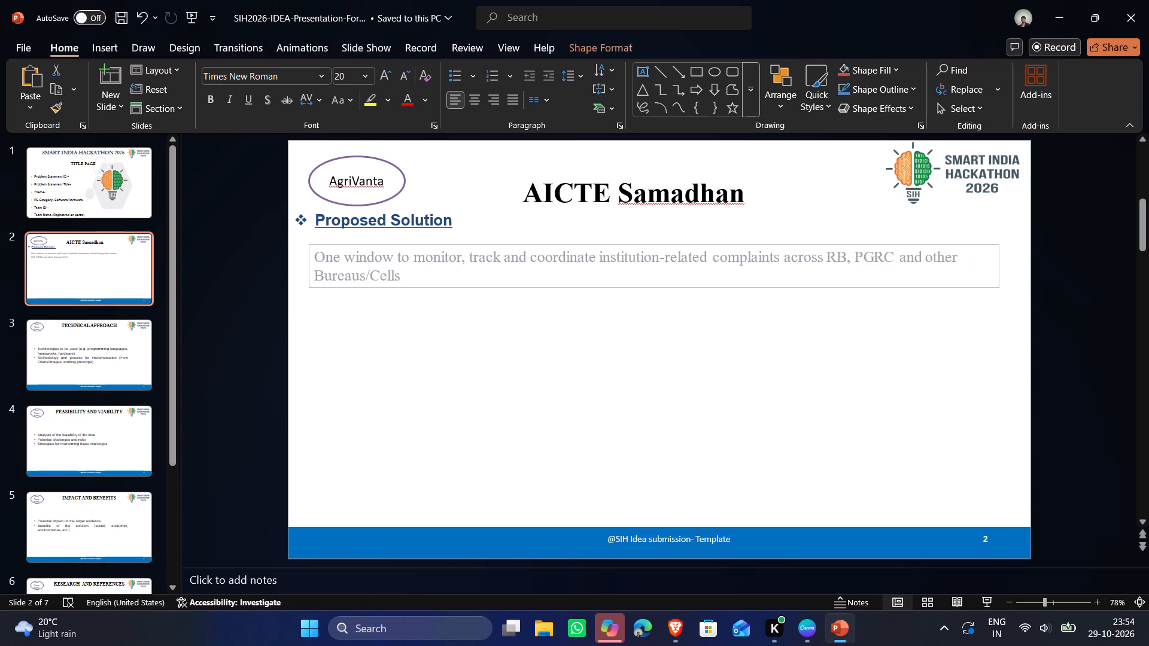
drag(1002, 245, 1017, 244)
drag(1025, 284, 960, 278)
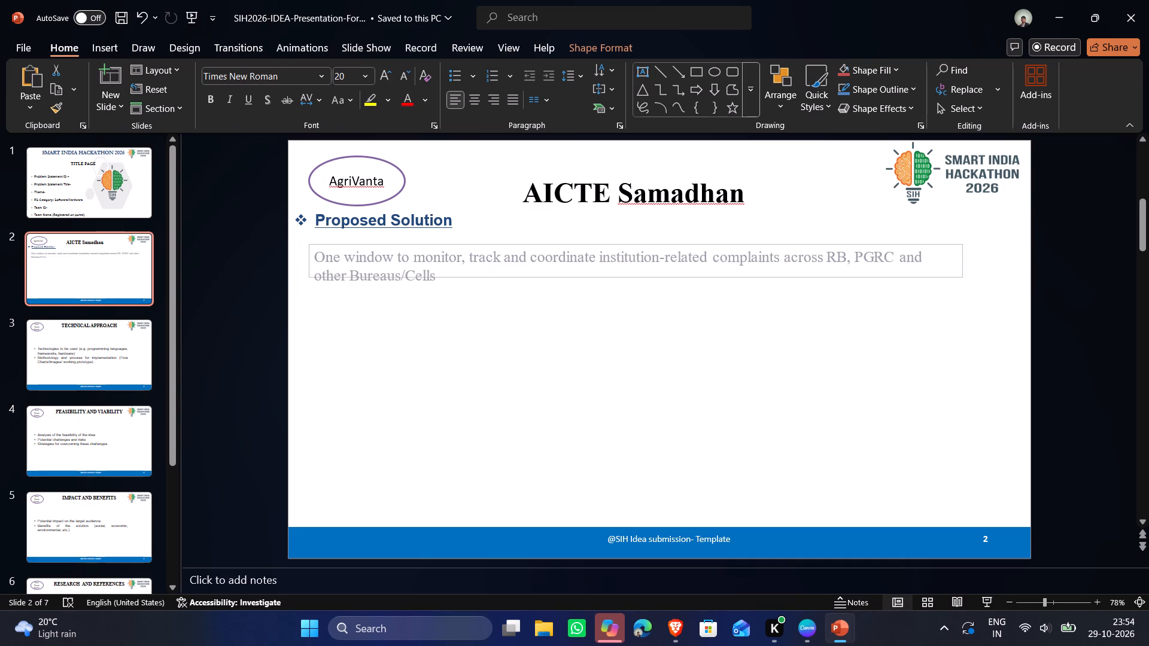
drag(960, 278, 959, 278)
drag(959, 267, 1026, 260)
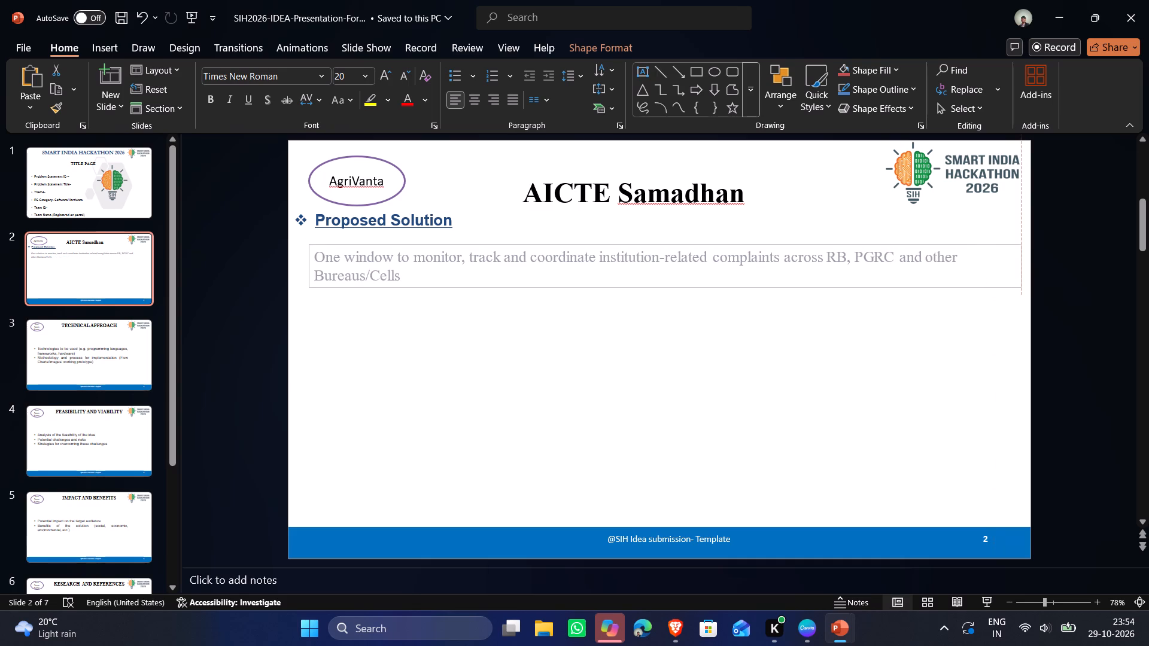
drag(1026, 260, 983, 263)
Set the font size of the whole tagline text to 18.
double_click(892, 264)
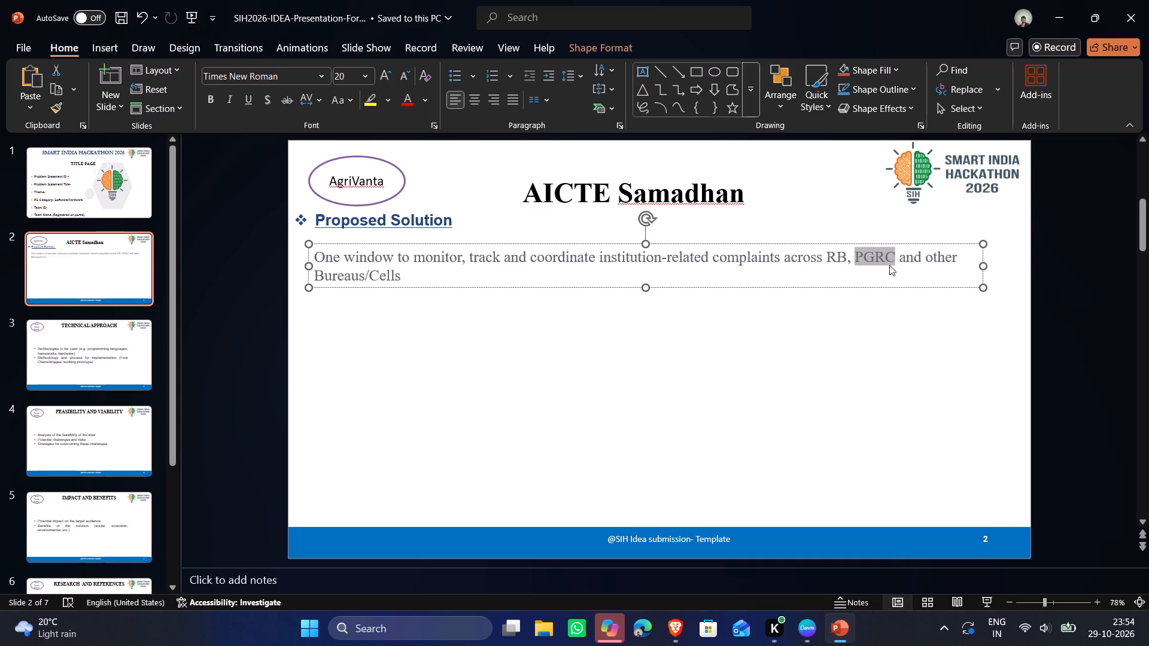
key(ctrl+a)
click(372, 73)
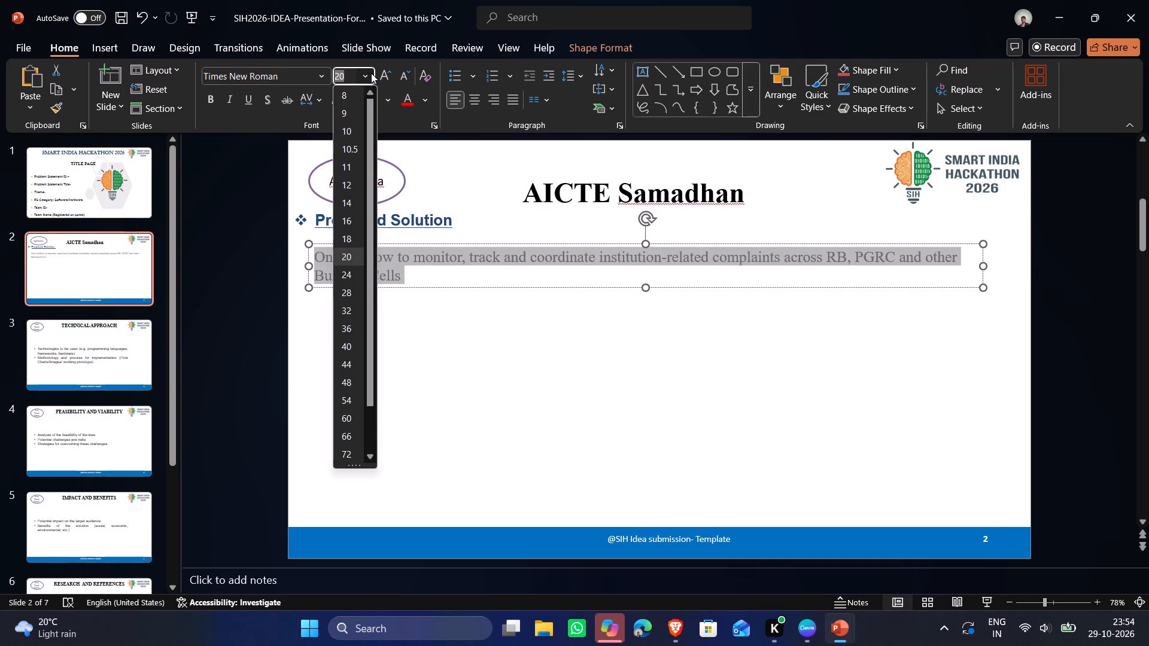
click(347, 243)
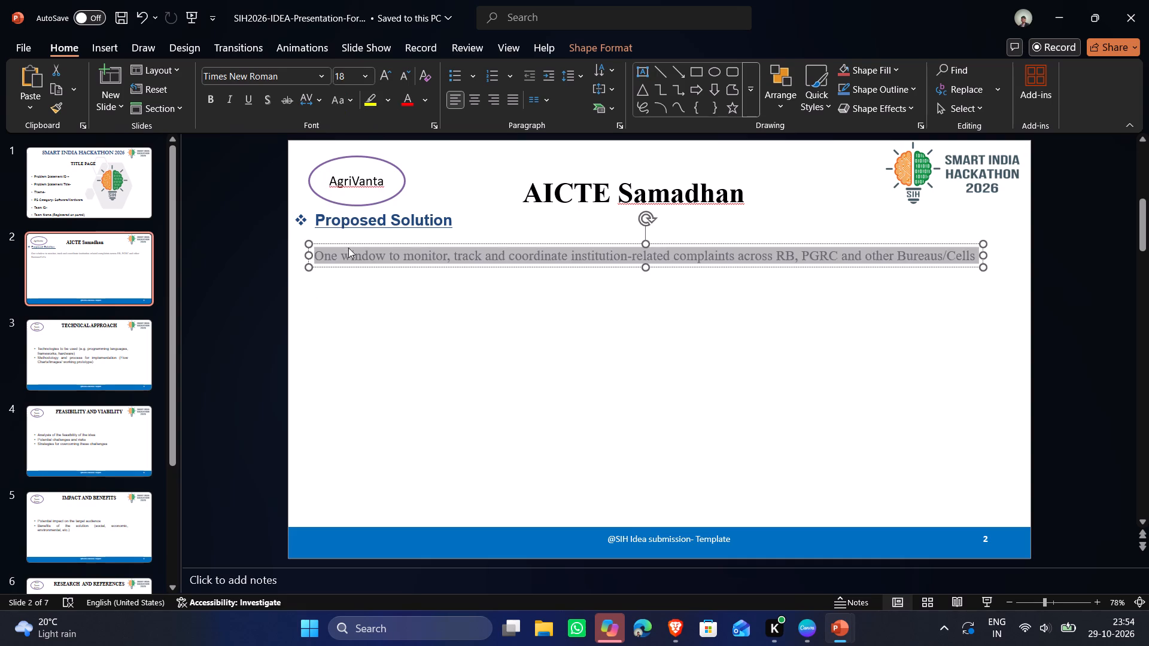
click(445, 337)
Move the tagline text box up directly beneath the Proposed Solution heading, its edge lined up with the heading's bullet.
click(628, 259)
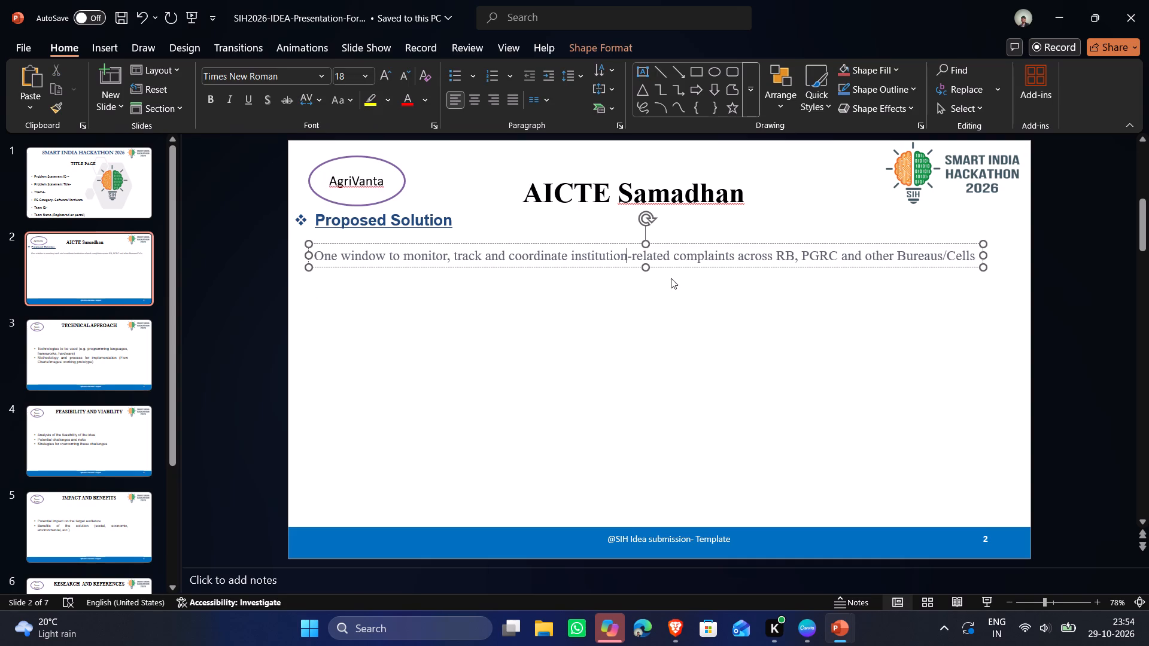
drag(933, 269, 891, 259)
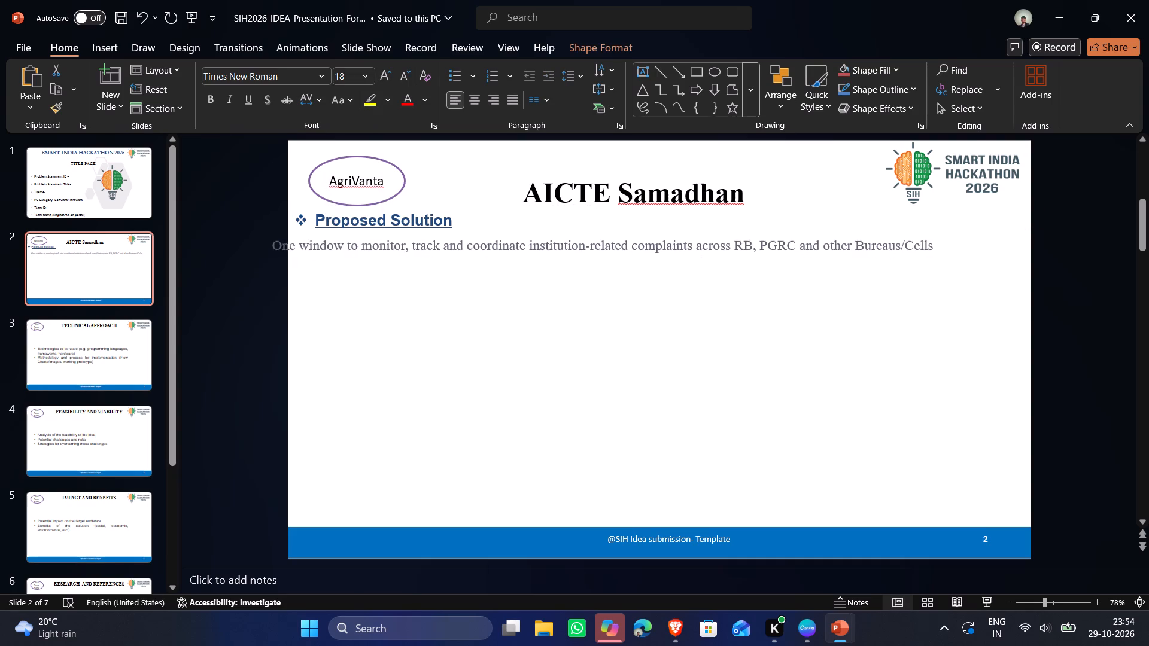
drag(891, 259, 928, 258)
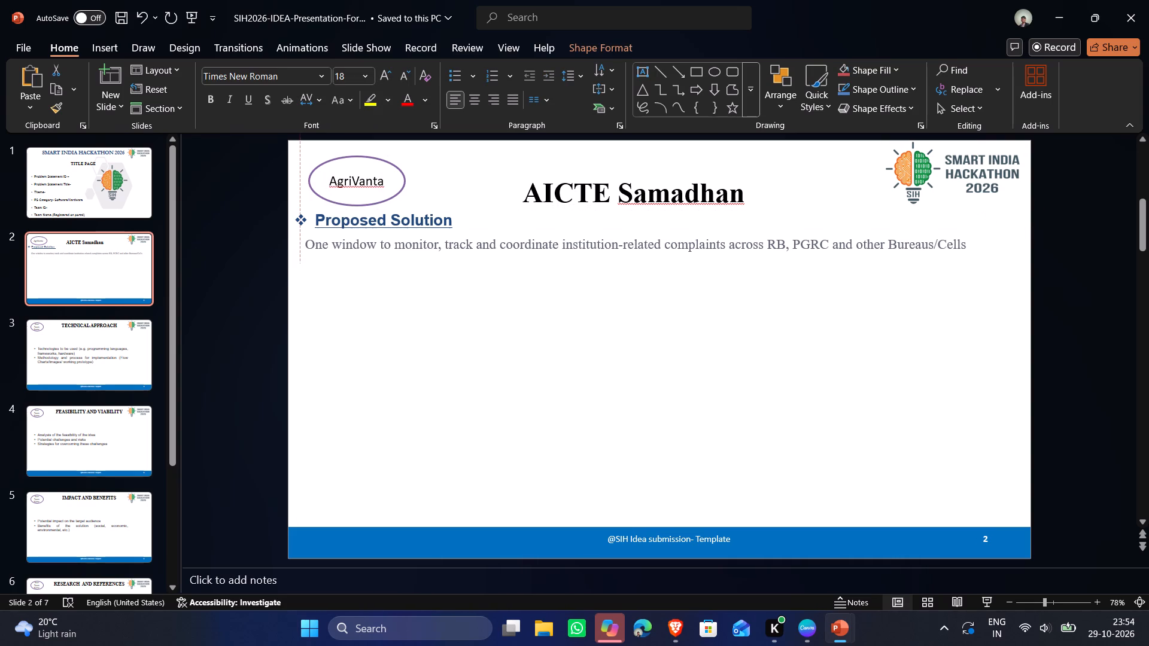
drag(928, 258, 928, 258)
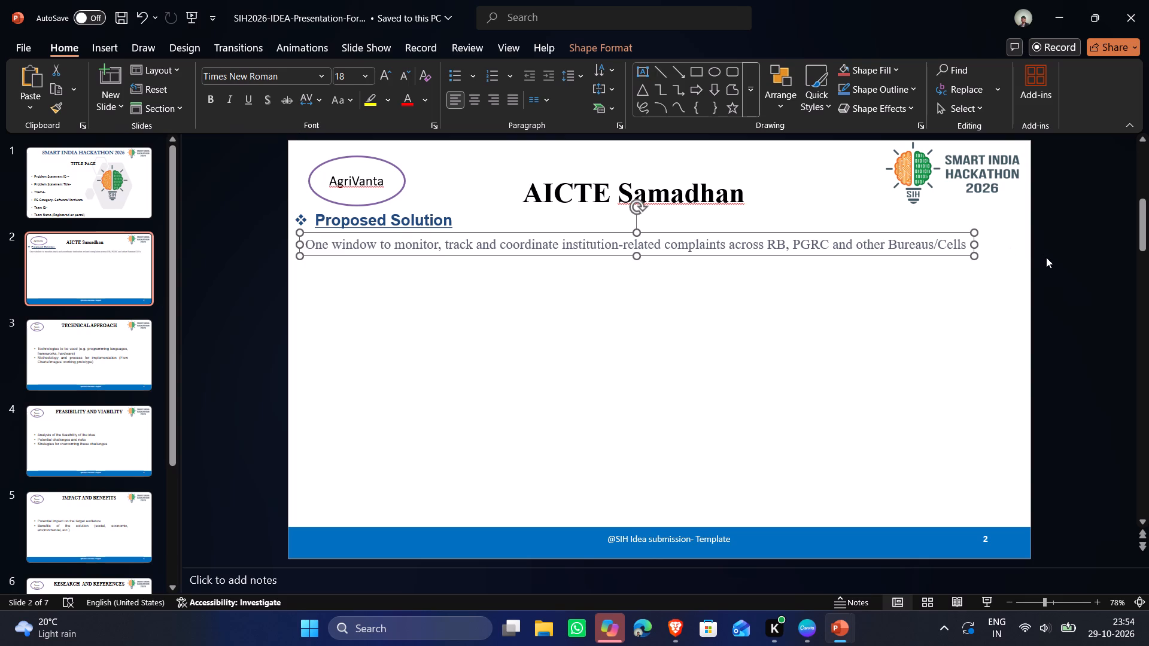
click(1046, 257)
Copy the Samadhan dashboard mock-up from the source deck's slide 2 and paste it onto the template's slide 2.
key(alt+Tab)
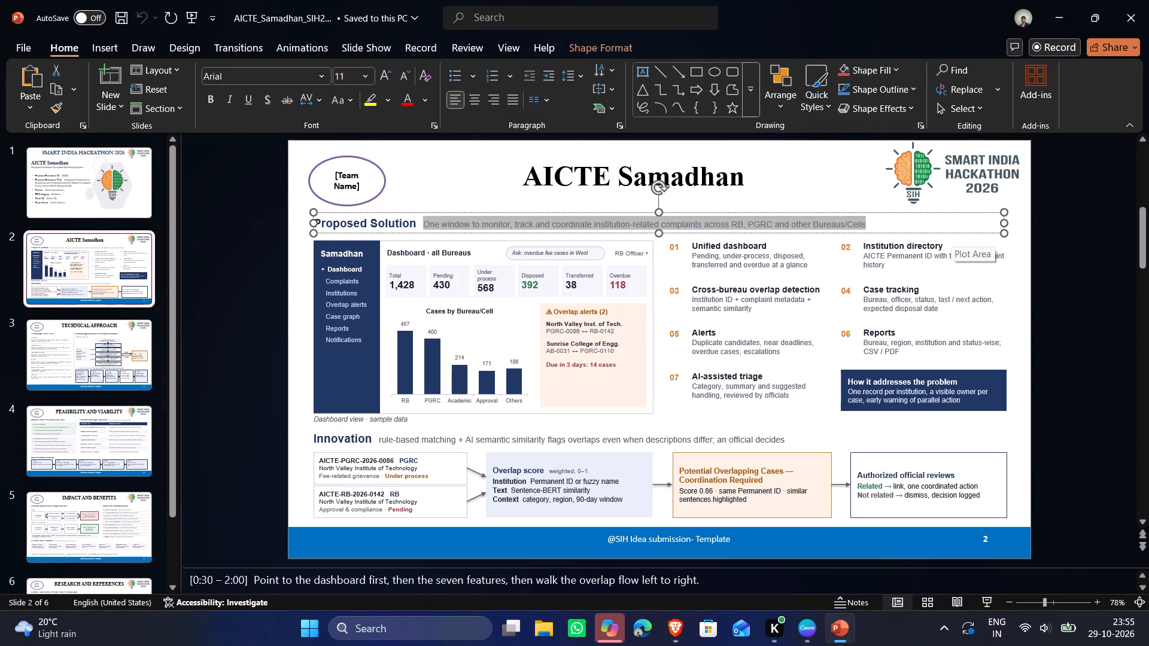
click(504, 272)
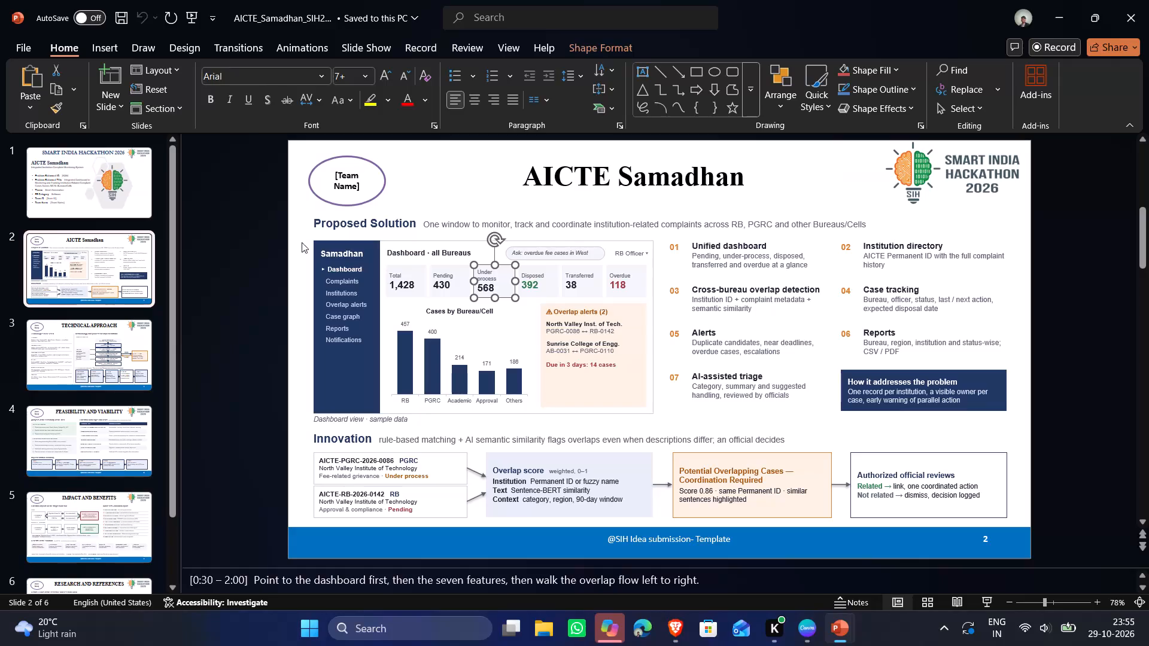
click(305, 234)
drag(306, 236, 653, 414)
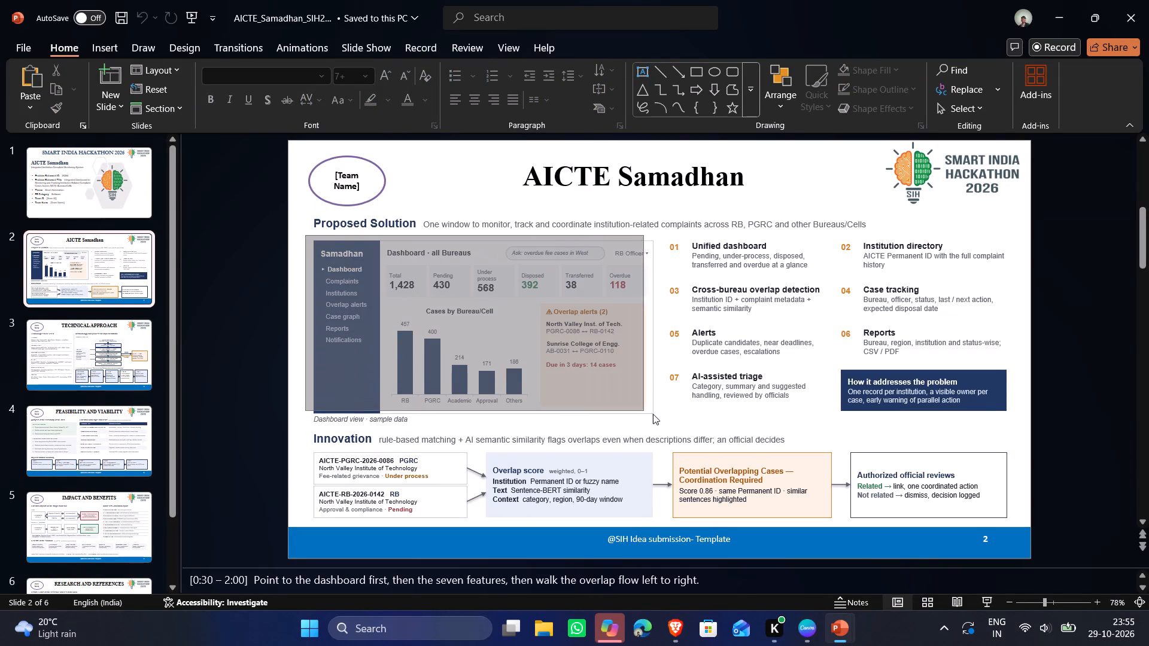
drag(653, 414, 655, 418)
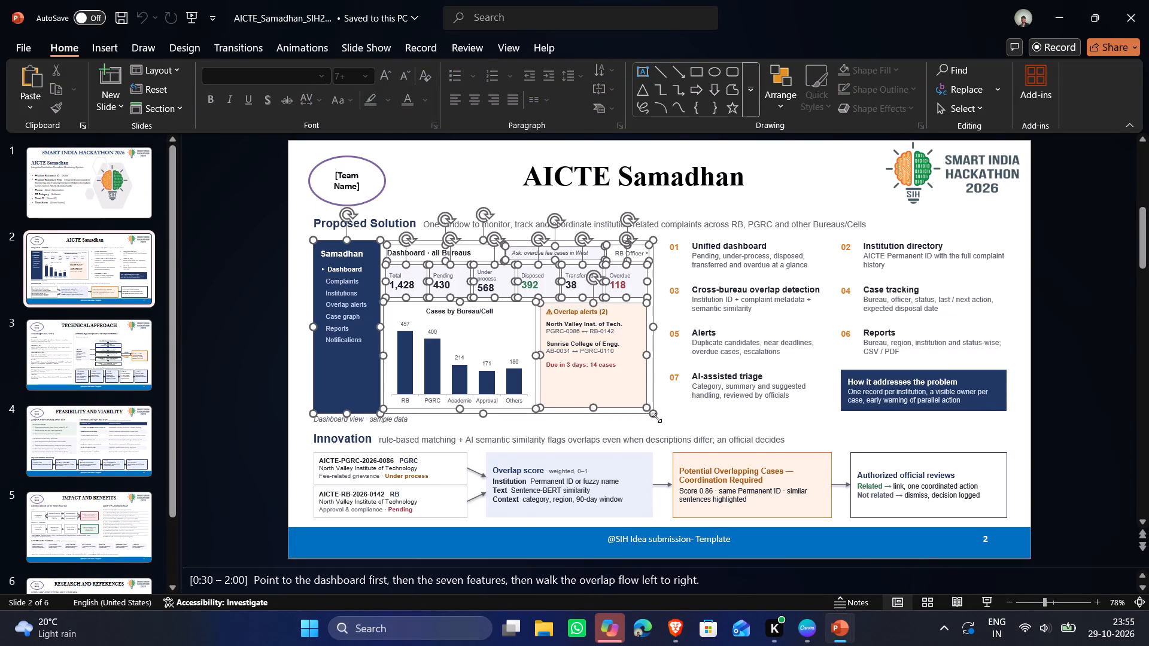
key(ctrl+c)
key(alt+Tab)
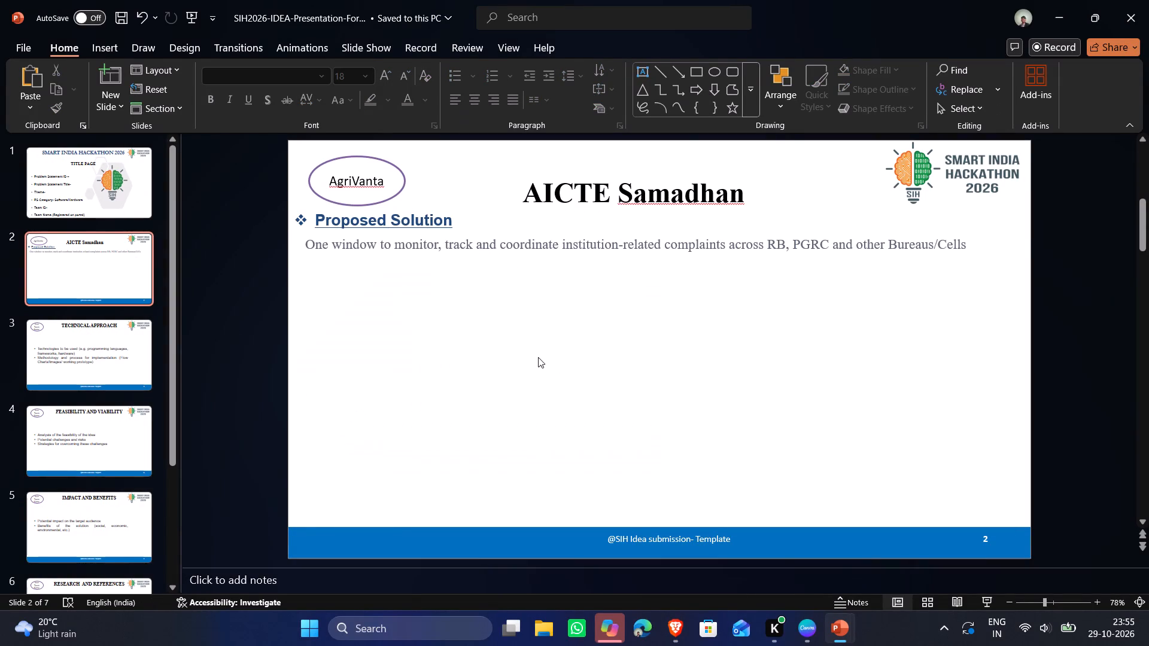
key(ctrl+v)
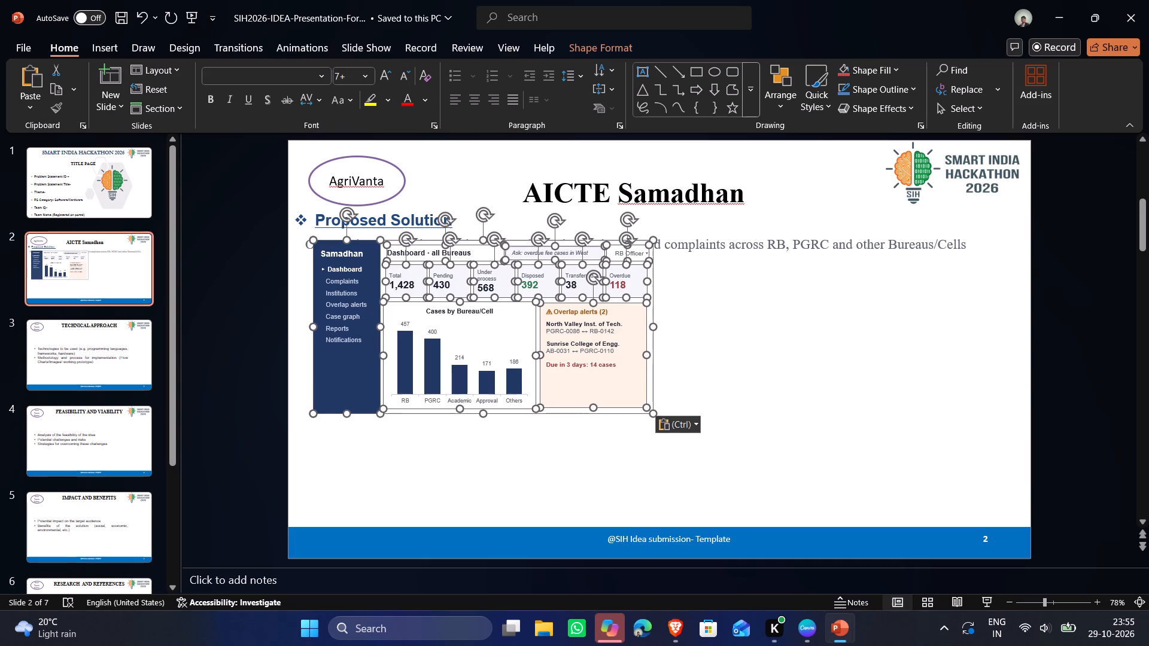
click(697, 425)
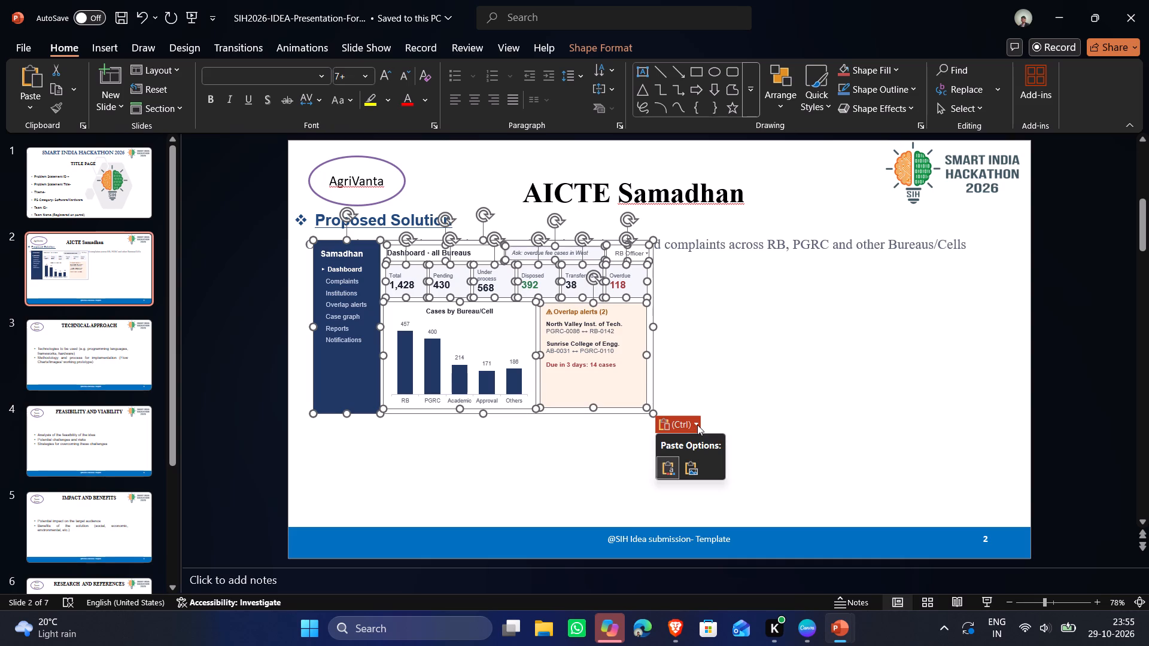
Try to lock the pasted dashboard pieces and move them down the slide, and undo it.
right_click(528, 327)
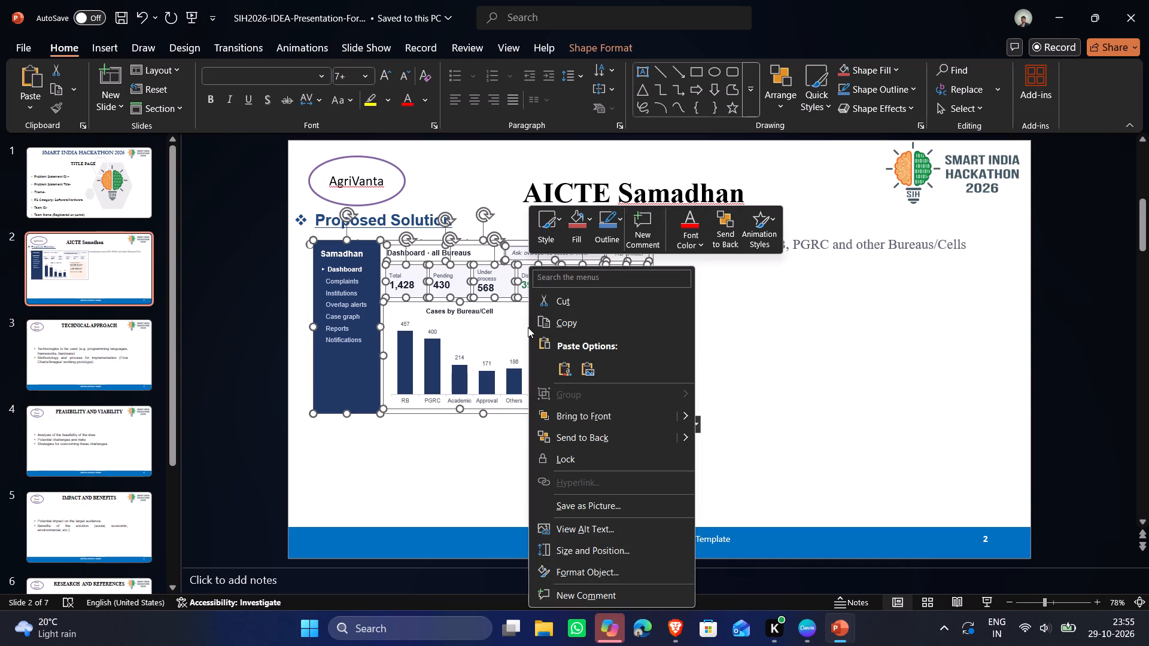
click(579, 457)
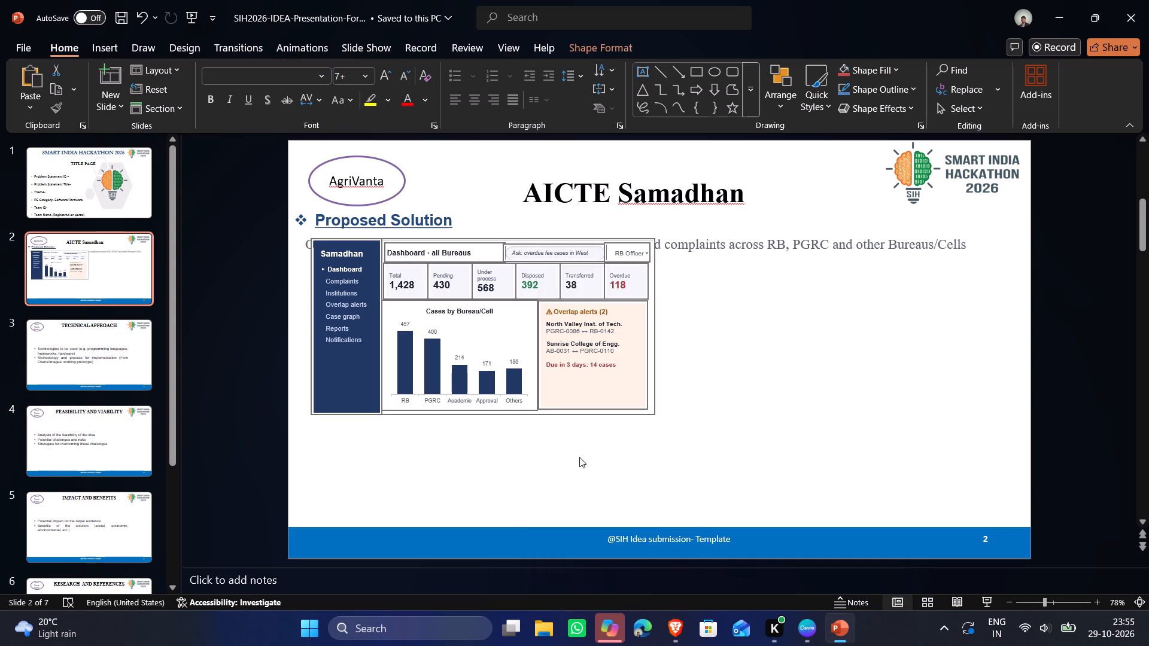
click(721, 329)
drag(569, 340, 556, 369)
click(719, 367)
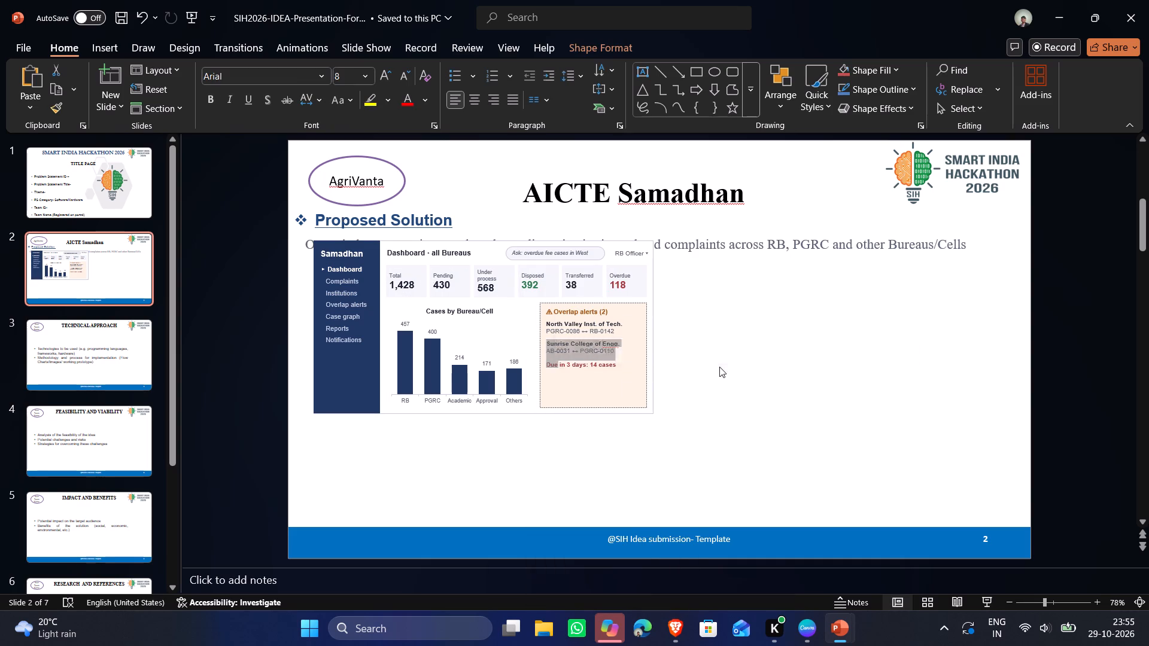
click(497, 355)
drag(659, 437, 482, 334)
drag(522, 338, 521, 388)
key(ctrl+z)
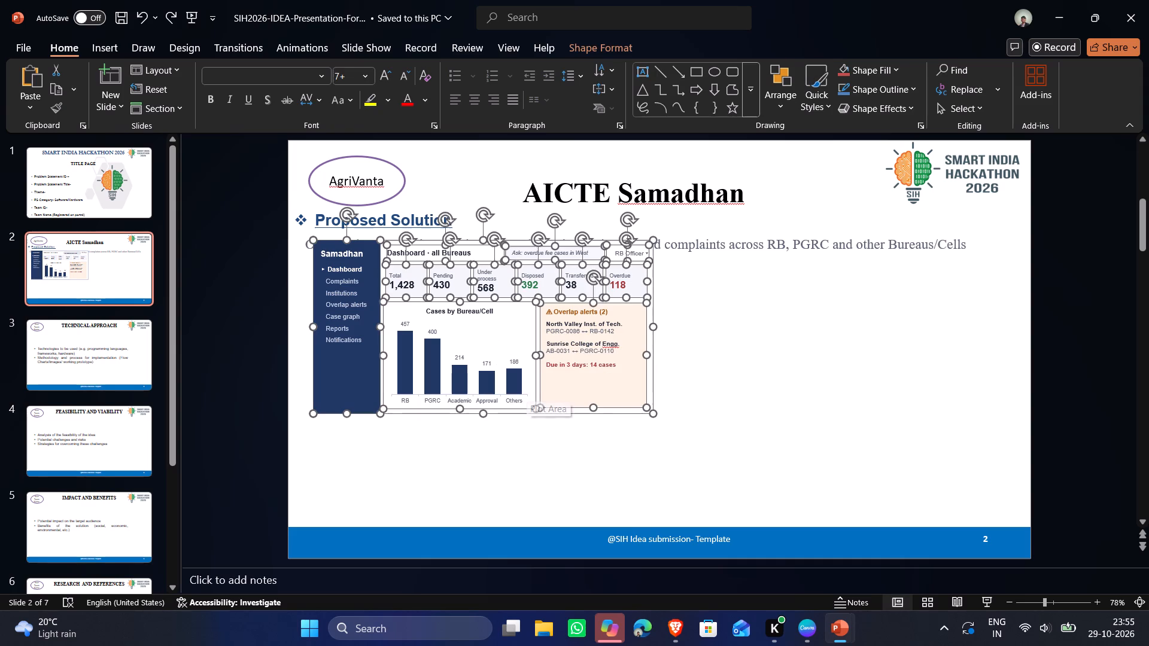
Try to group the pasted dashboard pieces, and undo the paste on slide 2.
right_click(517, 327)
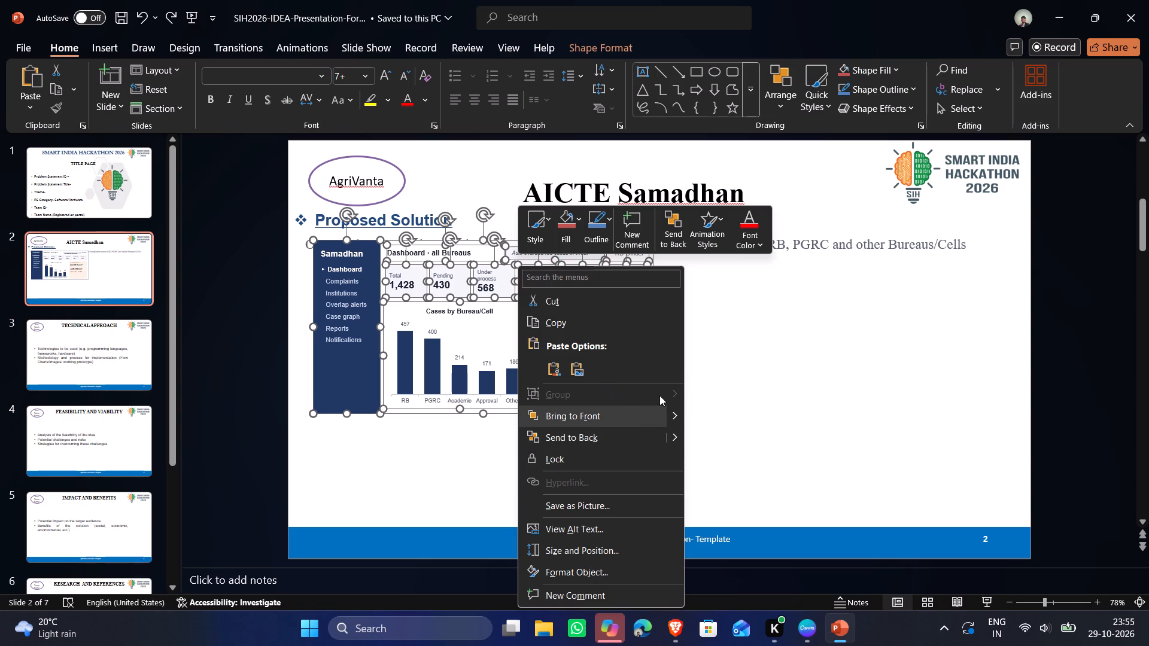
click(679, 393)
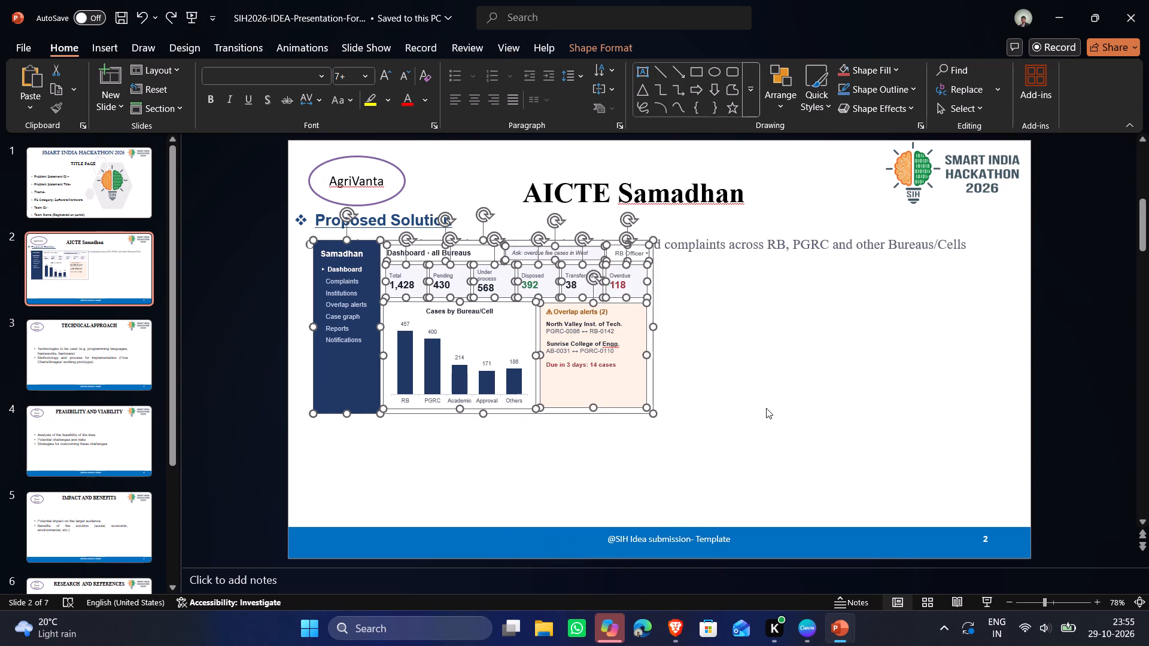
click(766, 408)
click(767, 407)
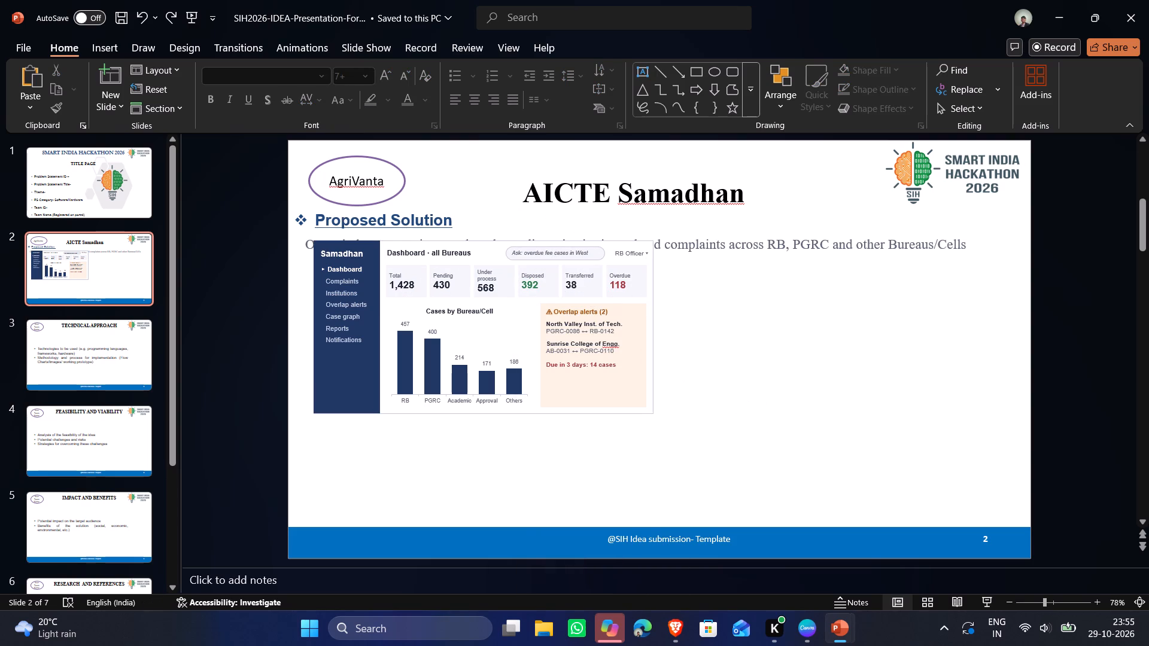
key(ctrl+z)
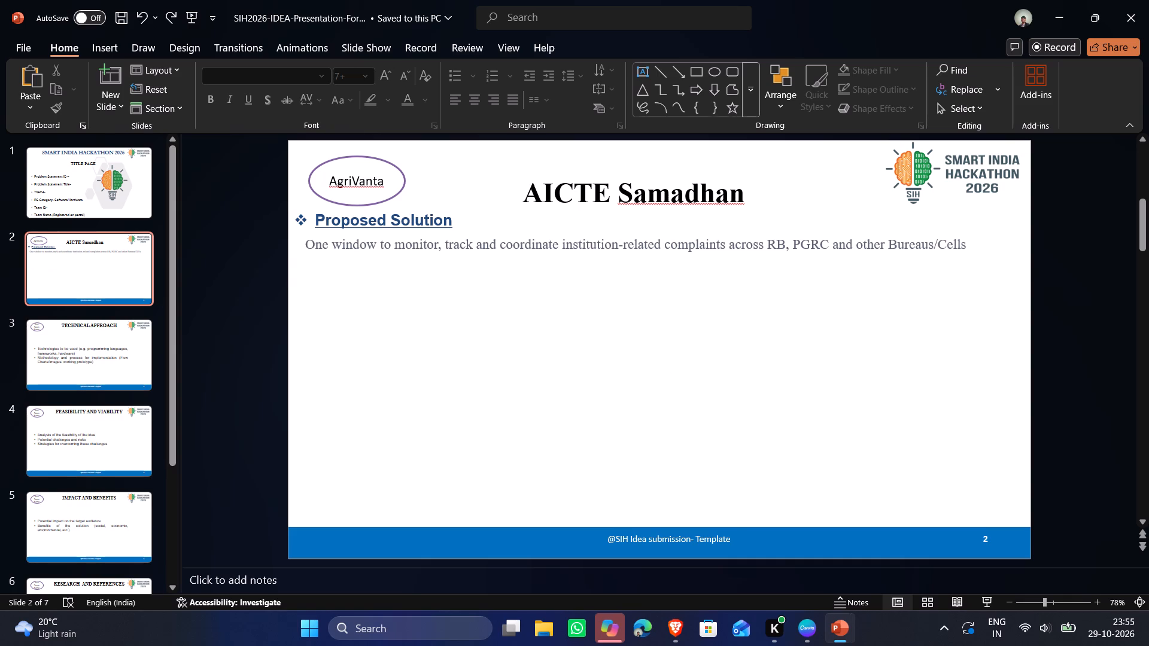
Switch to Canva, search the new-design options for "ppt", and clear the search.
key(alt+Tab)
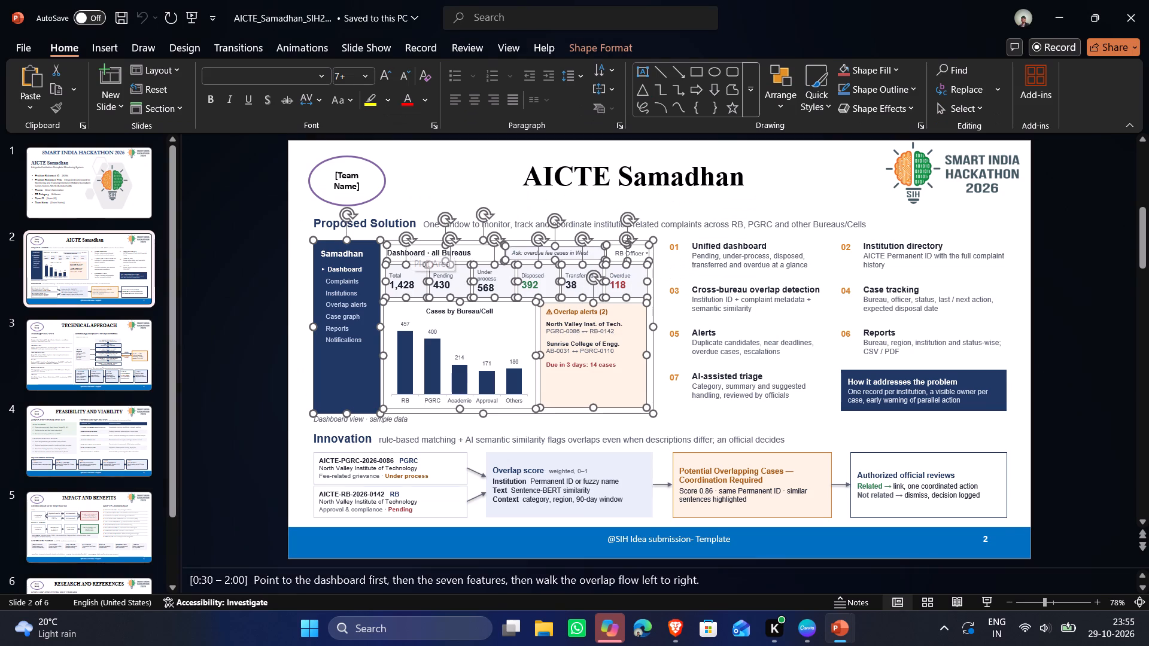
click(813, 632)
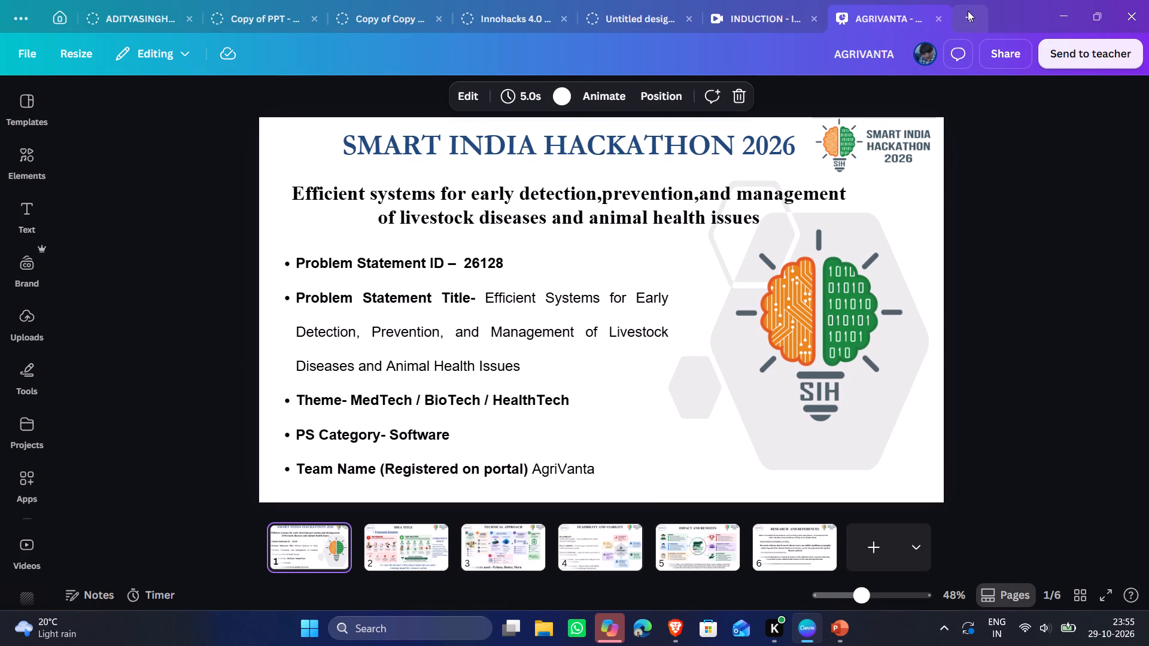
click(968, 11)
click(951, 55)
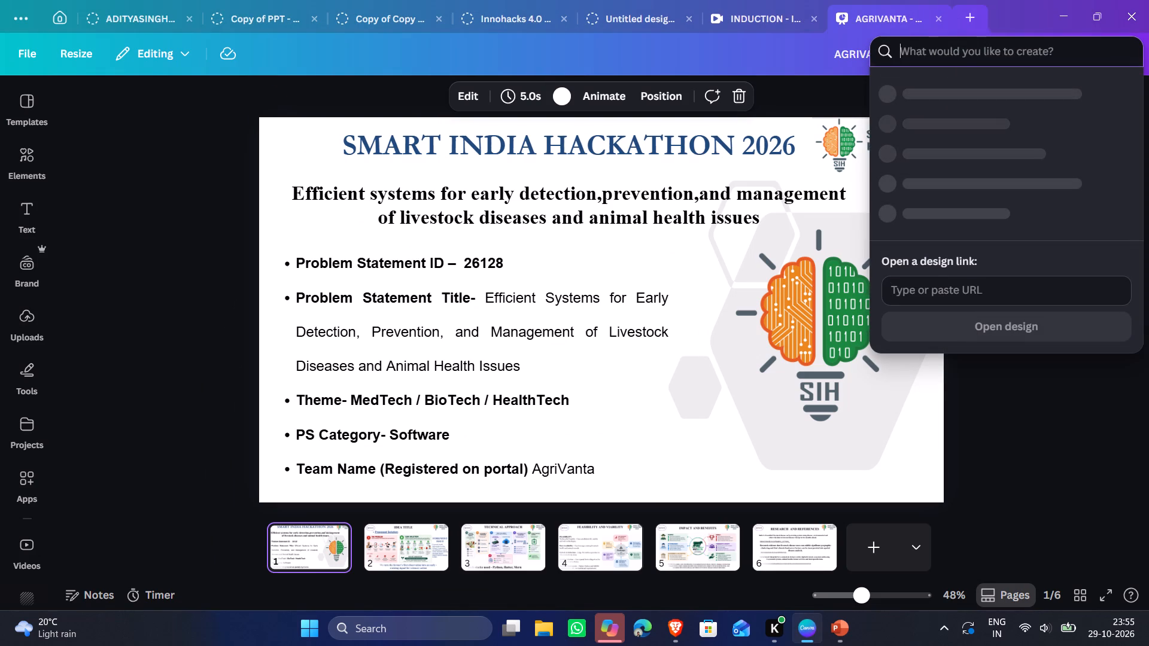
text(ppt)
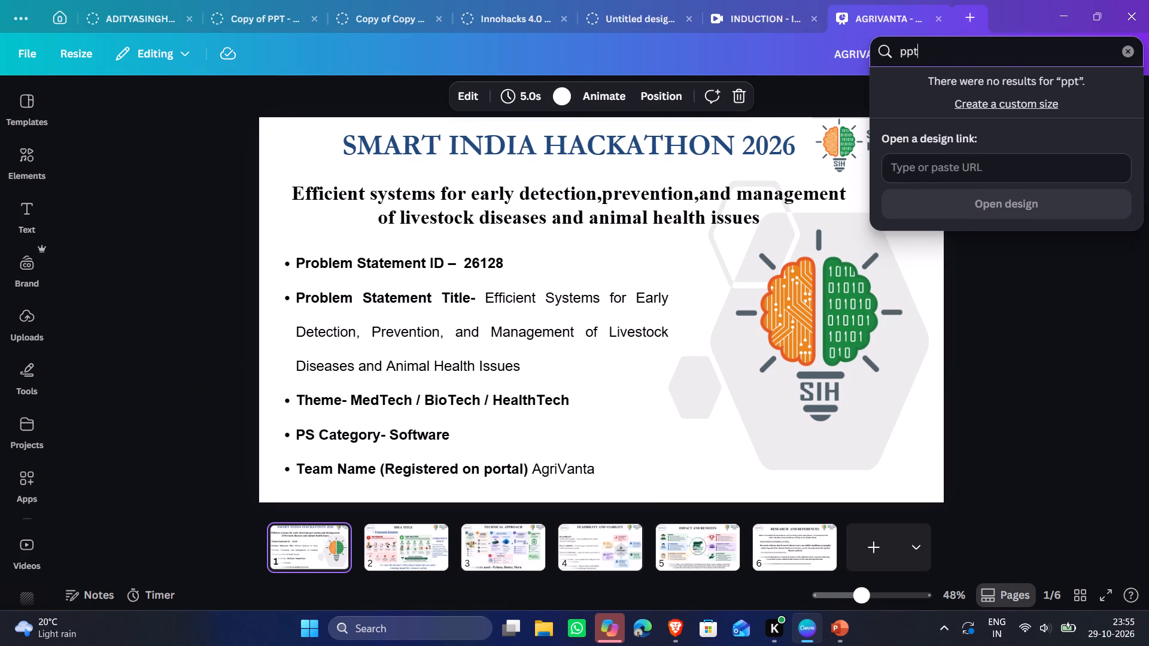
click(1111, 52)
click(1121, 52)
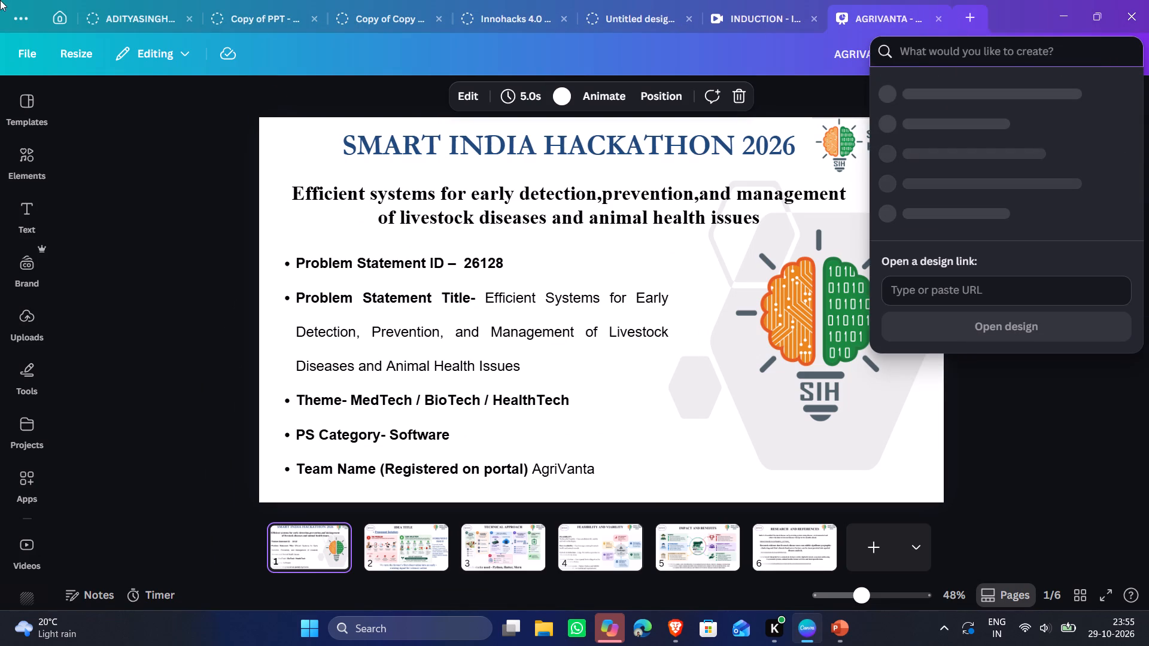
Open the innotech 2026 jeevsetu presentation from the recent designs on the Canva home page.
click(62, 6)
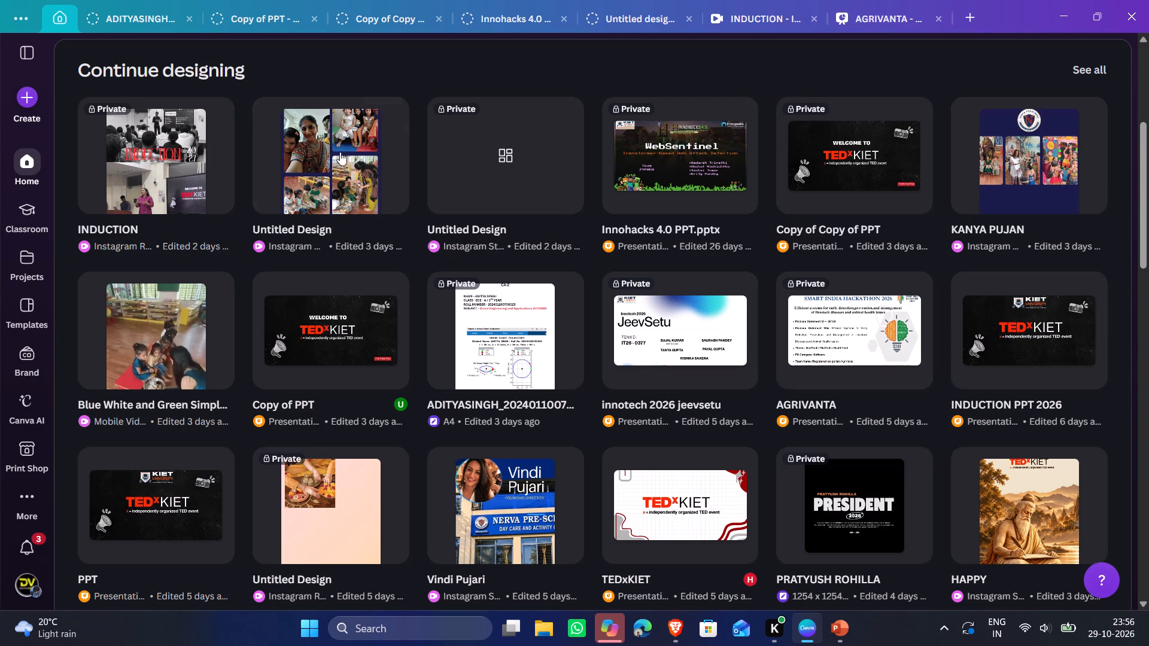
scroll(393, 180, up, 3)
scroll(393, 181, down, 2)
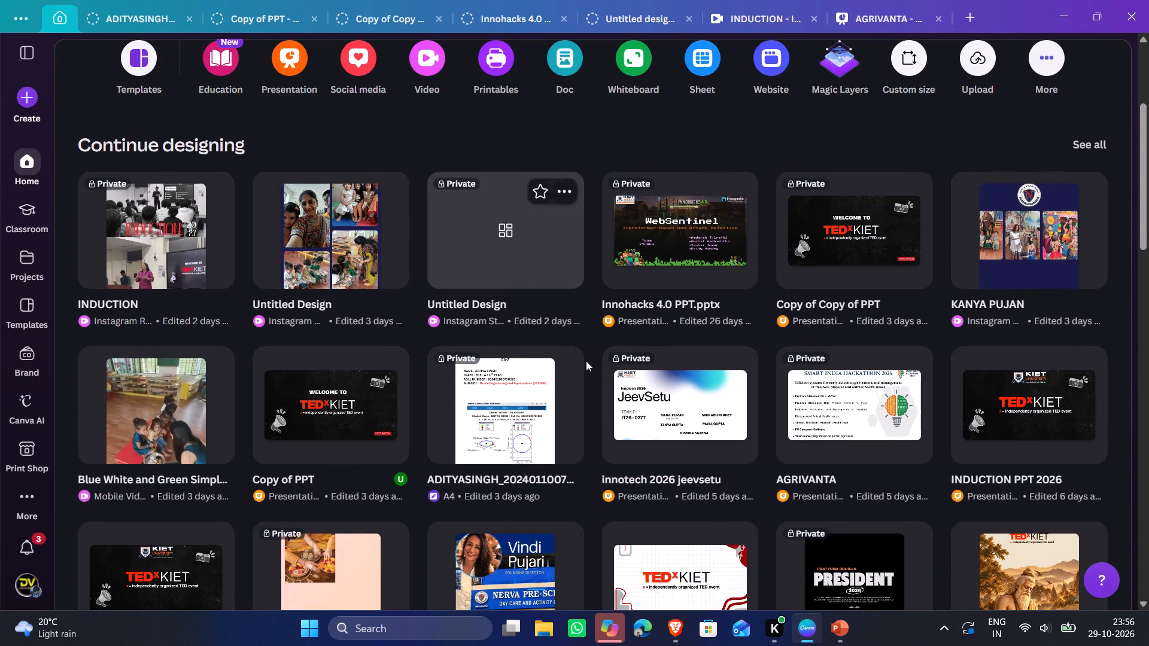
click(667, 391)
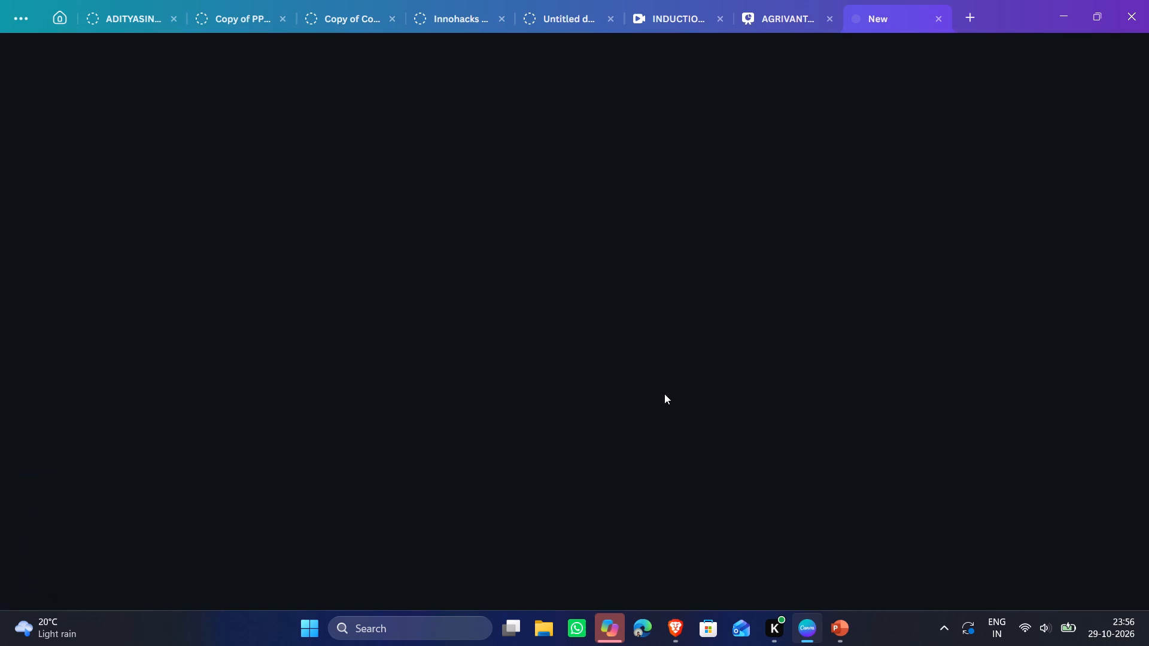
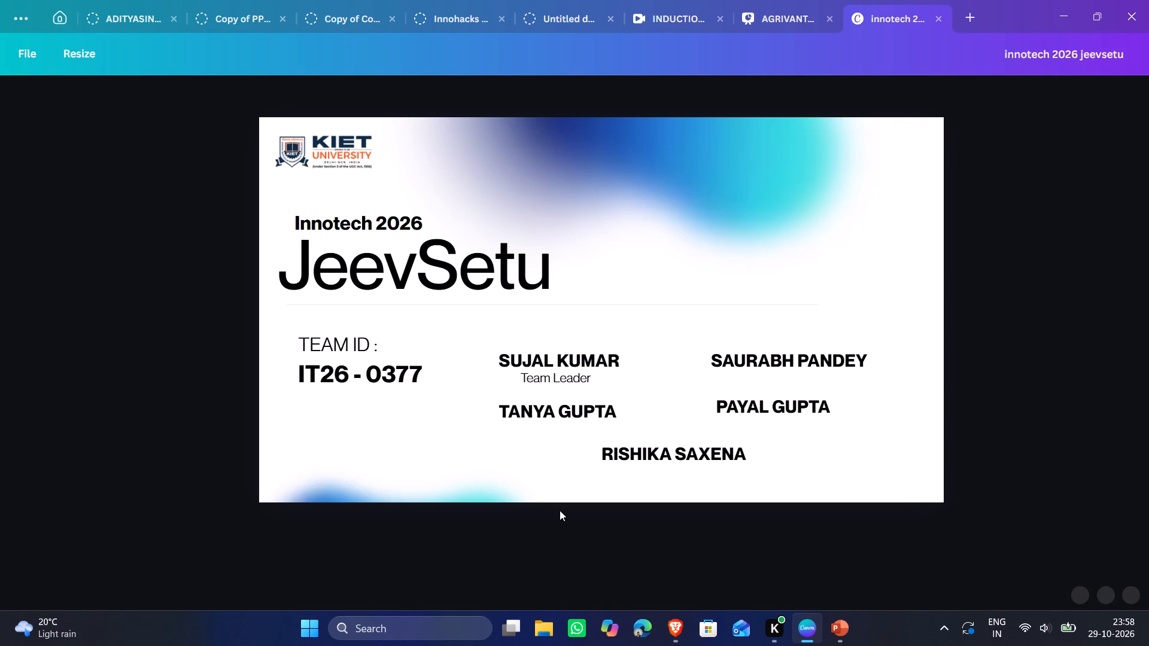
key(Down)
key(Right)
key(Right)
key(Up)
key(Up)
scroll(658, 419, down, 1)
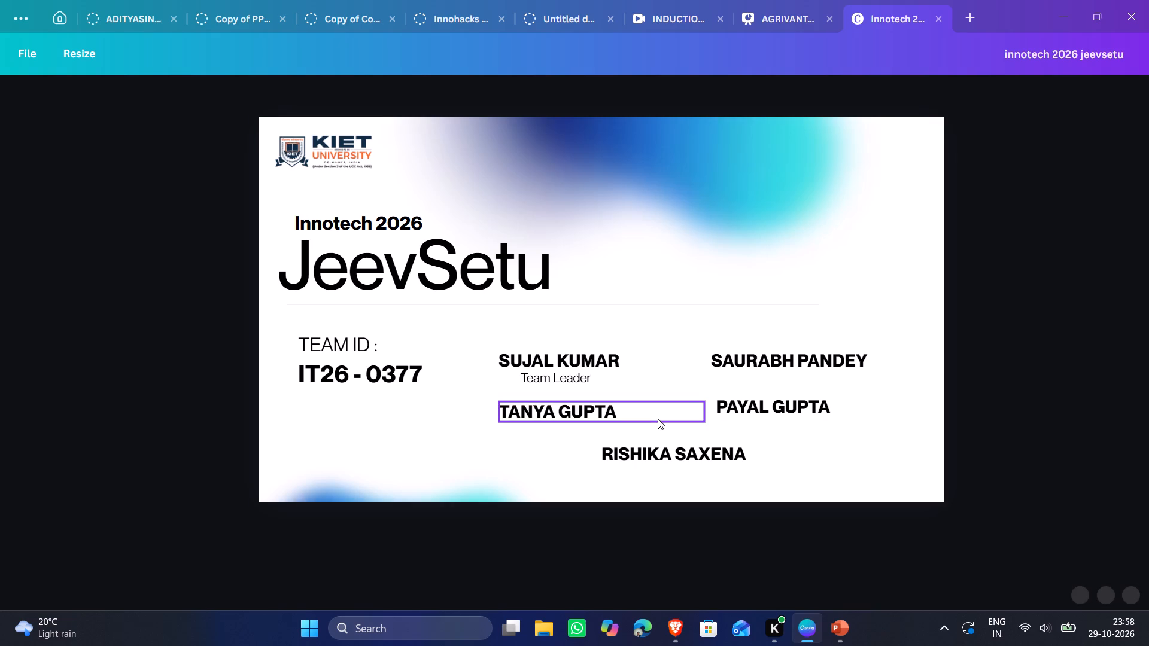
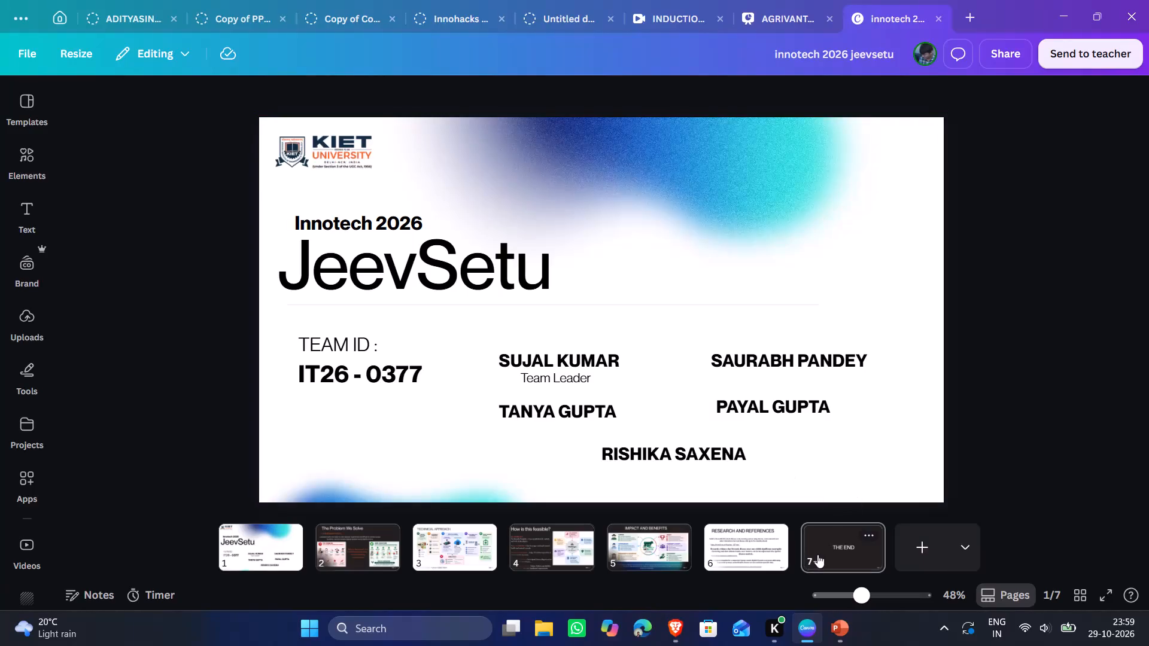
Add a blank page 8 after THE END page and try to paste the copied slide content onto it.
click(934, 539)
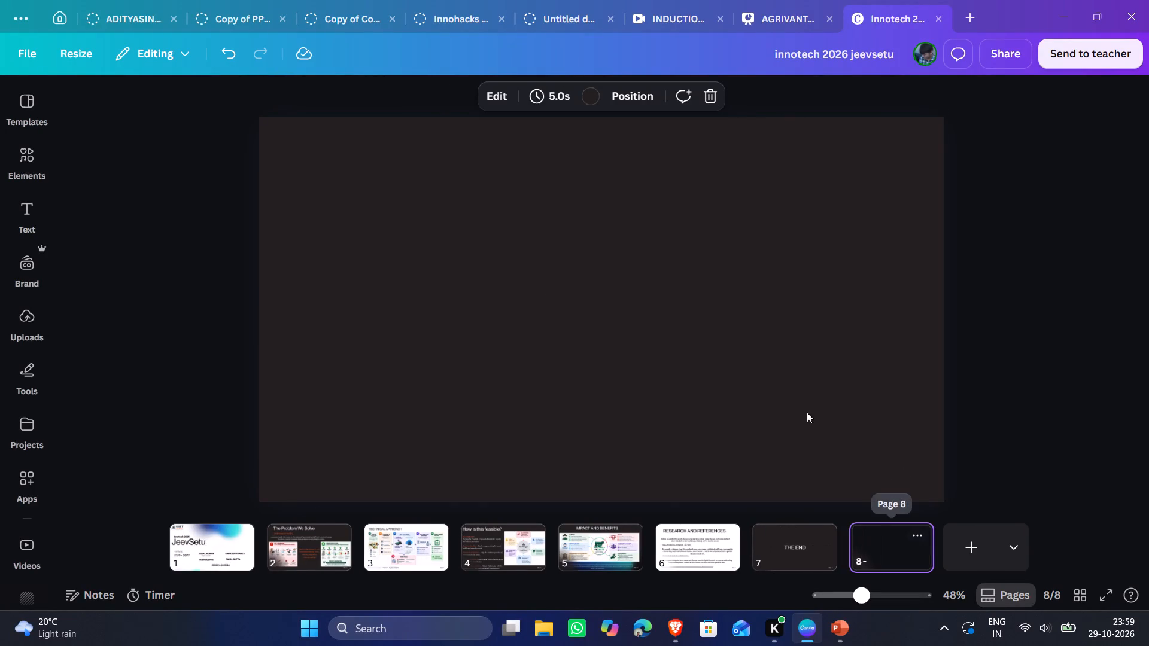
click(719, 294)
key(ctrl+v)
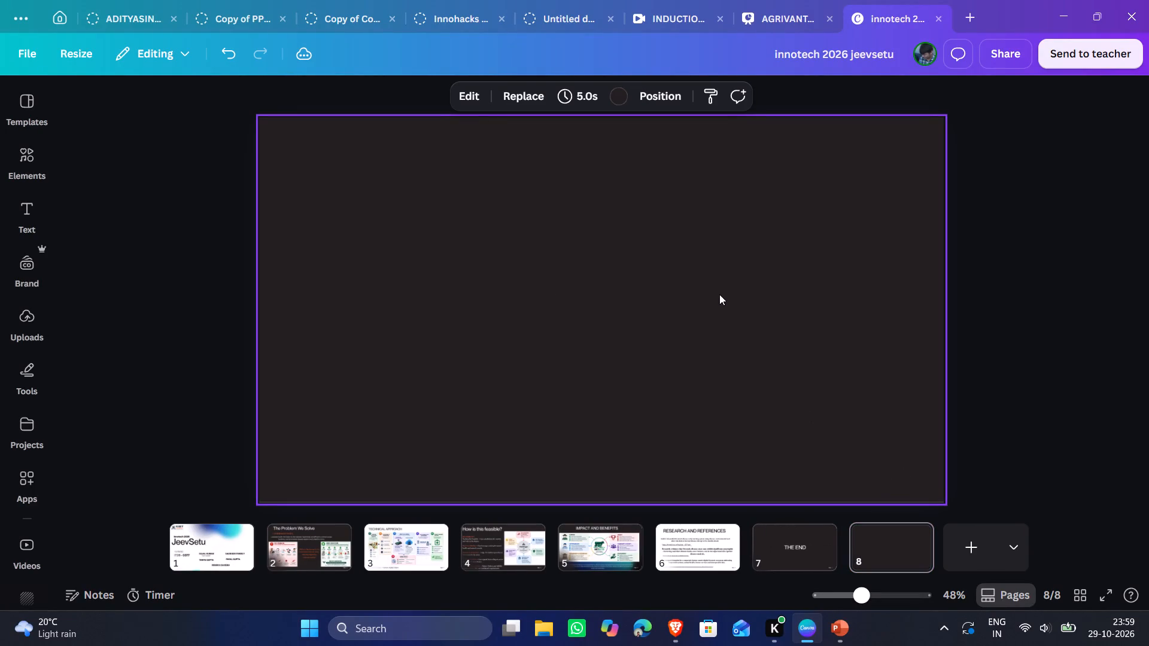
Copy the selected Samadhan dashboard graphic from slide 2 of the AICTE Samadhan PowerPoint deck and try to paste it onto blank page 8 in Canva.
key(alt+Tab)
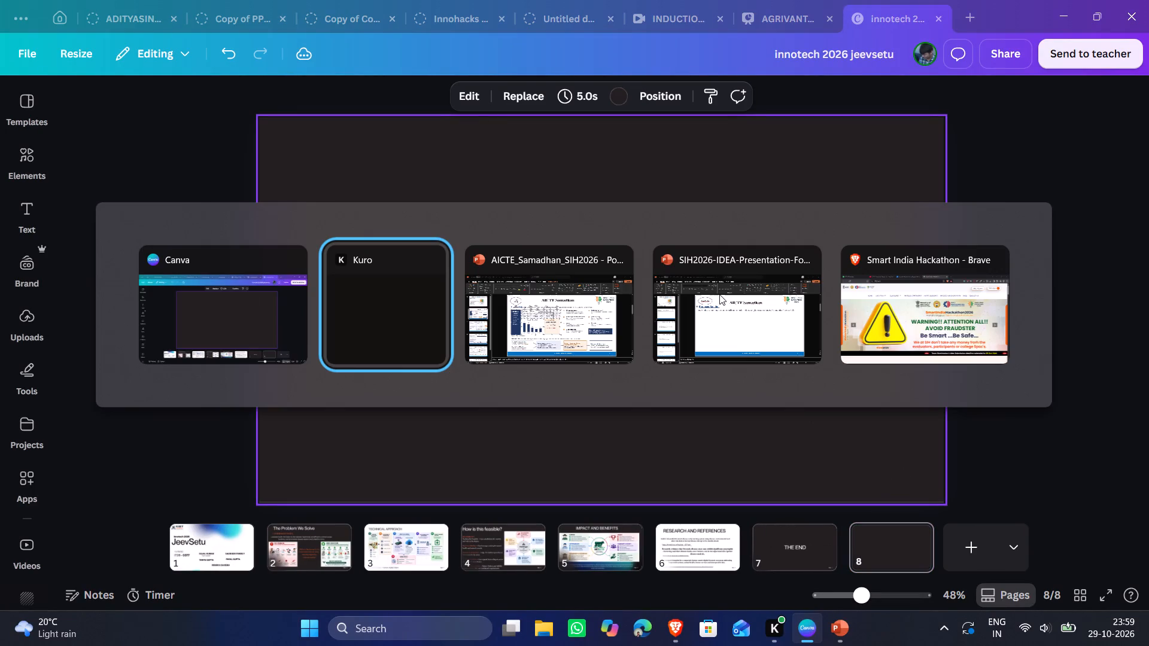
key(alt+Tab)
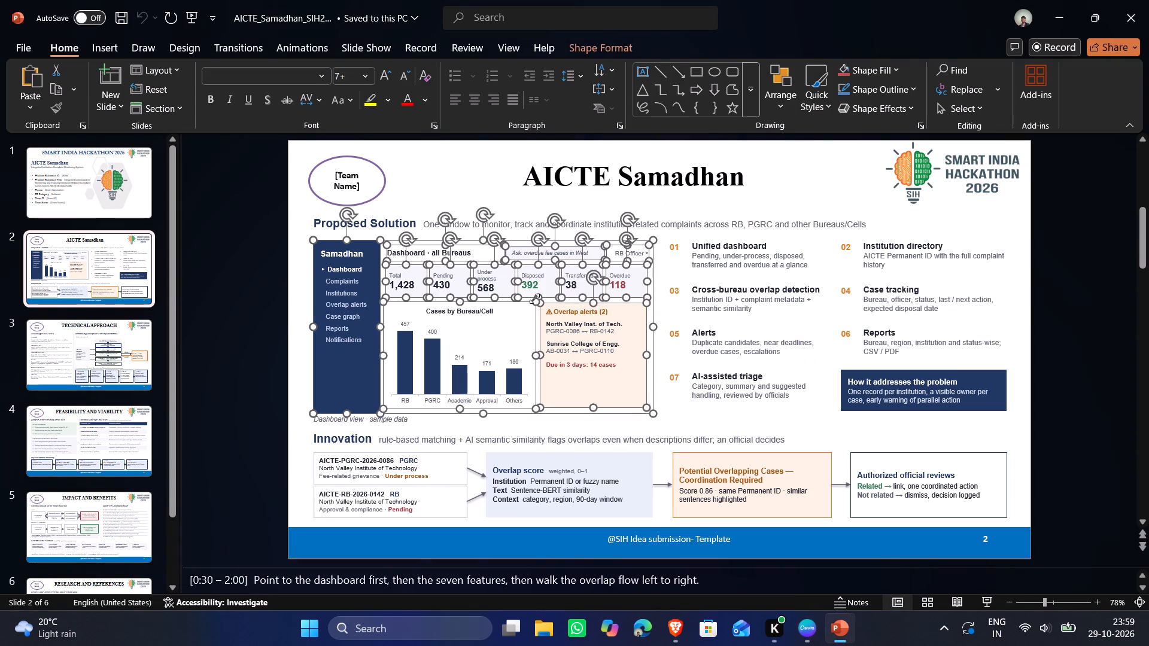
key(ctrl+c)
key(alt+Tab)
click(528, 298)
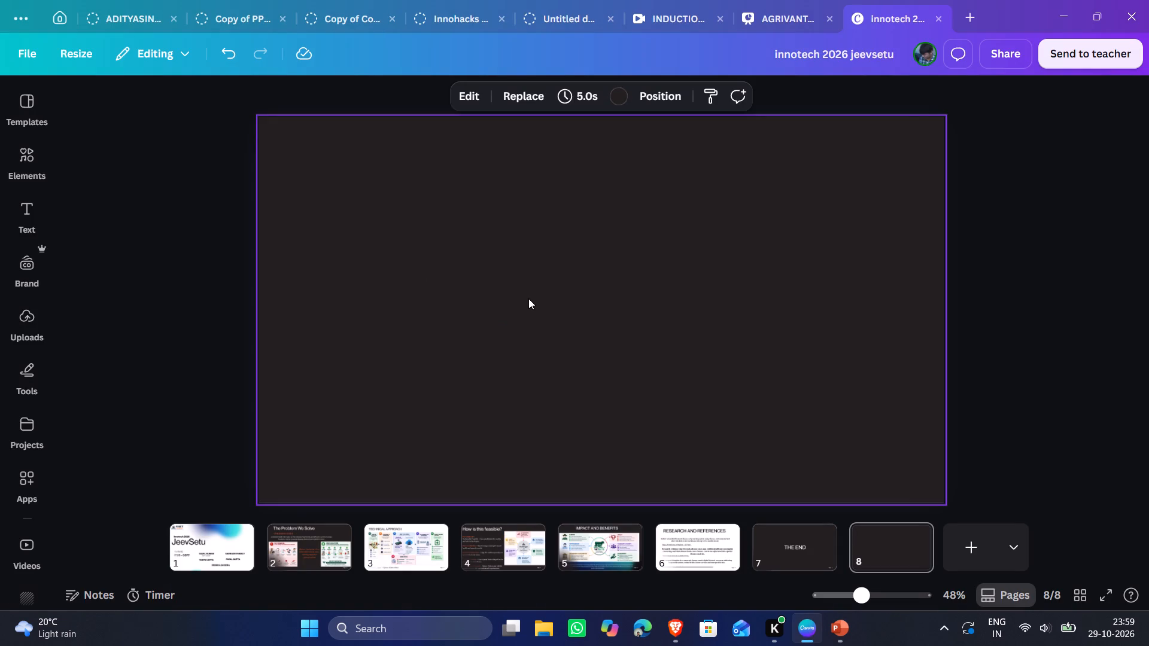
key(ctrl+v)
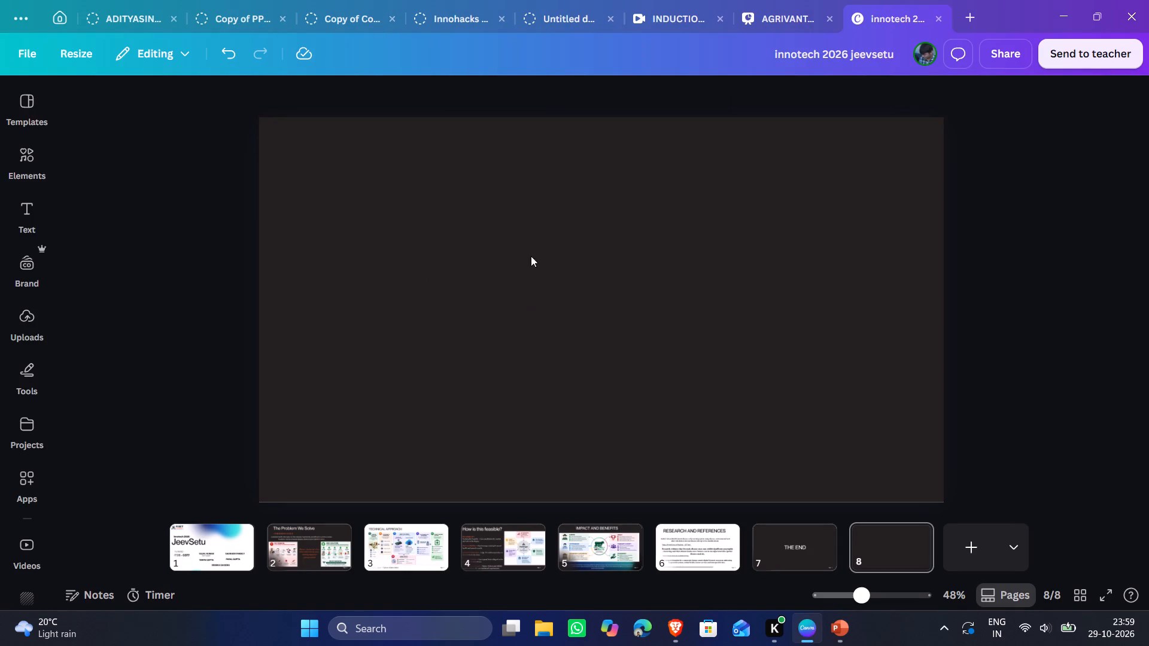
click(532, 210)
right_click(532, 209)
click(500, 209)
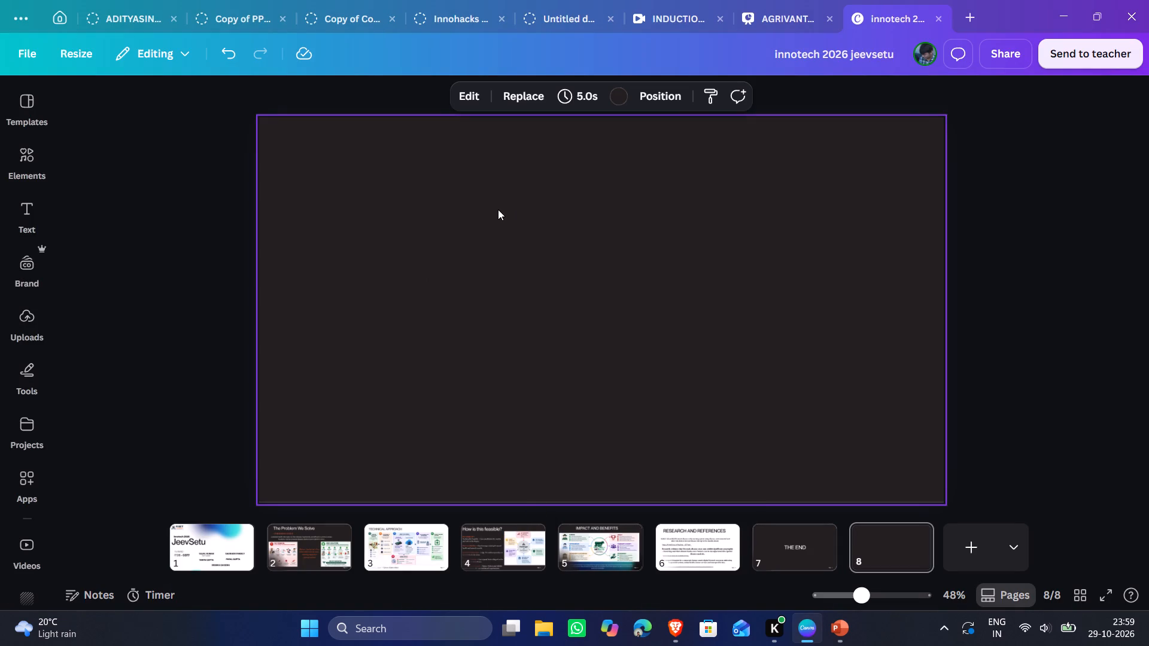
Go to the Canva home page and try to open the media upload.
click(64, 9)
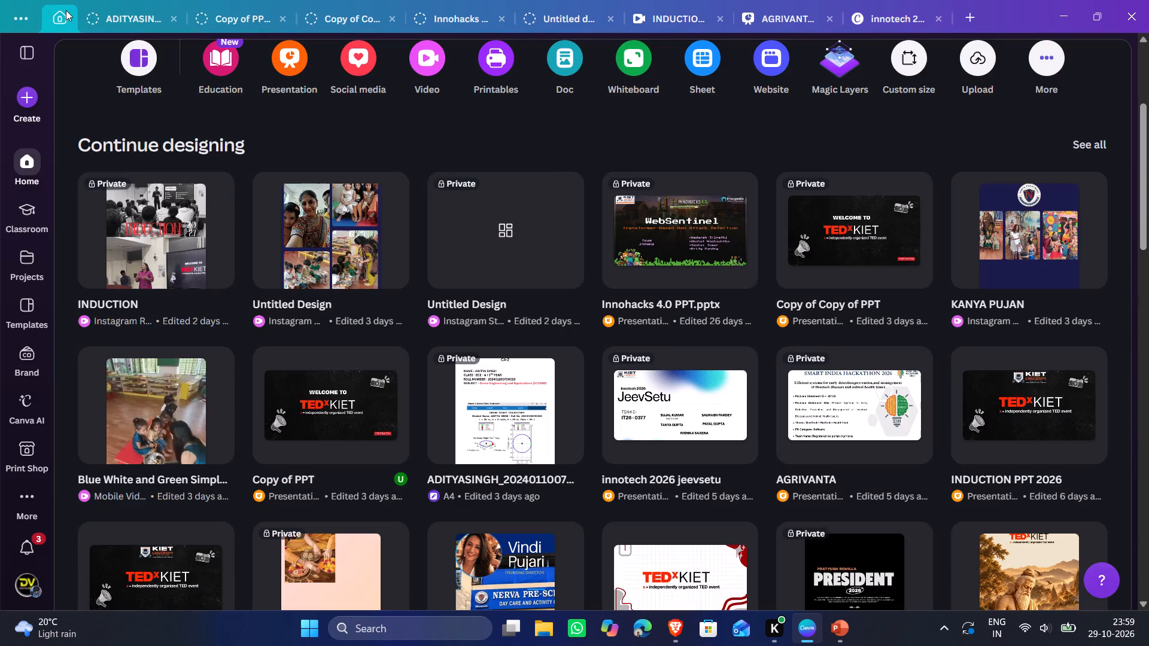
scroll(583, 185, up, 4)
click(973, 291)
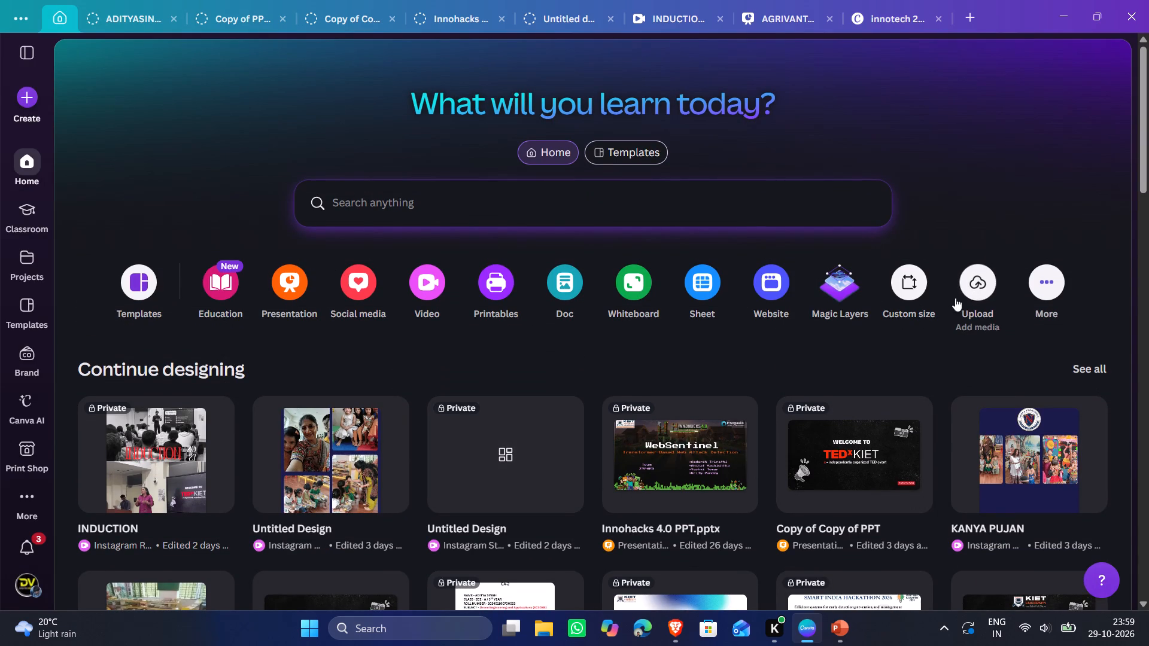
click(976, 284)
click(987, 271)
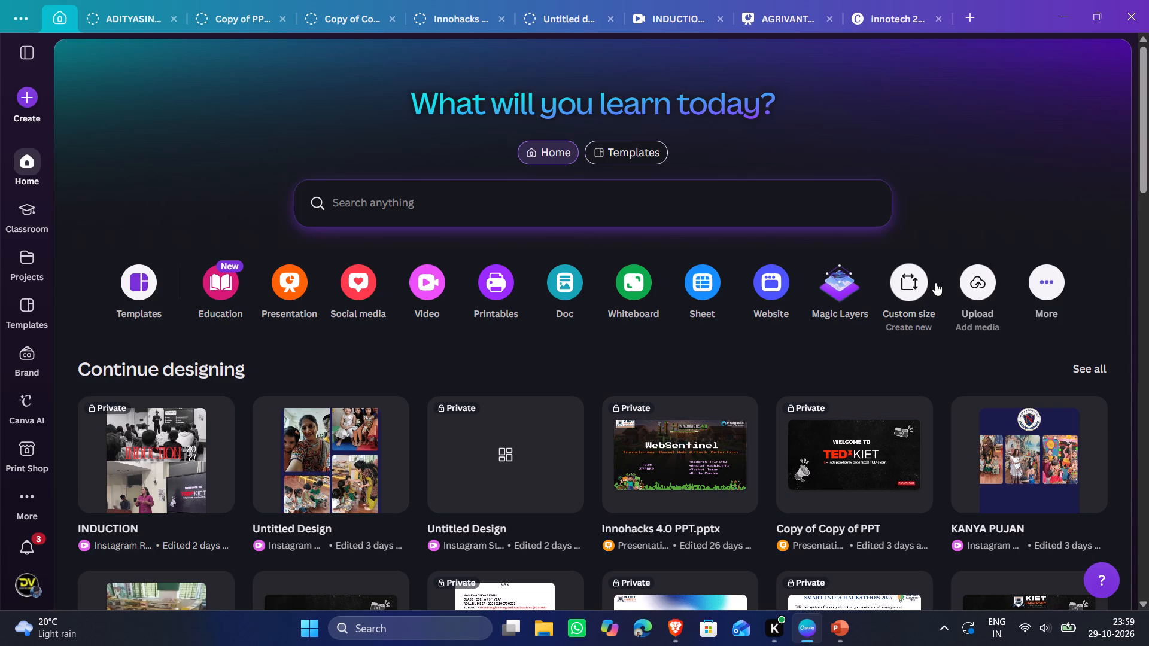
triple_click(989, 279)
triple_click(989, 279)
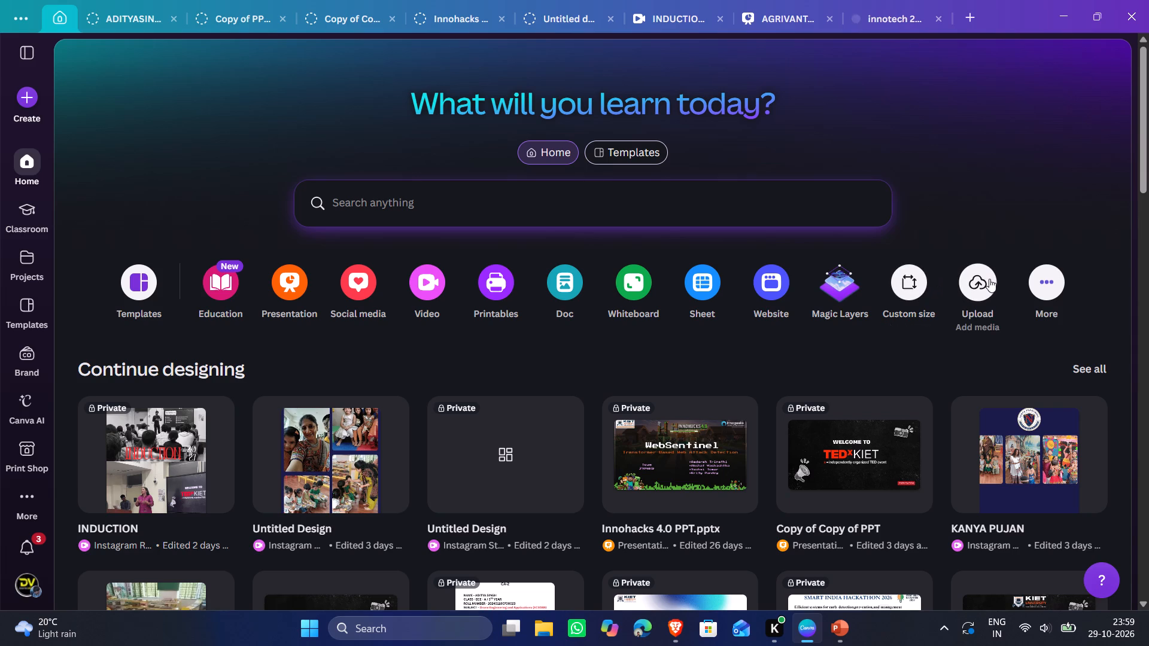
triple_click(989, 279)
triple_click(989, 279)
drag(975, 196, 972, 179)
click(972, 177)
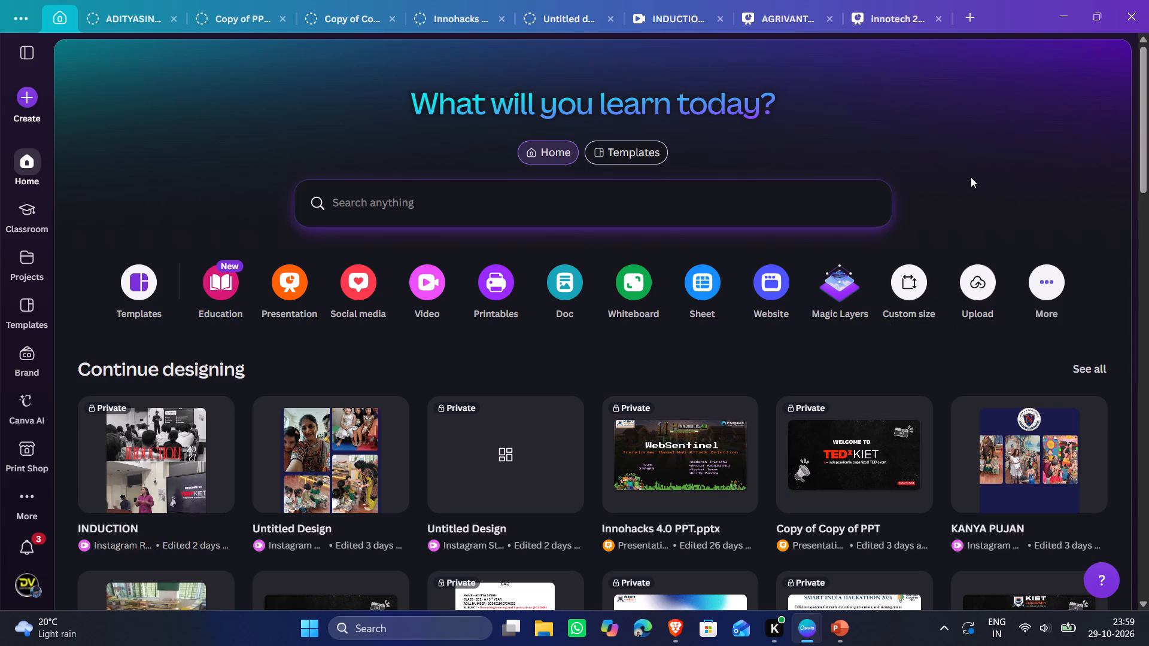
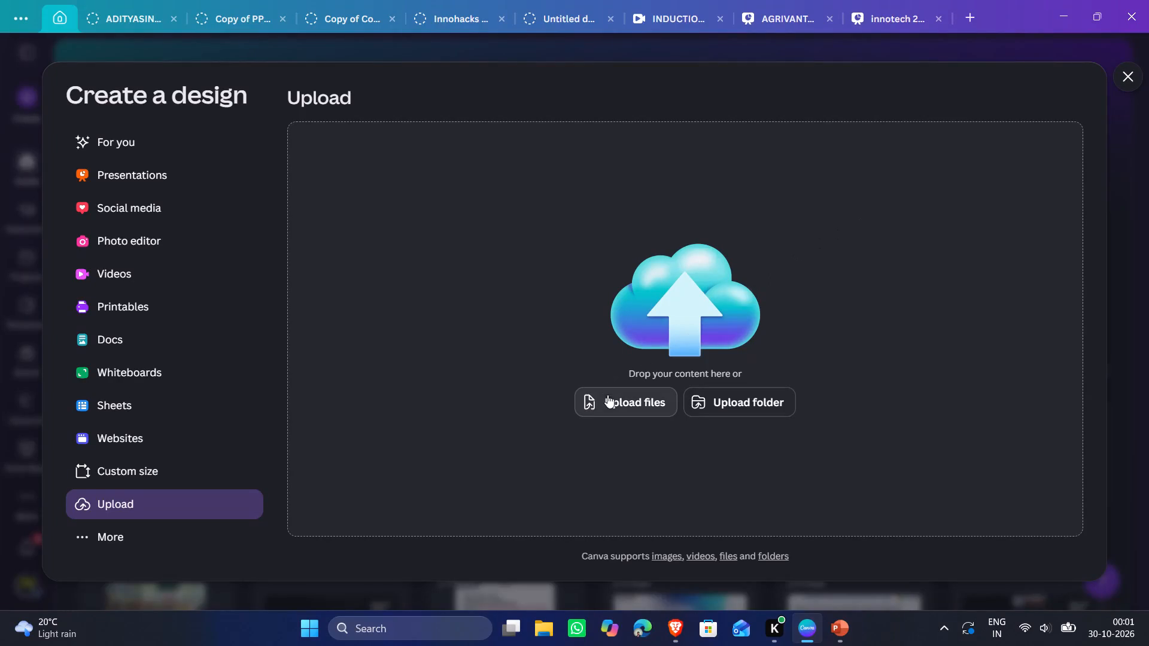
Upload the AICTE_Samadhan_SIH2026 presentation from the Downloads folder to Canva.
click(609, 400)
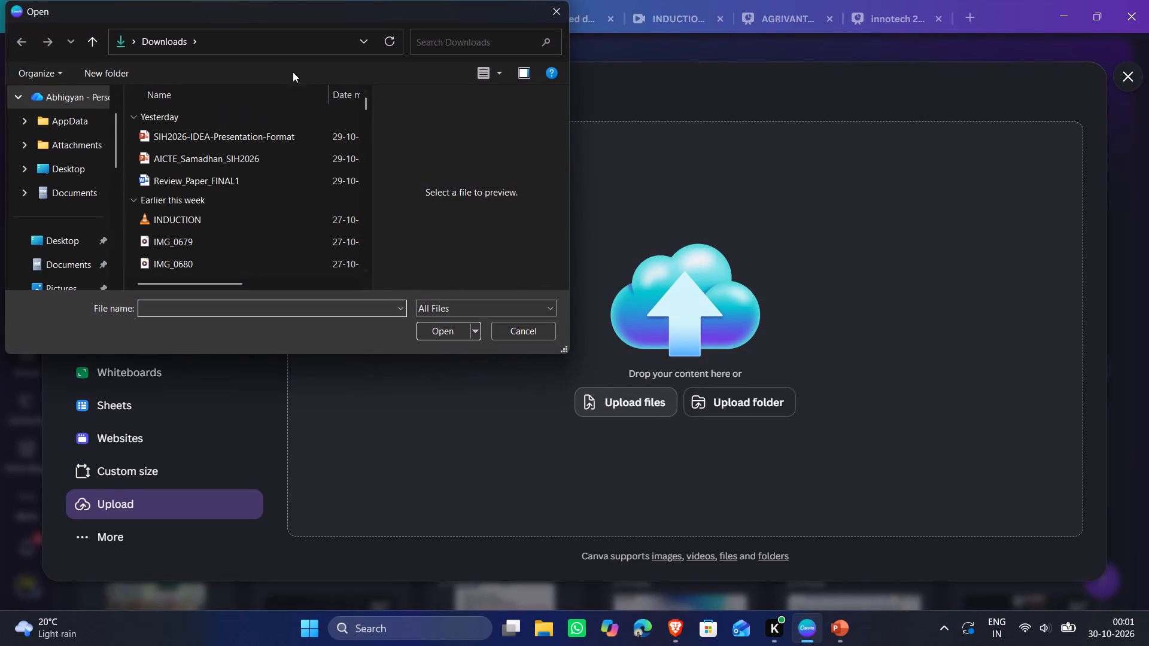
click(275, 158)
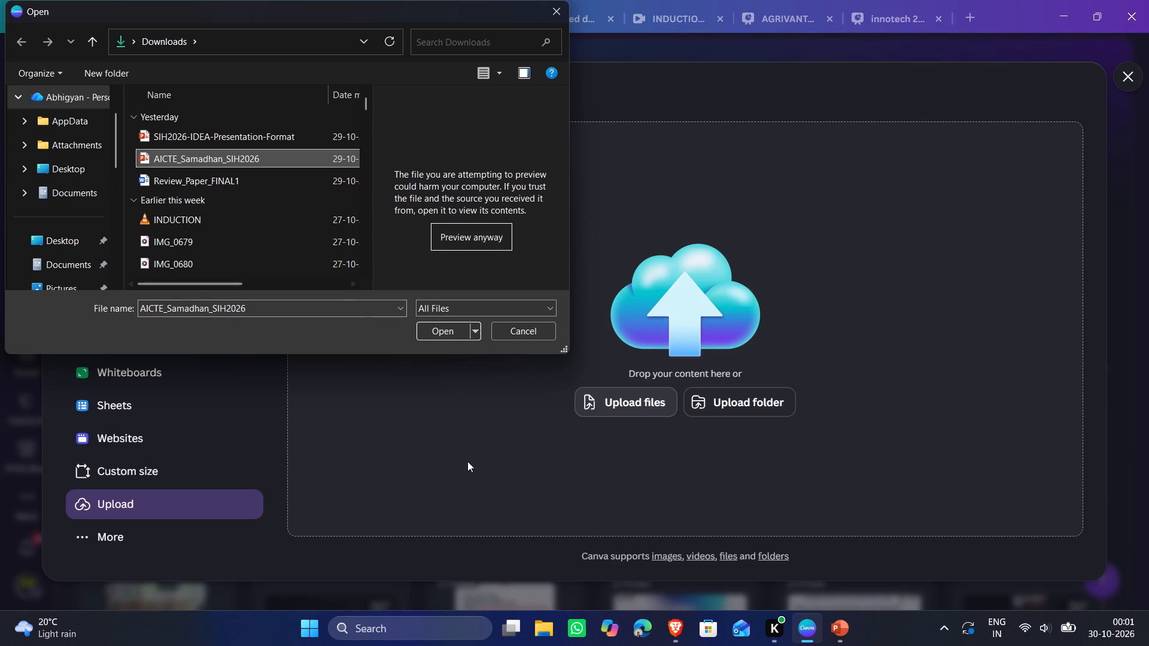
click(445, 331)
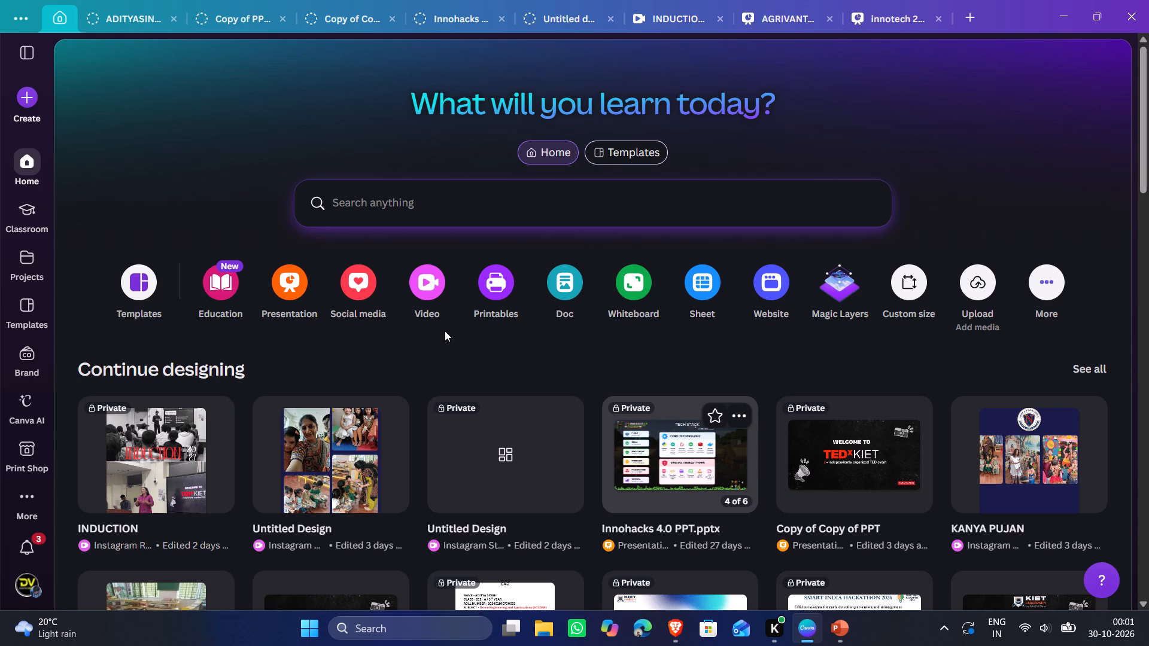
scroll(445, 331, up, 4)
In the innotech 2026 jeevsetu design, delete the duplicate Samadhan dashboard graphic overlapping the other copy on page 8.
click(786, 16)
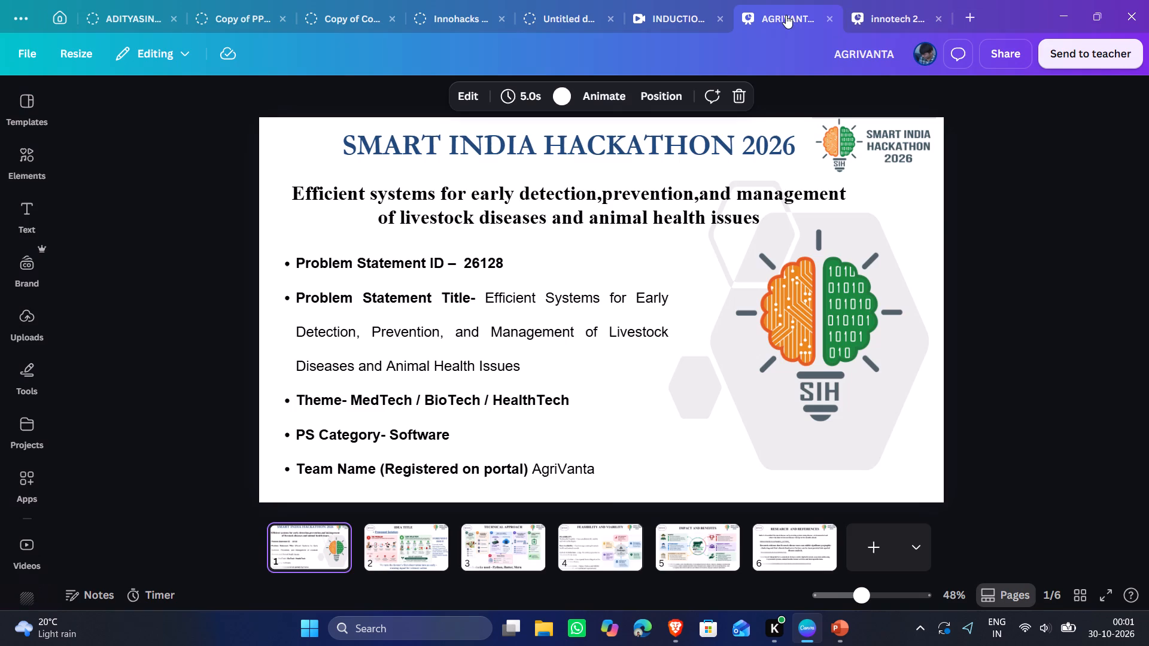
click(882, 11)
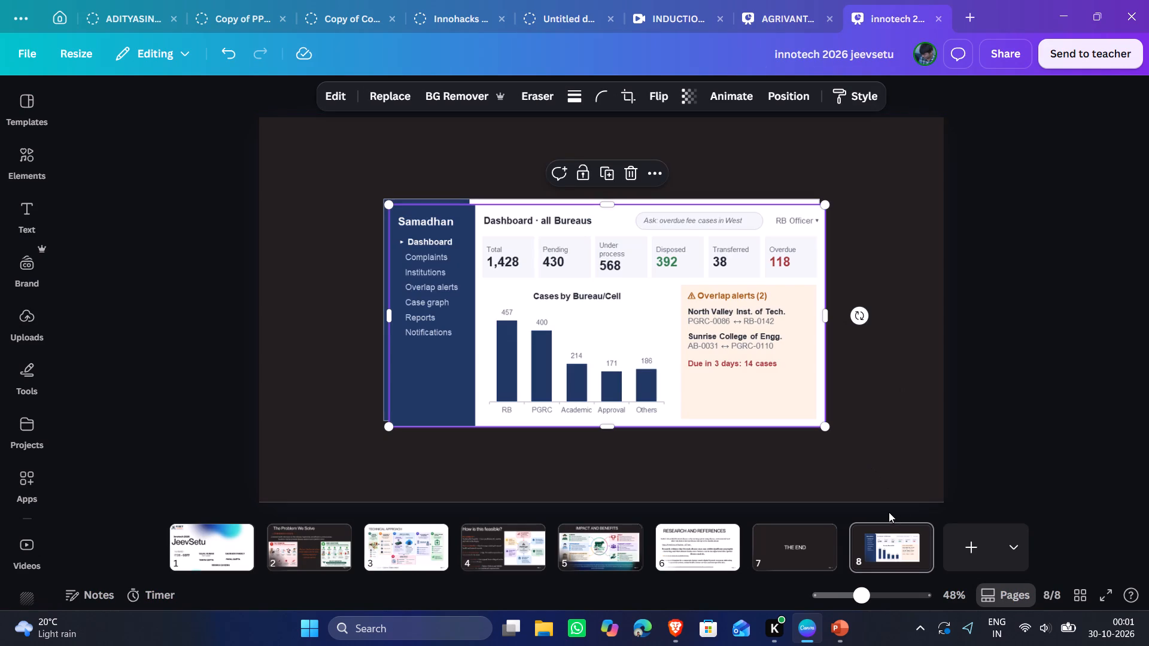
drag(643, 361, 595, 355)
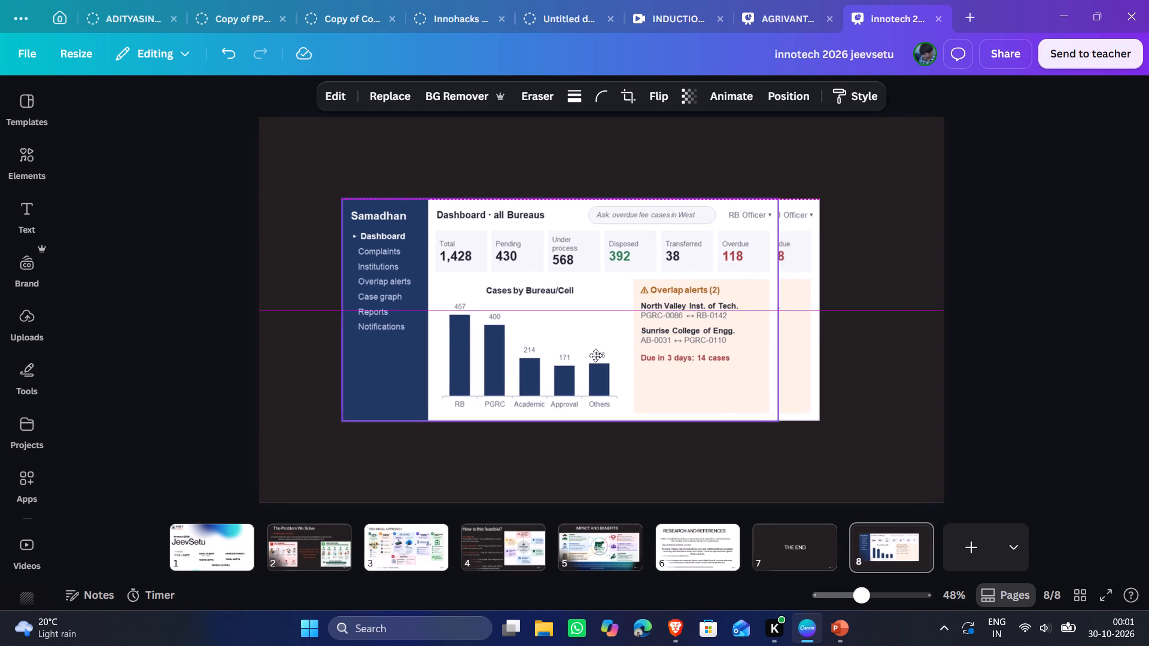
drag(595, 355, 573, 382)
key(Delete)
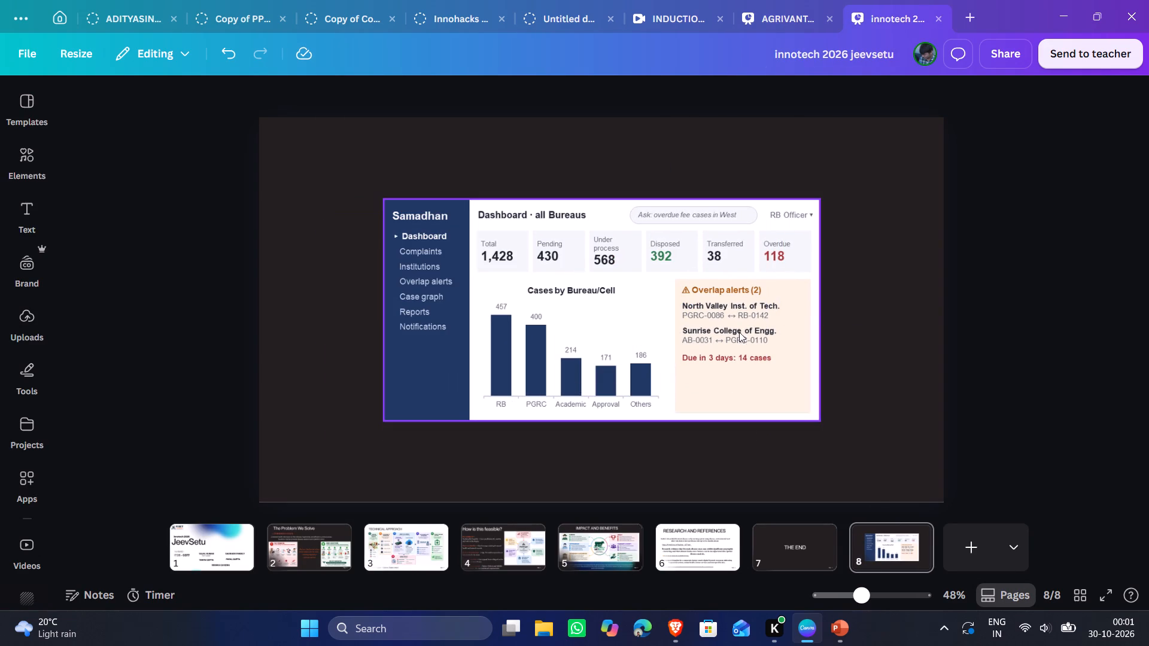
click(1038, 303)
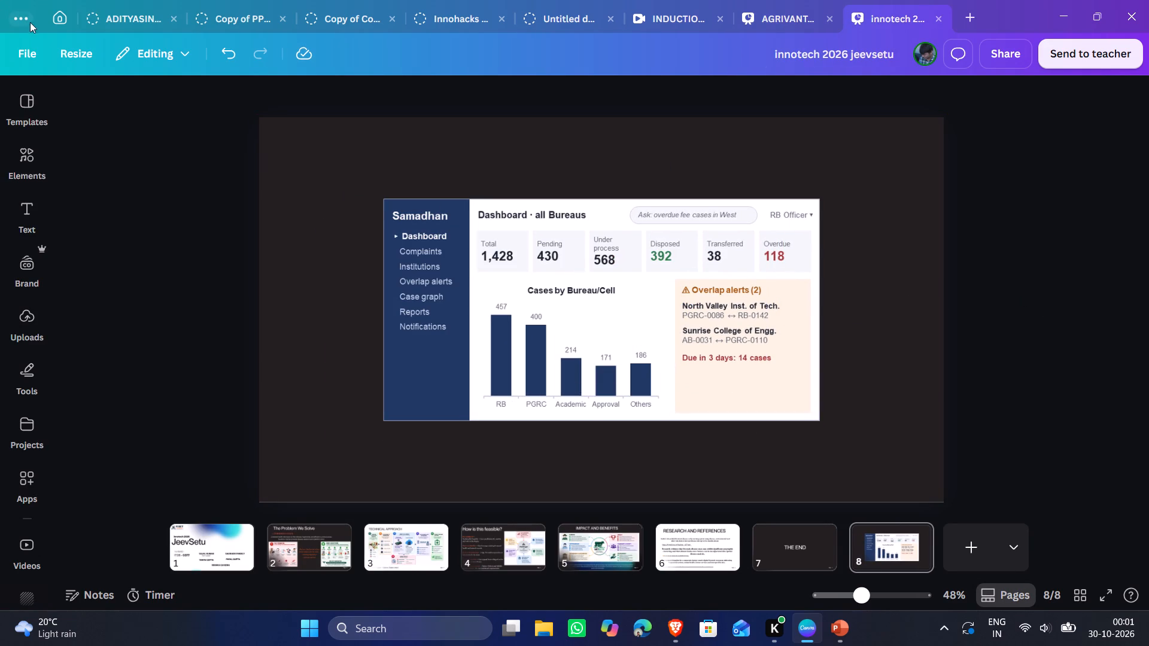
Return to the Canva home page and upload the AICTE_Samadhan_SIH2026 presentation from Downloads once more.
click(59, 17)
click(967, 278)
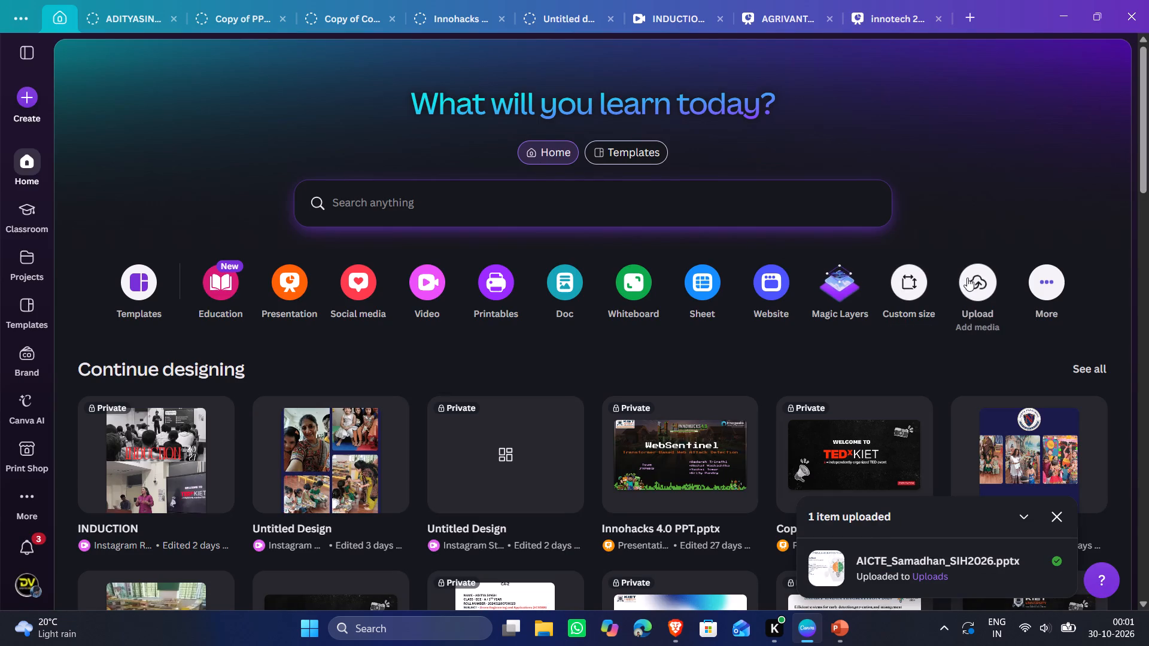
click(661, 401)
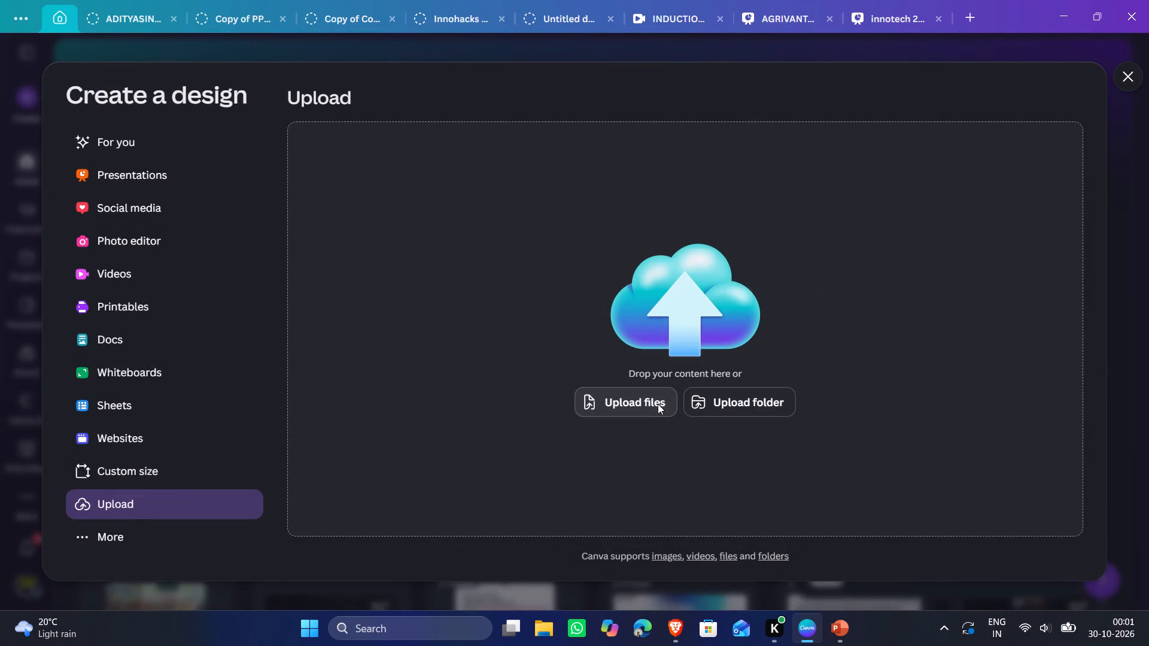
click(238, 170)
click(242, 167)
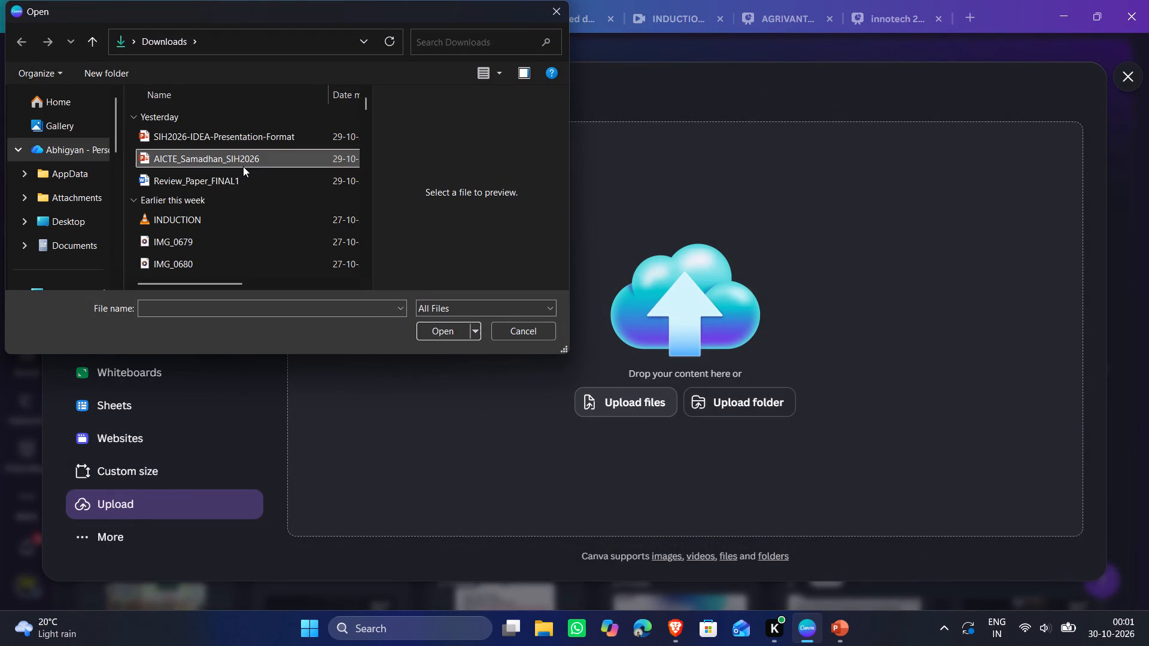
click(453, 333)
Switch to PowerPoint and look at slide 2 of the AICTE Samadhan deck and slide 2 of the SIH2026 idea template.
key(alt+Tab)
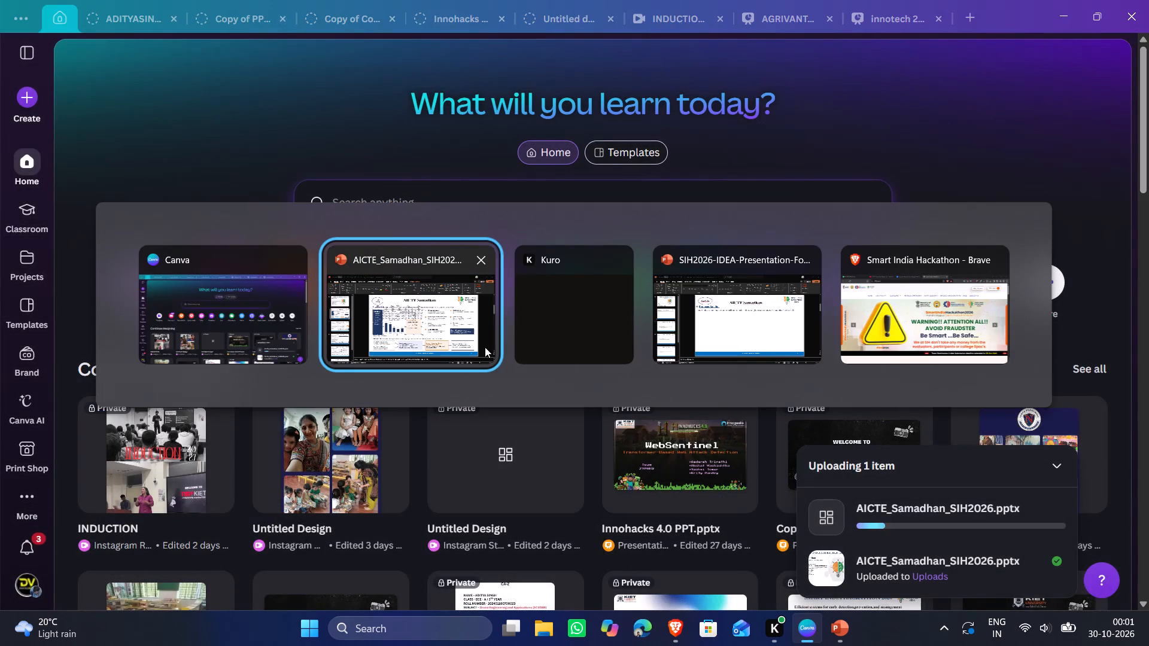
click(0, 0)
key(alt+Tab)
key(alt+Tab)
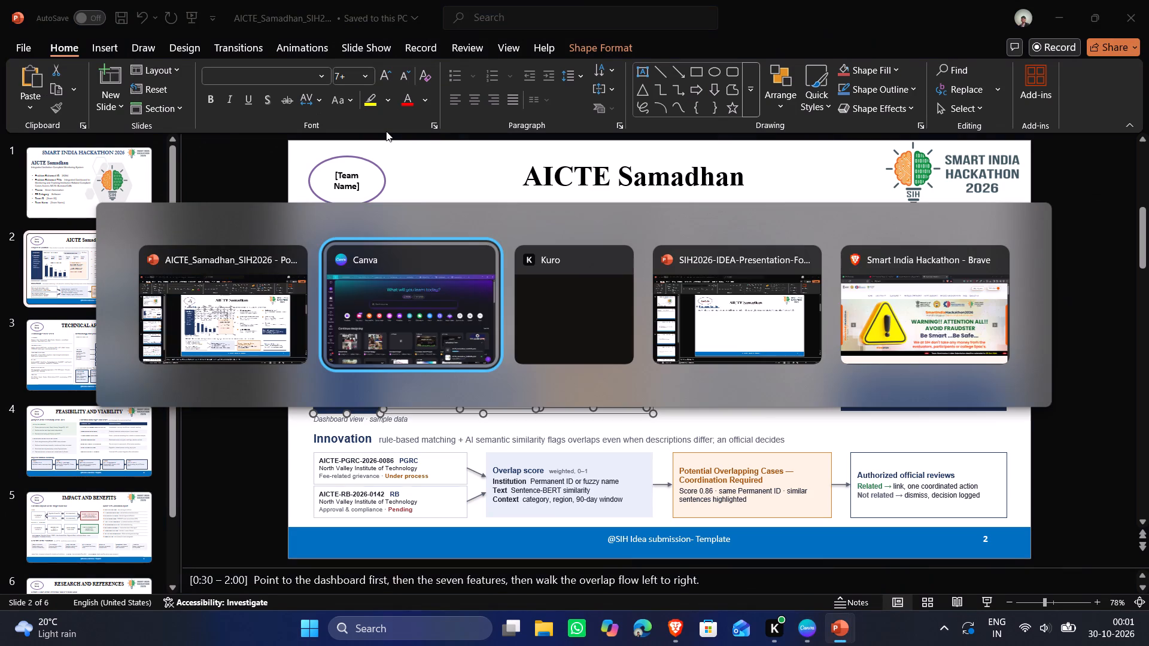
key(alt+Tab)
key(alt+Tab)
key(alt+Tab)
key(alt+Tab)
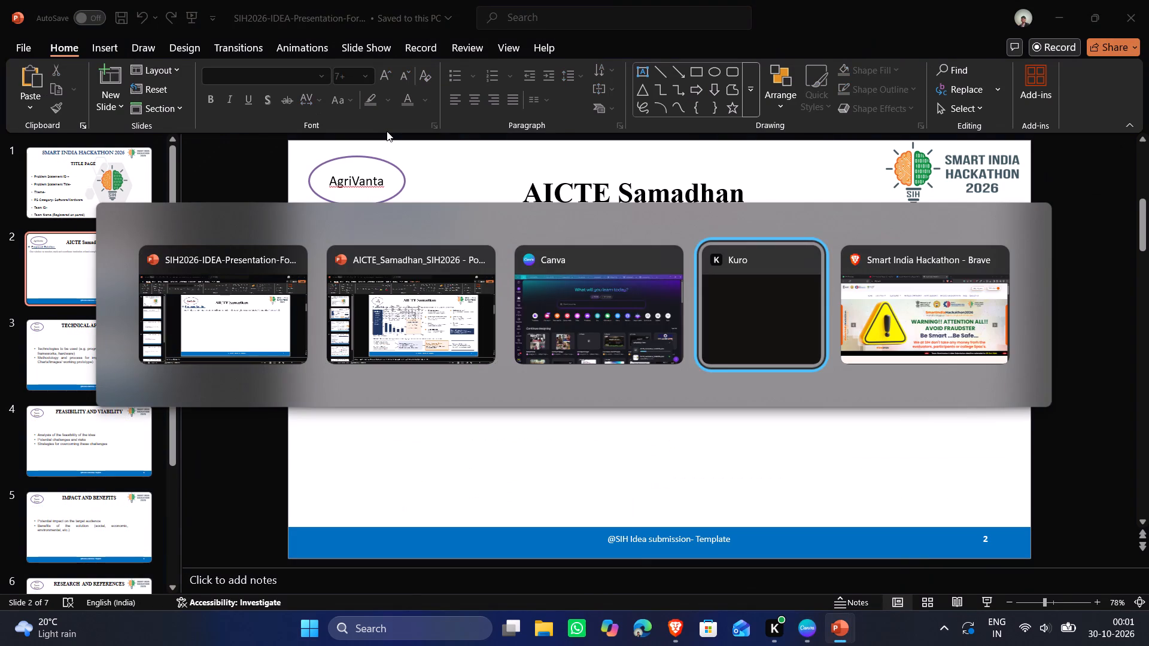
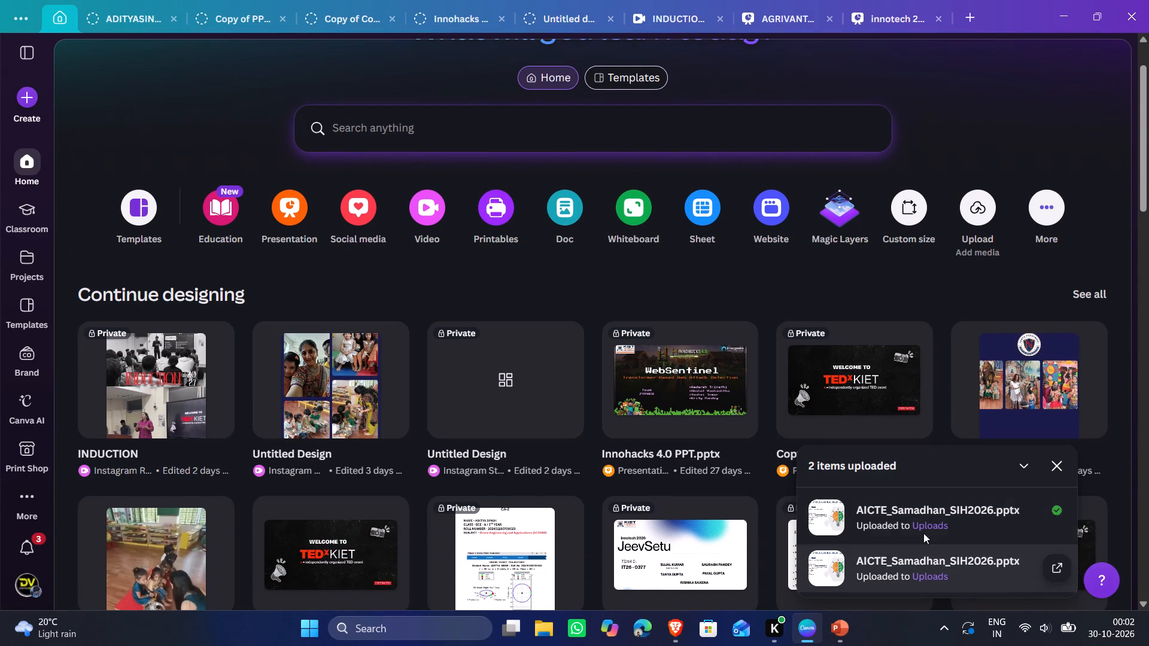
Open the uploaded AICTE_Samadhan_SIH2026.pptx design from the Uploads folder and go to page 2.
click(932, 525)
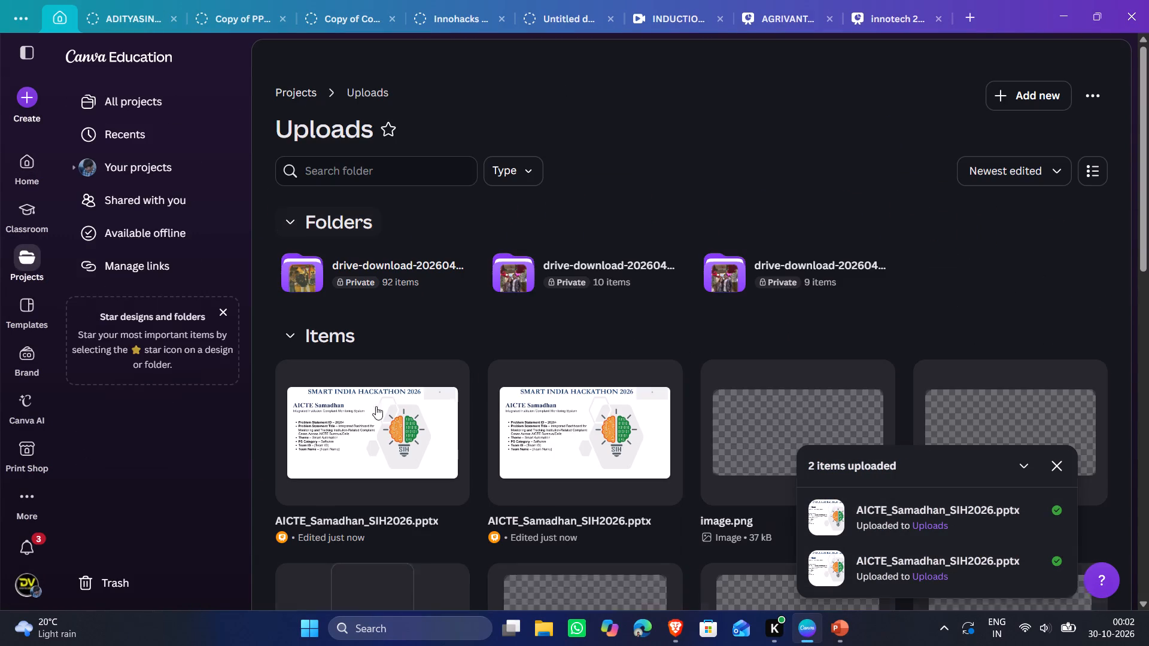
click(368, 428)
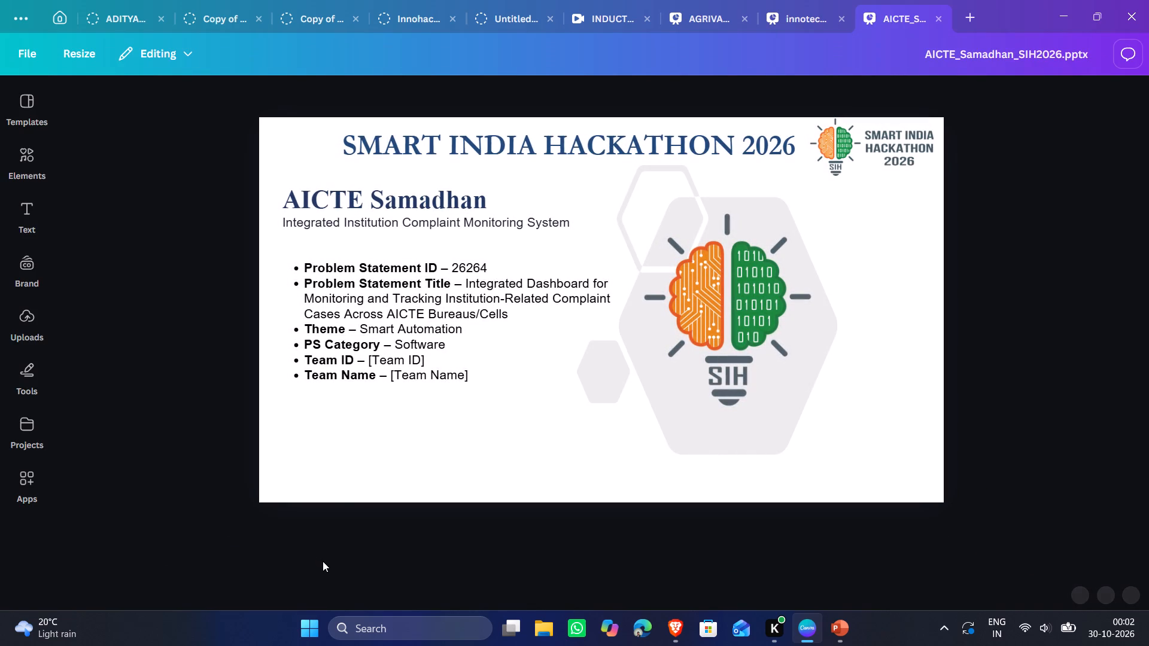
click(411, 524)
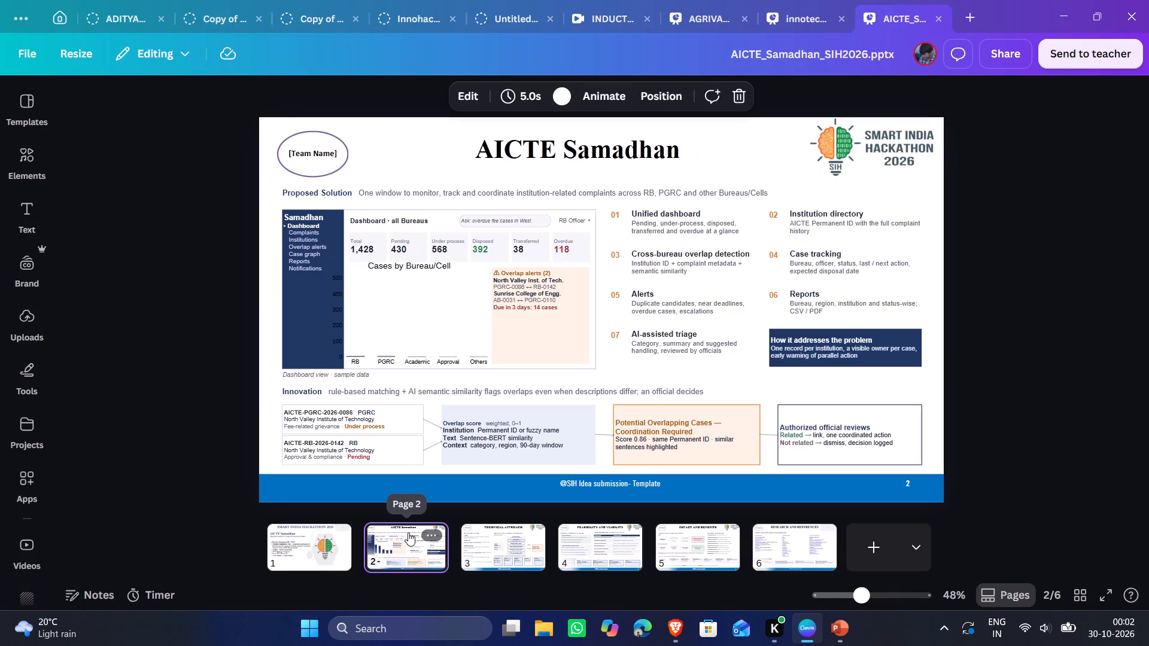
click(1023, 346)
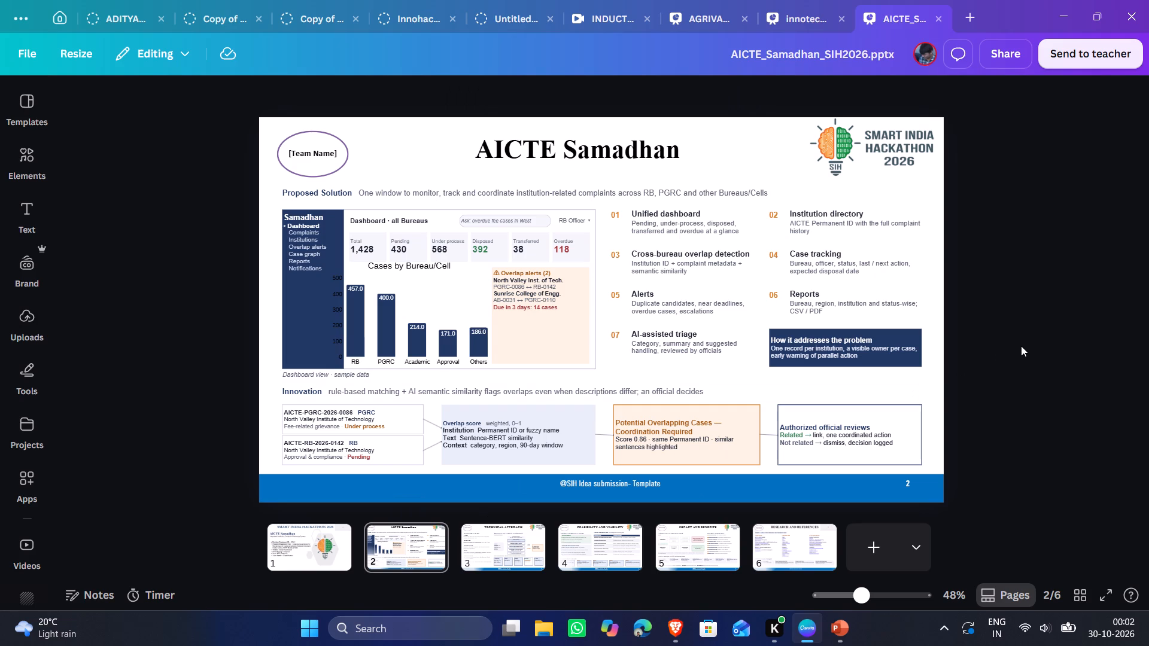
click(1021, 346)
click(1020, 346)
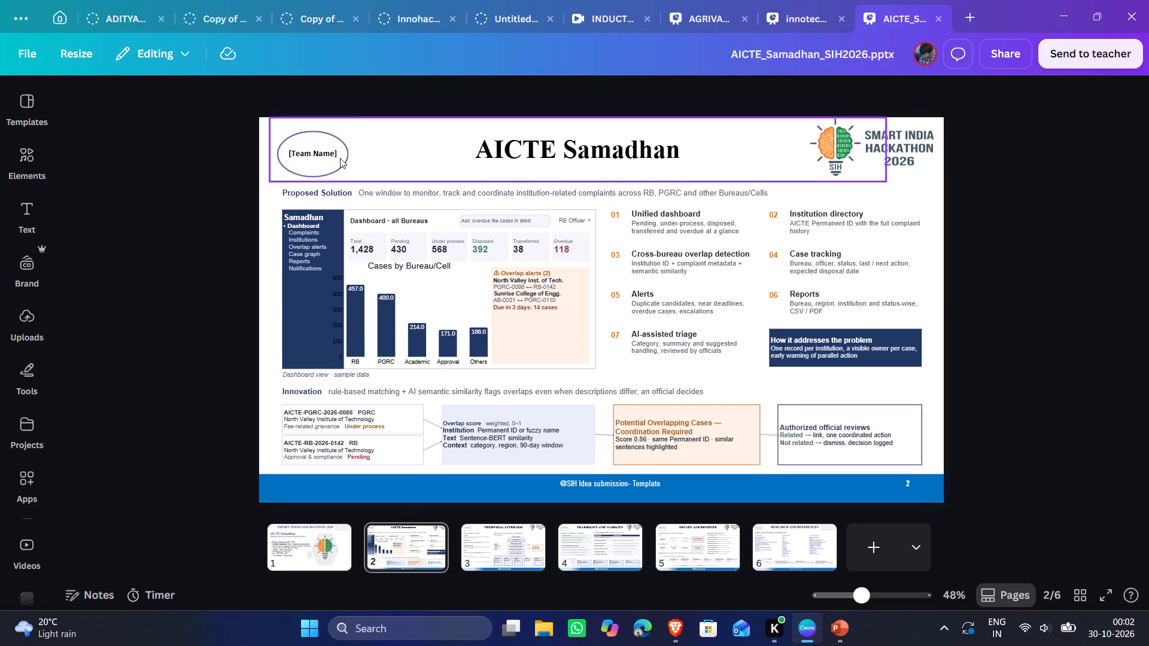
Replace the [Team Name] placeholder in the oval on page 2 with AgriVanta.
double_click(310, 150)
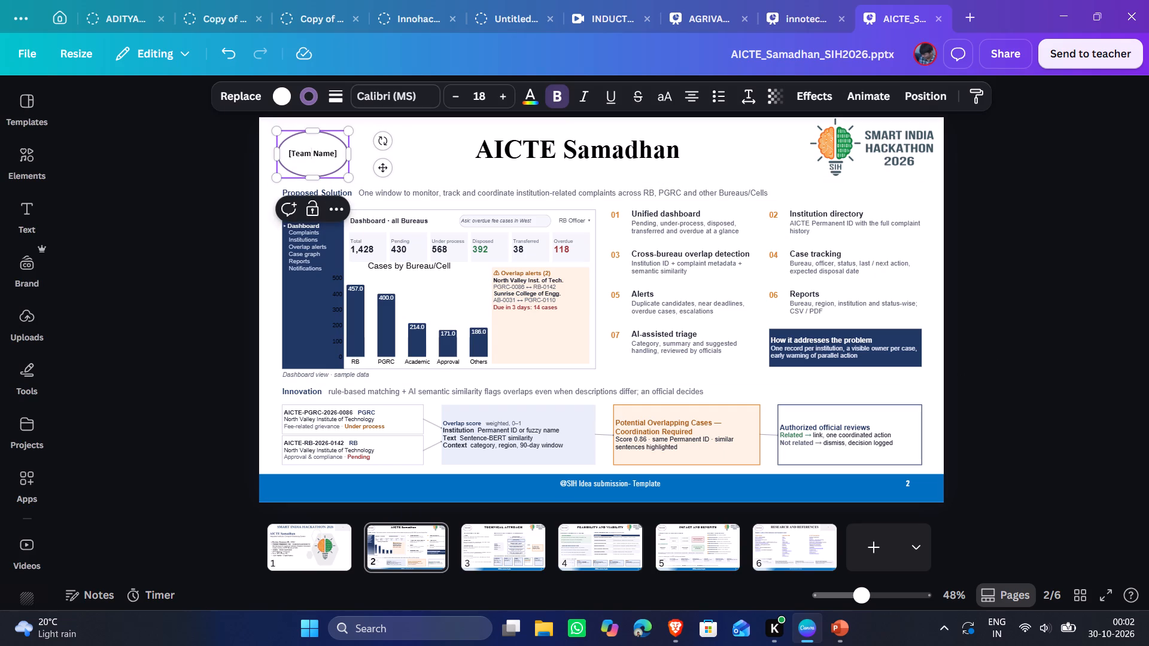
key(ctrl+a)
text(griva)
key(BackSpace)
key(BackSpace)
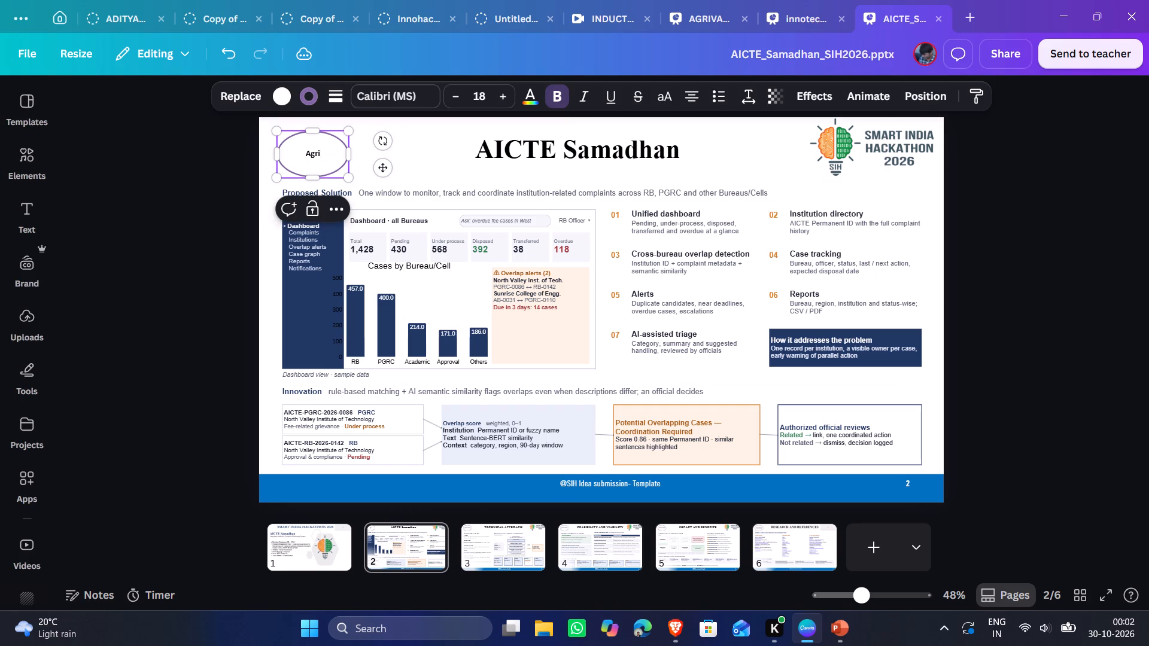
text(anta)
Format the AgriVanta text in the oval as Times New Roman, size 25, without bold.
drag(337, 151, 297, 153)
drag(297, 153, 296, 153)
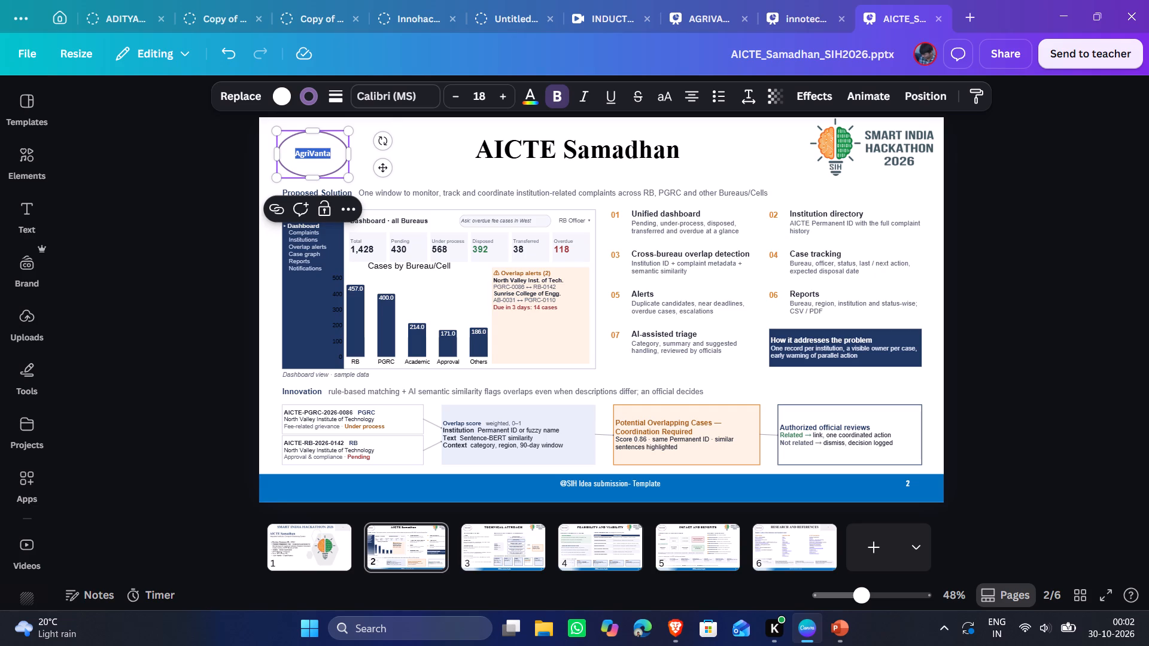
triple_click(507, 97)
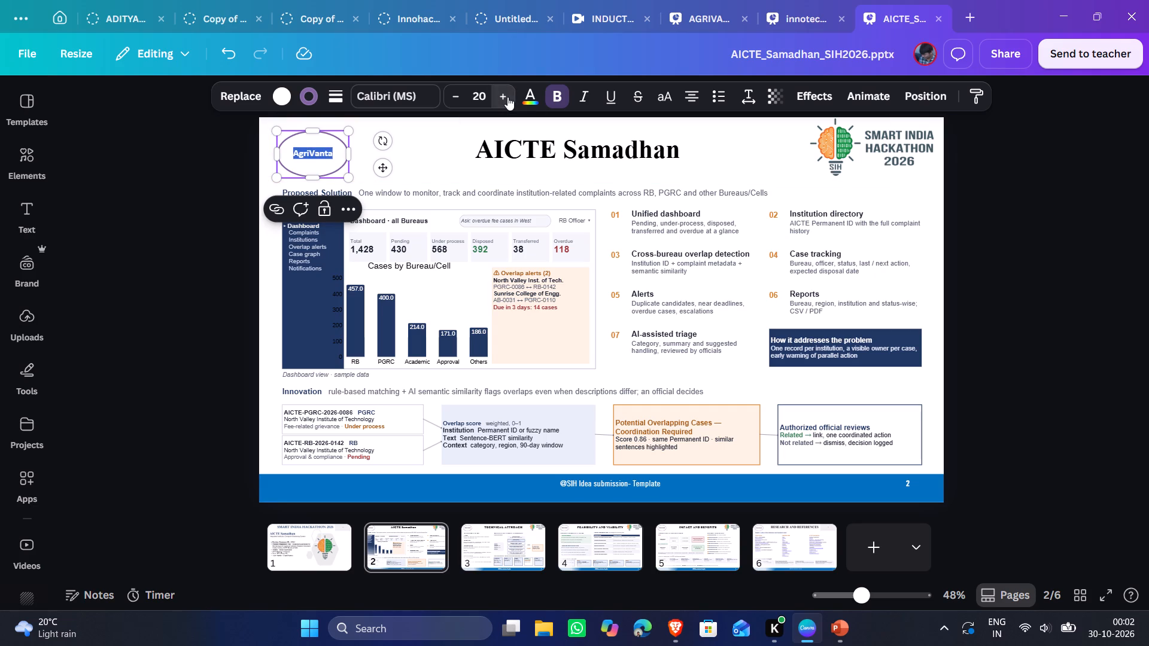
triple_click(507, 97)
click(507, 97)
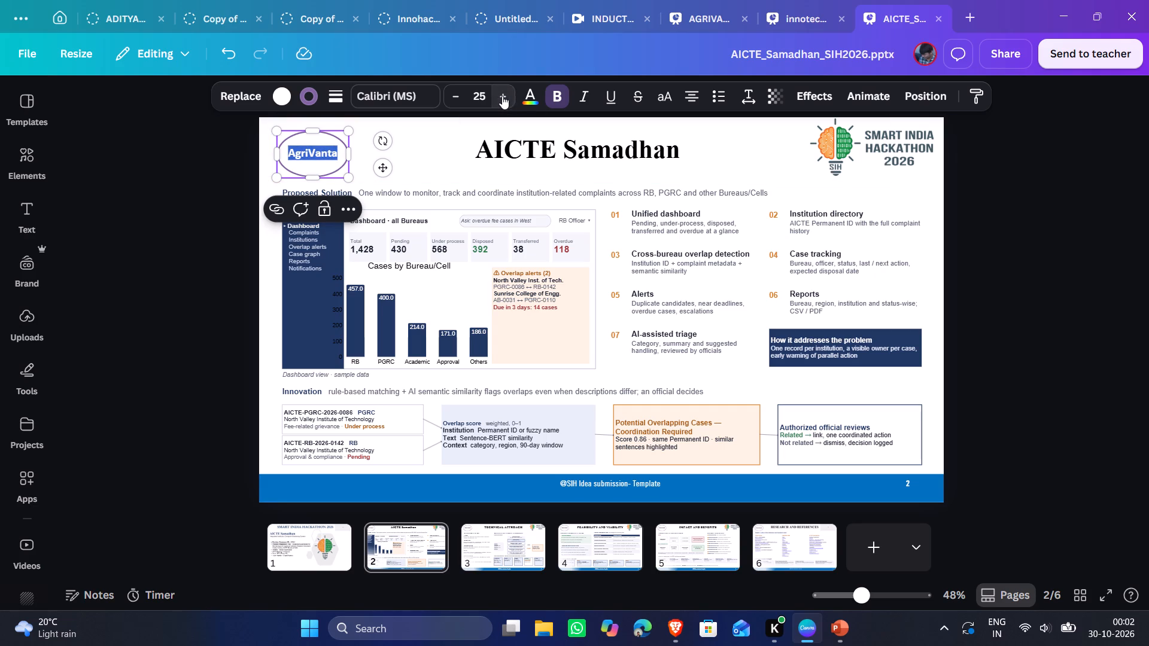
click(376, 94)
click(233, 201)
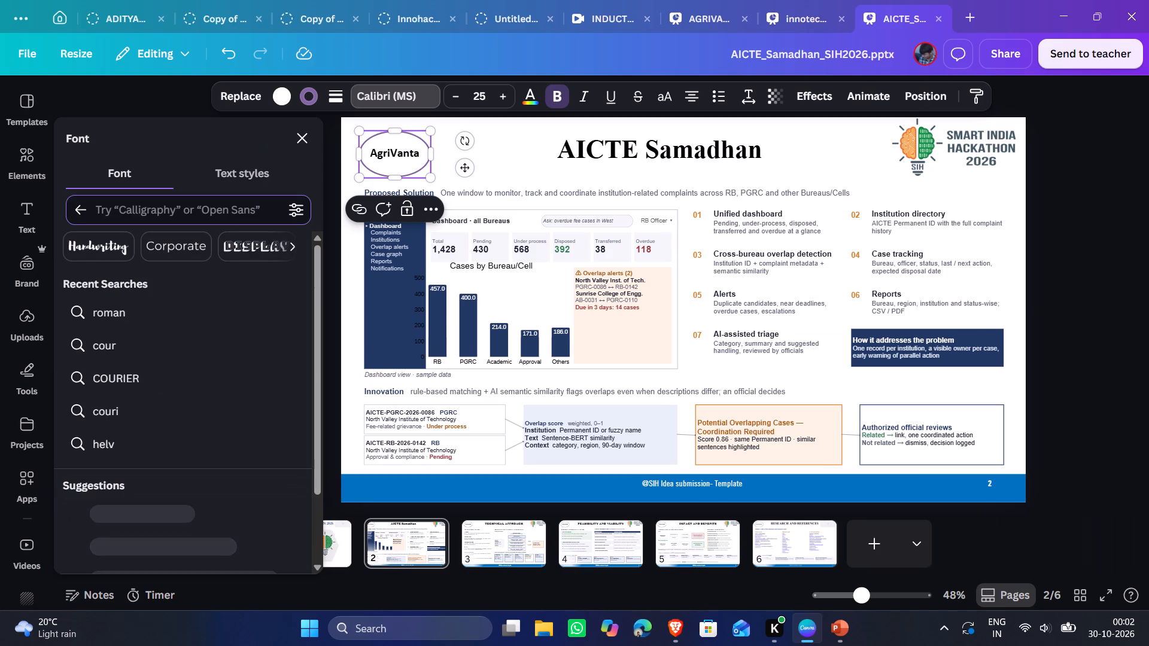
text(times)
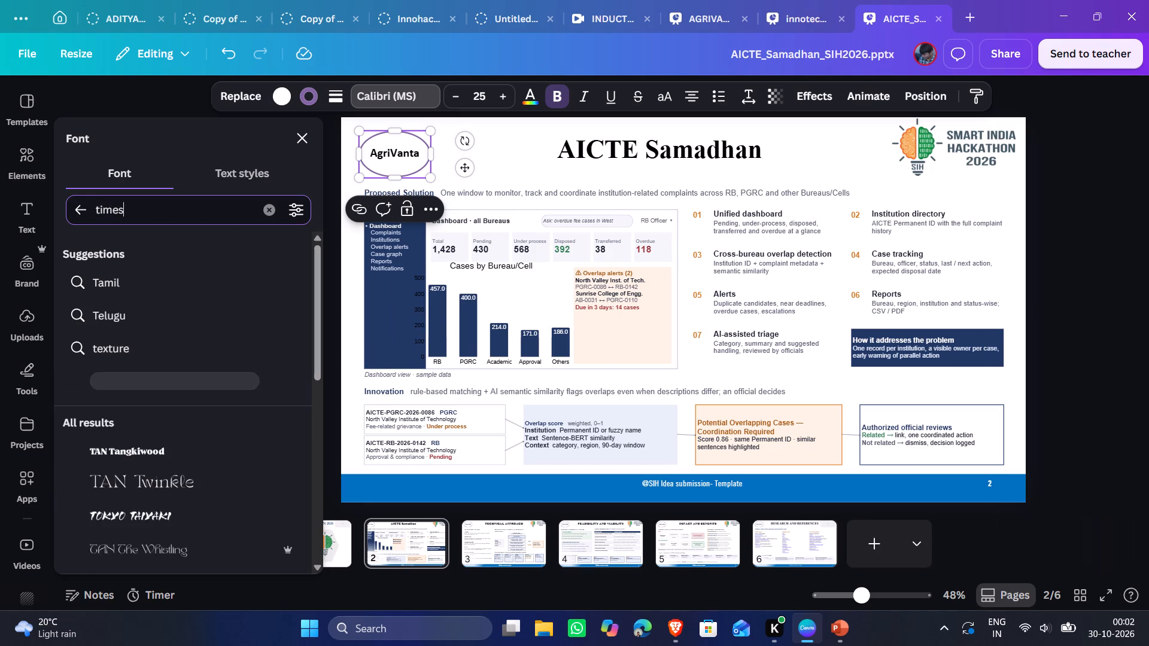
click(187, 279)
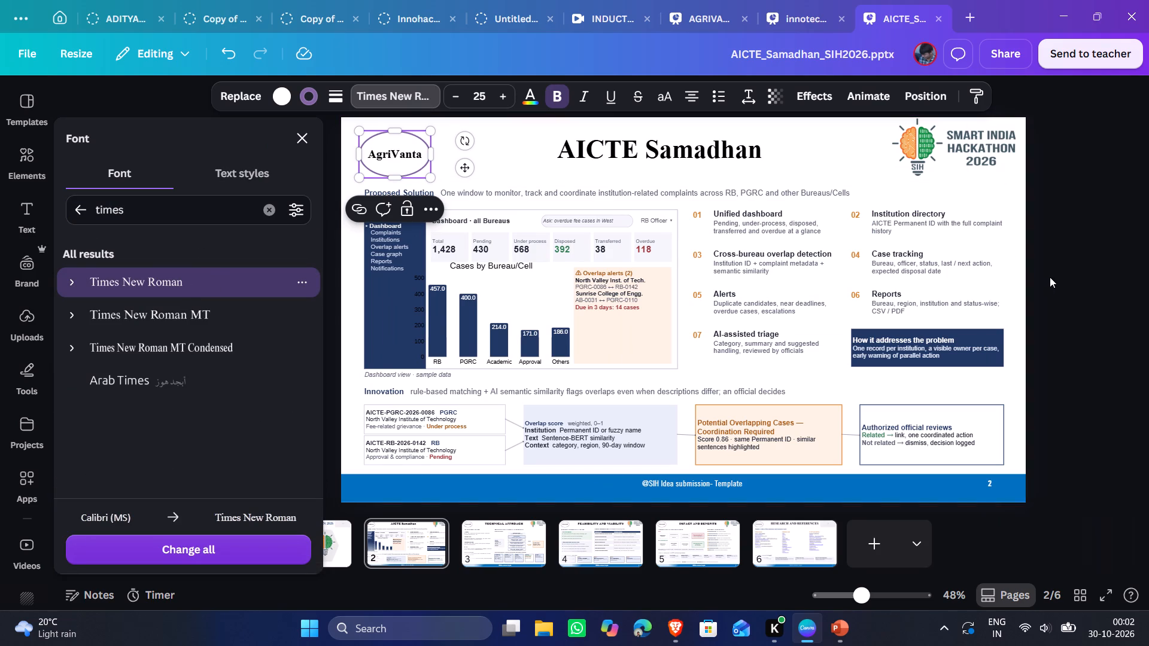
click(549, 94)
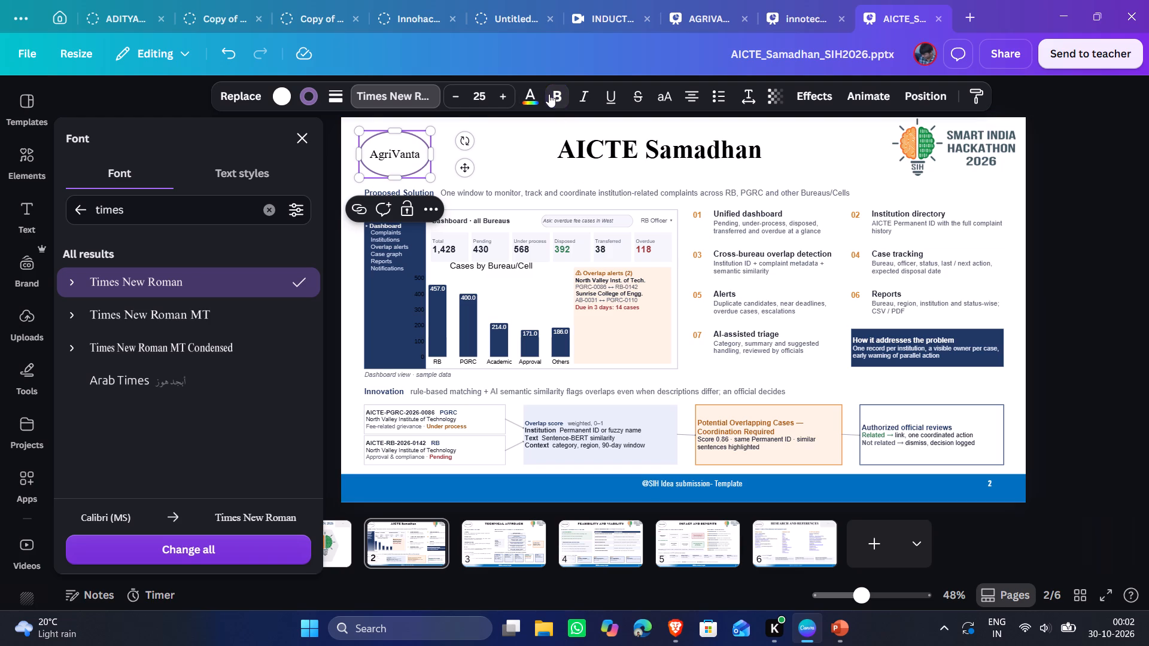
Replace the Calibri (MS) font with Times New Roman across the whole design.
click(238, 551)
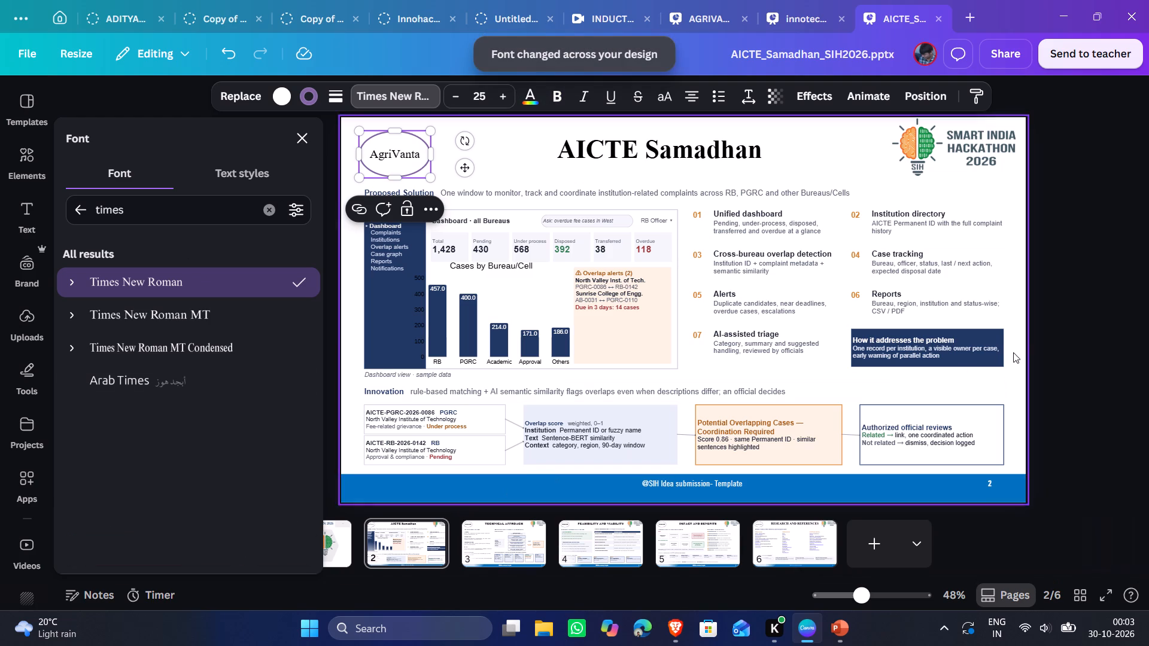
click(1074, 295)
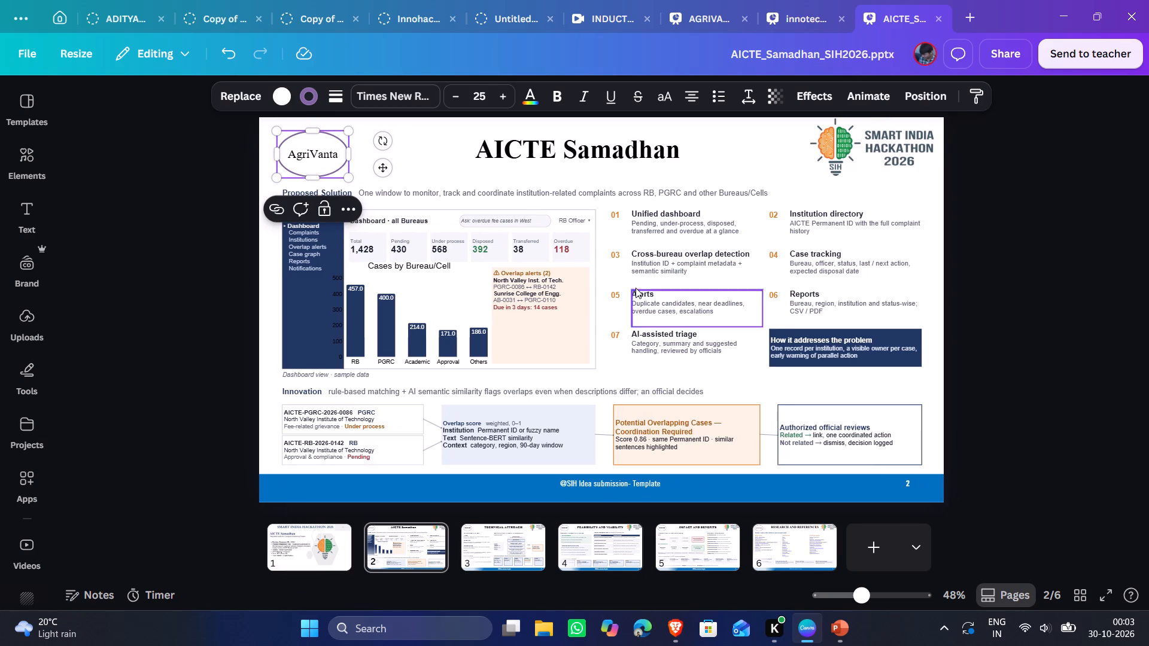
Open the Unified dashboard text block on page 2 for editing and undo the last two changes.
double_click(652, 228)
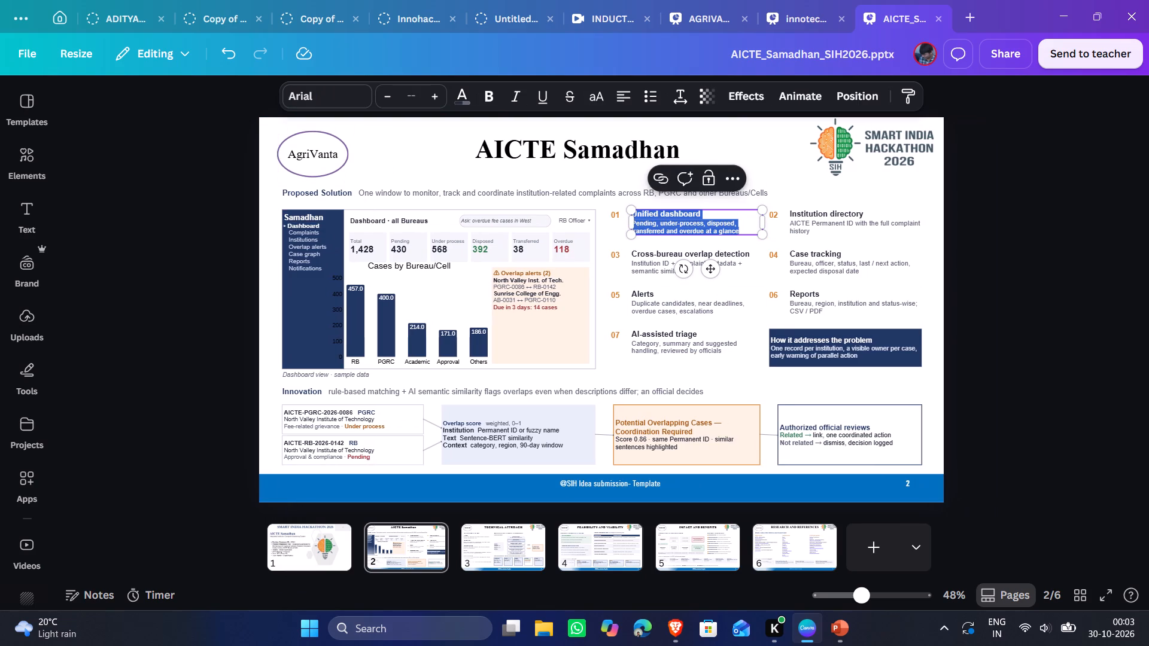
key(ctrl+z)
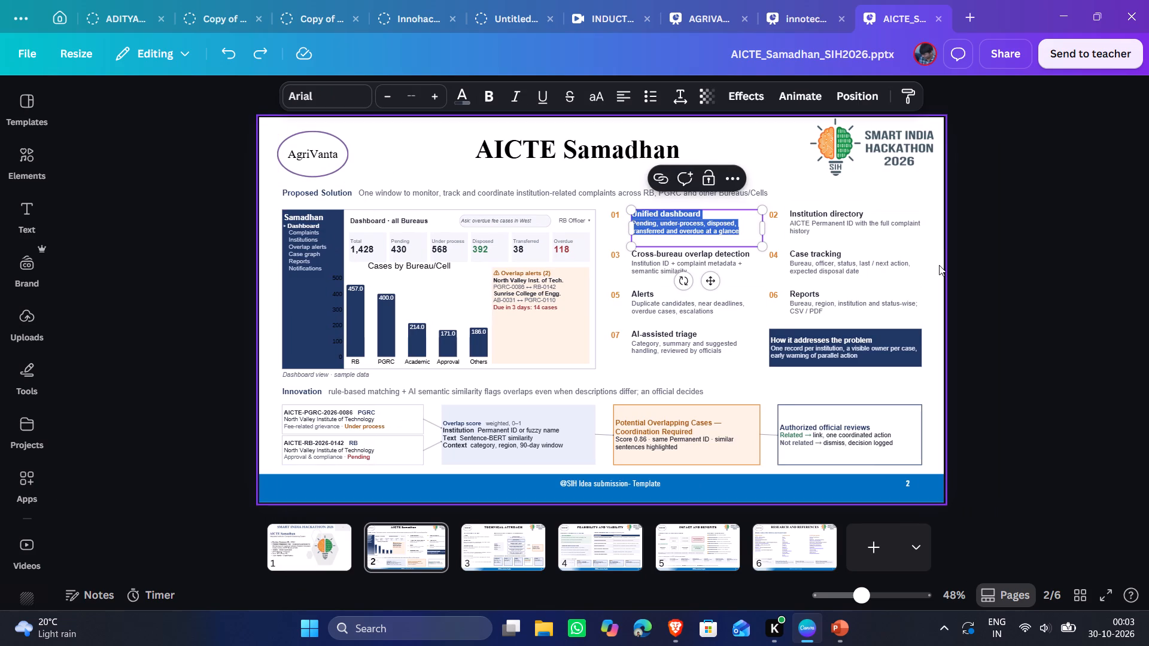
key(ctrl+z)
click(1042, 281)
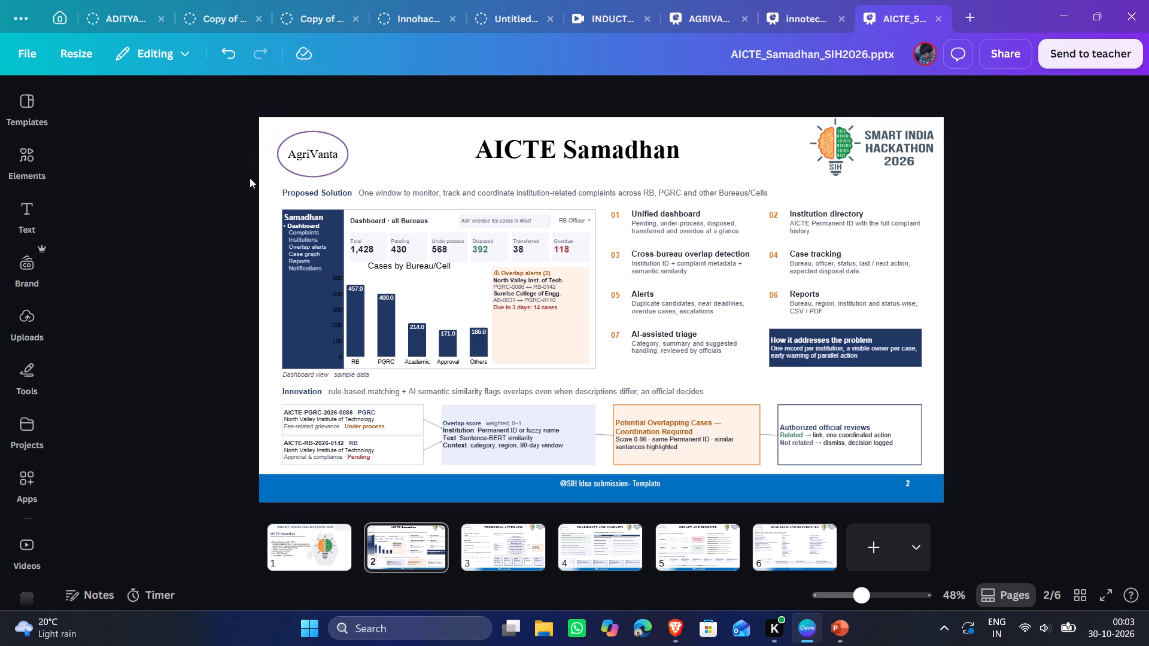
Set all the content below the AICTE Samadhan title on page 2 to Times New Roman.
drag(273, 189, 925, 472)
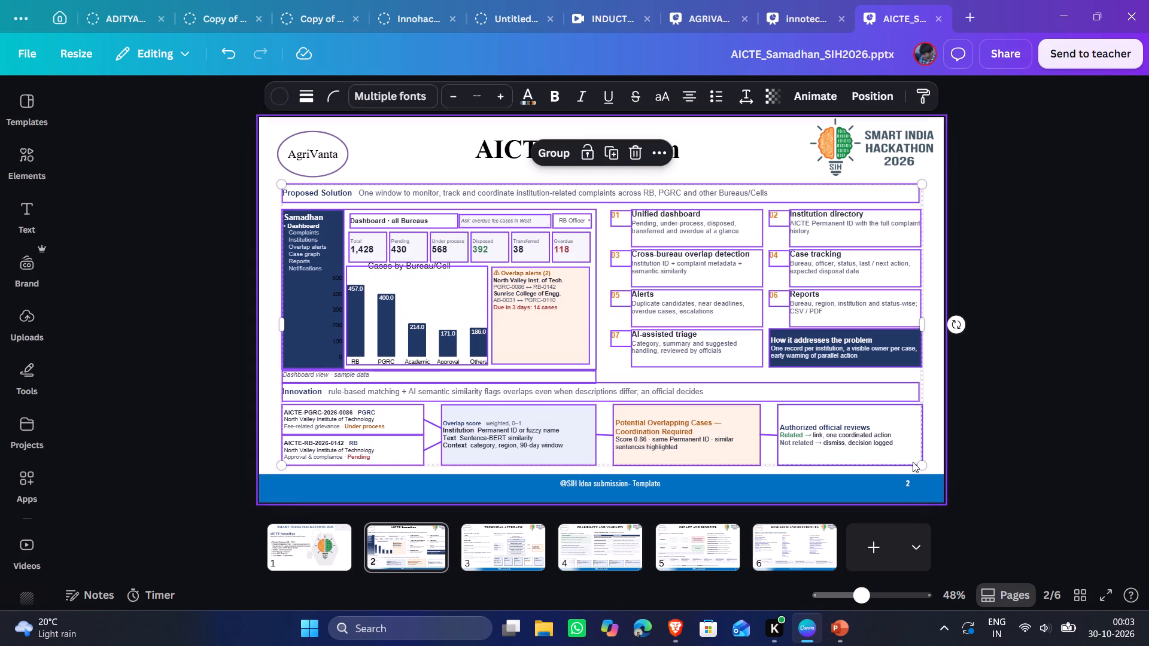
click(392, 96)
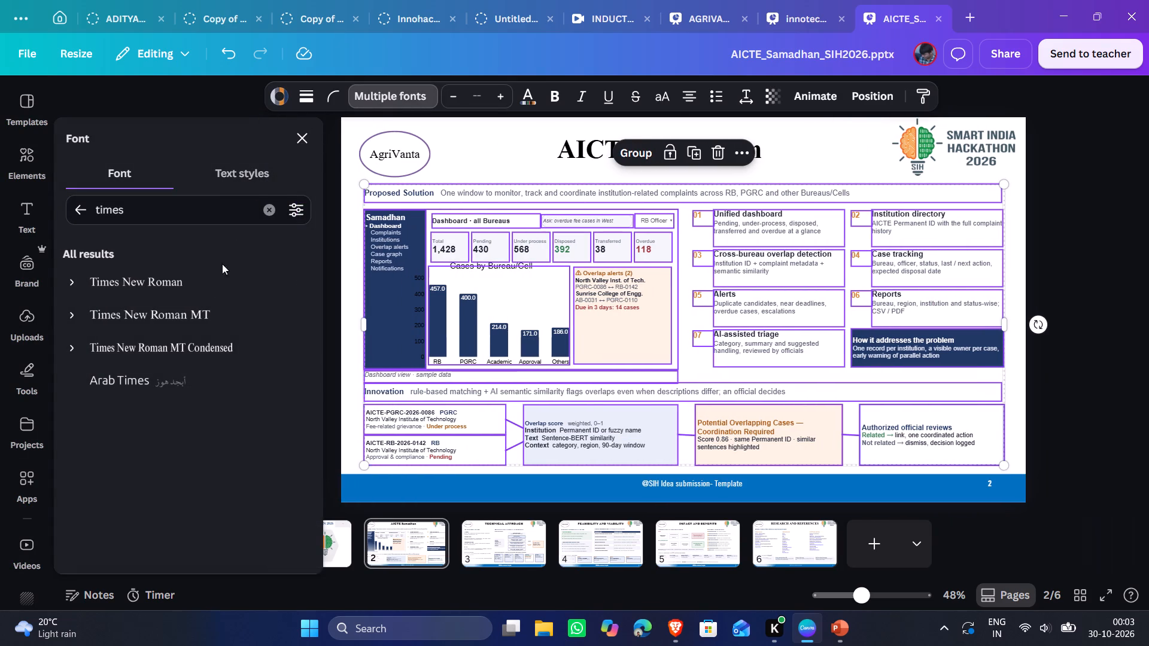
click(205, 279)
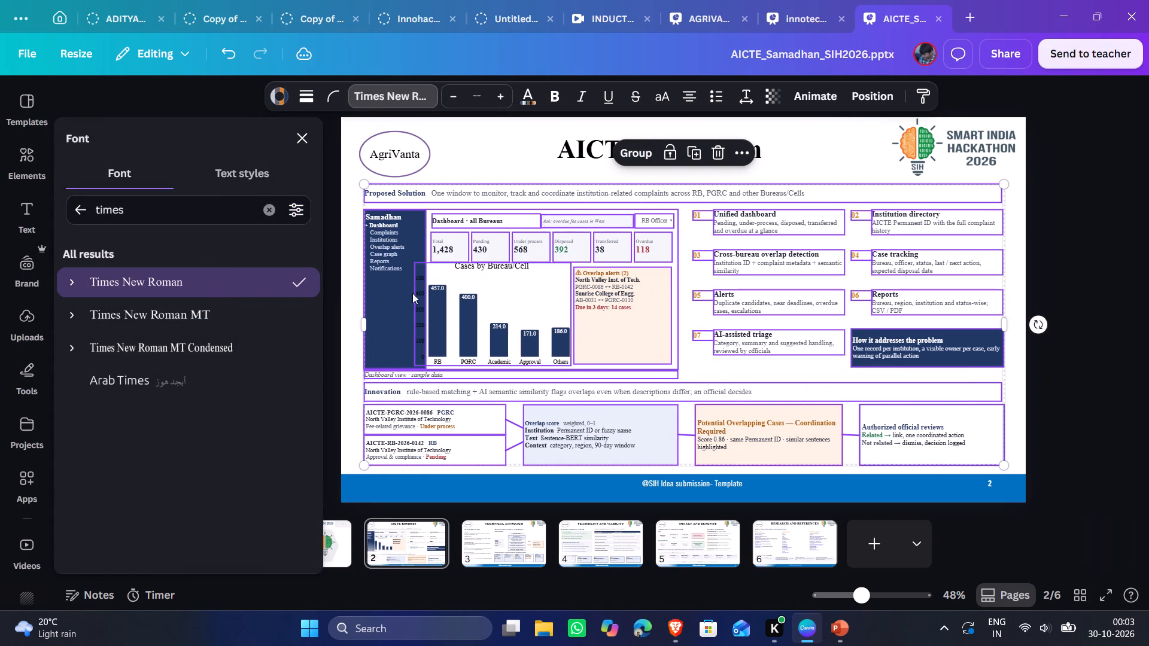
click(1081, 242)
click(1068, 248)
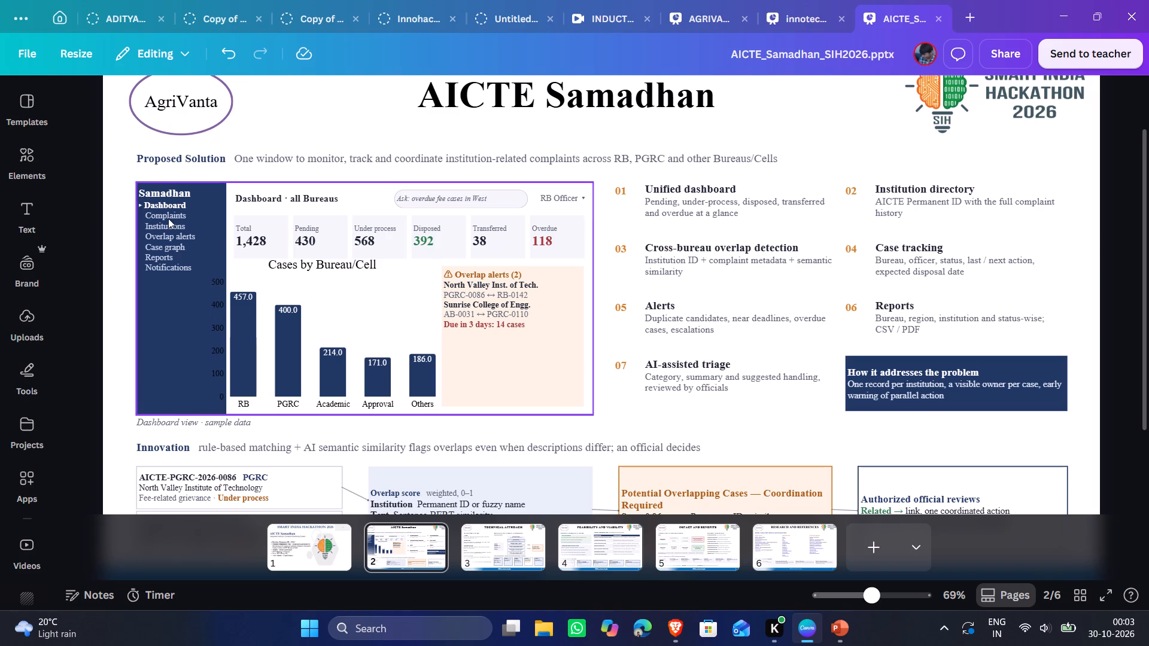
Examine the dashboard mock-up, its bar chart and the numbered feature list on page 2 up close.
click(163, 290)
click(269, 295)
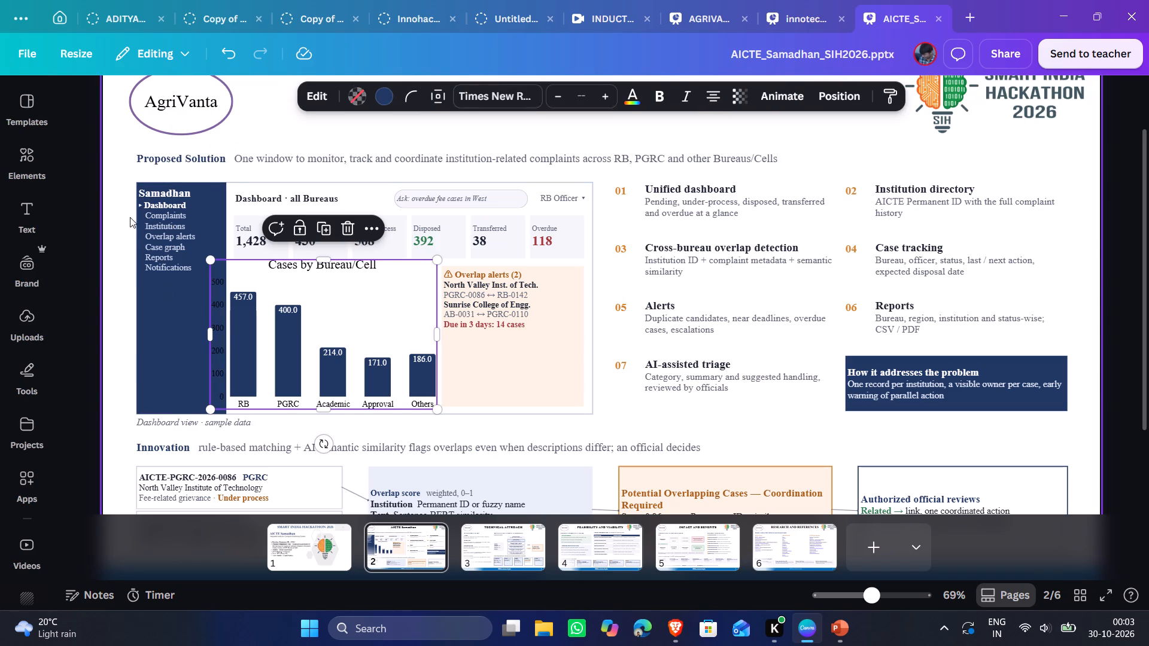
click(130, 217)
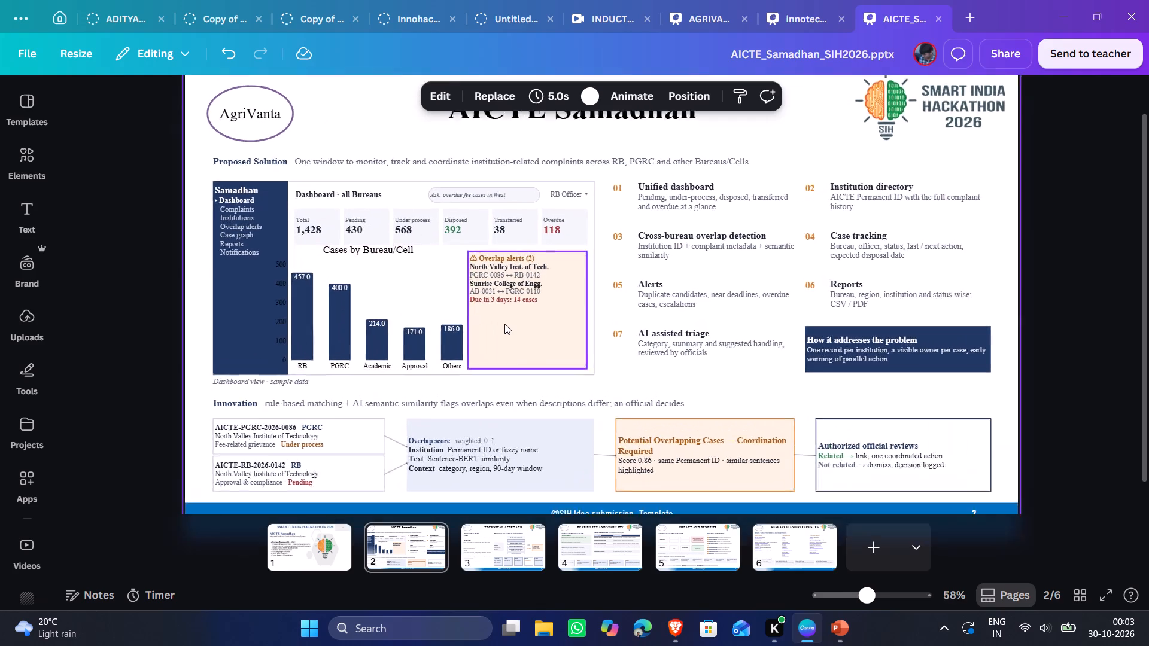
scroll(589, 345, down, 1)
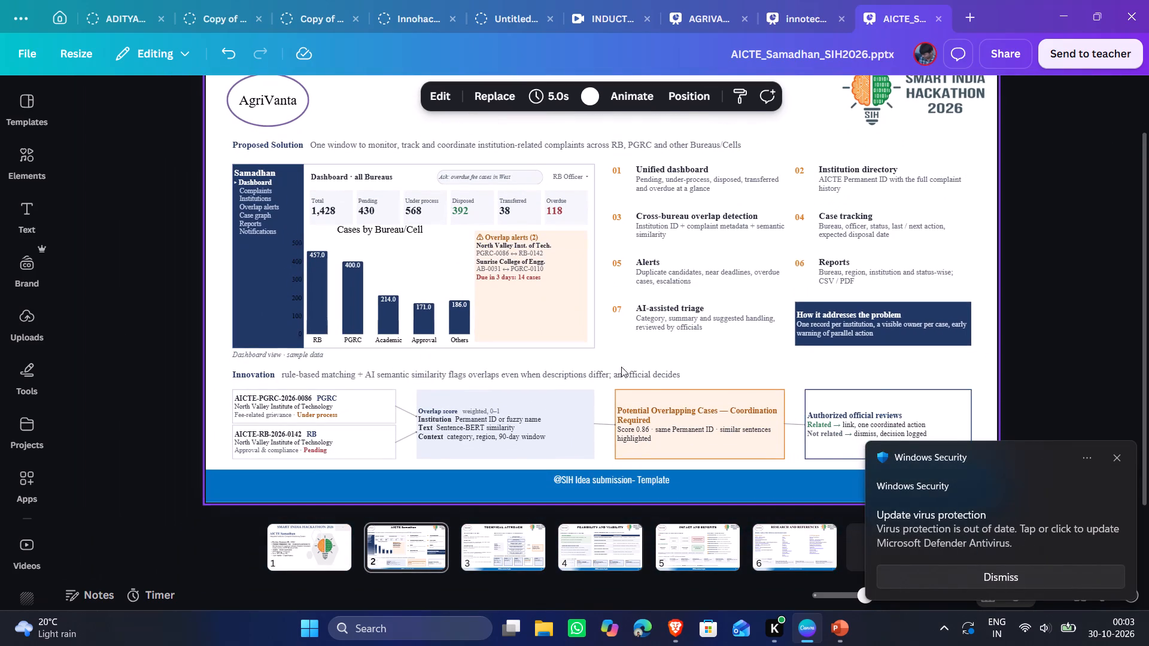
click(1115, 462)
scroll(1072, 434, up, 1)
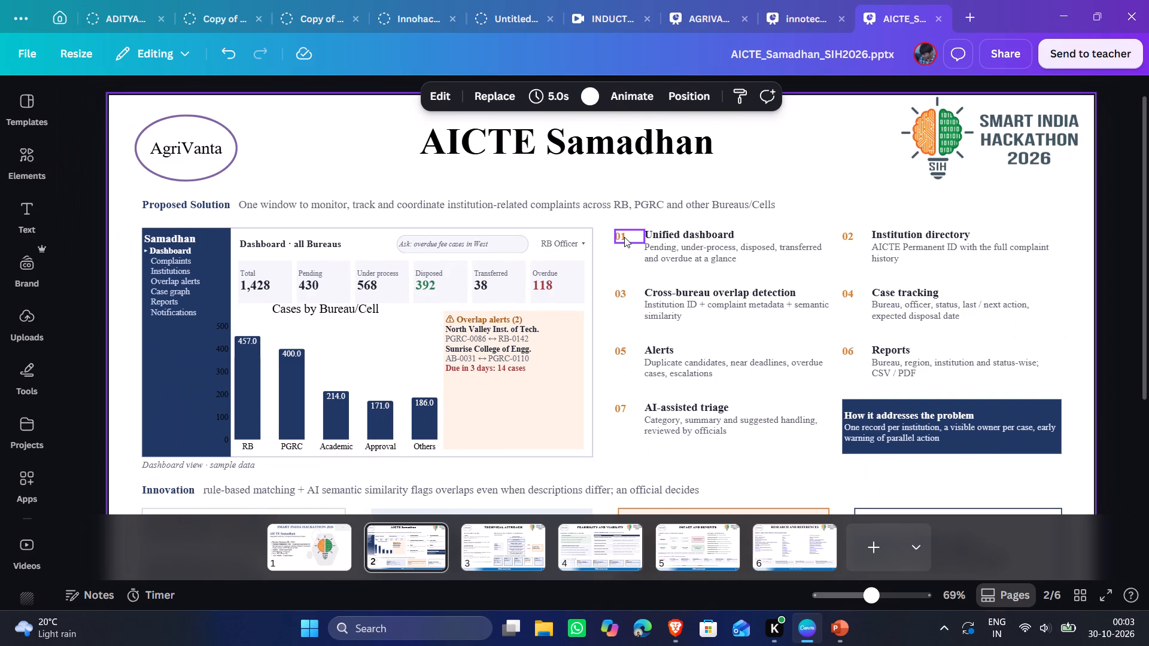
scroll(624, 237, left, 1)
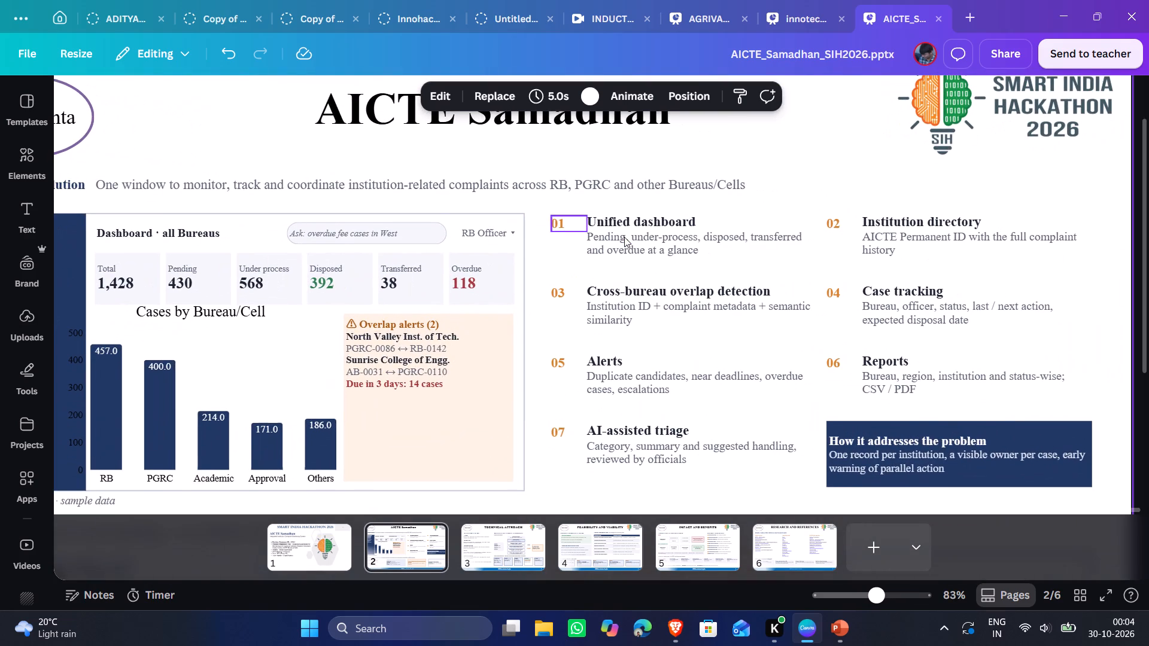
scroll(624, 237, left, 1)
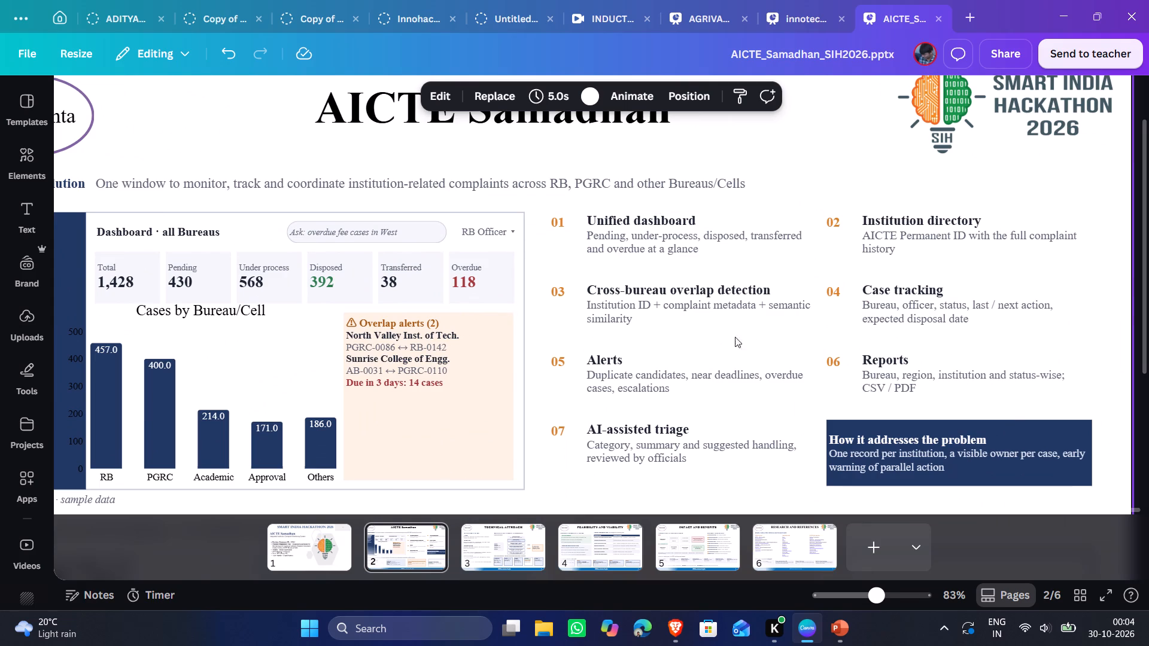
click(993, 262)
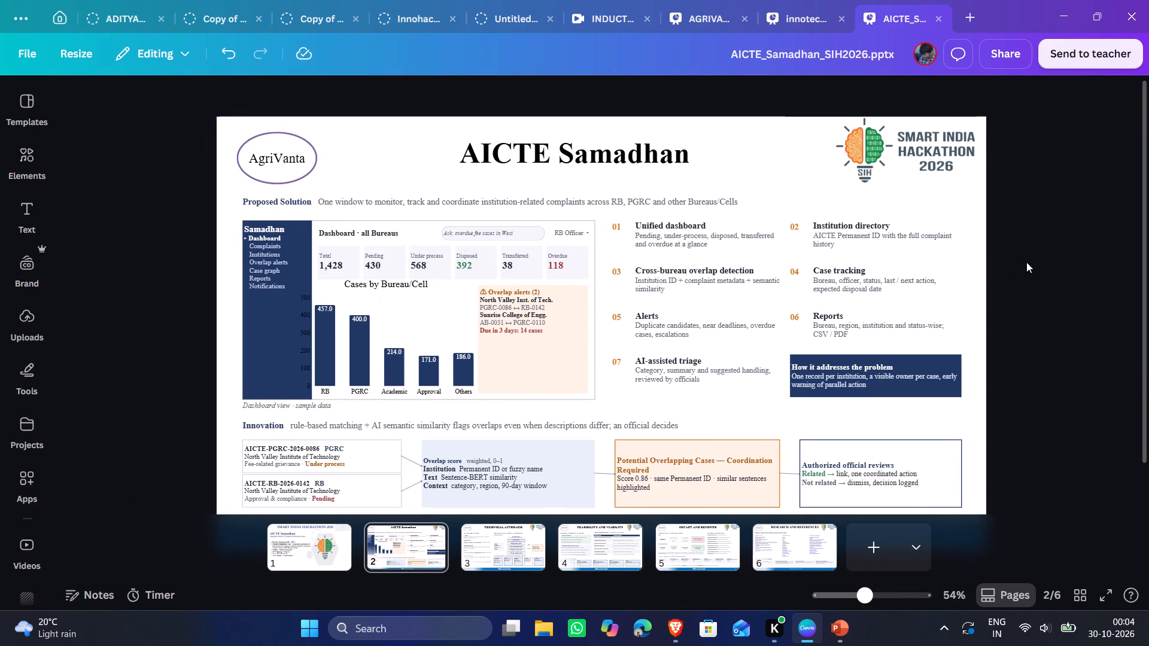
click(1028, 262)
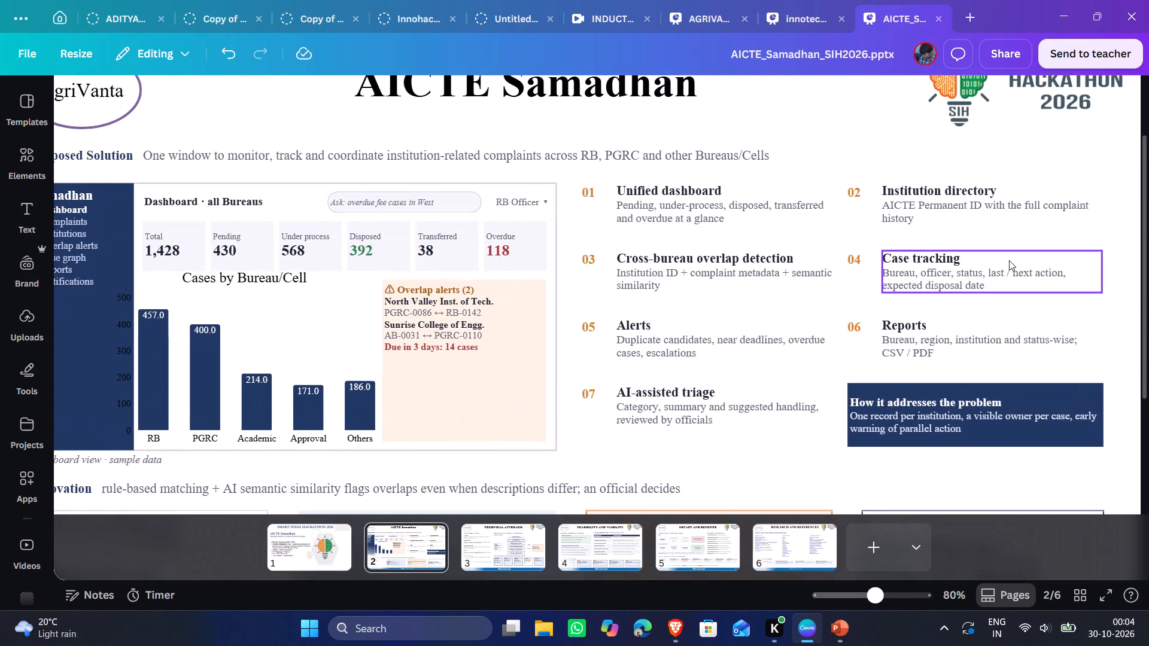
Switch to the AICTE_Samadhan PowerPoint deck and move slide 2's "How it addresses the problem" box to just above the Authorized official reviews box.
key(alt+Tab)
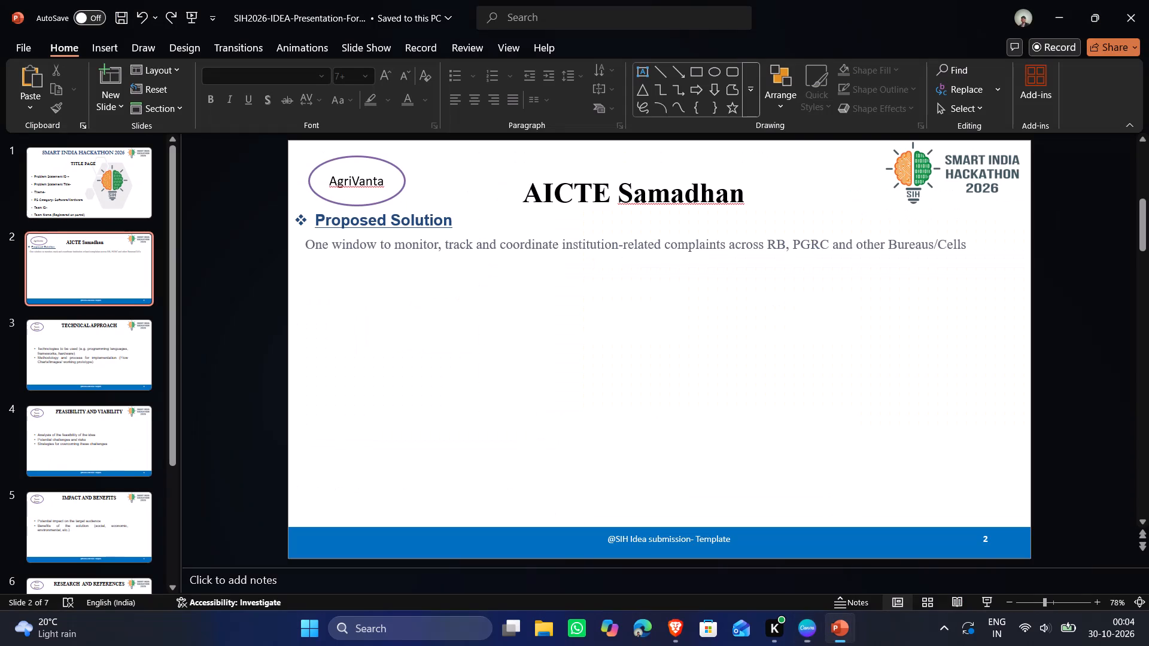
key(alt+Tab)
key(alt+Tab)
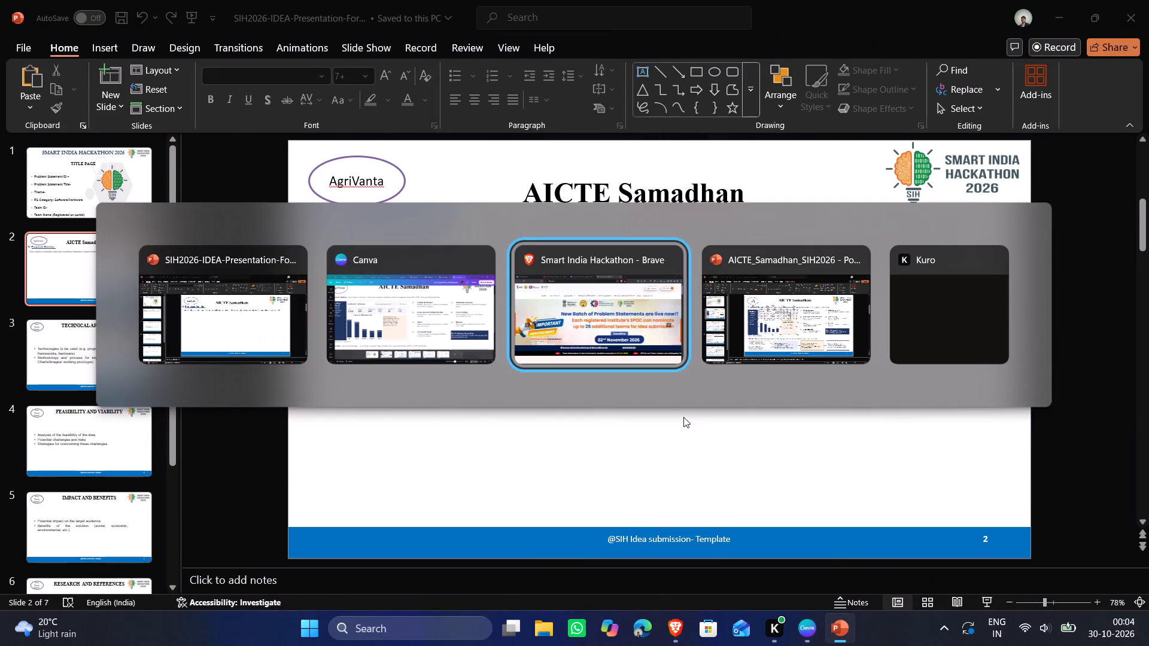
key(alt+Tab)
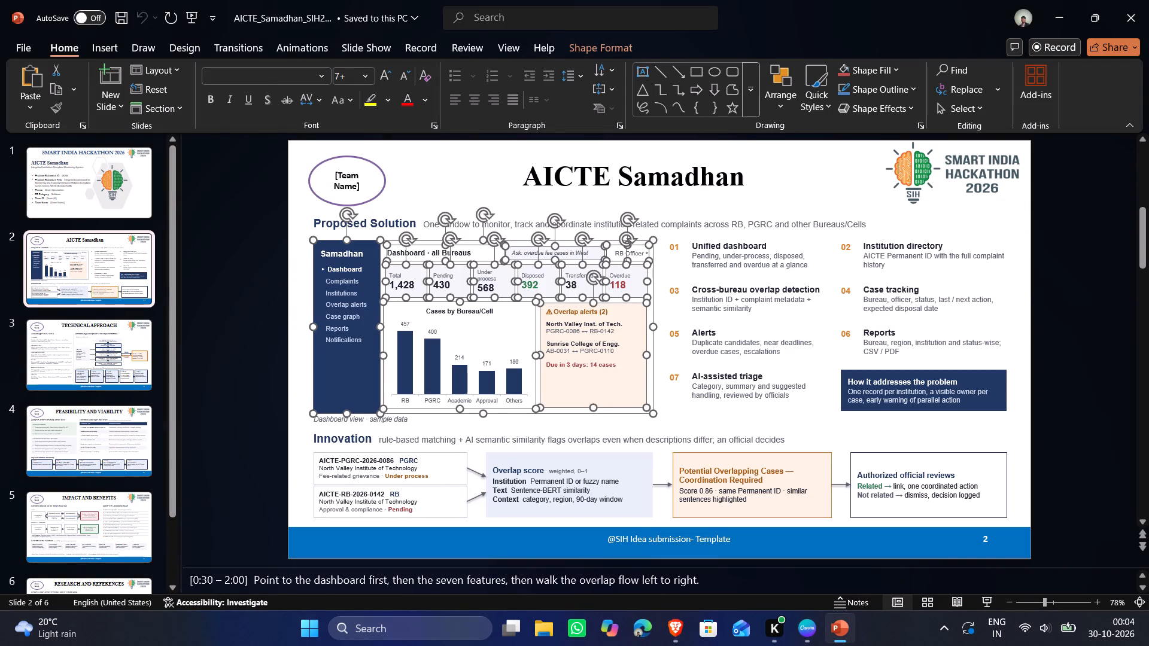
click(668, 239)
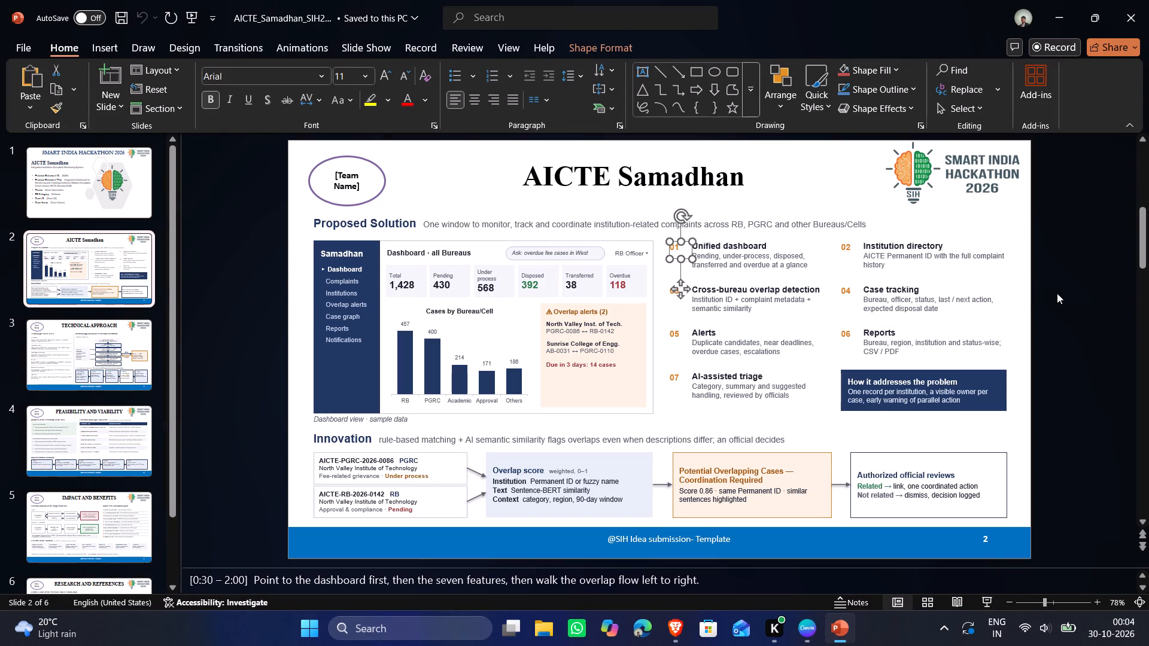
click(1099, 318)
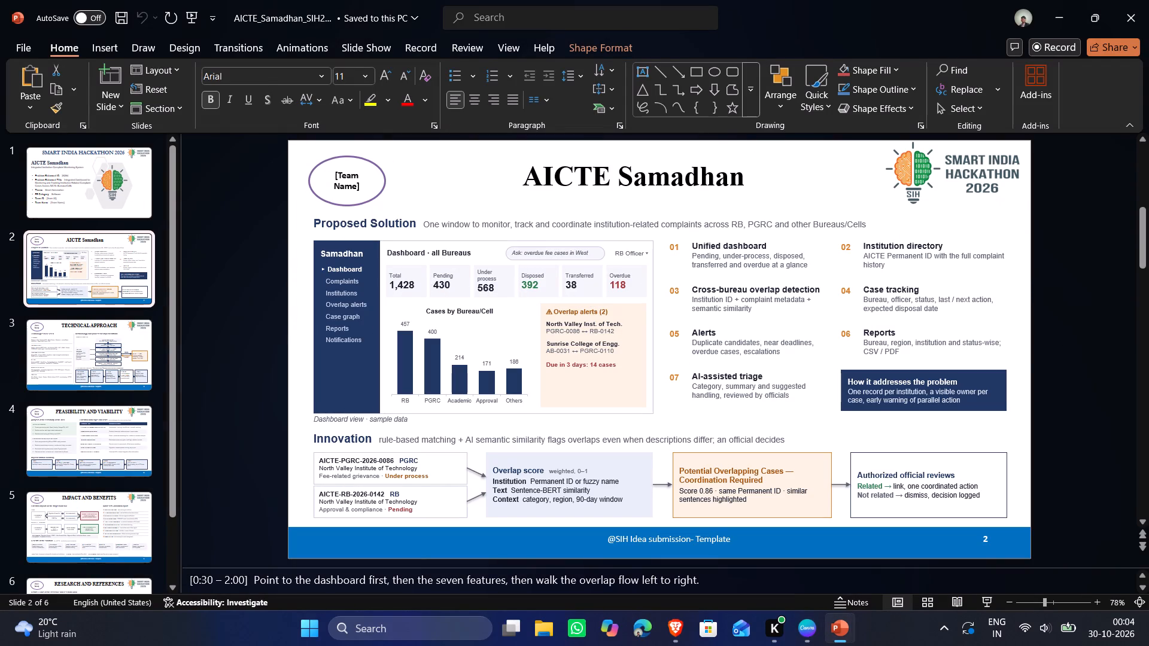
drag(980, 406, 1010, 456)
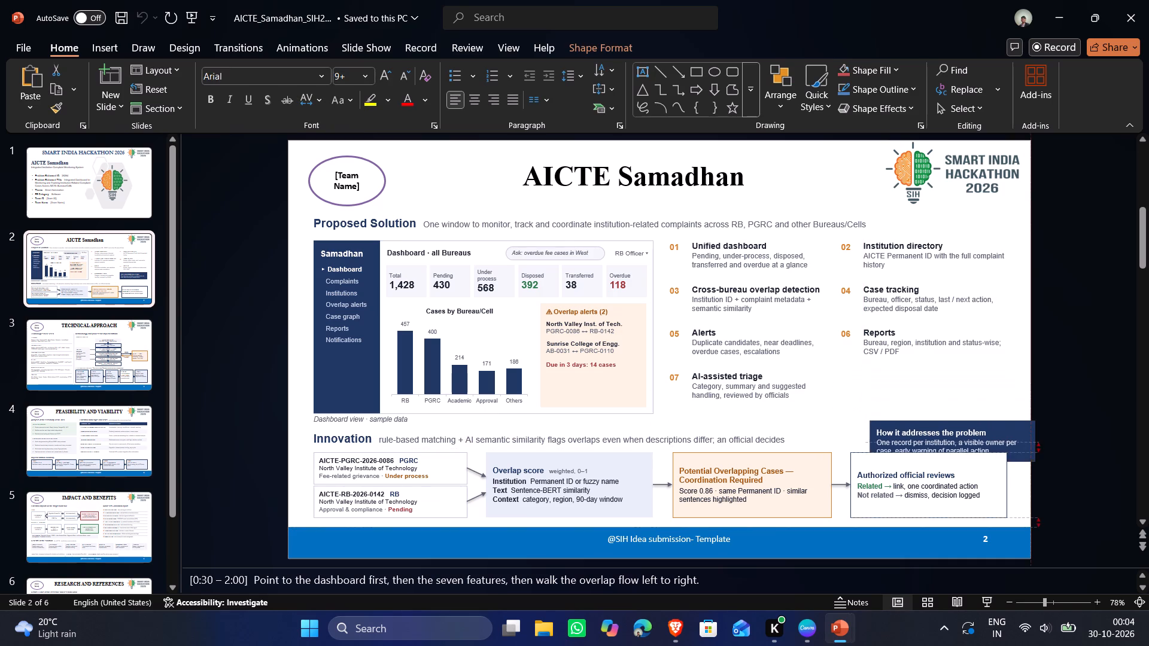
drag(1010, 456, 996, 441)
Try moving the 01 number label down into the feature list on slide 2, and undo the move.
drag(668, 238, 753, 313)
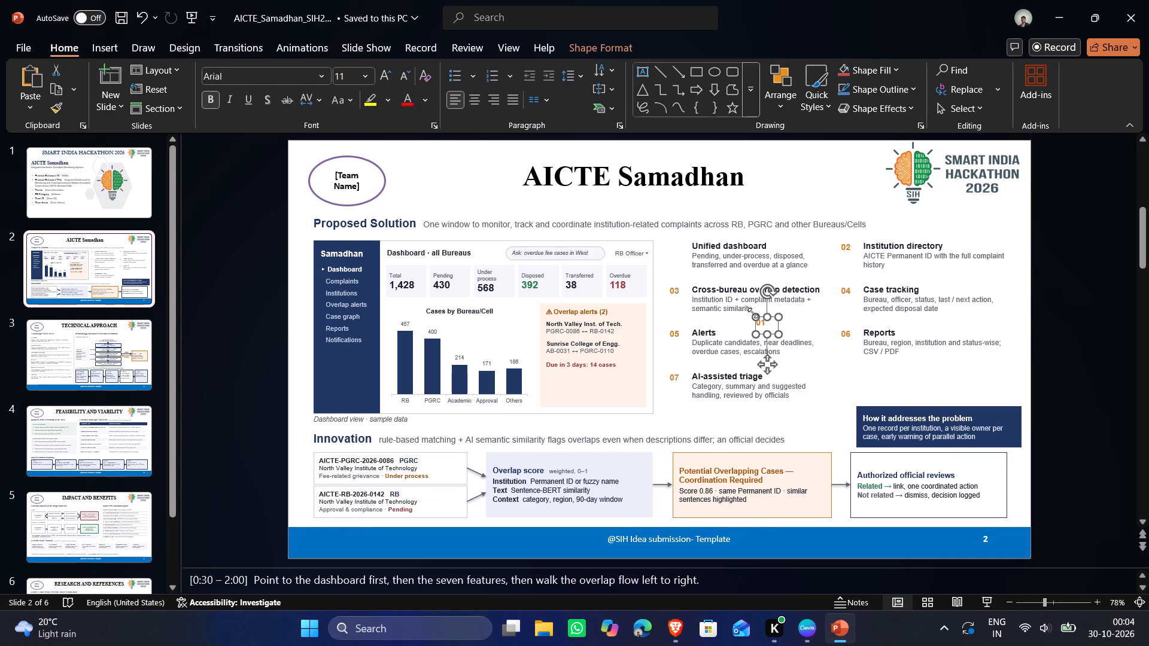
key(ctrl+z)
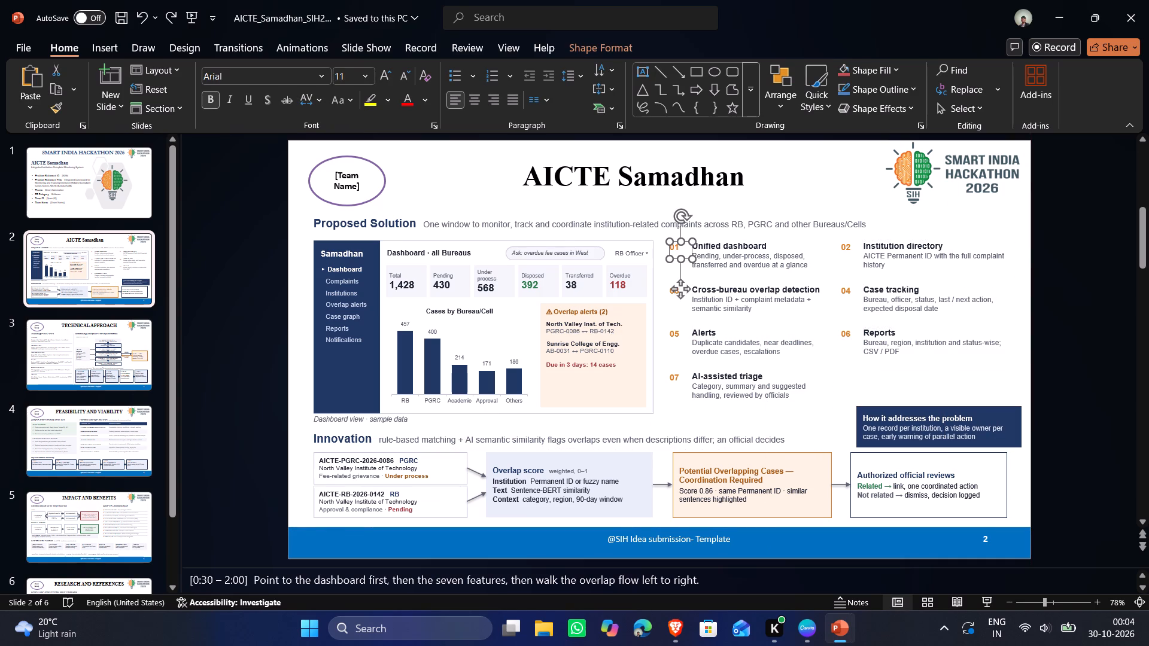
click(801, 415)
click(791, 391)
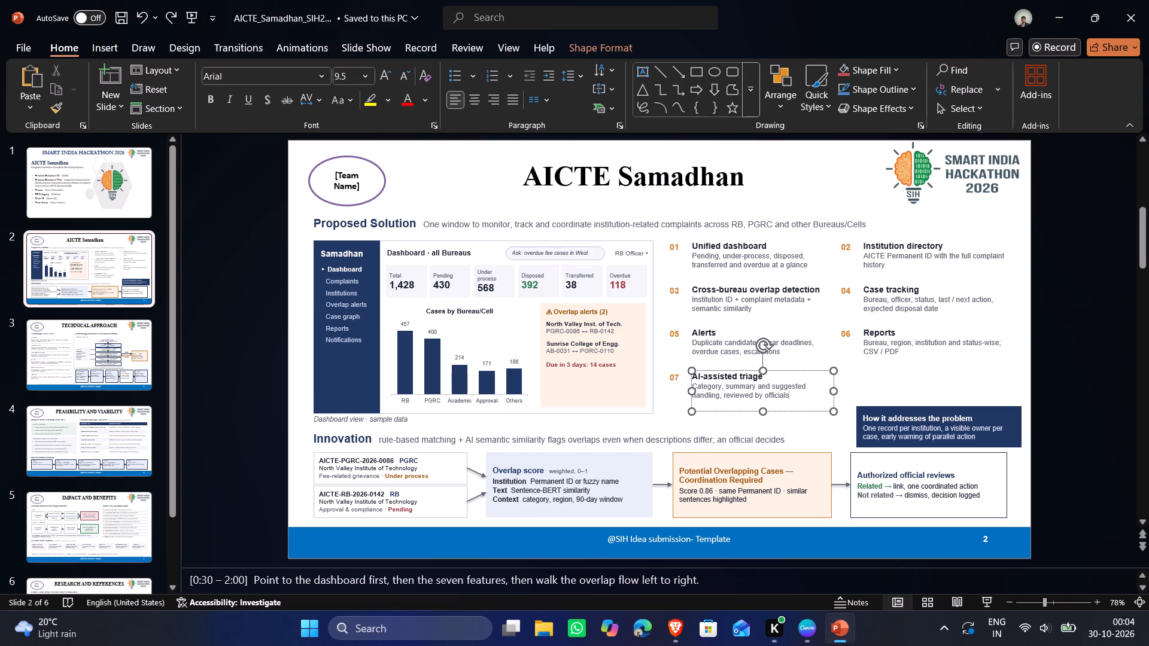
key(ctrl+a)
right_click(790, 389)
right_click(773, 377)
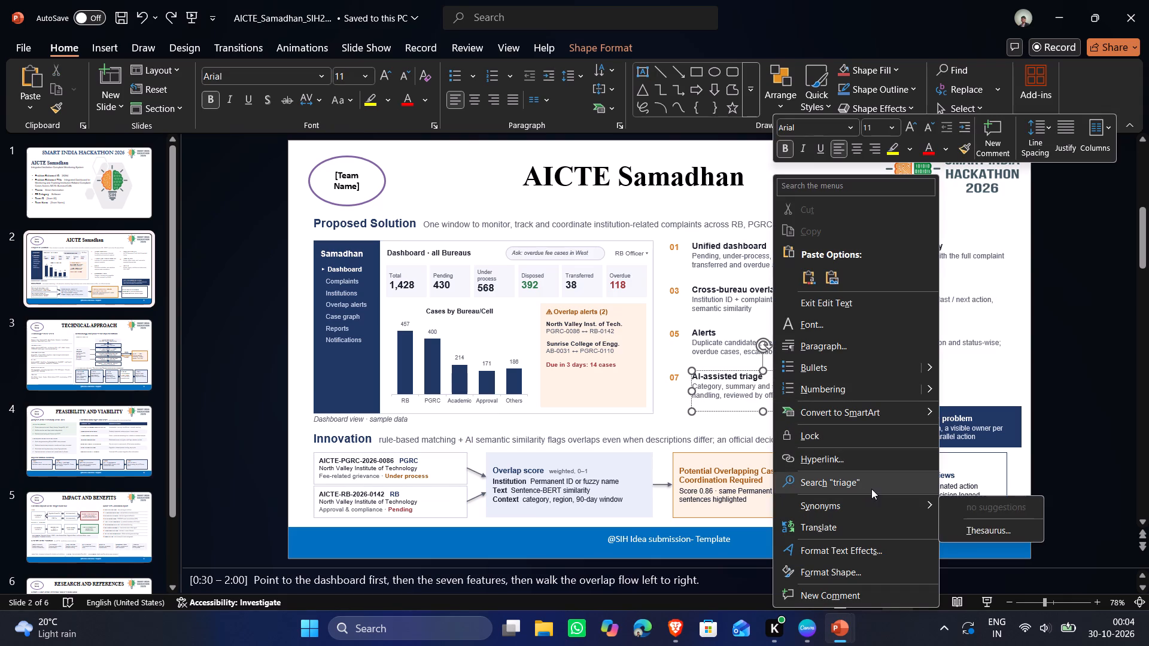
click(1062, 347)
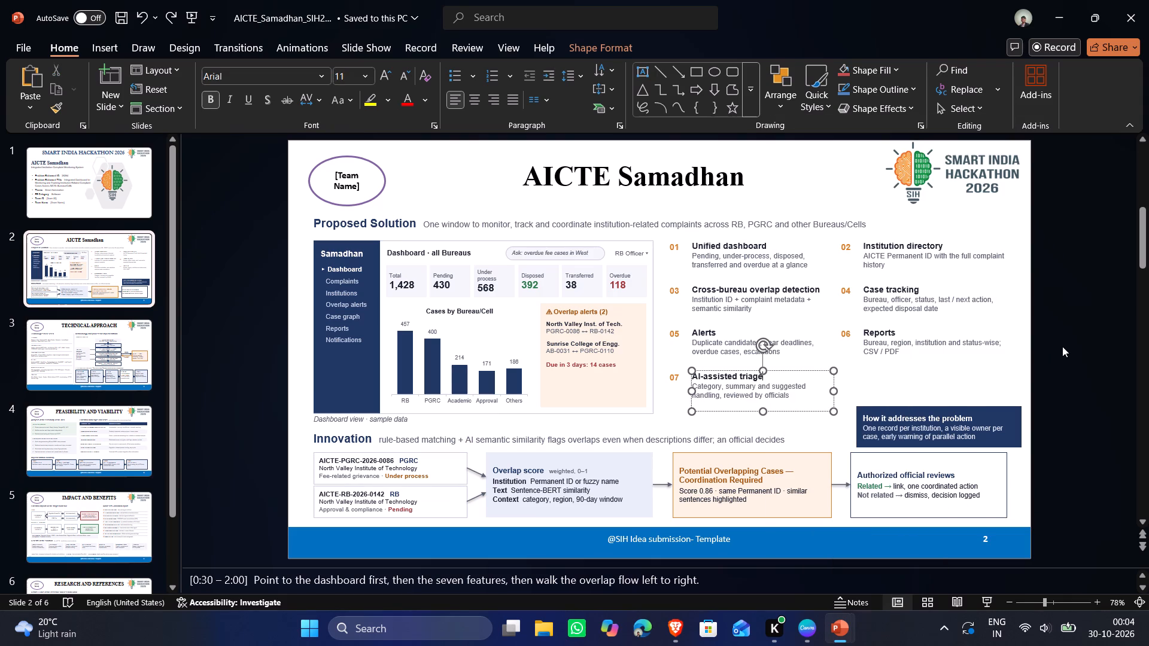
Switch to Canva and delete the number labels 01 to 07 beside the feature descriptions on page 2.
key(alt+Tab)
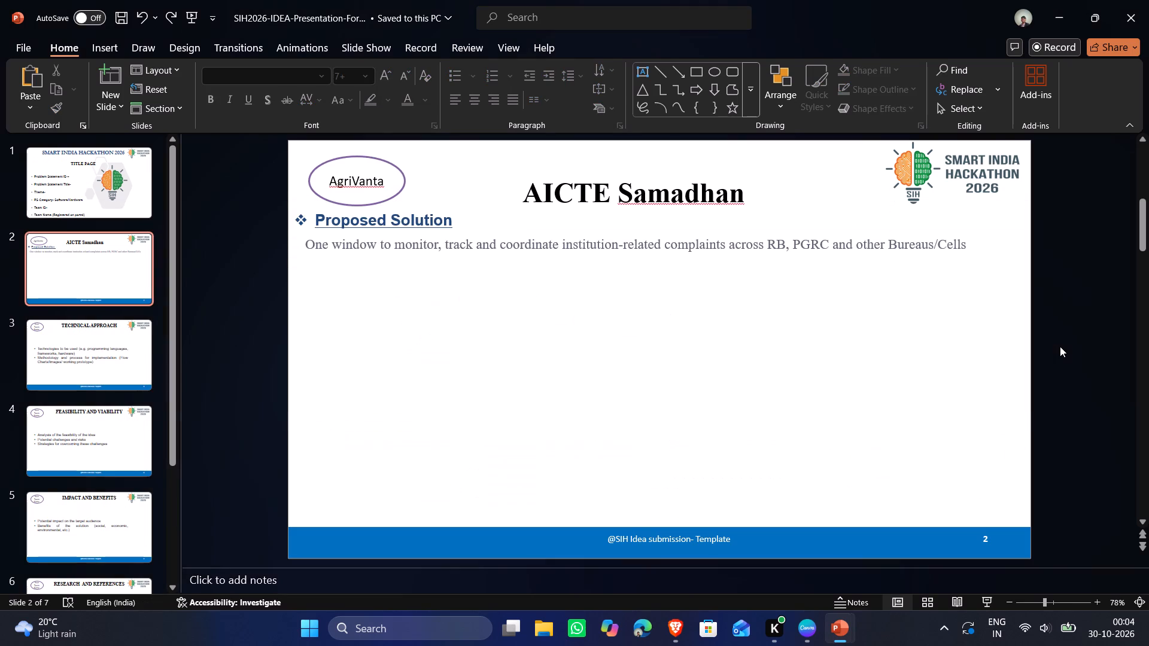
key(alt+Tab)
key(alt+Tab)
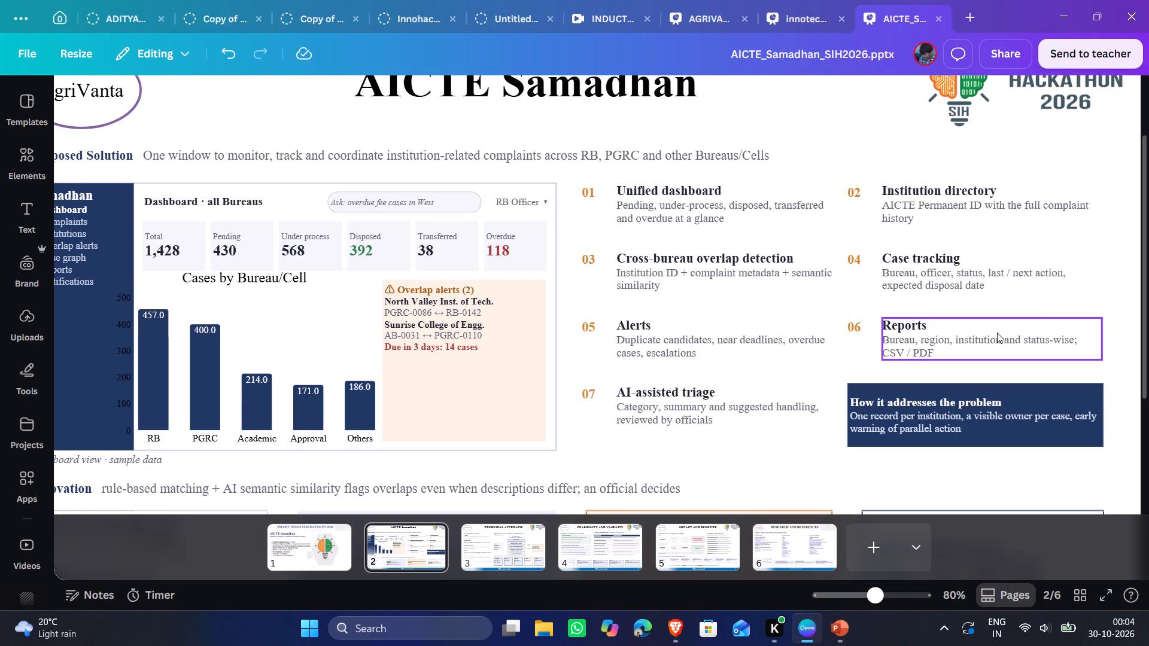
click(586, 197)
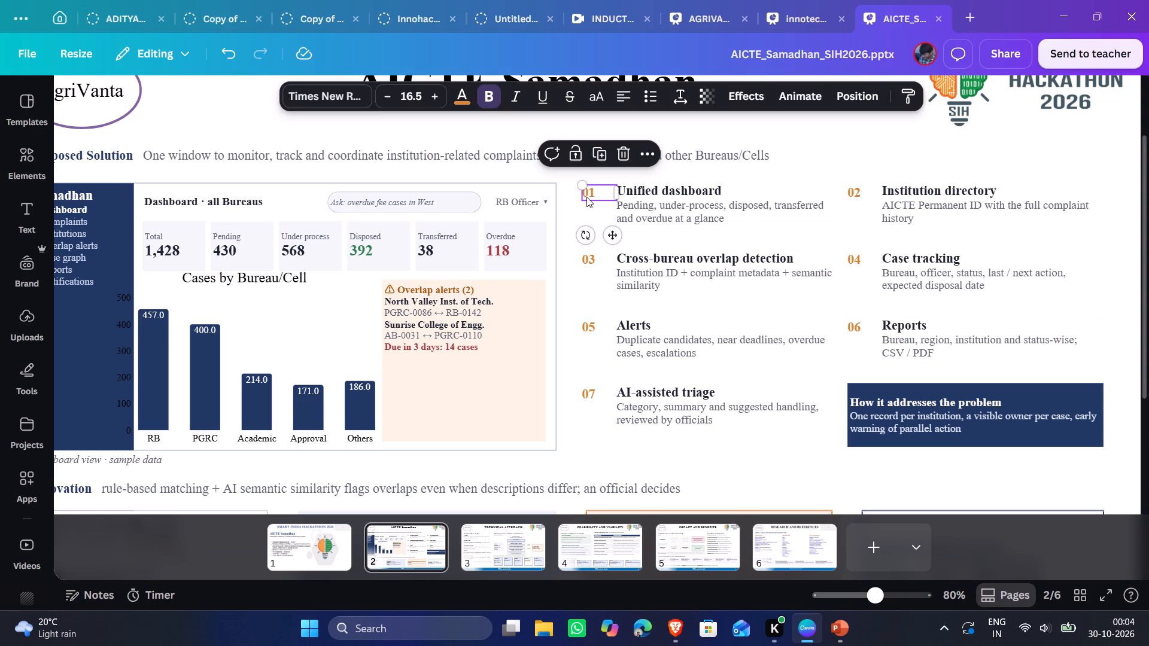
key(Delete)
click(588, 257)
key(Delete)
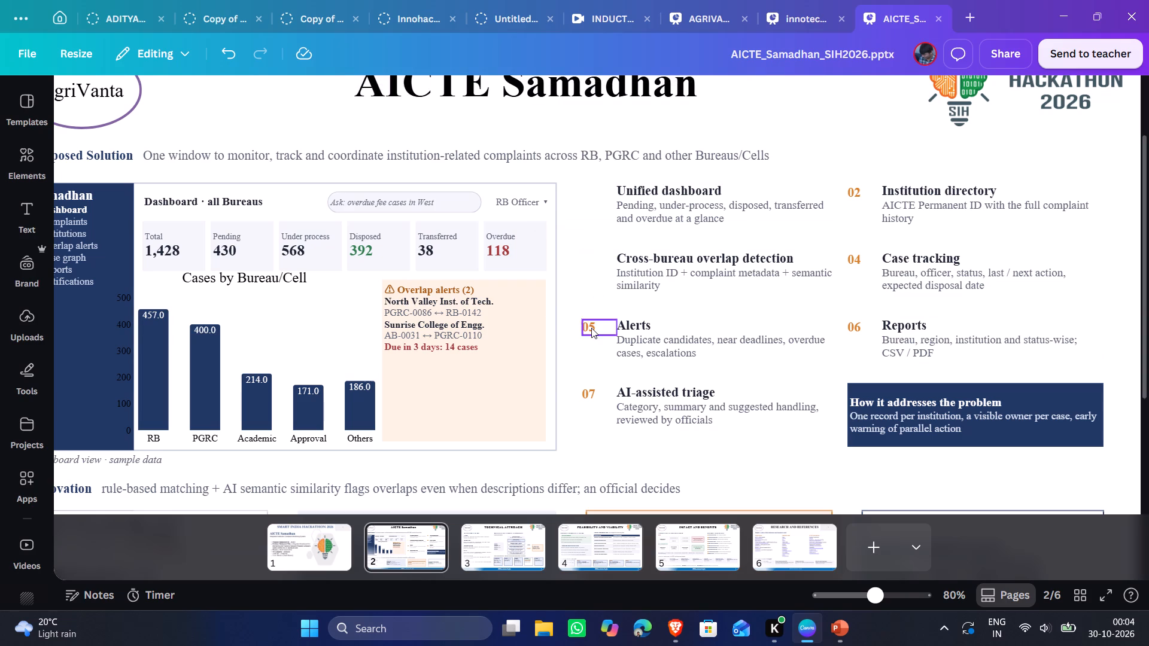
click(591, 328)
key(Delete)
click(591, 394)
key(Delete)
click(859, 319)
key(Delete)
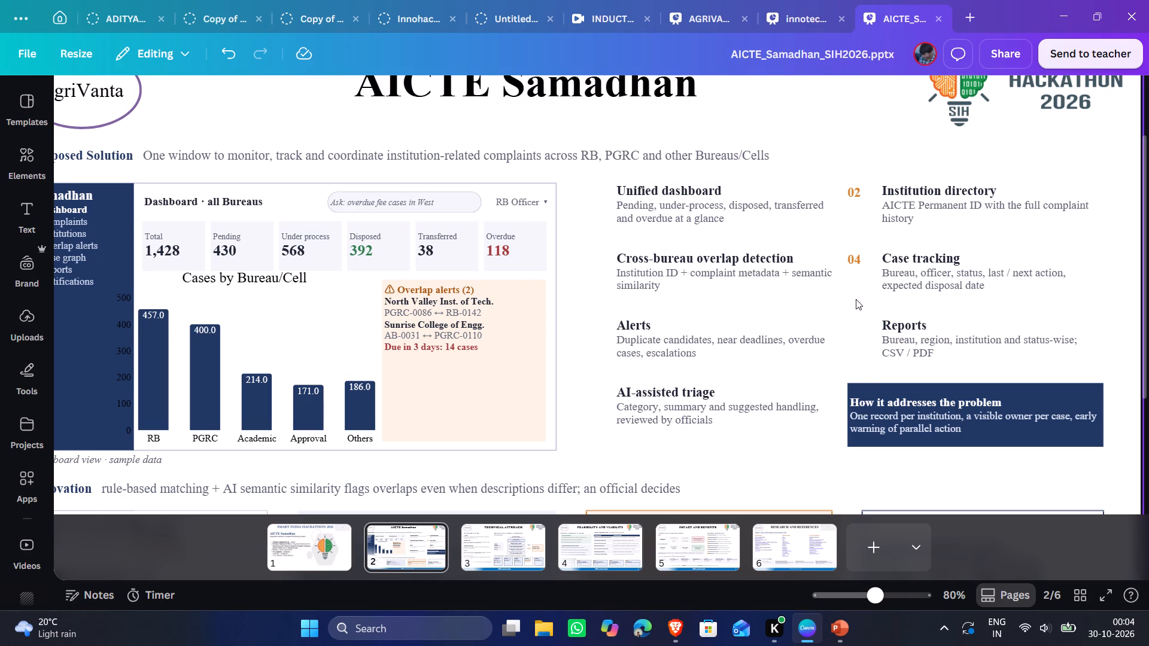
click(855, 258)
key(Delete)
click(854, 193)
key(Delete)
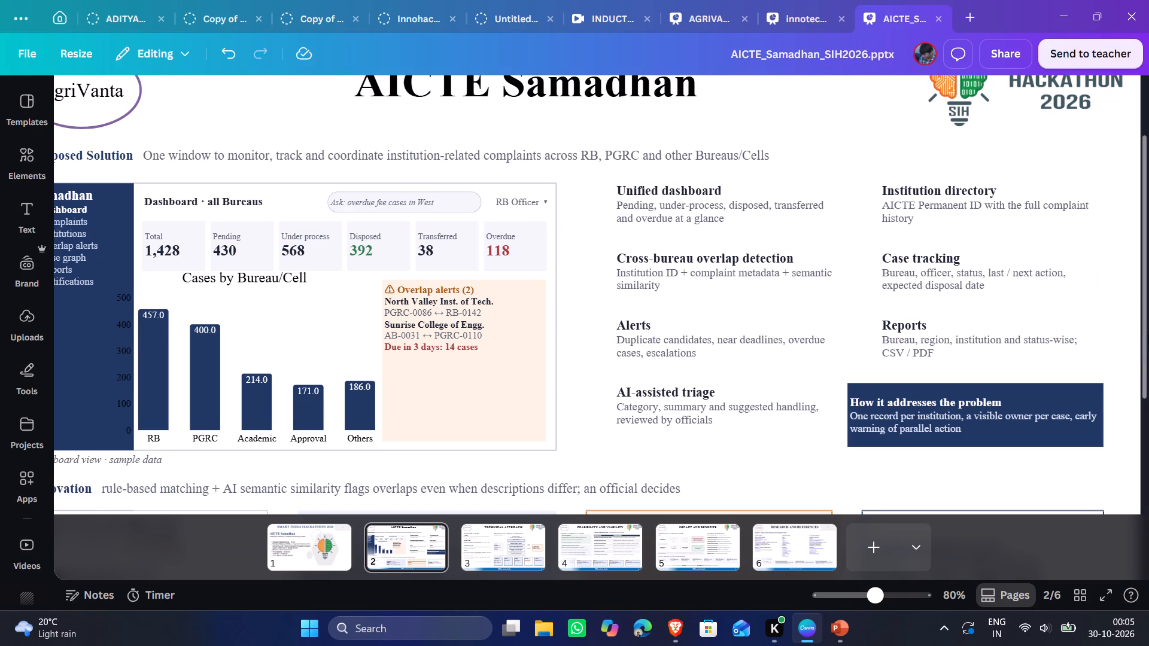
Examine the overall layout of page 2, from the title through the Innovation flow to the footer.
click(1070, 309)
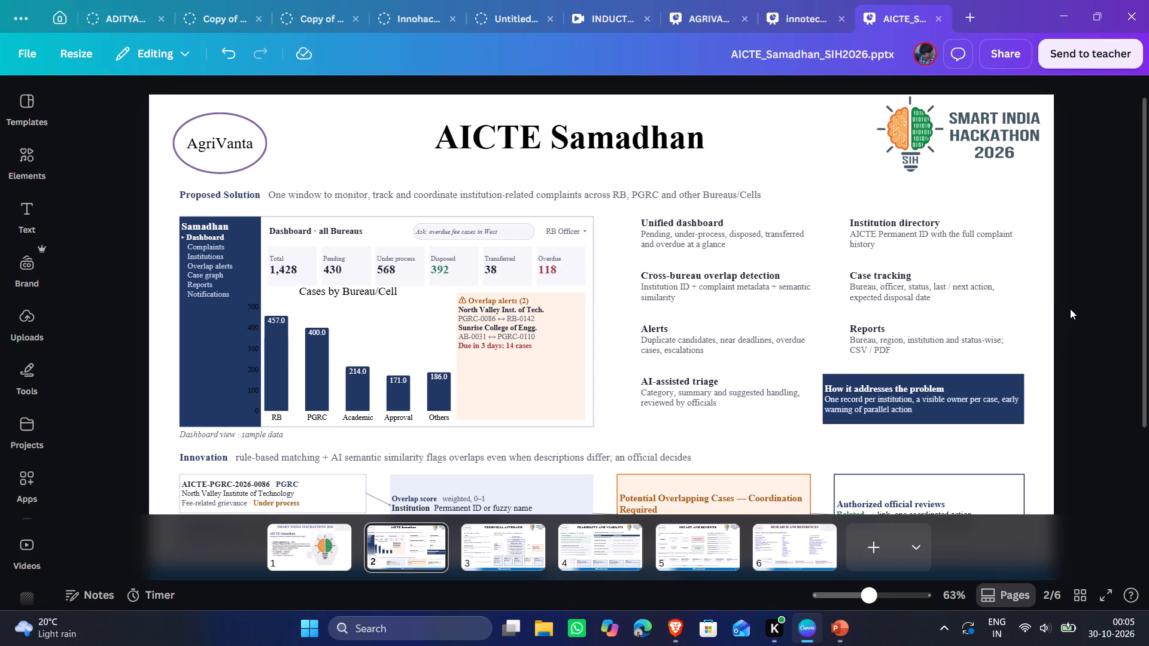
click(1081, 310)
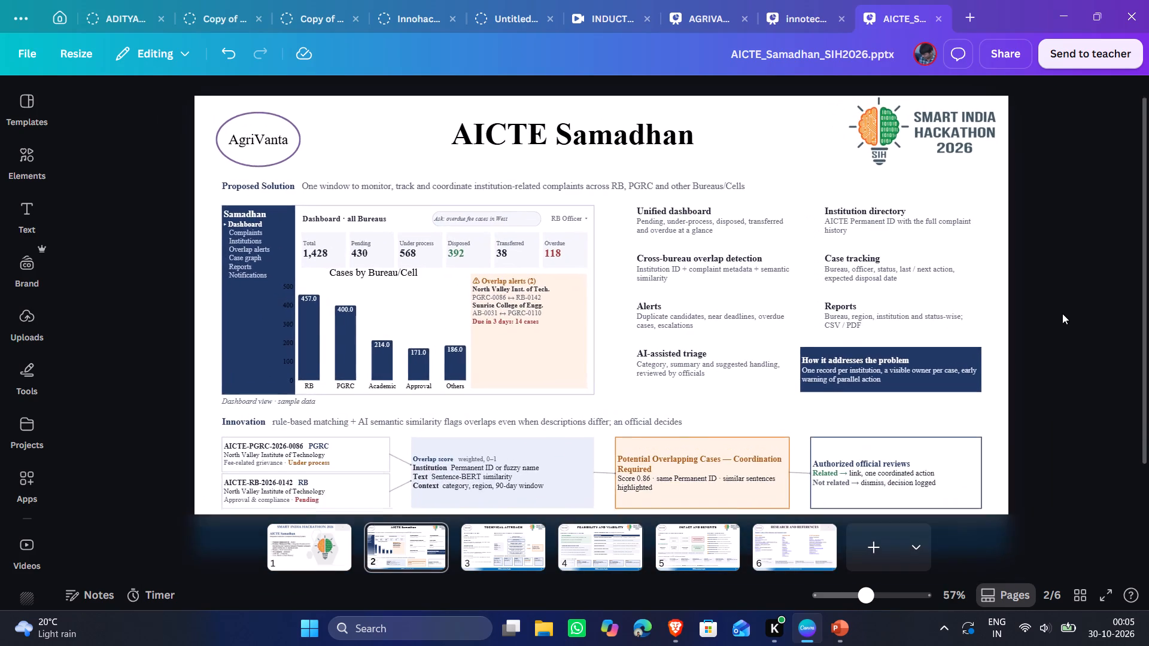
scroll(1051, 322, down, 1)
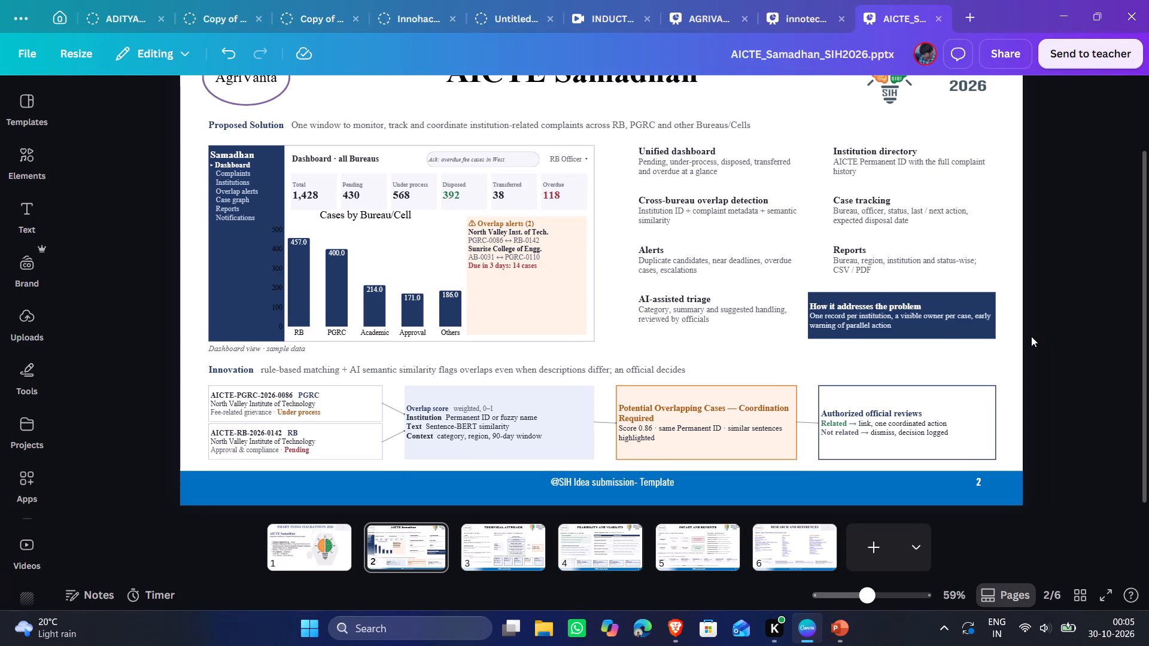
click(1060, 311)
scroll(1047, 319, up, 3)
scroll(1047, 319, down, 3)
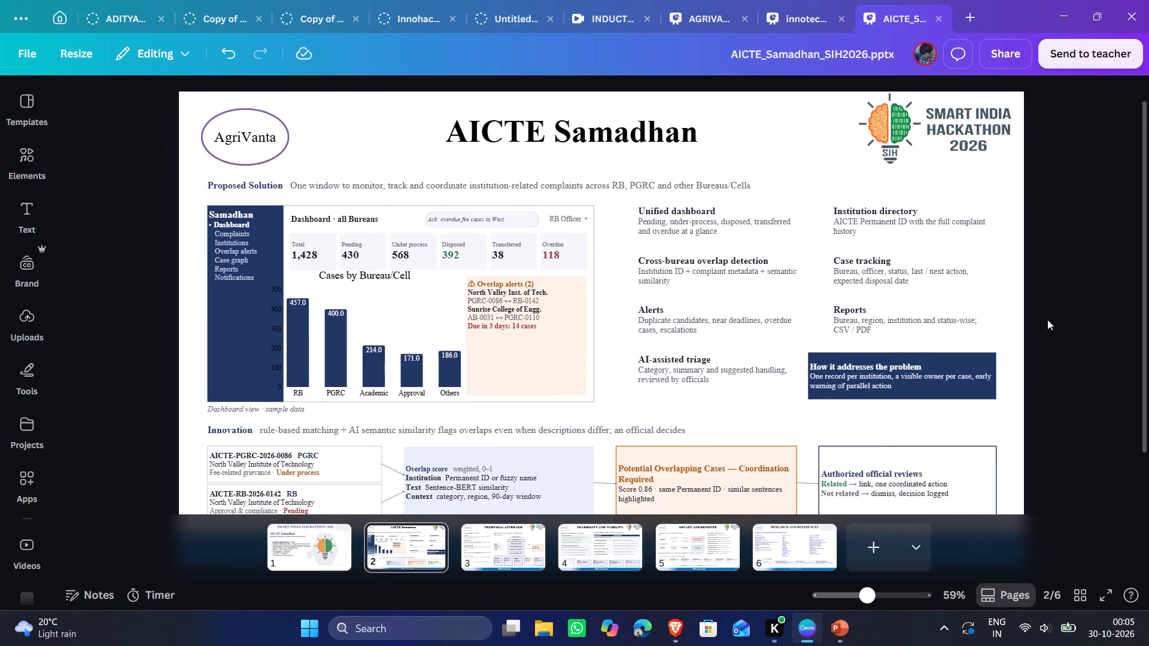
click(1066, 313)
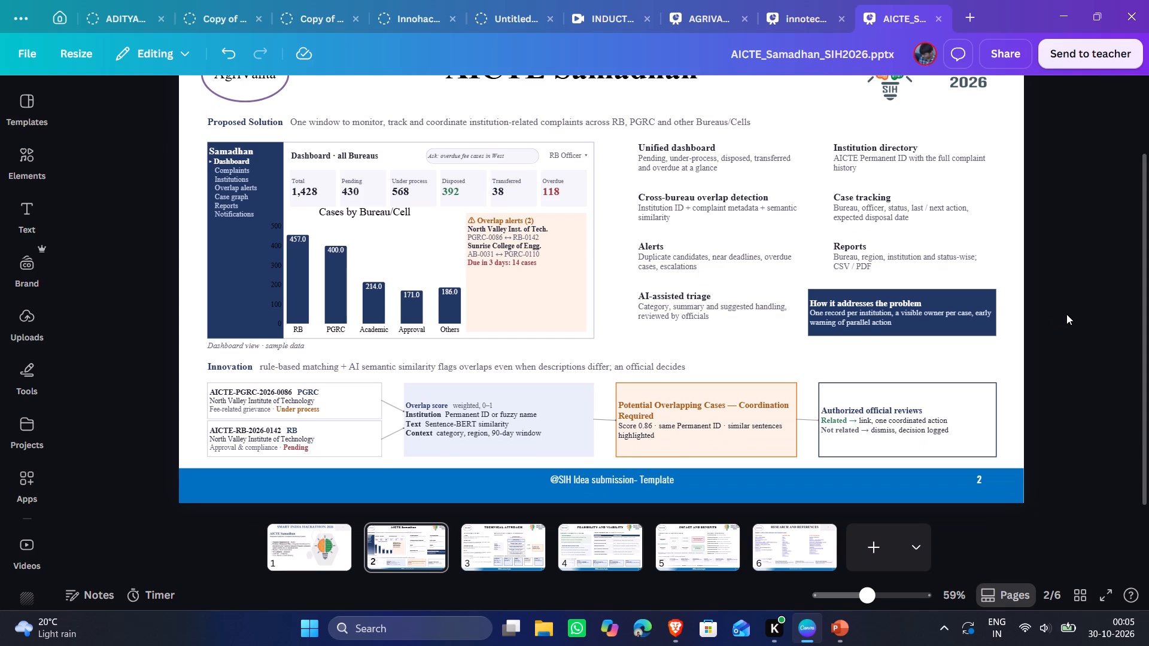
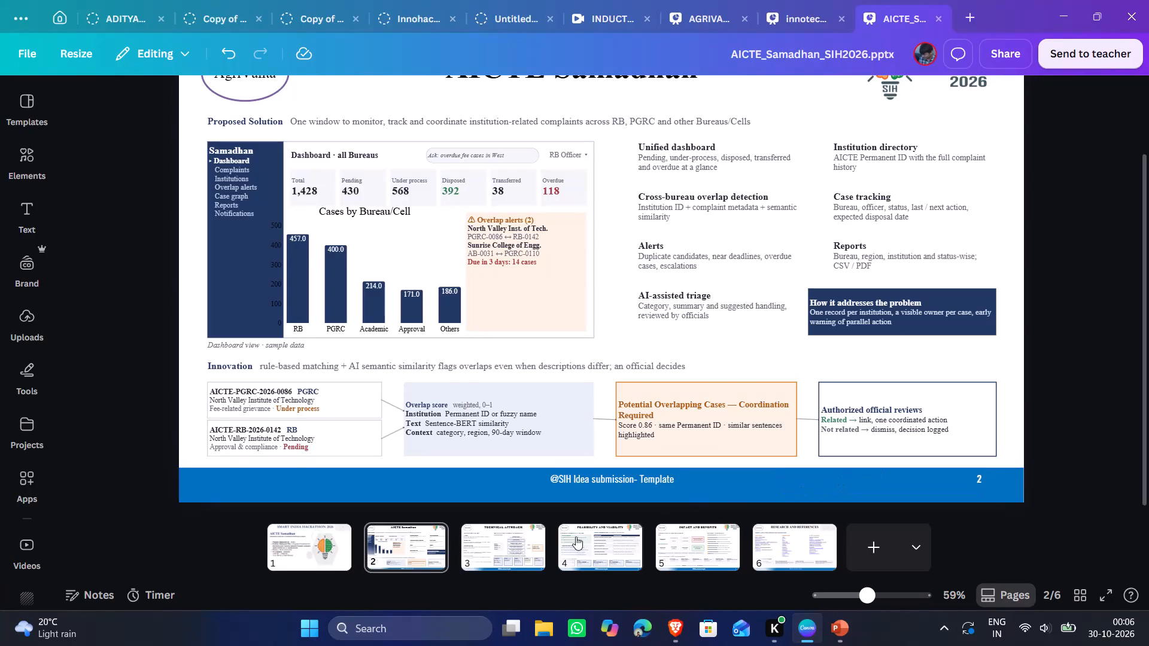
Compare the layout of page 2 with page 3, Technologies to be used and Methodology, by alternating between them.
click(515, 541)
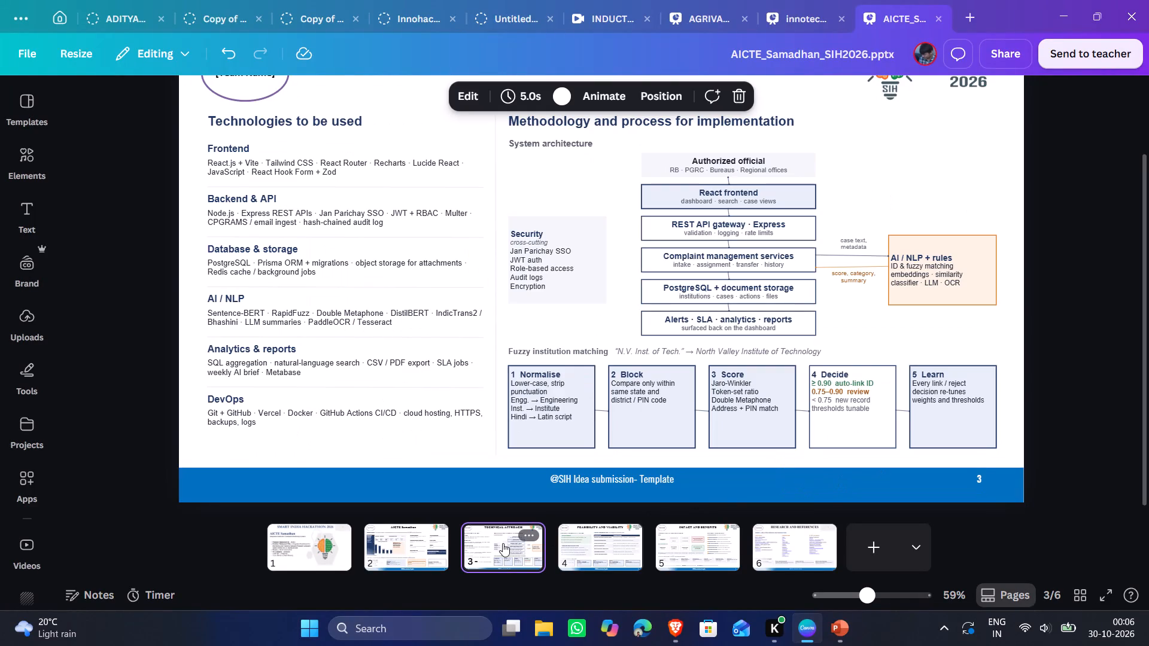
click(433, 546)
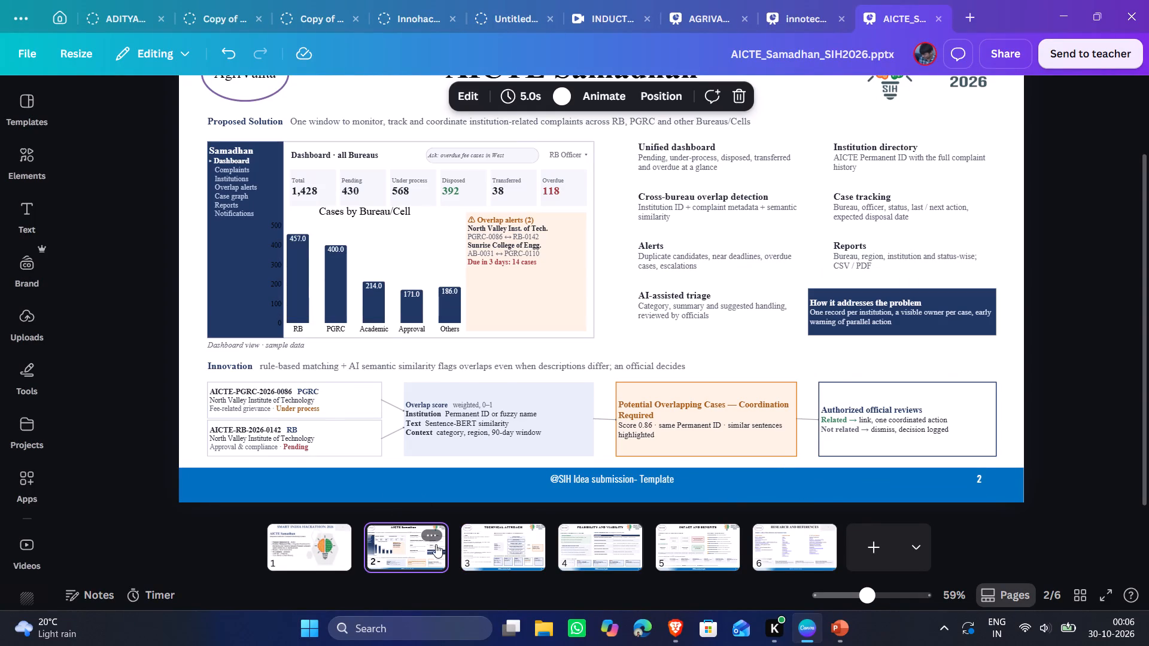
click(507, 554)
click(416, 546)
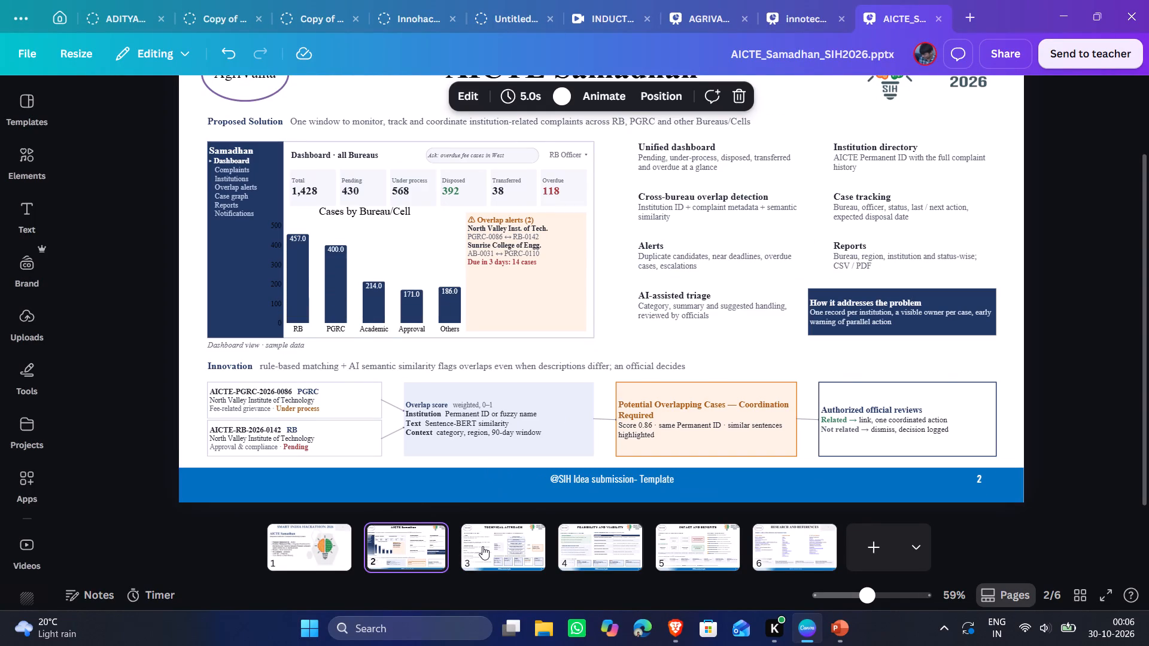
click(482, 546)
click(407, 543)
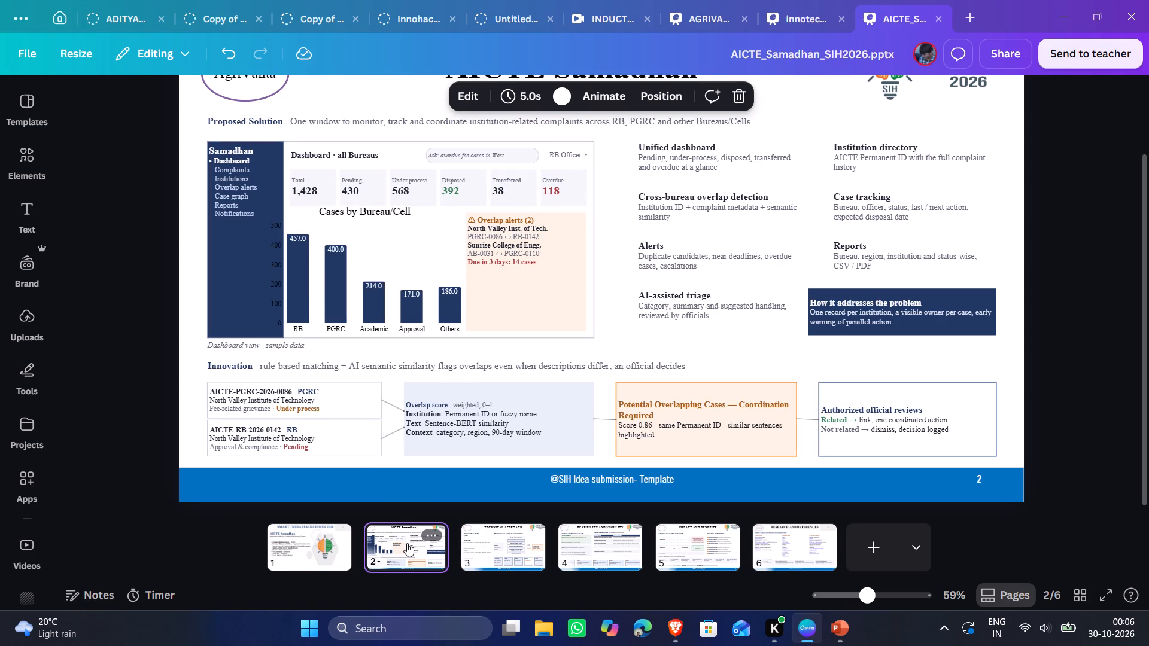
click(487, 565)
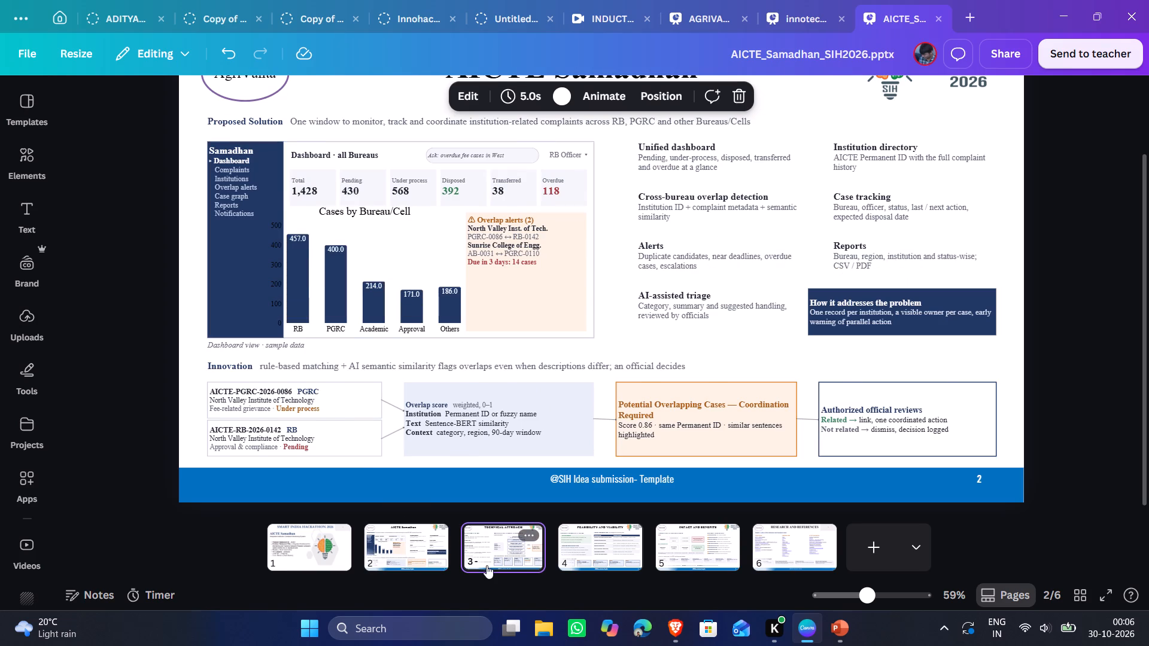
click(415, 554)
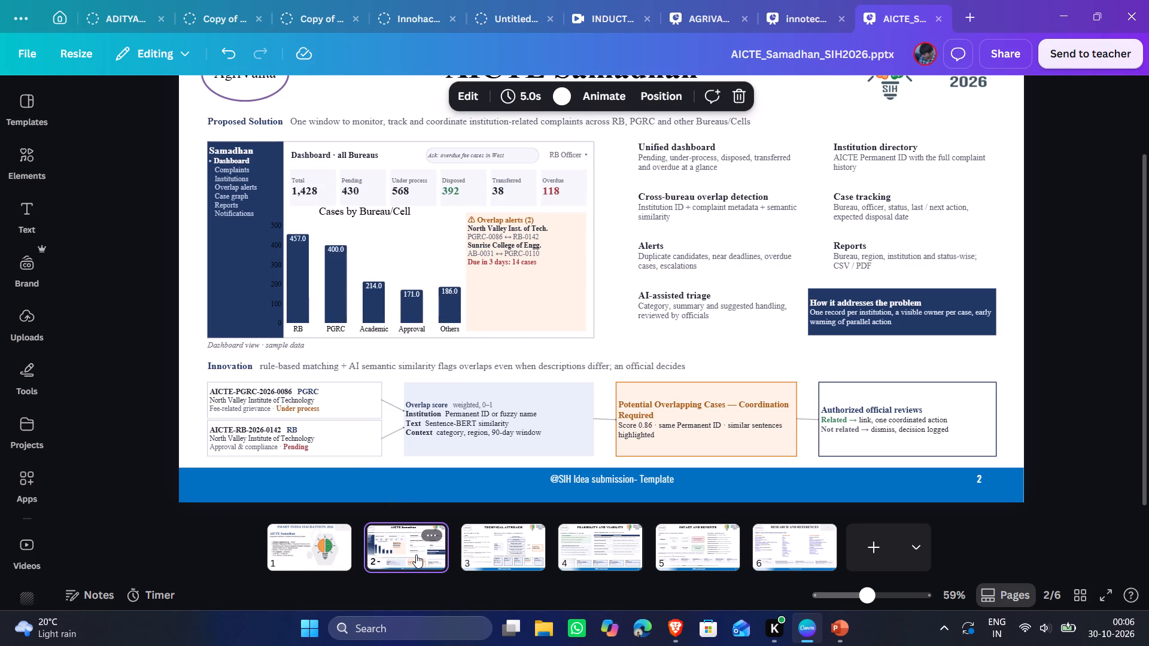
click(488, 529)
click(378, 542)
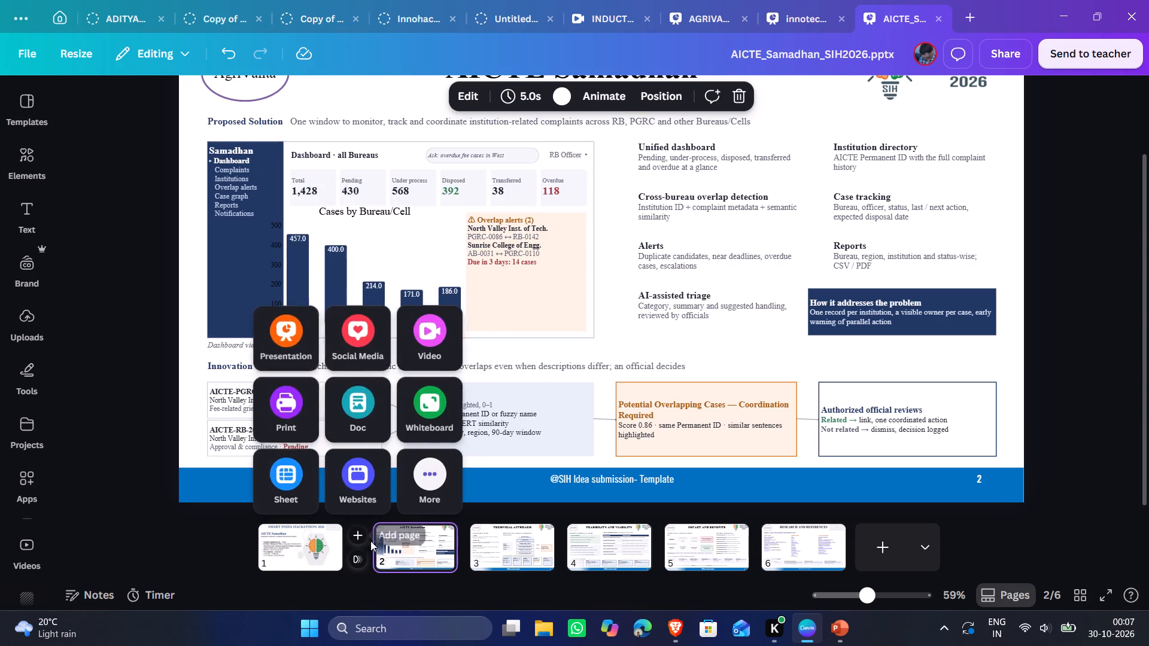
Examine the layer stack of page 2 around the Cases by Bureau/Cell chart, down to the background layers.
click(363, 231)
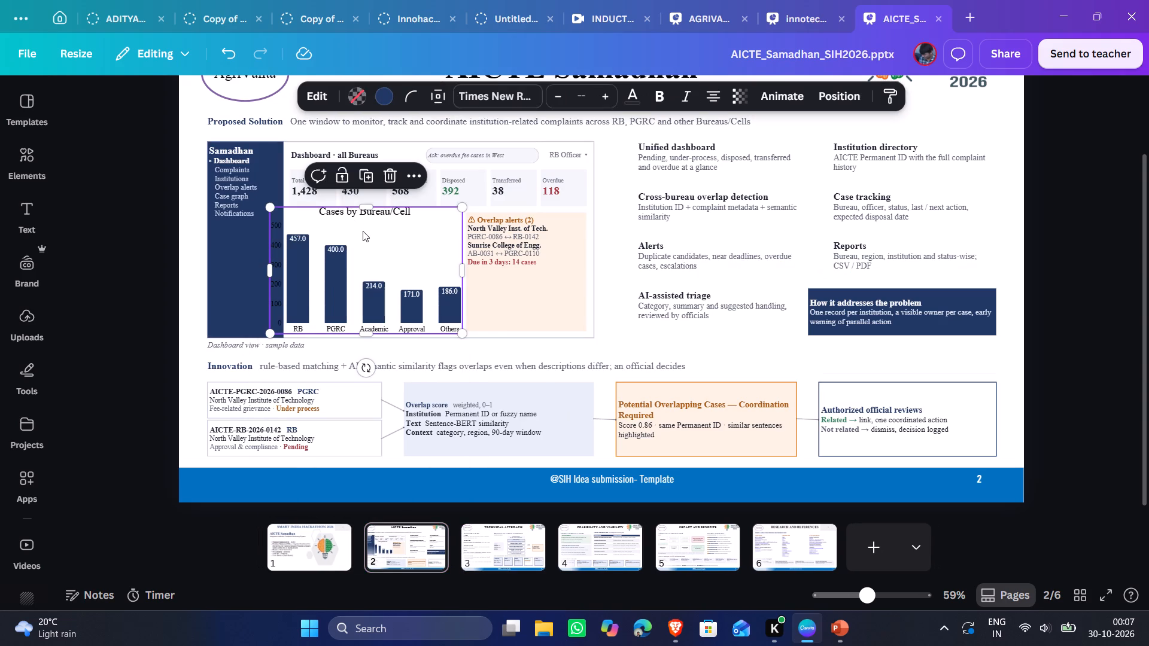
click(858, 105)
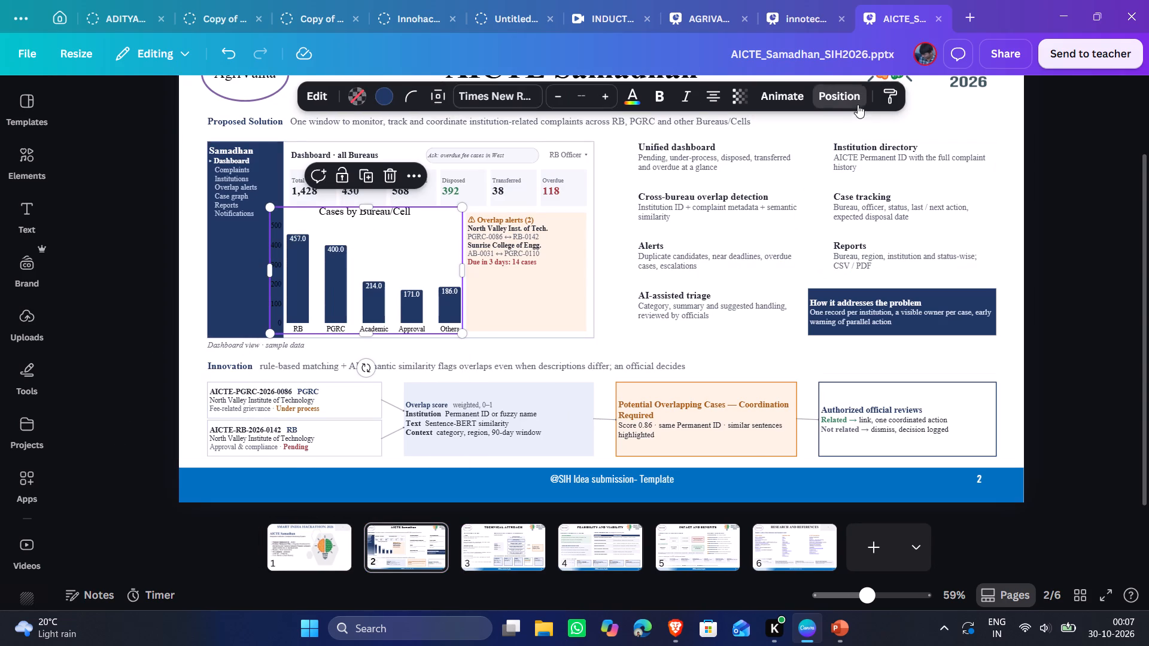
click(254, 178)
scroll(171, 408, down, 3)
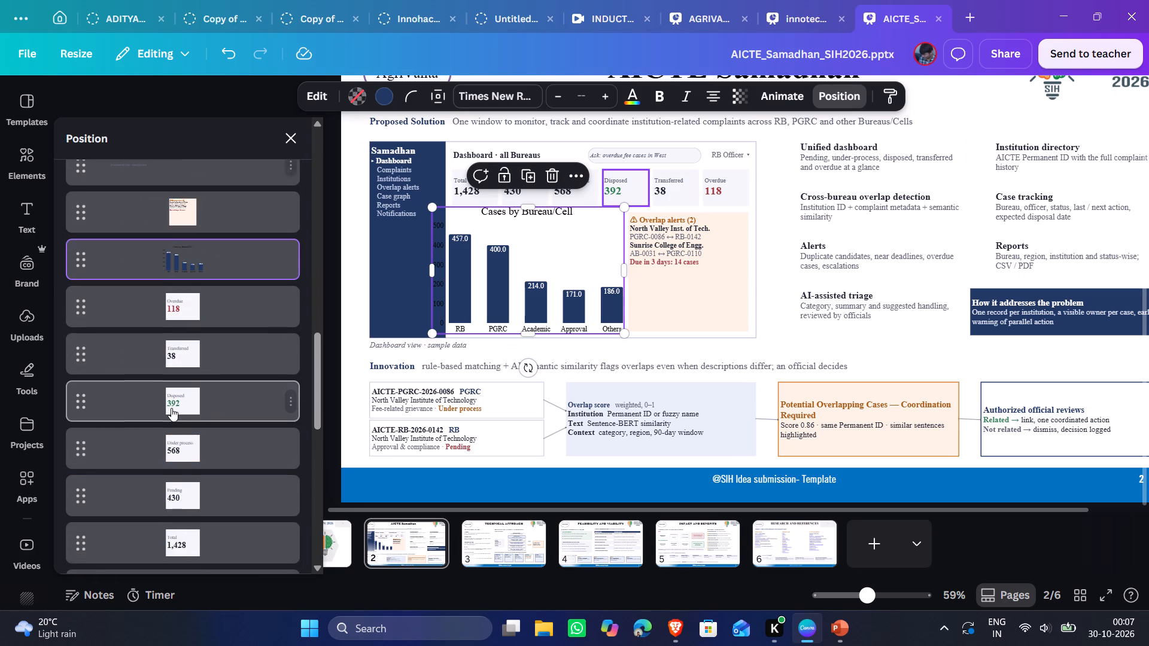
scroll(171, 408, up, 1)
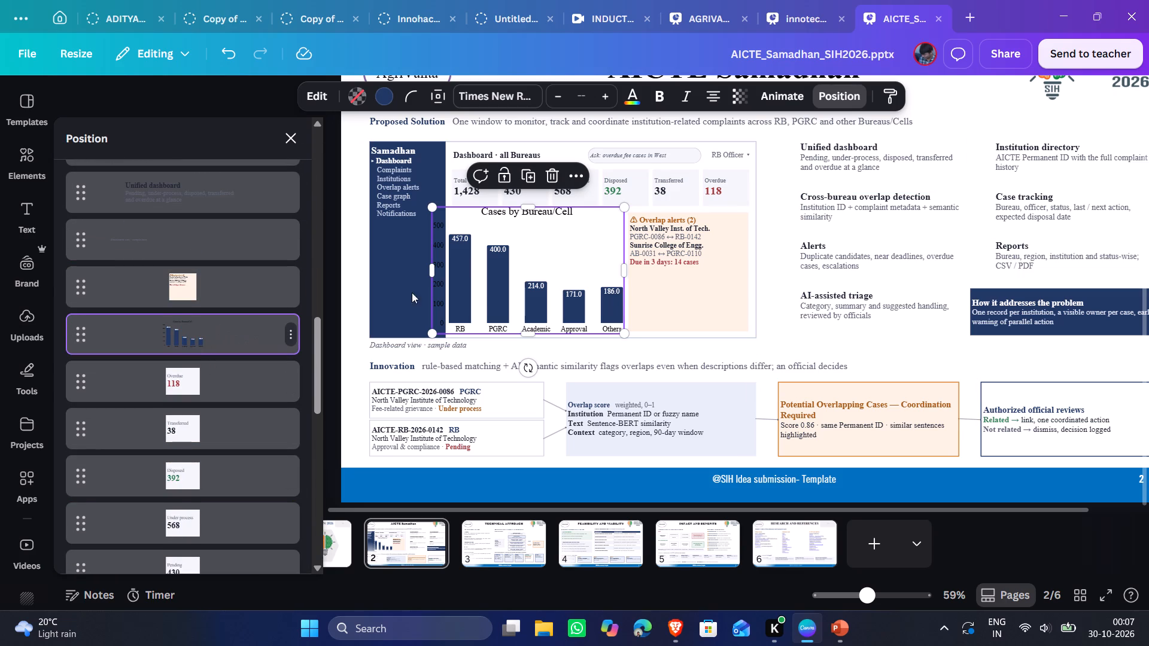
click(290, 333)
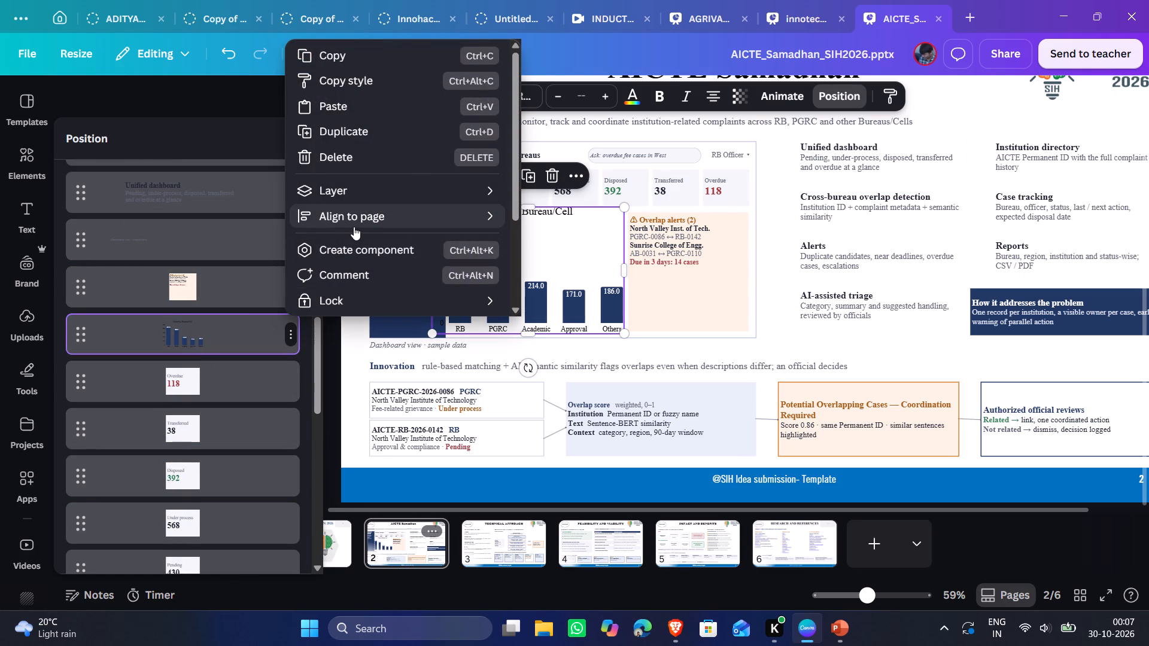
click(292, 335)
scroll(216, 428, down, 3)
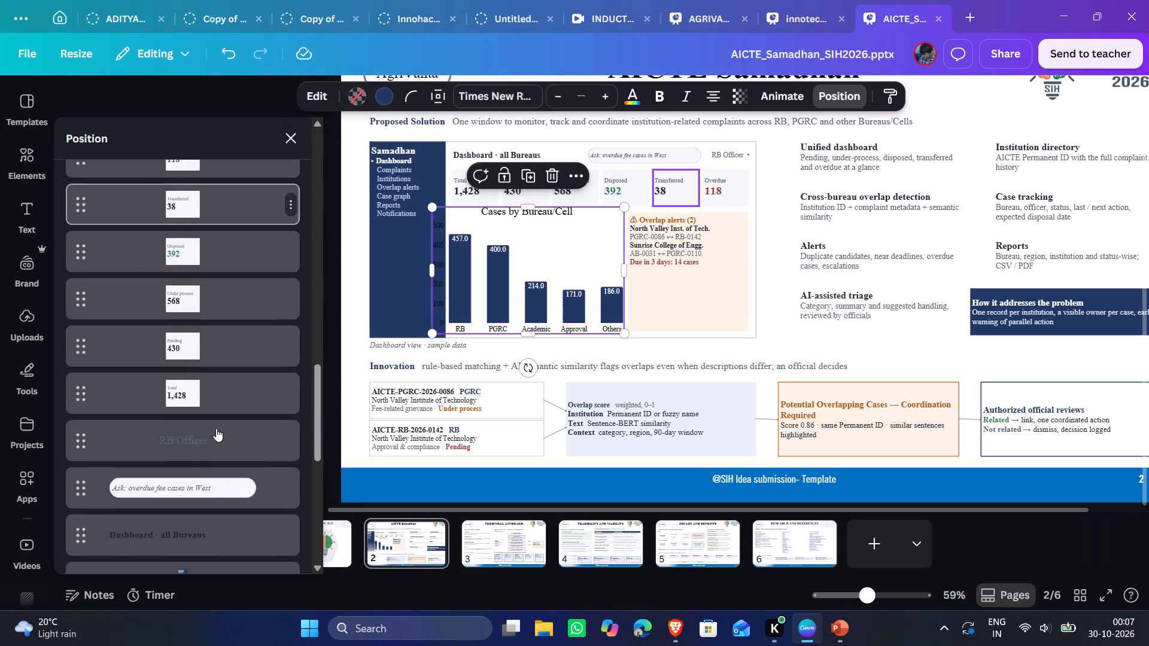
scroll(216, 428, down, 19)
scroll(219, 428, up, 3)
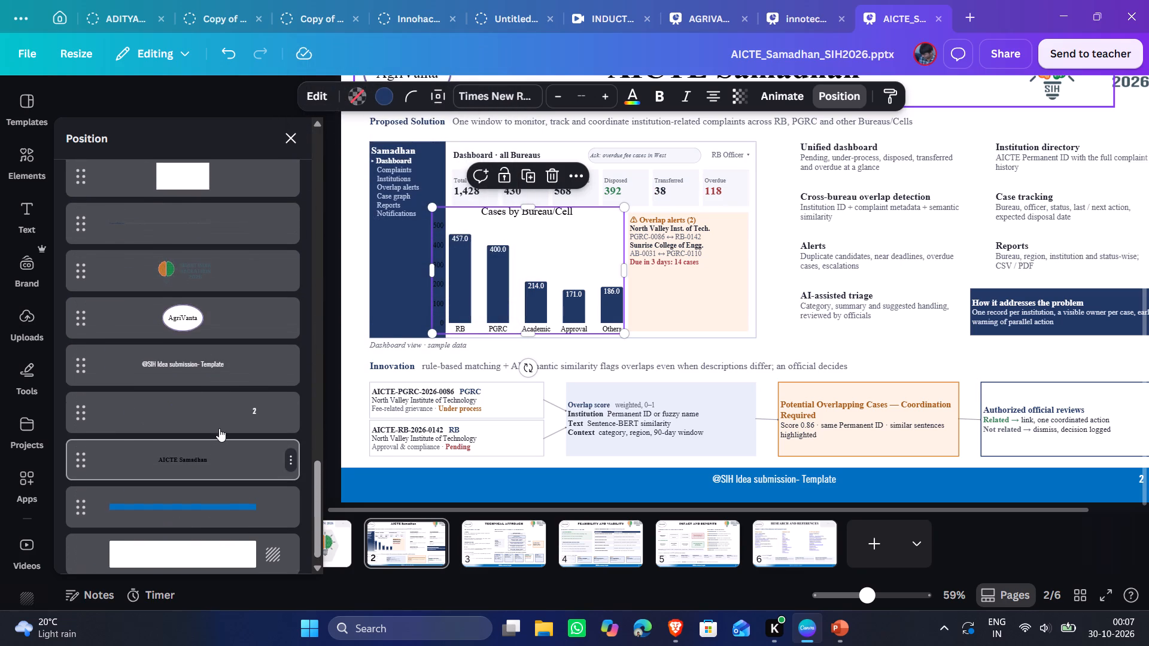
scroll(219, 428, up, 20)
scroll(219, 428, up, 5)
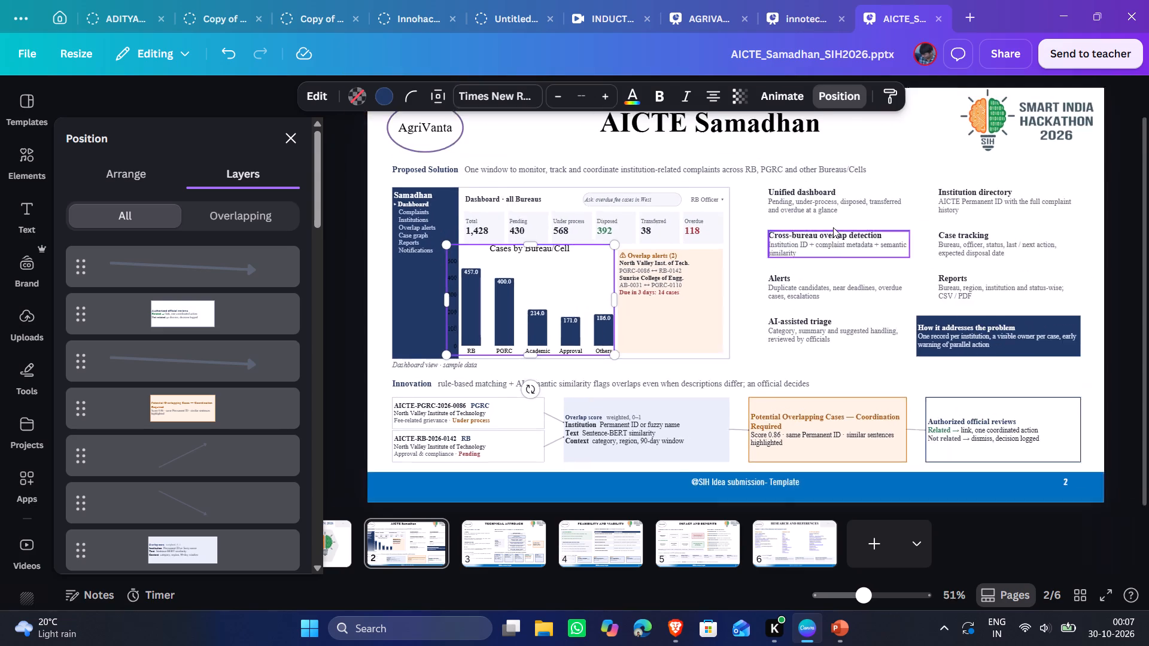
double_click(1084, 221)
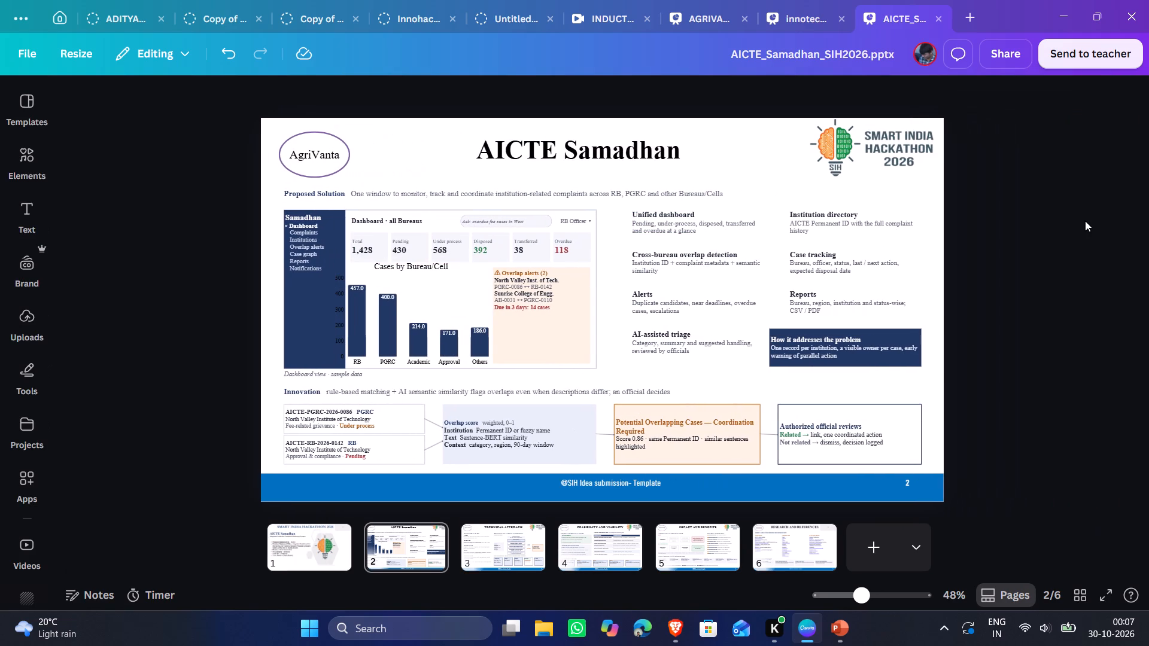
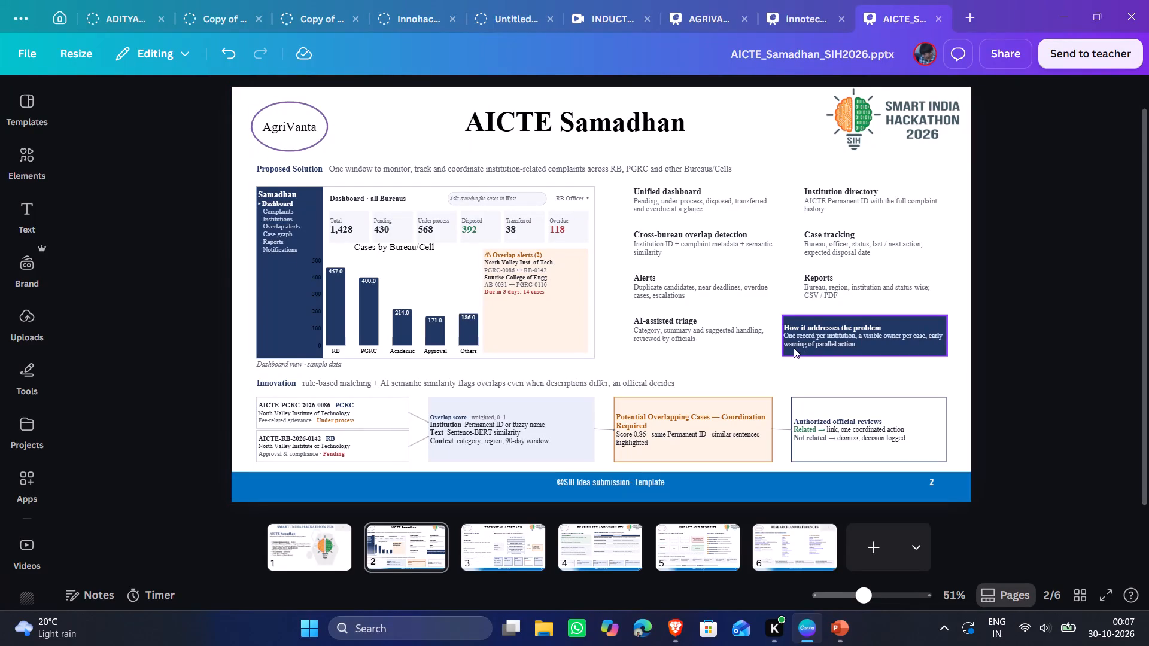
Examine page 2 up close, from the Samadhan dashboard mock-up and feature list down to the Innovation flow boxes.
click(1004, 267)
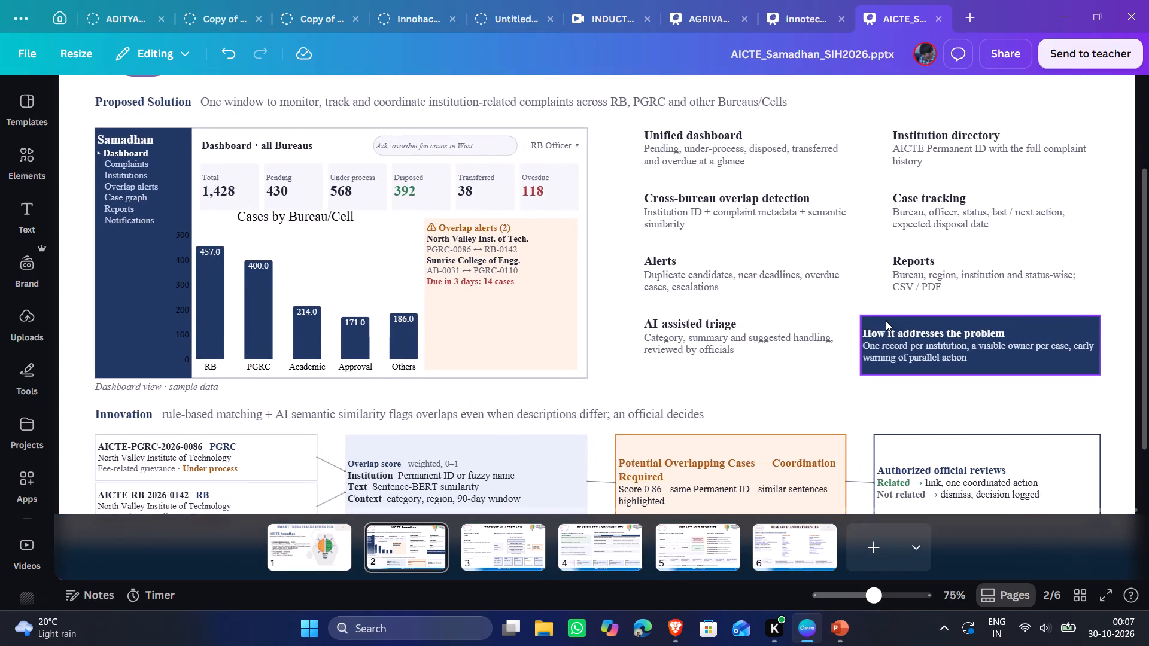
scroll(917, 333, left, 2)
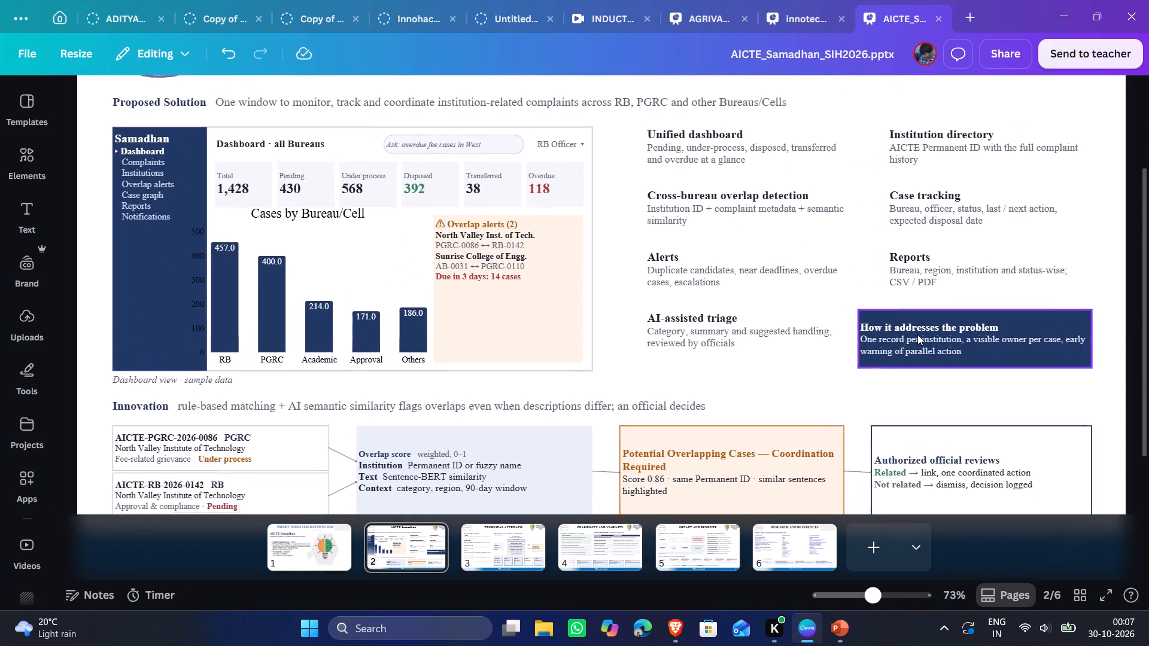
scroll(911, 336, down, 1)
scroll(32, 451, right, 1)
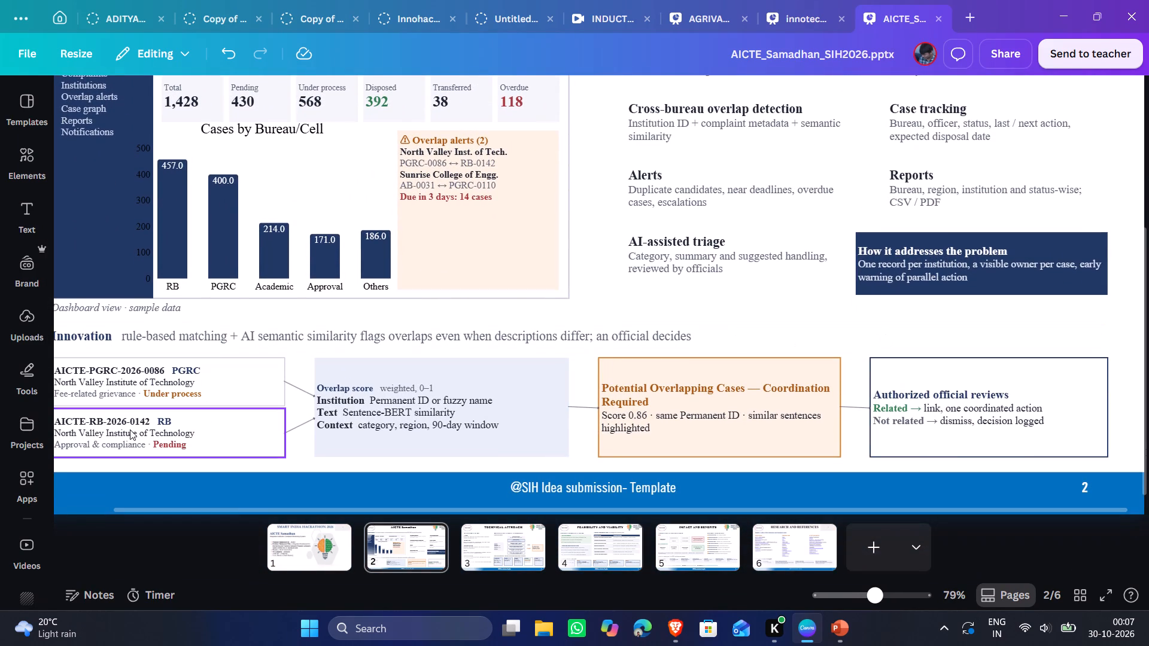
scroll(130, 429, right, 1)
scroll(205, 423, right, 2)
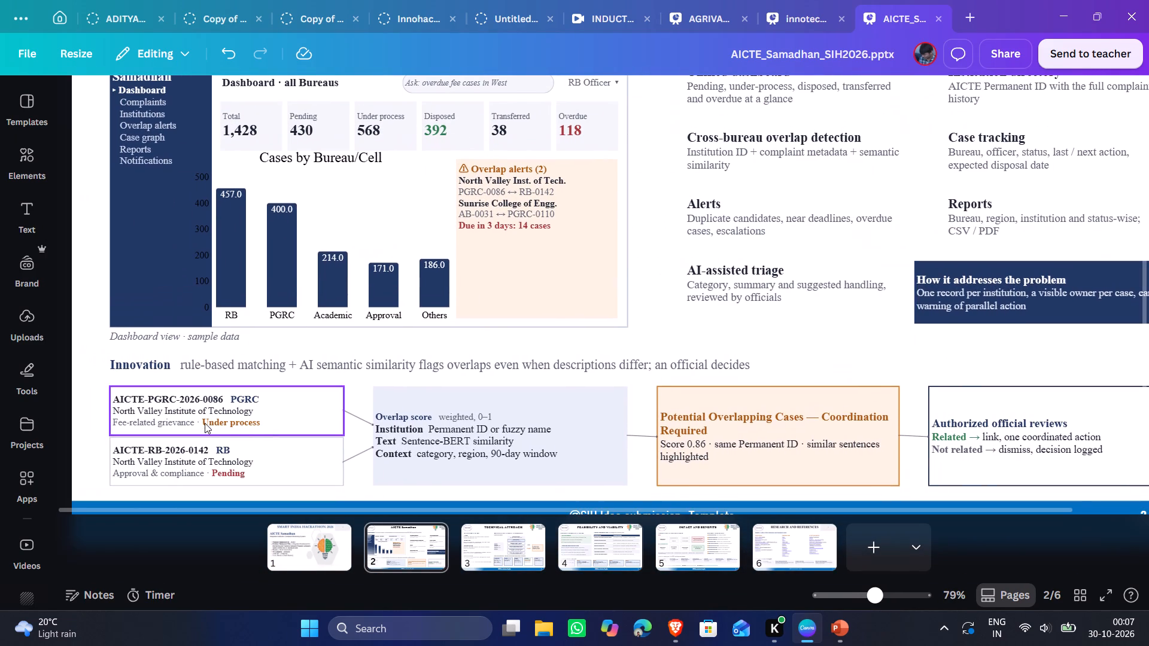
scroll(205, 423, right, 1)
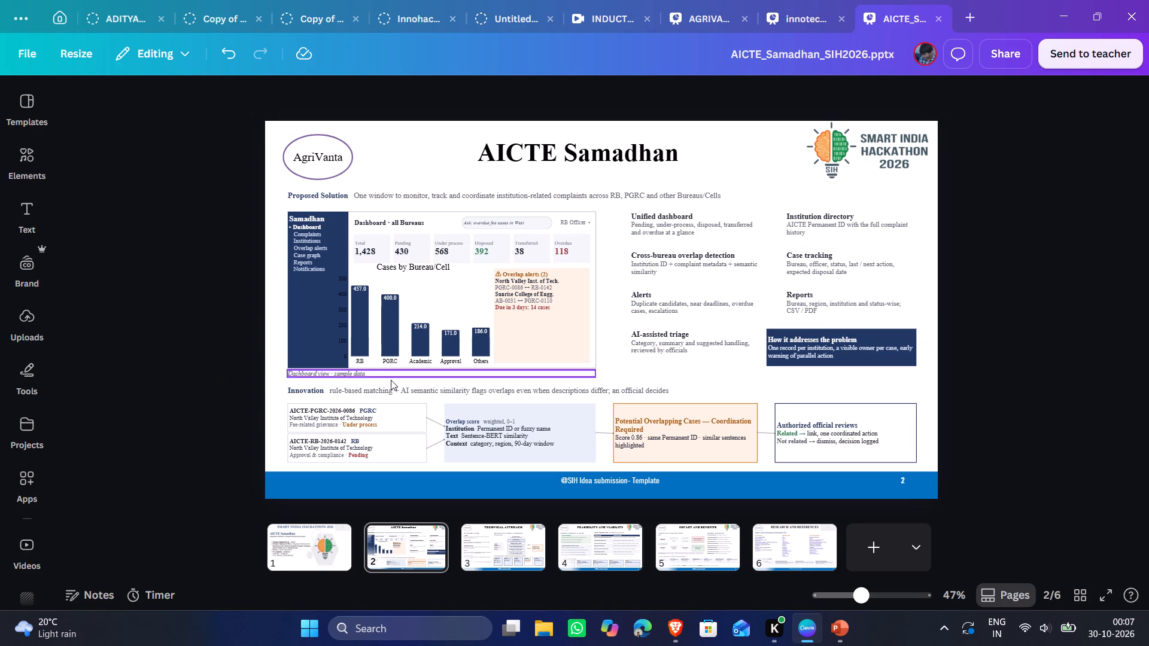
Browse the visual effects and animations available for the Innovation text line on page 2.
click(408, 385)
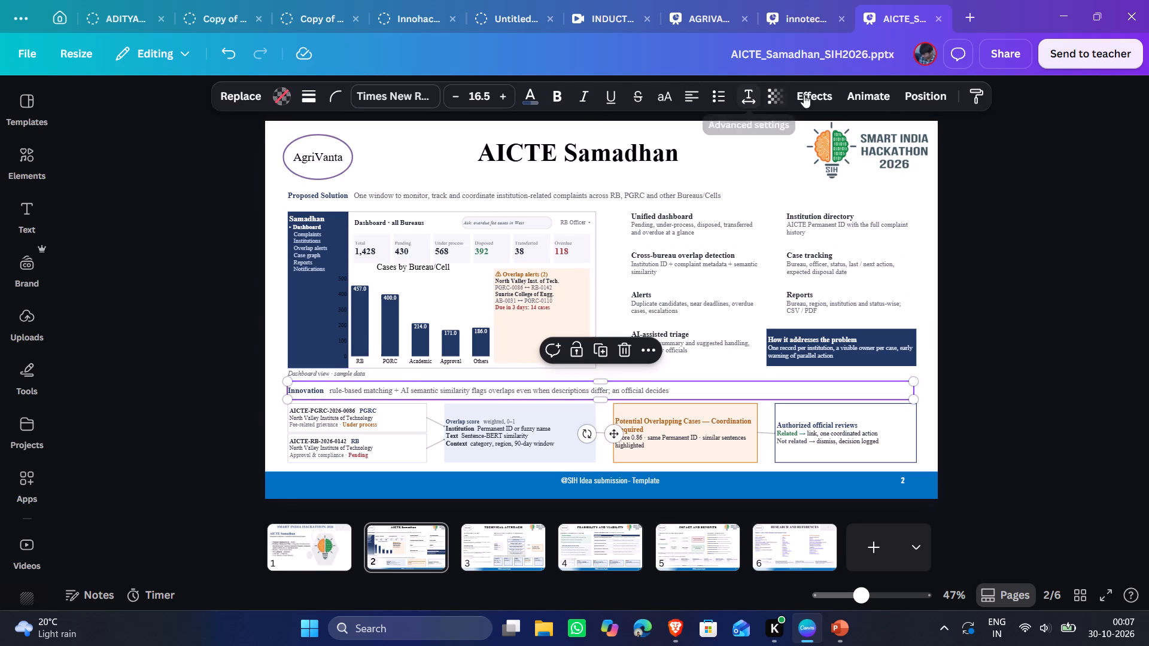
click(818, 93)
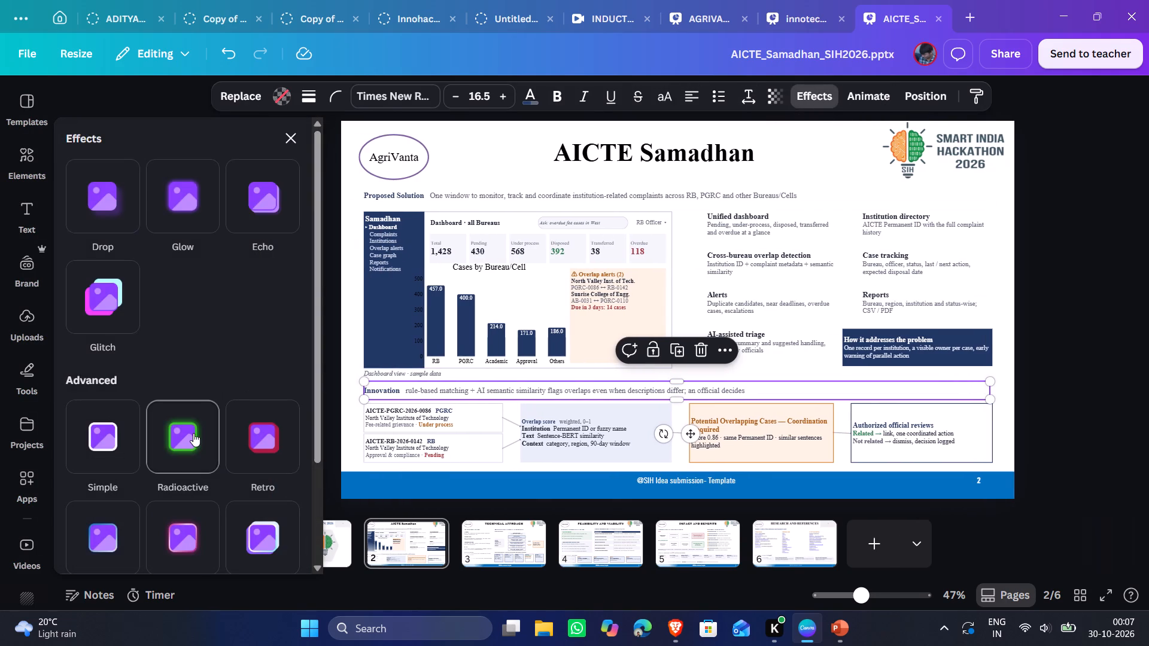
scroll(158, 328, down, 2)
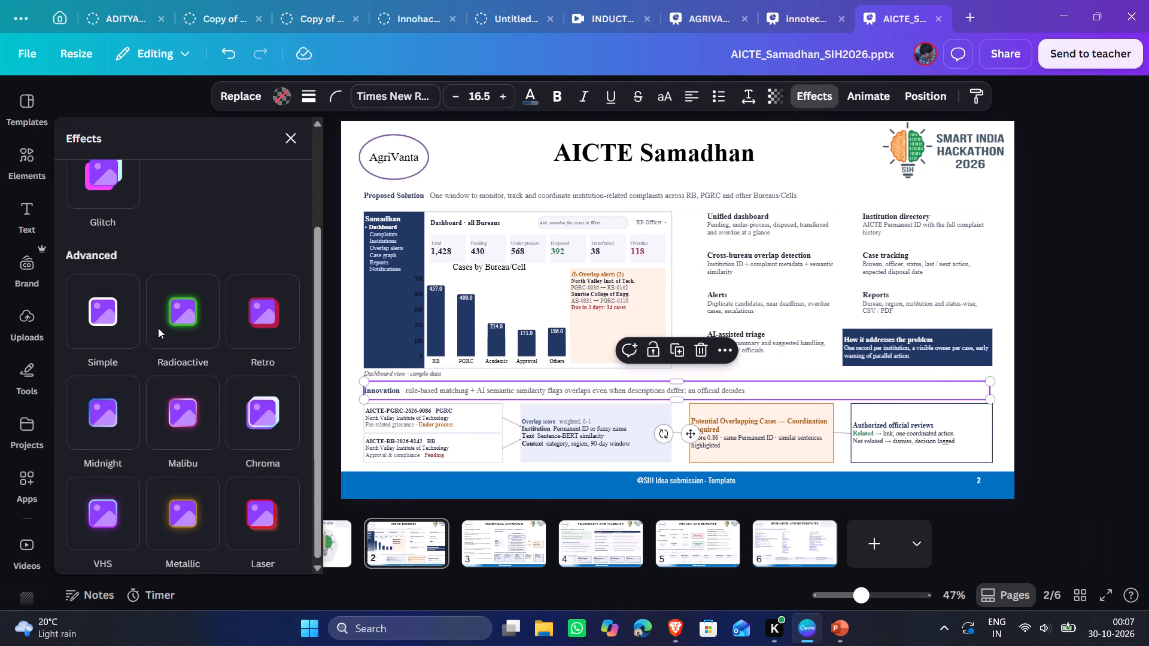
scroll(159, 328, up, 5)
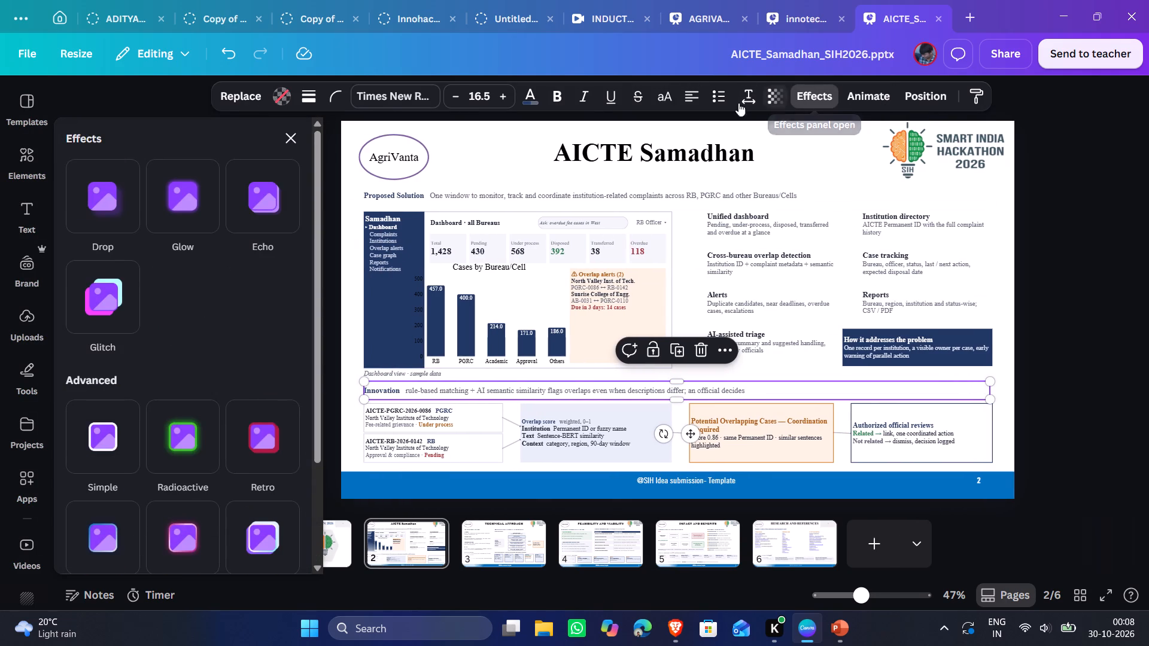
scroll(227, 324, down, 9)
scroll(190, 398, up, 3)
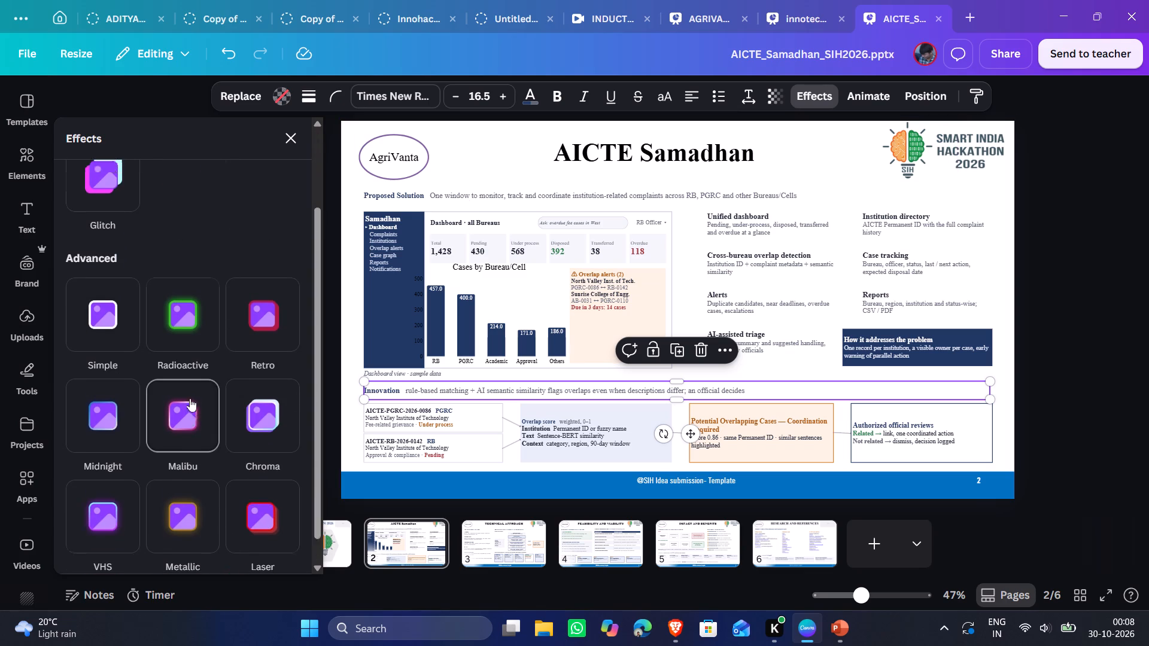
scroll(194, 399, up, 4)
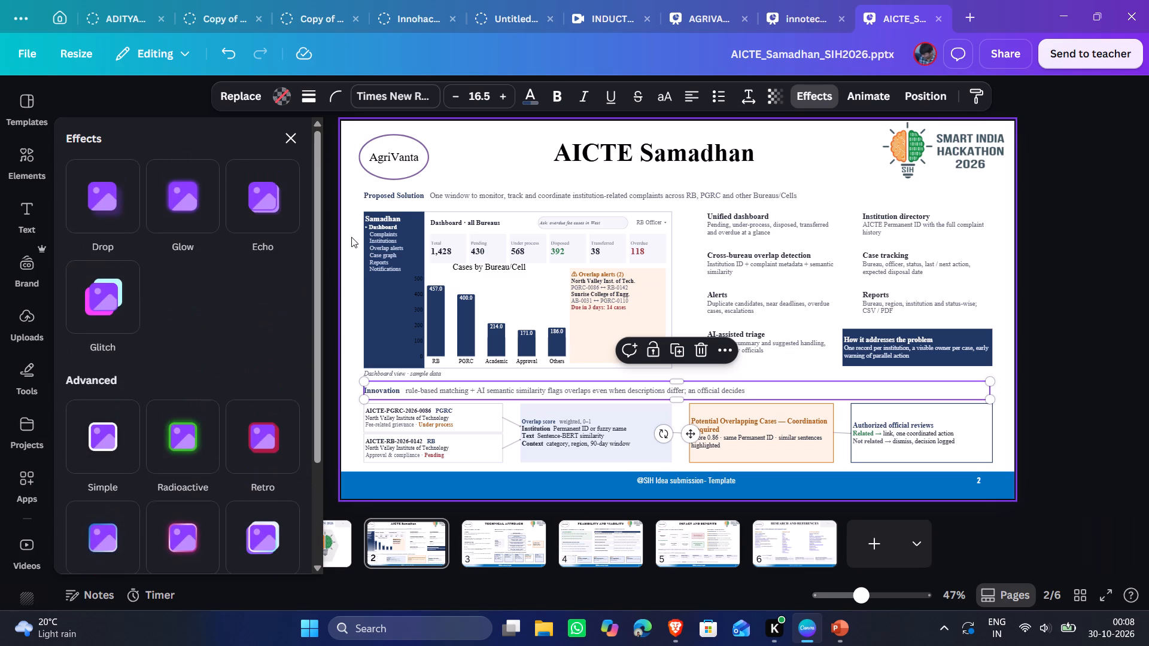
click(847, 97)
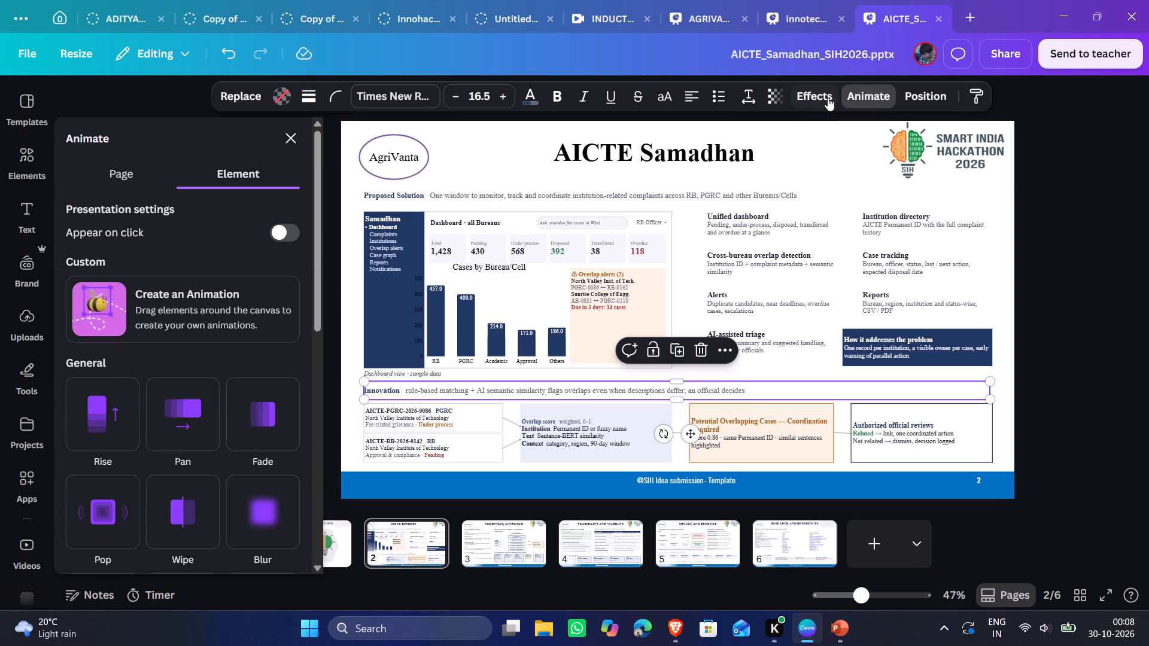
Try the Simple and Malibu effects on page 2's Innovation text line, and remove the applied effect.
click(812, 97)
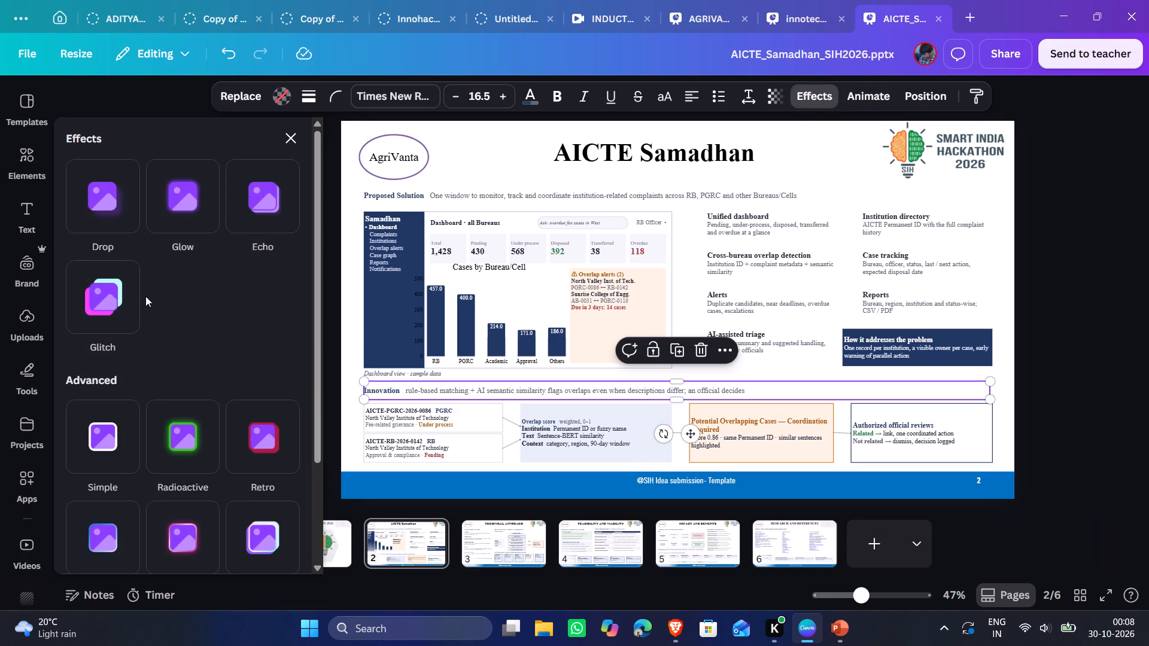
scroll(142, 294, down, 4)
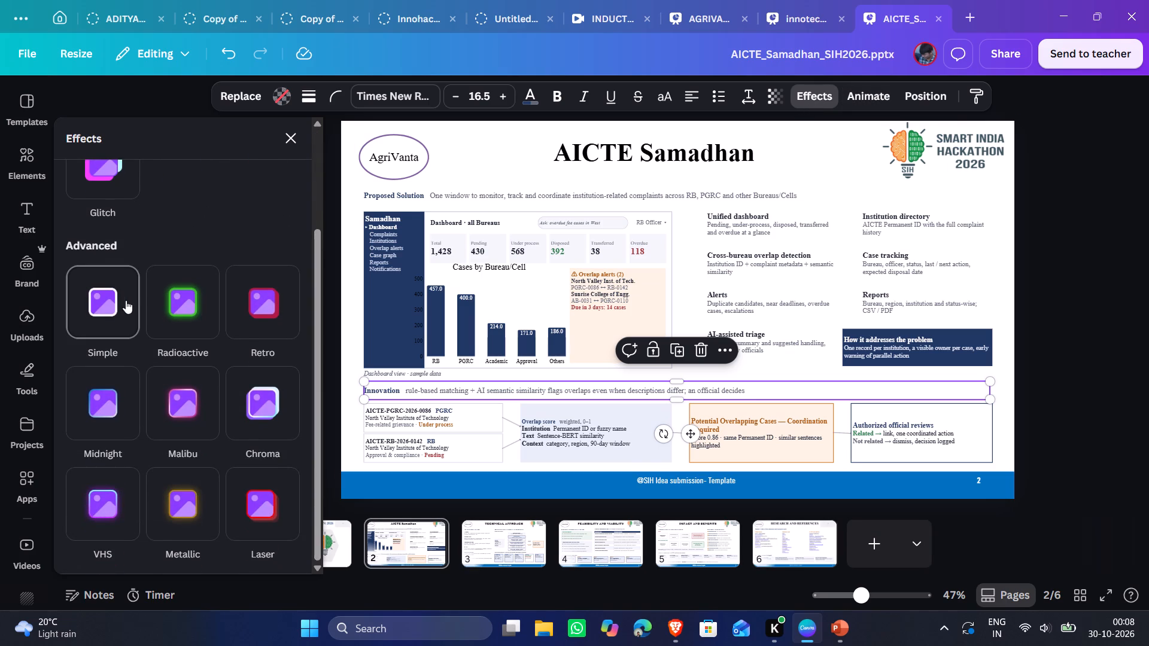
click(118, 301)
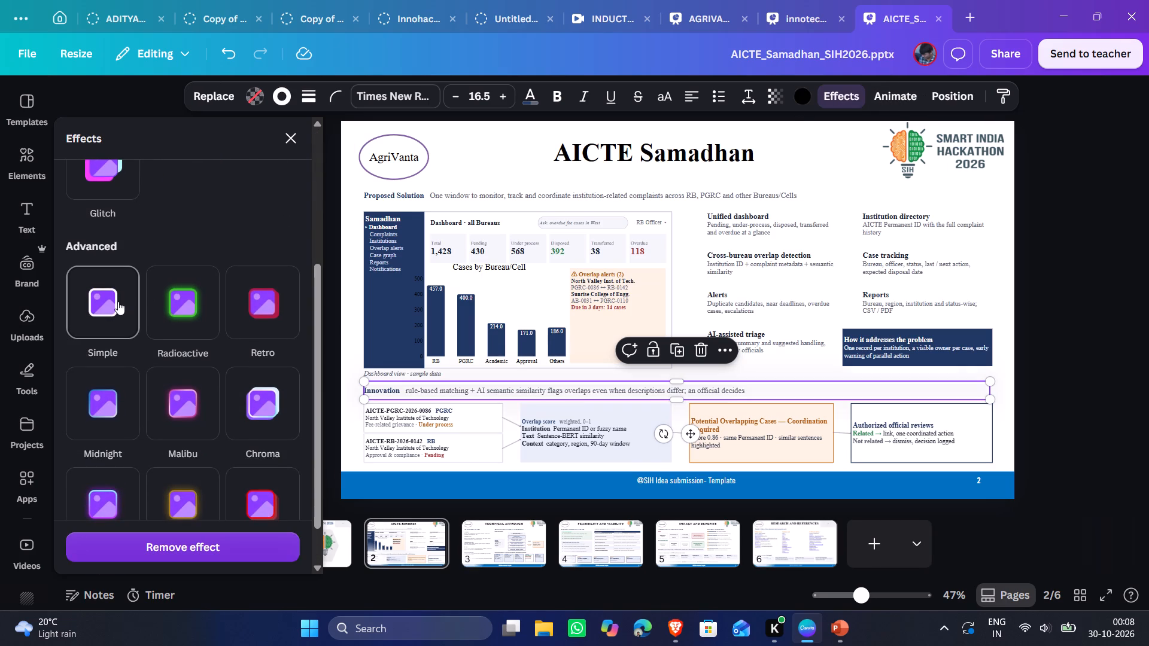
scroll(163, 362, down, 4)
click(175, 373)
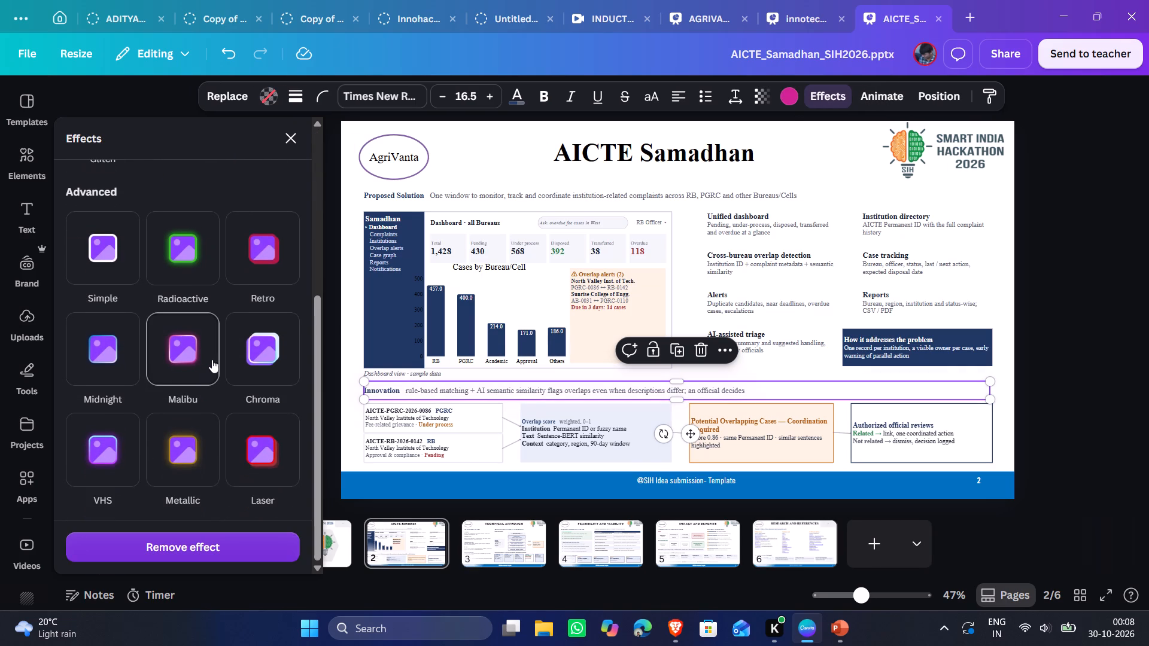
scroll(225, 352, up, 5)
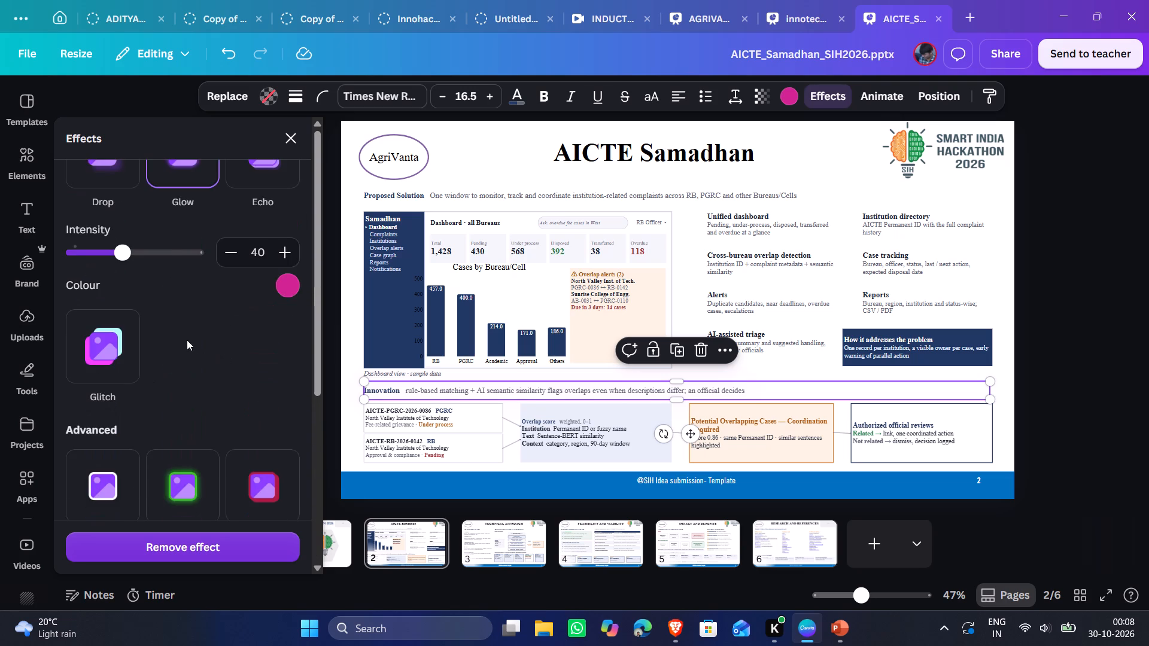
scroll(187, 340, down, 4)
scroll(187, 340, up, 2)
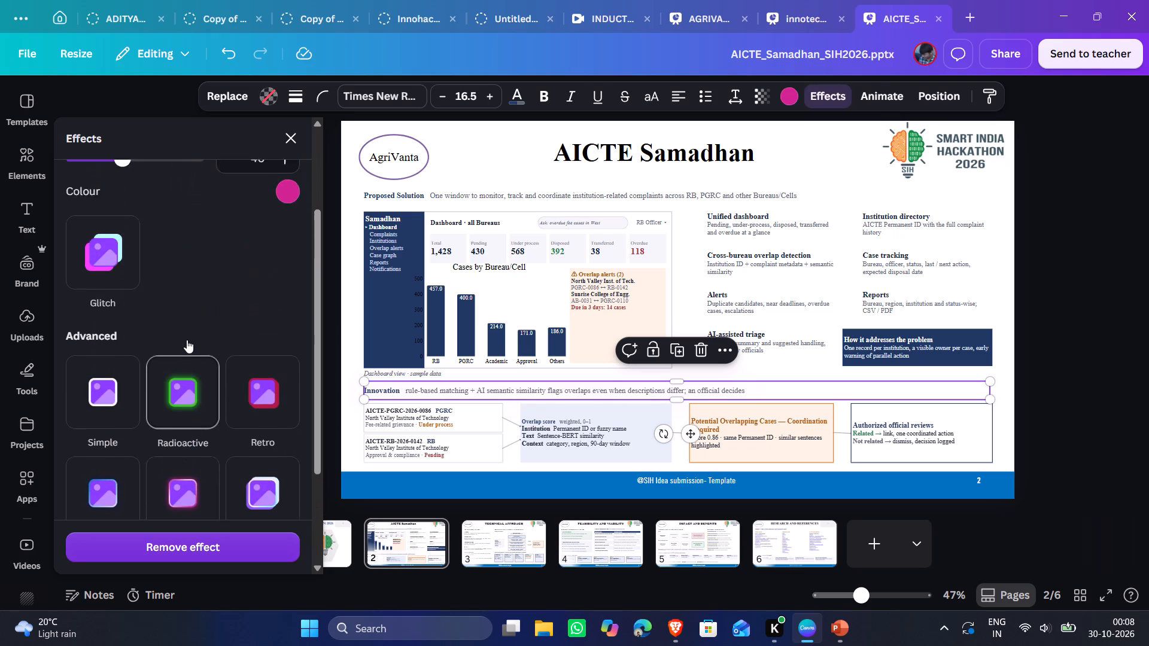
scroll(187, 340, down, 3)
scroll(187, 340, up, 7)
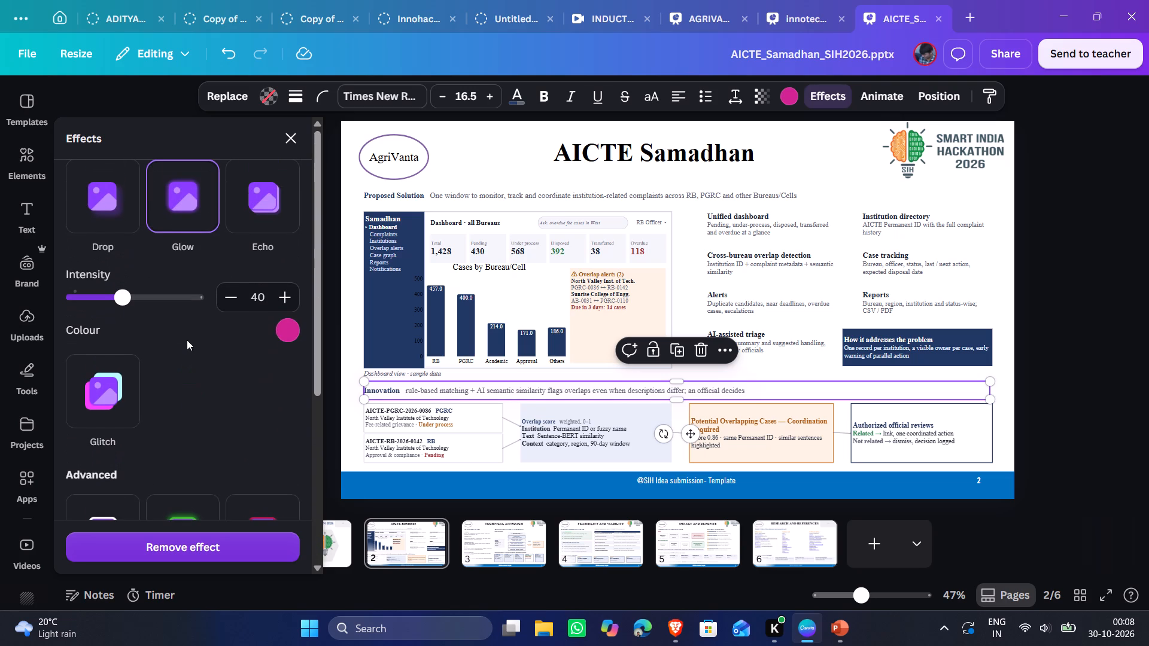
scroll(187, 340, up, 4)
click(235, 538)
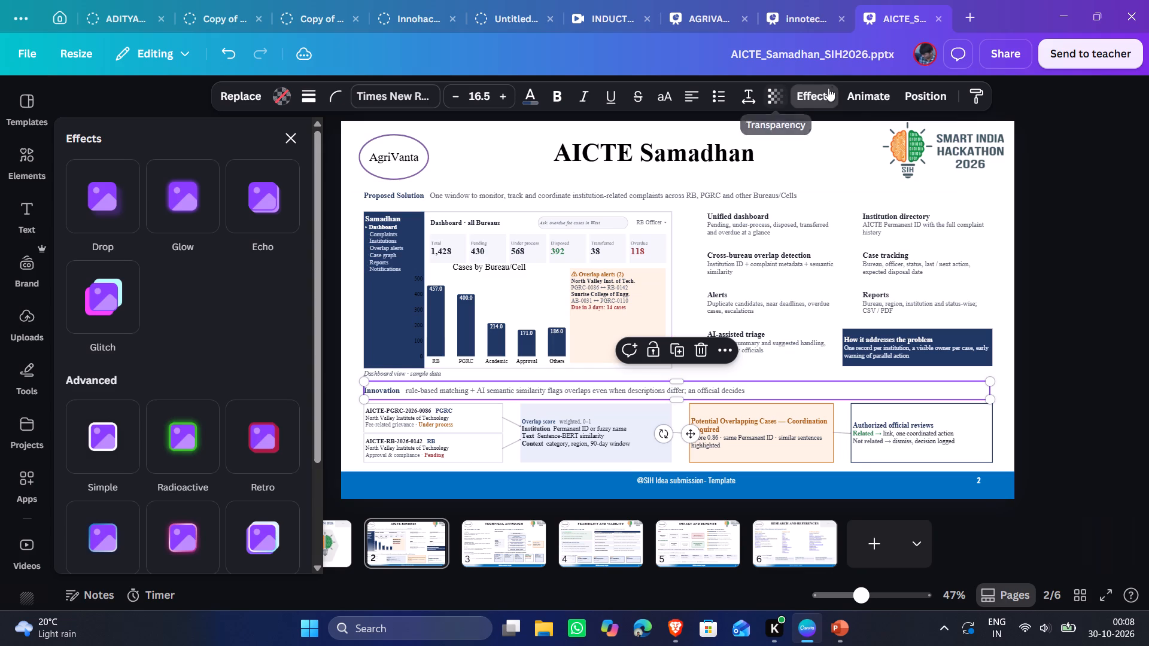
Review the element animations, layer position and effects offered for page 2's Innovation text line.
click(871, 88)
scroll(138, 351, down, 3)
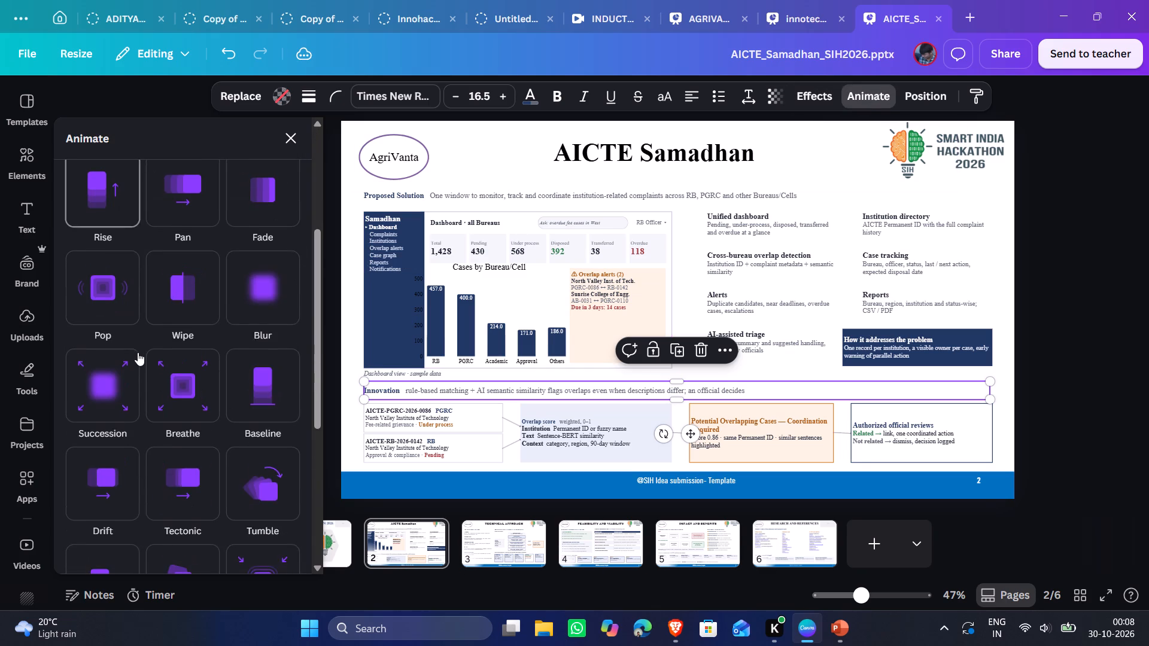
scroll(138, 352, down, 6)
scroll(138, 353, up, 4)
scroll(138, 353, down, 1)
scroll(138, 353, up, 9)
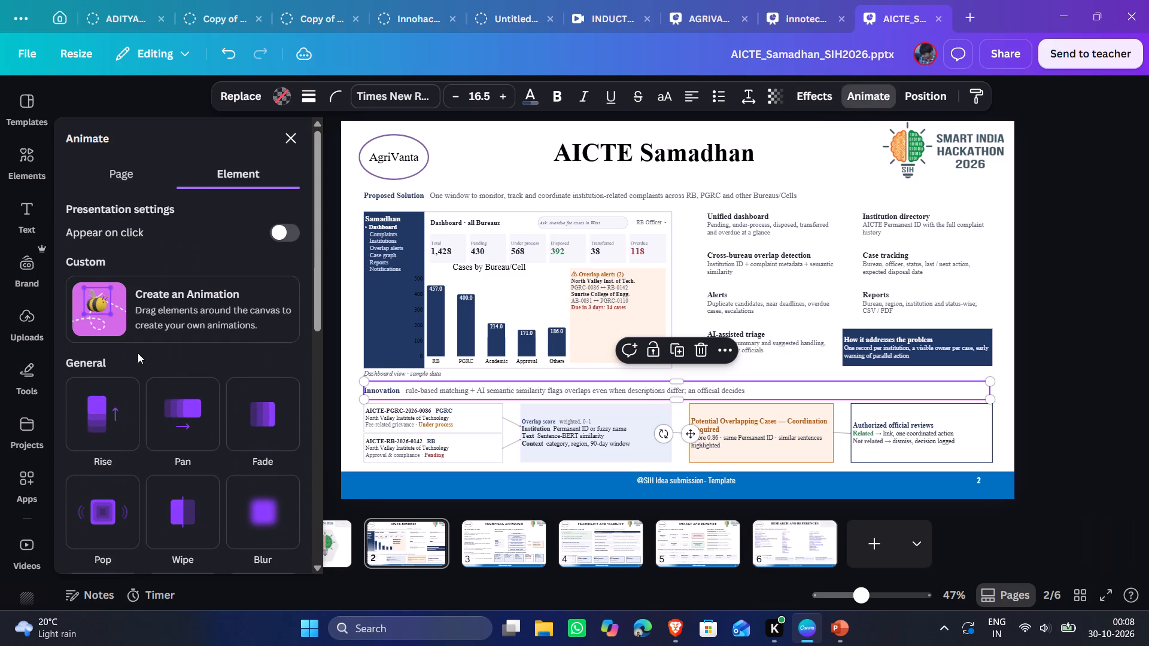
click(915, 95)
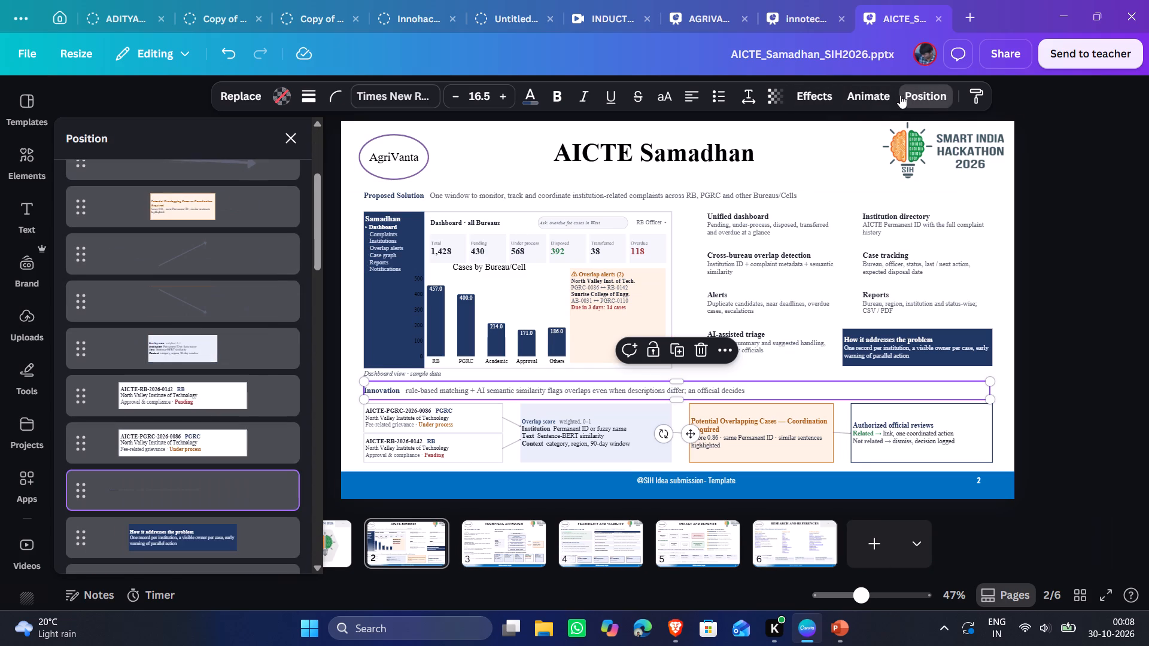
click(832, 95)
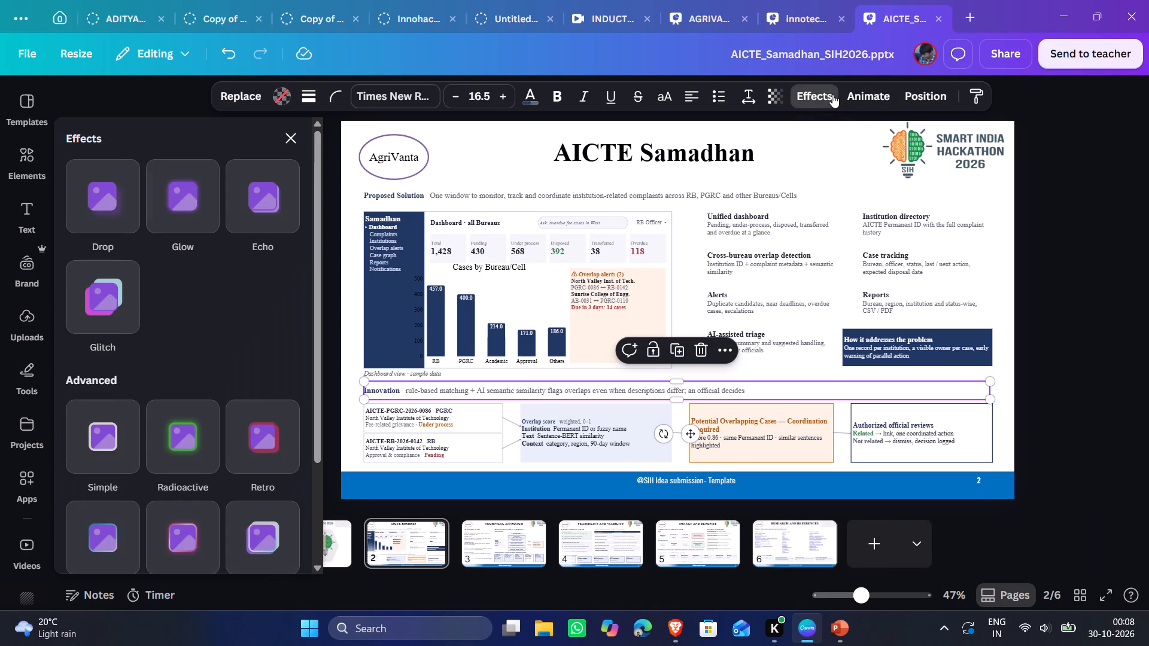
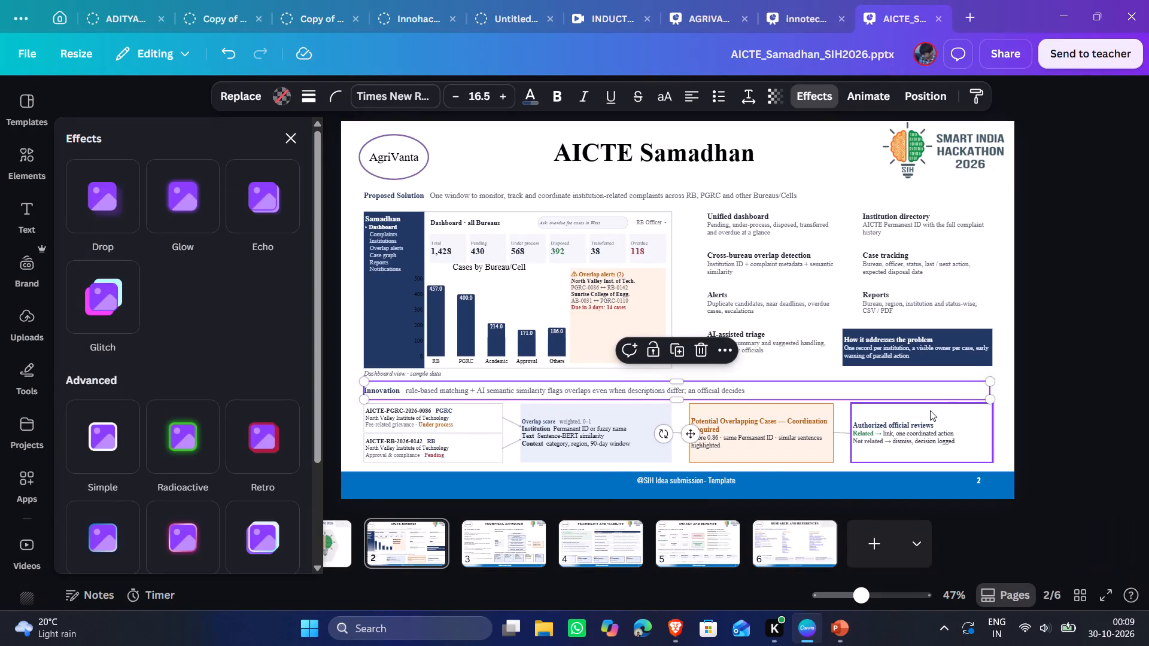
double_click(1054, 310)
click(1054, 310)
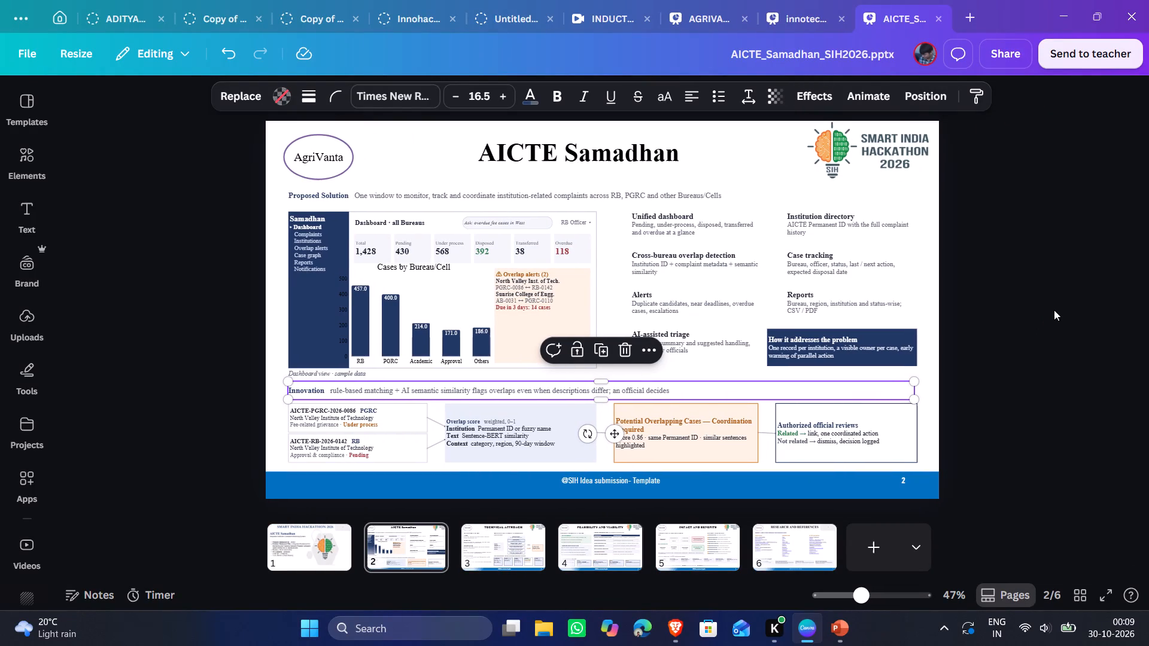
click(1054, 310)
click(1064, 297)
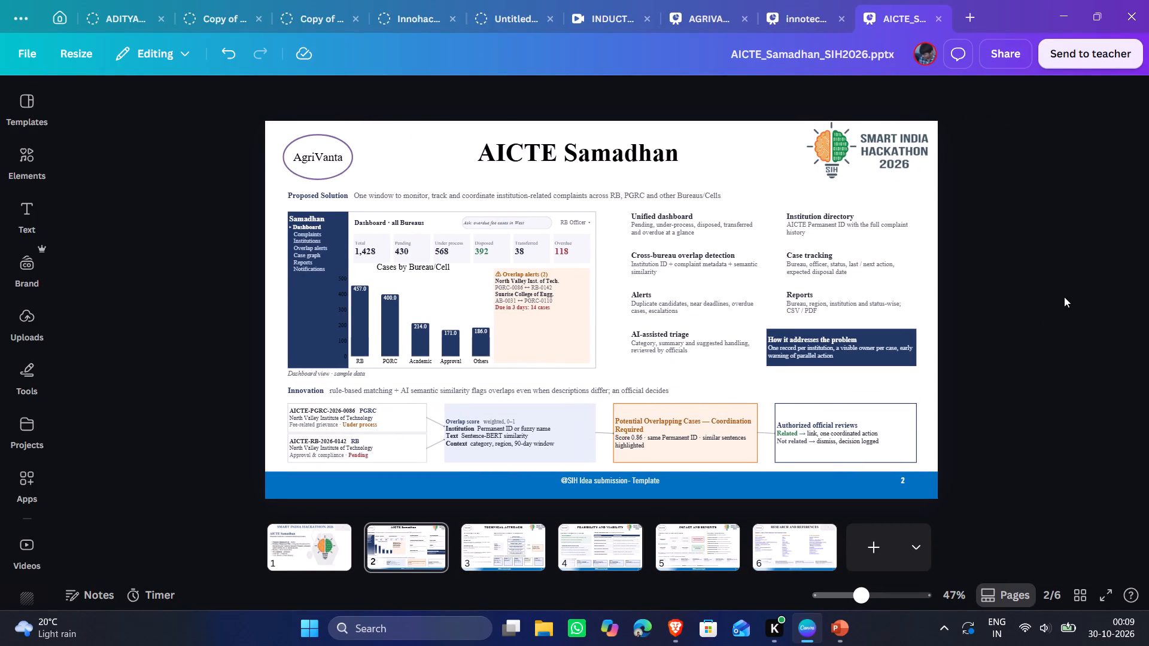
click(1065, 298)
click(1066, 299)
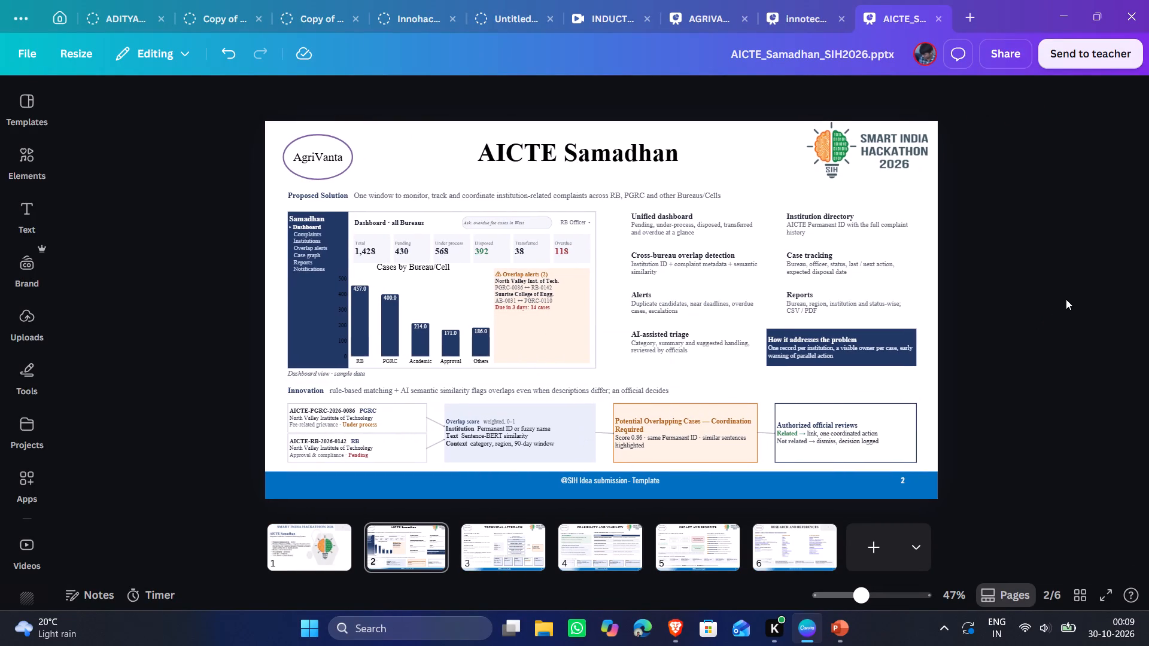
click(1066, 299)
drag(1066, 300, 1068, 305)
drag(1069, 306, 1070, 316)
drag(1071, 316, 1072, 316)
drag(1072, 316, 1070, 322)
Review the effects and the page and element animations offered for page 2's Innovation text line.
double_click(533, 389)
key(ctrl+a)
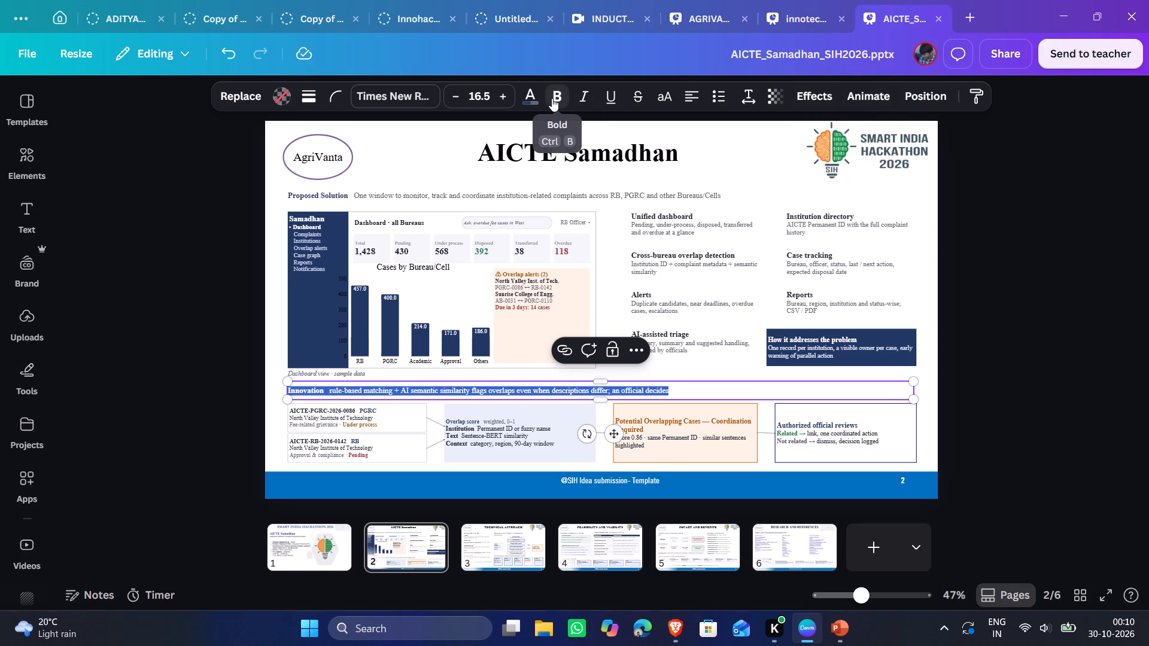
click(804, 90)
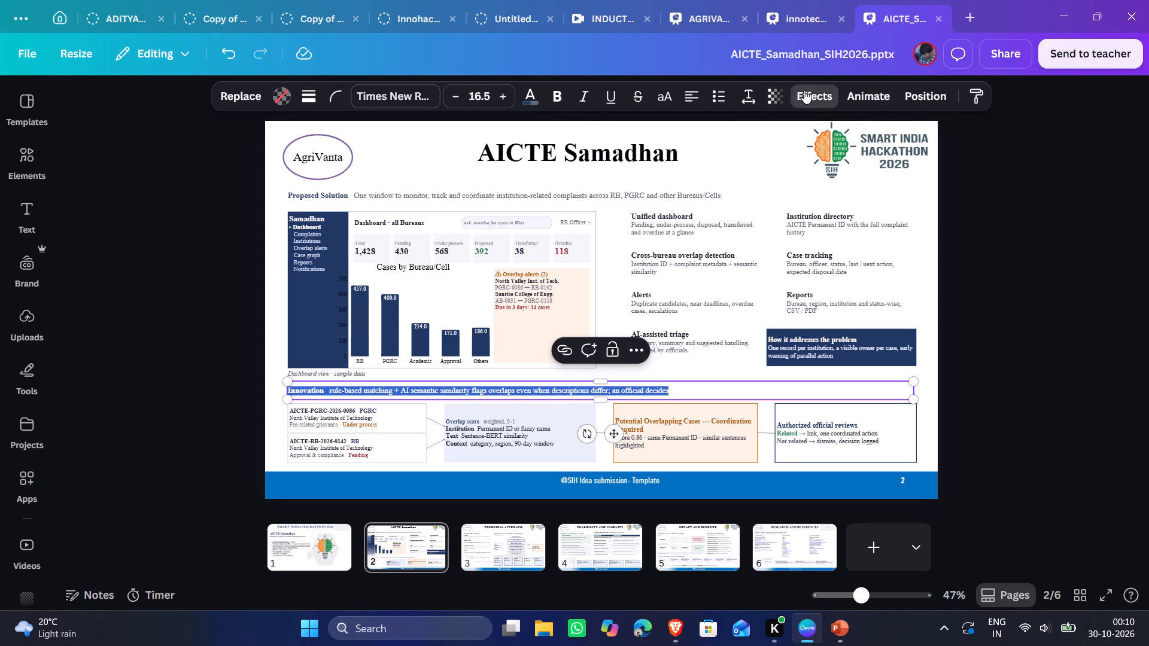
scroll(226, 317, down, 1)
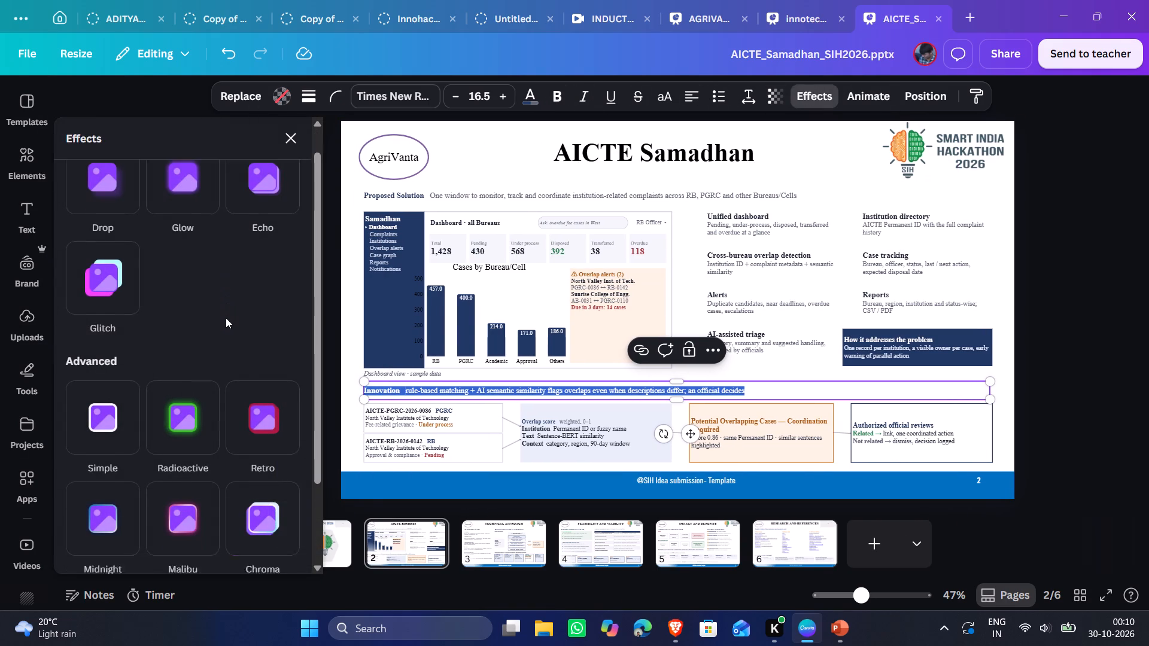
scroll(226, 318, down, 2)
scroll(224, 401, up, 4)
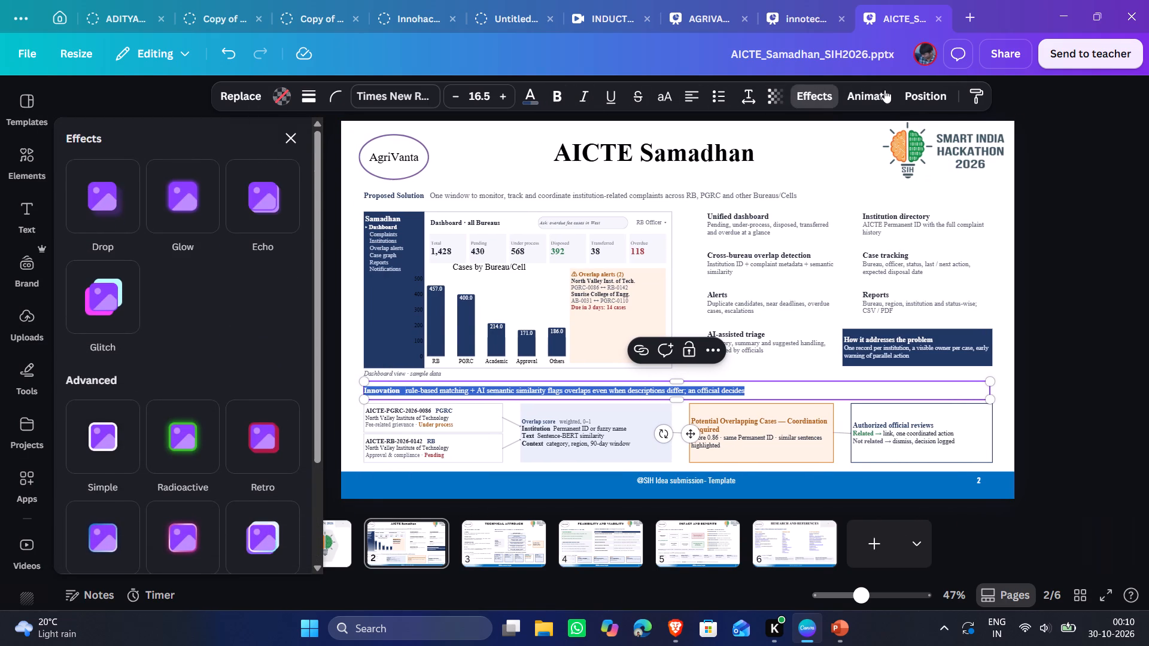
click(889, 95)
click(920, 95)
click(873, 95)
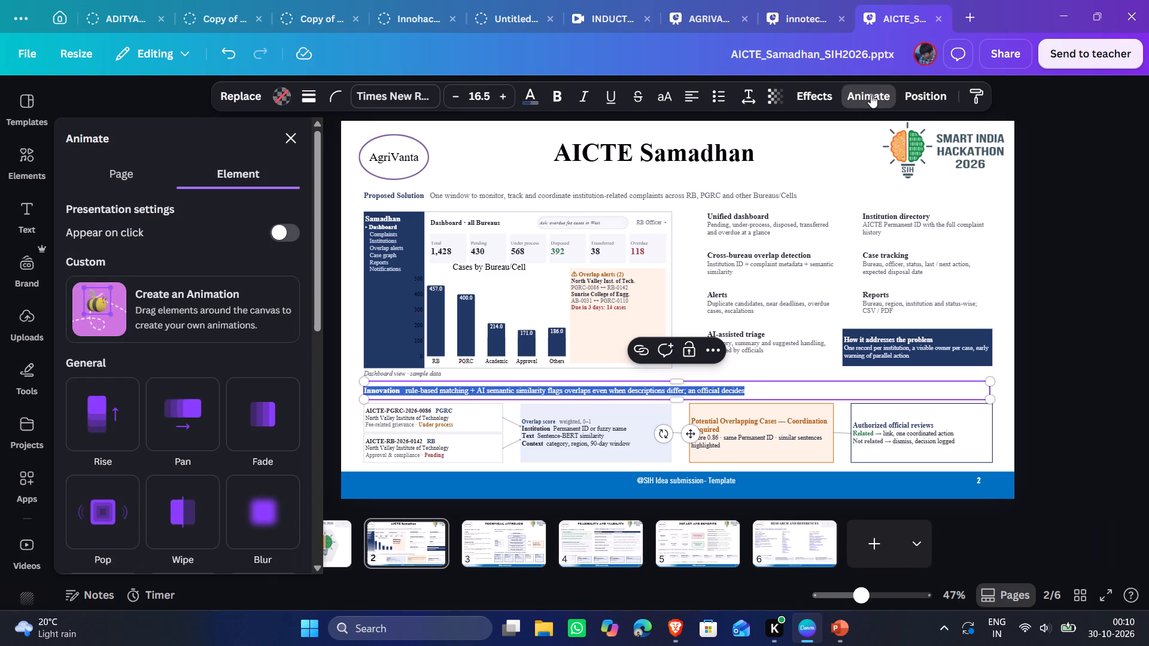
click(113, 170)
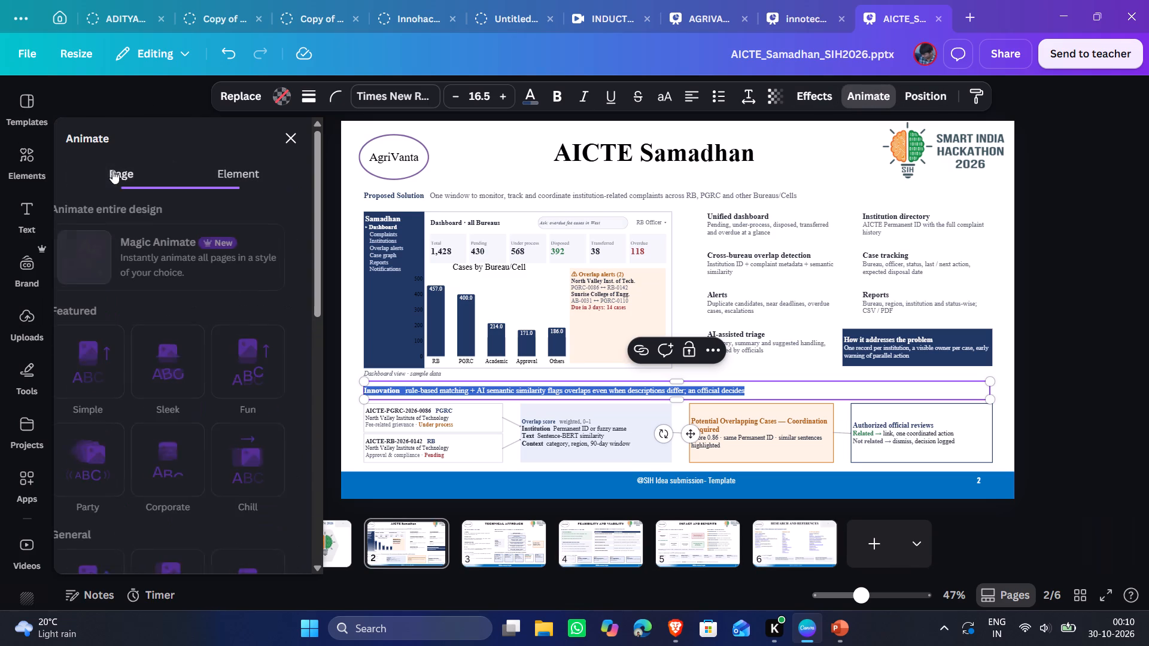
scroll(207, 326, down, 3)
scroll(207, 327, up, 7)
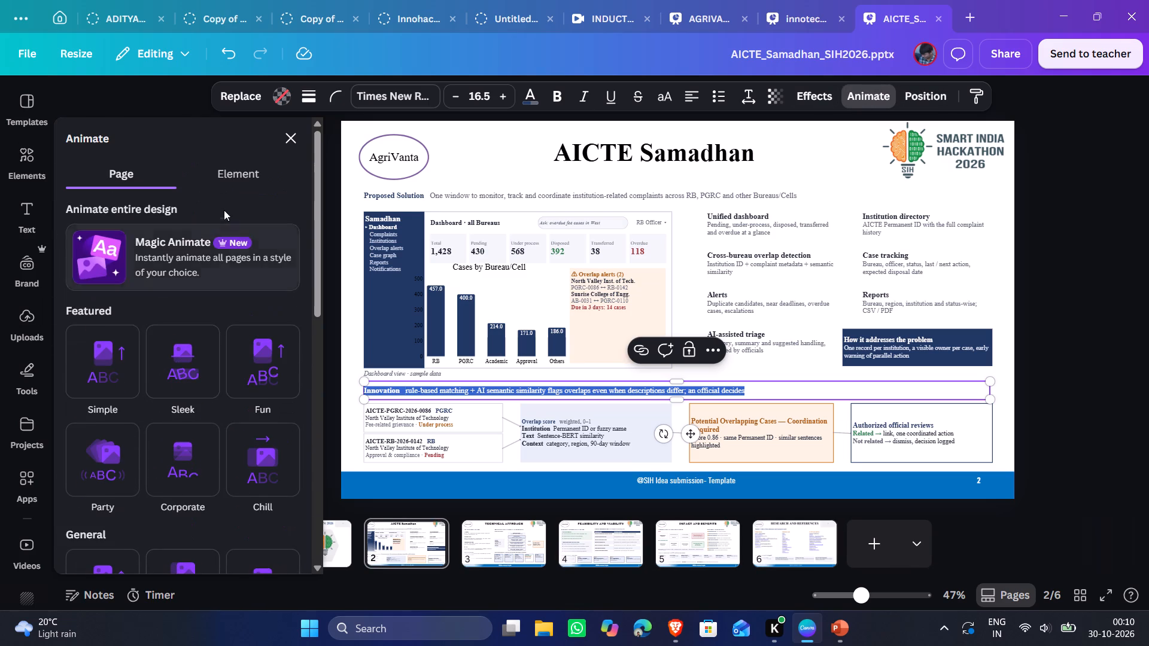
click(236, 175)
scroll(214, 379, down, 7)
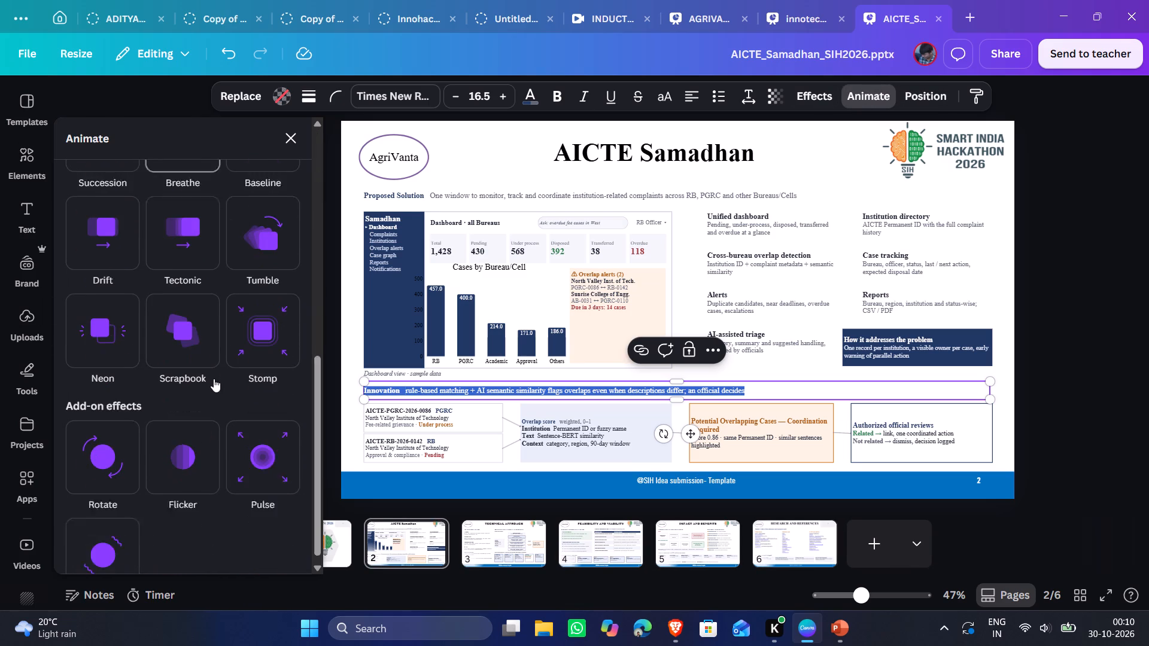
scroll(214, 379, down, 3)
scroll(214, 379, up, 12)
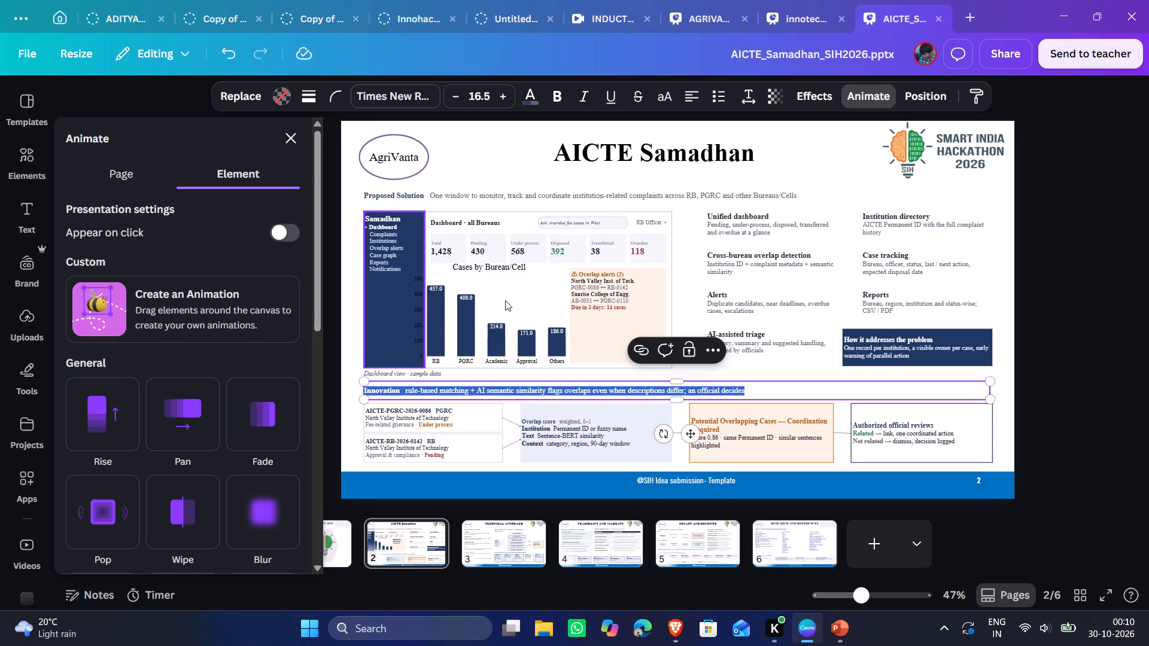
click(784, 100)
Apply the green Radioactive effect to the Innovation text line on page 2.
click(804, 98)
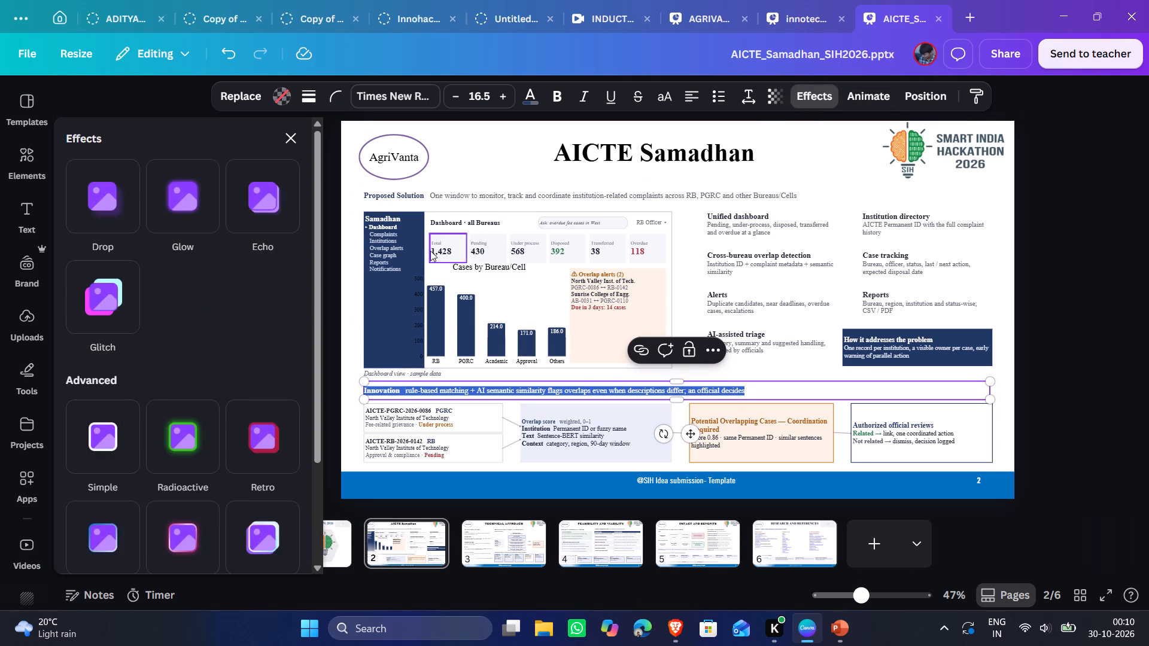
click(200, 423)
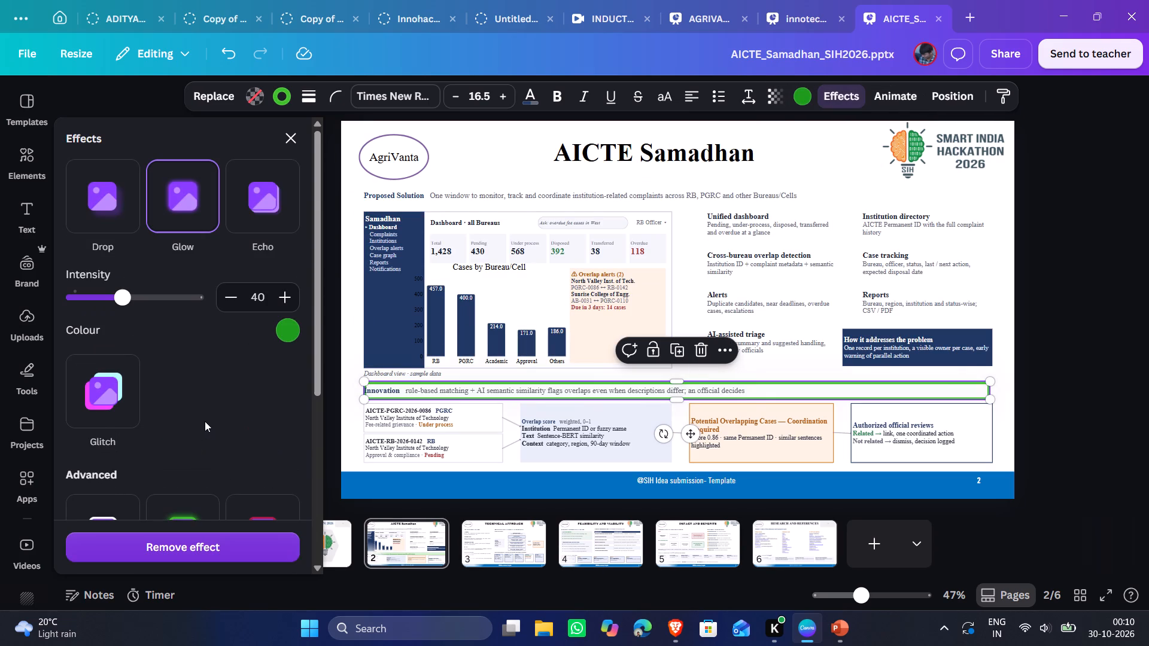
double_click(1097, 287)
click(1099, 287)
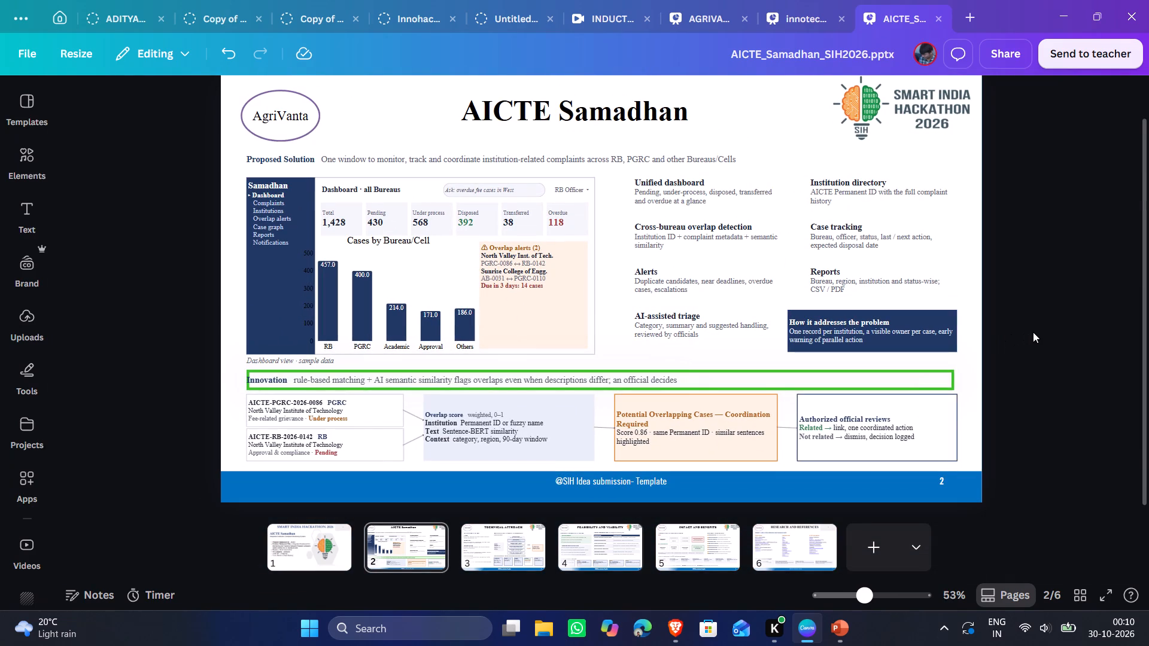
click(1038, 331)
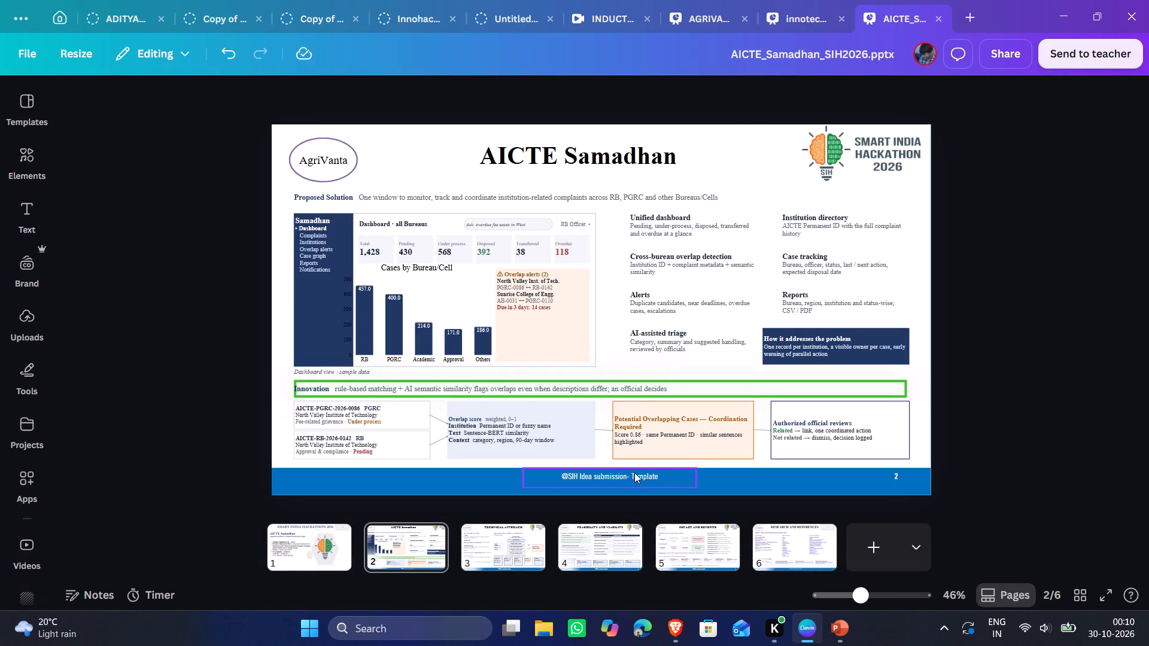
click(1013, 332)
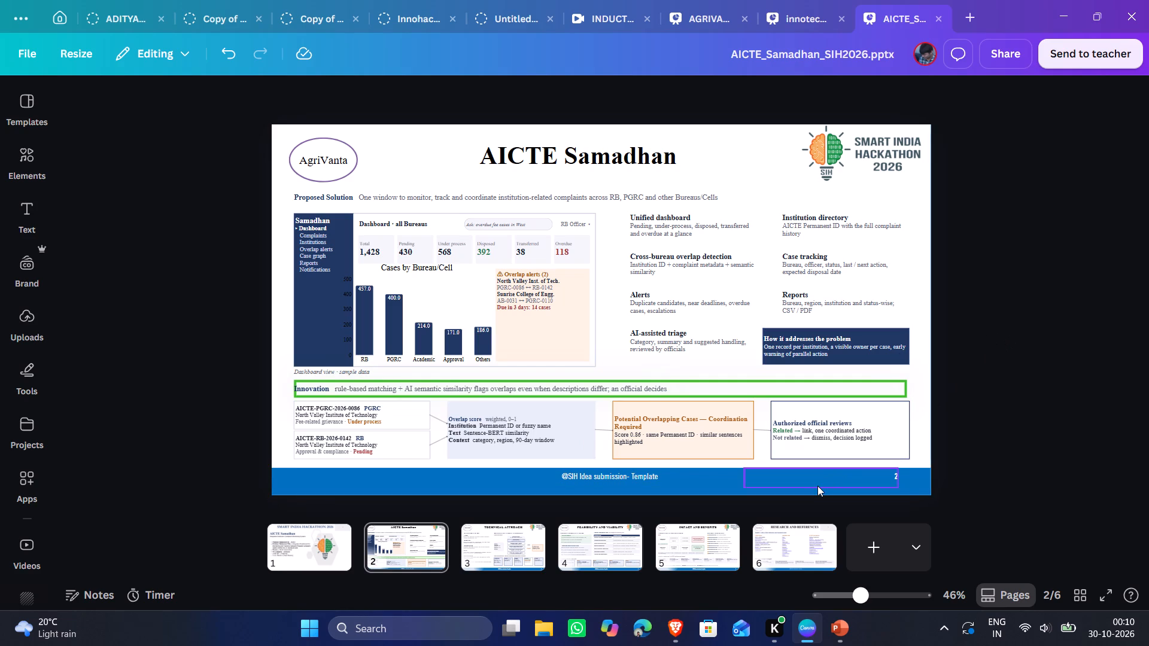
click(819, 484)
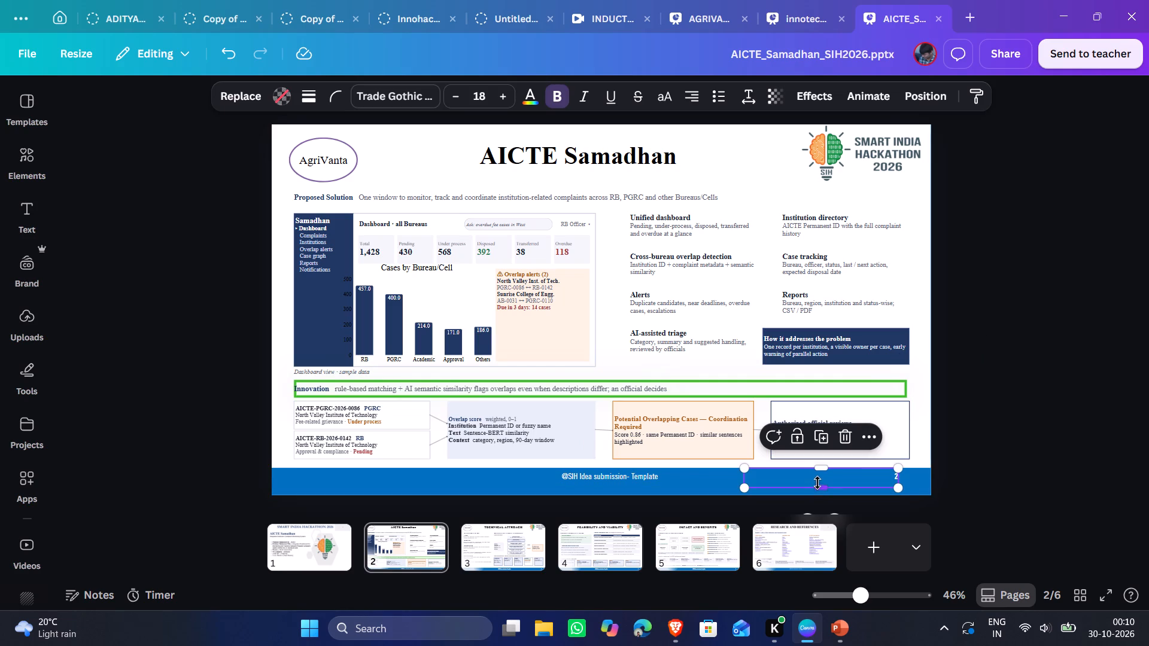
drag(814, 480, 772, 480)
key(Delete)
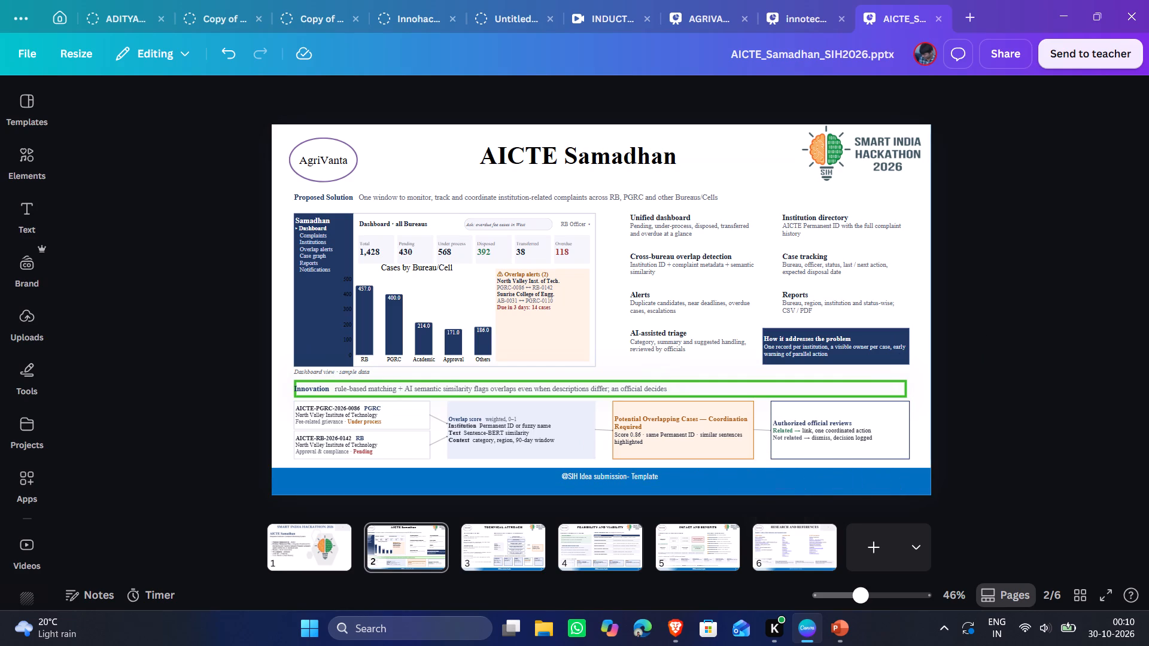
click(771, 487)
key(Delete)
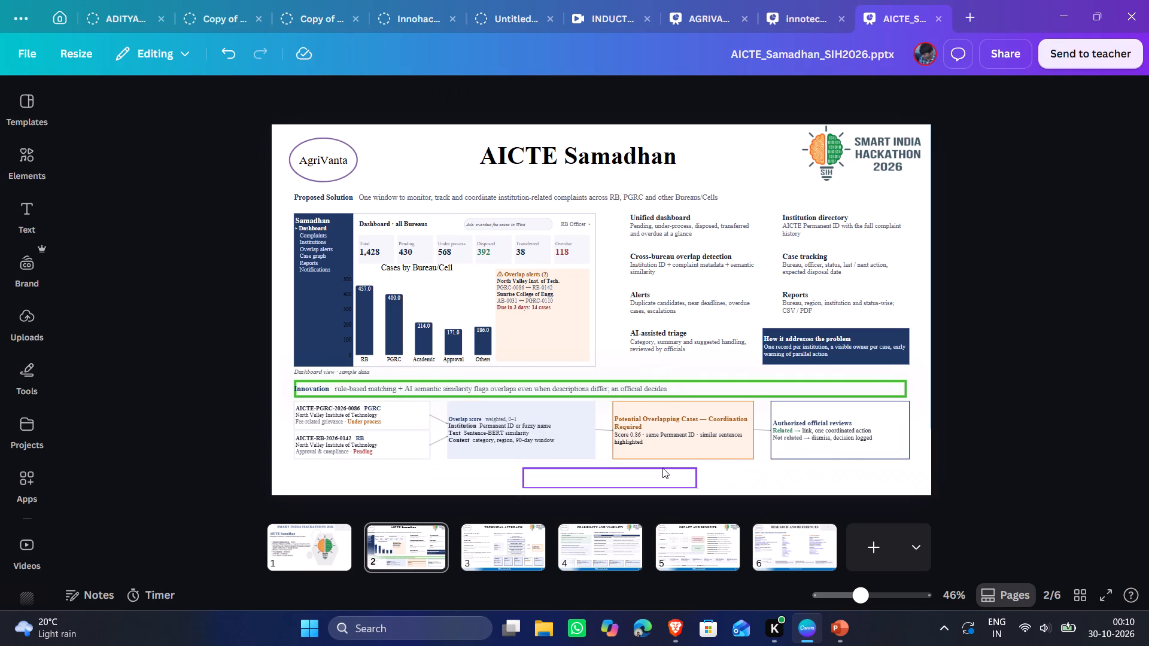
click(654, 467)
click(649, 472)
key(Delete)
click(1034, 343)
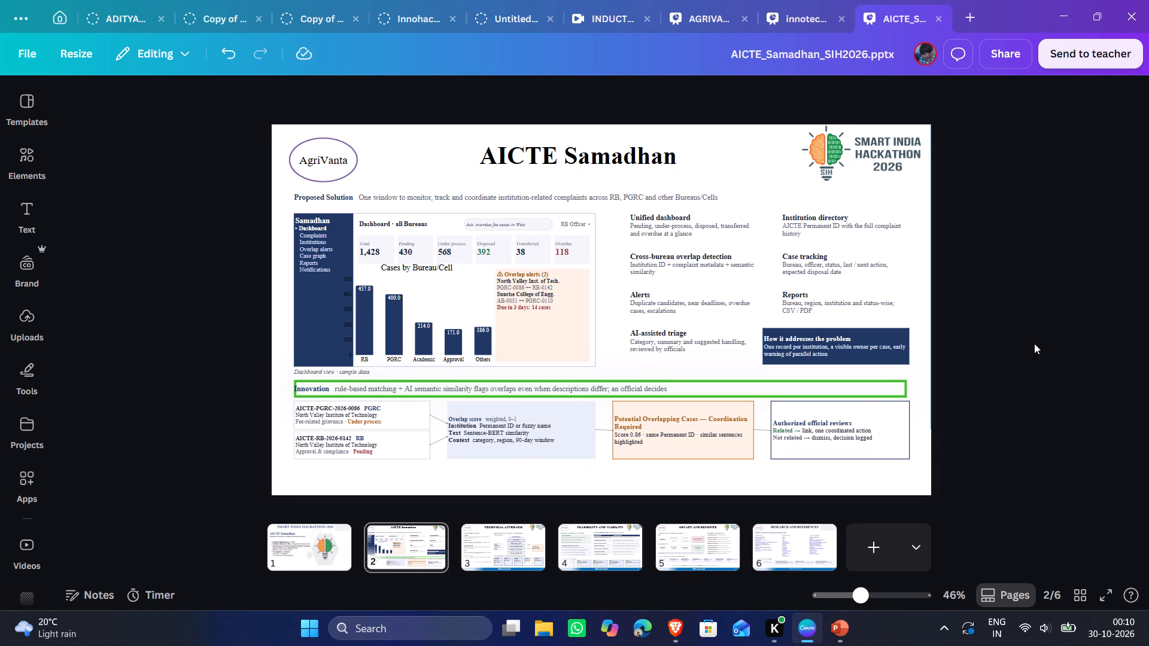
click(1033, 343)
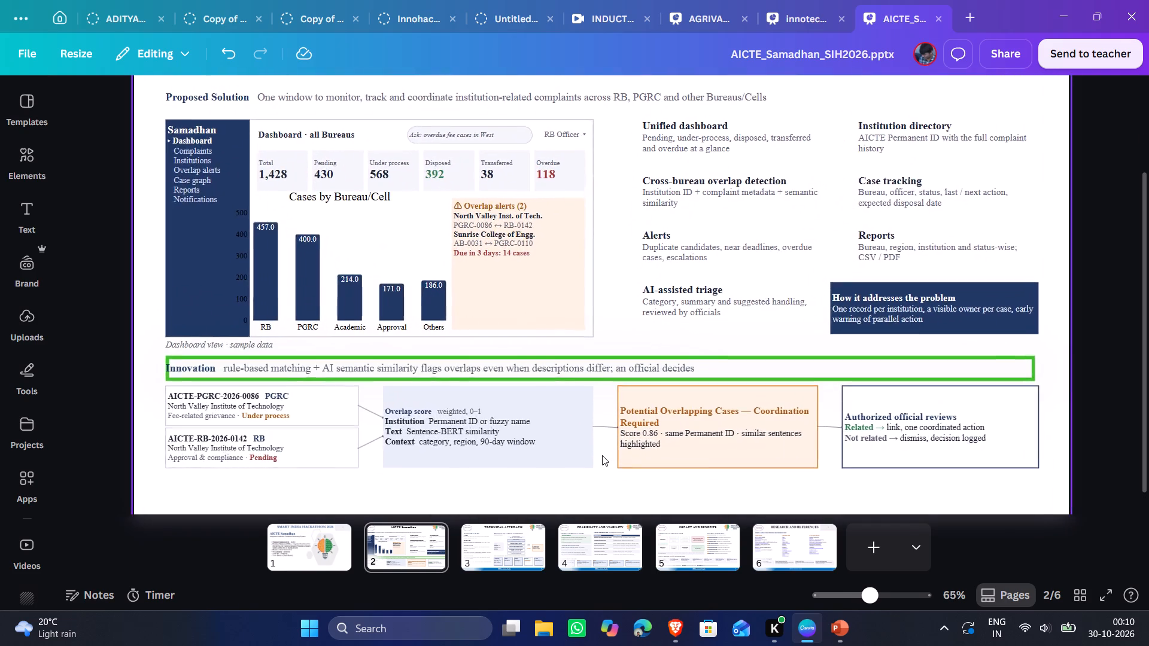
Preview page 2 in full screen and return to the editor.
click(1107, 596)
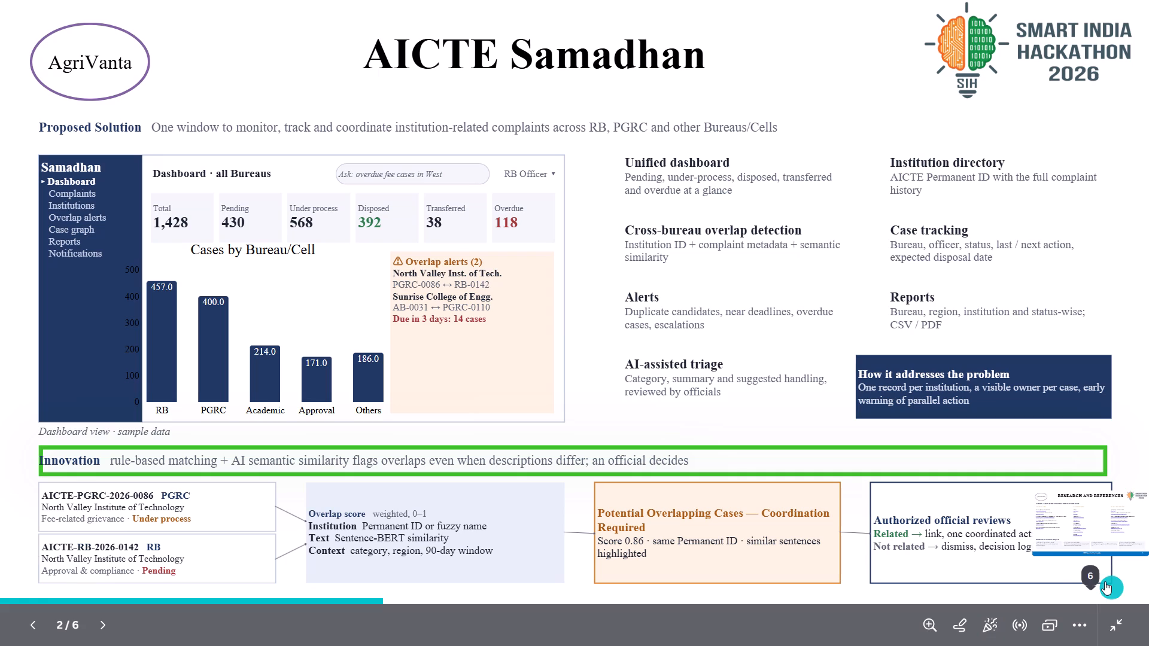
click(1124, 639)
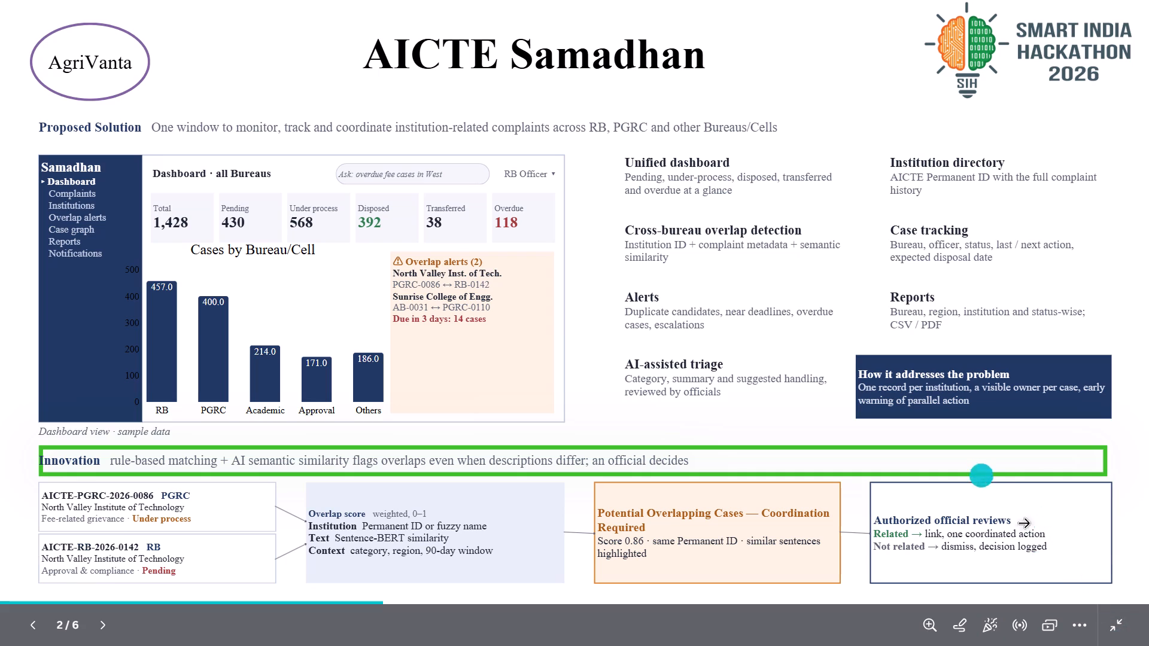
click(1117, 624)
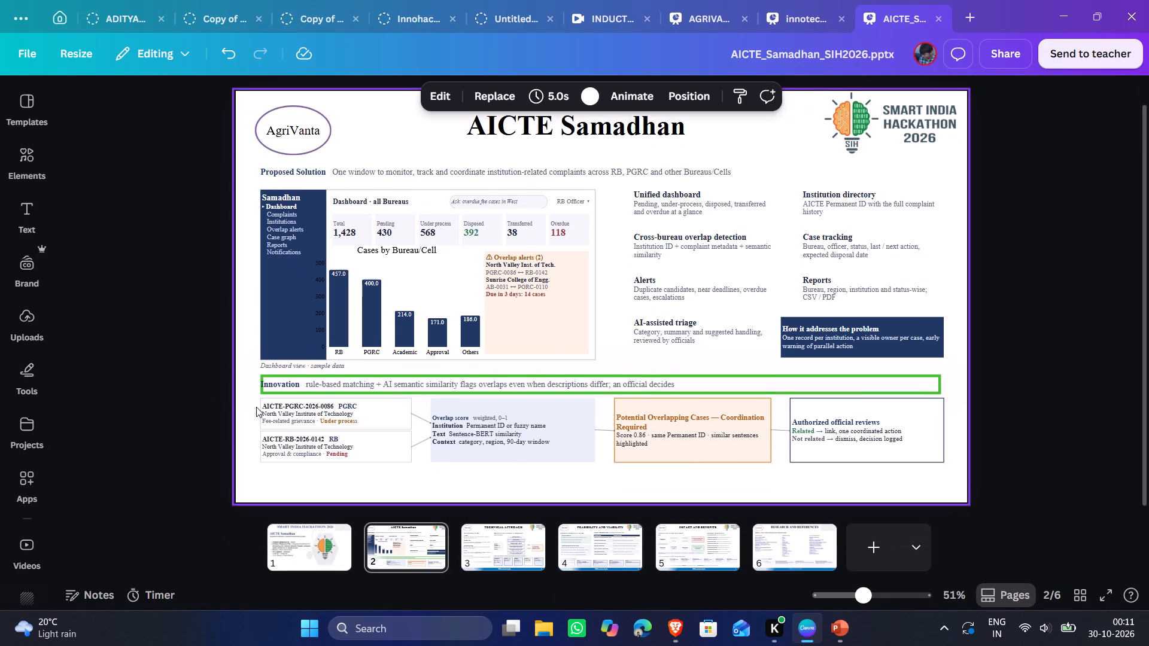
Insert two spaces before the word "Innovation" in page 2's green-framed text line.
scroll(241, 374, right, 5)
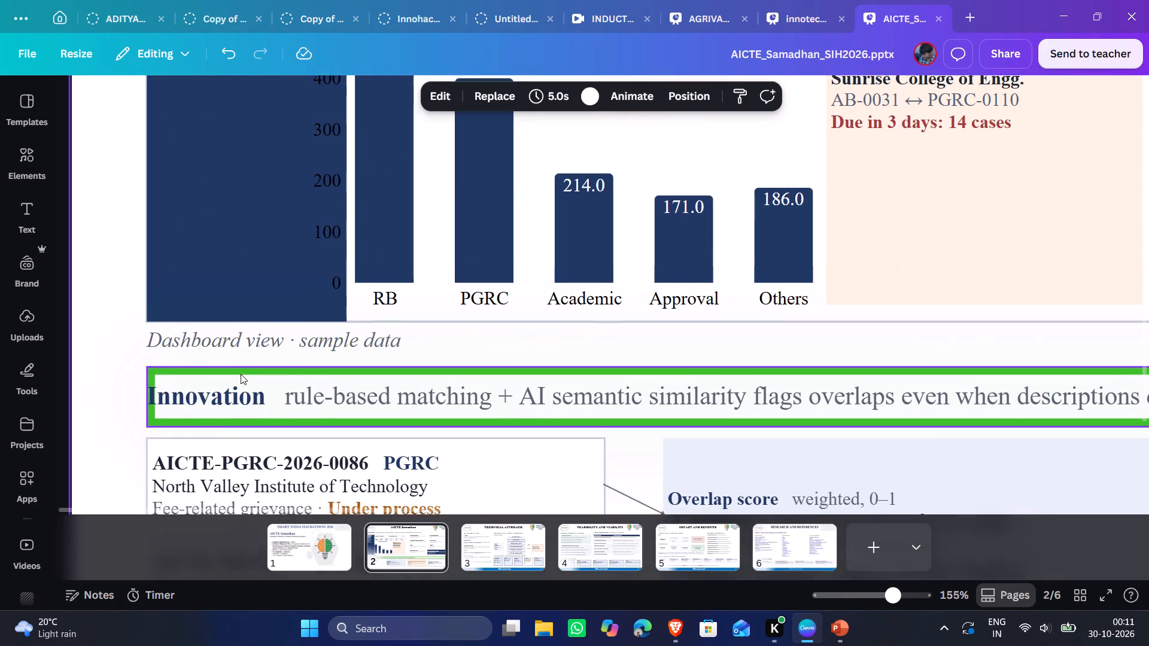
double_click(160, 404)
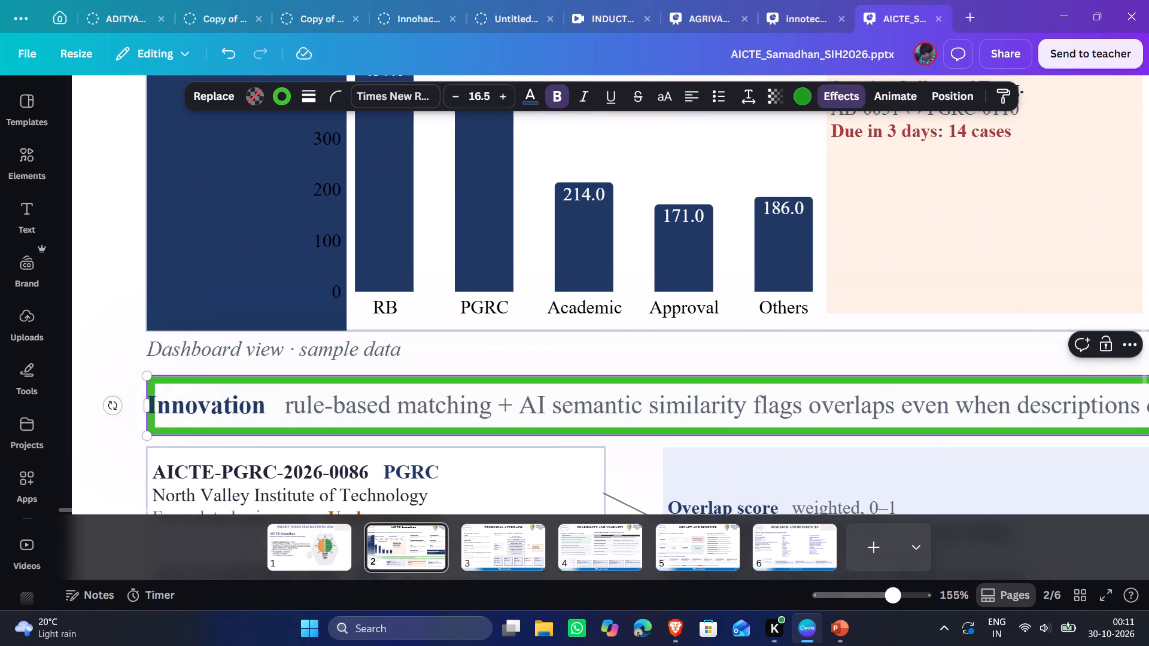
key(Left)
key(space)
key(space)
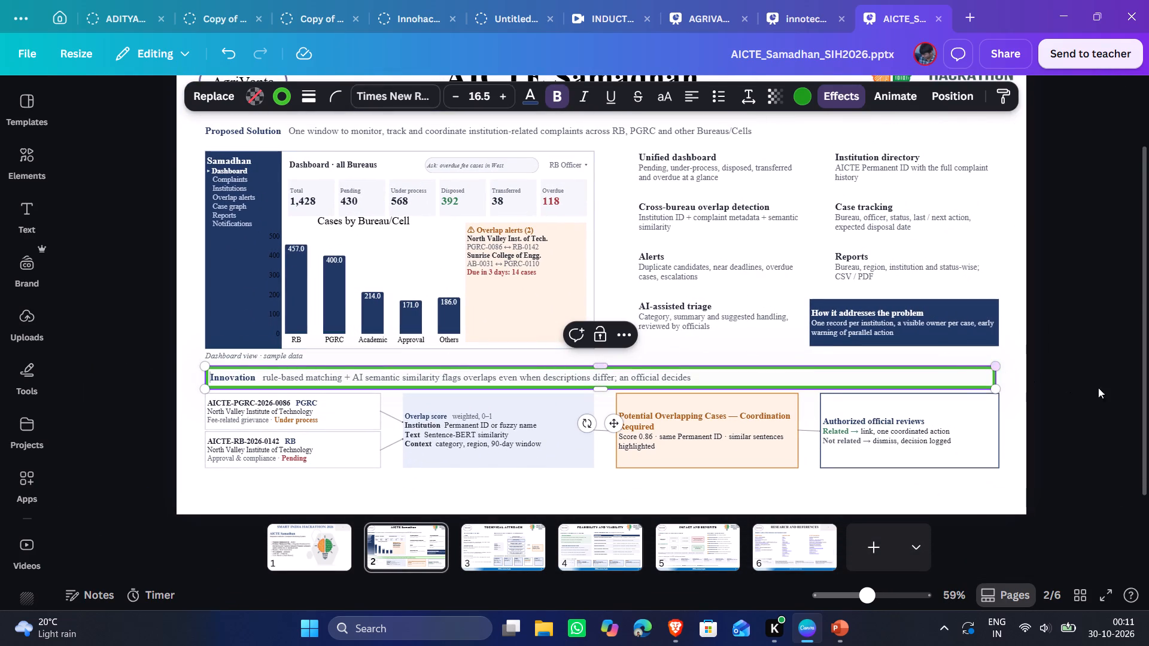
click(1091, 370)
click(1091, 370)
double_click(1091, 370)
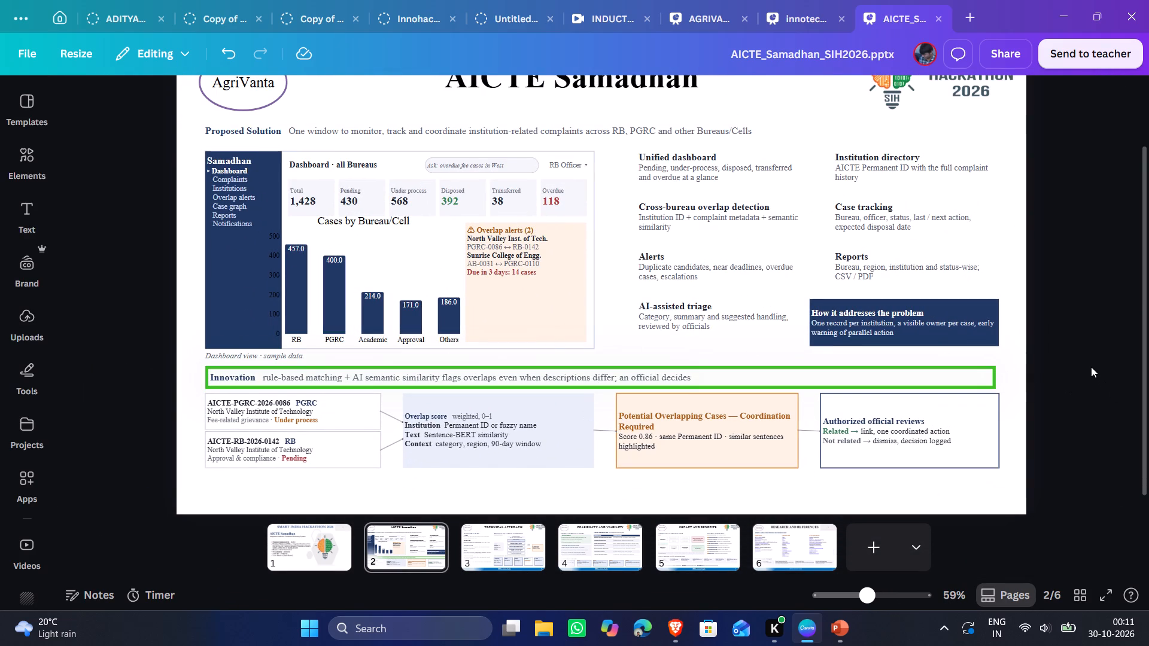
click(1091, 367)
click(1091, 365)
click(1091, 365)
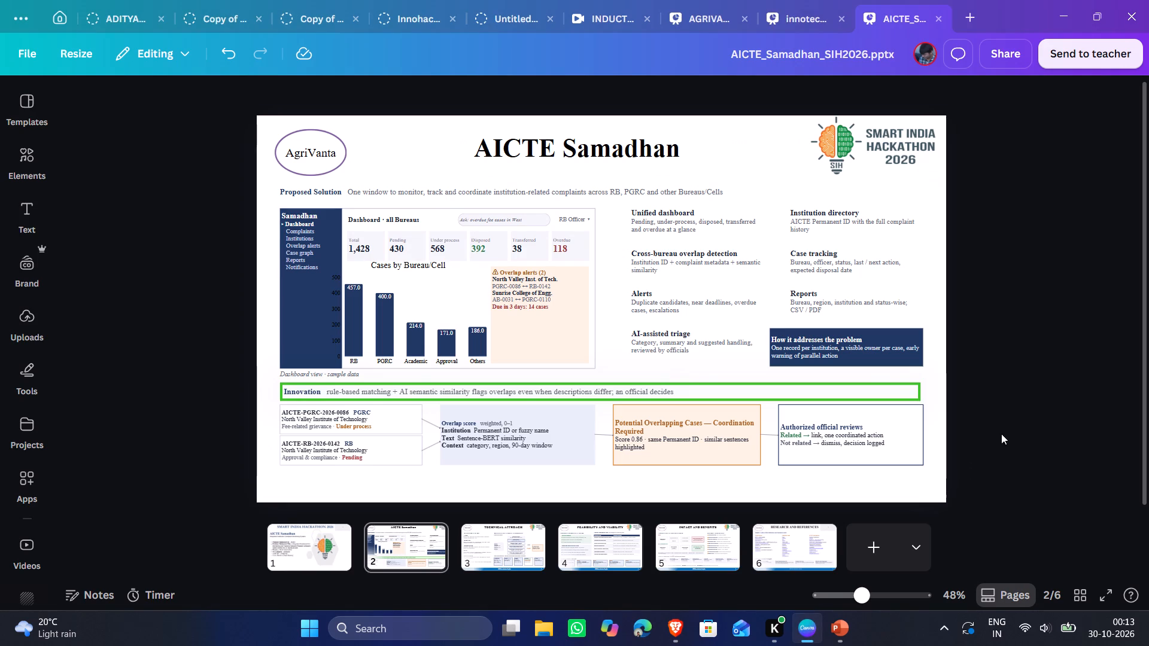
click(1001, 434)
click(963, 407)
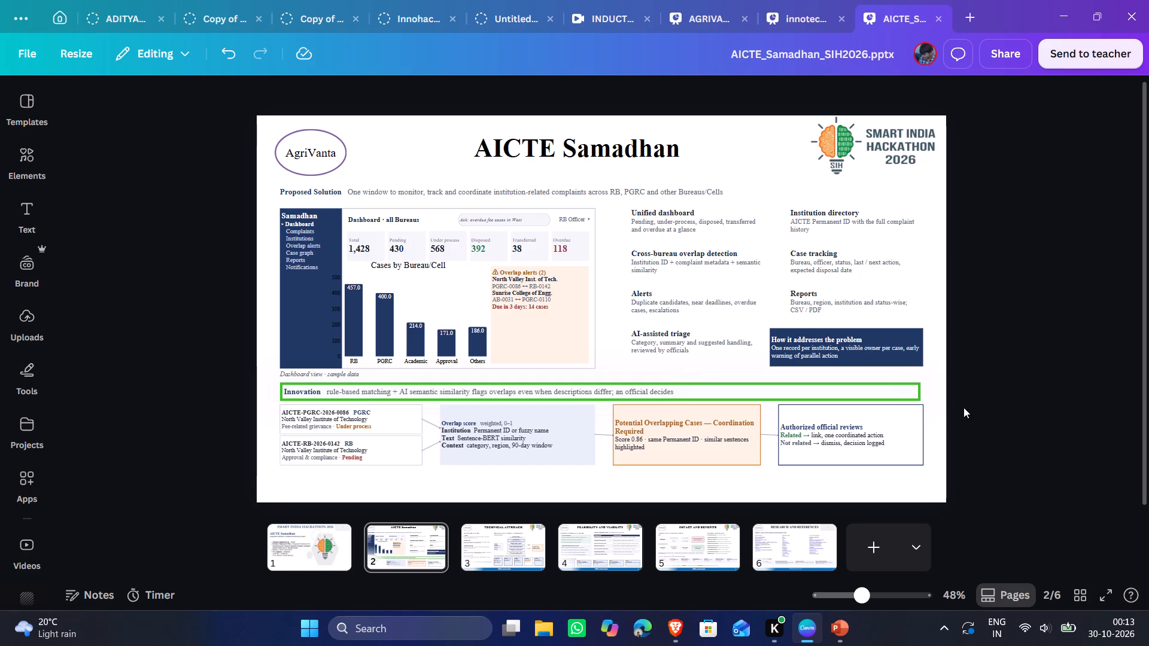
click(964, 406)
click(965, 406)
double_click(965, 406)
Preview page 2 in full screen and return to the editor.
click(1107, 594)
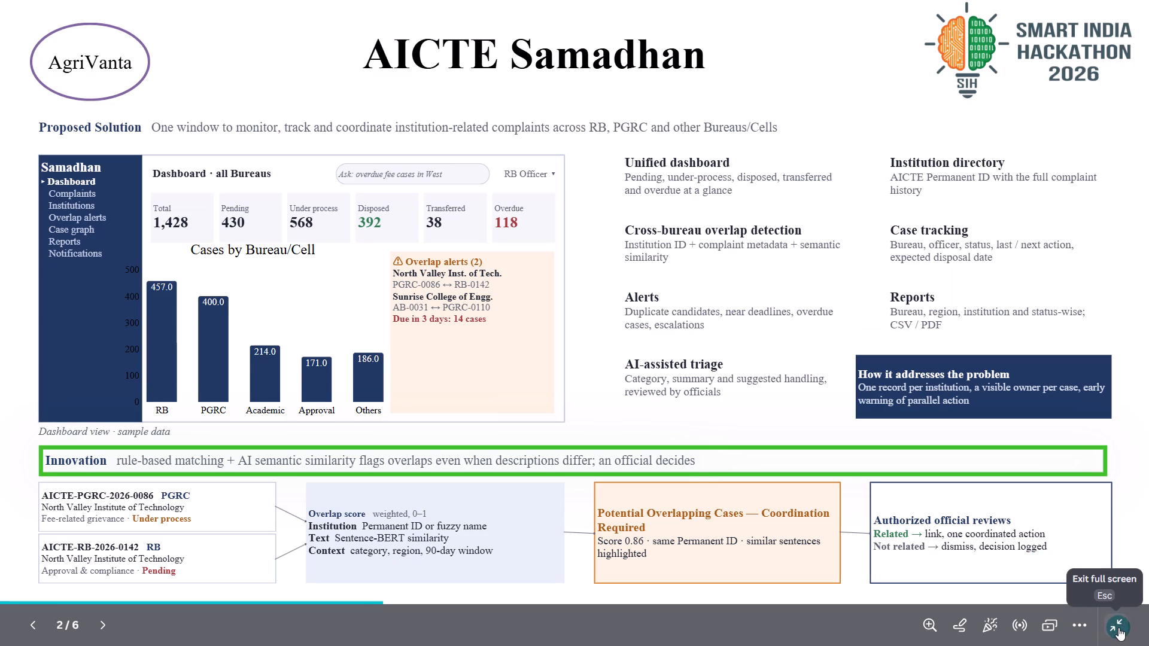
click(1119, 627)
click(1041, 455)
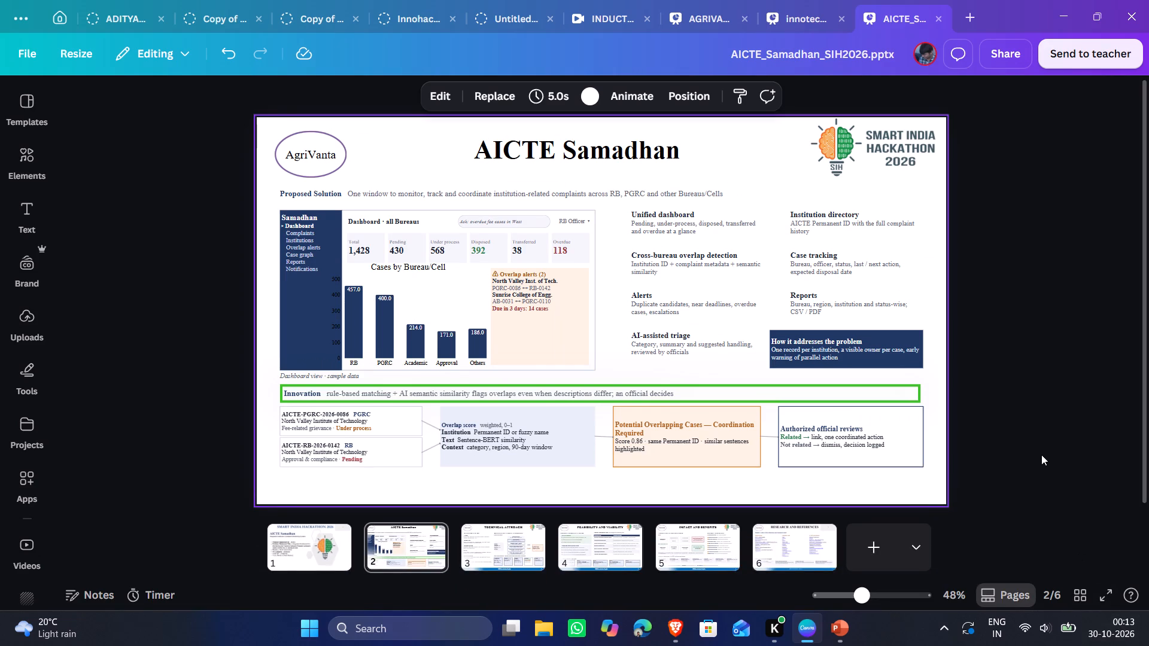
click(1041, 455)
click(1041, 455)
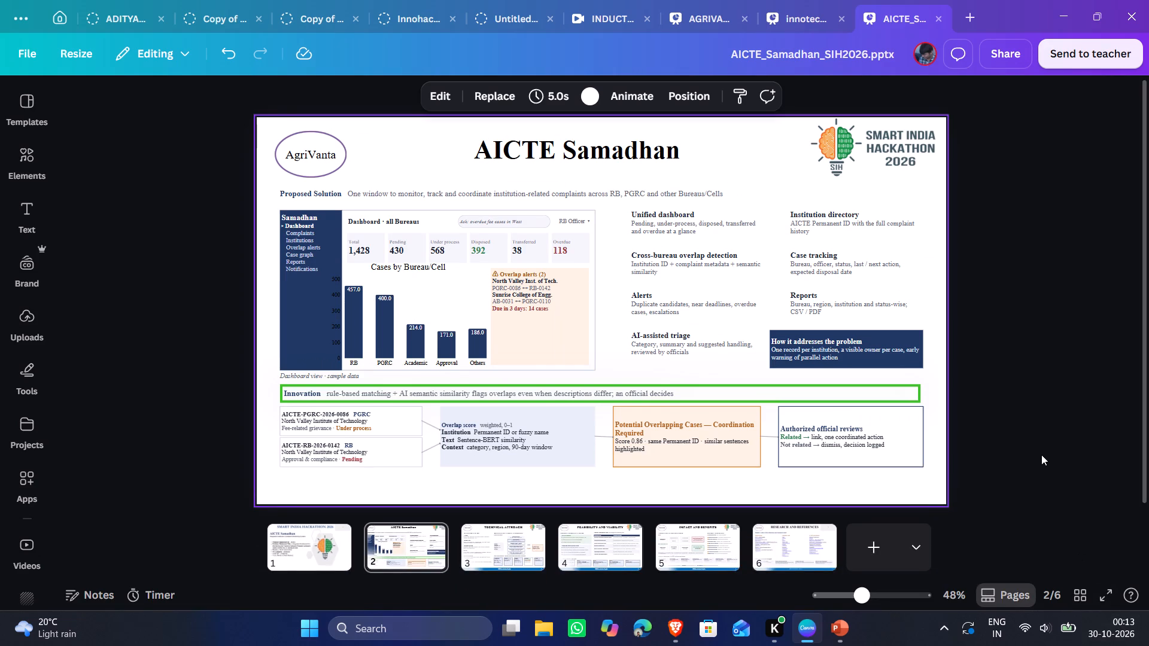
Make the sentence after the Innovation label in the green-bordered banner on page 2 bold.
click(1041, 455)
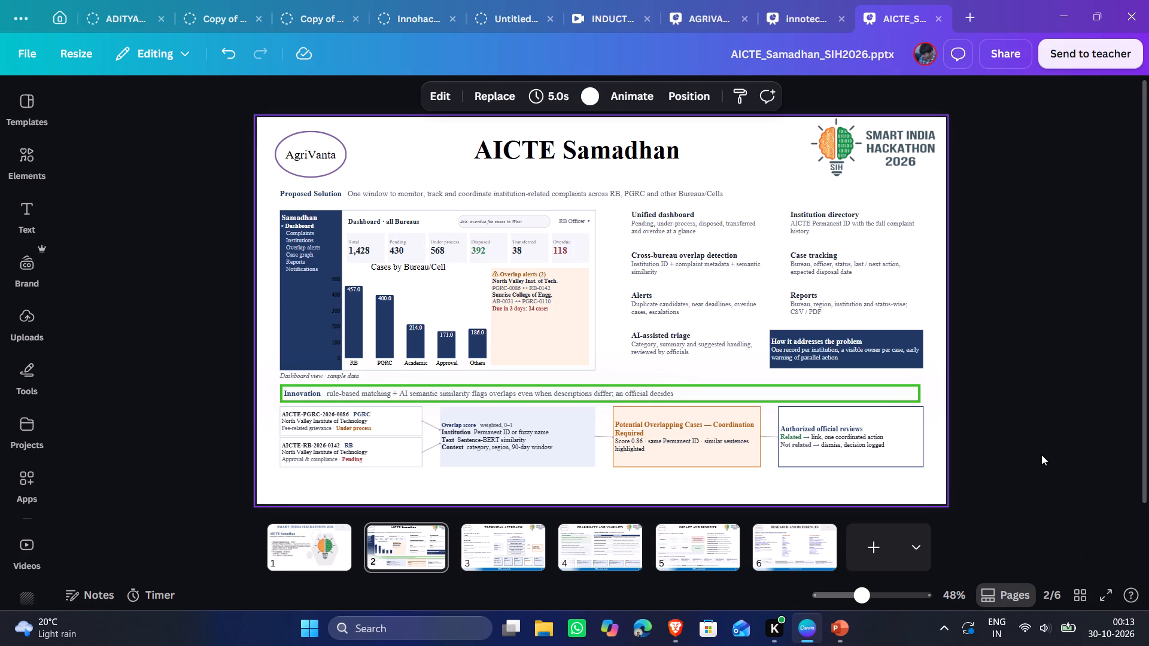
click(1041, 455)
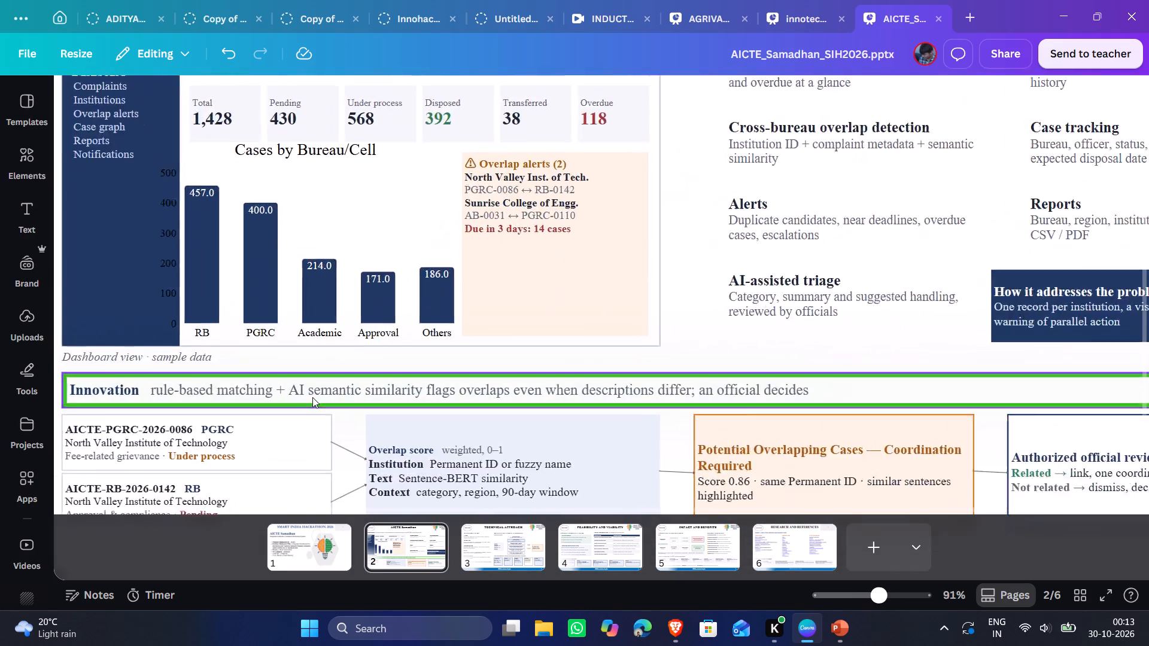
scroll(321, 401, right, 2)
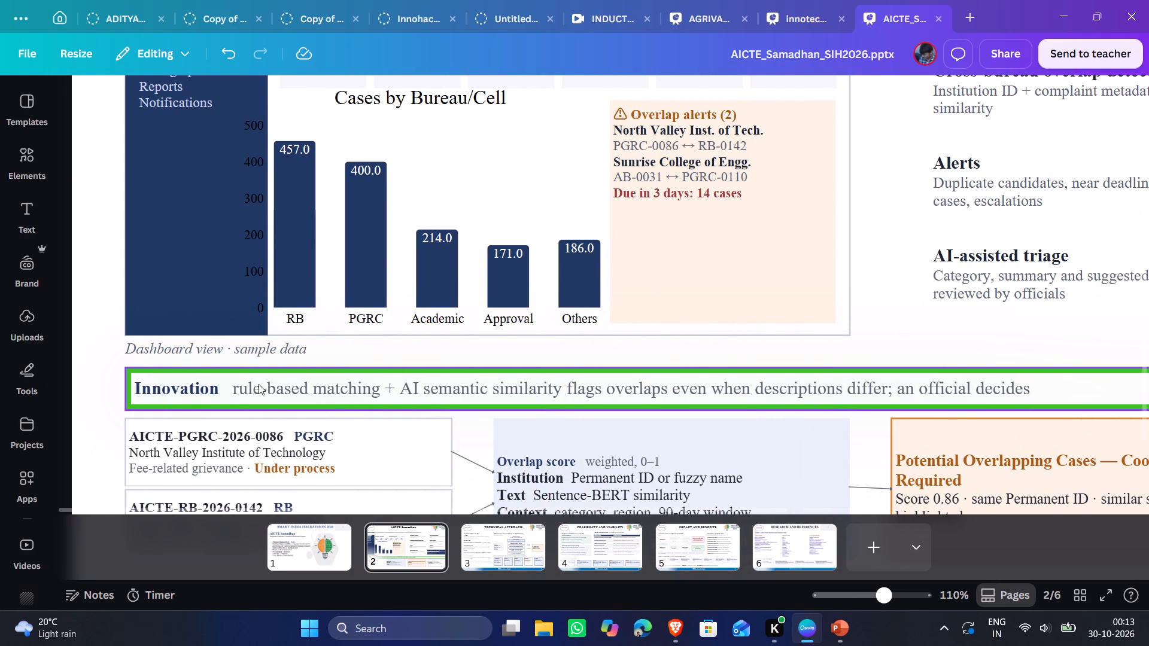
double_click(238, 389)
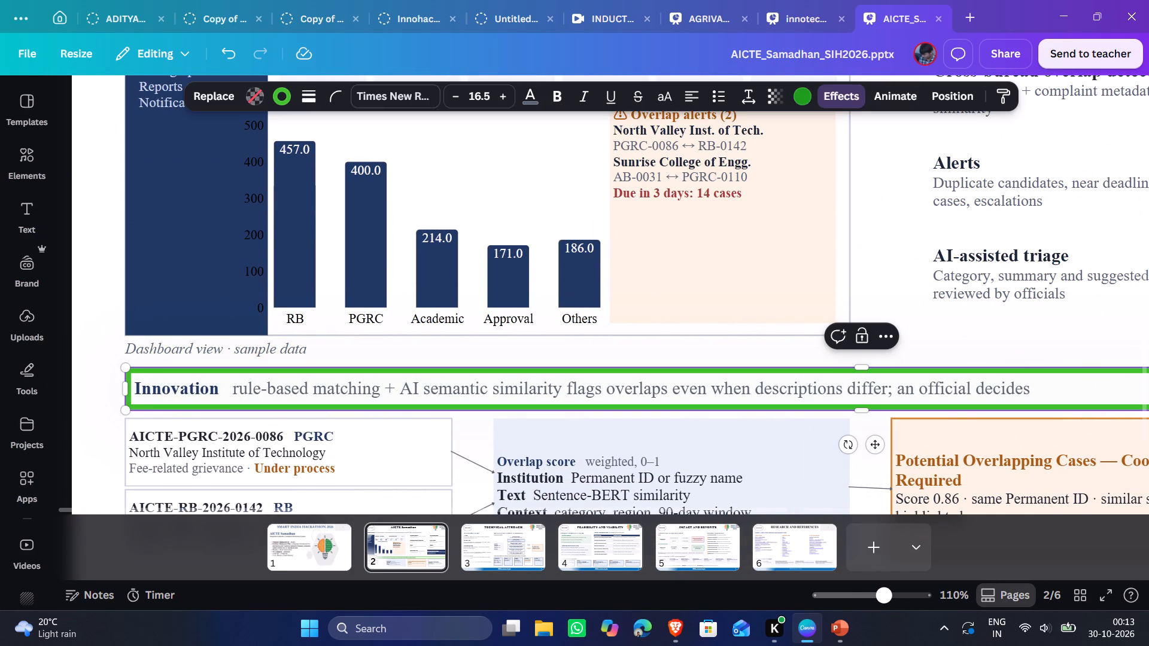
drag(231, 389, 1036, 386)
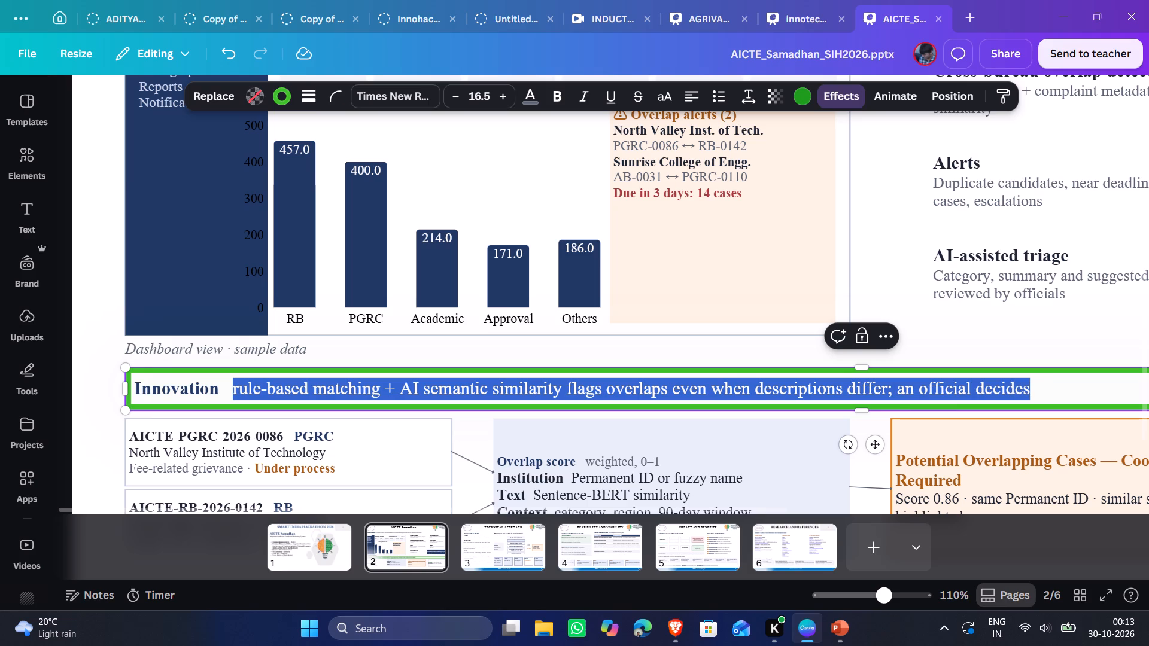
drag(1036, 386, 1036, 386)
click(557, 93)
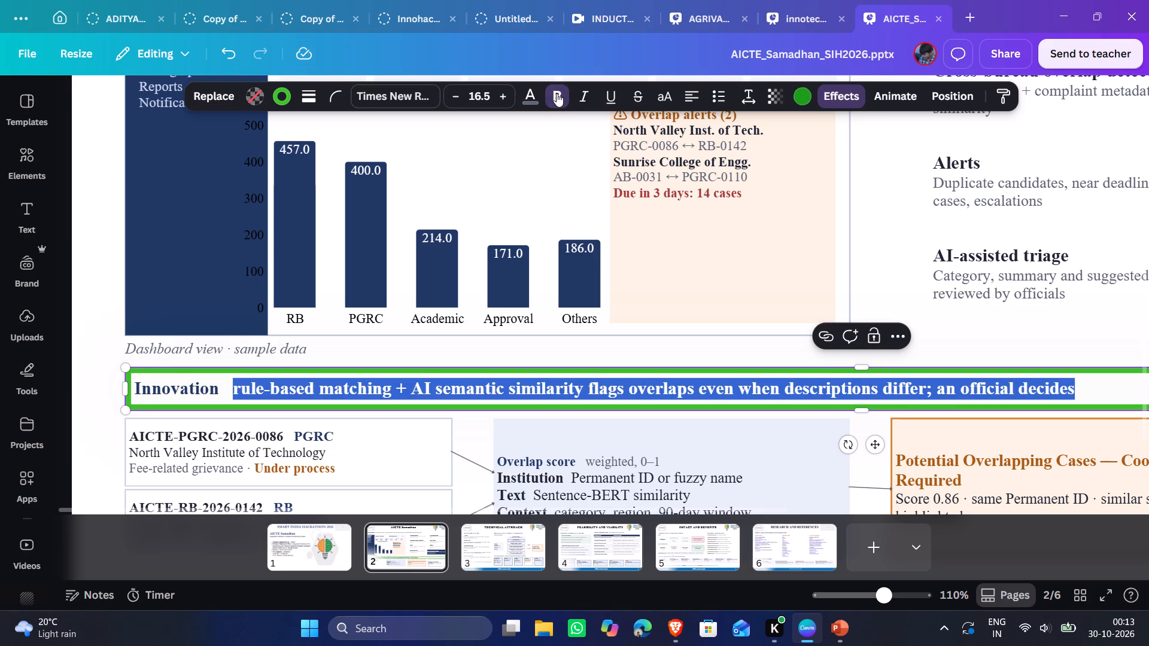
click(92, 324)
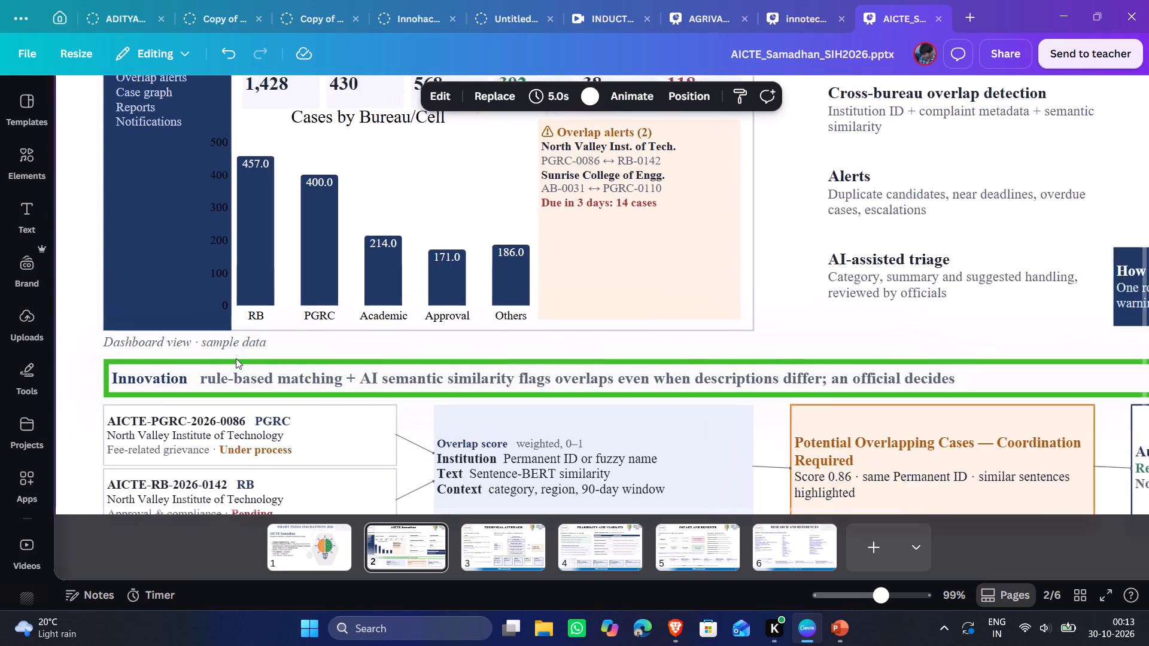
Convert the Innovation banner's text to uppercase.
scroll(233, 358, down, 1)
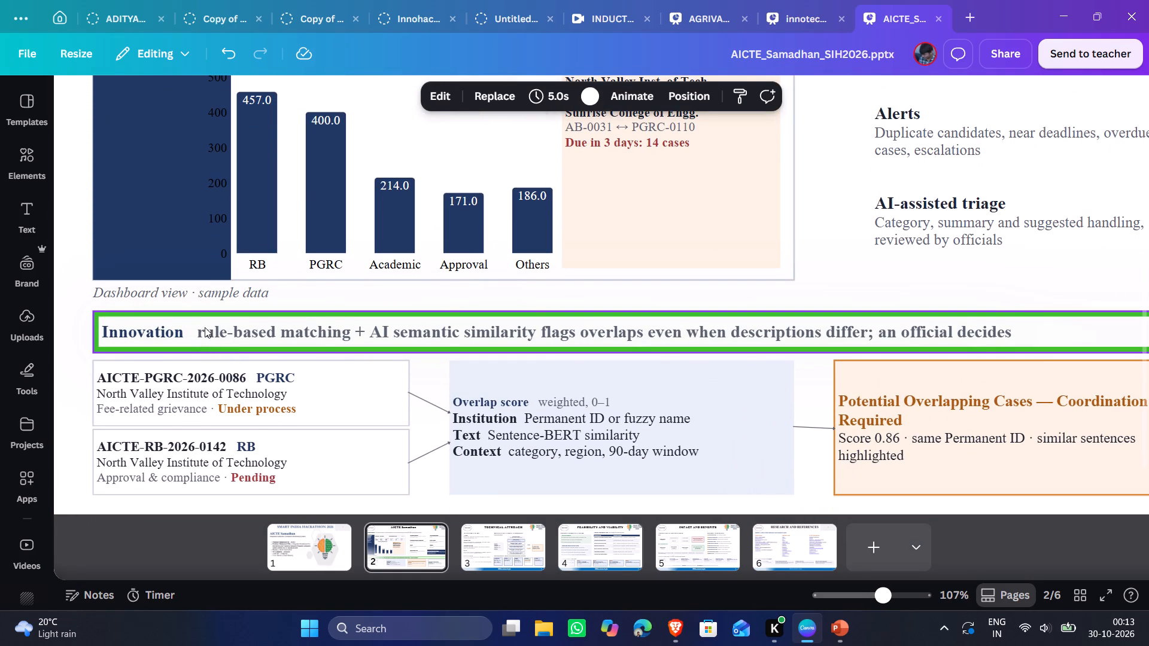
double_click(205, 329)
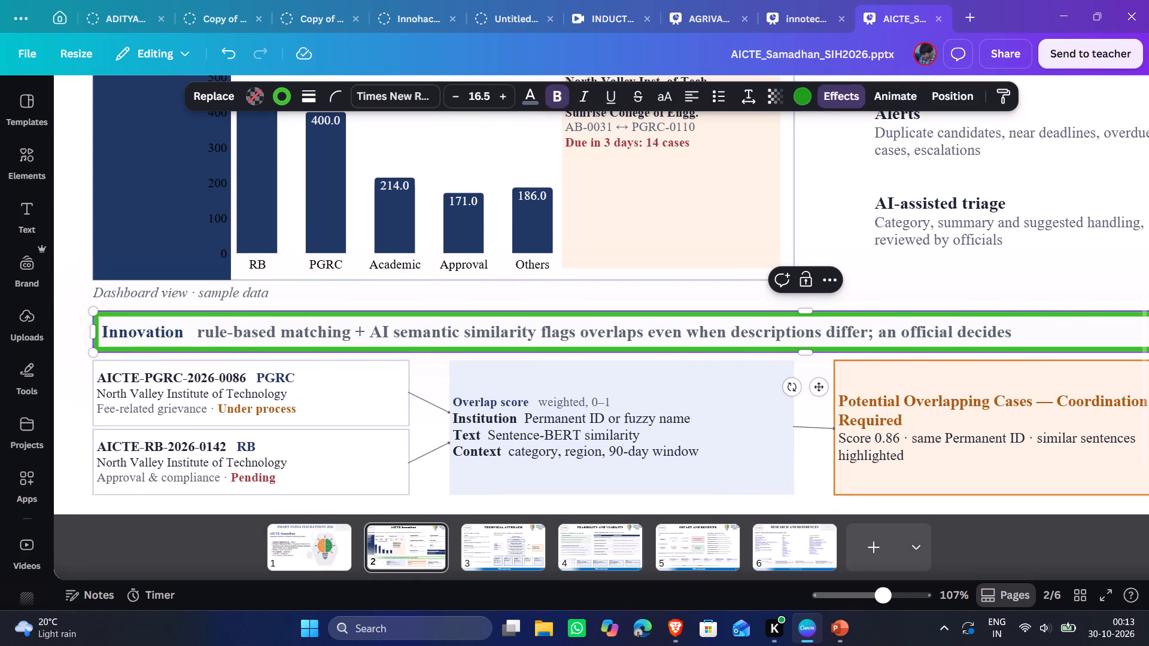
drag(197, 331, 967, 342)
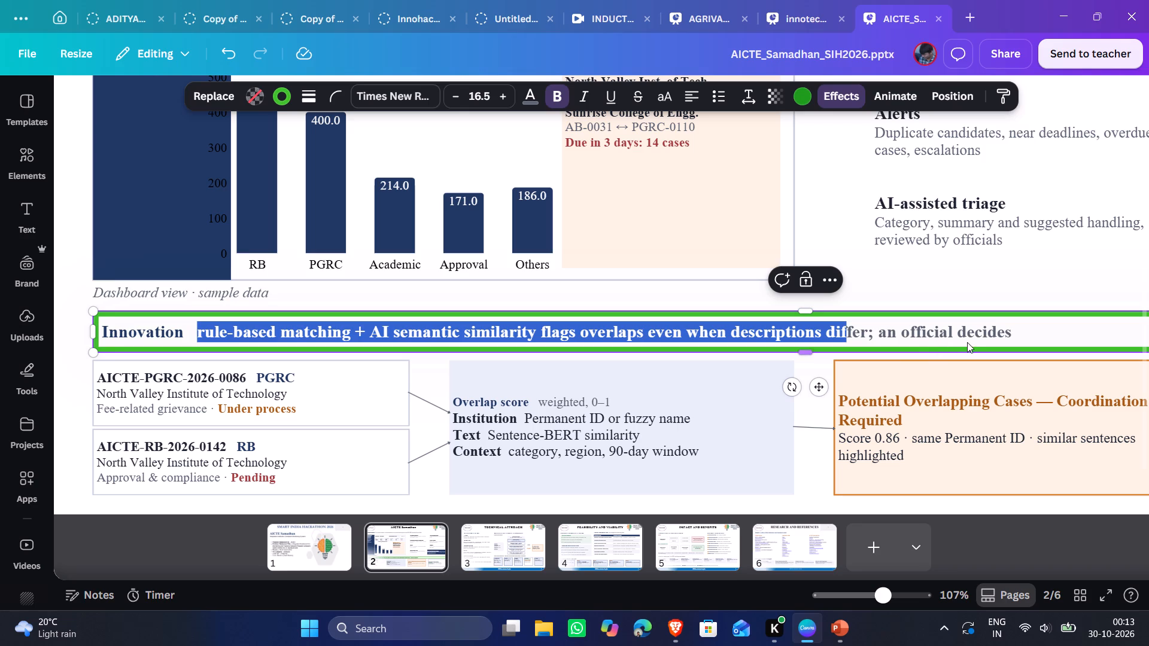
drag(967, 342, 1017, 333)
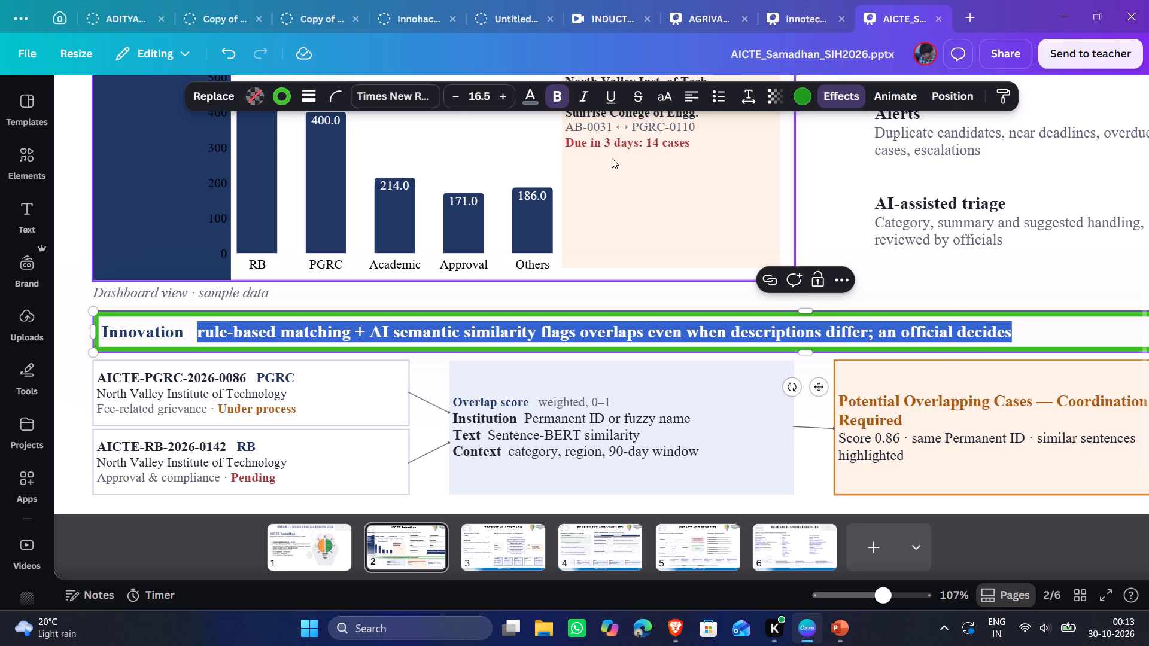
click(670, 94)
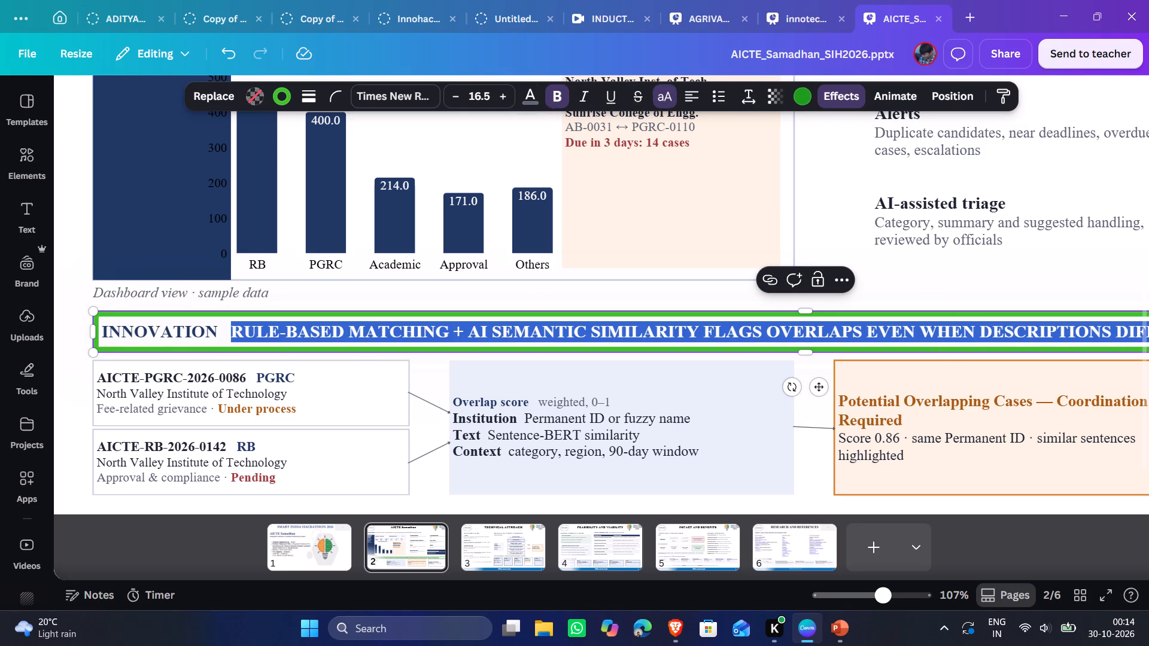
click(66, 265)
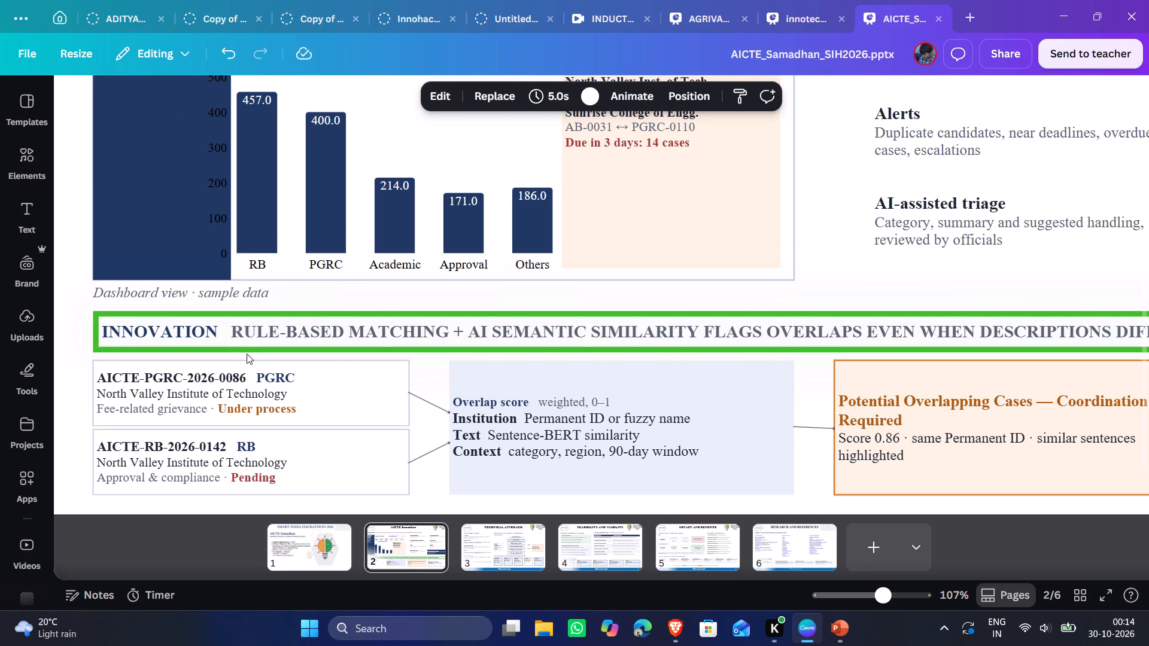
Colour the banner sentence from "RULE-BASED MATCHING" to "AN OFFICIAL DECIDES" black, leaving the Innovation label's colour alone.
double_click(235, 330)
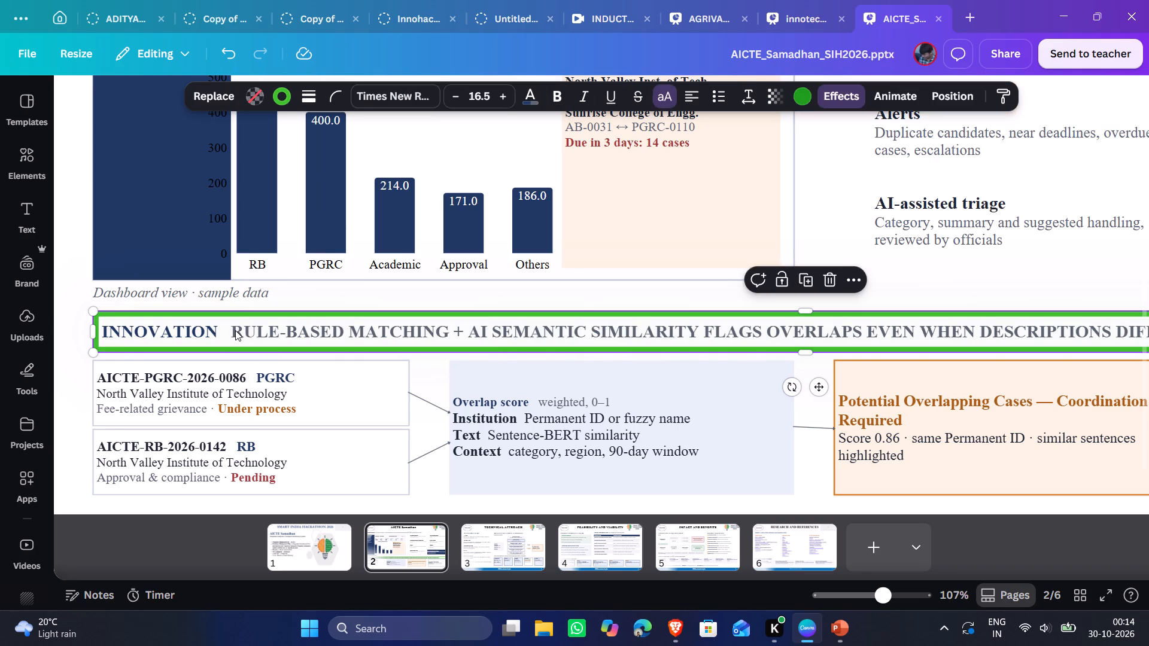
drag(233, 330, 976, 322)
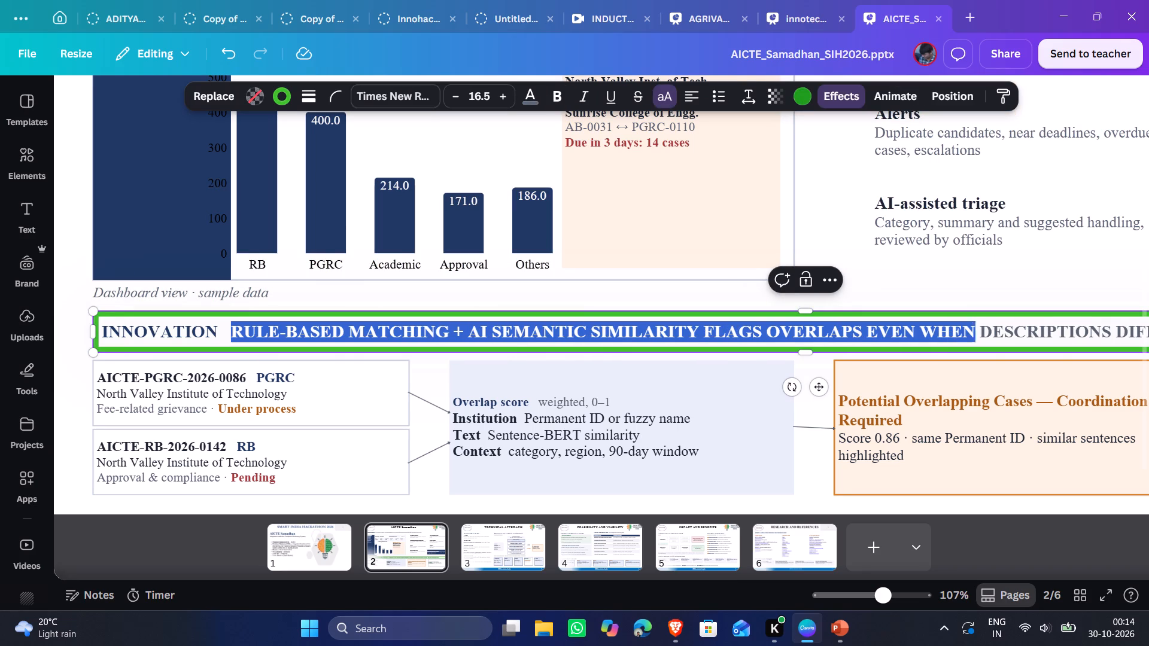
drag(976, 322, 1068, 334)
scroll(1065, 322, left, 5)
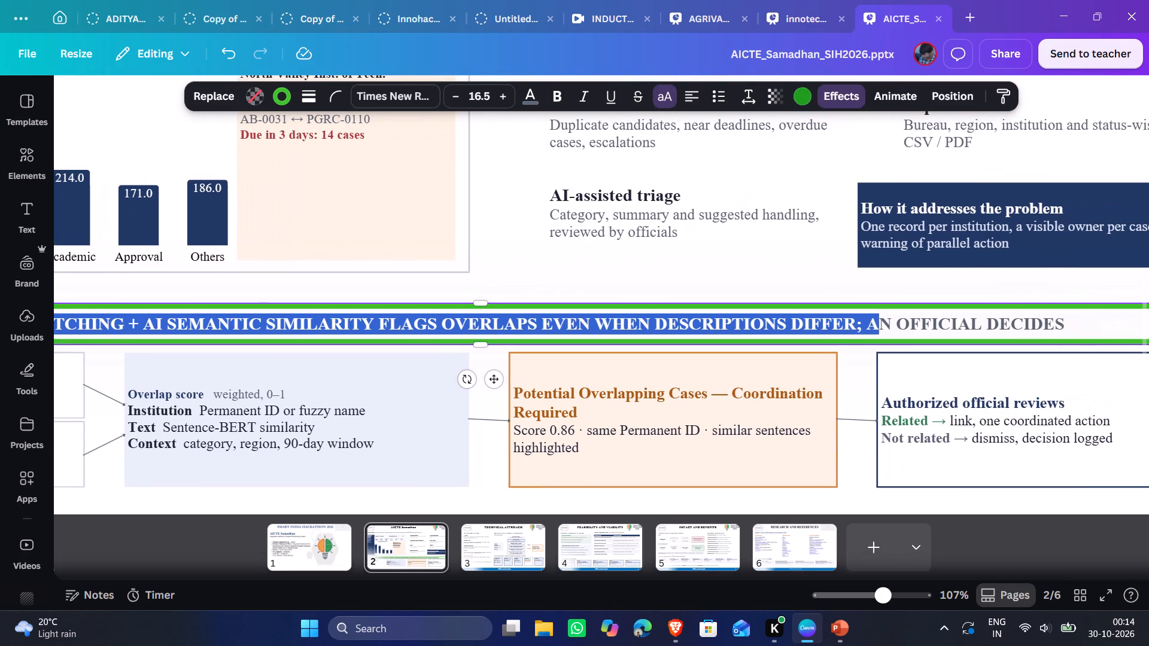
drag(1068, 334, 1076, 328)
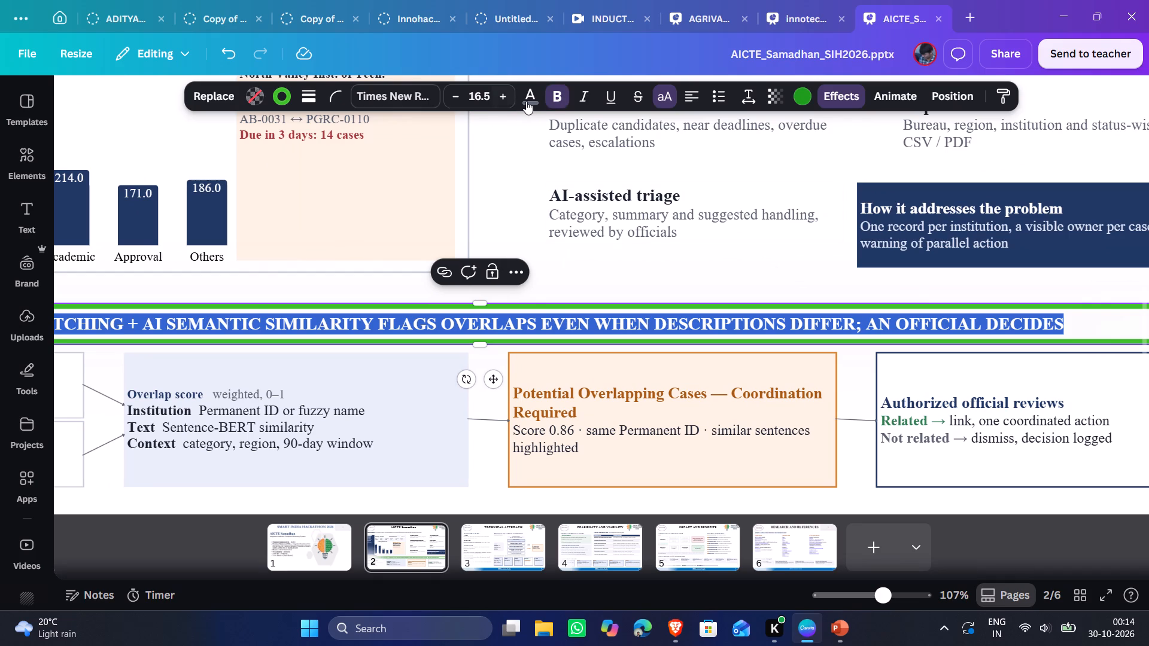
click(535, 101)
click(117, 307)
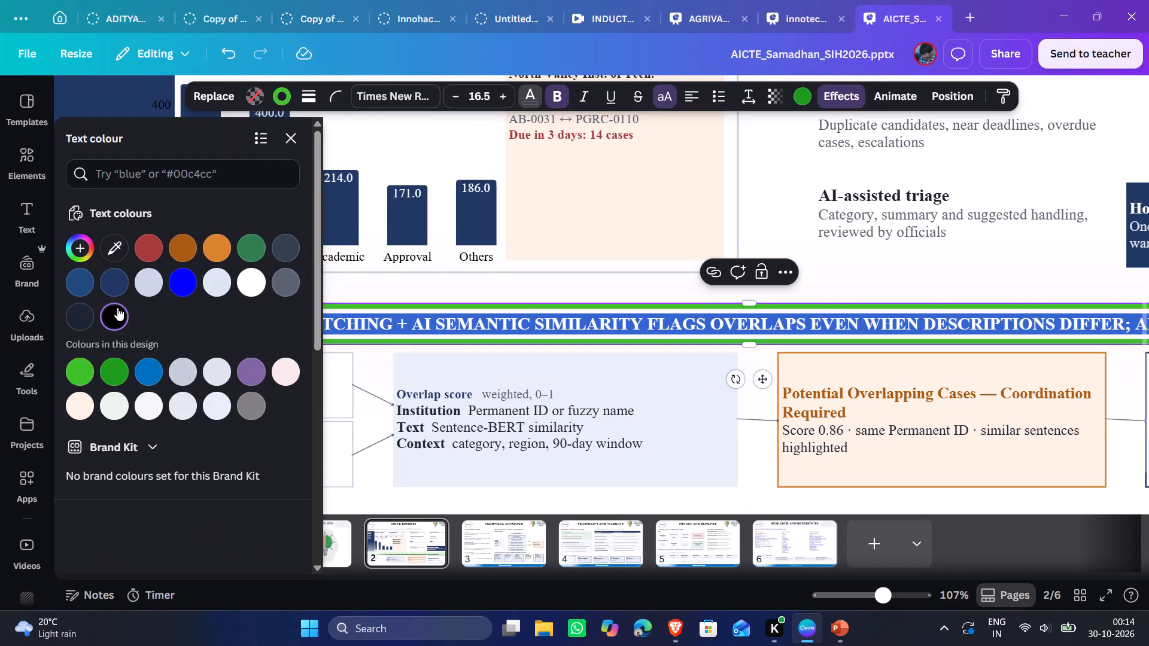
click(595, 290)
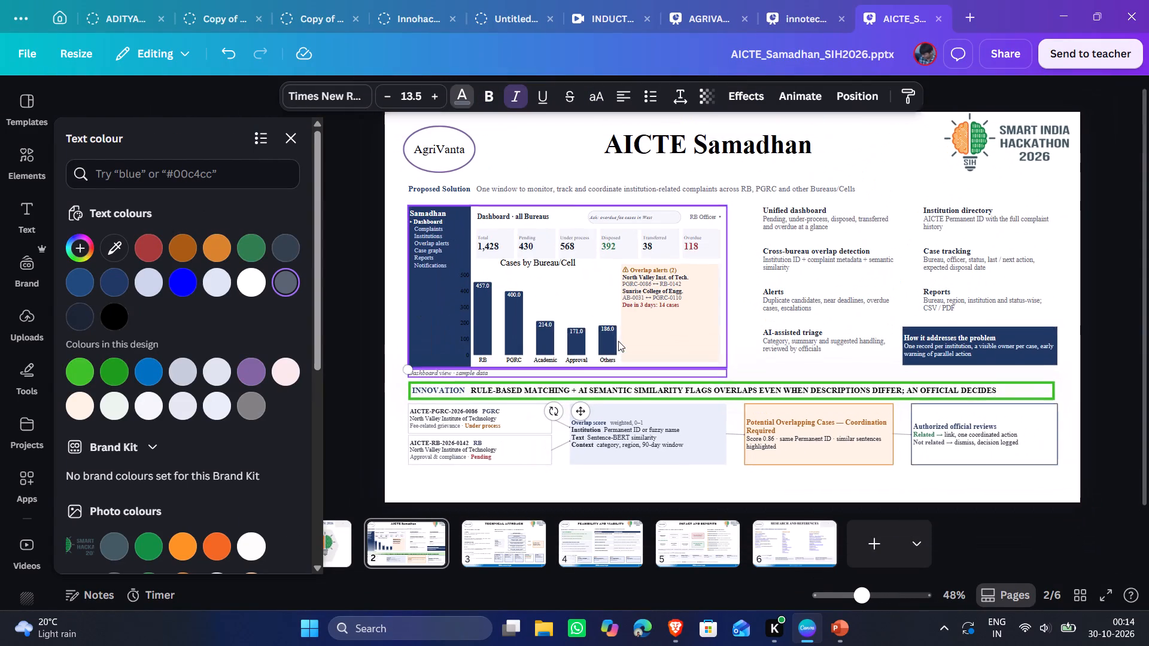
click(1065, 306)
click(1066, 305)
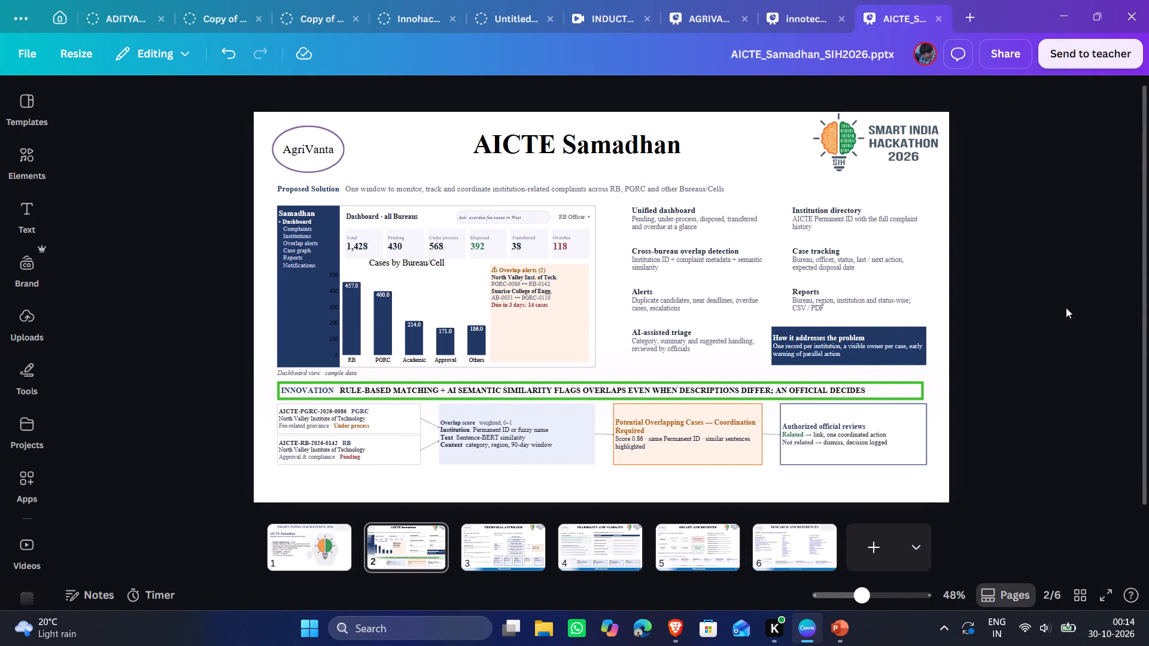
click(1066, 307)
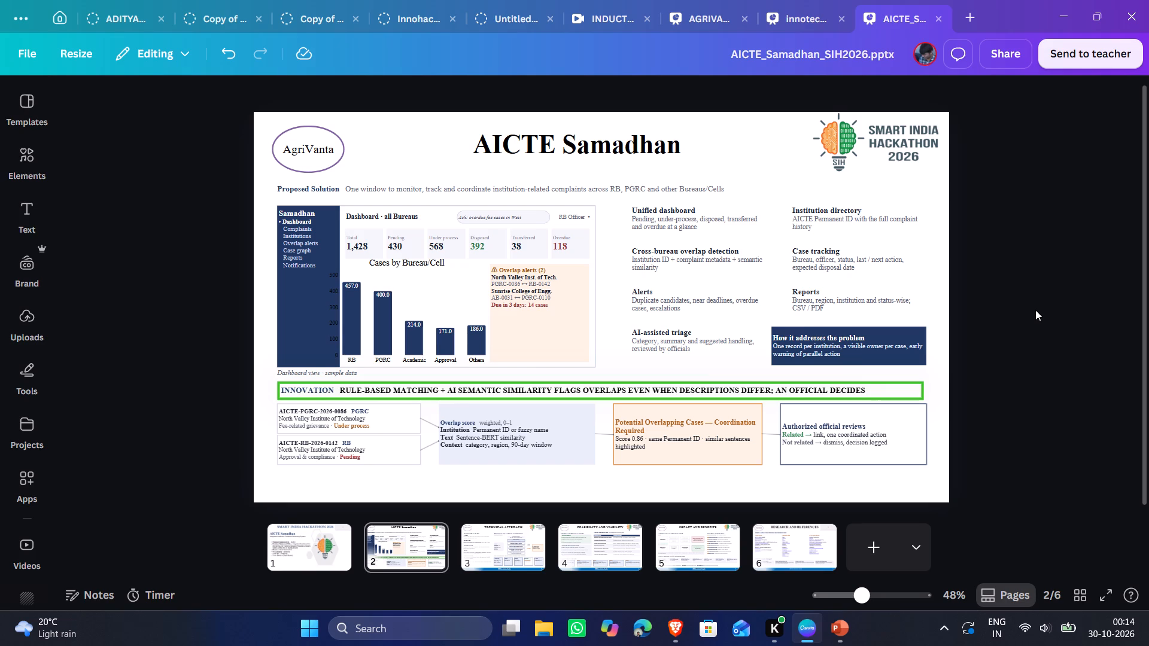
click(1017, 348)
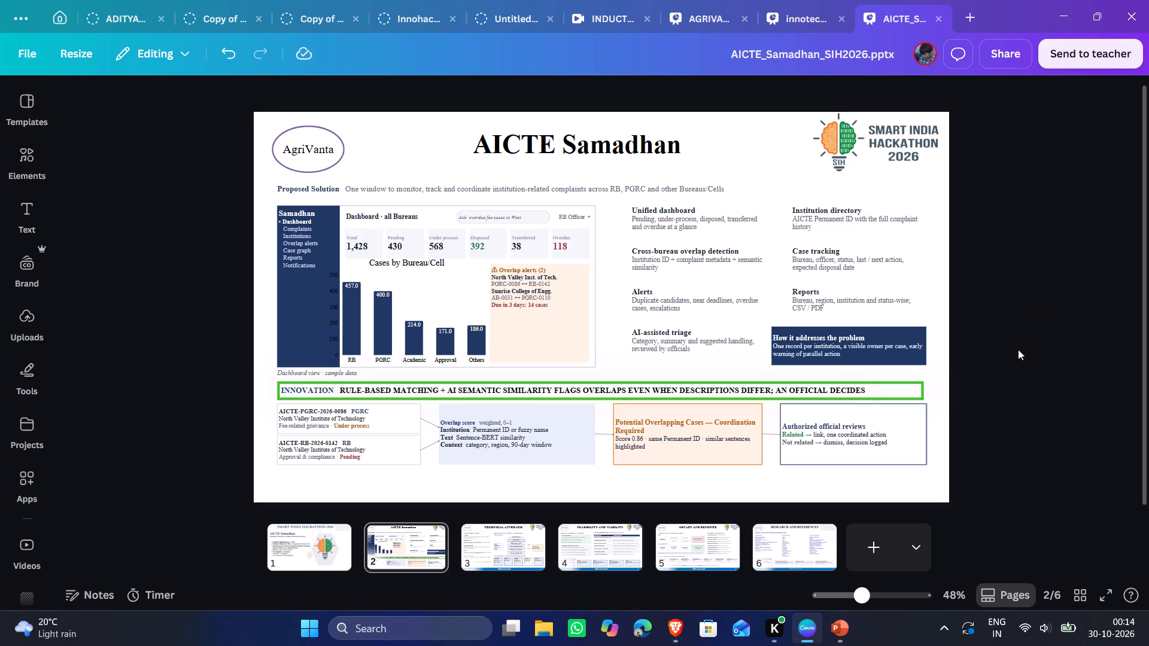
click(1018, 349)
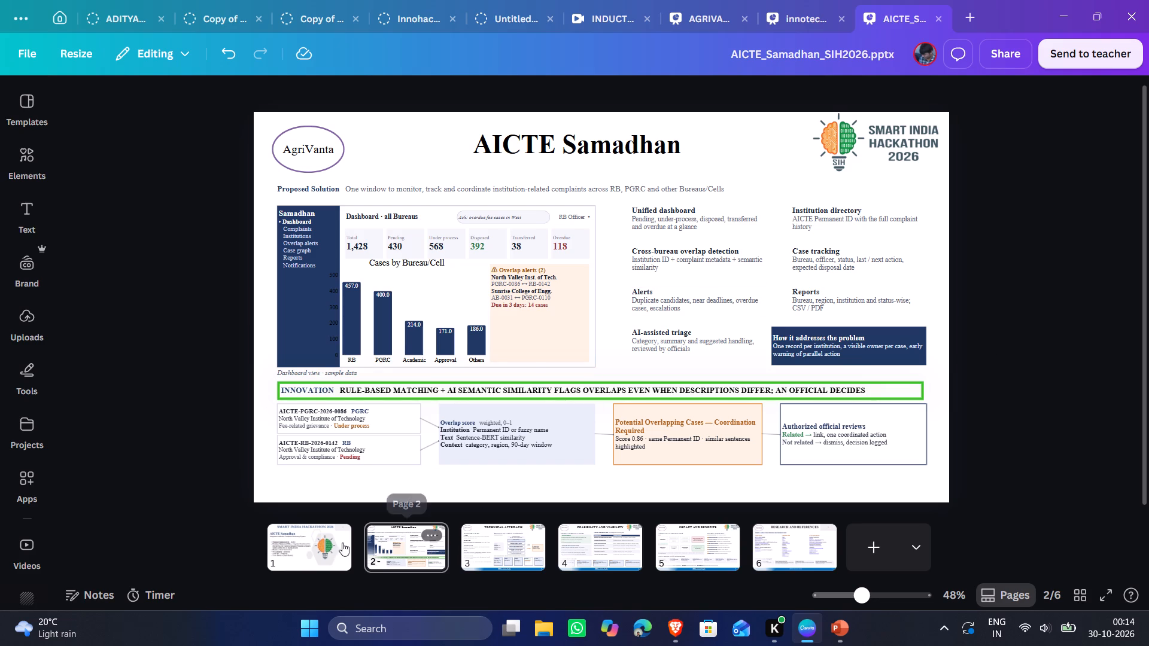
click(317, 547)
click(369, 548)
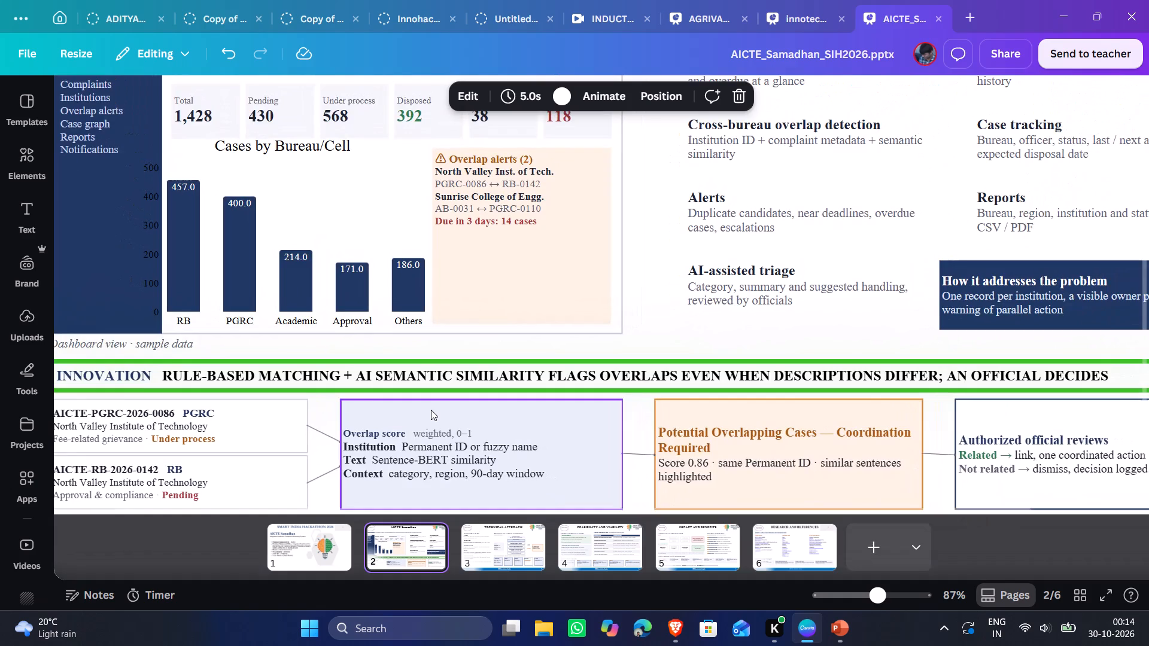
Enlarge the whole row of case-flow boxes and connectors below the Innovation banner to about 1,856 wide, and stretch it taller.
scroll(431, 410, down, 1)
scroll(431, 410, right, 1)
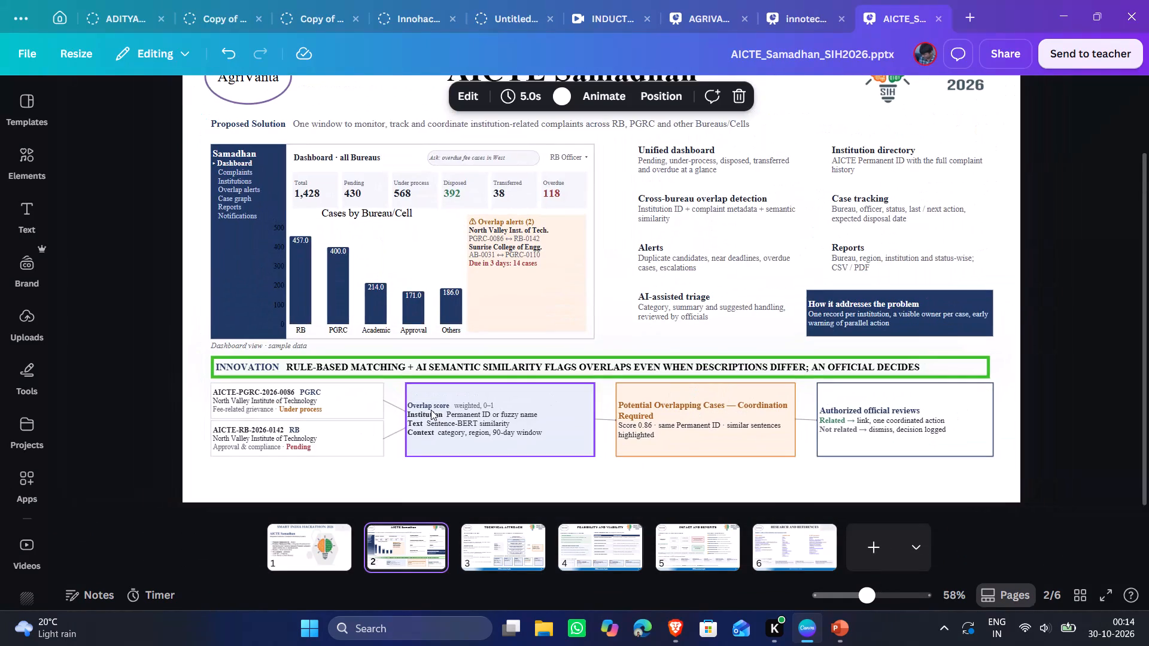
drag(192, 398, 975, 457)
drag(996, 460, 1007, 471)
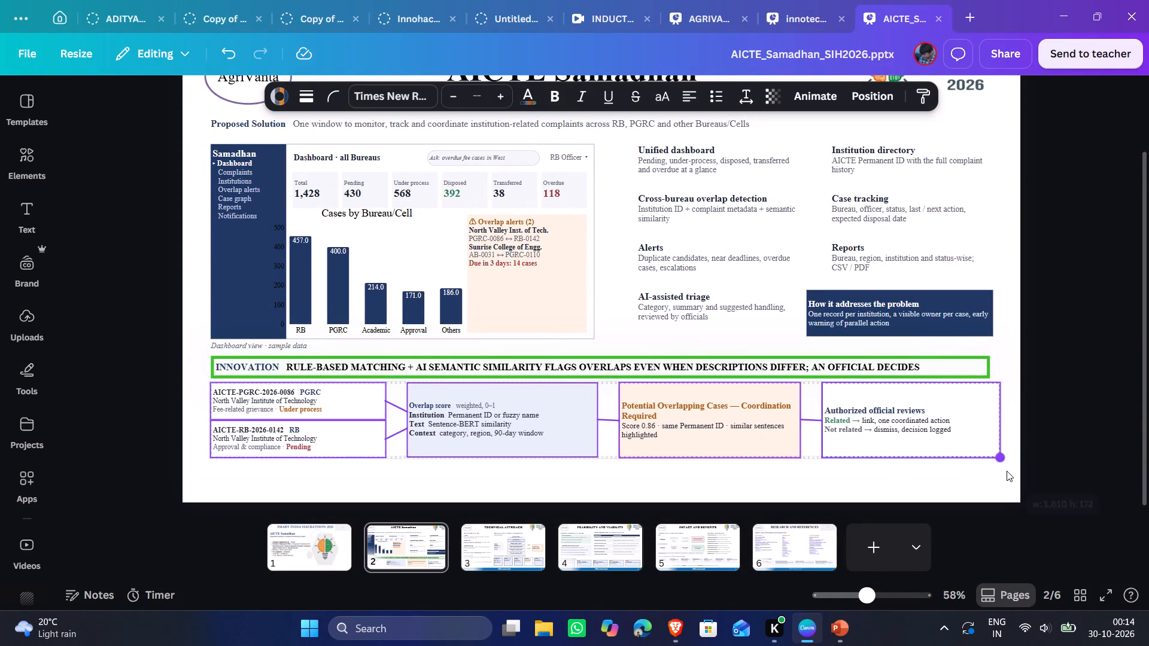
drag(1007, 471, 1018, 477)
drag(621, 460, 613, 486)
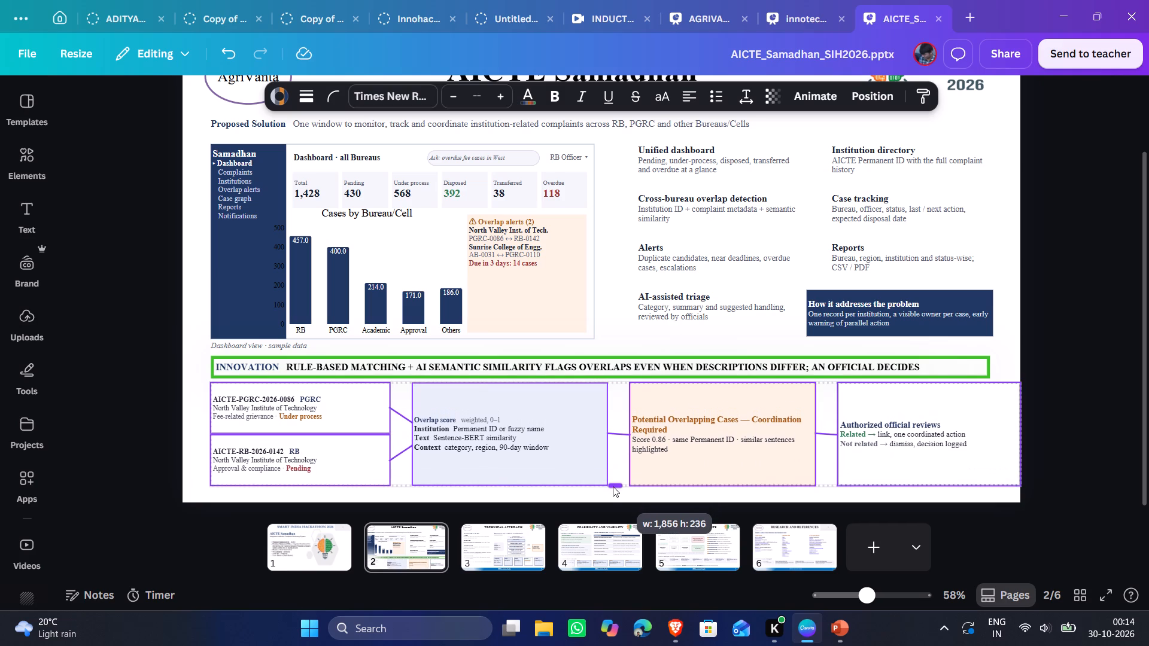
drag(613, 486, 615, 480)
click(1069, 302)
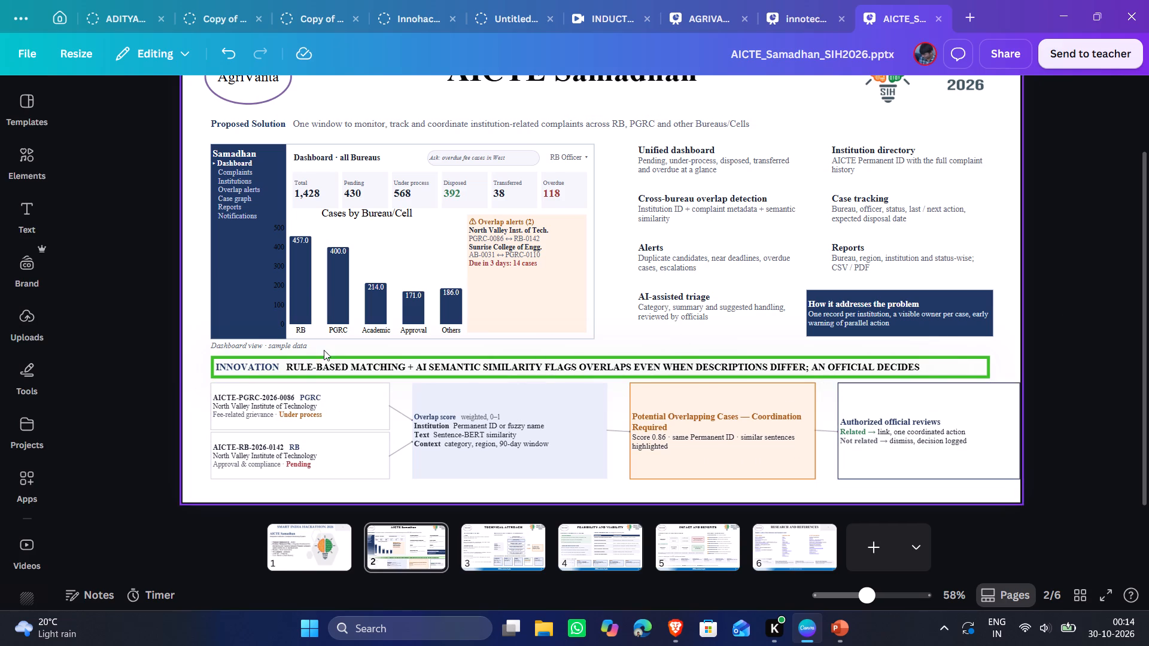
Shift the entire case-flow row slightly left and down, off the slide's right edge and further below the Innovation banner.
scroll(339, 330, up, 2)
scroll(341, 329, down, 1)
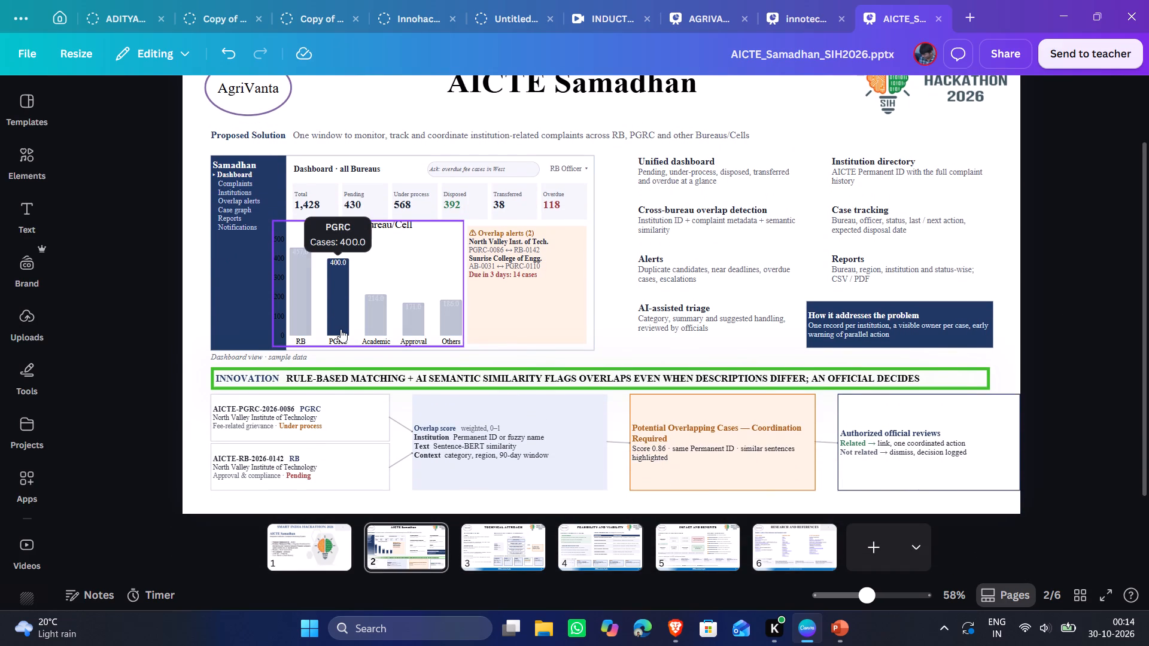
drag(205, 400, 305, 441)
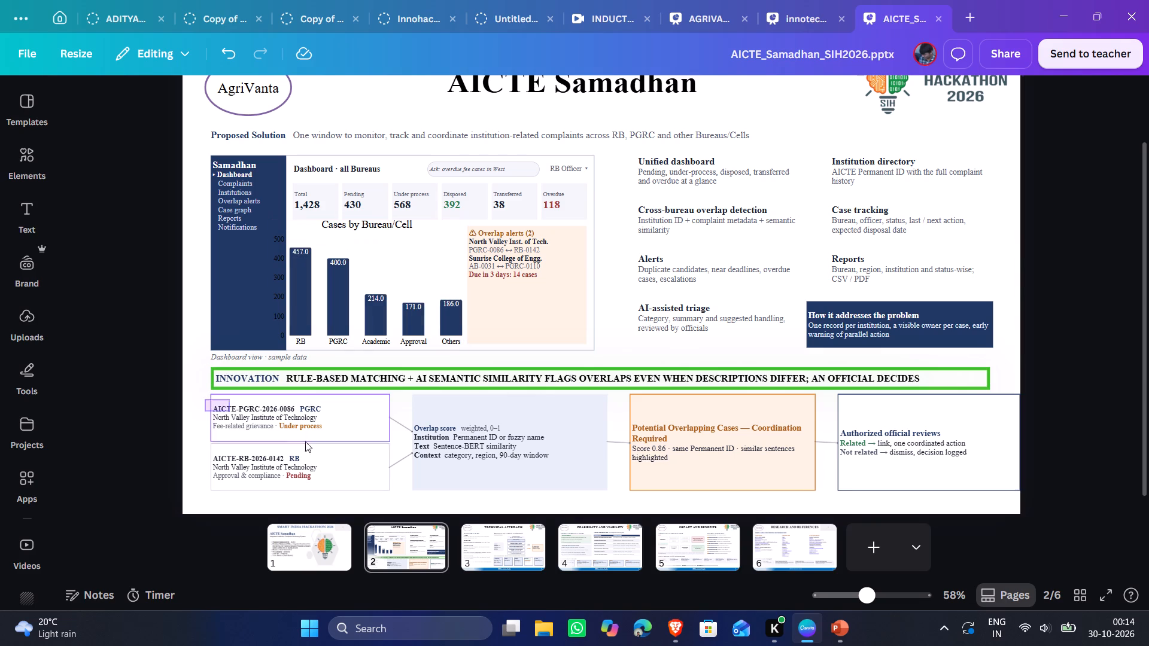
drag(305, 441, 1005, 492)
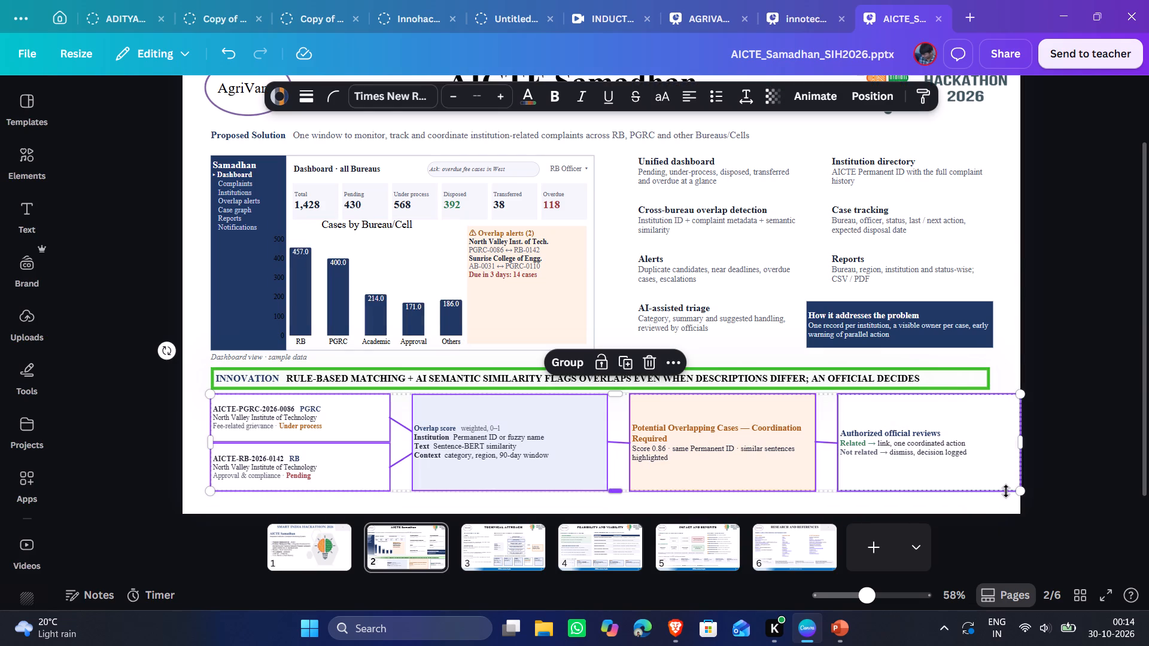
key(shift+Left)
key(shift+Left)
key(shift+Left)
key(shift+Right)
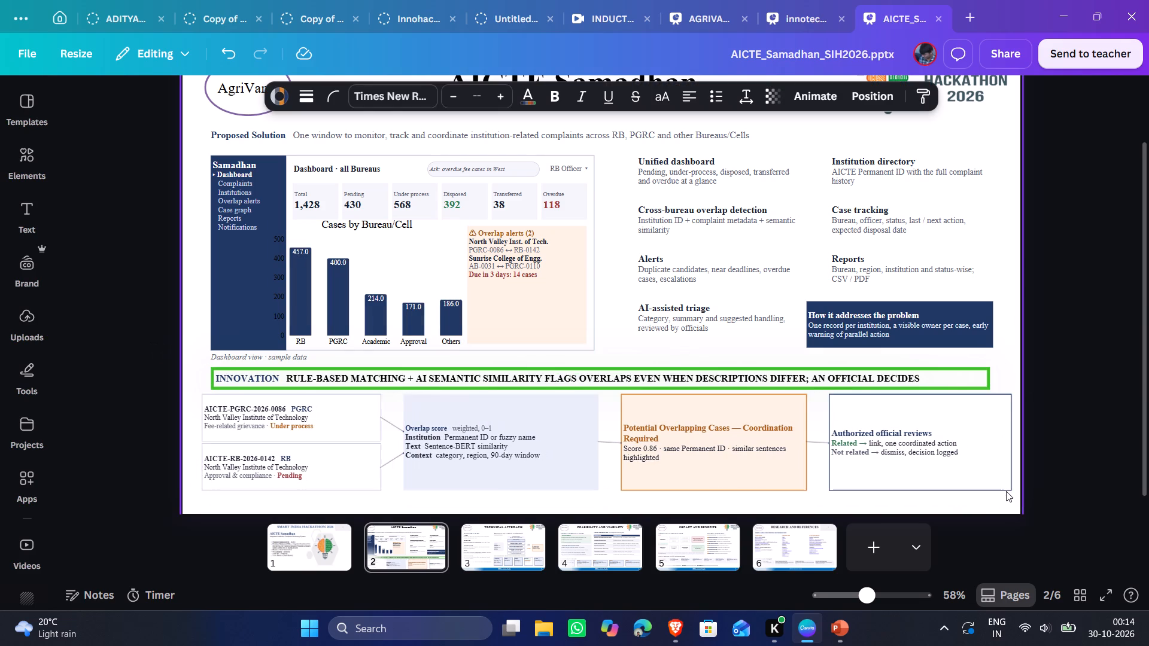
key(shift+Down)
key(shift+Down)
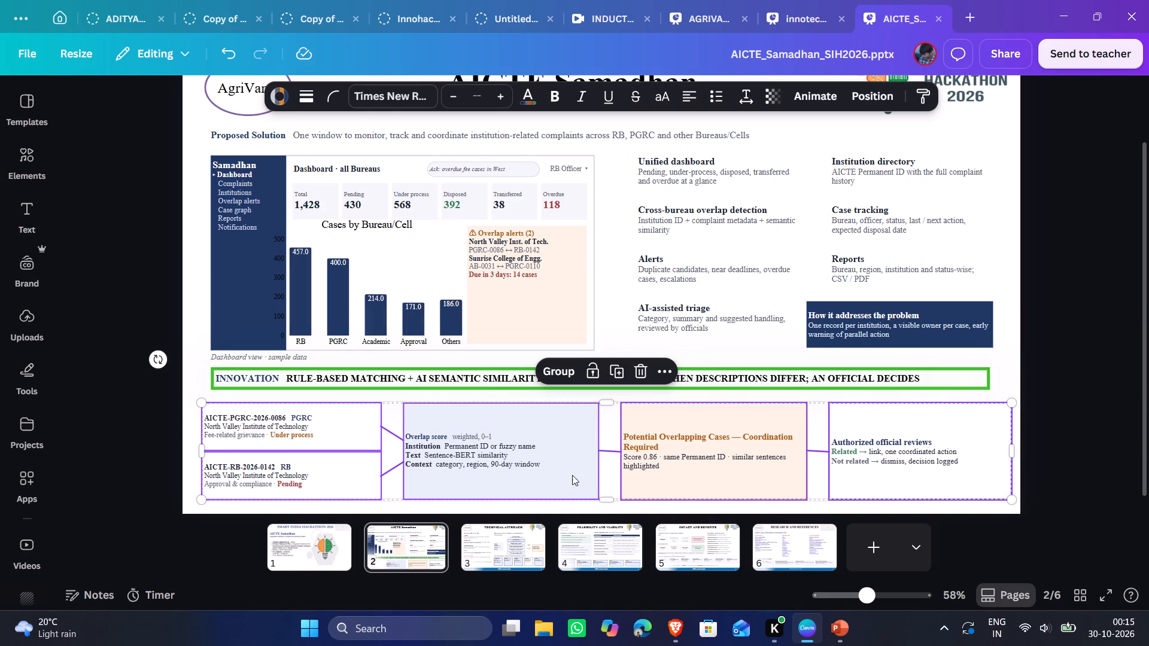
click(1116, 304)
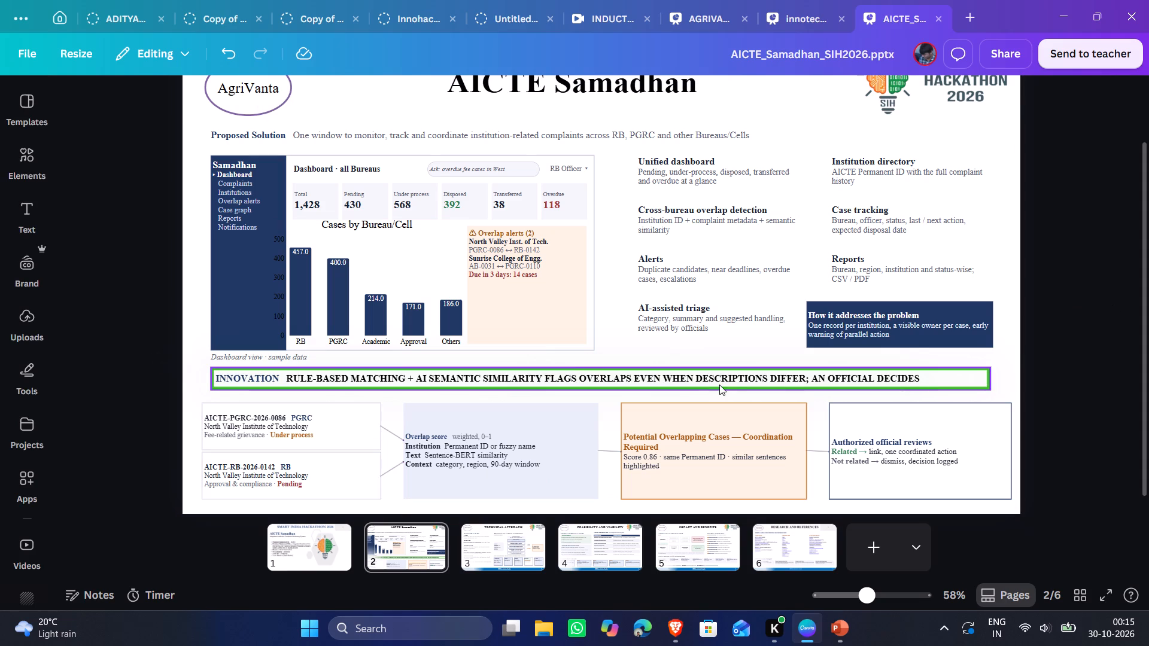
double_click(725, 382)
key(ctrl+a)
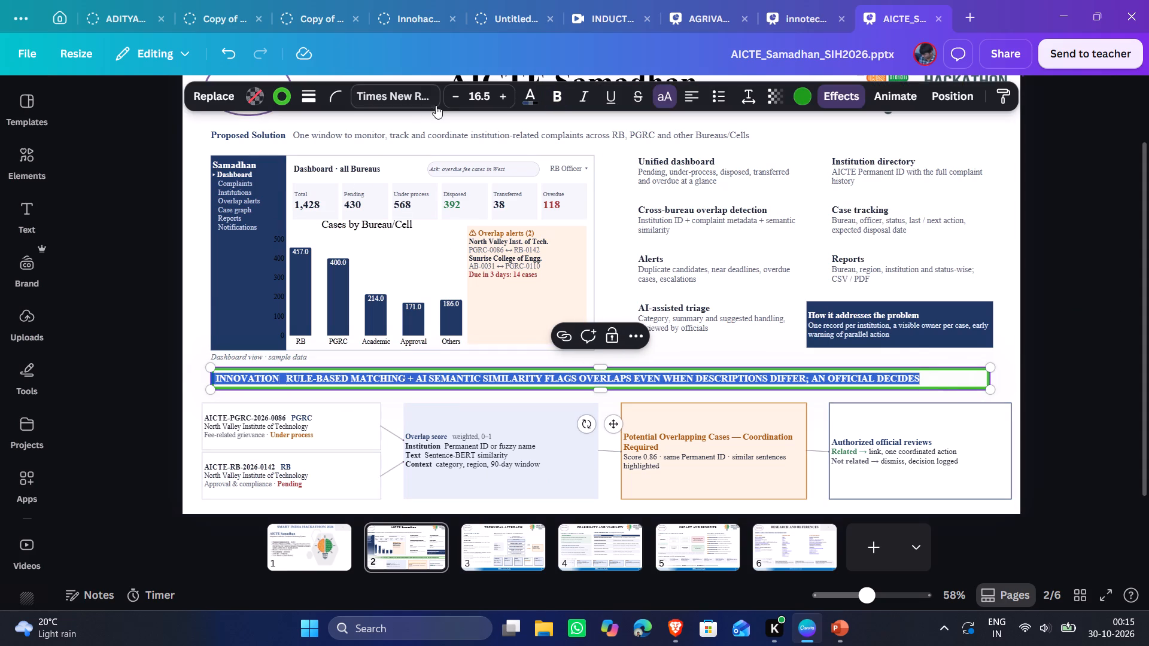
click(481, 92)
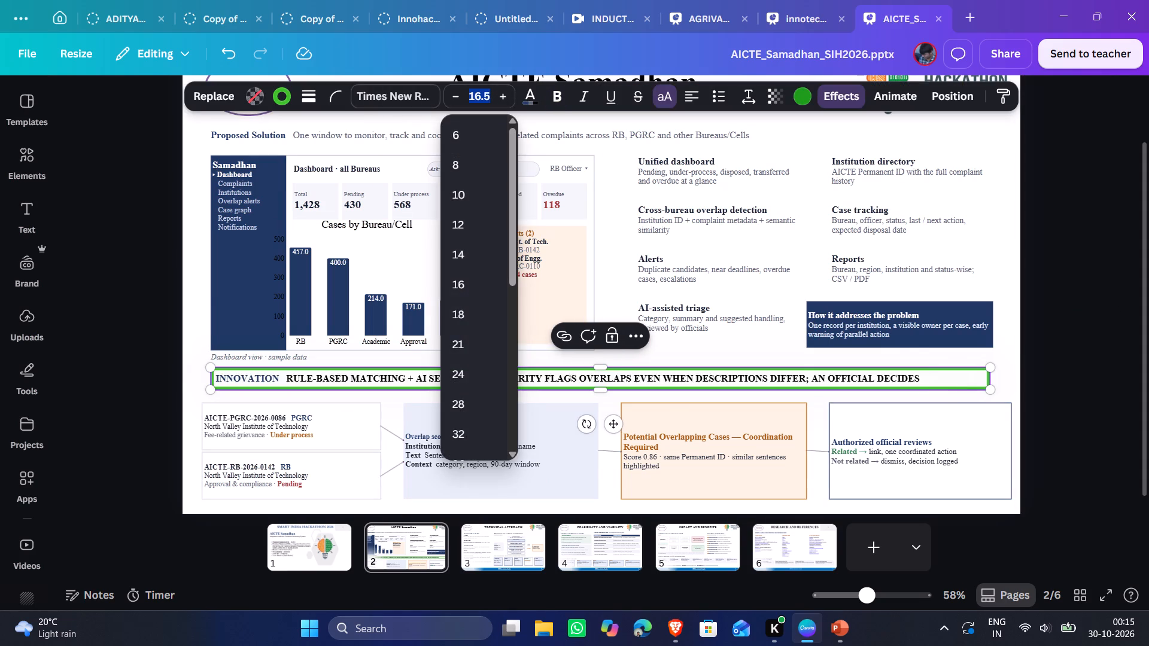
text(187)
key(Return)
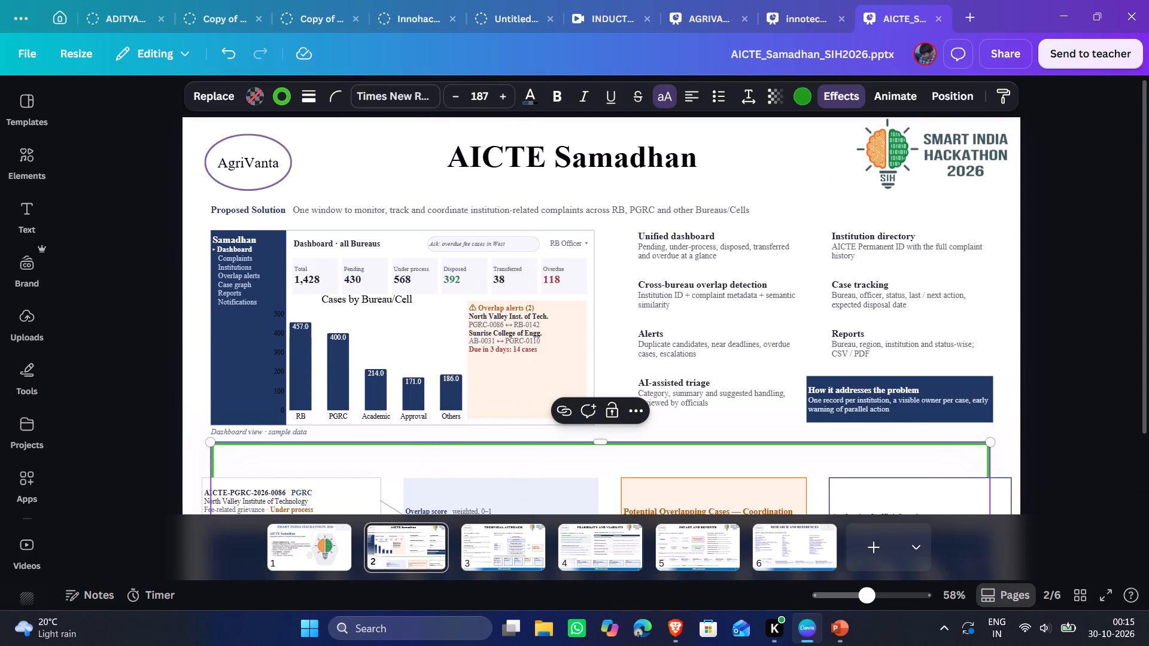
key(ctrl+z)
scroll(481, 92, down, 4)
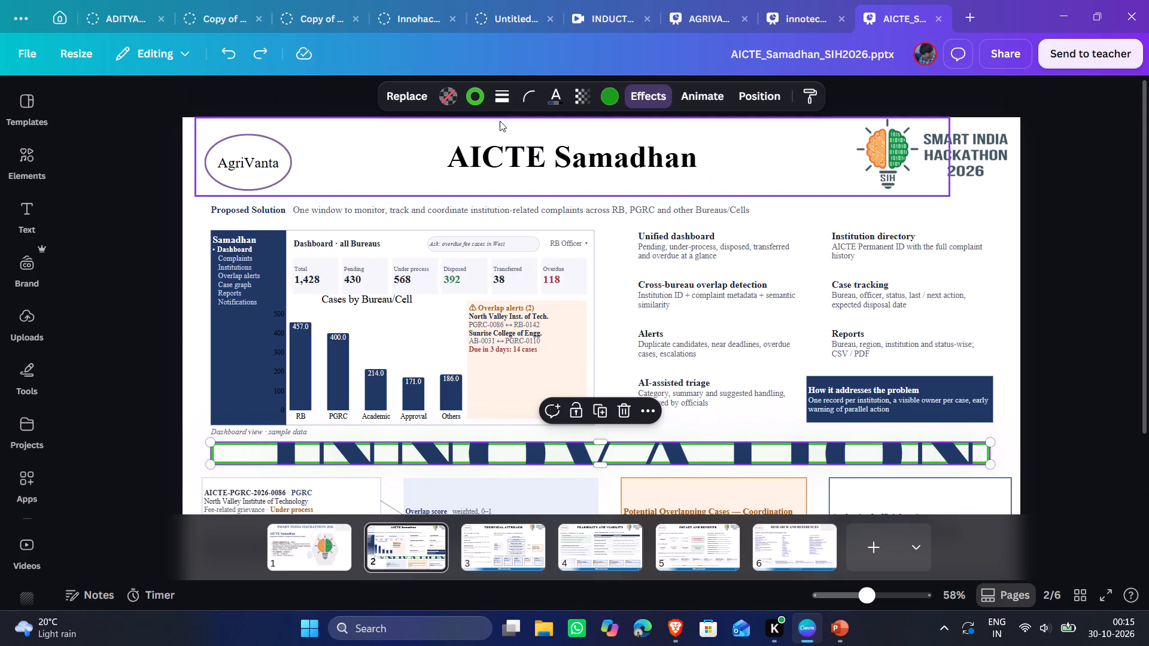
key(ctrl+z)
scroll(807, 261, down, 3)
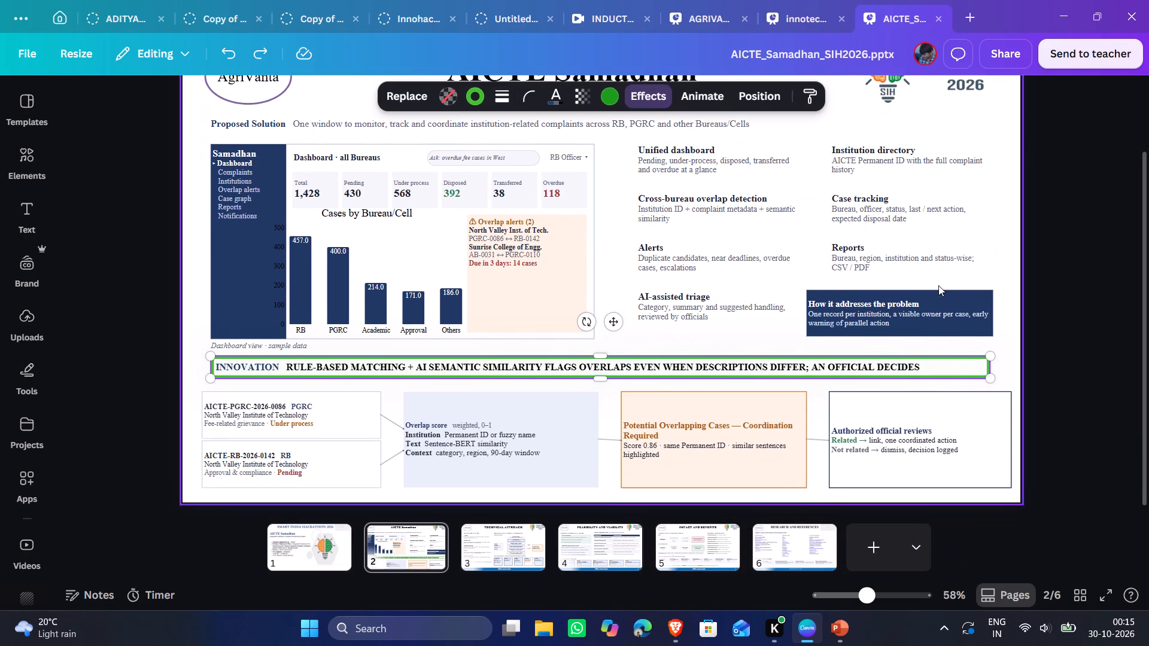
Set all of the Innovation banner's text to size 18.
double_click(877, 368)
key(ctrl+a)
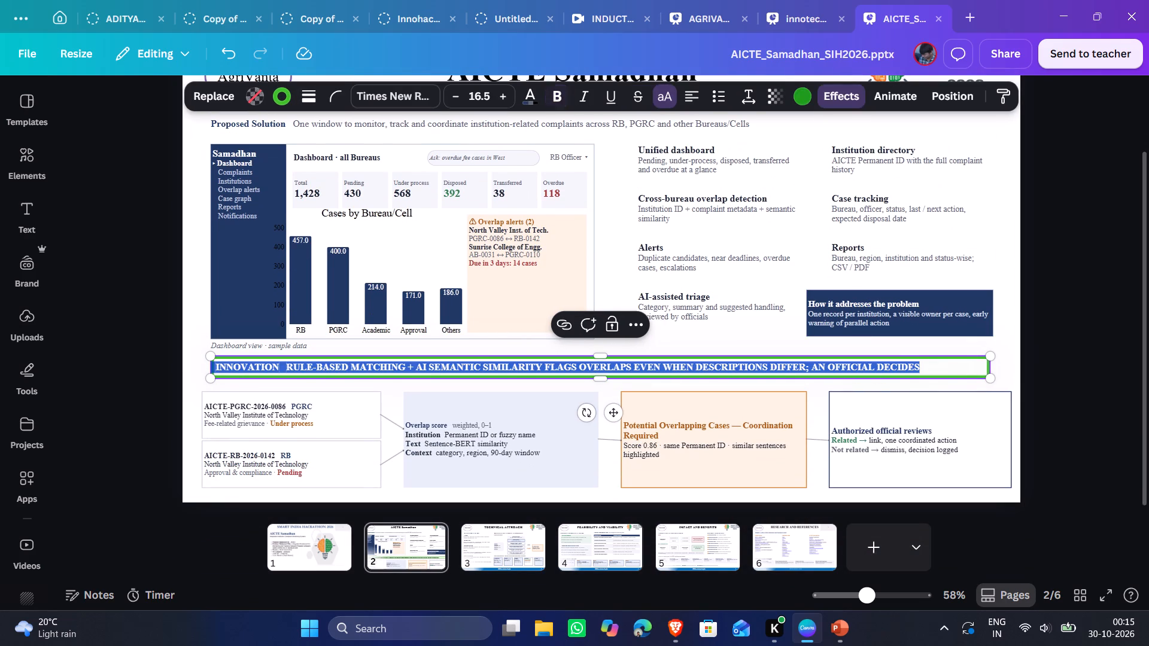
click(478, 100)
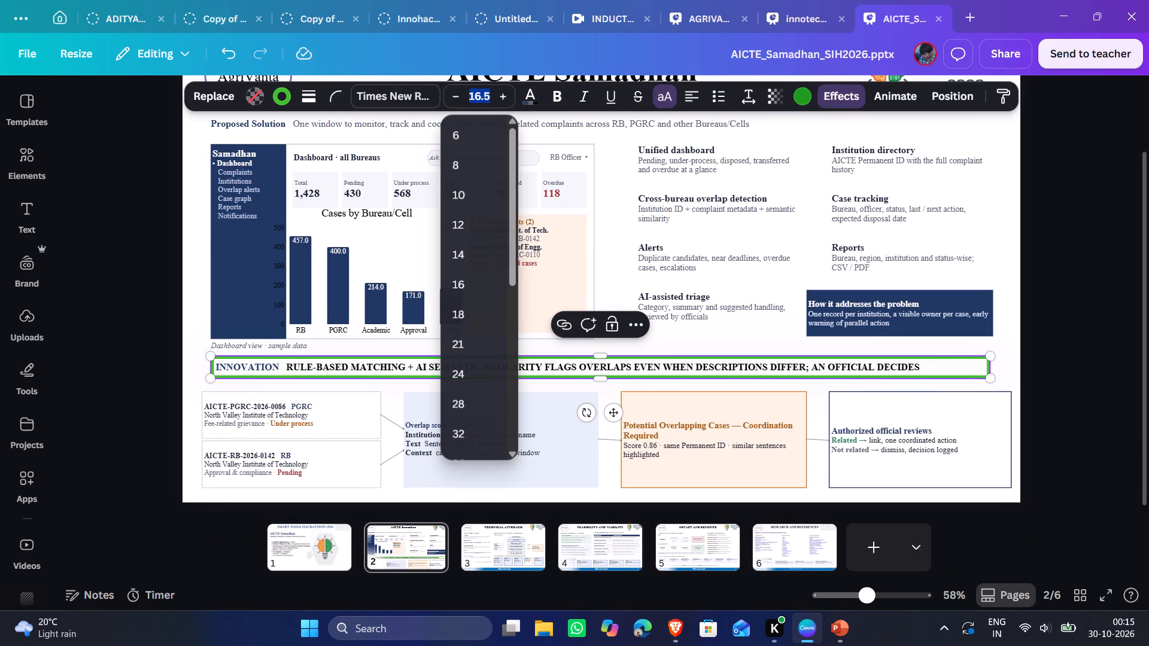
text(18)
key(Return)
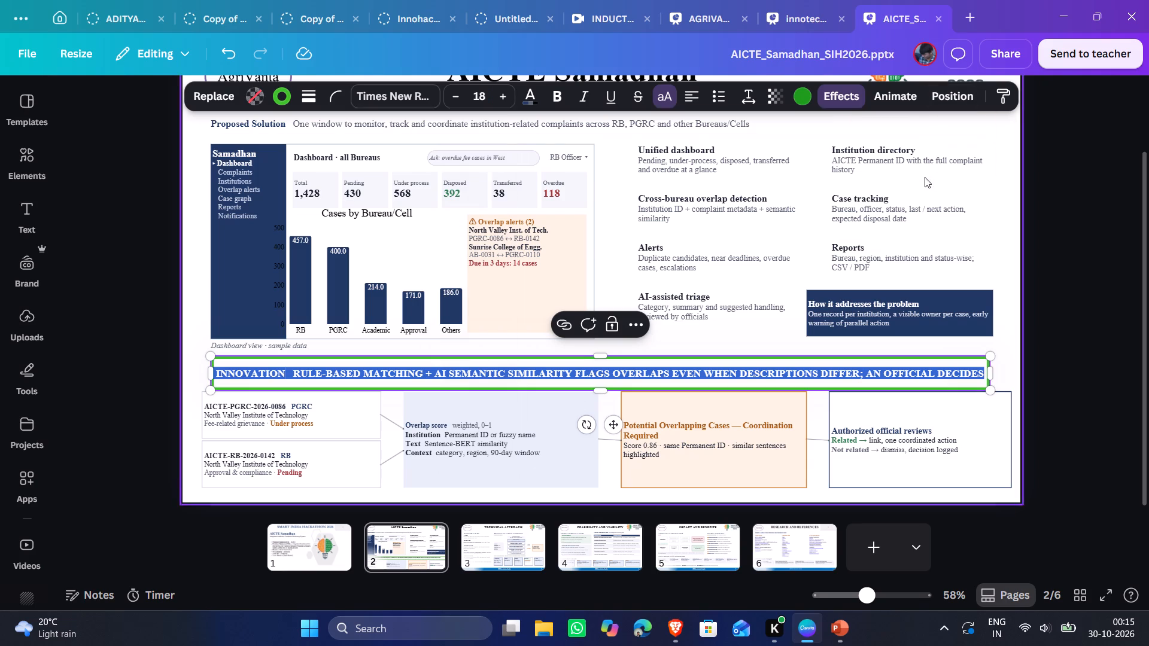
click(1063, 245)
click(1063, 245)
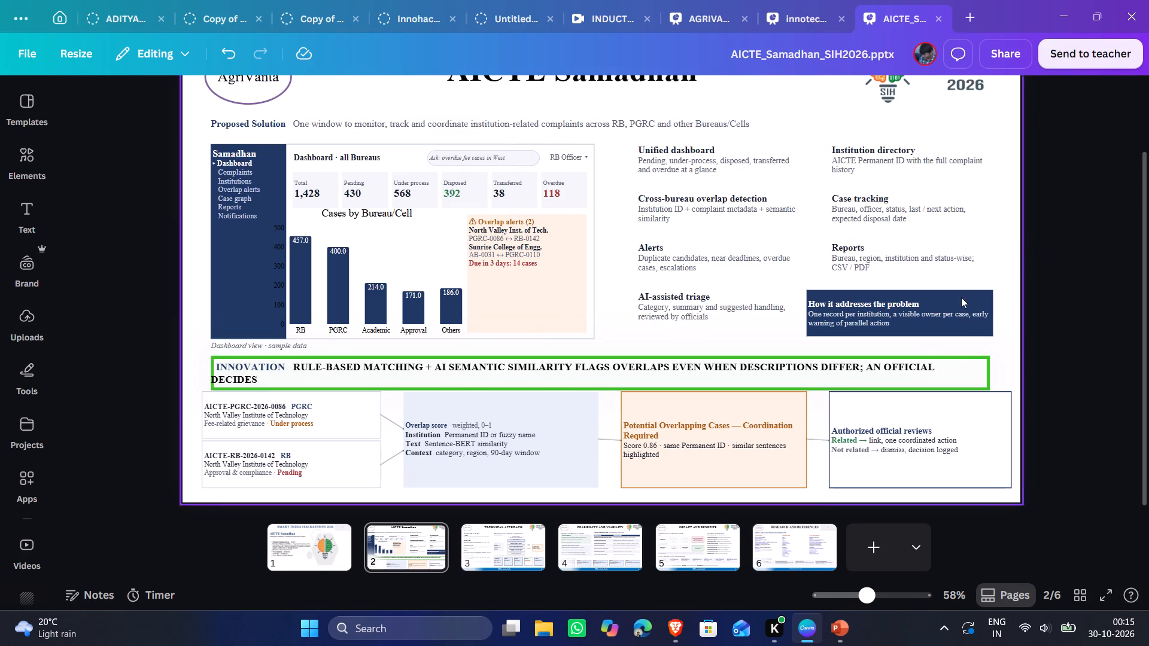
Widen the Innovation banner slightly so that its label and sentence fit on a single line.
click(960, 371)
drag(989, 371, 956, 373)
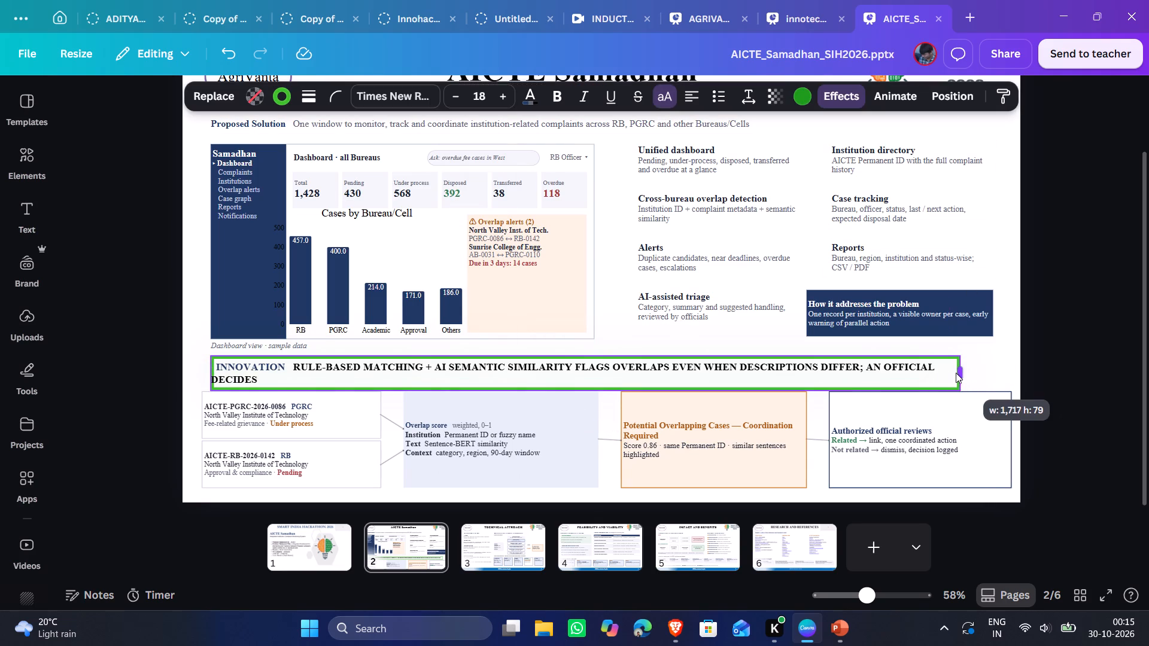
drag(956, 373, 997, 373)
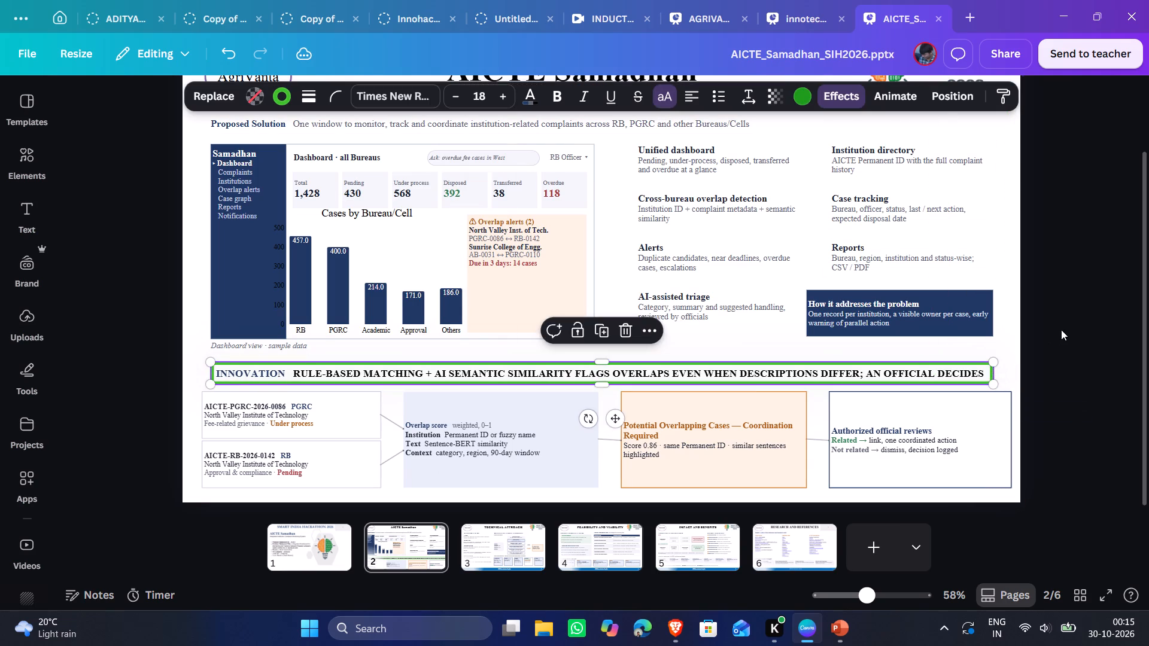
click(1062, 329)
click(1062, 329)
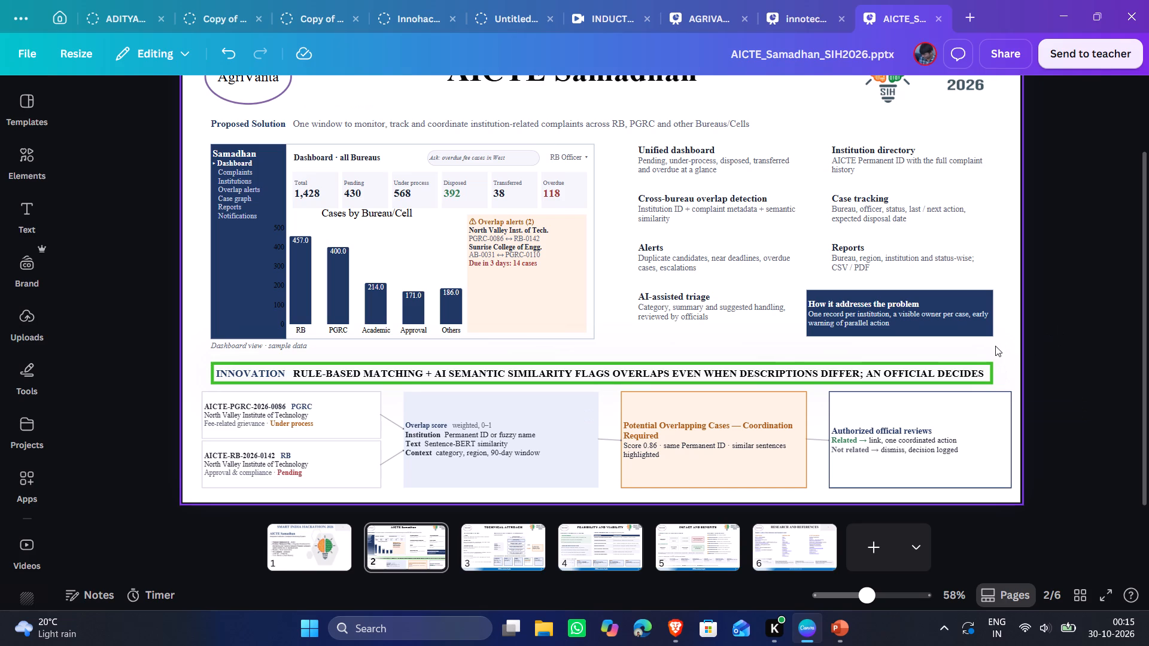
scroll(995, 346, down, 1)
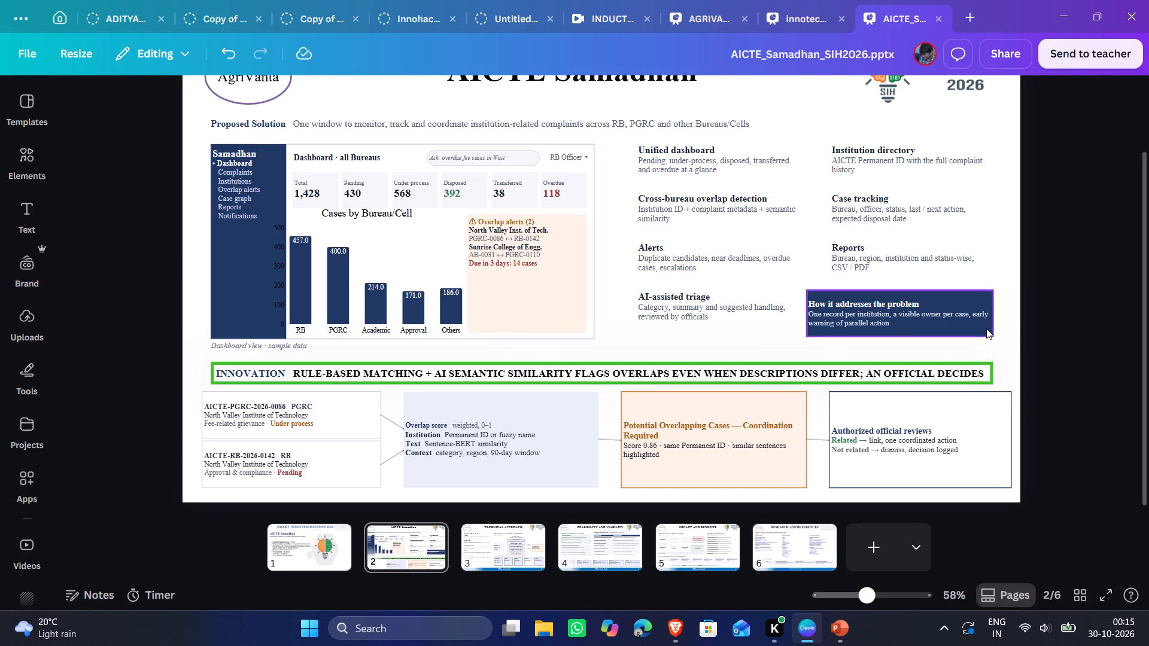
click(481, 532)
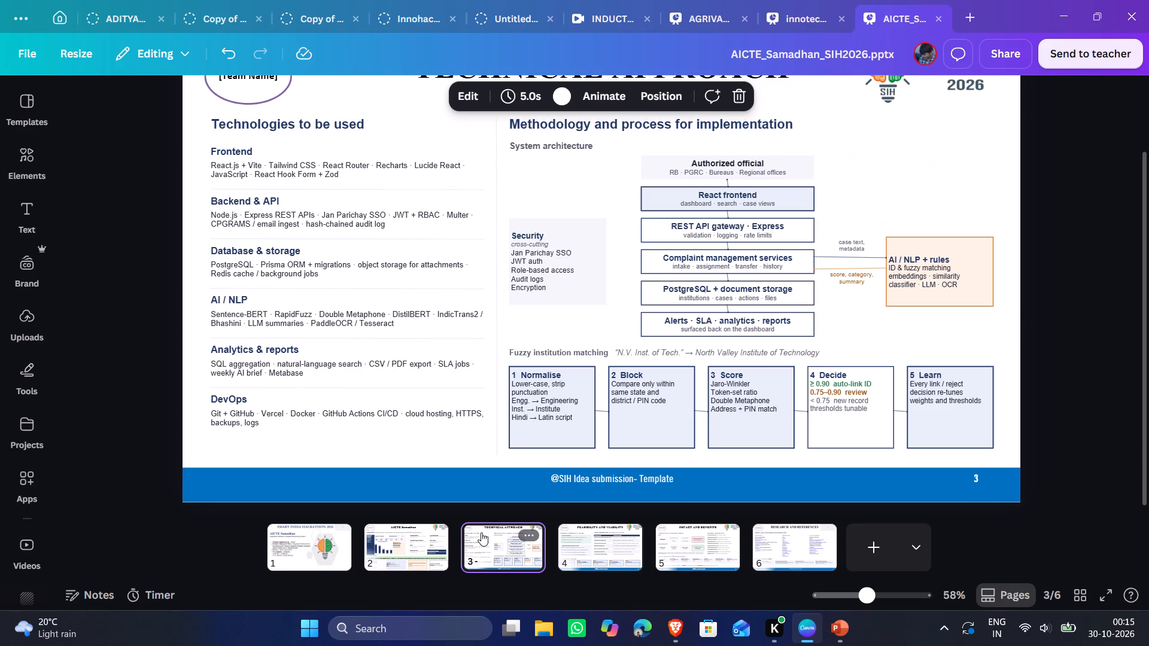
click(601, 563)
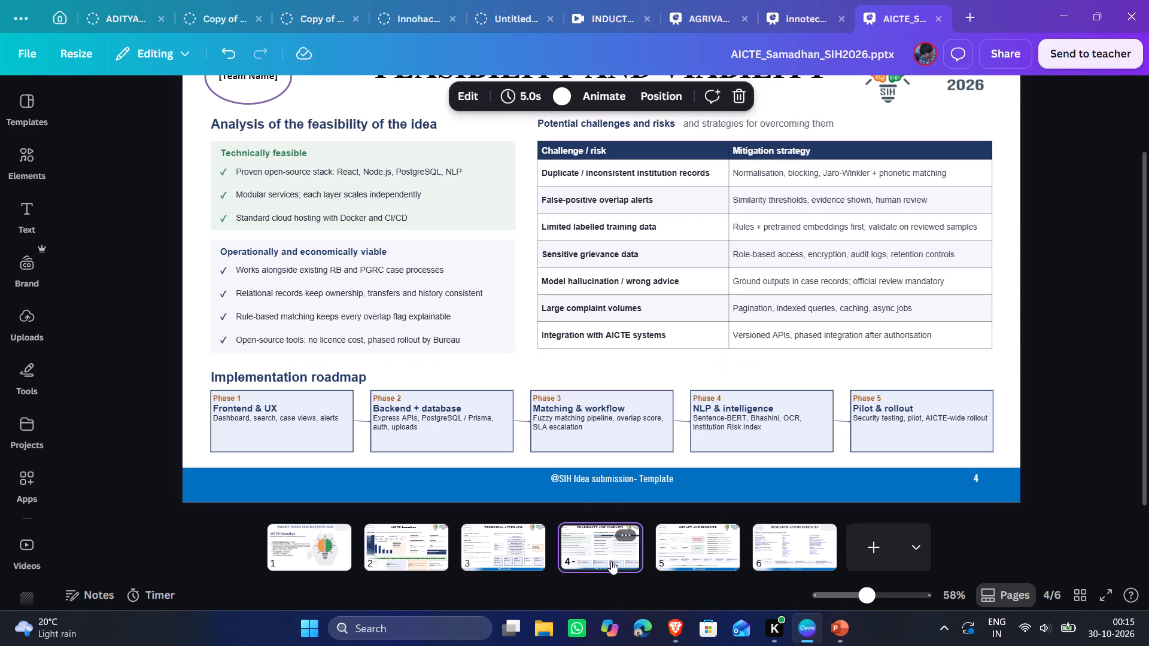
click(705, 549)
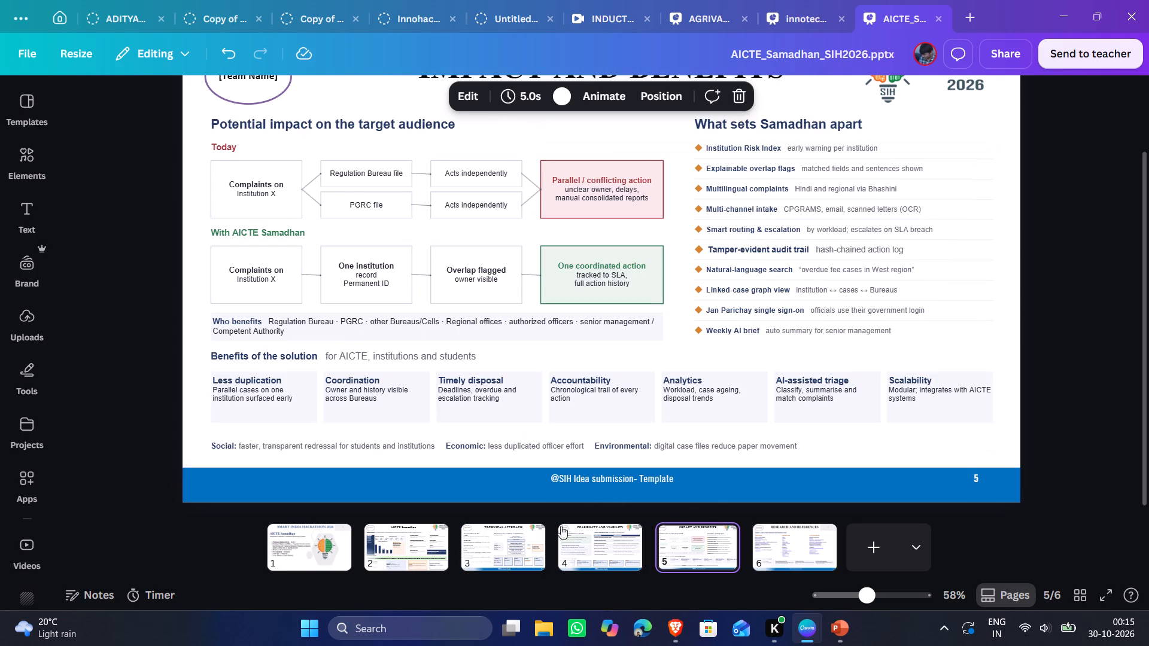
Open the "Cases by Bureau/Cell" bar chart on page 2 for editing.
click(400, 537)
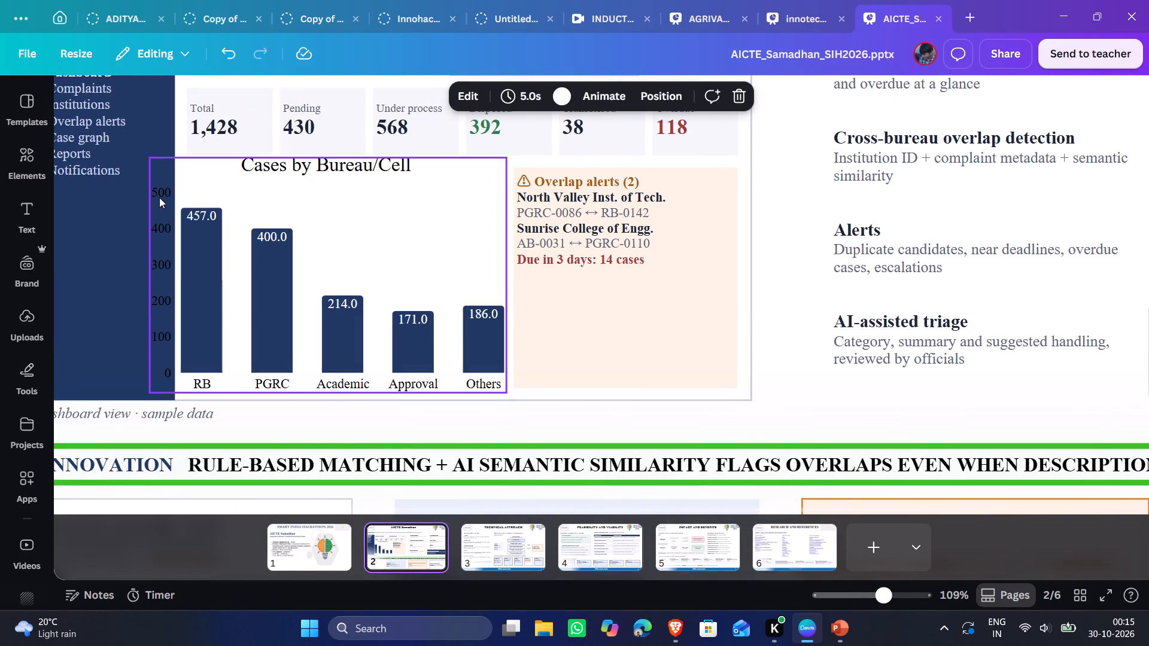
double_click(159, 196)
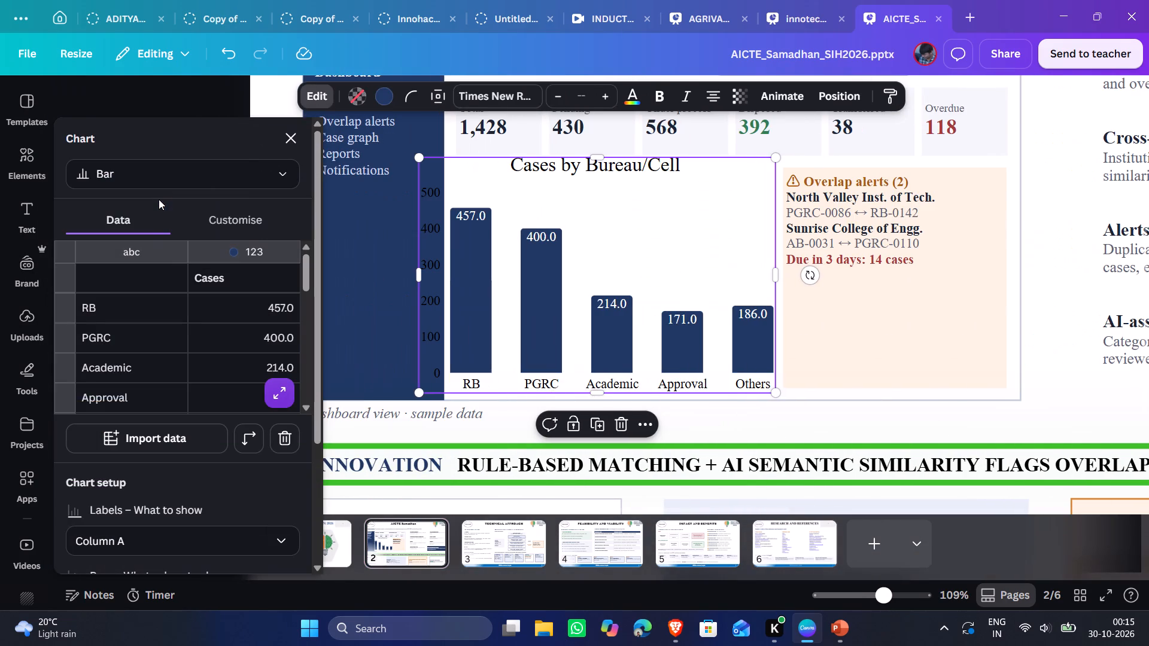
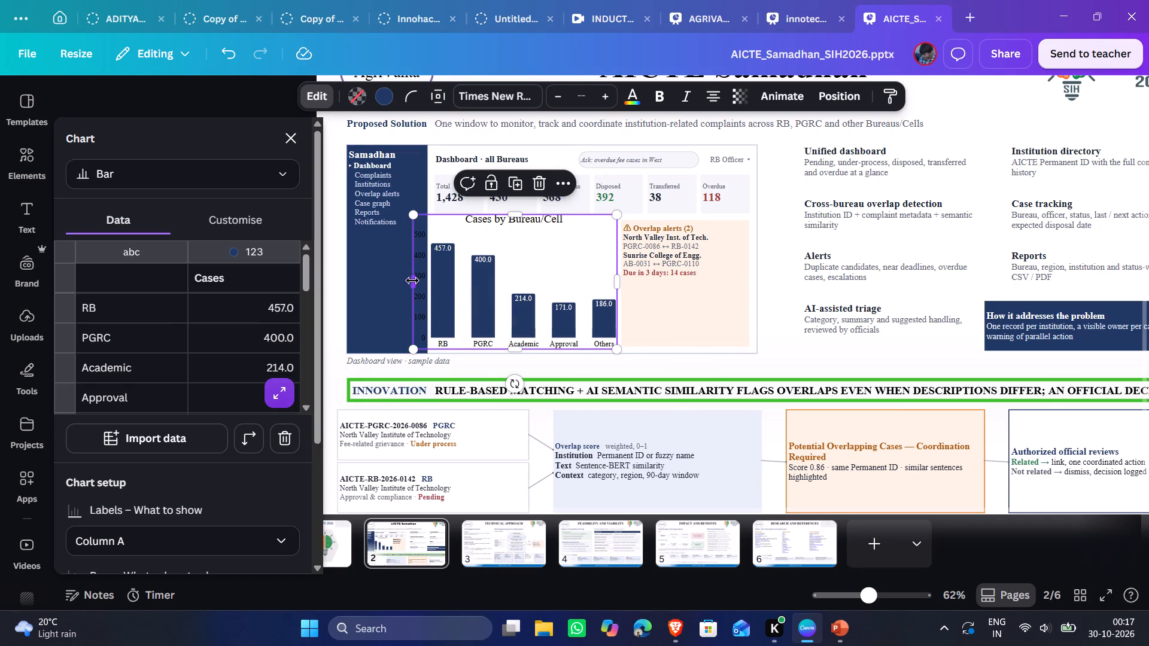
Narrow the "Cases by Bureau/Cell" chart from its left edge so that it no longer overlaps the navy Samadhan sidebar.
drag(412, 281, 428, 281)
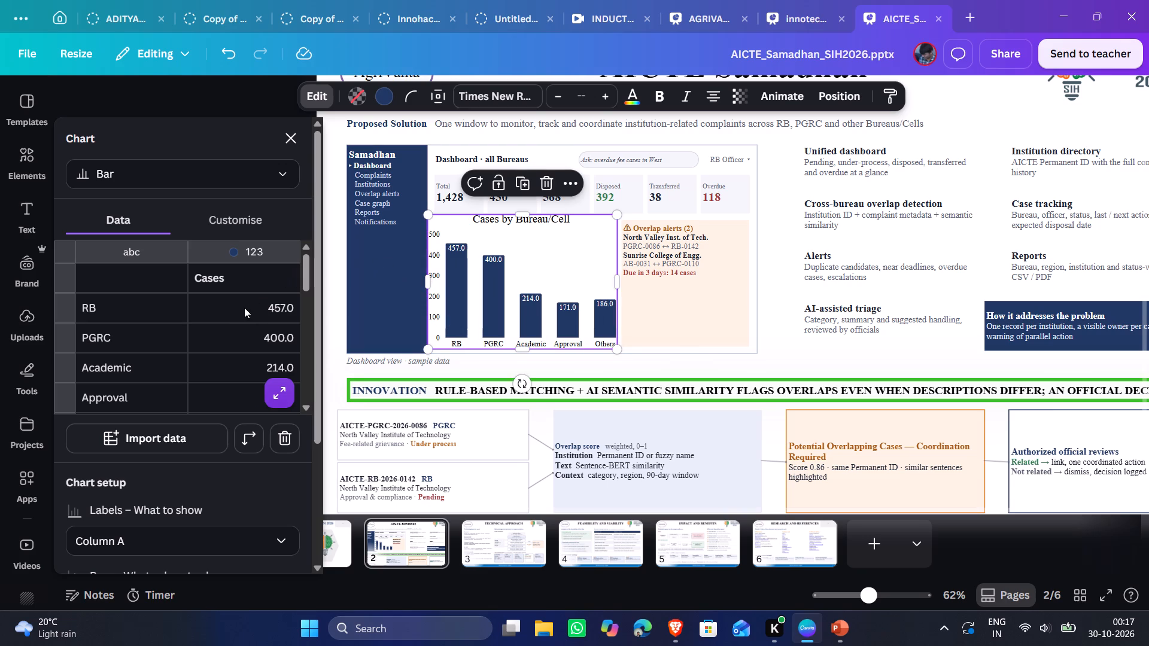
scroll(225, 315, down, 1)
scroll(223, 316, up, 3)
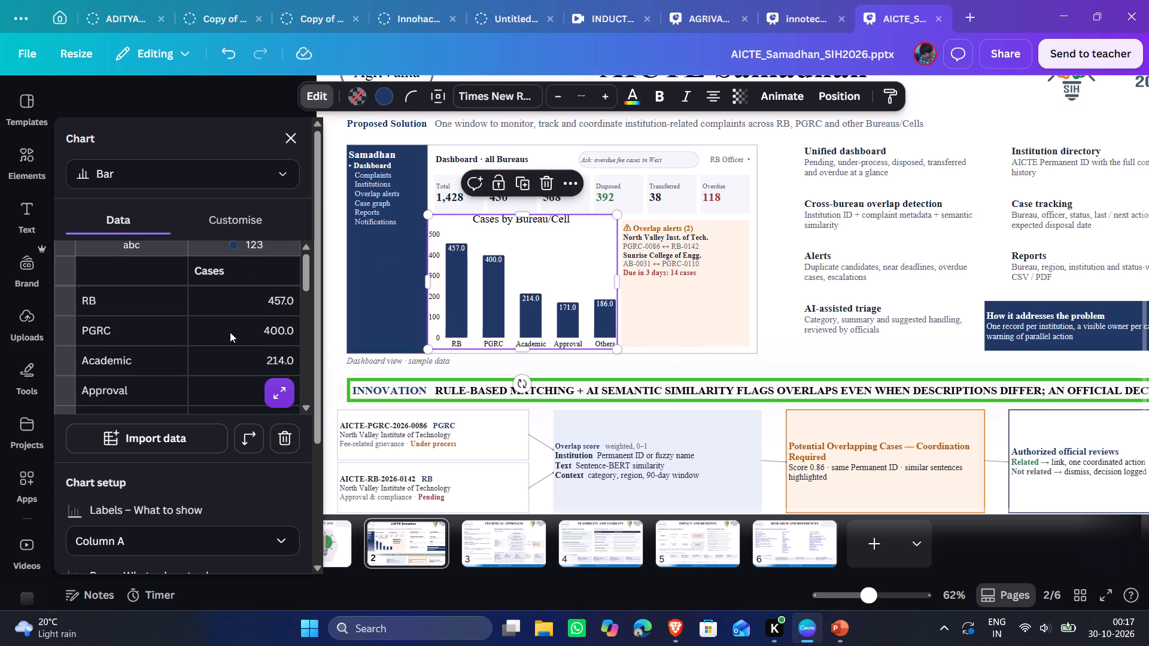
click(284, 140)
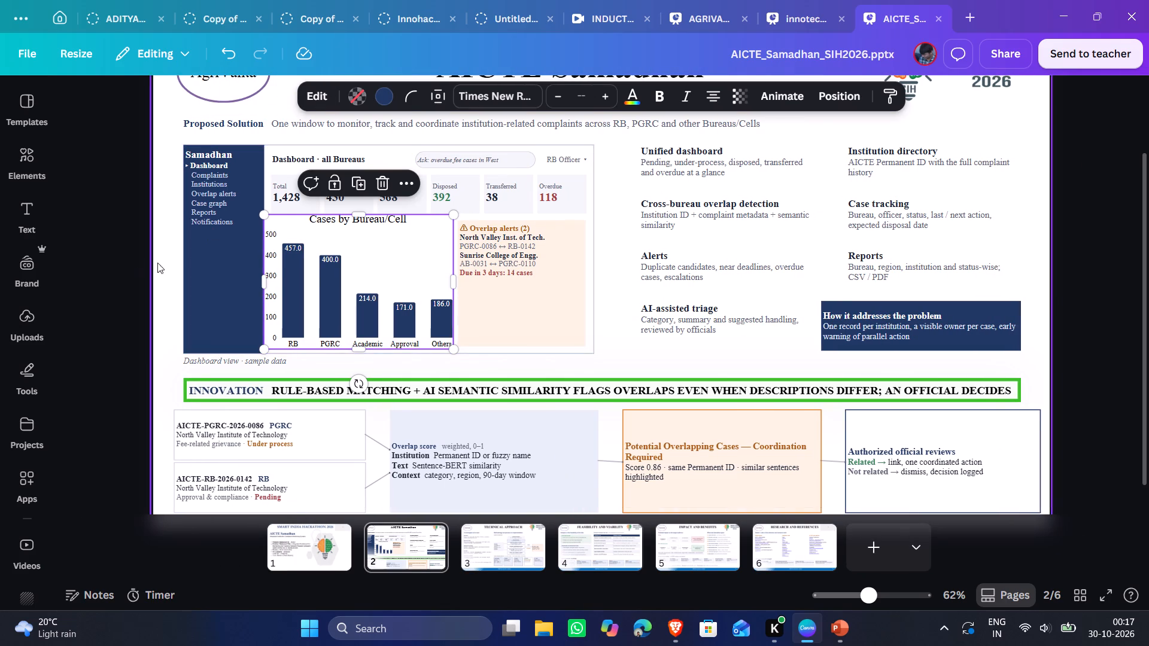
click(129, 273)
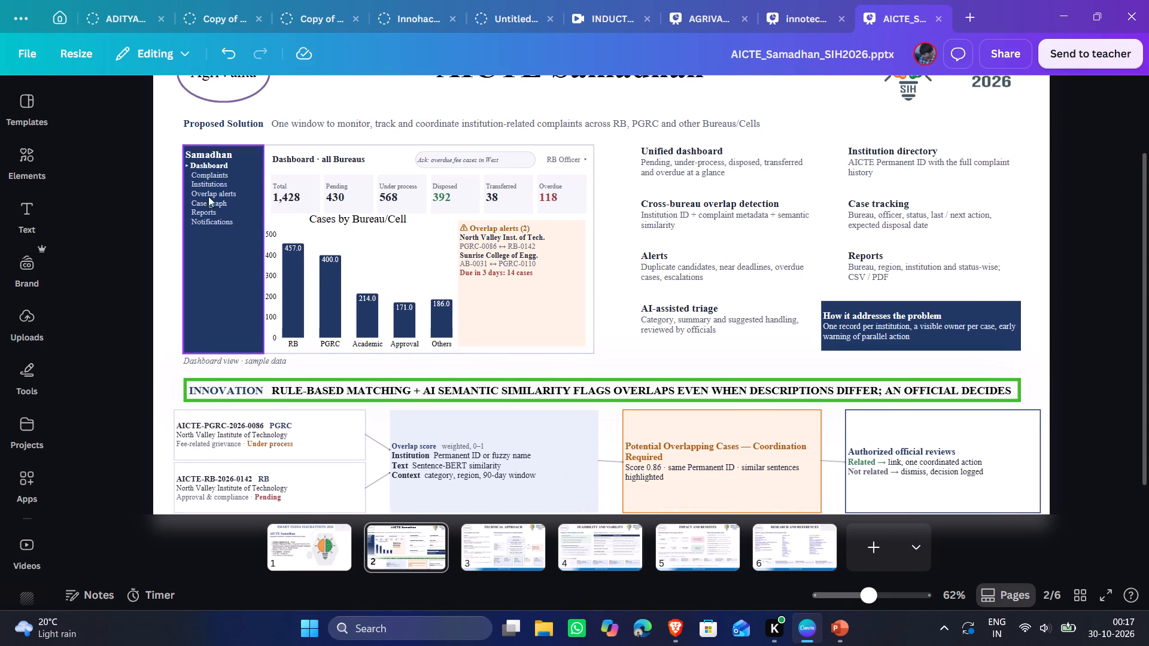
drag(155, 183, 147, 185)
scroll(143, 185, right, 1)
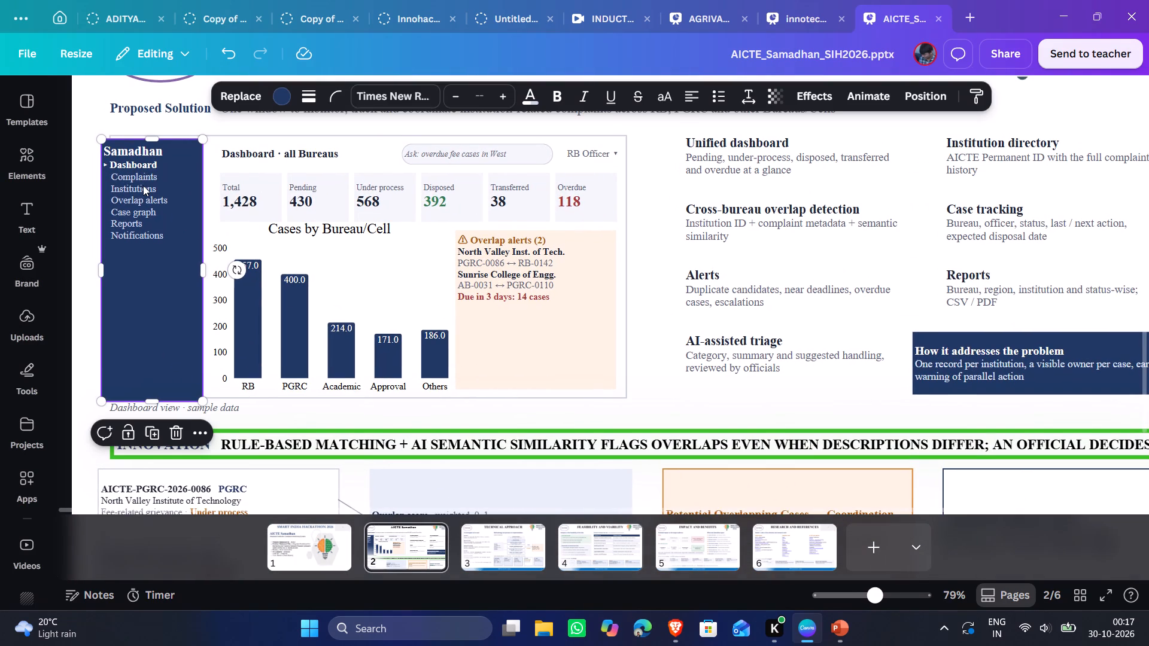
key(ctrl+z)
Increase the line spacing of the Samadhan sidebar items from Complaints through Notifications to about 1.8.
click(159, 196)
double_click(141, 190)
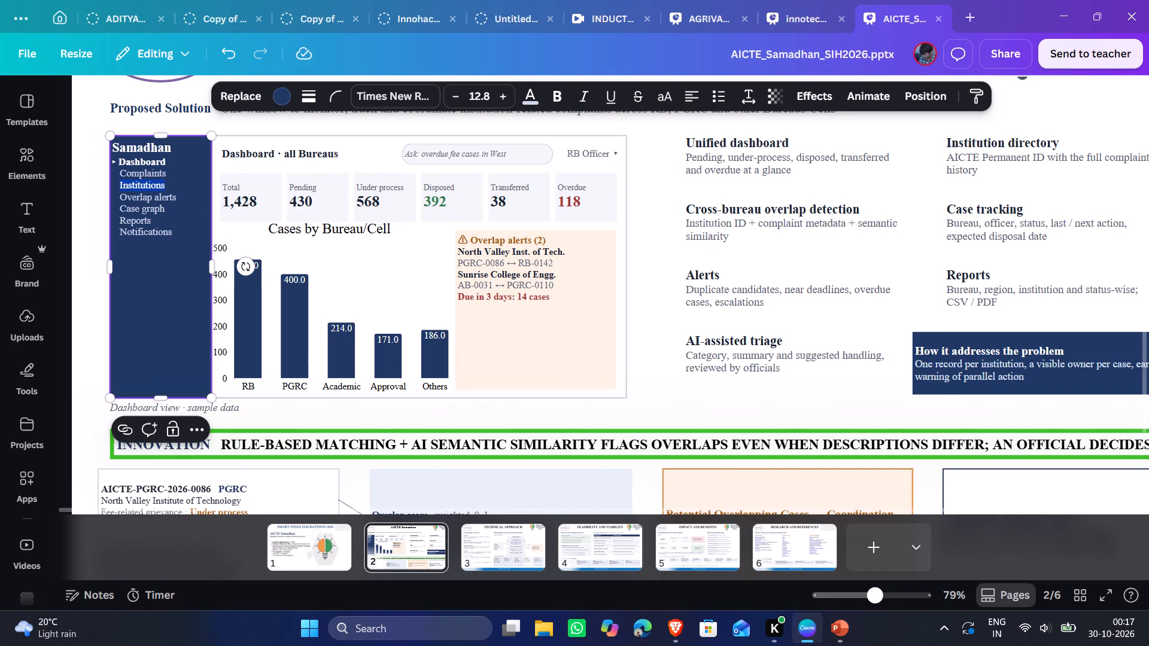
drag(118, 173, 155, 212)
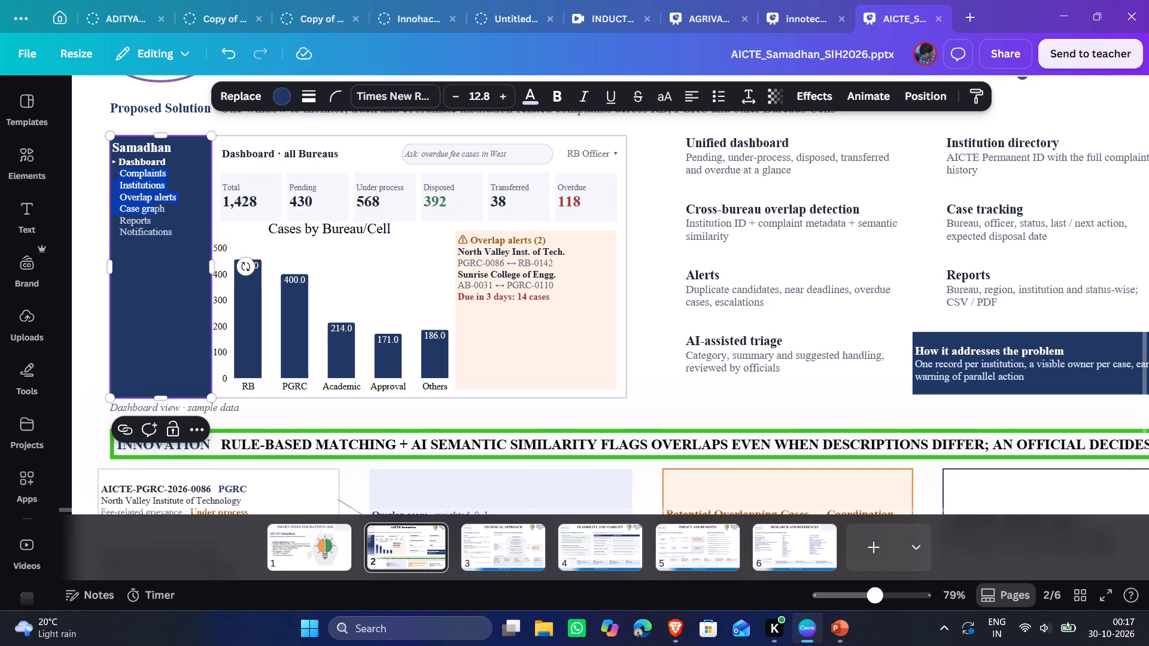
drag(155, 212, 173, 233)
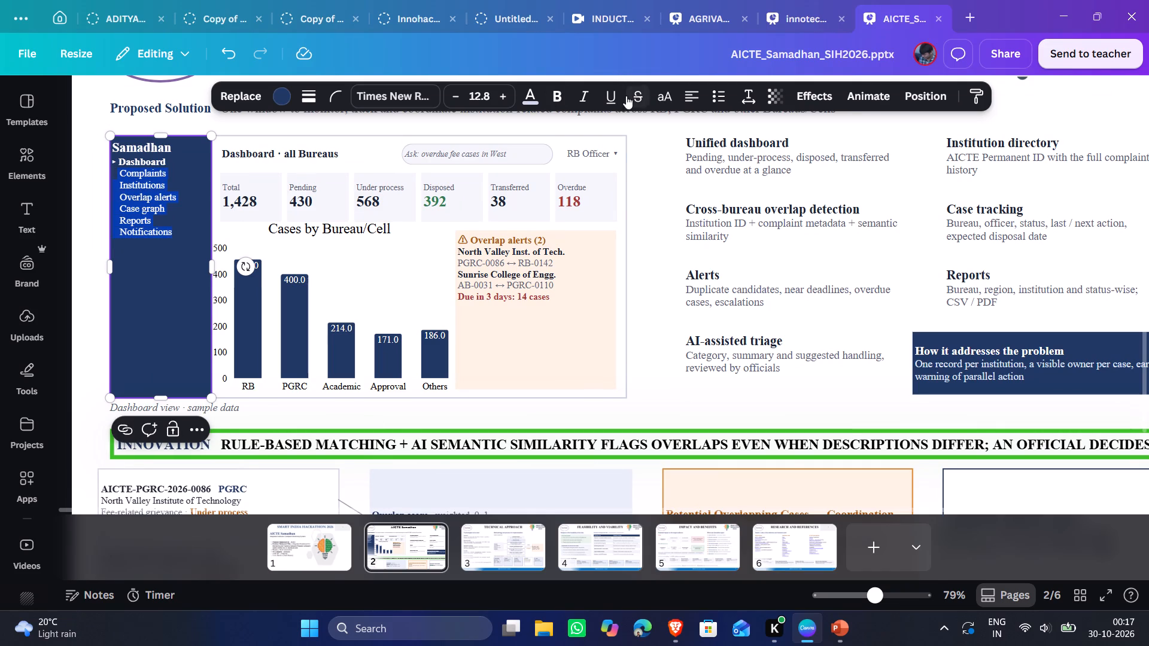
click(746, 98)
drag(715, 215, 716, 215)
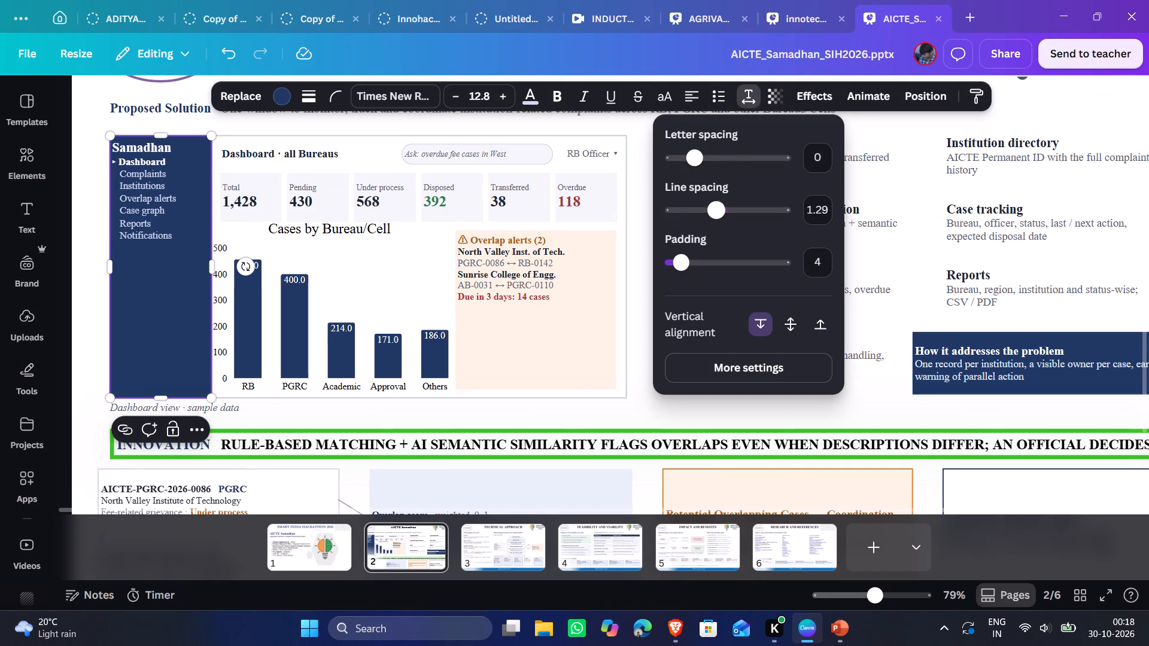
drag(716, 215, 792, 226)
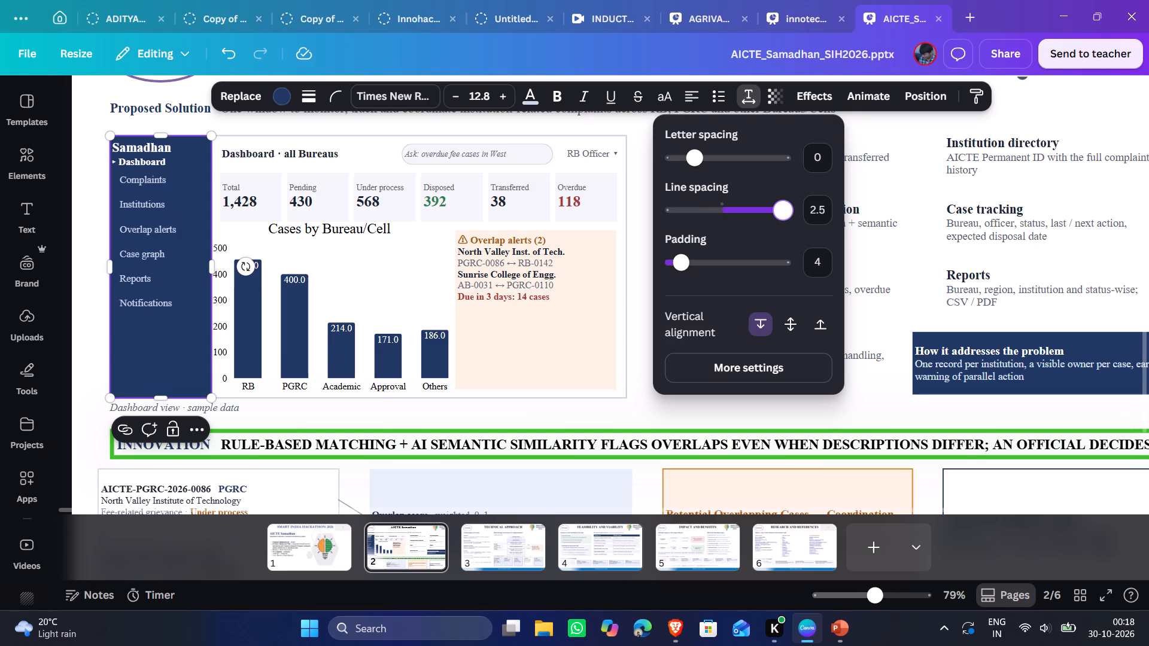
drag(792, 226, 743, 235)
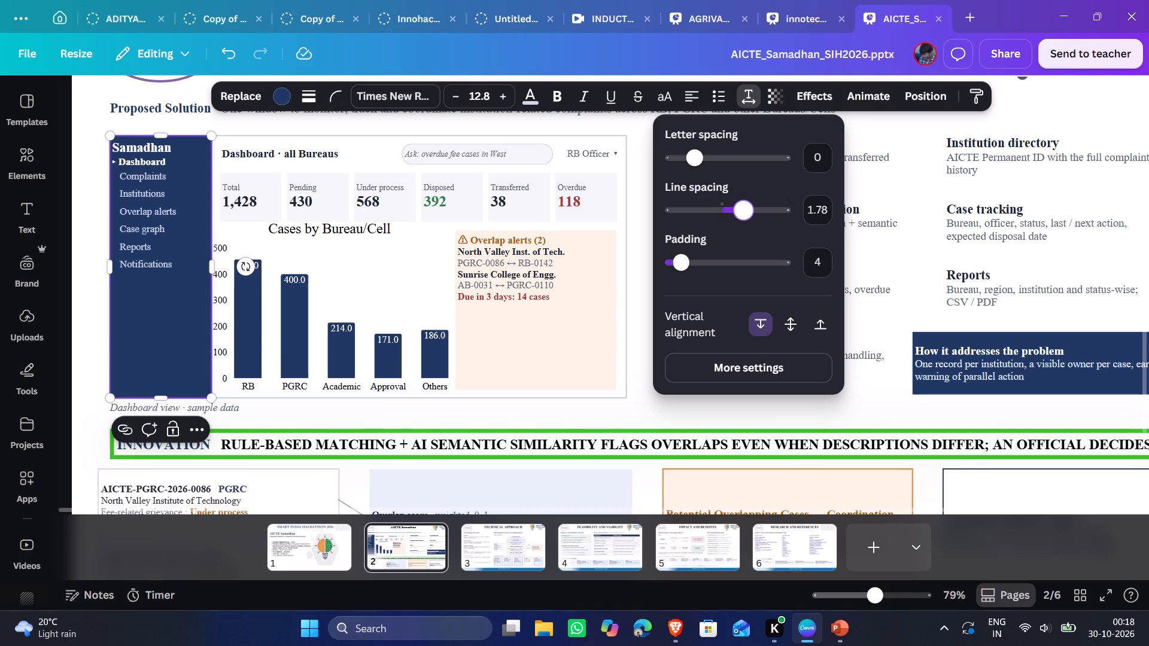
drag(743, 235, 746, 235)
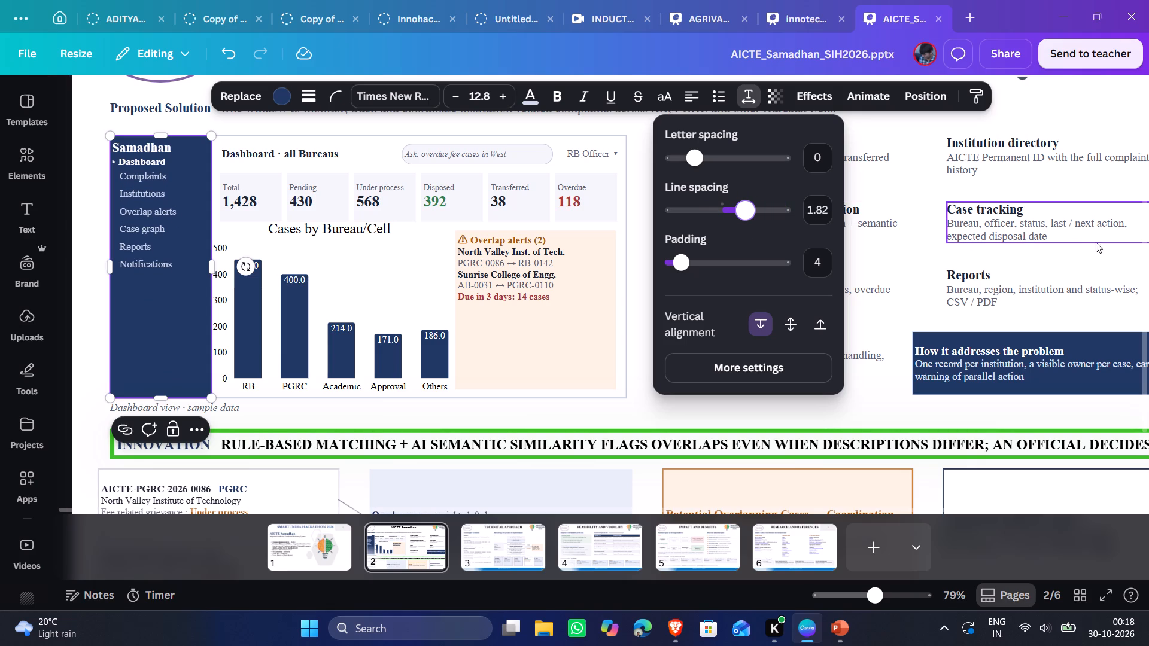
click(920, 257)
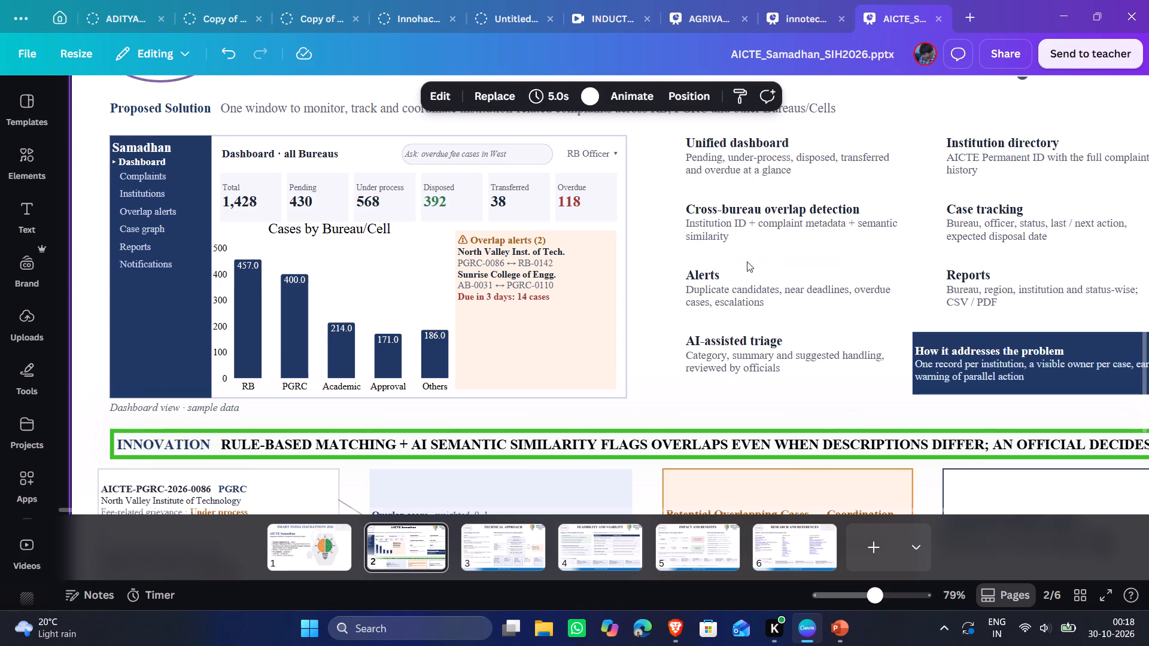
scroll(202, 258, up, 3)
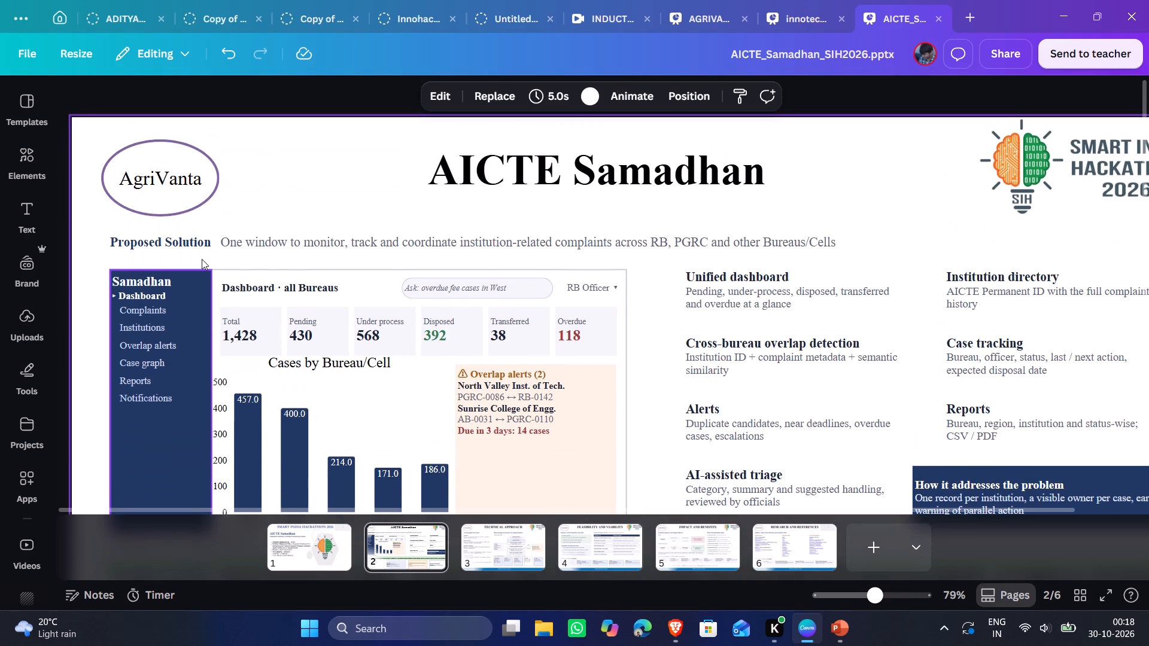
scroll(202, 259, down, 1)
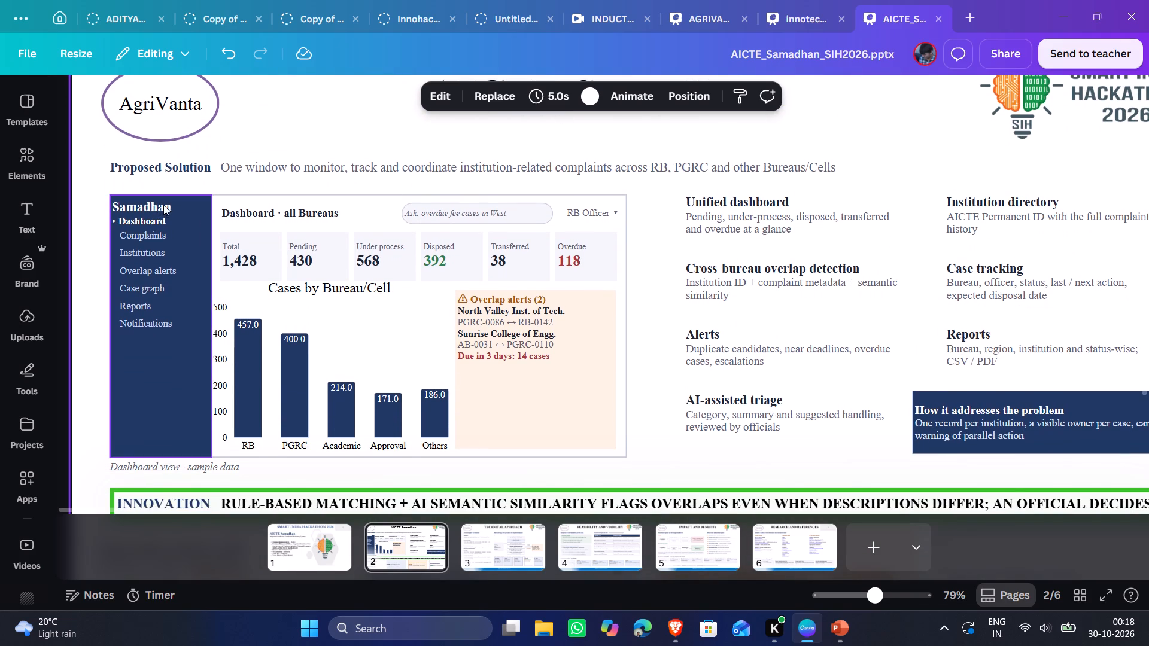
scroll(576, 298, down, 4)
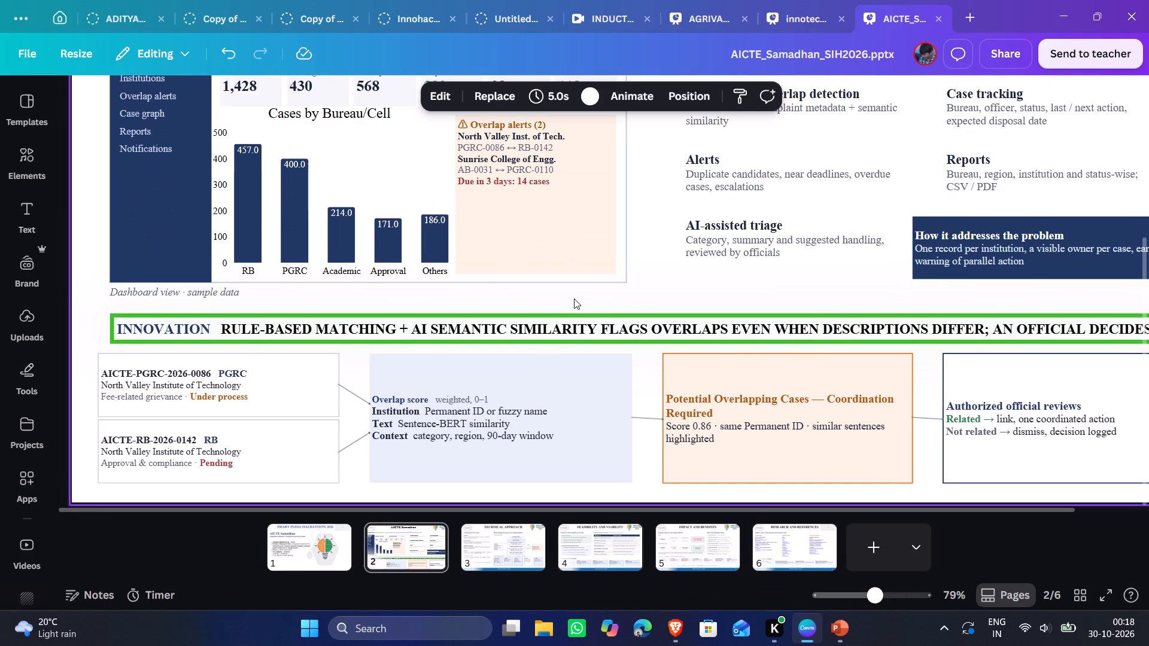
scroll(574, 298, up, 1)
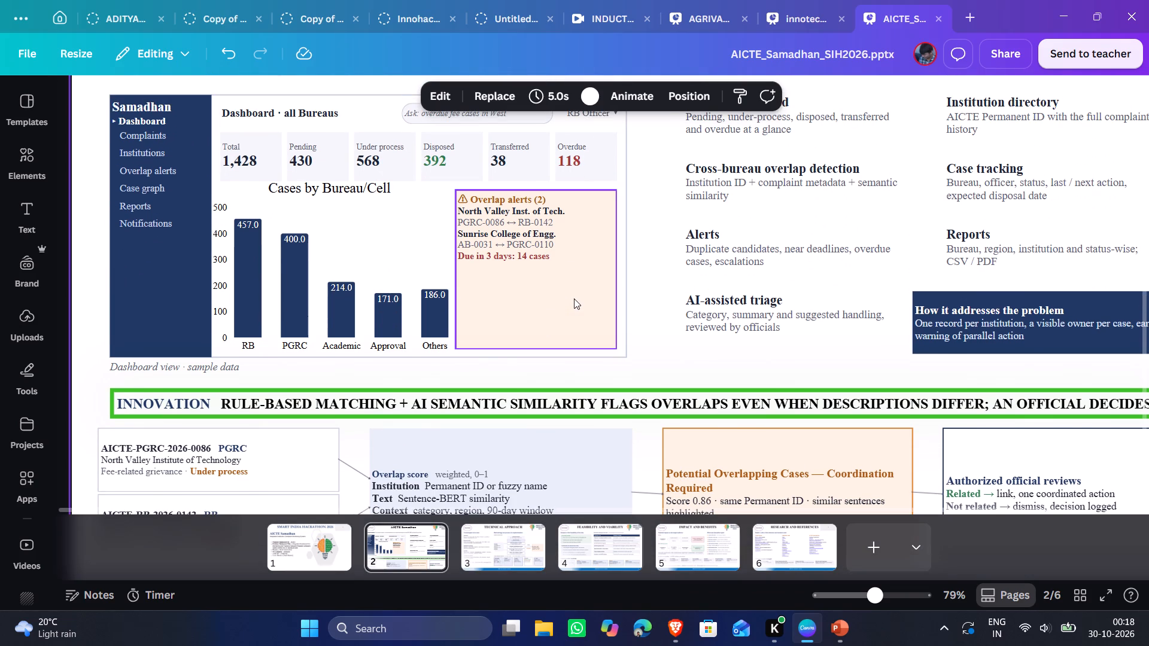
Replace the [Team Name] placeholder on page 1 with AgriVanta.
click(330, 559)
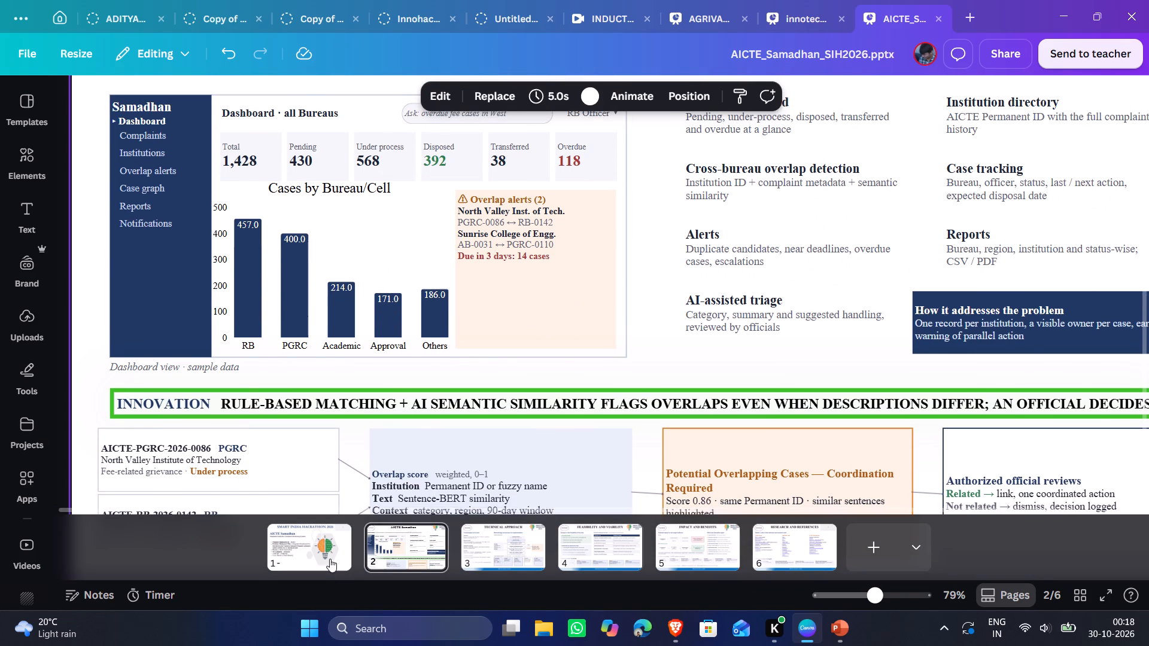
scroll(416, 437, up, 1)
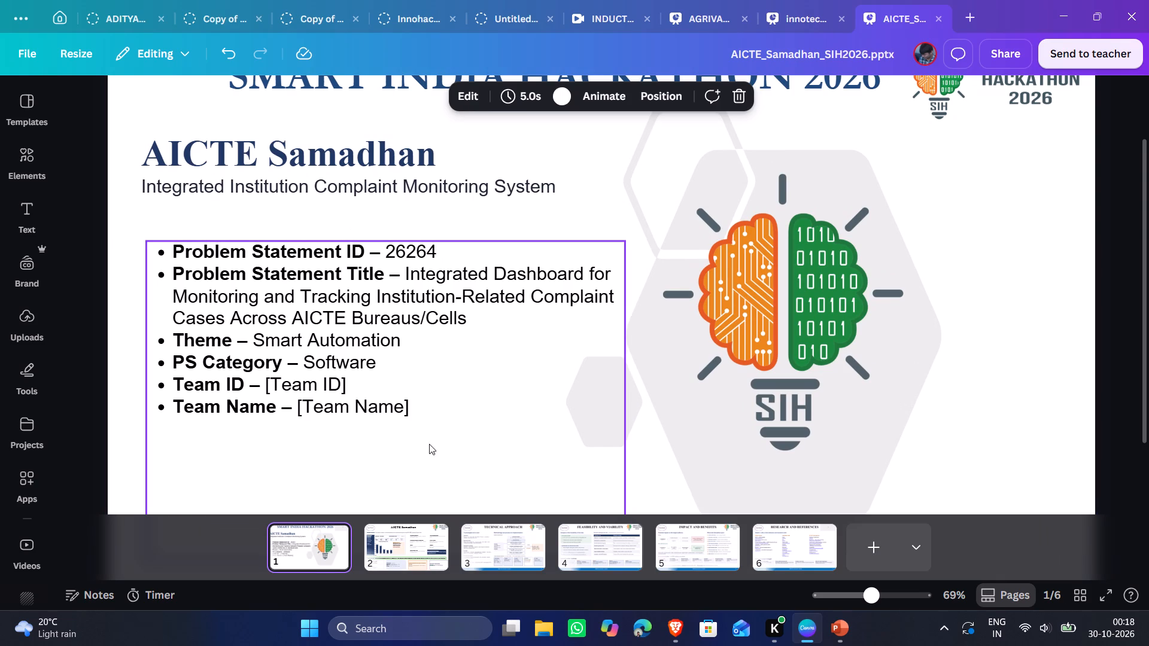
double_click(410, 407)
click(334, 400)
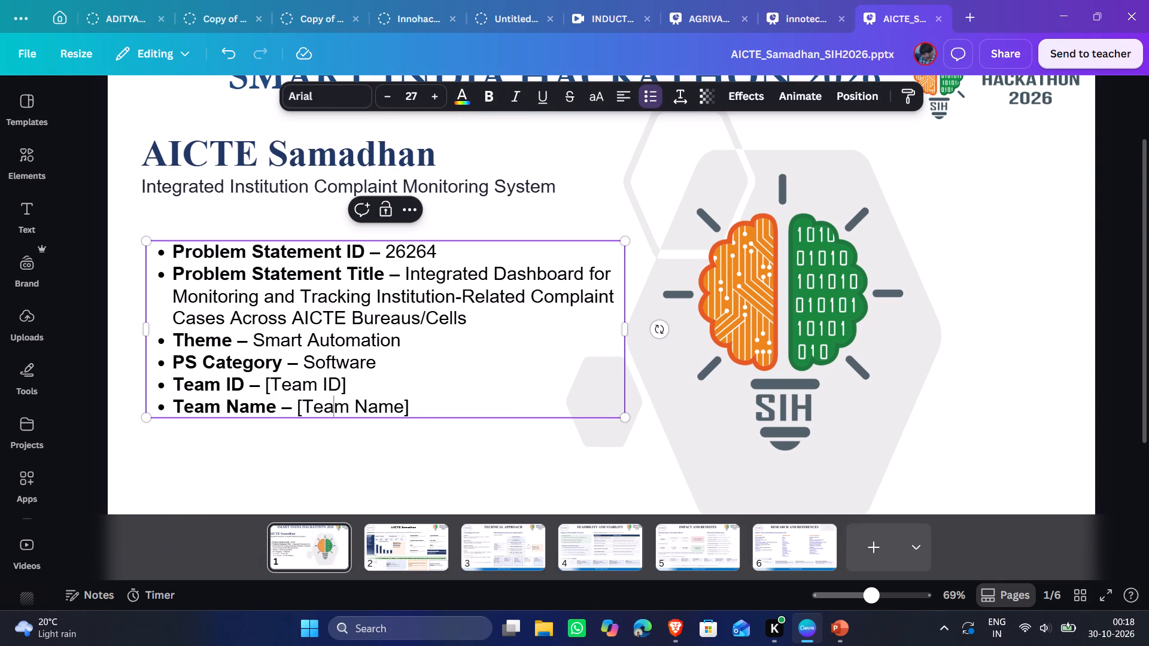
drag(296, 402, 419, 410)
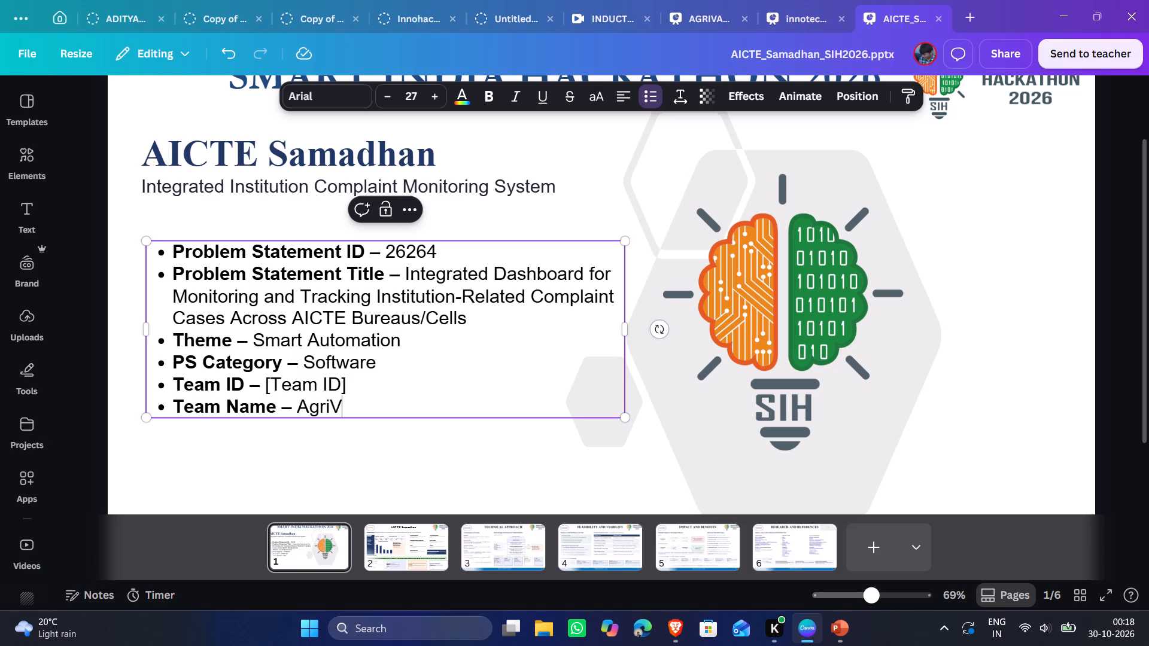
key(BackSpace)
key(BackSpace)
key(BackSpace)
key(BackSpace)
text(antga)
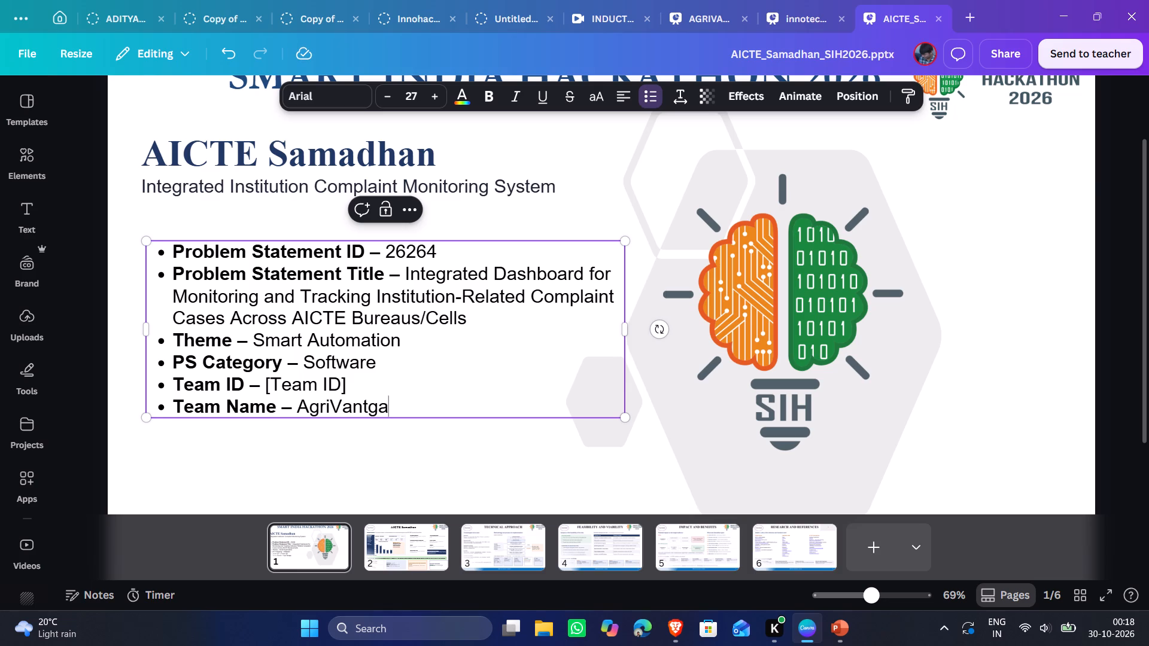
key(BackSpace)
key(BackSpace)
key(a)
click(420, 470)
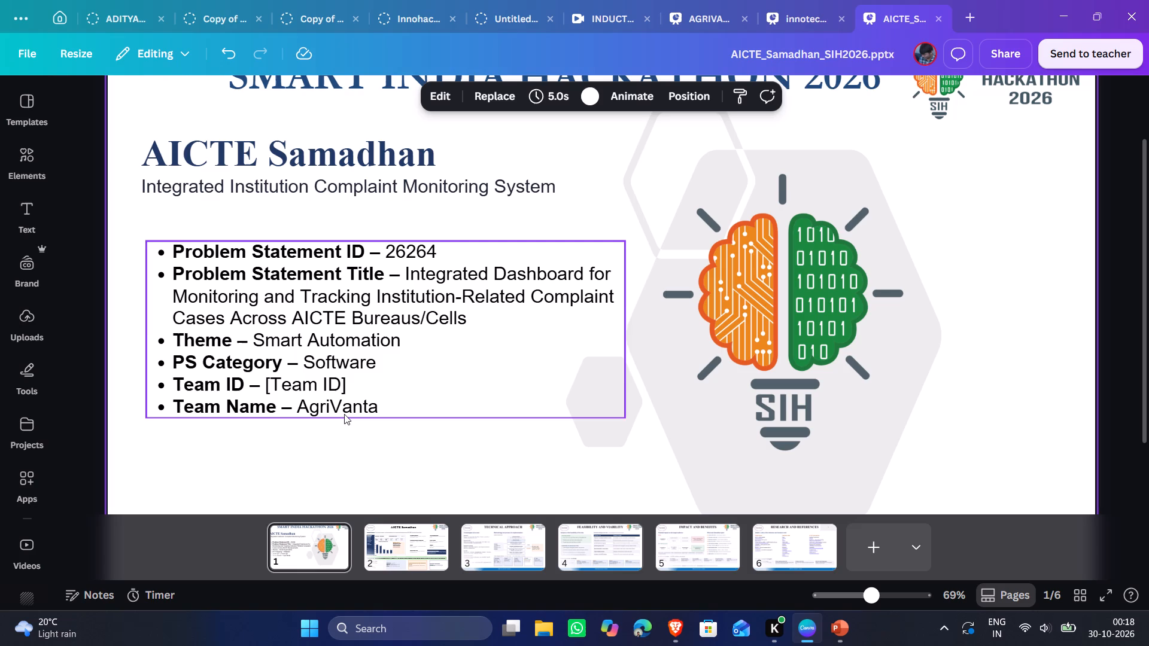
Set the page 1 Team Name line's line spacing to 1.35 and the letter spacing of AgriVanta to 10.
click(347, 402)
double_click(346, 403)
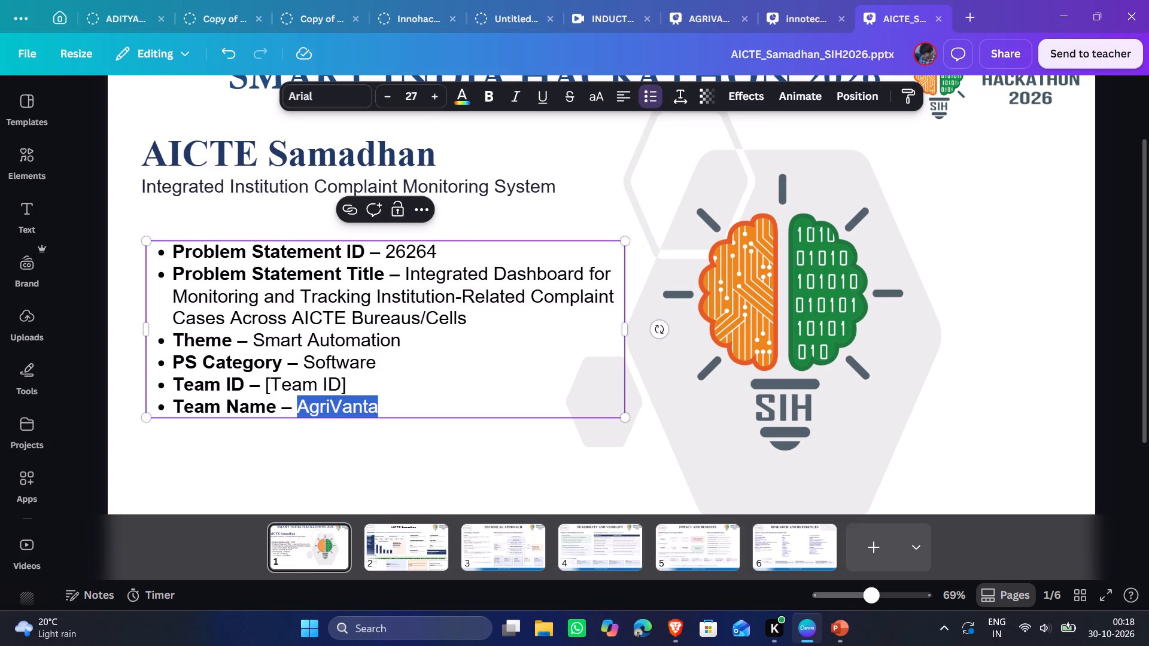
click(684, 97)
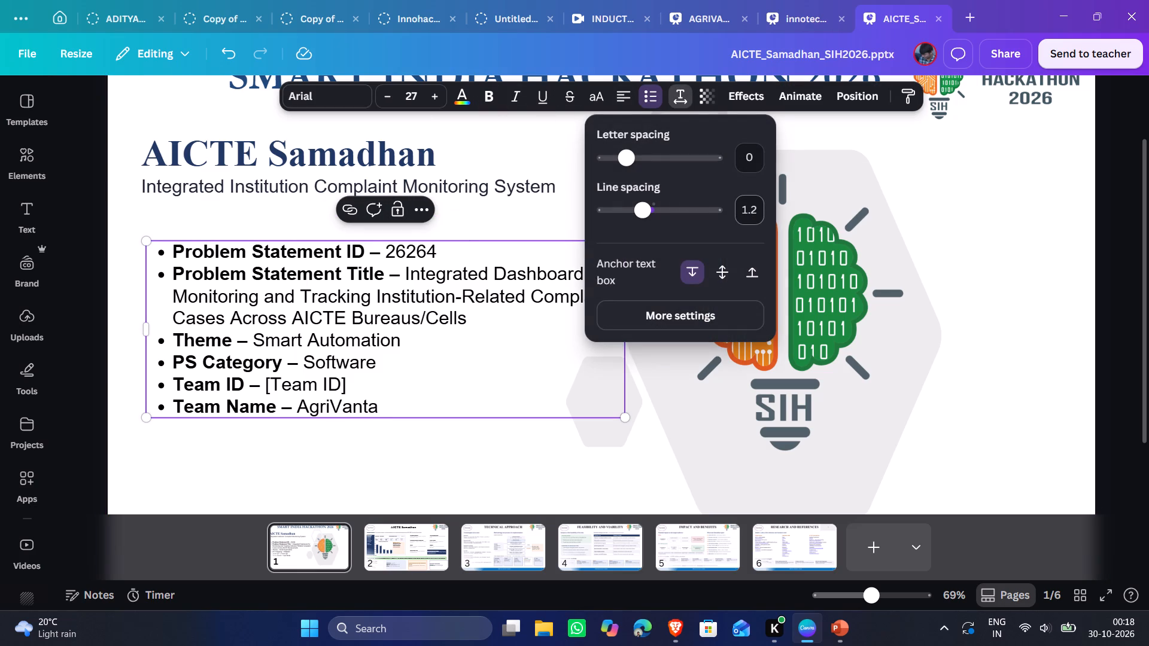
drag(645, 215, 651, 217)
click(627, 161)
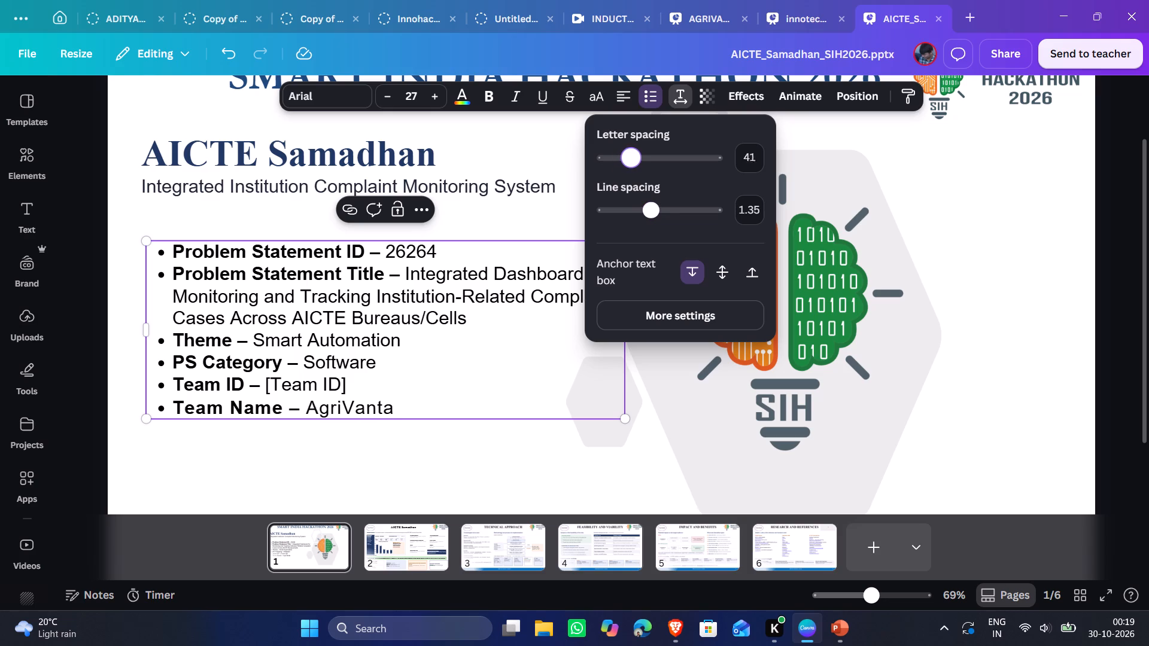
click(751, 163)
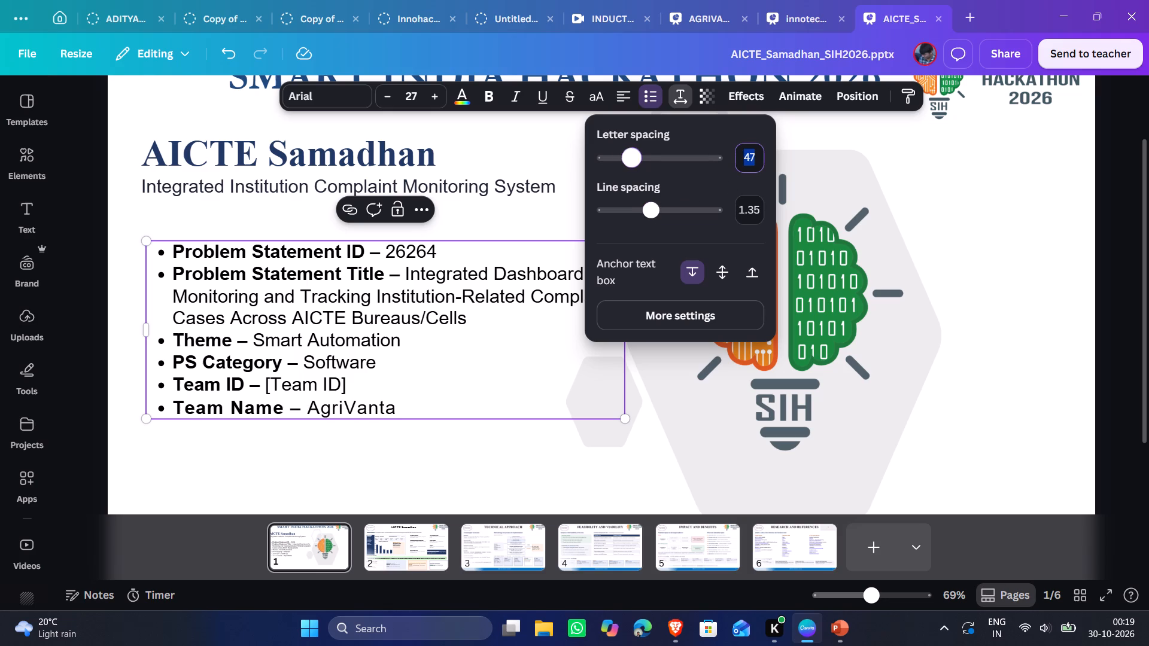
text(10)
key(Return)
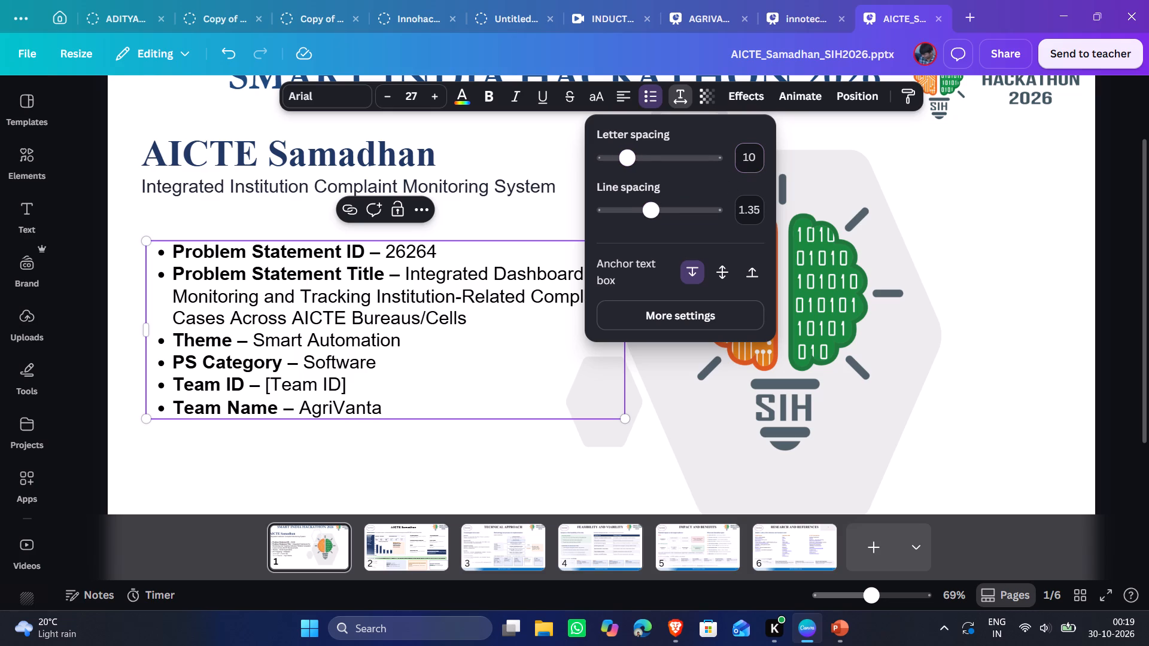
click(569, 464)
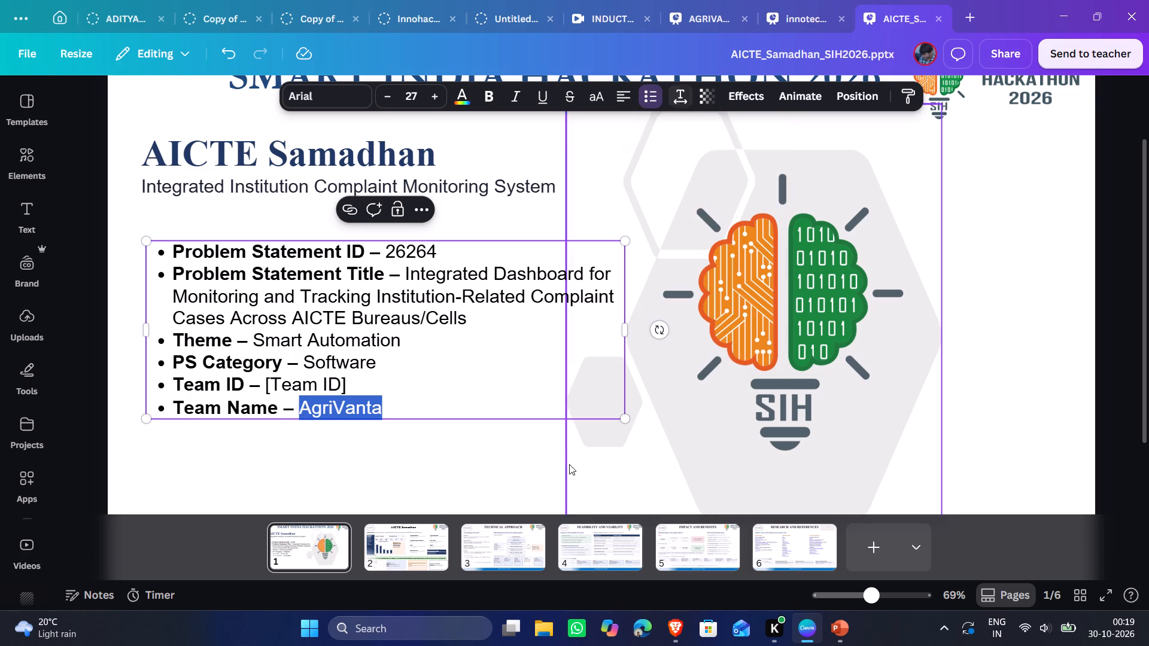
click(527, 449)
click(530, 446)
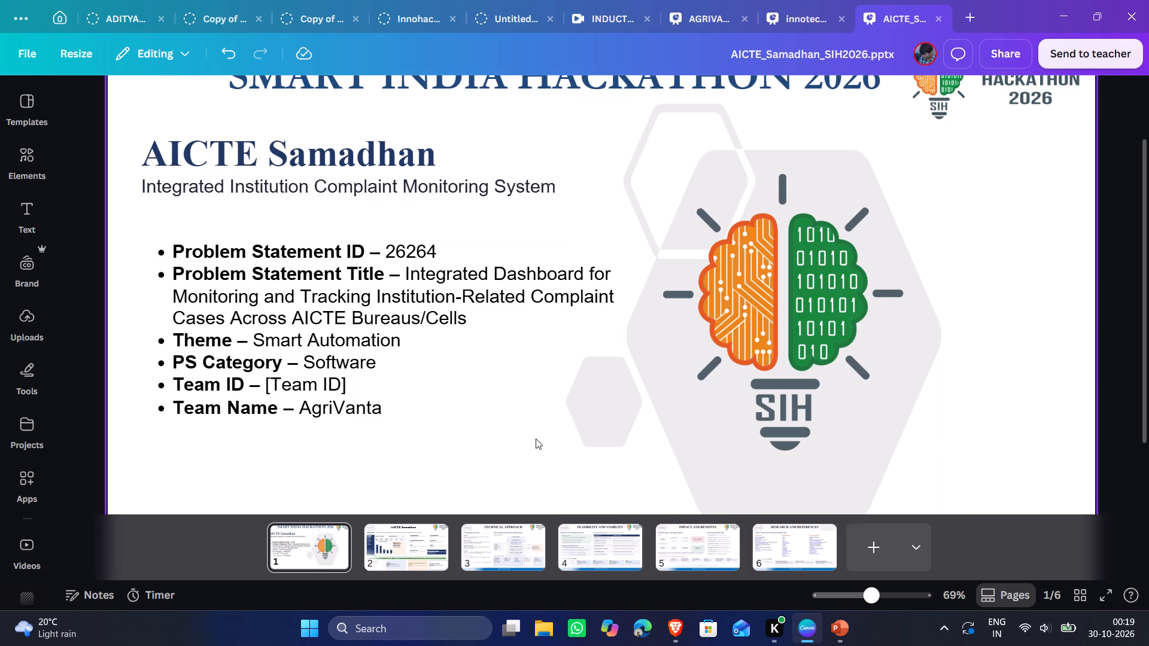
Return to page 2 of the deck with the whole slide in view.
click(1011, 276)
click(1011, 276)
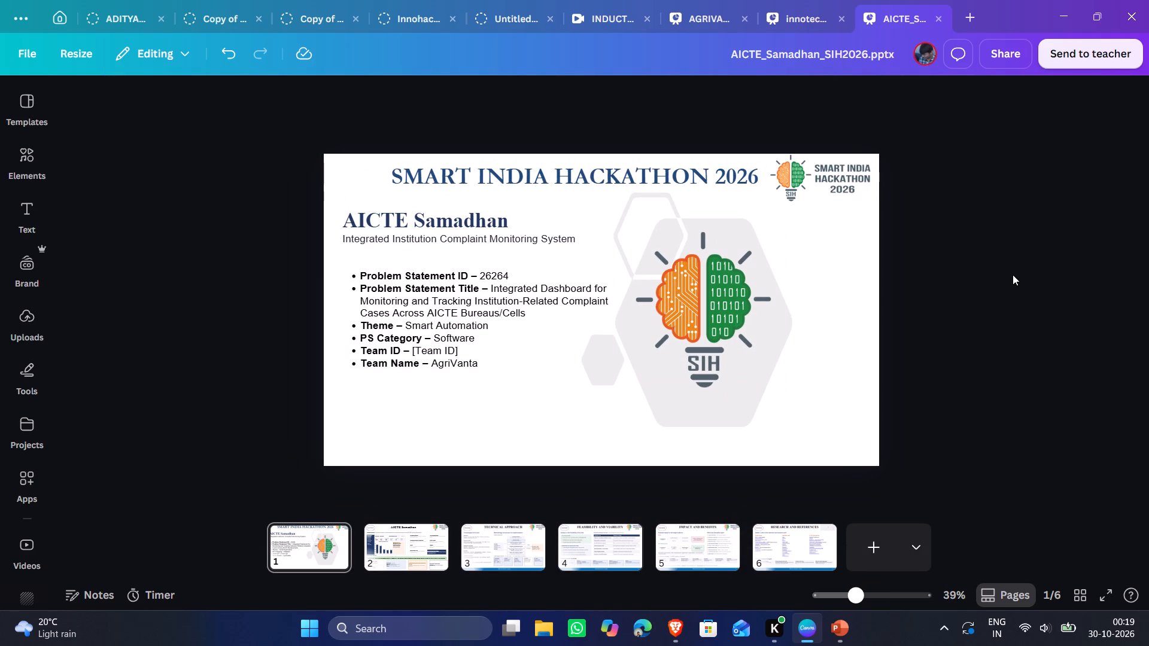
double_click(1014, 239)
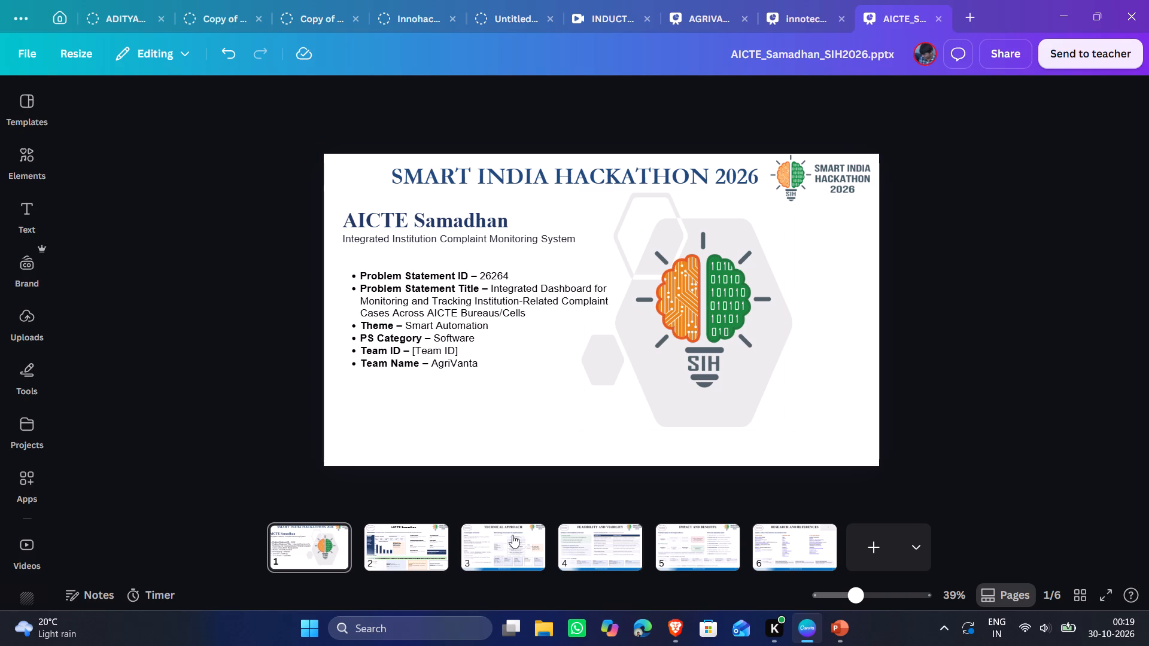
click(422, 538)
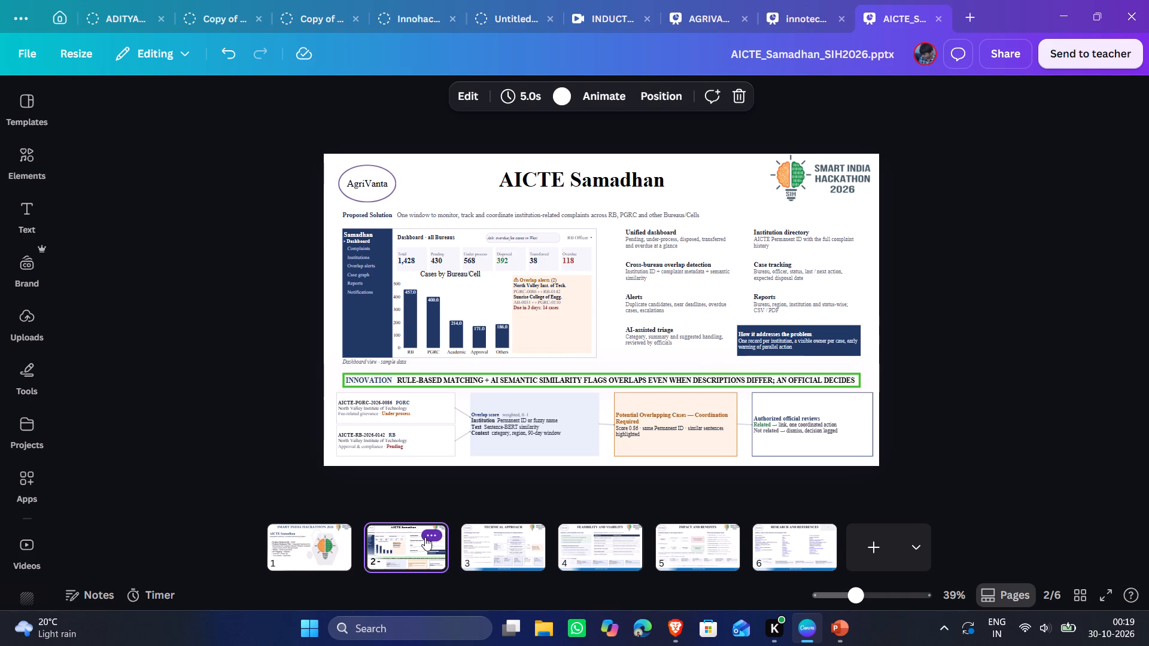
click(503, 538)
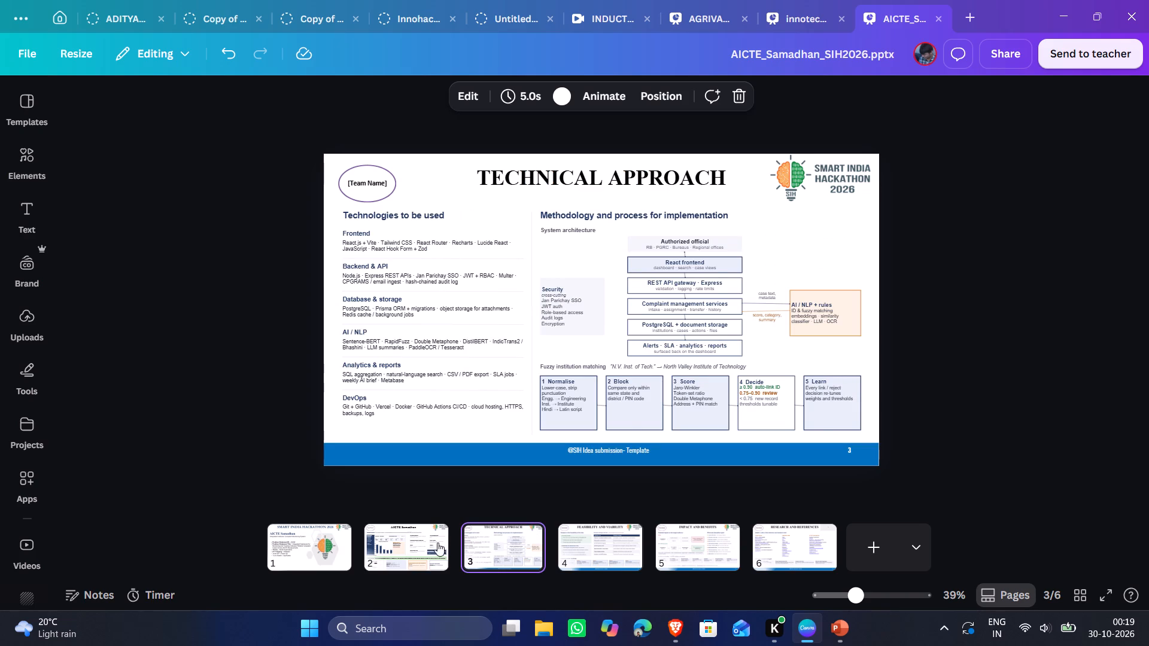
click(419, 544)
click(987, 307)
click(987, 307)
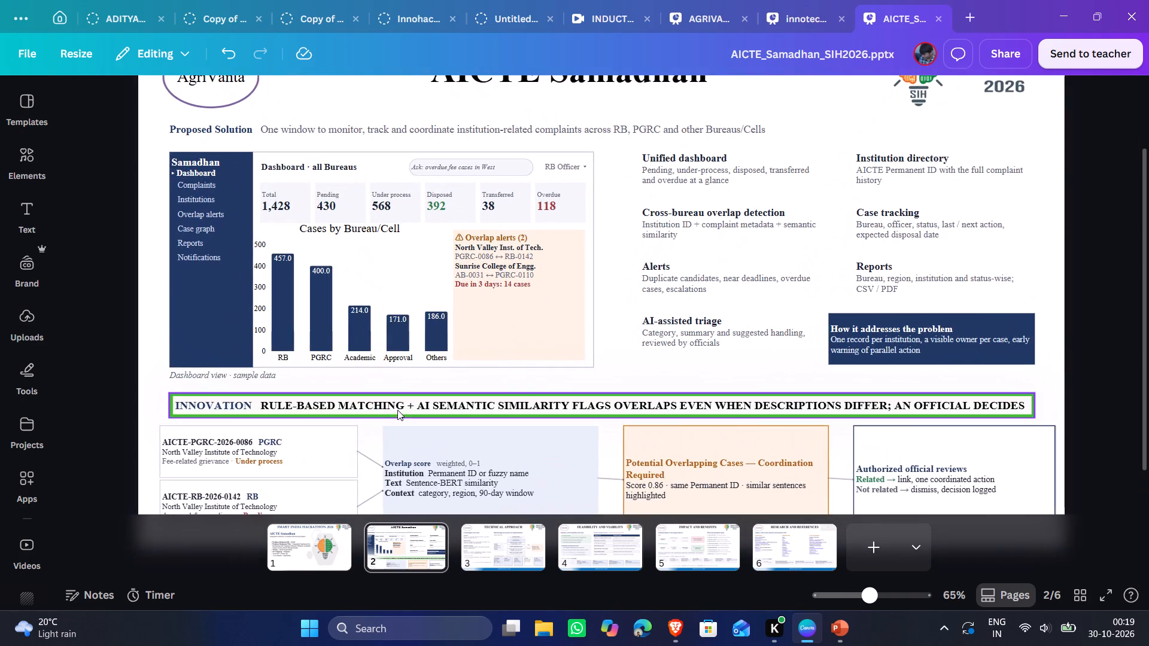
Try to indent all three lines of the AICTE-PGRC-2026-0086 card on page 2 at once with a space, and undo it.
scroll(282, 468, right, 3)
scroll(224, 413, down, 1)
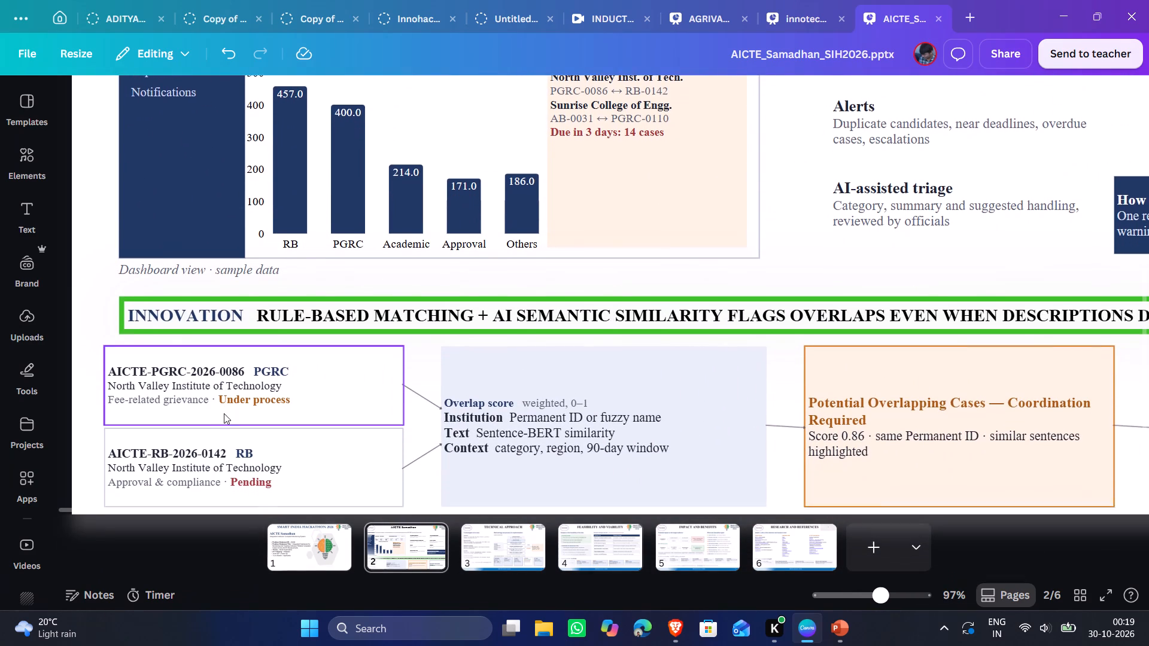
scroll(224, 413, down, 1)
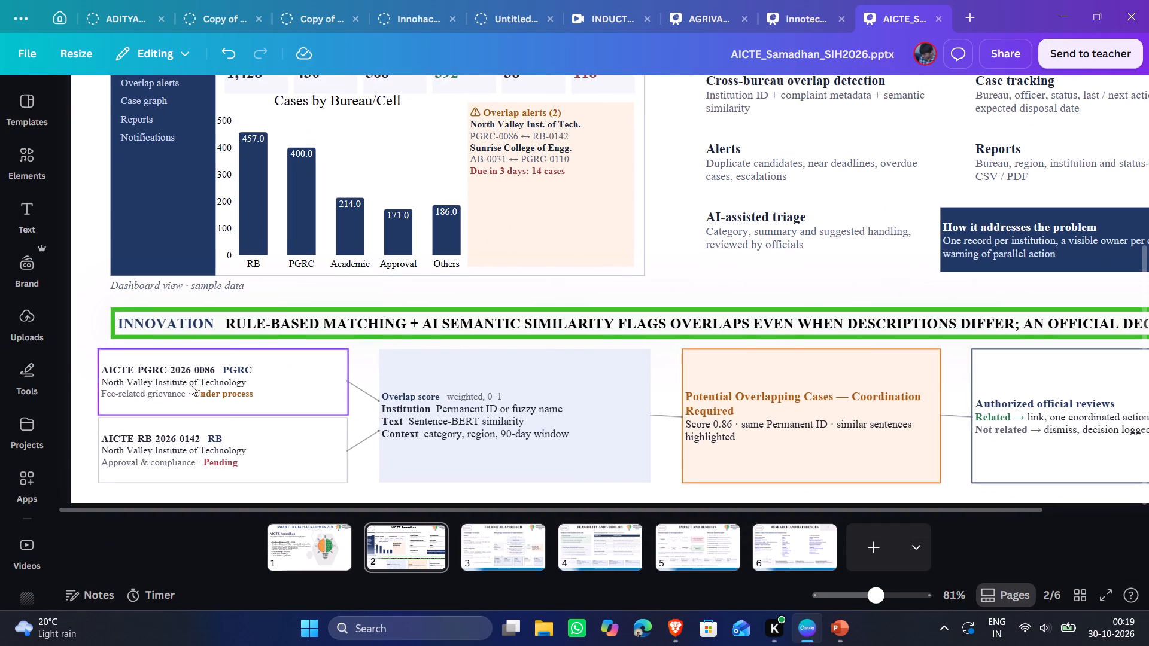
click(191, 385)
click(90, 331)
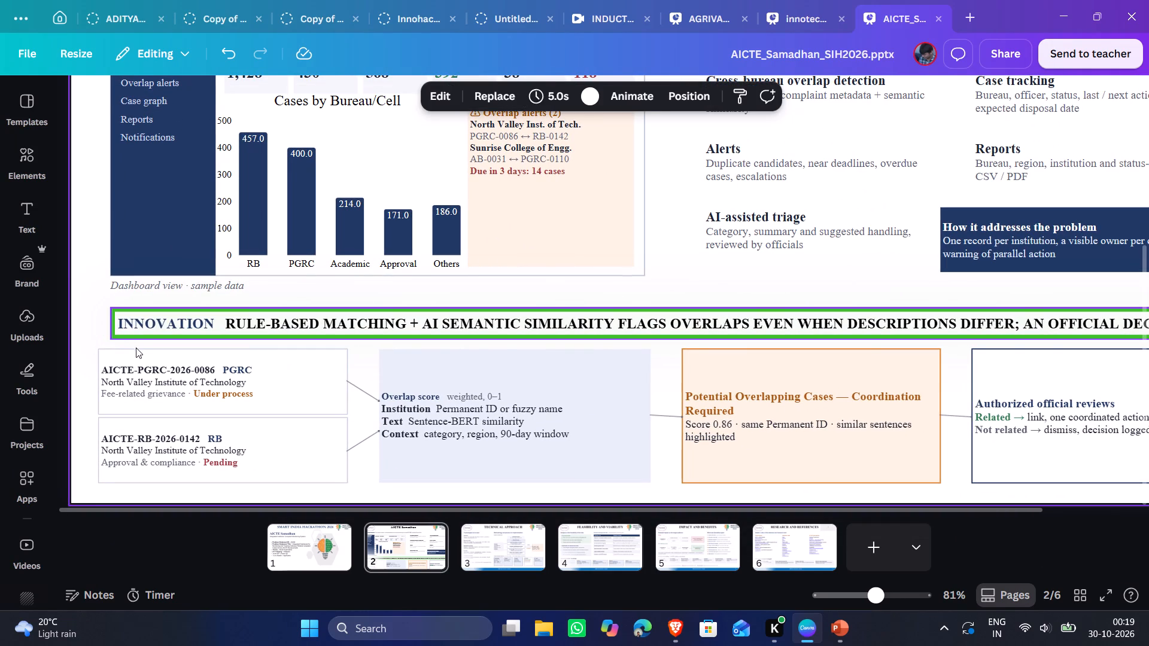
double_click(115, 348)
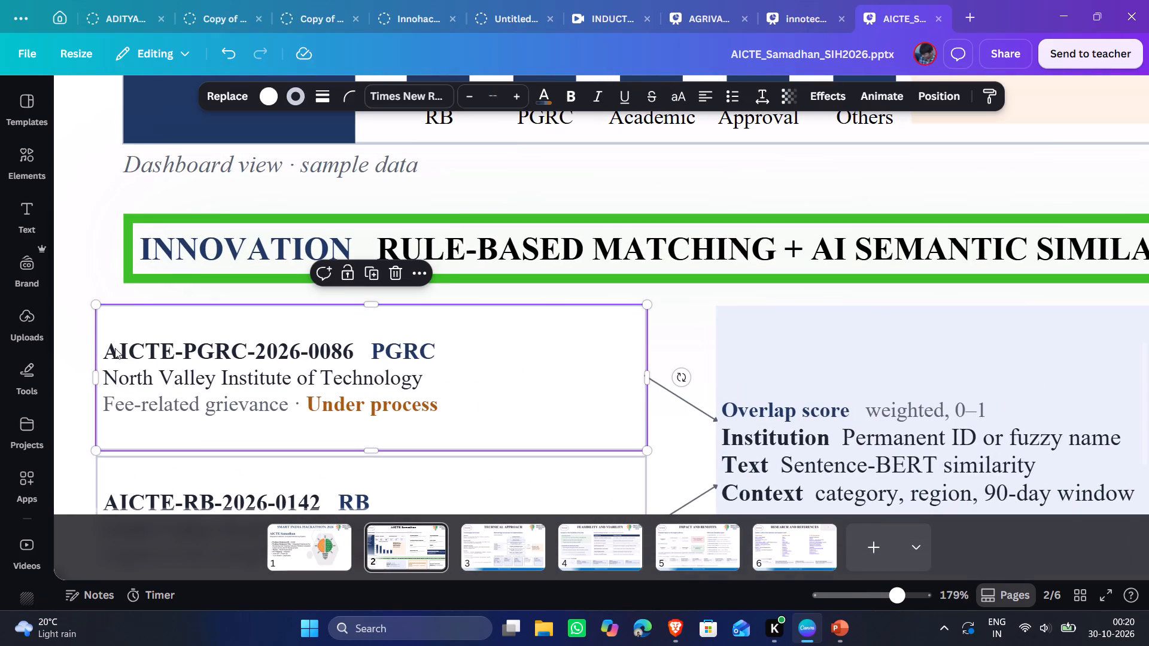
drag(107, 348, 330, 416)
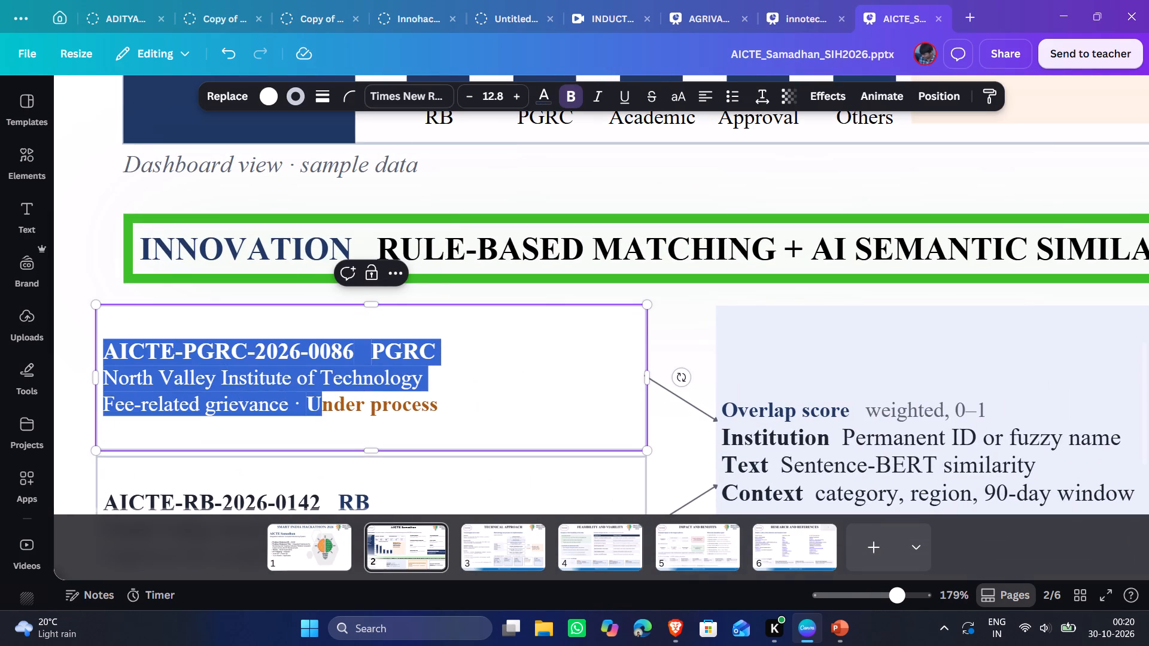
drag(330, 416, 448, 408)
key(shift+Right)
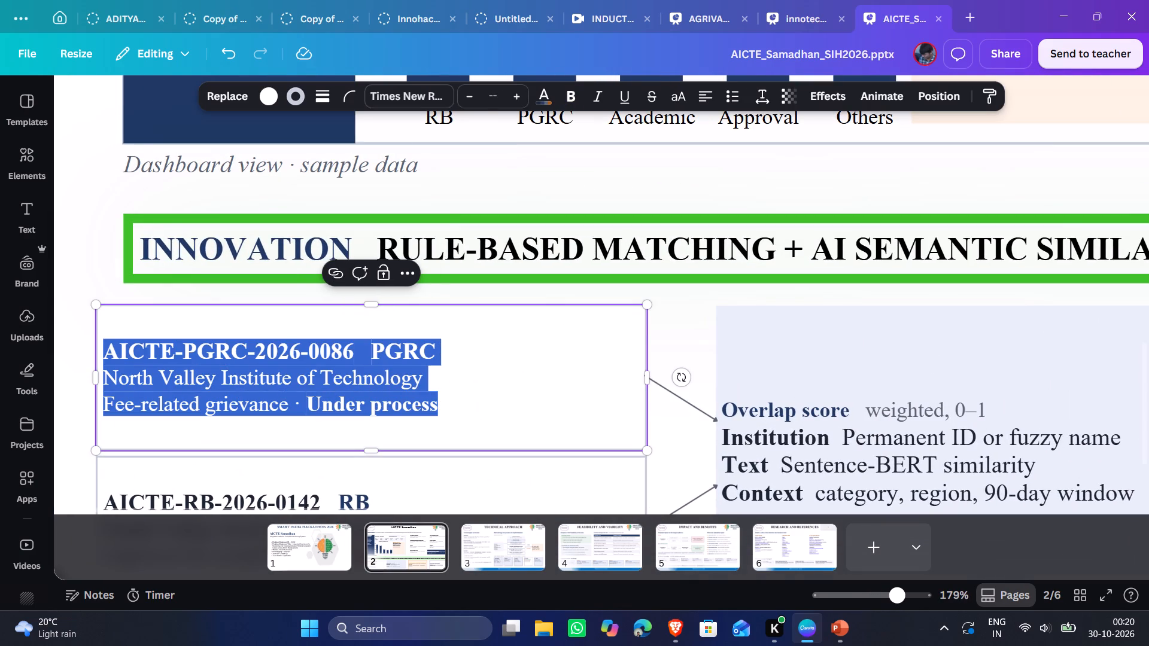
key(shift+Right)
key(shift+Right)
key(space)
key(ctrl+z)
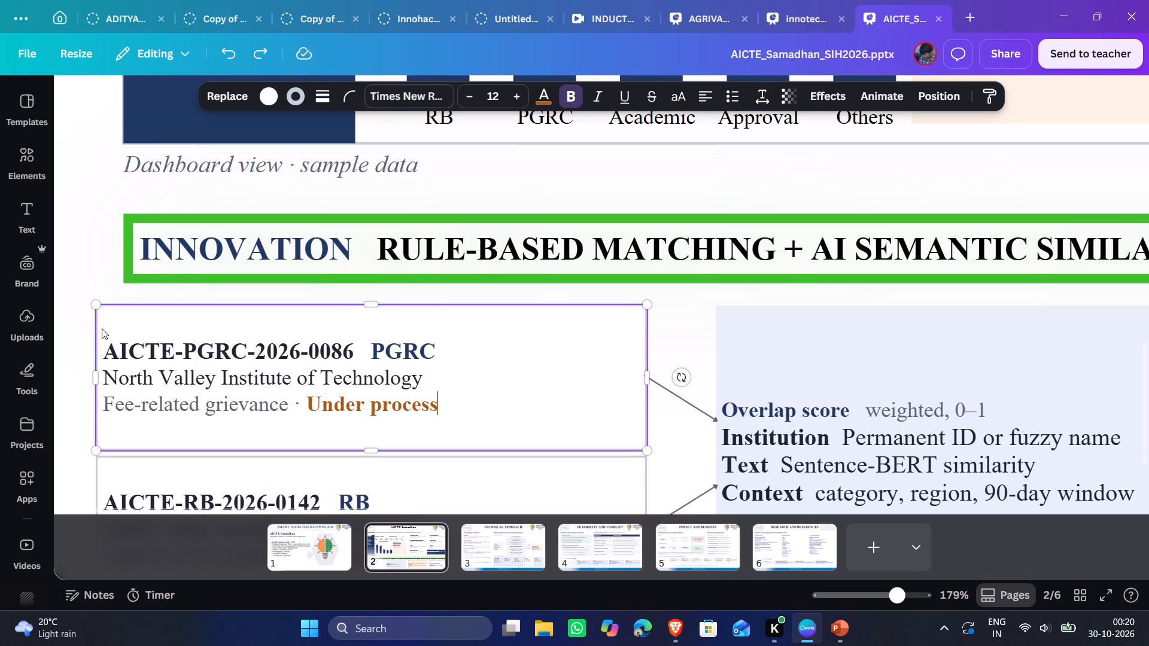
Indent the AICTE-PGRC-2026-0086 heading line in the first case card by five spaces.
double_click(108, 352)
click(108, 352)
click(107, 351)
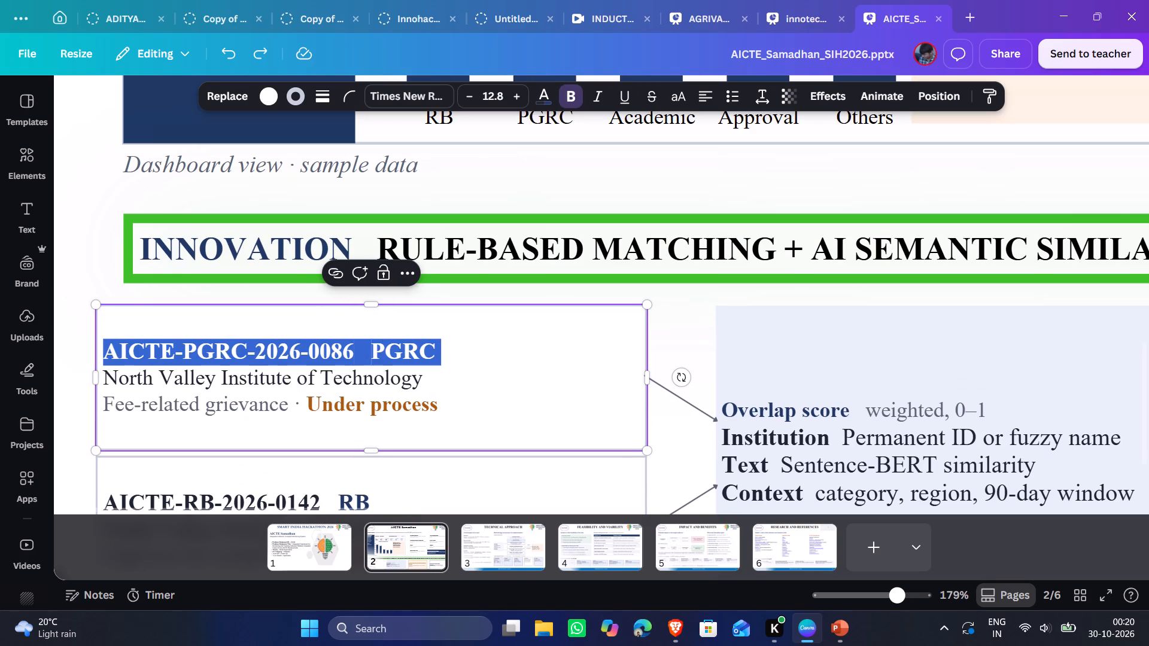
click(103, 349)
key(space)
key(space)
key(space)
key(space)
key(space)
key(space)
key(space)
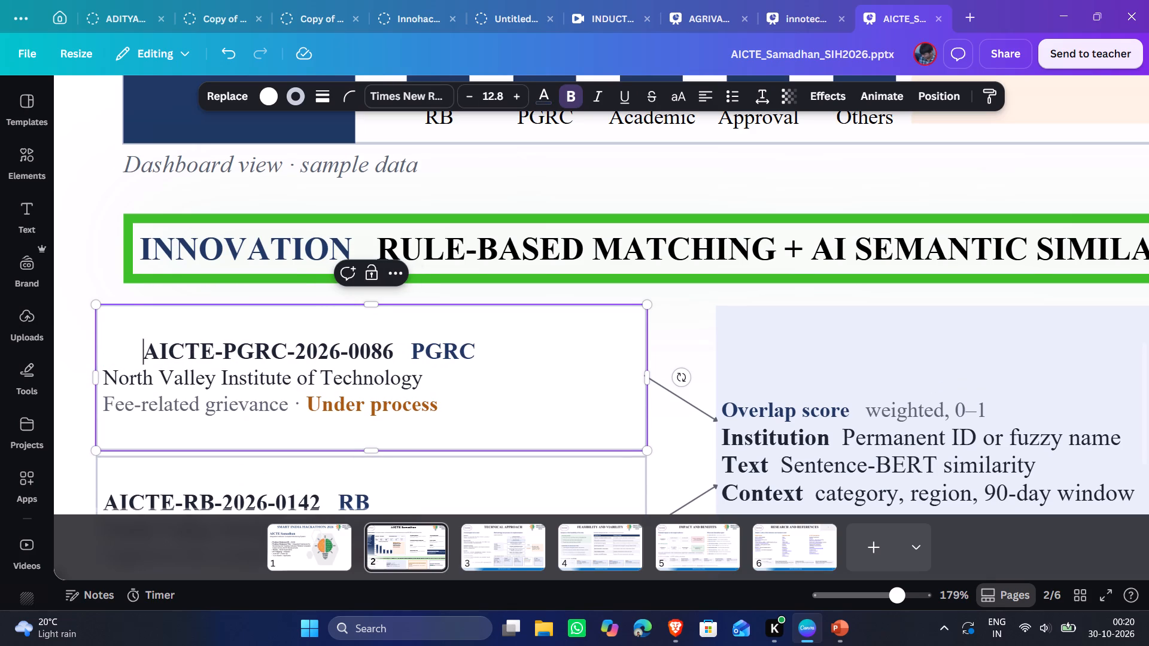
key(BackSpace)
key(BackSpace)
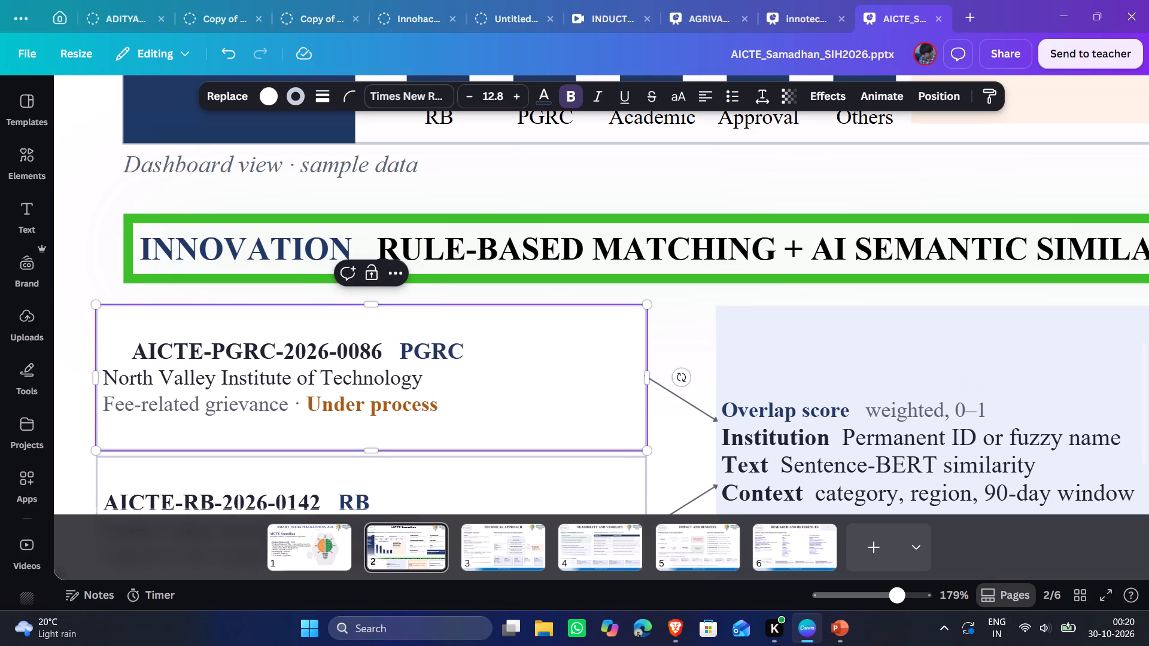
Indent the North Valley Institute of Technology and Fee-related grievance lines of the PGRC card by five spaces each.
click(105, 386)
key(space)
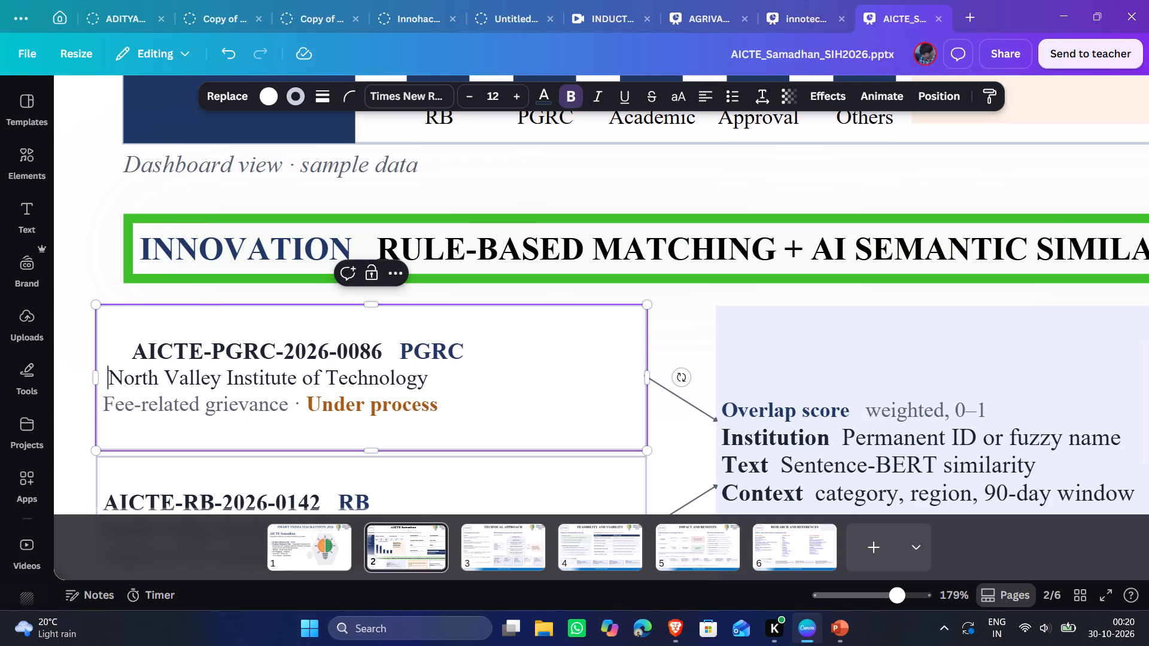
key(space)
key(space)
key(space)
key(space)
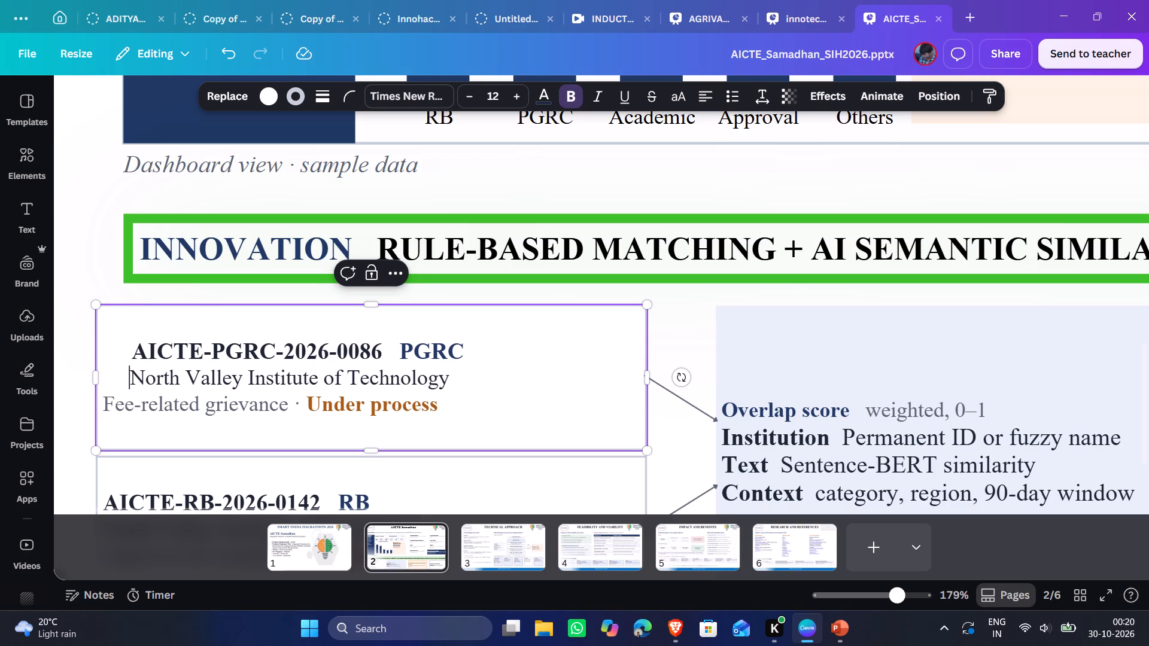
key(space)
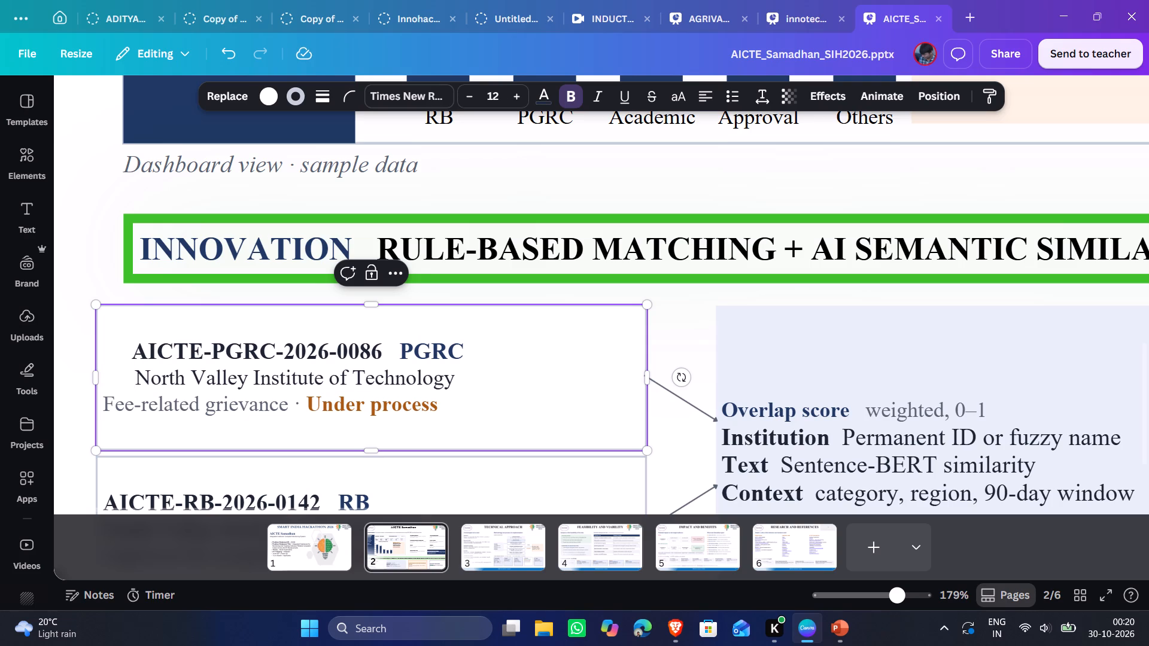
key(BackSpace)
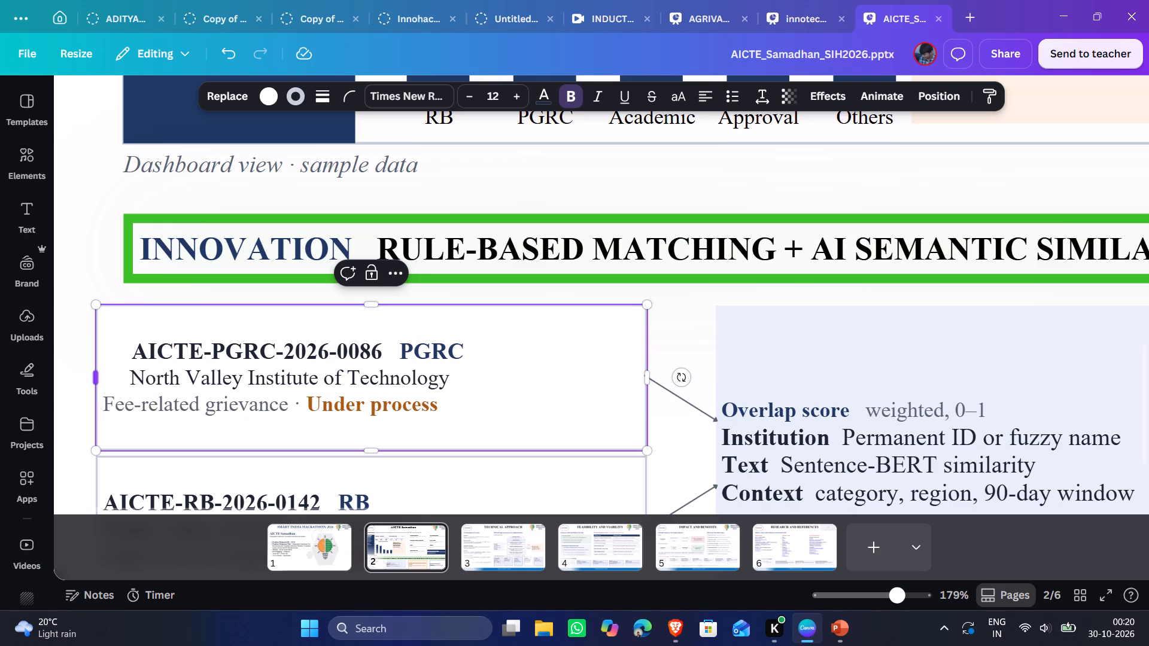
click(104, 403)
key(space)
key(space)
key(space)
key(space)
key(space)
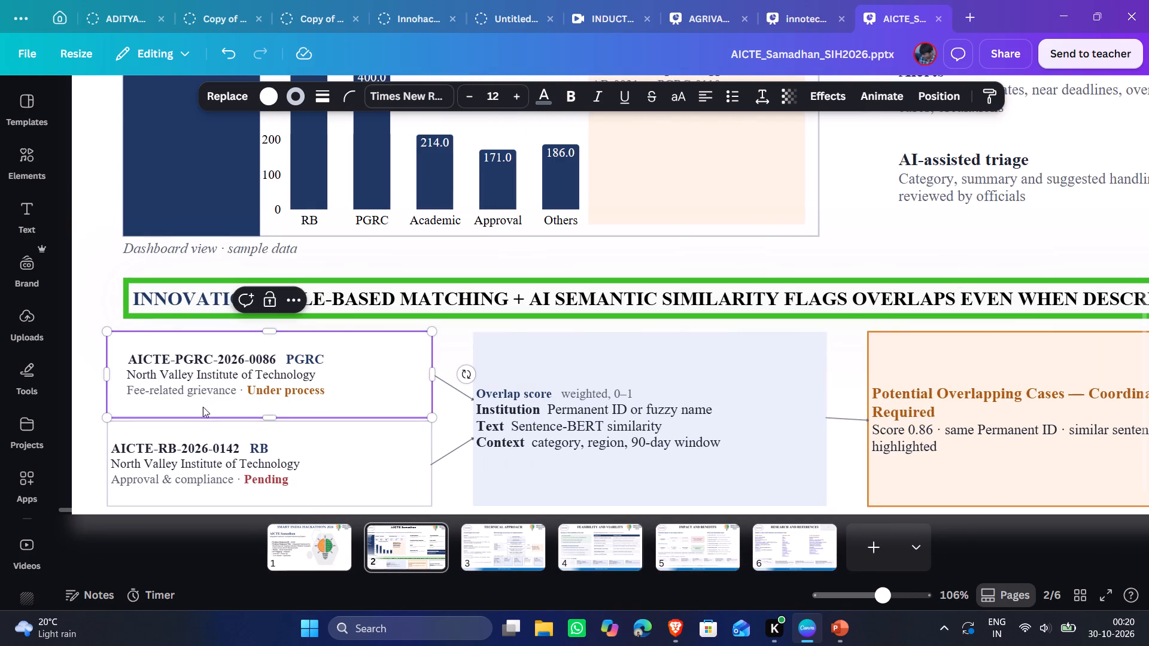
Indent the AICTE-RB-2026-0142 heading line in the second case card by five spaces.
click(113, 450)
double_click(120, 447)
click(114, 447)
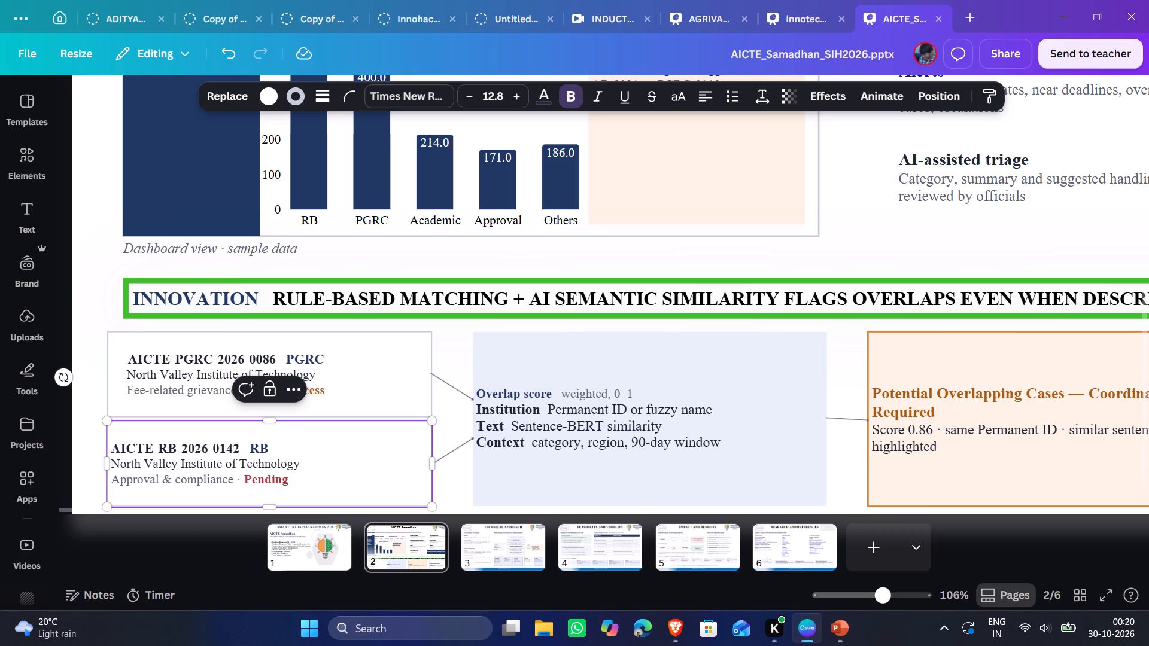
key(space)
key(space)
key(space)
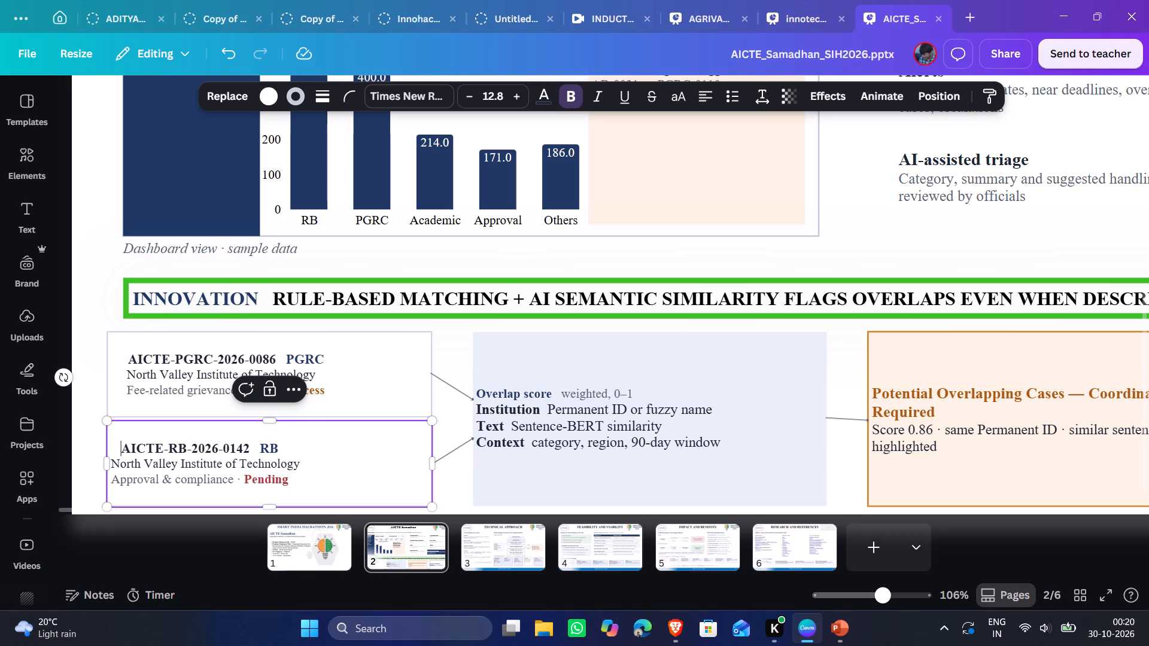
key(space)
key(space)
Indent the North Valley Institute of Technology and Approval & compliance lines of the RB card by five spaces each.
click(116, 465)
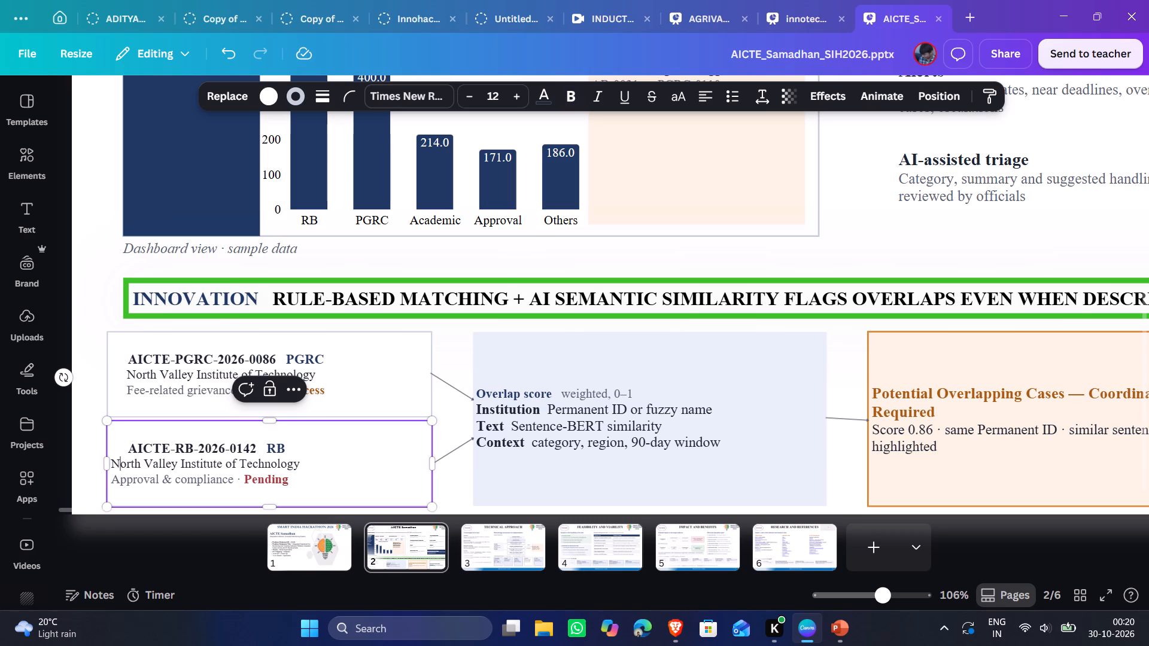
key(Left)
key(space)
key(space)
key(space)
key(space)
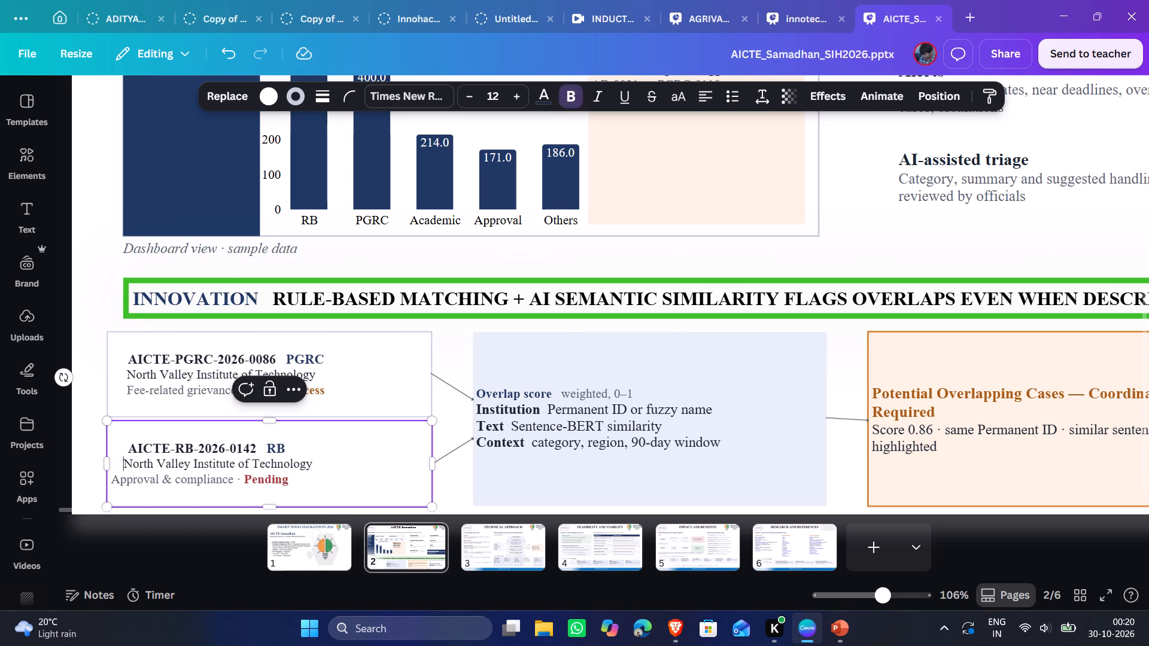
key(space)
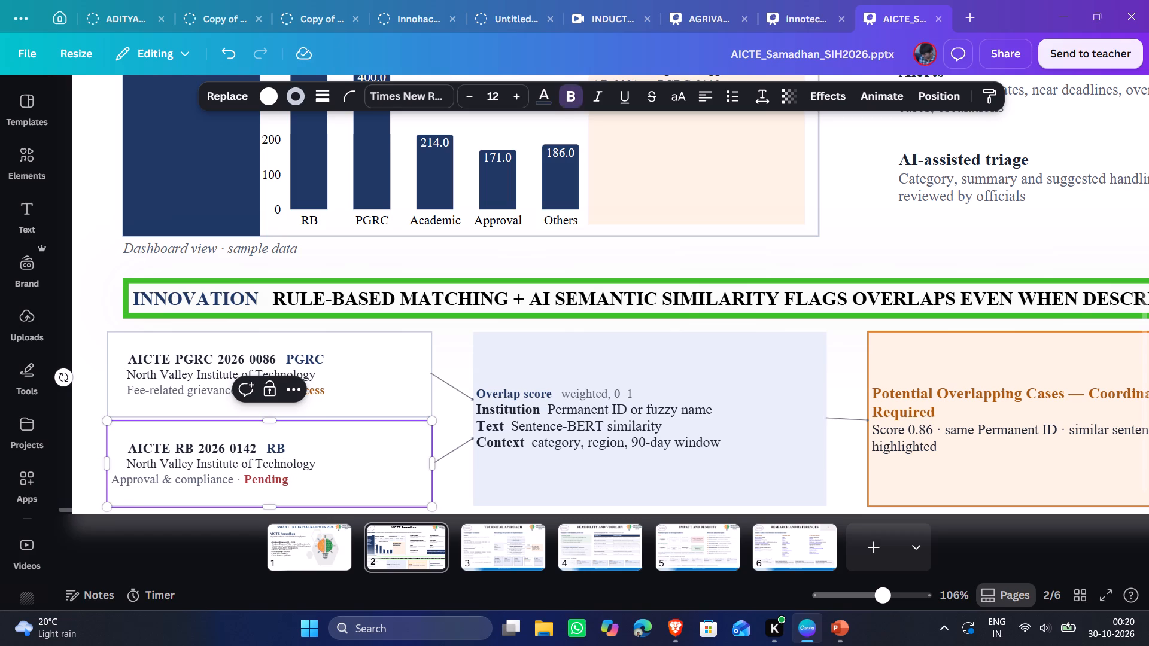
click(120, 482)
key(Left)
key(space)
key(space)
key(space)
key(space)
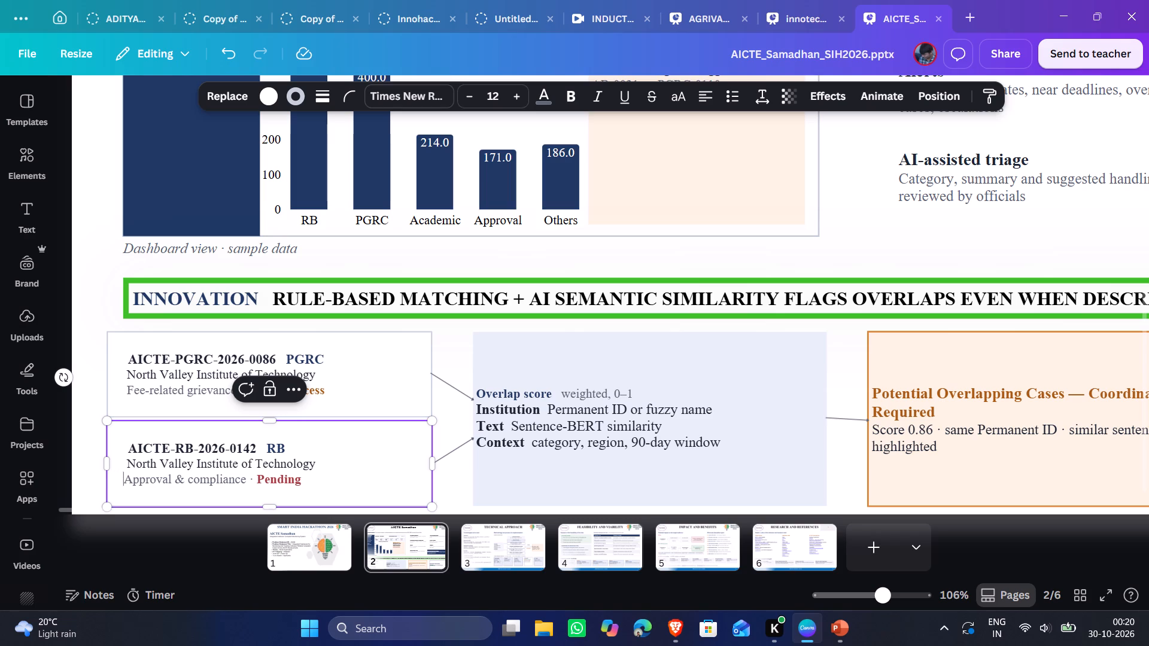
key(space)
click(96, 296)
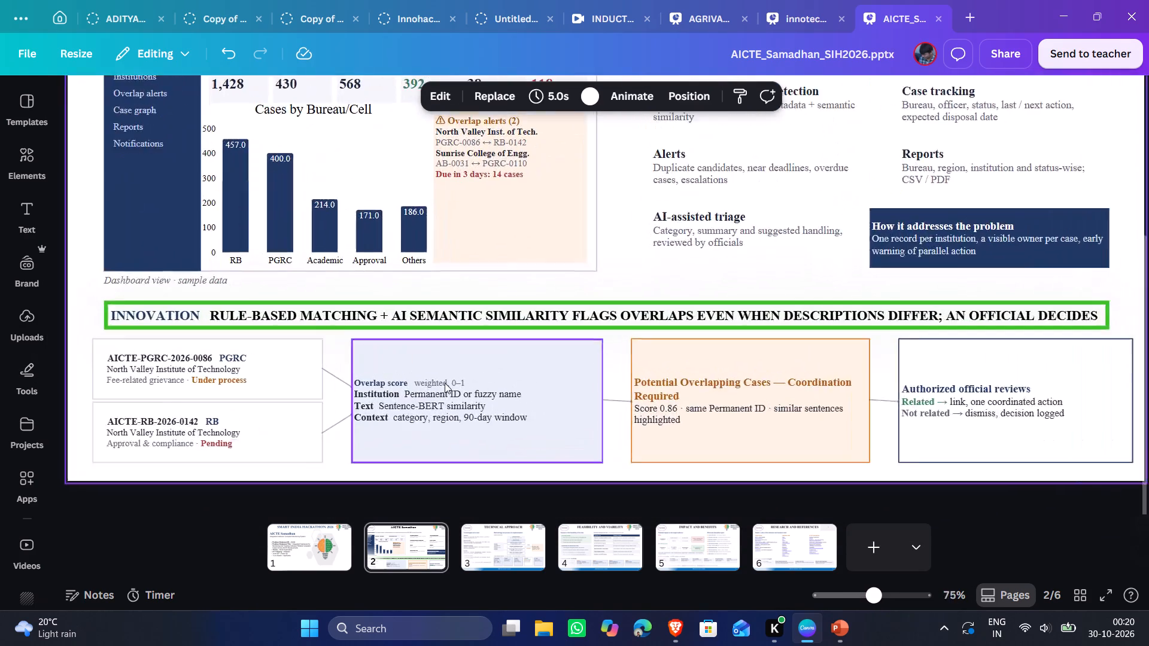
Try centred and other alignments on all four lines of the Overlap score card's text, ending on justified.
scroll(330, 409, down, 1)
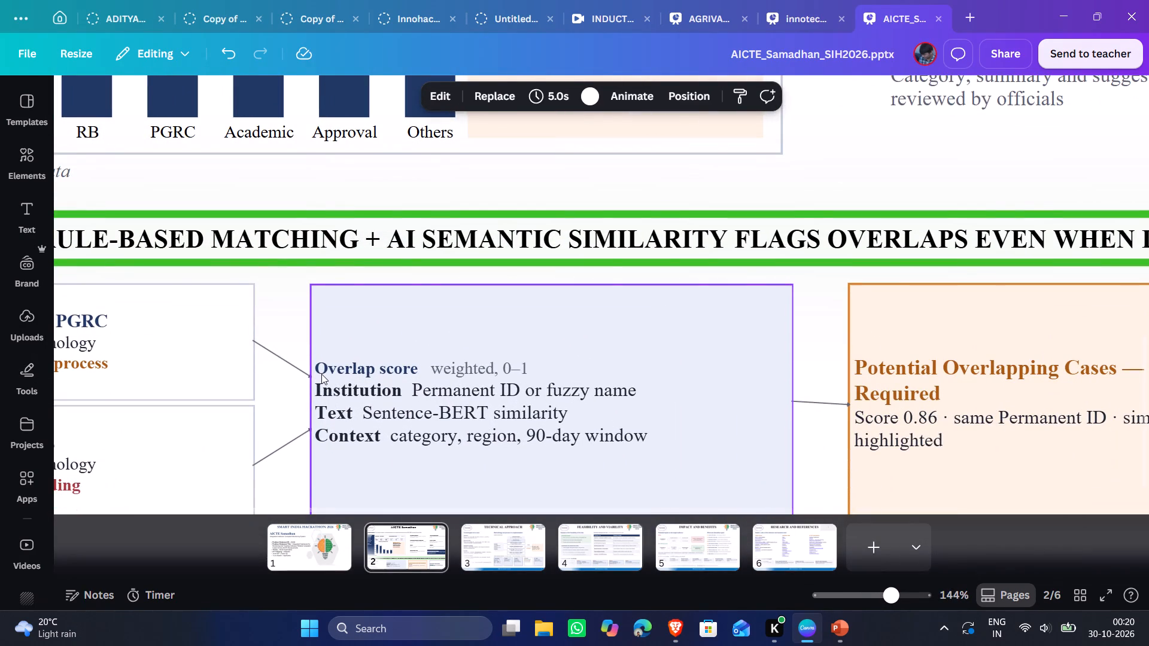
click(321, 374)
double_click(320, 369)
click(320, 371)
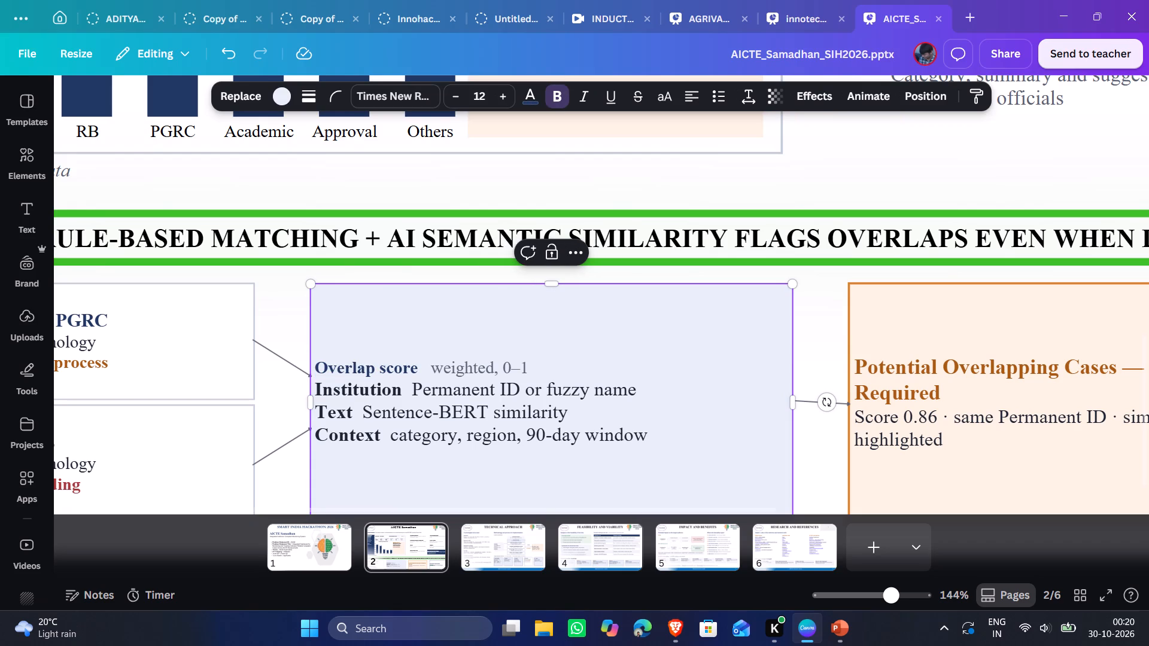
drag(317, 368, 634, 446)
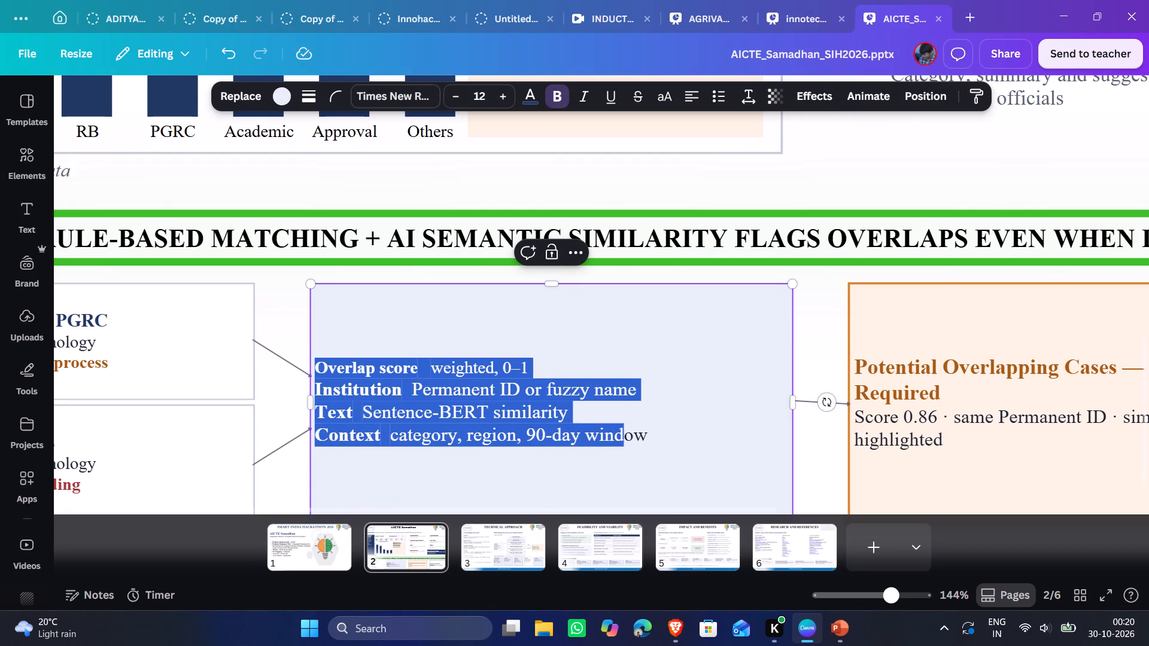
drag(634, 446, 651, 446)
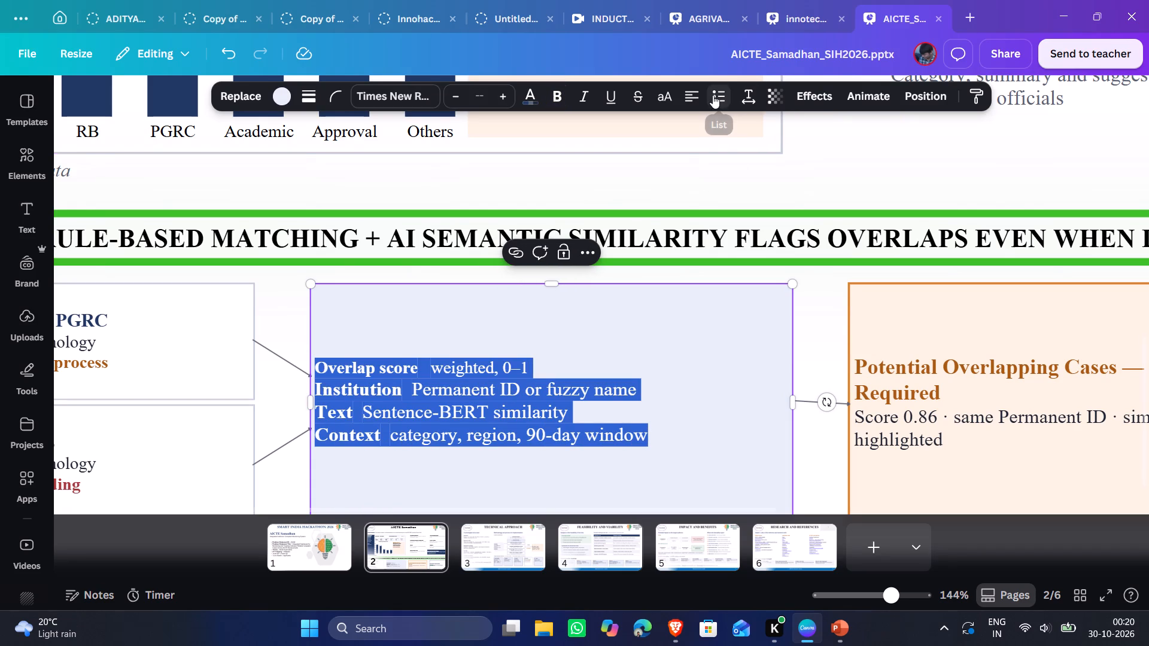
click(689, 93)
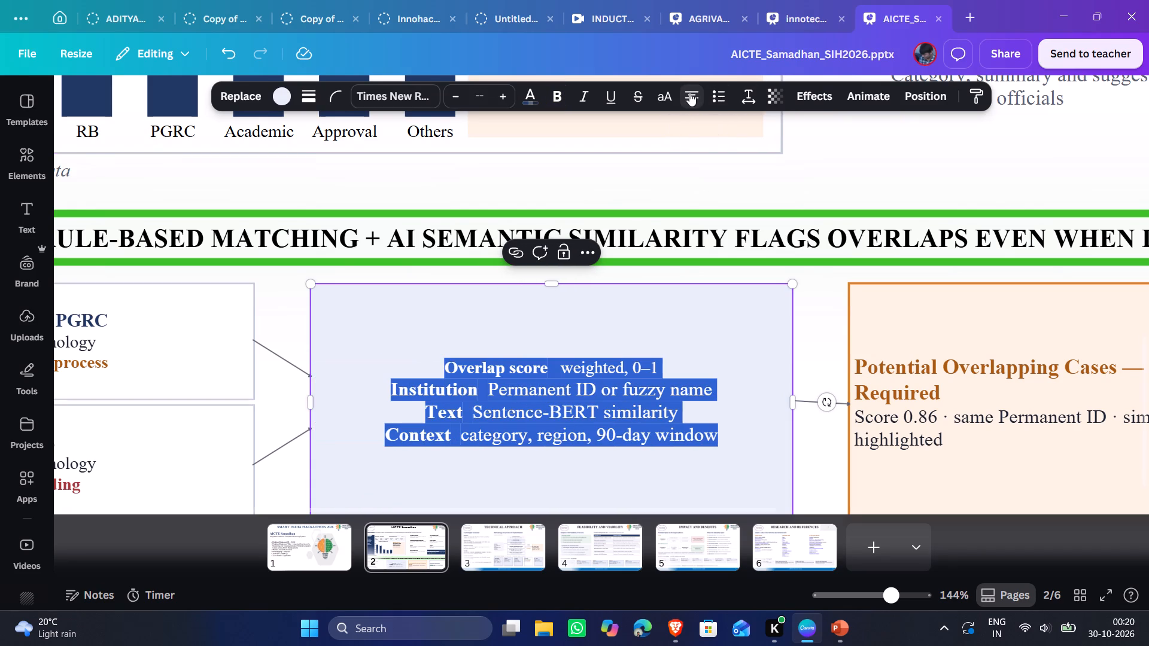
click(689, 93)
click(689, 93)
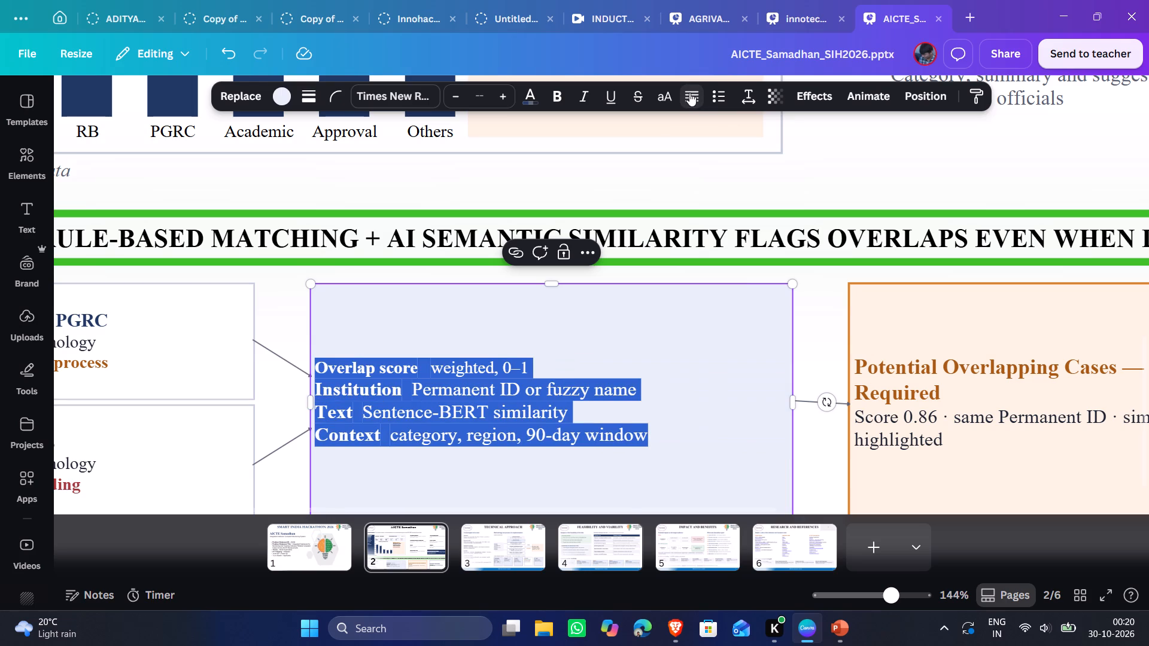
click(689, 93)
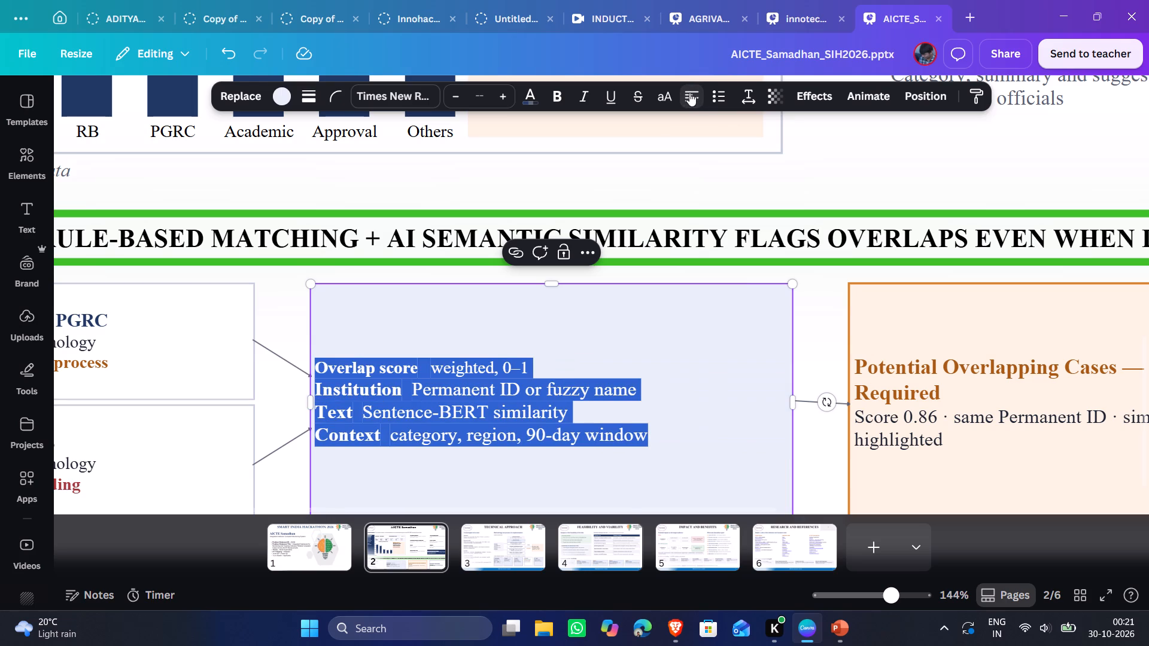
click(689, 93)
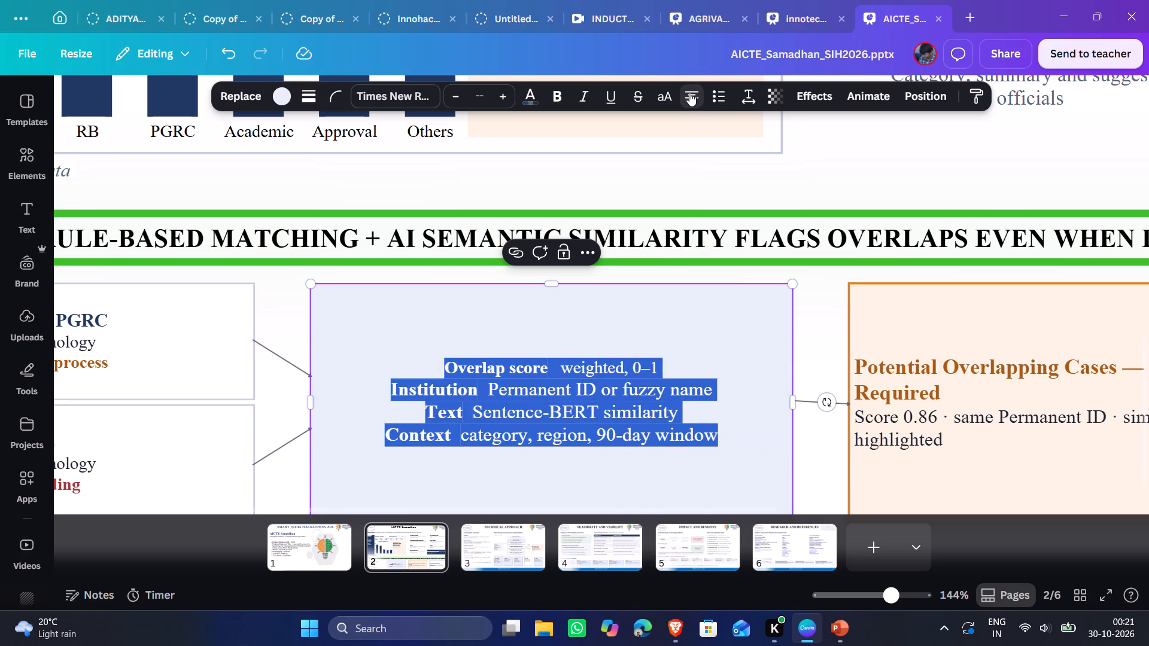
click(689, 93)
click(689, 93)
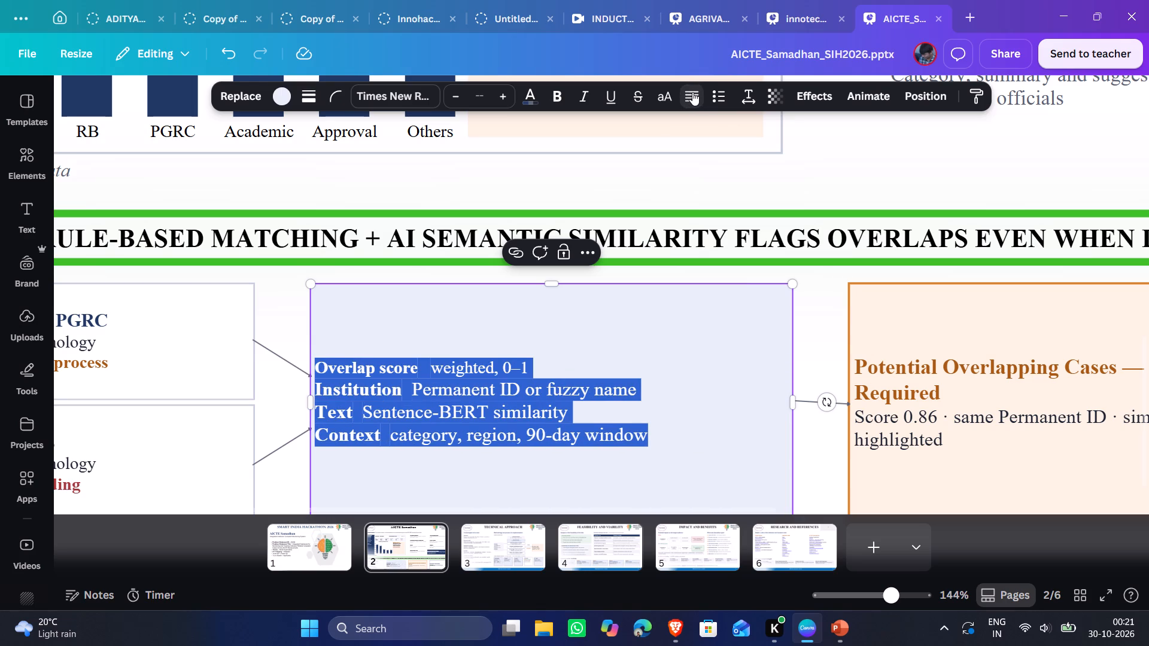
key(shift+Right)
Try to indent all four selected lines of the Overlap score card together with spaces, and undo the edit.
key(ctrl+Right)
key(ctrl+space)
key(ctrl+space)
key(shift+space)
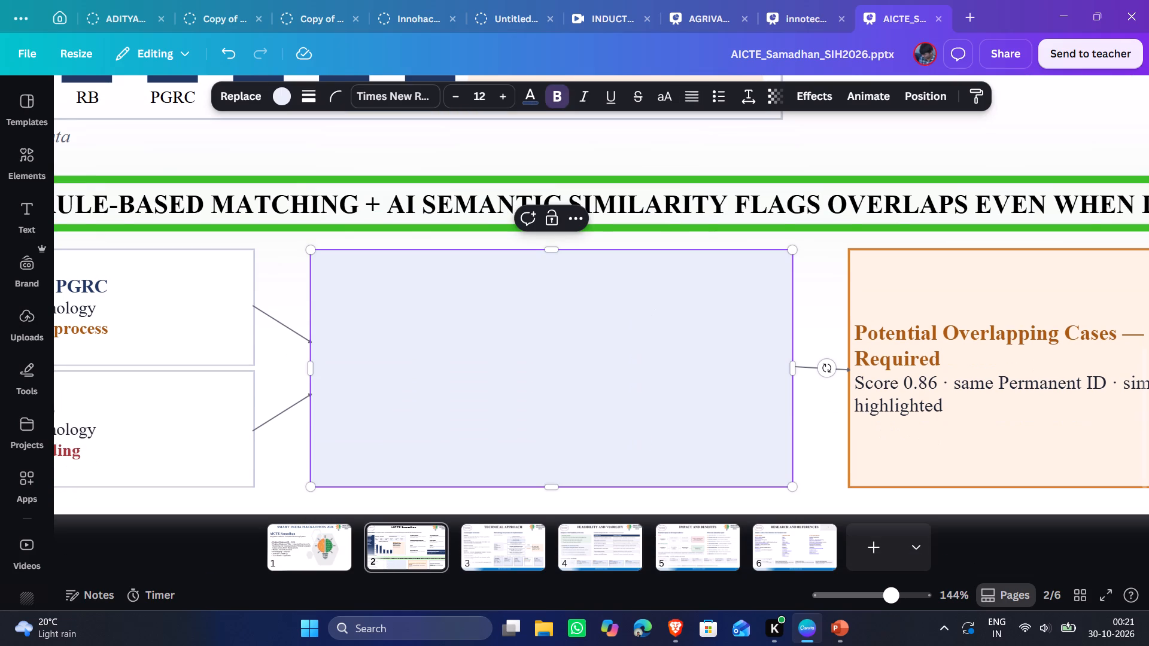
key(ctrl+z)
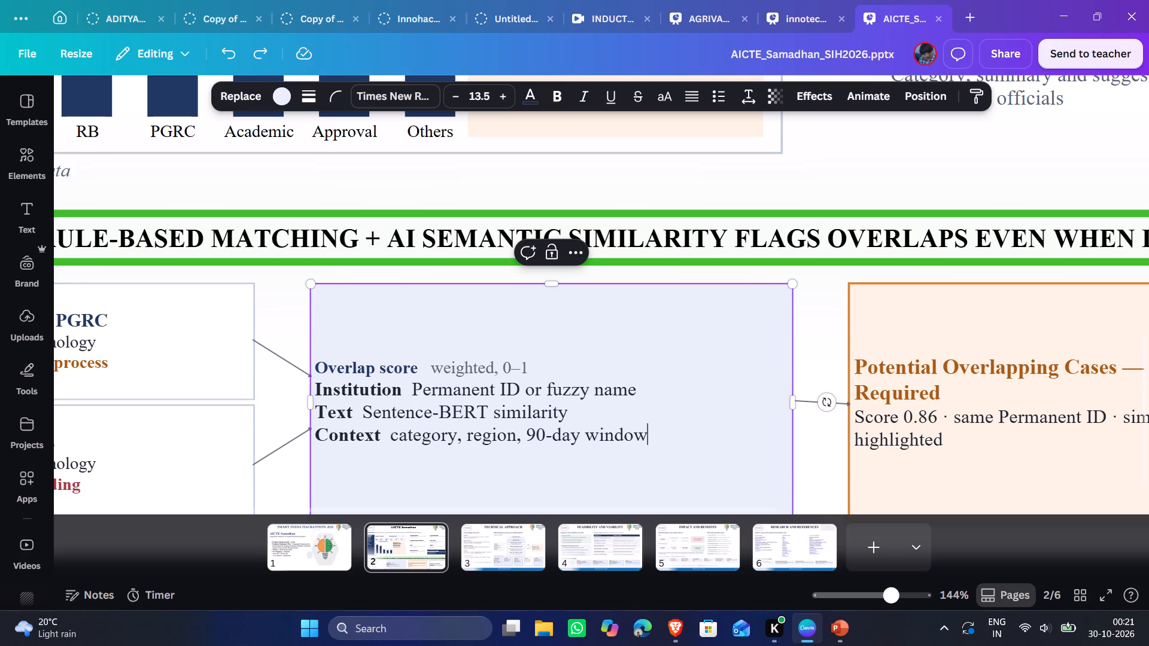
Set the text padding of the Overlap score card to 23 to move its four lines inward.
drag(317, 365, 655, 434)
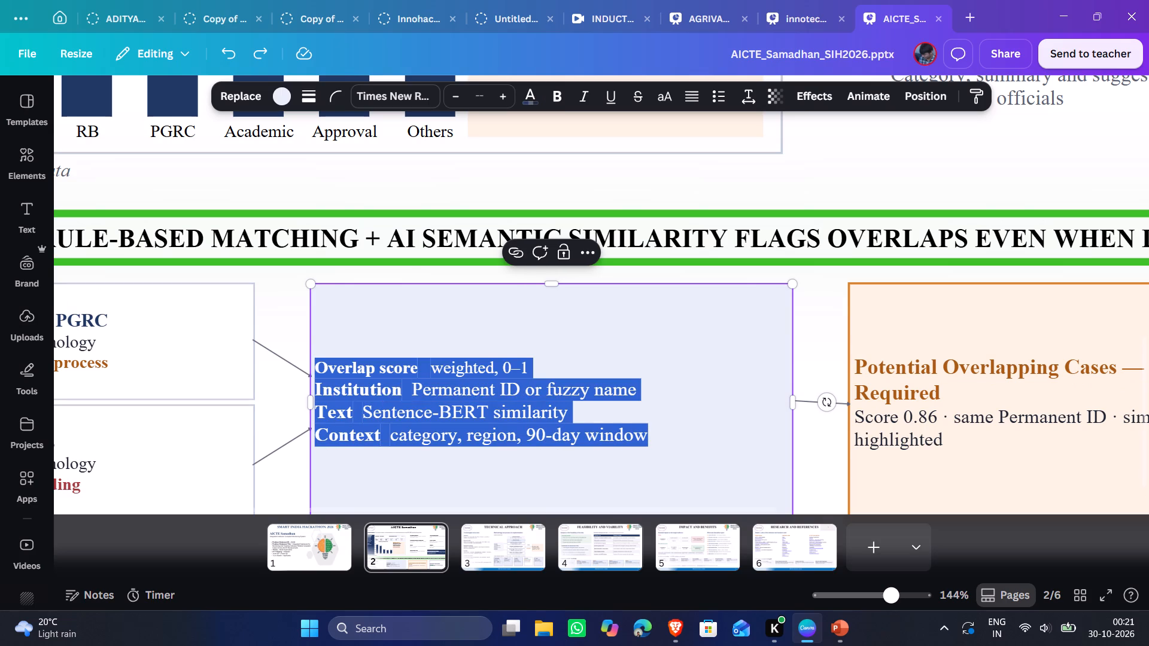
click(743, 96)
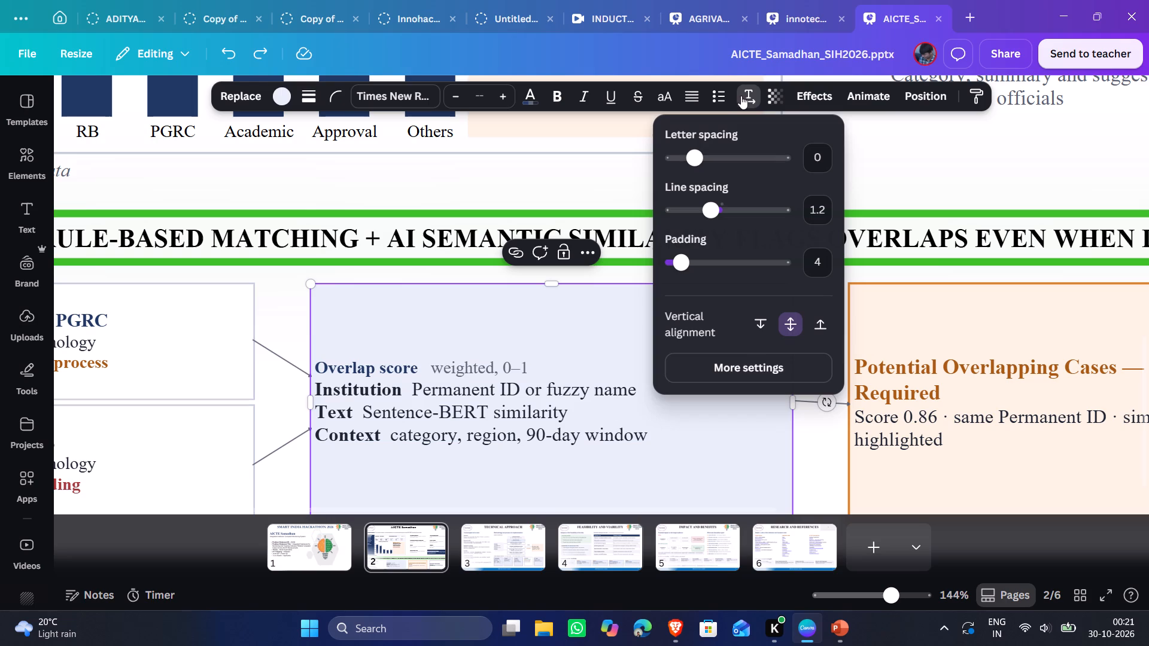
drag(688, 263, 692, 264)
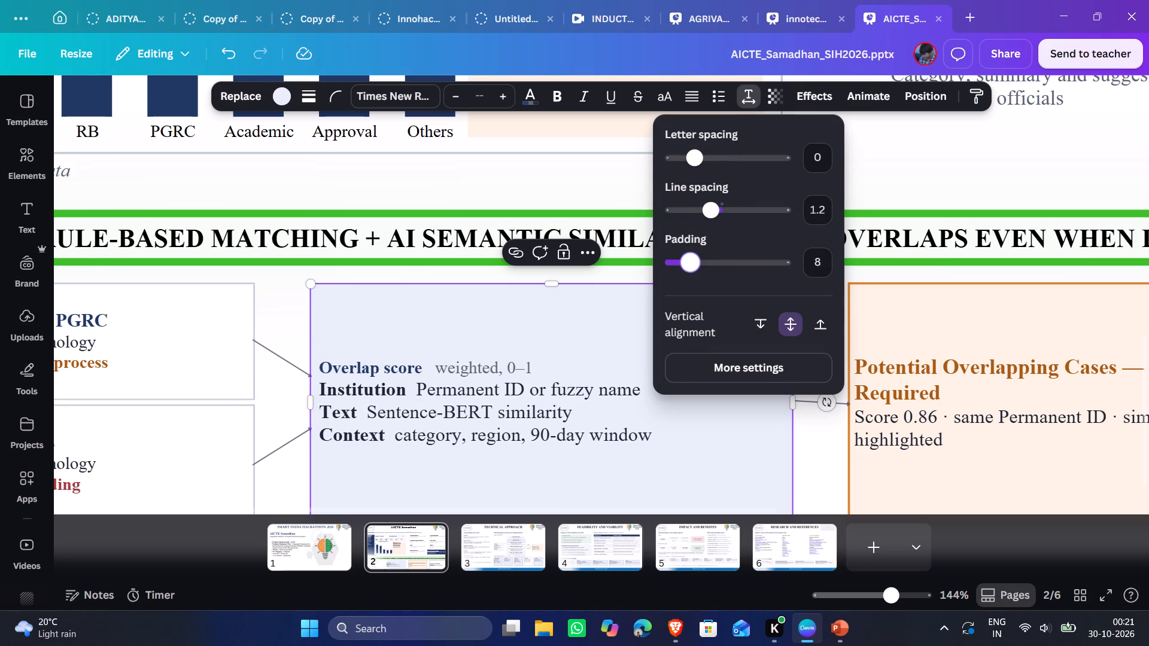
drag(692, 264, 735, 270)
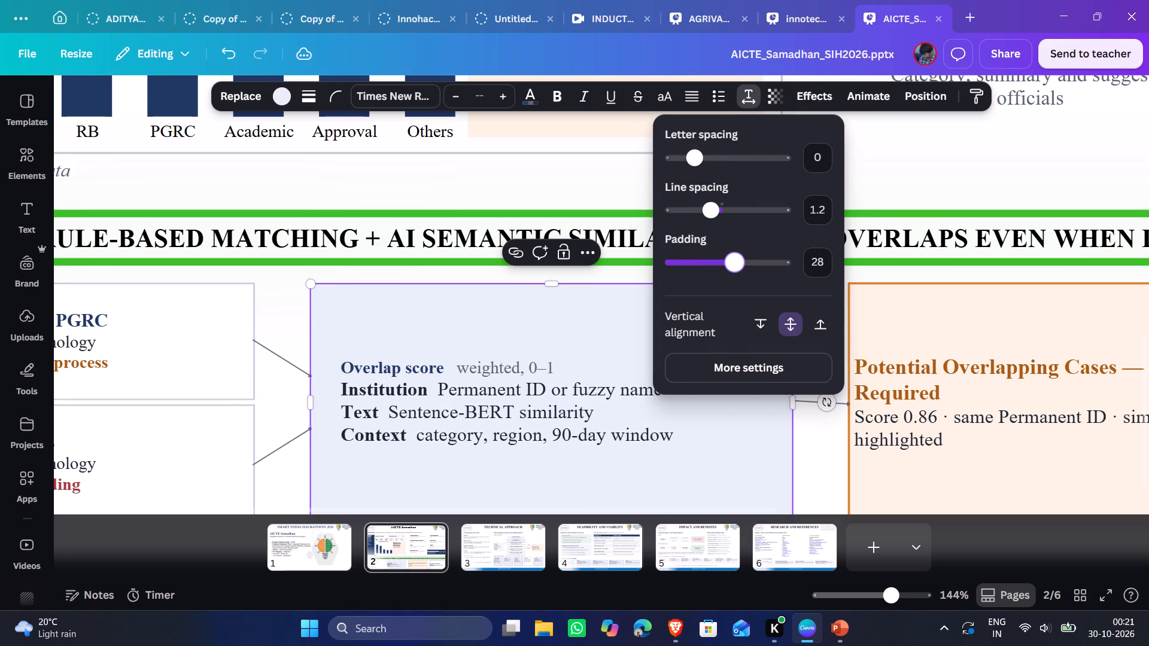
drag(735, 270, 724, 268)
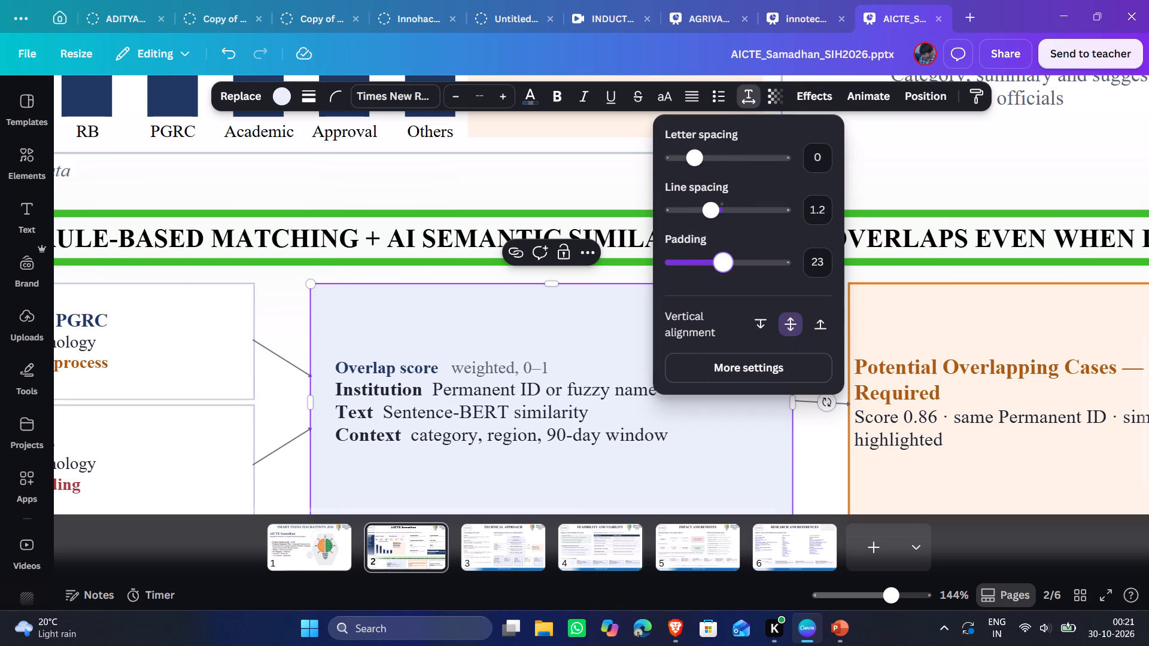
drag(724, 268, 724, 267)
click(493, 312)
click(493, 312)
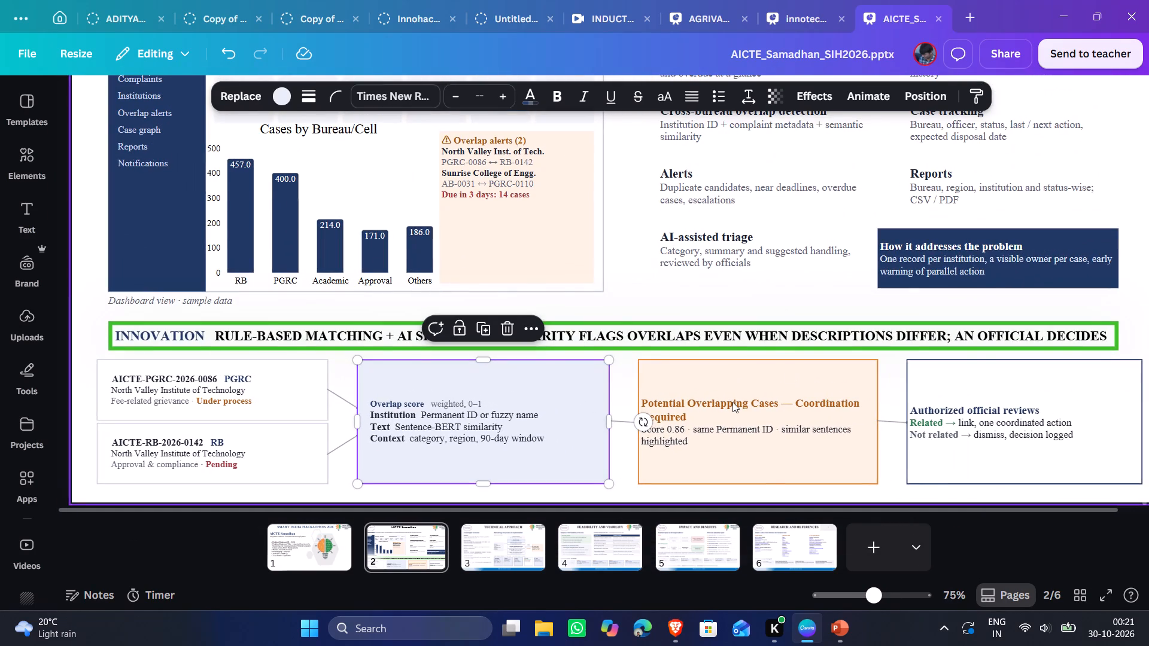
Increase the text padding of the orange Potential Overlapping Cases card to move its text slightly away from the border.
scroll(732, 402, down, 1)
click(615, 313)
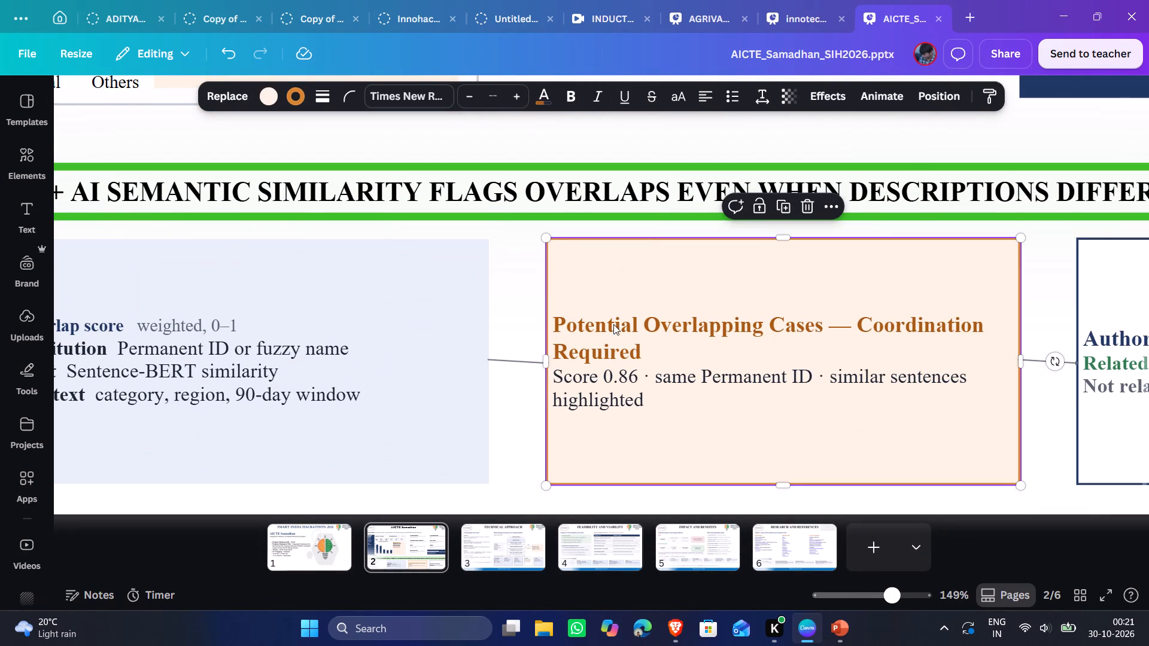
double_click(576, 321)
click(572, 324)
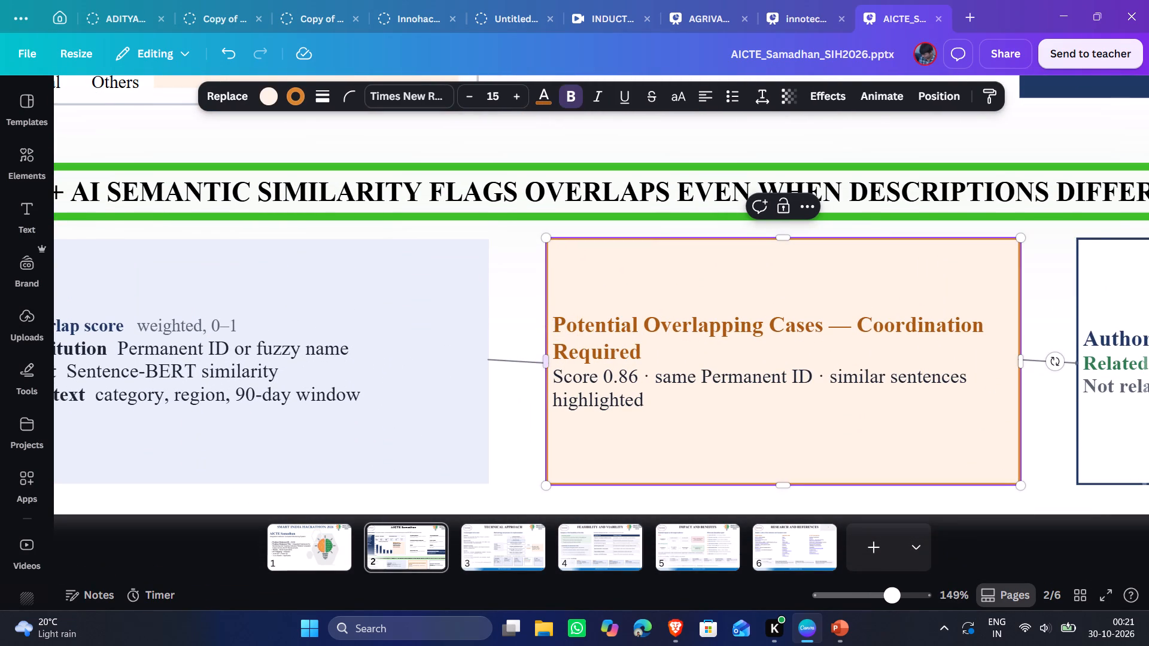
drag(557, 324, 662, 403)
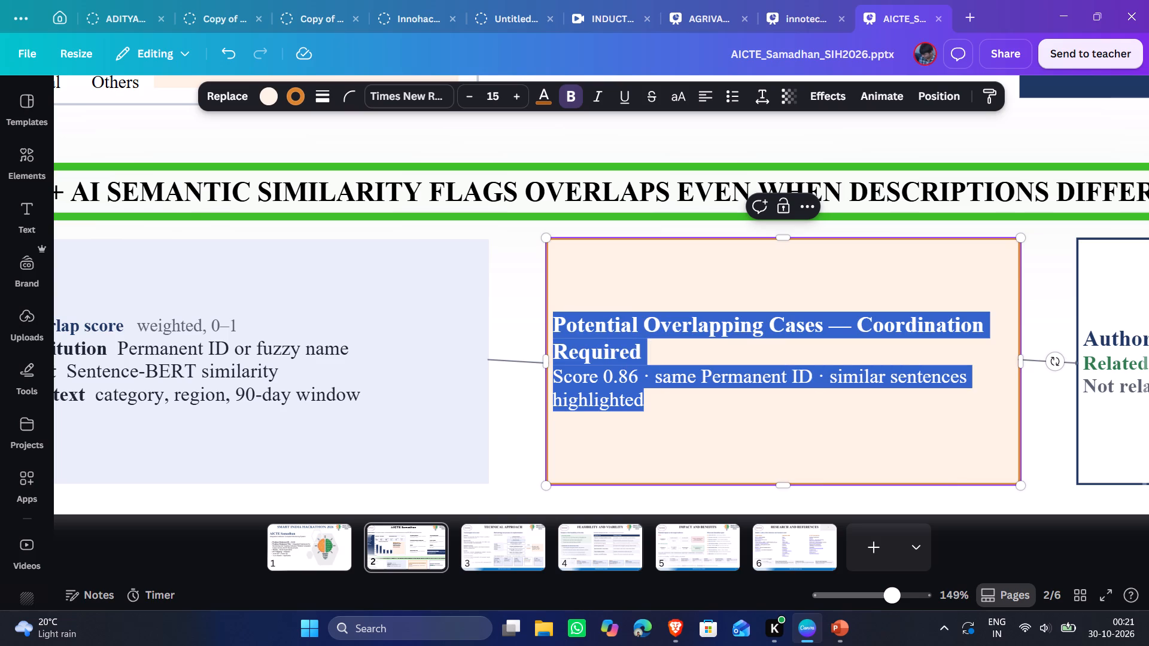
drag(662, 403, 663, 404)
click(771, 96)
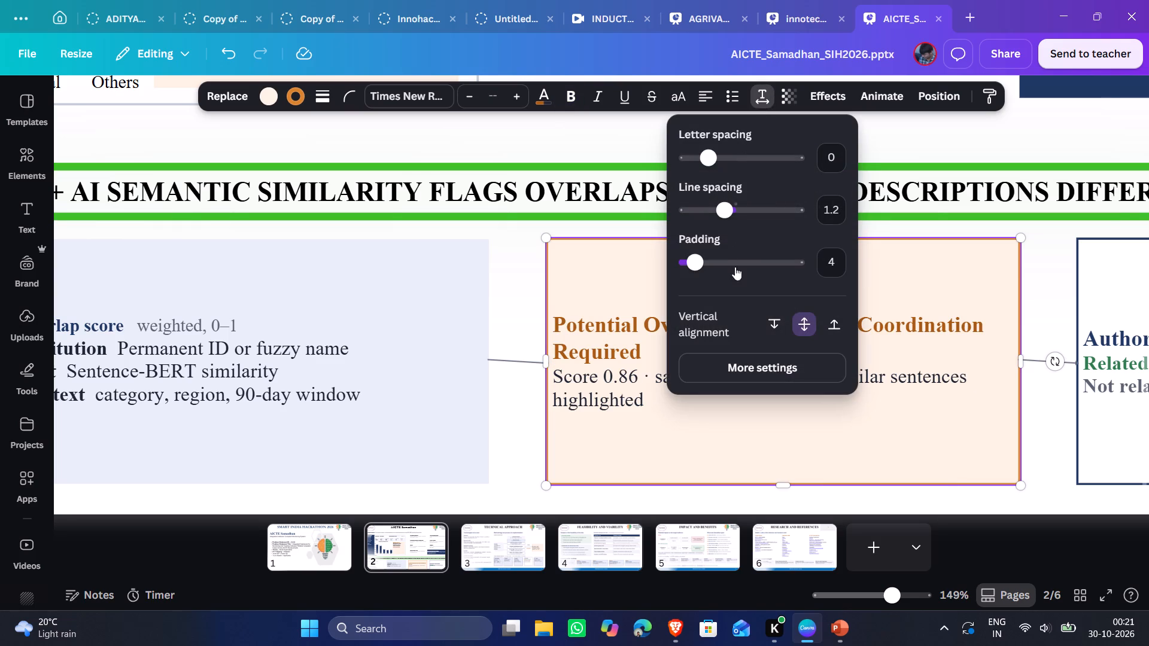
drag(697, 261, 722, 269)
click(828, 409)
click(829, 409)
click(829, 409)
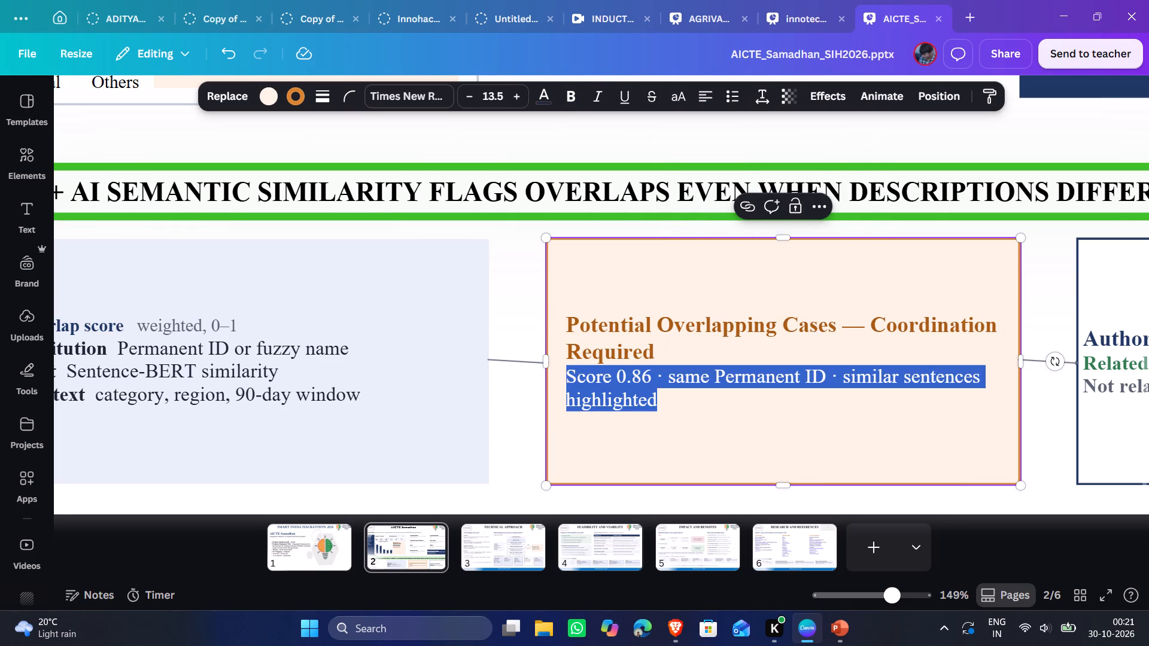
click(828, 407)
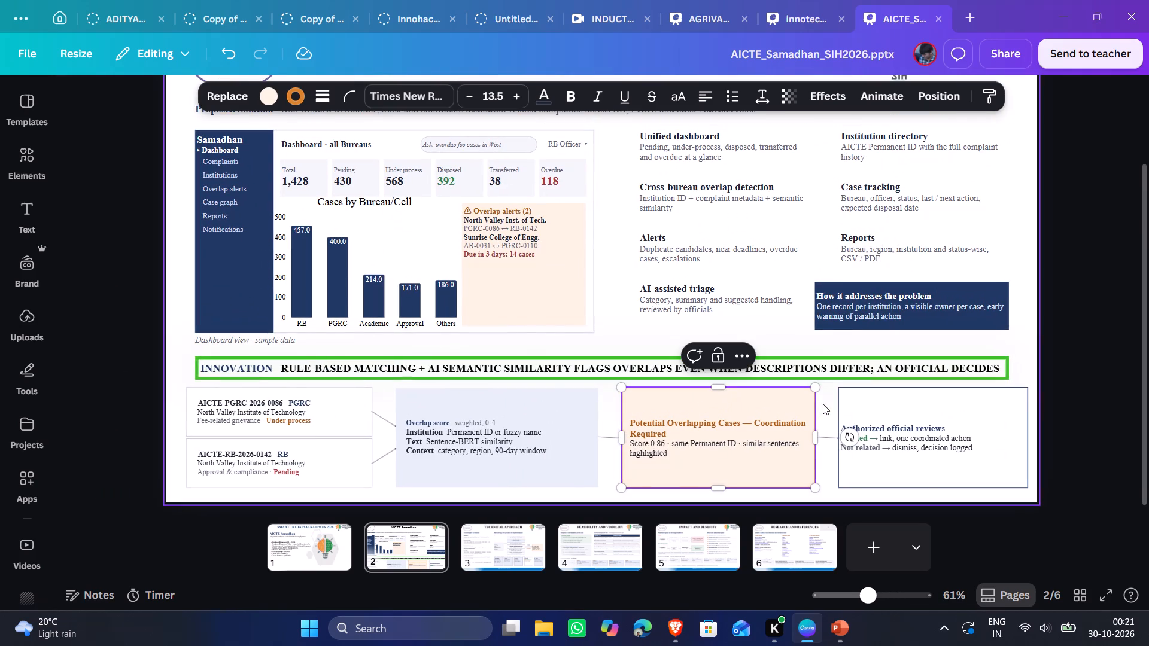
click(1090, 237)
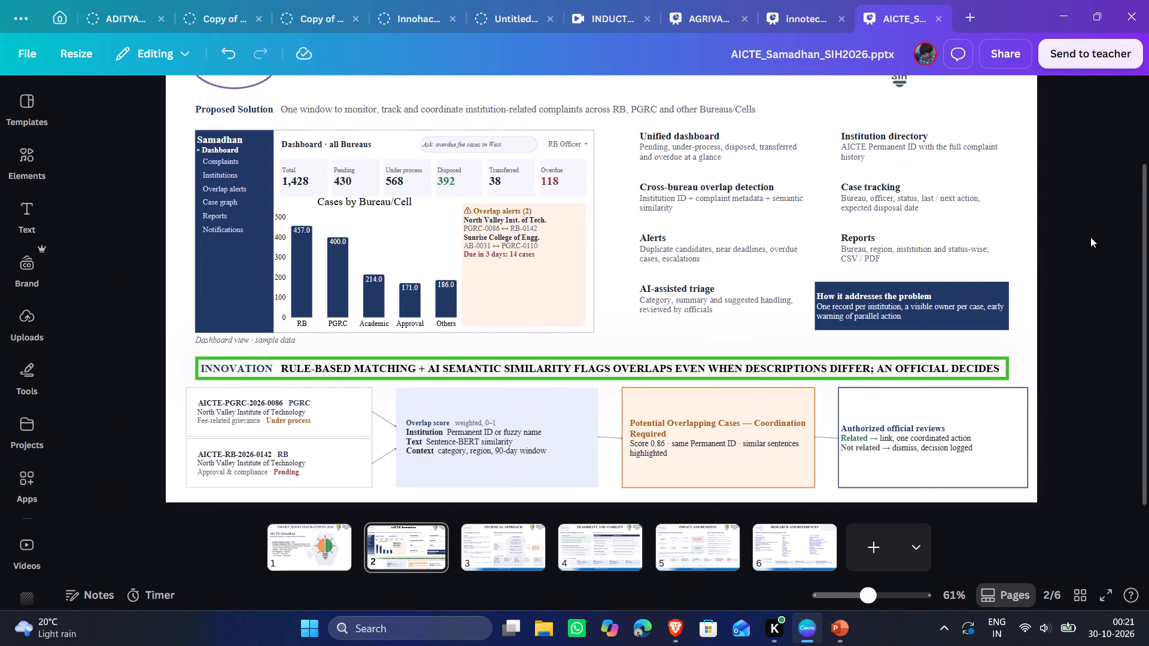
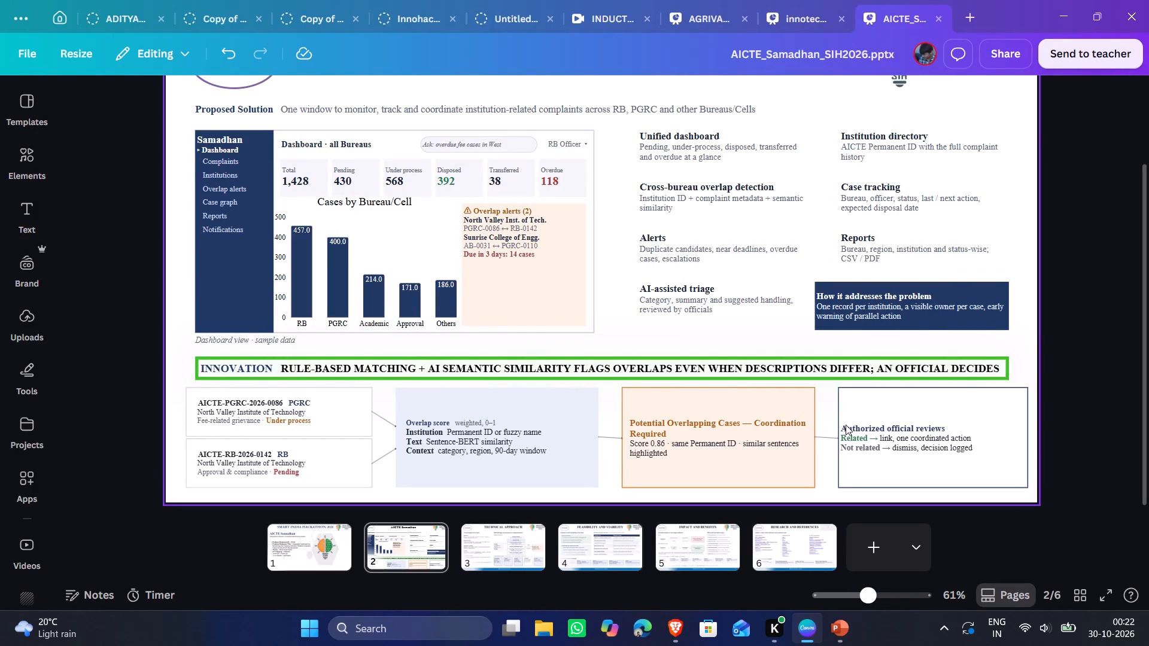
Shift the Authorized official reviews card slightly away from the orange card at the end of the innovation flow.
drag(847, 426, 859, 441)
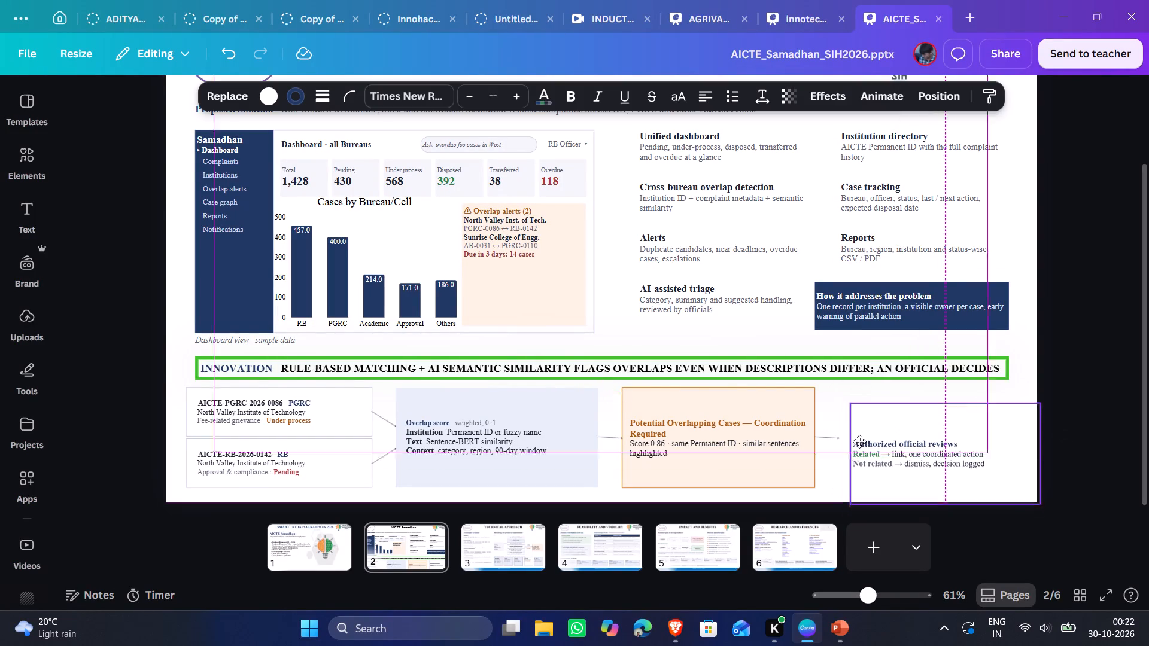
drag(859, 441, 852, 432)
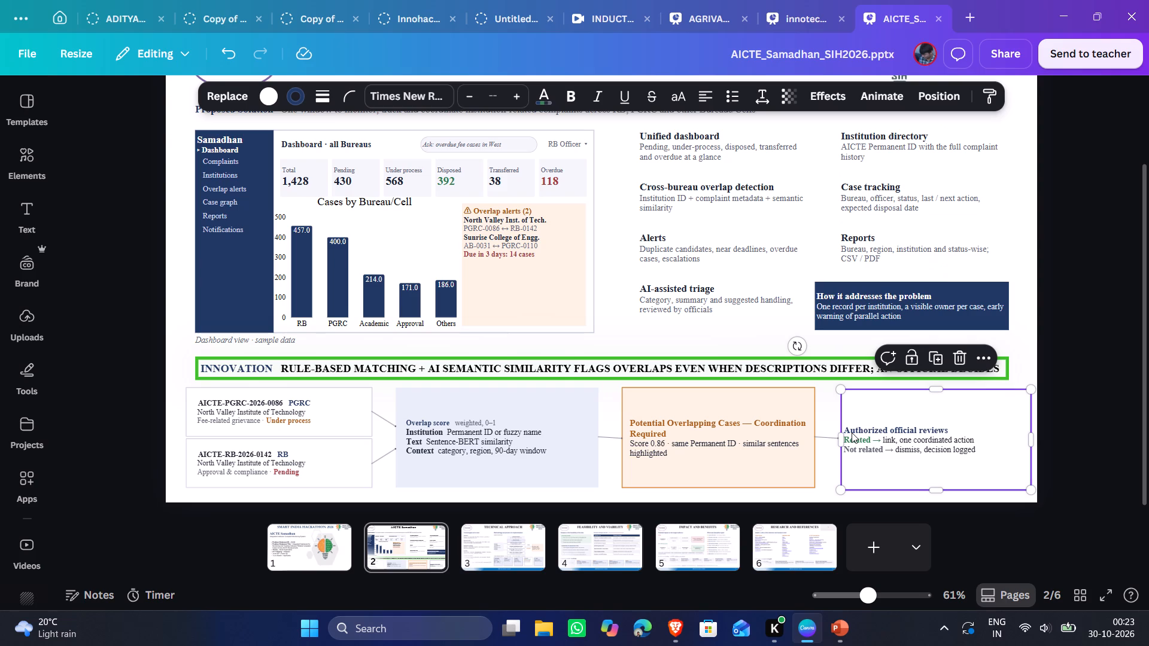
click(1063, 336)
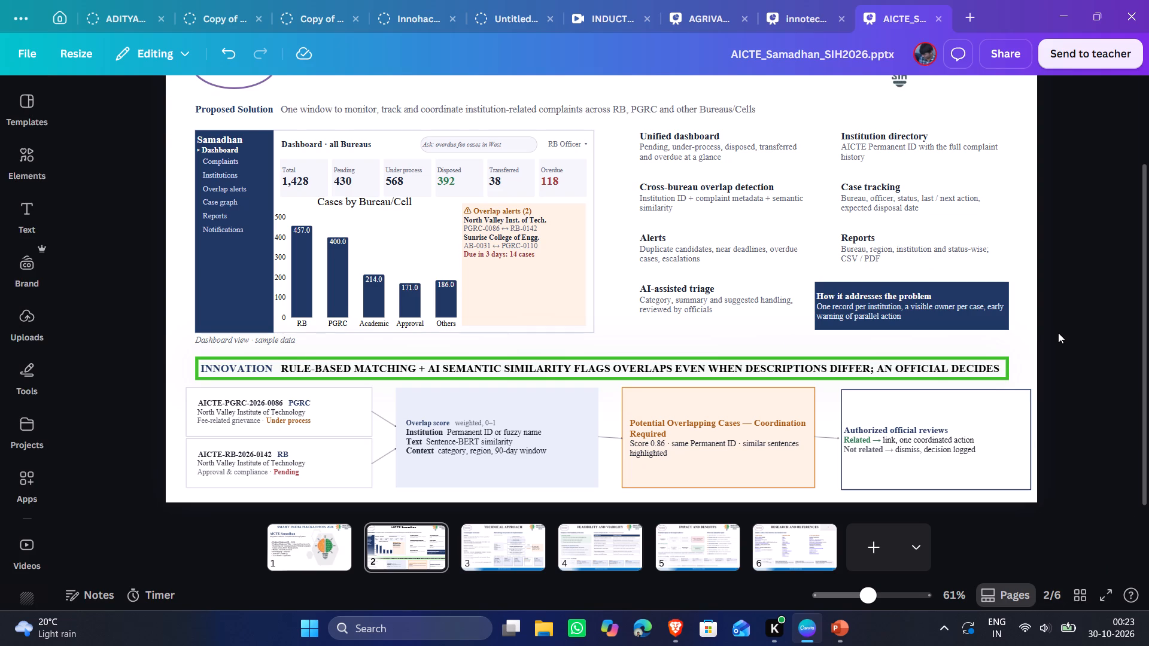
click(1059, 332)
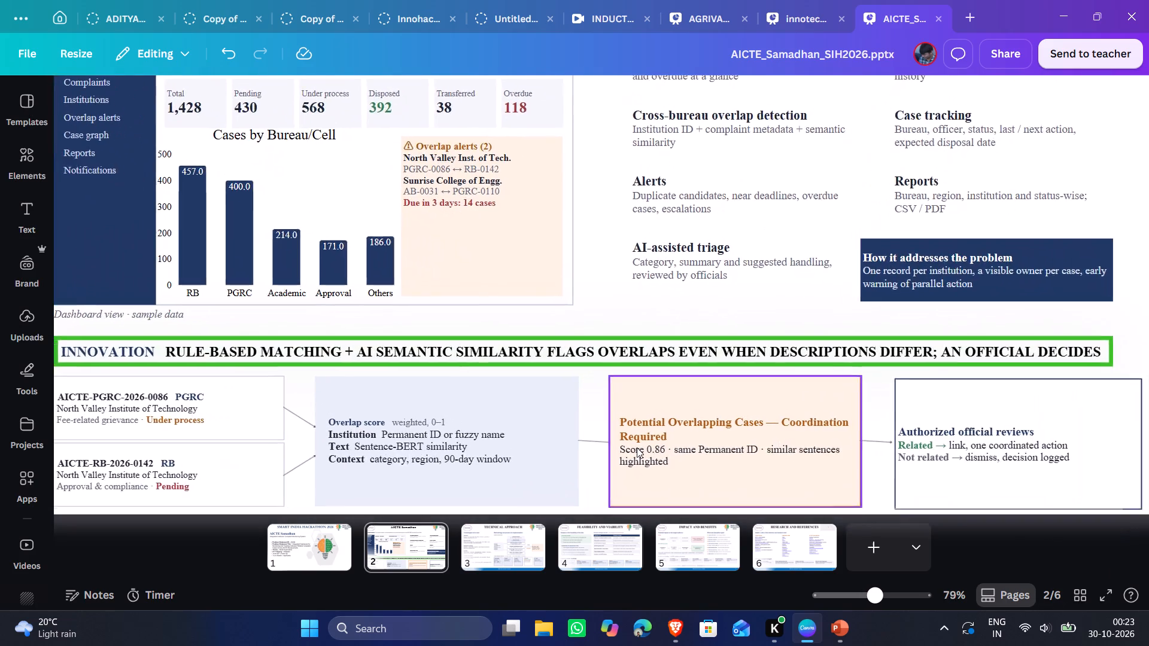
Enlarge all the text in the orange Potential Overlapping Cases card by three font size increments.
double_click(626, 415)
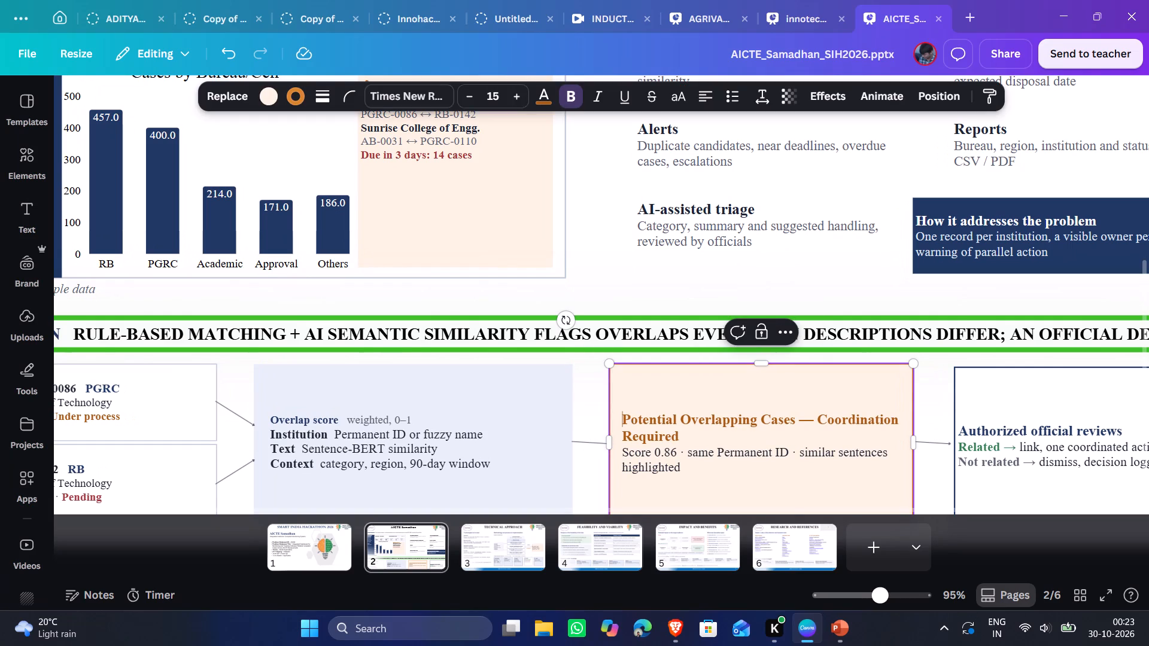
drag(624, 415, 680, 470)
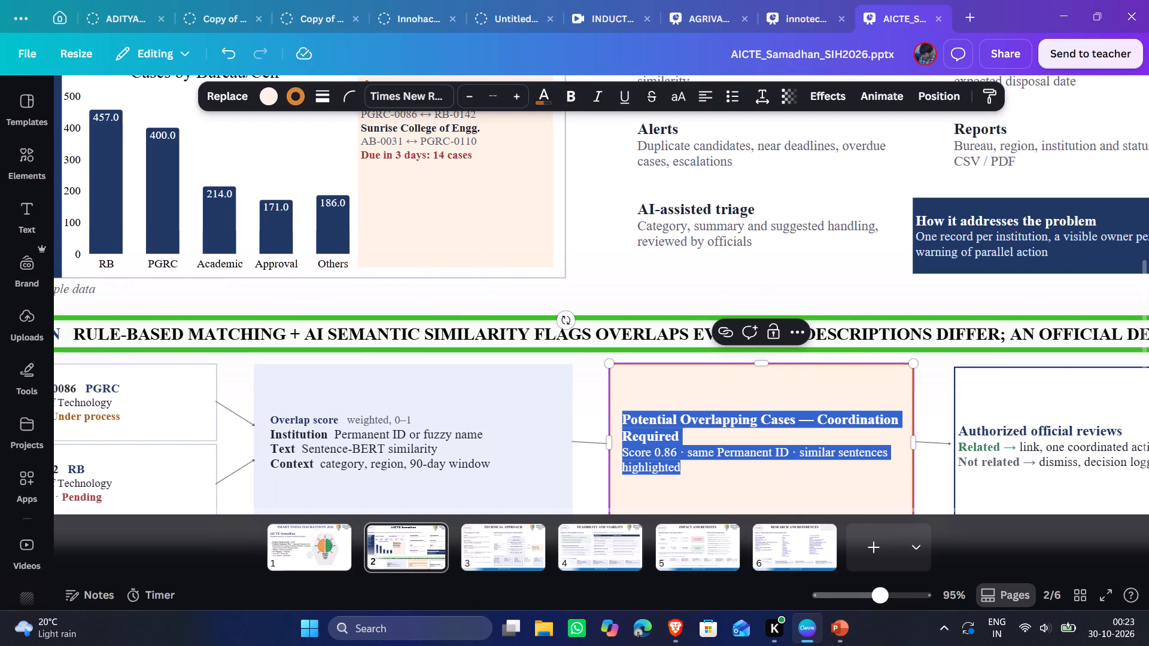
click(520, 95)
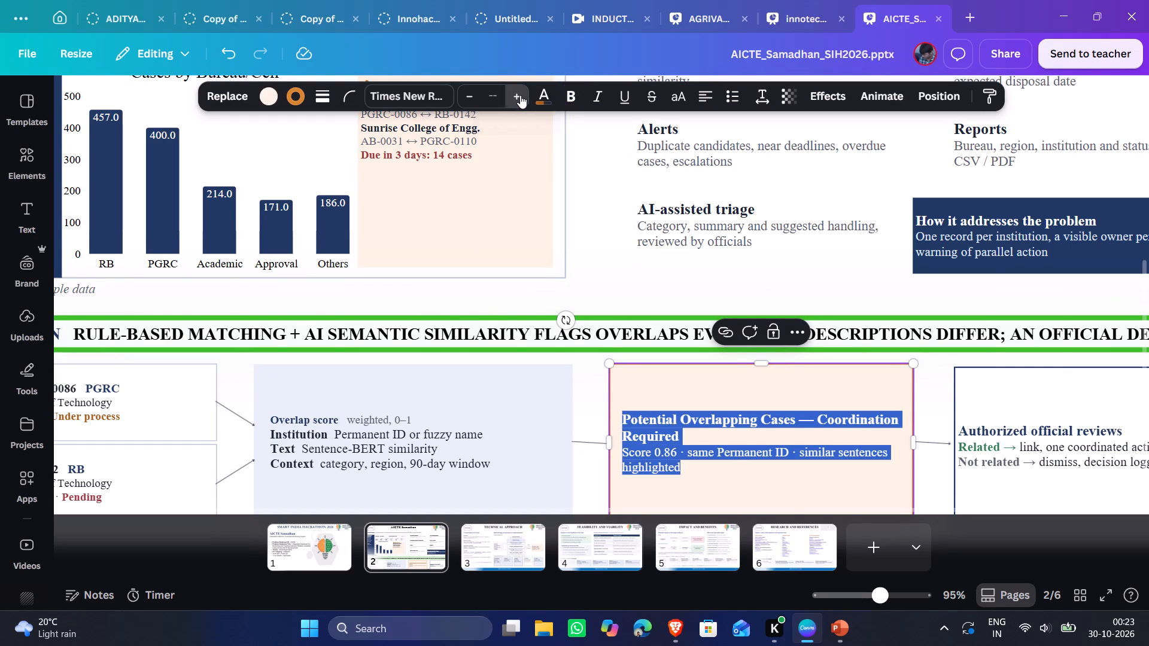
click(520, 95)
click(520, 95)
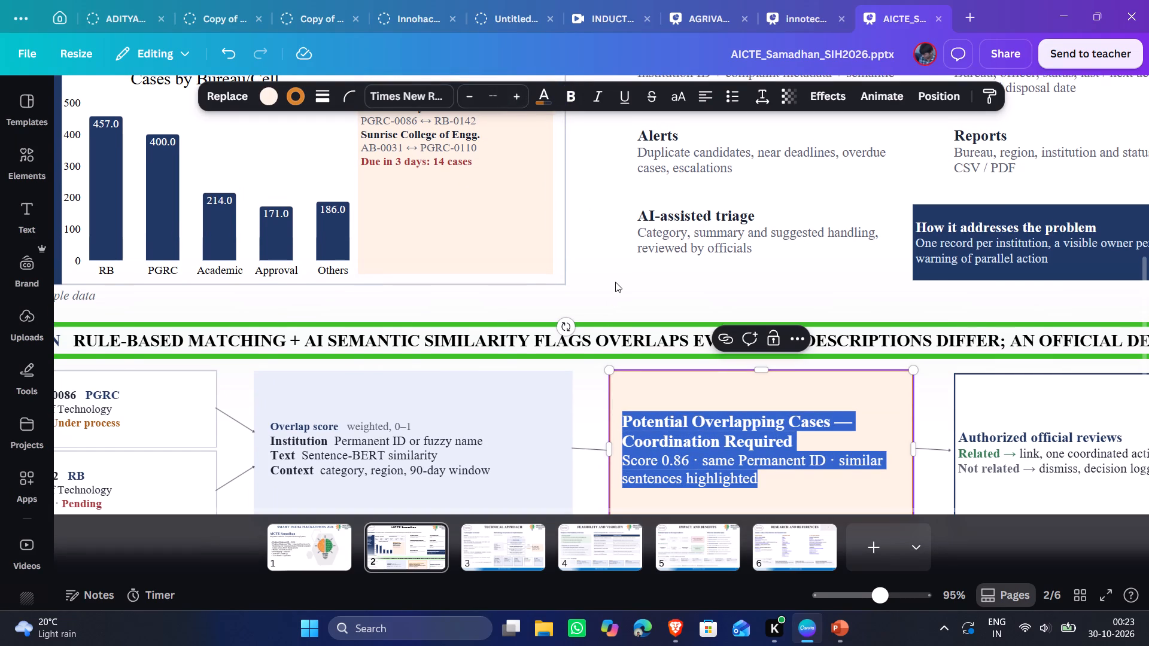
click(615, 282)
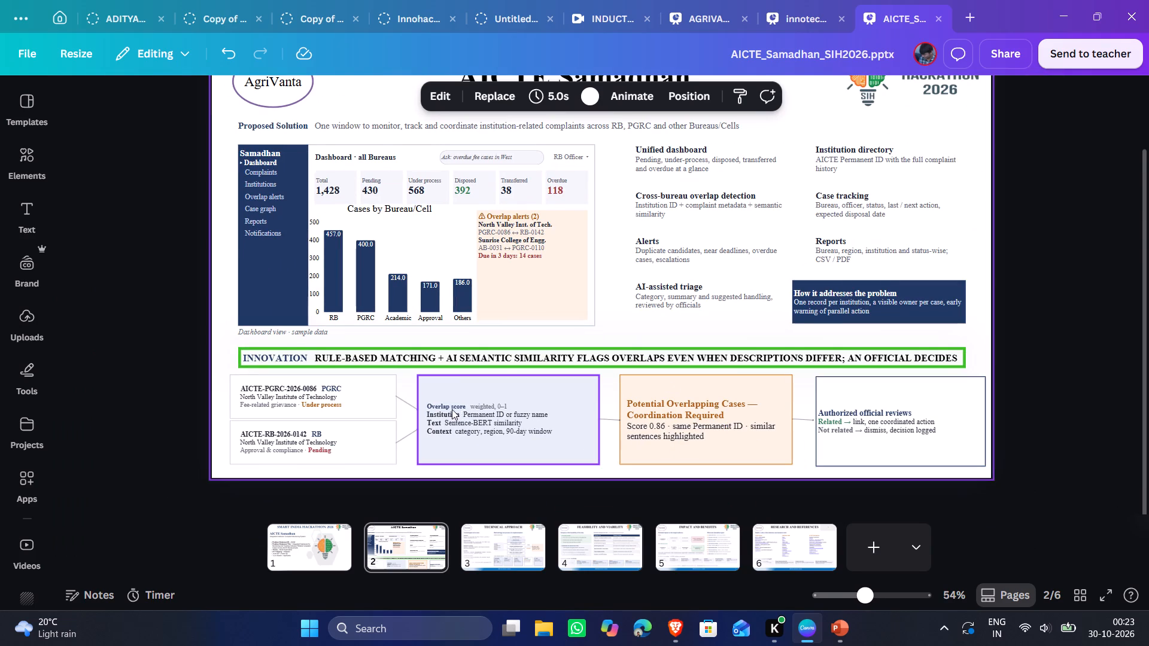
Enlarge all four lines of text in the Overlap score card by three font size increments.
scroll(370, 428, down, 1)
double_click(355, 387)
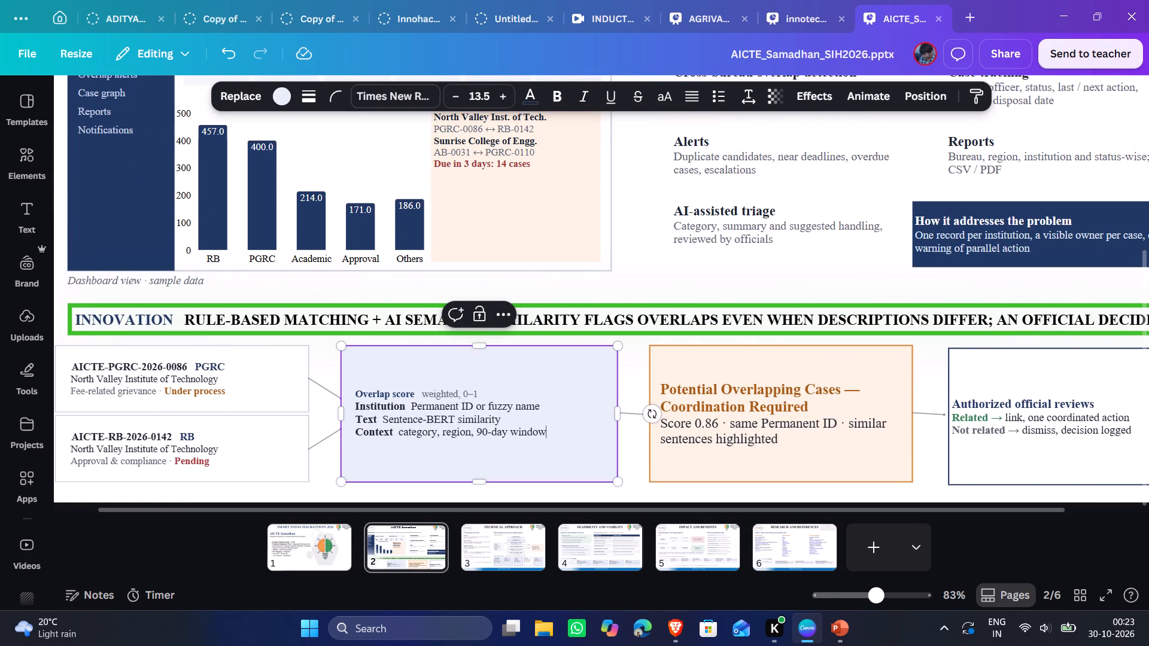
drag(355, 393, 549, 436)
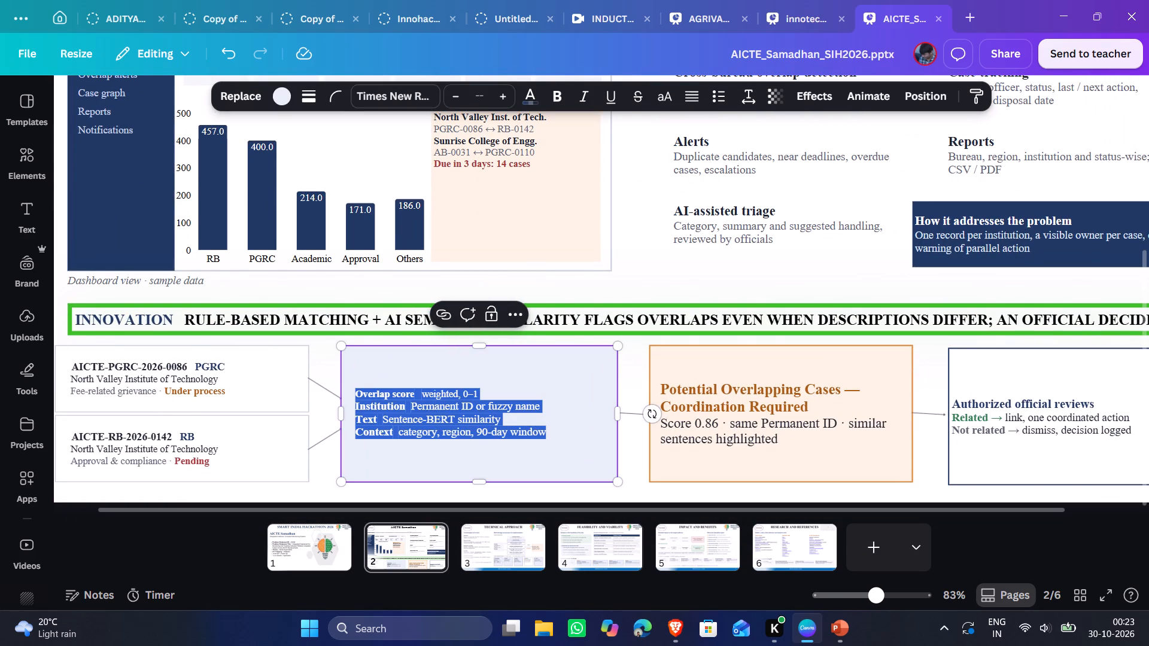
triple_click(506, 96)
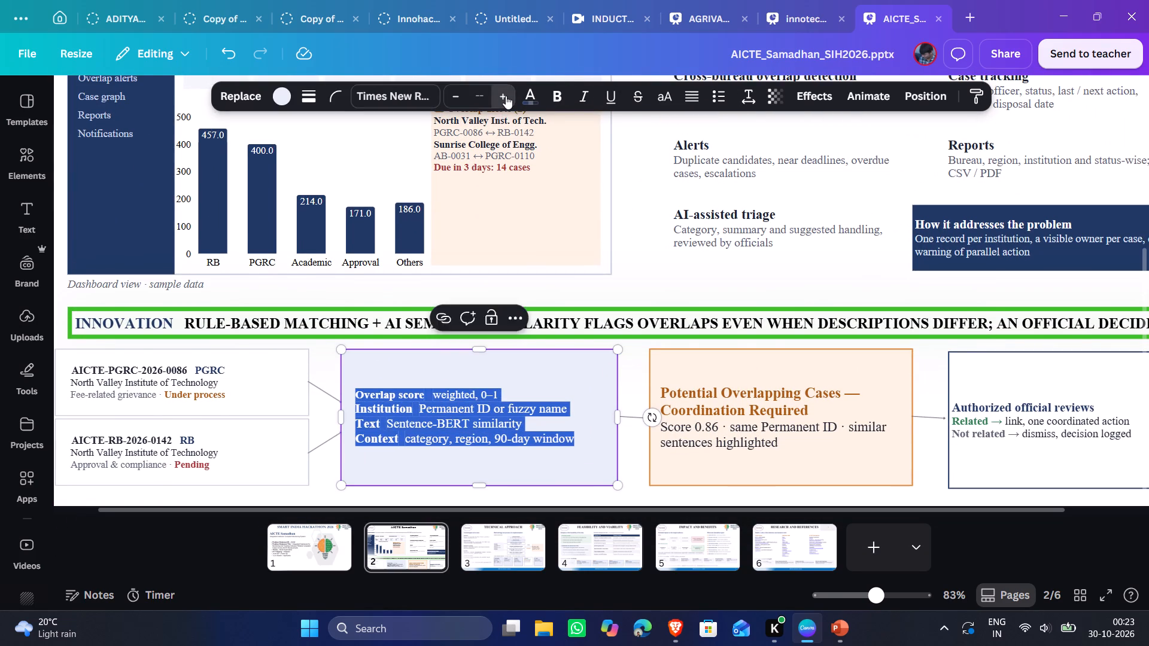
click(604, 369)
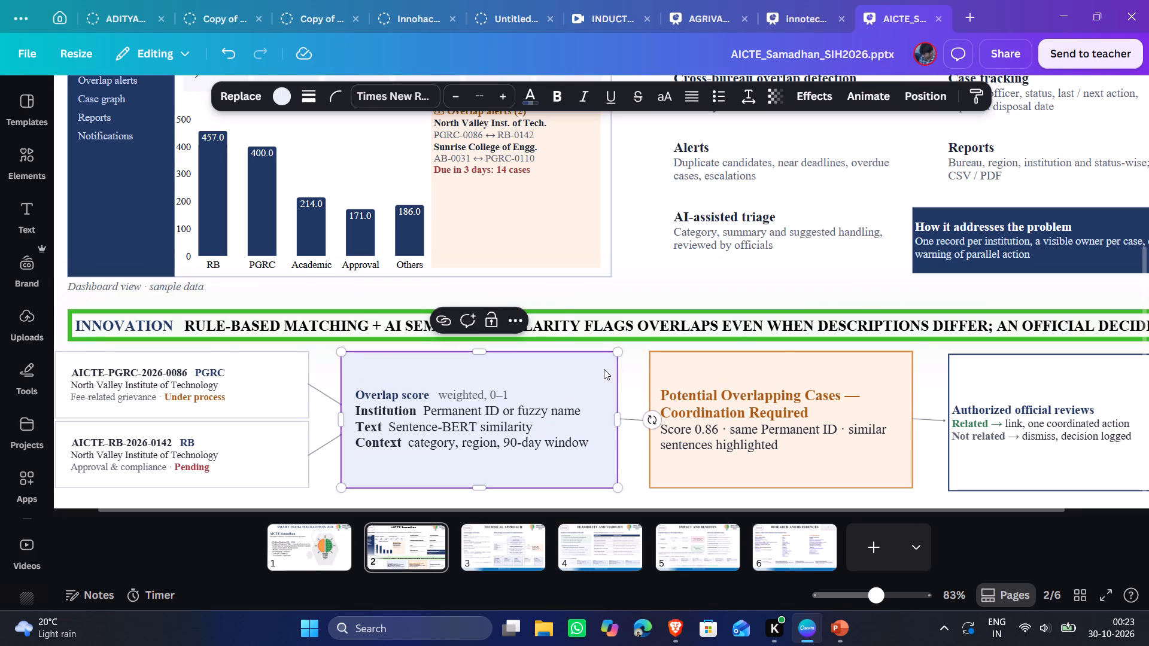
Enlarge all three lines of text in the AICTE-PGRC-2026-0086 card by four font size increments.
scroll(158, 406, right, 1)
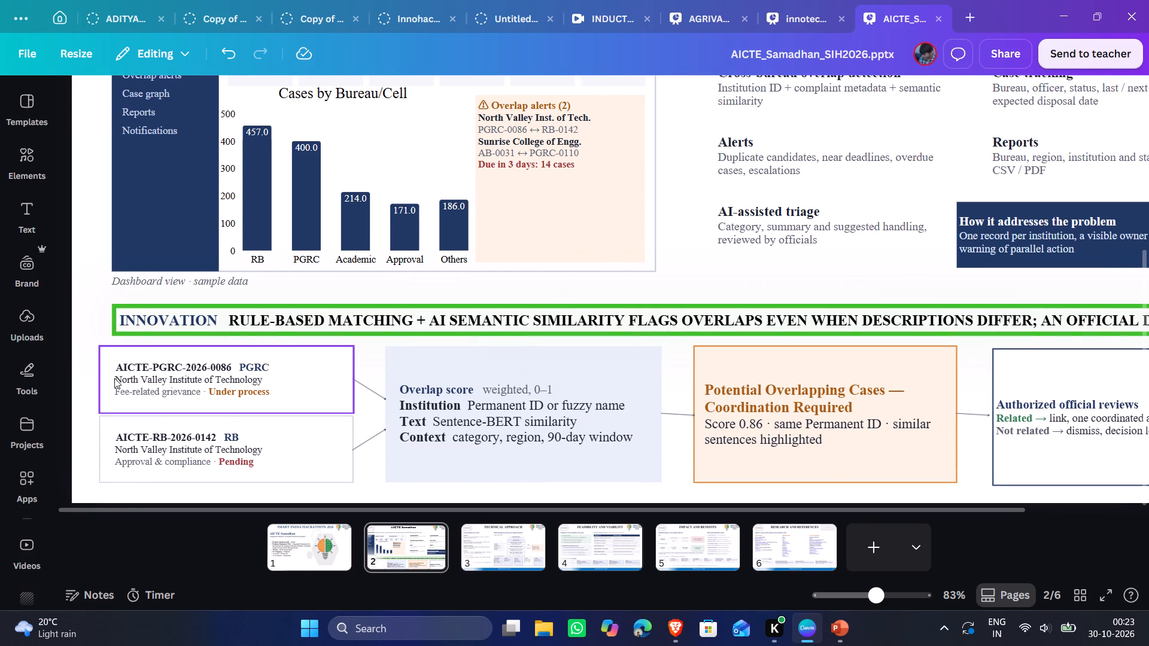
click(114, 368)
click(115, 364)
drag(116, 363, 190, 382)
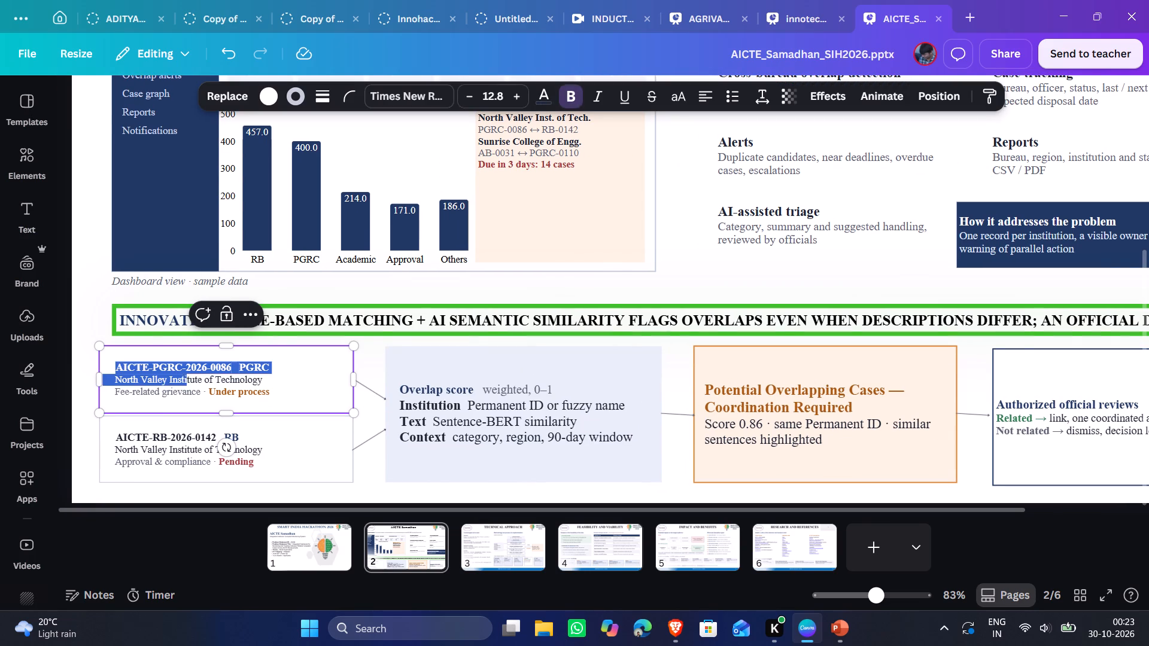
drag(190, 382, 280, 391)
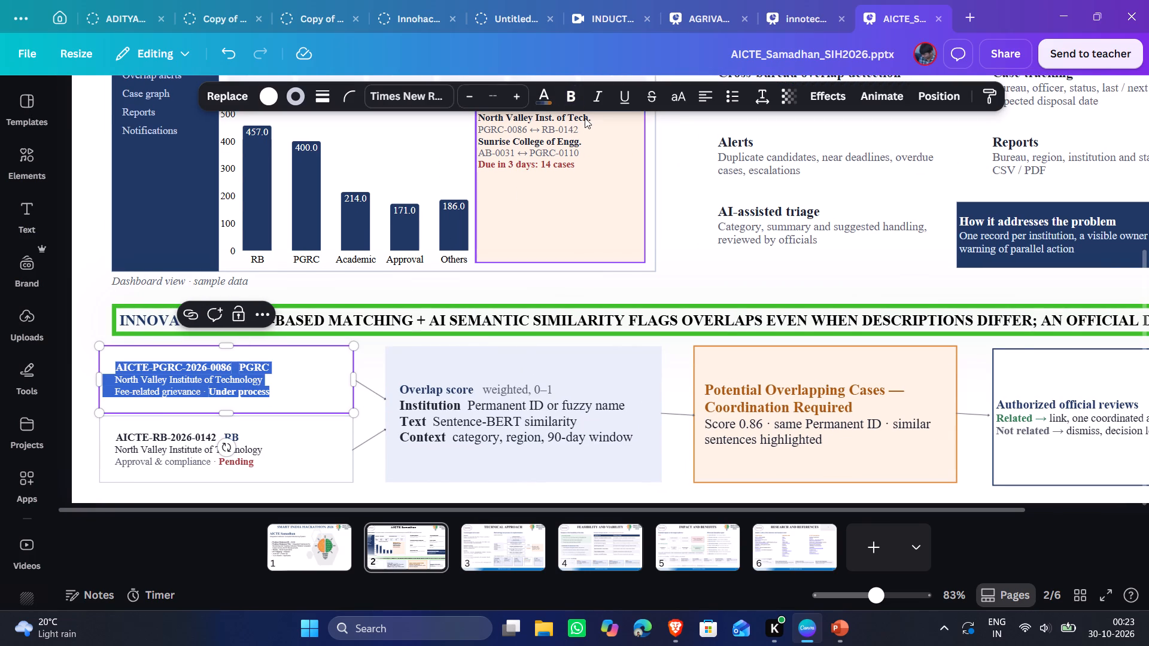
click(519, 94)
double_click(519, 94)
click(519, 94)
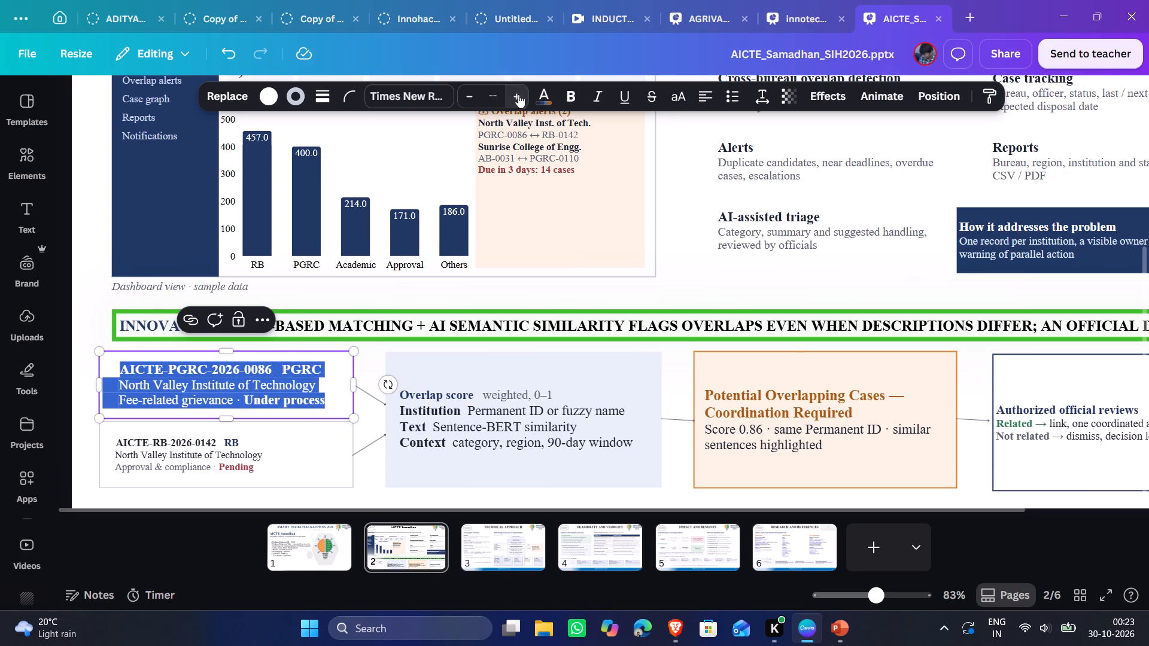
click(448, 370)
Enlarge all three lines of text in the AICTE-RB-2026-0142 card by four font size increments.
scroll(314, 397, down, 1)
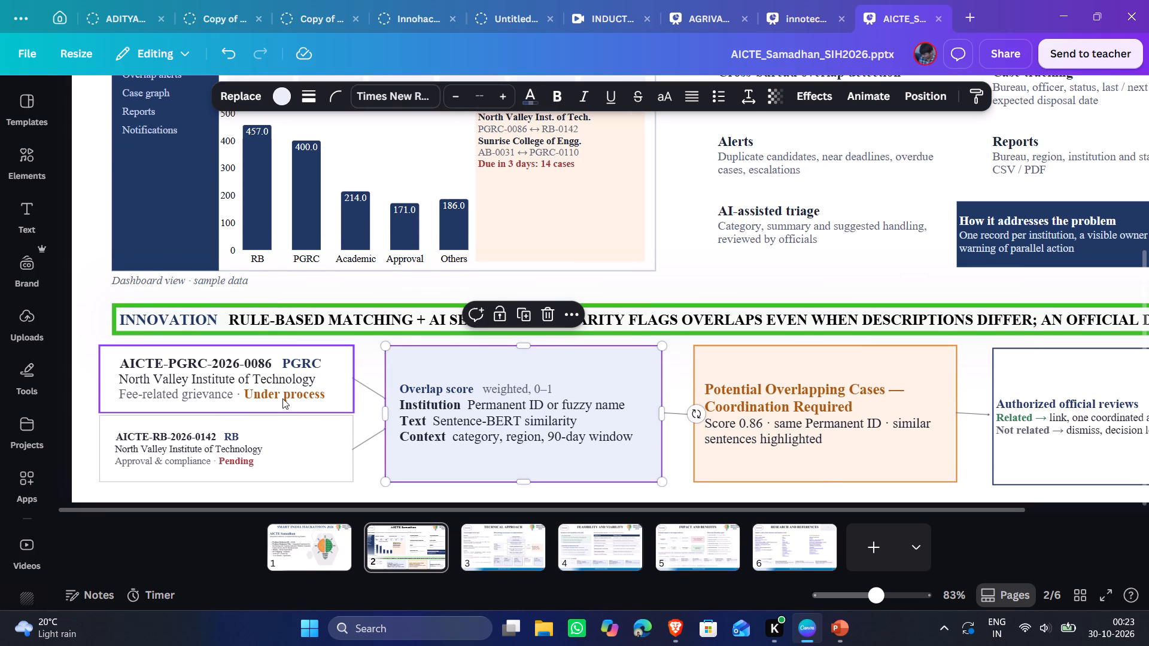
scroll(282, 398, down, 1)
double_click(118, 428)
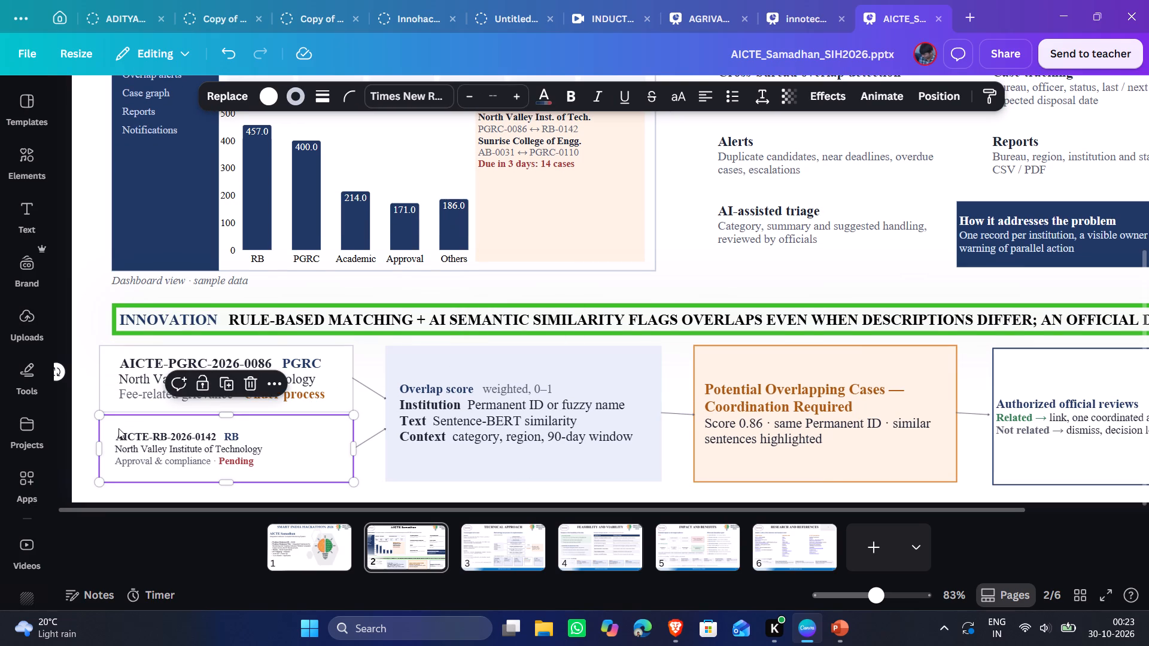
drag(115, 433, 279, 462)
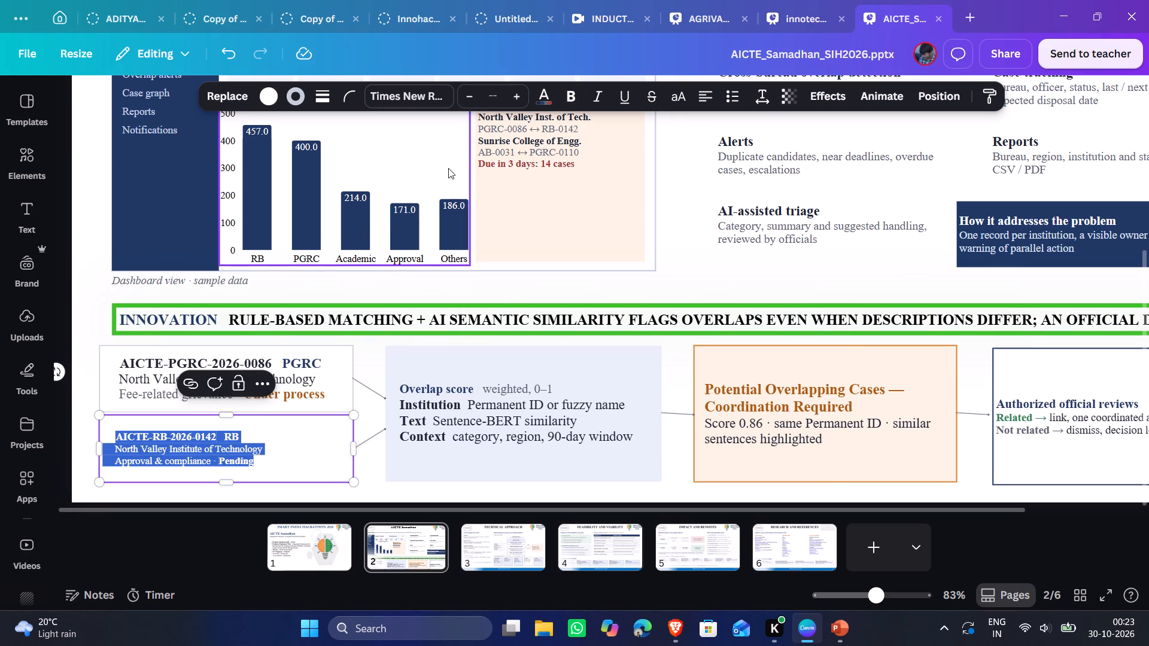
triple_click(521, 98)
click(521, 98)
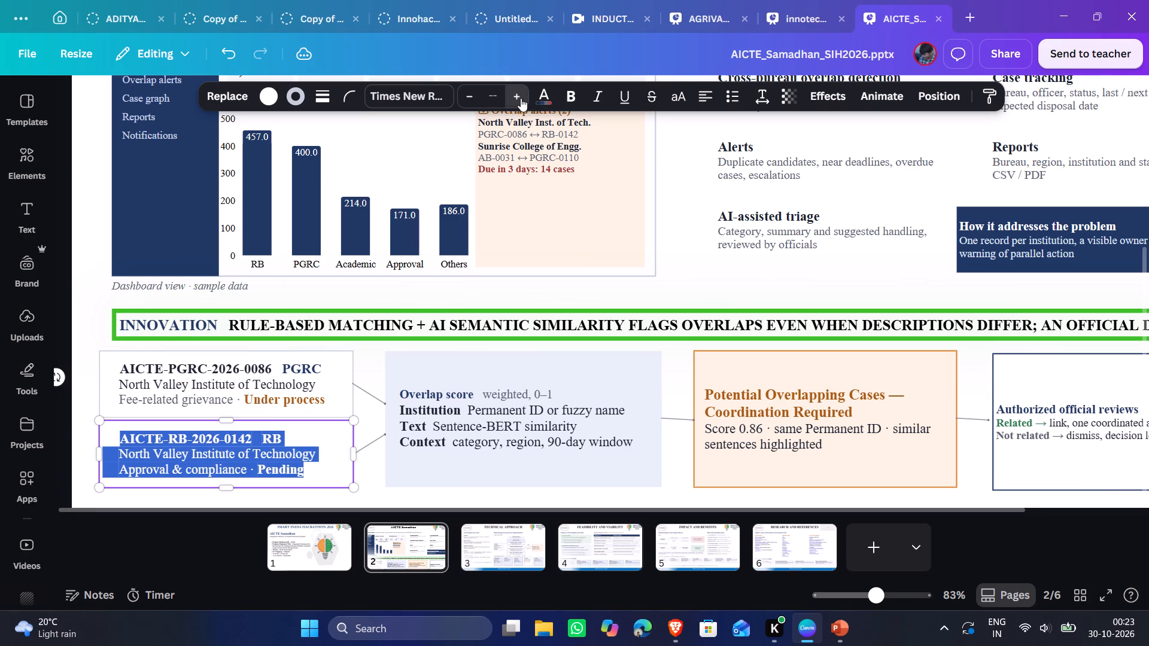
click(427, 410)
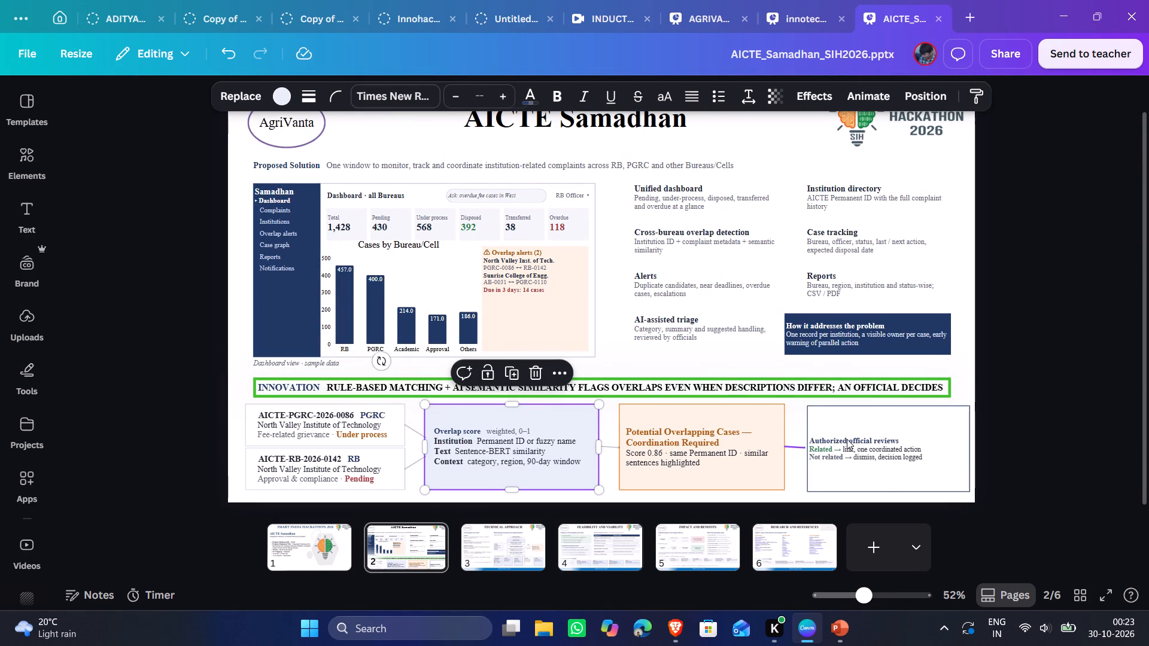
Set the text padding of the Authorized official reviews card to 33.
click(847, 439)
click(768, 105)
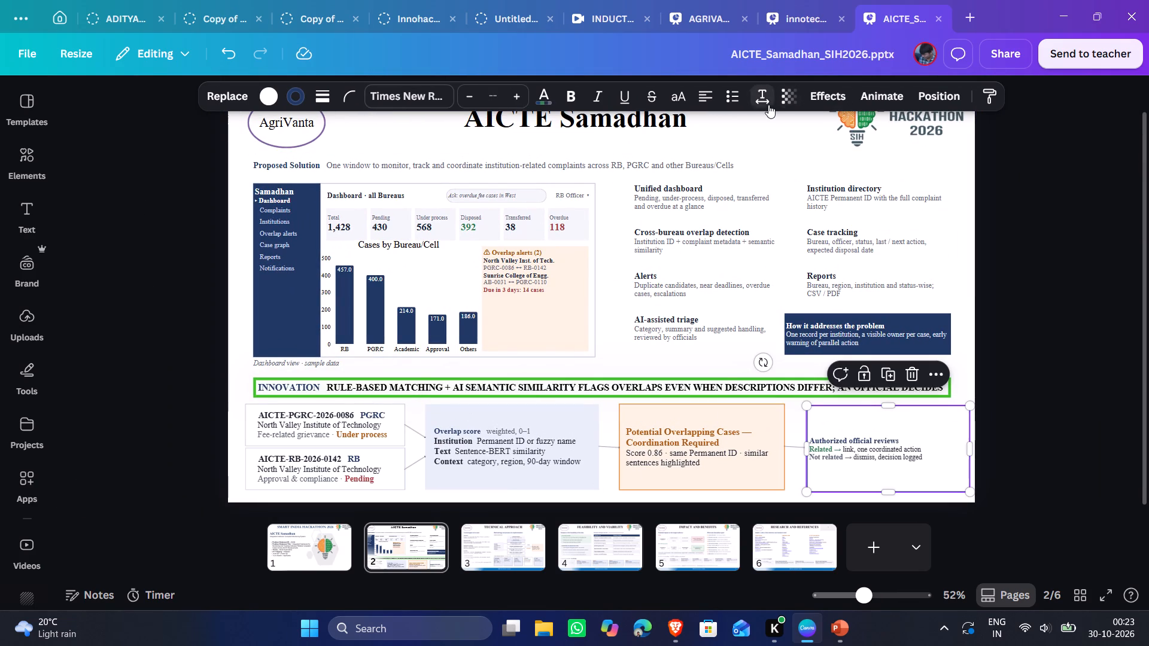
drag(700, 262, 750, 267)
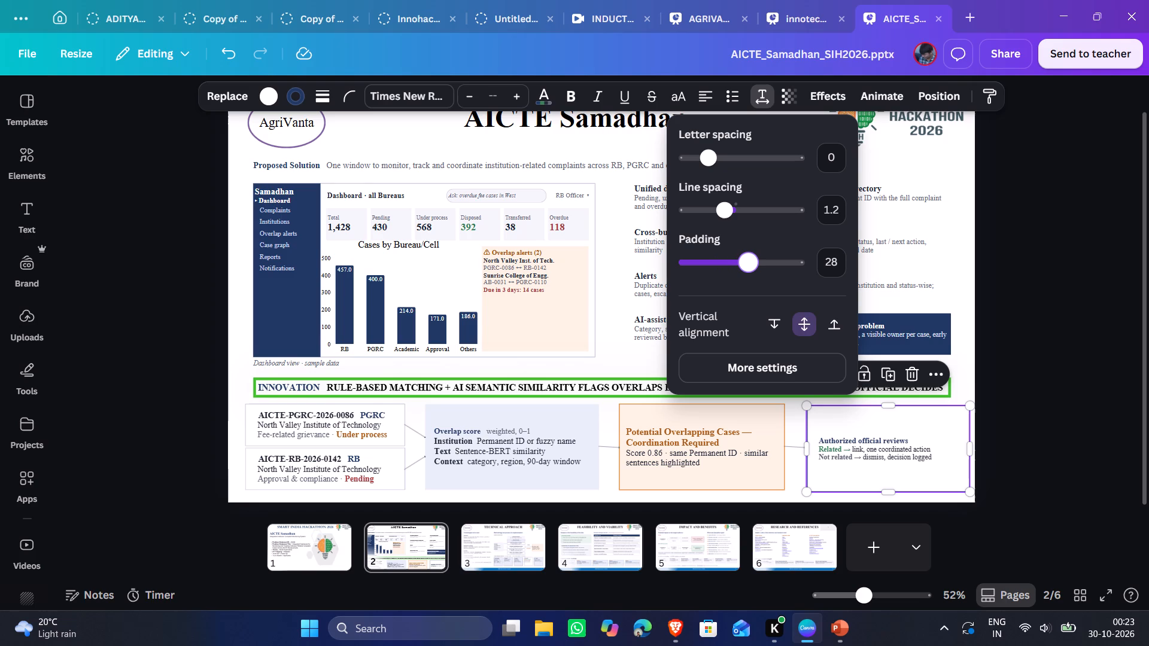
drag(750, 267, 760, 269)
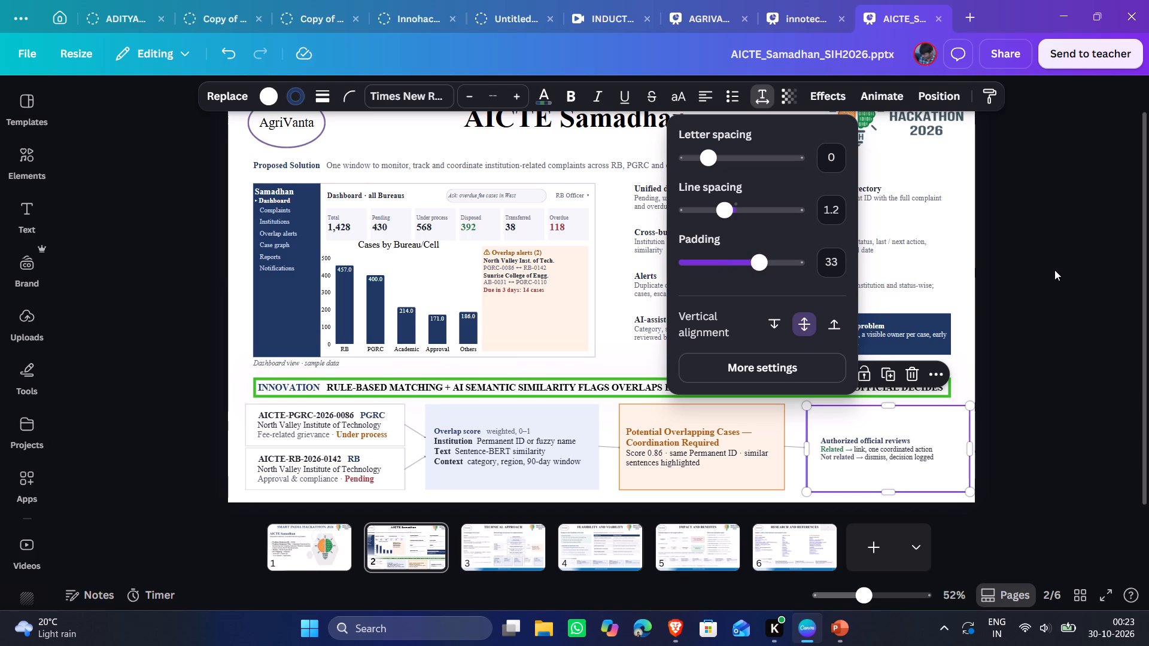
click(1055, 270)
click(1055, 270)
Enlarge the Authorized official reviews card's text by three font size increments, and reduce it by one.
double_click(826, 441)
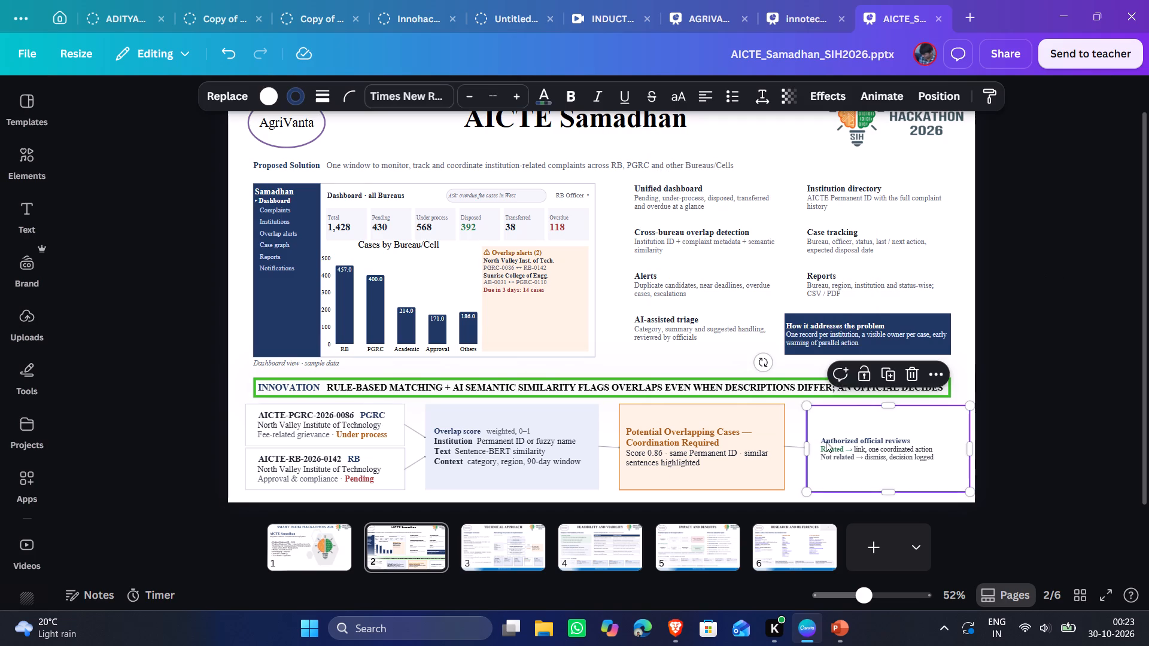
drag(822, 439, 938, 456)
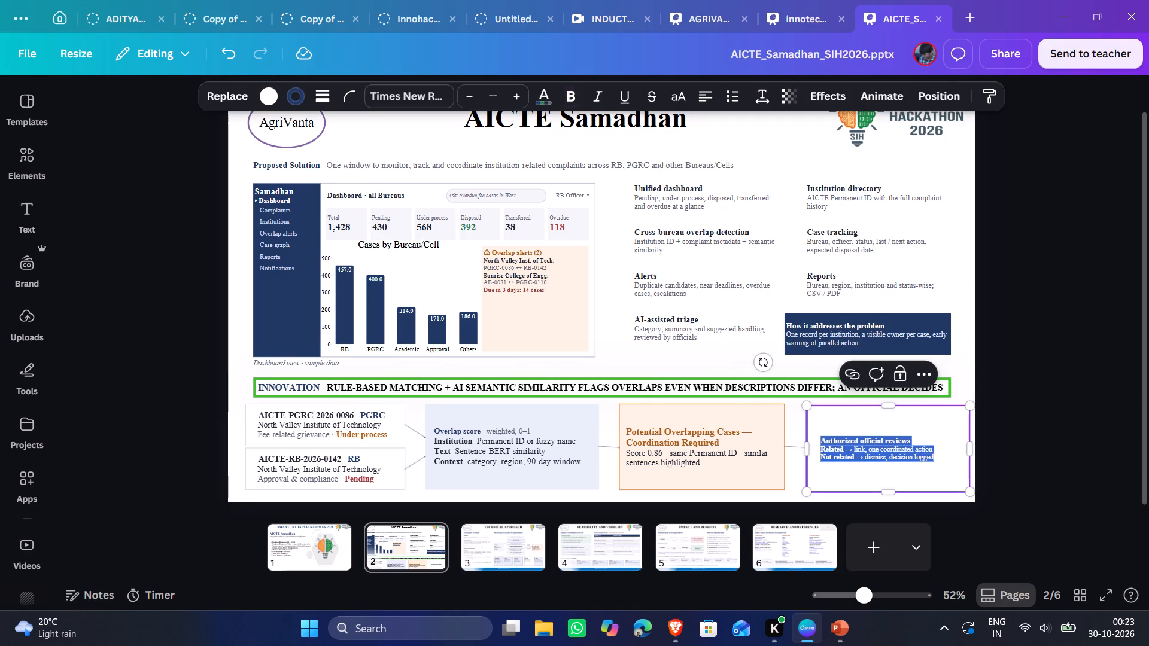
click(519, 96)
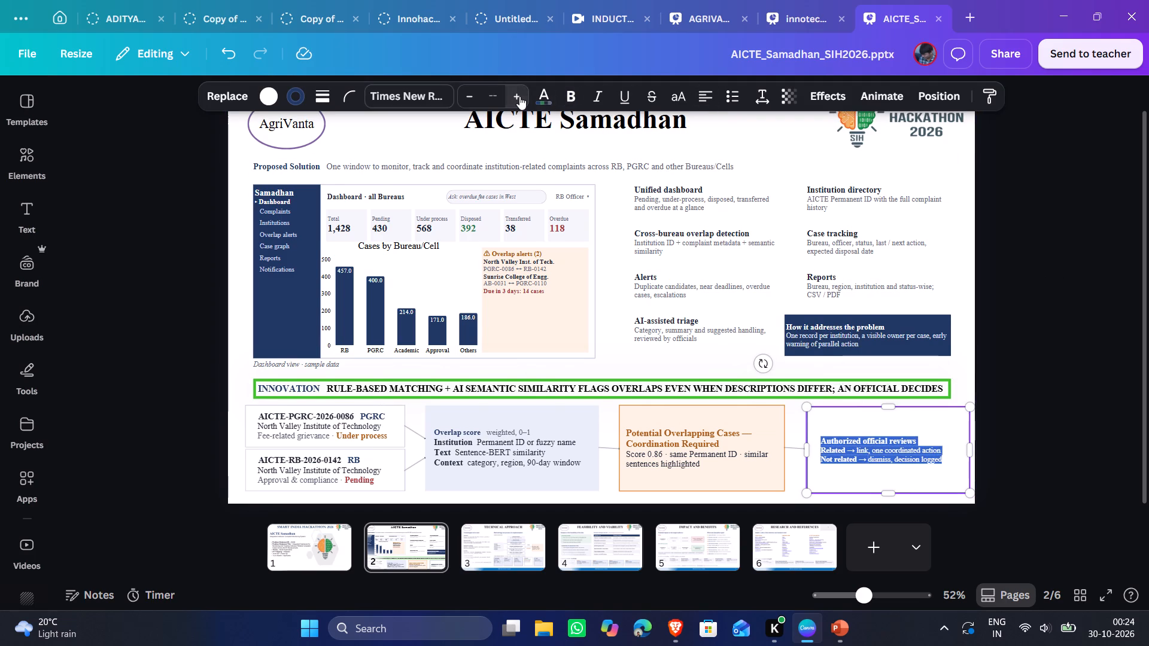
double_click(519, 96)
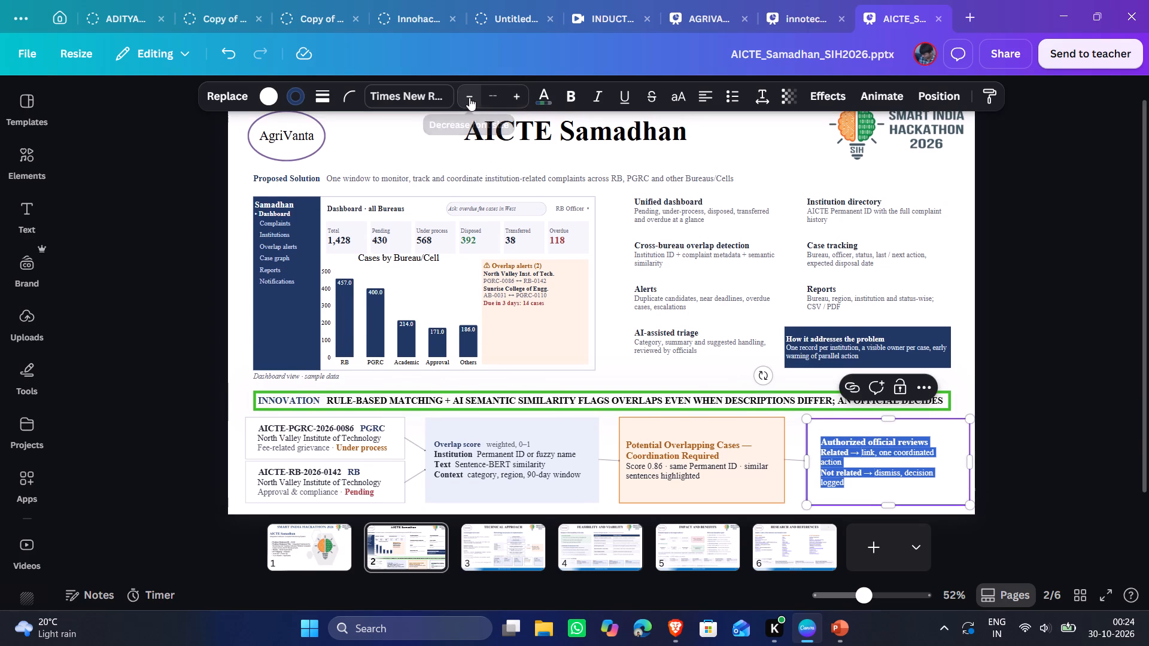
click(469, 97)
click(1110, 298)
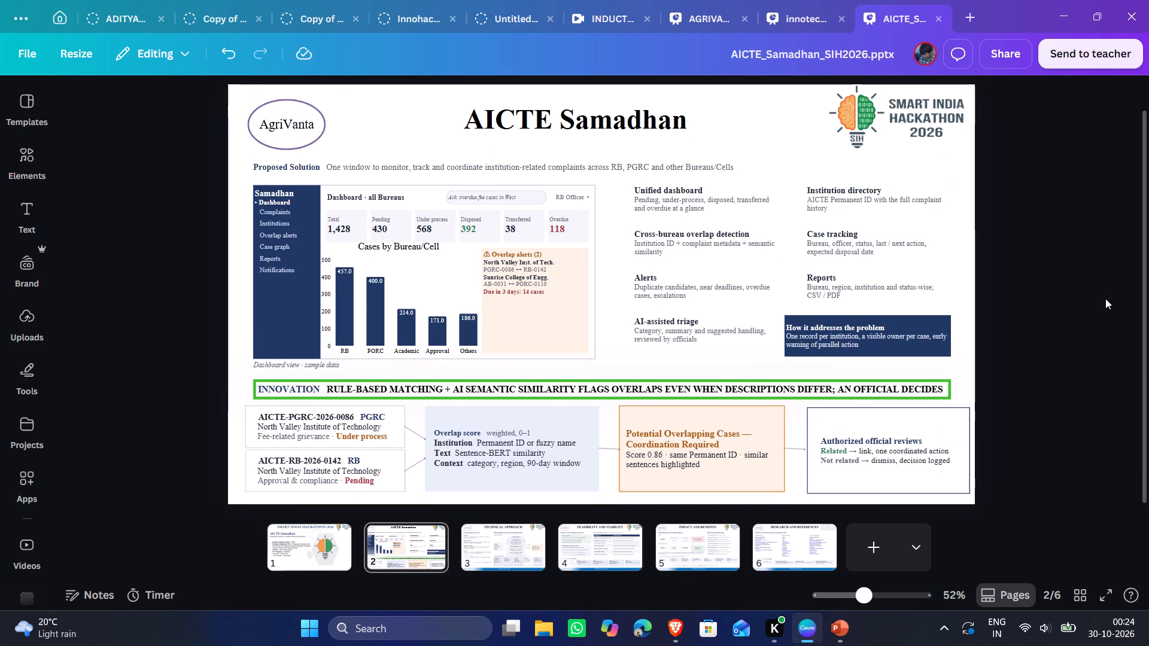
click(1104, 298)
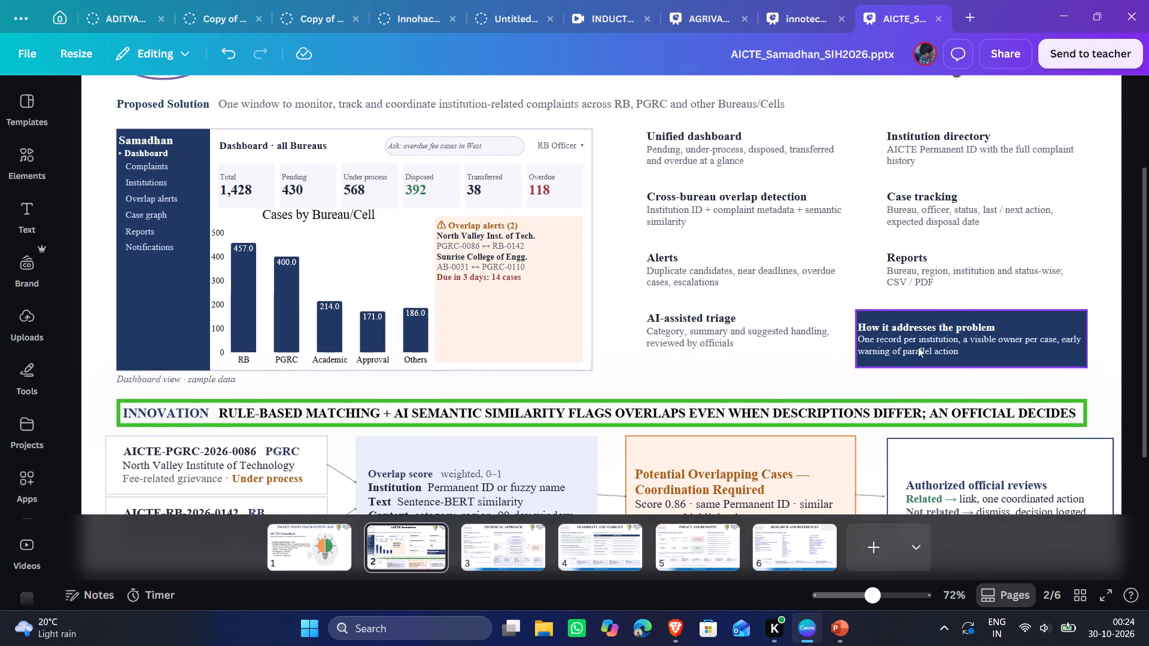
Change the fill of the How it addresses the problem box, trying orange #d9822b and ending on the default solid yellow.
click(1011, 353)
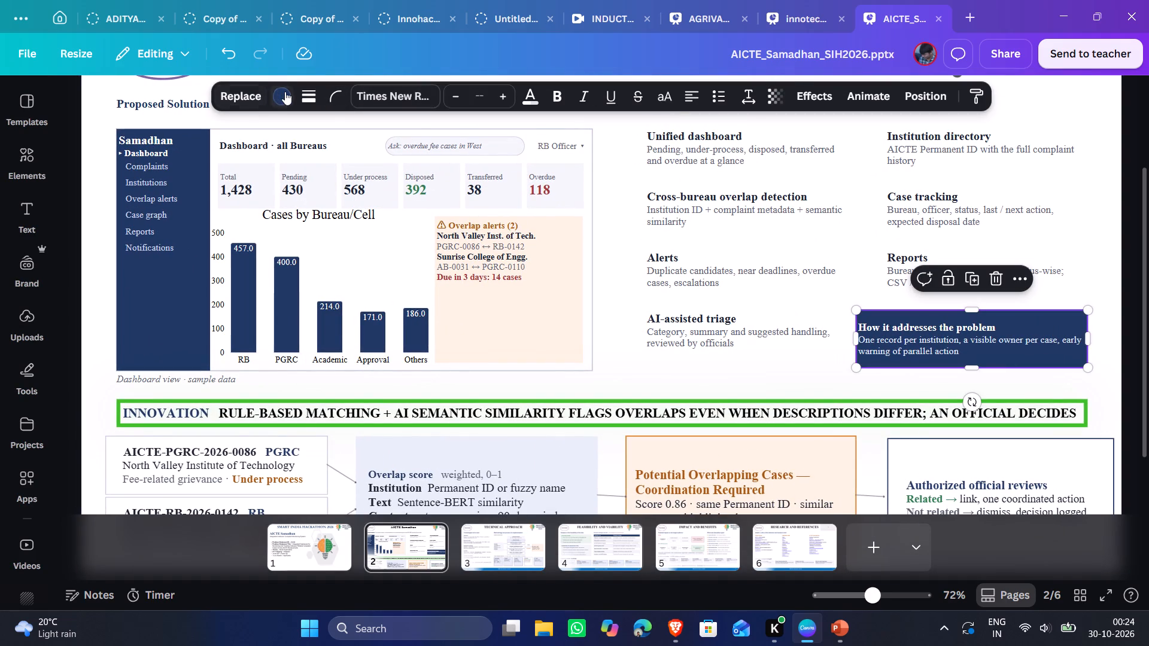
click(285, 92)
click(144, 348)
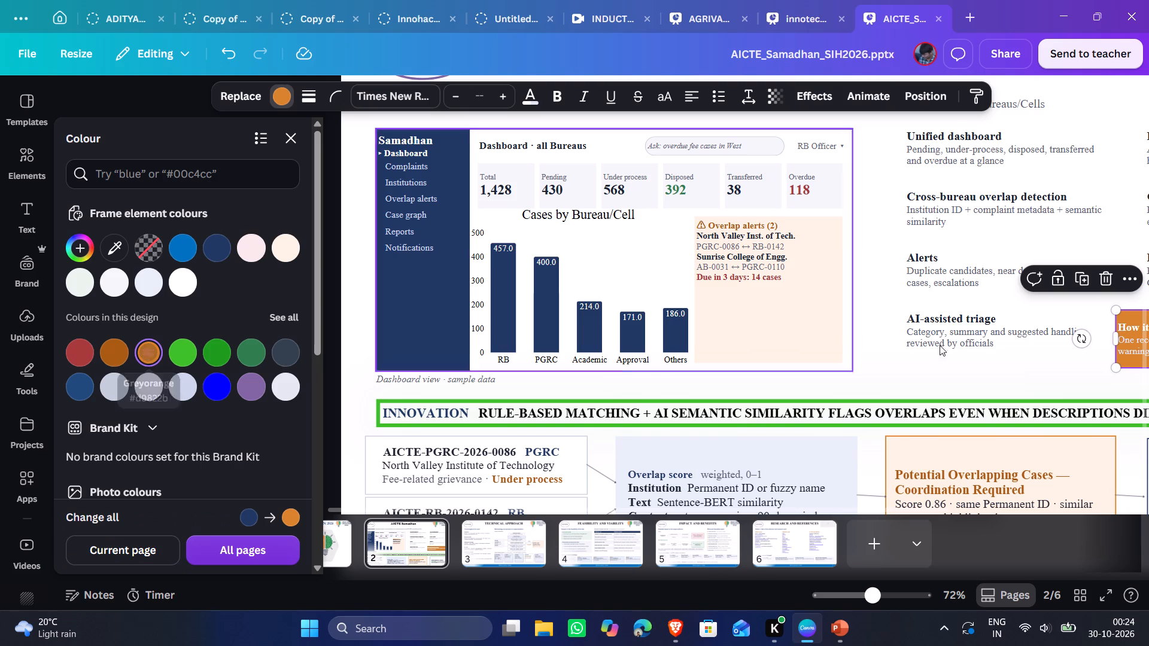
scroll(1017, 340, left, 3)
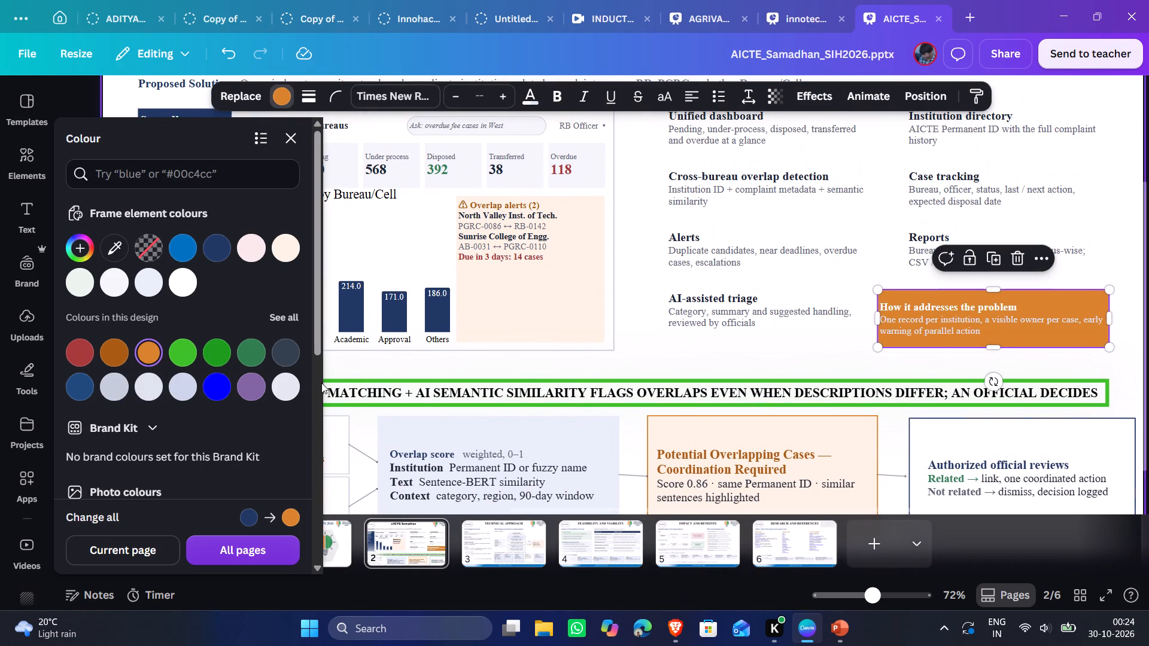
scroll(233, 393, down, 7)
click(185, 325)
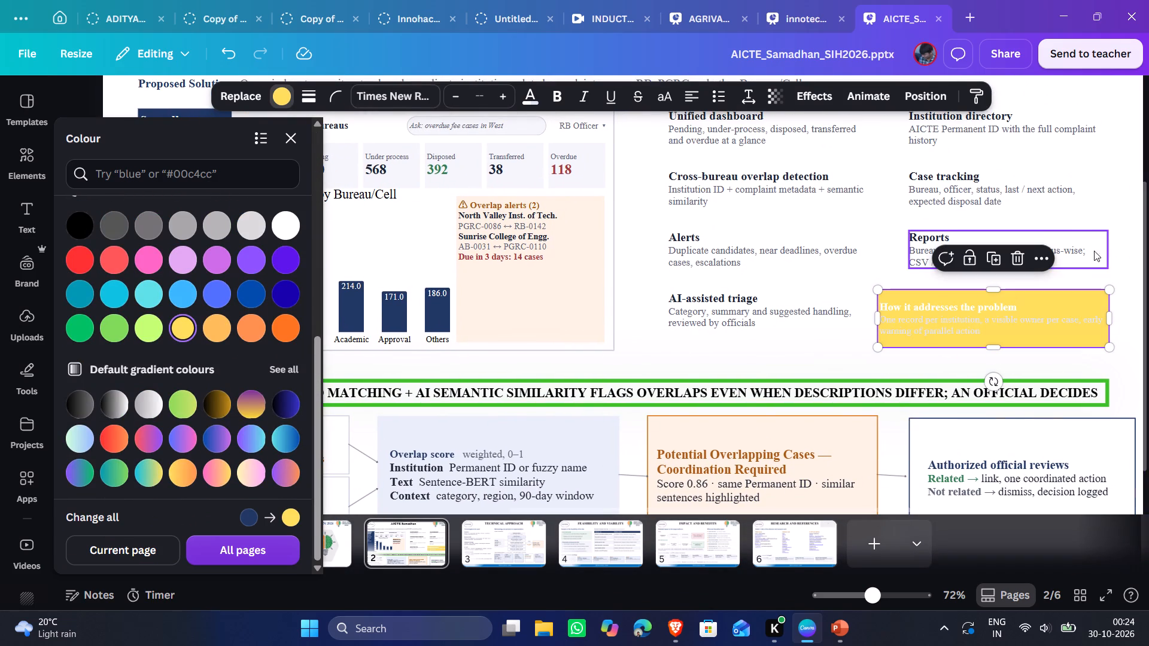
Recolour the two-line description text in the How it addresses the problem box to black.
click(1071, 363)
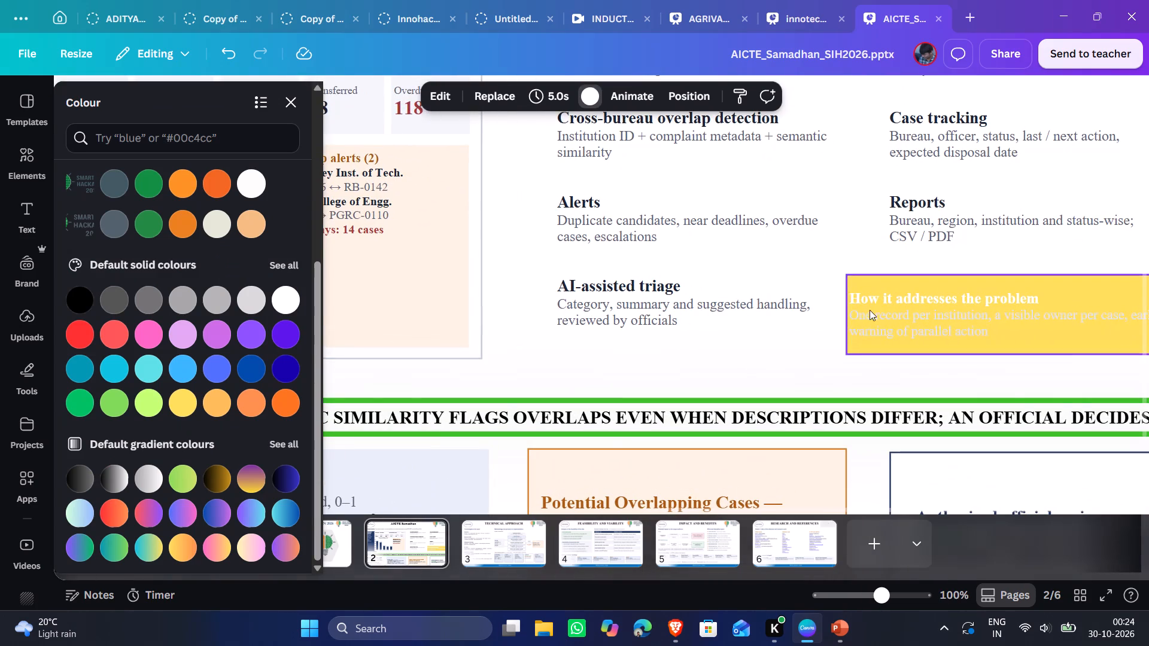
click(874, 321)
double_click(887, 323)
drag(853, 317, 912, 319)
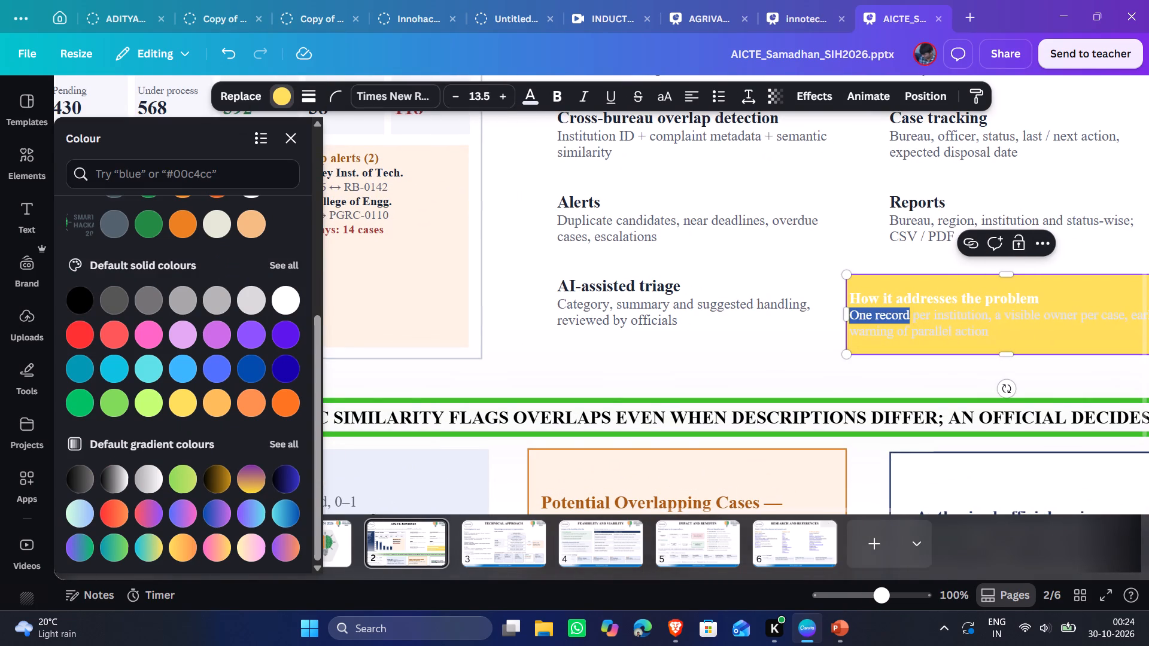
drag(912, 319, 995, 334)
click(542, 102)
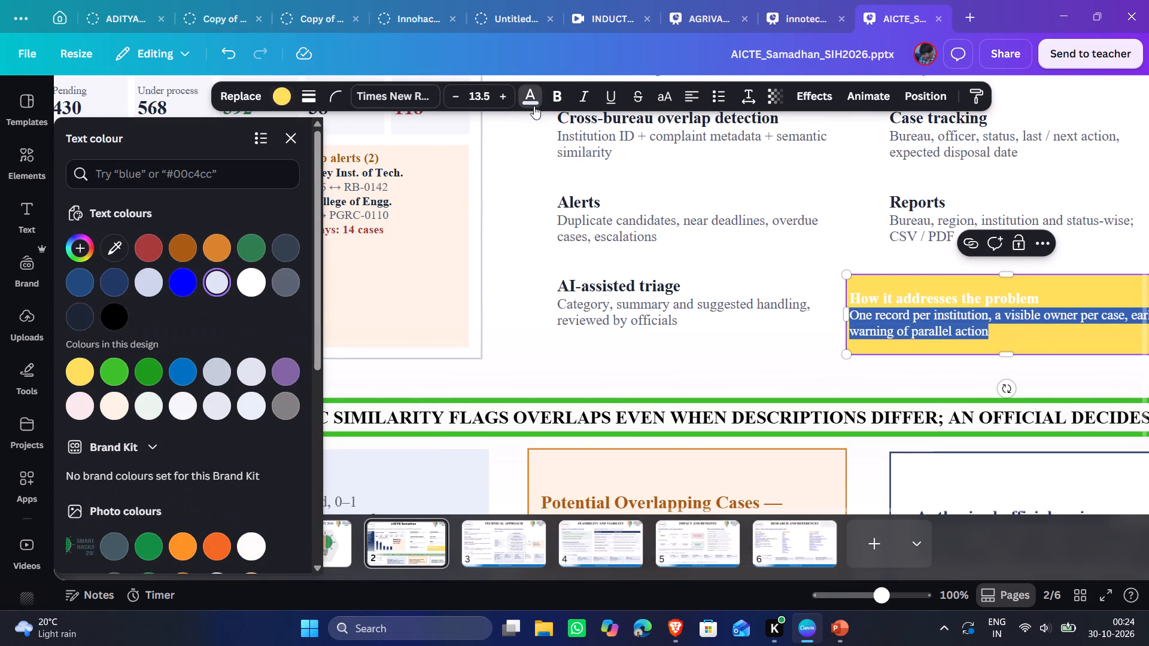
click(111, 307)
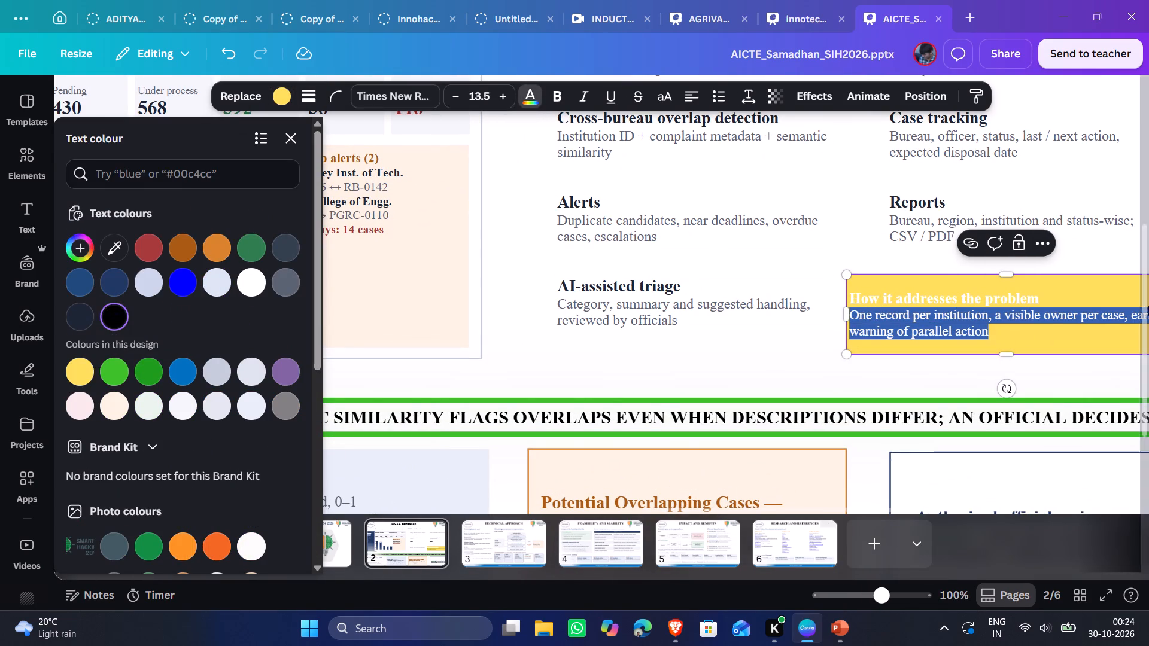
click(1063, 321)
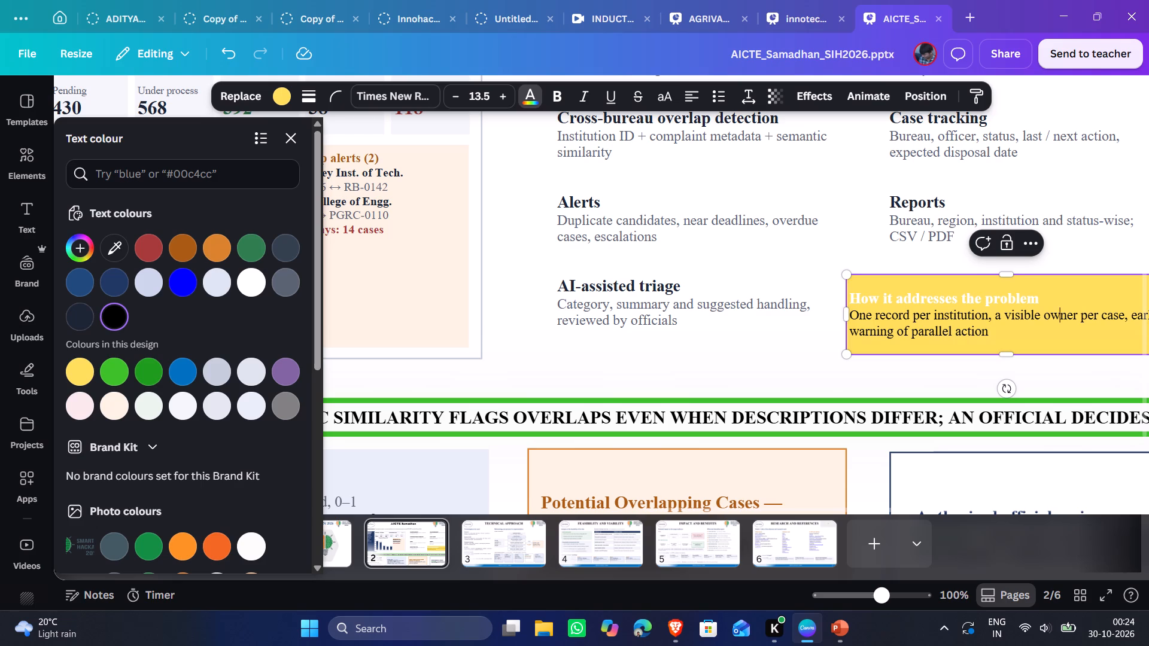
Set the How it addresses the problem heading in its yellow box to uppercase and black.
drag(851, 296, 868, 295)
key(ctrl+z)
drag(1051, 301, 846, 297)
click(668, 98)
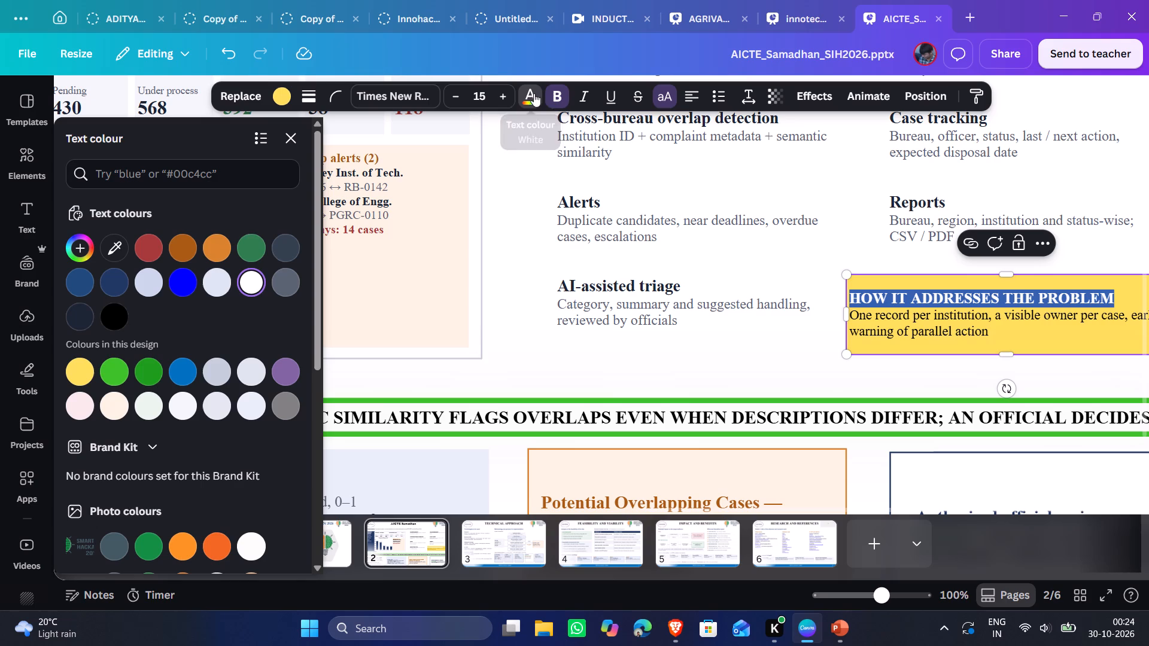
click(115, 307)
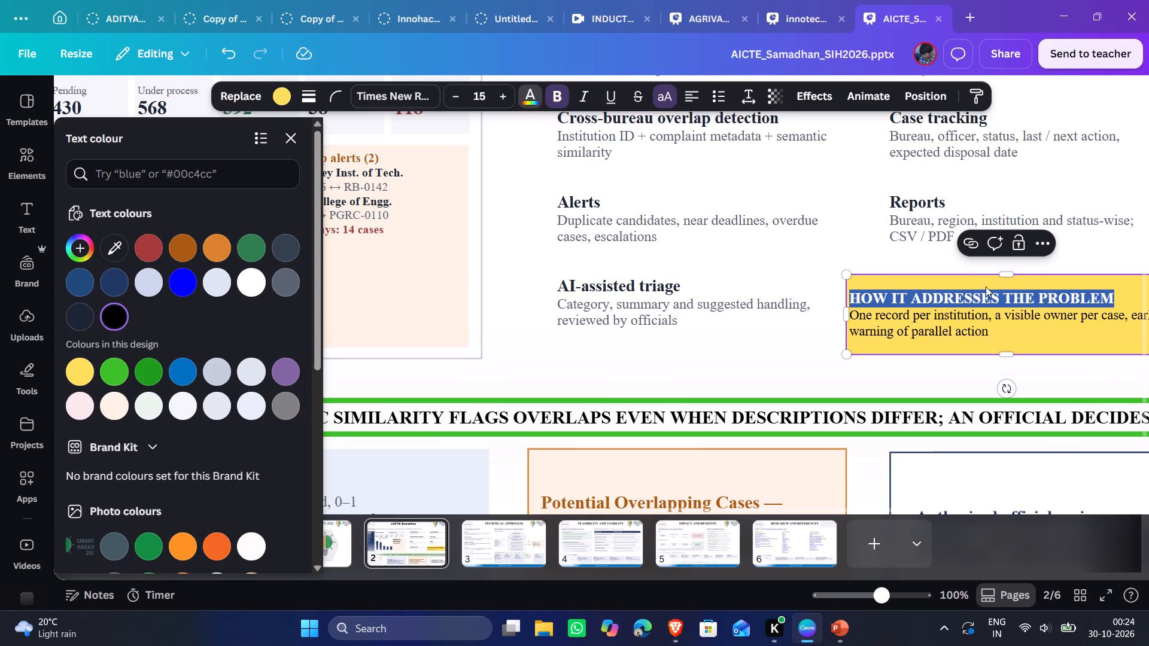
click(940, 280)
click(978, 304)
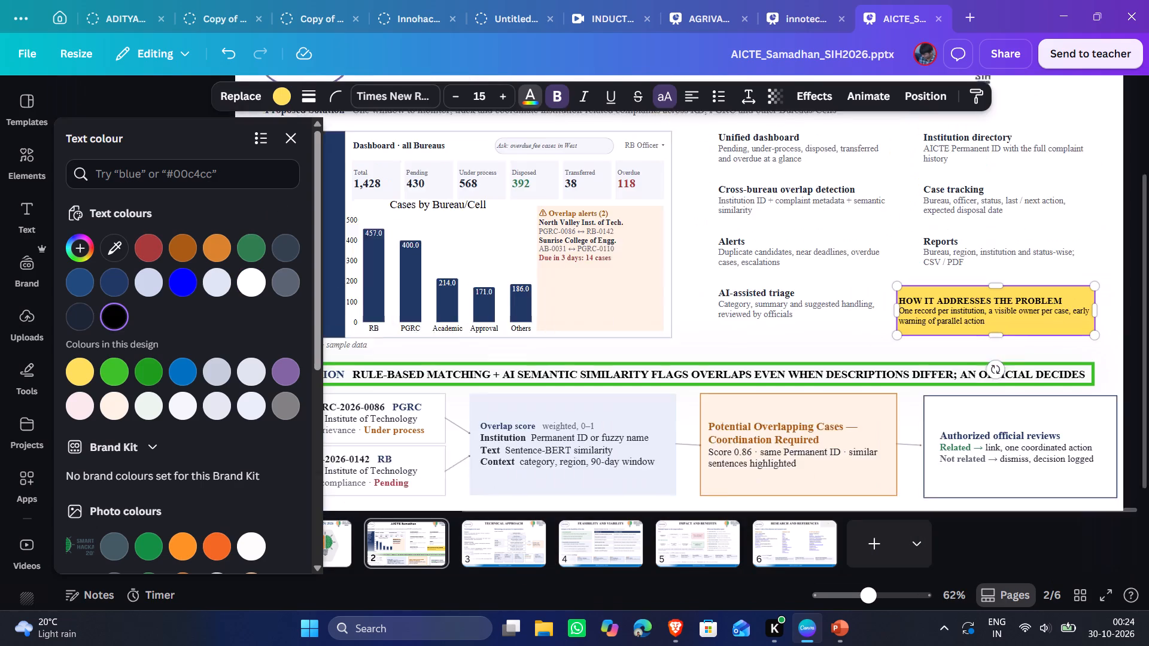
click(1102, 356)
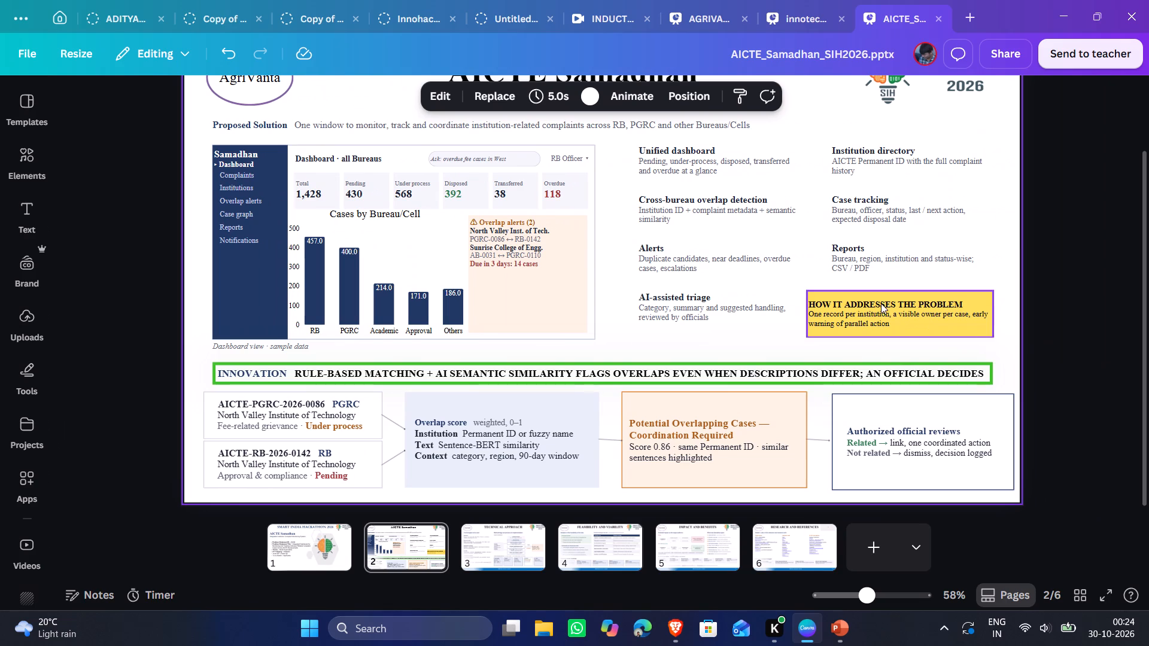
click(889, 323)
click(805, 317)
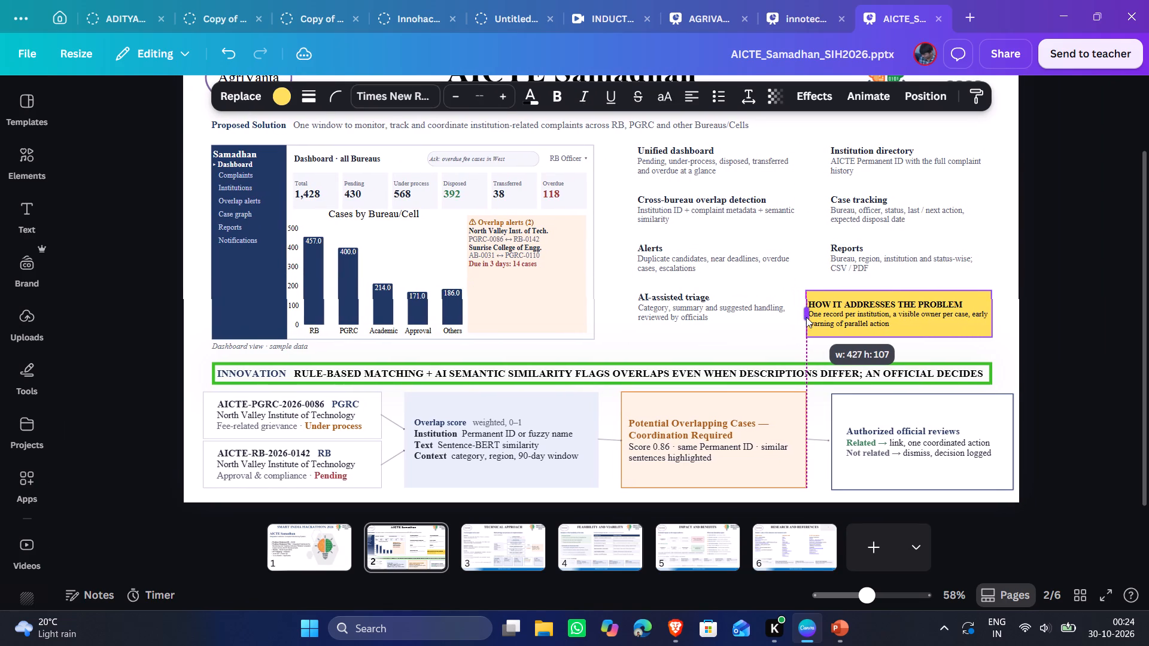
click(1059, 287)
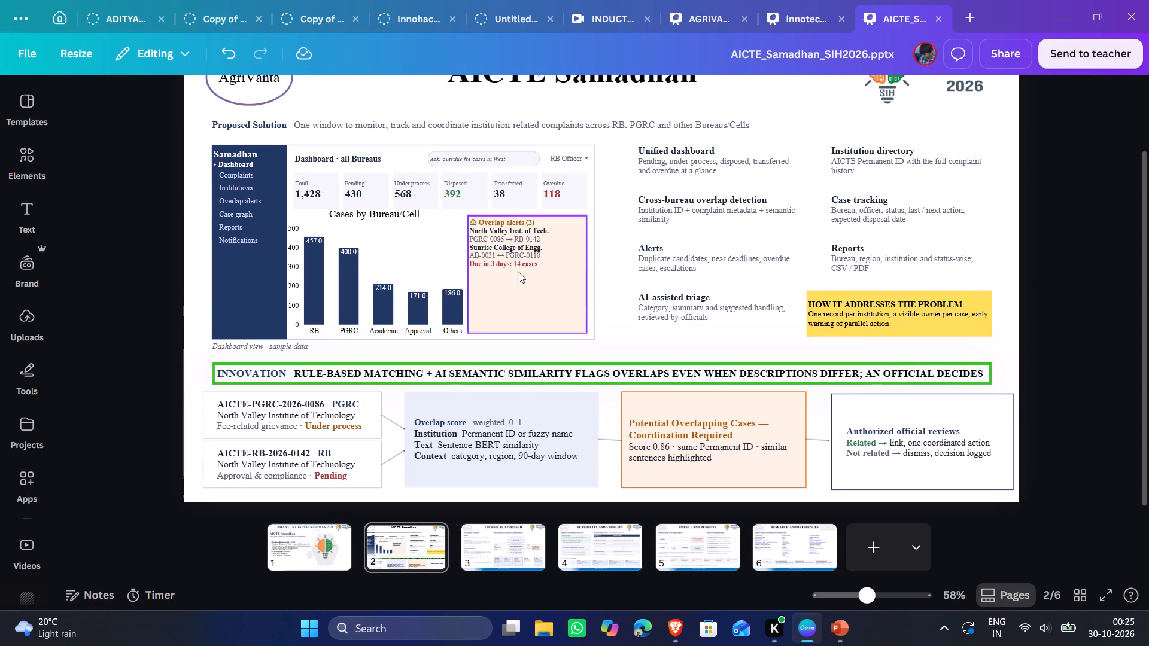
Change the Samadhan dashboard sidebar's fill, trying brown #a85a12, red #a63a3a, greylavender #8064a2 and other design colours, ending on blue #1f497d.
click(267, 289)
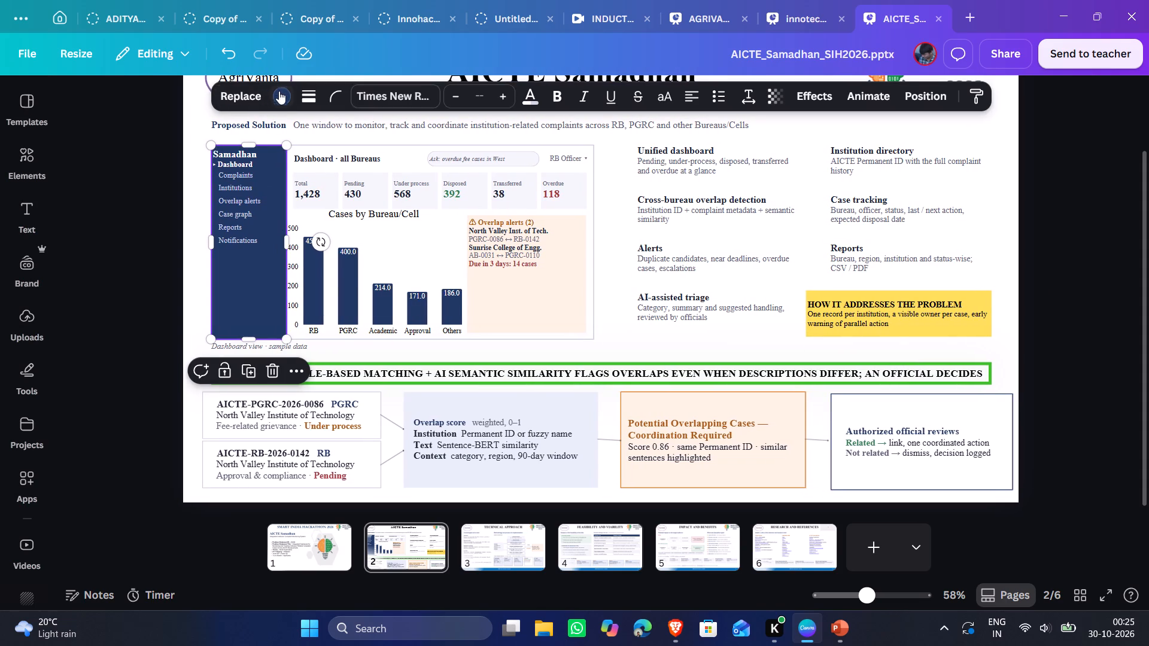
click(279, 93)
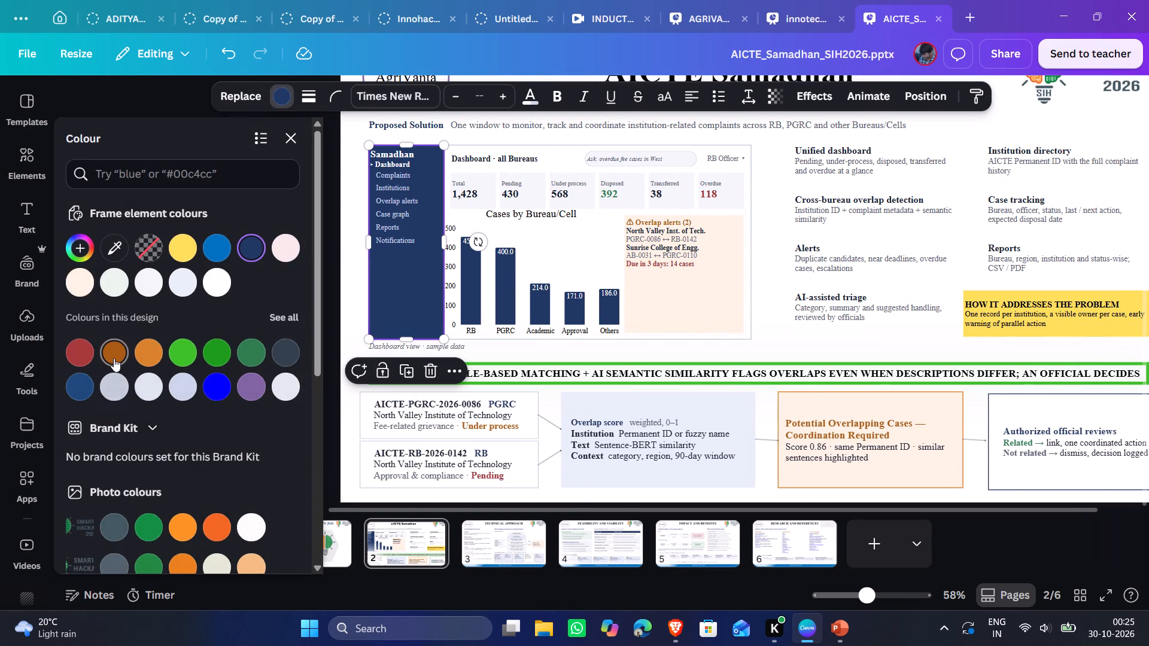
click(114, 358)
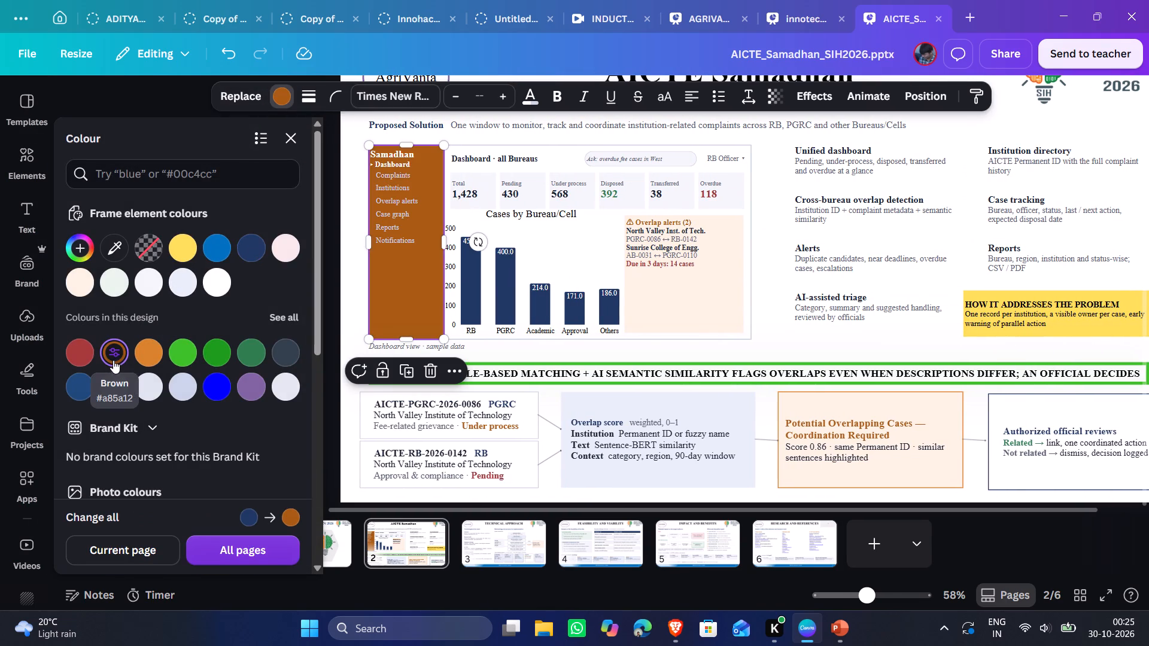
click(82, 351)
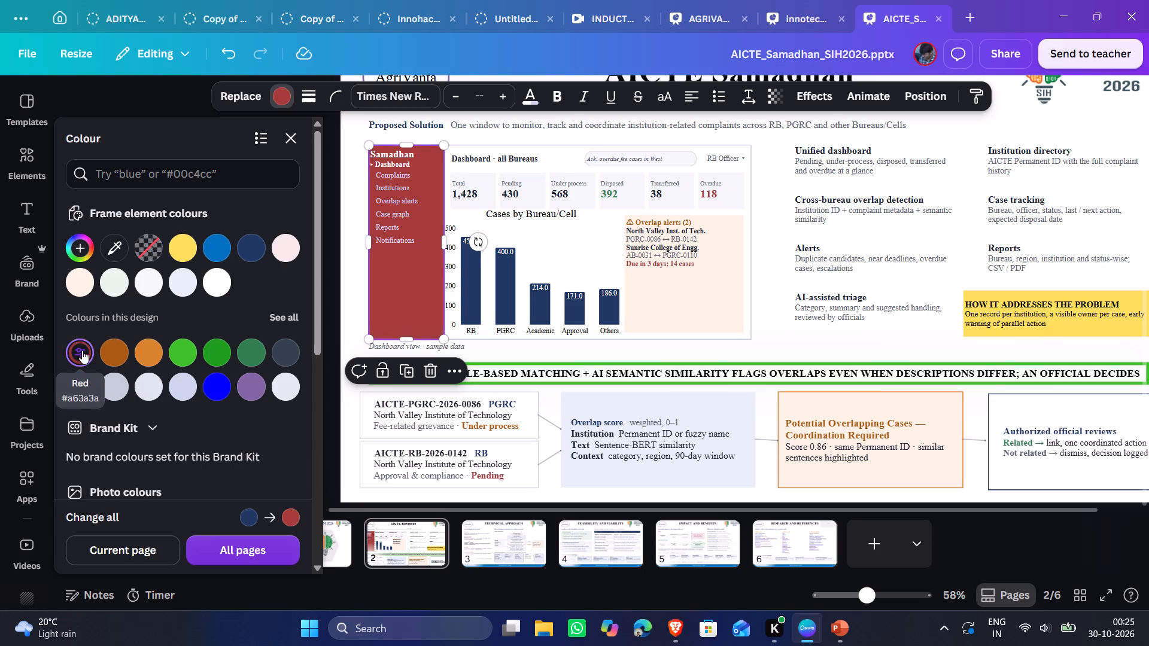
click(188, 353)
click(282, 346)
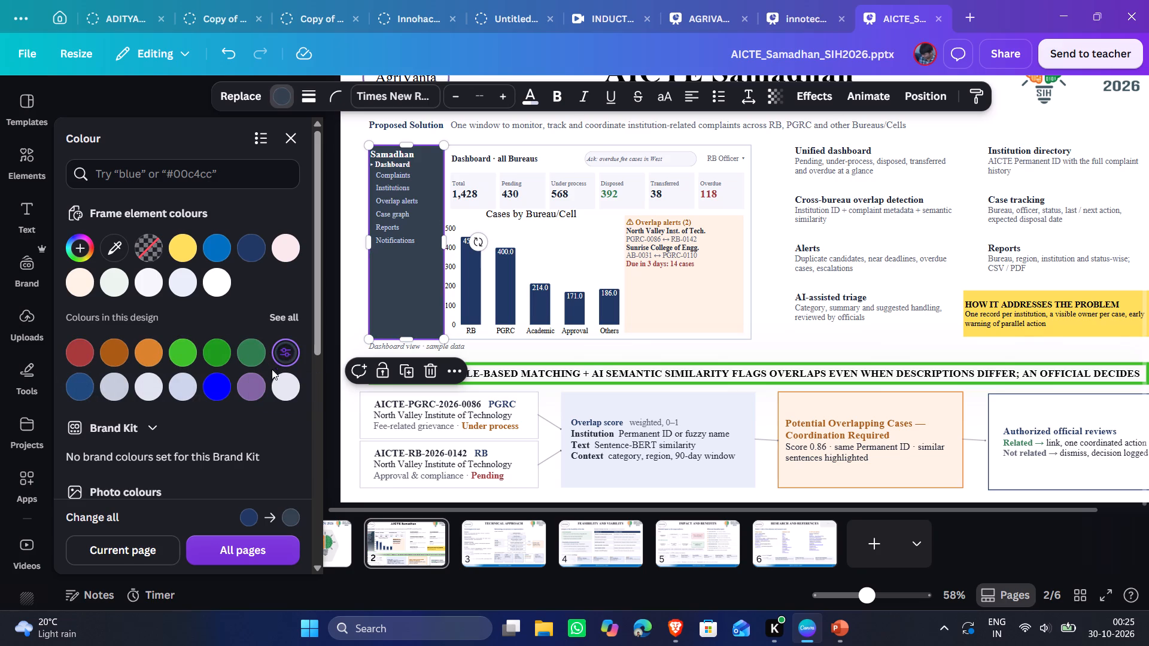
click(285, 386)
click(247, 382)
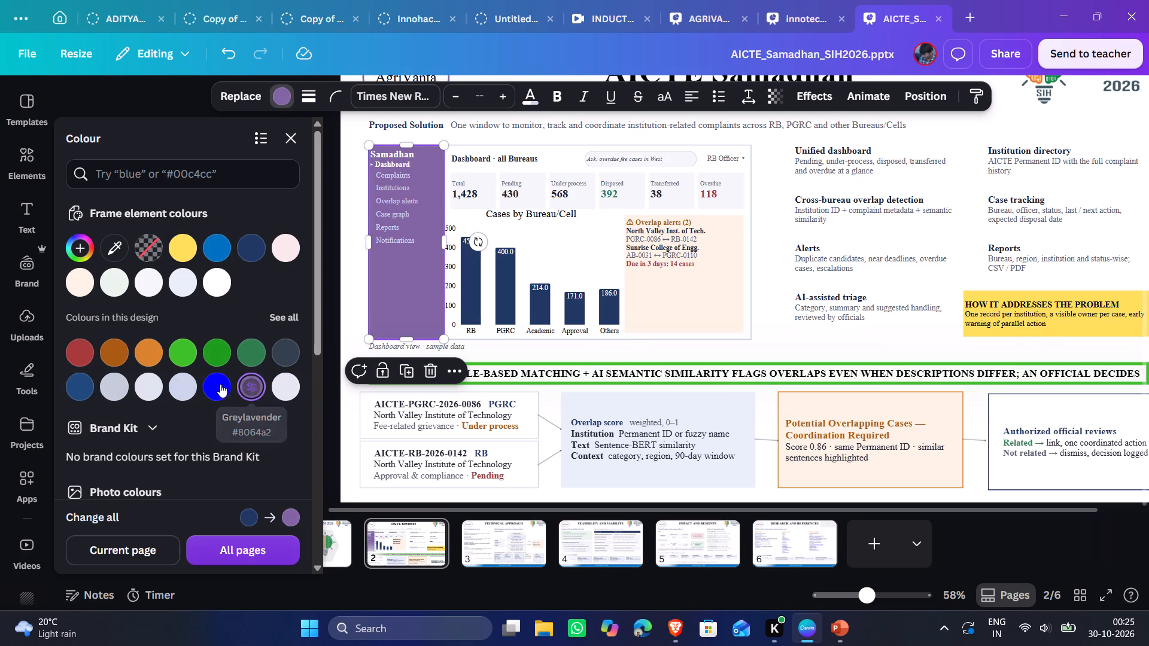
click(215, 385)
click(116, 386)
click(75, 385)
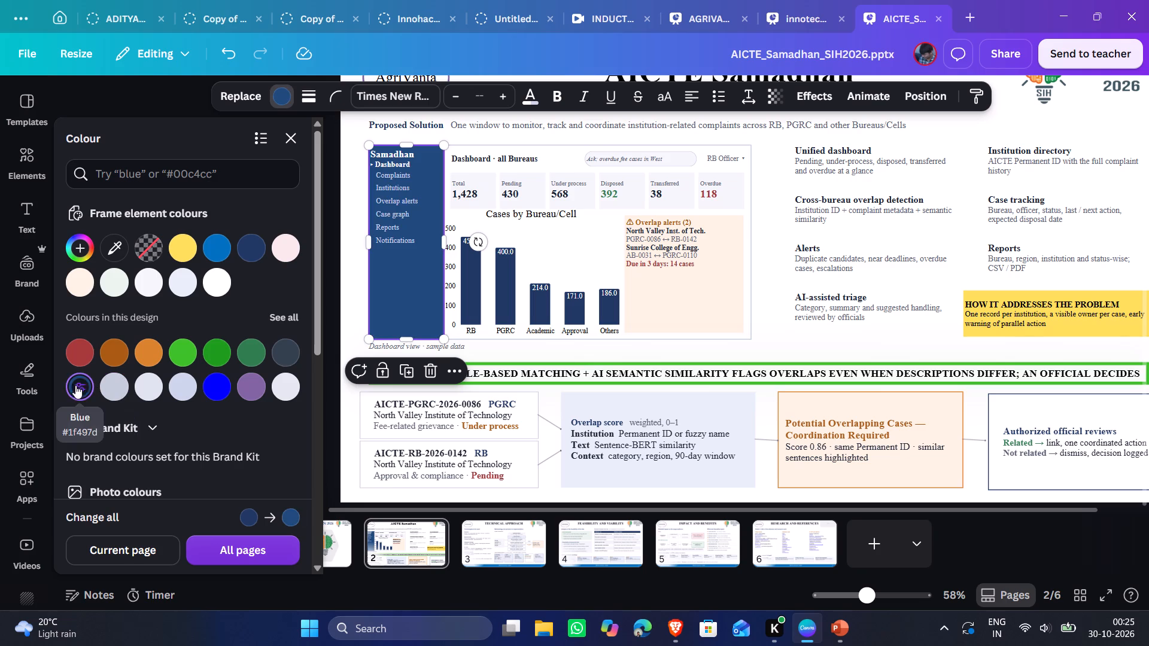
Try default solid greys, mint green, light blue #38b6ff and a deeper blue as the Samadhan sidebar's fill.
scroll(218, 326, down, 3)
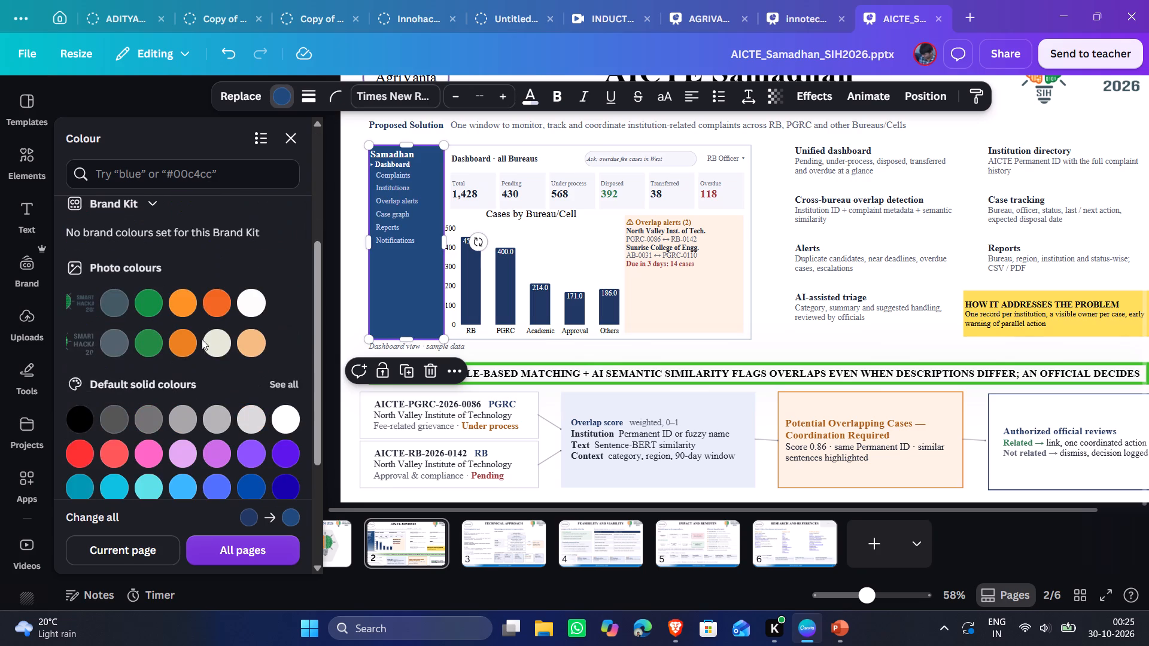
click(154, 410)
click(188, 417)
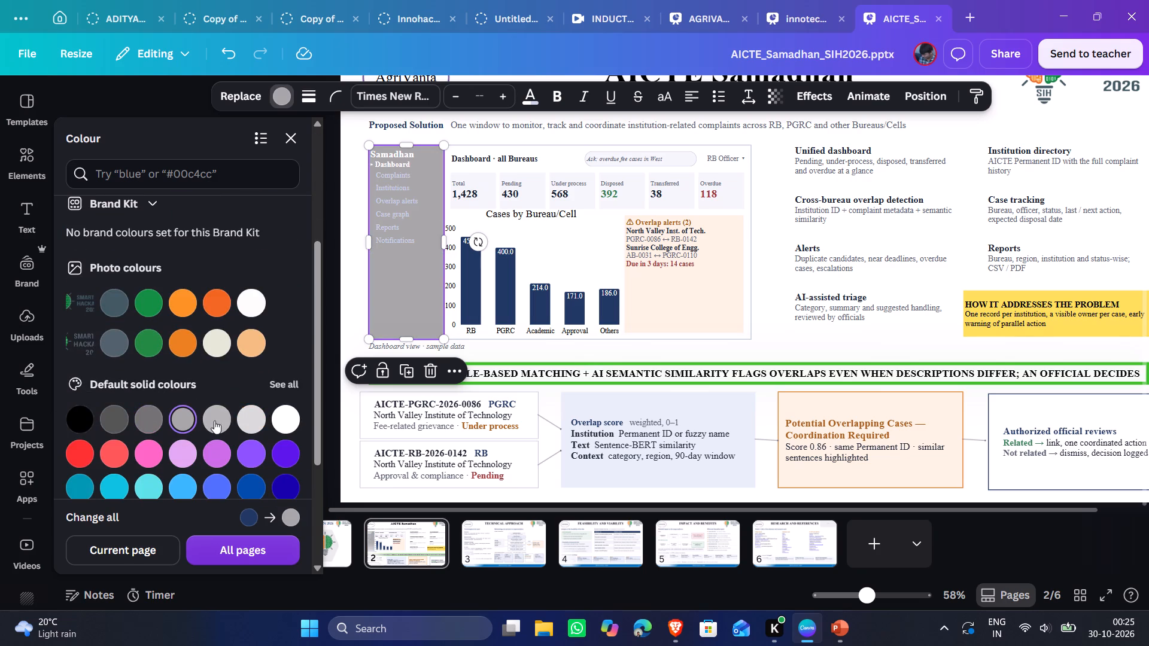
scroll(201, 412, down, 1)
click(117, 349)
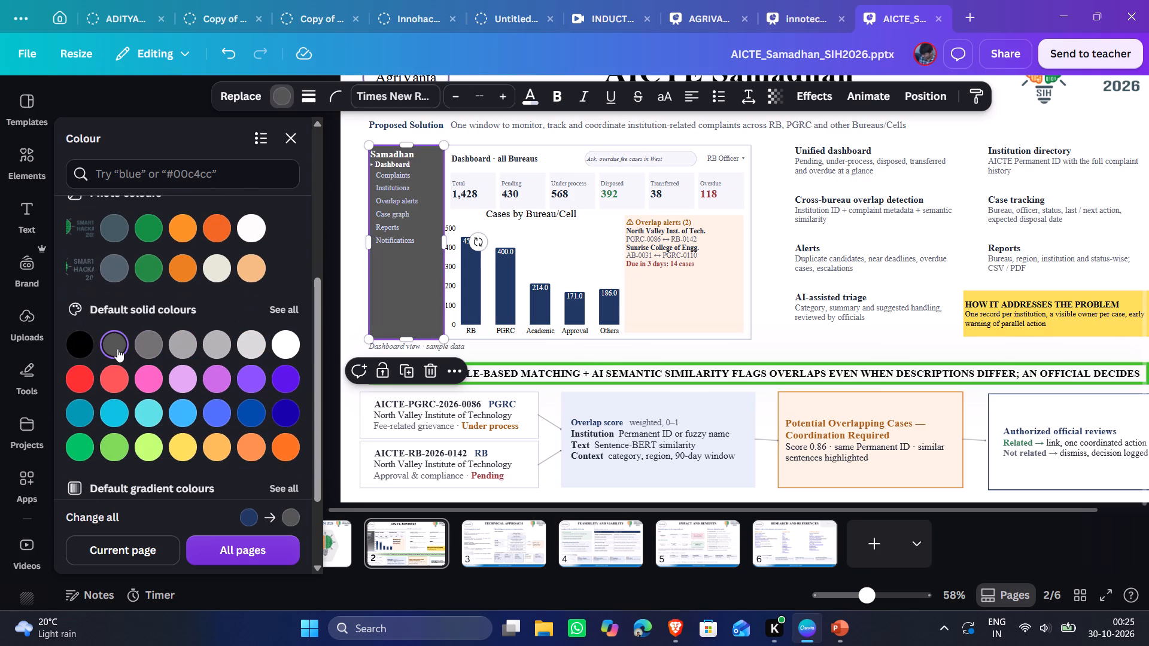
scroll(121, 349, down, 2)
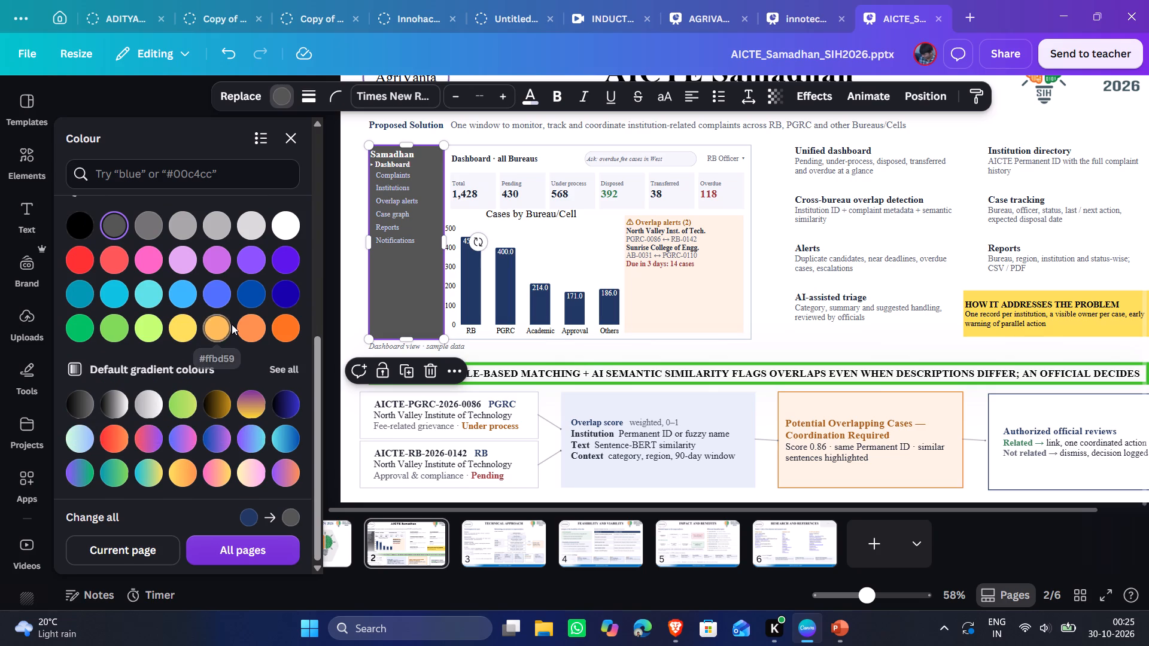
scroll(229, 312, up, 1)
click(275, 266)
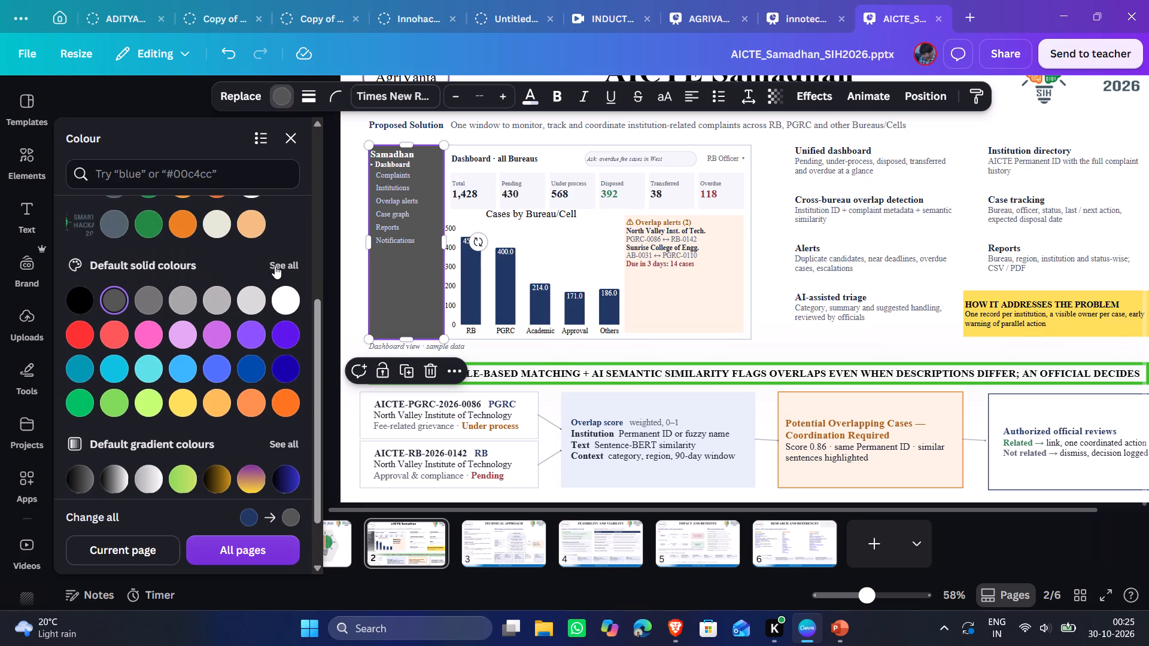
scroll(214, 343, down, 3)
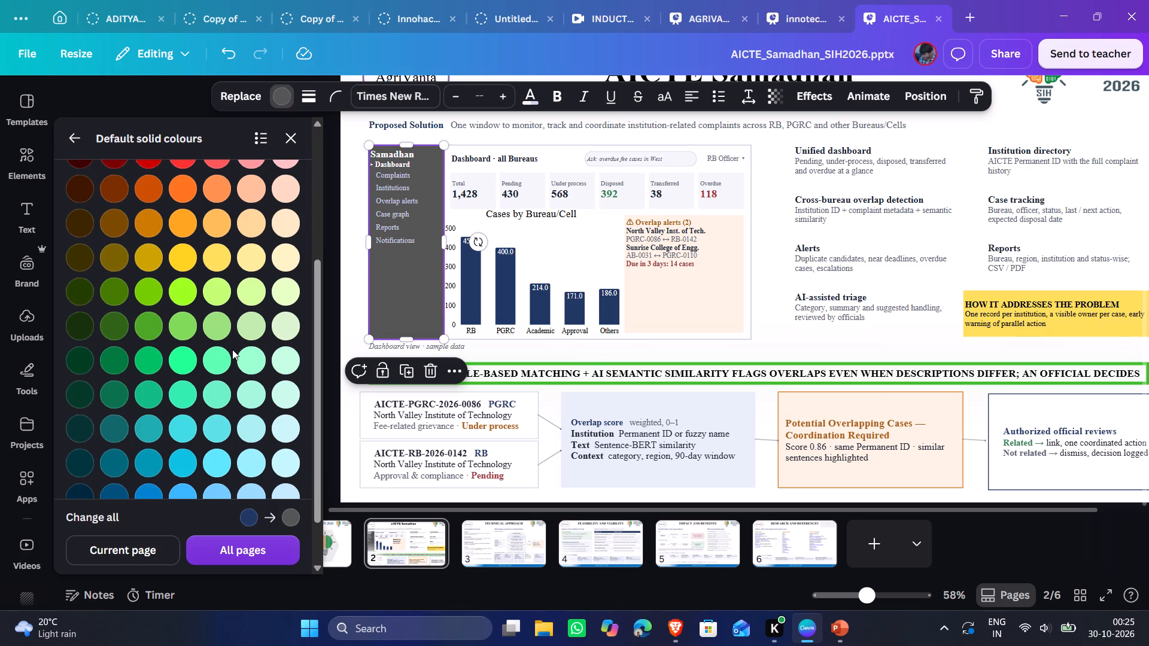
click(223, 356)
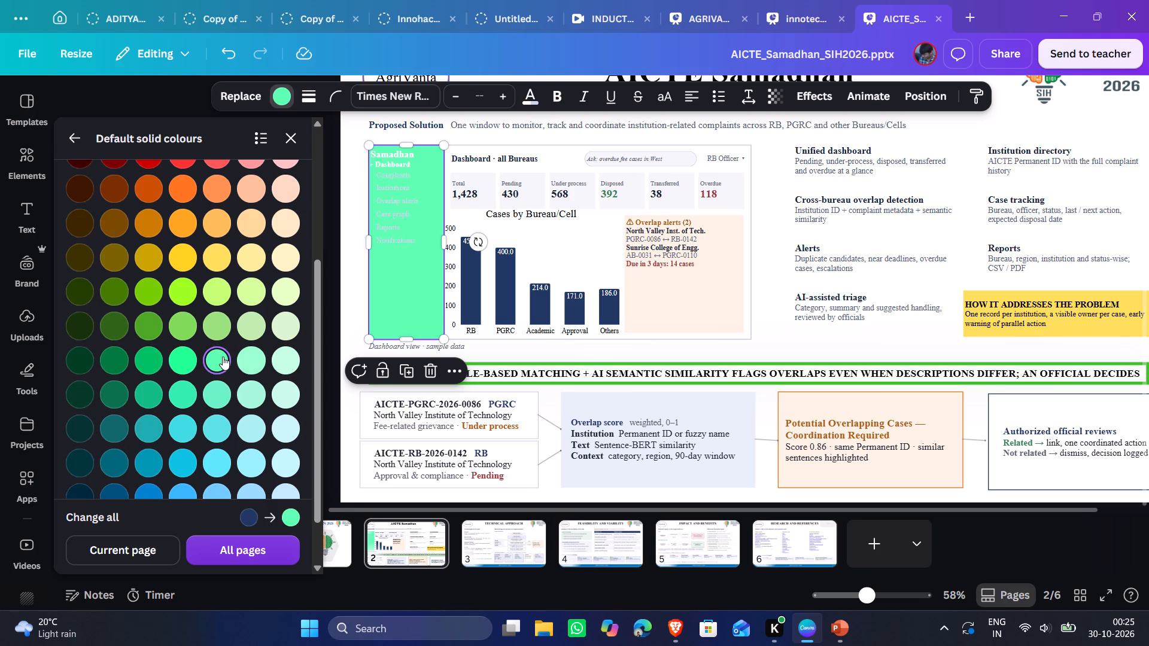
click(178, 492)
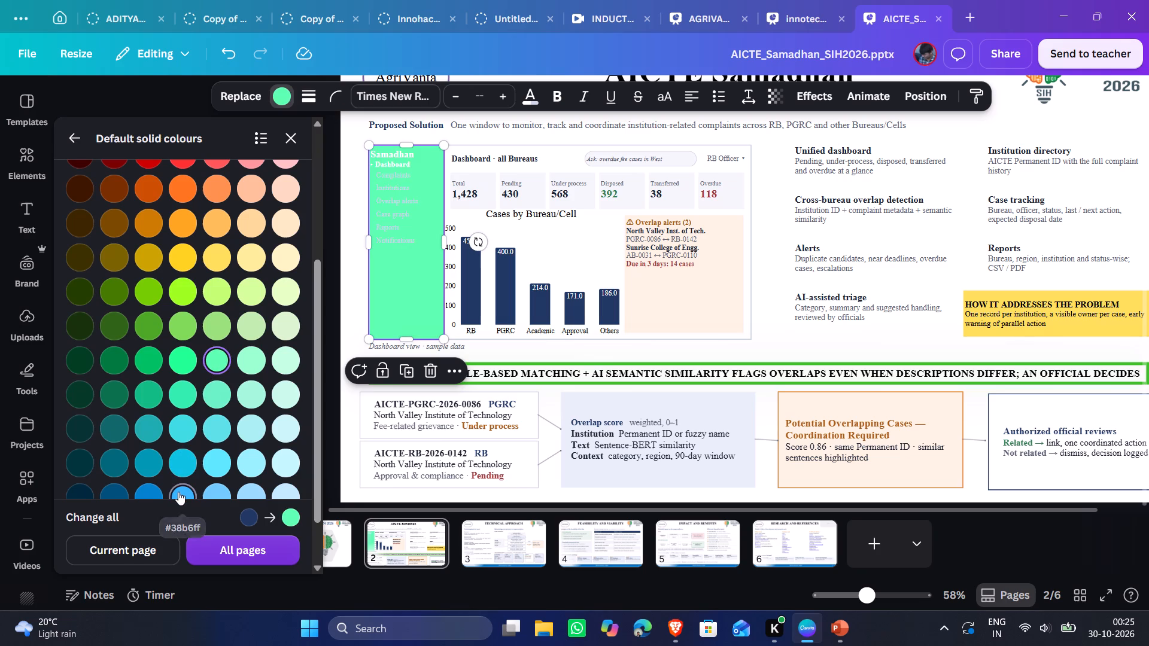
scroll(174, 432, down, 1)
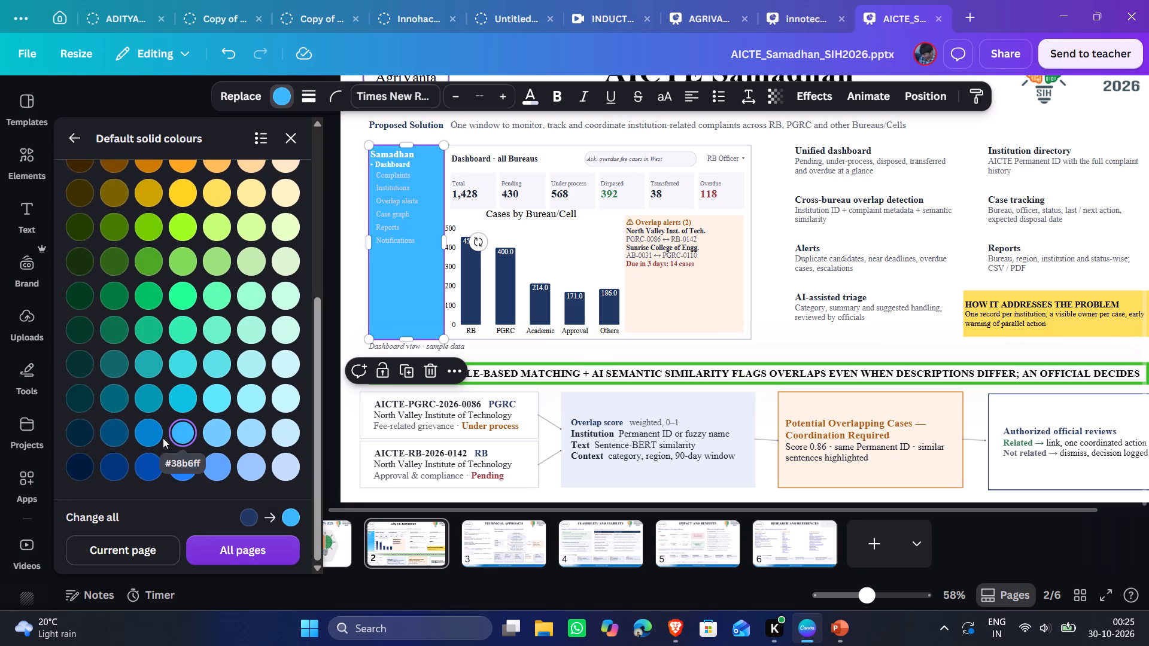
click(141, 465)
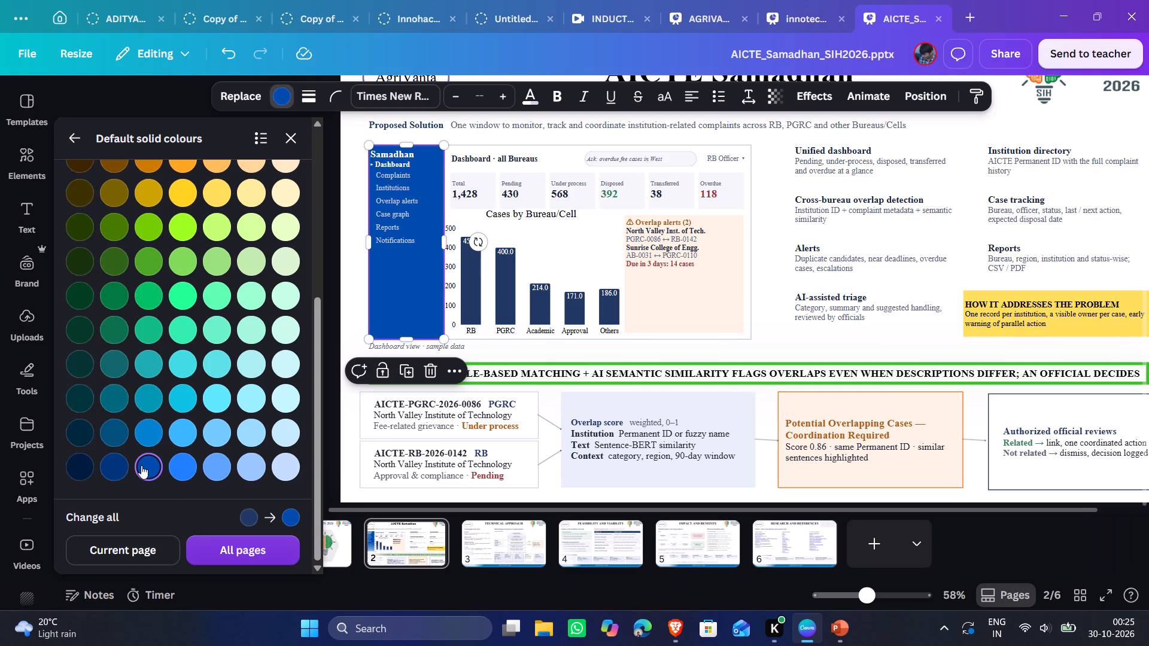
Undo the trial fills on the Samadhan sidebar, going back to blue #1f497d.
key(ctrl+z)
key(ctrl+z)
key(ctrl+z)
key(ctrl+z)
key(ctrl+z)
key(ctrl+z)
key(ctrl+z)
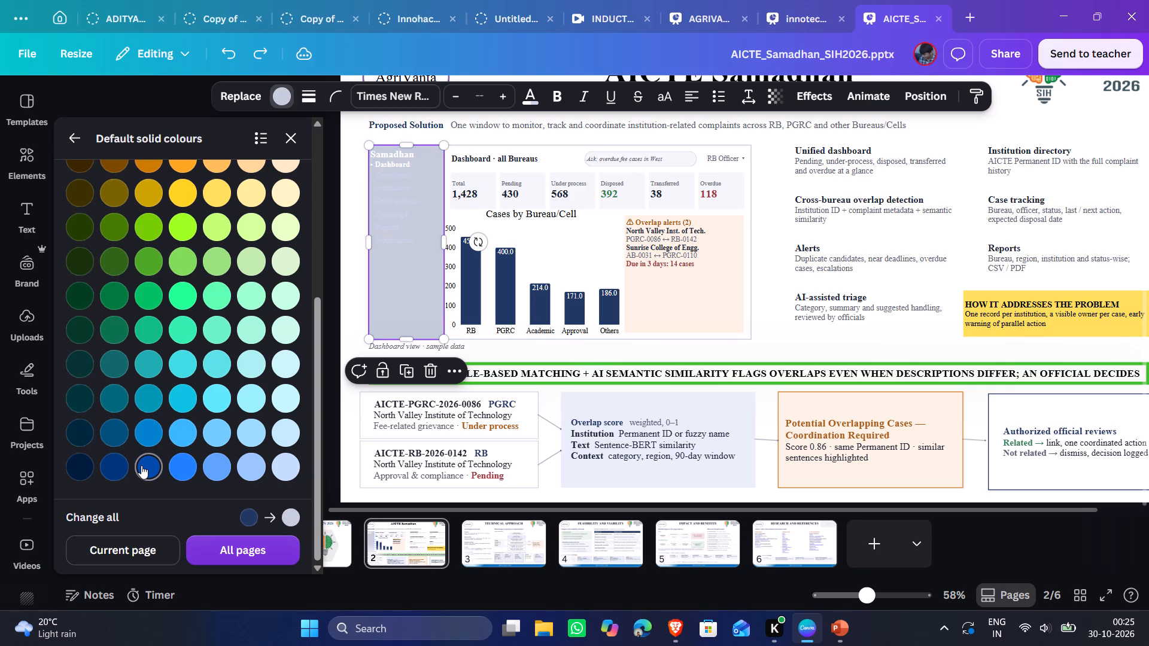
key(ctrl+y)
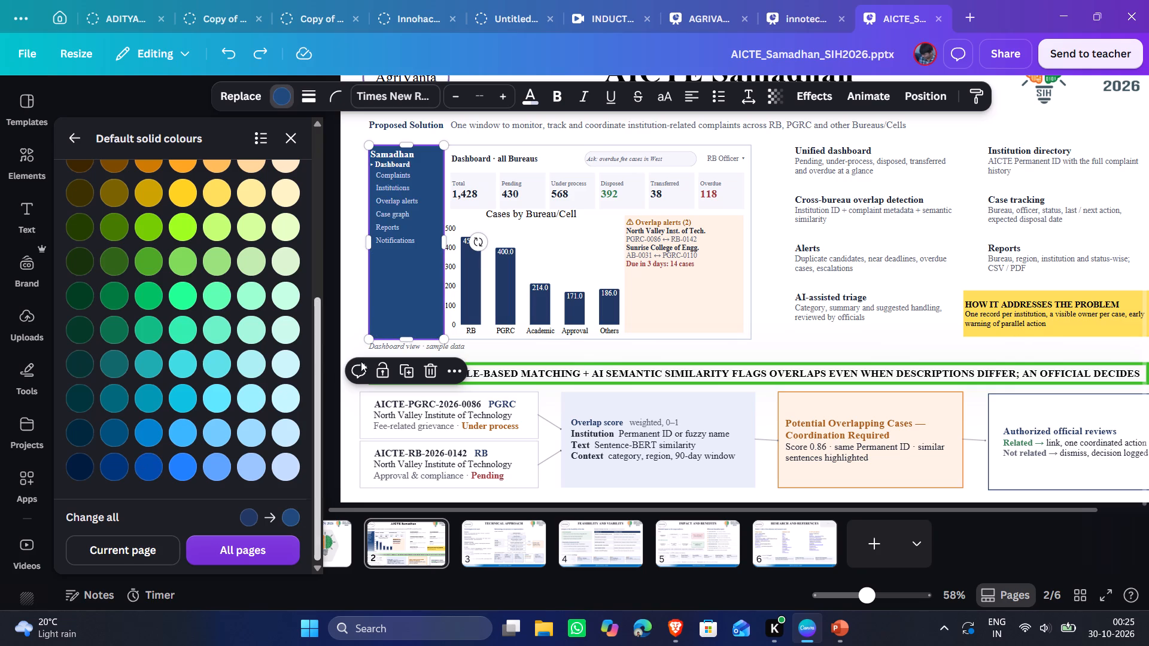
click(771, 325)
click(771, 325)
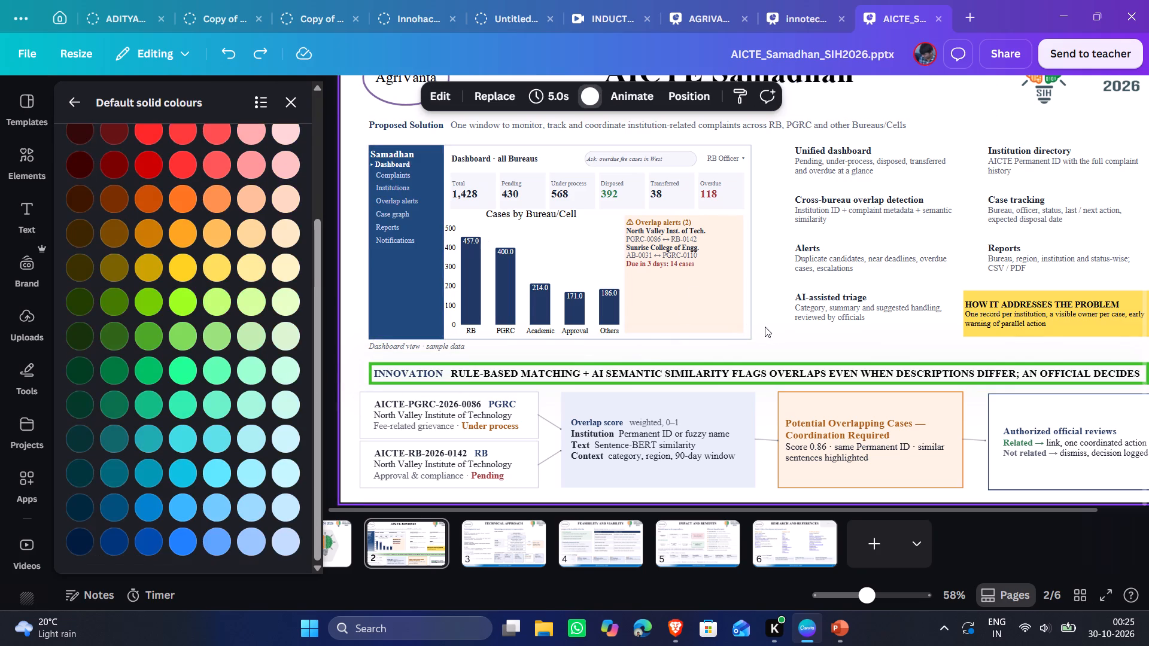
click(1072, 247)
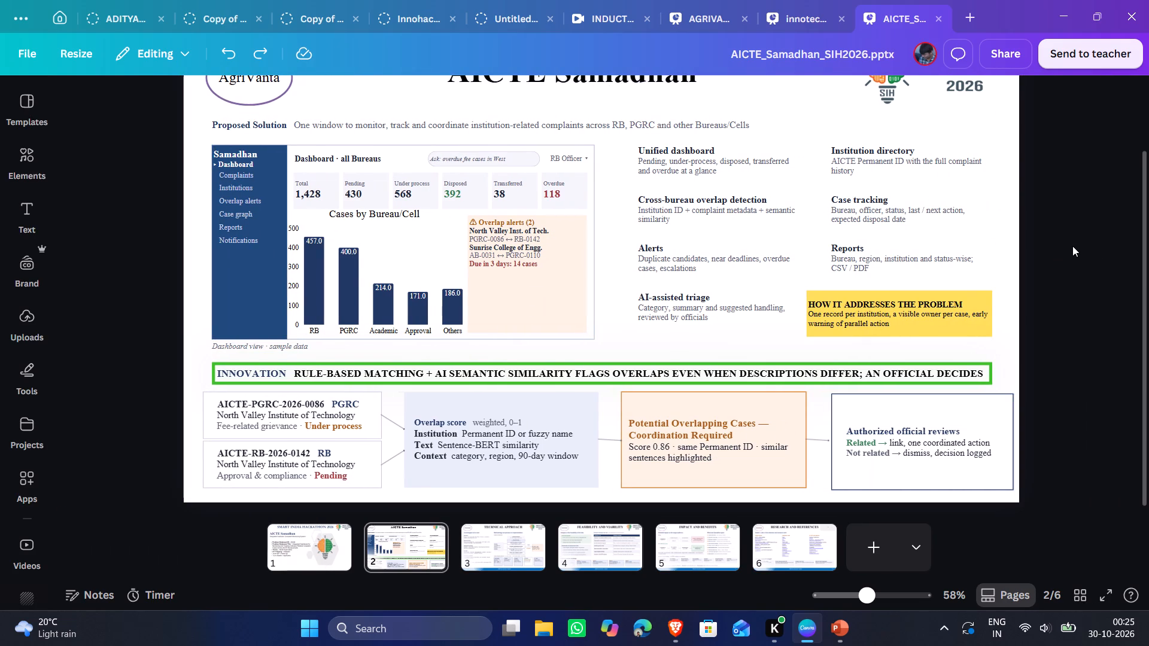
Increase the font size of the sentence under HOW IT ADDRESSES THE PROBLEM in the yellow box to 15.5.
scroll(1074, 246, up, 2)
scroll(1090, 236, down, 2)
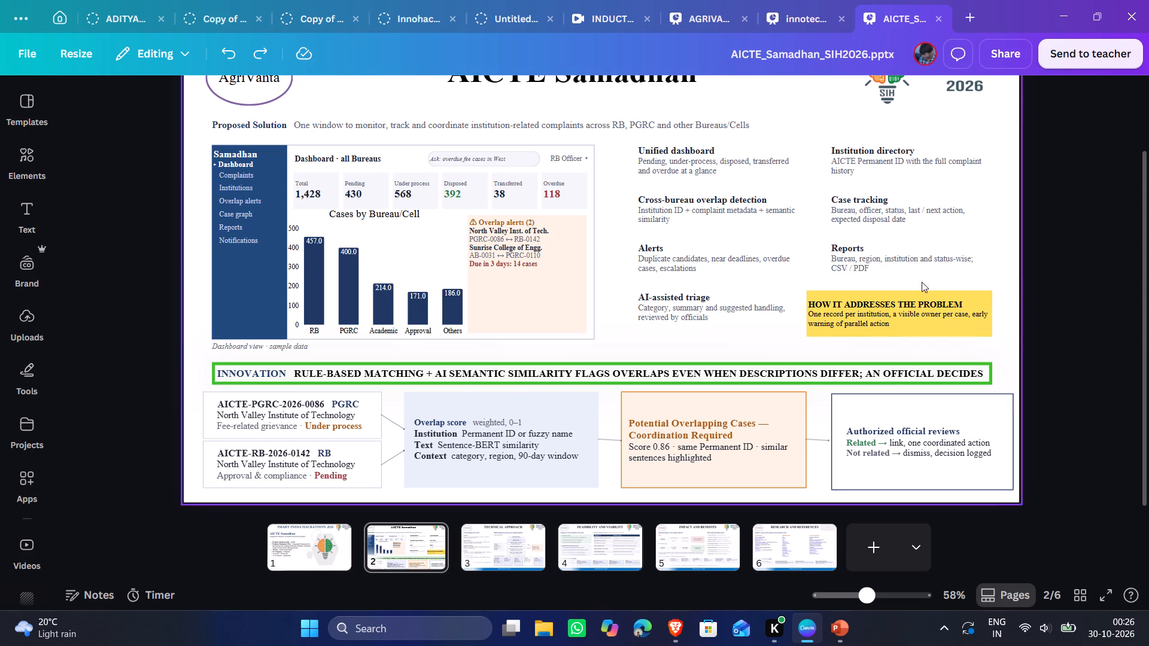
double_click(808, 316)
click(816, 317)
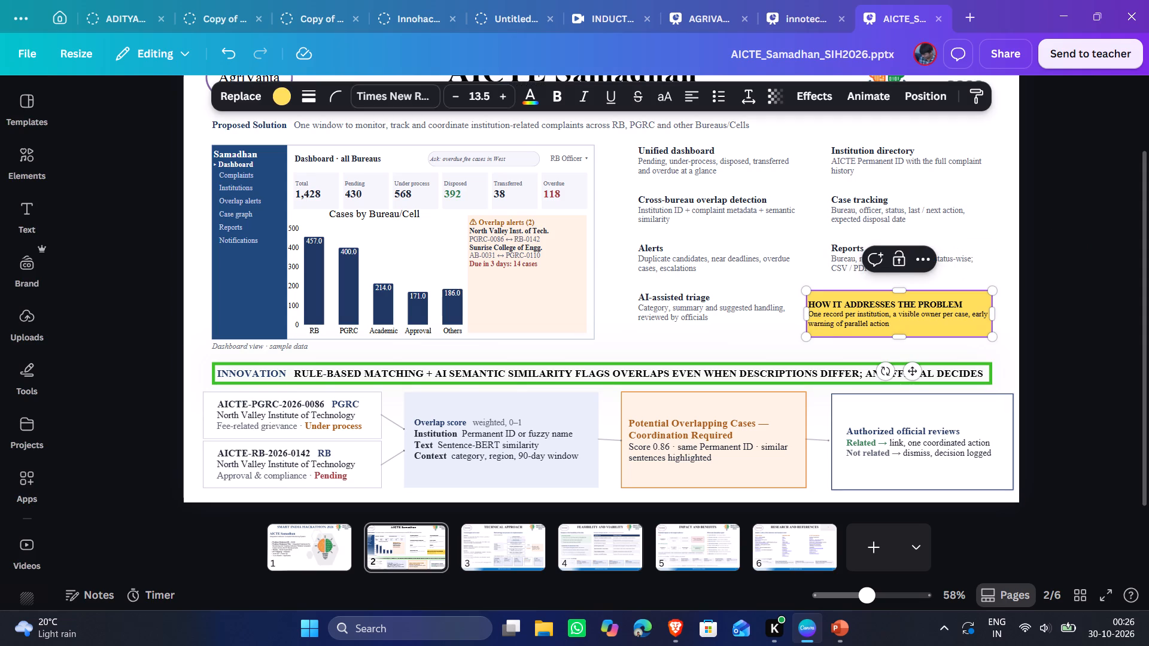
drag(892, 326, 809, 314)
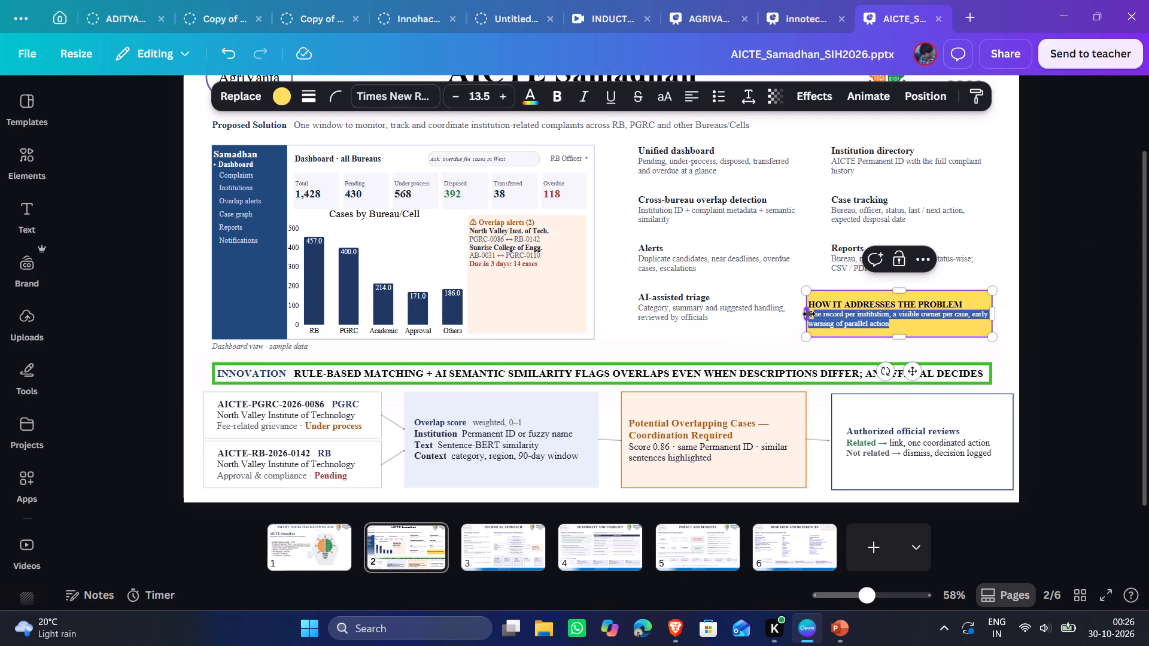
drag(809, 314, 823, 319)
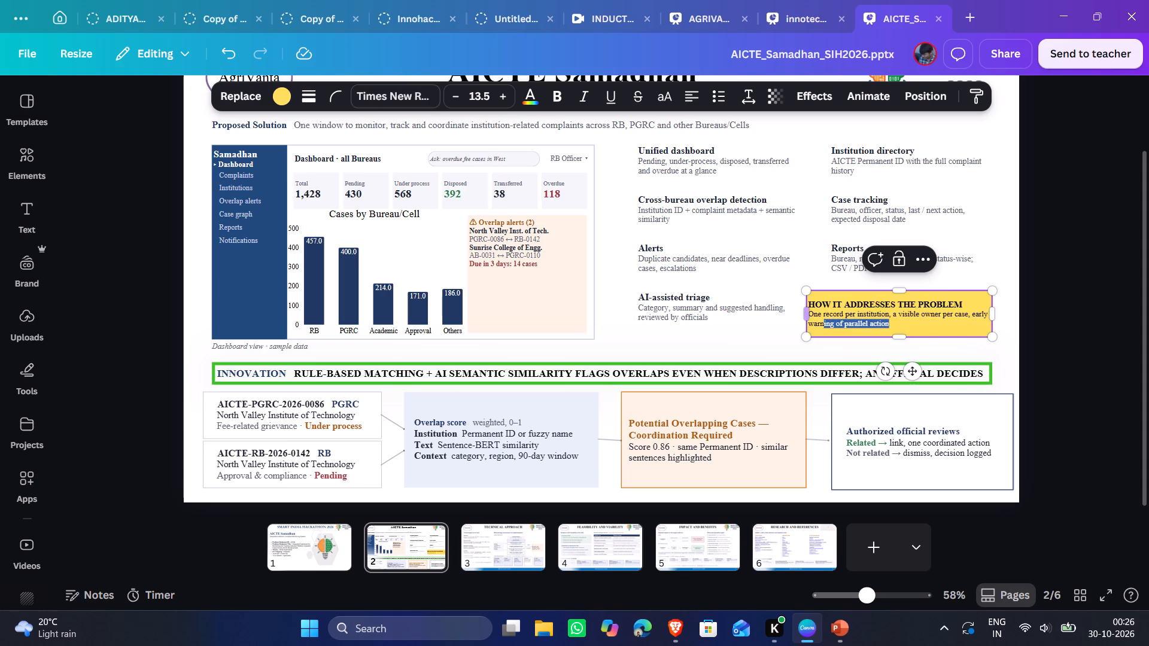
drag(823, 319, 816, 314)
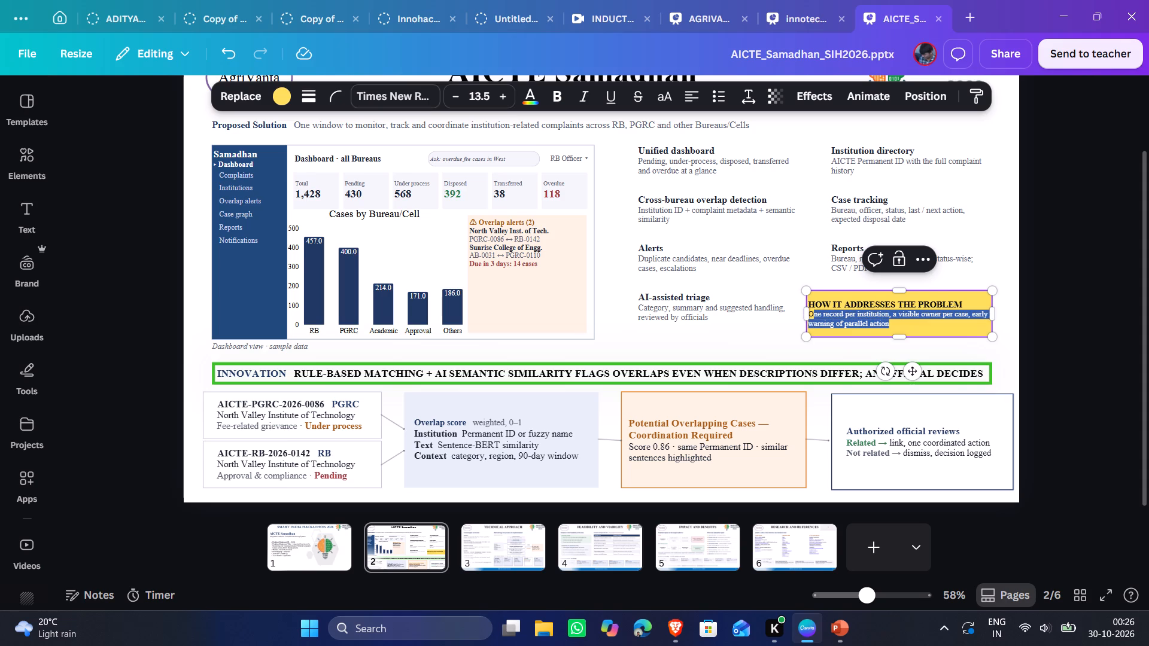
drag(816, 314, 822, 315)
drag(822, 315, 850, 307)
click(506, 95)
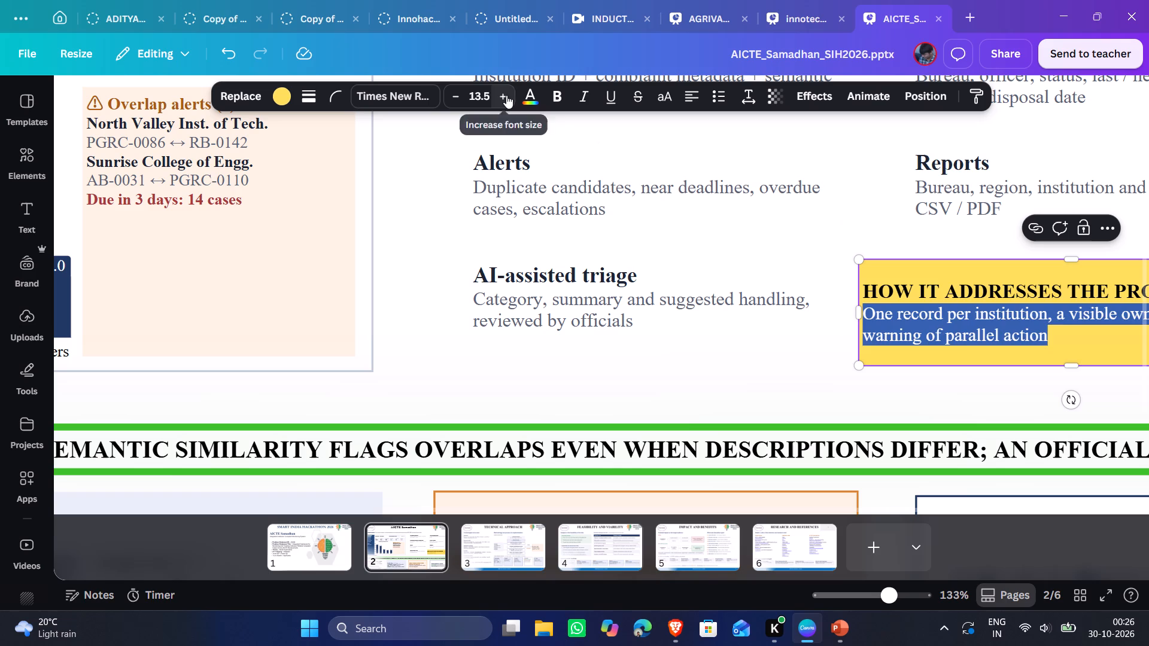
click(506, 95)
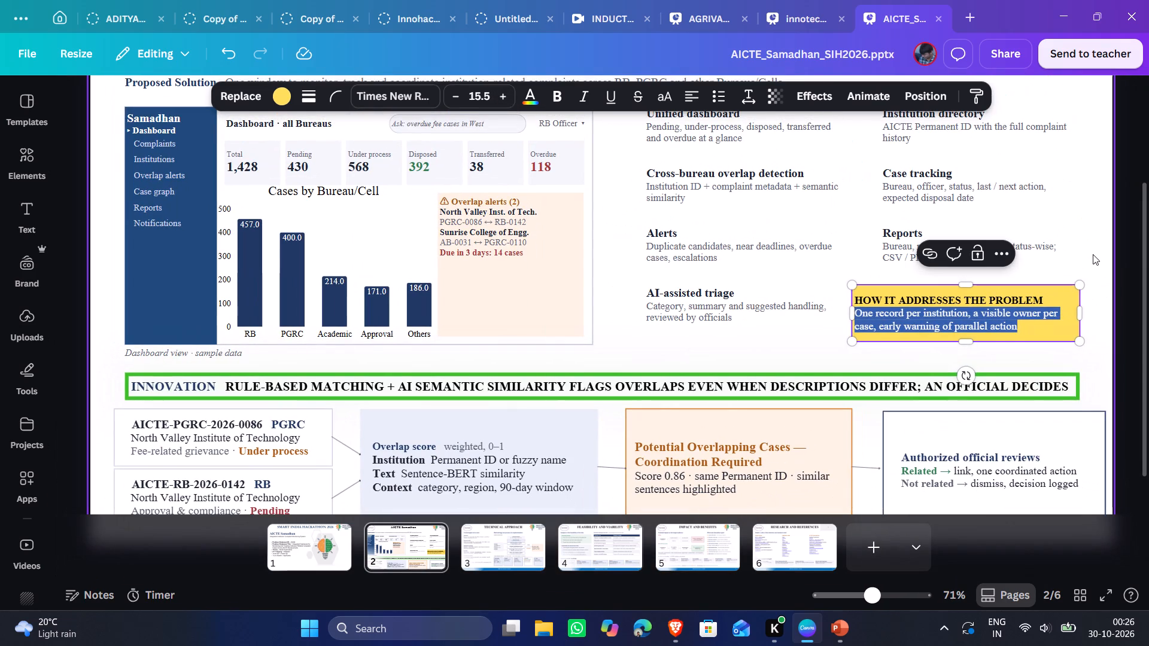
click(1093, 254)
scroll(1085, 262, left, 1)
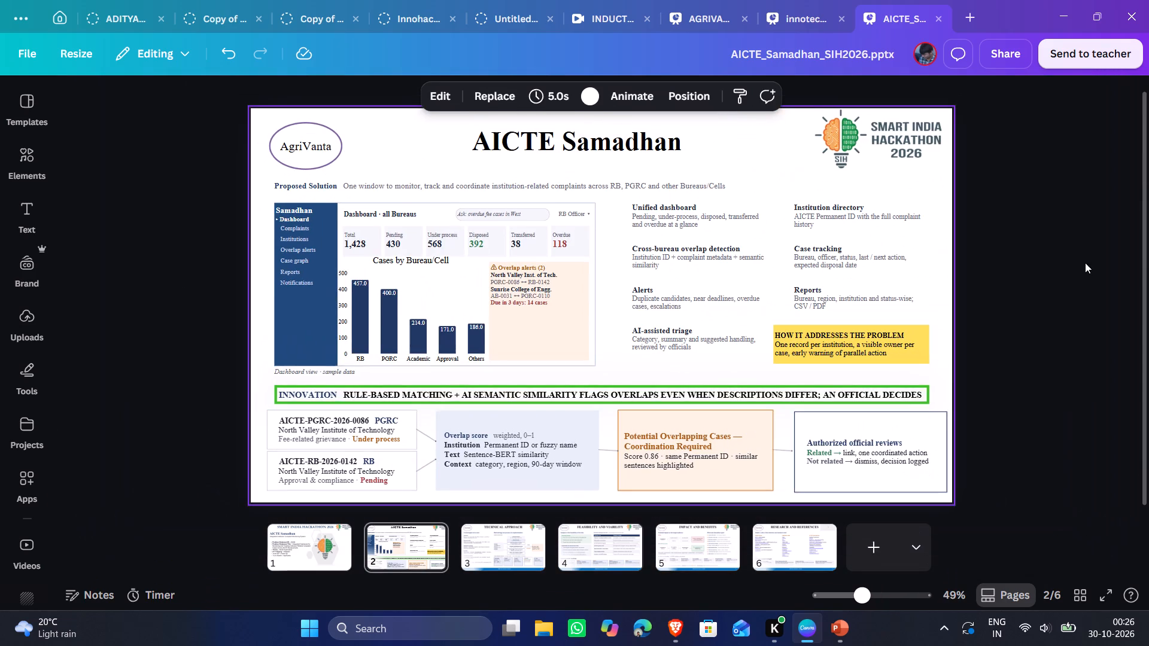
click(1031, 279)
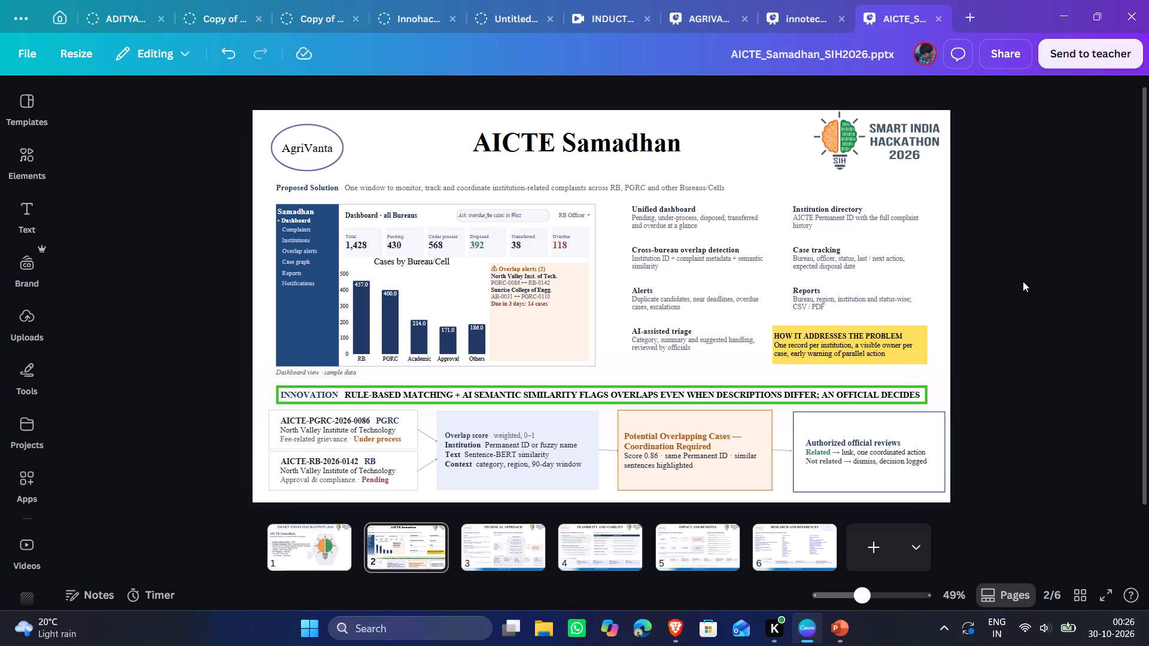
On page 3, set the Frontend description's line spacing to 1.4 and letter spacing to 20, keeping the text anchored at the start.
click(490, 558)
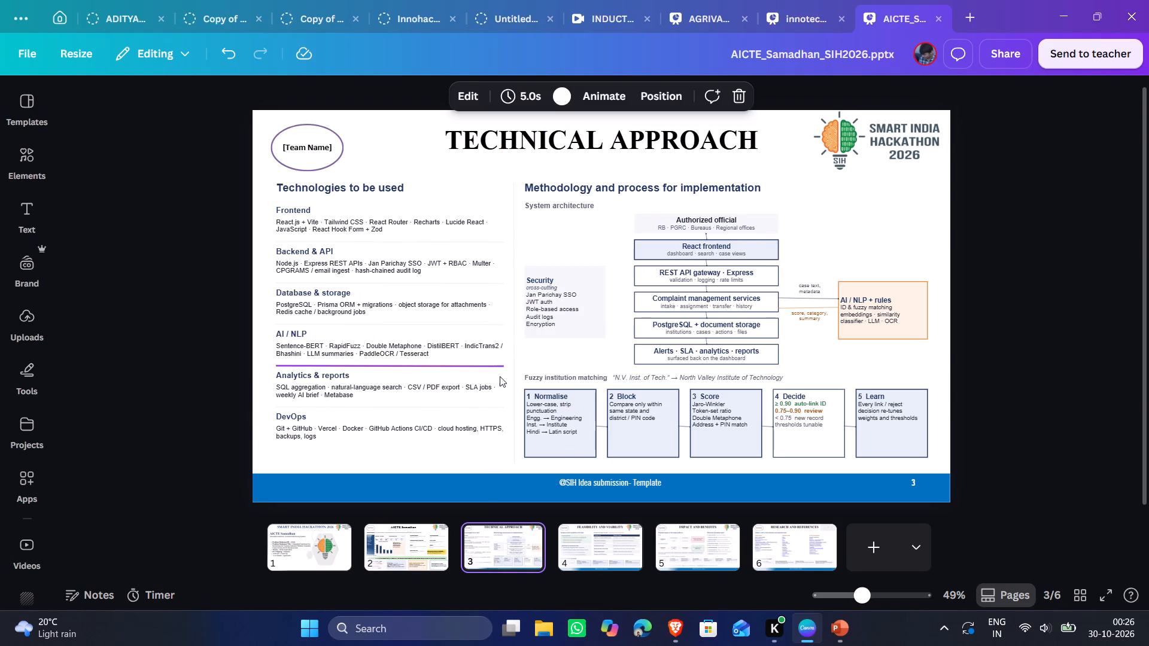
click(415, 227)
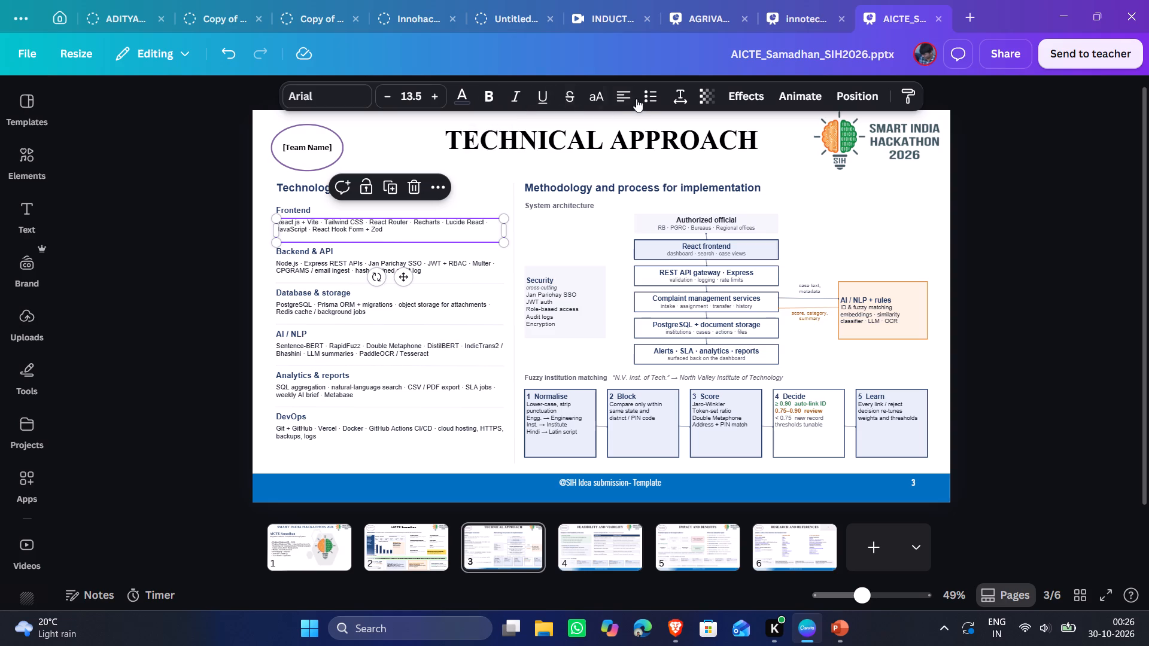
click(683, 99)
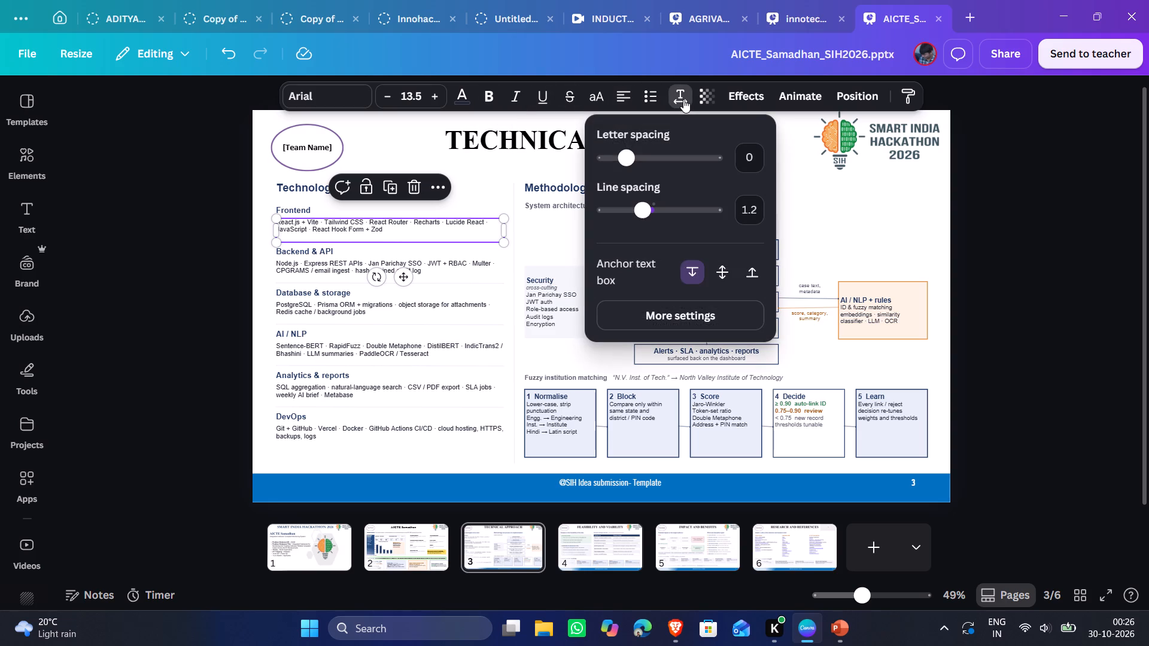
drag(637, 211, 638, 211)
drag(638, 211, 648, 215)
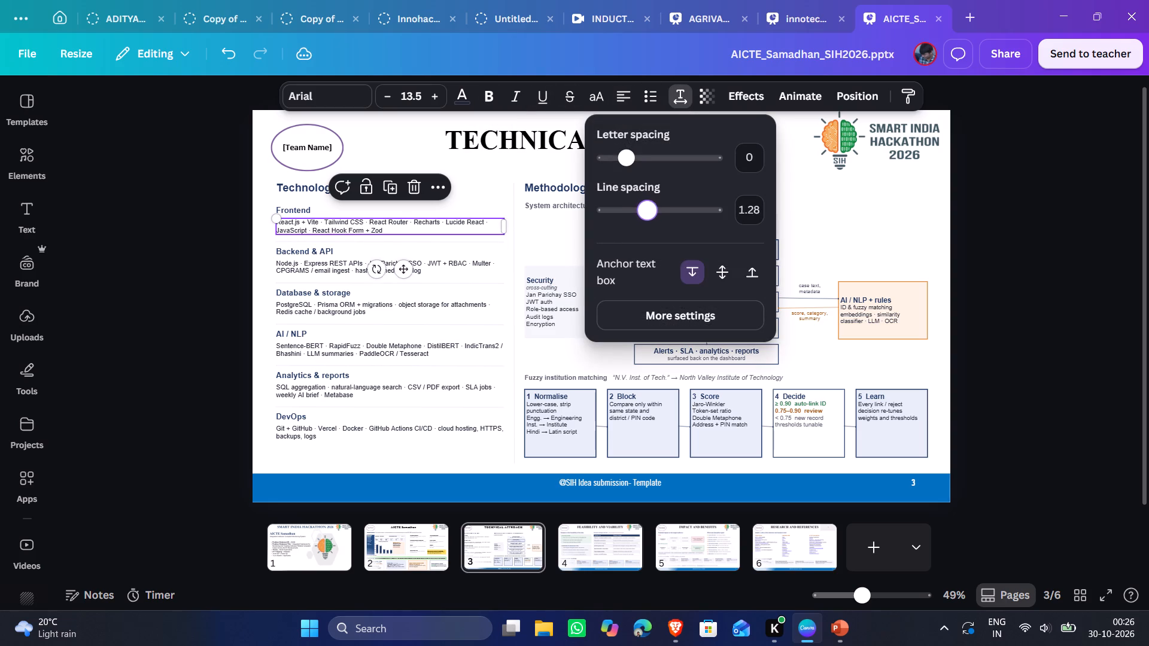
drag(648, 215, 653, 218)
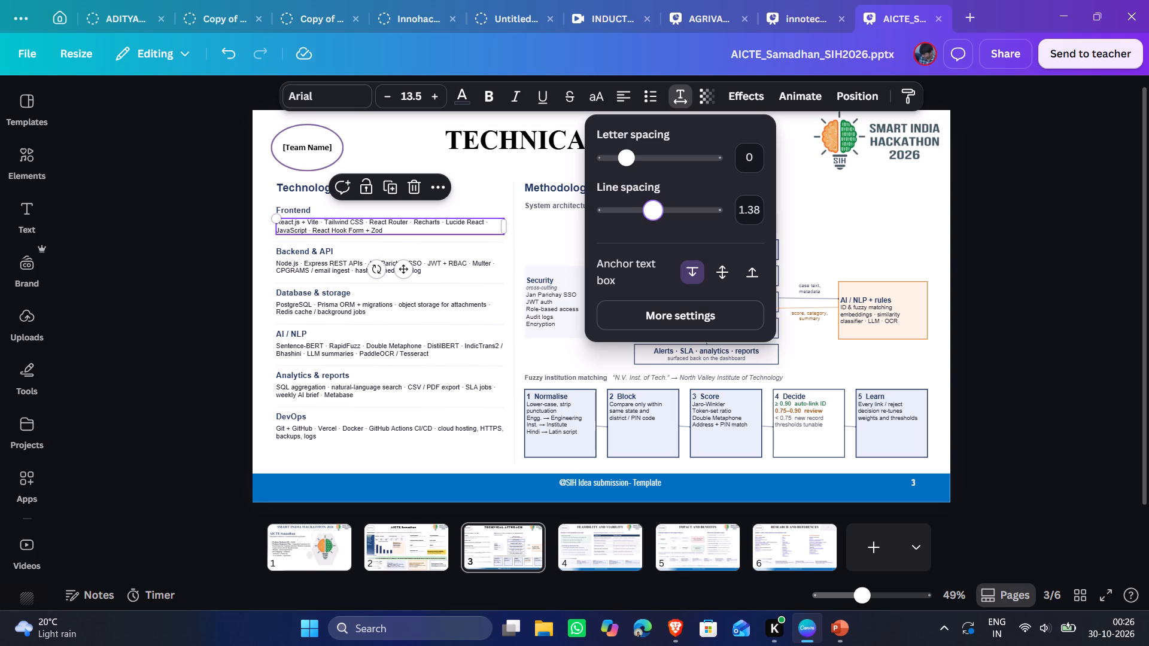
drag(653, 218, 656, 218)
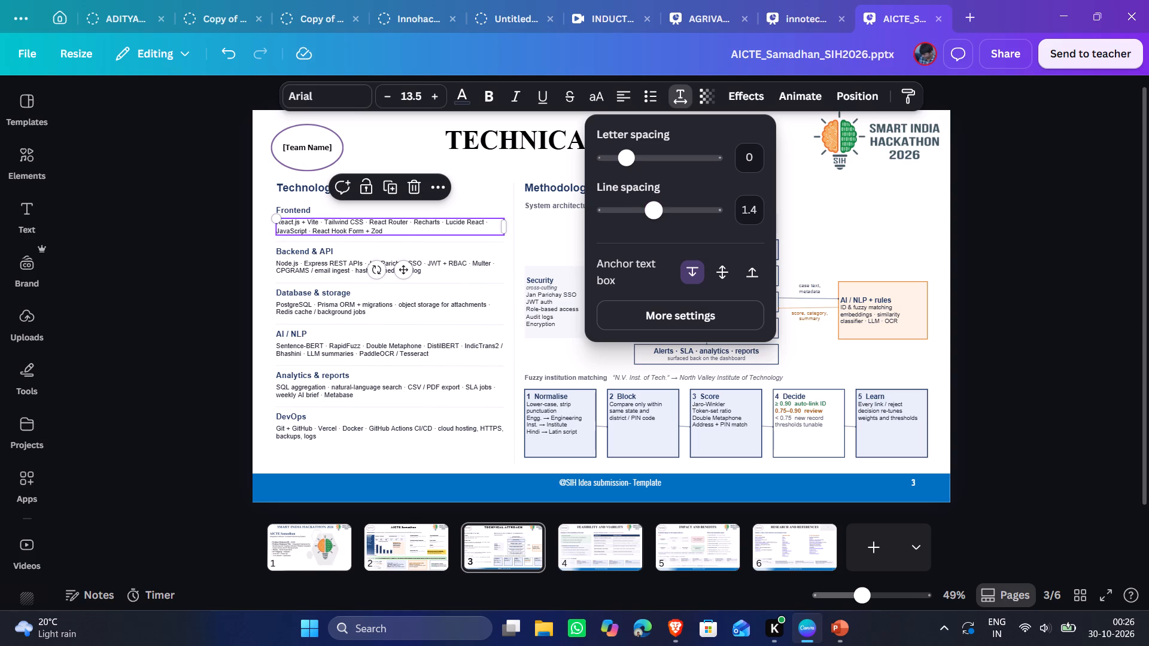
click(631, 164)
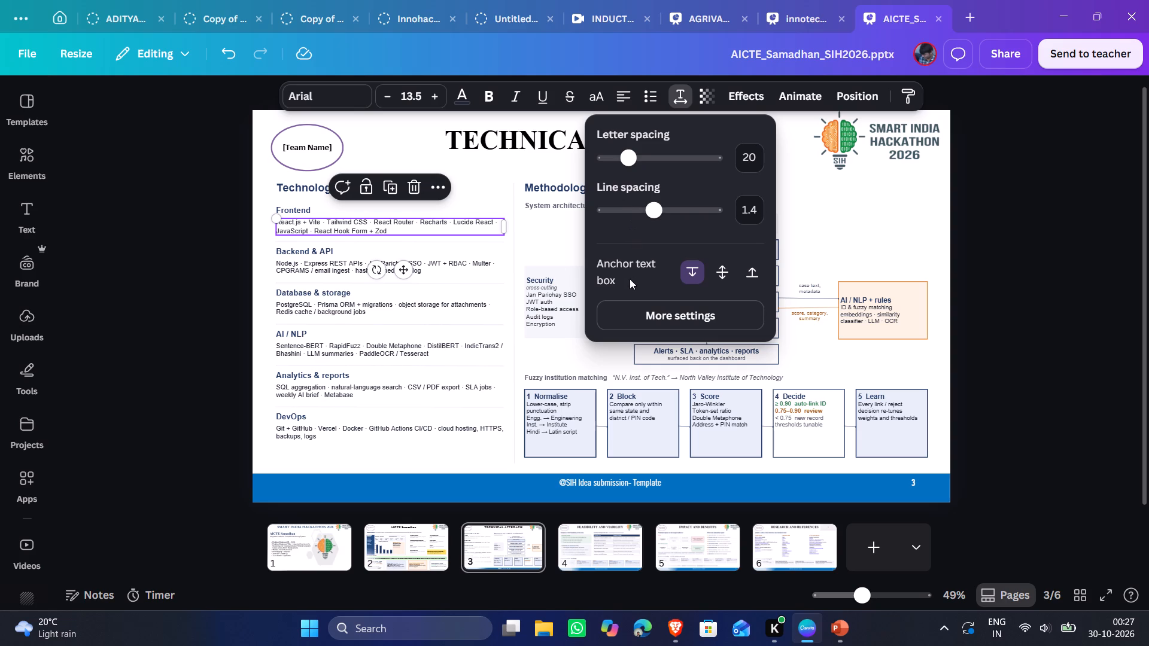
click(691, 267)
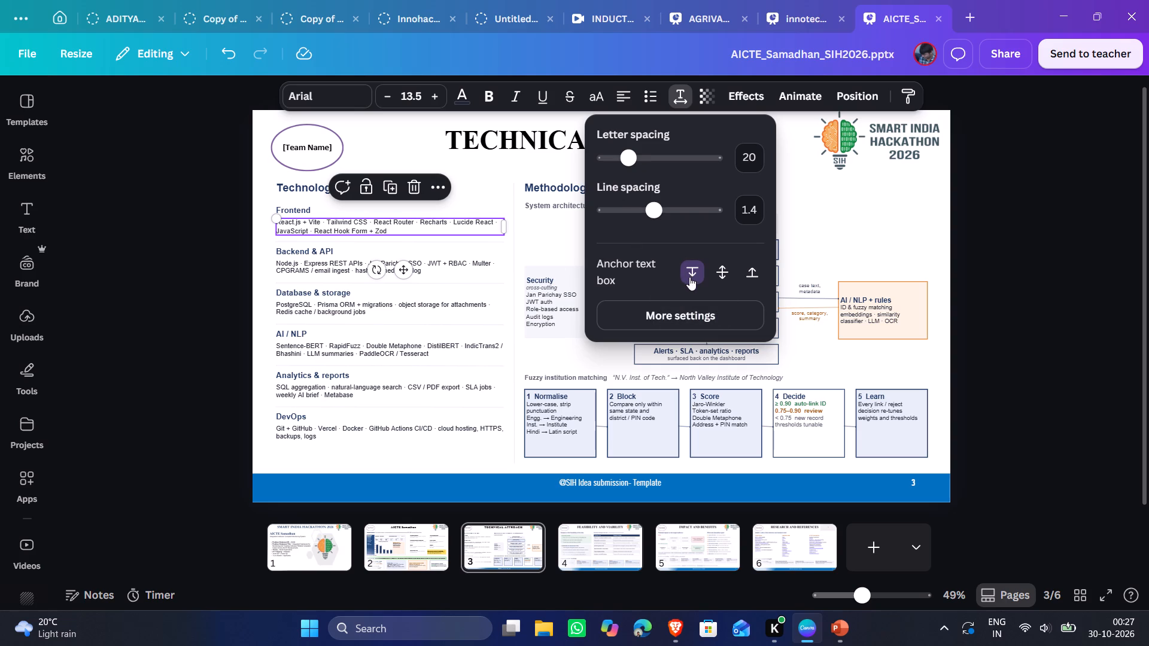
click(689, 277)
click(714, 325)
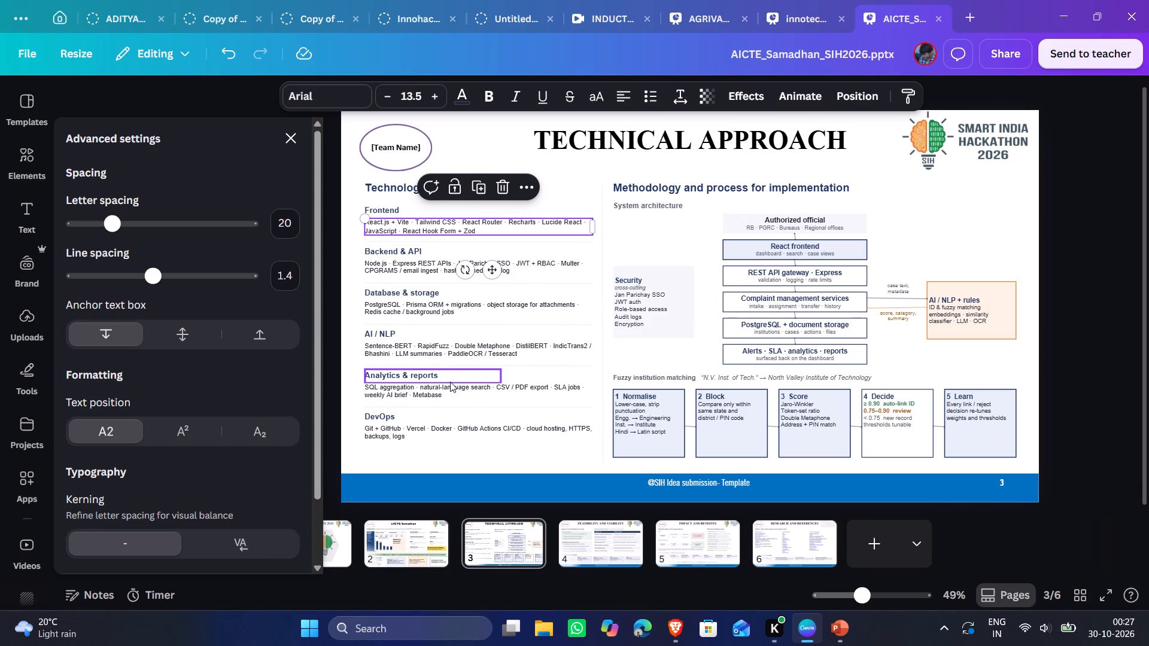
click(357, 244)
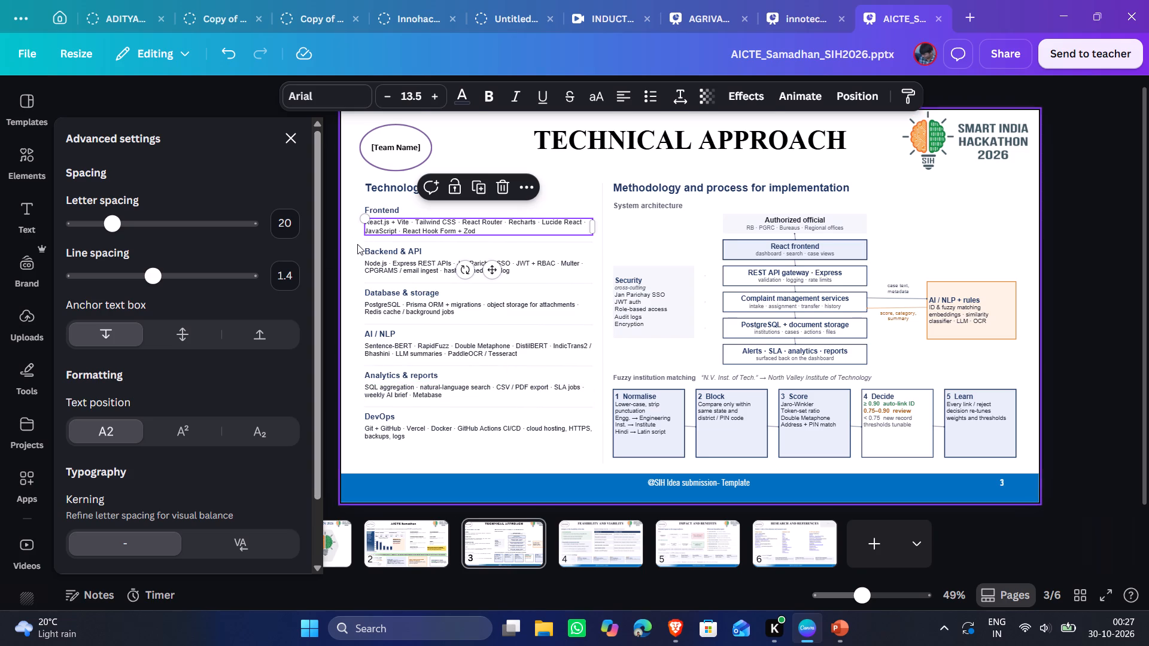
Enlarge the text of all six technology blocks from Frontend to DevOps together by four size increments, bringing the Database & storage description to 17.5.
drag(272, 215, 390, 345)
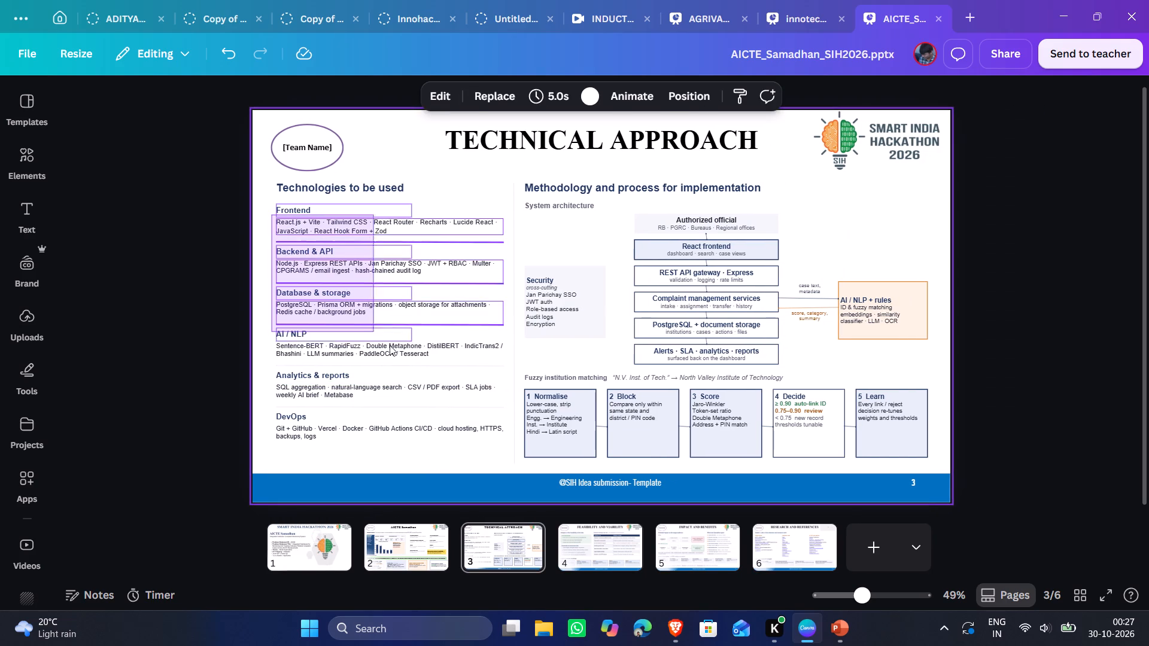
drag(390, 345, 501, 443)
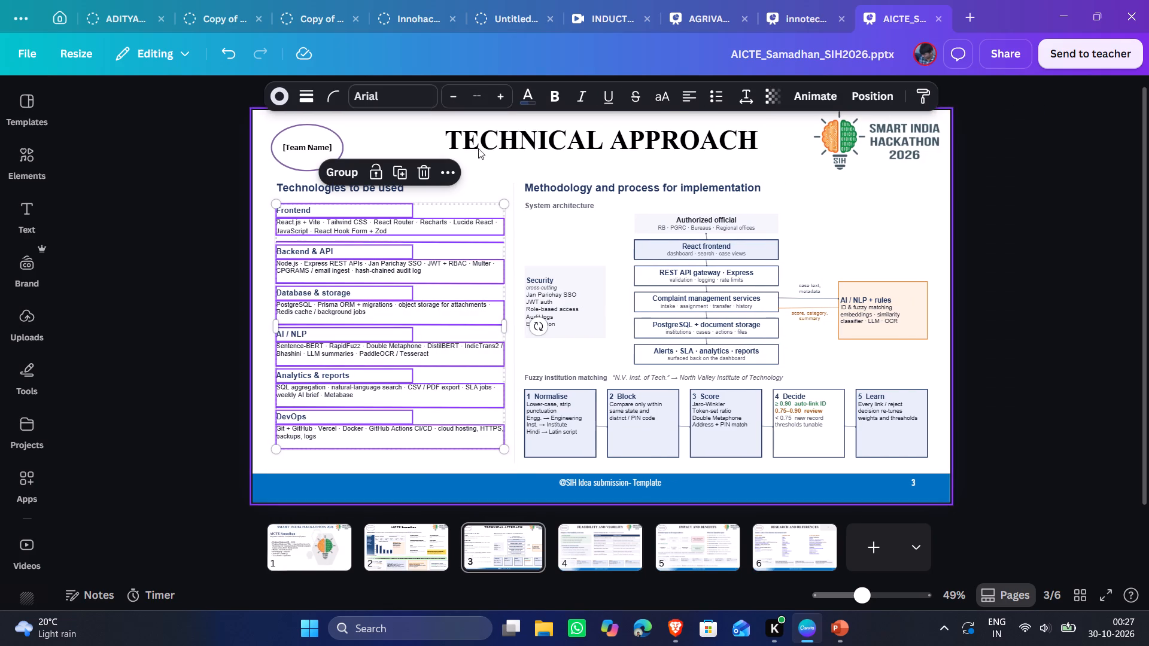
click(505, 97)
click(505, 97)
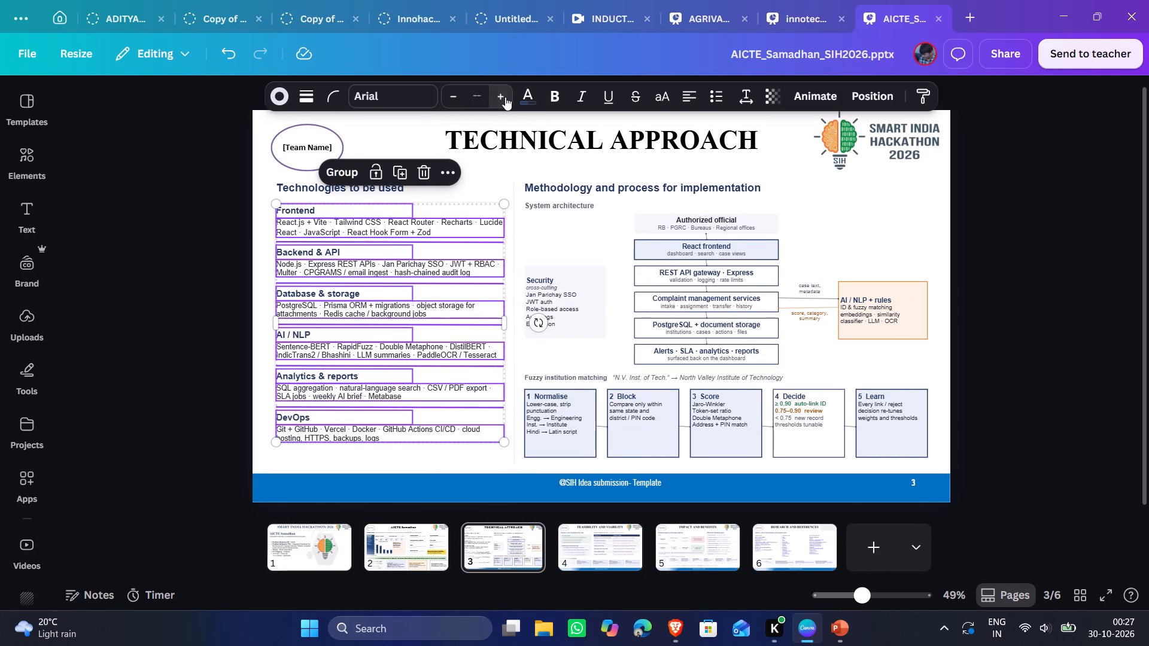
click(505, 97)
click(505, 97)
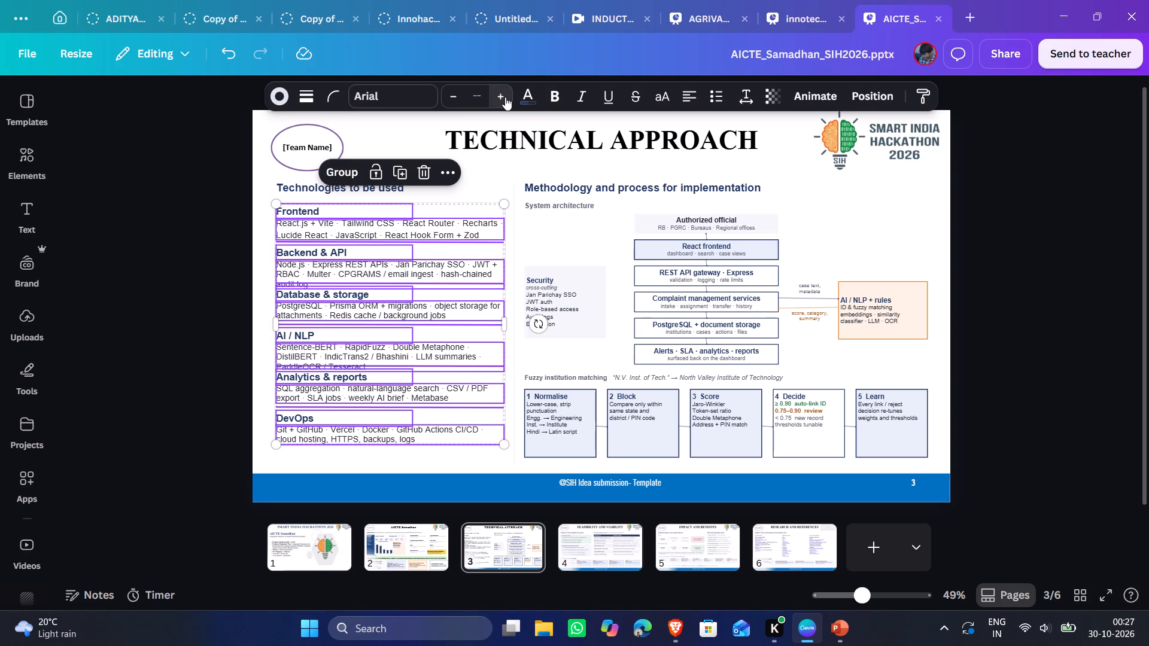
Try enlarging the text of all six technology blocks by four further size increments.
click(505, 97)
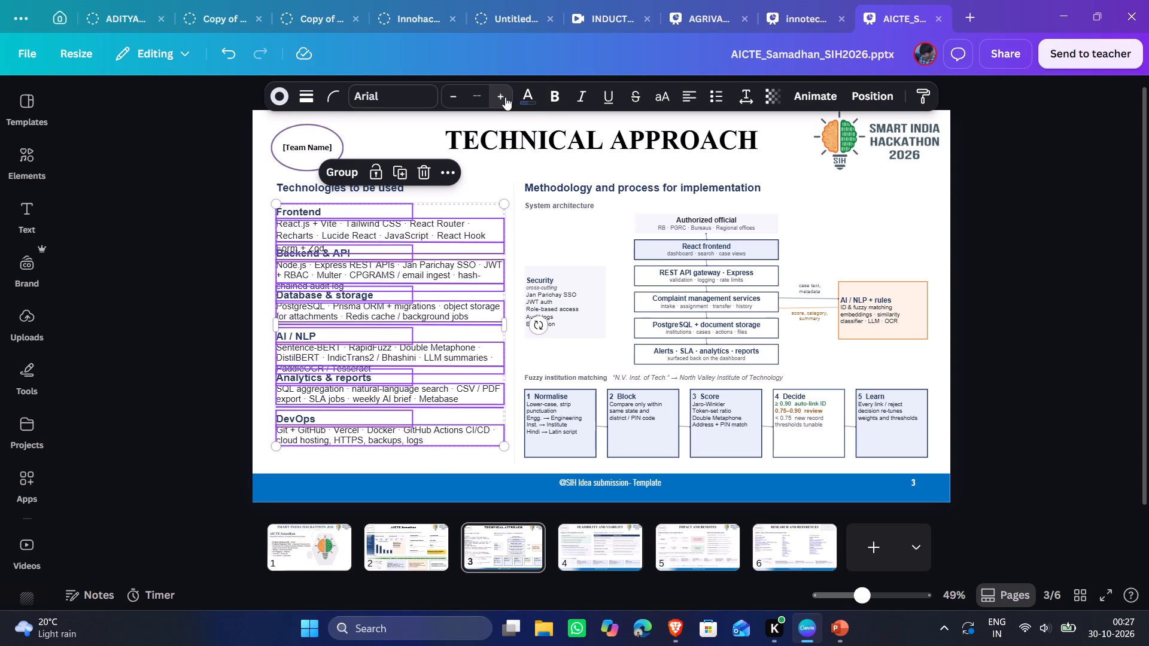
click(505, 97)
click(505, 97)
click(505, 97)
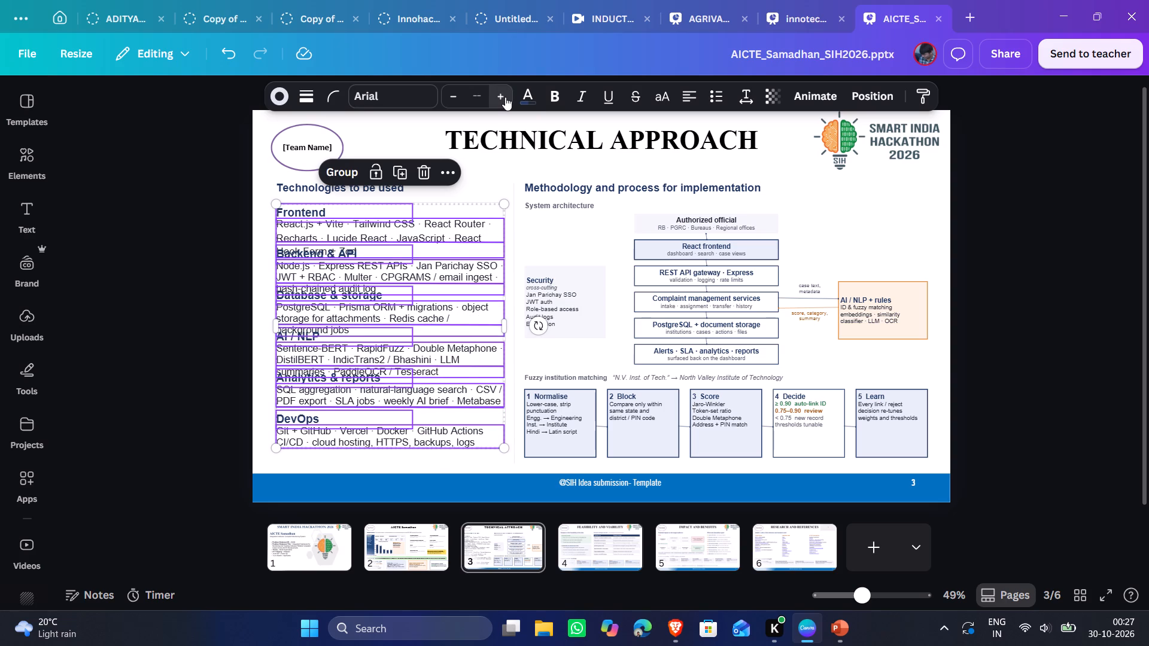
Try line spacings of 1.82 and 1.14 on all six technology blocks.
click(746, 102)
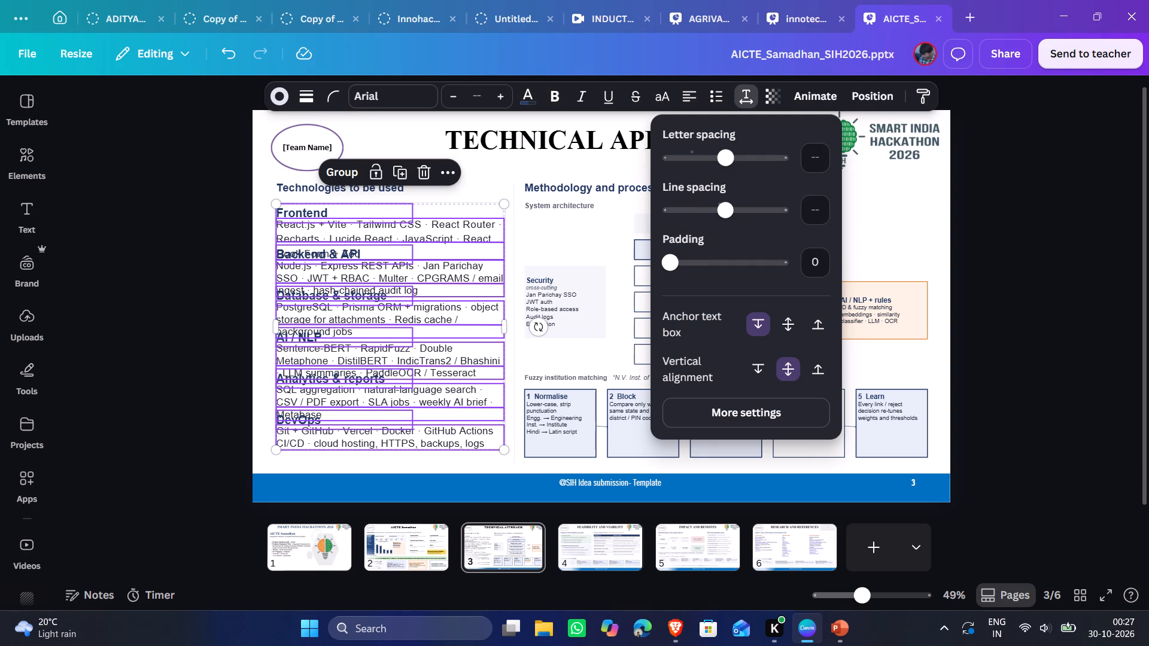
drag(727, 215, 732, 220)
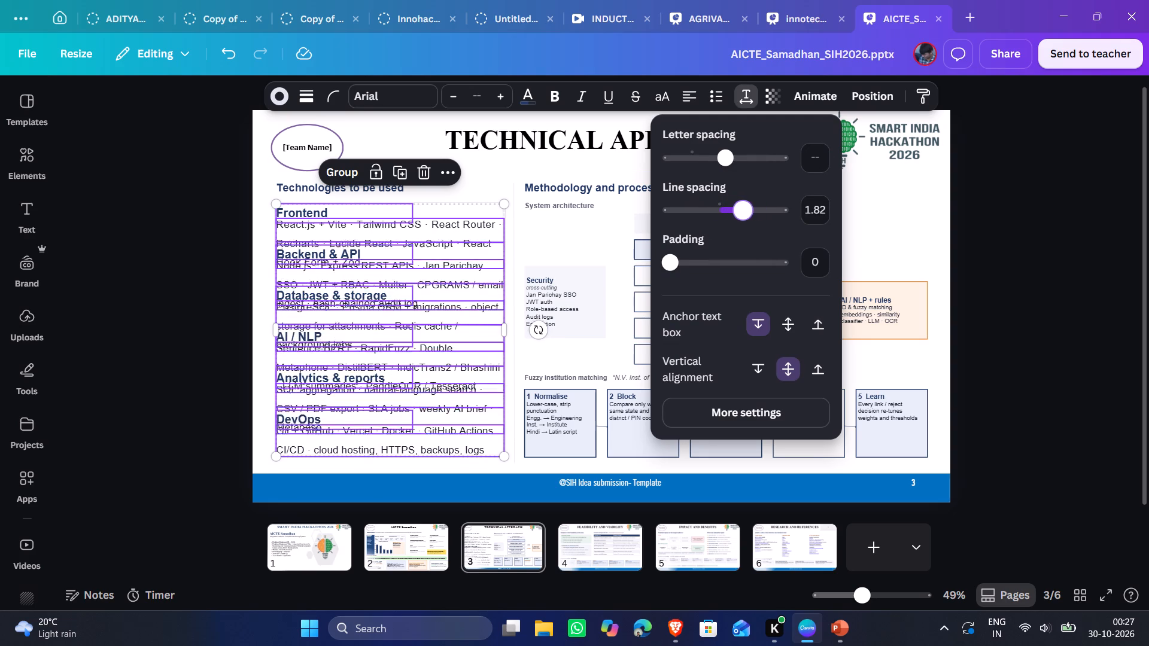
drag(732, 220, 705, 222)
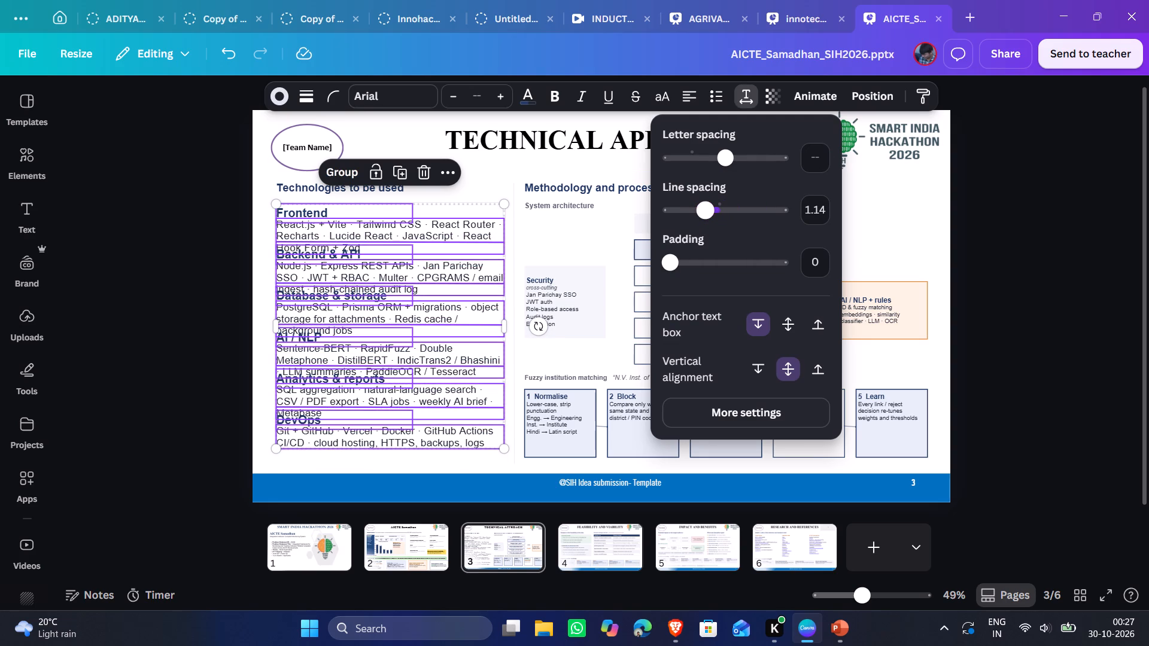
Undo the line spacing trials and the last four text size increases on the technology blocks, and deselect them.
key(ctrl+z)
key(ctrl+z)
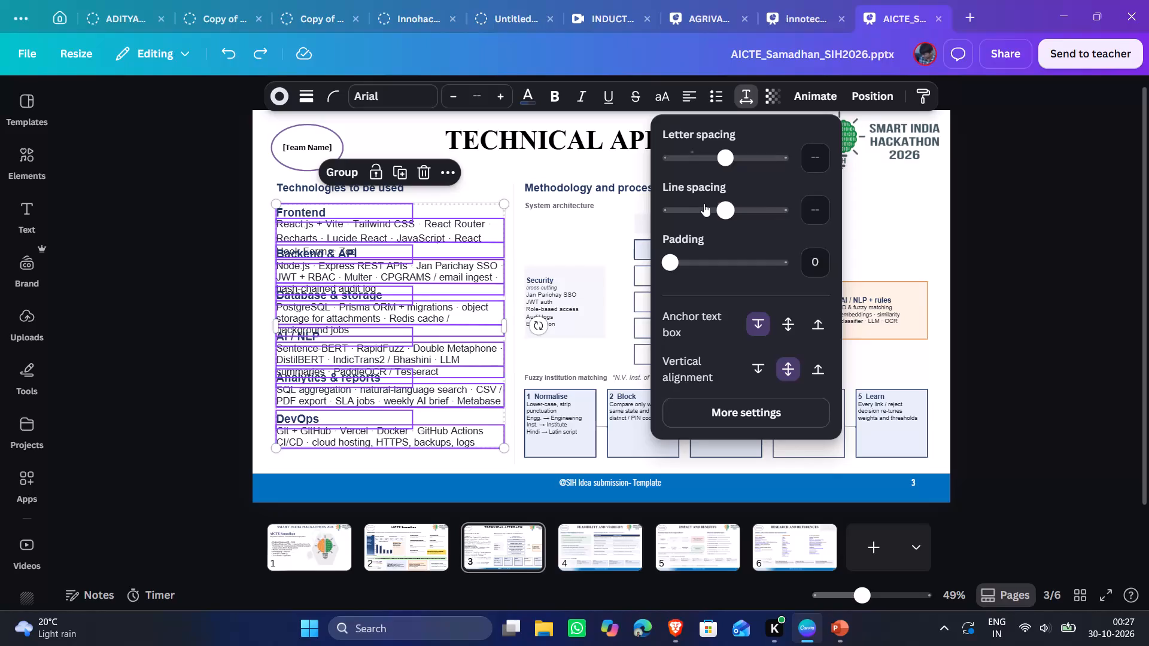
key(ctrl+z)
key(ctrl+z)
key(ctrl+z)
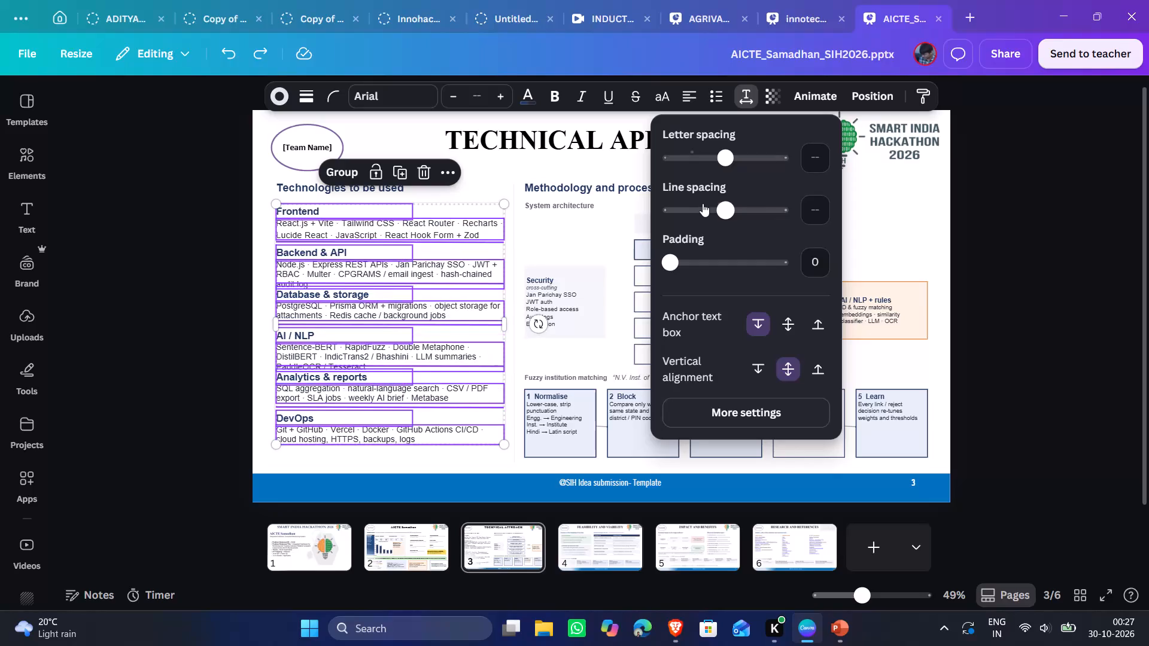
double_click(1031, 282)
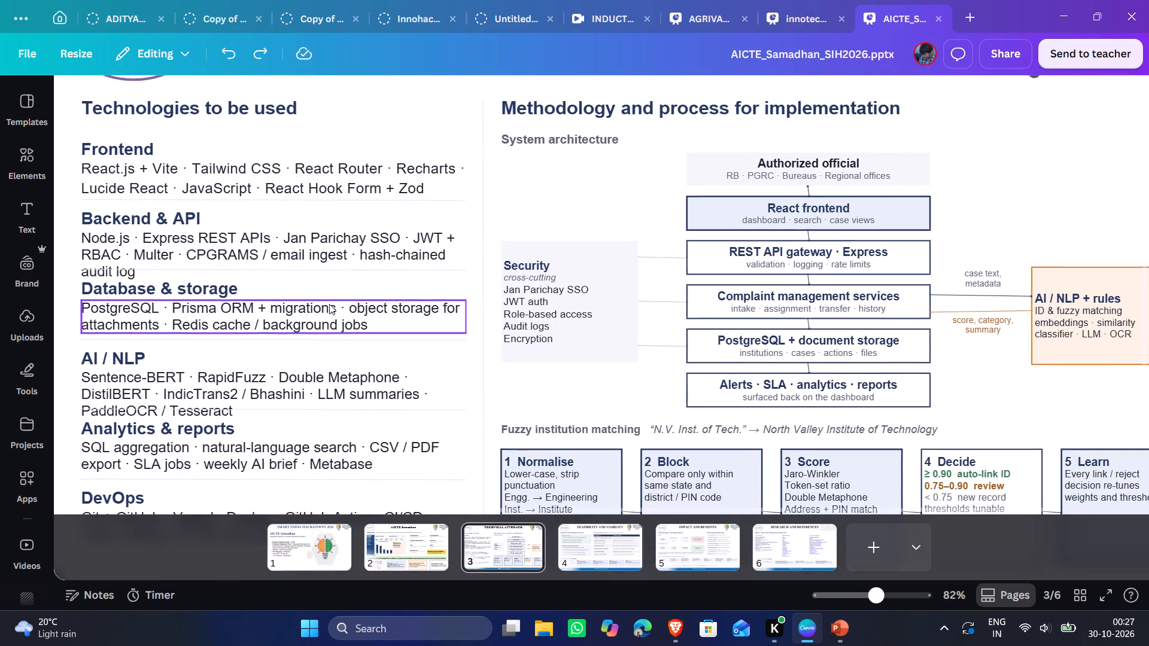
Change the Arial text in page 3's technology and methodology sections to Times New Roman and apply that replacement across the whole design.
click(298, 307)
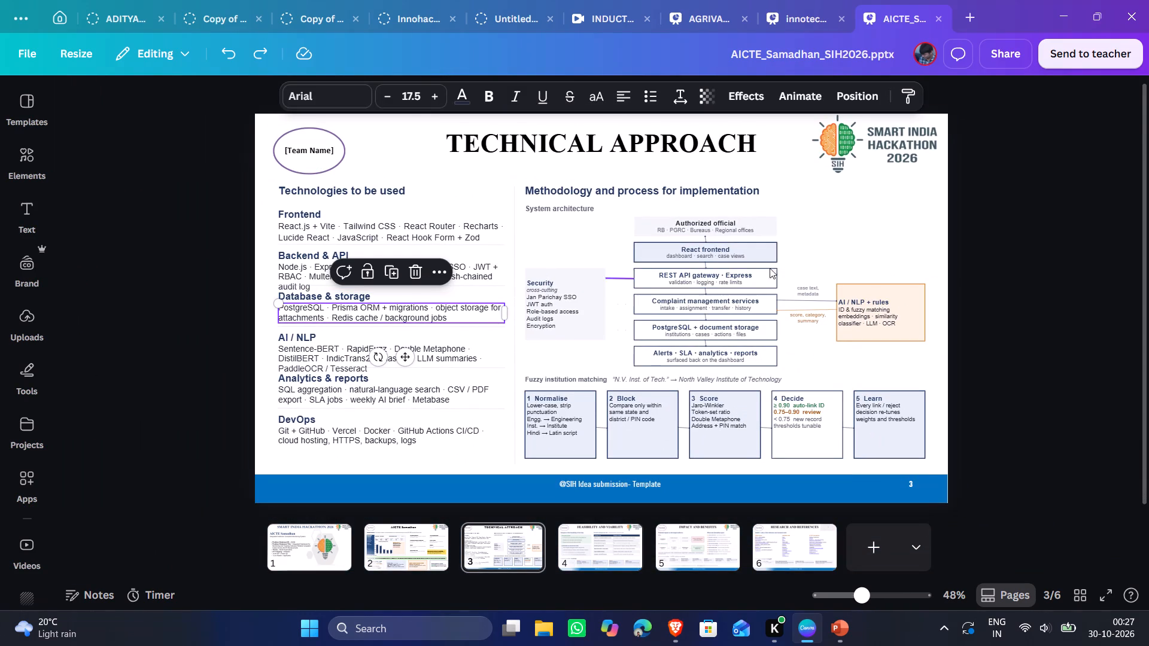
click(986, 279)
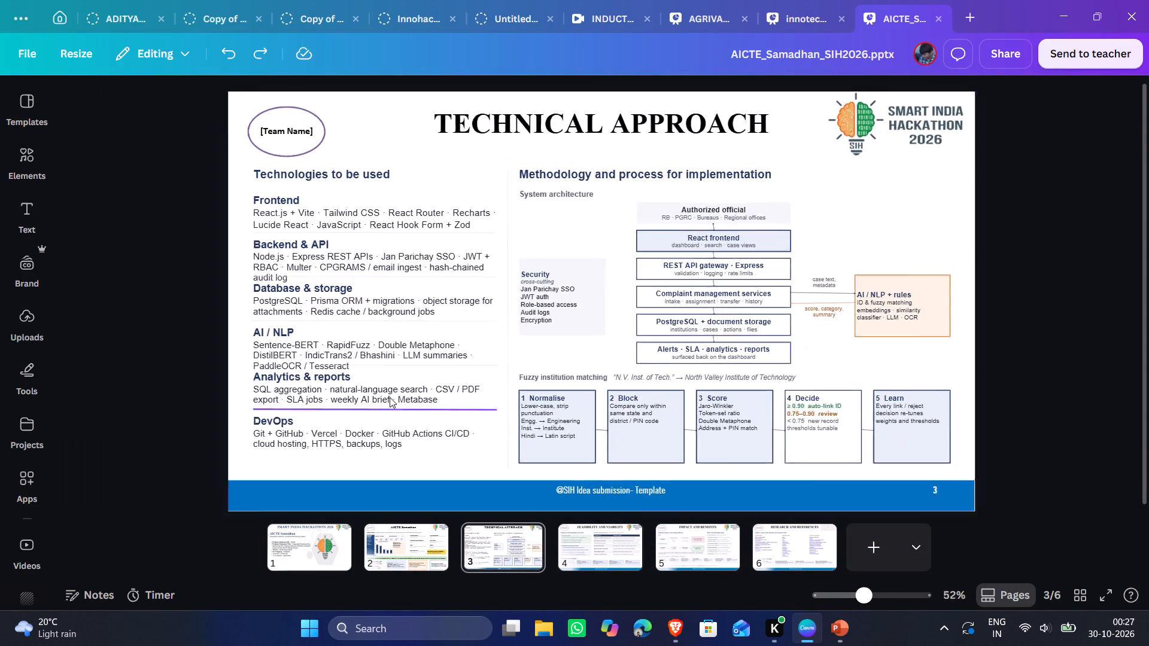
scroll(360, 400, down, 2)
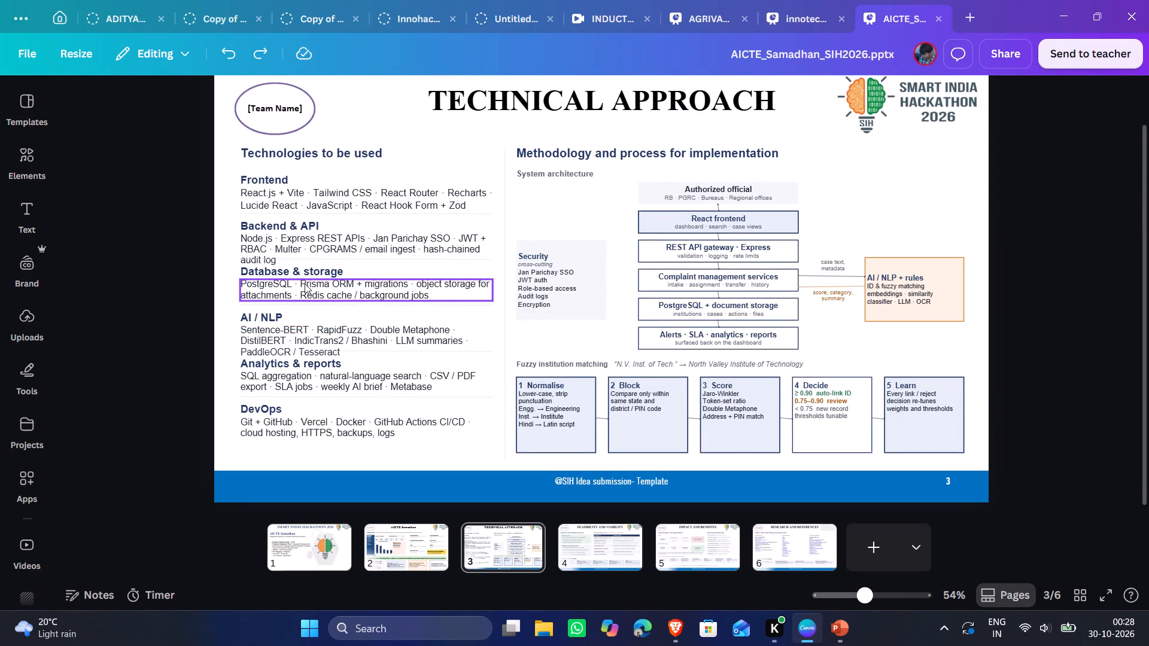
drag(235, 145, 645, 234)
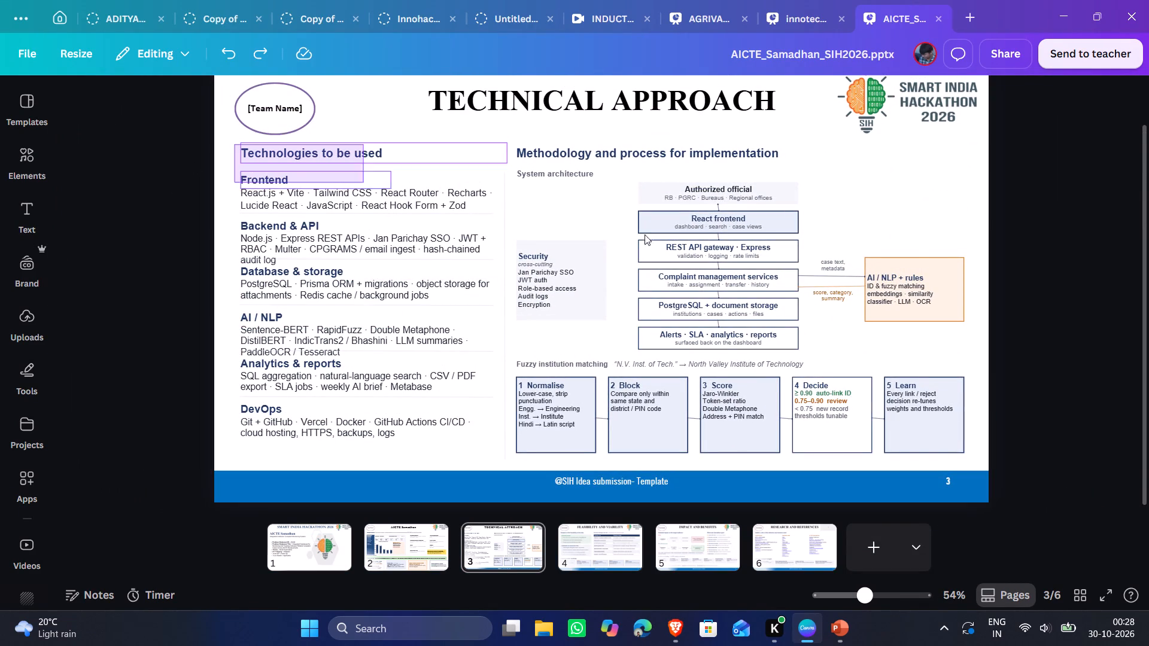
drag(645, 234, 961, 467)
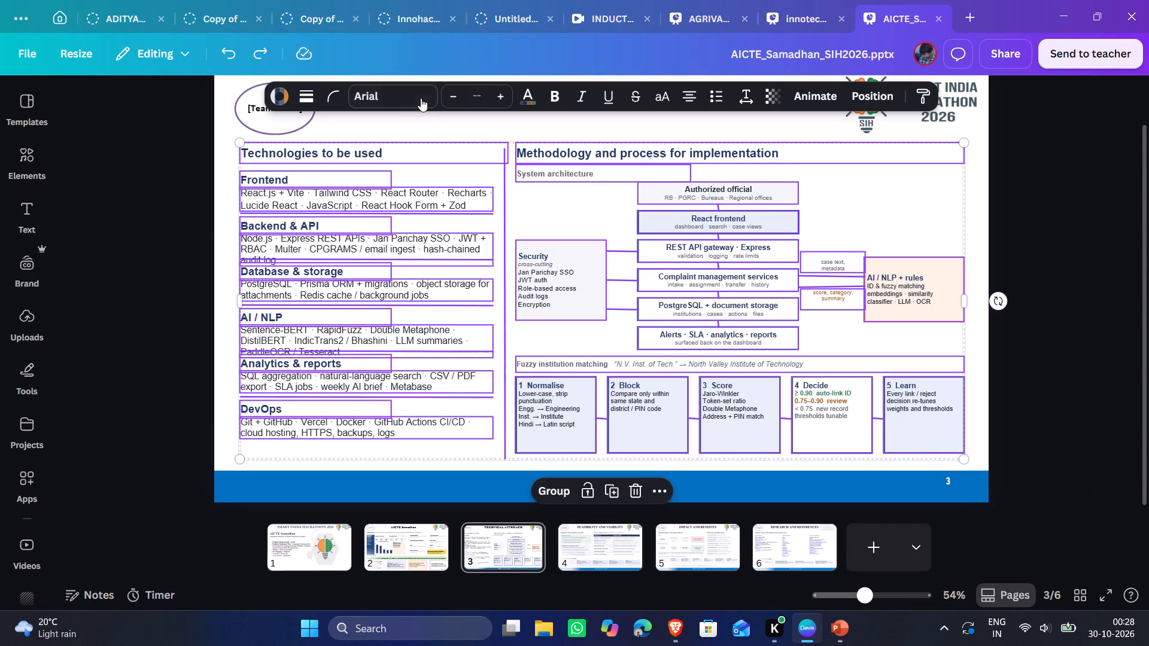
click(405, 98)
click(178, 282)
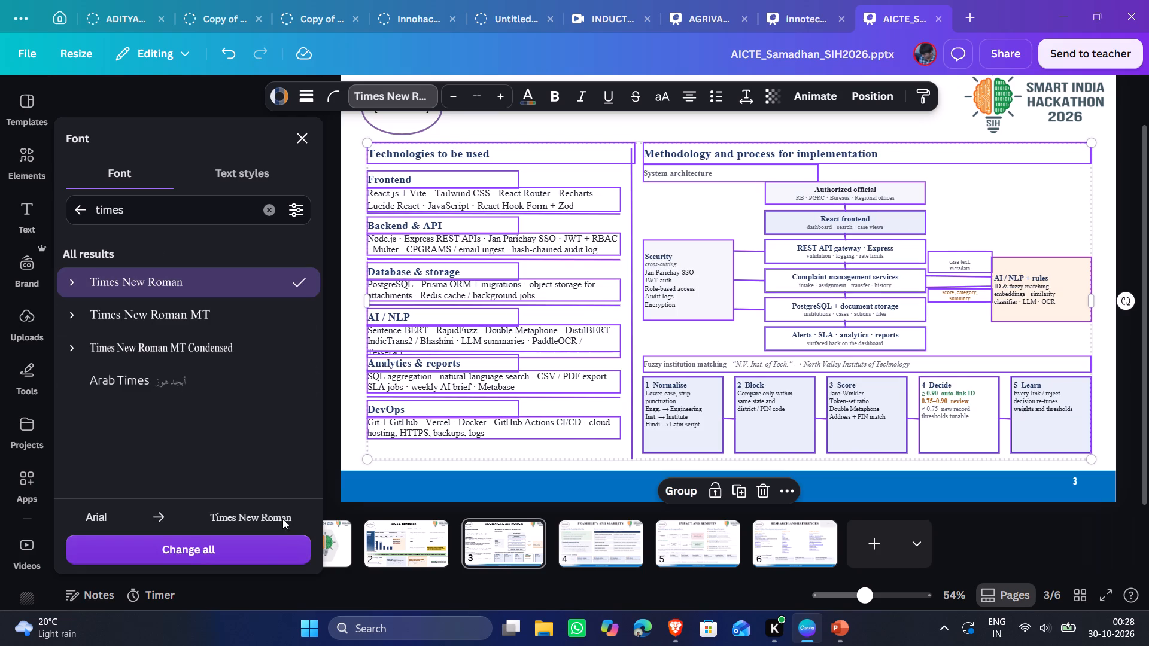
click(255, 555)
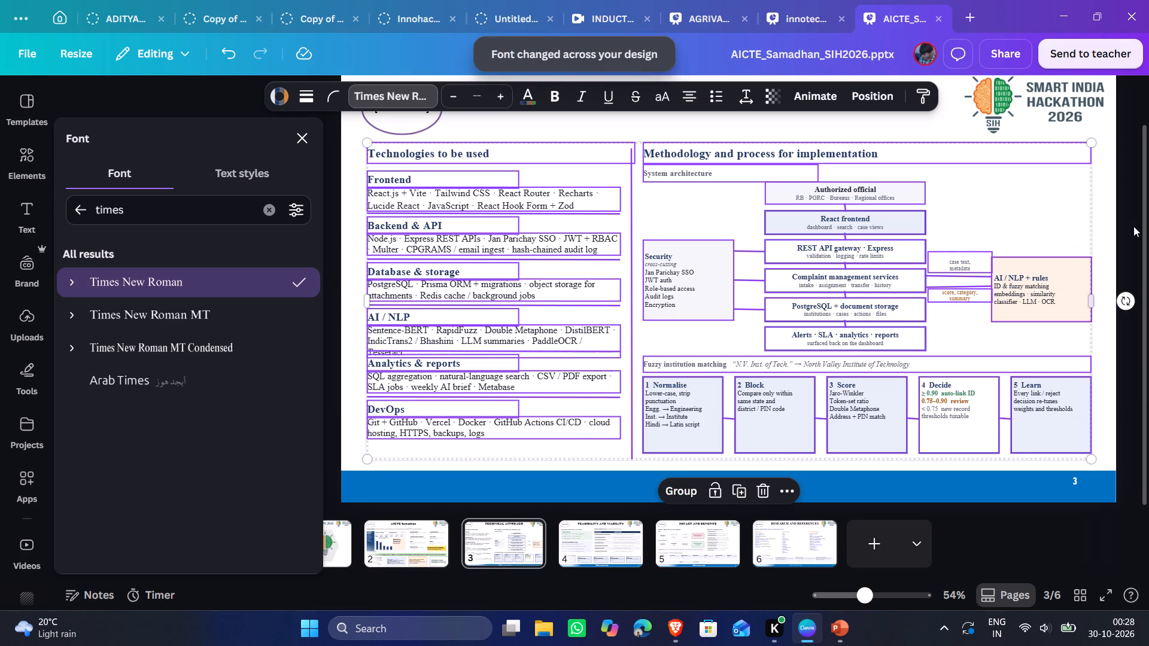
click(1126, 228)
click(1126, 228)
click(1077, 253)
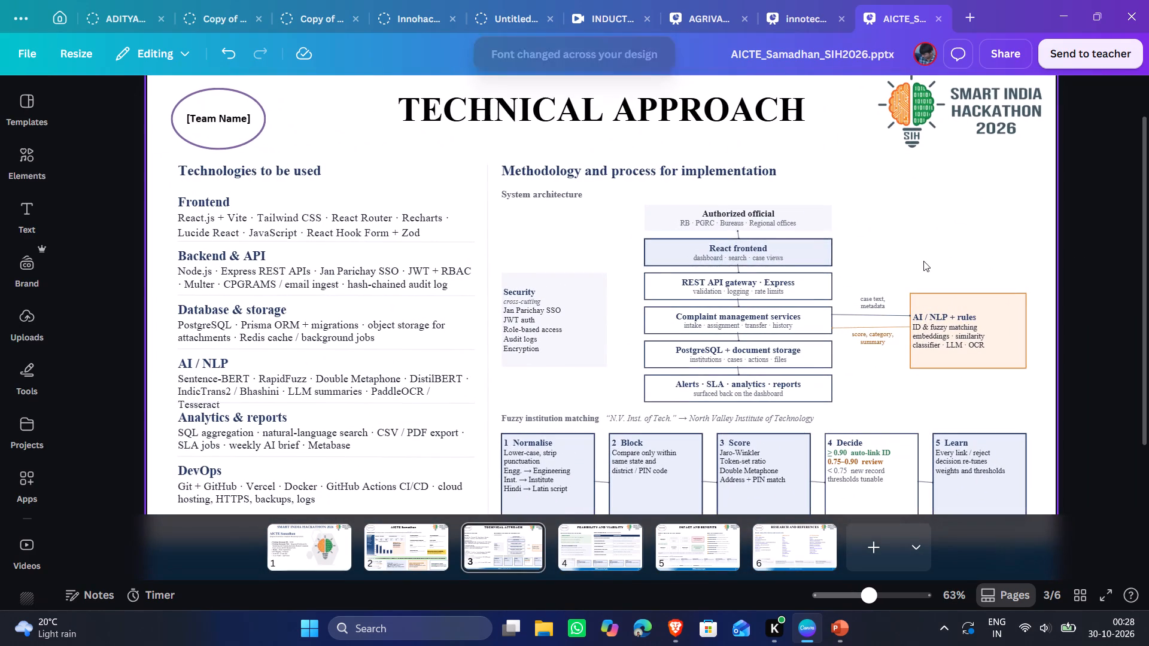
scroll(759, 296, left, 1)
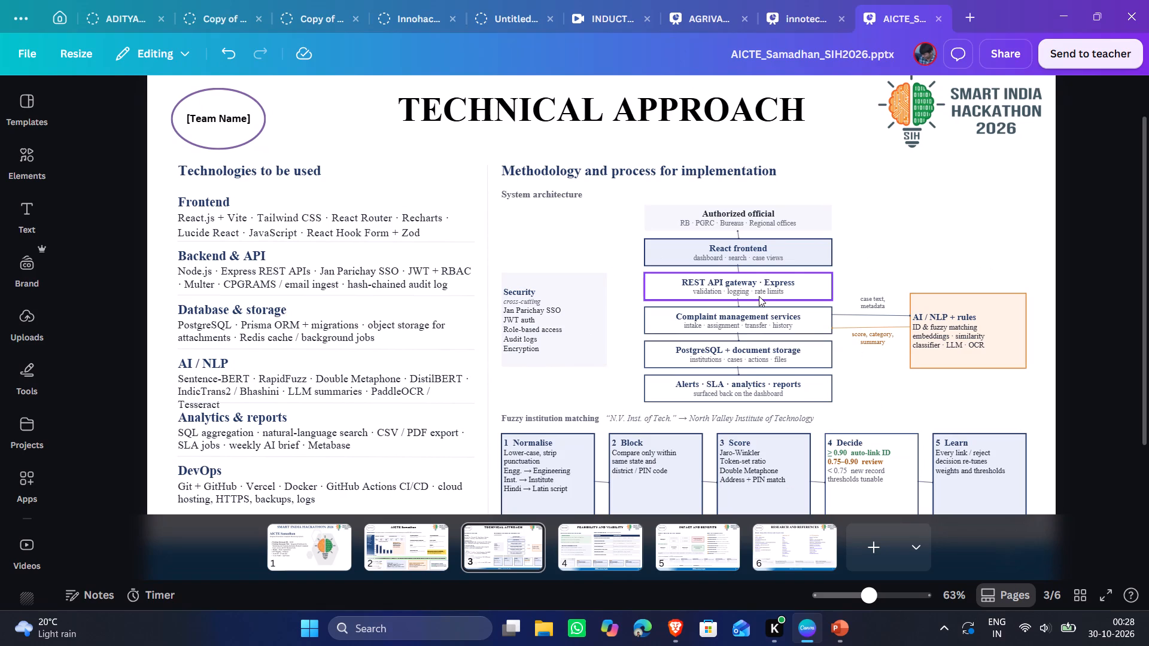
scroll(811, 225, down, 1)
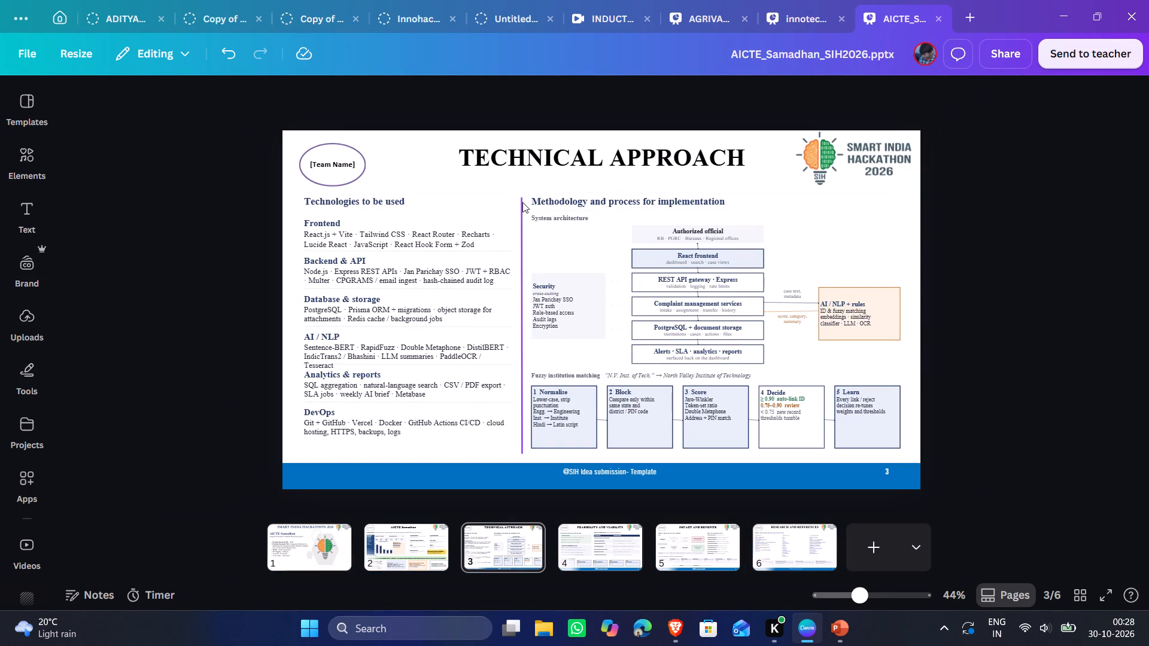
Delete the vertical divider line between the technologies and methodology columns on page 3.
drag(527, 202, 555, 362)
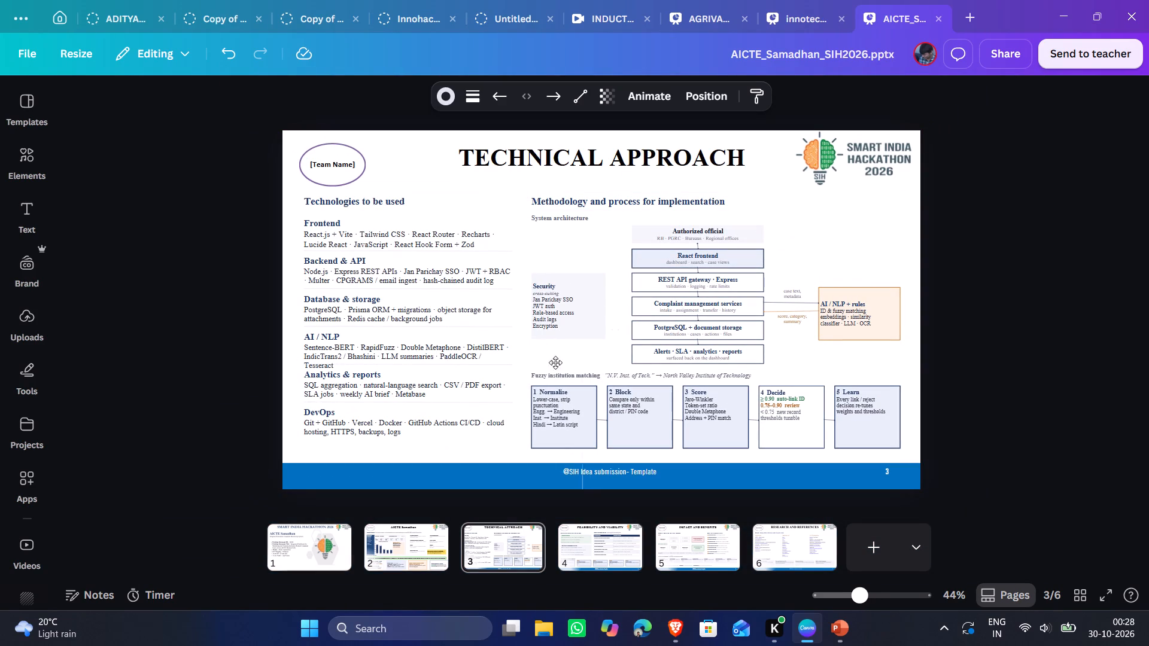
drag(555, 362, 551, 359)
key(Delete)
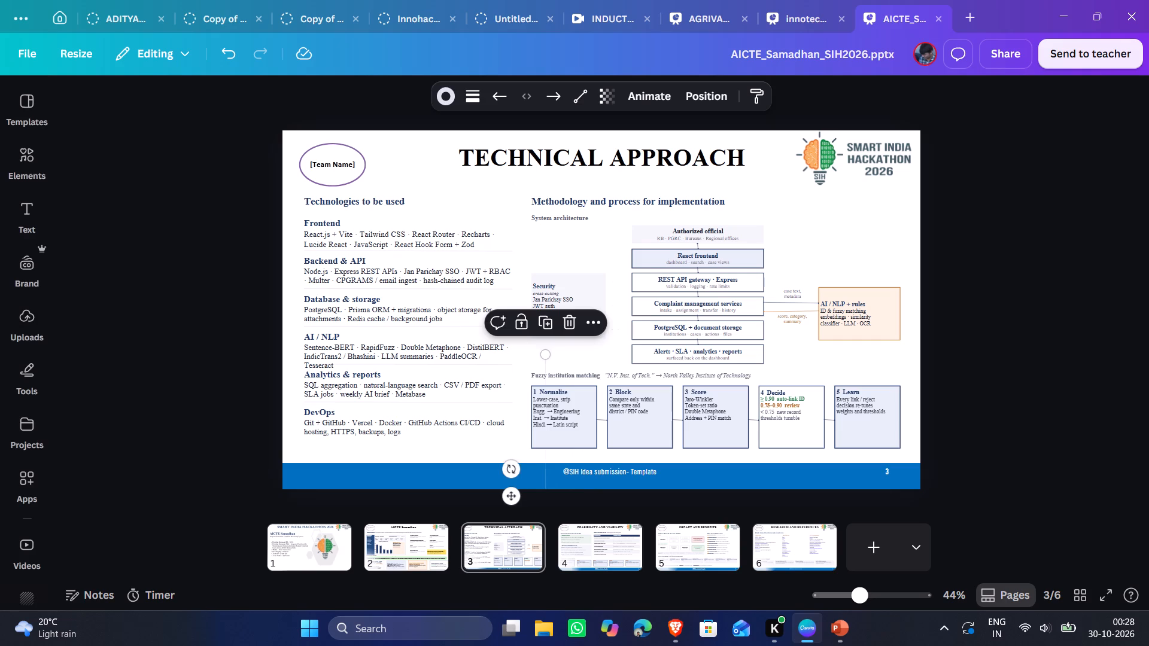
Select the whole methodology section together with the TECHNICAL APPROACH title and nudge them right by two large increments.
drag(523, 190, 897, 438)
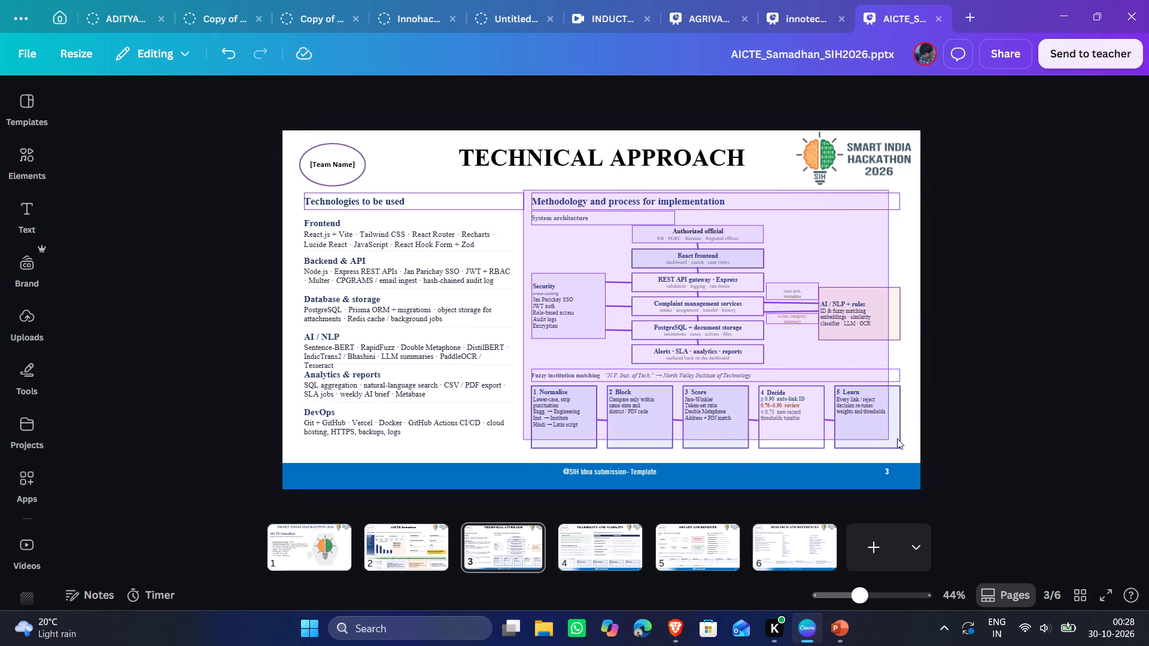
drag(897, 438, 895, 454)
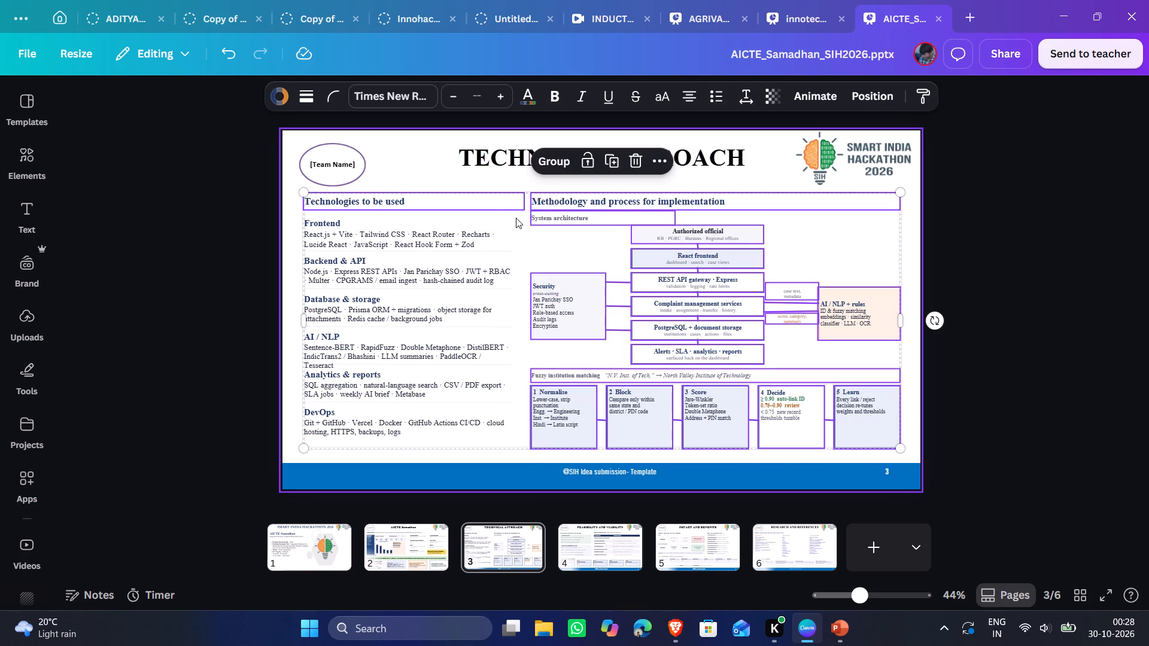
click(529, 230)
drag(531, 188, 577, 456)
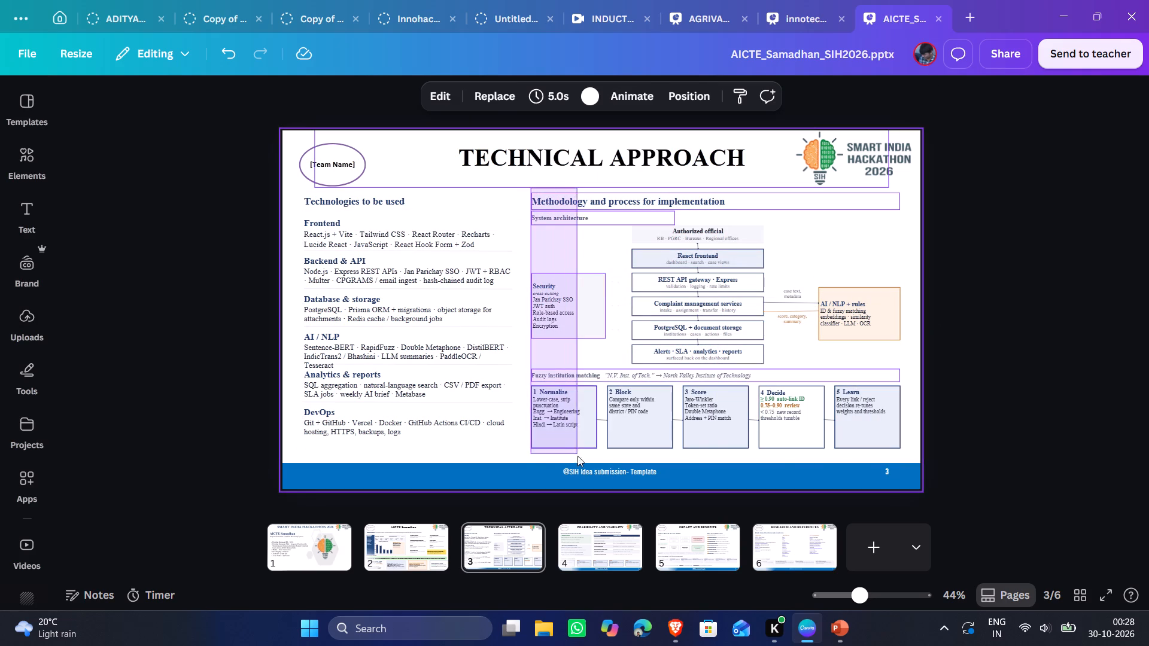
drag(577, 456, 908, 458)
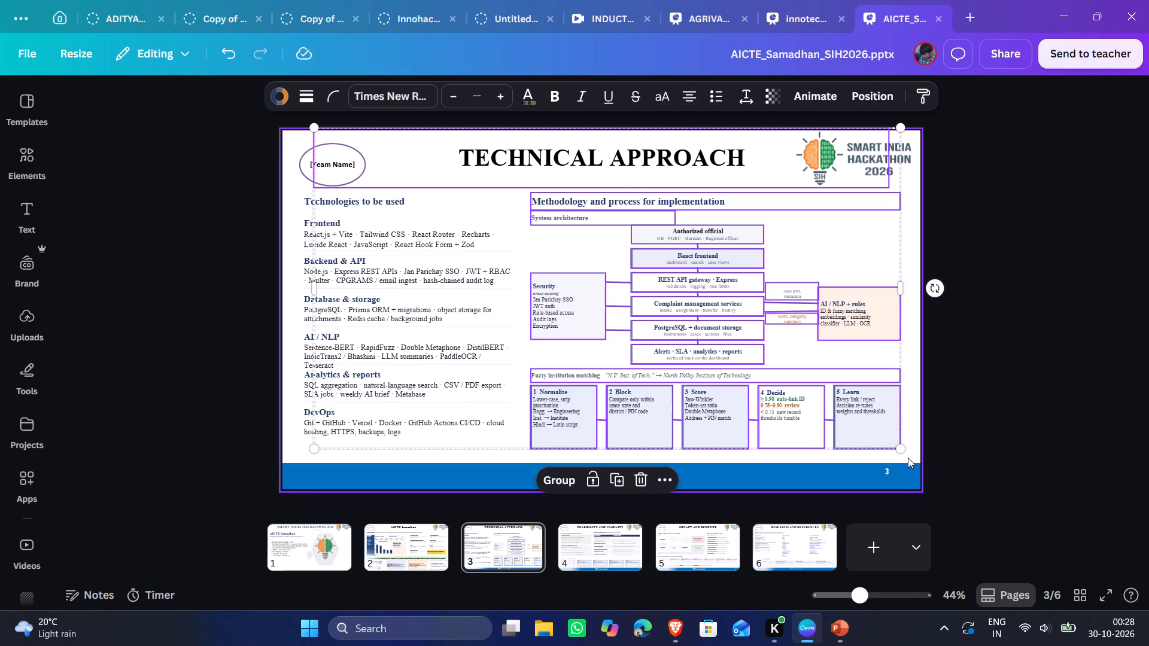
key(shift+Right)
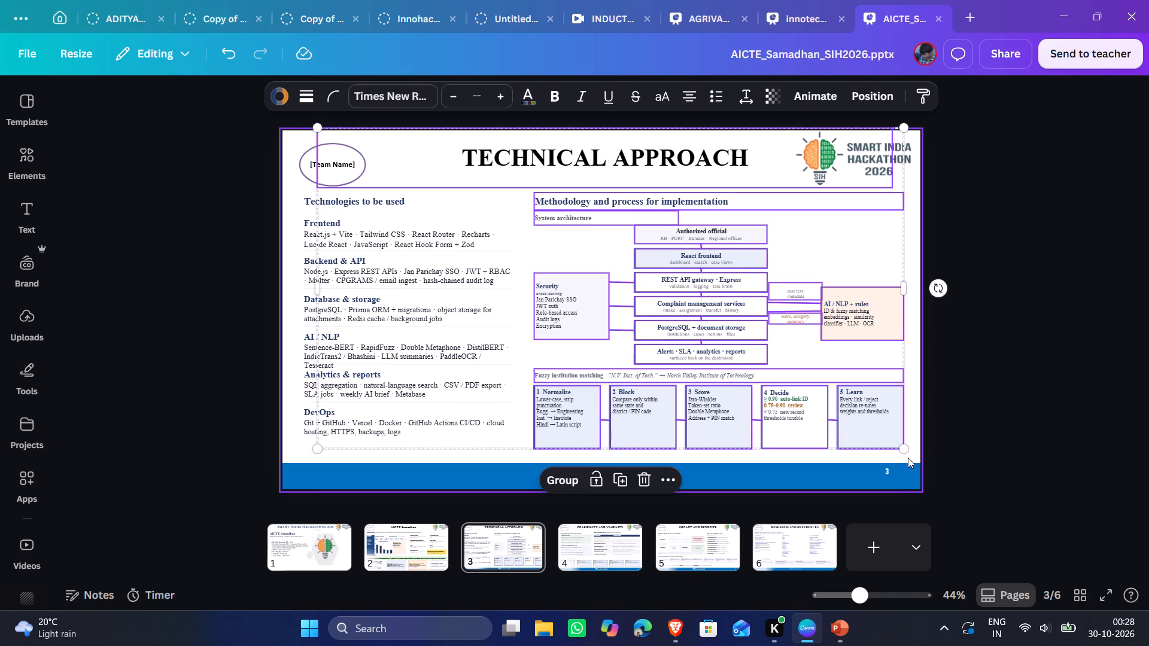
key(shift+Right)
click(1002, 371)
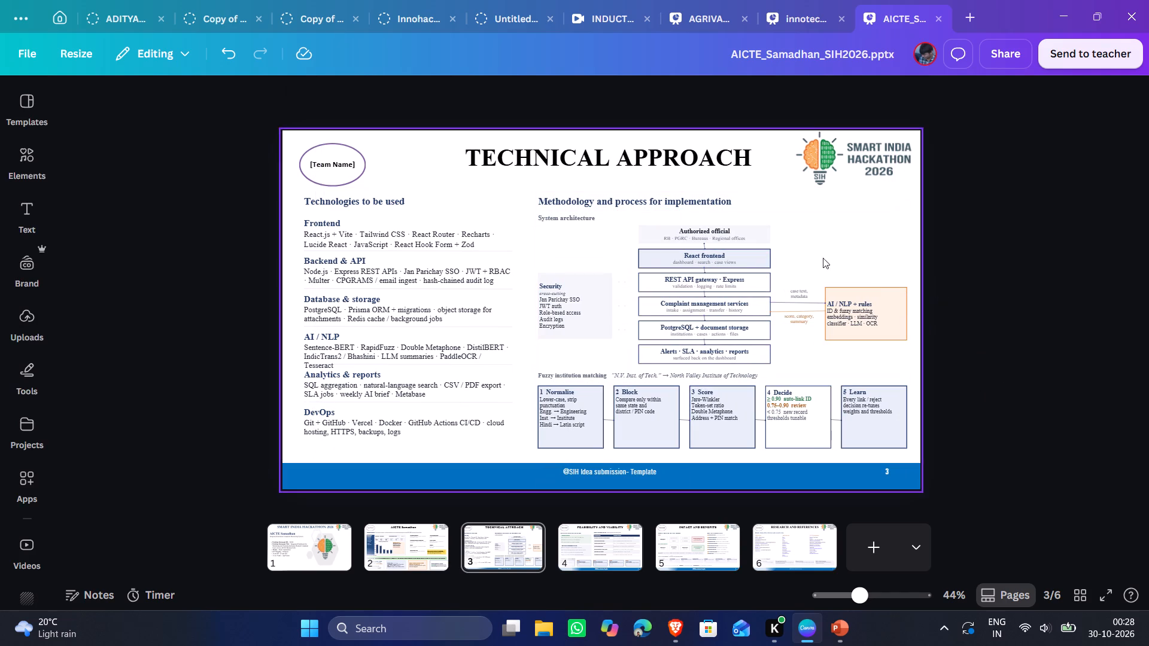
Nudge the TECHNICAL APPROACH title back left by two large increments so it is centred on the page.
click(731, 157)
key(shift+Left)
key(shift+Left)
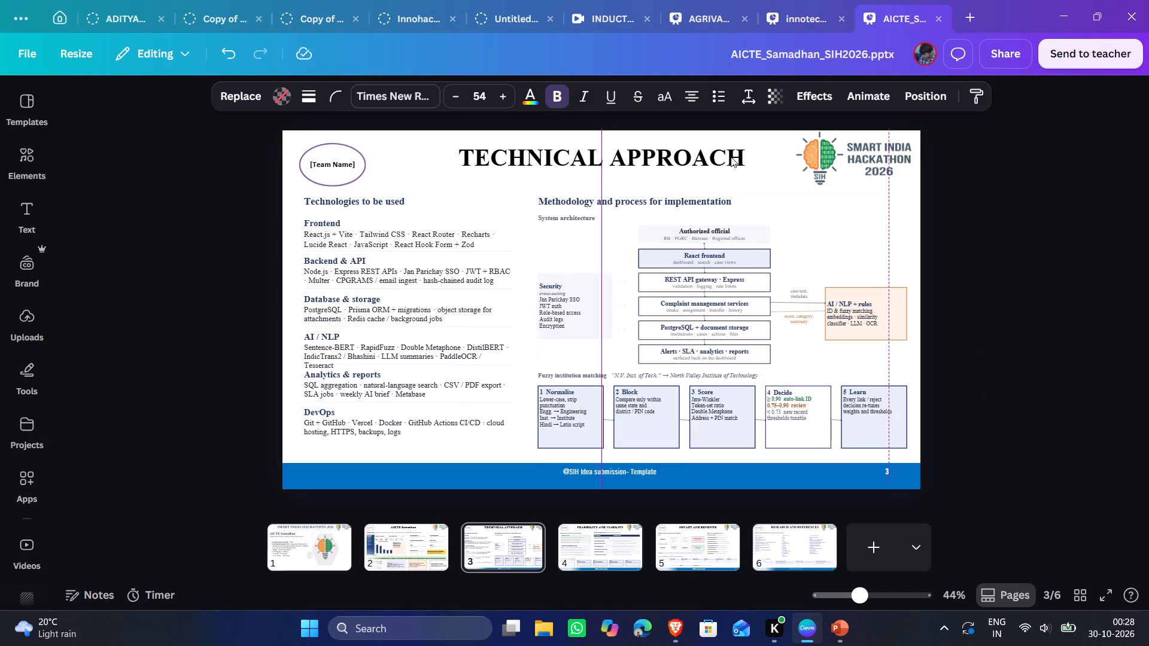
click(988, 272)
click(988, 272)
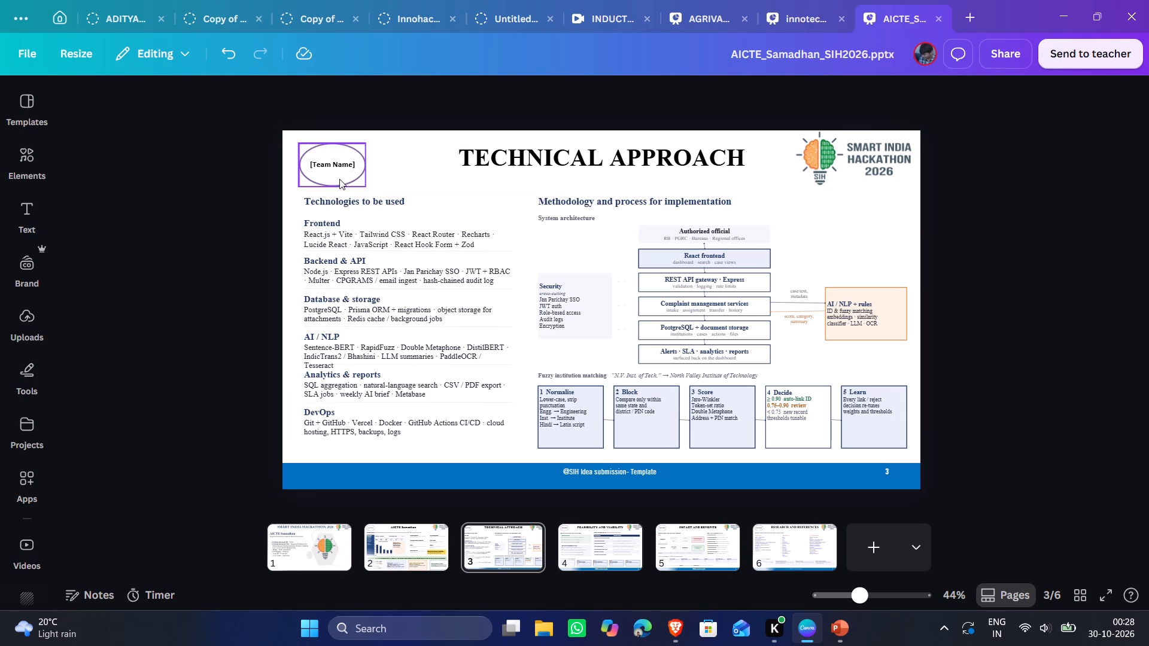
Copy the team name AgriVanta from page 2's oval and replace the [Team Name] placeholder in page 3's oval with it.
click(423, 552)
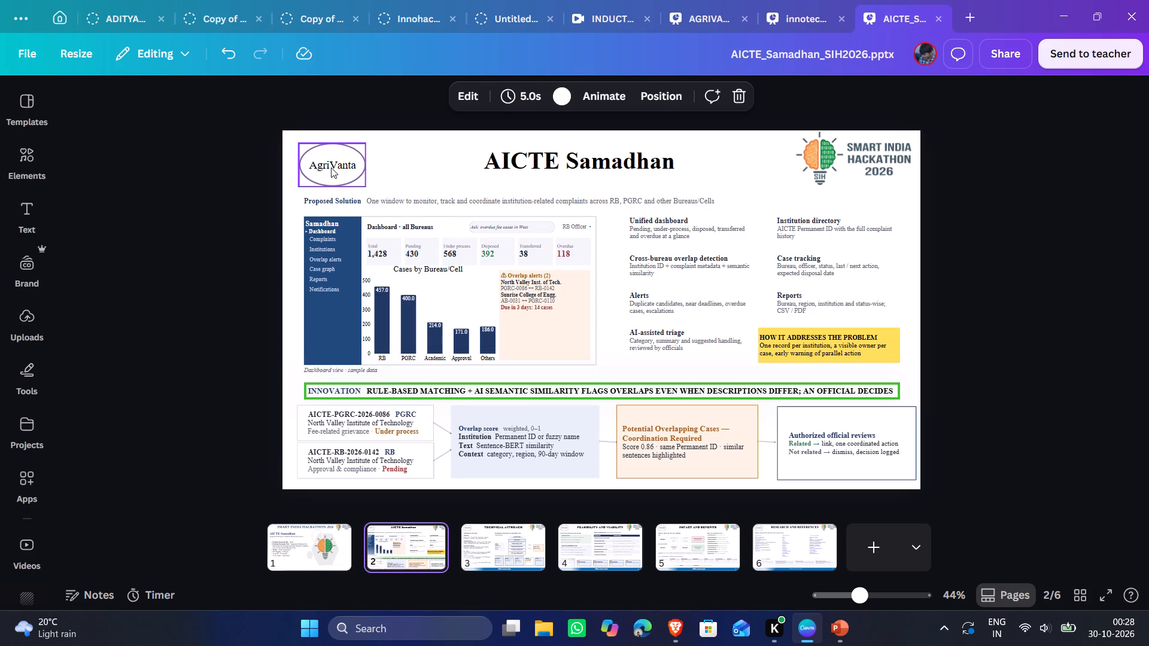
double_click(331, 167)
drag(311, 164, 357, 166)
key(ctrl+c)
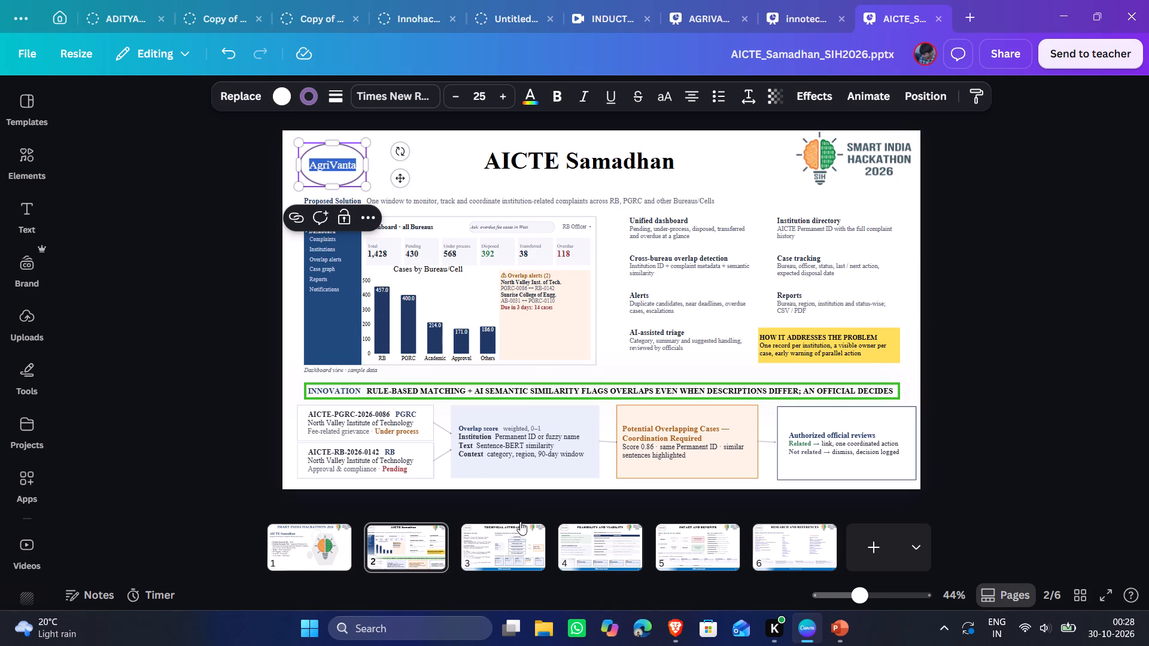
click(524, 535)
double_click(331, 163)
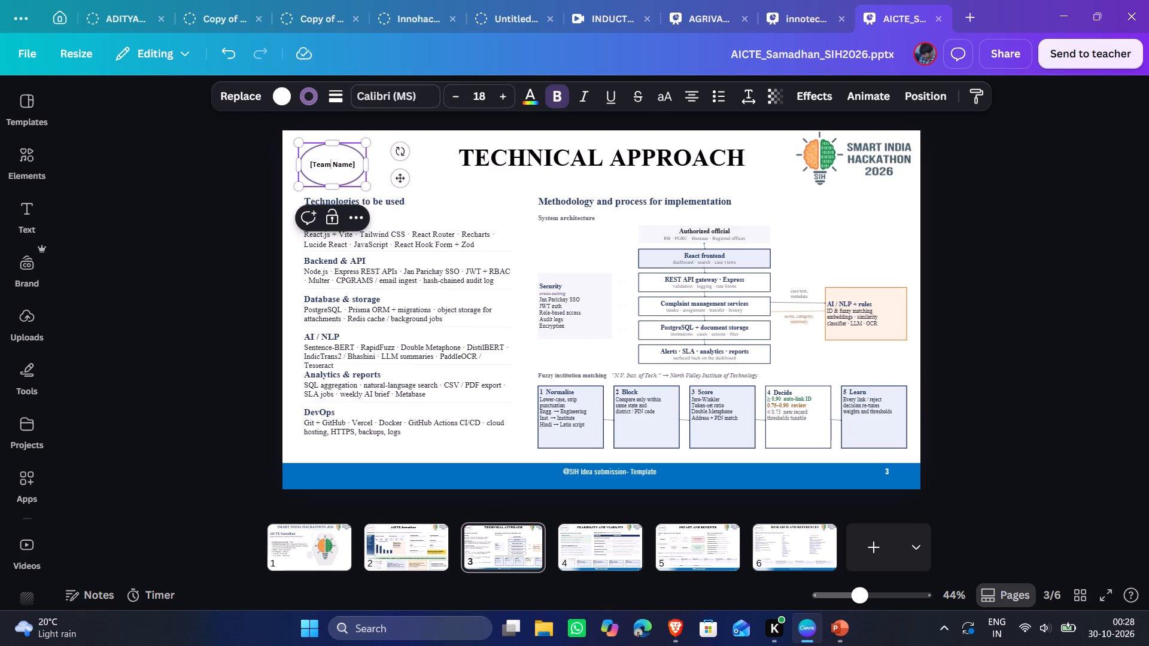
drag(355, 166, 307, 166)
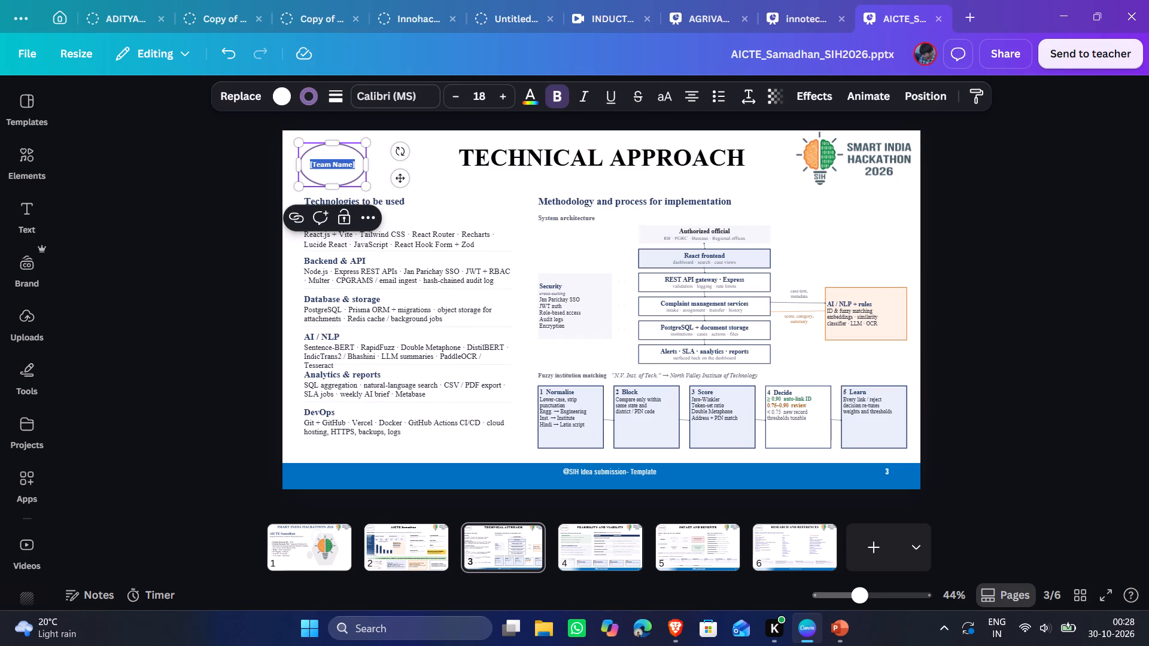
key(ctrl+v)
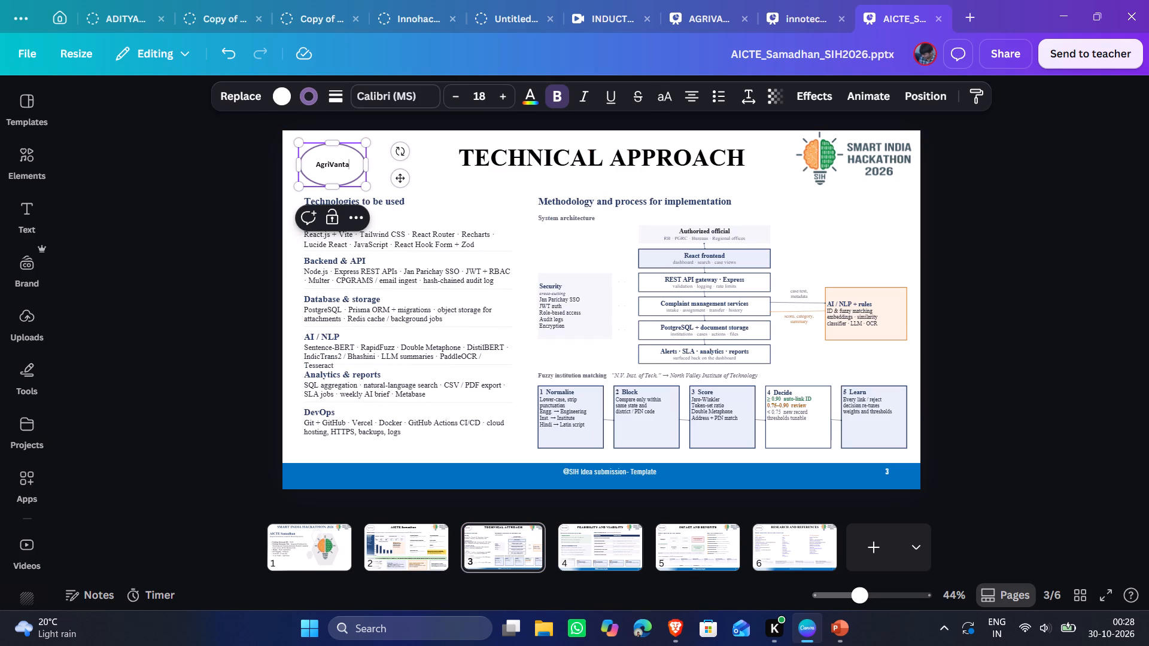
Set the AgriVanta text in page 3's oval to Times New Roman at size 22.
drag(313, 160, 351, 163)
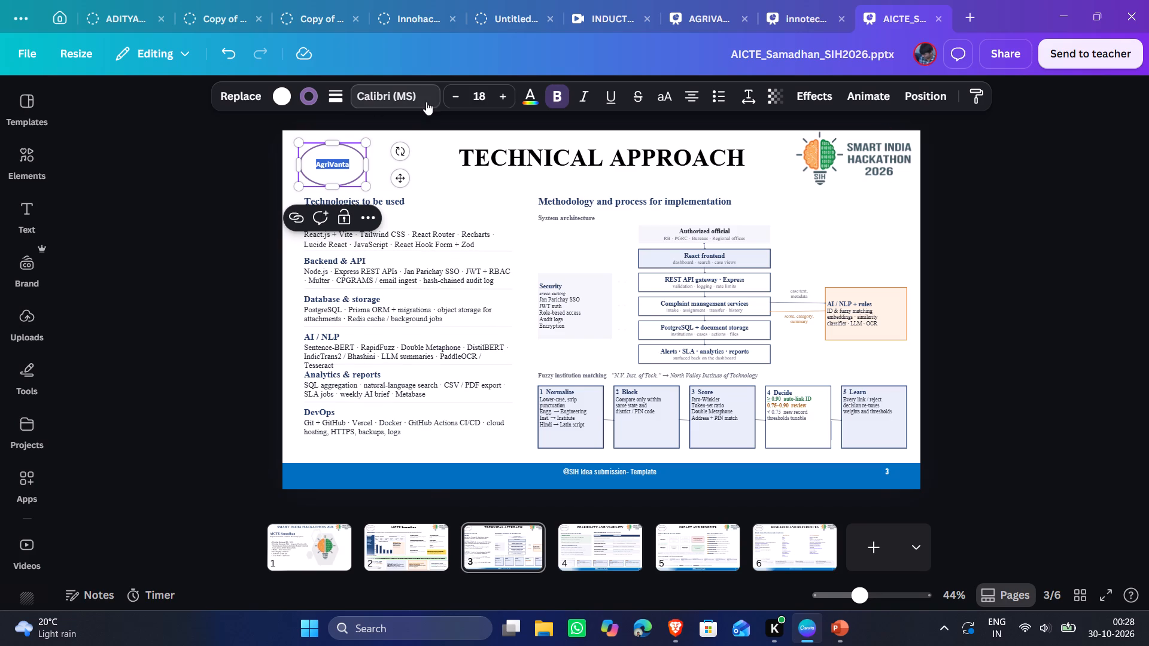
click(424, 102)
click(198, 277)
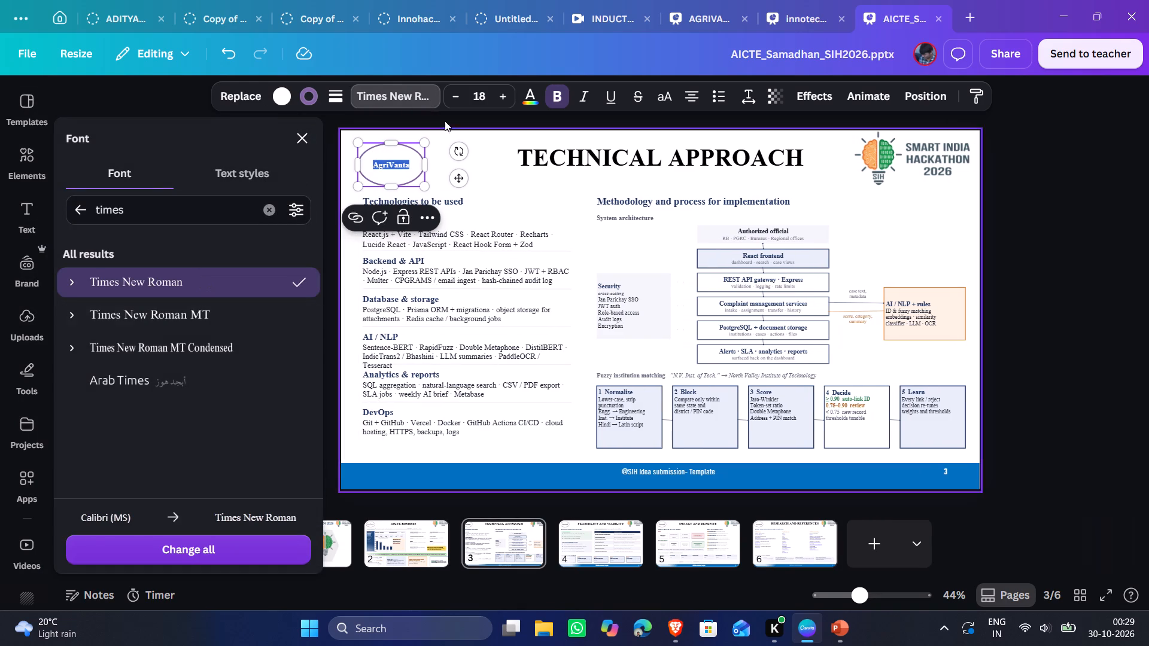
triple_click(500, 97)
click(500, 97)
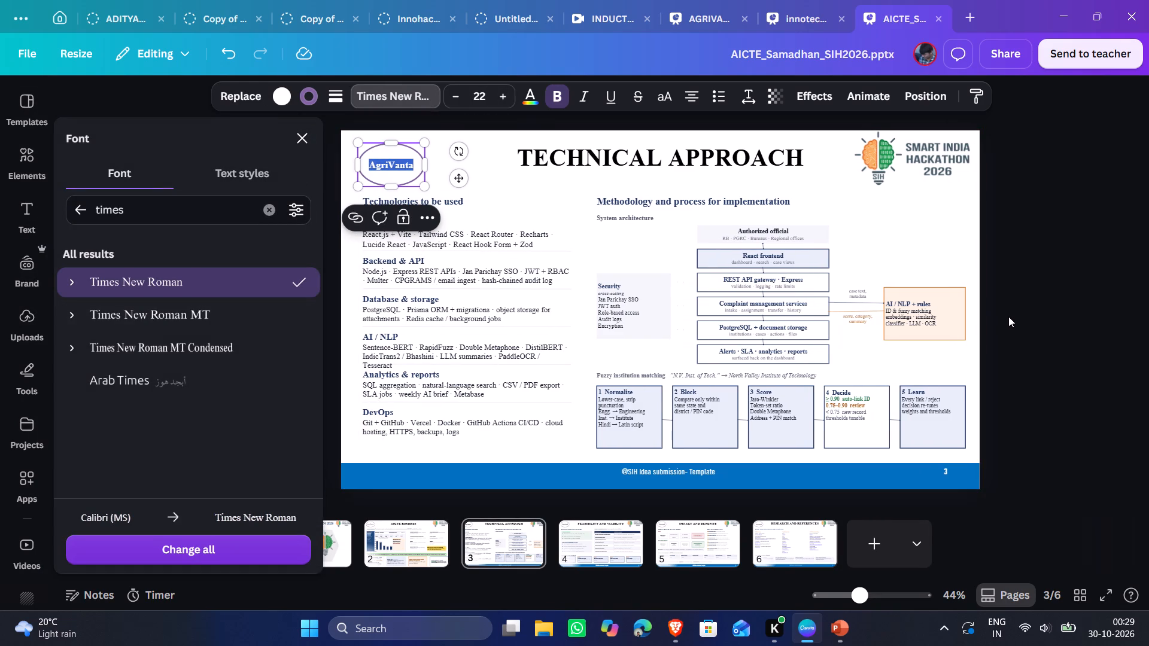
double_click(1008, 316)
Check the size of page 2's AgriVanta text and set page 3's AgriVanta text to the same size, 25.
click(422, 550)
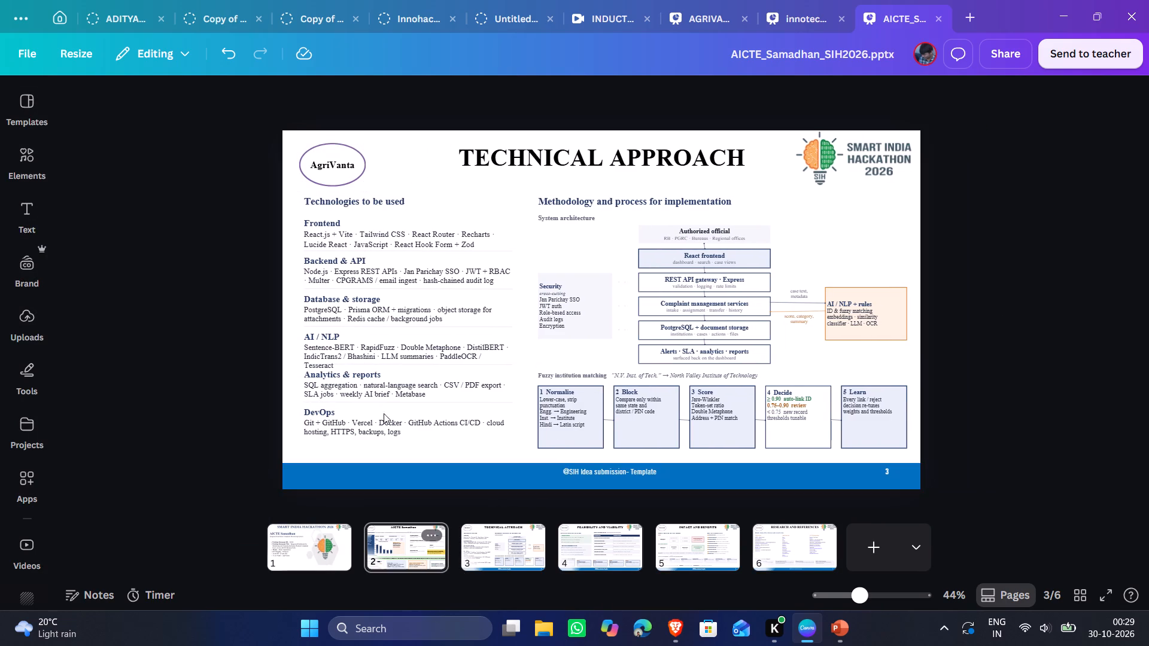
double_click(336, 162)
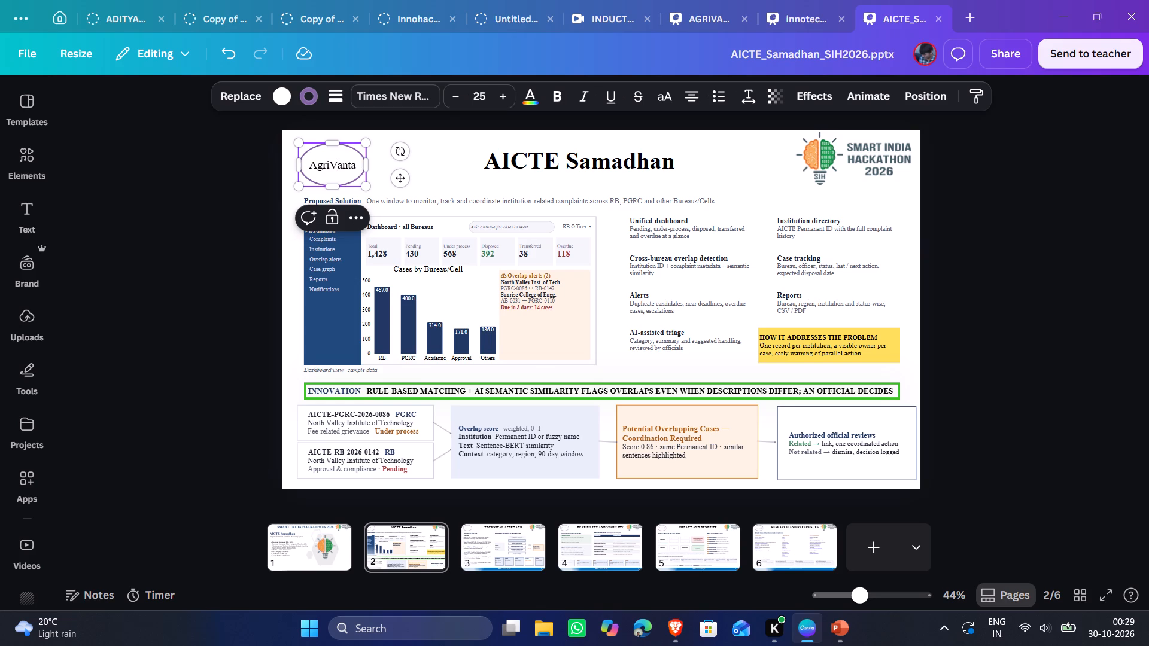
drag(308, 166, 355, 170)
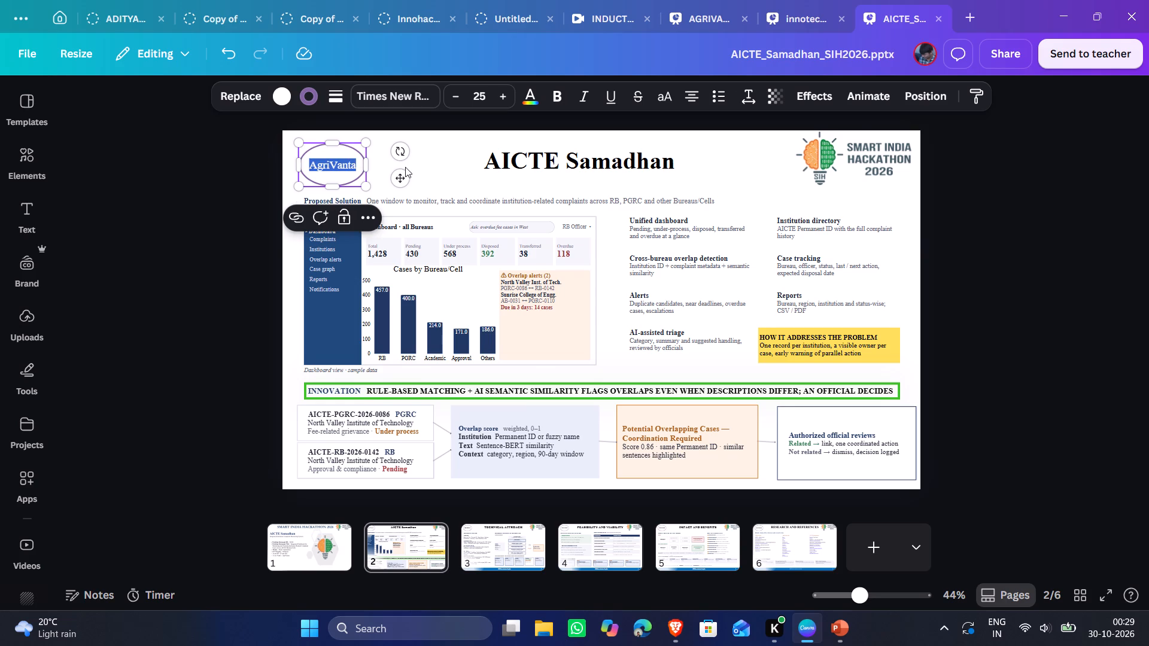
click(985, 353)
click(482, 543)
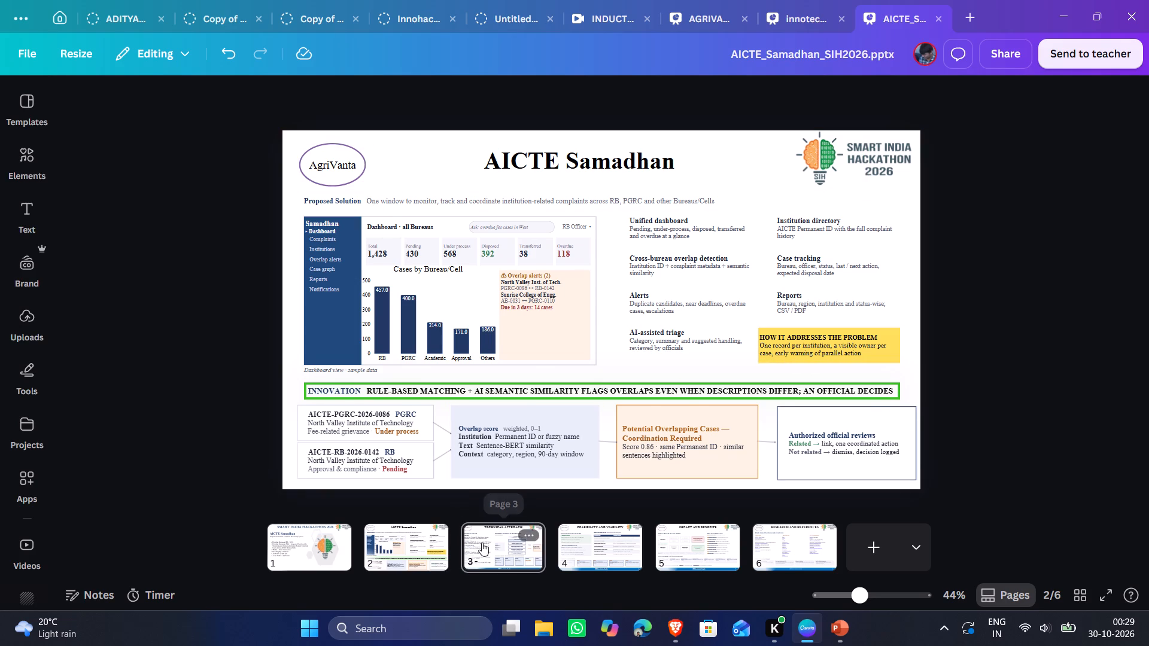
double_click(322, 161)
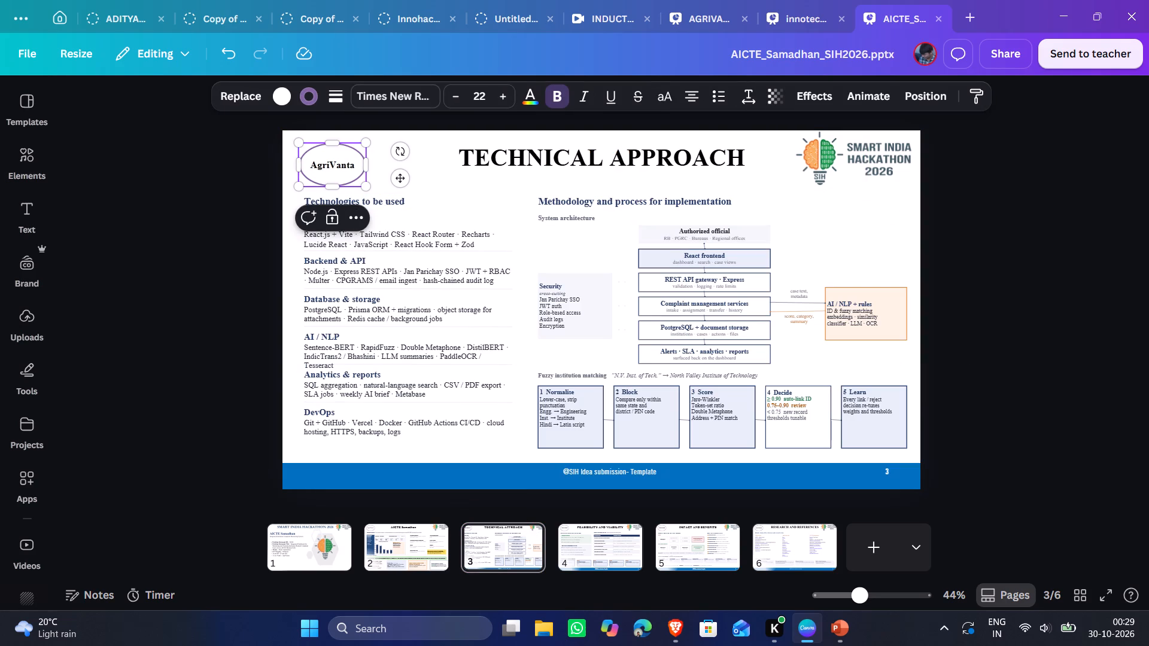
drag(310, 164, 363, 169)
double_click(501, 97)
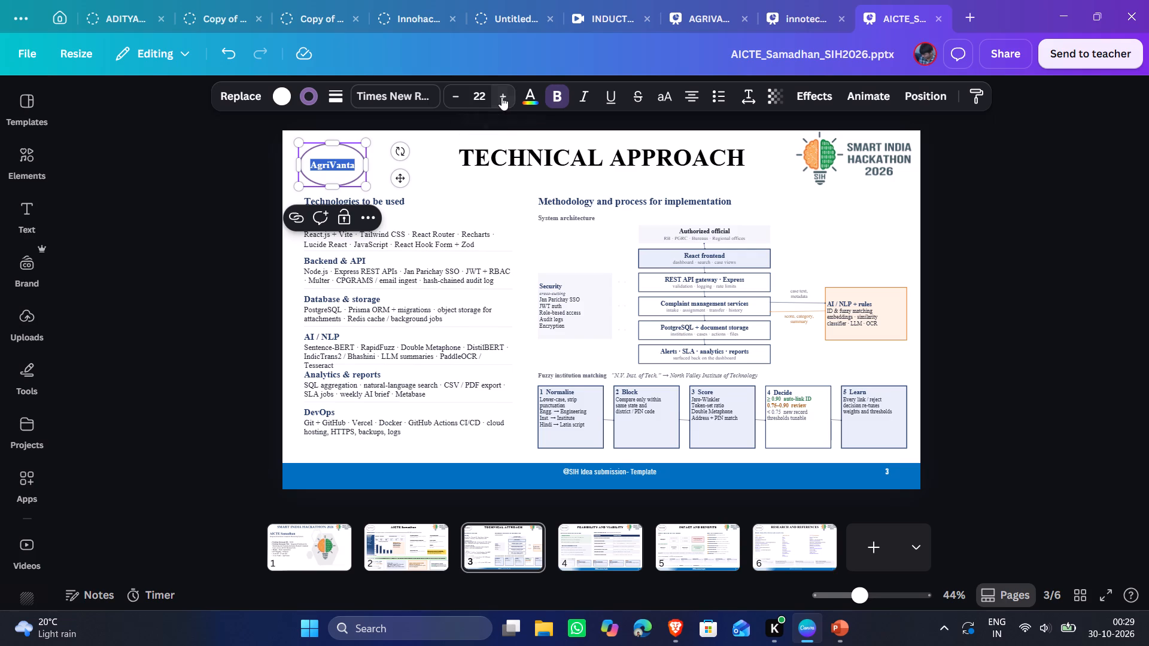
click(501, 97)
double_click(950, 254)
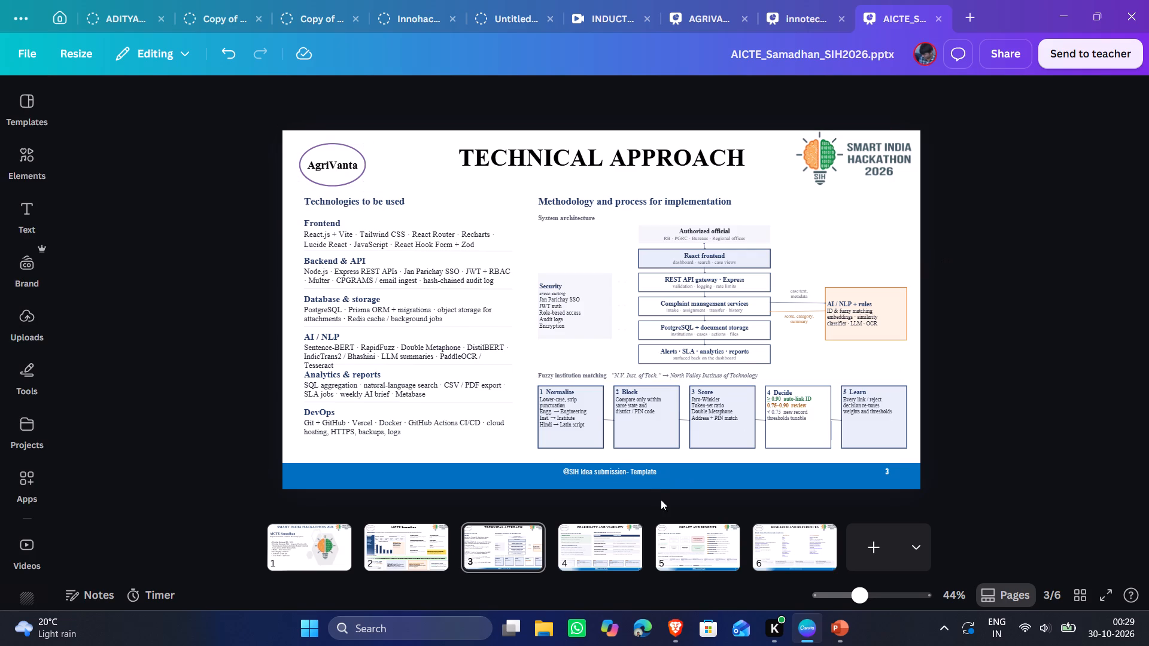
Compare with page 2 and remove the bold formatting from the AgriVanta text in page 3's oval.
click(540, 547)
click(523, 550)
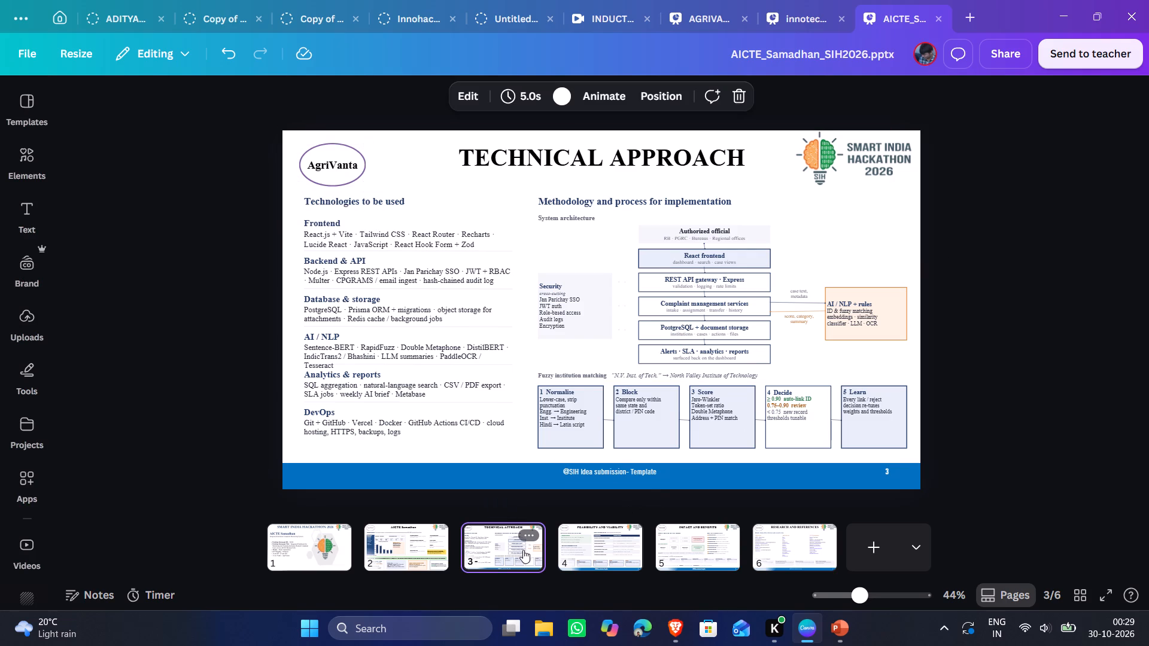
click(405, 552)
click(481, 559)
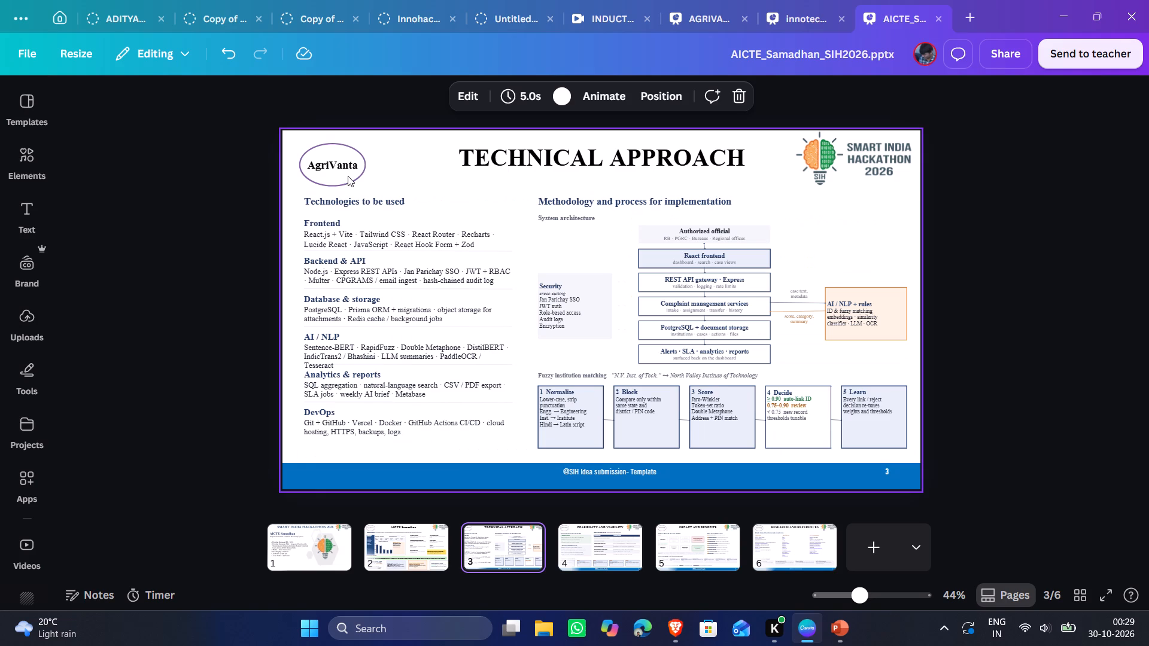
double_click(334, 167)
drag(307, 165, 364, 165)
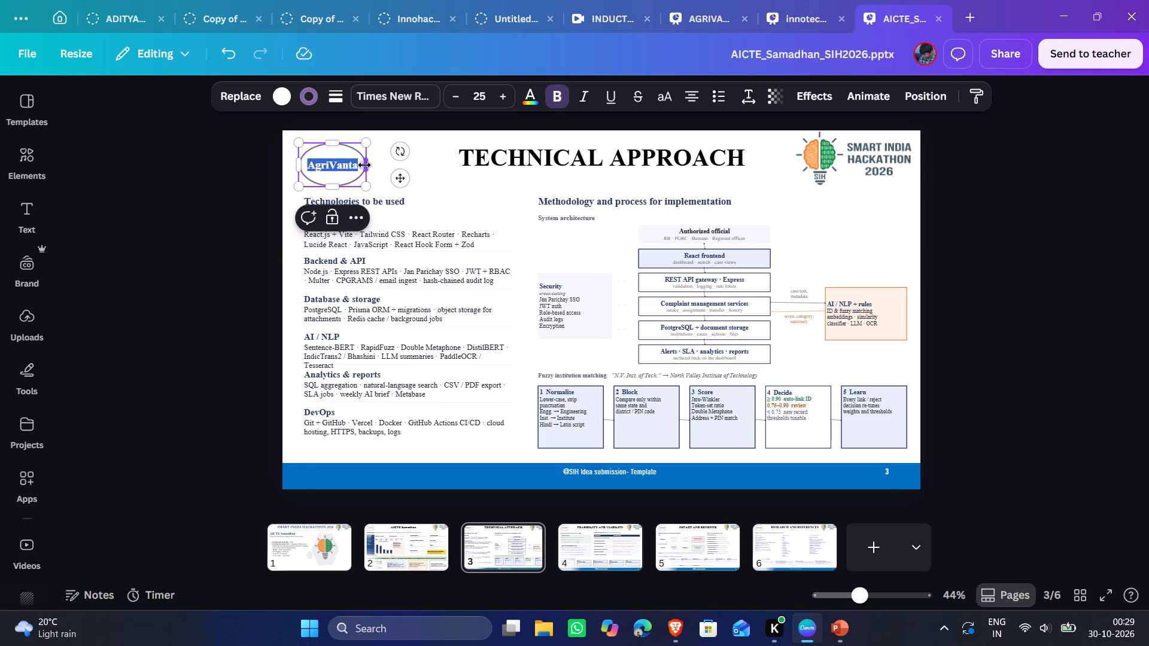
drag(364, 165, 365, 165)
click(551, 95)
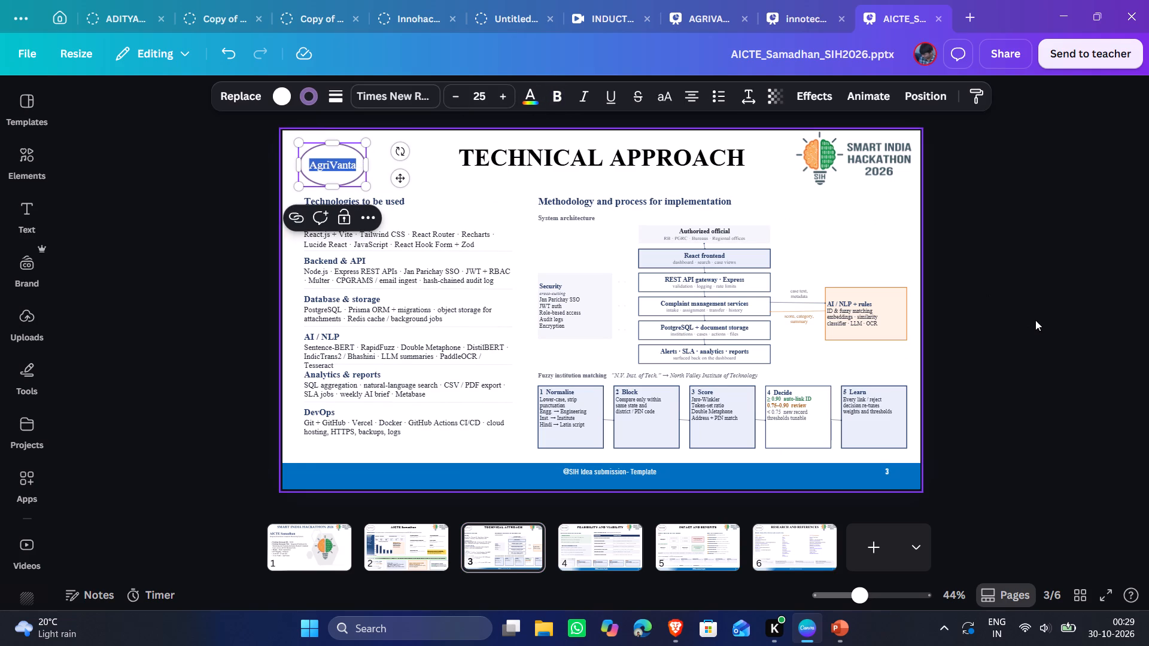
click(1036, 320)
drag(1021, 318, 1012, 325)
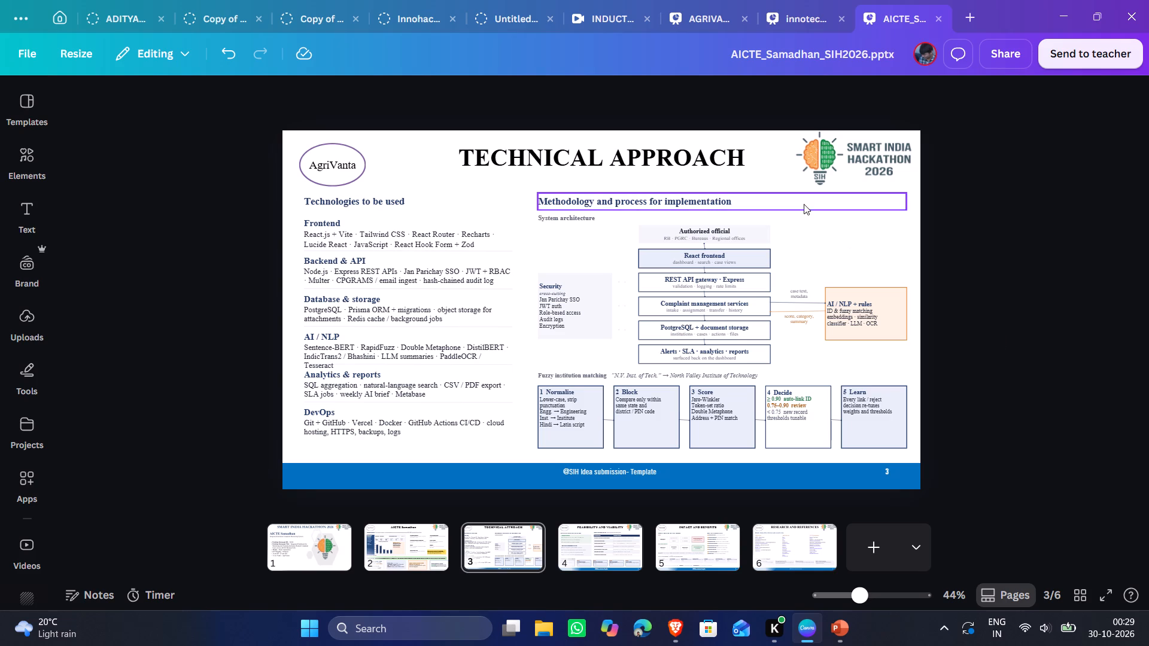
scroll(797, 263, left, 2)
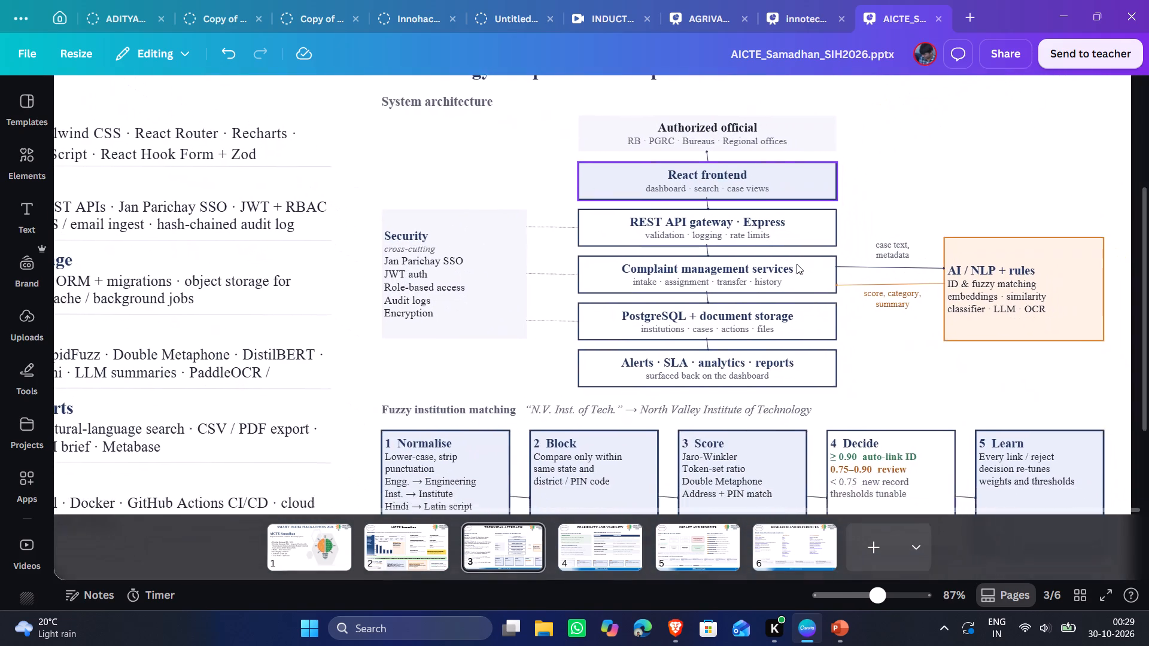
scroll(797, 264, left, 1)
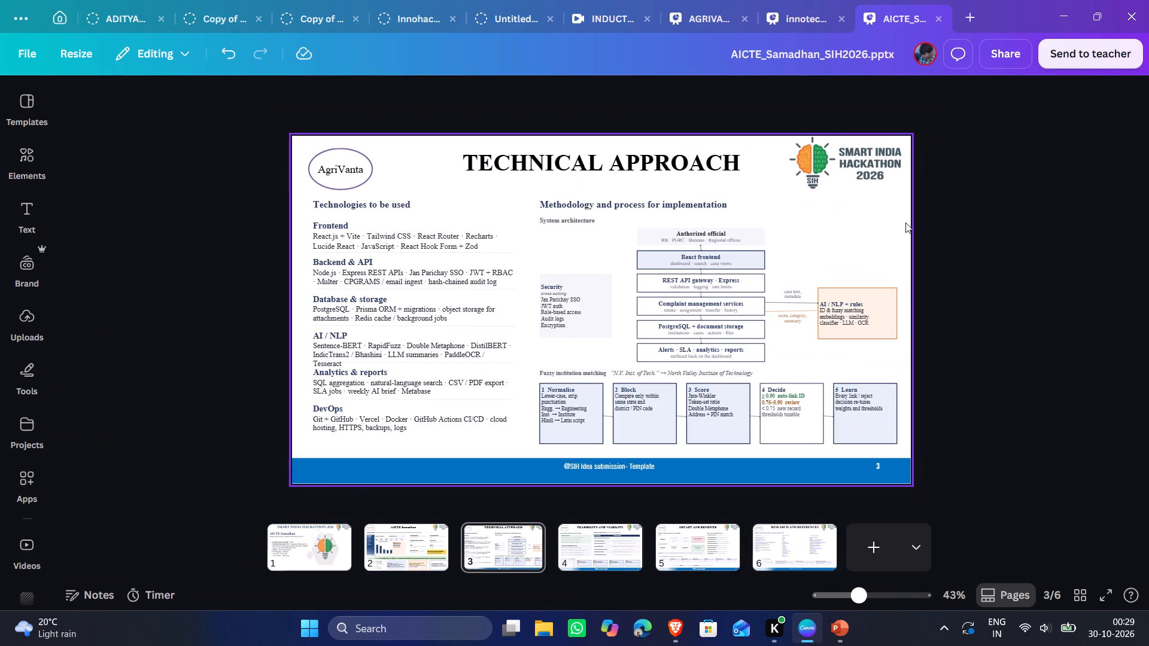
click(1114, 589)
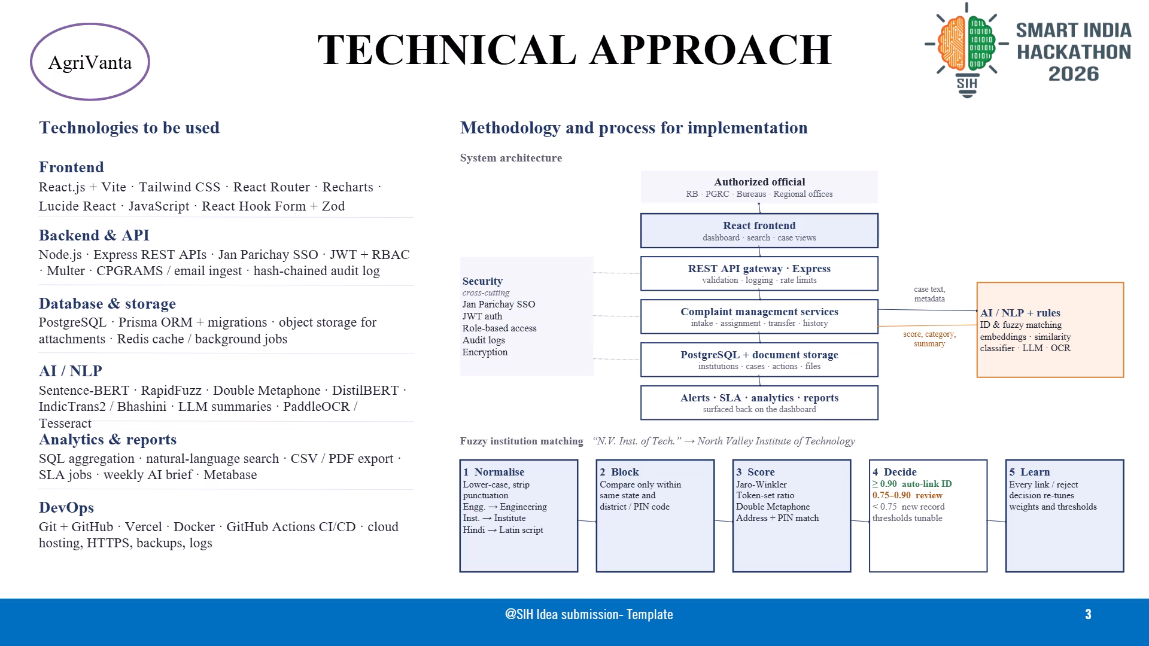
key(Escape)
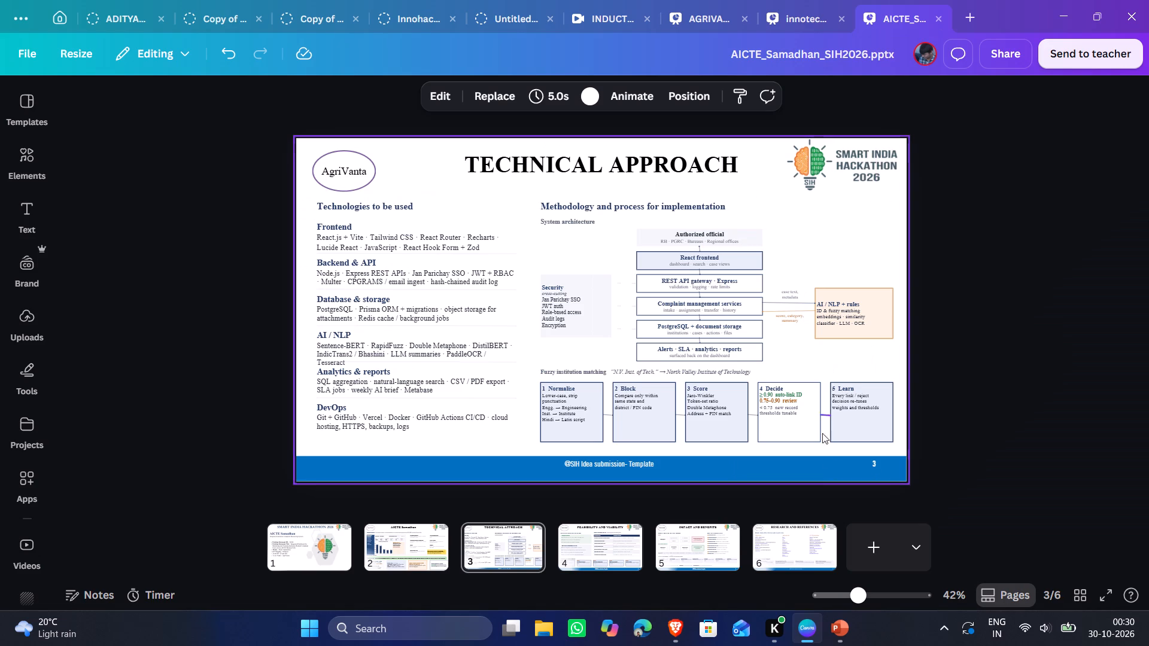
click(829, 468)
key(Delete)
click(829, 468)
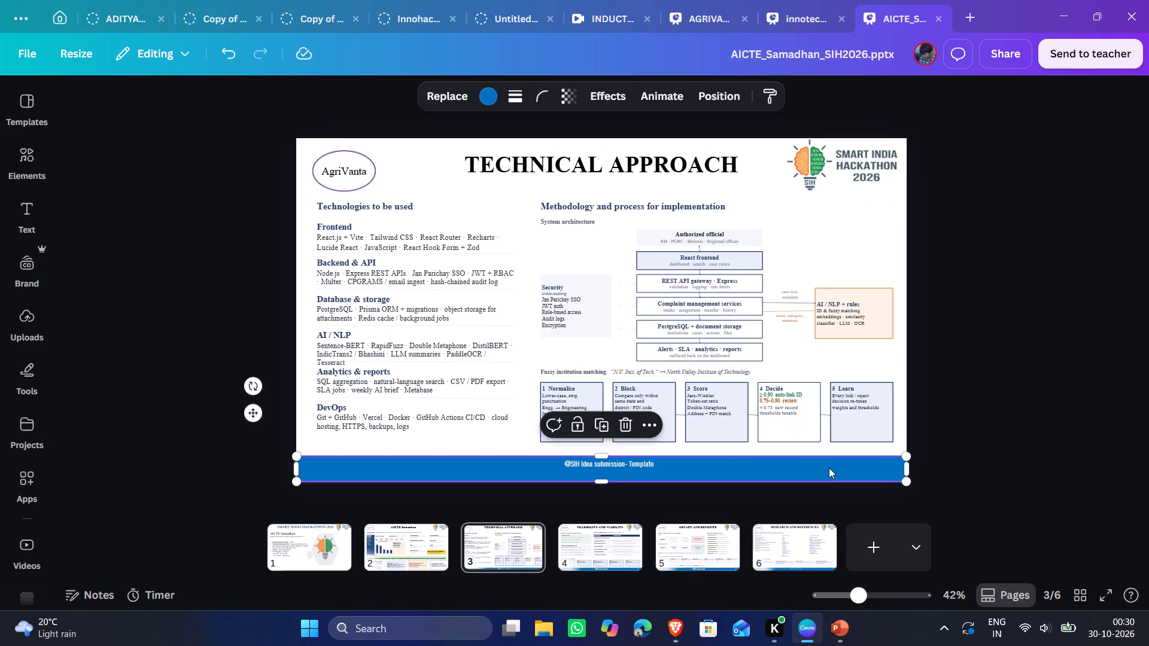
key(Delete)
click(613, 461)
key(Delete)
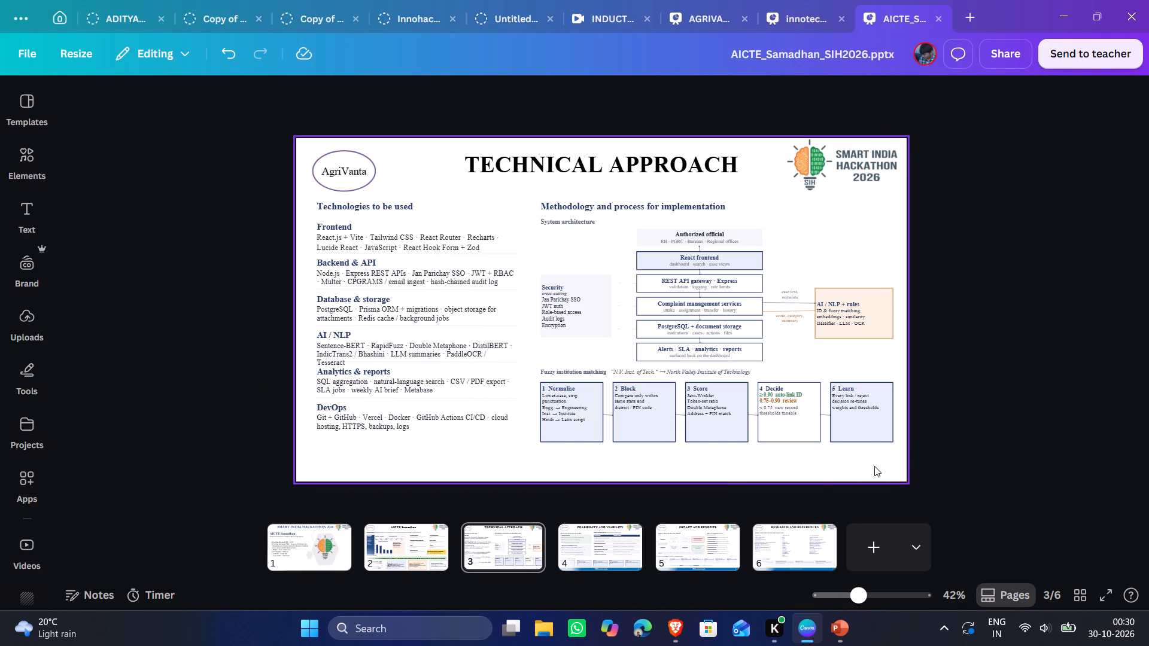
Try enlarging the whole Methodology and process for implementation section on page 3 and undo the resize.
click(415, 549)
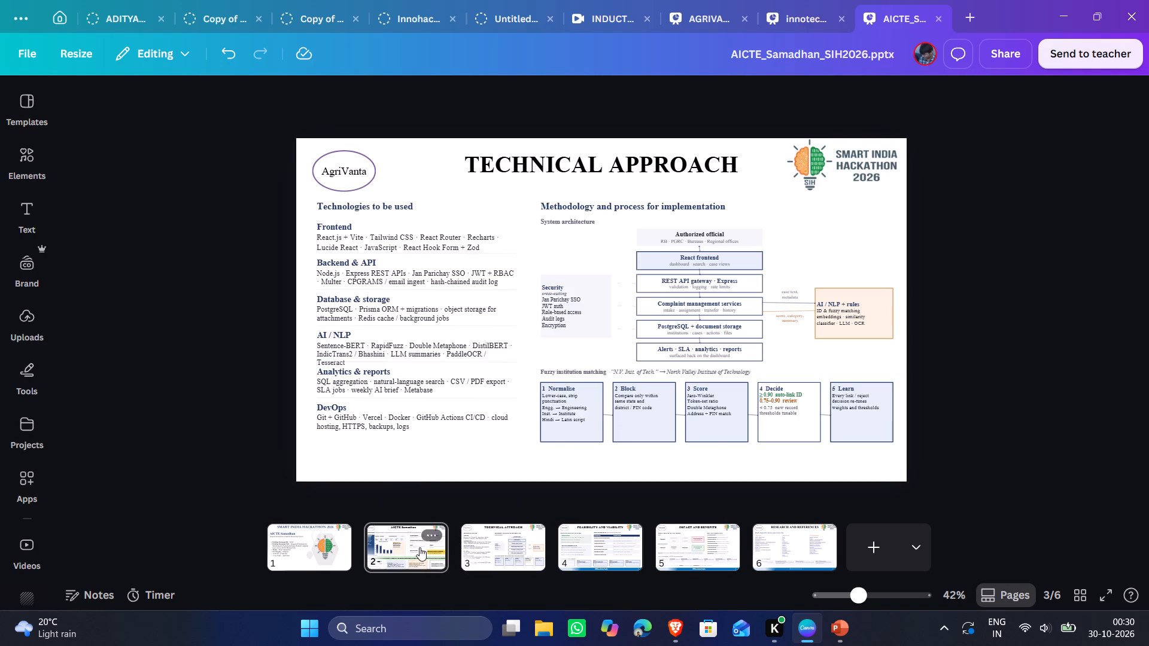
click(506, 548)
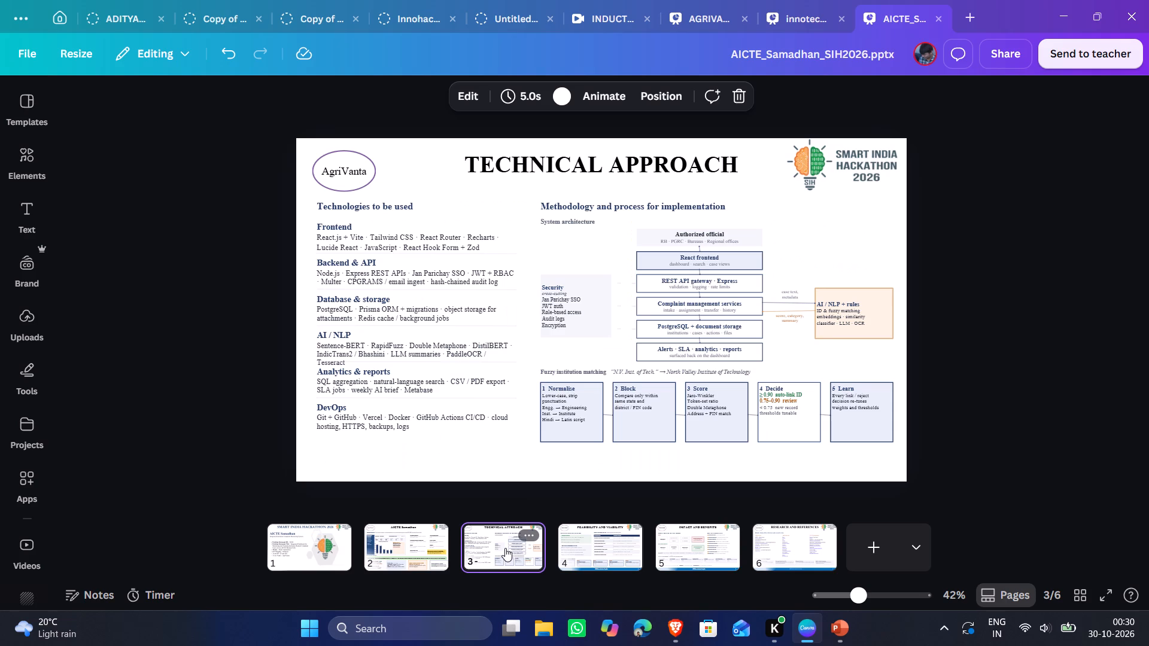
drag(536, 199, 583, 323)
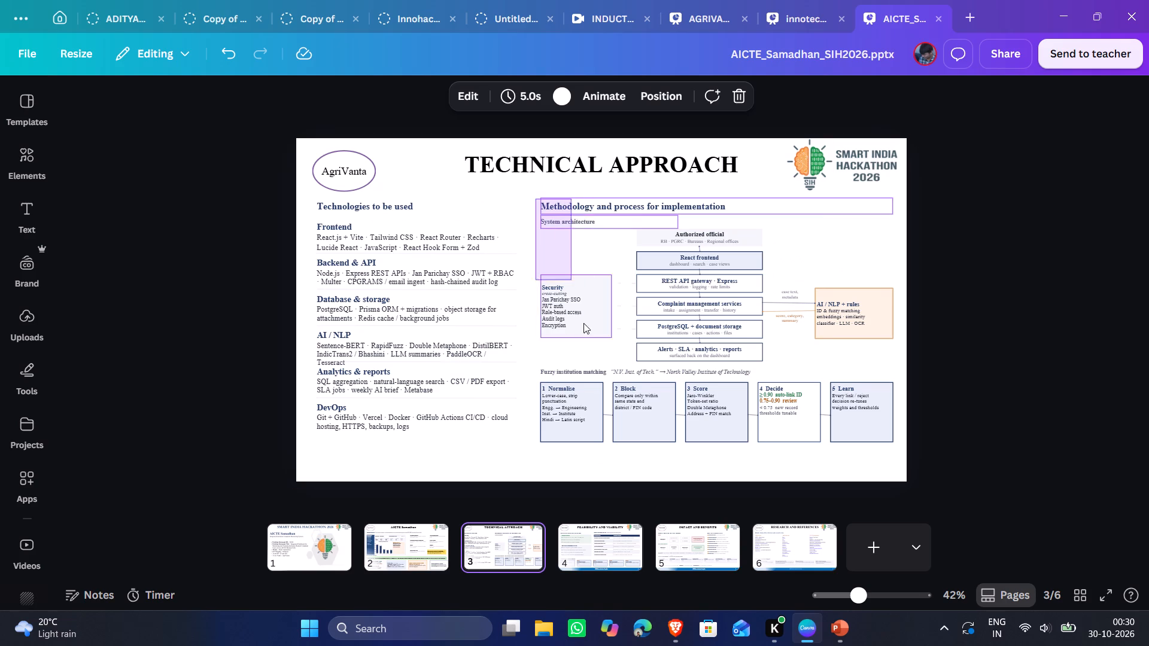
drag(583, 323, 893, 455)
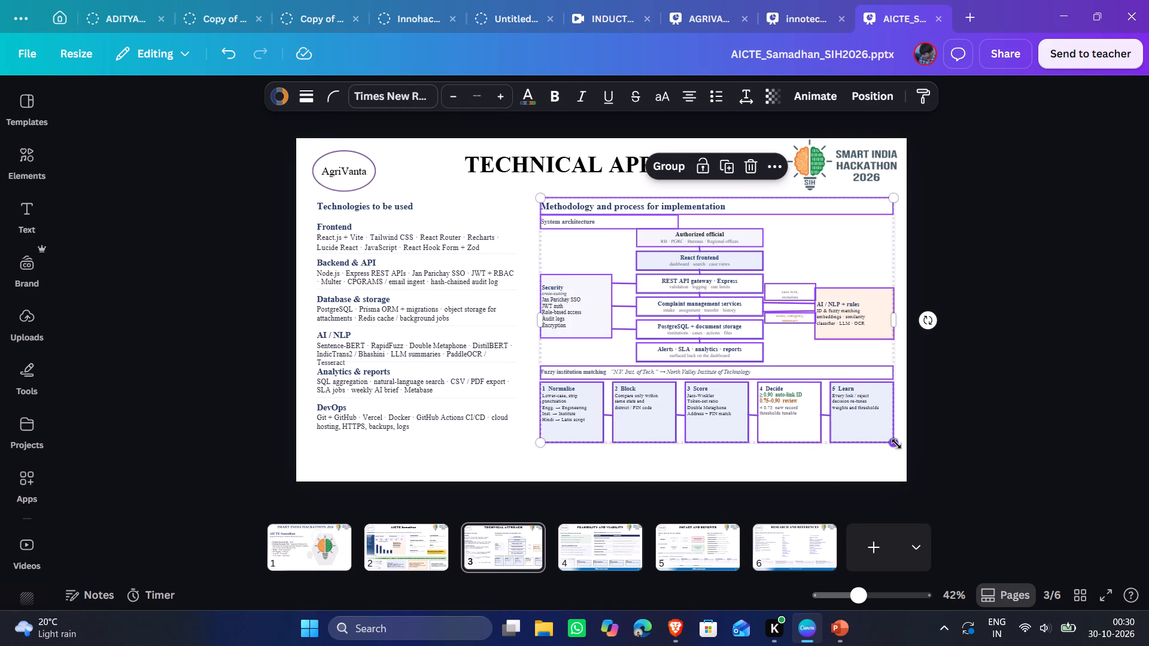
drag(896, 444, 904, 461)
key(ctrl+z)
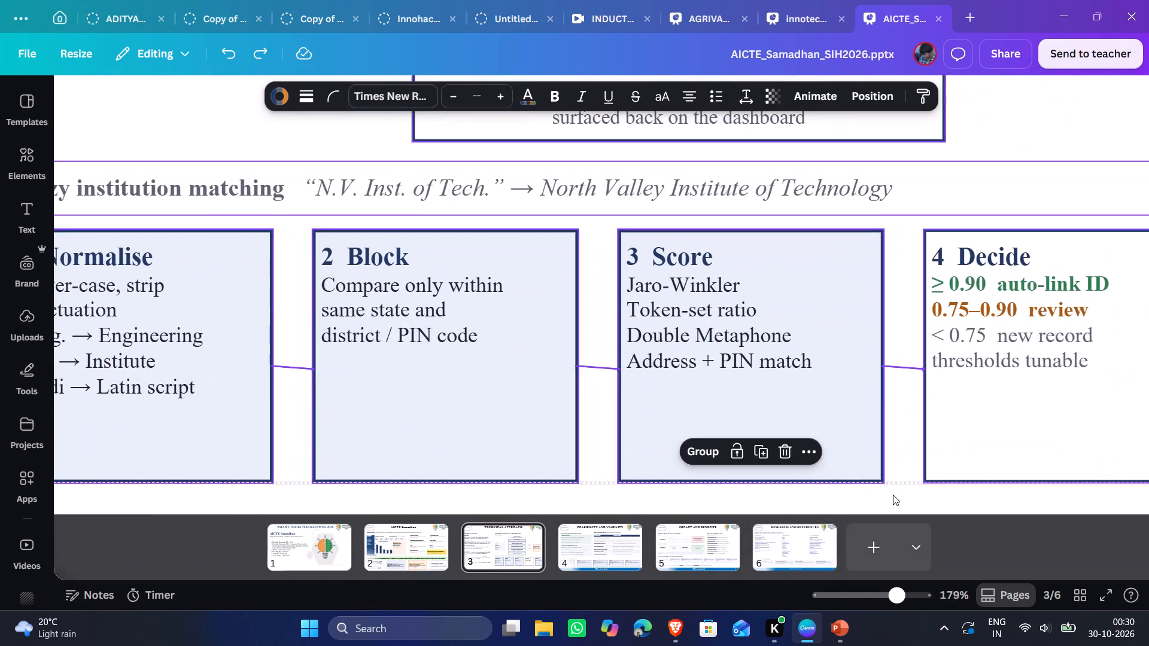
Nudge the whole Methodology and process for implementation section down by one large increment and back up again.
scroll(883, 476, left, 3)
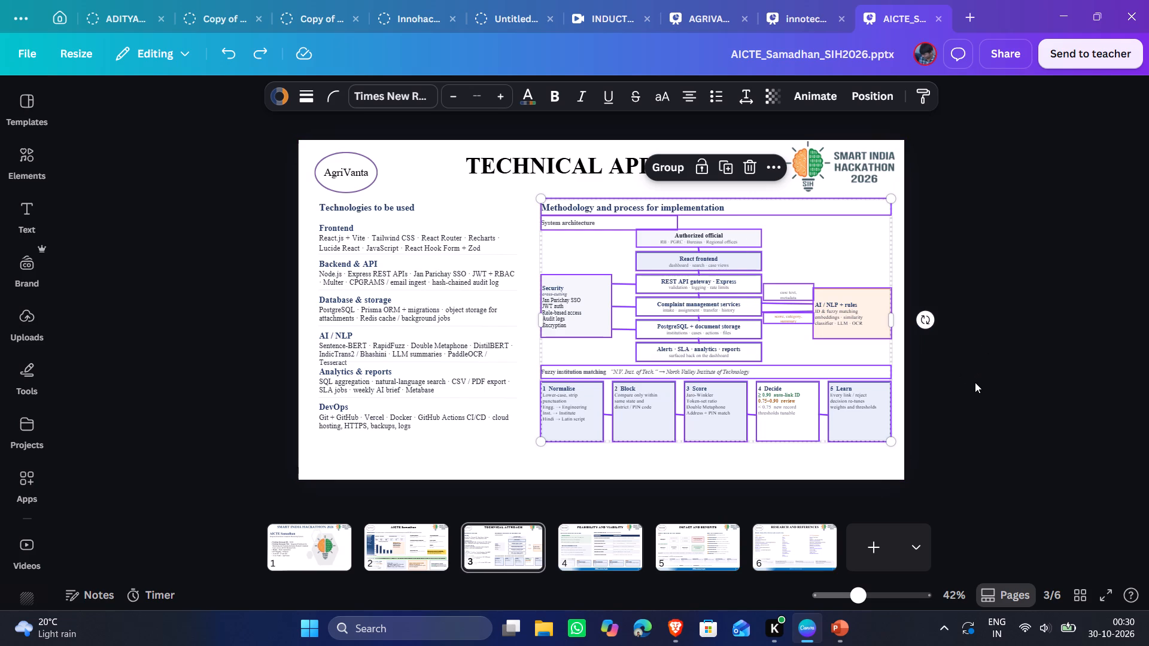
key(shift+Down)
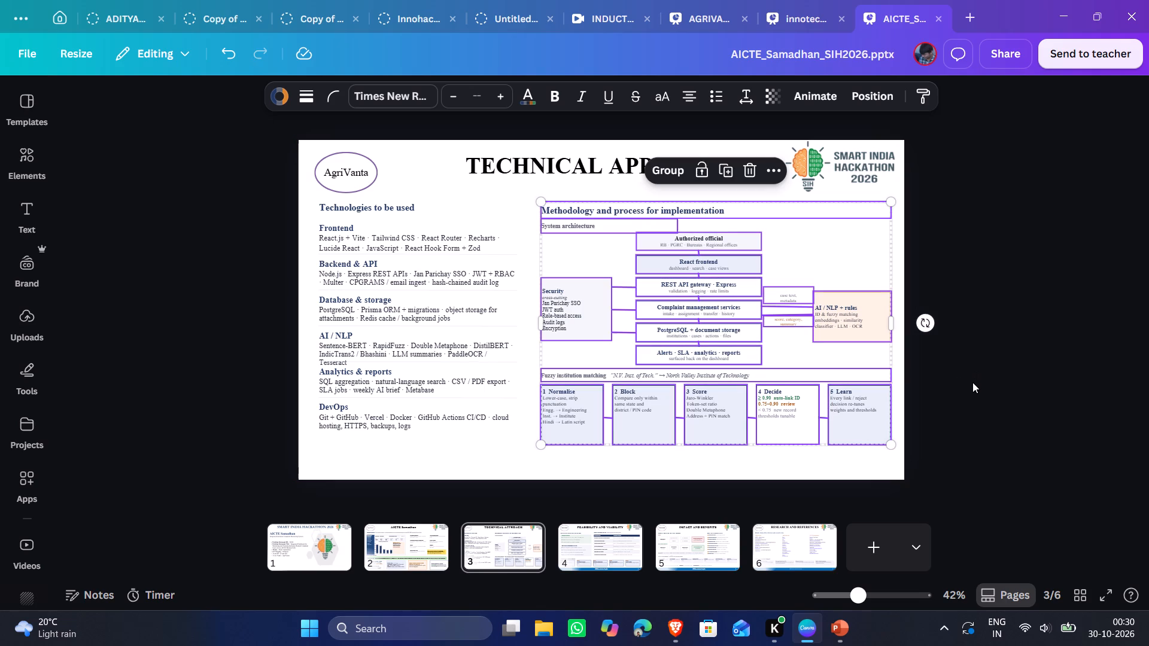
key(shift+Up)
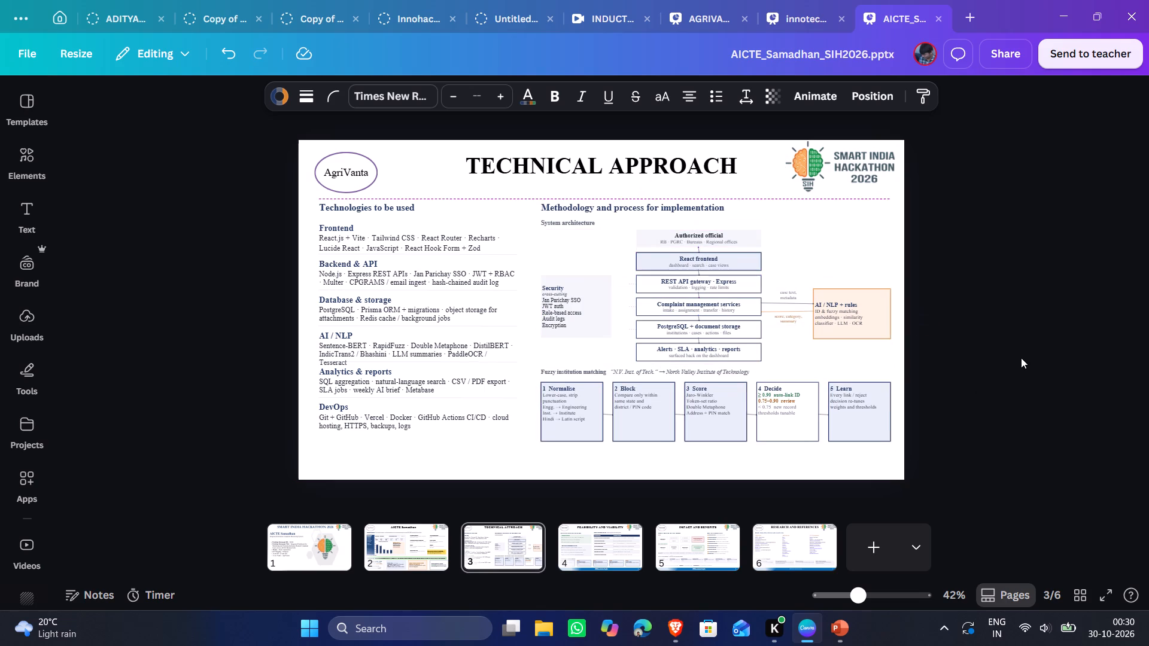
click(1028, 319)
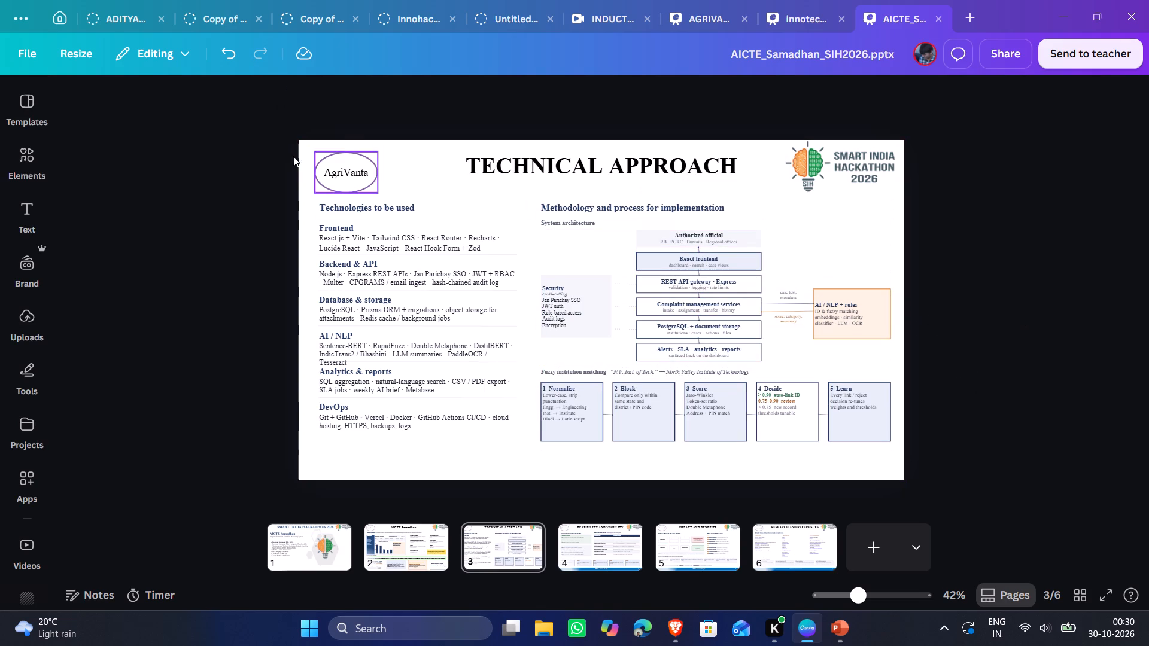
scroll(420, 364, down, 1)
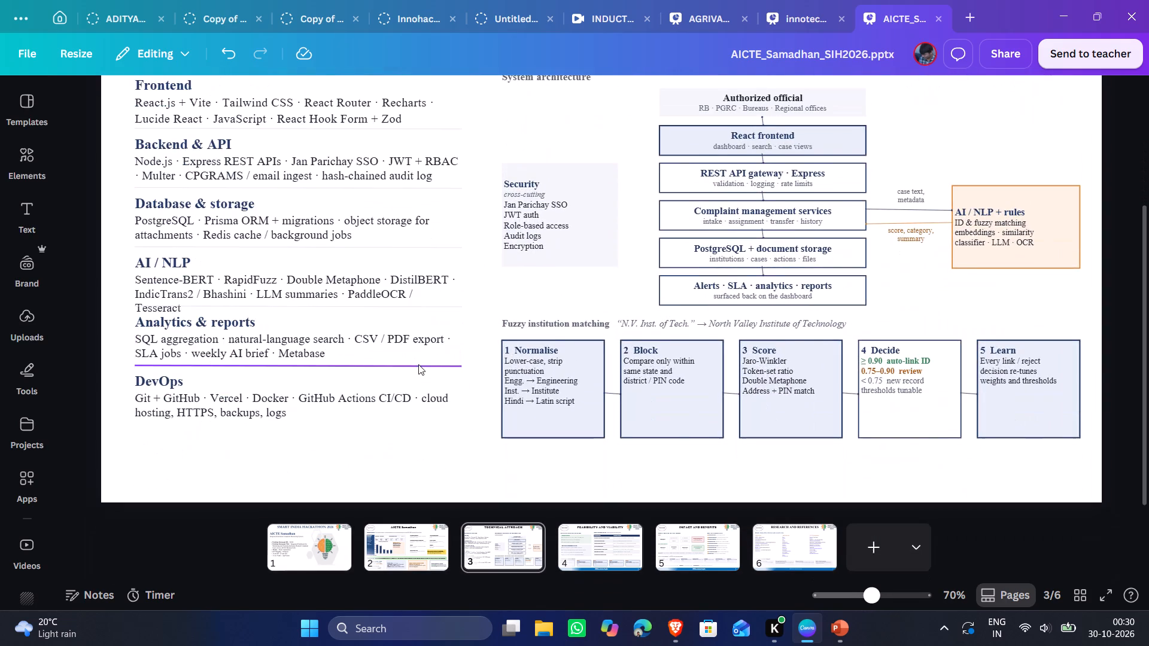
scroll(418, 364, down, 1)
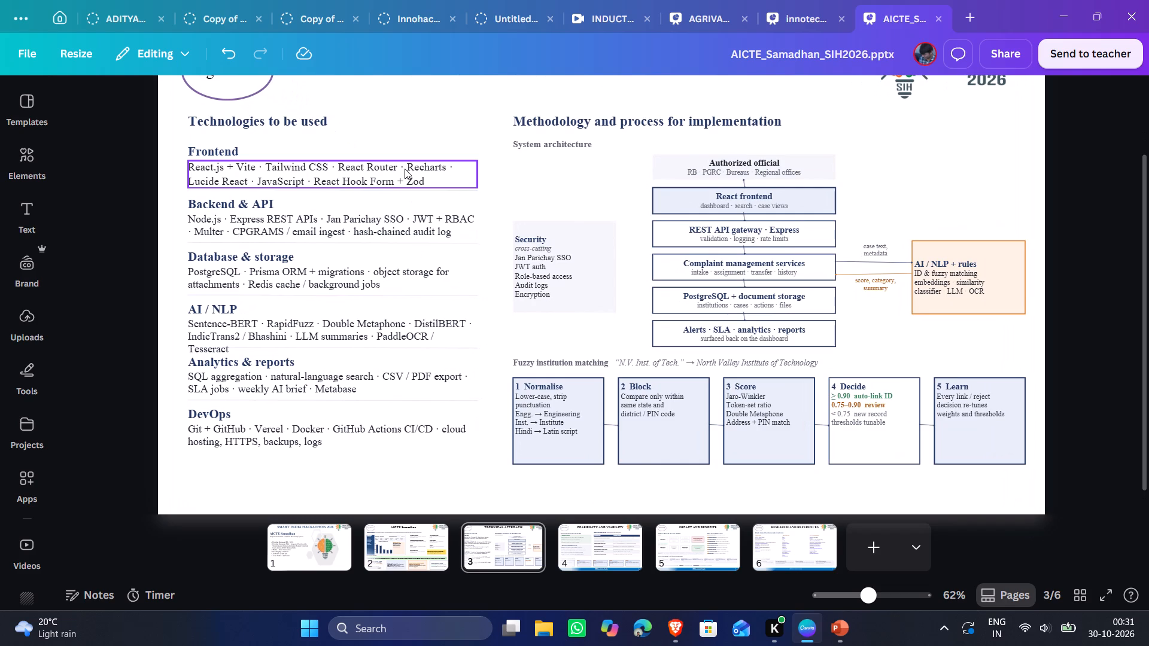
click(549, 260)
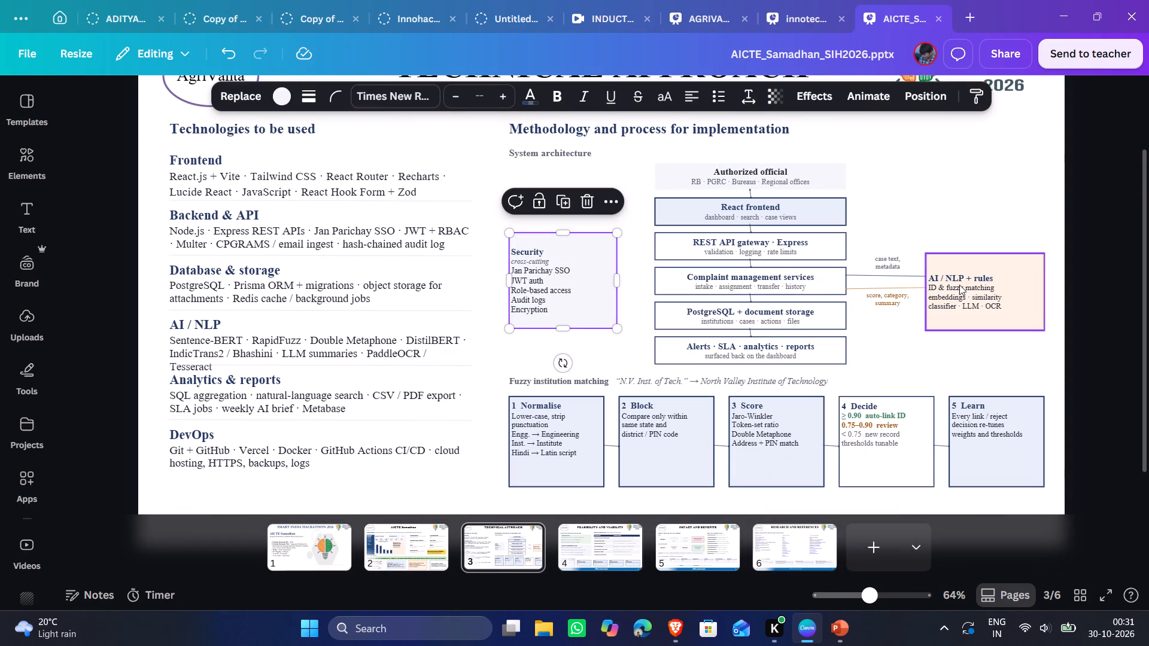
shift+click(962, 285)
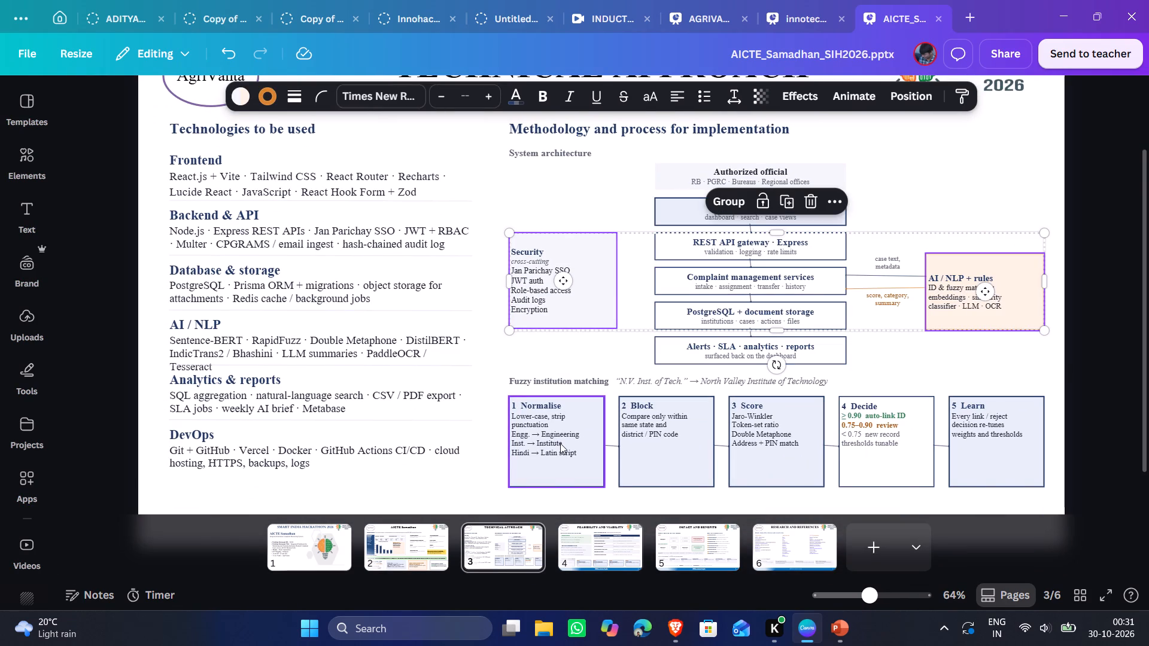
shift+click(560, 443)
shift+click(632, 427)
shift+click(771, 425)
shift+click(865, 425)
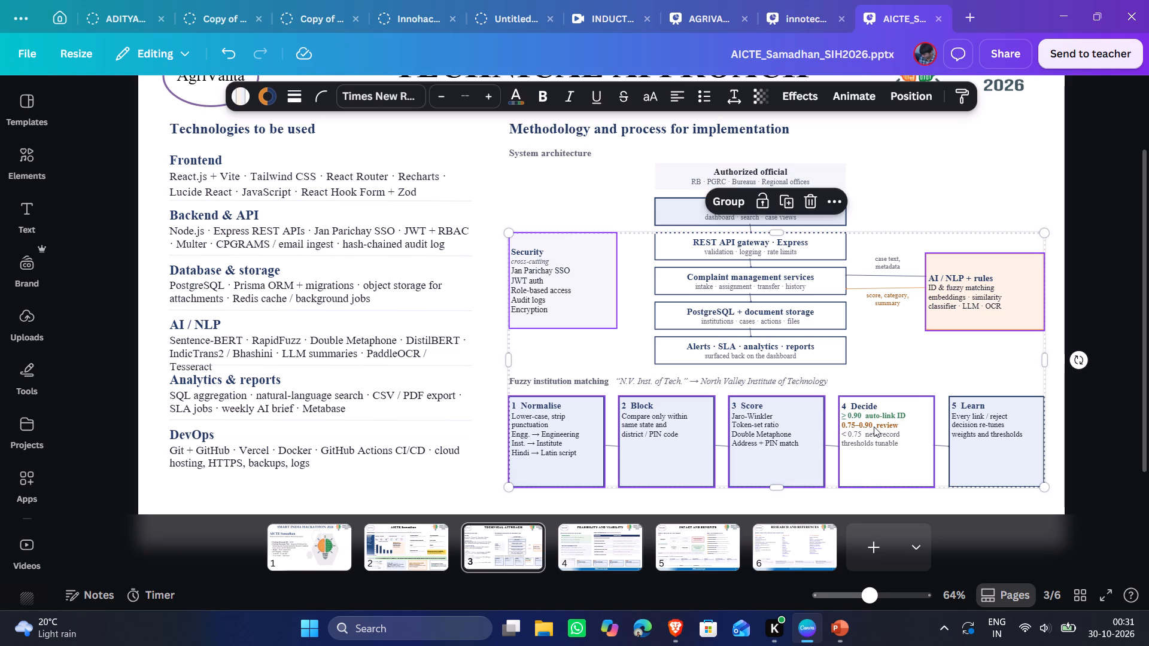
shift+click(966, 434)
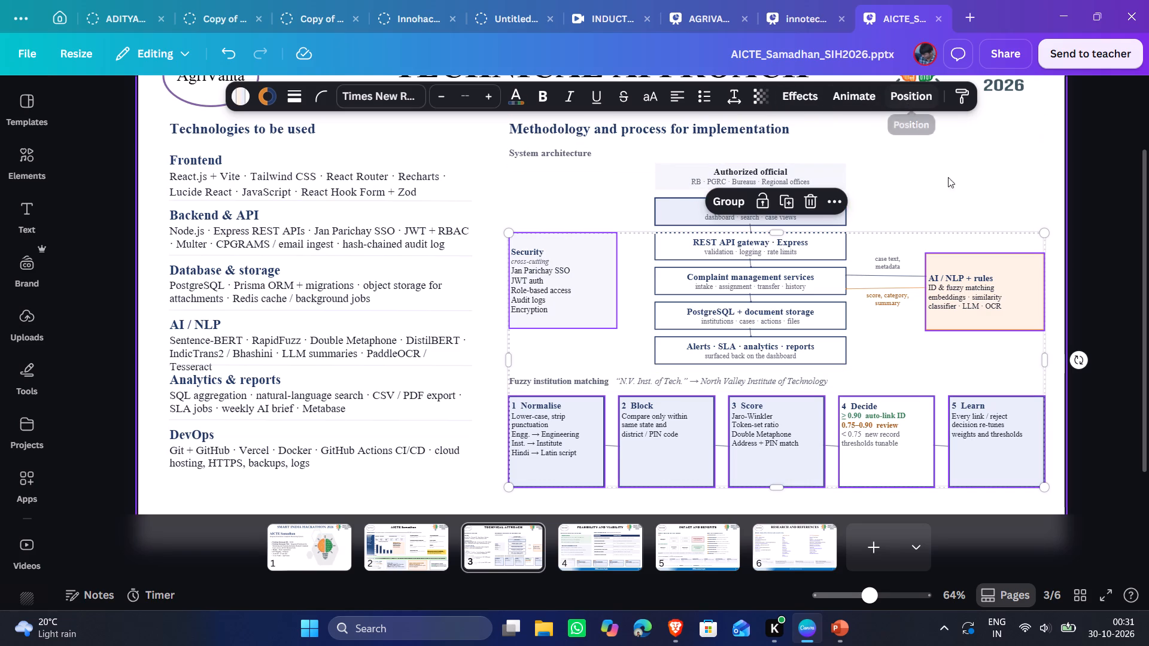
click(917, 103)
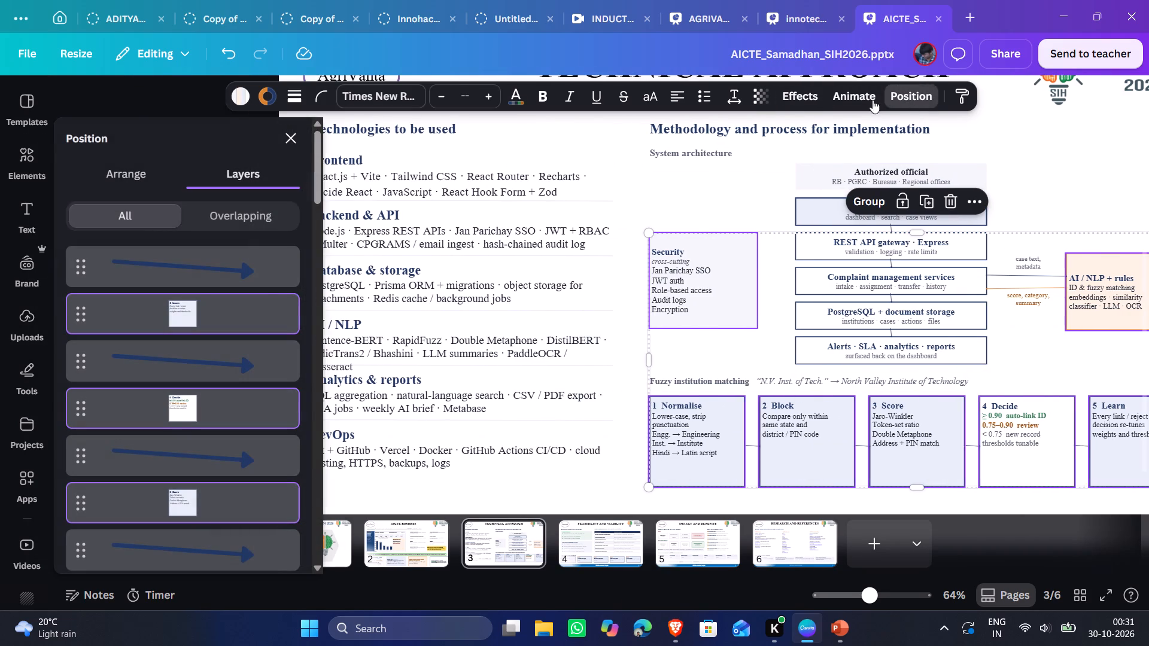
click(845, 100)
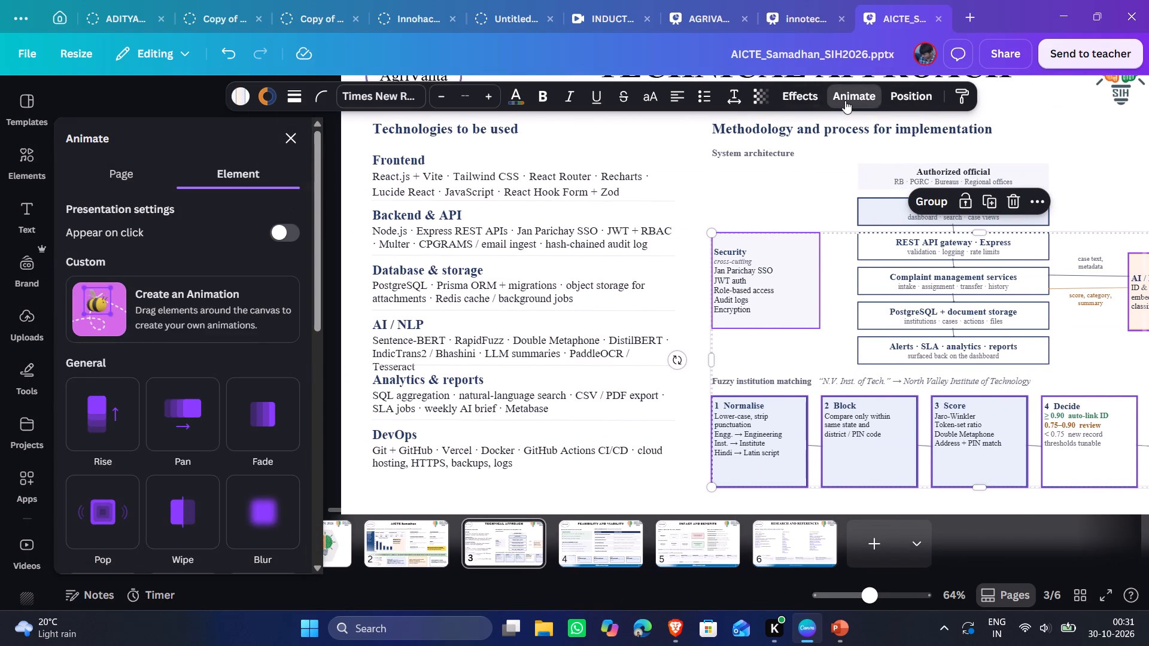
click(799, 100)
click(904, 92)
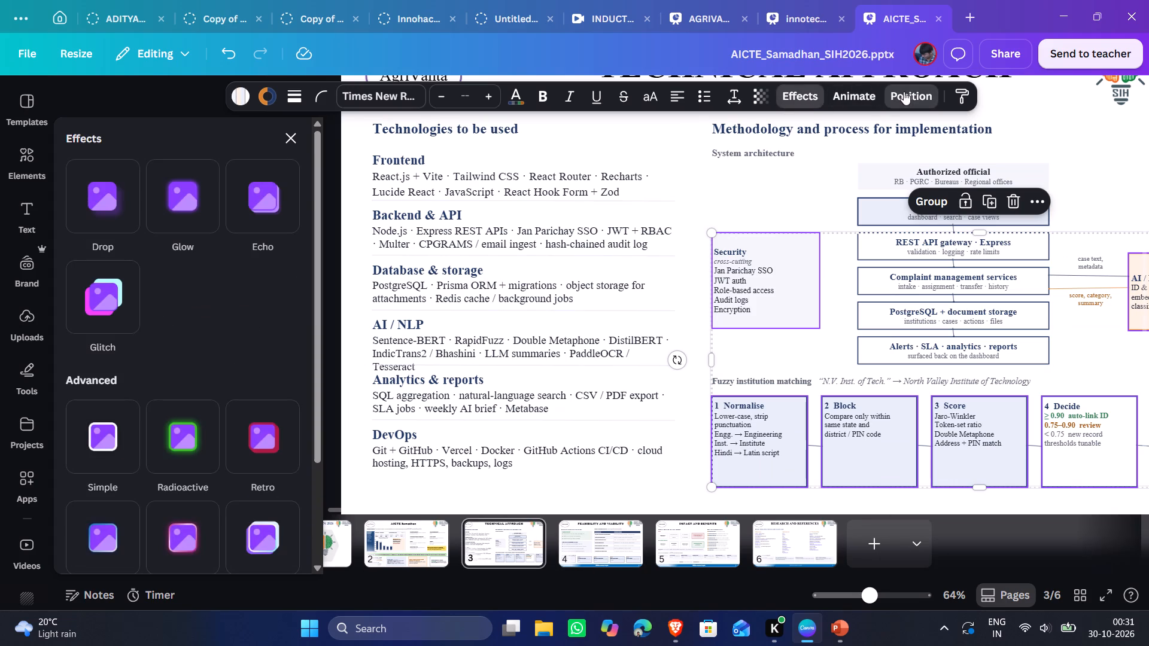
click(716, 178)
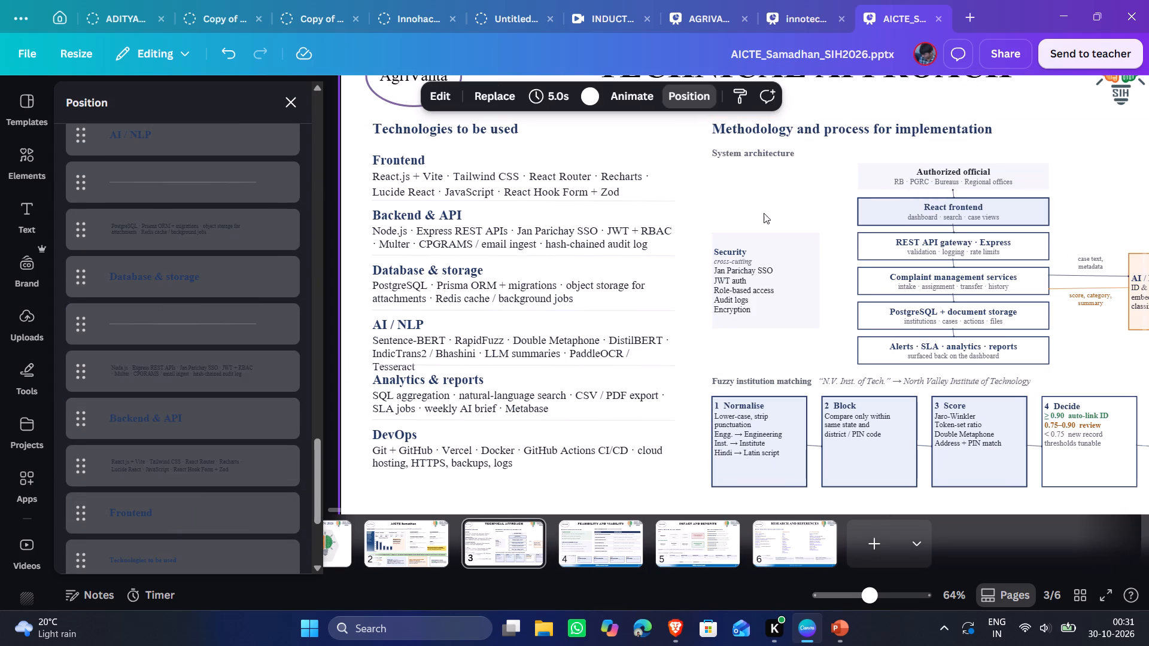
Set the text padding to 28 in the Security box, the AI / NLP + rules box and all five Fuzzy institution matching boxes.
scroll(764, 213, left, 3)
click(625, 248)
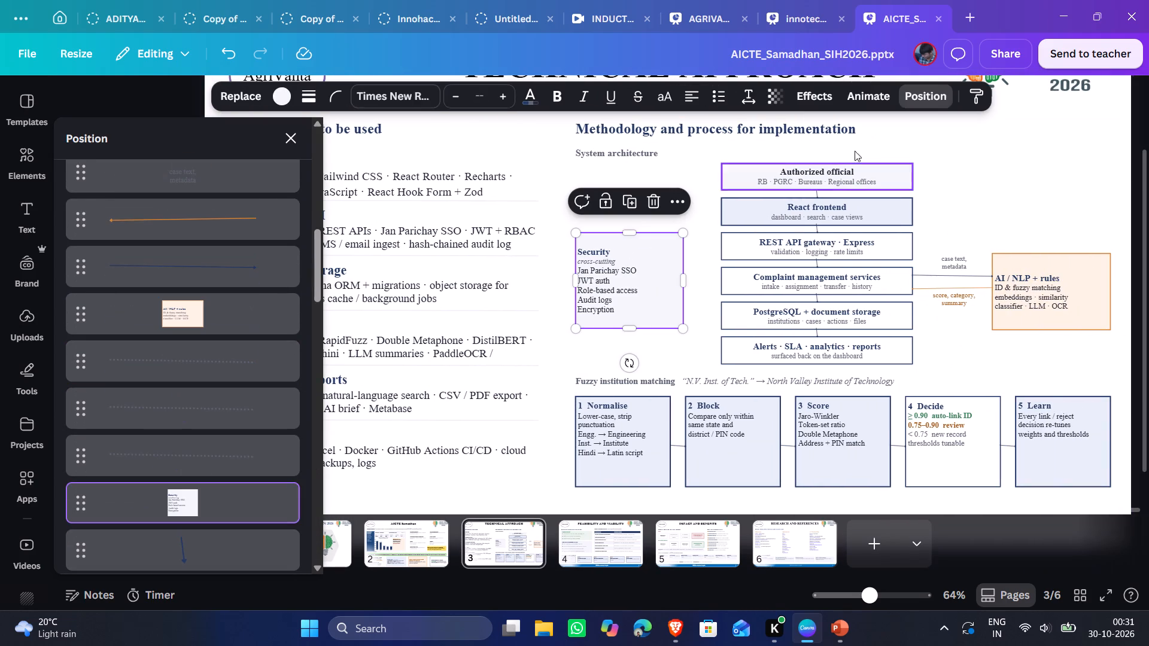
click(929, 98)
click(929, 98)
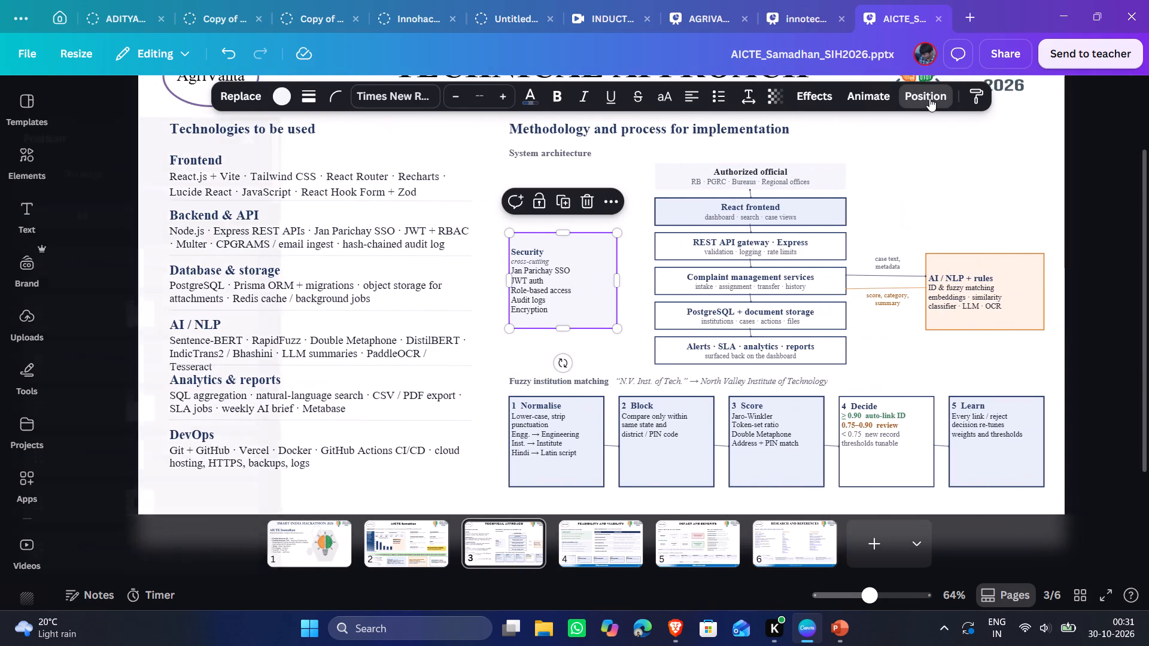
click(735, 102)
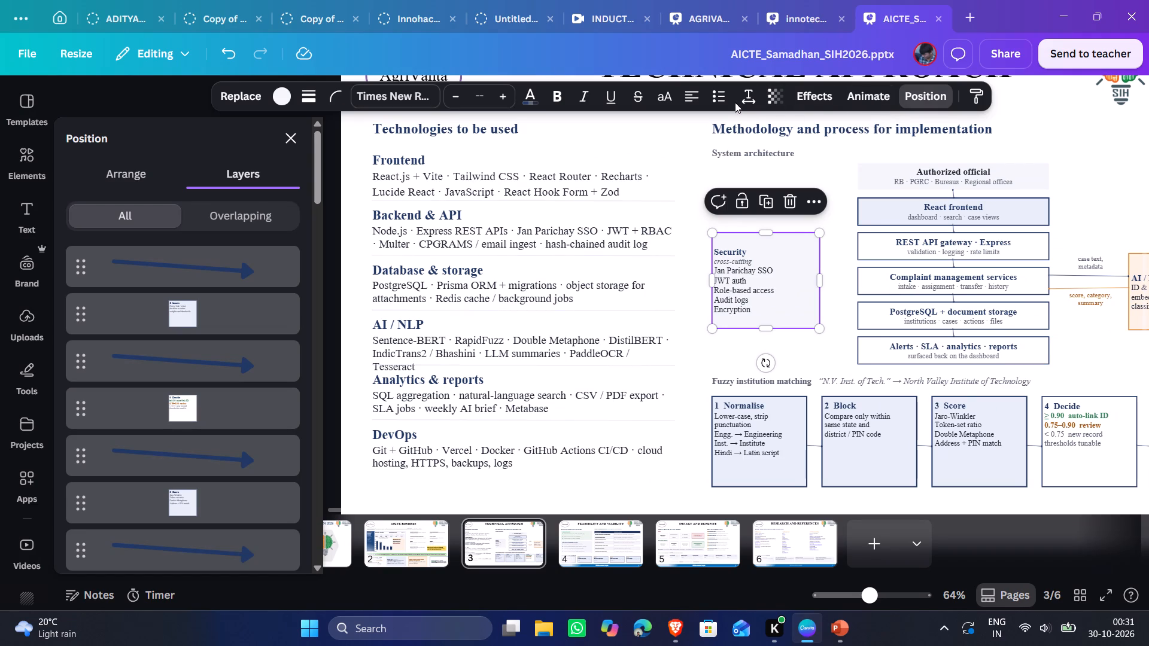
scroll(785, 267, left, 1)
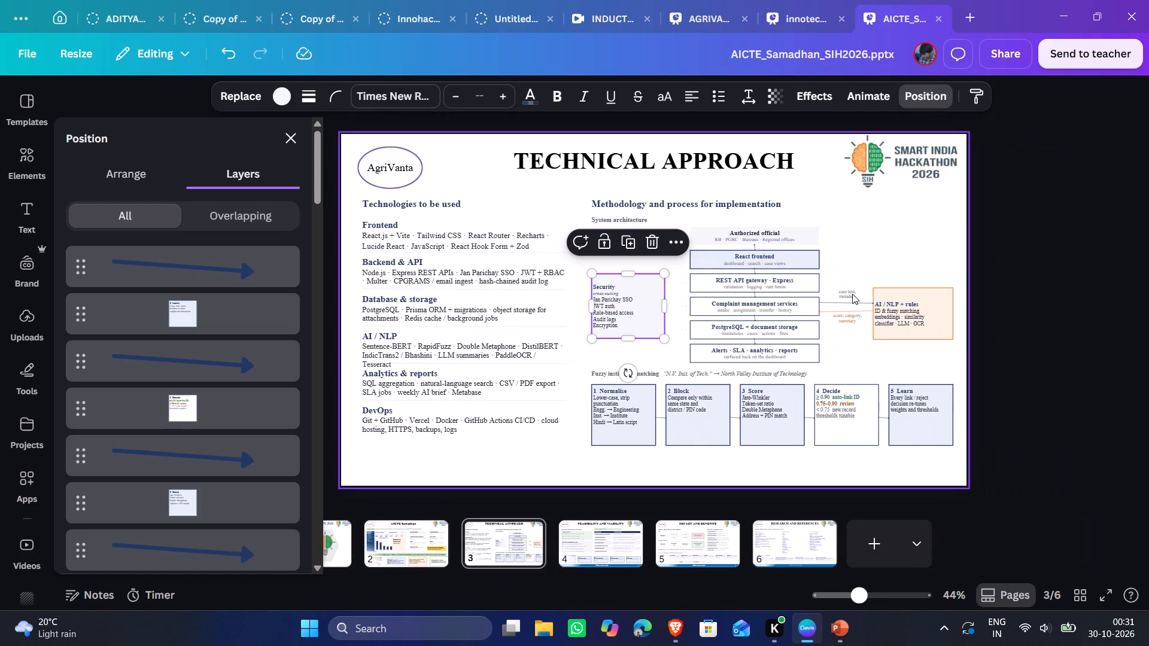
shift+click(1117, 296)
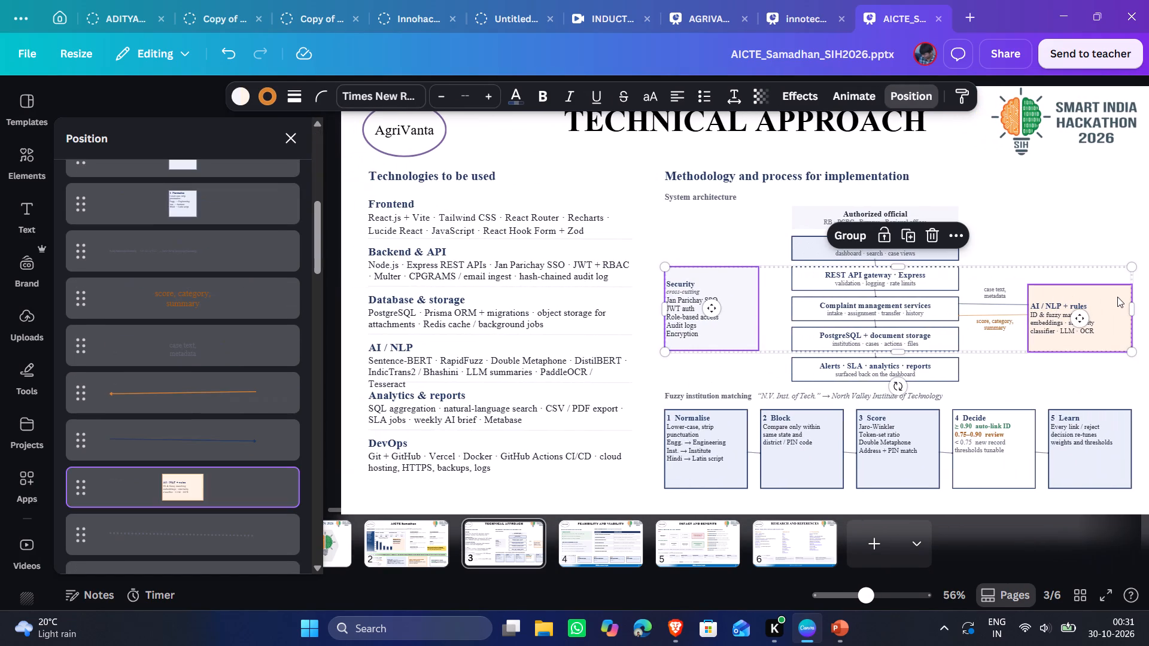
shift+click(712, 452)
shift+click(810, 446)
shift+click(896, 446)
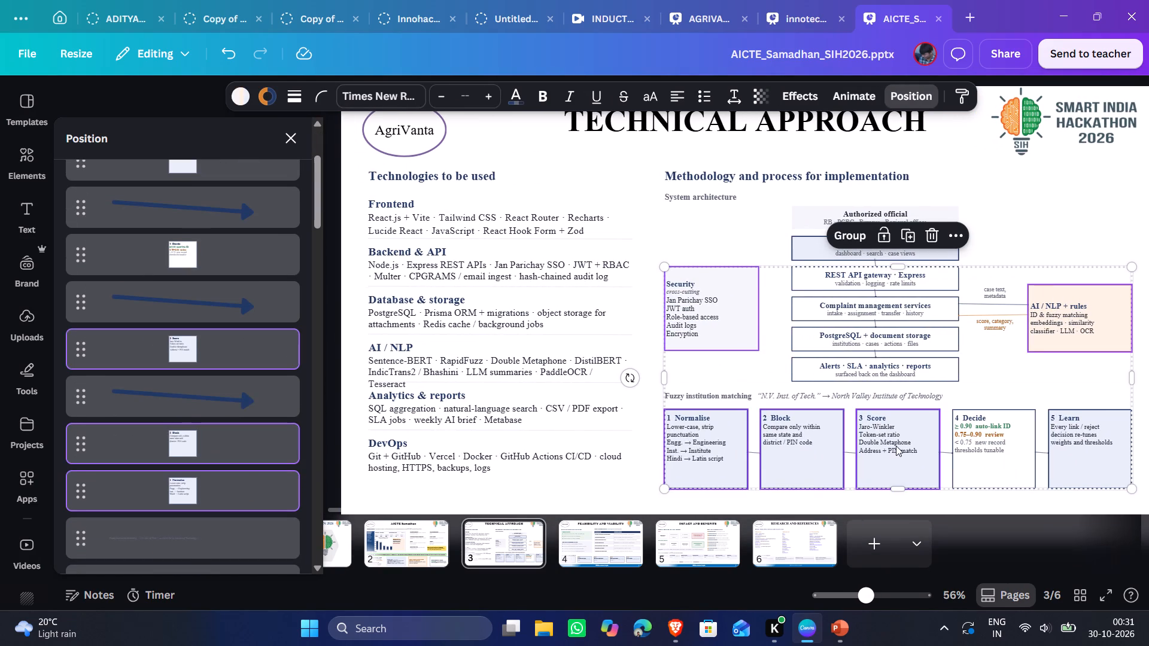
shift+click(962, 443)
shift+click(1056, 446)
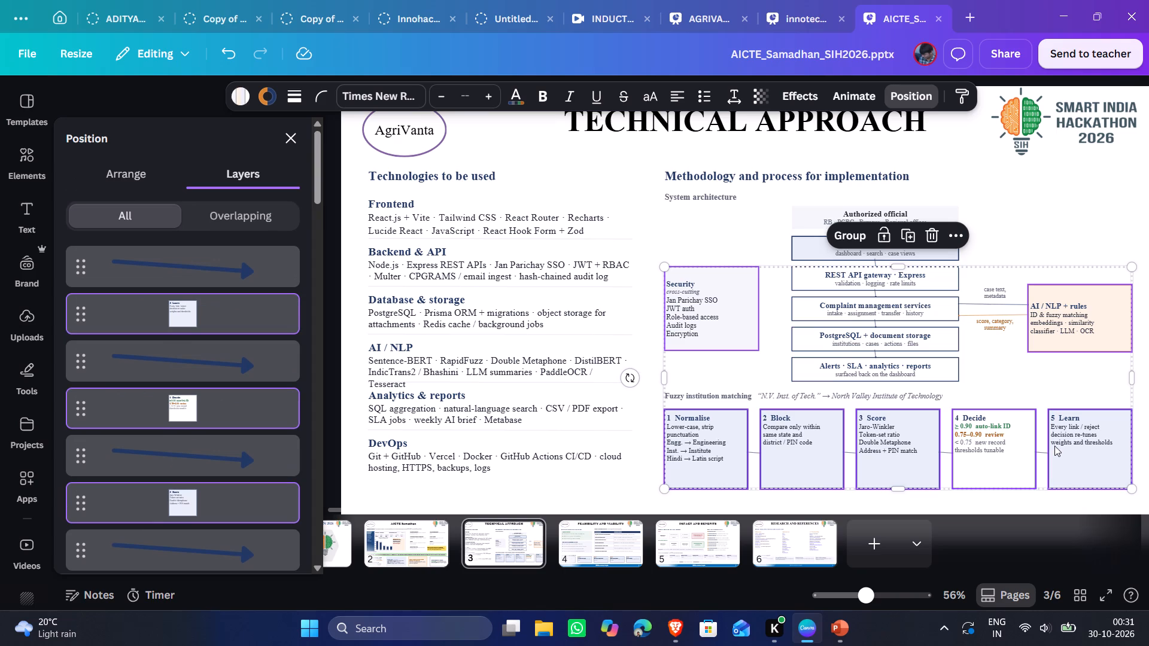
click(725, 91)
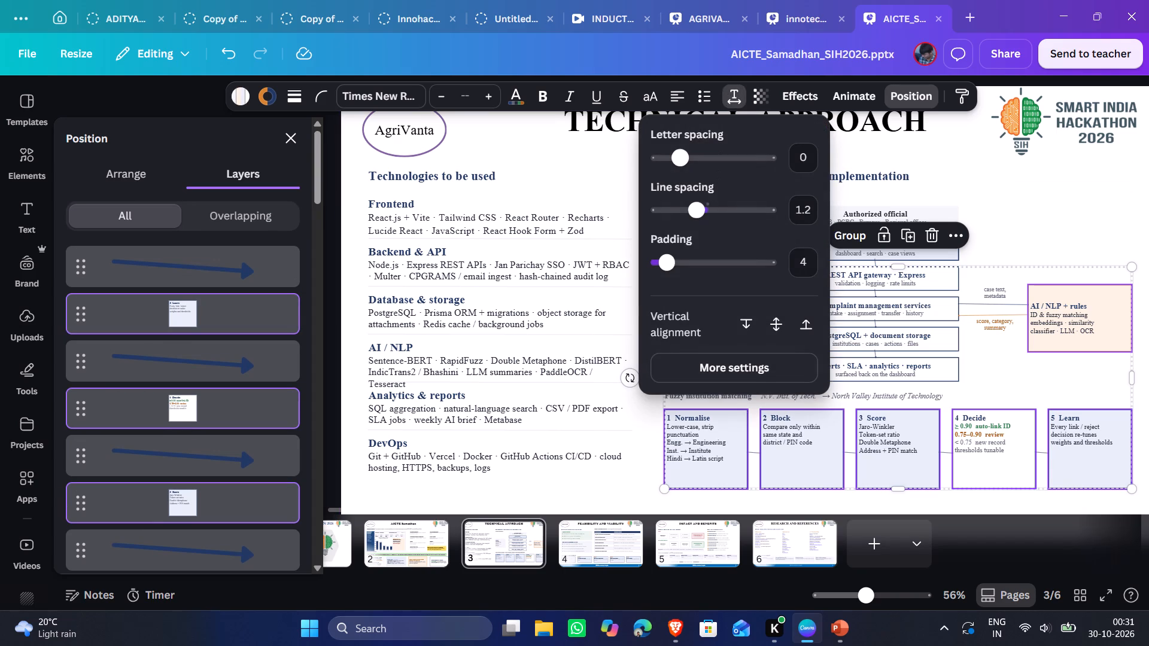
drag(672, 263, 721, 263)
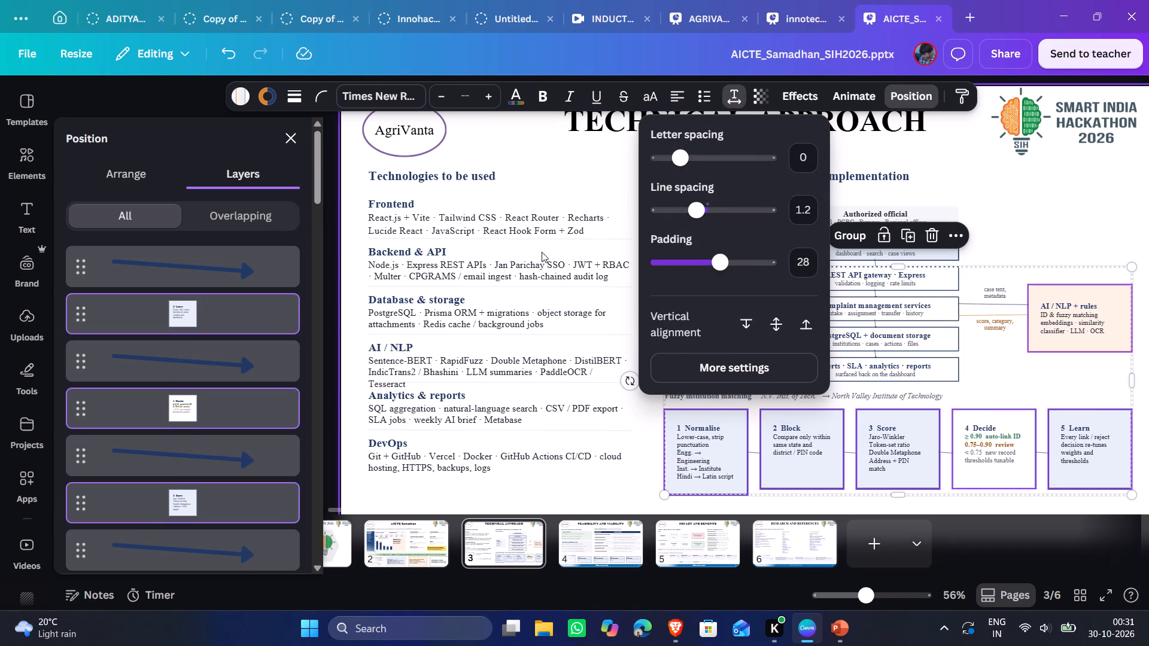
scroll(527, 252, left, 4)
scroll(561, 253, right, 4)
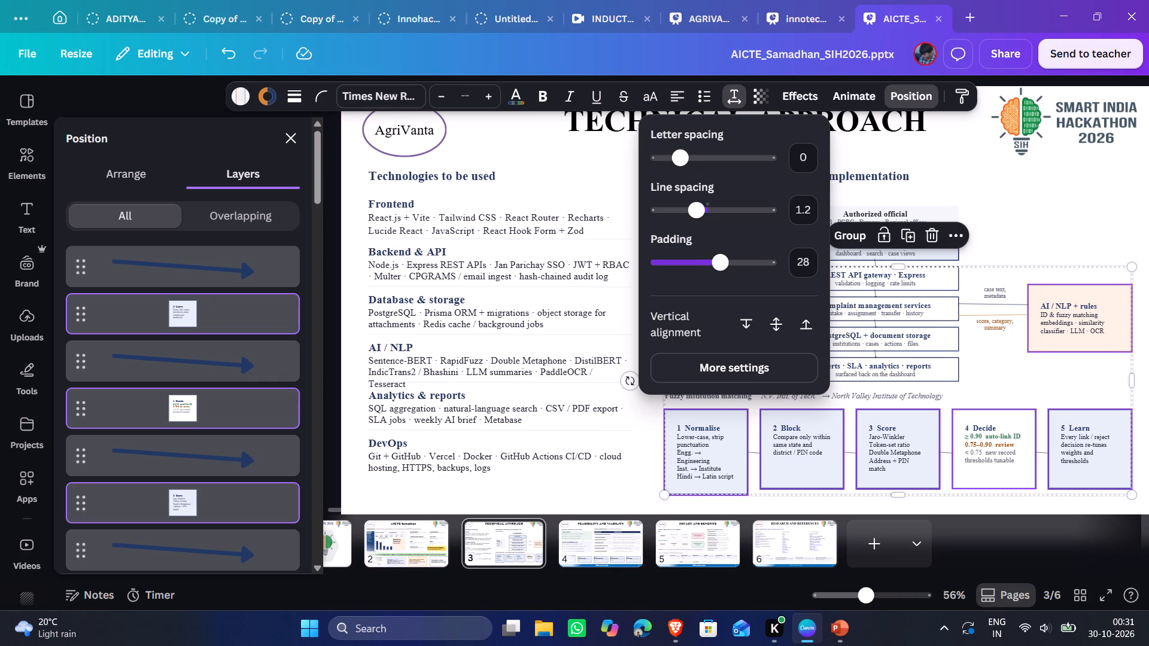
click(1001, 188)
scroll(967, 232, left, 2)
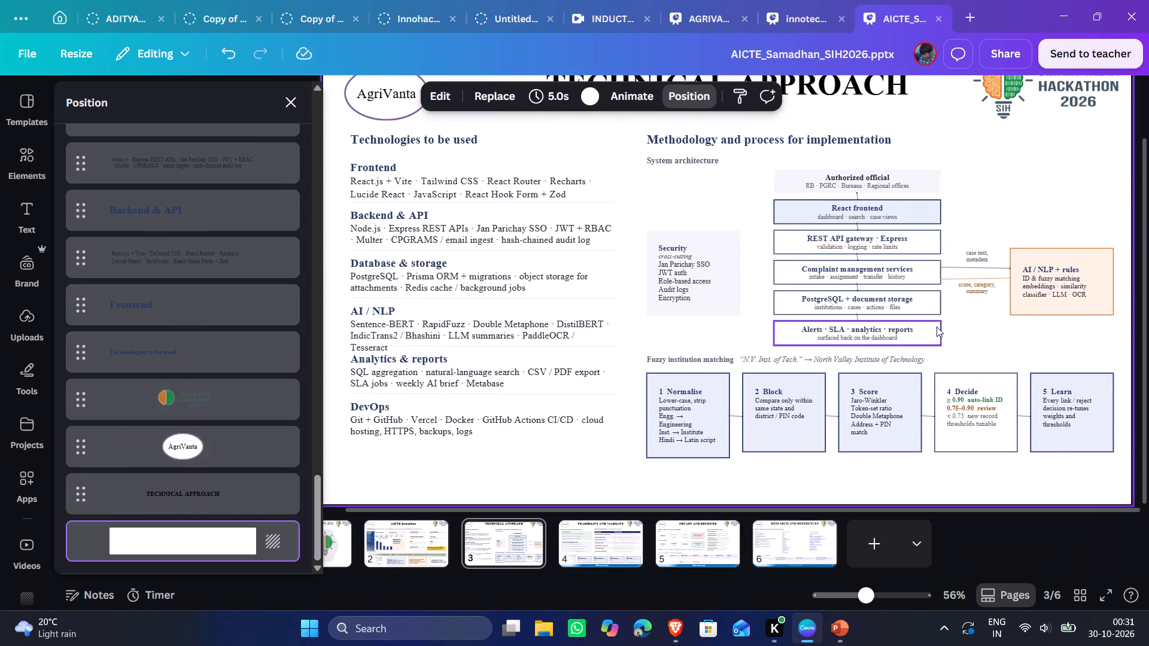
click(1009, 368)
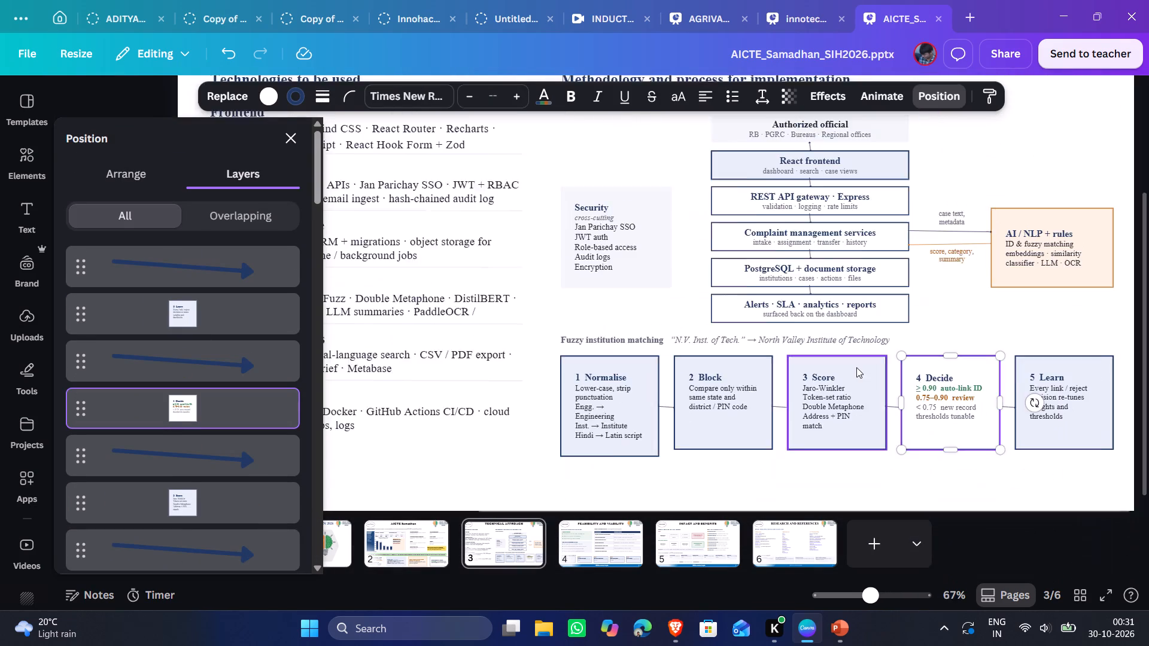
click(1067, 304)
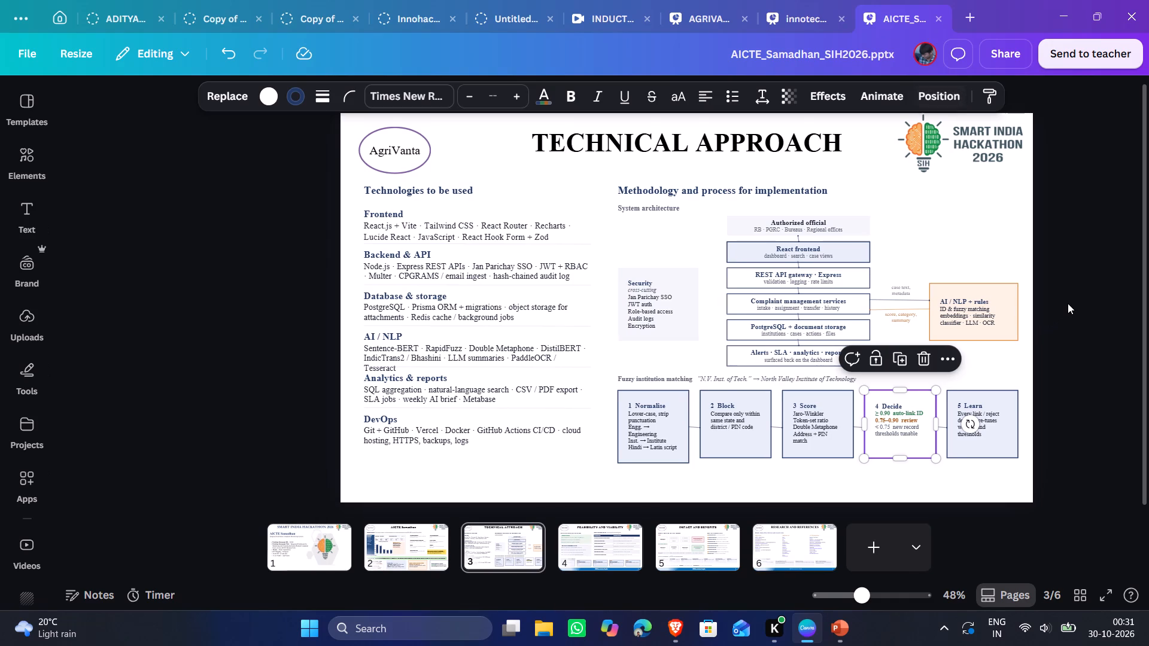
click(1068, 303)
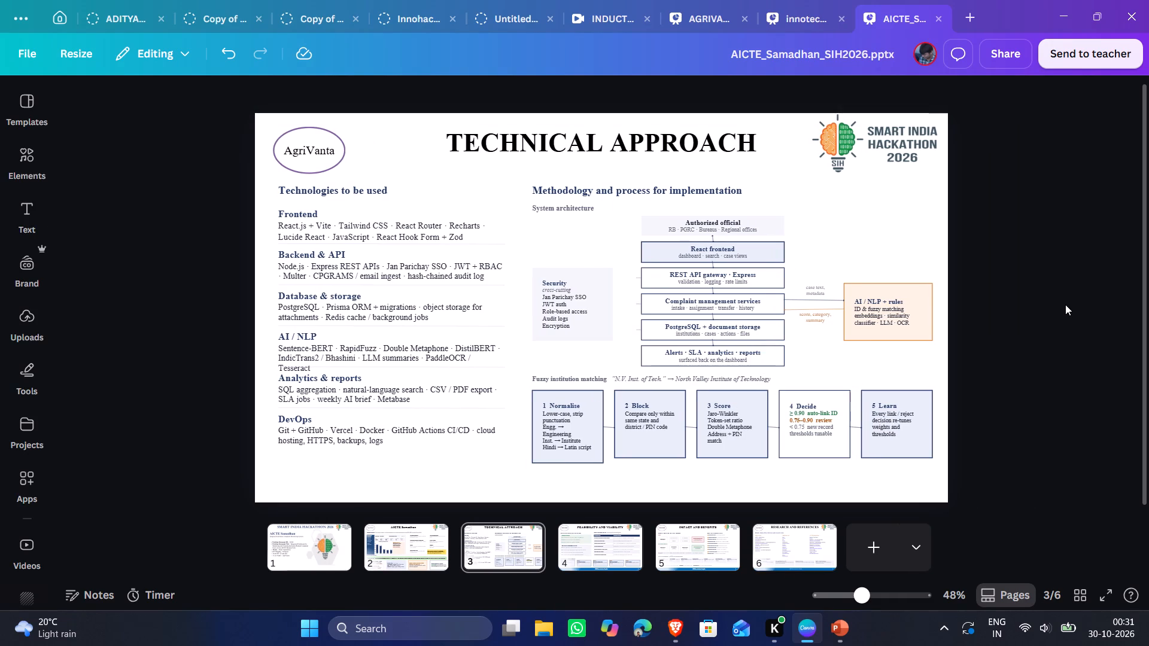
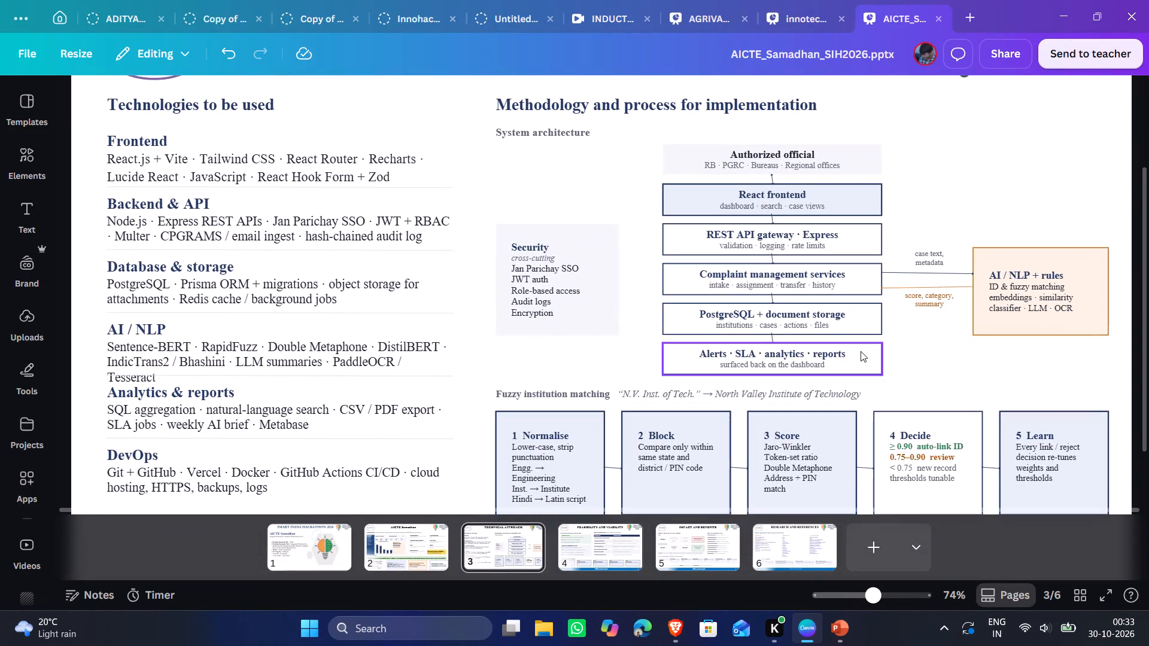
Go to page 4, Feasibility and Viability.
scroll(936, 358, down, 2)
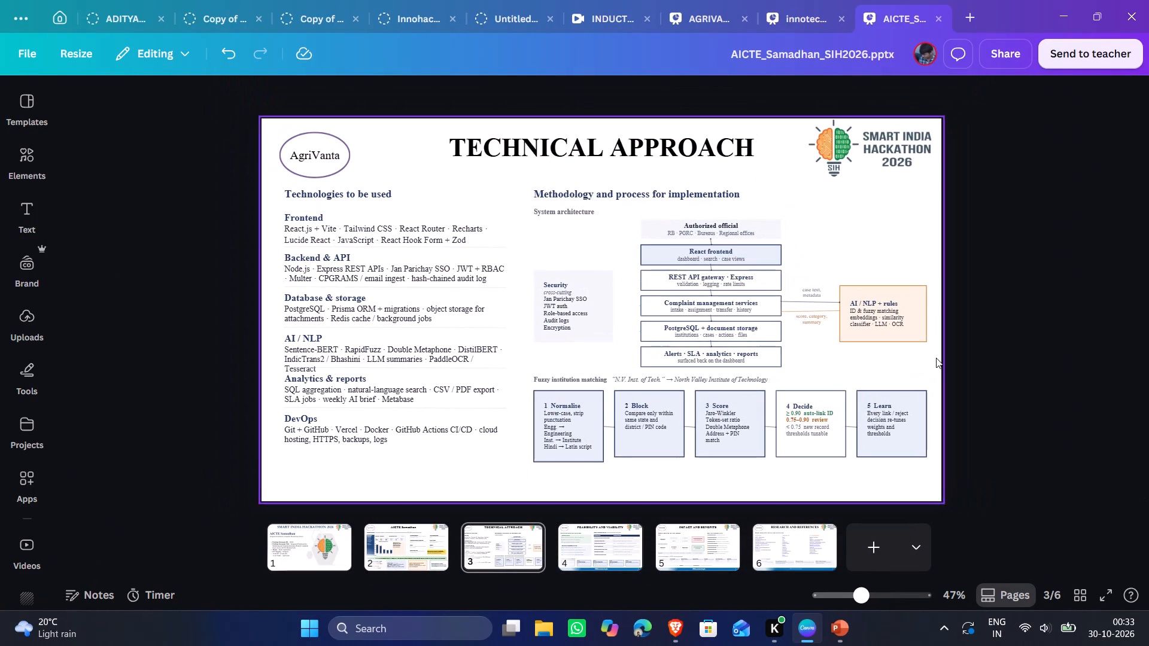
click(616, 547)
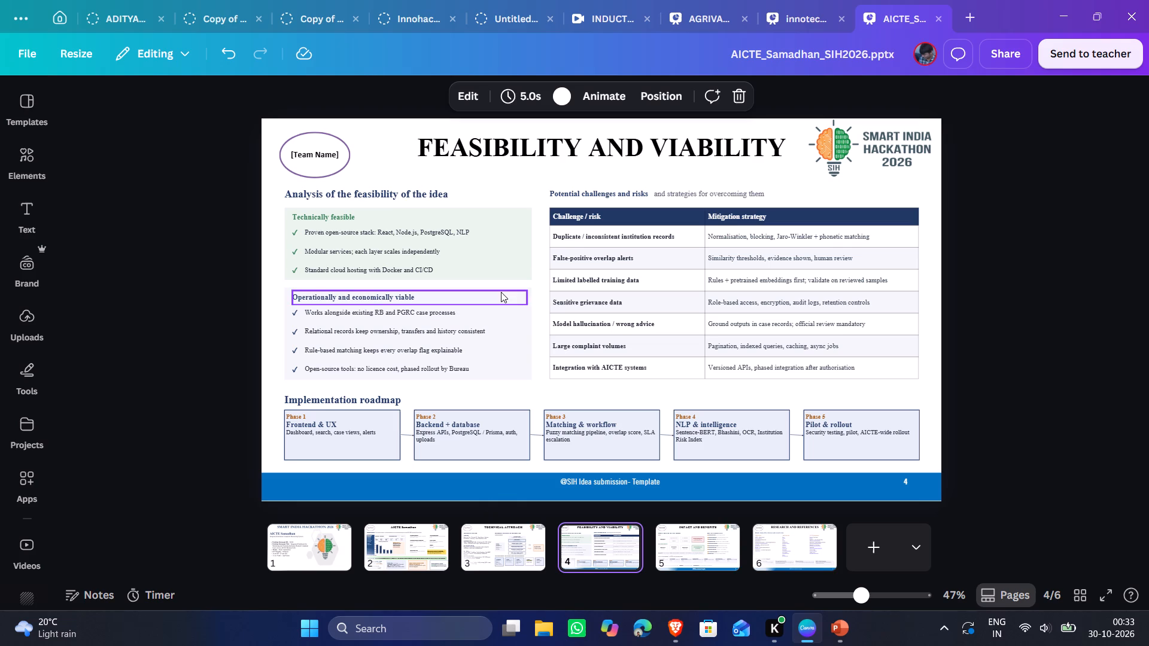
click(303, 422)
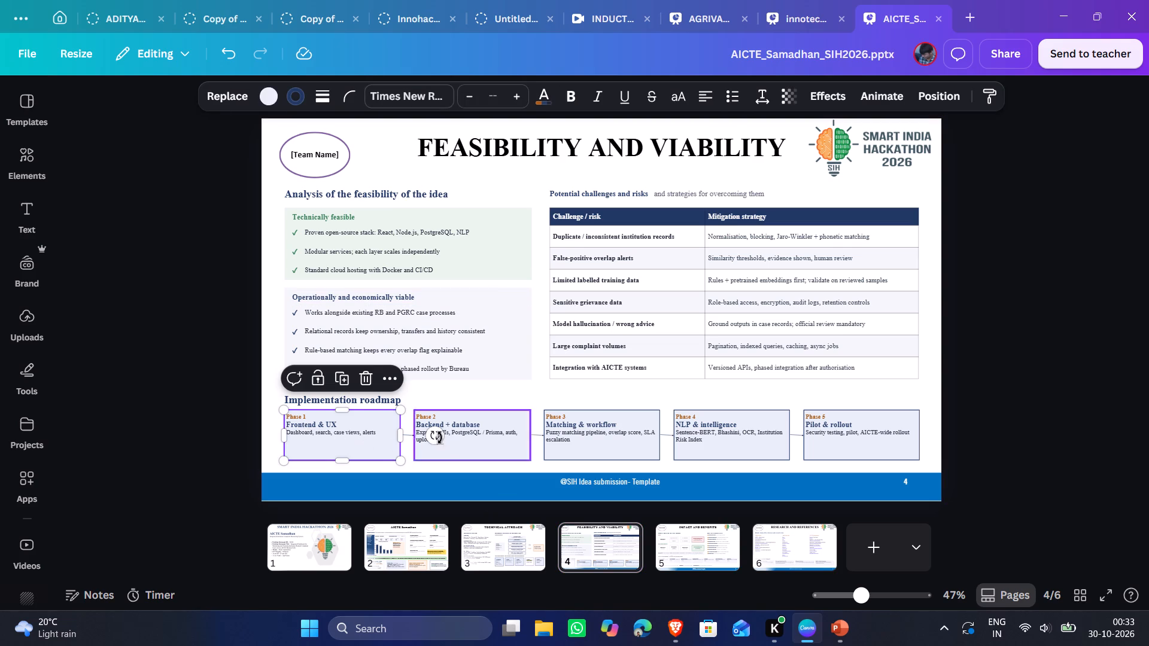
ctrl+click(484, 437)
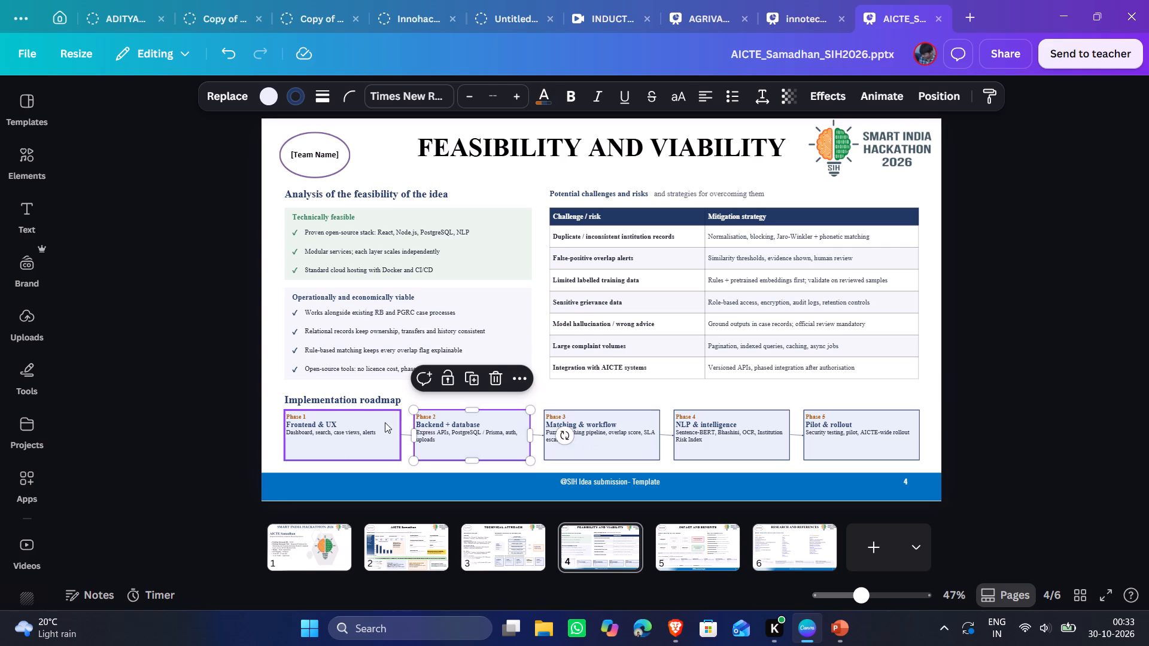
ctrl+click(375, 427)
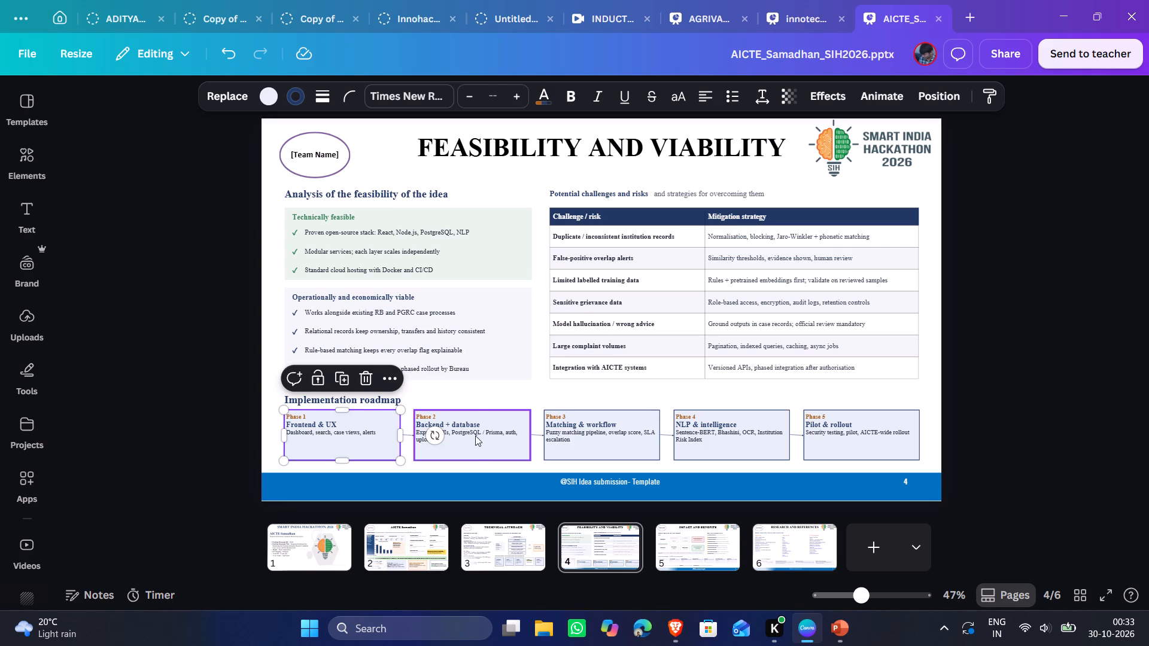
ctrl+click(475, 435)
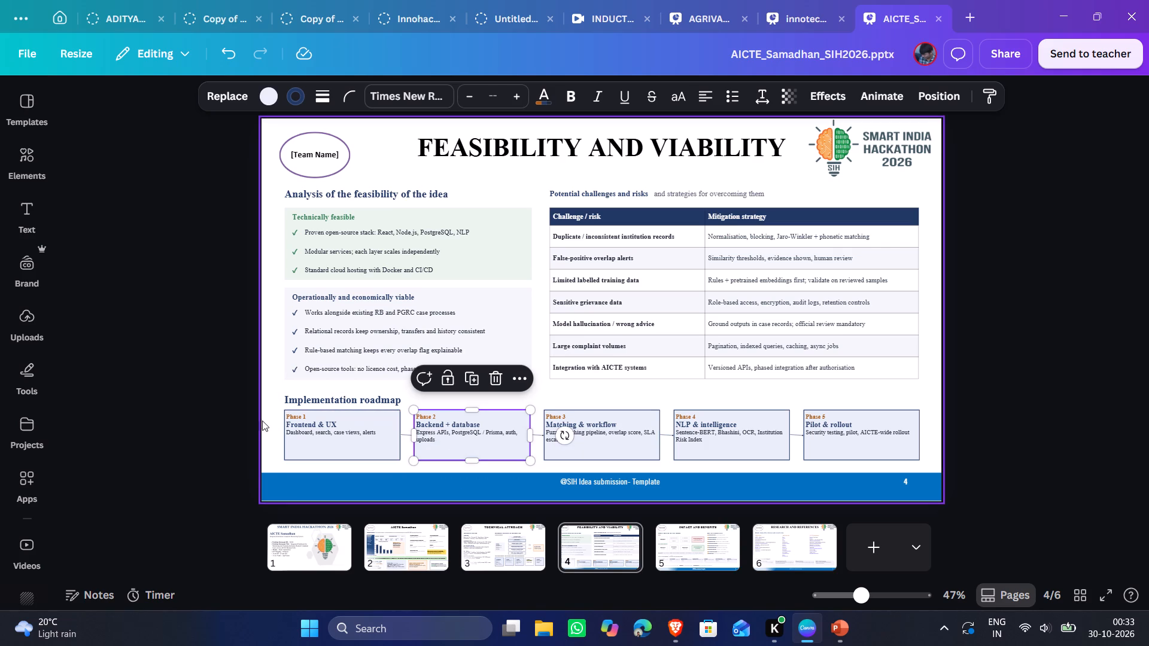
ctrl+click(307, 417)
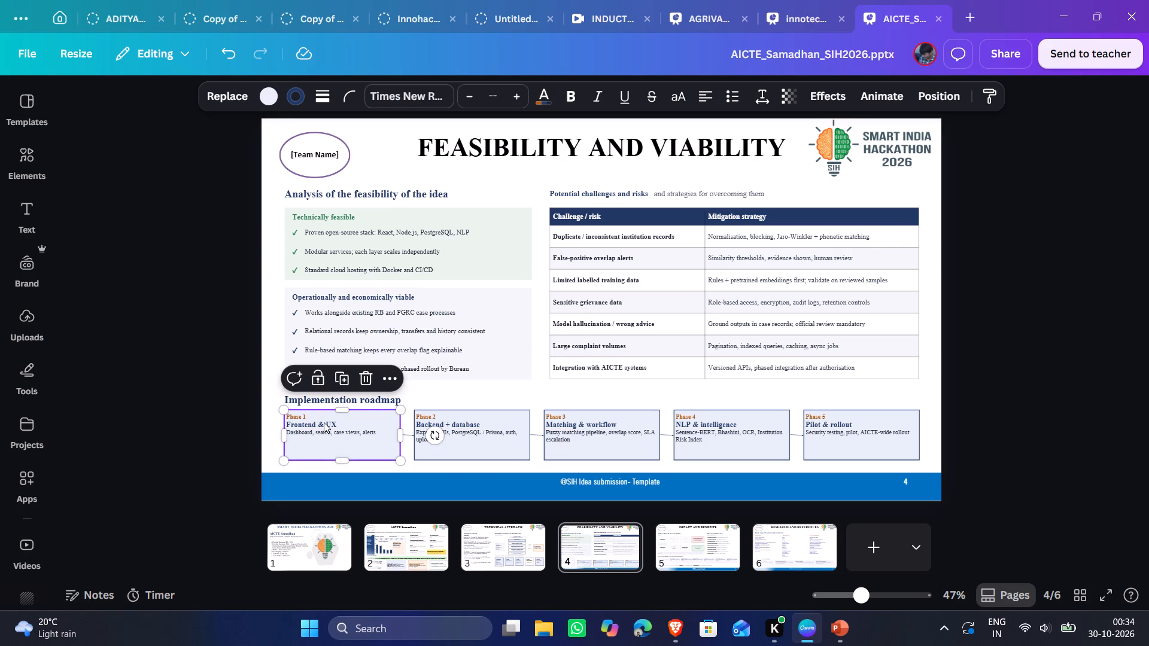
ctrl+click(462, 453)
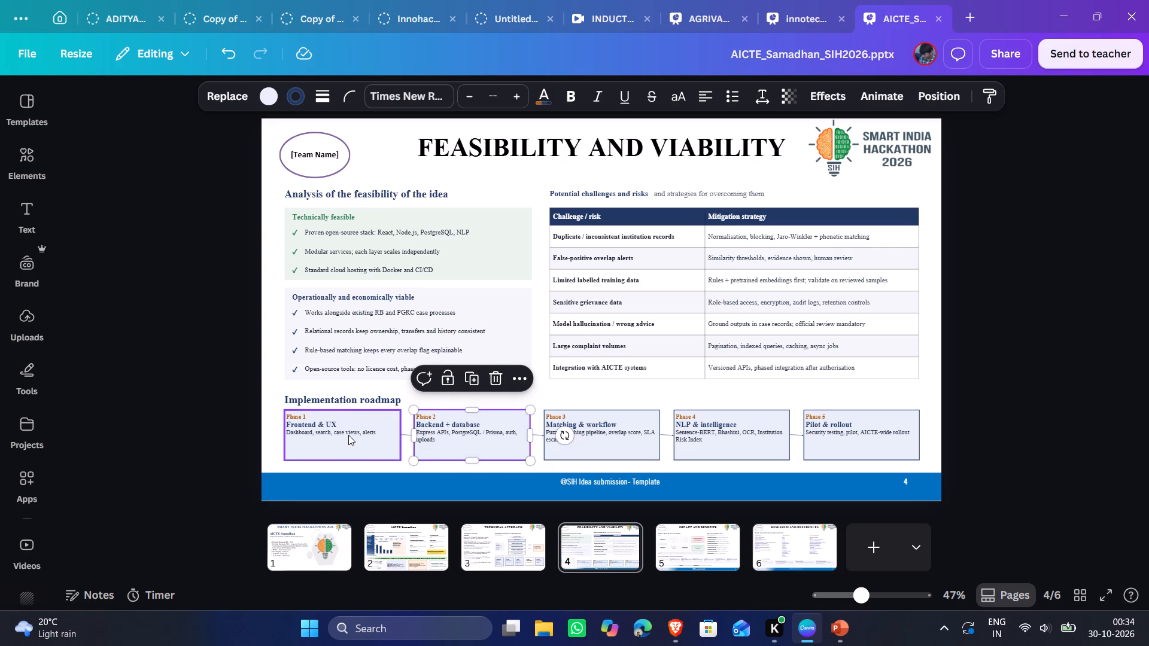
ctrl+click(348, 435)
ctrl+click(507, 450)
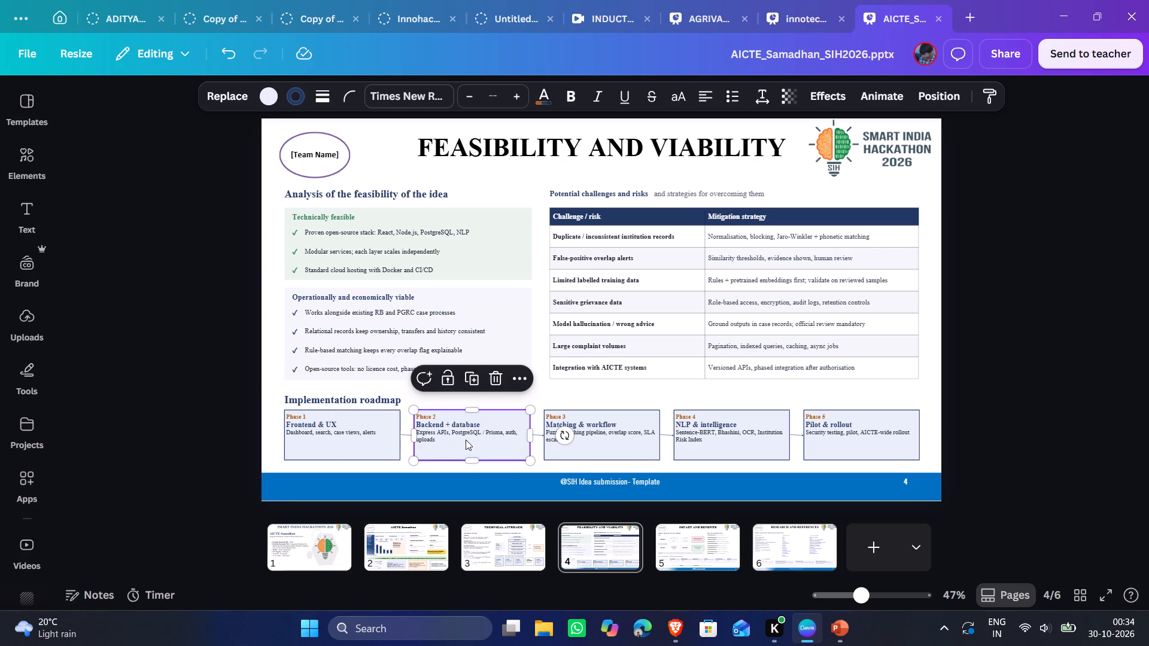
Set the text padding to 26 in all five Implementation roadmap phase boxes on page 4.
ctrl+click(360, 441)
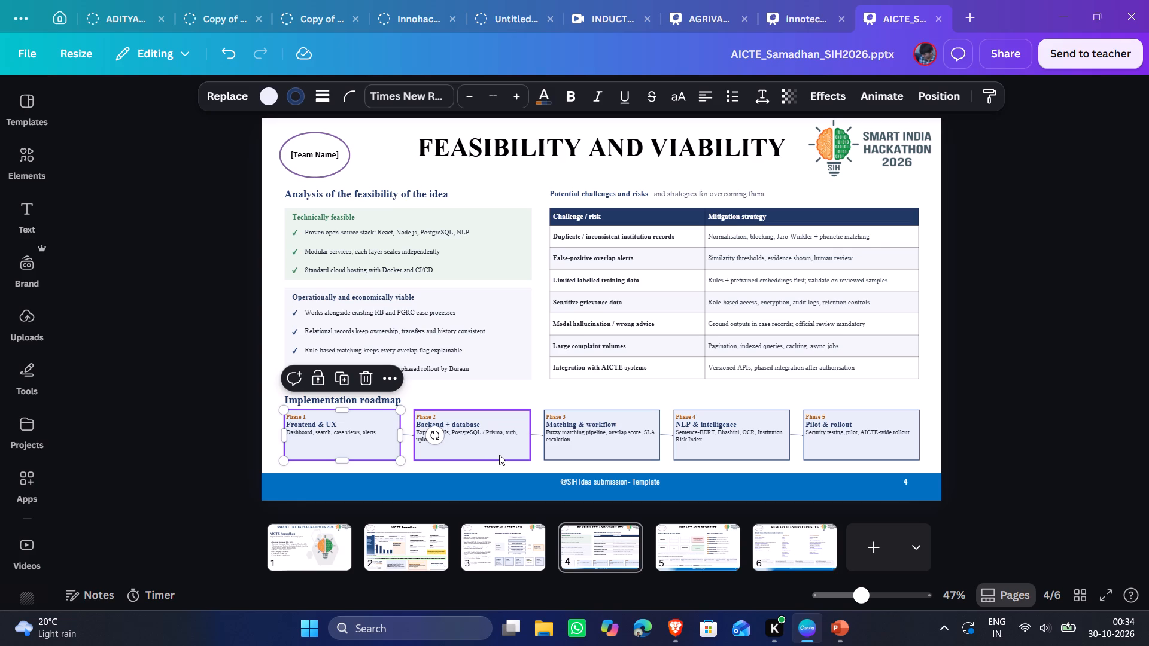
shift+click(477, 434)
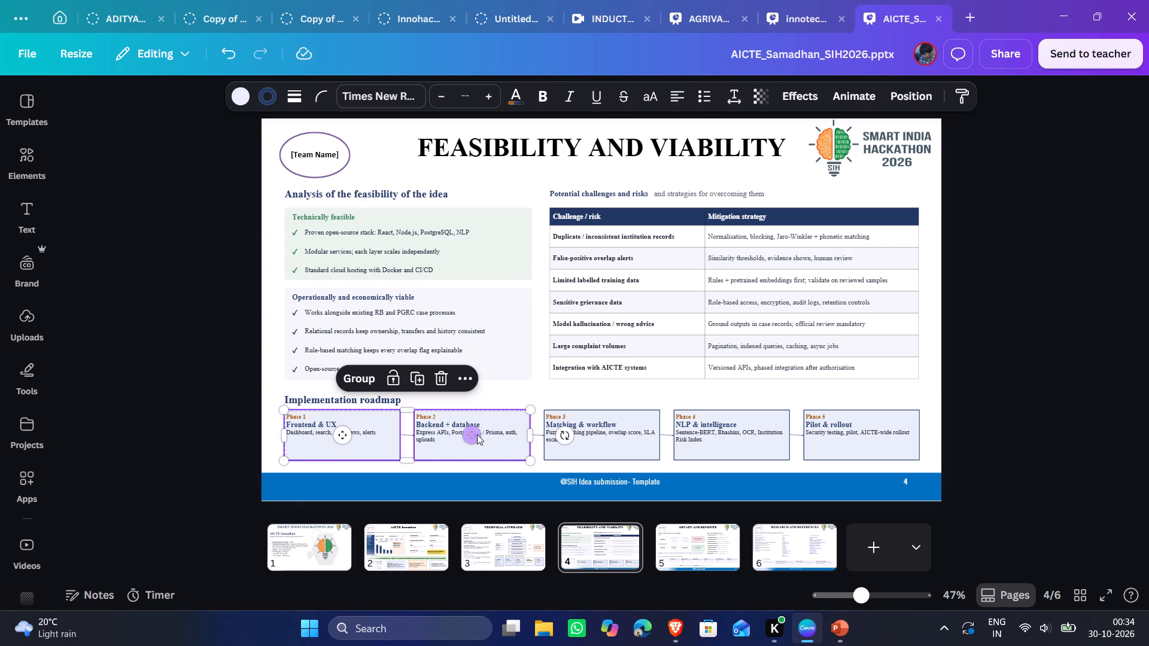
shift+click(606, 447)
shift+click(764, 437)
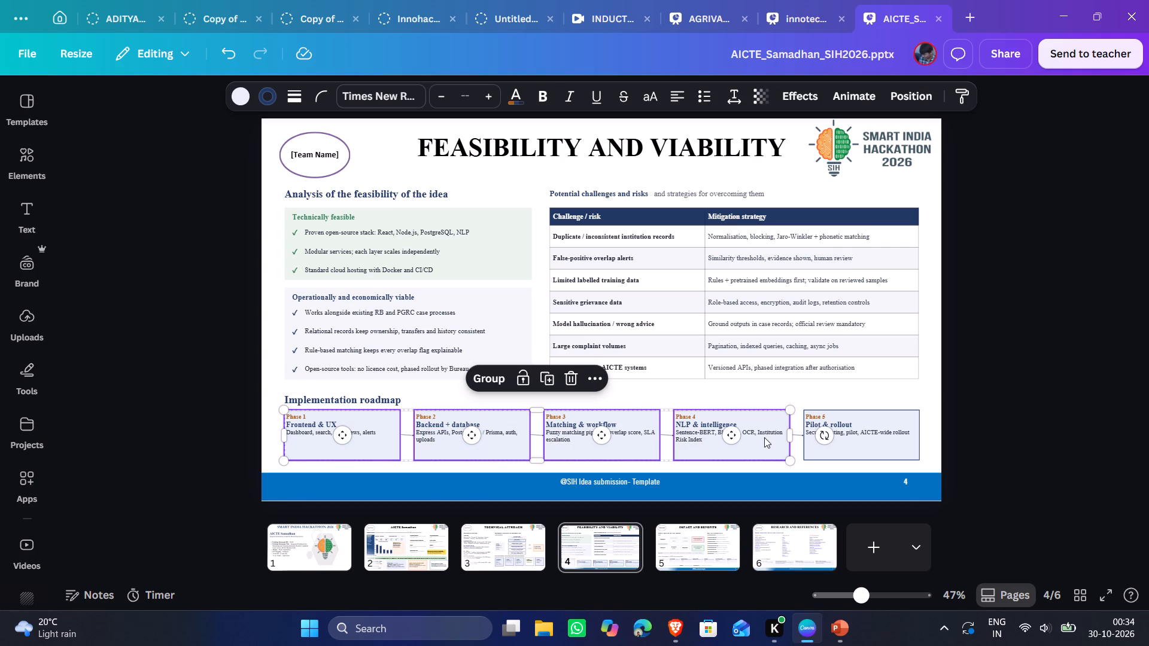
shift+click(863, 446)
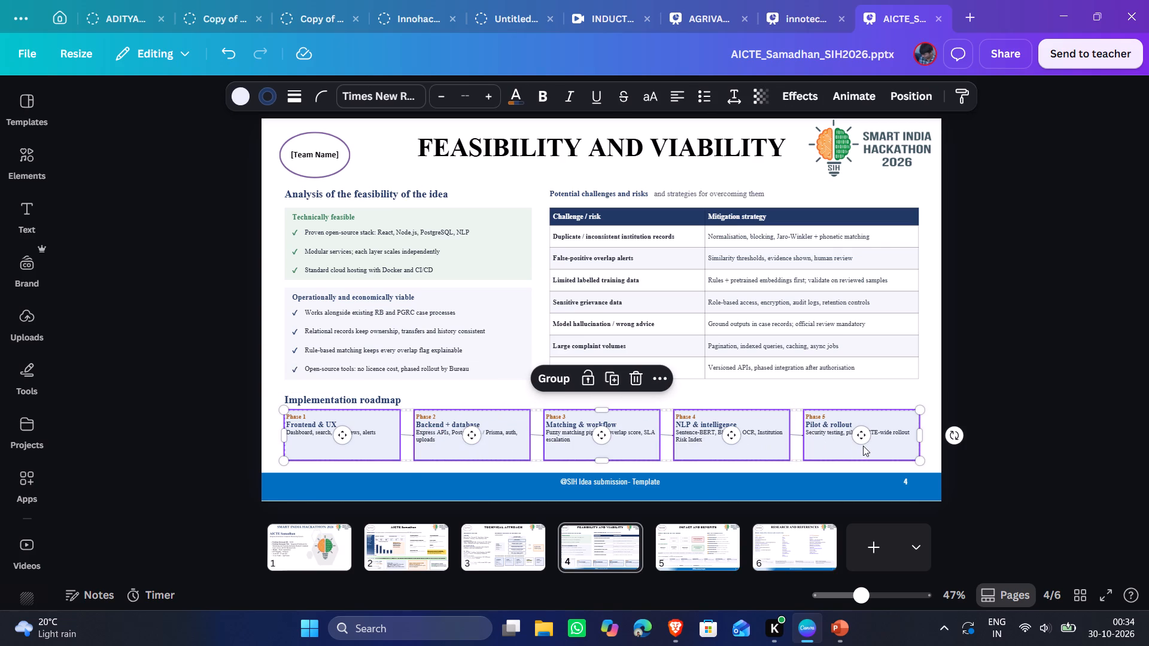
click(735, 89)
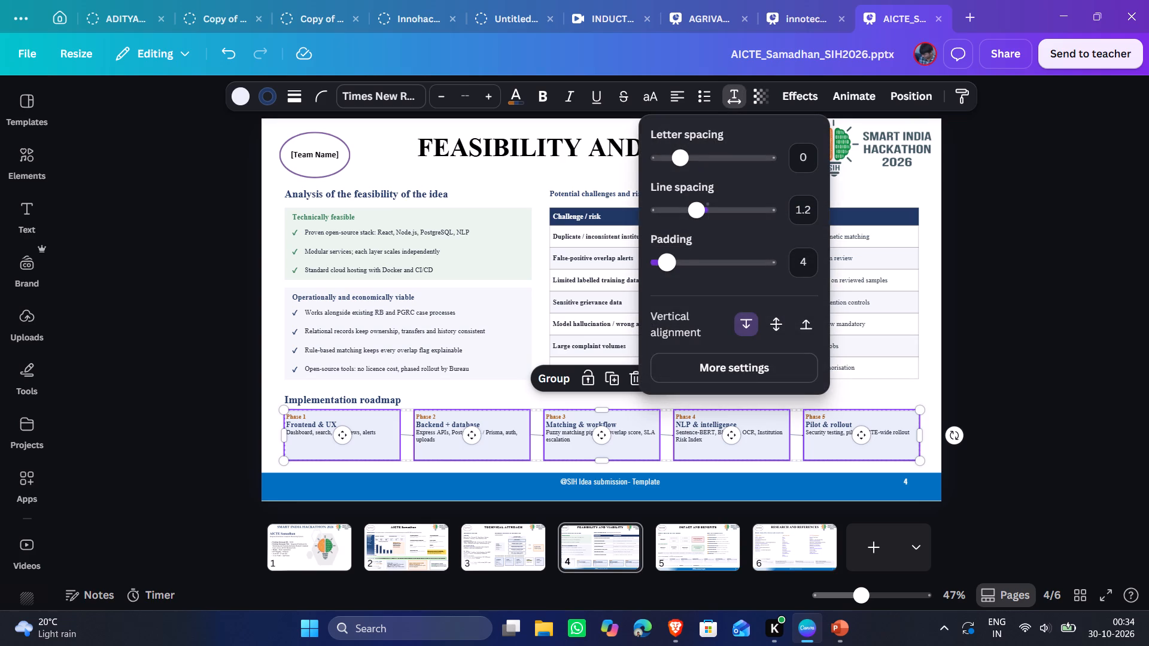
click(680, 266)
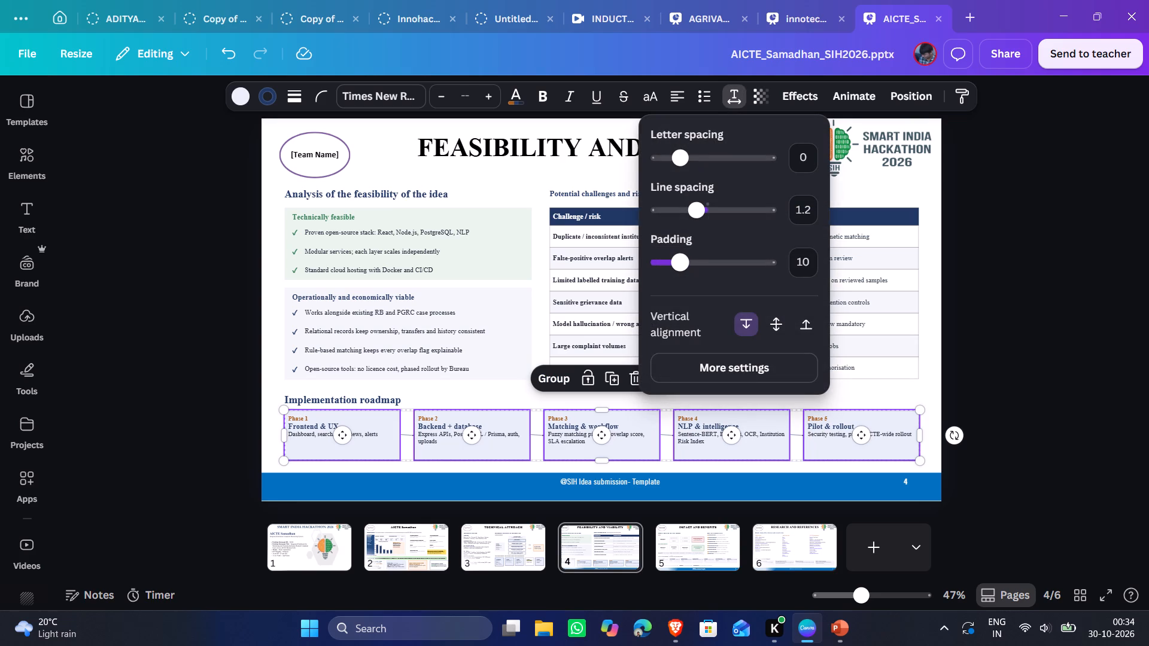
click(696, 267)
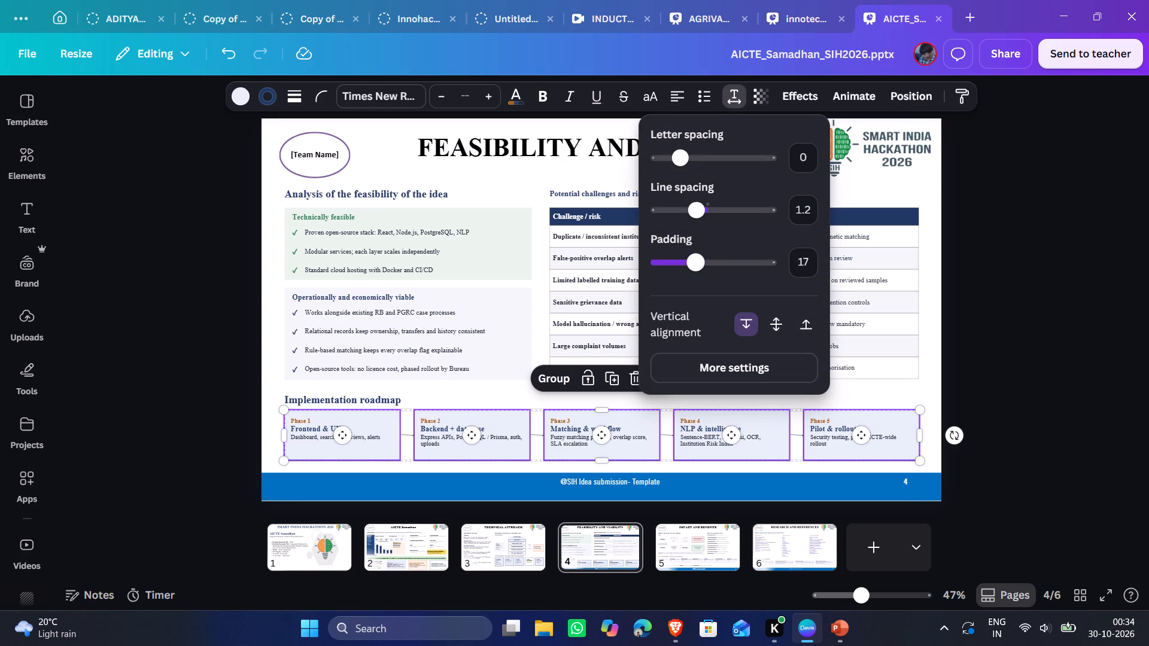
click(707, 269)
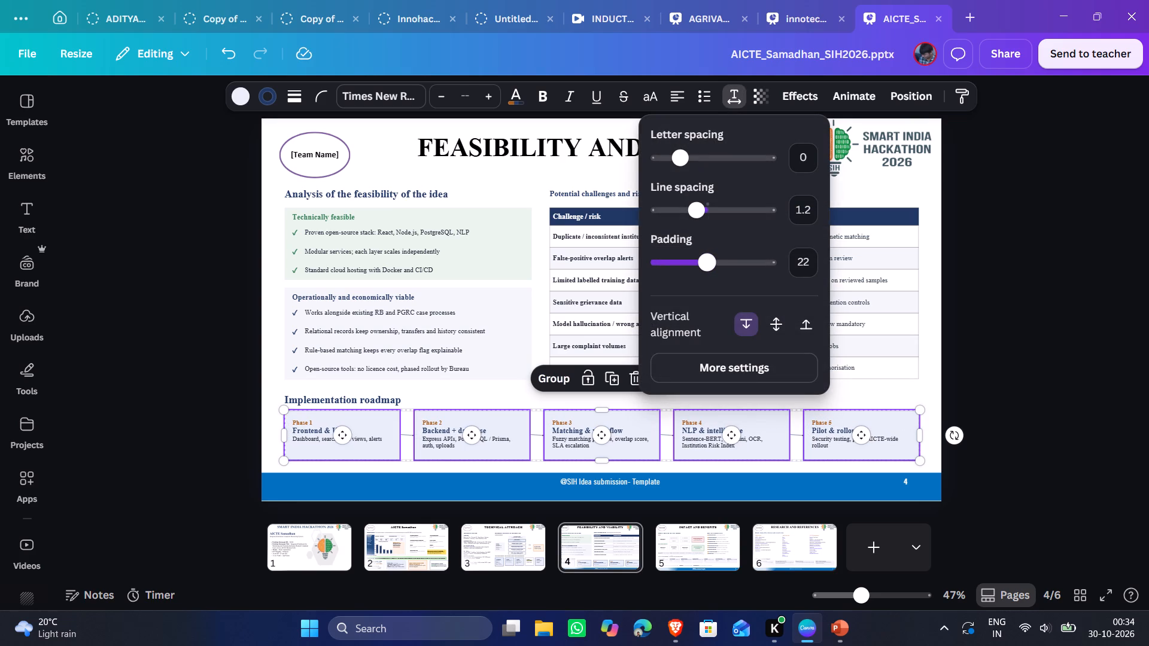
click(716, 274)
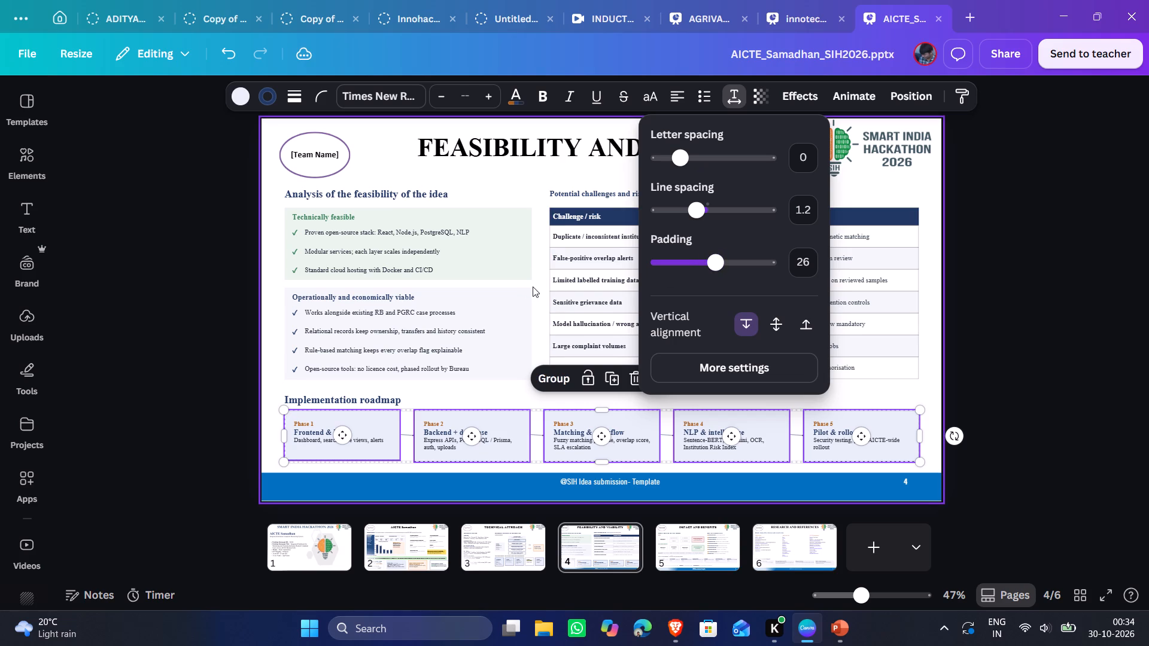
click(536, 286)
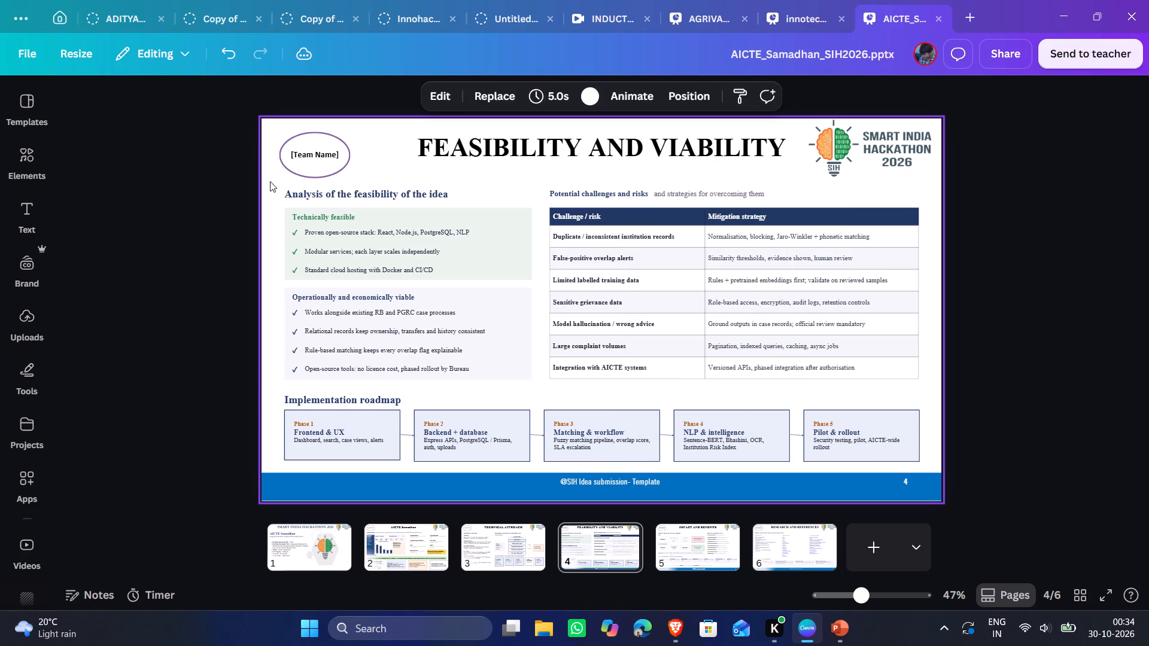
Enlarge the font size of all page 4 content between the title and the footer by four increments.
drag(276, 191, 791, 425)
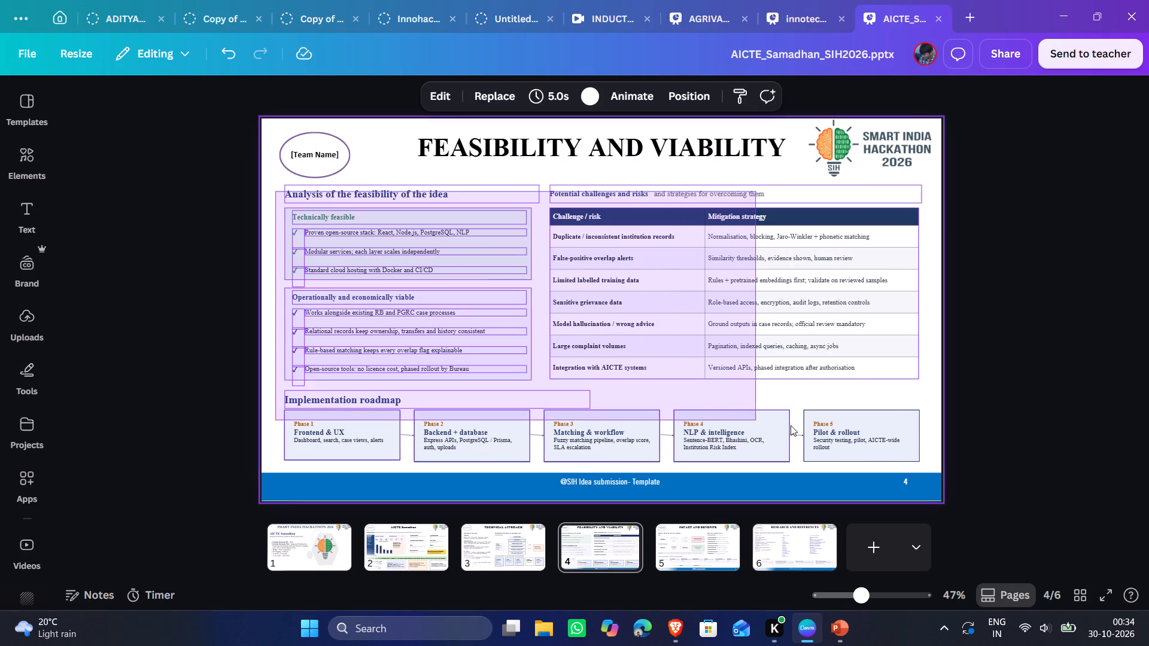
drag(791, 425, 910, 461)
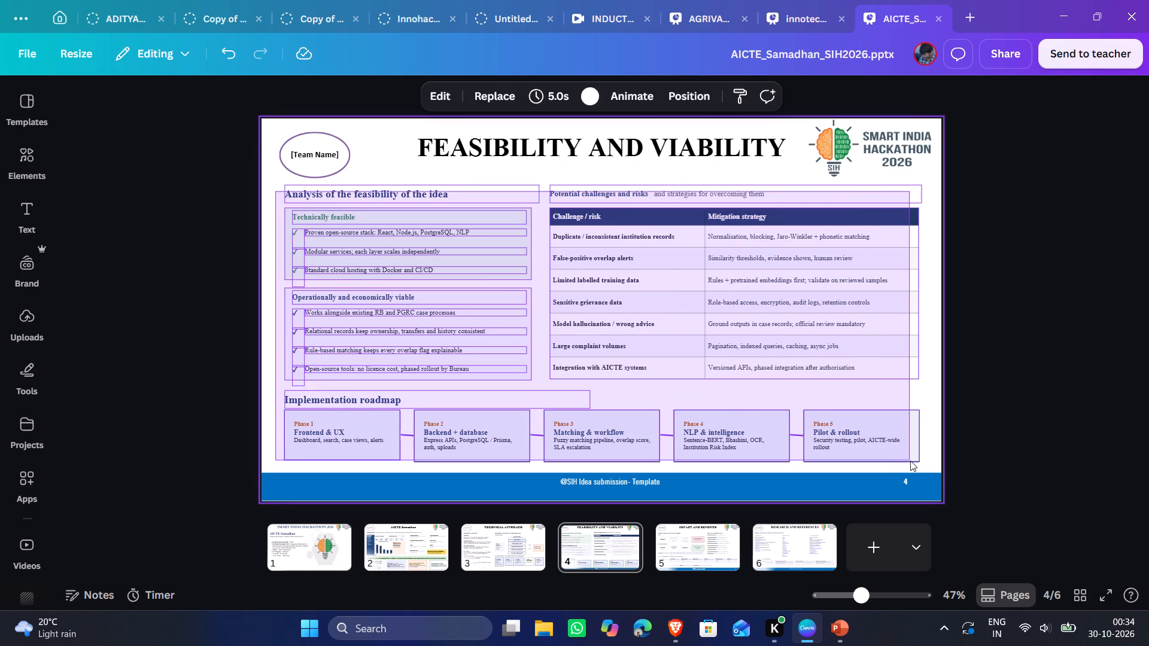
drag(910, 461, 919, 462)
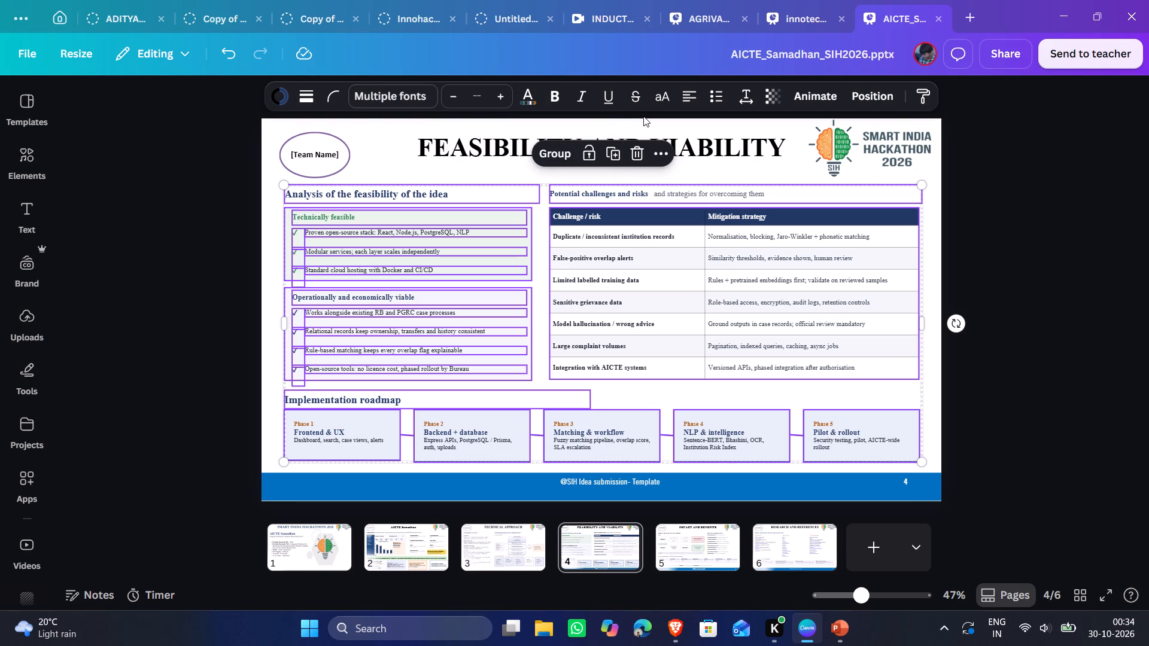
click(503, 98)
click(503, 98)
click(503, 98)
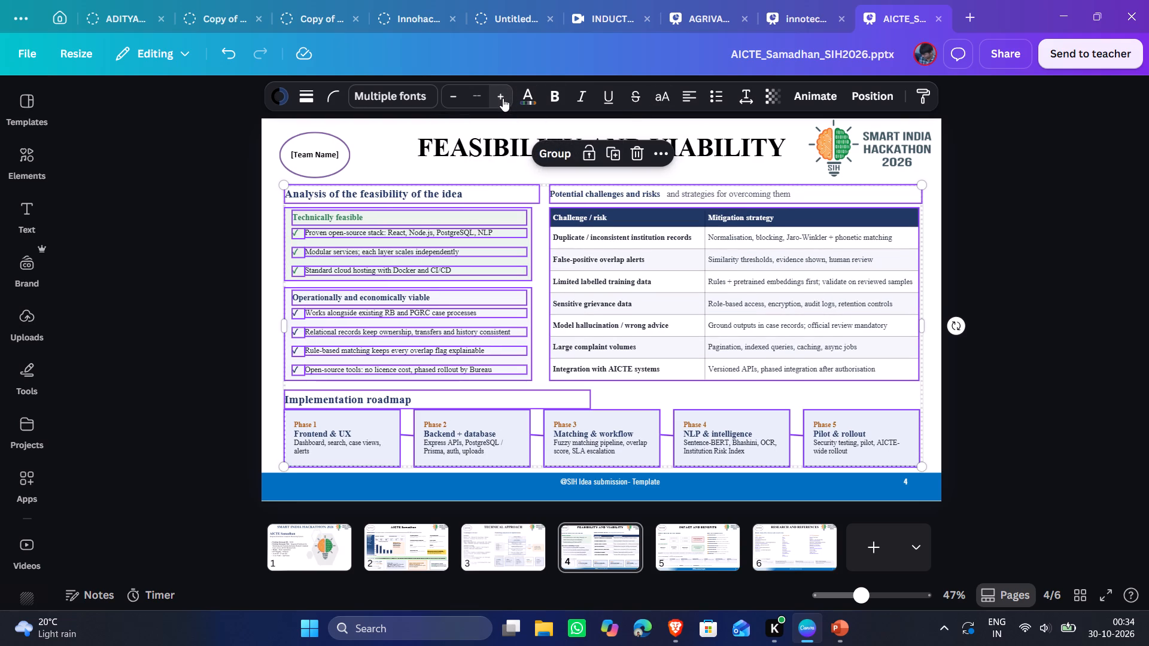
click(503, 98)
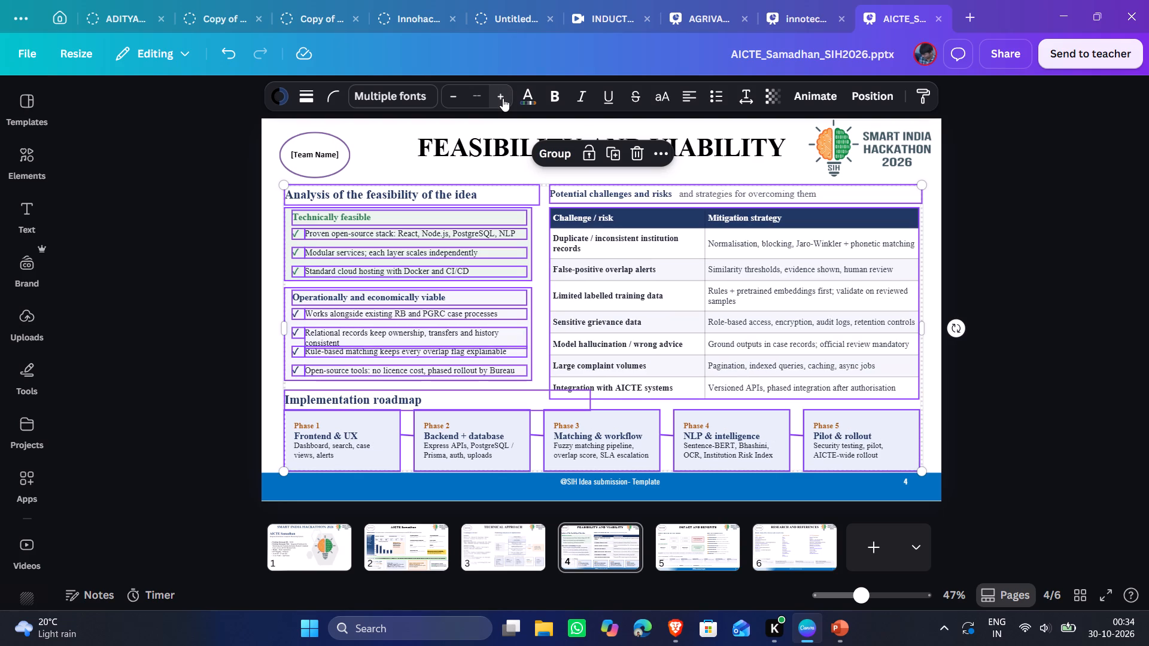
click(1020, 211)
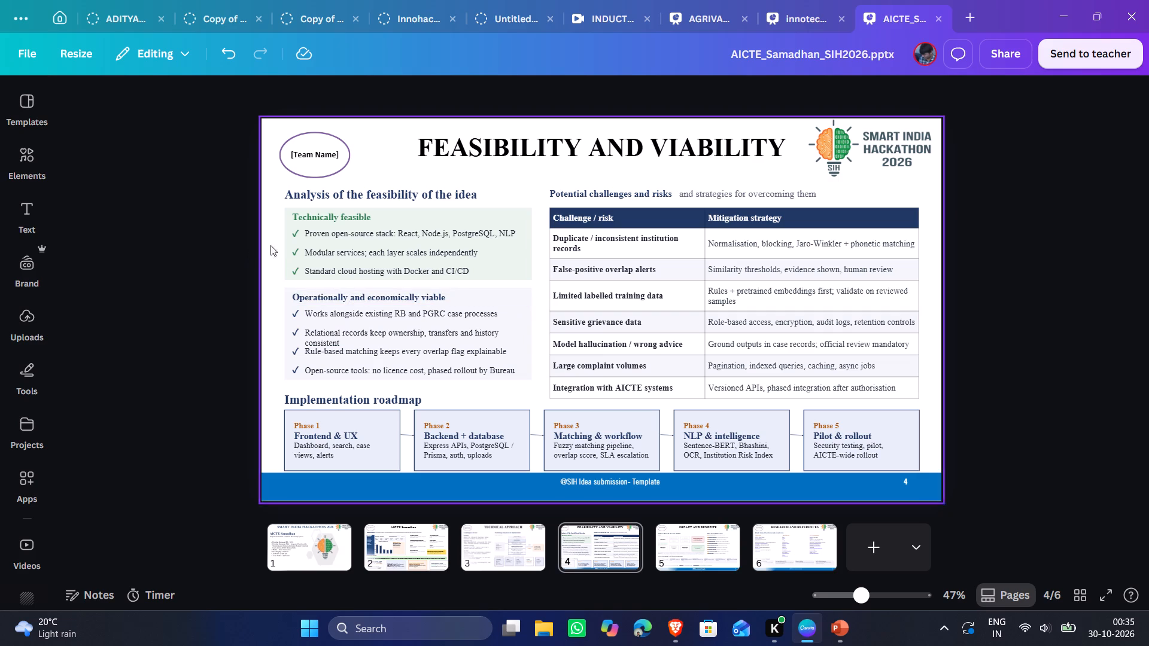
Delete all seven check marks beside the Technically feasible and Operationally and economically viable lines.
click(299, 233)
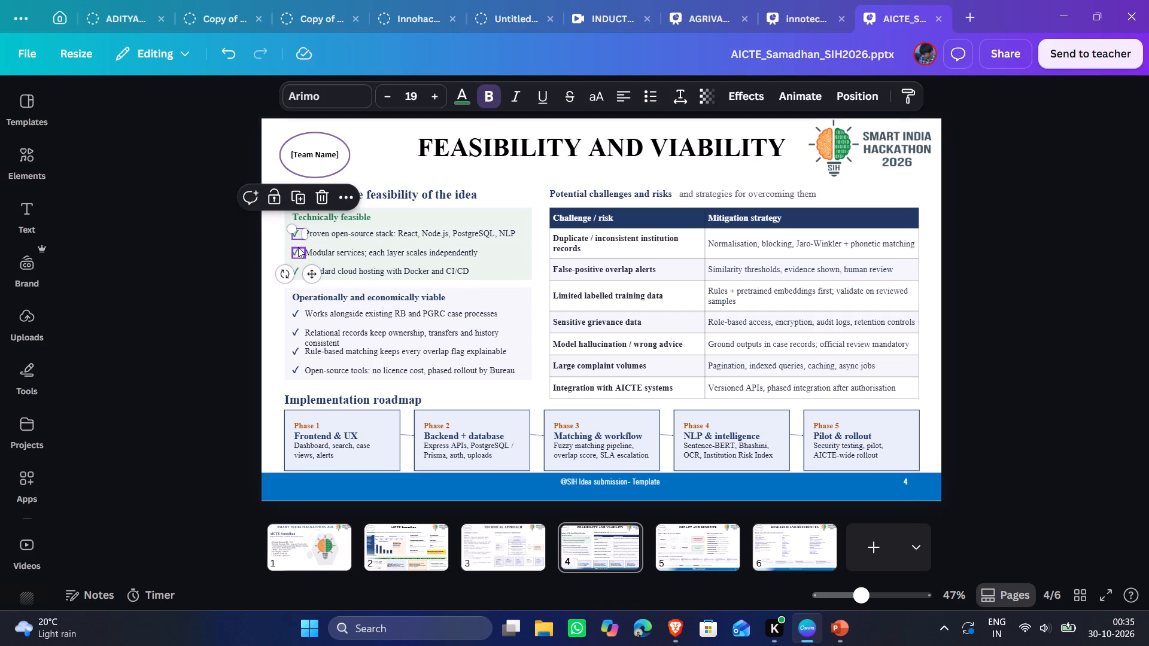
shift+click(297, 247)
shift+click(297, 271)
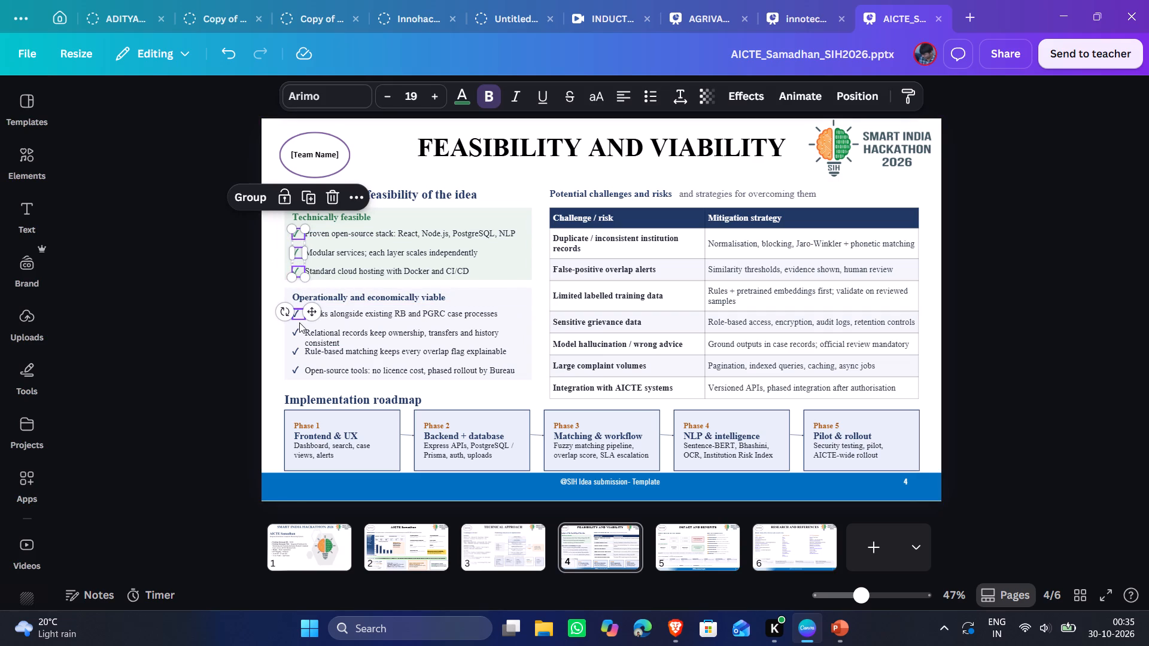
shift+click(298, 314)
shift+click(295, 333)
shift+click(293, 346)
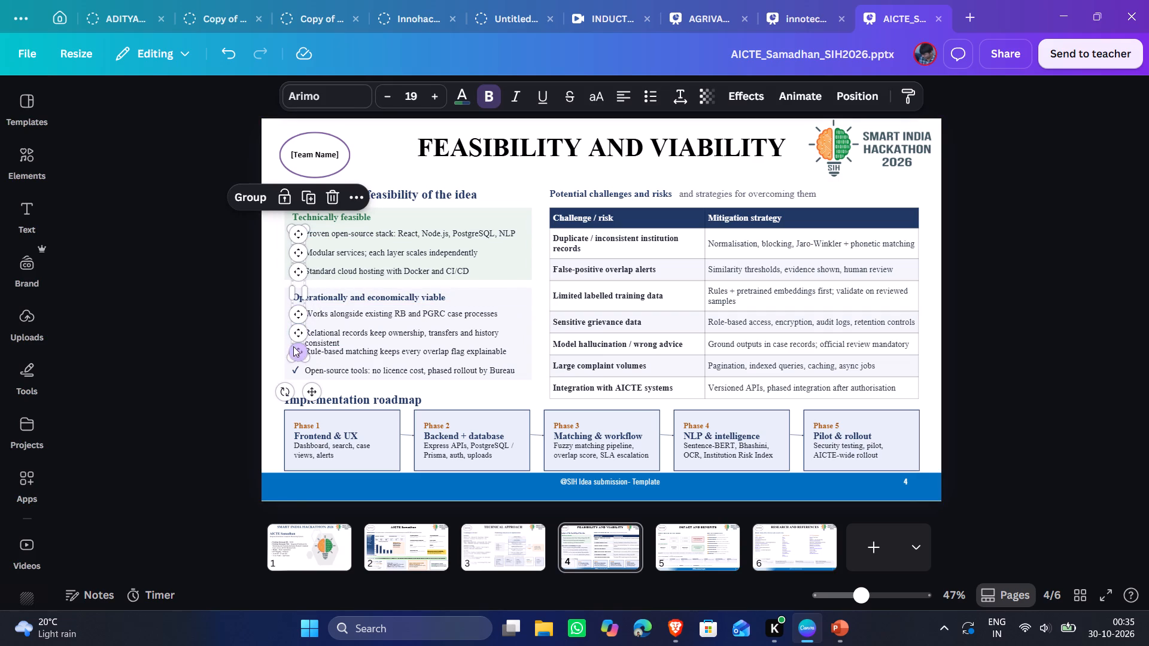
shift+click(295, 368)
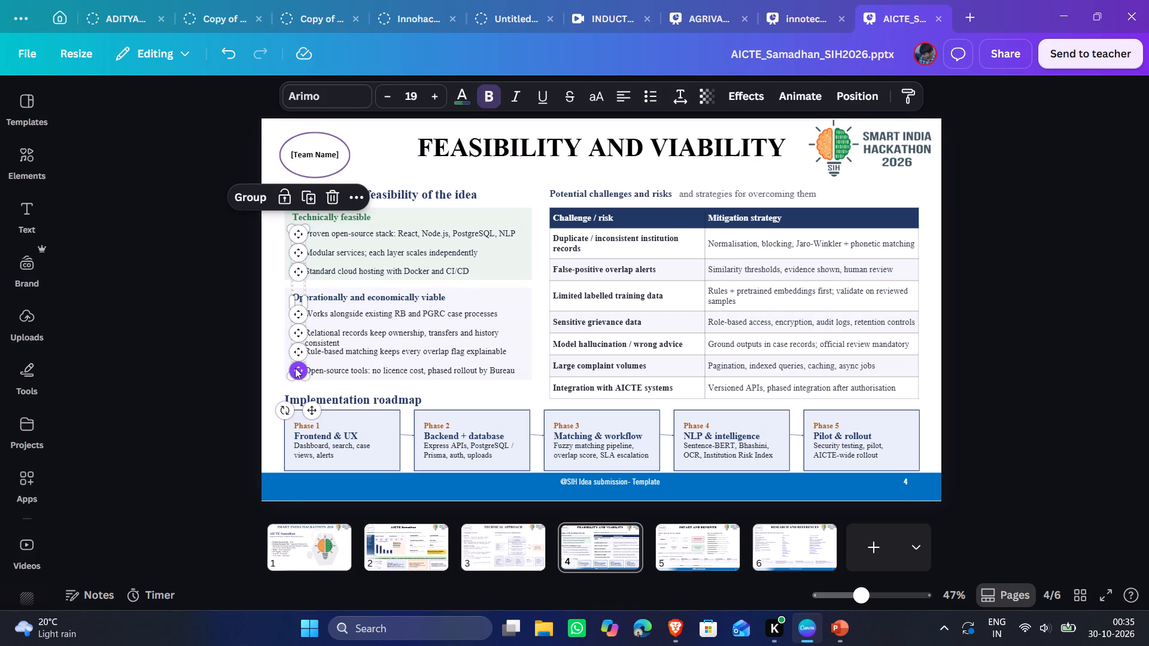
key(Delete)
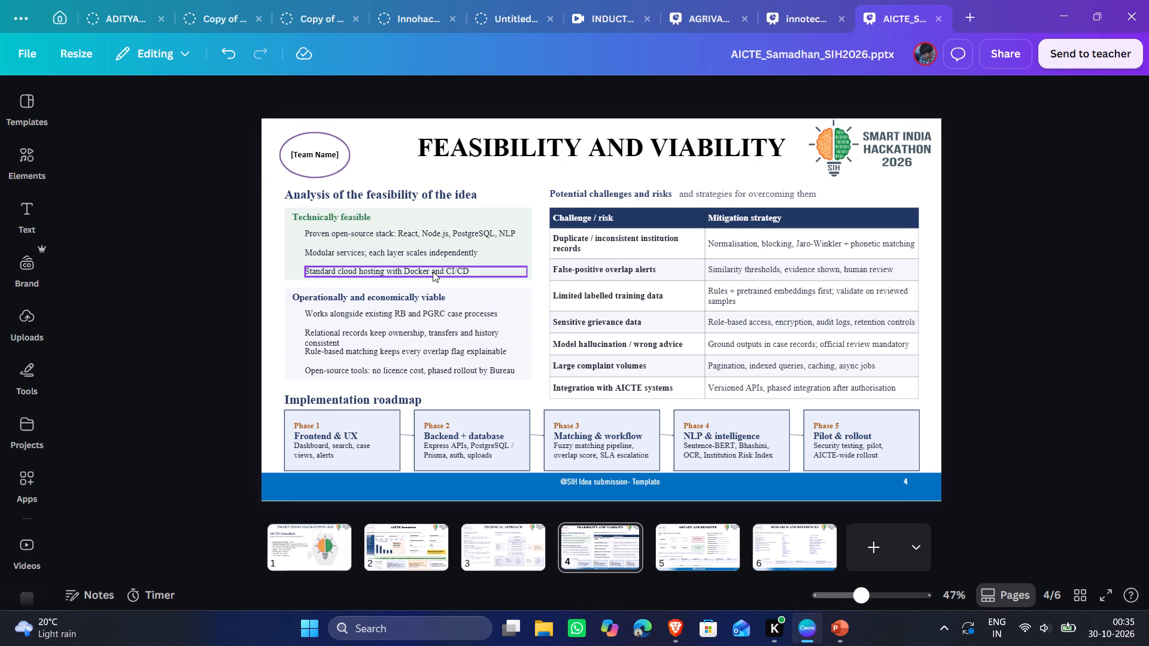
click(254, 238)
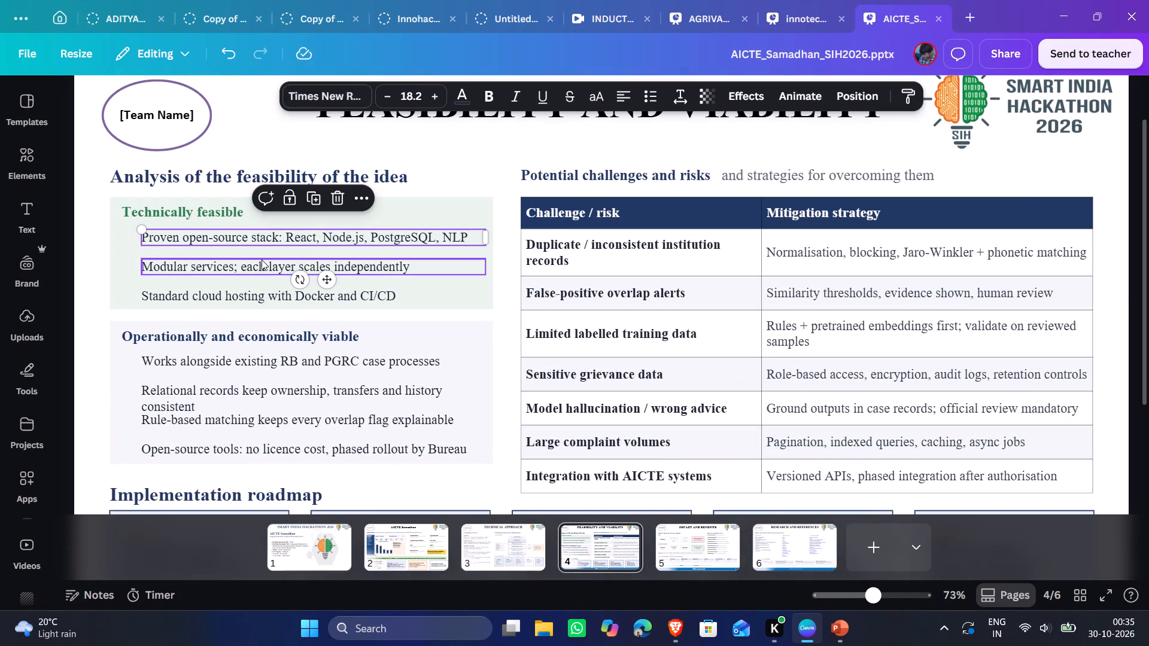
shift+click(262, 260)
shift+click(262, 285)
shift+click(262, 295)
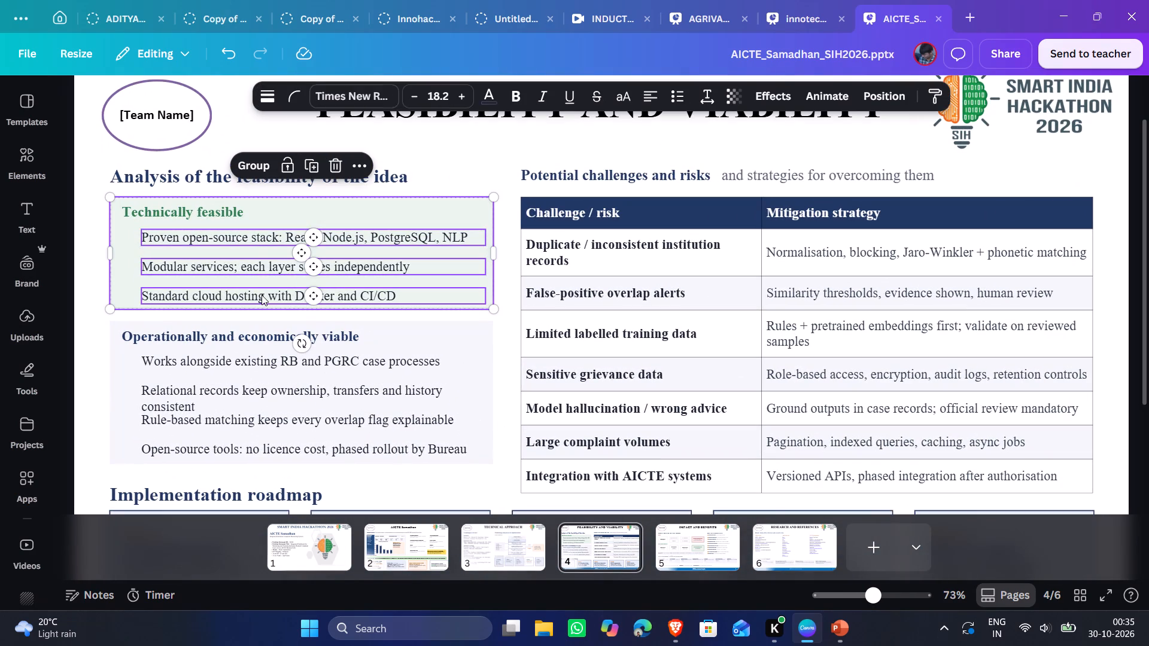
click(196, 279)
Nudge the three text lines under Technically feasible three large increments to the left and one back to the right.
click(205, 266)
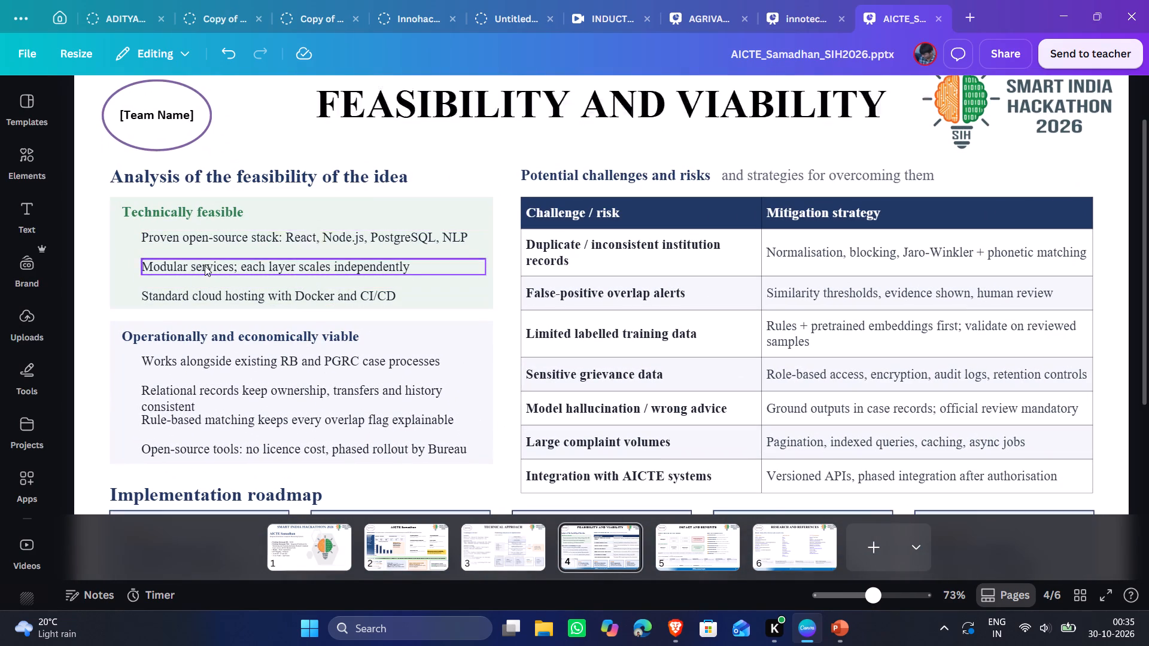
shift+click(211, 239)
shift+click(217, 291)
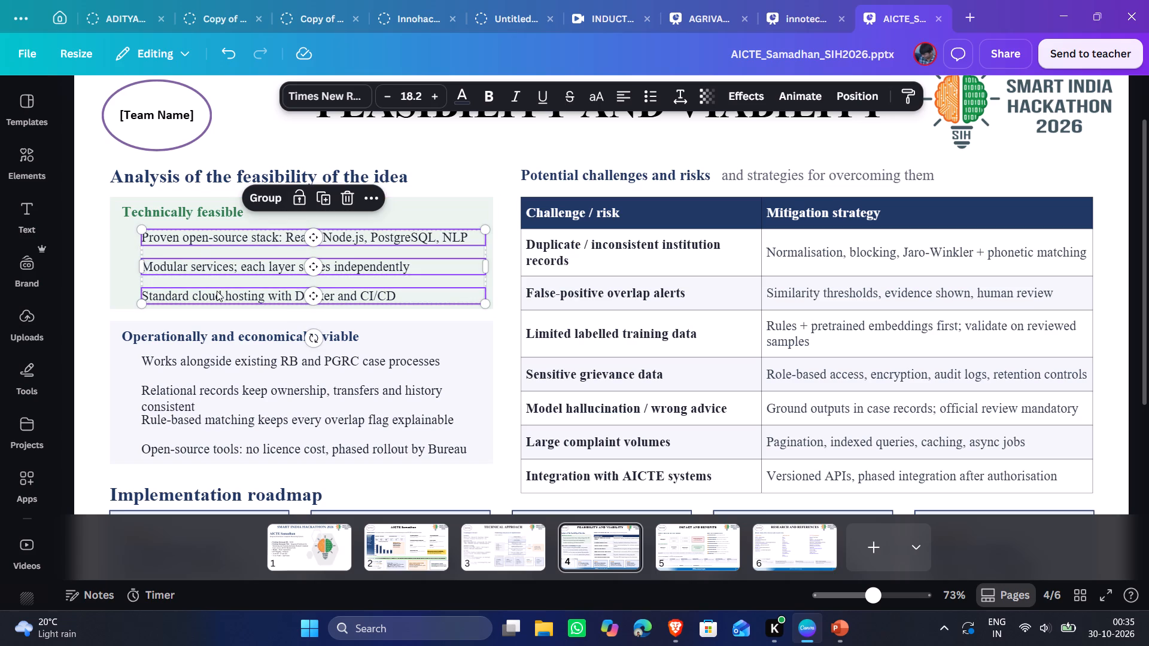
key(shift+Left)
key(shift+Left)
key(shift+Left)
key(shift+Right)
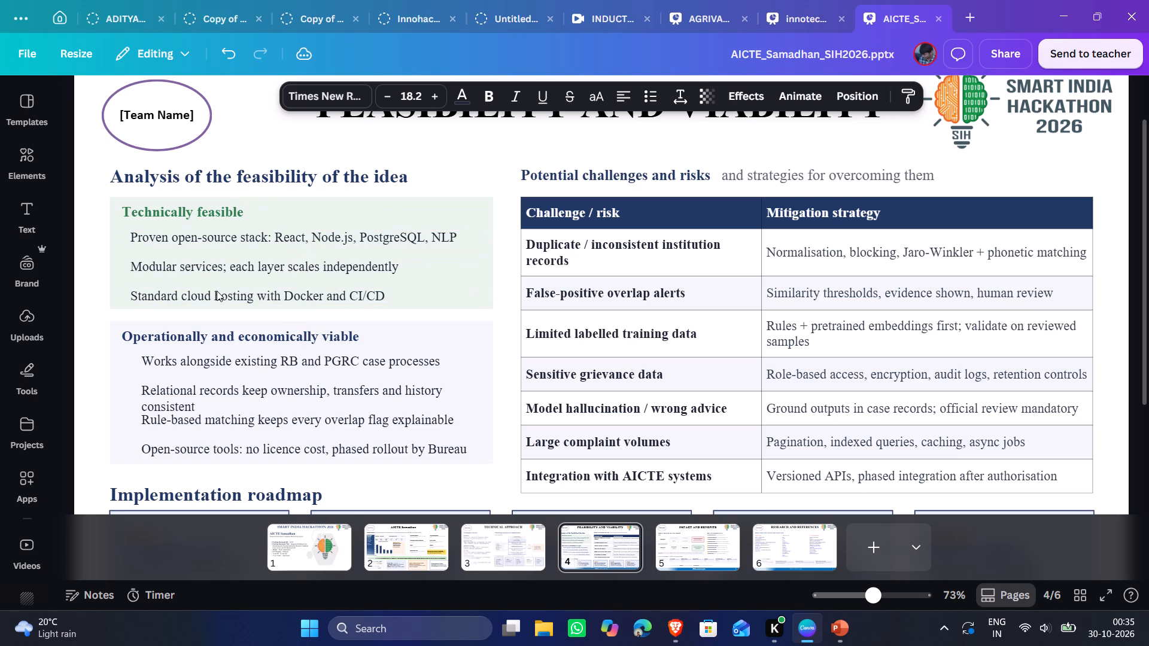
Nudge the four text lines under Operationally and economically viable on page 4 two large increments to the left.
click(239, 366)
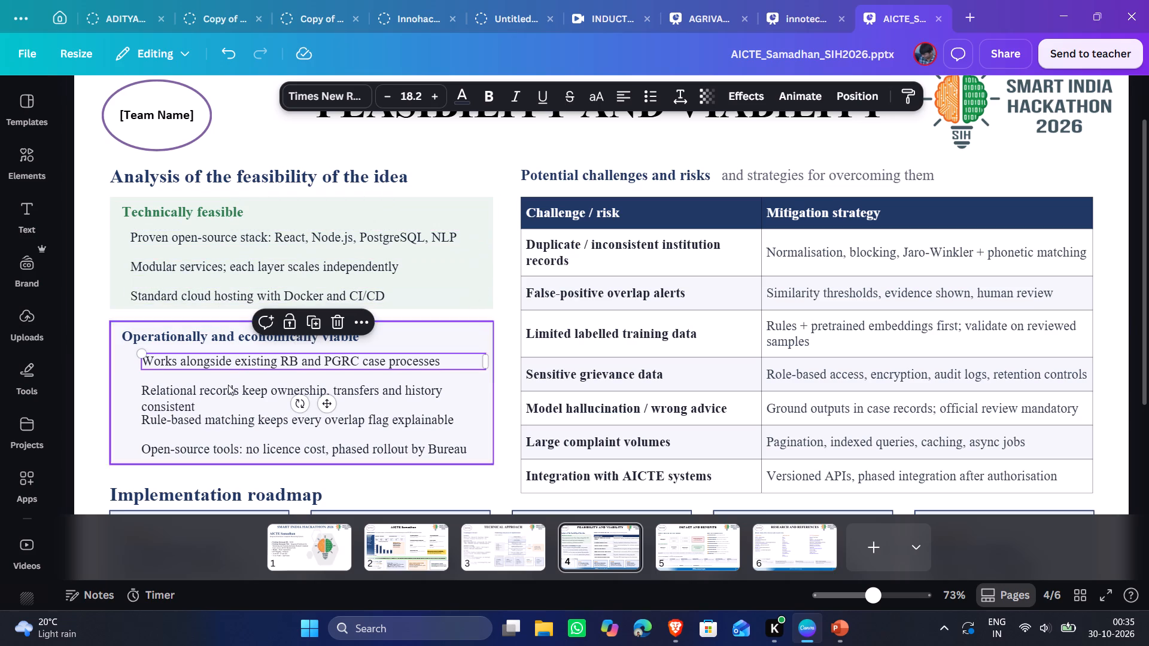
shift+click(226, 399)
shift+click(218, 420)
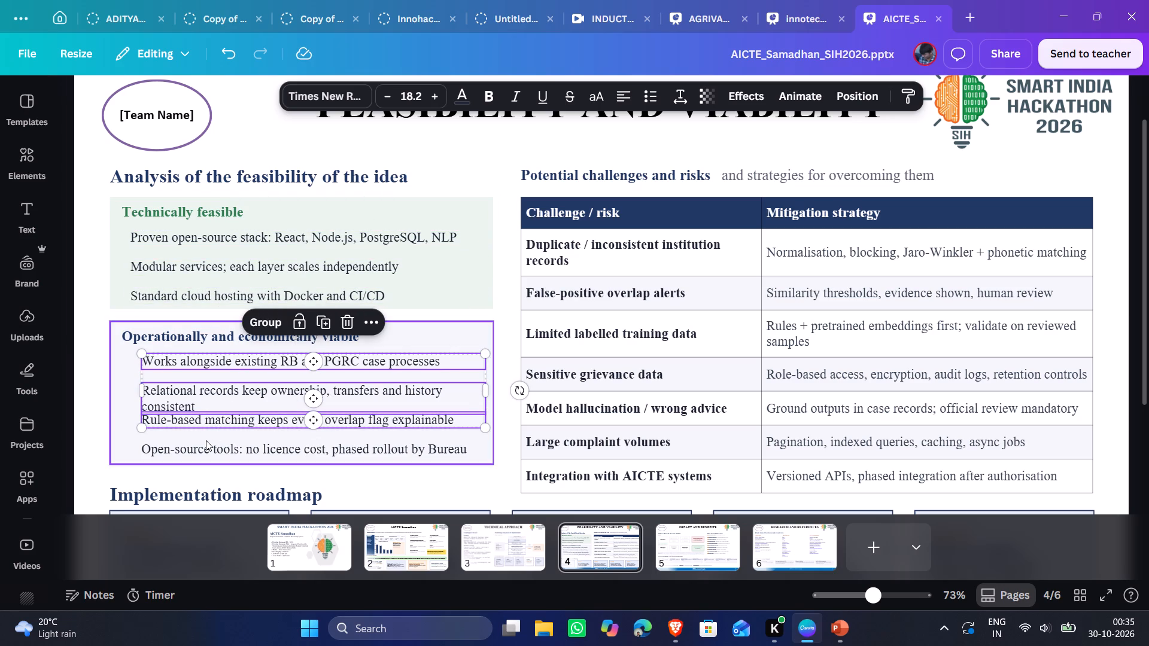
shift+click(205, 449)
key(shift+Left)
key(shift+Left)
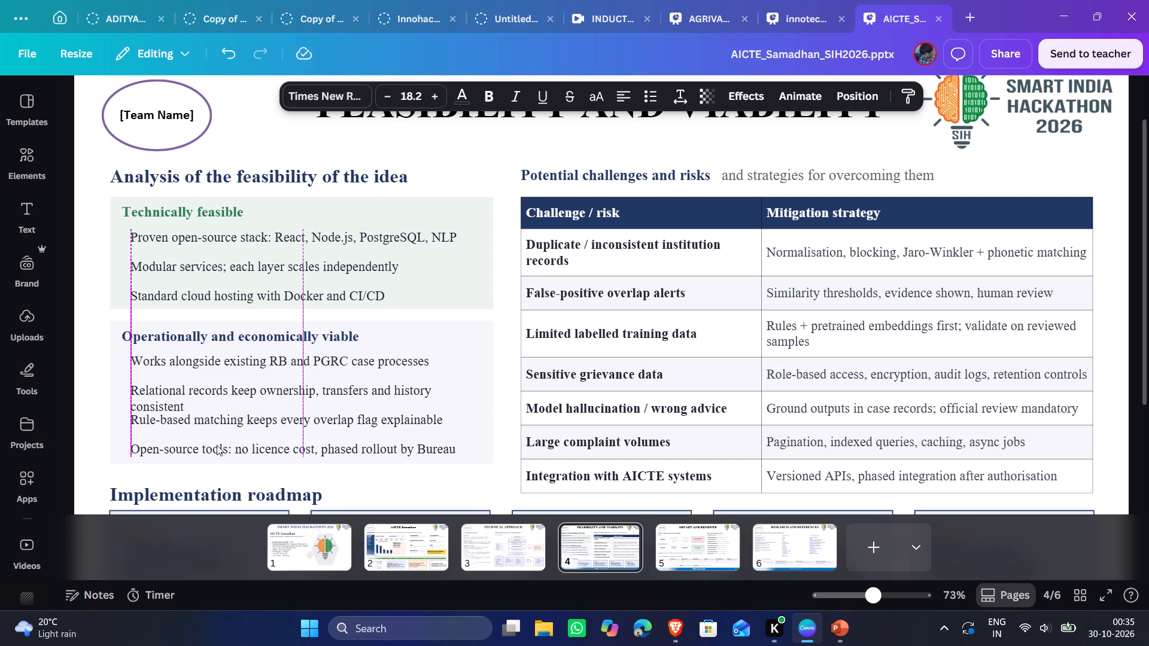
click(479, 169)
scroll(479, 169, down, 2)
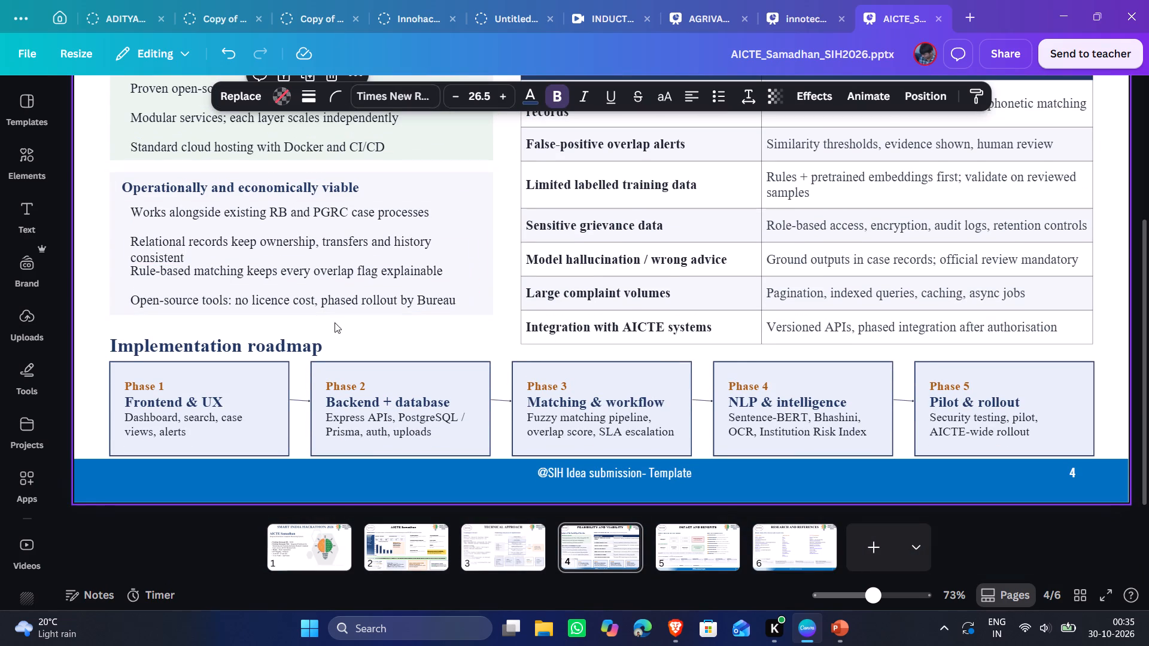
scroll(710, 454, down, 2)
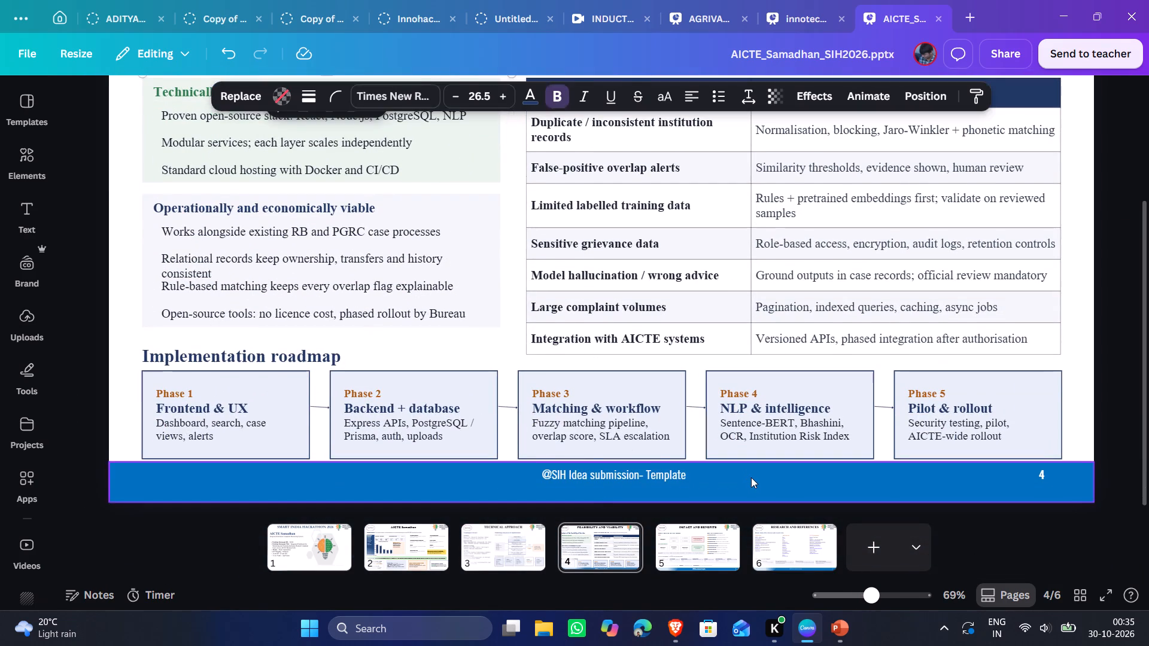
click(751, 477)
key(Delete)
click(680, 477)
key(Delete)
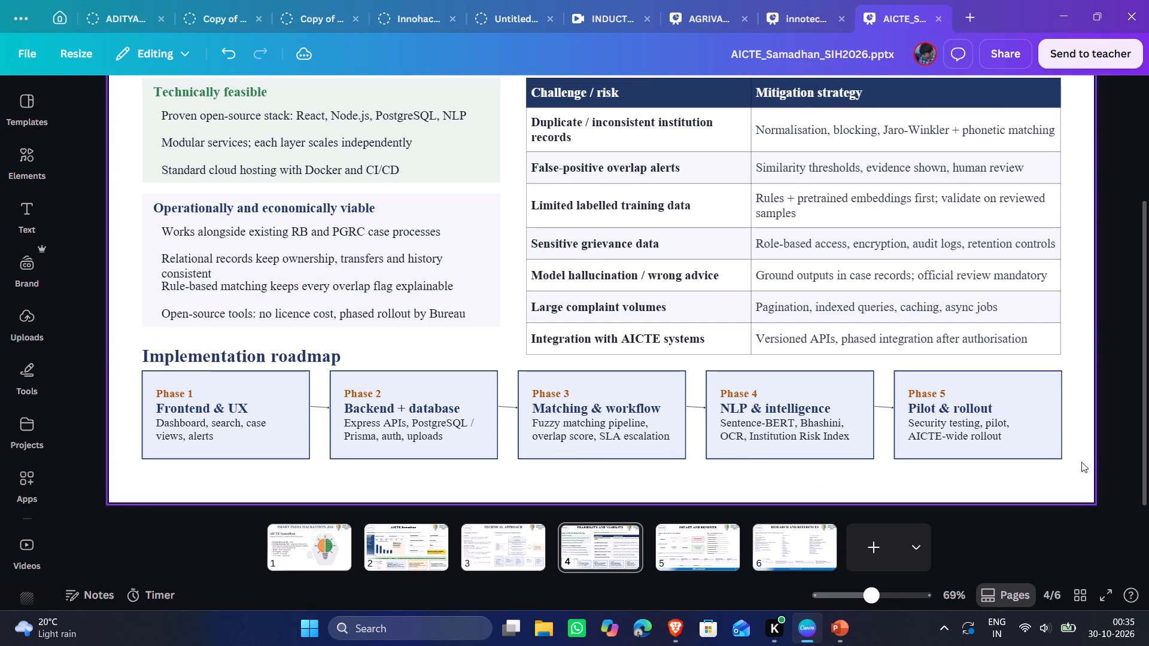
click(1036, 476)
key(Delete)
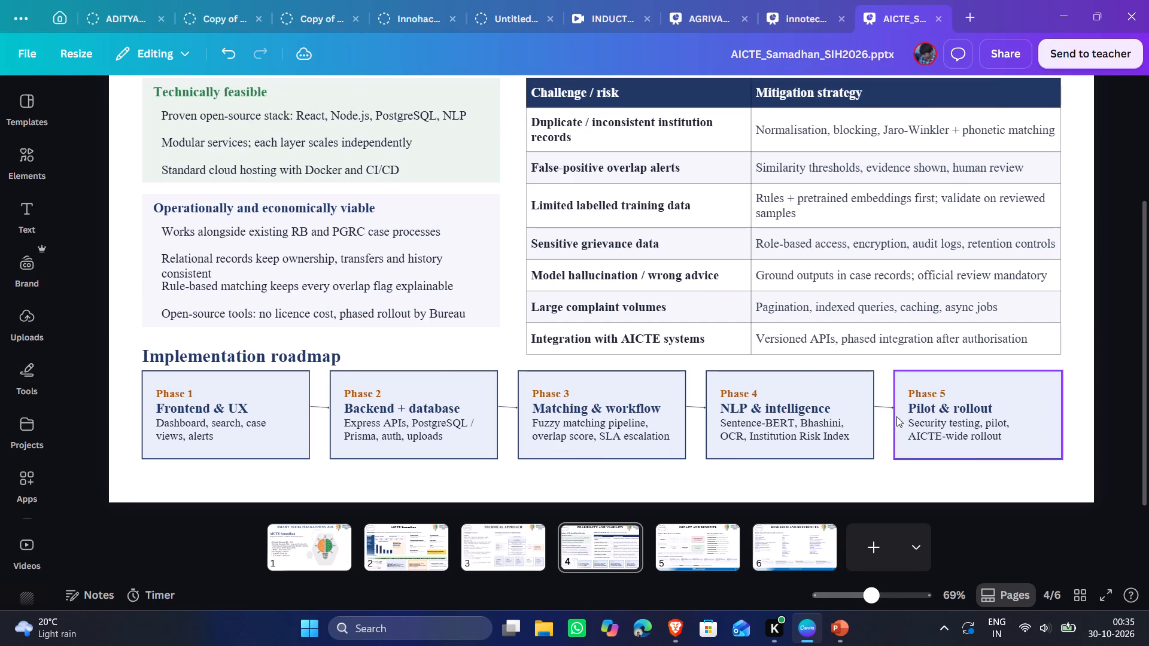
scroll(786, 349, left, 1)
click(934, 269)
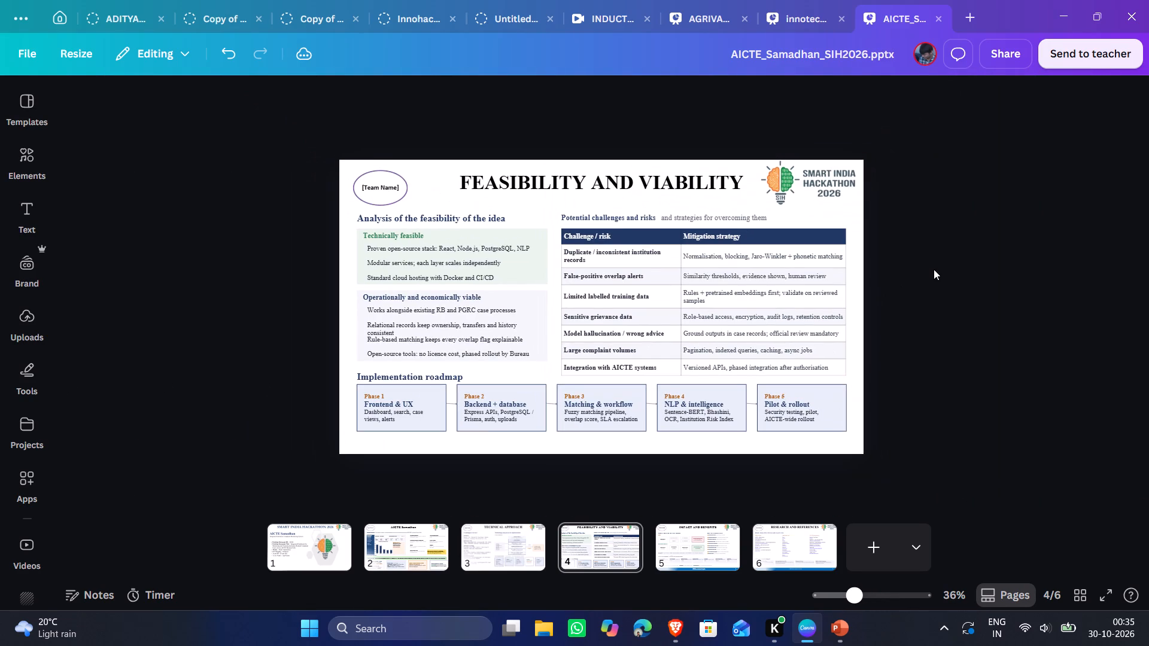
click(934, 269)
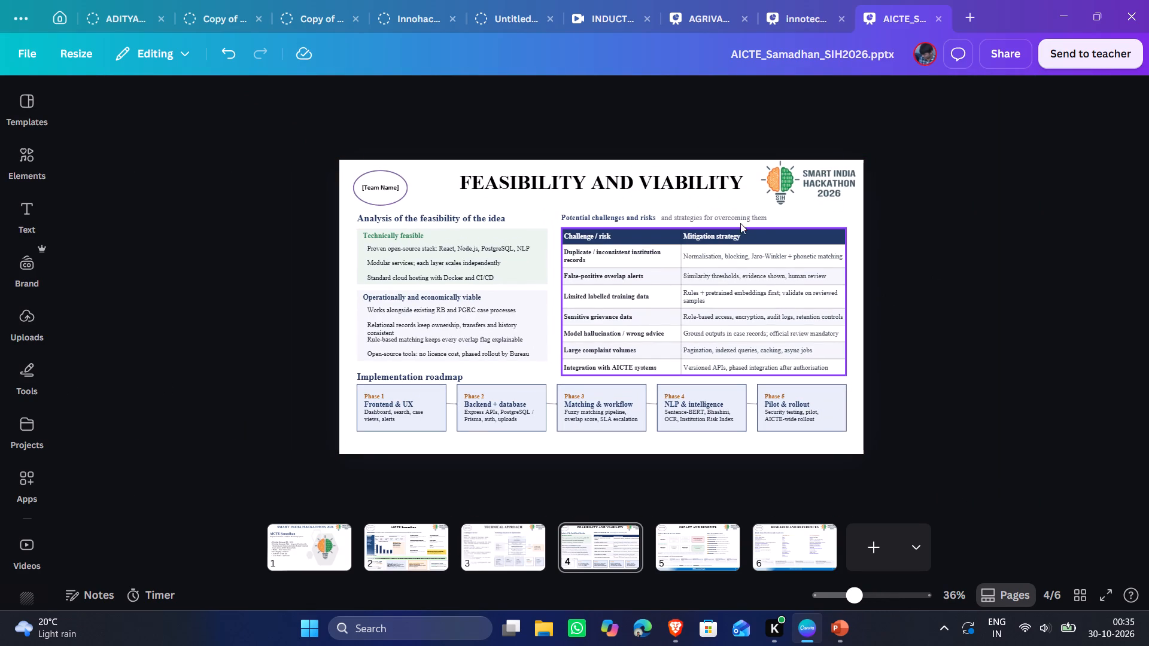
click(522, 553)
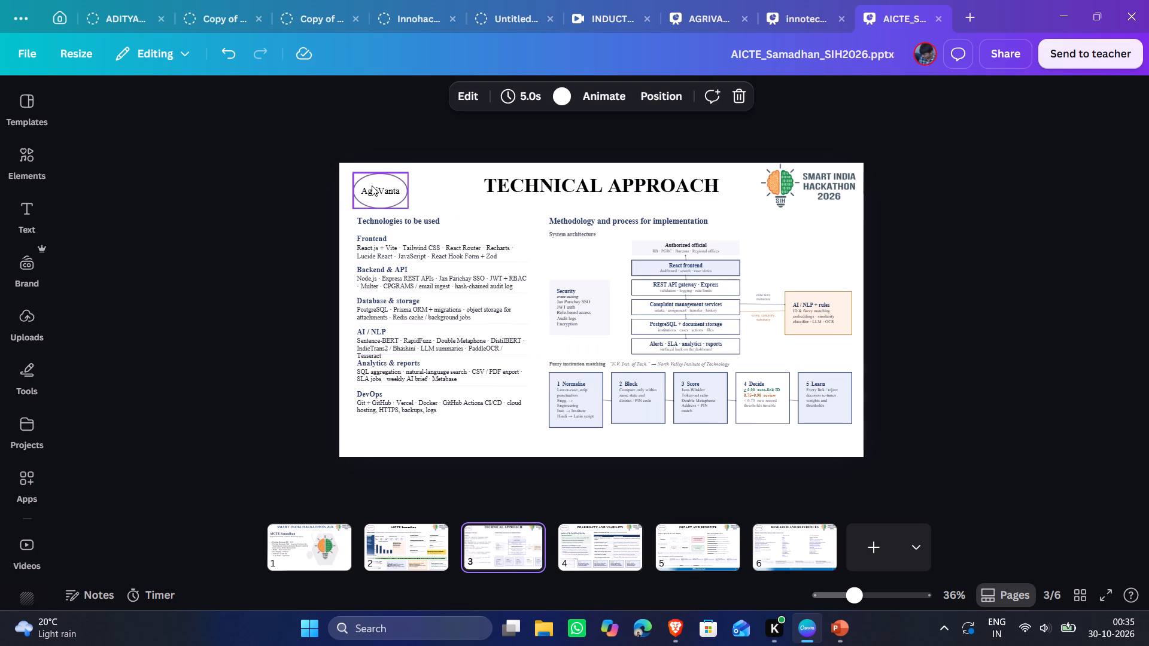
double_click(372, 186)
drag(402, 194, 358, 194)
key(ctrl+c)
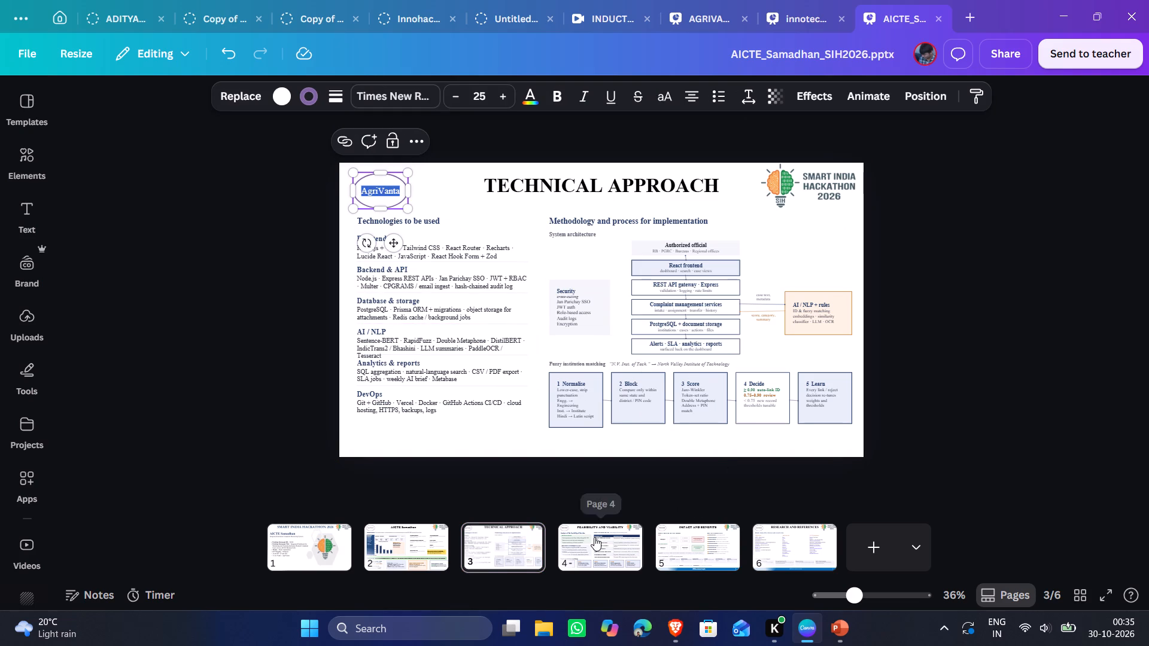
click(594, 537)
Replace the [Team Name] oval on page 4 with a copy of the AgriVanta oval from page 3.
click(507, 544)
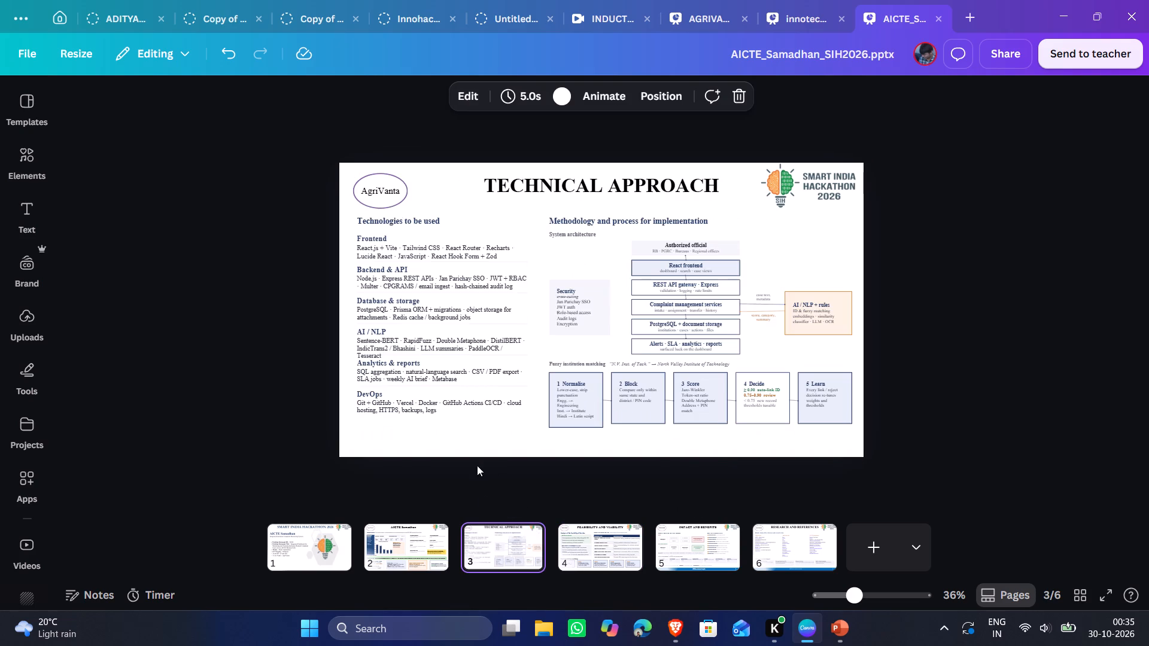
click(370, 187)
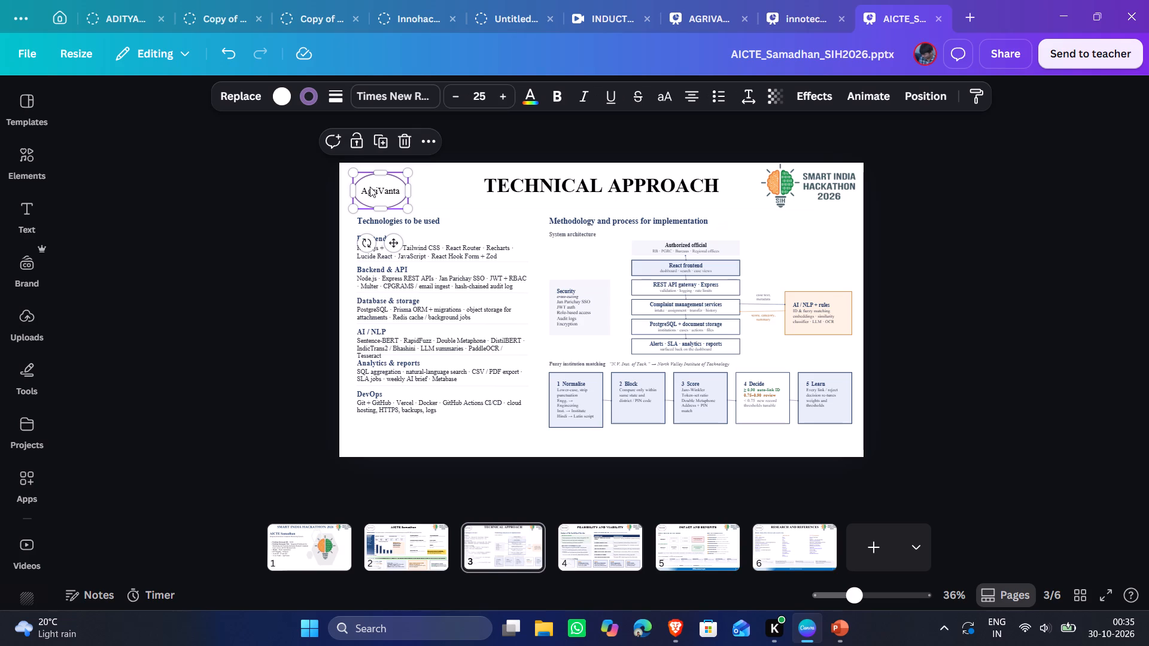
key(ctrl+c)
click(609, 551)
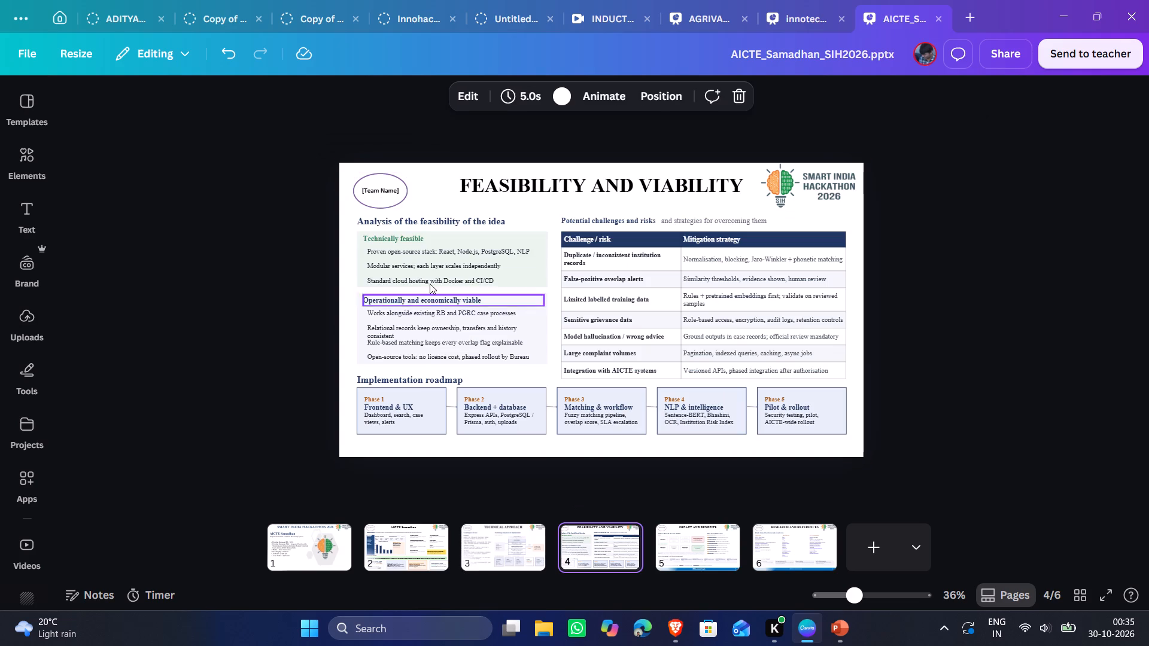
click(379, 195)
key(Delete)
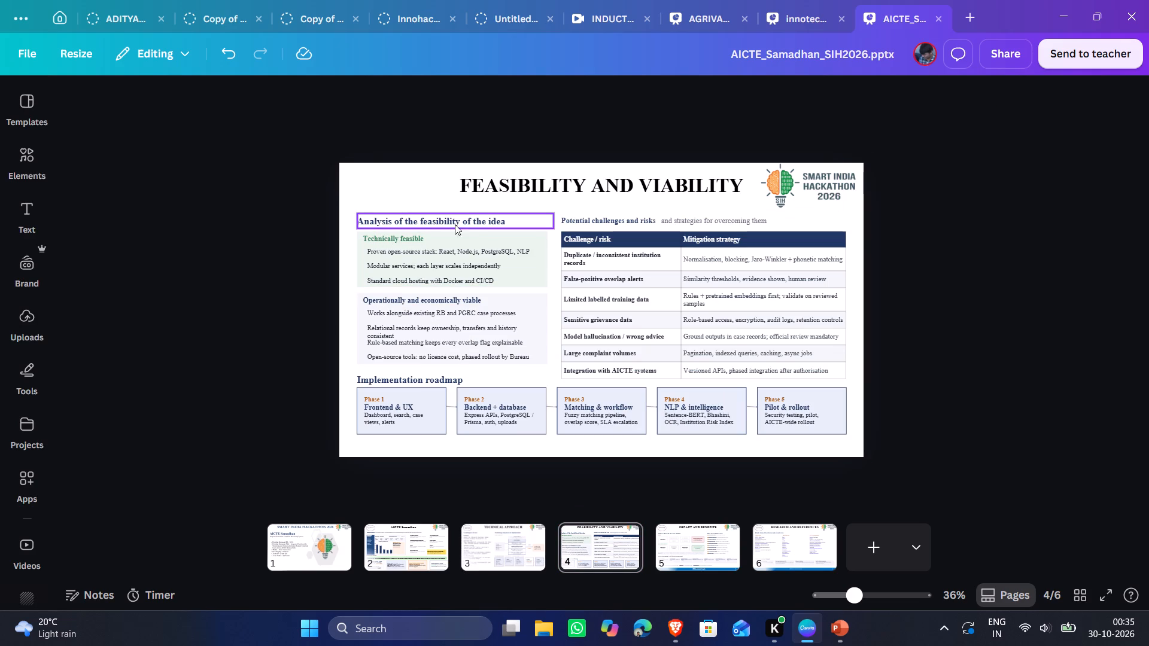
key(ctrl+v)
click(953, 367)
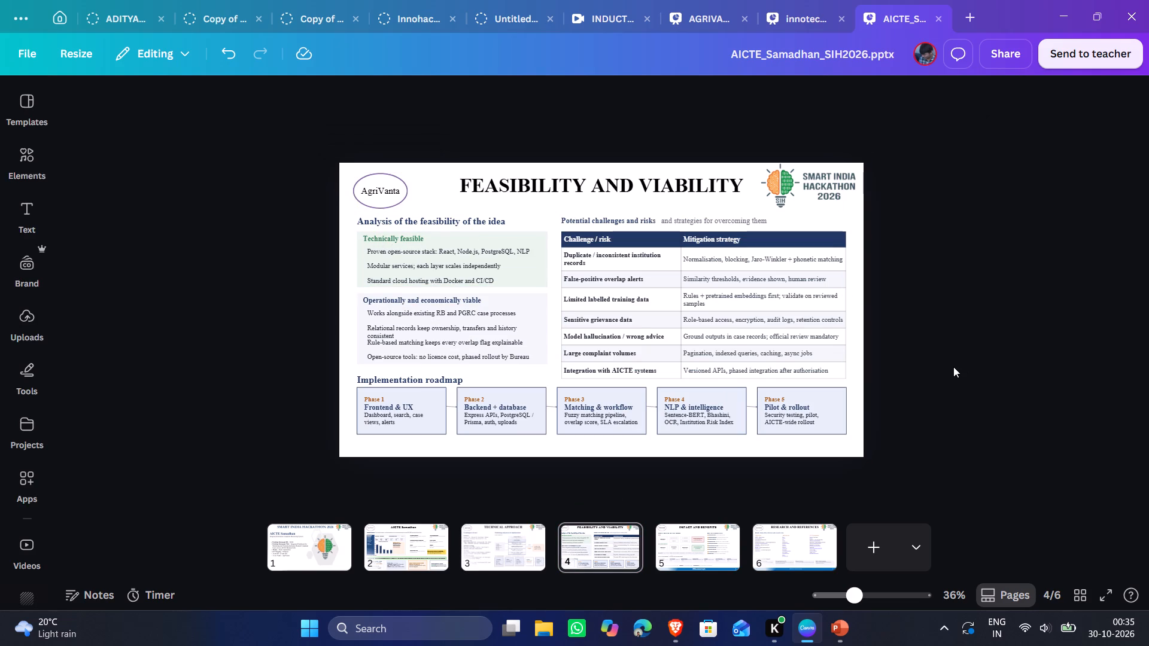
click(953, 367)
Replace the team name ovals on pages 5 and 6 with the copied AgriVanta oval.
click(677, 542)
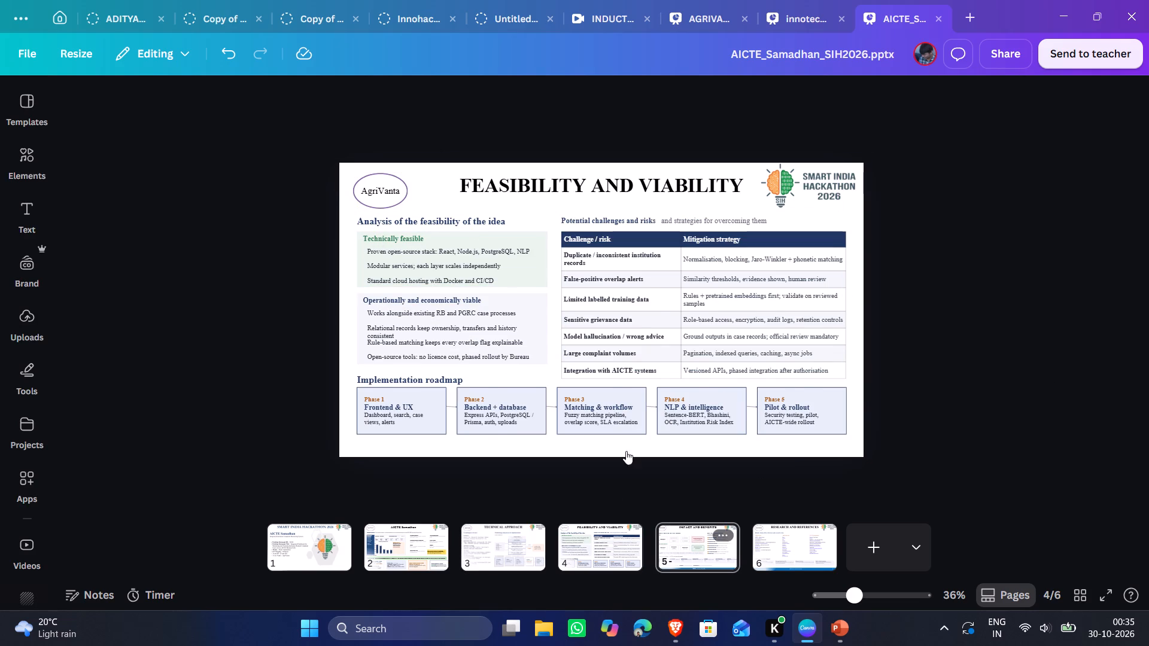
click(387, 193)
key(Delete)
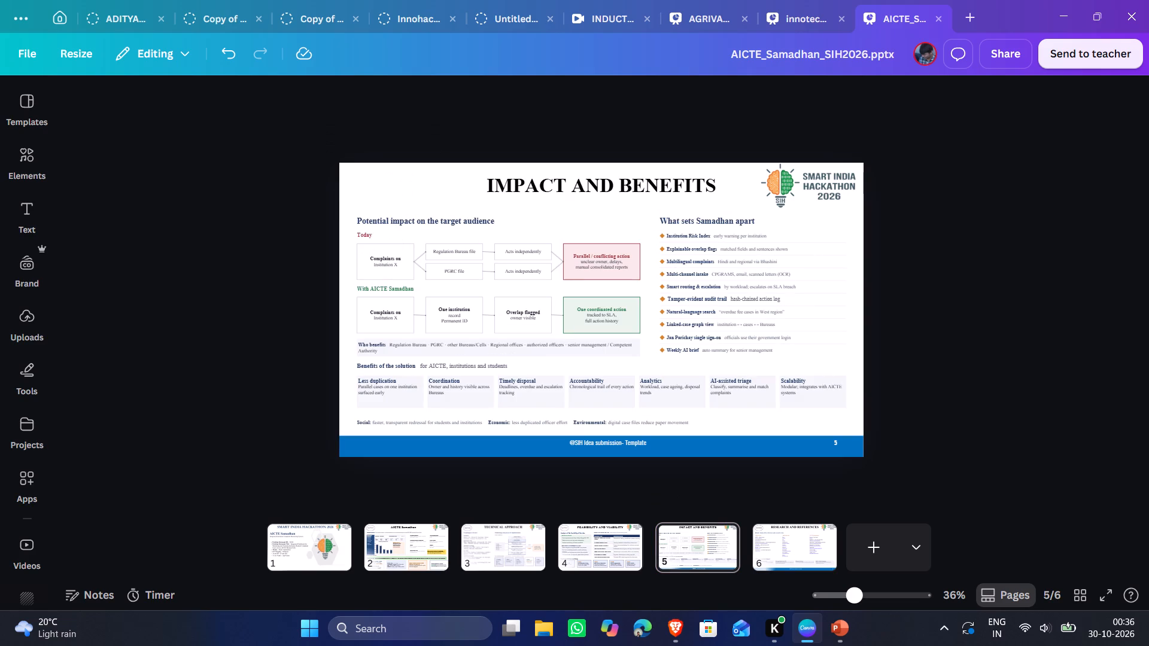
key(ctrl+v)
click(798, 544)
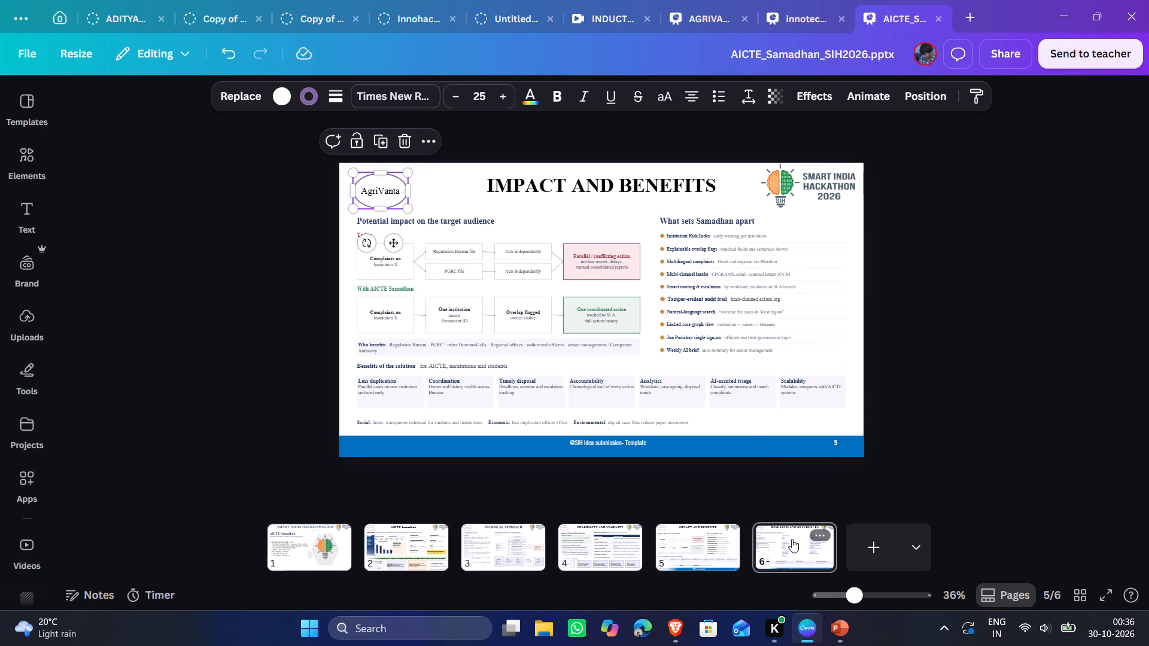
click(387, 196)
key(Delete)
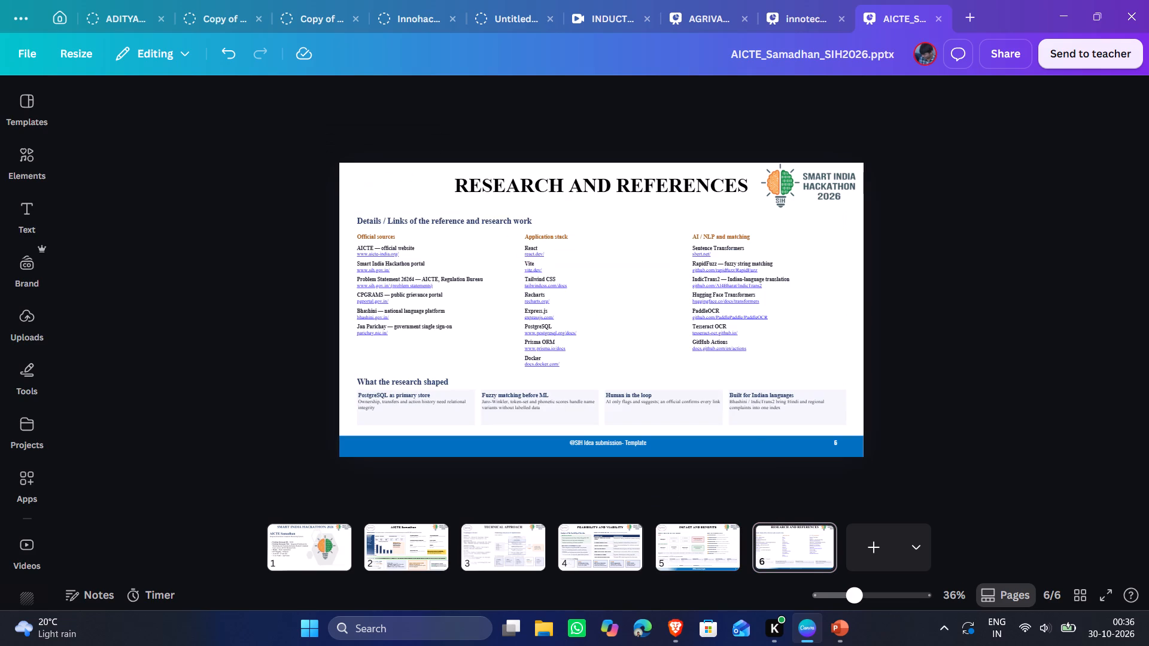
key(ctrl+v)
click(948, 358)
Review pages 2 to 5 in turn to compare their layout, text and footers.
click(612, 549)
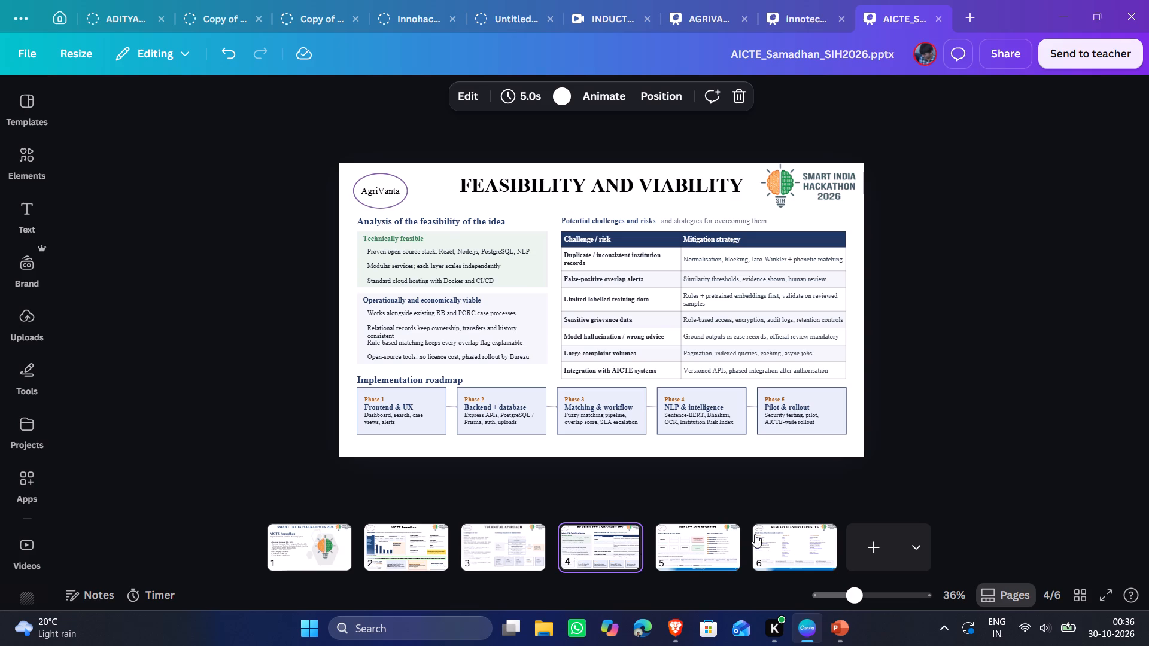
click(695, 547)
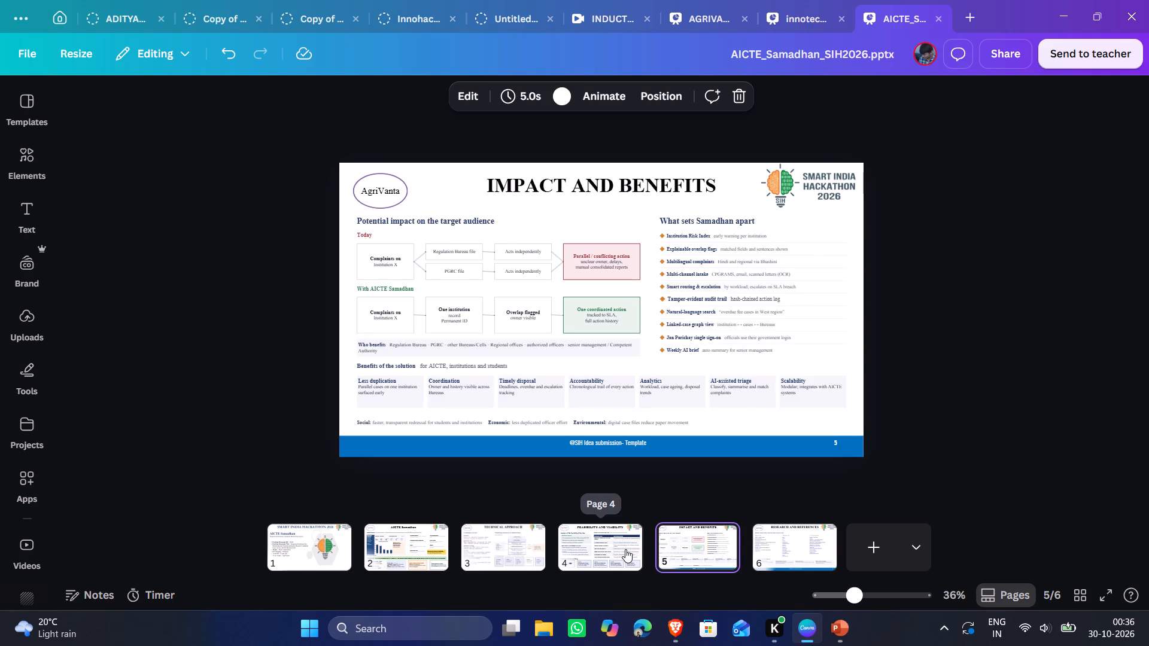
click(625, 549)
click(530, 540)
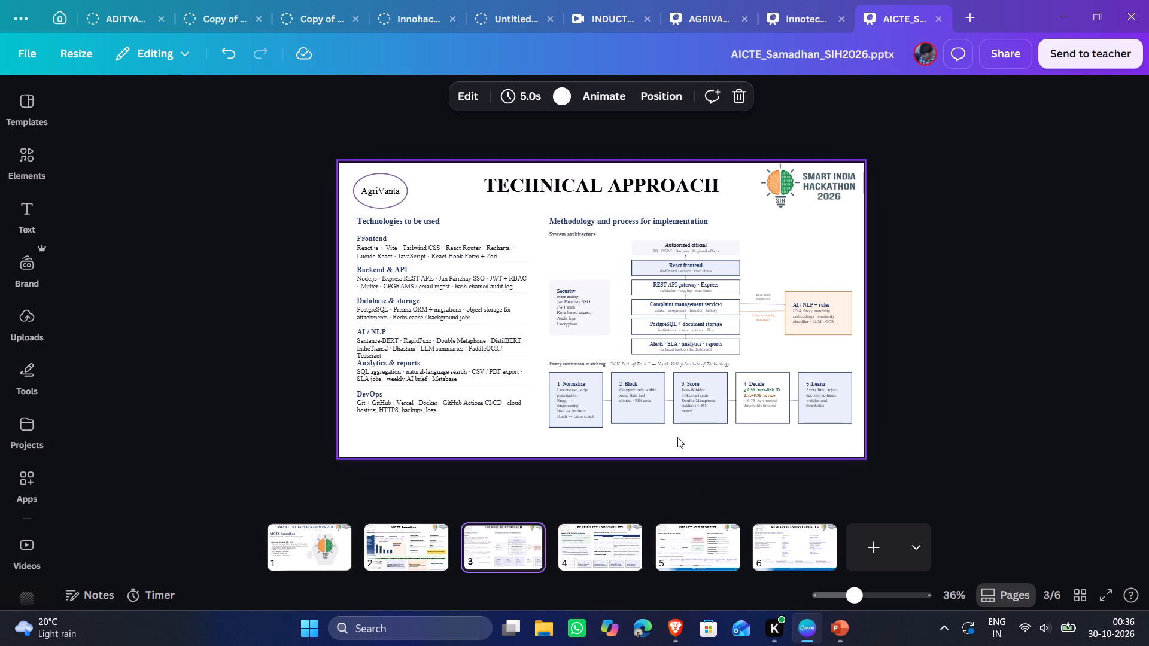
click(411, 553)
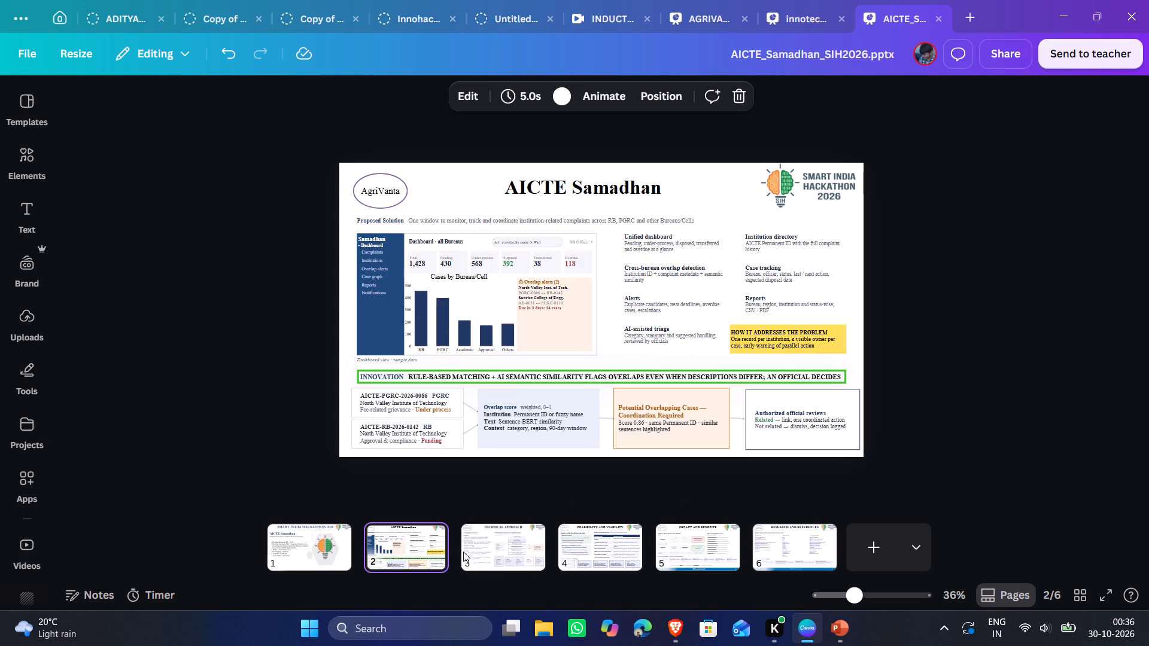
click(512, 537)
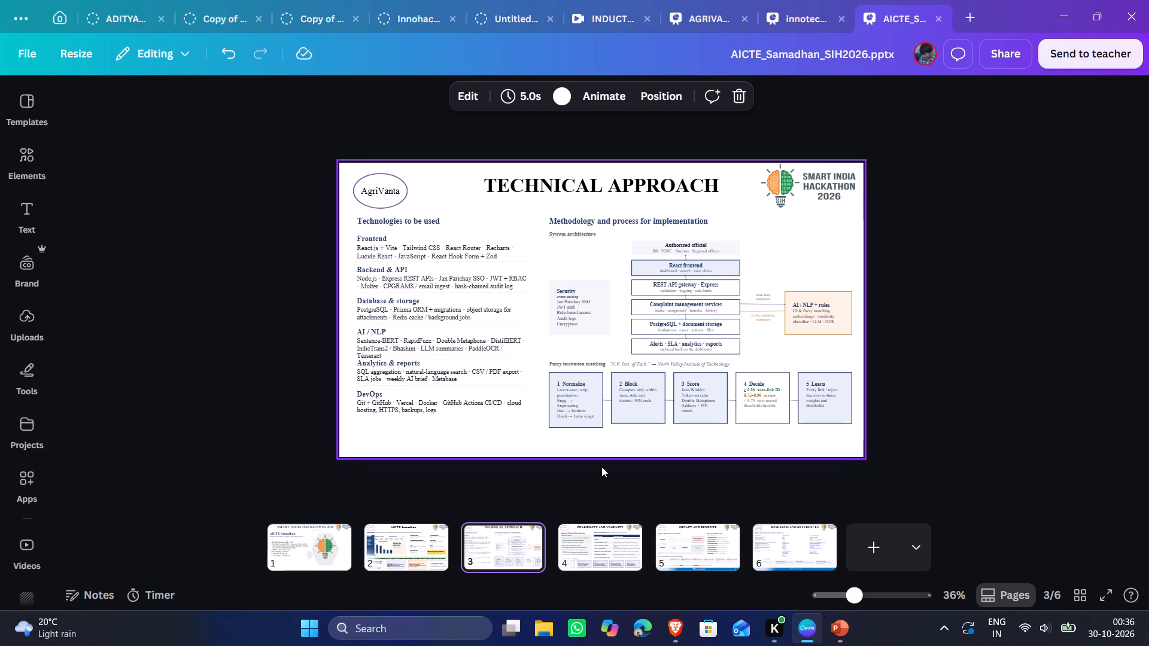
click(589, 542)
click(676, 550)
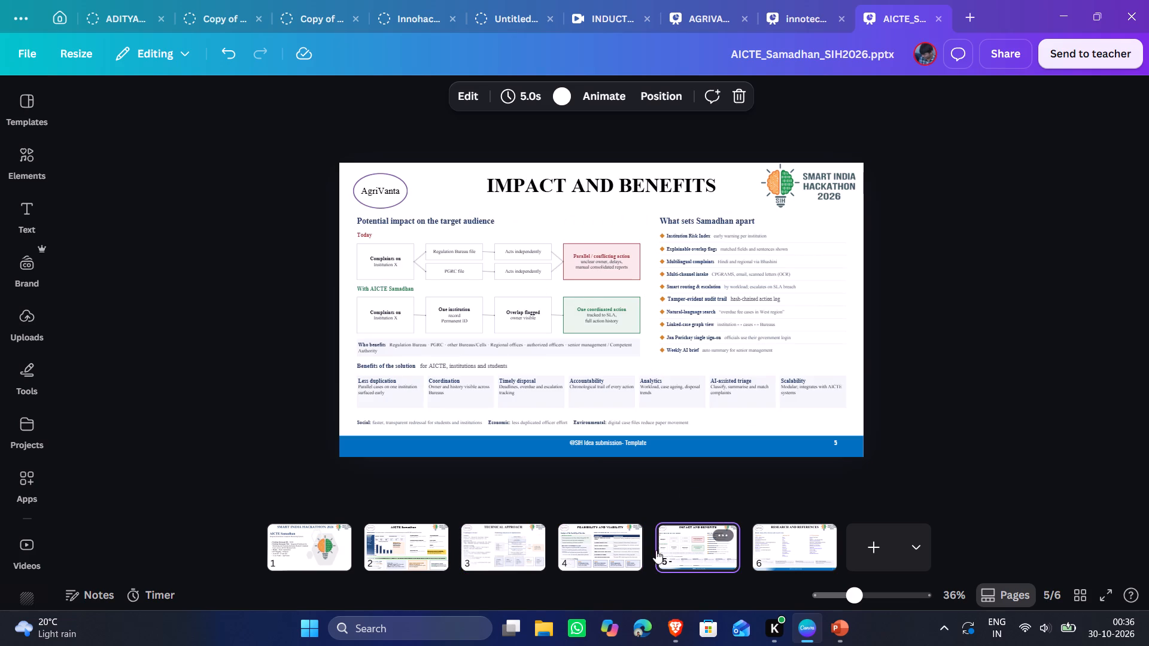
click(629, 553)
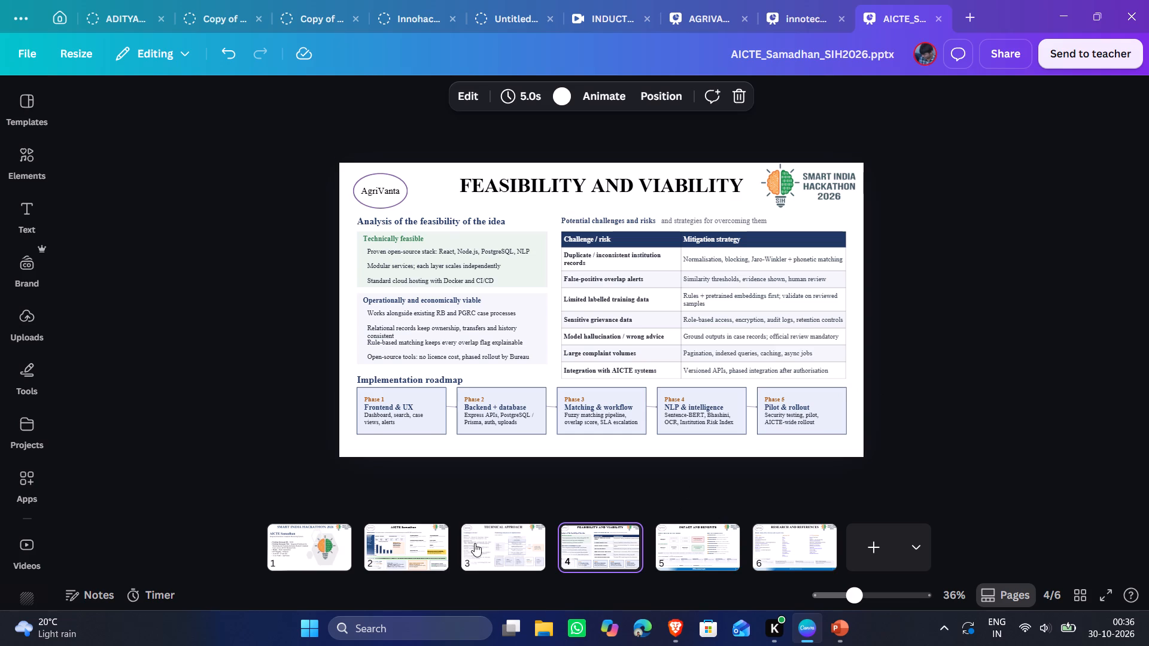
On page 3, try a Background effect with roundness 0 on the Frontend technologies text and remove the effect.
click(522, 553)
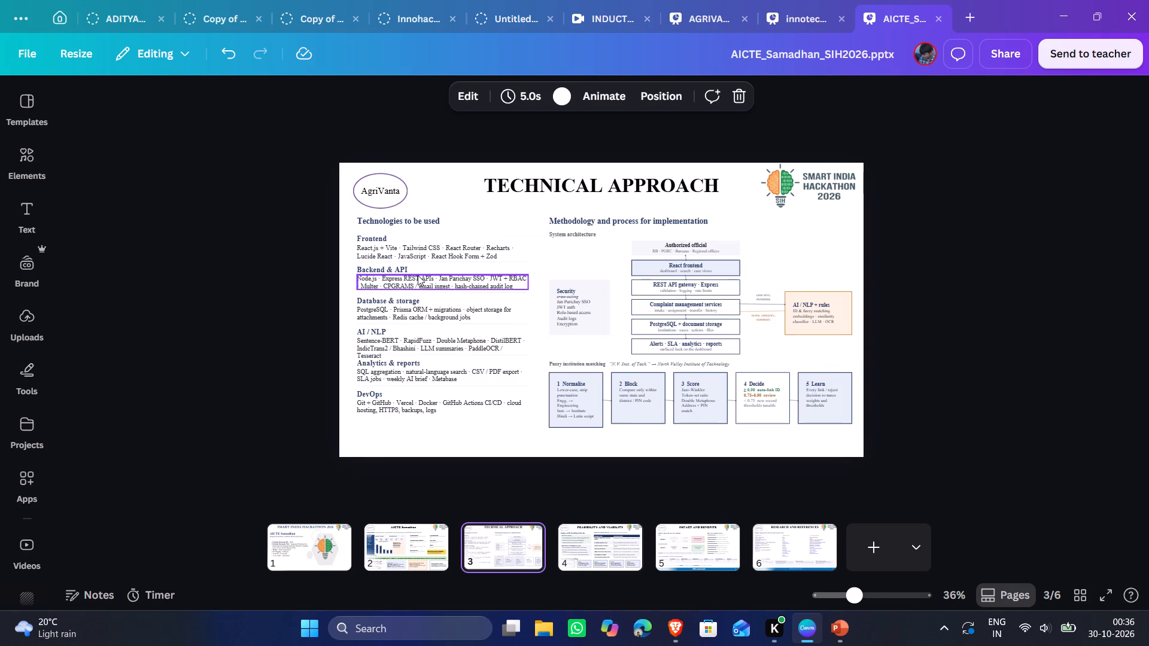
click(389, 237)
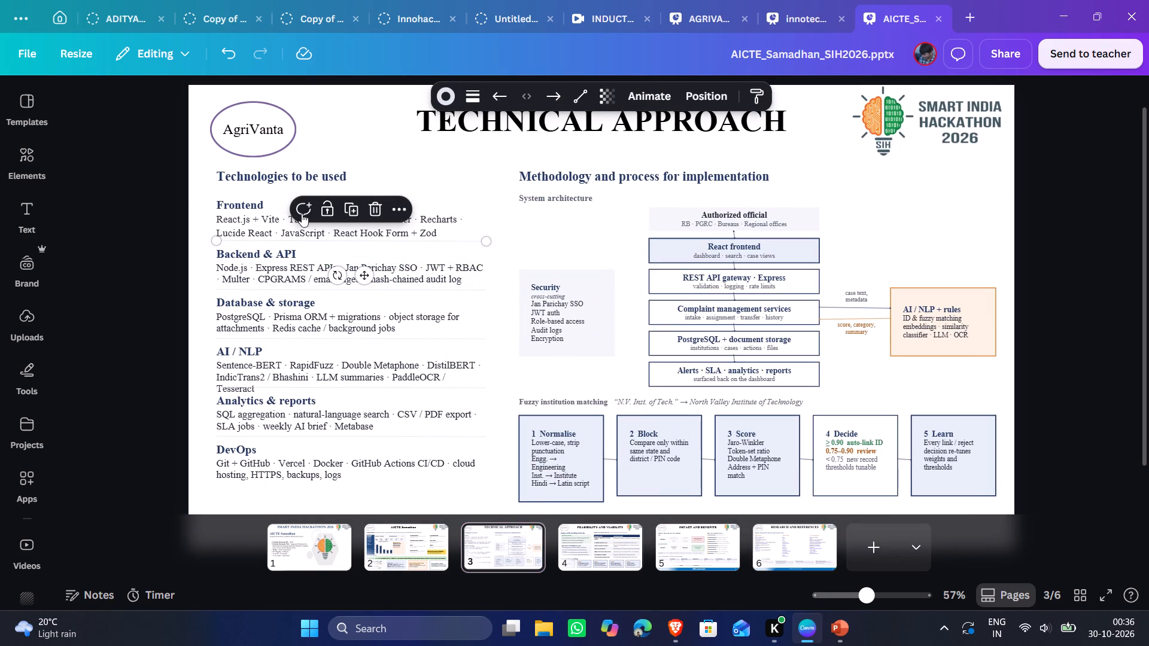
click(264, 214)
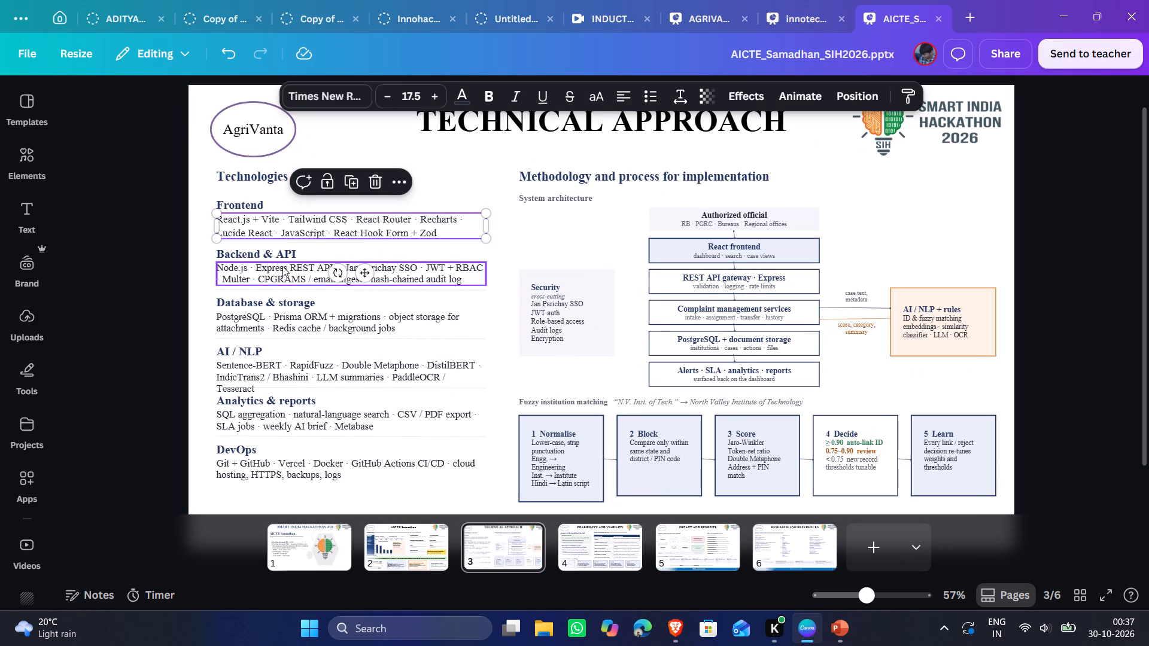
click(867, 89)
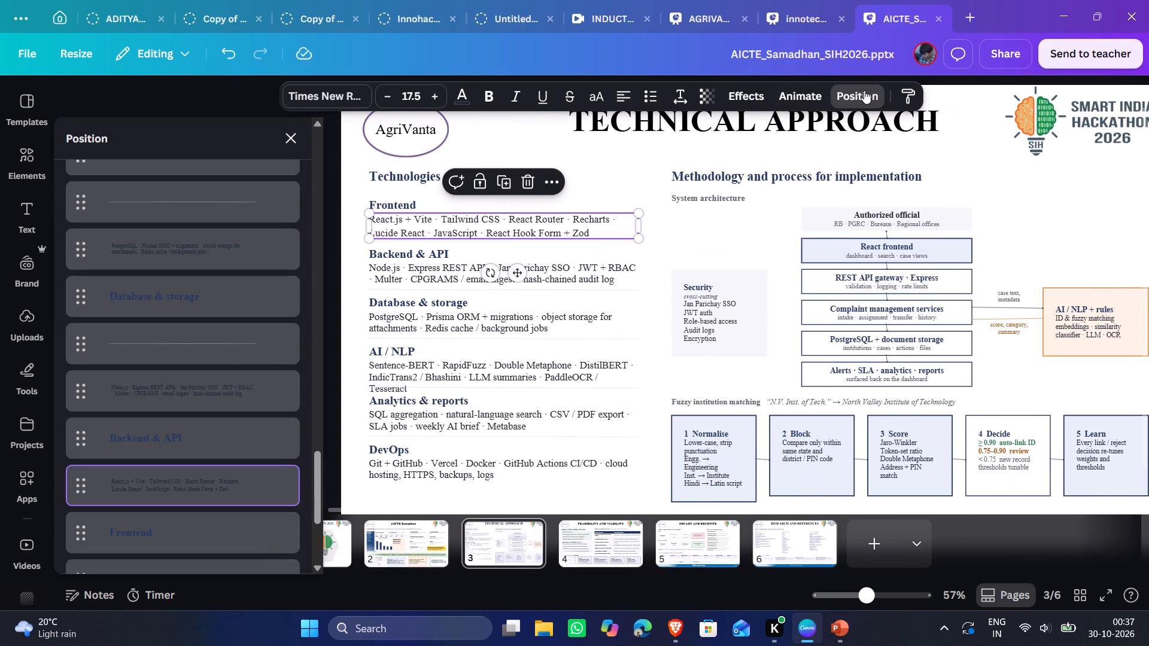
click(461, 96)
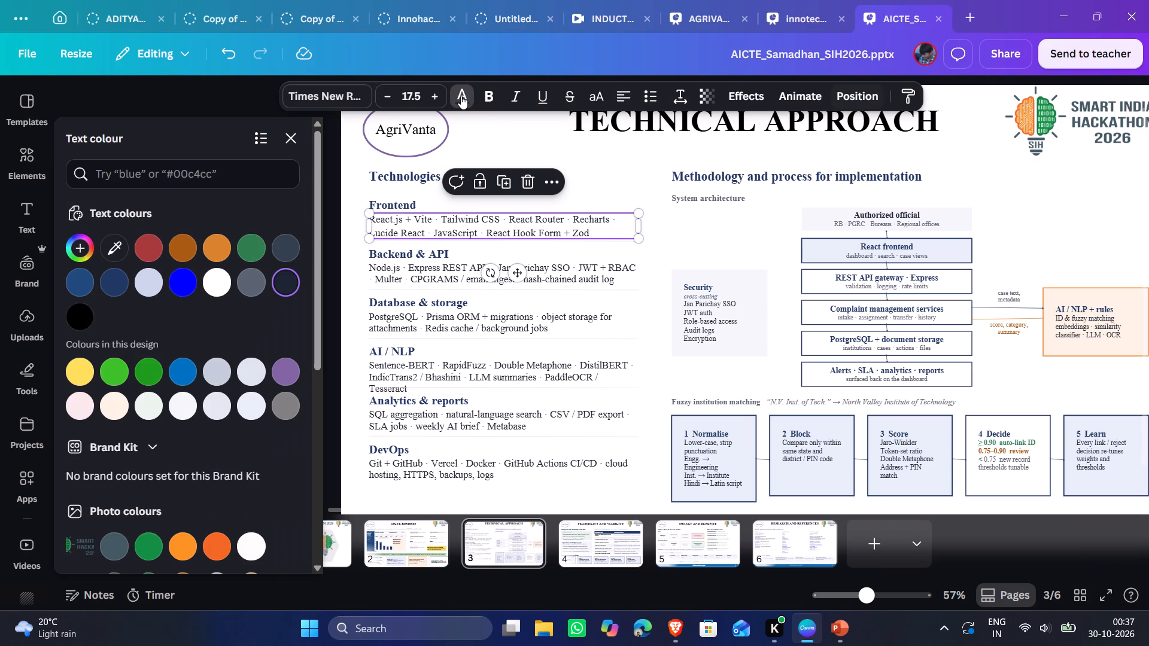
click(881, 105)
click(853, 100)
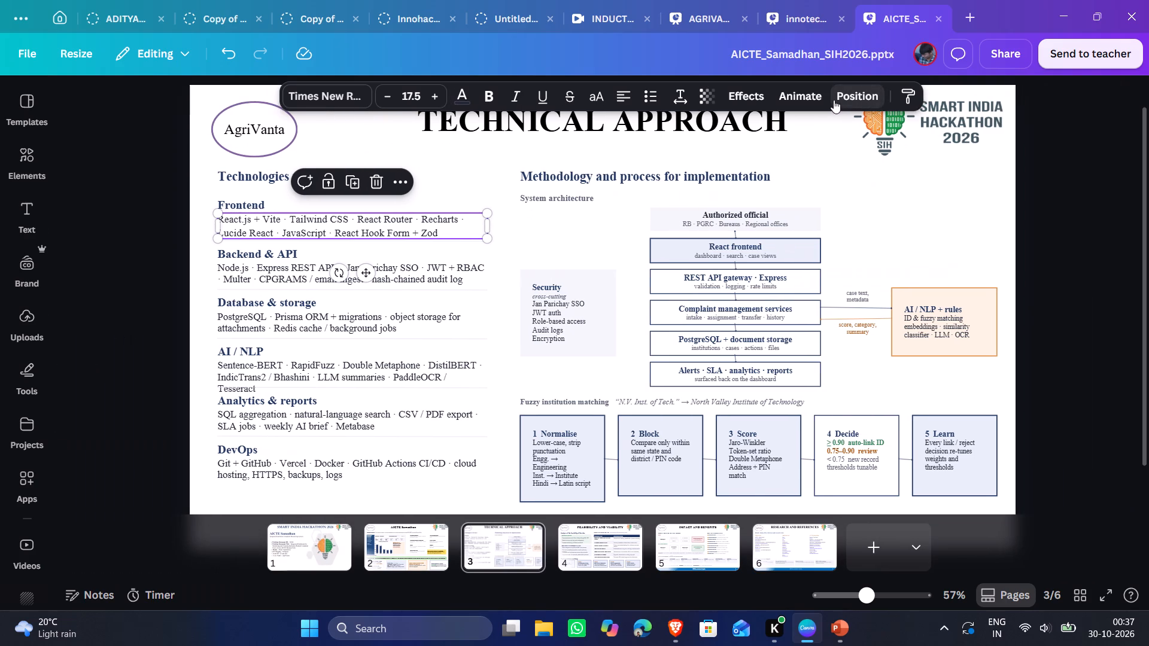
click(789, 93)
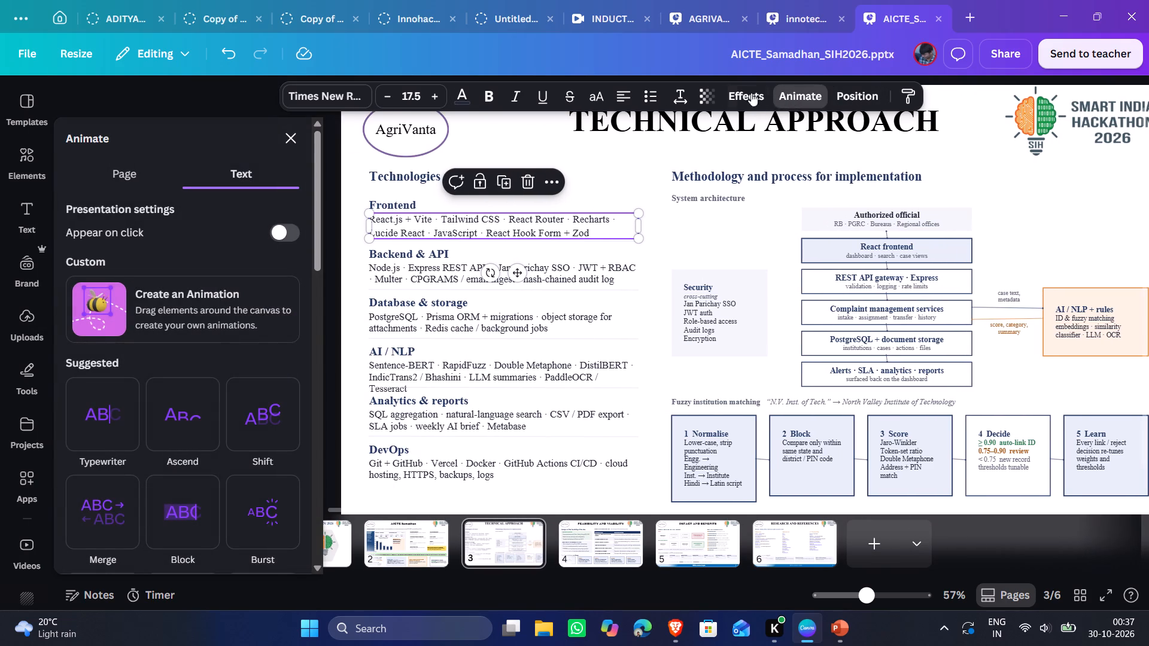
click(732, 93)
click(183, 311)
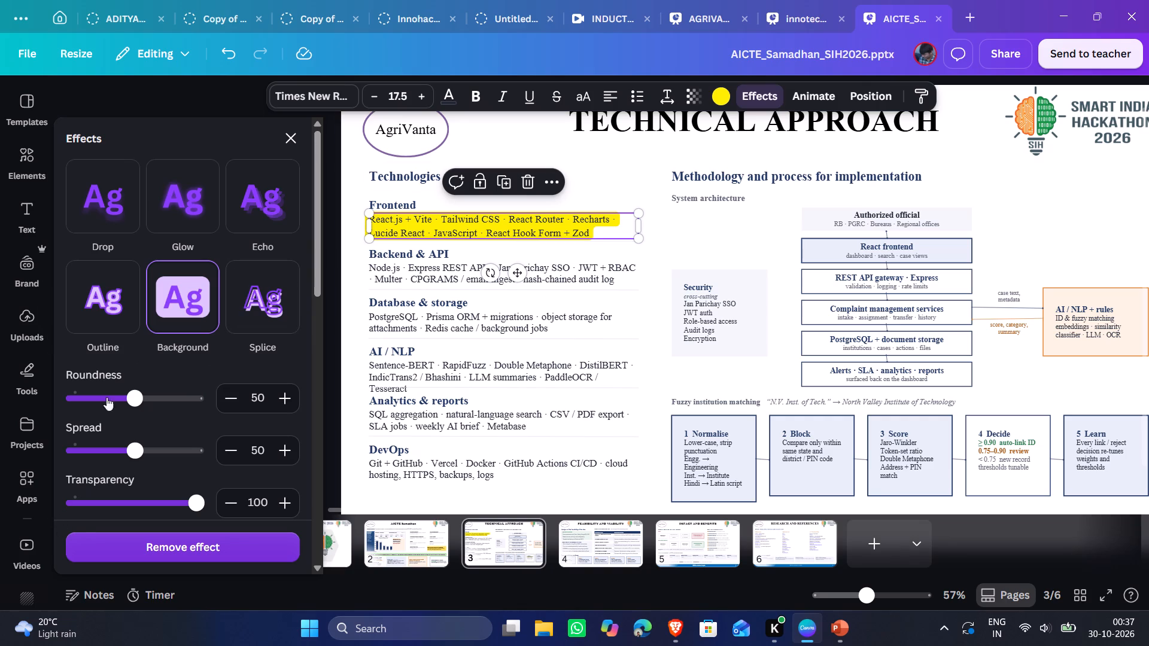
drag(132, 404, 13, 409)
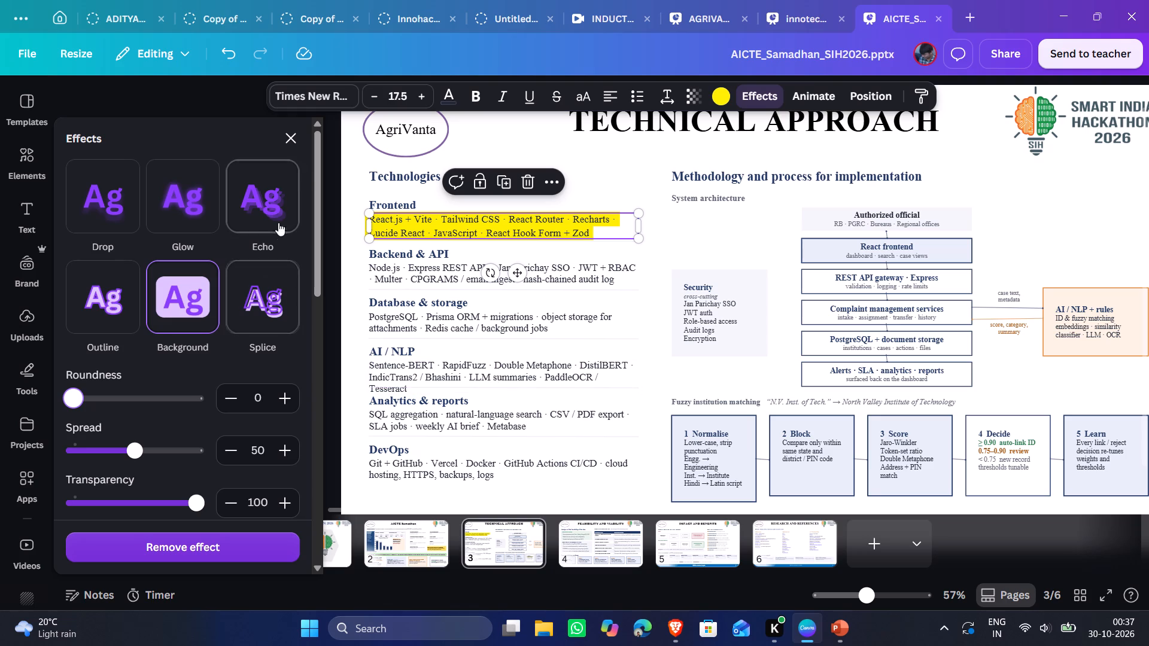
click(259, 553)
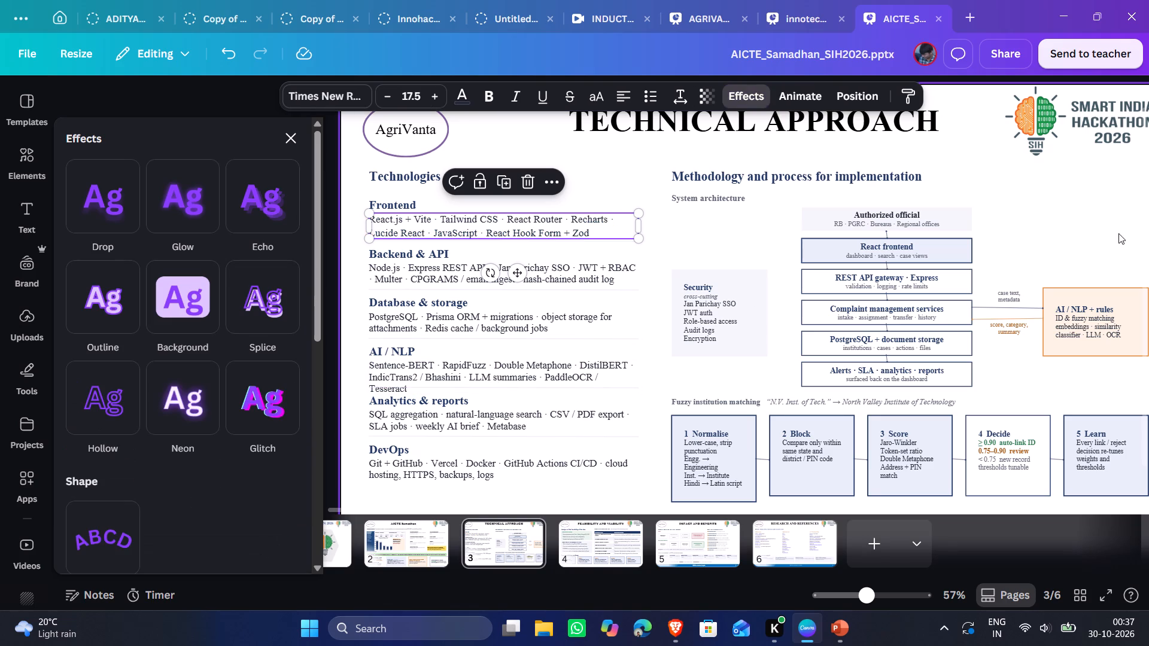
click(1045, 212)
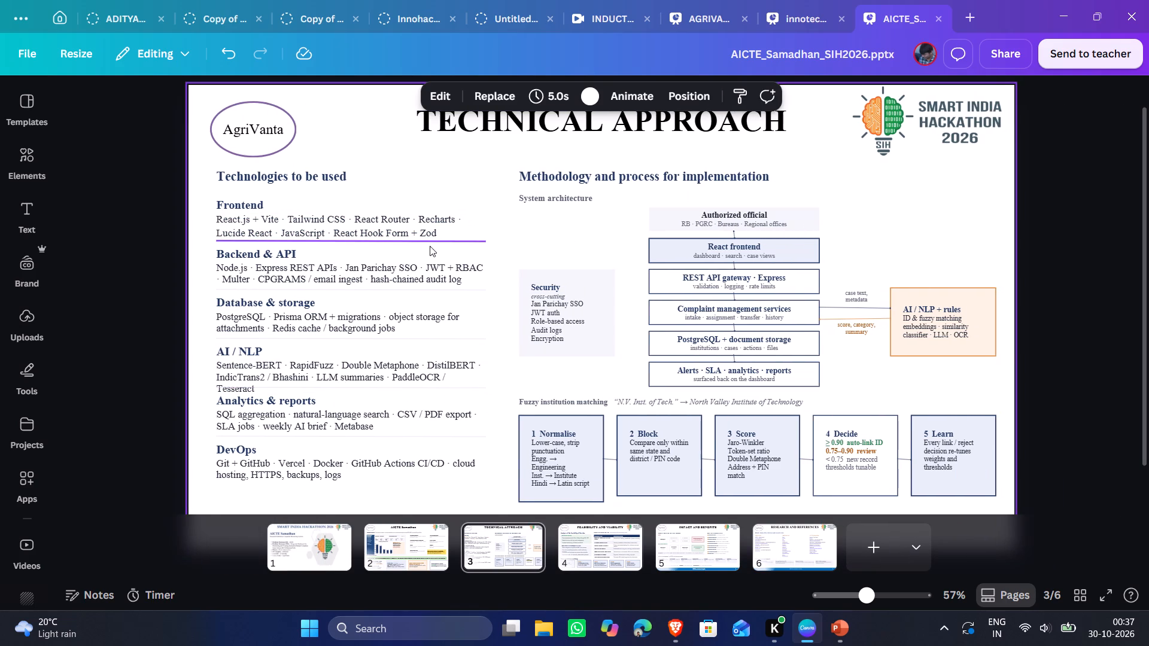
Recolour the five divider lines between the technology sections on page 3 black.
click(431, 244)
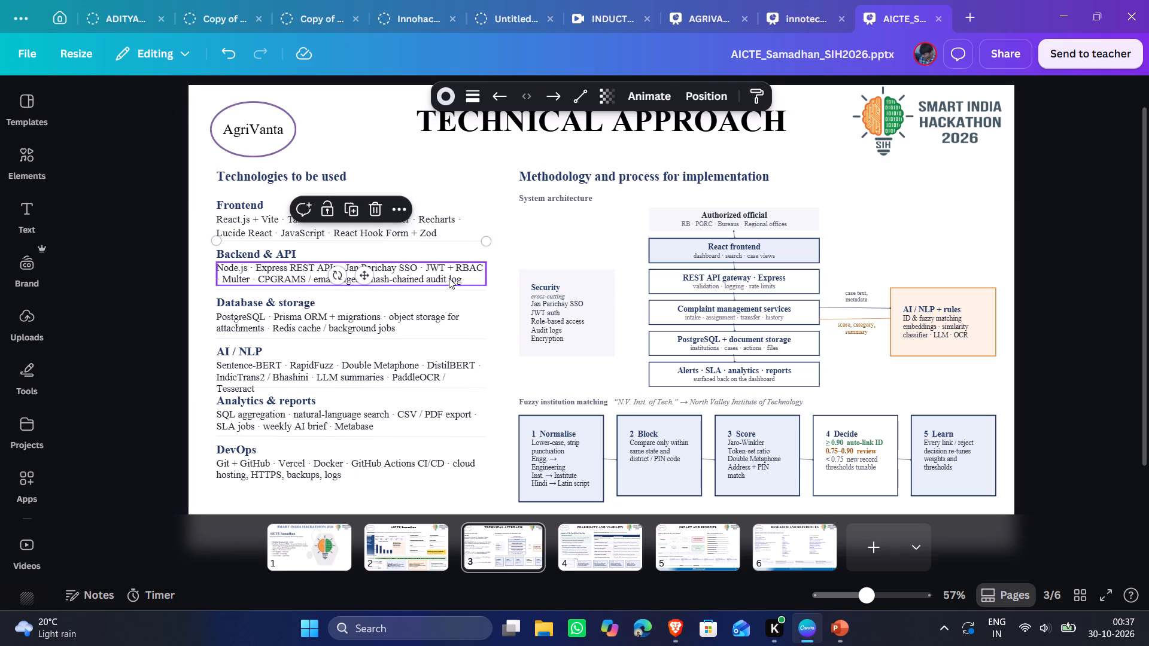
shift+click(456, 284)
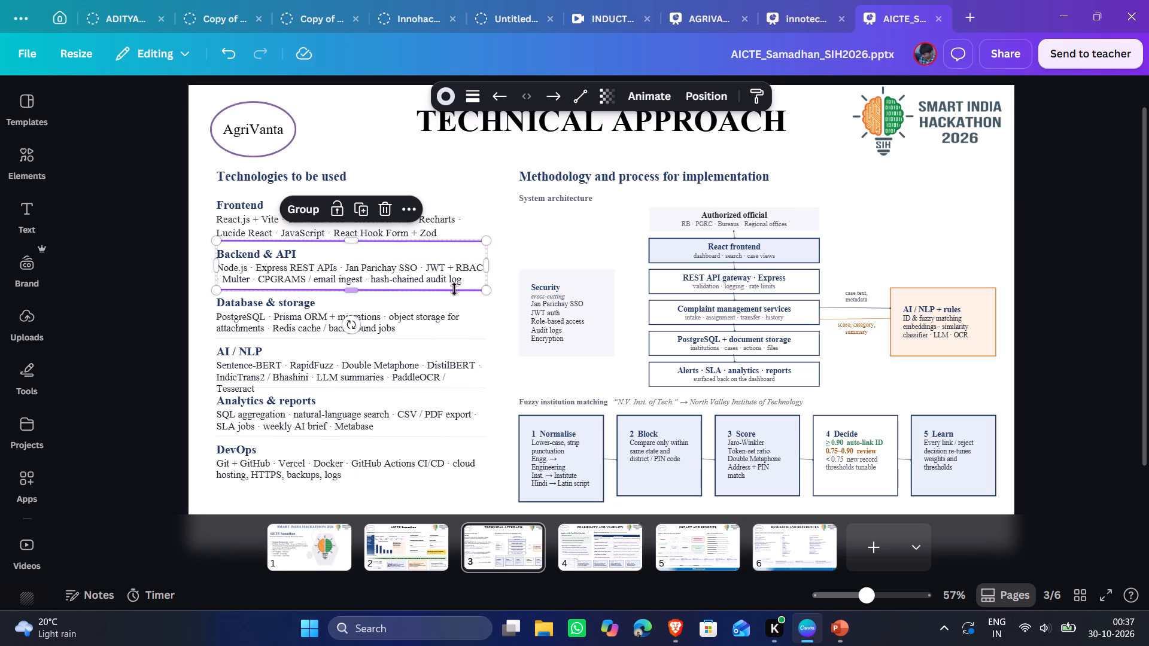
shift+click(448, 339)
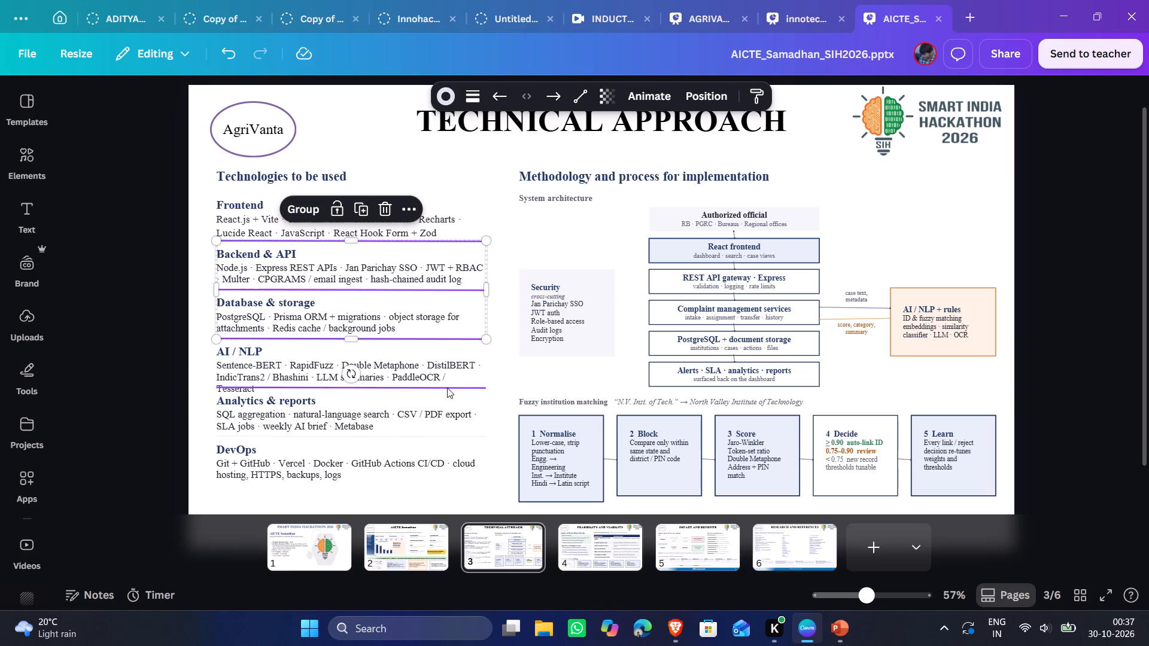
shift+click(447, 388)
shift+click(439, 432)
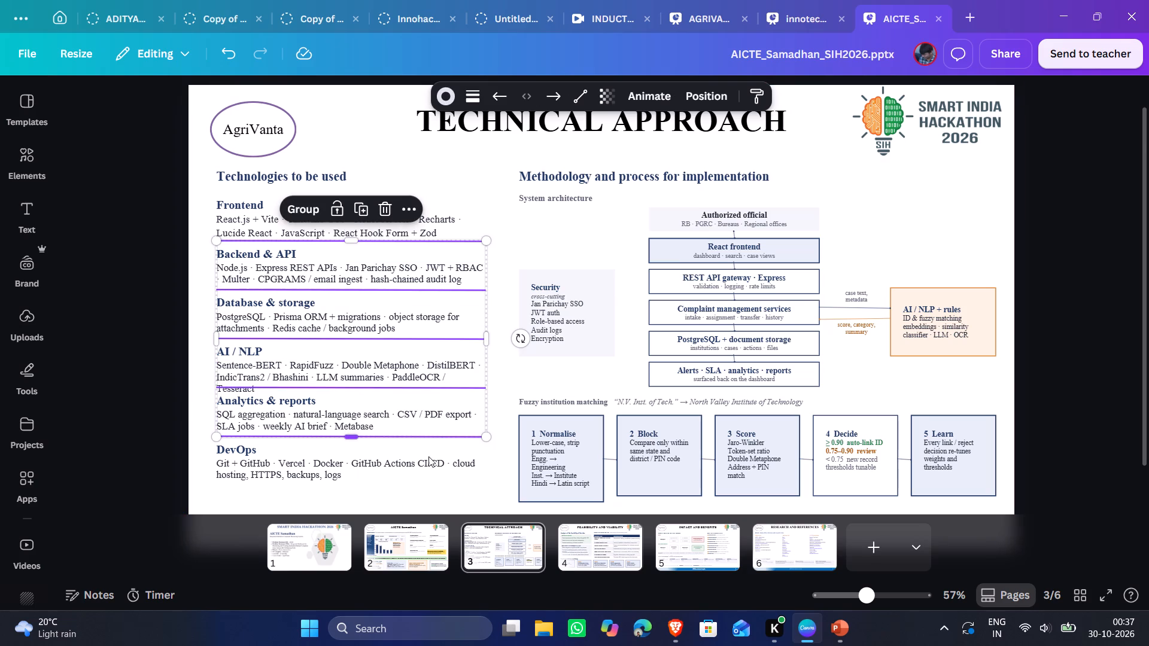
scroll(422, 465, down, 1)
scroll(429, 440, up, 2)
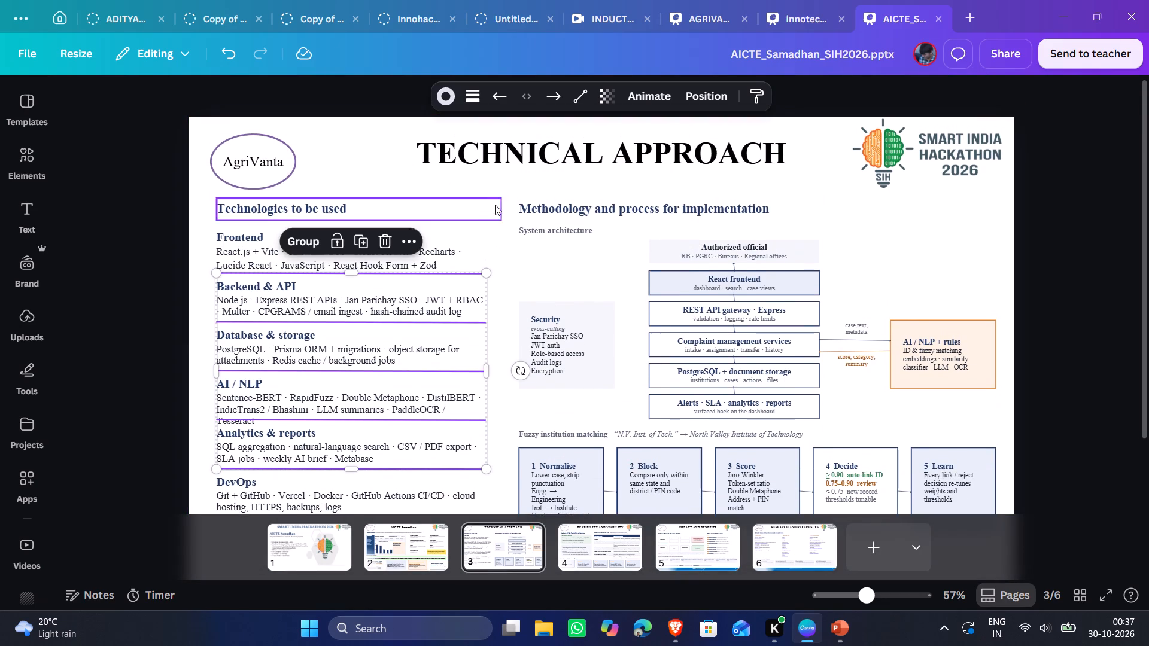
click(440, 92)
click(251, 255)
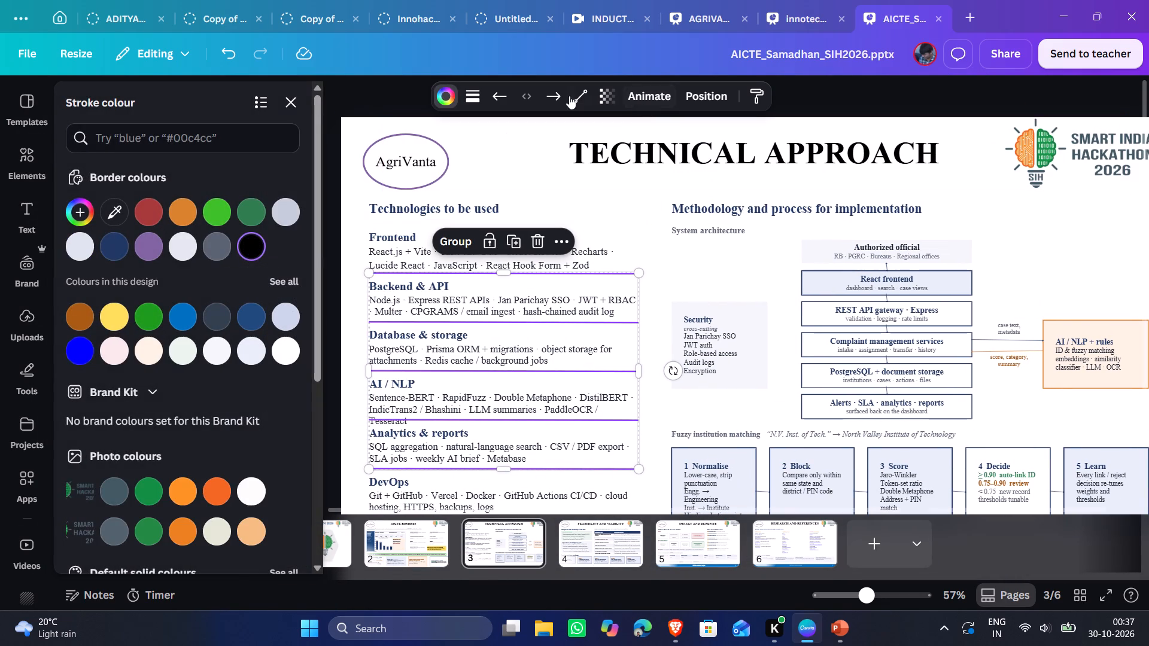
Make the stroke of the five black divider lines slightly heavier.
click(478, 101)
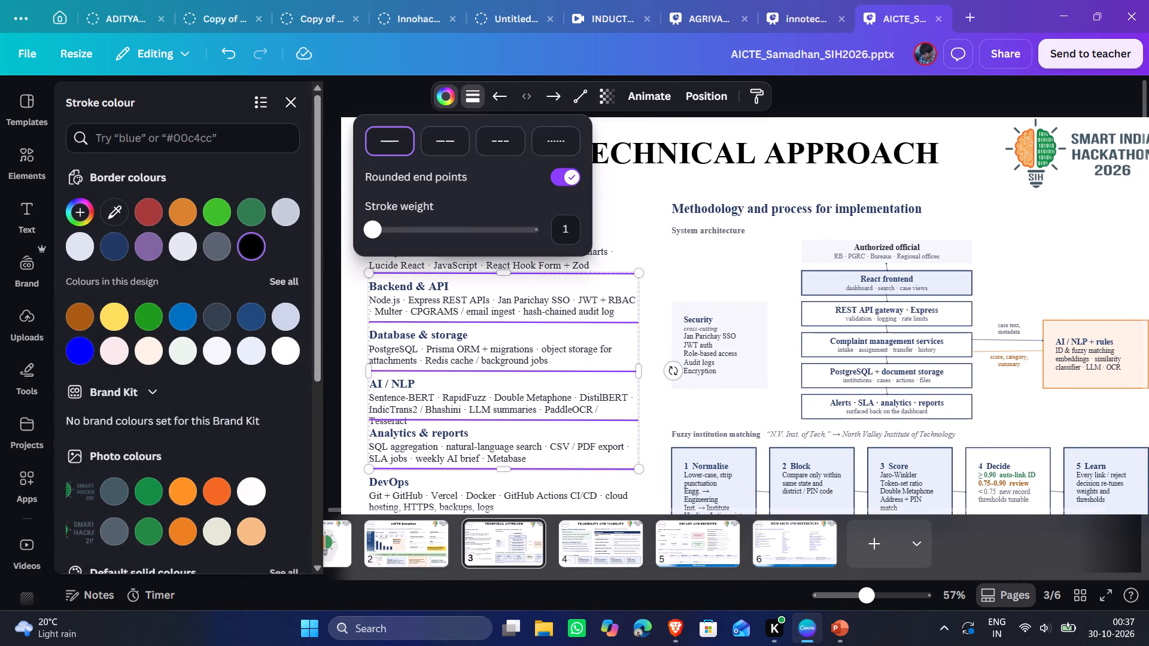
drag(381, 231, 372, 233)
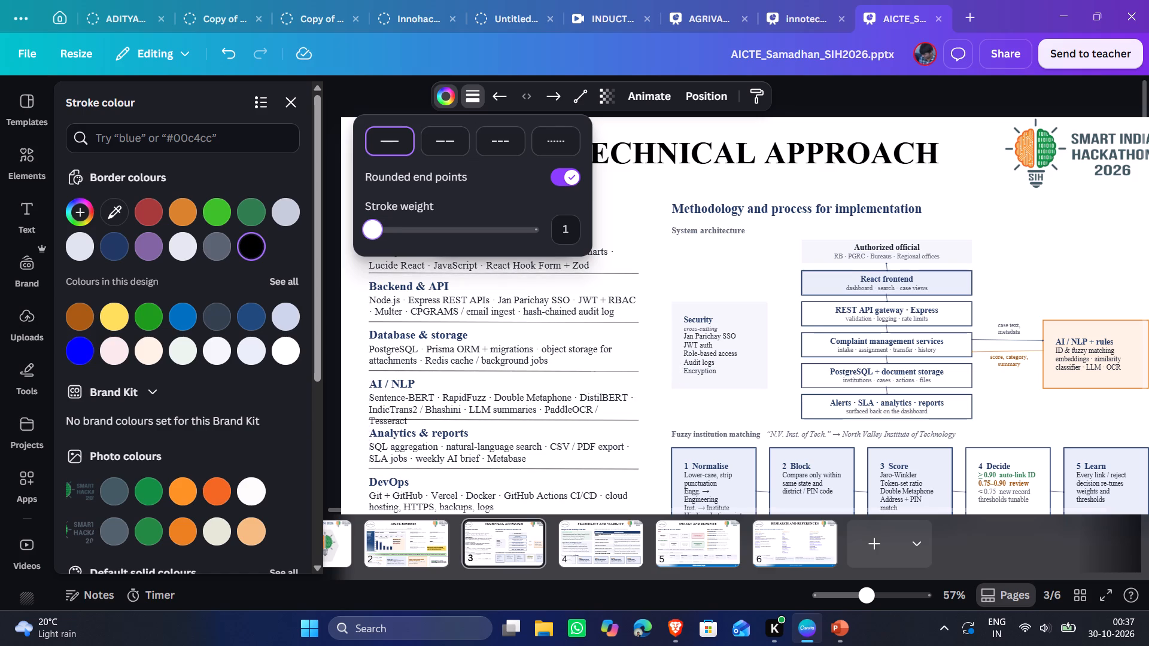
drag(372, 233, 375, 233)
click(629, 214)
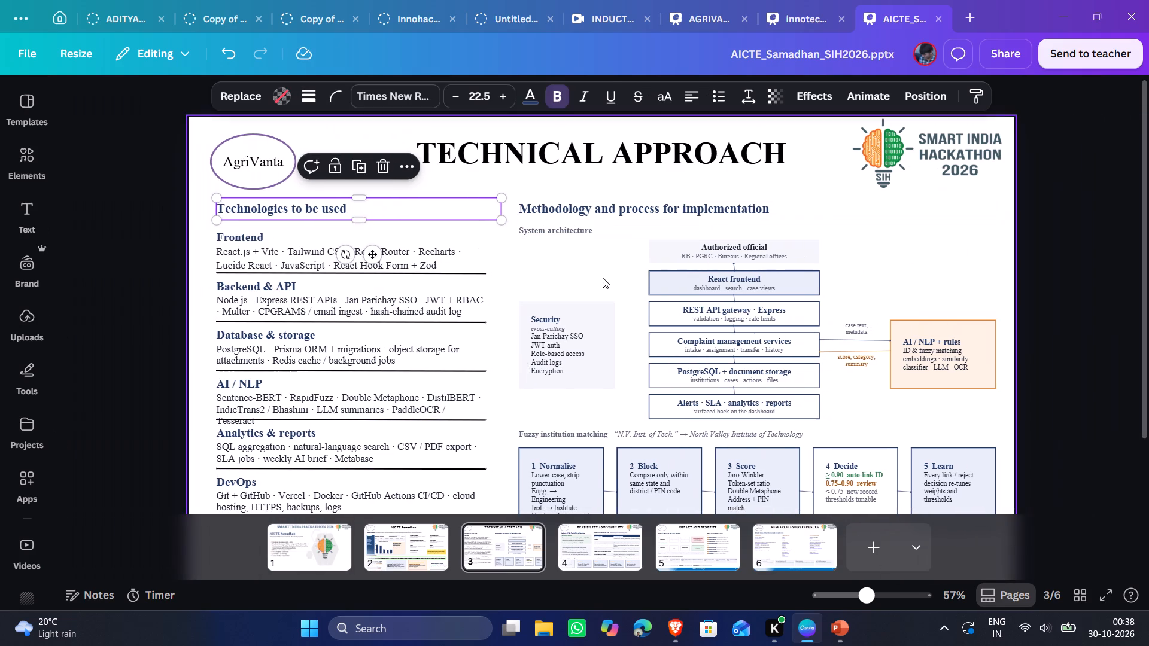
click(1073, 257)
click(1074, 257)
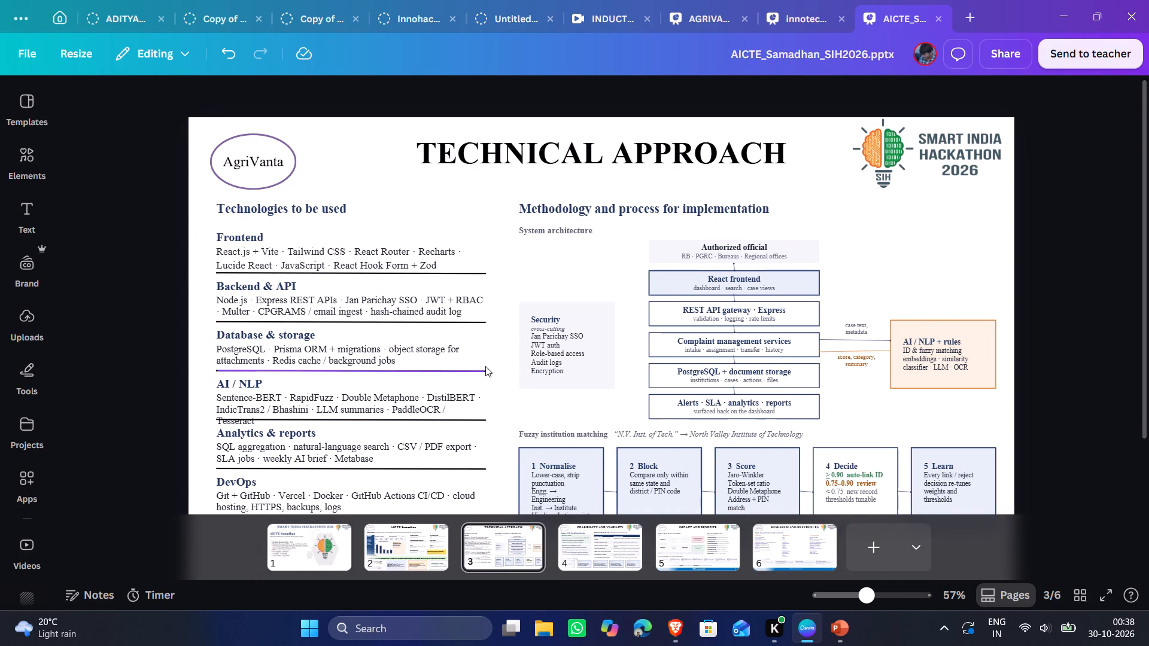
Move the Analytics & reports and DevOps headings, their texts and the divider between them down by two large nudges.
scroll(485, 367, down, 3)
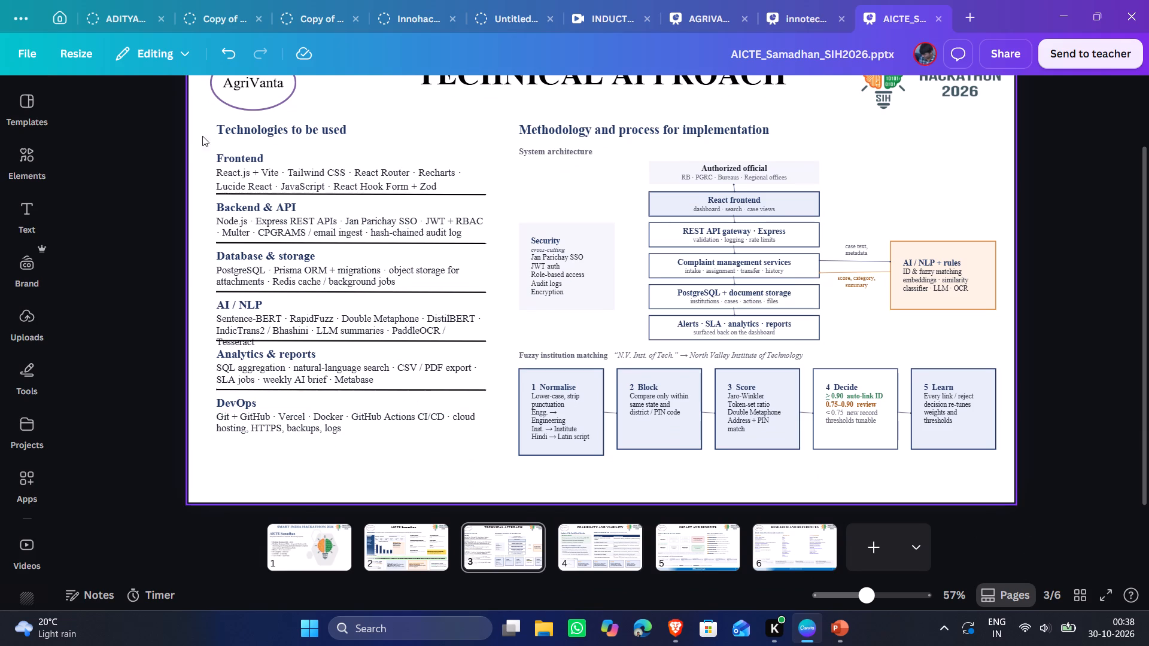
drag(206, 150, 315, 389)
click(363, 459)
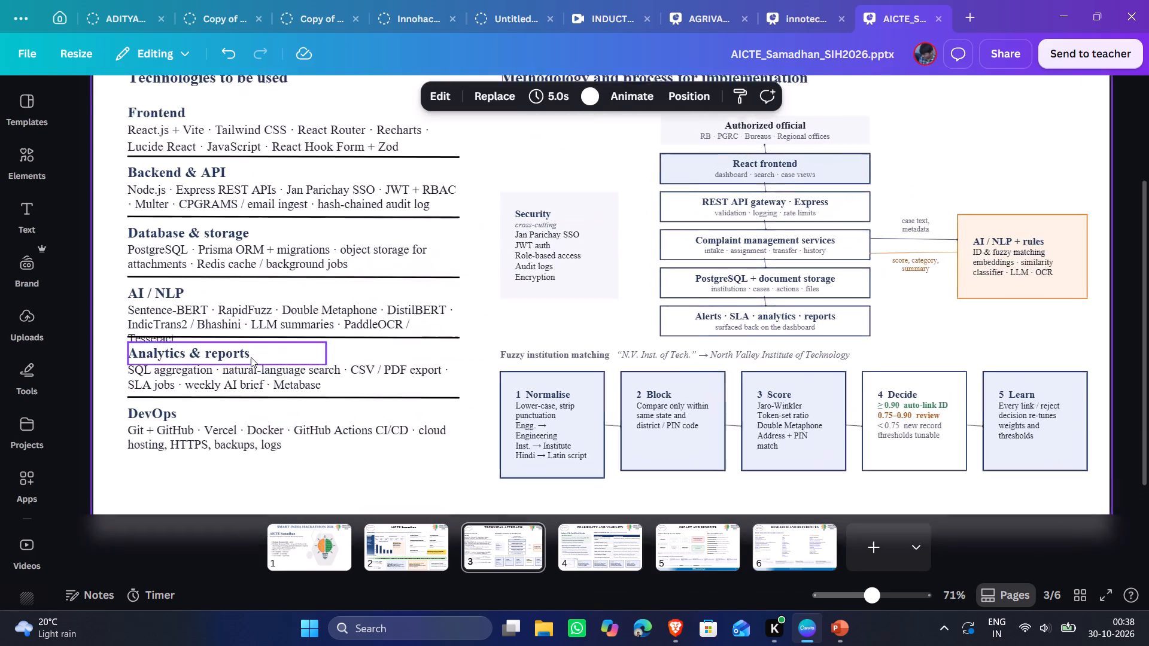
click(188, 373)
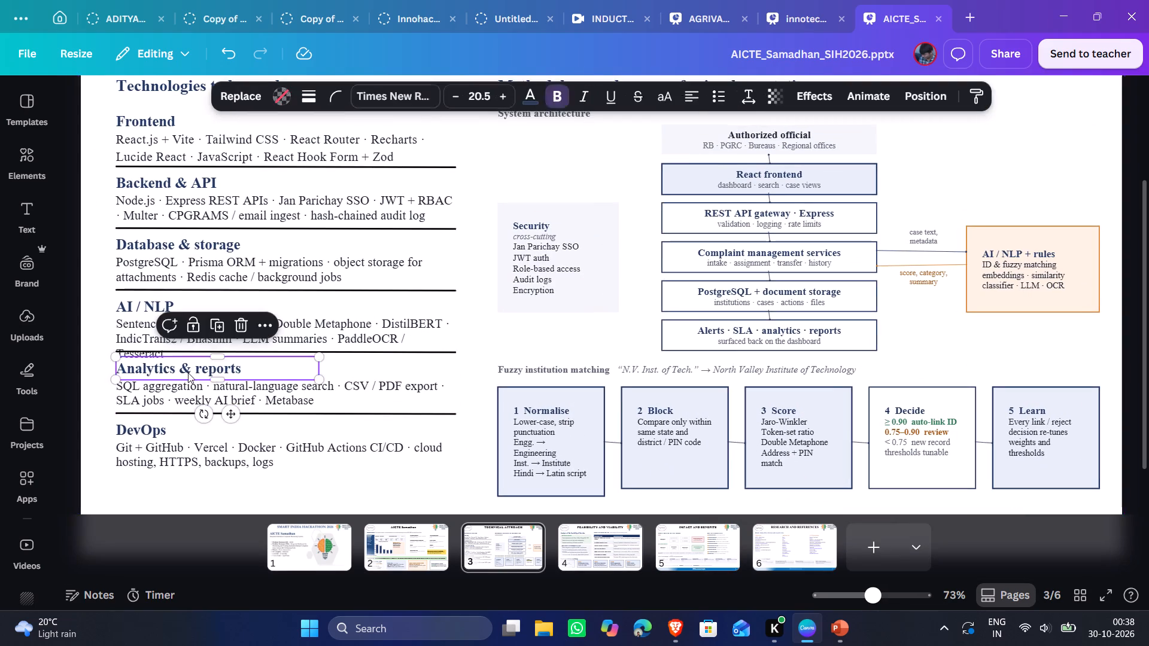
shift+click(200, 396)
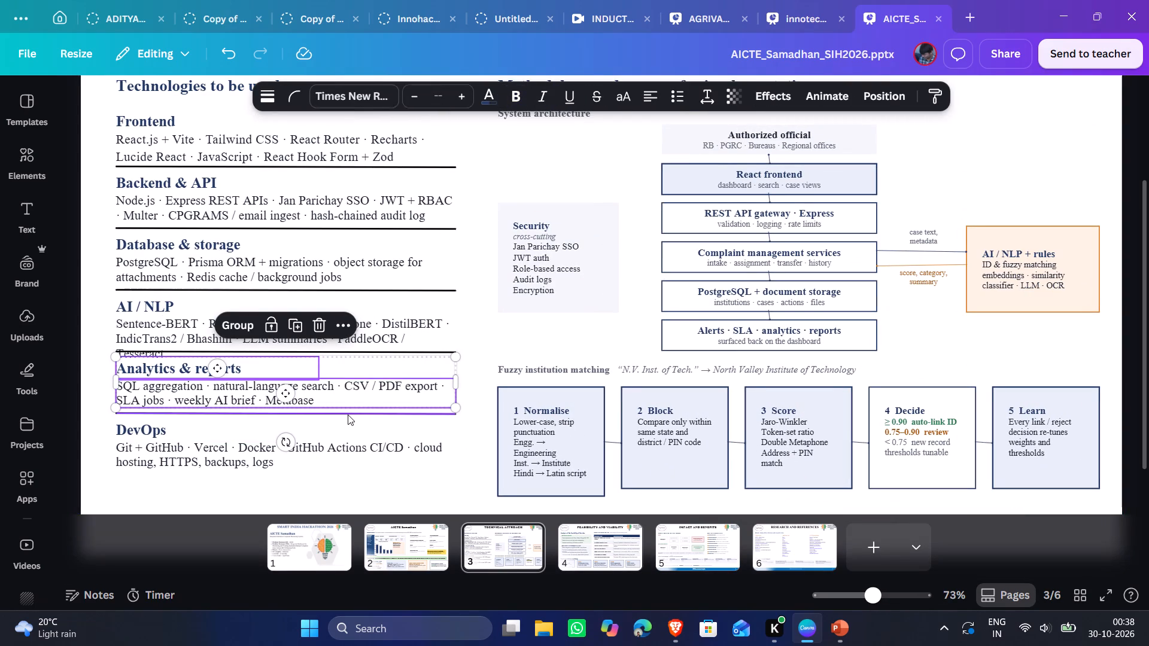
shift+click(354, 414)
shift+click(345, 452)
shift+click(171, 431)
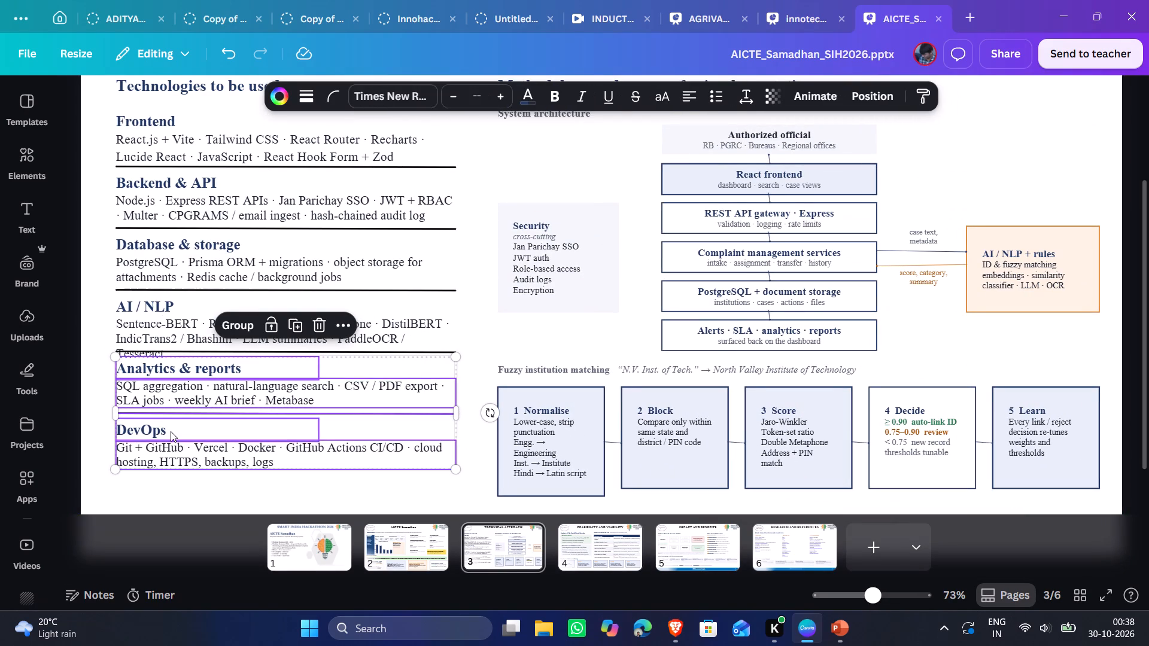
key(shift+Down)
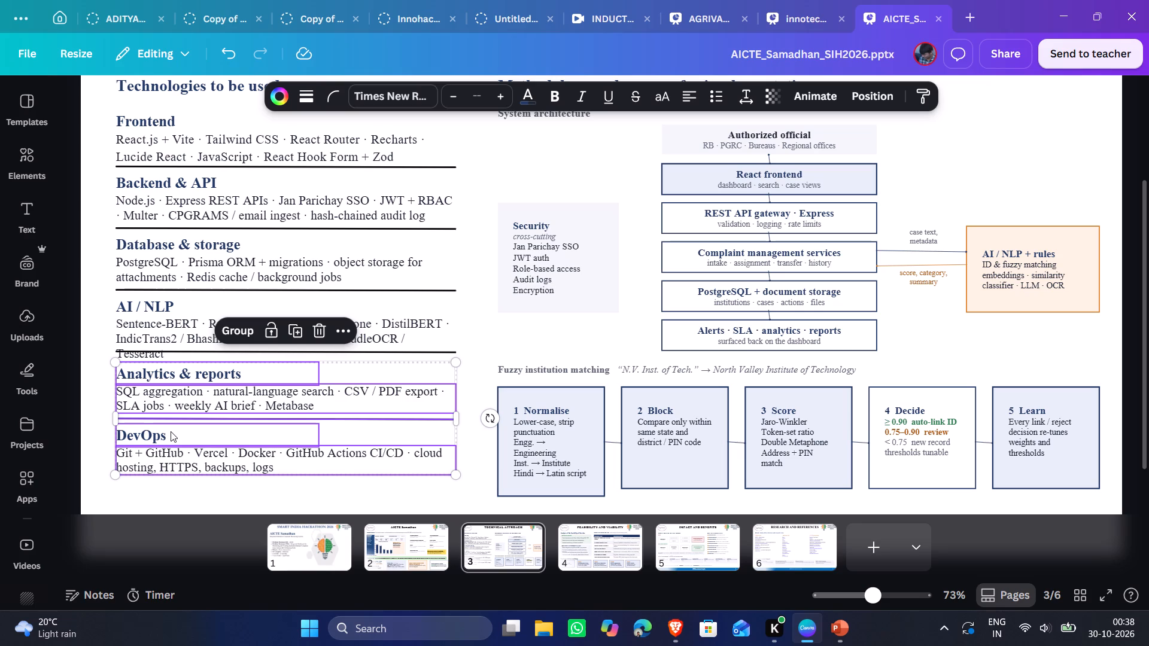
key(shift+Down)
click(104, 364)
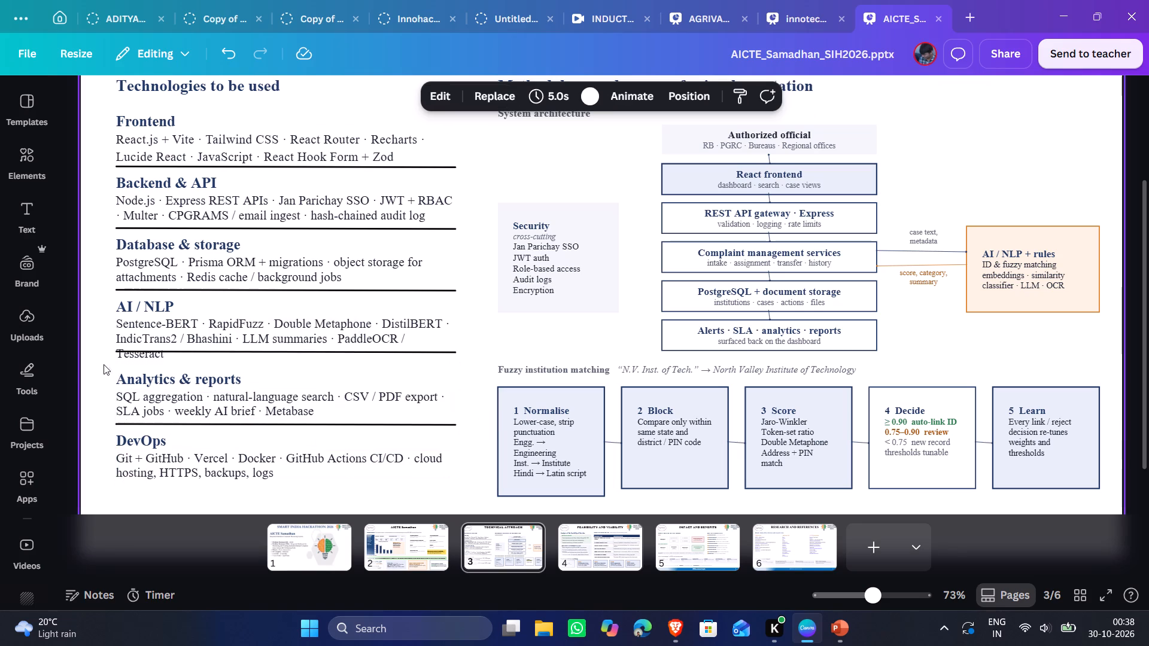
Move the divider line under the AI / NLP section down by three large nudges so it clears the word Tesseract.
click(171, 348)
key(shift+Down)
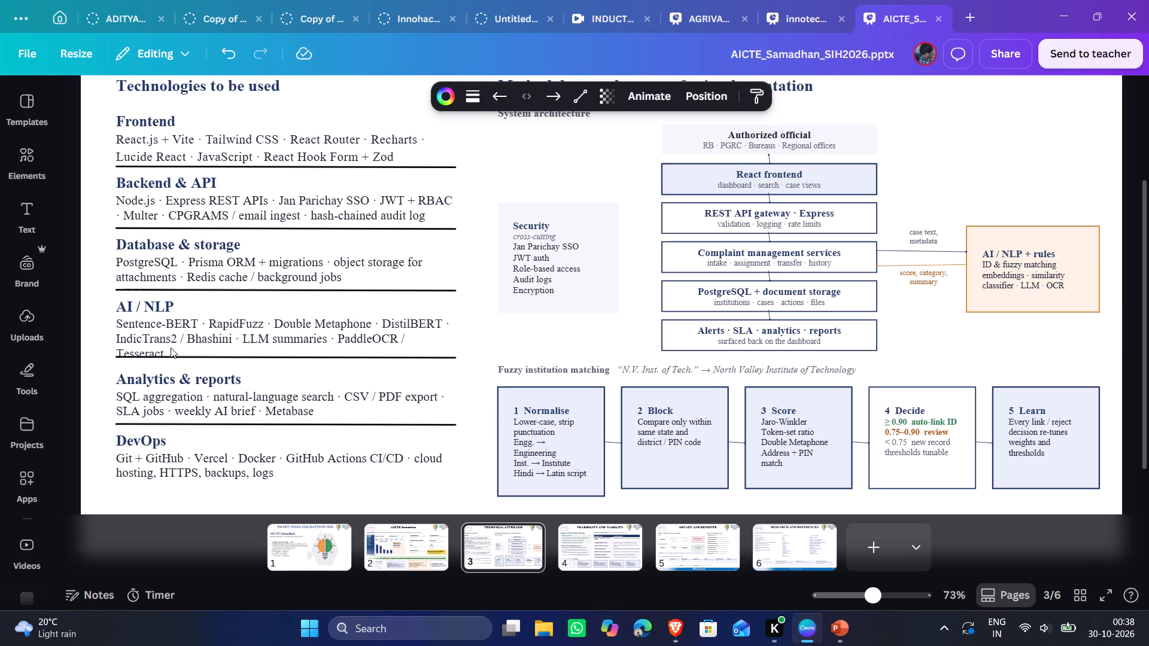
key(shift+Down)
key(shift+Down)
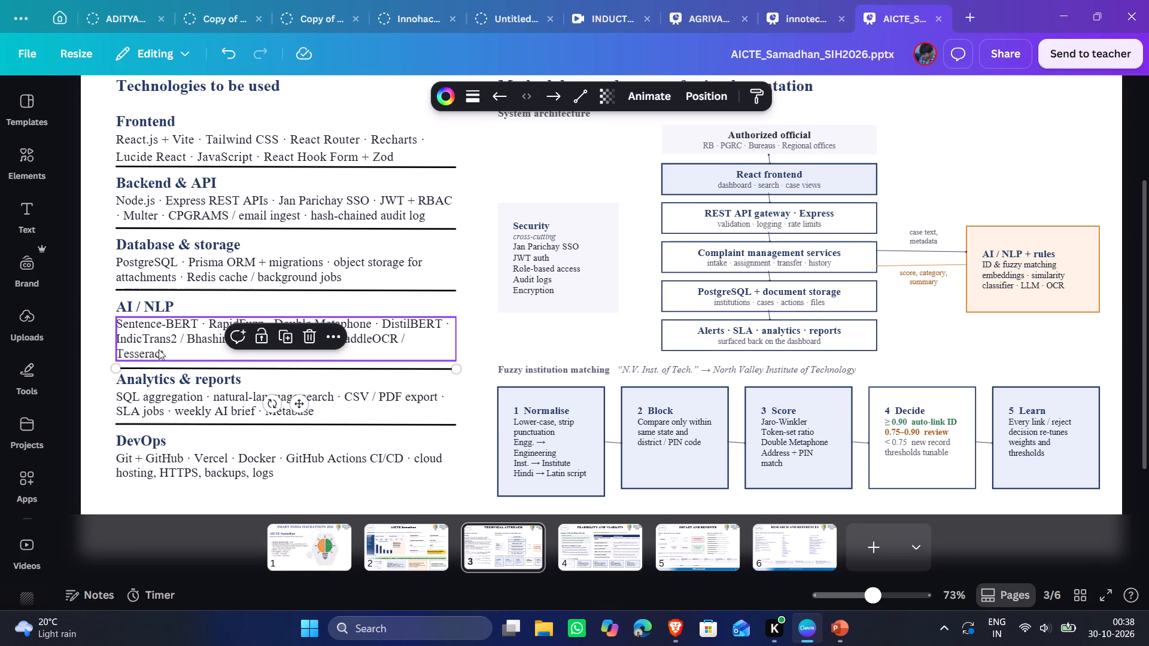
click(101, 359)
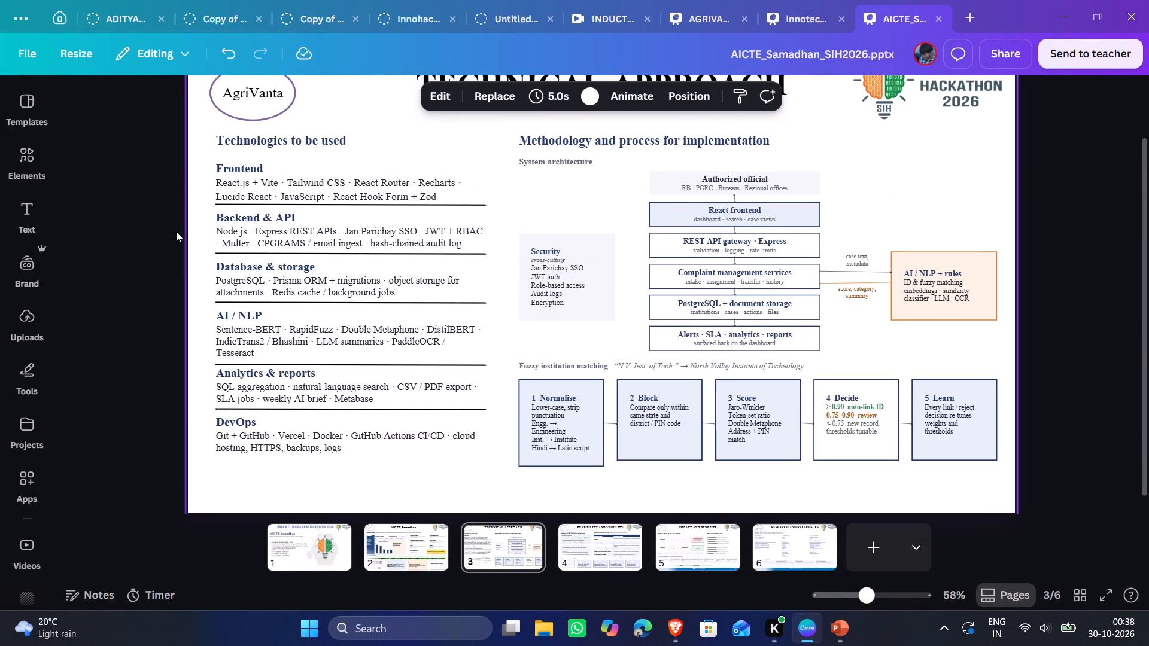
Enlarge the Technologies to be used heading on page 3 to font size 31.5.
click(150, 240)
click(301, 140)
double_click(301, 140)
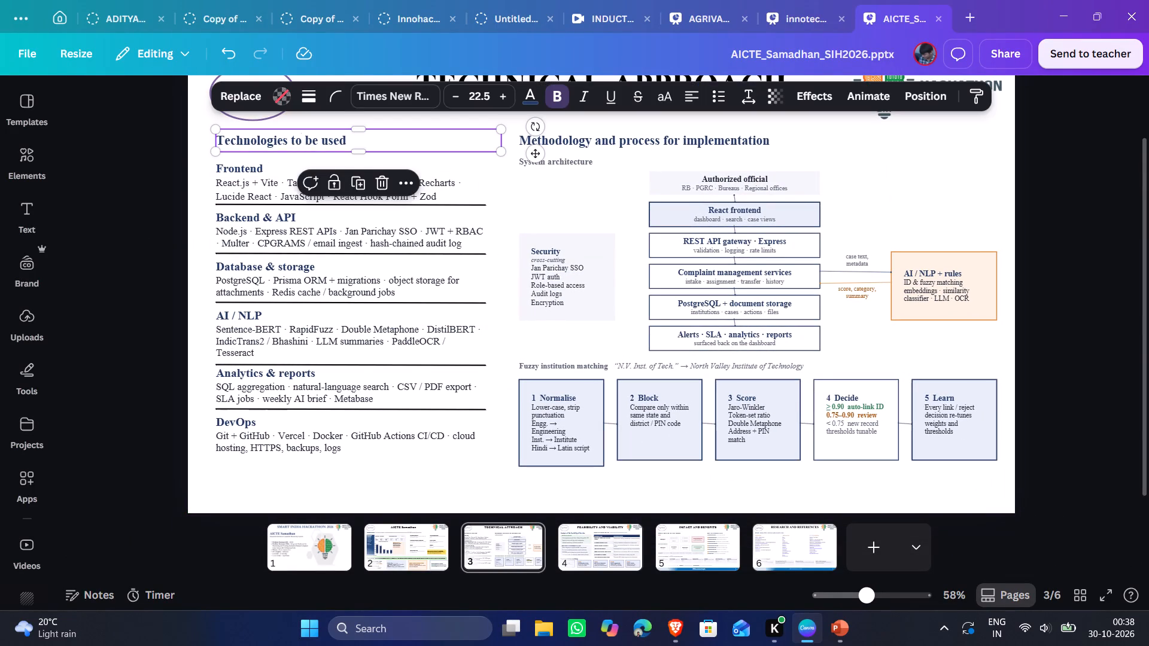
click(501, 95)
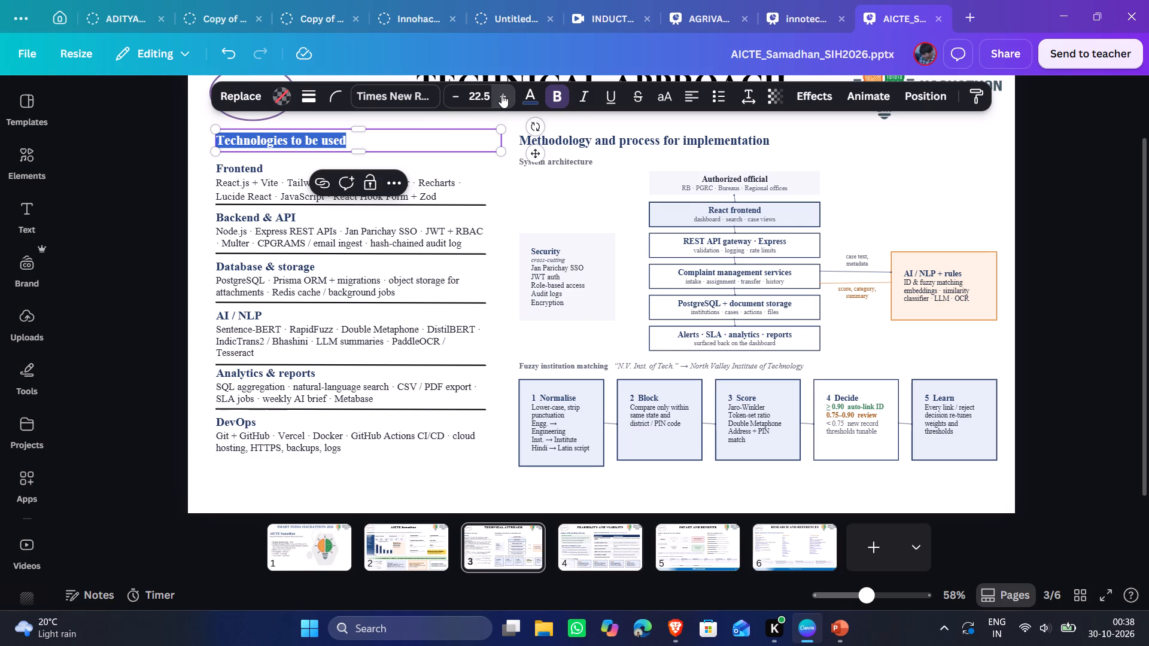
click(153, 197)
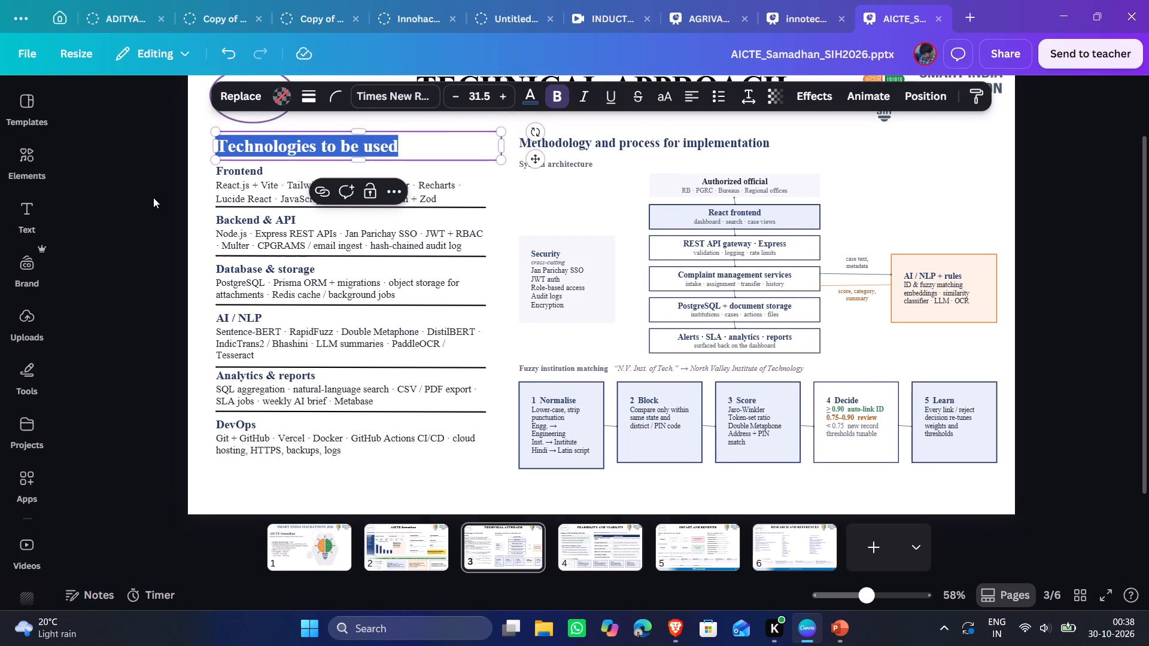
click(327, 147)
click(346, 144)
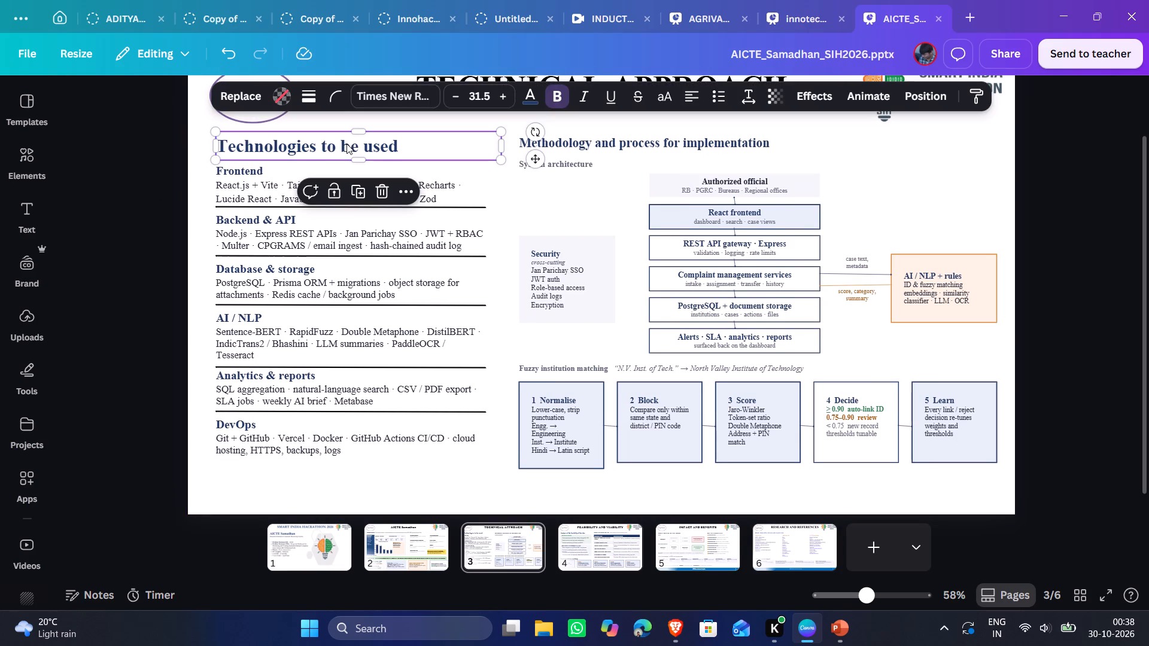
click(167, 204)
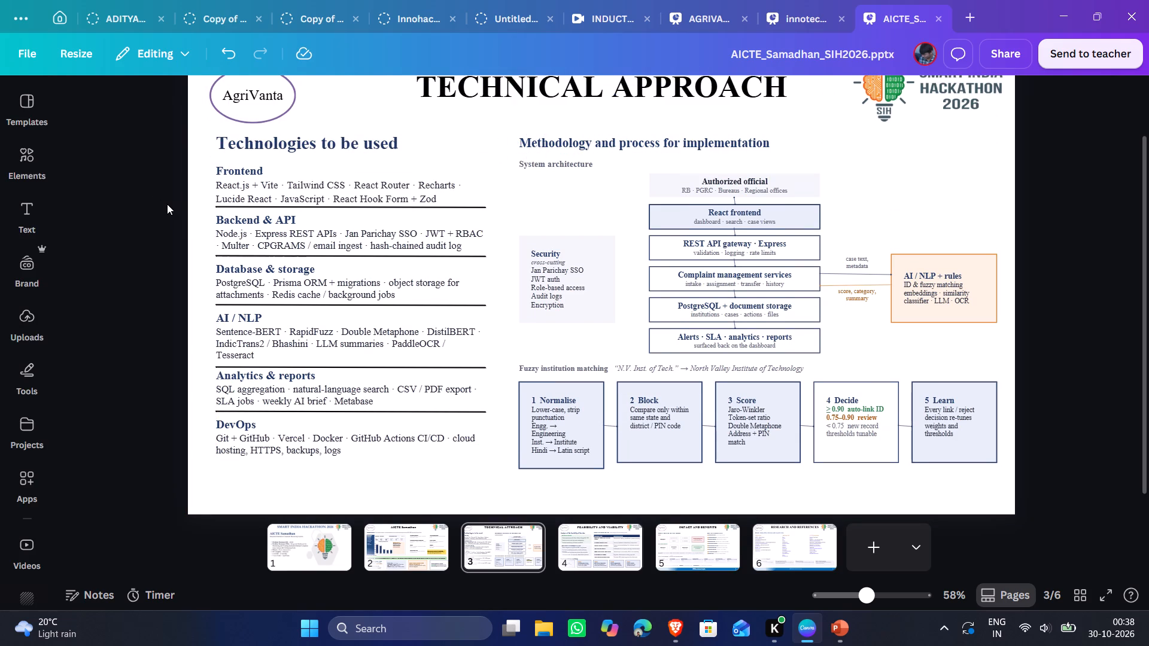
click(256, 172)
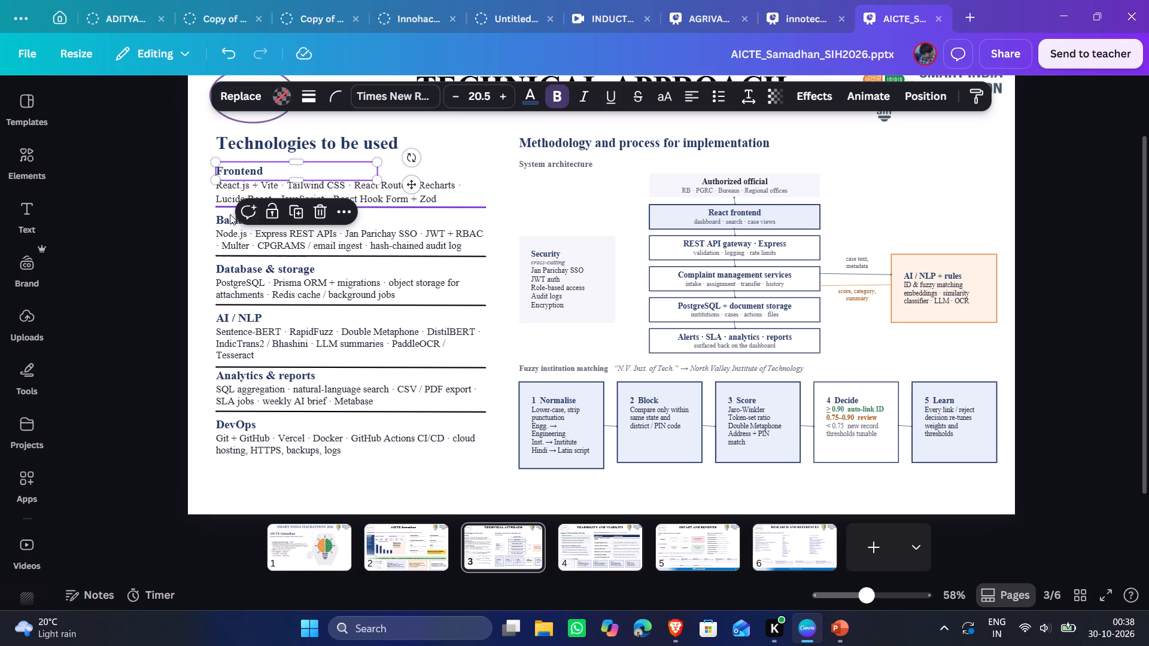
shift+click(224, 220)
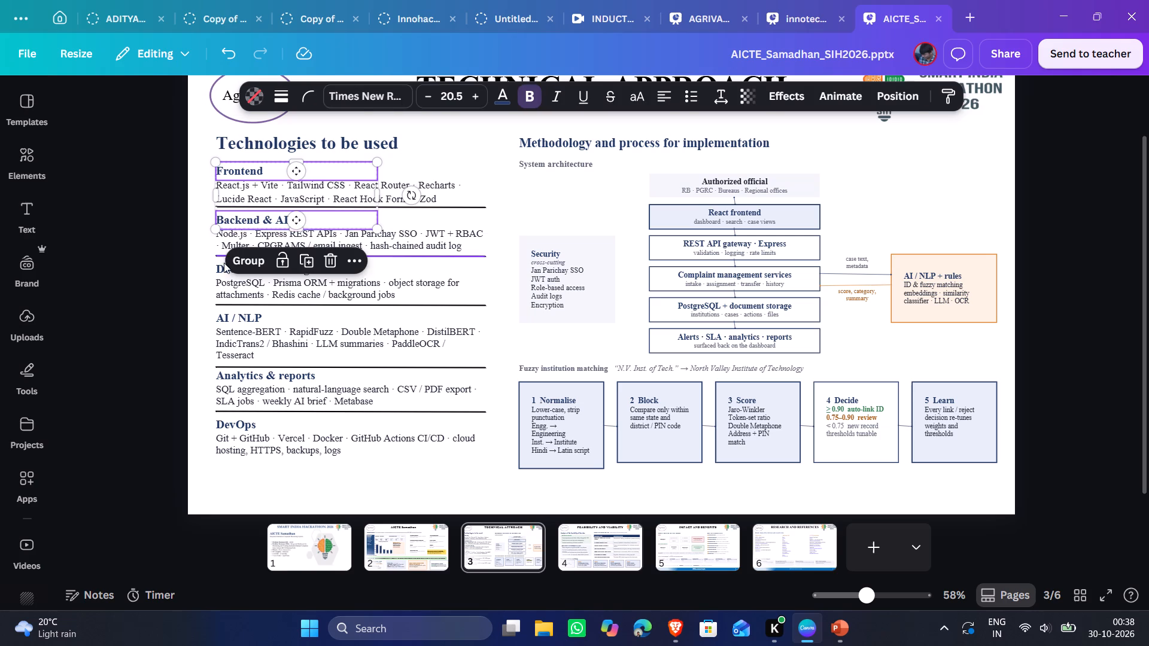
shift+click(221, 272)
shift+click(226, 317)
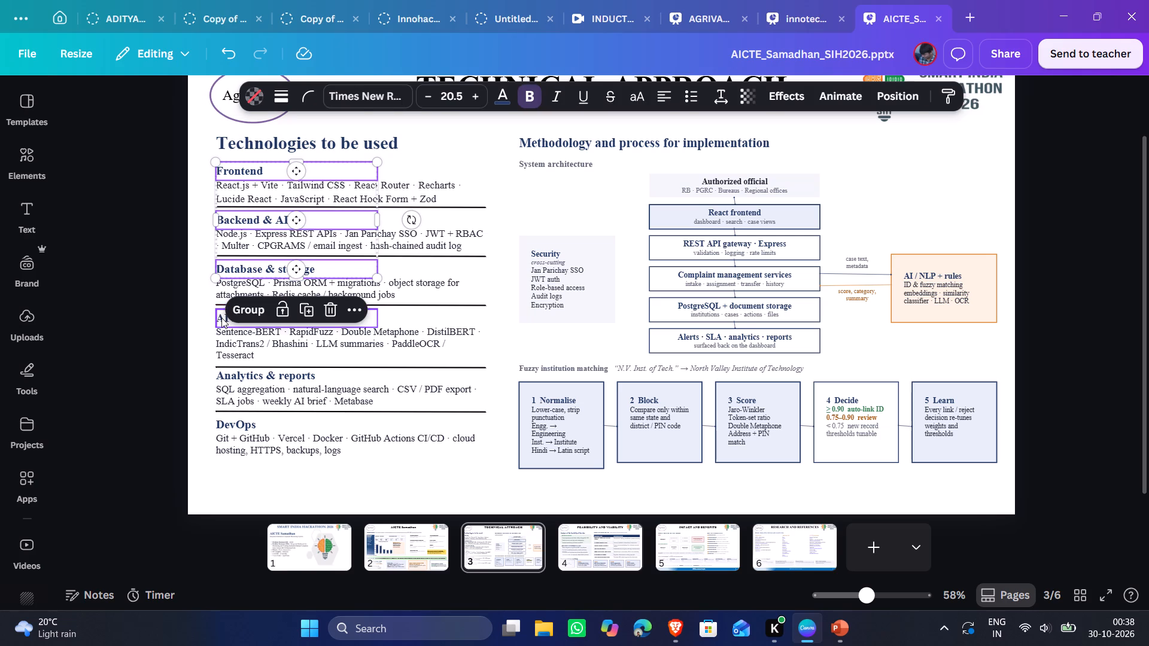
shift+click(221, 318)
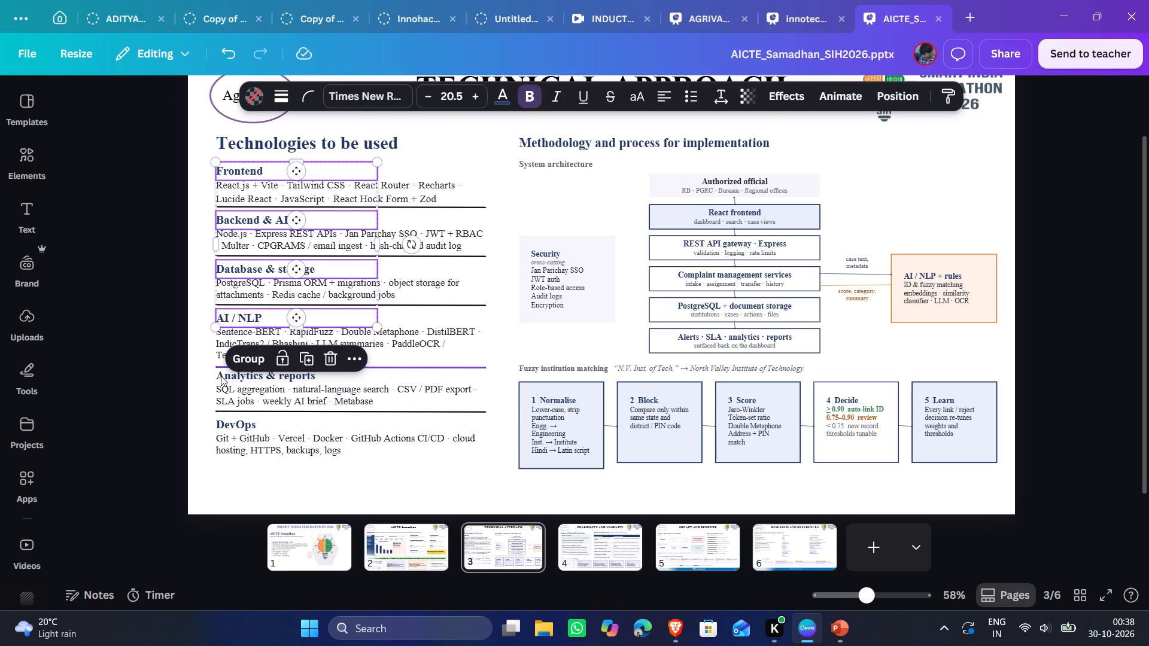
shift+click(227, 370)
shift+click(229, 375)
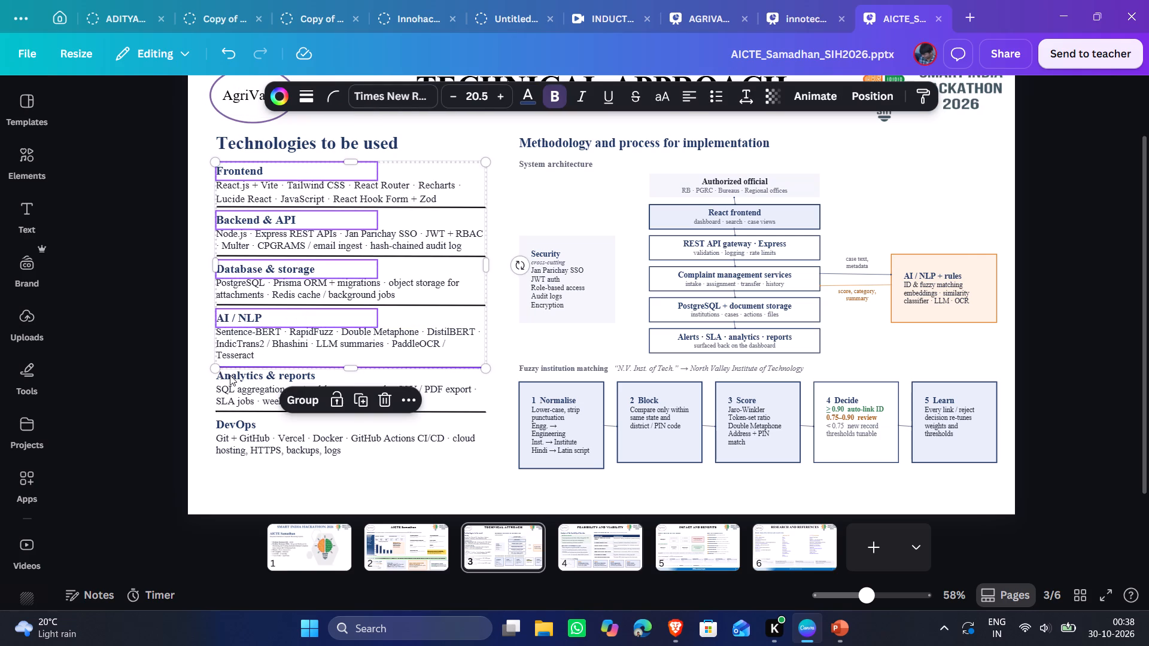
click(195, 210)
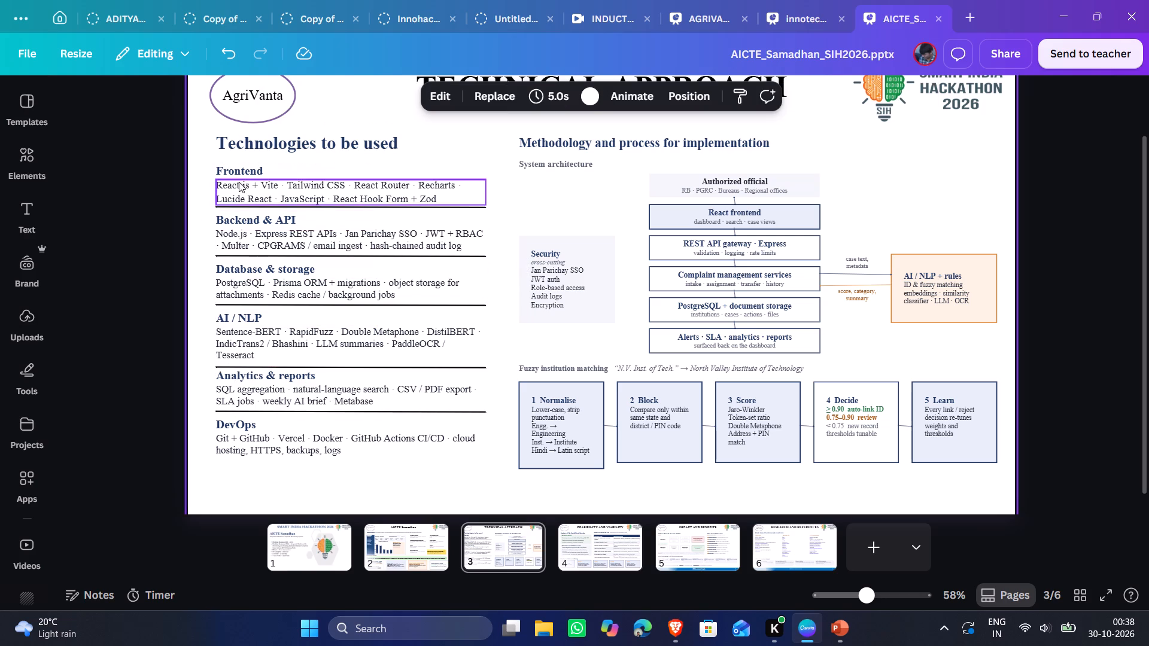
Shift the six technology headings from Frontend to DevOps right by a net 17 large nudges, roughly centring them above their texts.
shift+click(244, 166)
shift+click(233, 220)
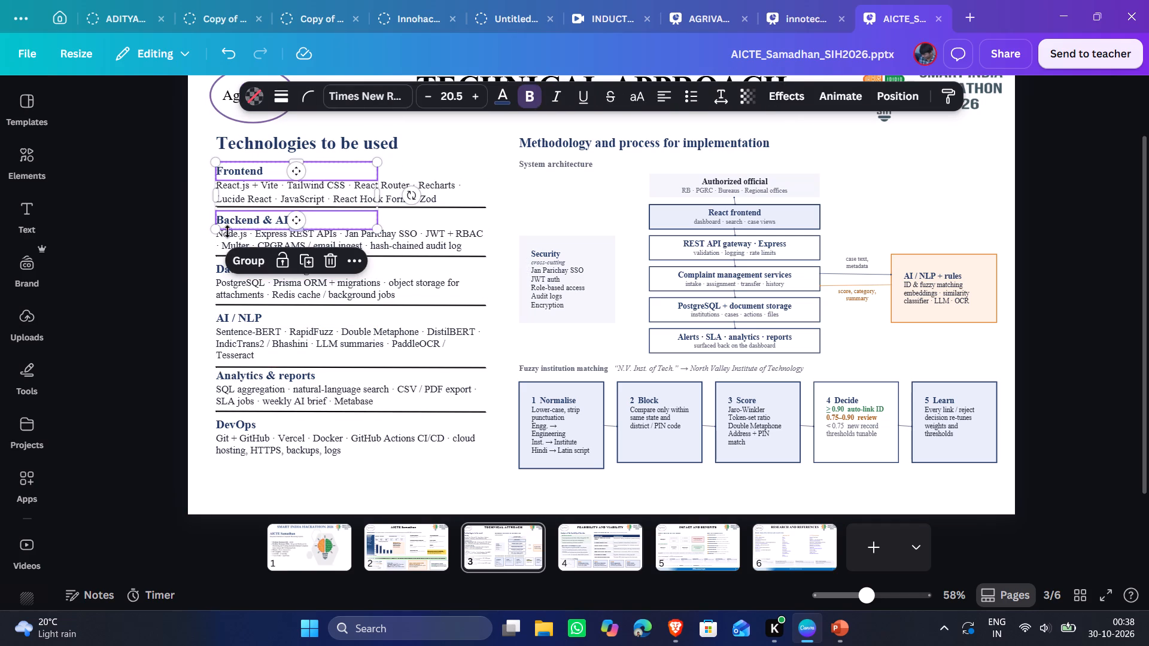
shift+click(223, 268)
shift+click(223, 324)
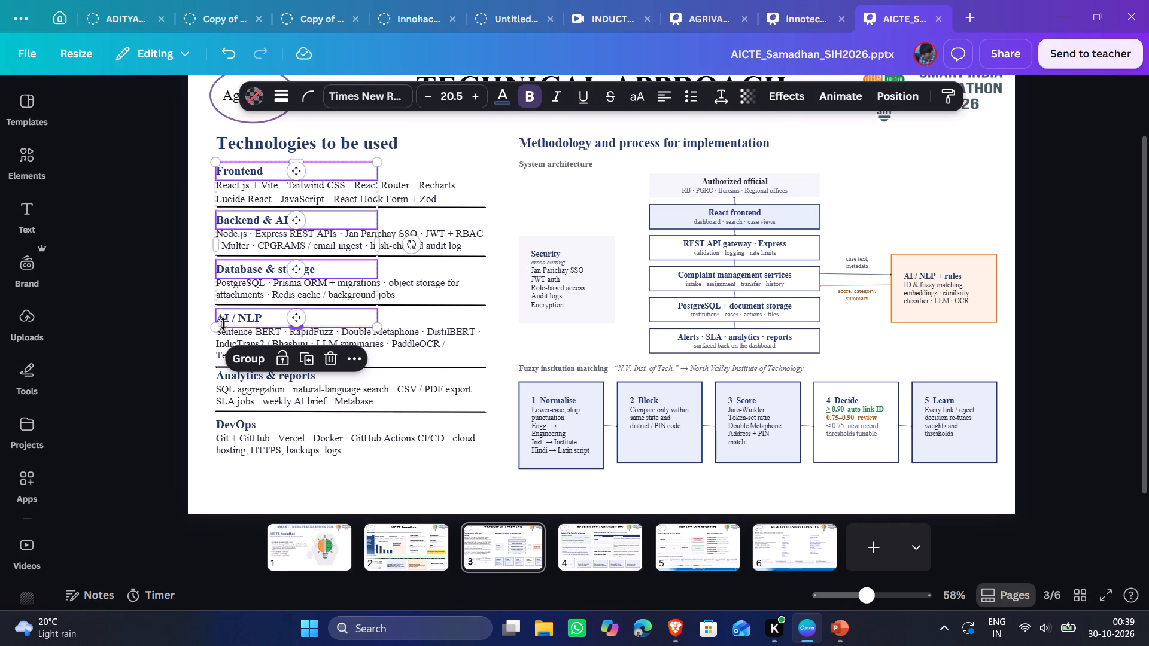
shift+click(225, 376)
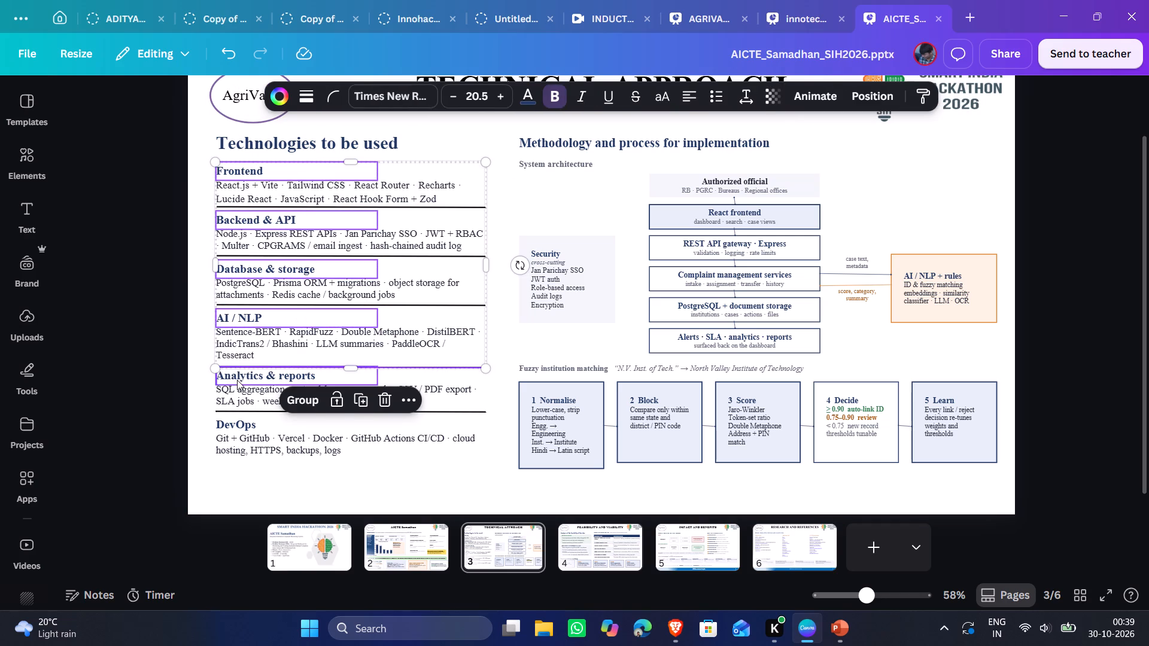
shift+click(237, 380)
shift+click(232, 420)
shift+click(233, 426)
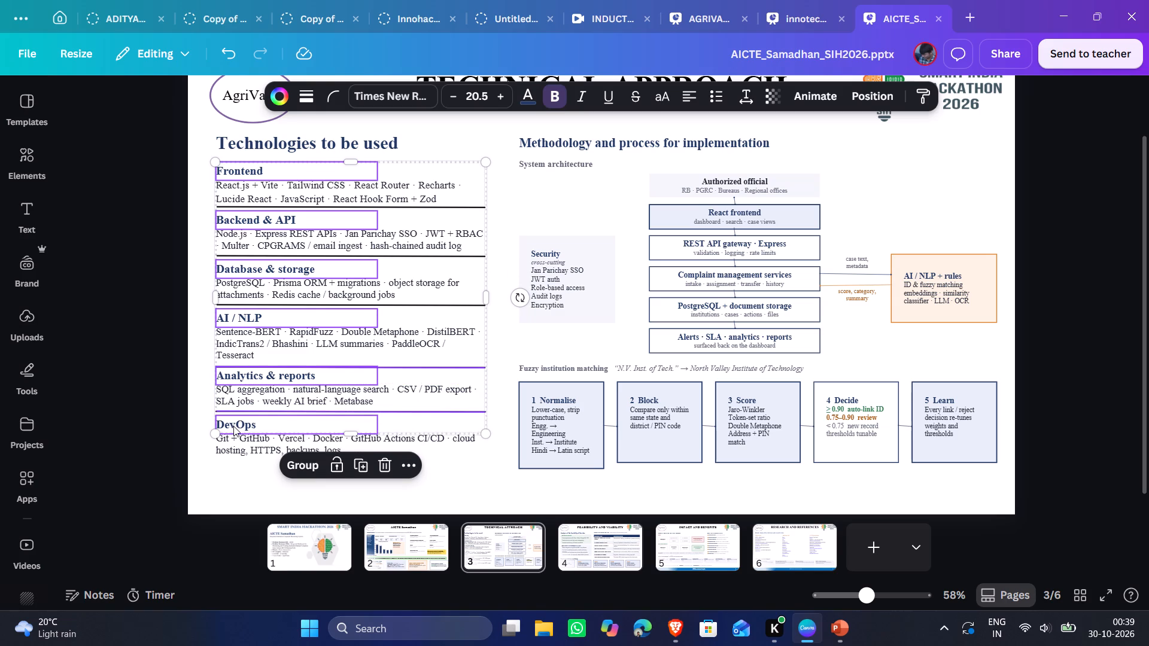
key(shift+Right)
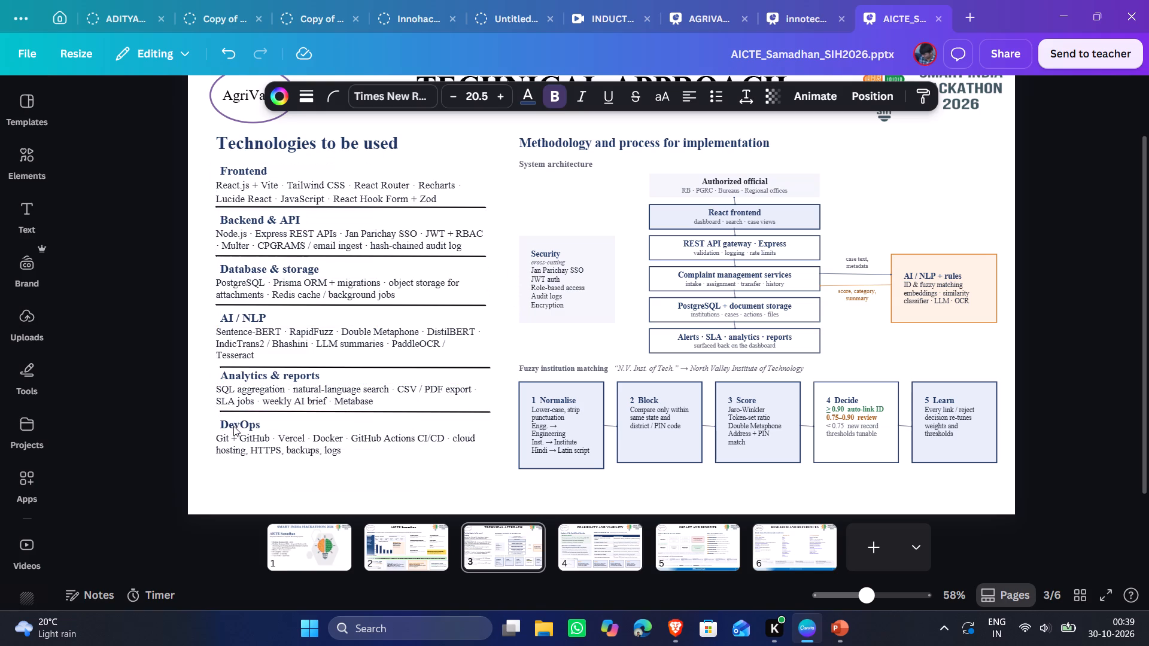
key(shift+Right)
key(shift+Right)
key(shift+Right)
key(shift+Right)
key(shift+Right)
key(shift+Right)
key(shift+Right)
key(shift+Right)
key(shift+Right)
key(shift+Right)
key(shift+Right)
key(shift+Right)
key(shift+Right)
key(shift+Right)
key(shift+Right)
key(shift+Right)
key(shift+Right)
key(shift+Right)
key(shift+Right)
key(shift+Right)
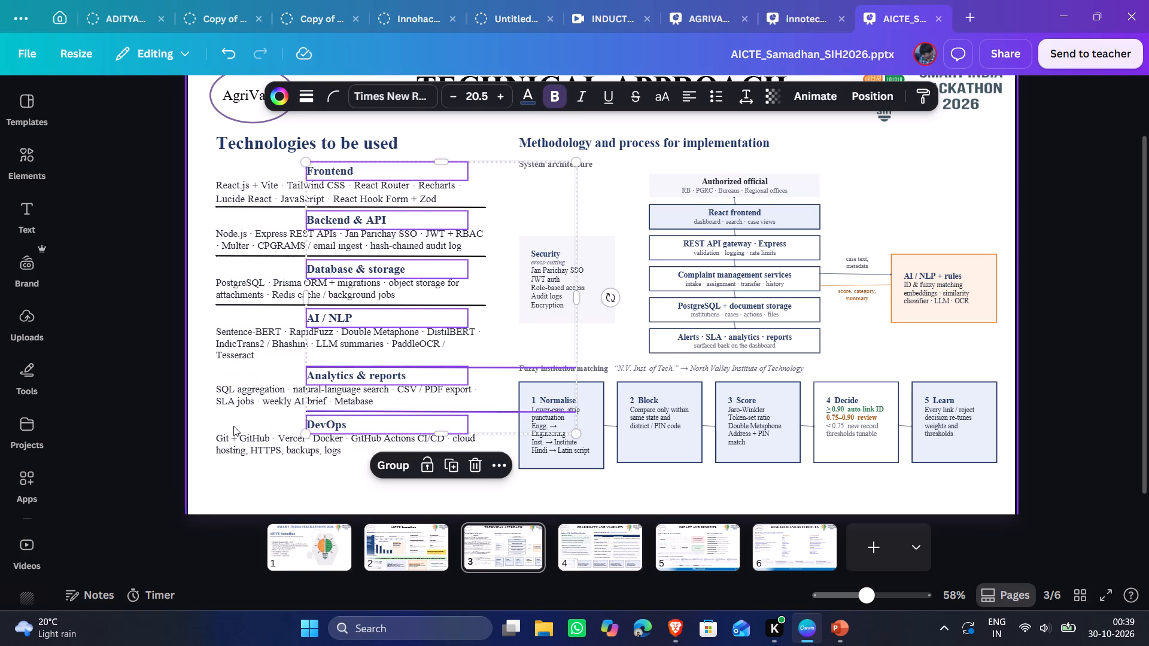
key(shift+Left)
key(shift+Left)
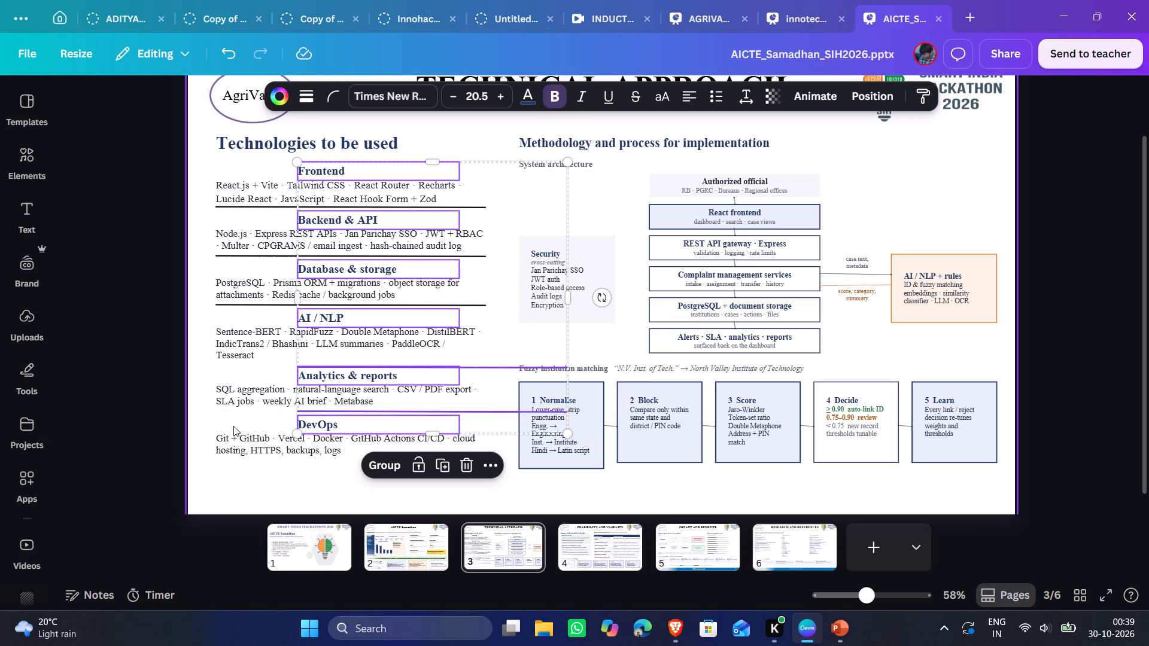
key(shift+Left)
key(shift+Left)
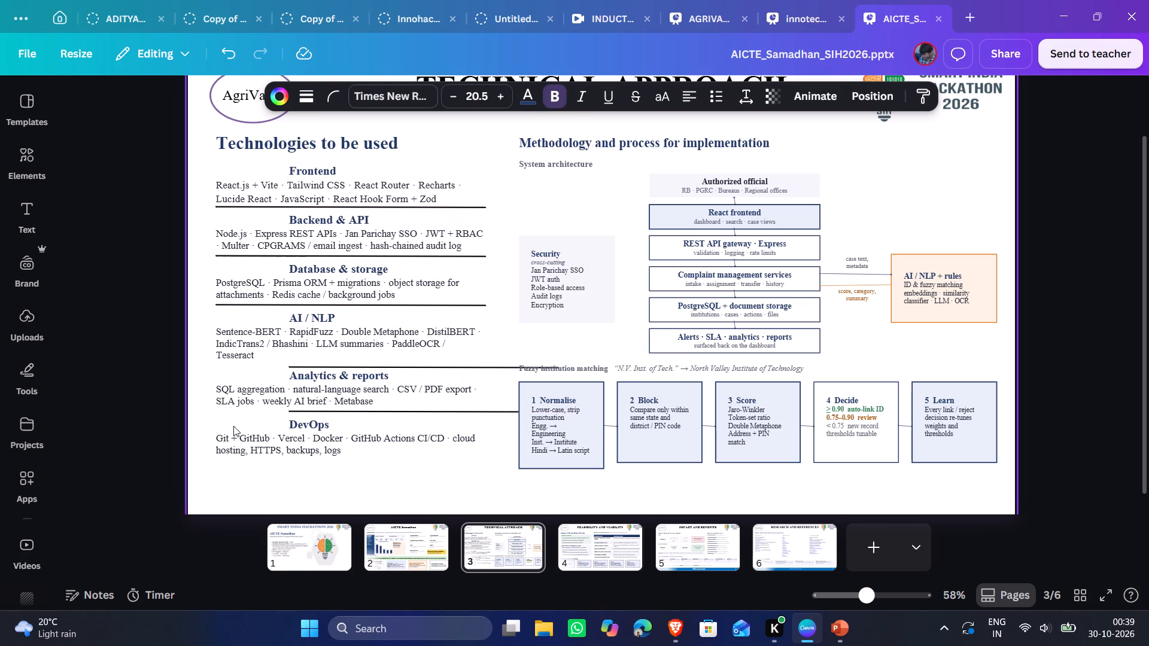
click(271, 490)
Move the two divider lines above and below Analytics & reports left by 17 large nudges, realigning them with the other dividers.
click(394, 365)
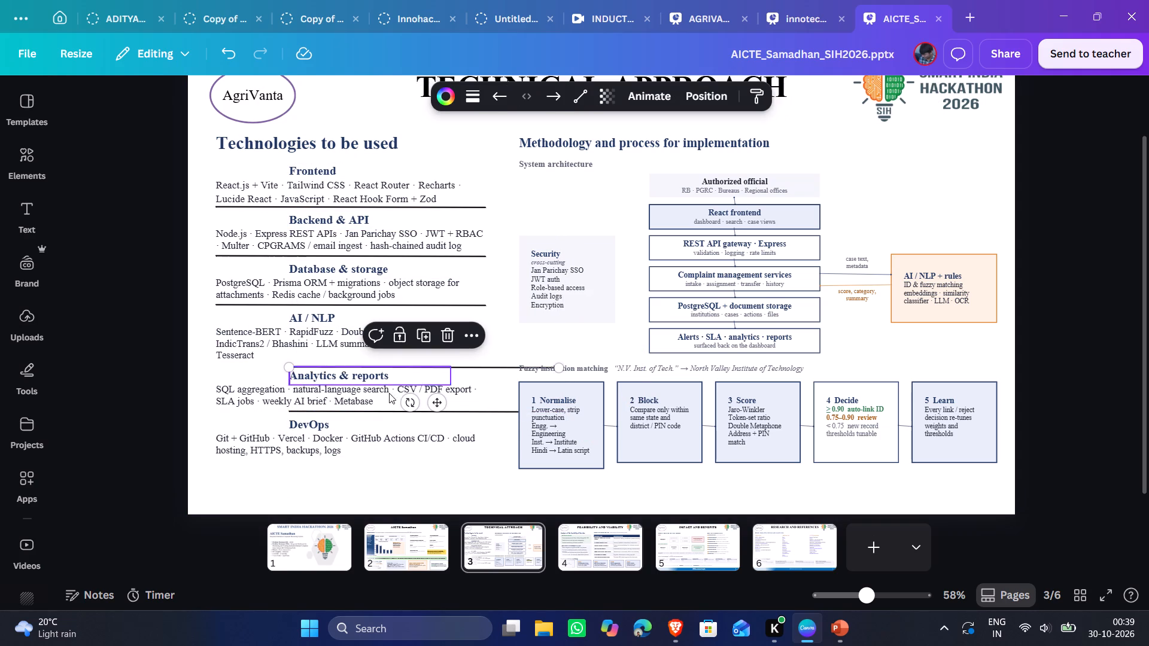
shift+click(387, 410)
key(shift+Left)
key(shift+Left)
key(shift+Left)
key(shift+Left)
key(shift+Left)
key(shift+Left)
key(shift+Left)
key(shift+Left)
key(shift+Left)
key(shift+Left)
key(shift+Left)
key(shift+Left)
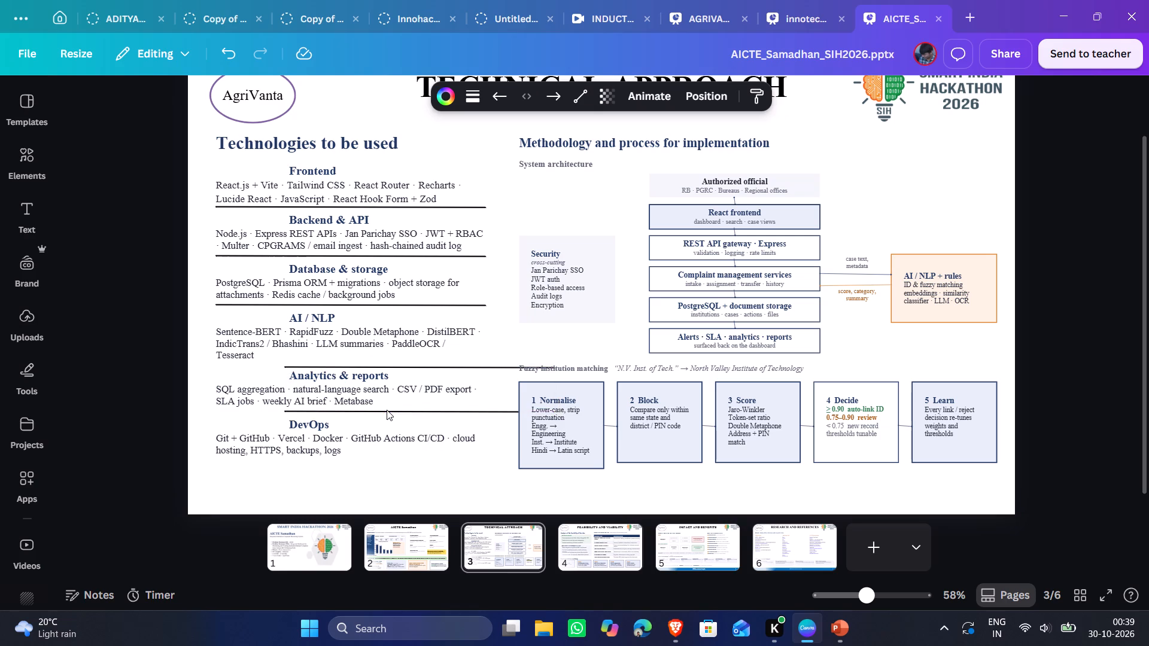
key(shift+Left)
key(shift+Left)
key(shift+Left)
key(shift+Left)
key(shift+Left)
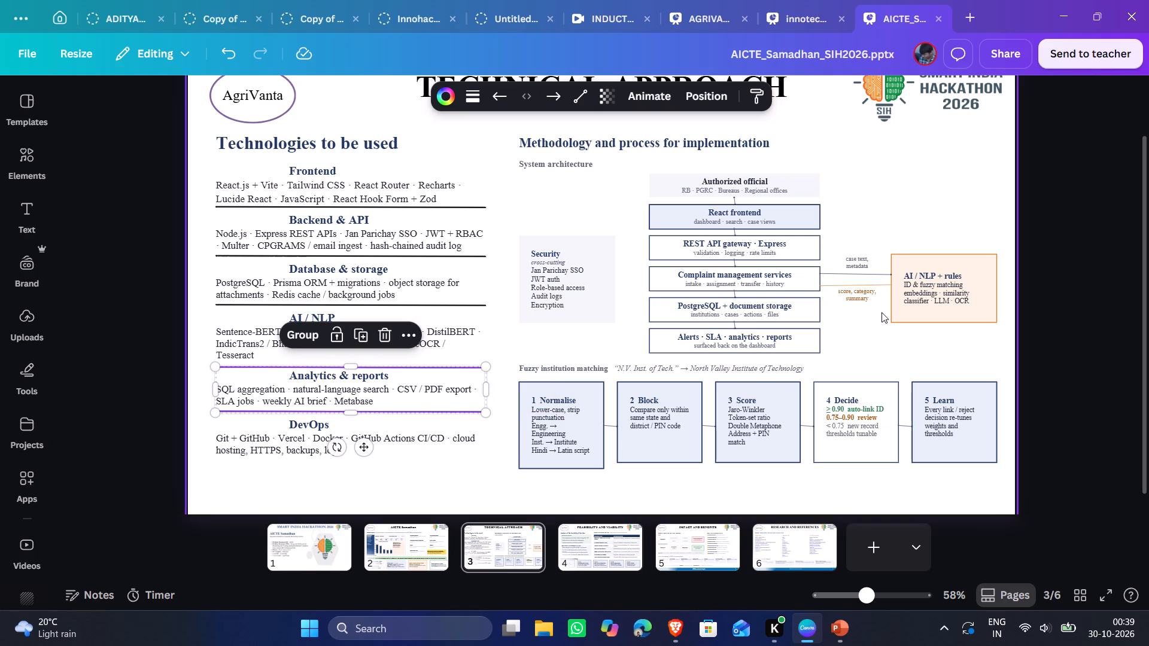
click(1092, 245)
click(1087, 247)
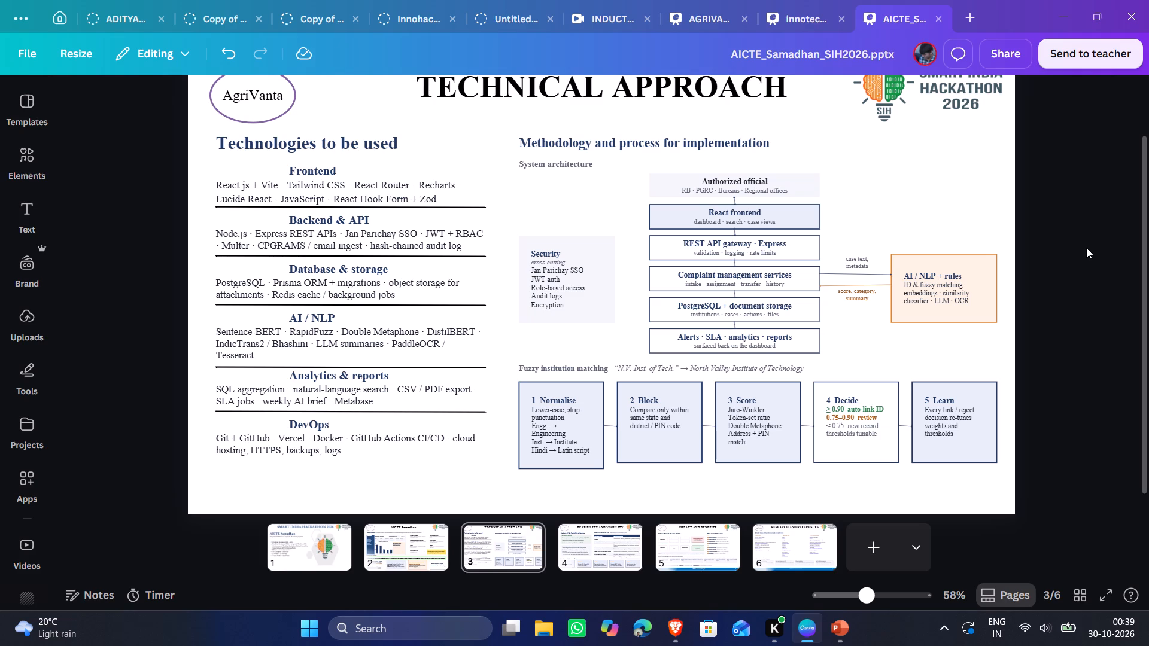
Move the Frontend heading right by three large nudges to centre it better above its text.
click(306, 174)
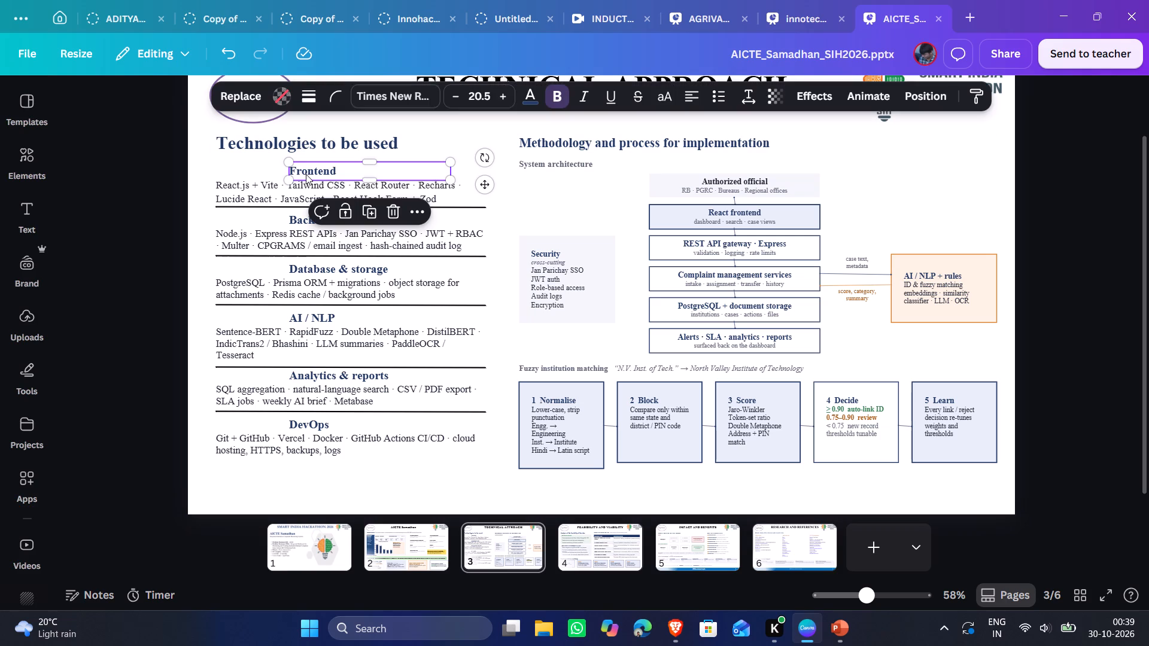
key(shift+Right)
key(shift+Right)
key(shift+Right)
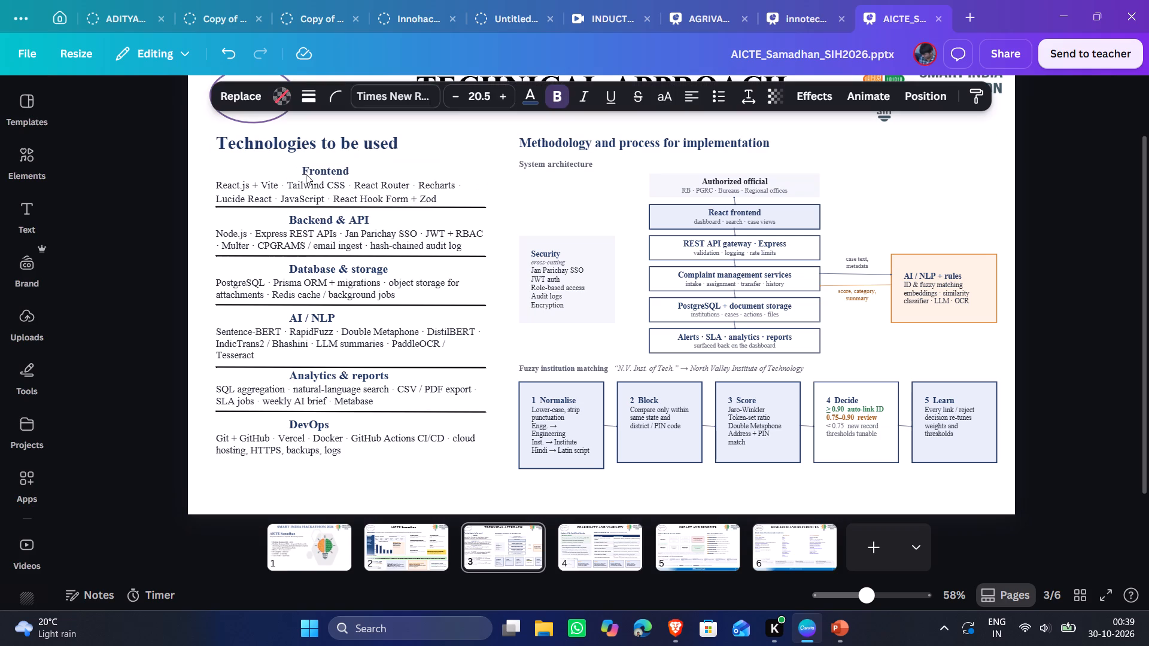
double_click(1054, 248)
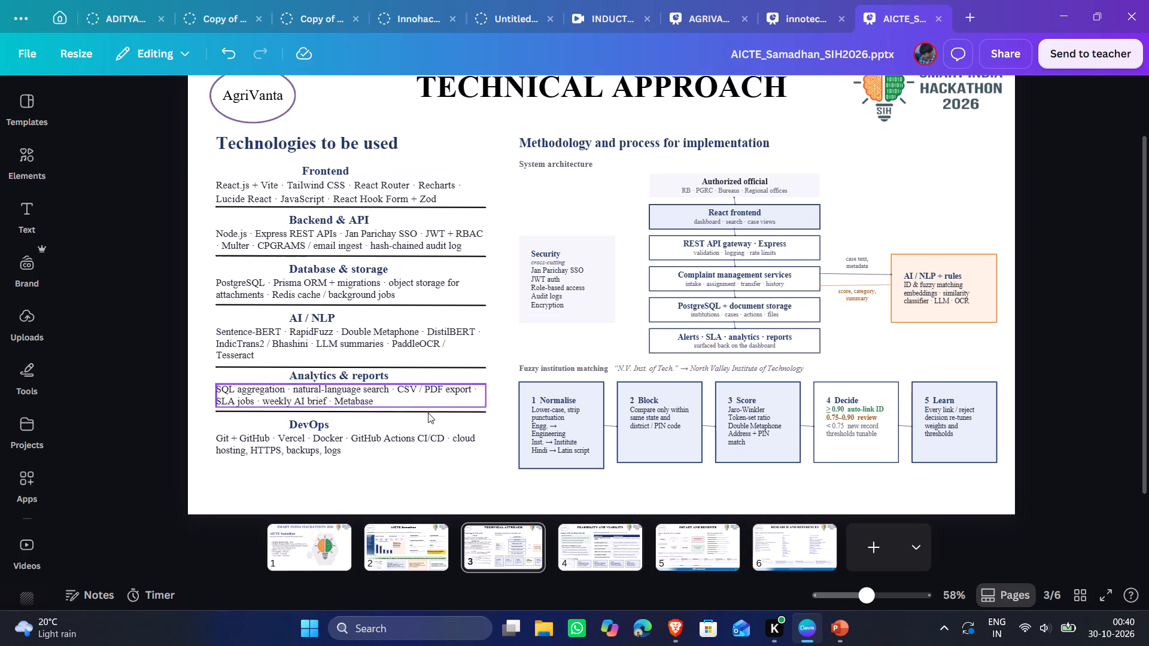
Compare design pages 1 and 2 with the SIH 2026 template in PowerPoint, bringing up its title slide.
click(327, 543)
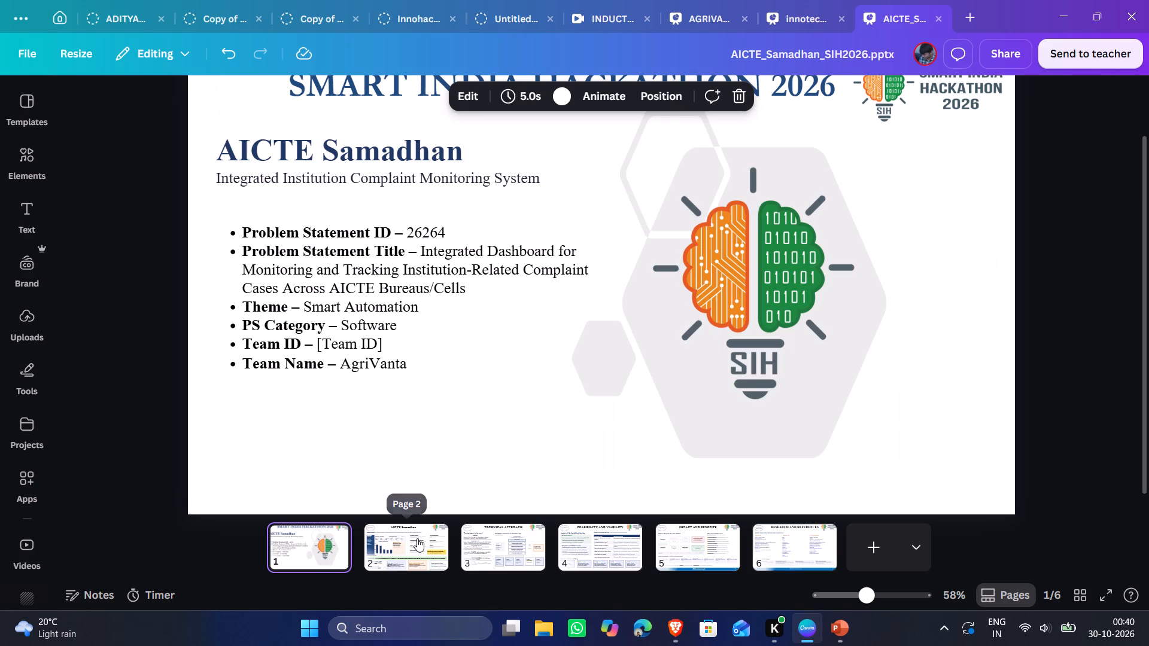
click(419, 537)
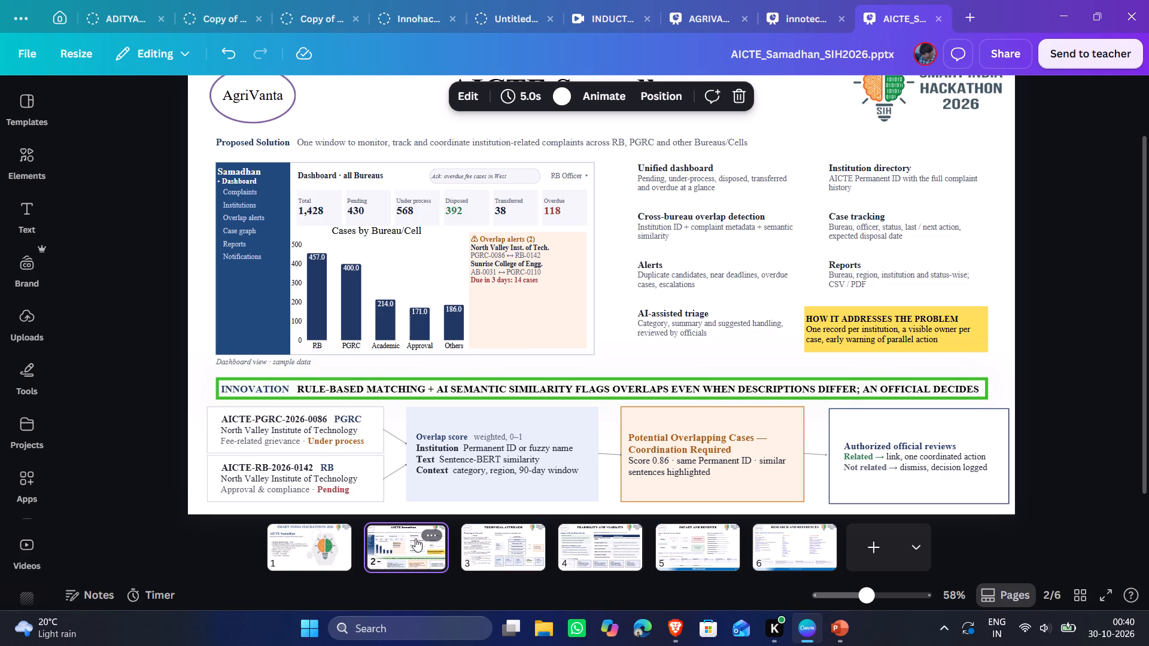
key(alt+Tab)
key(alt+Tab)
key(alt+Tab)
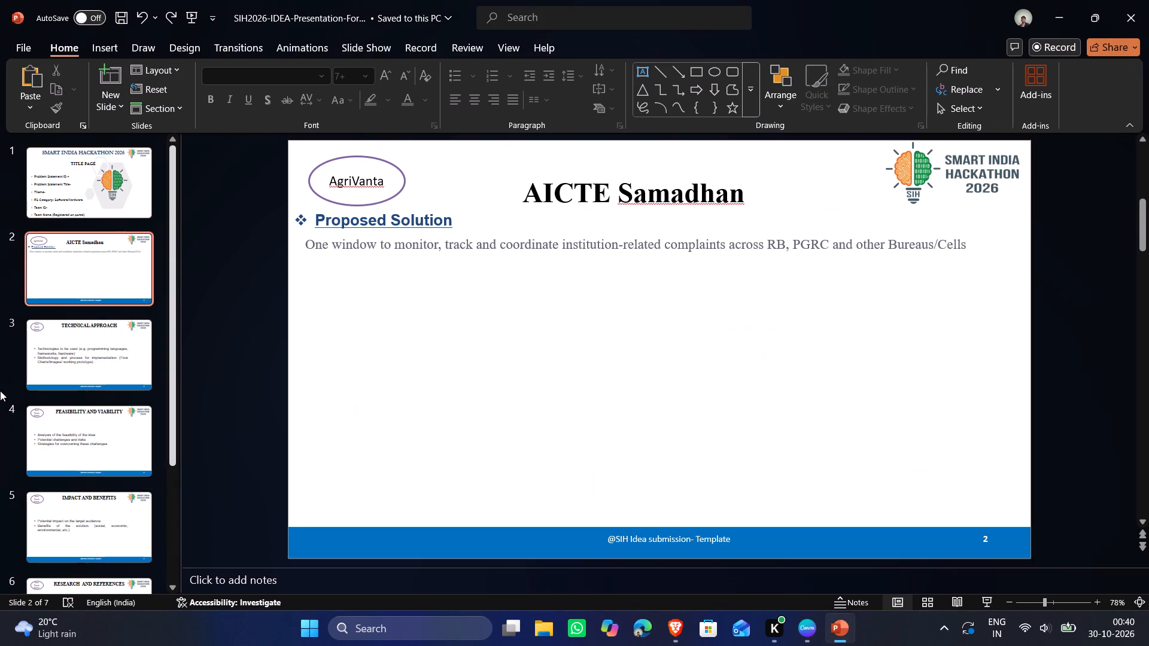
click(124, 160)
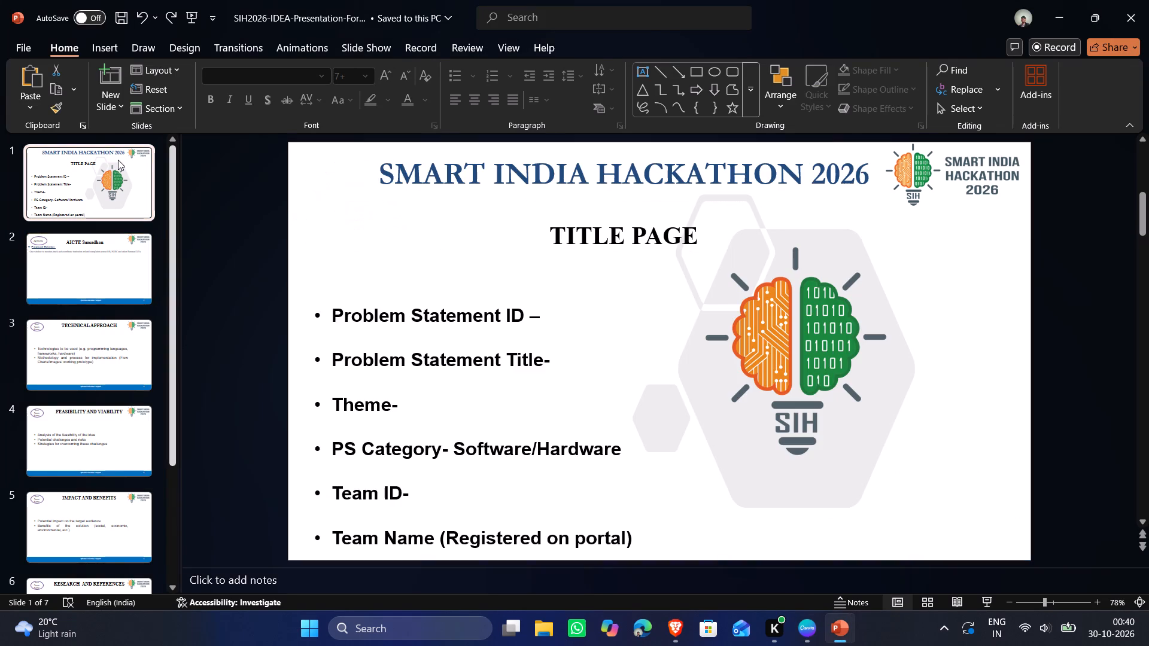
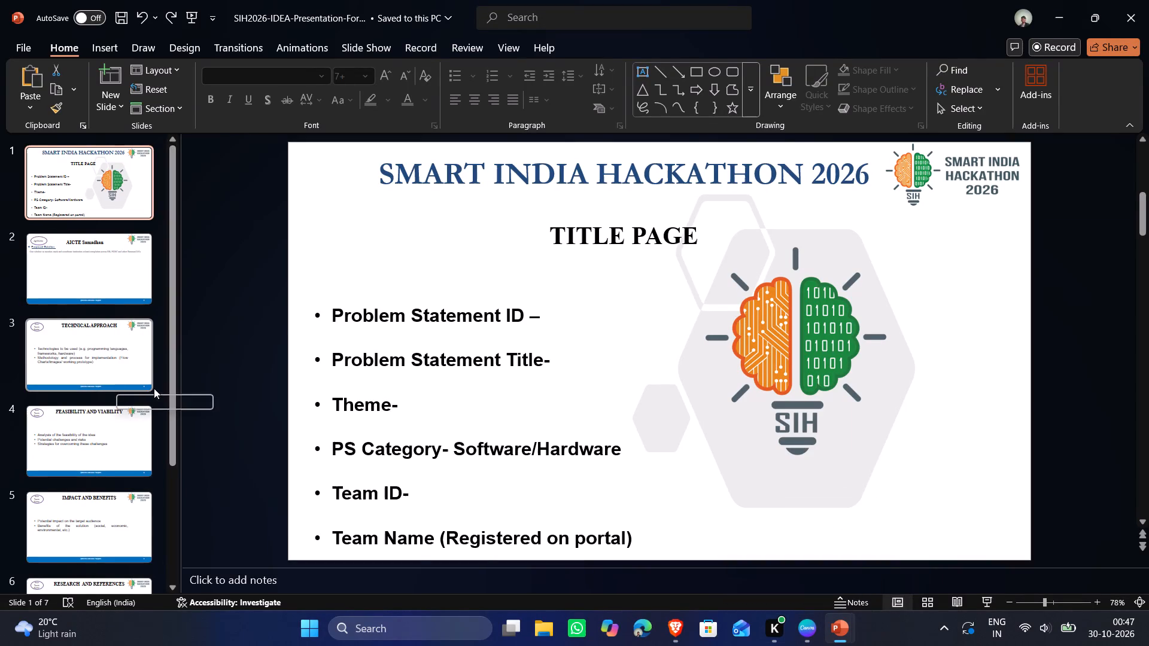
Switch back to the Canva design and open page 3, TECHNICAL APPROACH.
click(810, 627)
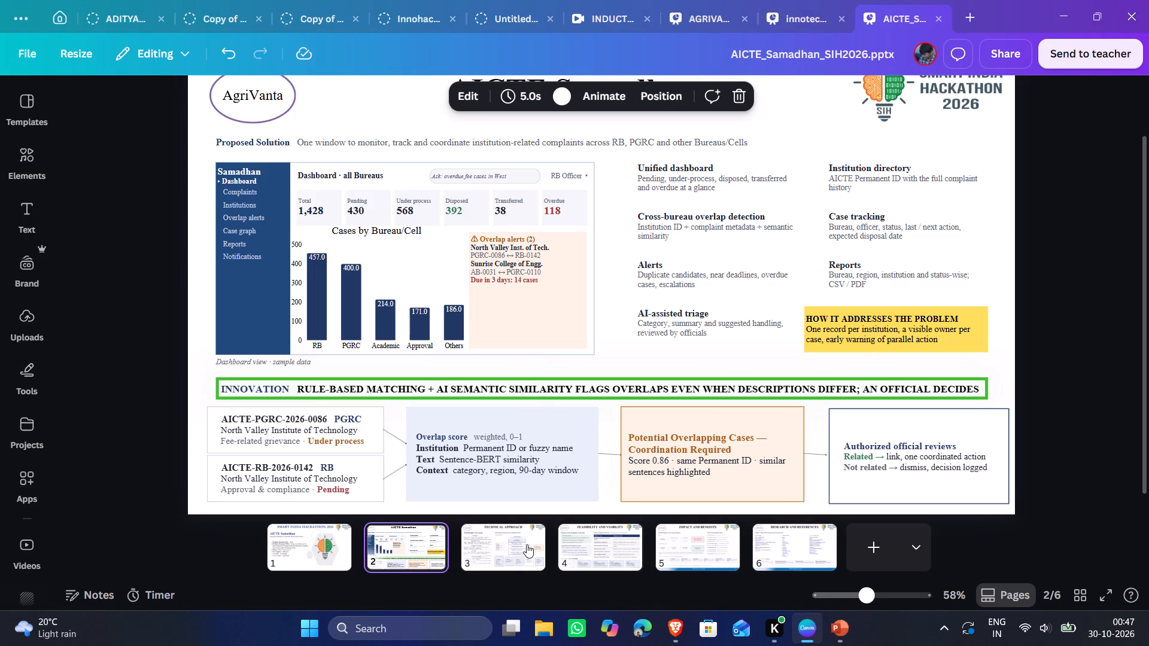
click(508, 543)
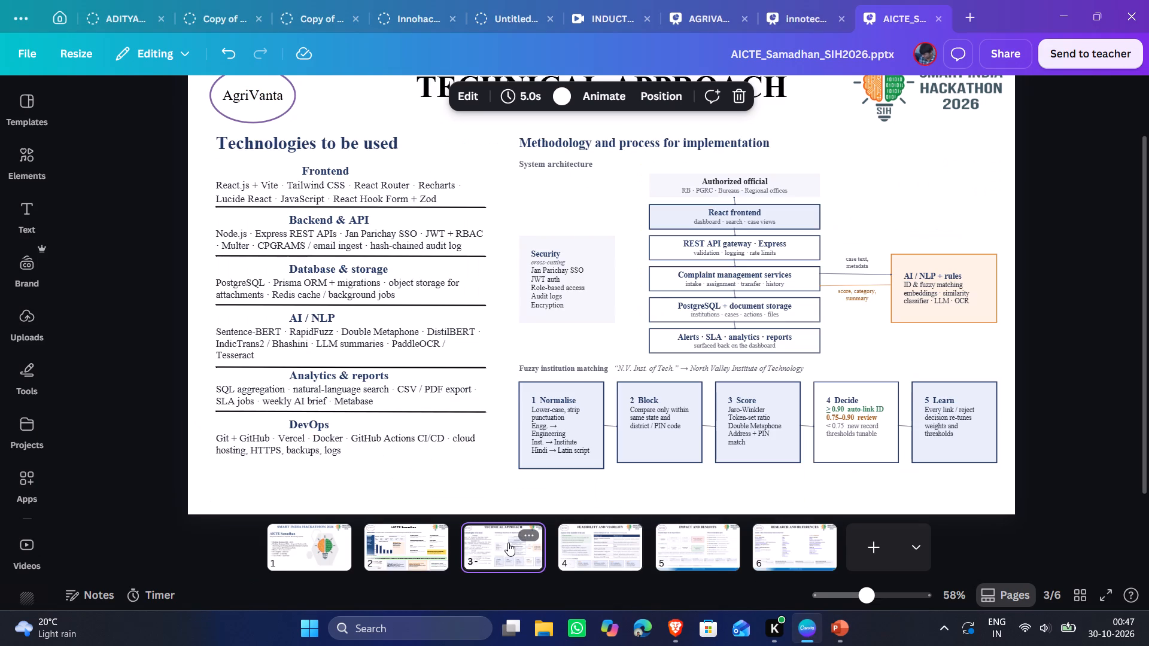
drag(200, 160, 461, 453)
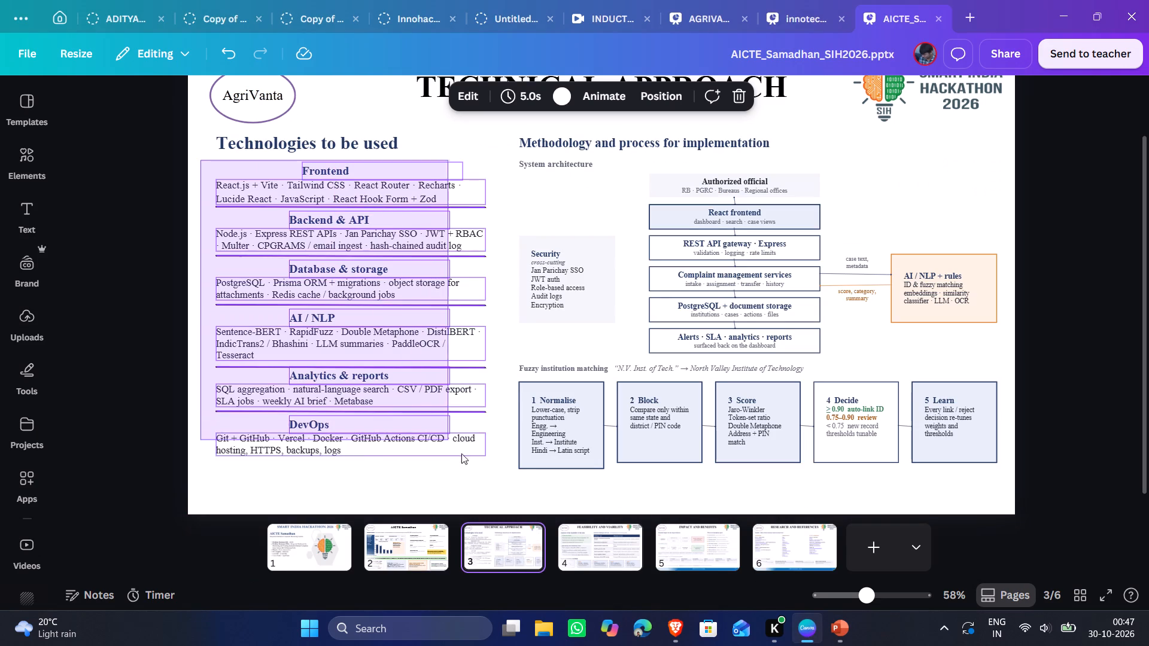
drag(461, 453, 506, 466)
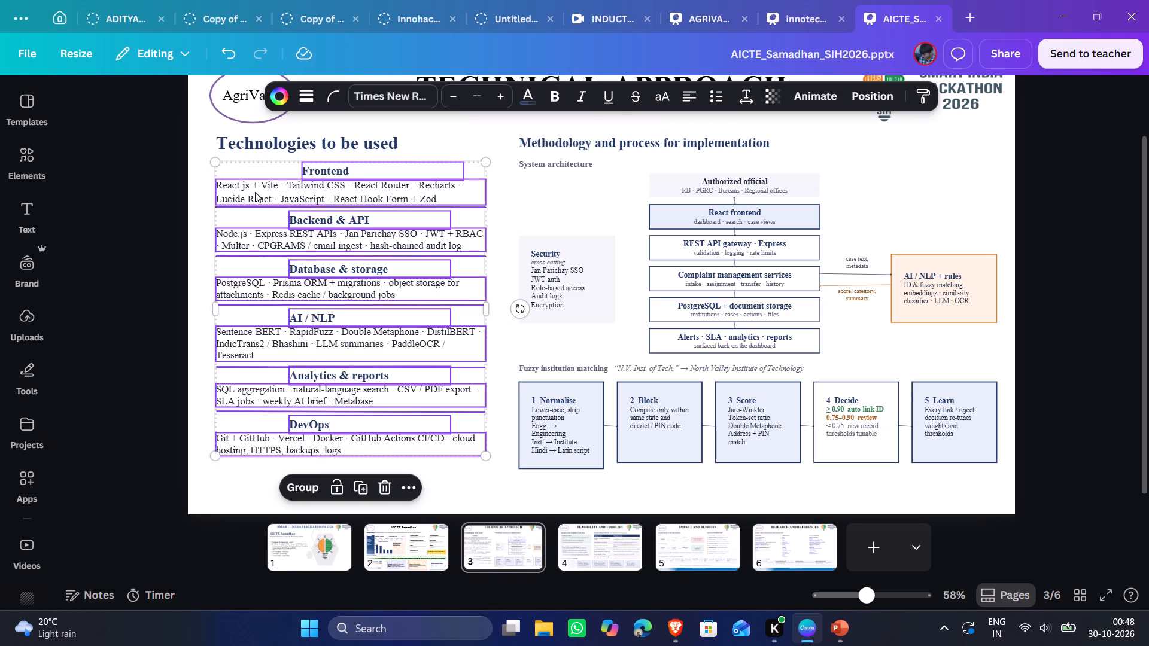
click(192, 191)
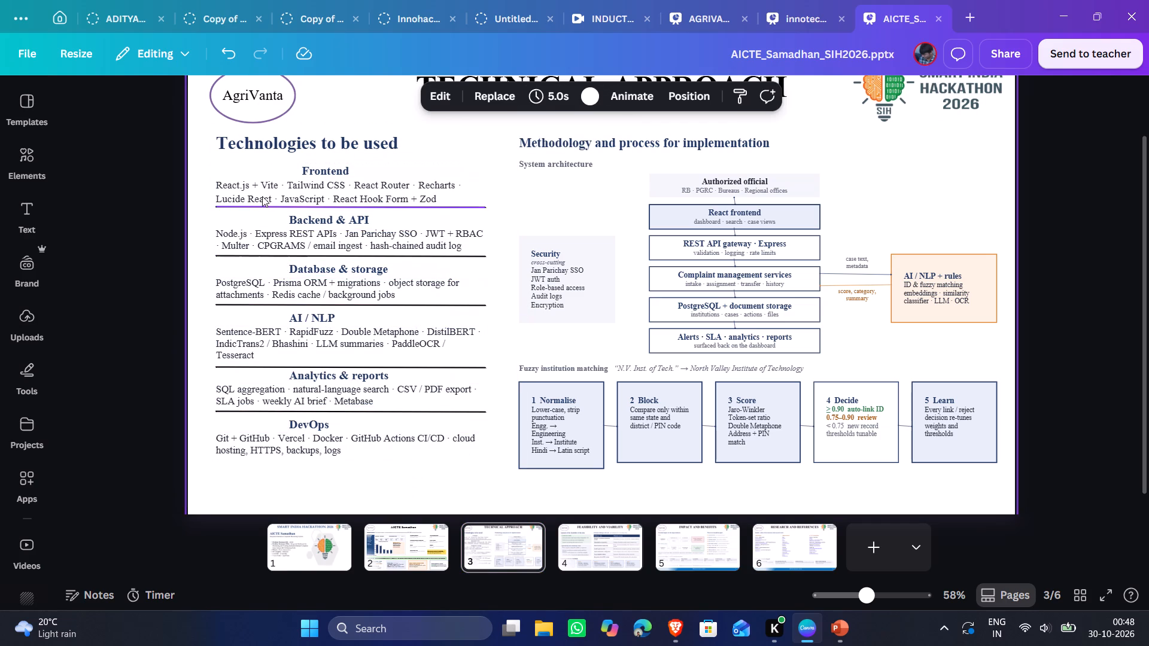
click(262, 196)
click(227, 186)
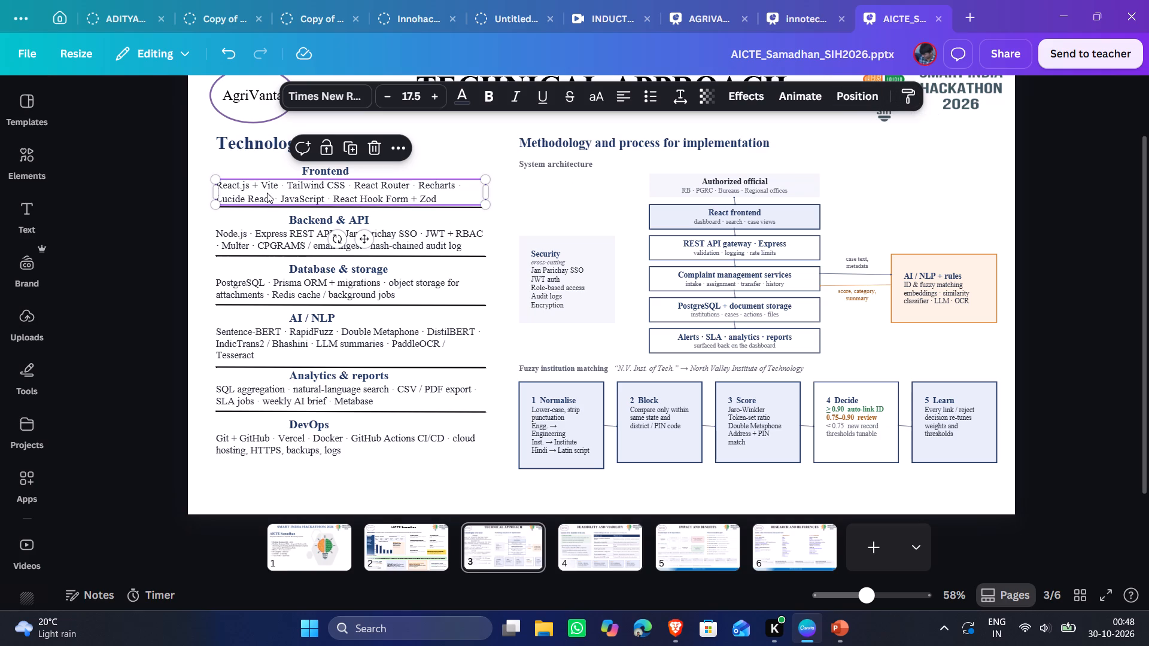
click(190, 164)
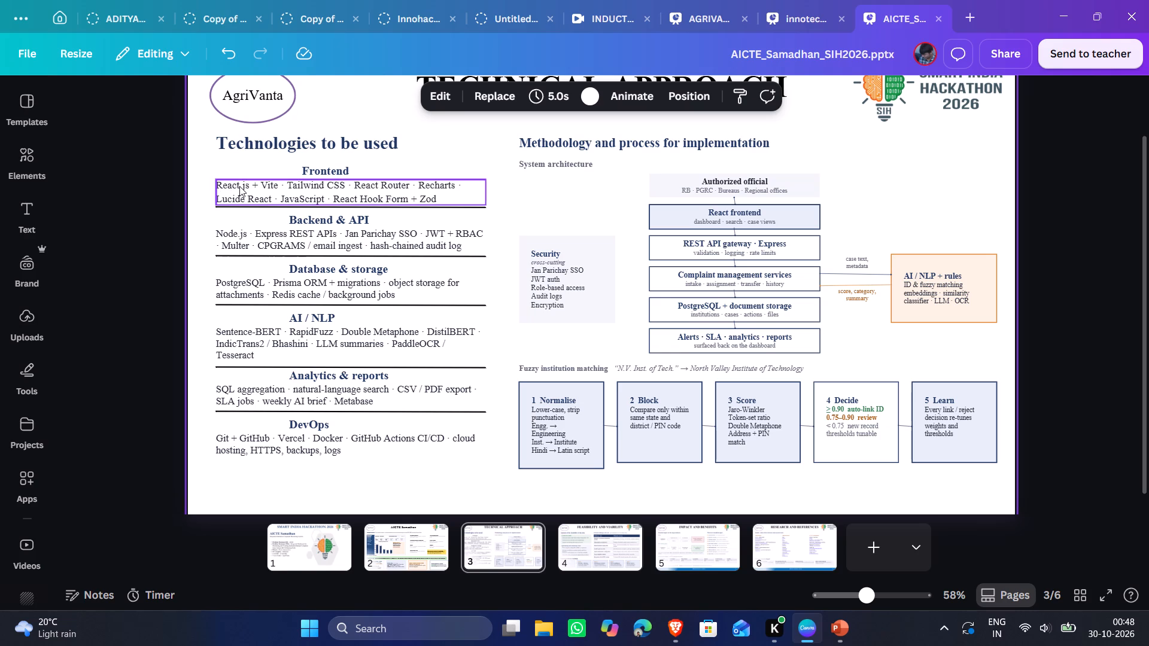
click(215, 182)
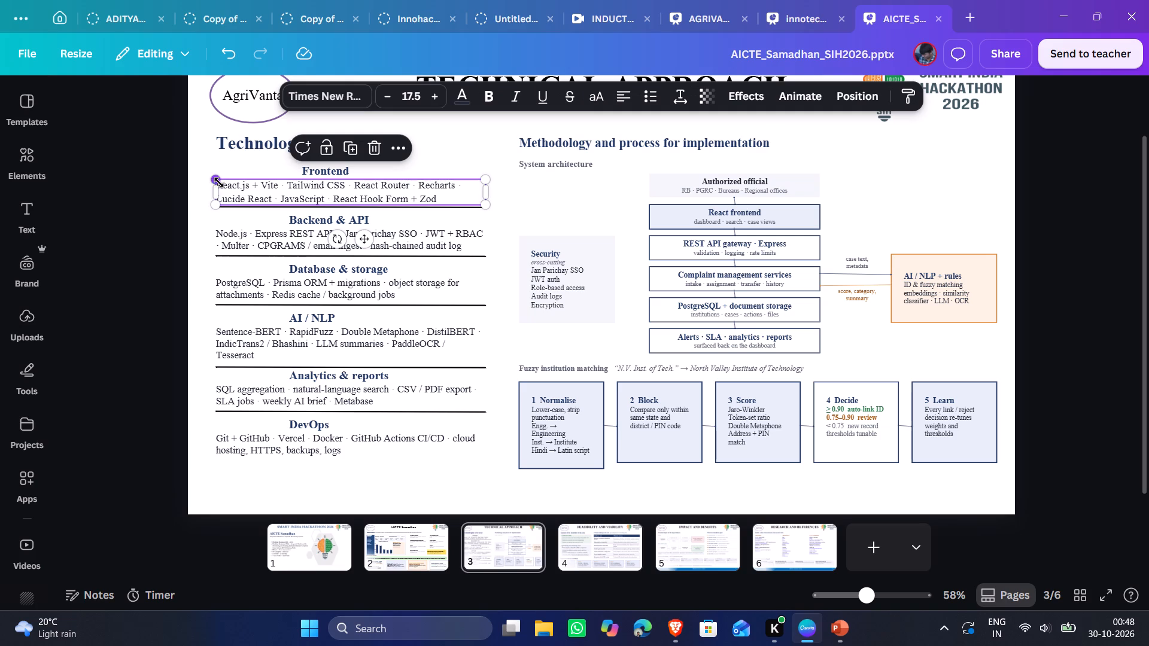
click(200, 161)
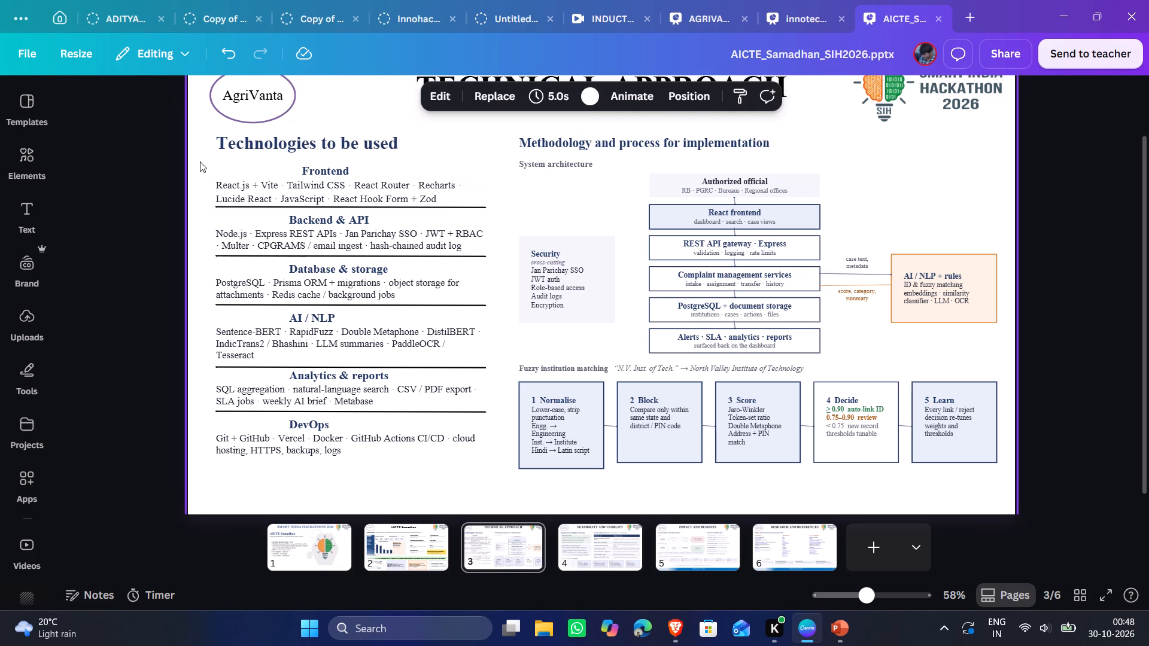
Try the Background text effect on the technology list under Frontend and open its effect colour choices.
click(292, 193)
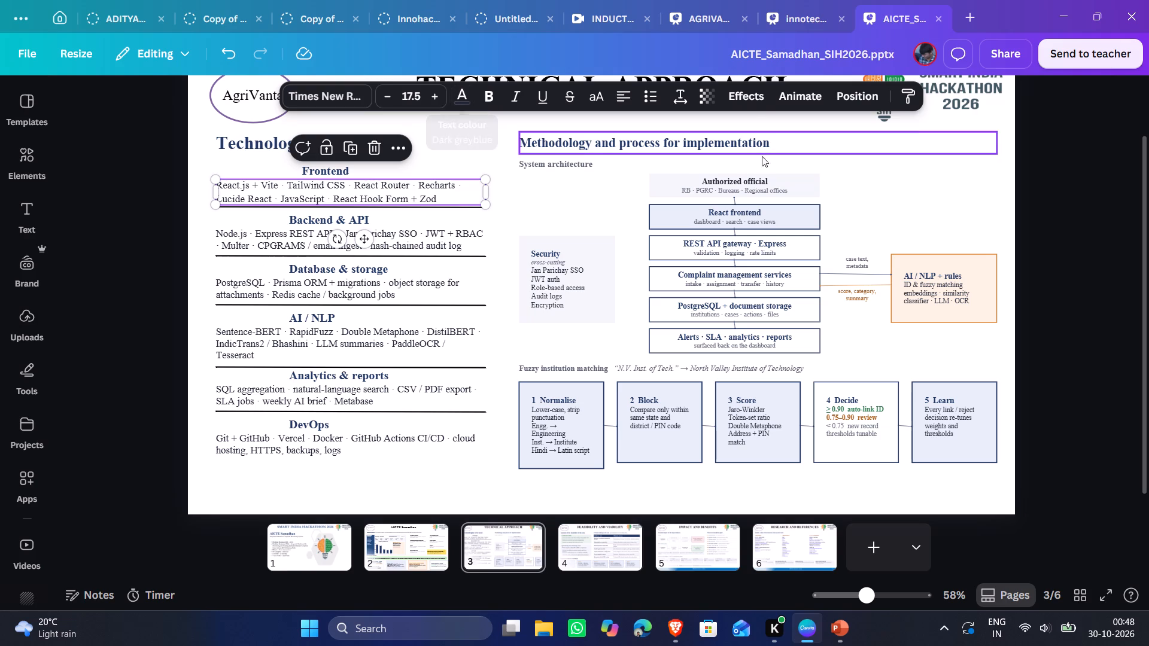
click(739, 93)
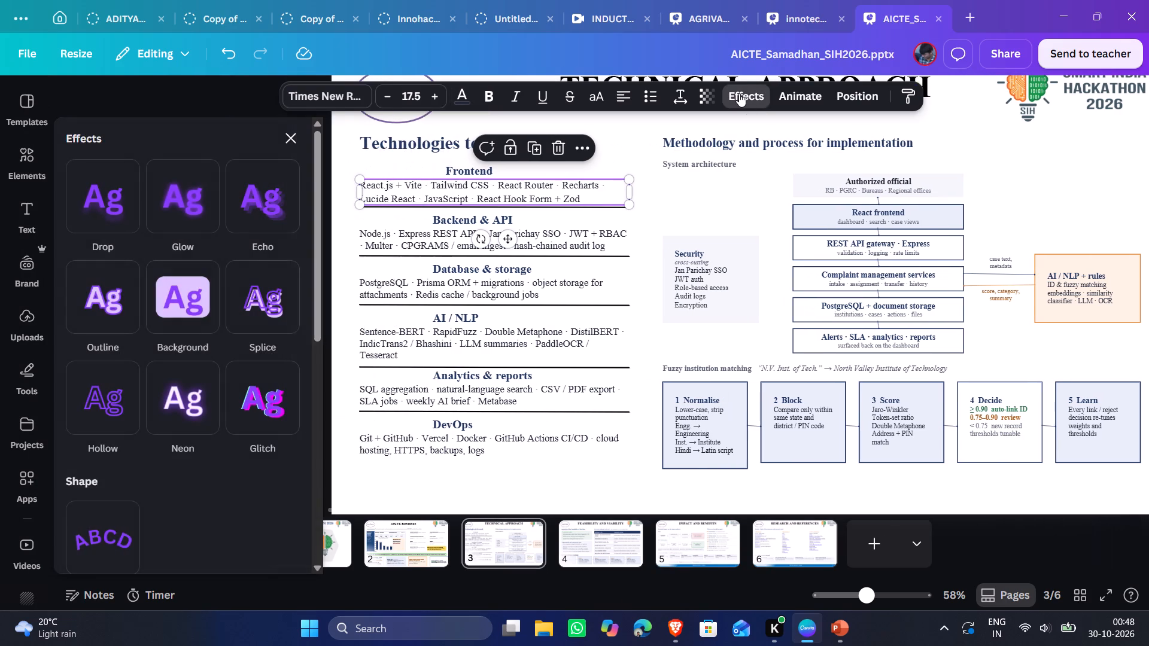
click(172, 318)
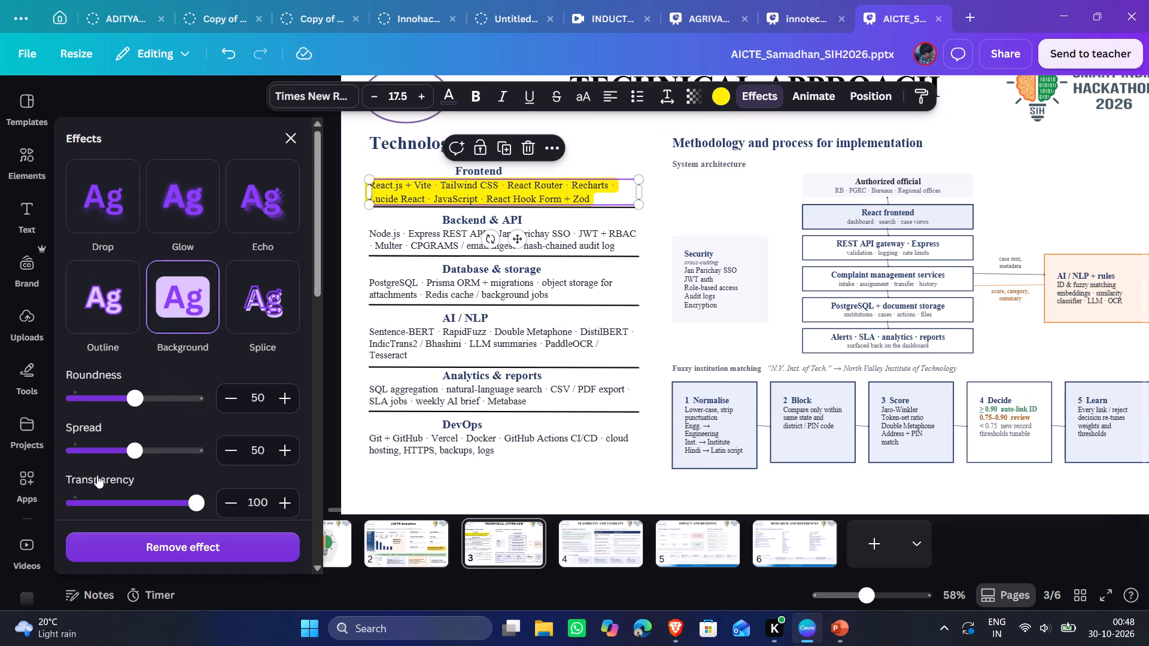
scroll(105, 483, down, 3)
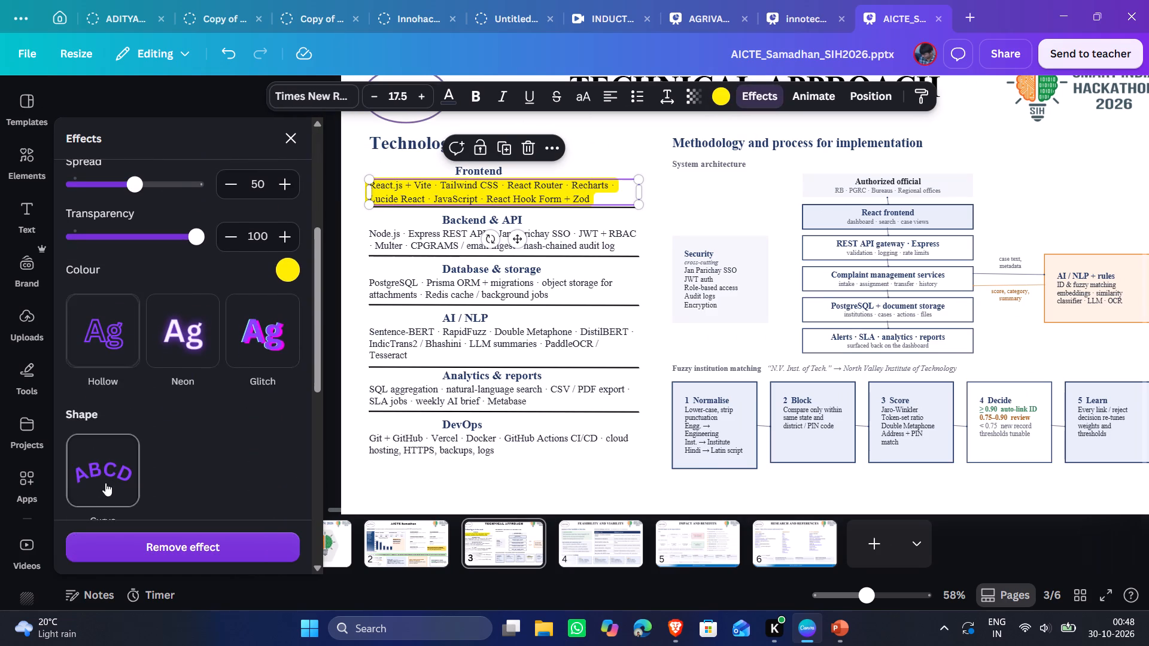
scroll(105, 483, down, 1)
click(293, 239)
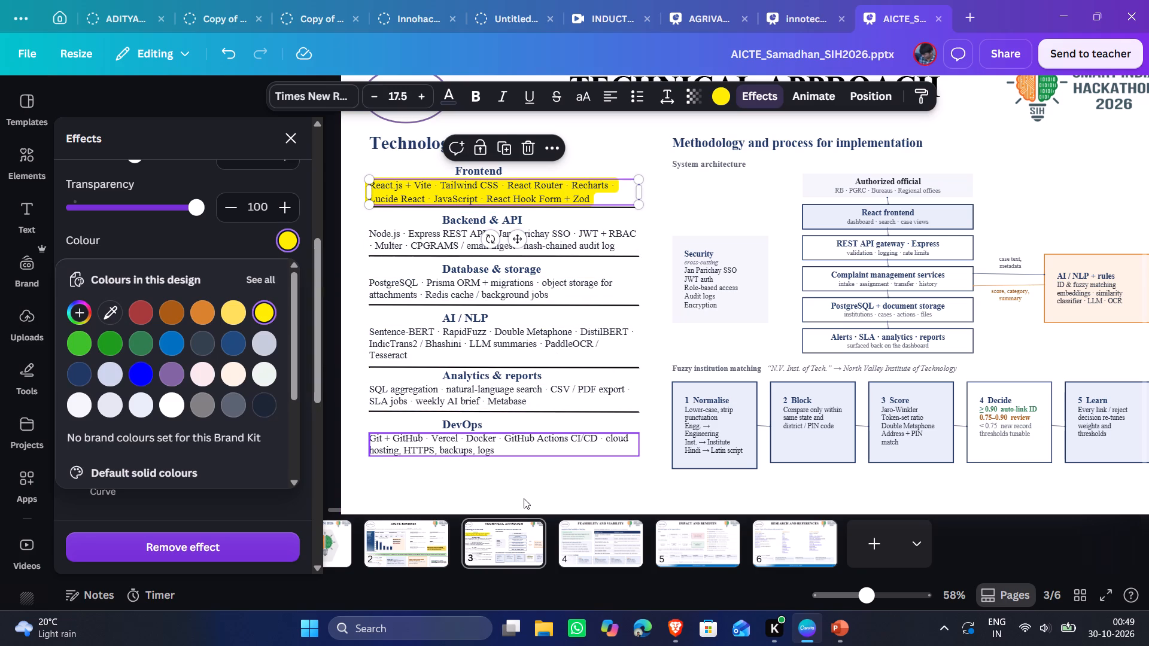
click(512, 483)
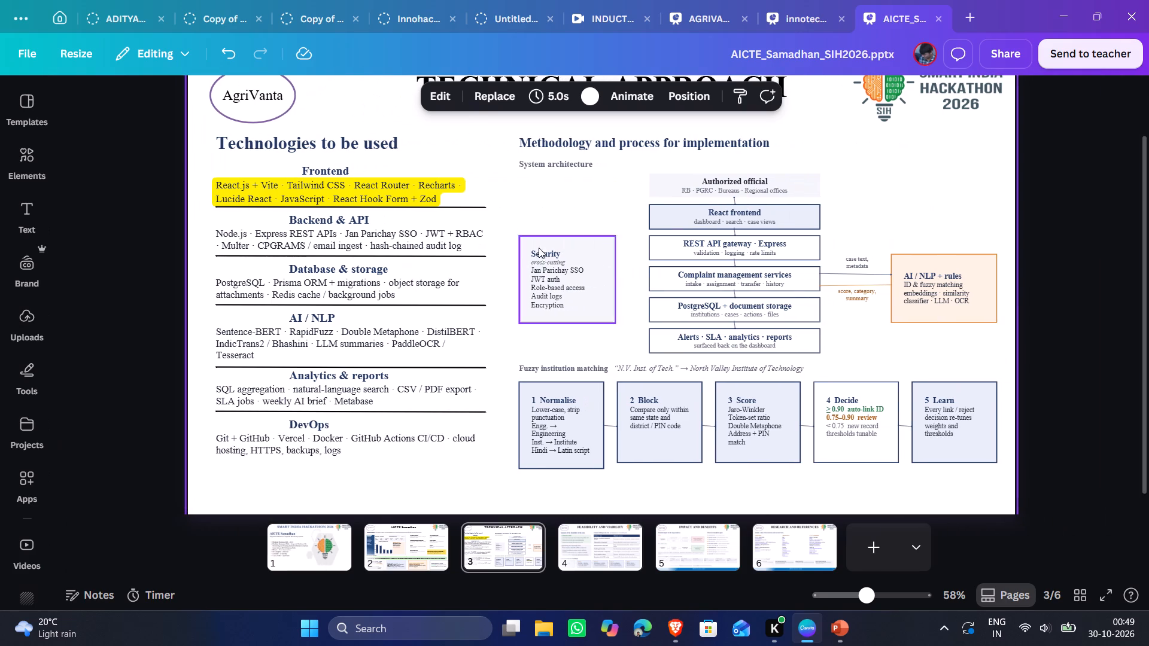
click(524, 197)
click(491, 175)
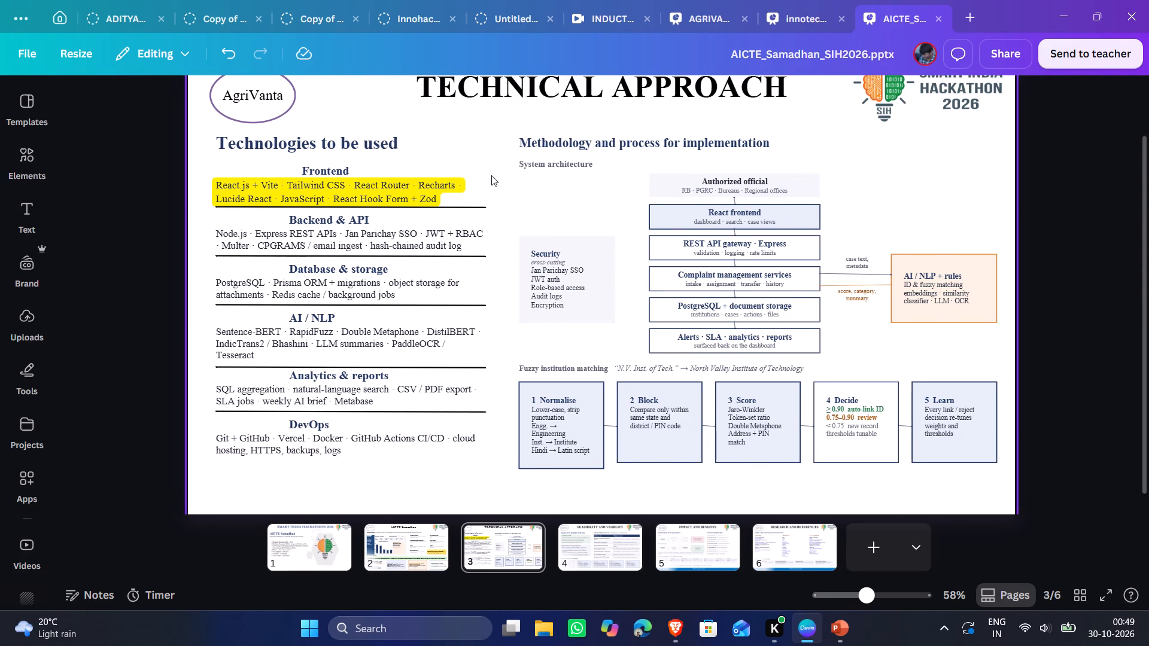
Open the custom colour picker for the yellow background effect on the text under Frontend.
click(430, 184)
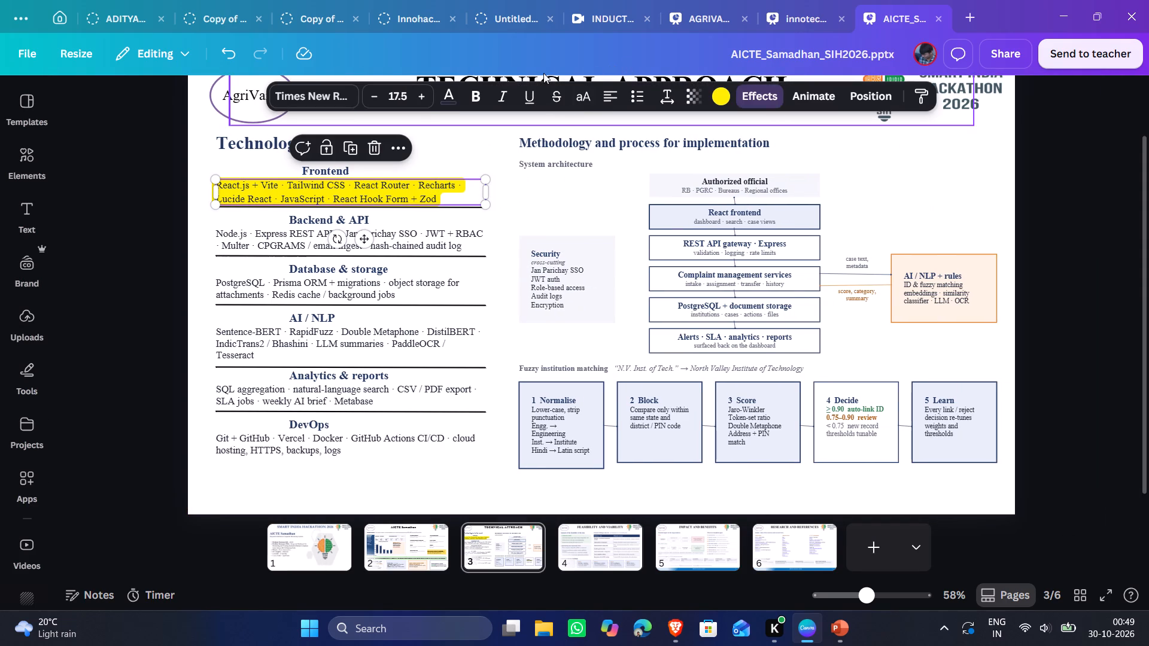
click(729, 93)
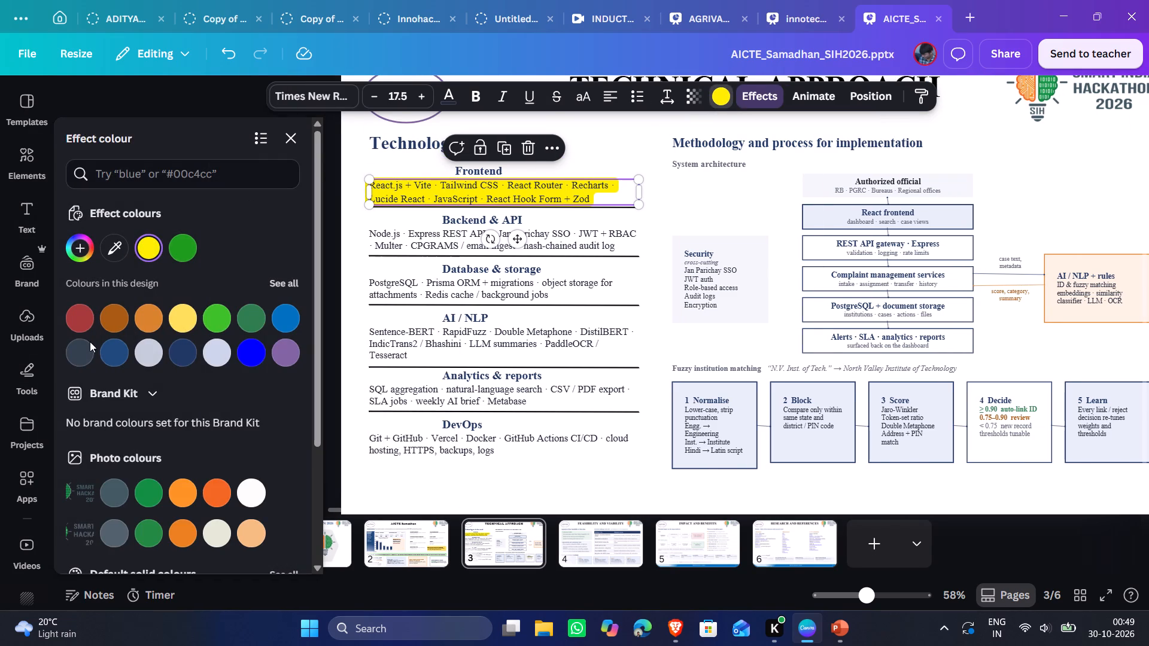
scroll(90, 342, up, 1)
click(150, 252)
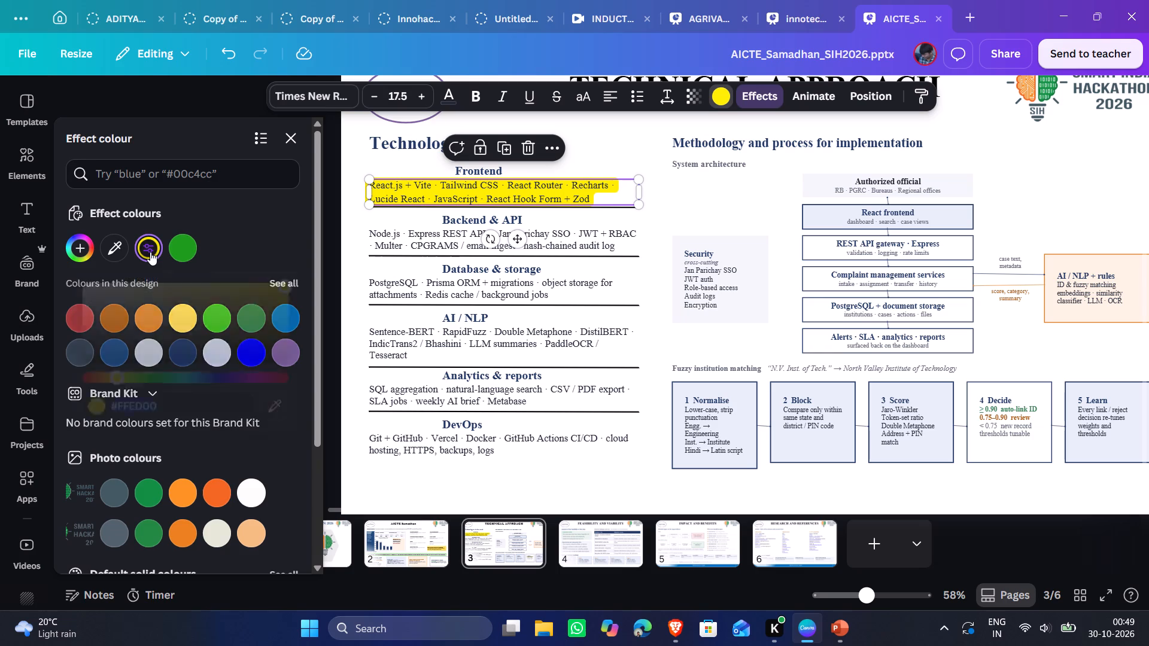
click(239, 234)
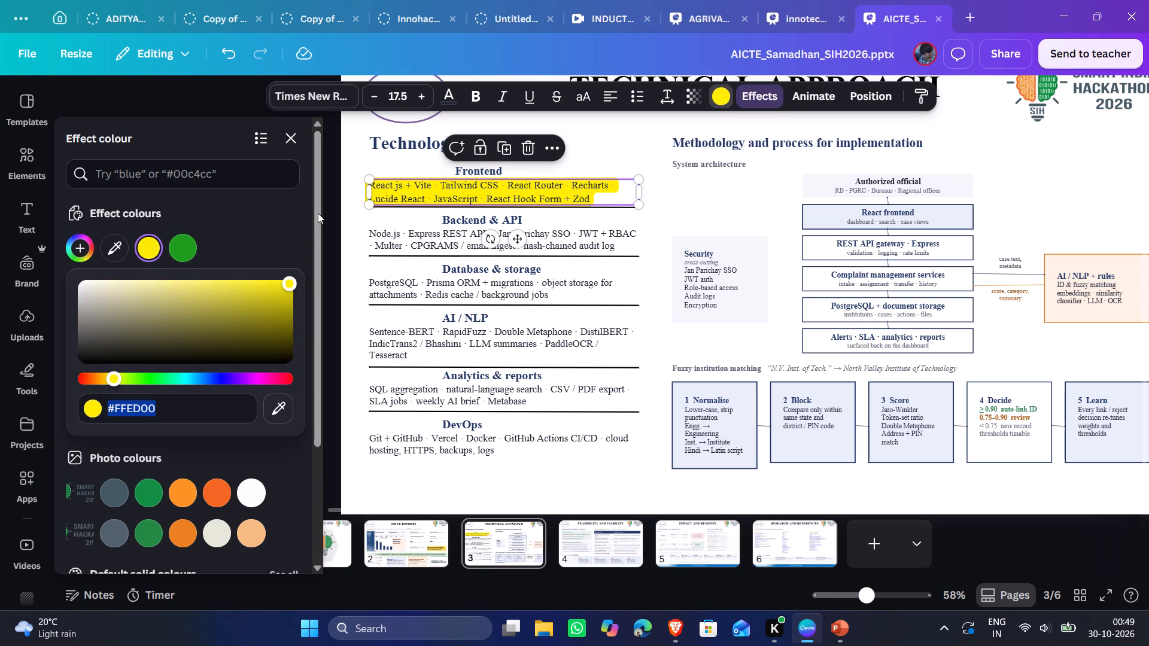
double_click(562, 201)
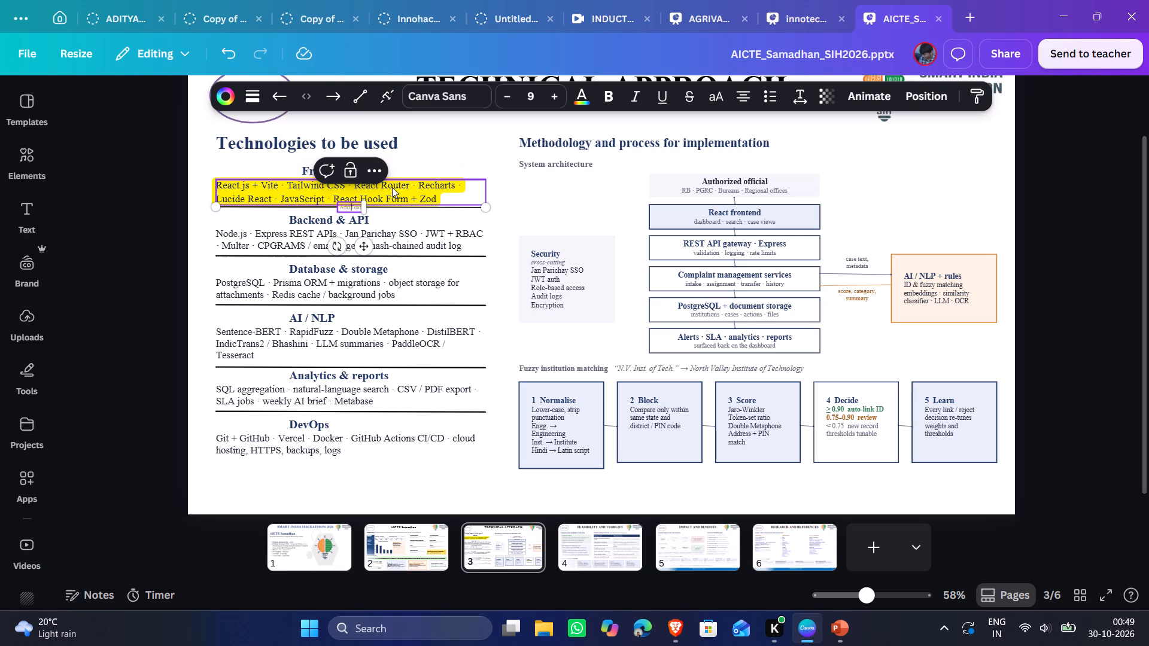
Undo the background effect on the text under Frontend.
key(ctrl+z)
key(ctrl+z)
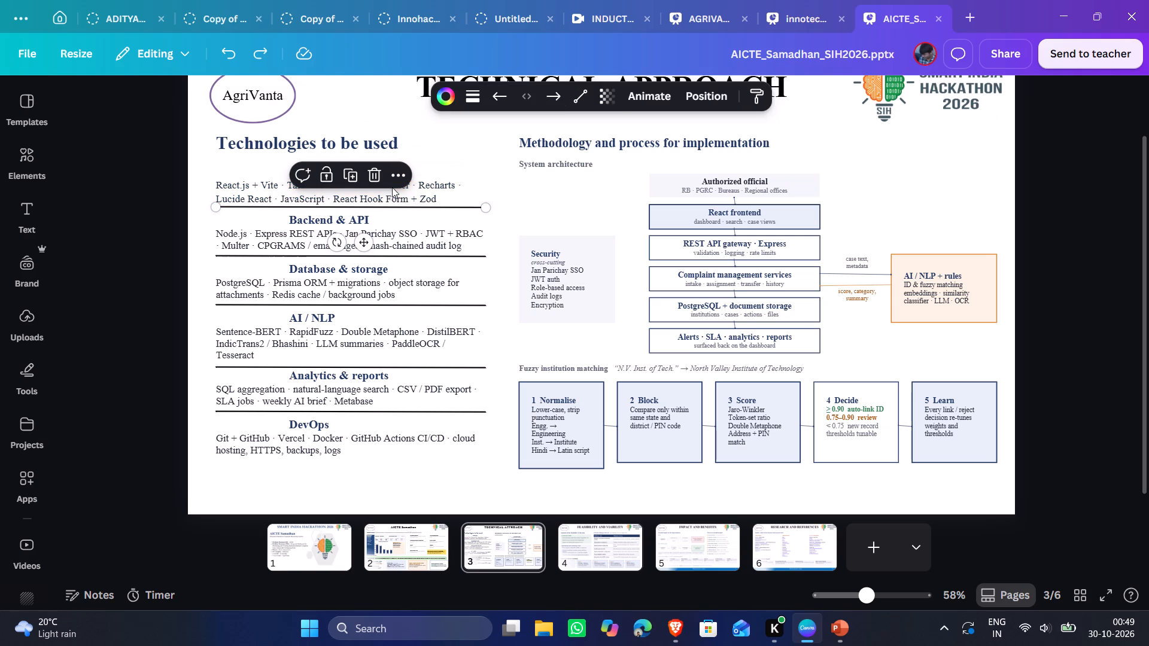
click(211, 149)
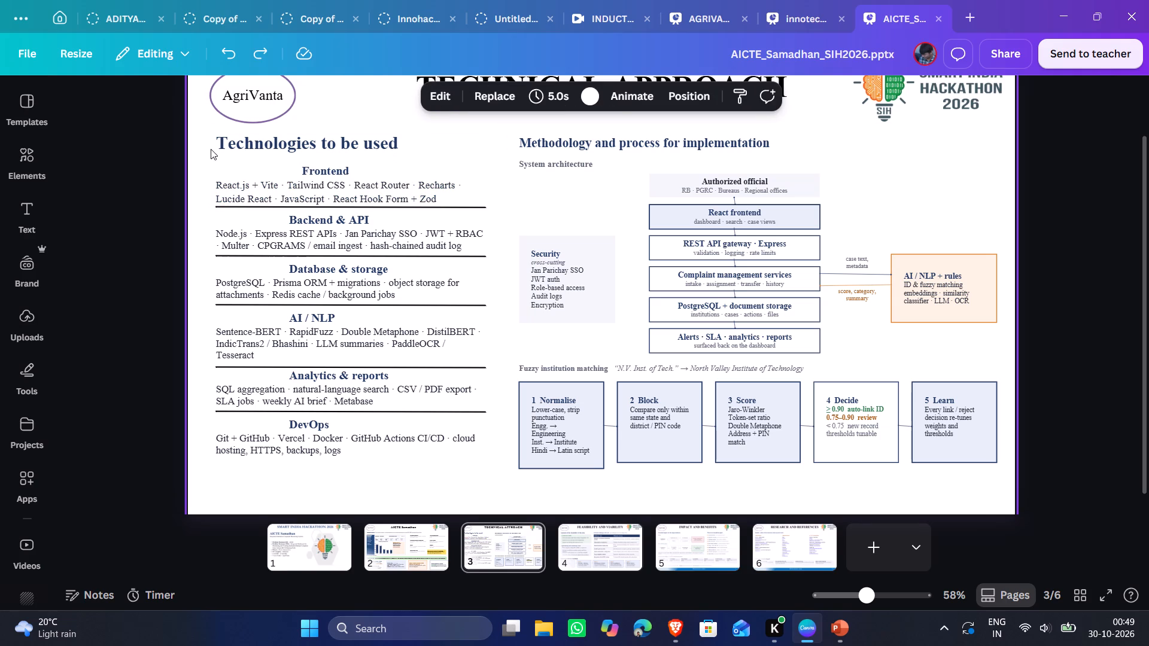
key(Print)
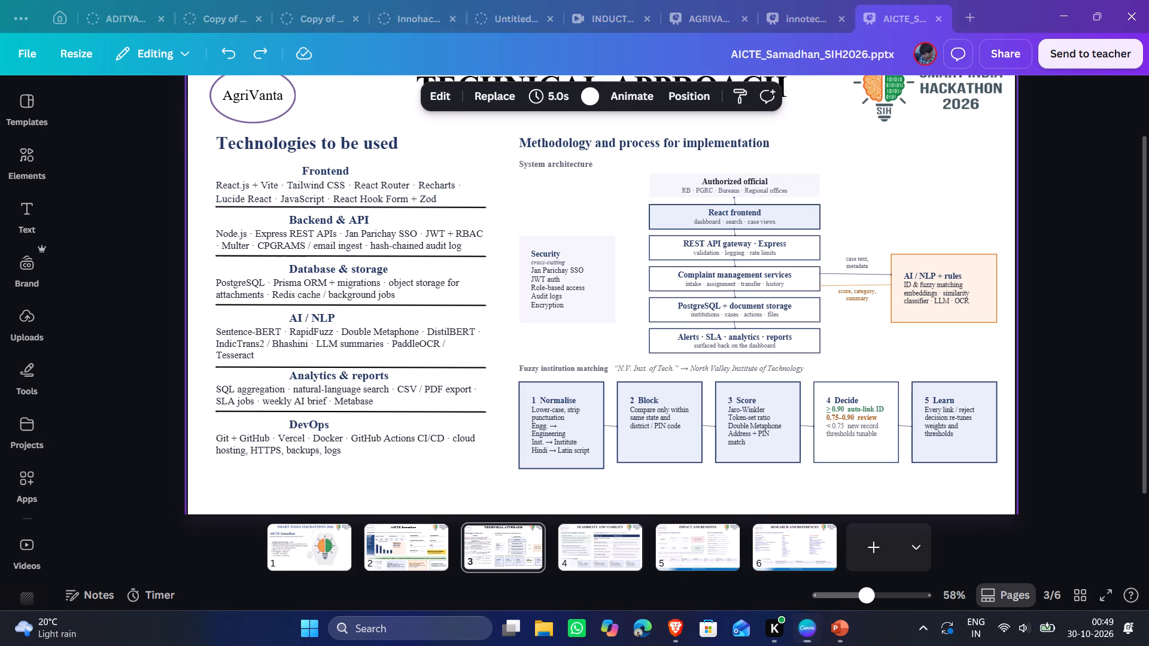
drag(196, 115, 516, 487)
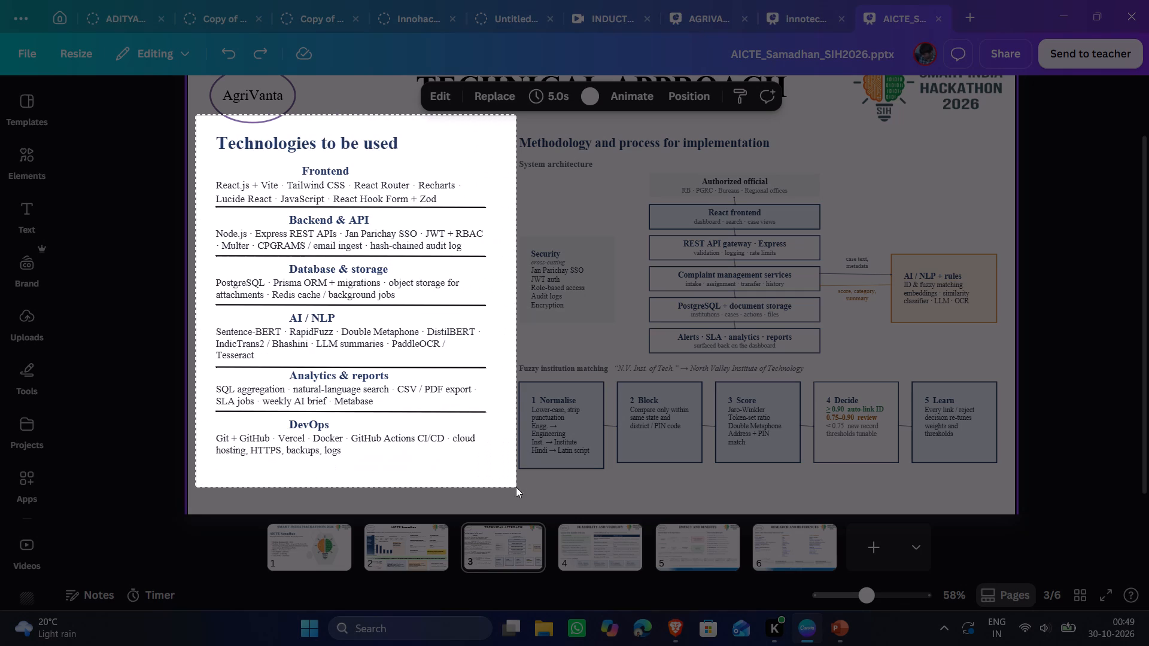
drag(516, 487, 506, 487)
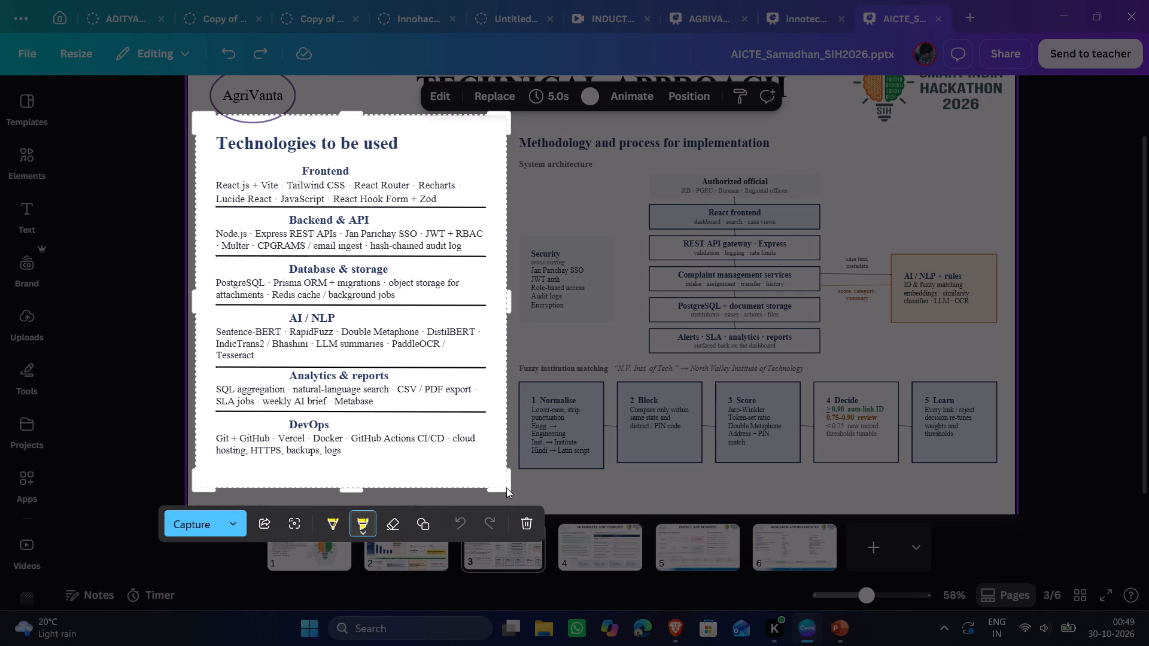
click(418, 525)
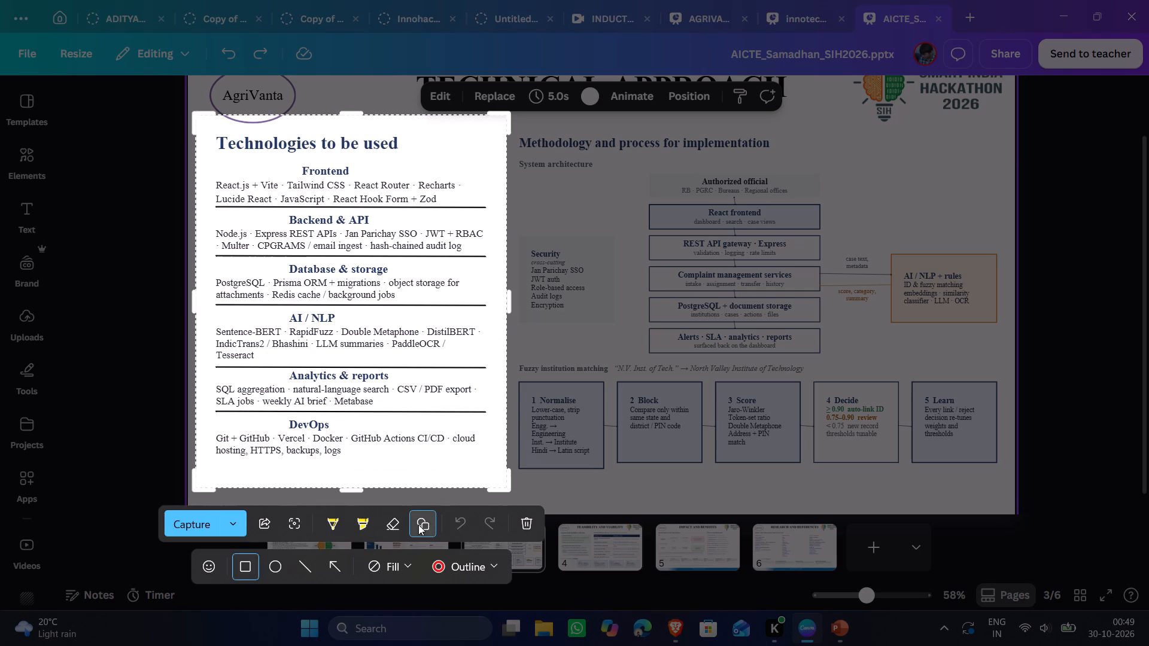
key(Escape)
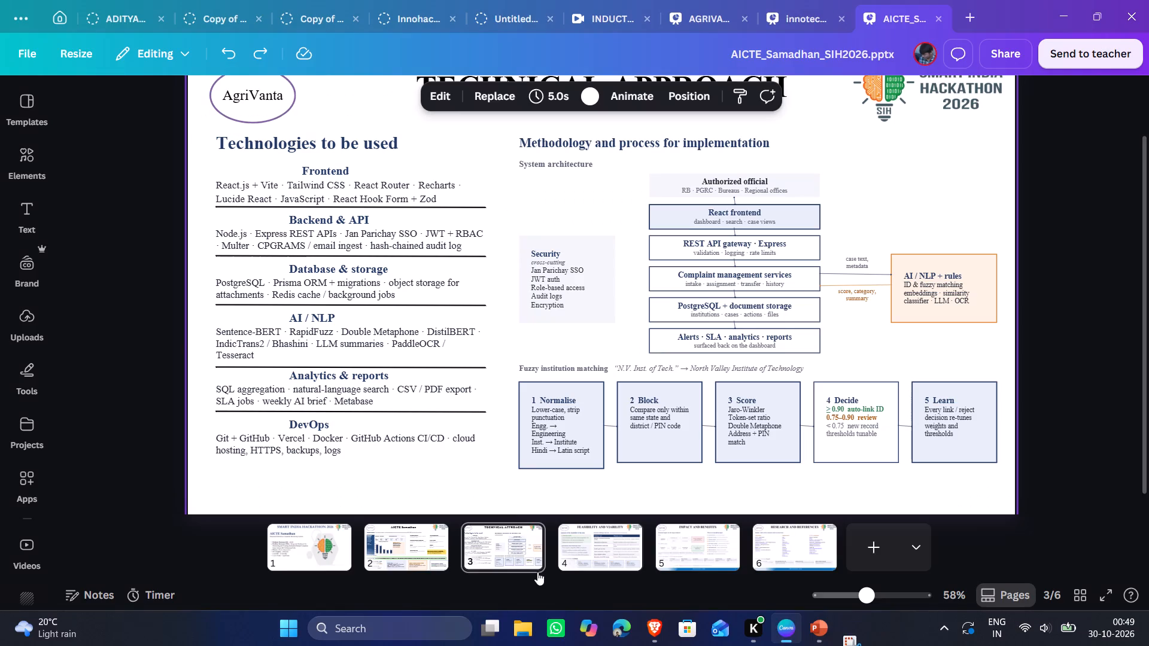
Capture a screenshot of the whole Technologies to be used column, from its title through the DevOps text.
key(shift+super+s)
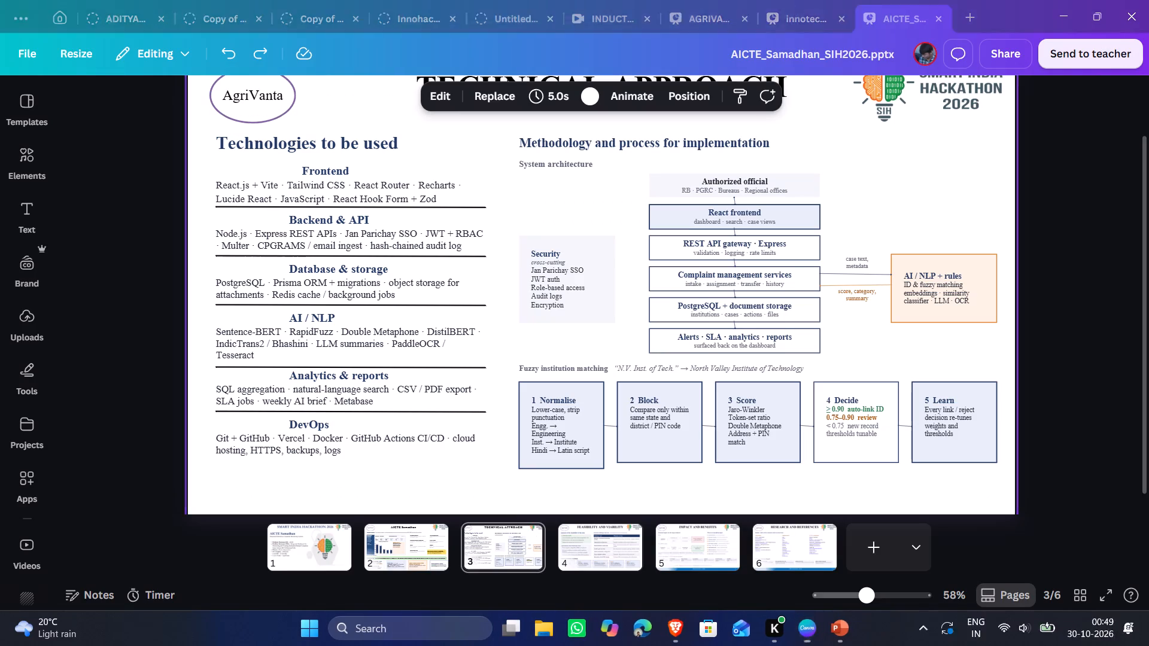
drag(200, 121, 499, 427)
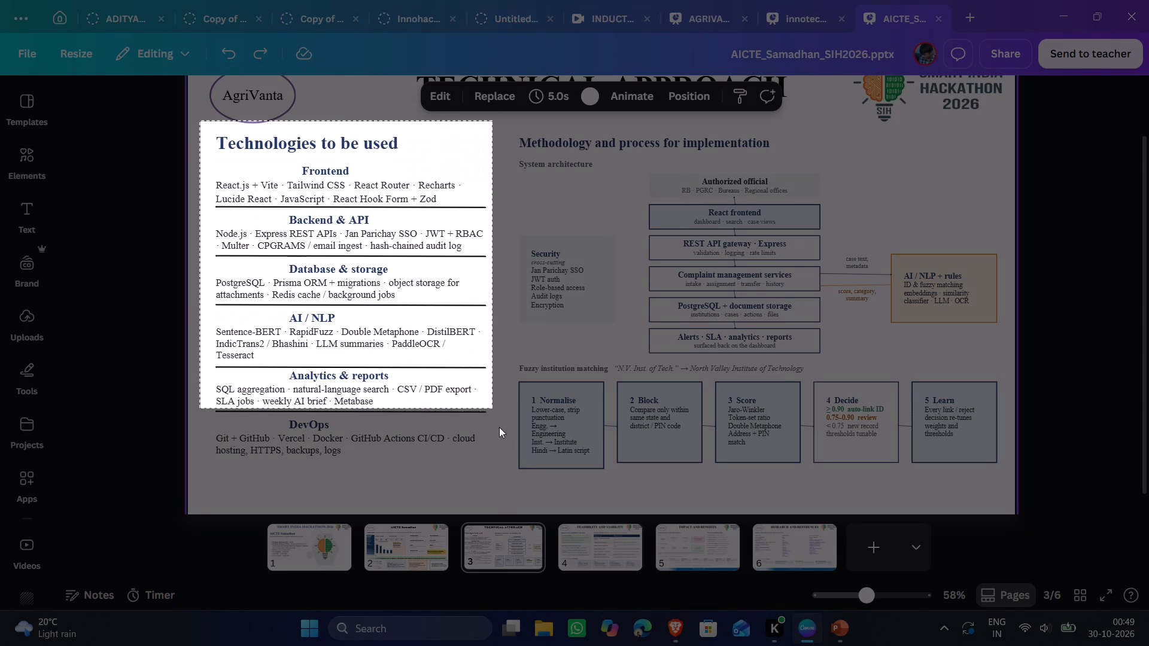
drag(499, 427, 504, 482)
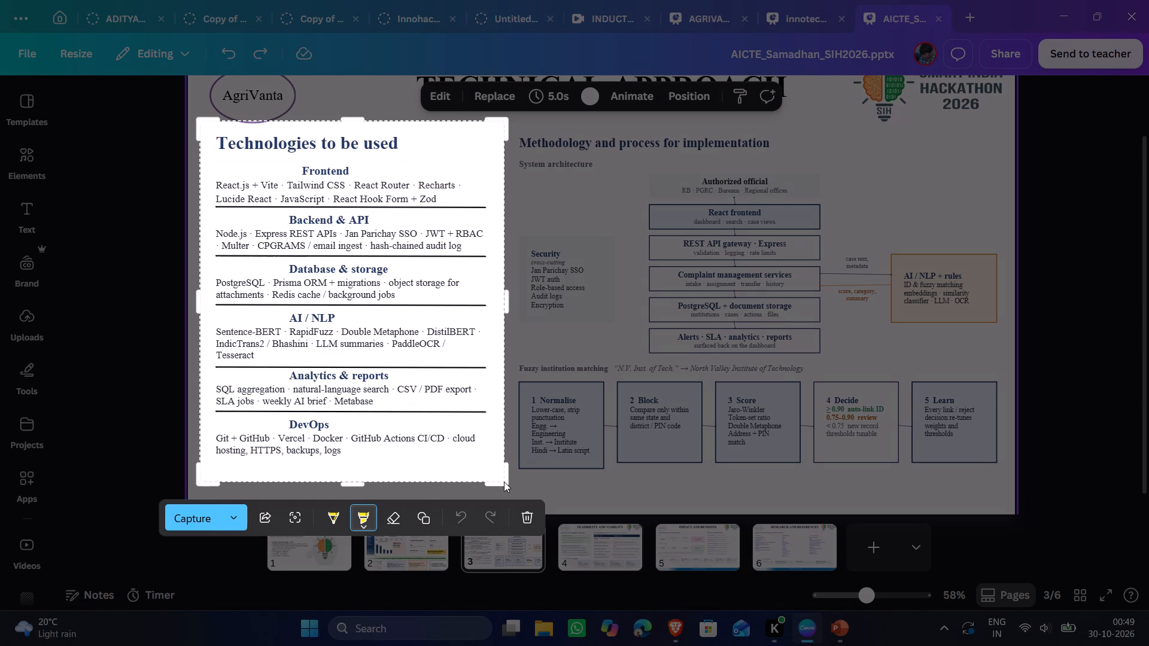
click(430, 519)
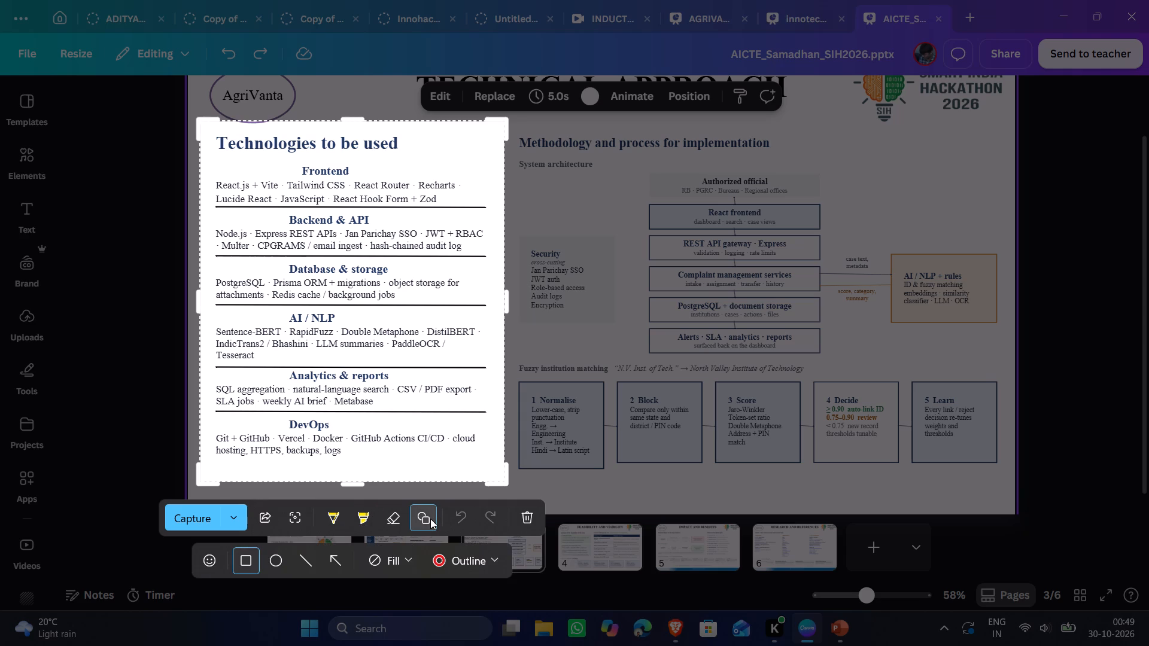
click(193, 511)
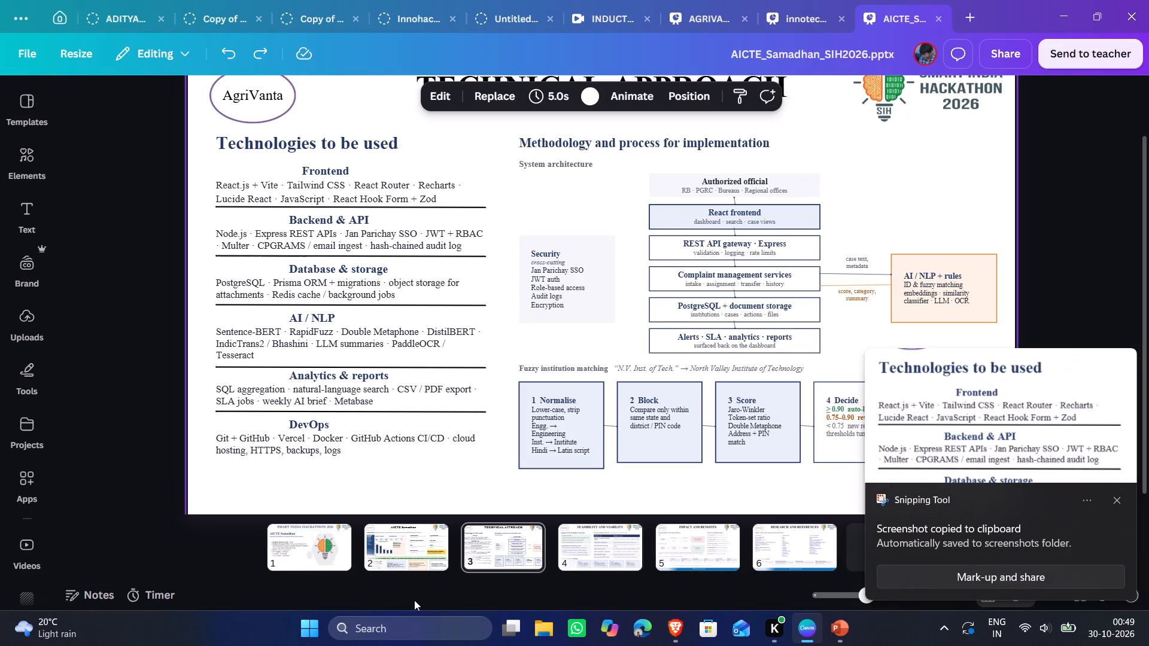
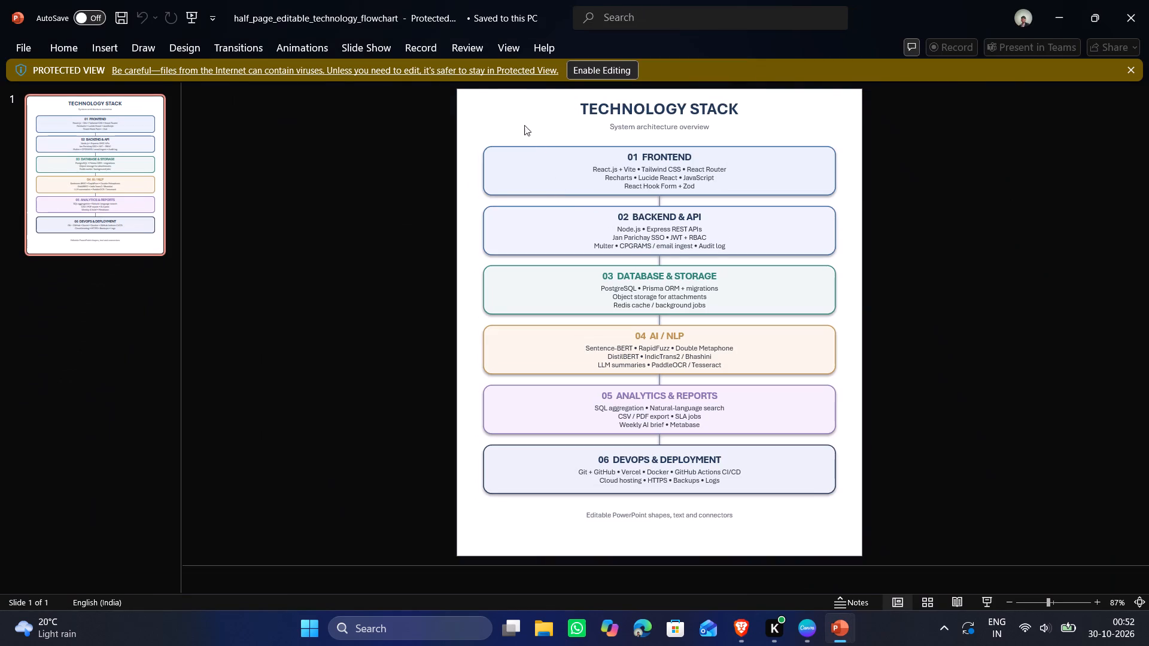
click(604, 66)
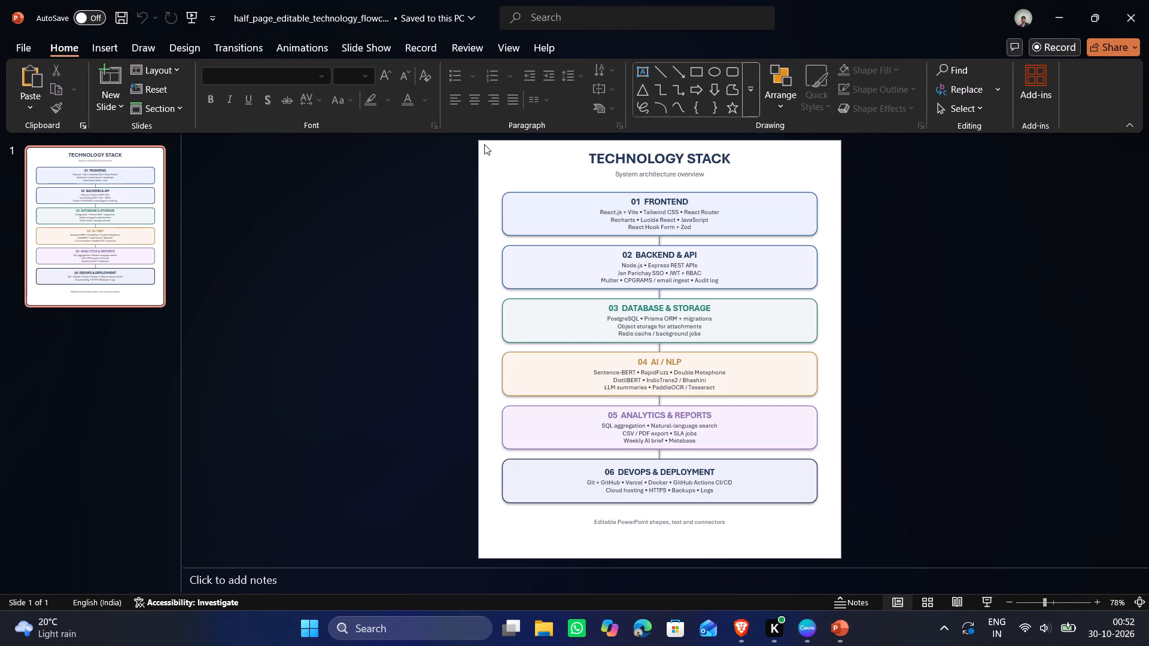
Copy all elements of the Technology Stack flowchart slide, from the title down to the footer note.
click(483, 142)
click(510, 169)
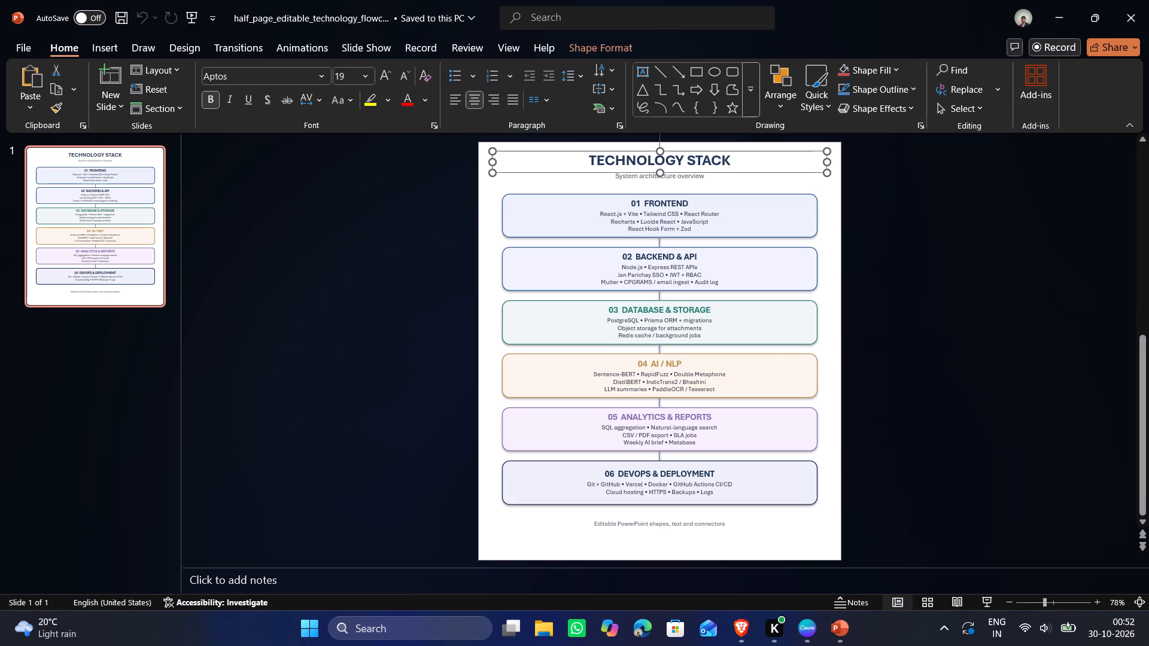
click(481, 147)
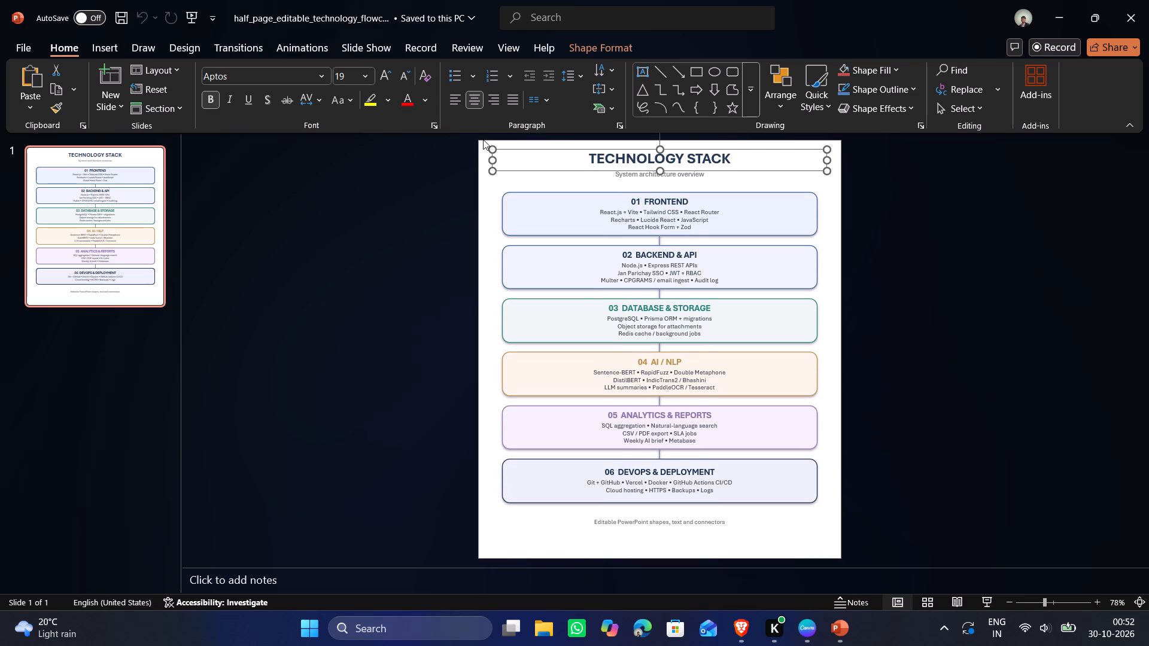
drag(483, 140, 806, 517)
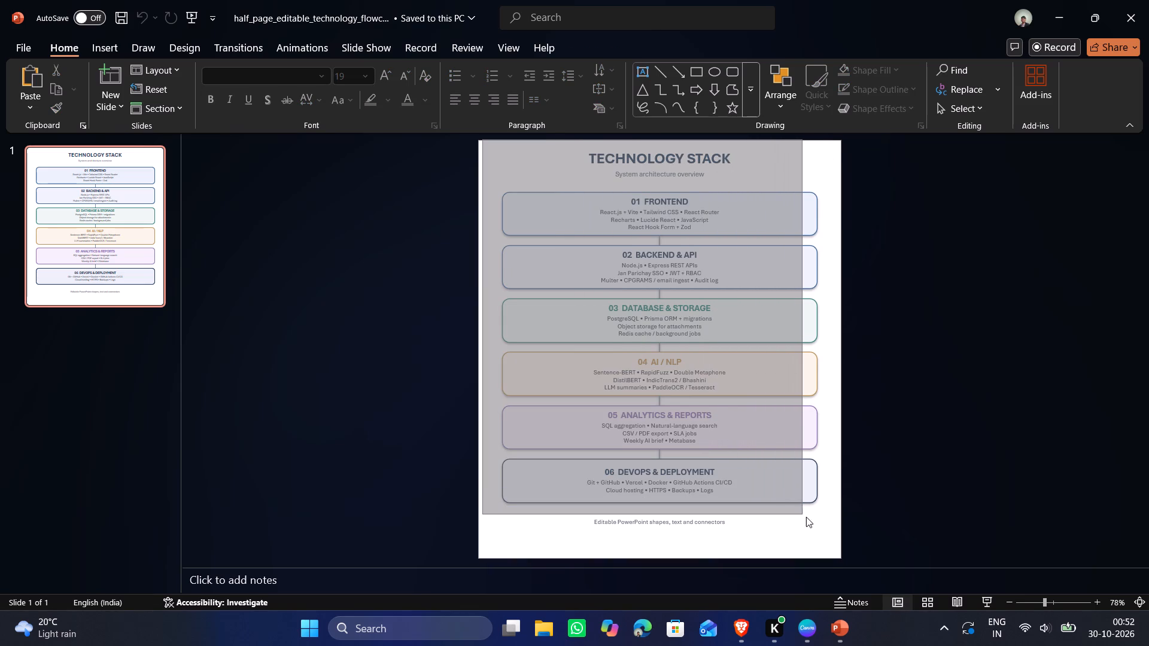
drag(806, 517, 831, 540)
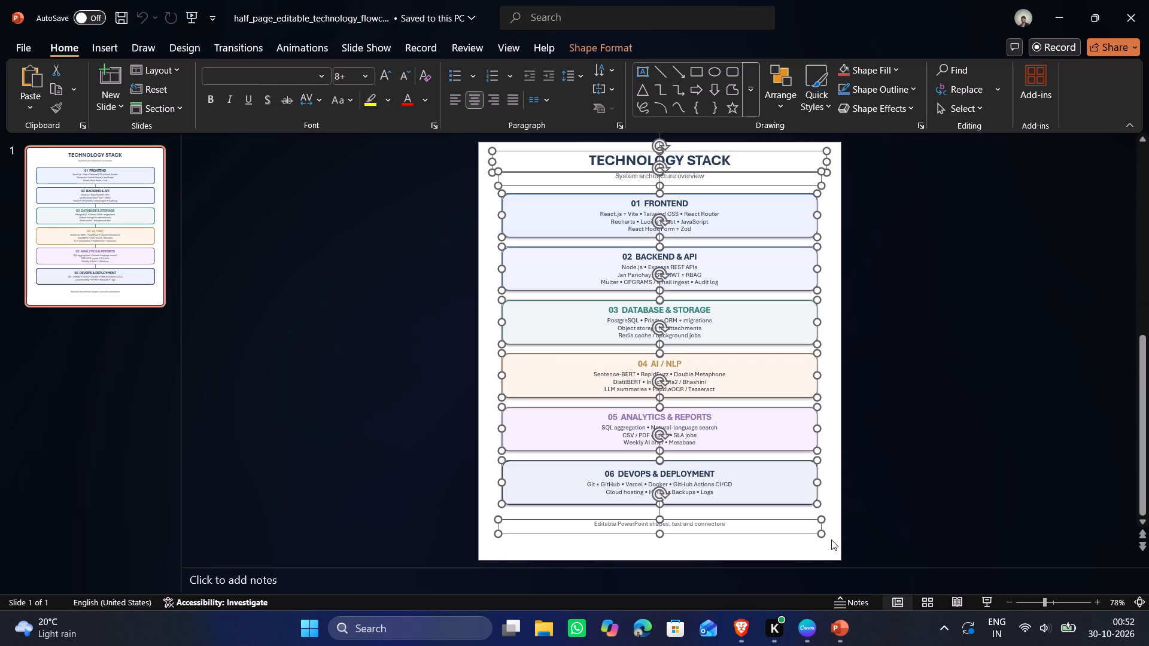
key(ctrl+c)
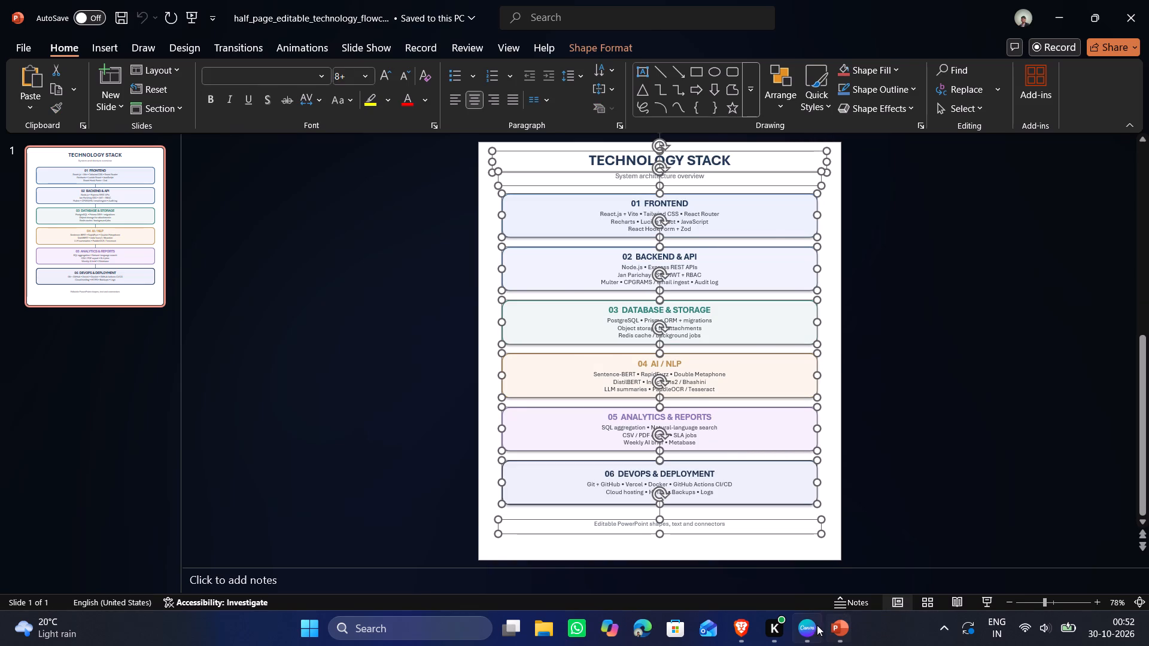
Switch to Canva and paste the copied flowchart onto page 3, Technical Approach, of the AICTE_Samadhan_SIH2026 presentation.
click(810, 624)
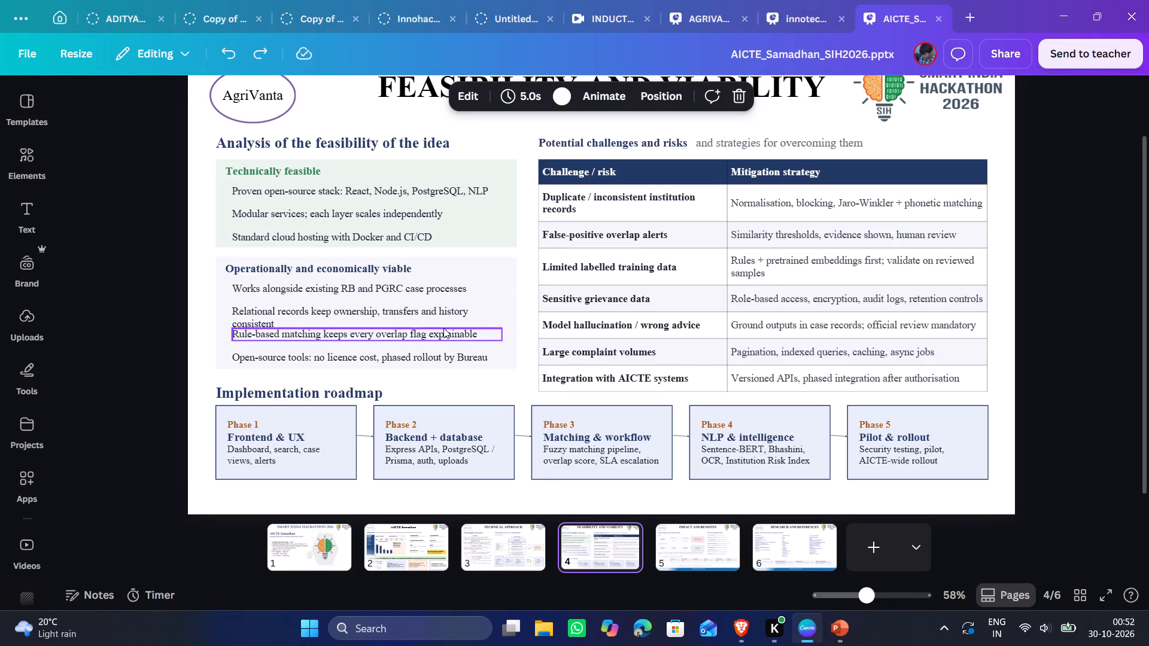
click(518, 539)
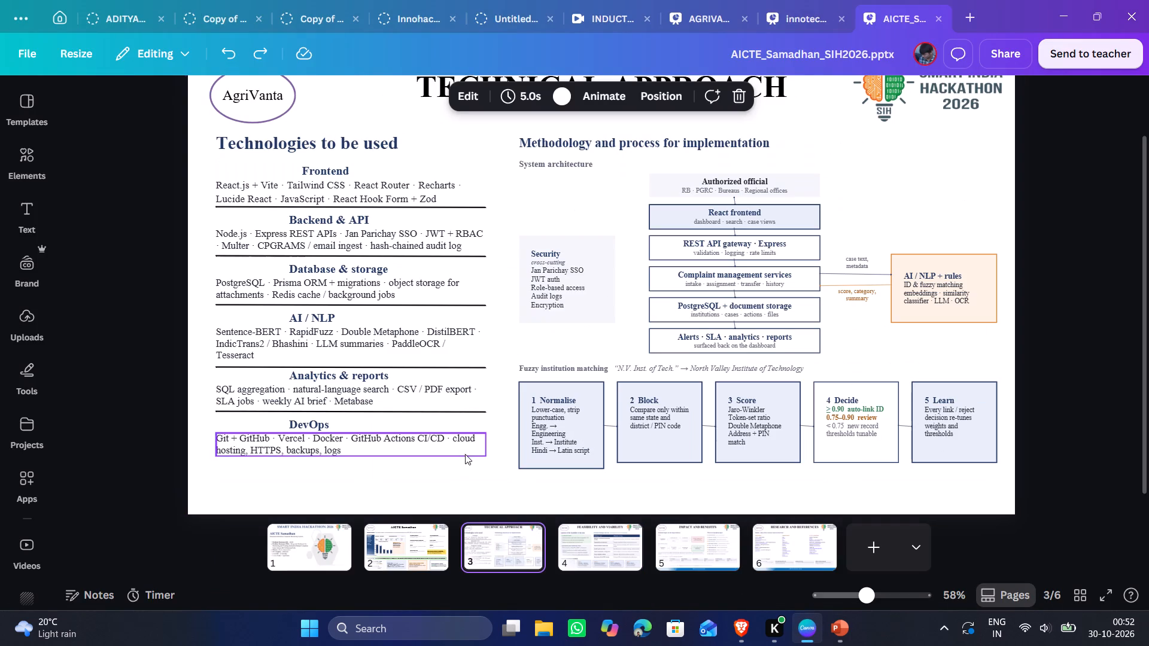
drag(481, 467, 207, 136)
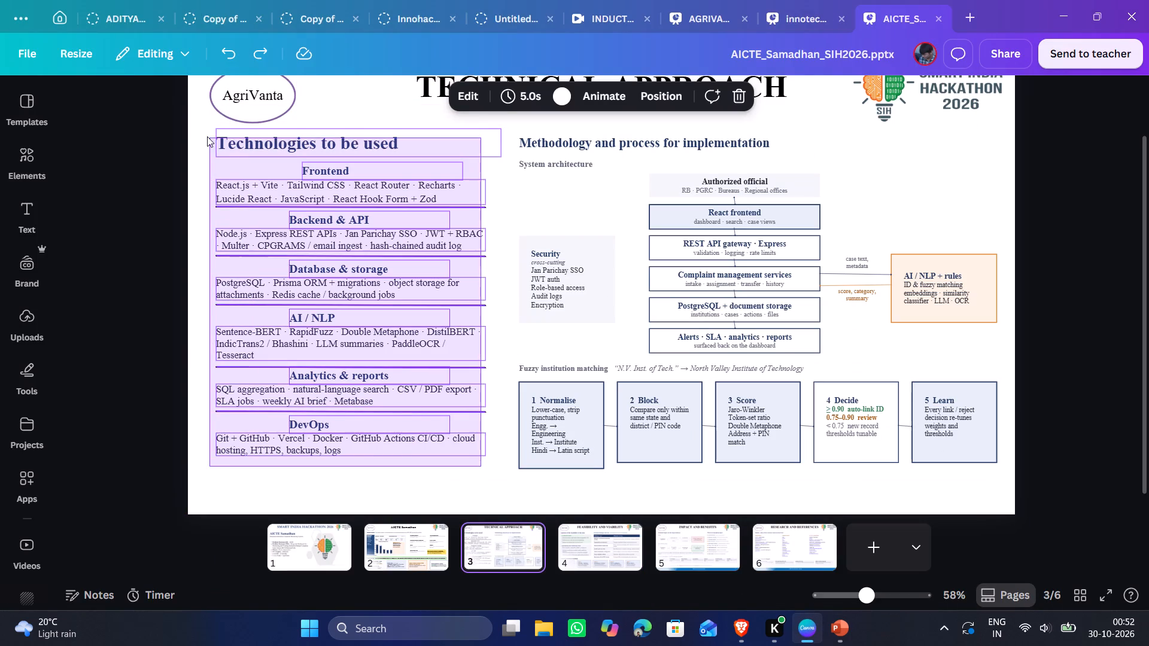
drag(207, 136, 208, 135)
key(ctrl+v)
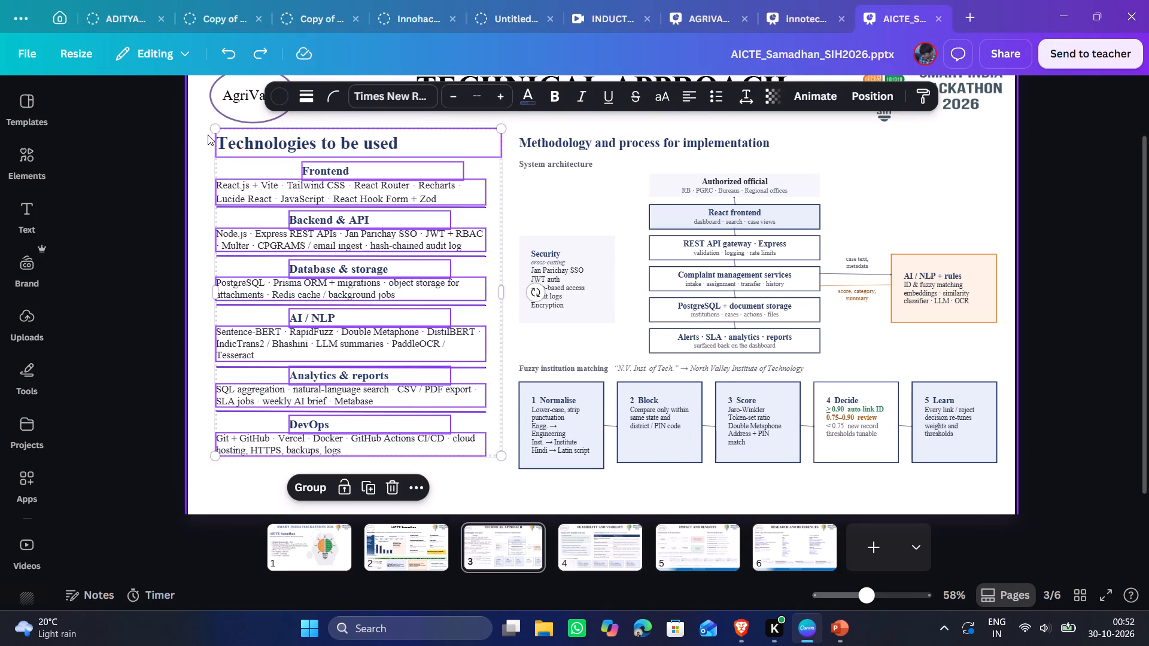
scroll(208, 135, right, 3)
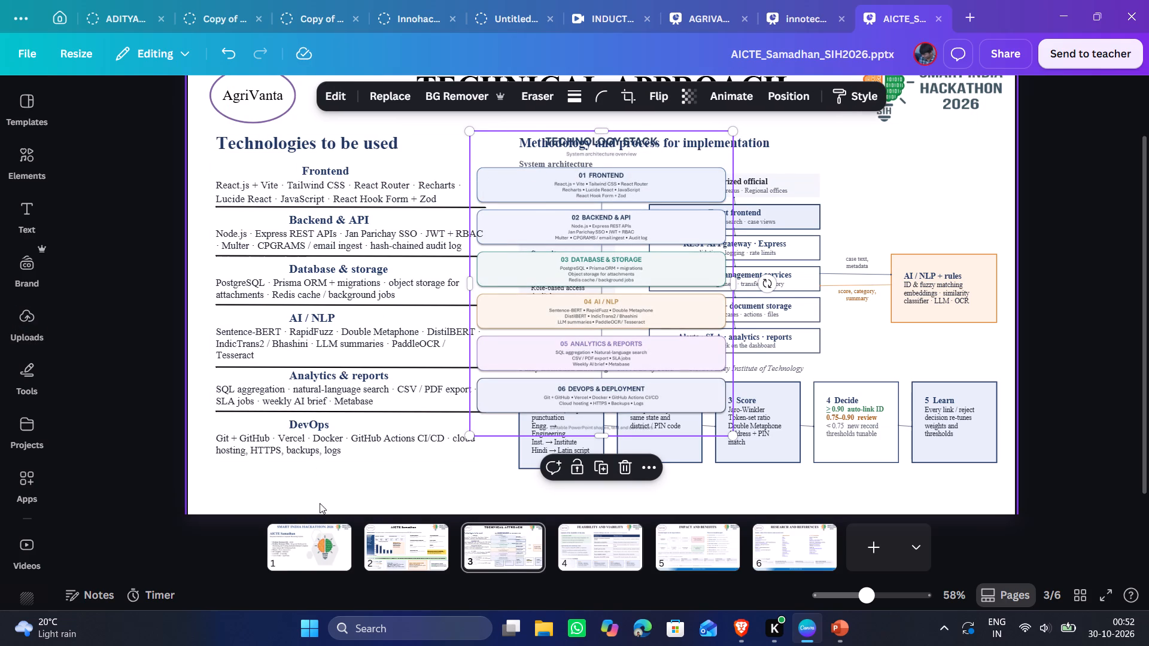
Delete the old "Technologies to be used" heading with all its text blocks and divider lines from page 3.
drag(333, 471, 287, 139)
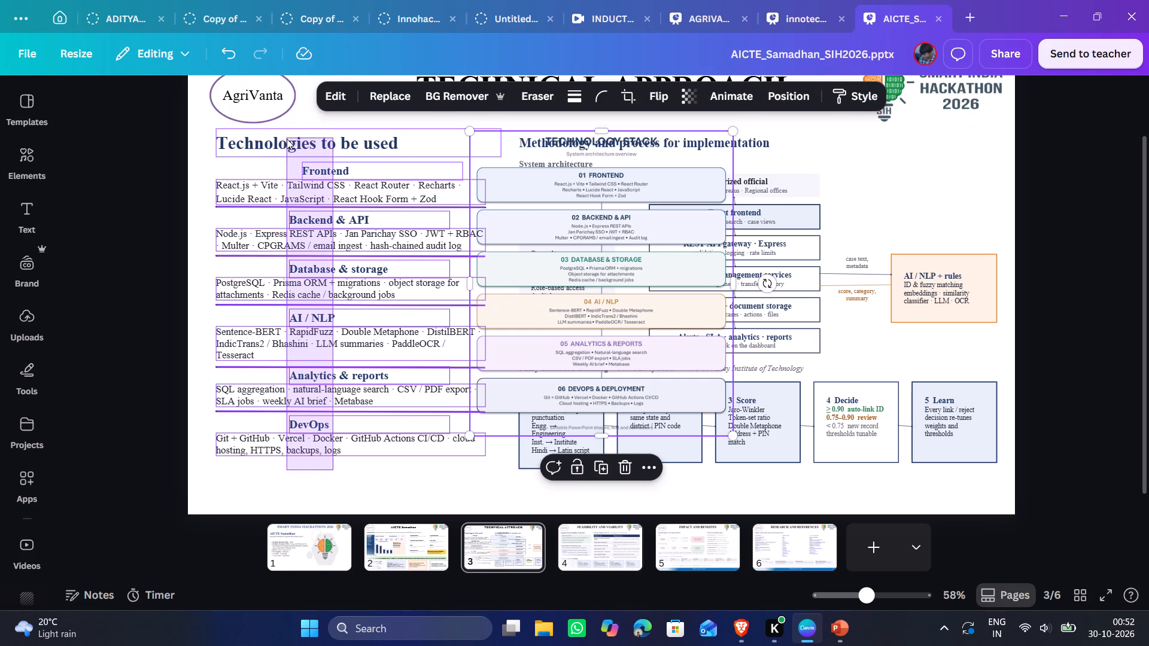
drag(287, 139, 287, 141)
key(Delete)
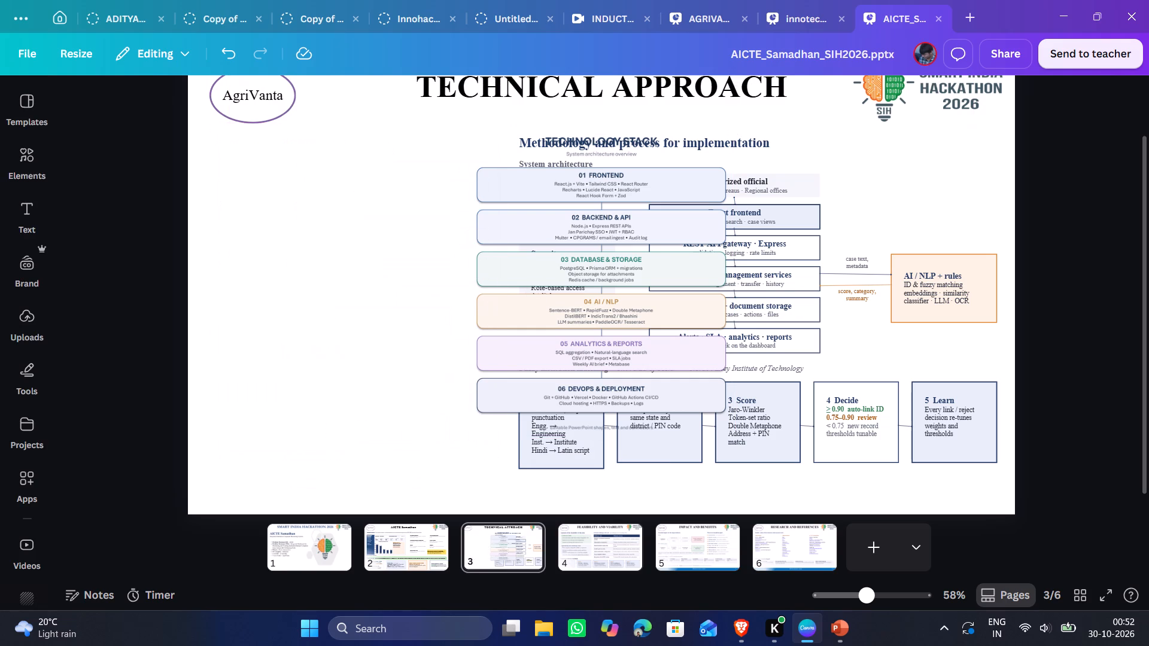
Move the Technology Stack flowchart into the emptied left column of the slide and enlarge it to fill that space.
drag(566, 151, 405, 156)
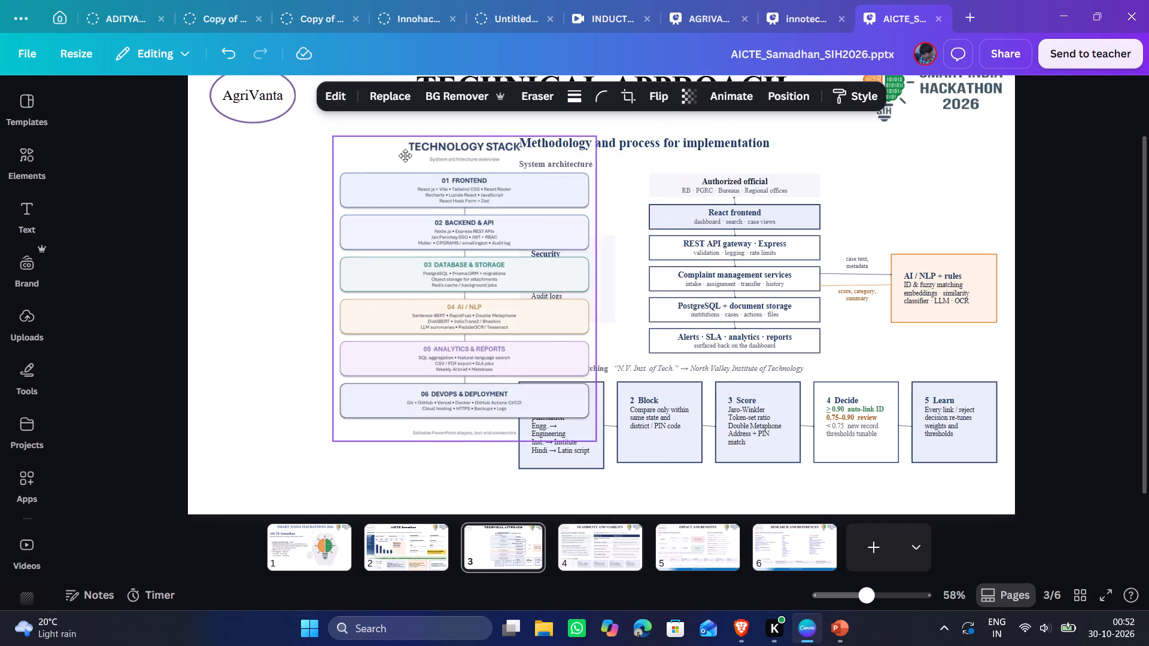
drag(405, 156, 329, 163)
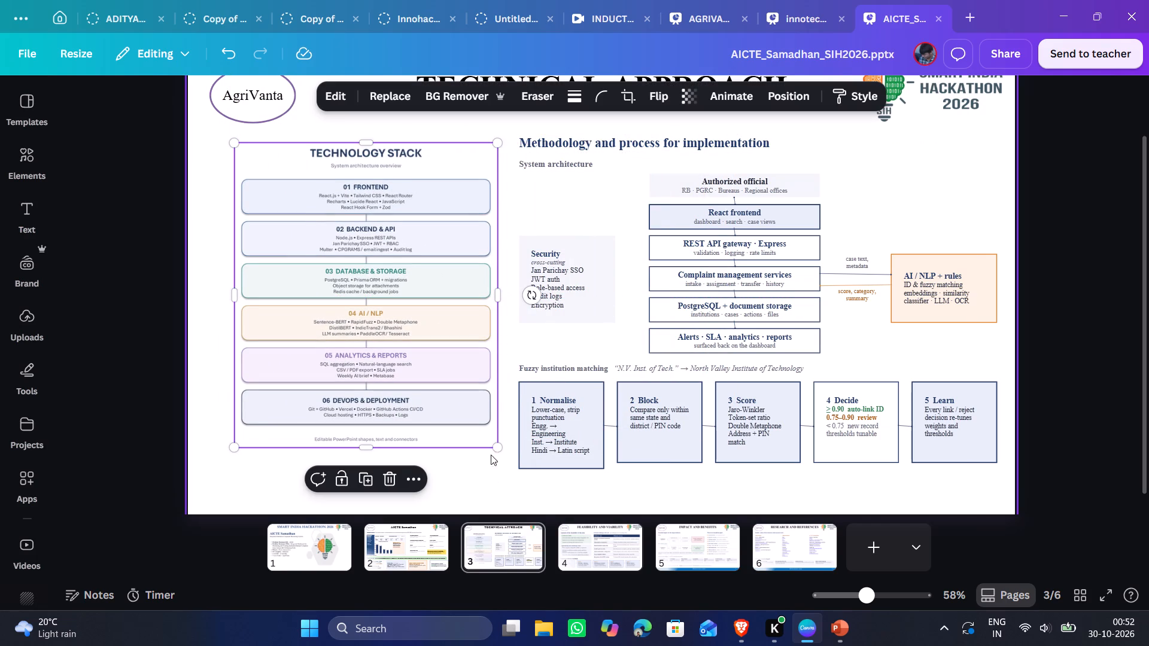
drag(496, 447, 495, 470)
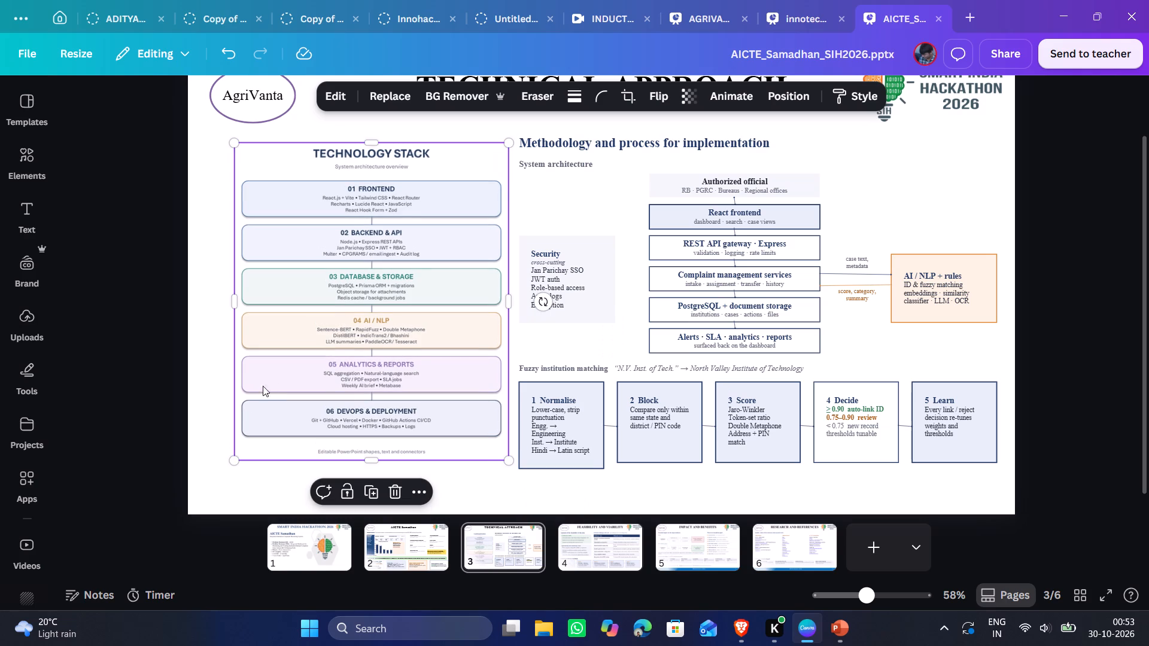
drag(235, 459, 215, 464)
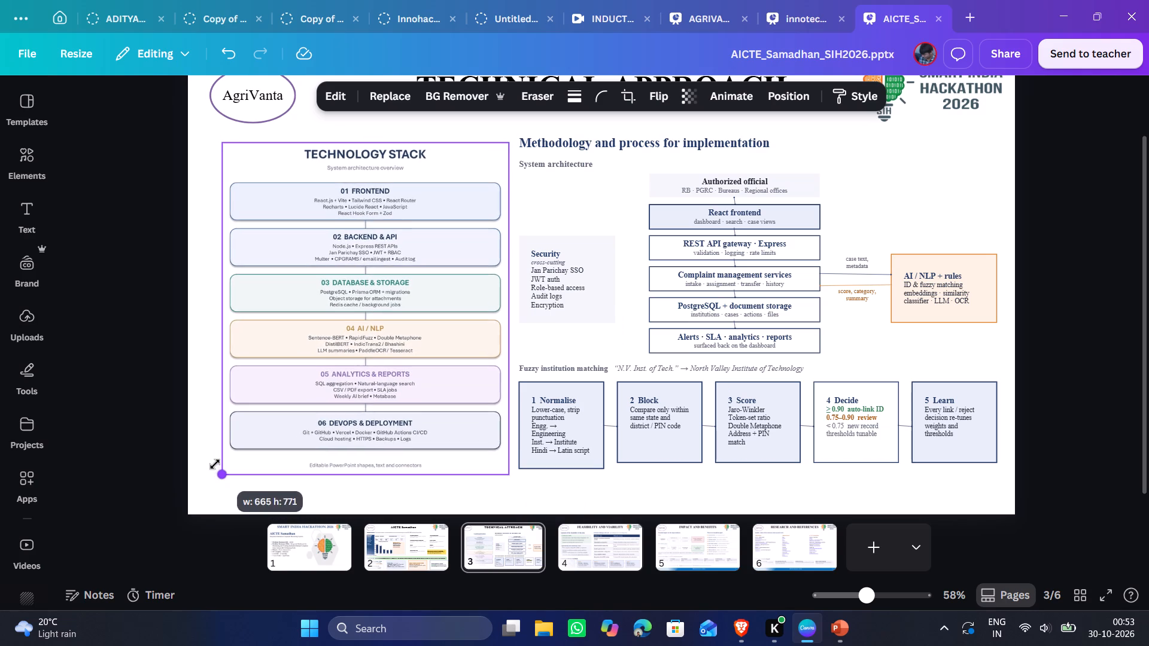
drag(215, 464, 205, 476)
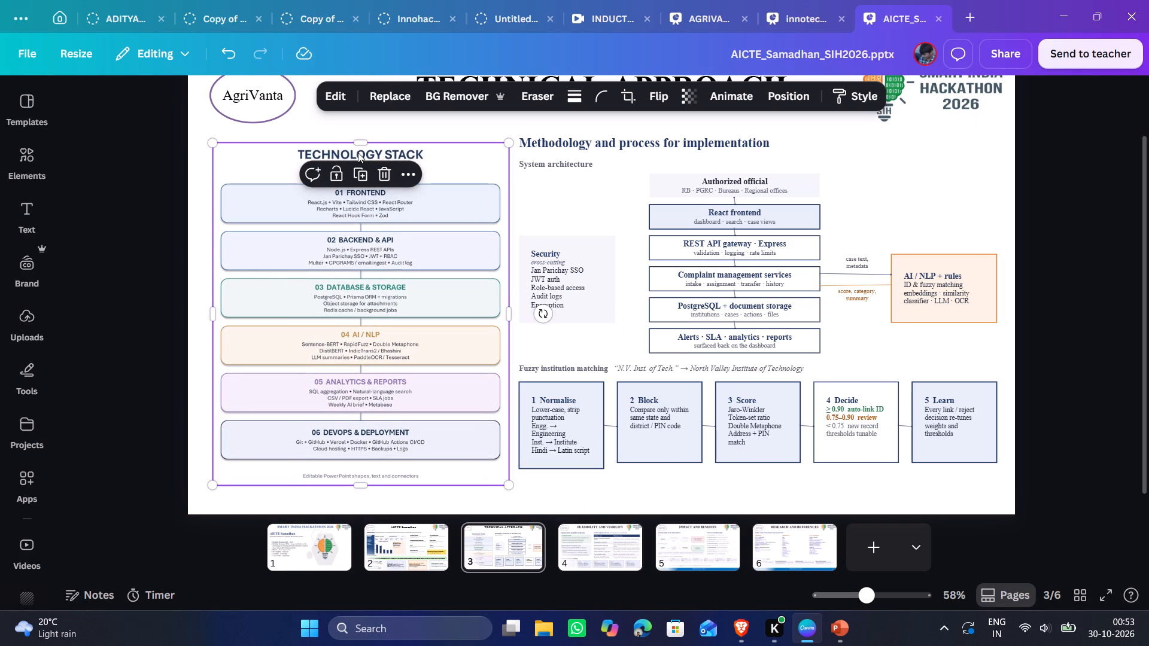
drag(359, 143, 355, 137)
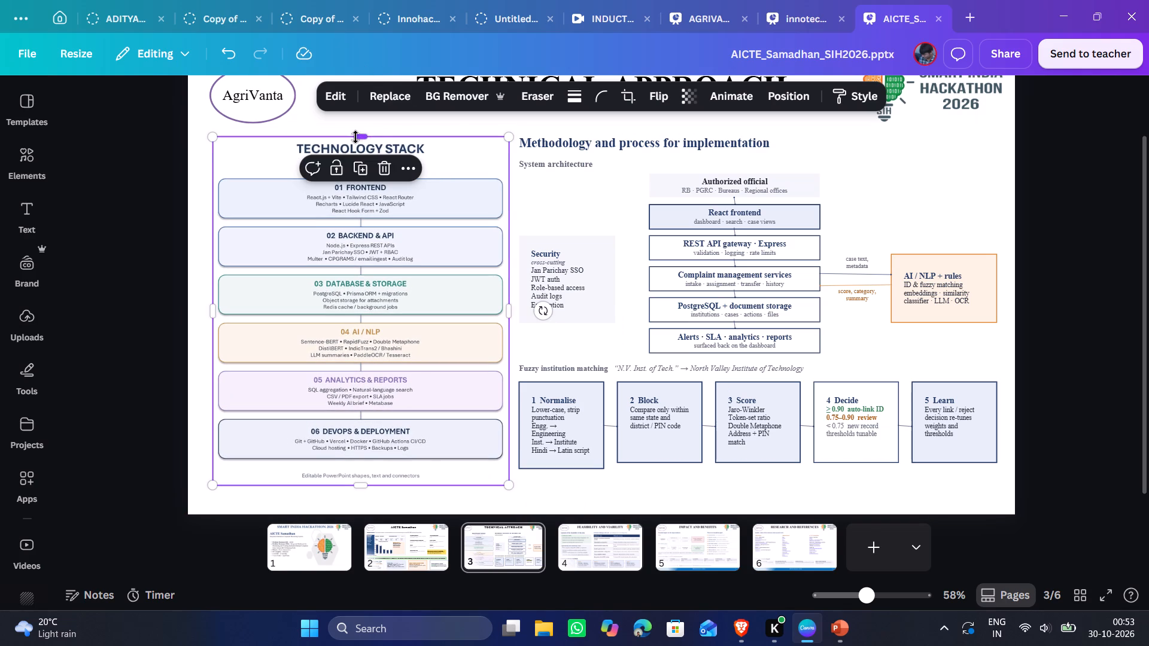
click(570, 483)
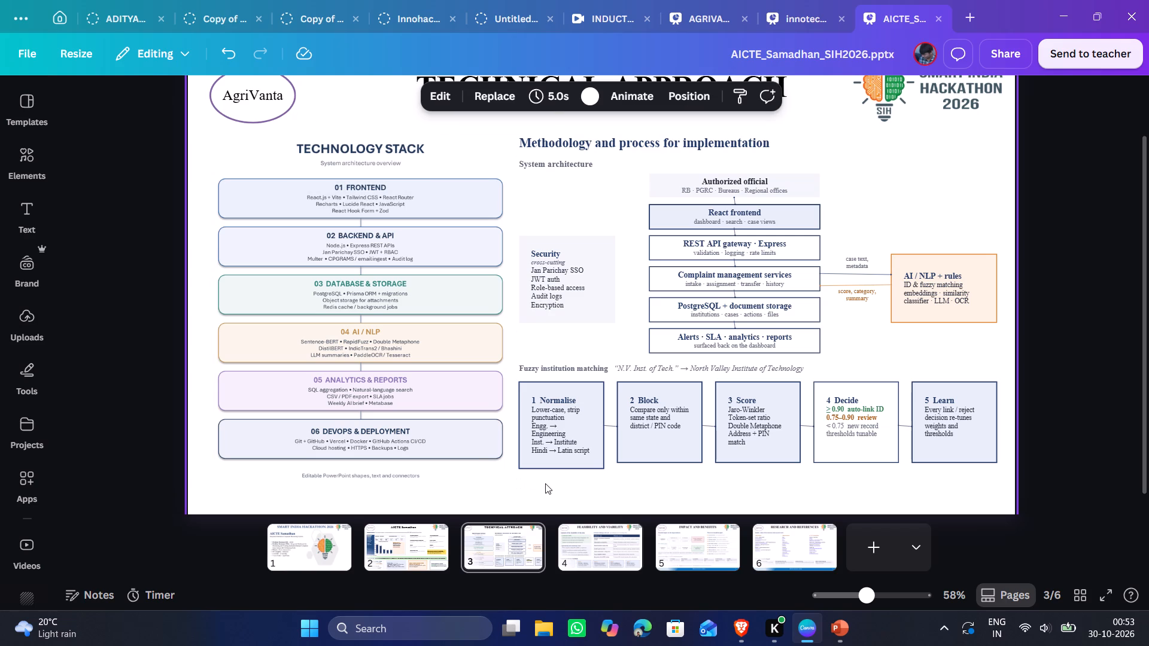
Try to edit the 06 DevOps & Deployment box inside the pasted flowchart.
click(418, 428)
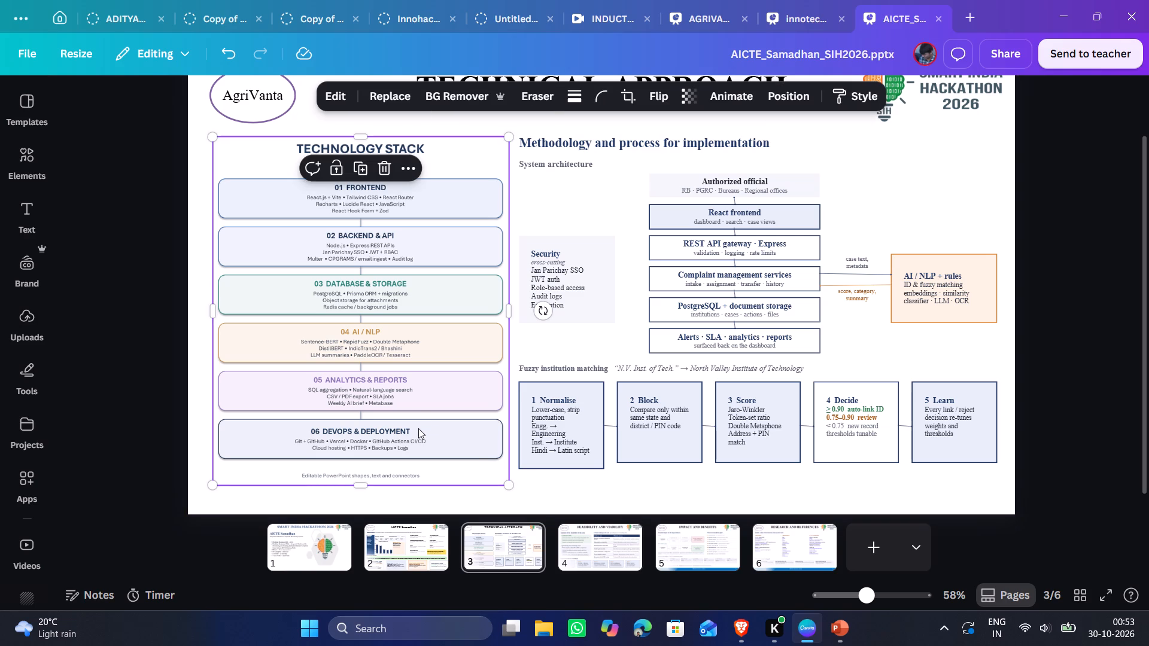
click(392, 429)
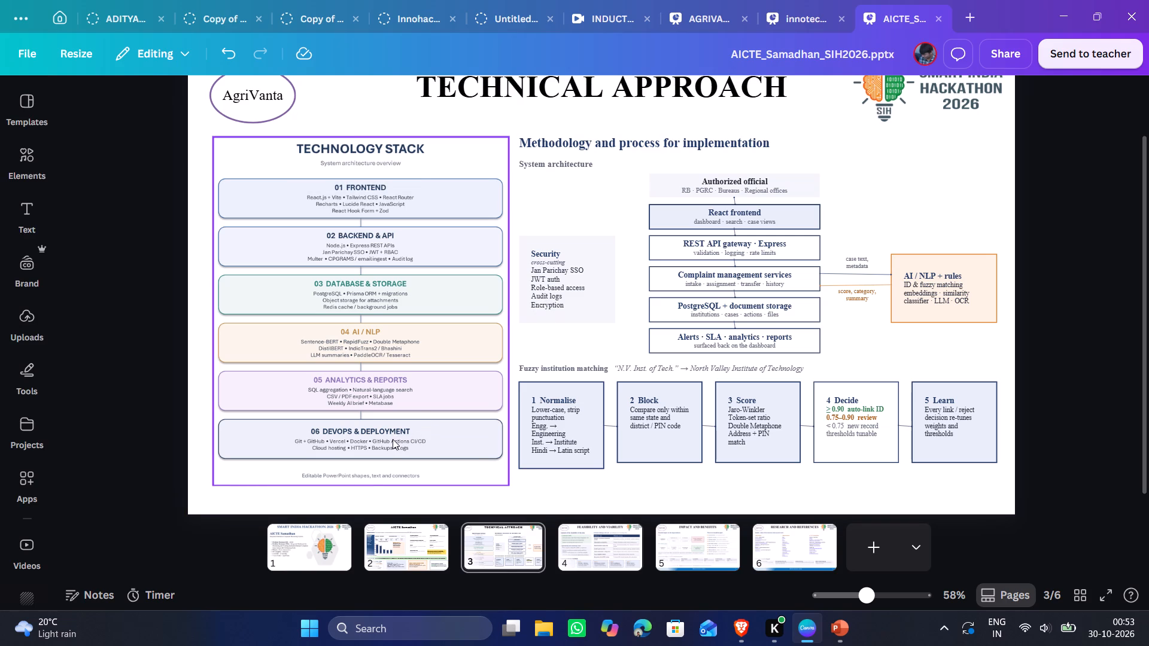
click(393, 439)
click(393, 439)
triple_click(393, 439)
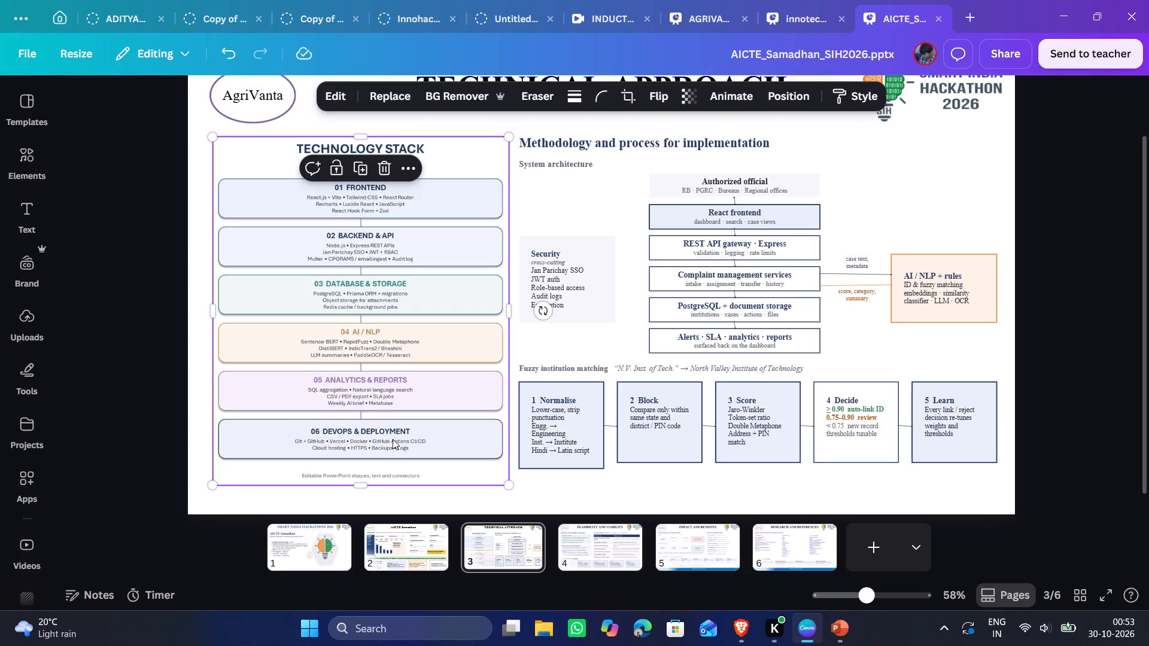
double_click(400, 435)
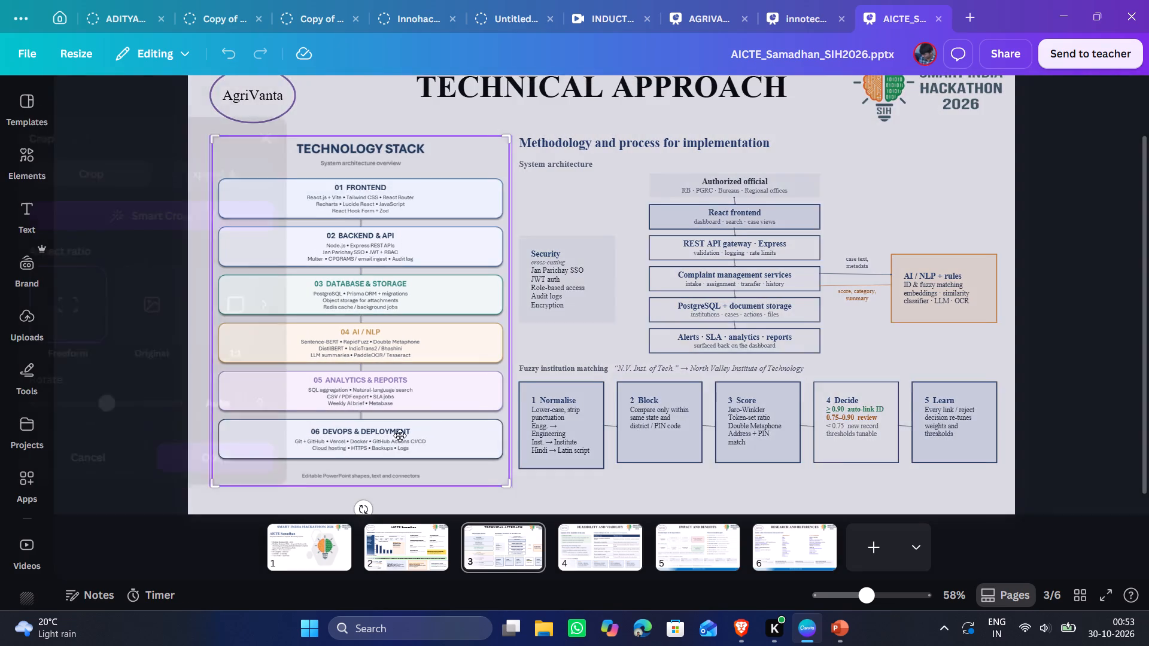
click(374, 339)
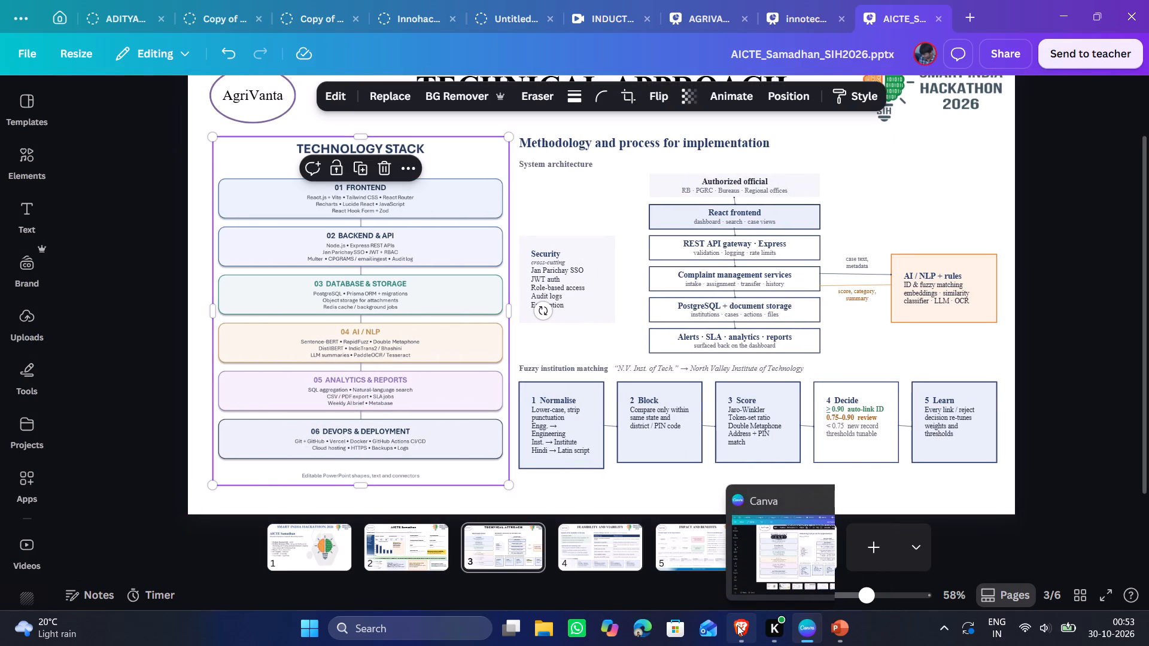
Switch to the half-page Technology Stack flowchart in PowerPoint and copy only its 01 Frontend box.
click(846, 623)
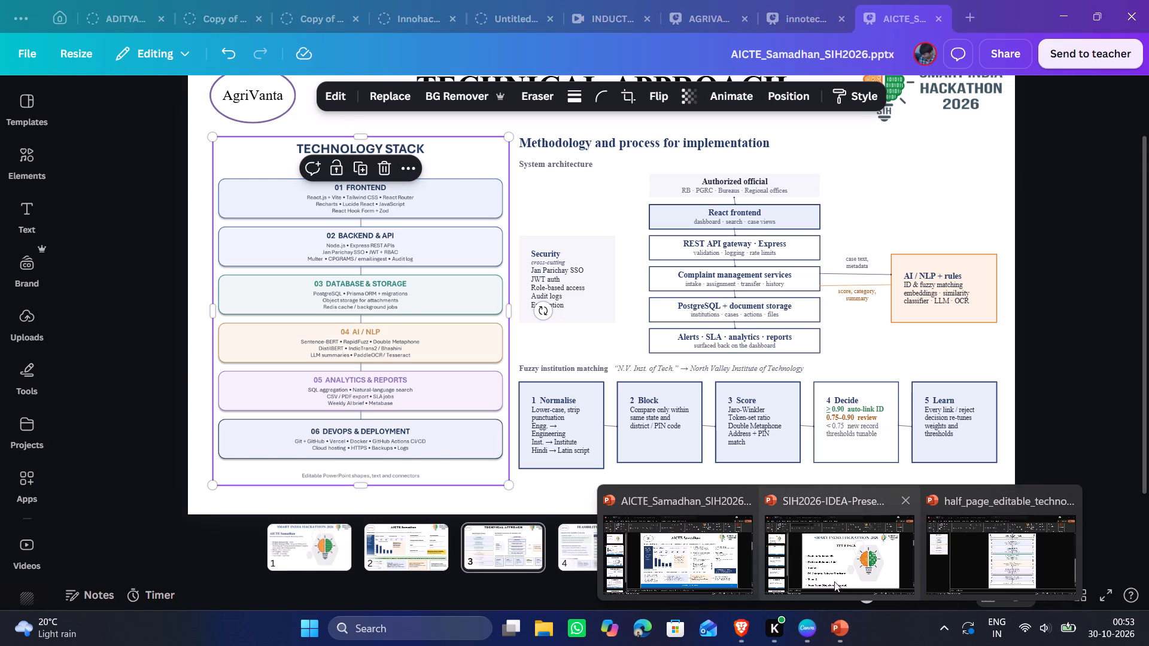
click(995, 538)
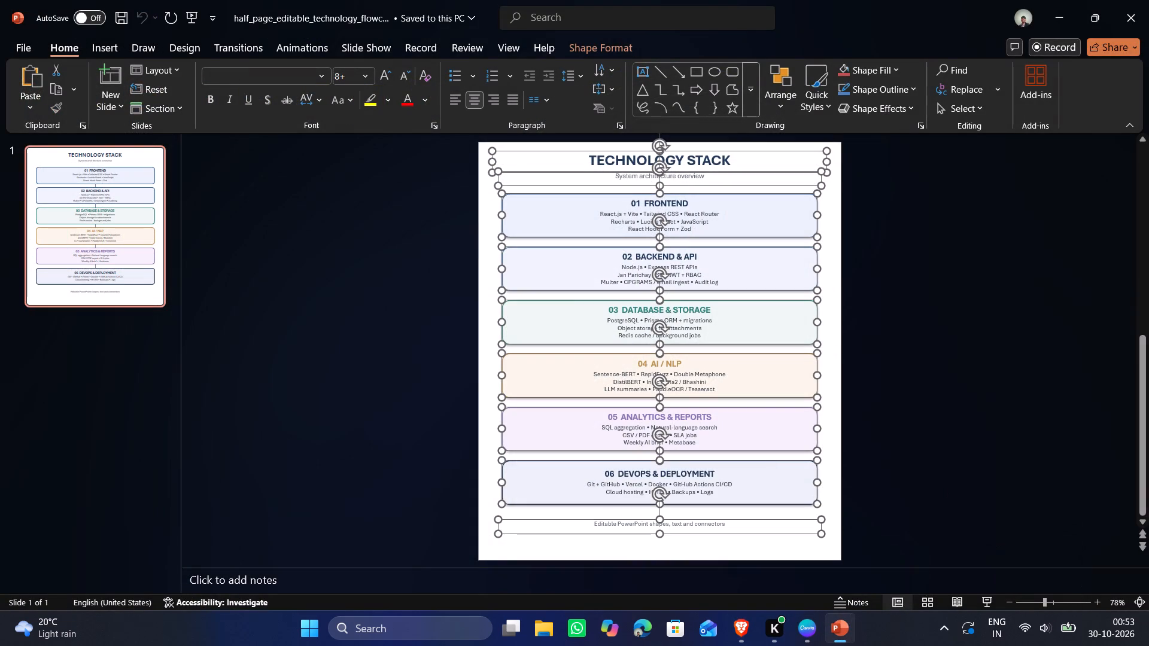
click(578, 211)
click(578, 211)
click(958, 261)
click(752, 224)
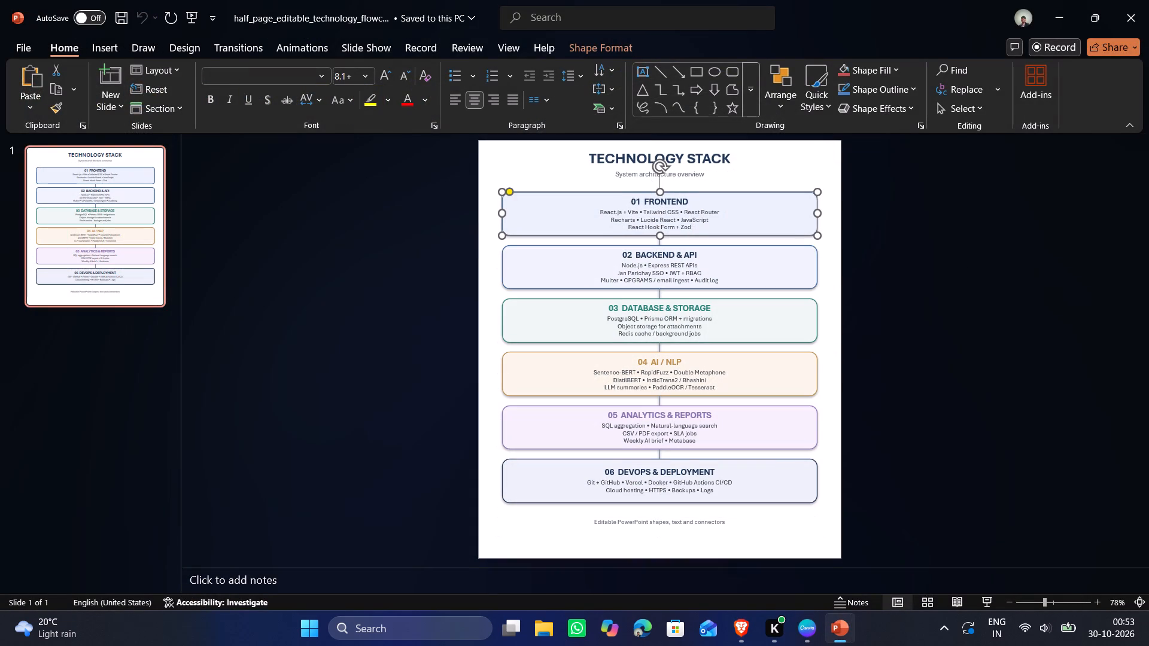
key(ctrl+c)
Switch to Canva and delete the pasted Technology Stack flowchart from page 3, Technical Approach.
click(811, 630)
click(433, 201)
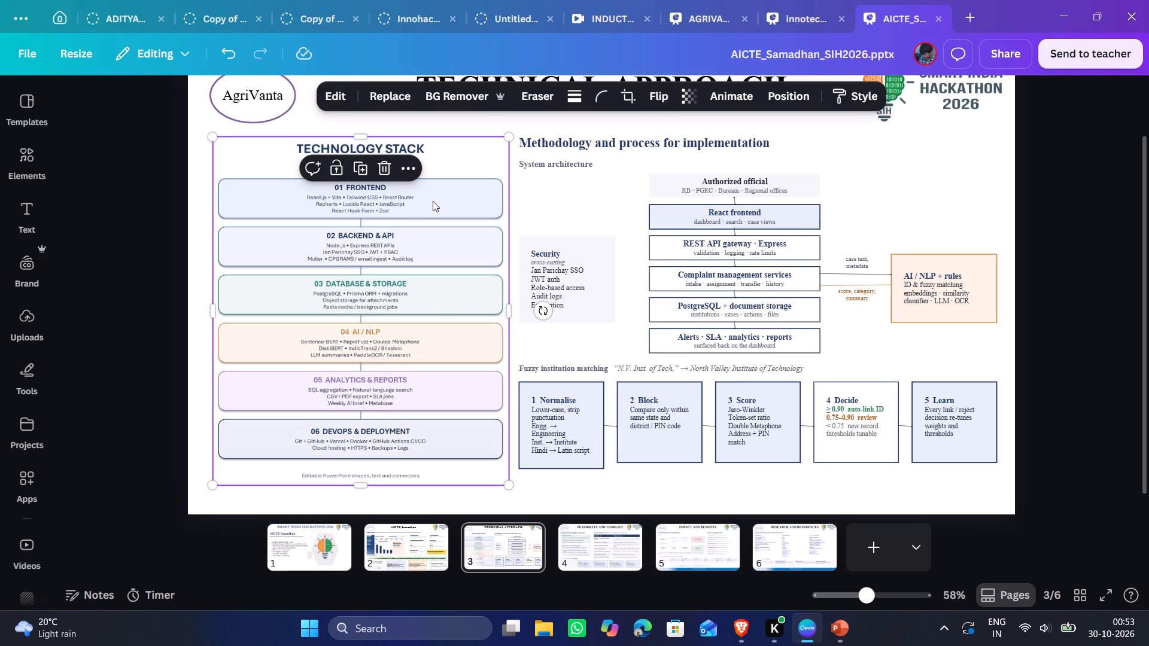
key(Delete)
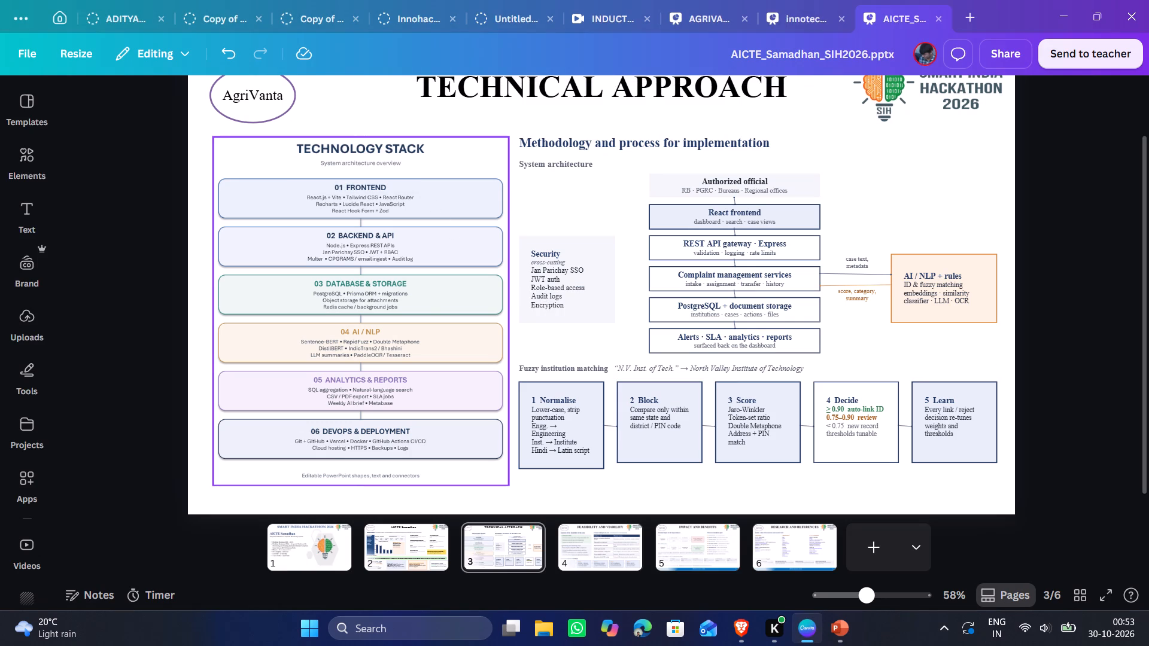
click(491, 458)
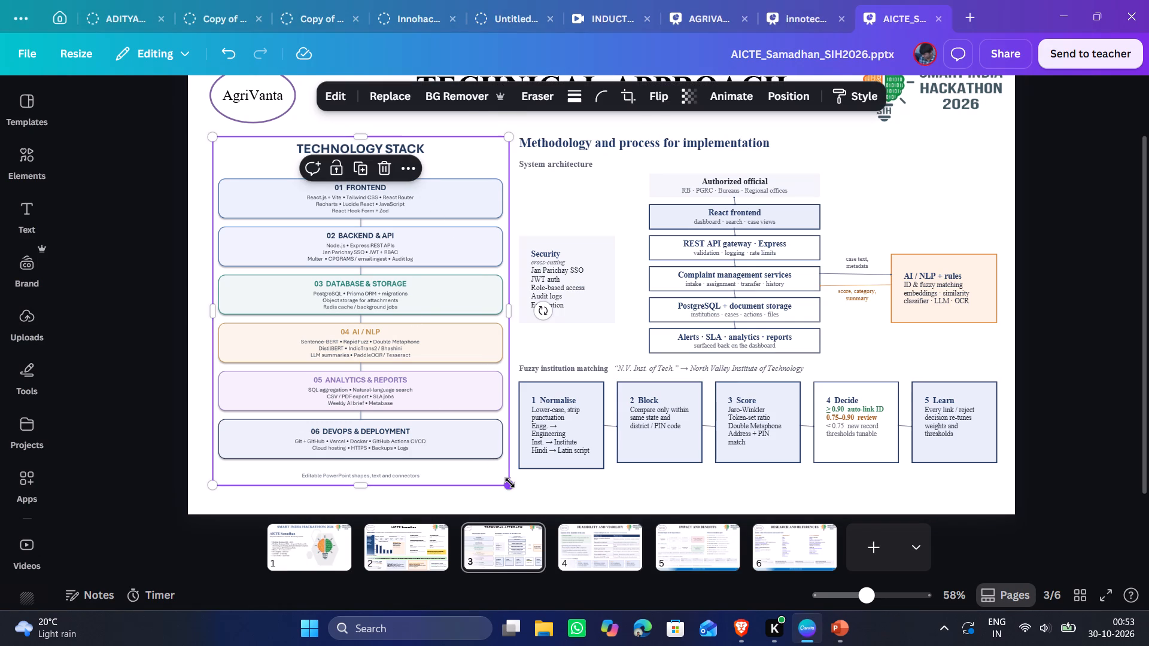
key(Delete)
Switch back to the PowerPoint flowchart, select its title, subtitle, all six boxes, connectors and footer note together, and copy them.
click(324, 176)
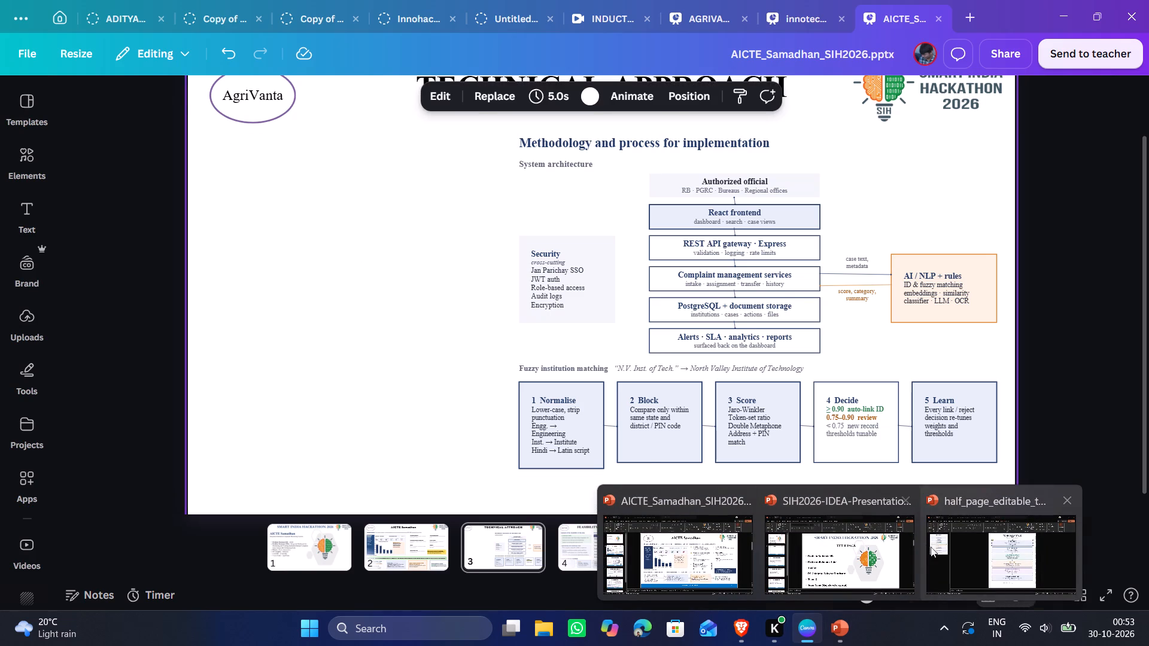
click(944, 550)
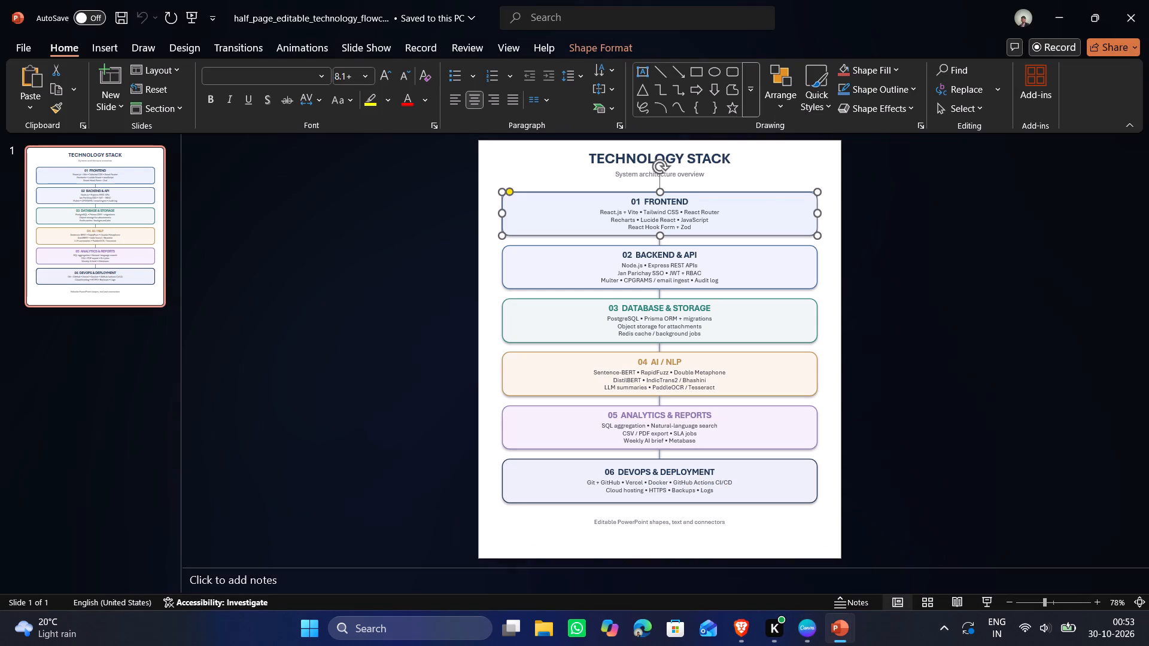
click(531, 157)
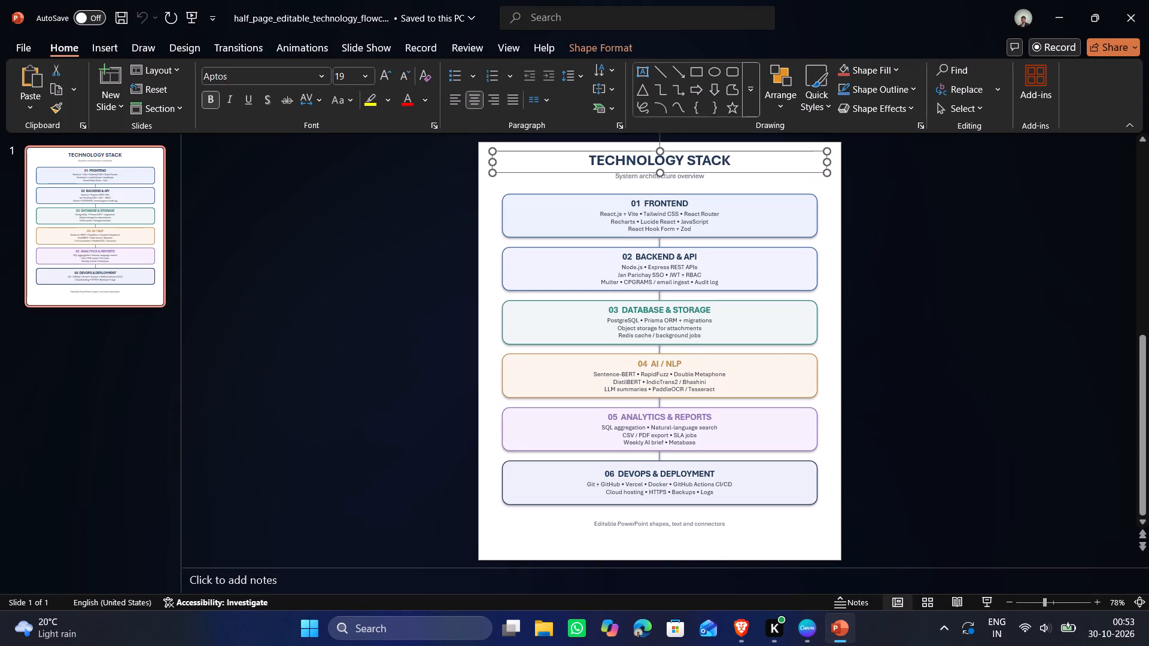
click(481, 170)
click(488, 166)
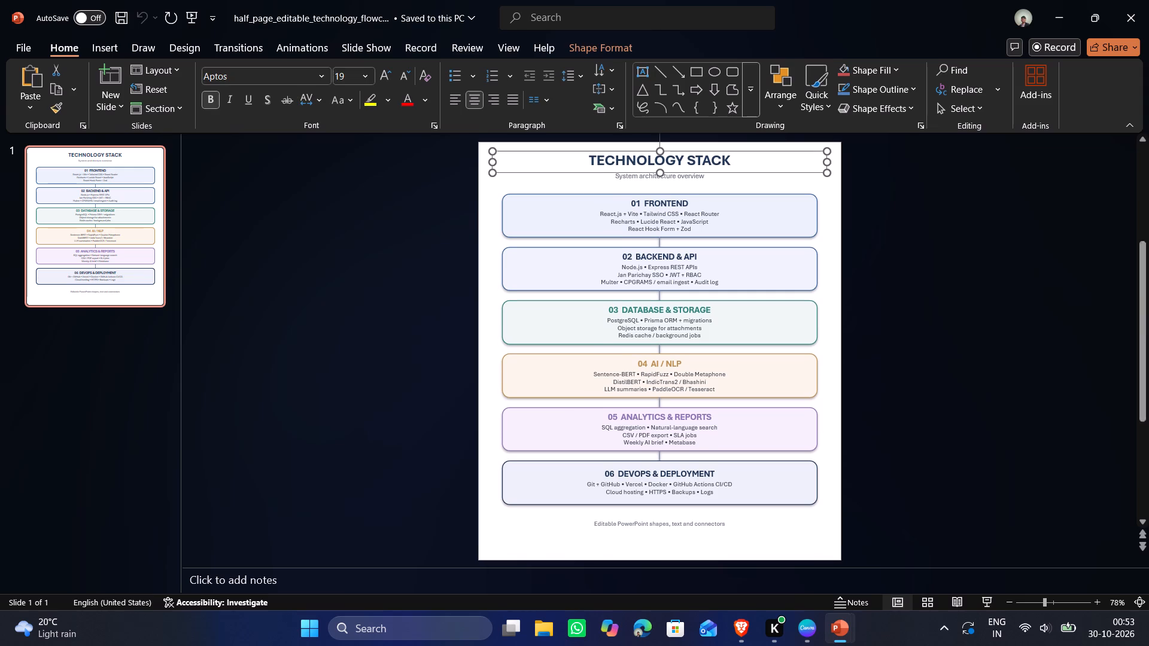
click(487, 218)
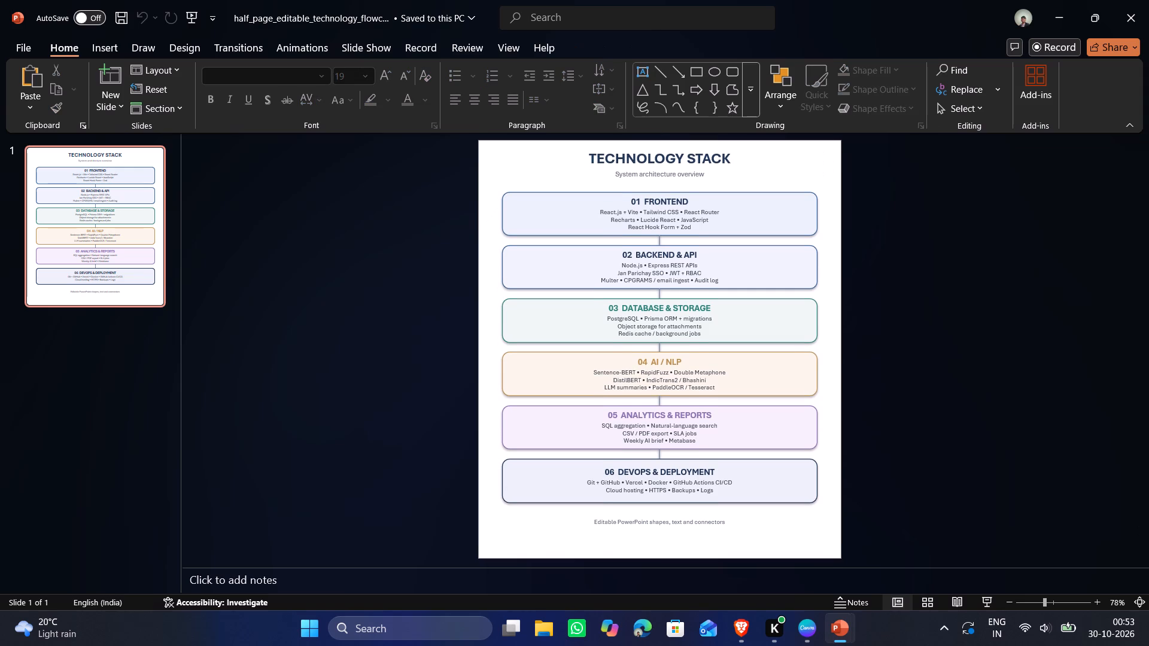
click(504, 173)
click(848, 251)
click(545, 531)
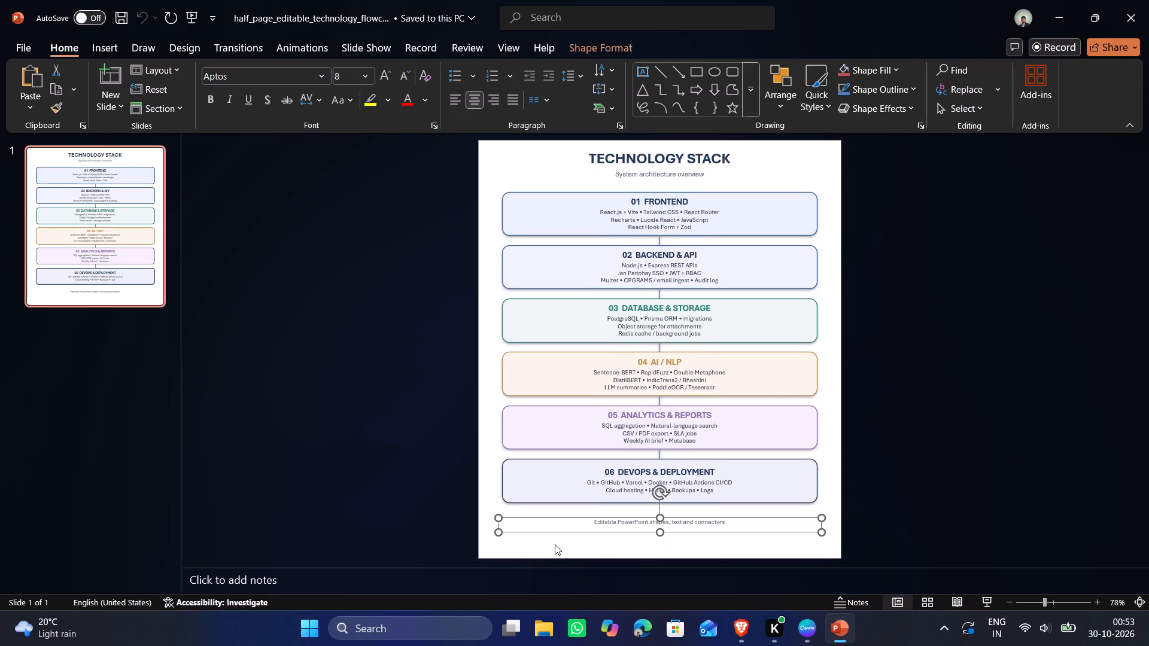
click(558, 551)
click(546, 546)
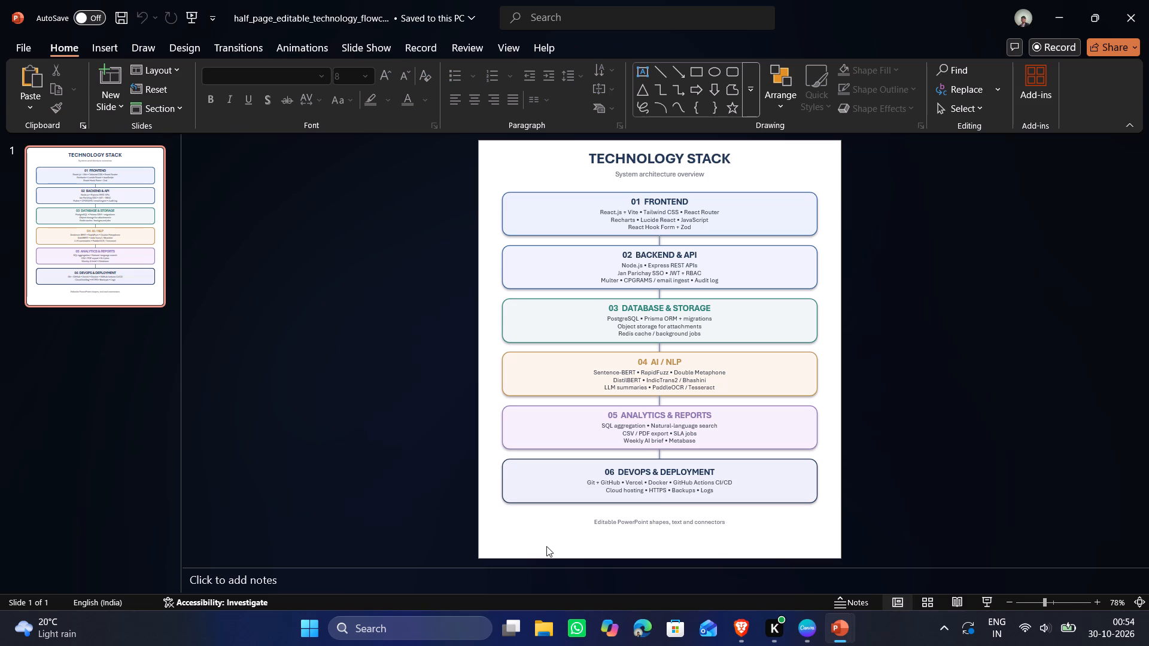
click(507, 541)
click(528, 544)
scroll(547, 170, up, 1)
click(487, 145)
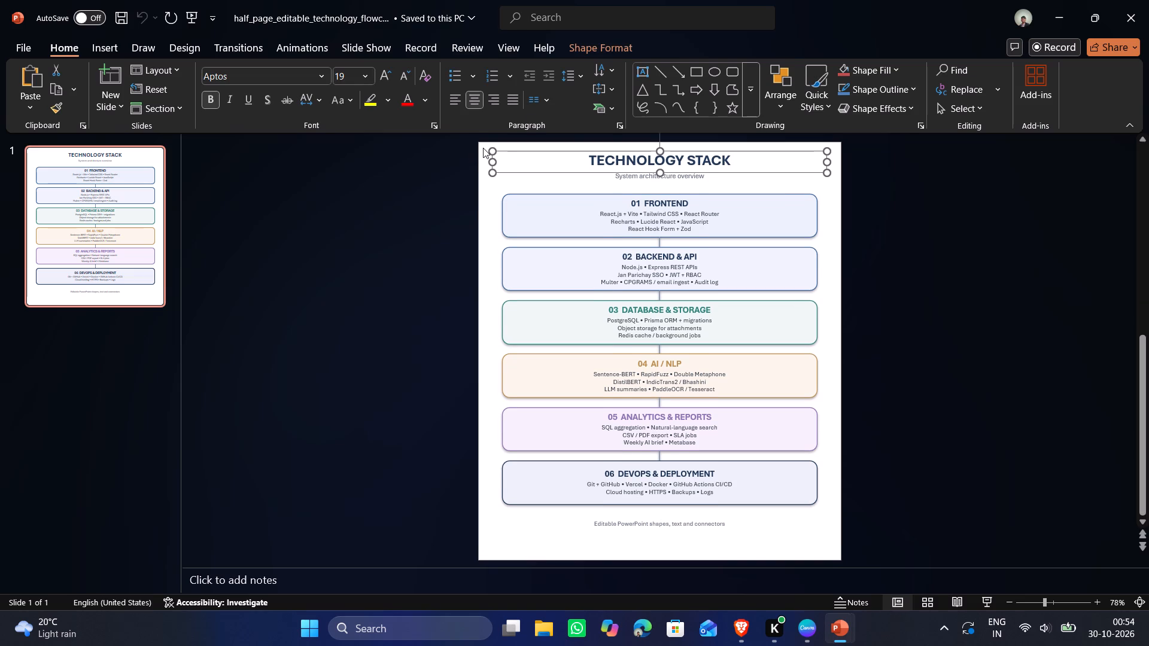
click(483, 148)
drag(483, 148, 830, 487)
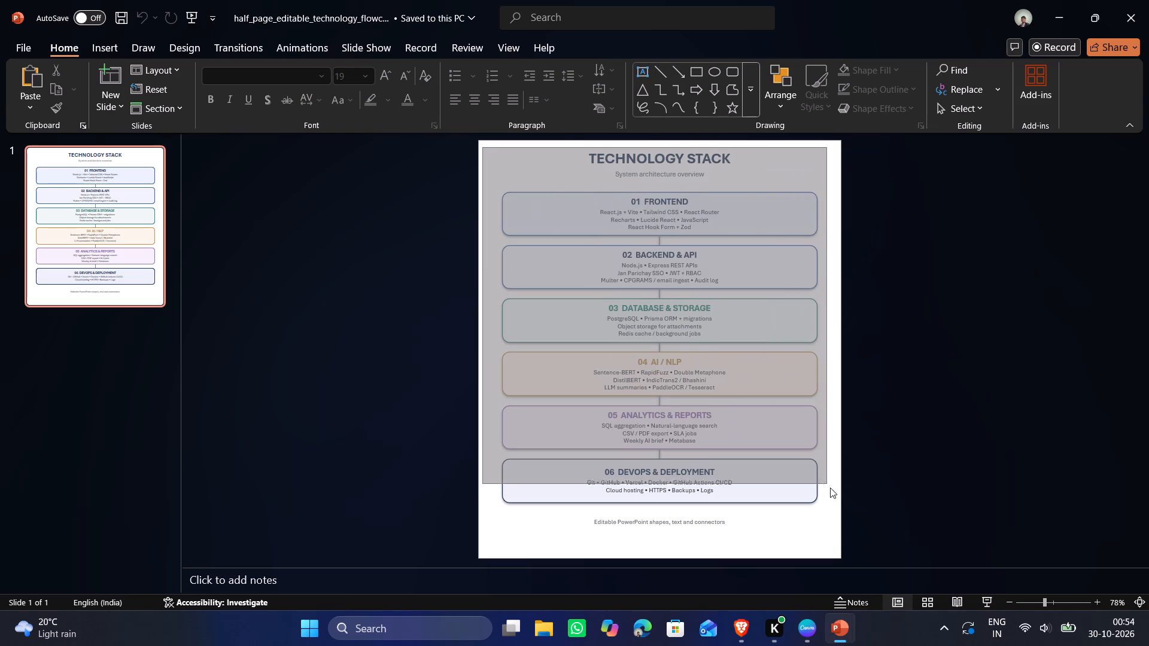
drag(830, 487, 832, 541)
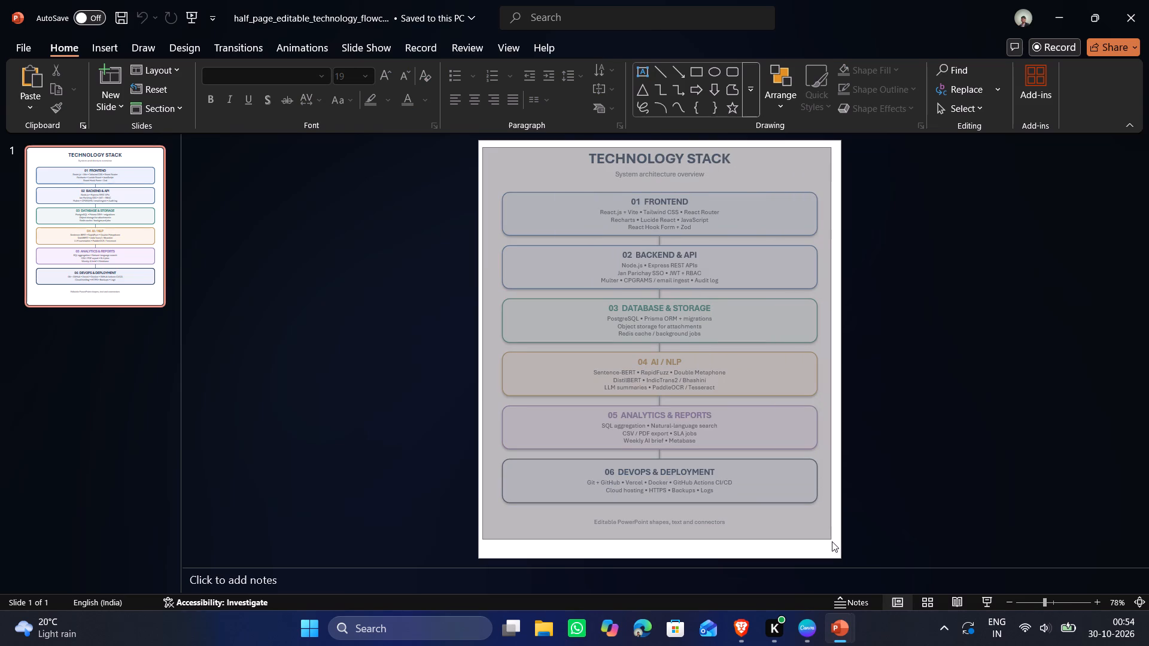
drag(832, 541, 833, 541)
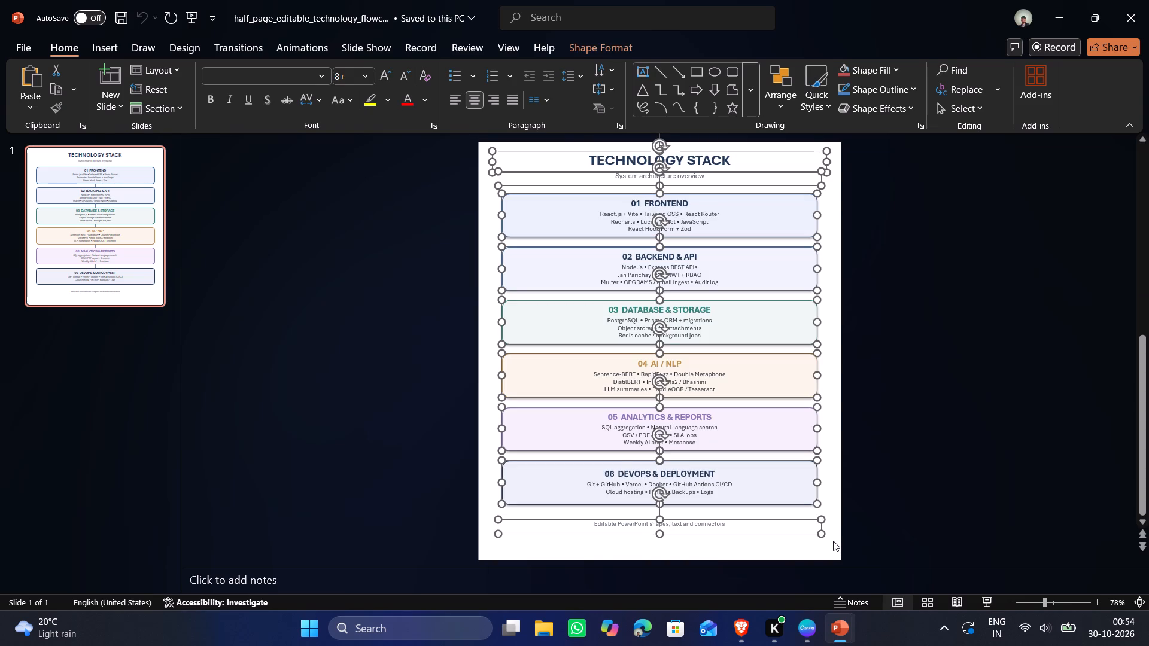
key(ctrl+c)
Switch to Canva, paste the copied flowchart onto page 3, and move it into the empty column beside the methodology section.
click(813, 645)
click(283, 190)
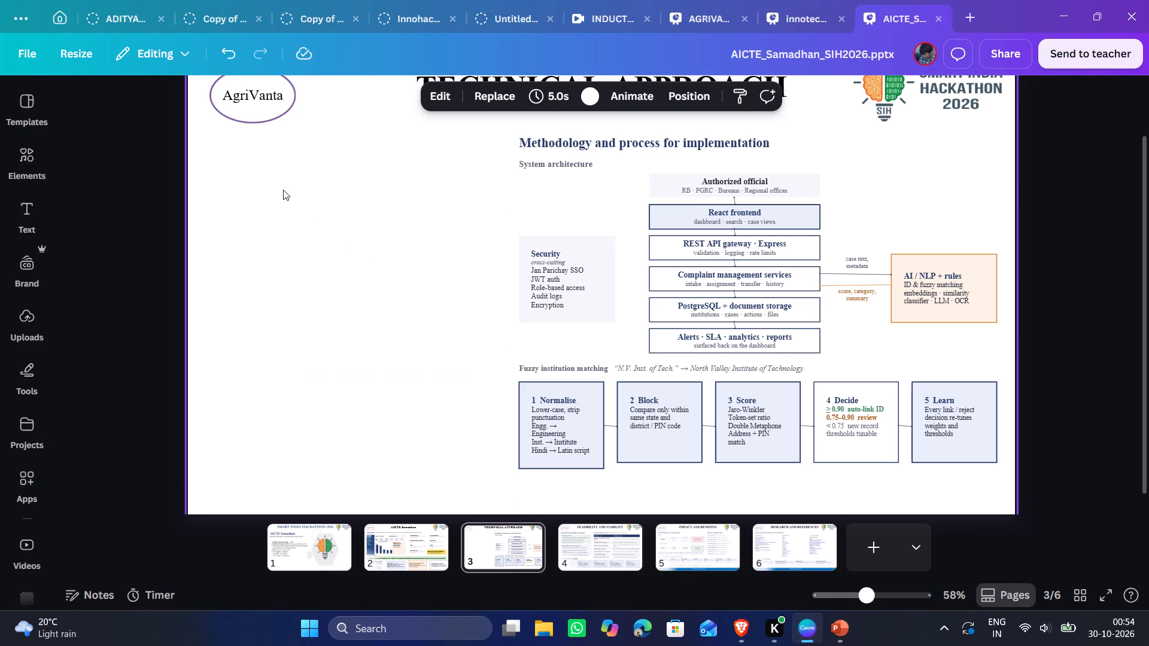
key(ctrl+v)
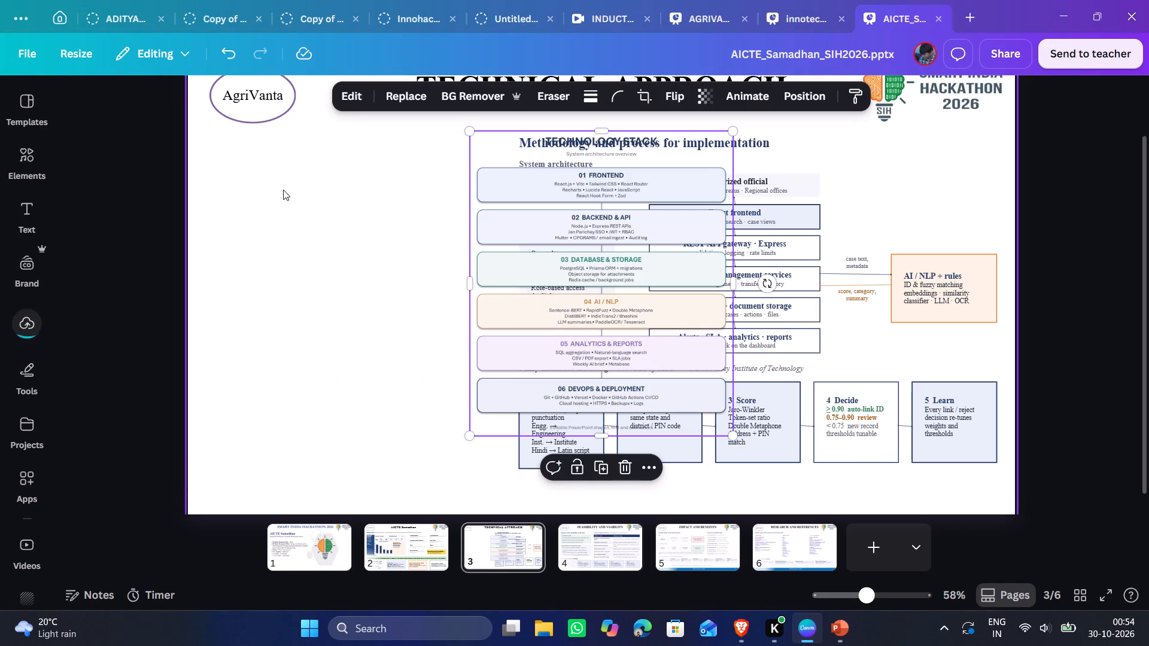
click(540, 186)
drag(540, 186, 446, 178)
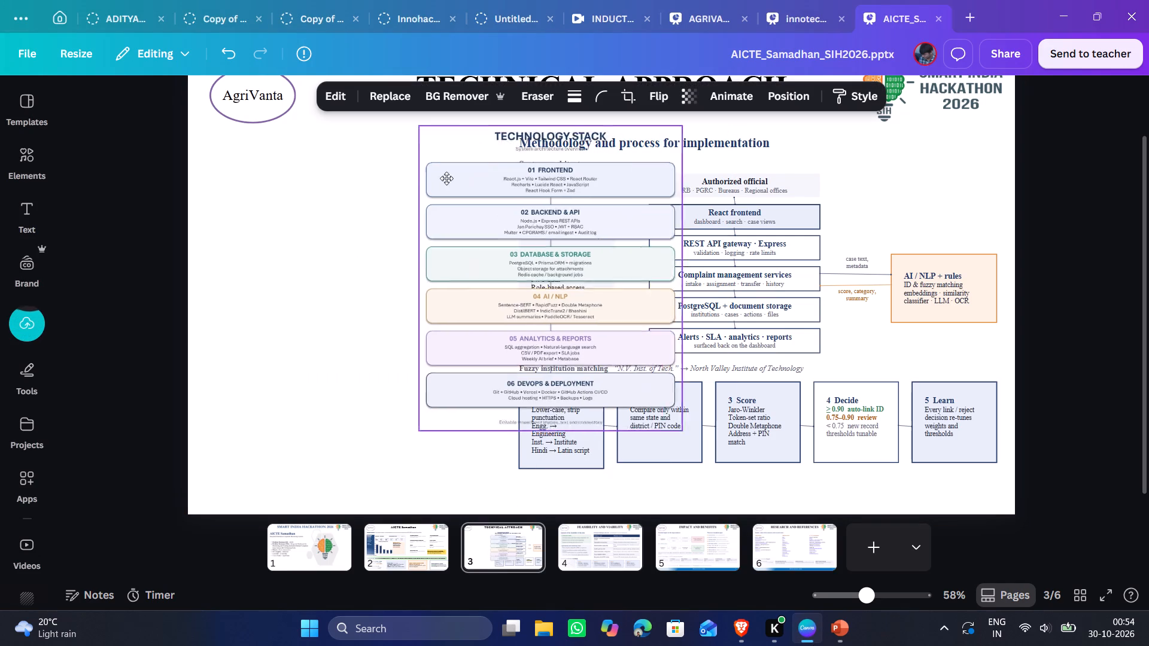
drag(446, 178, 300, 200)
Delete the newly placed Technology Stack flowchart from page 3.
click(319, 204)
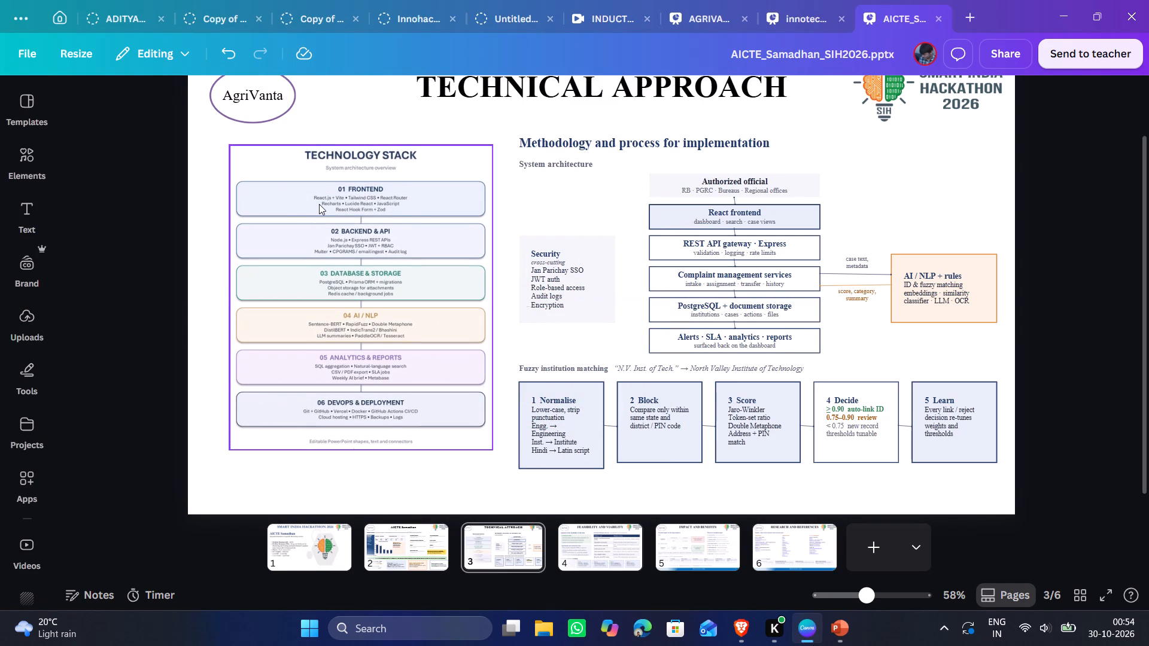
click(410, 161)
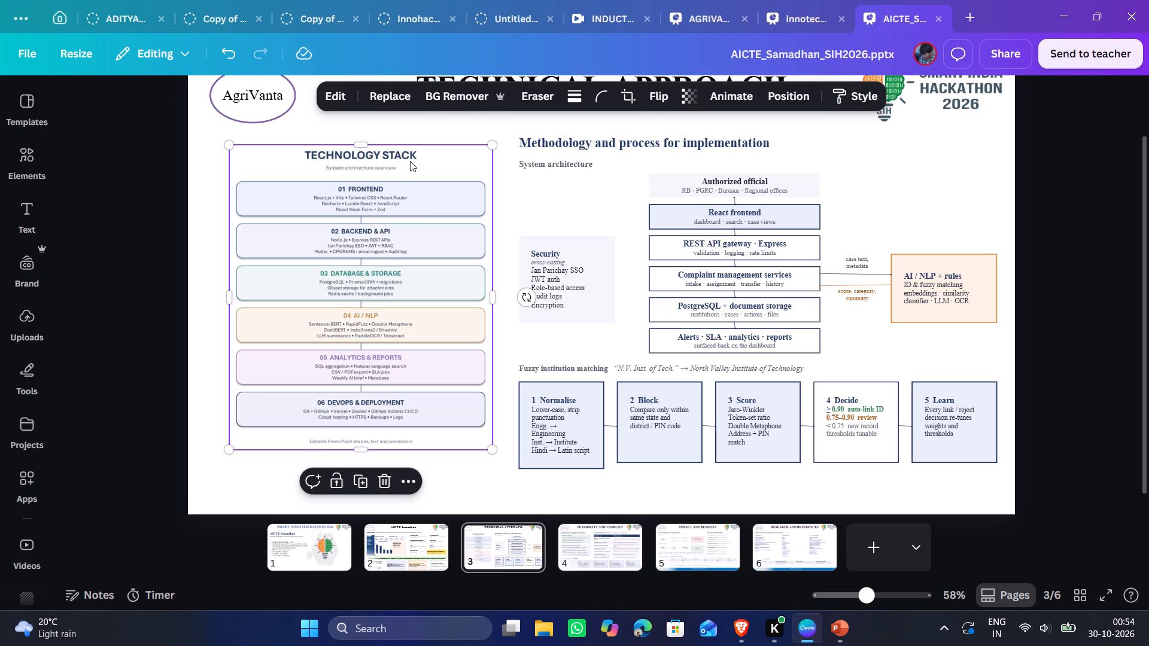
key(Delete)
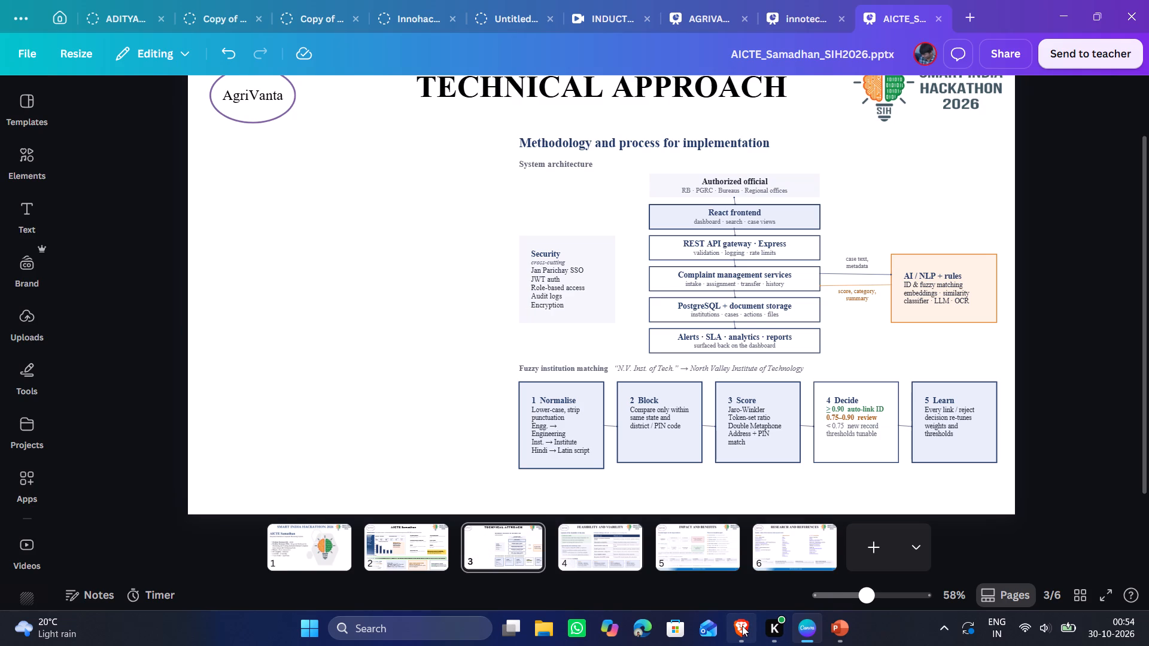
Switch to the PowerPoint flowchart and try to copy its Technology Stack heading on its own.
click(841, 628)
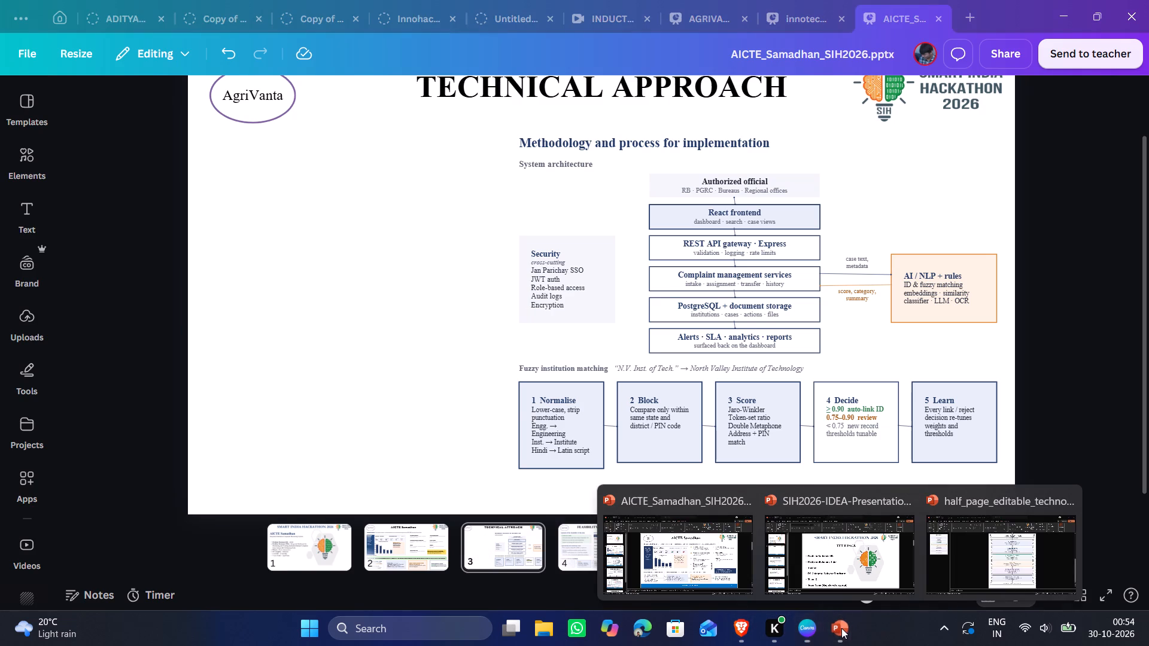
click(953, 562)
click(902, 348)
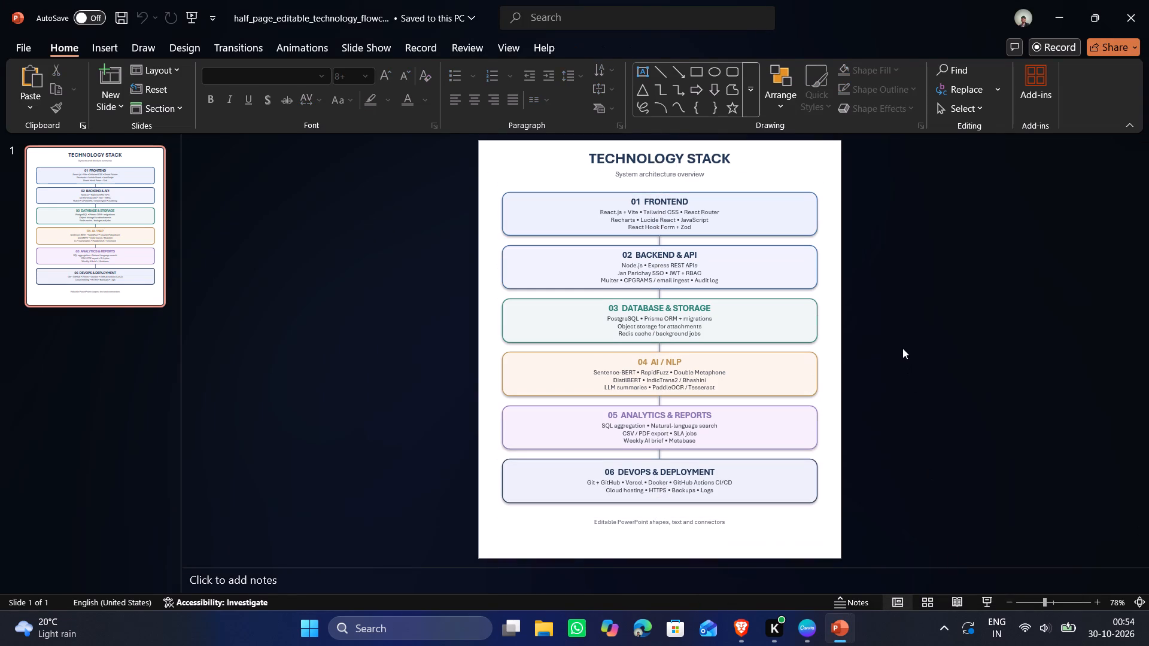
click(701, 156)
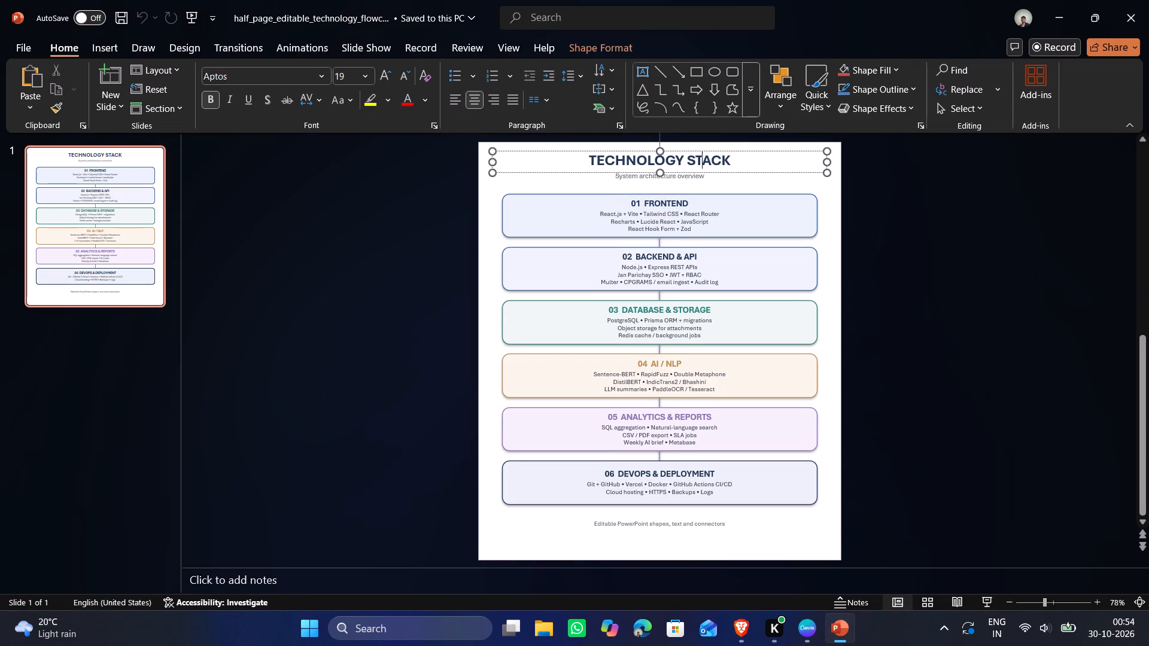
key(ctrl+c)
Switch to Canva and paste the copied Technology Stack flowchart onto page 3, Technical Approach.
click(802, 623)
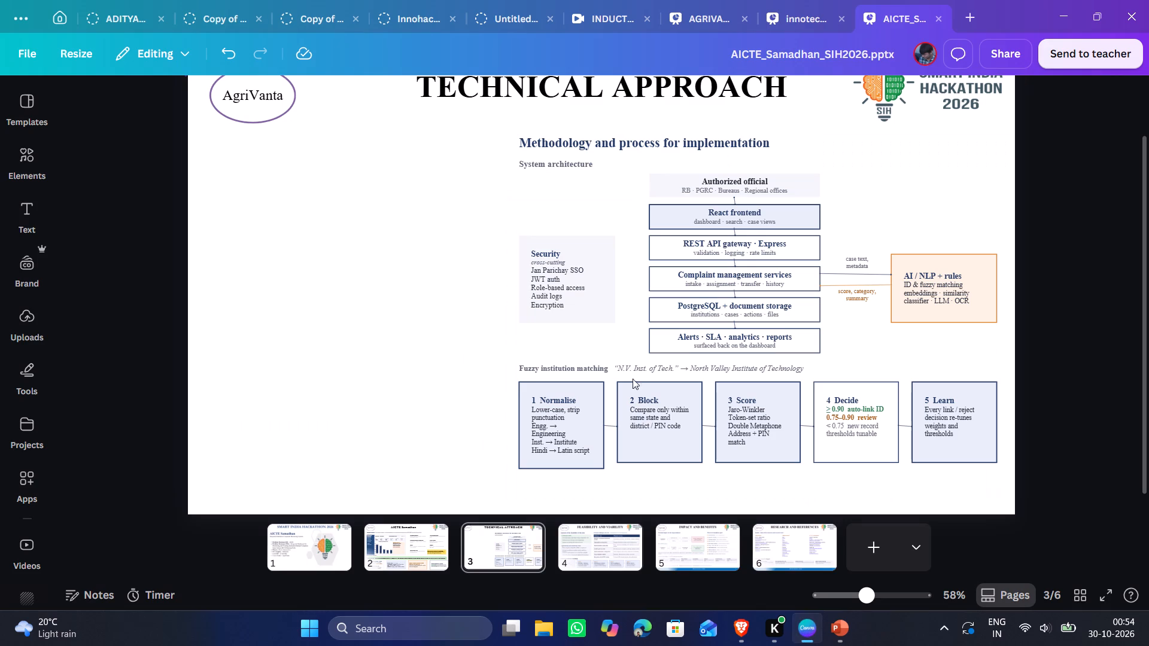
click(335, 144)
key(ctrl+v)
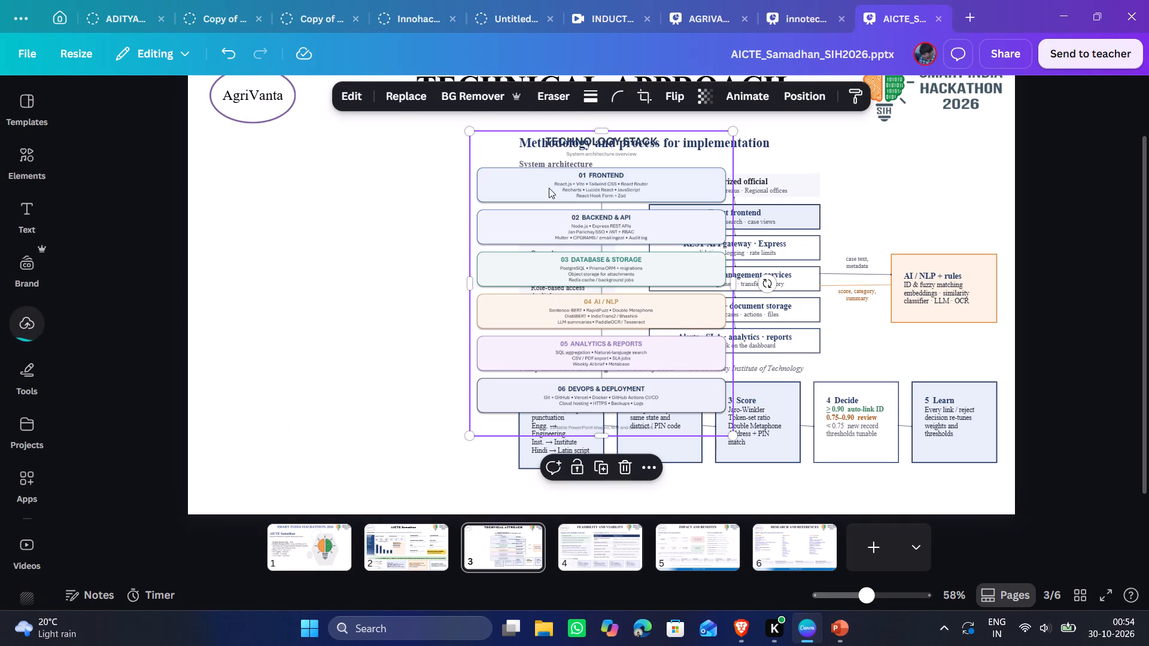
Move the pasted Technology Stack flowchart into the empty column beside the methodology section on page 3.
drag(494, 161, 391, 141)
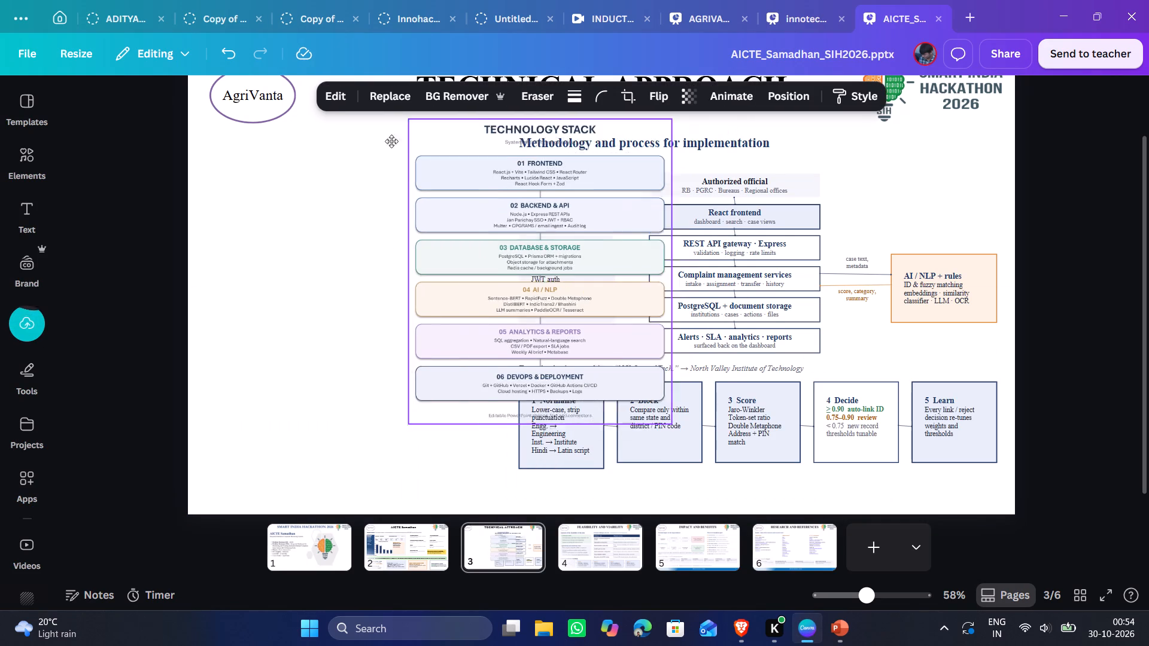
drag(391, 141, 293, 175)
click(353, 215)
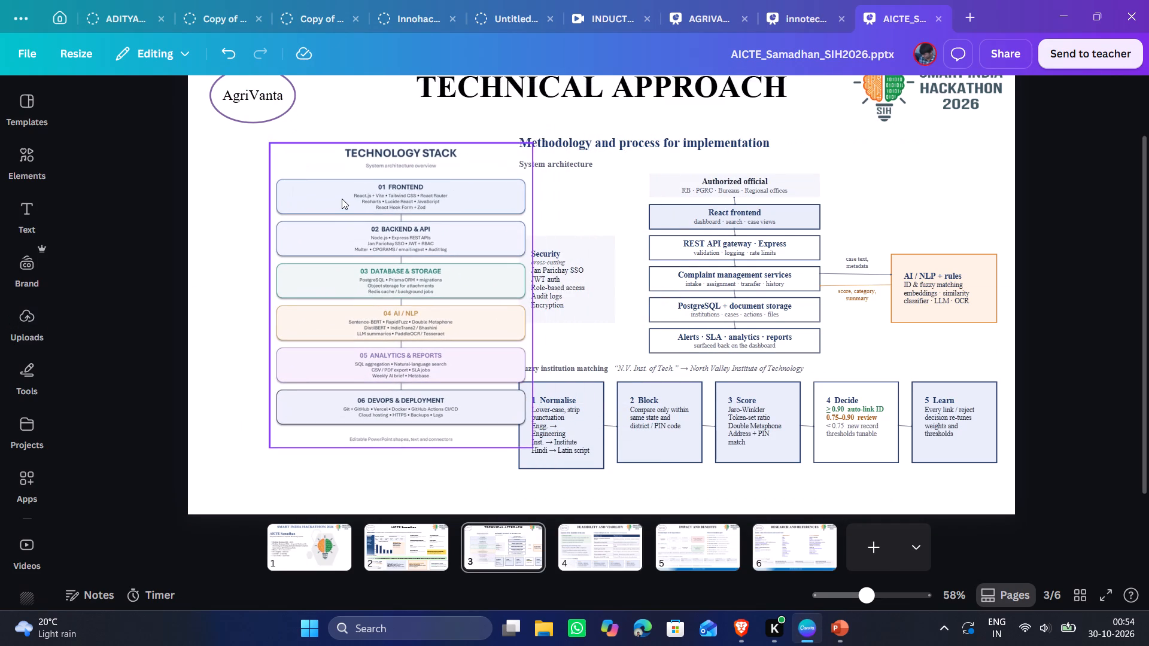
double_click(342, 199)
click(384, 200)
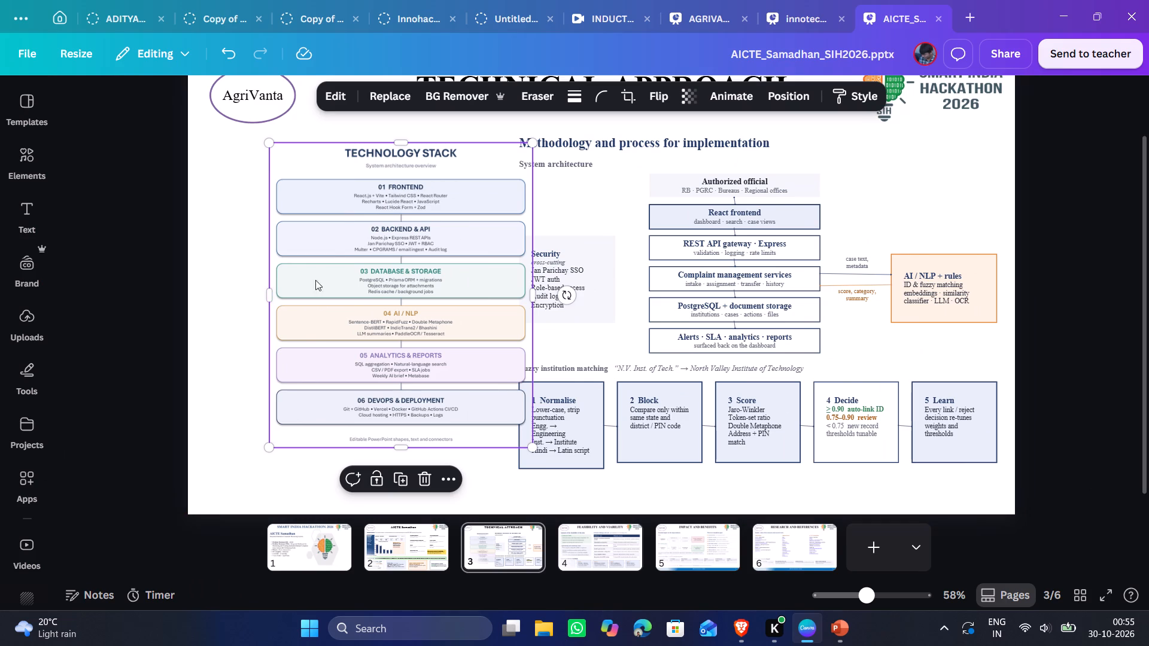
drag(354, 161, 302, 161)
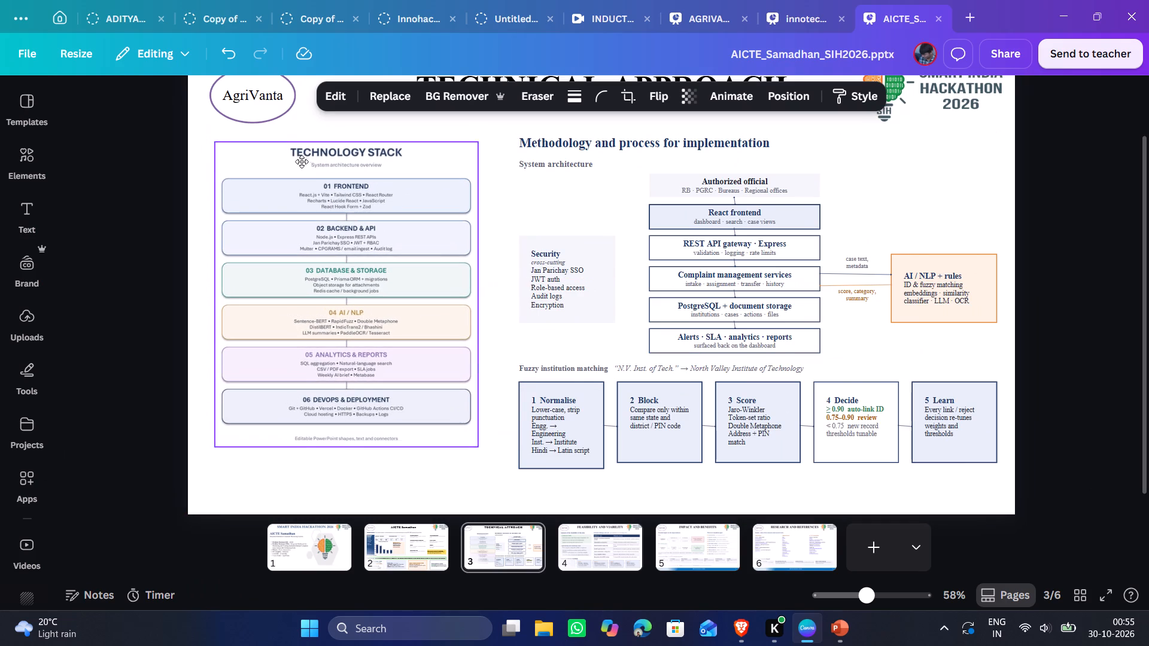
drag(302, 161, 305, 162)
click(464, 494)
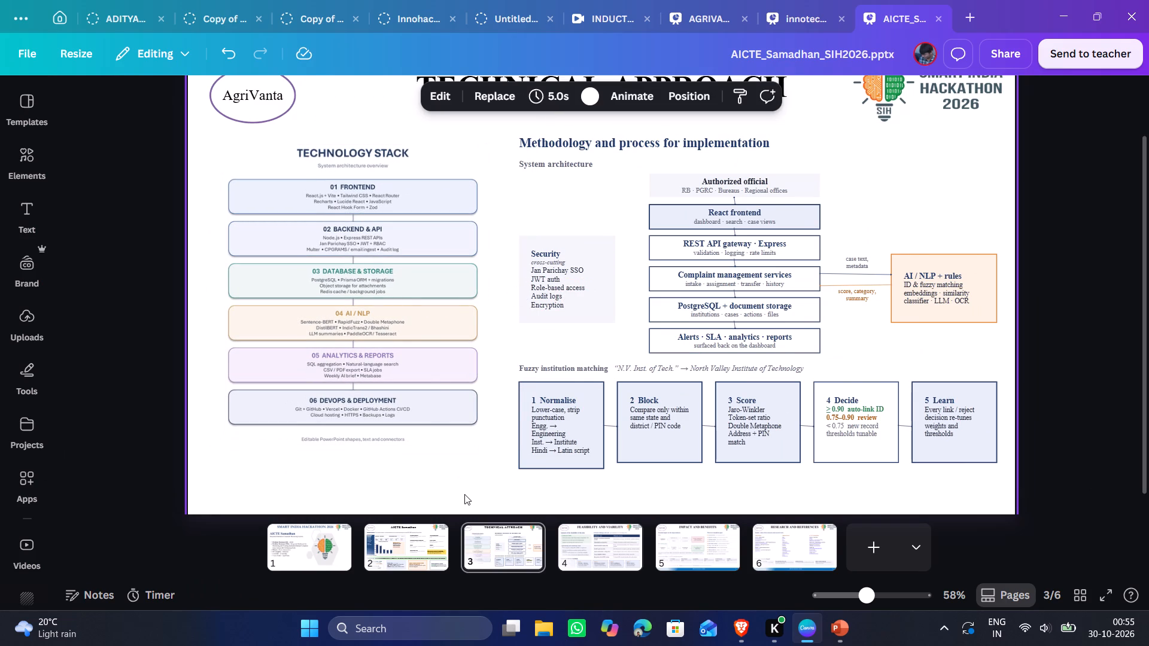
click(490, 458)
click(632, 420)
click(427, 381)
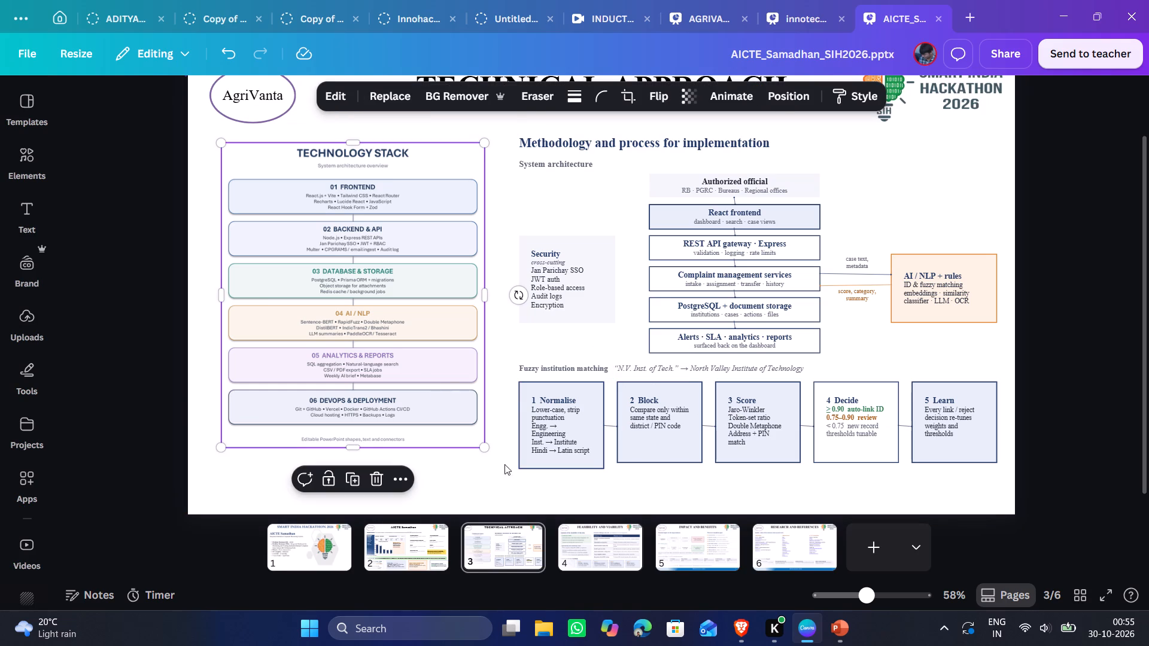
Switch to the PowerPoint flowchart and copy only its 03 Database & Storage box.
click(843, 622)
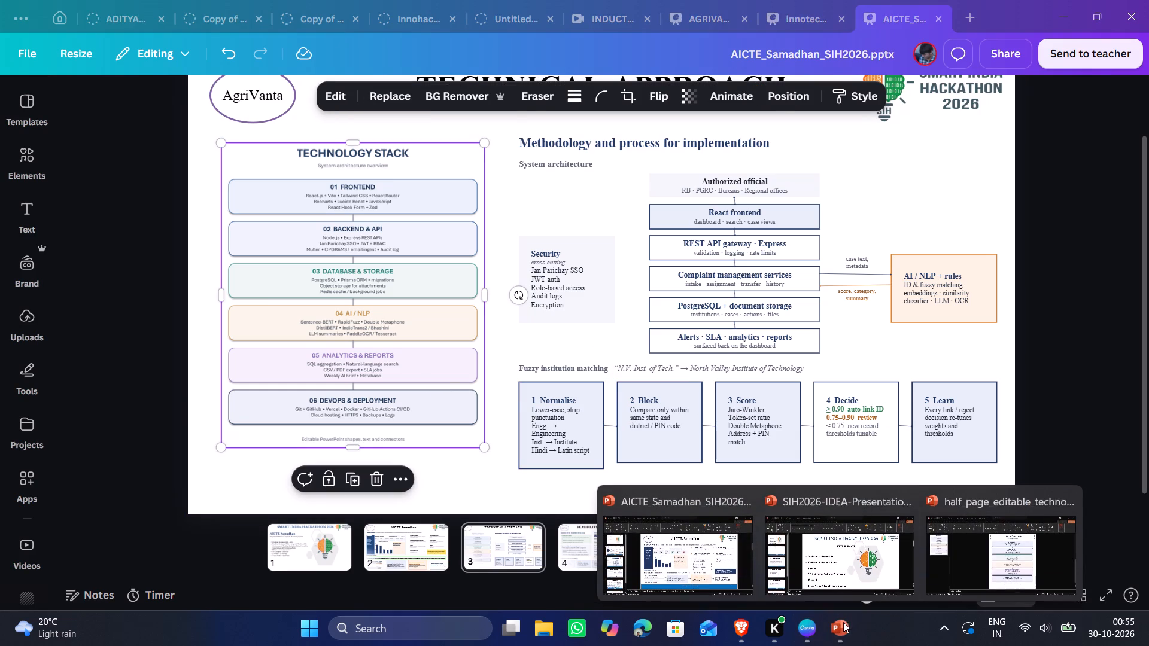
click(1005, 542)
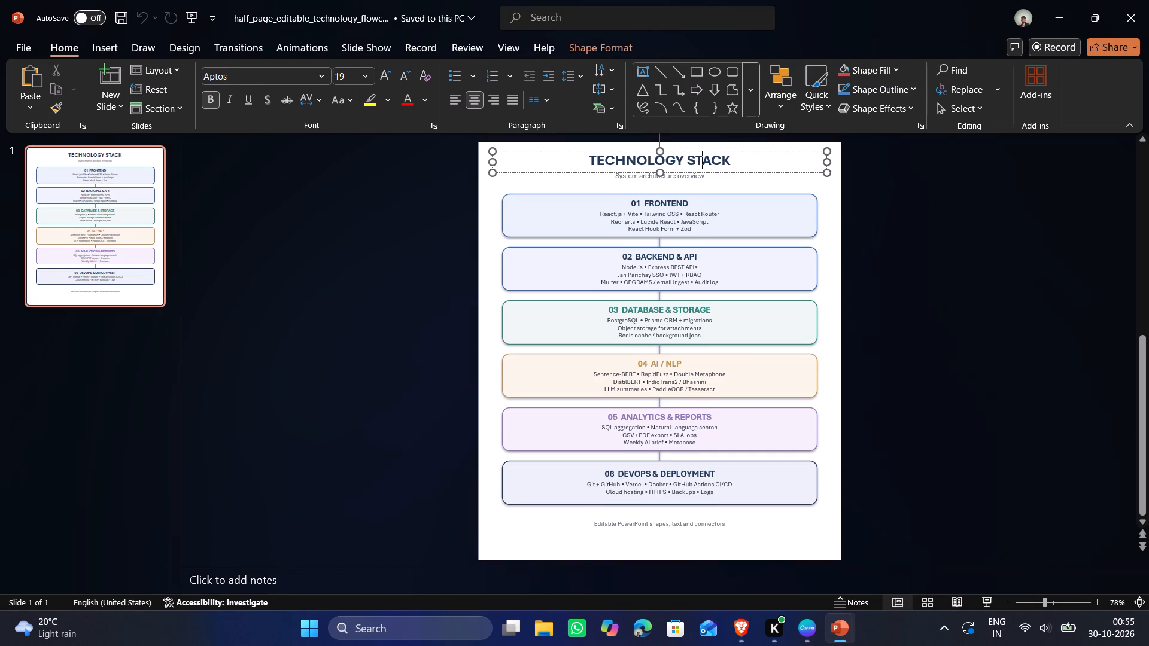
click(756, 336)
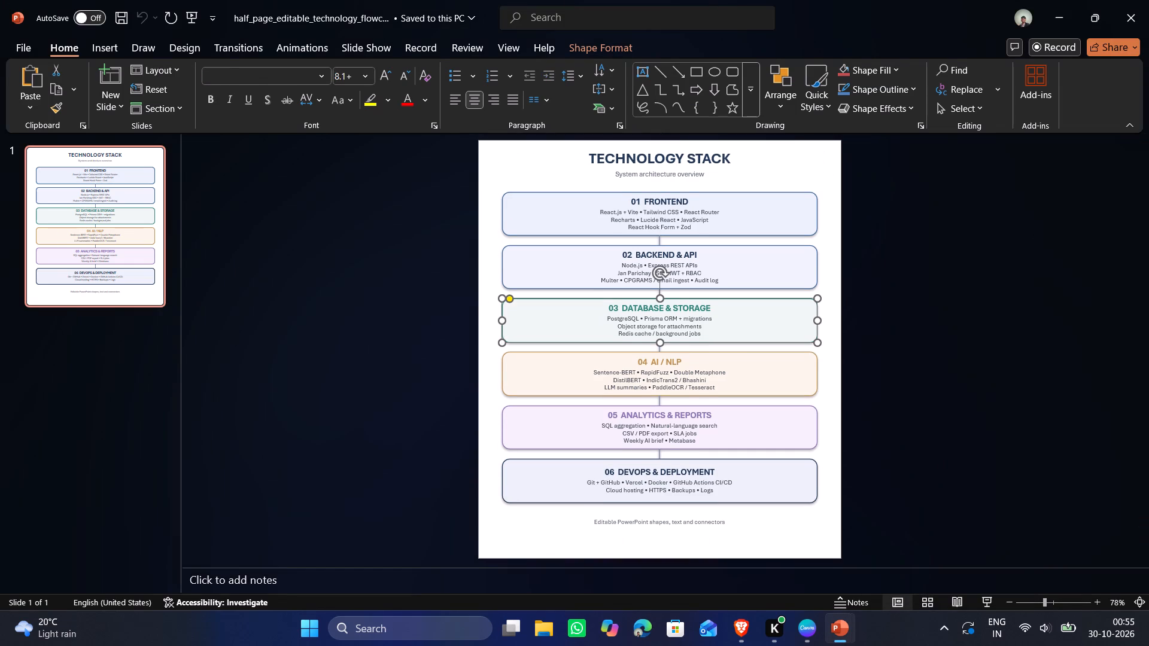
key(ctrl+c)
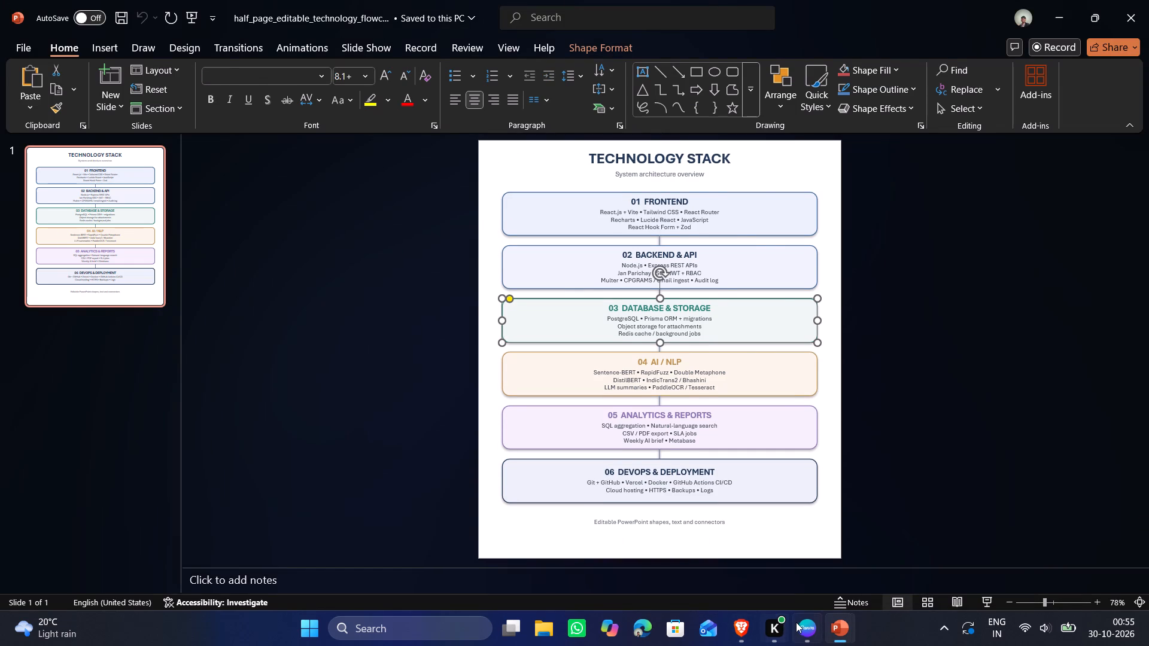
Switch to Canva and delete the Technology Stack flowchart from page 3.
click(798, 623)
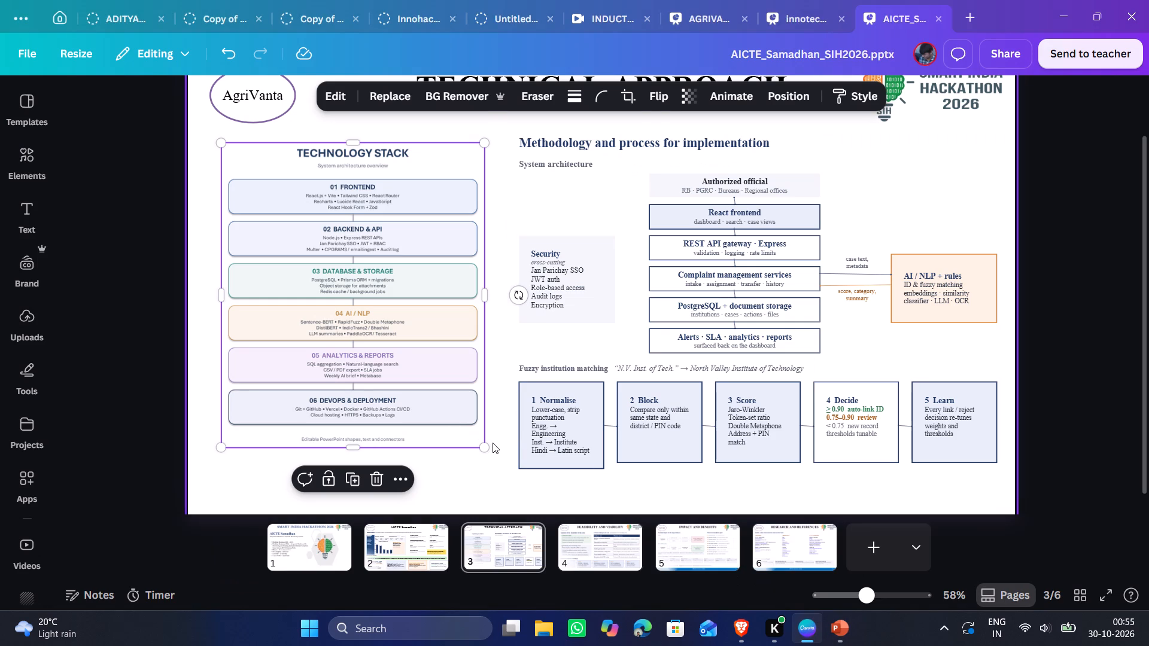
key(Delete)
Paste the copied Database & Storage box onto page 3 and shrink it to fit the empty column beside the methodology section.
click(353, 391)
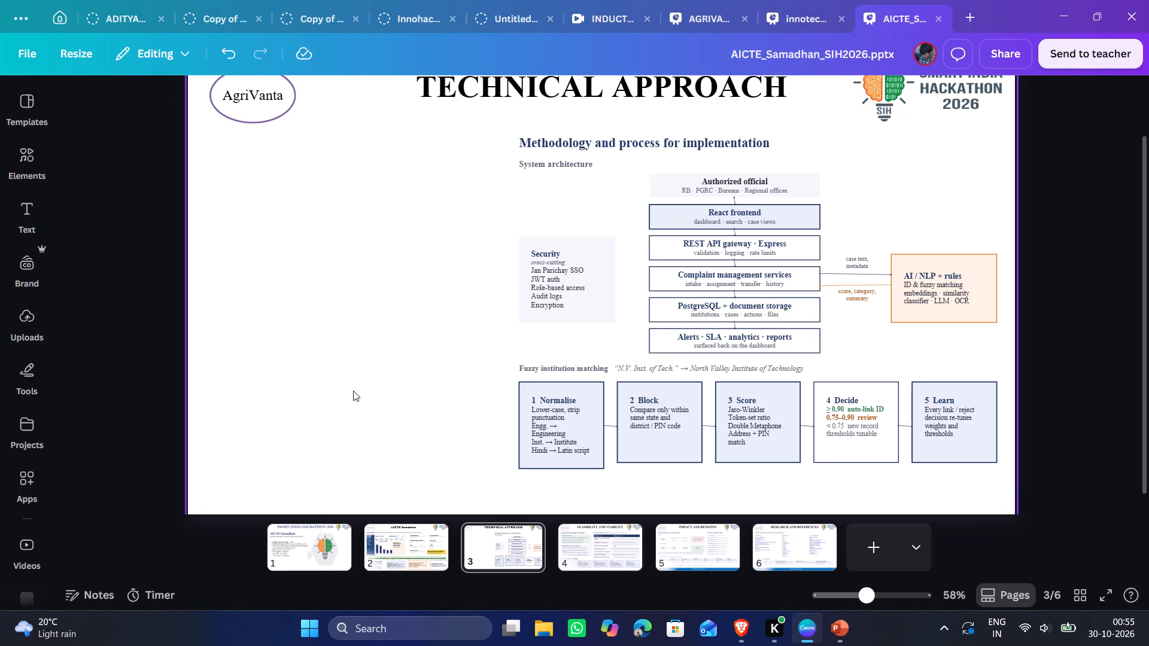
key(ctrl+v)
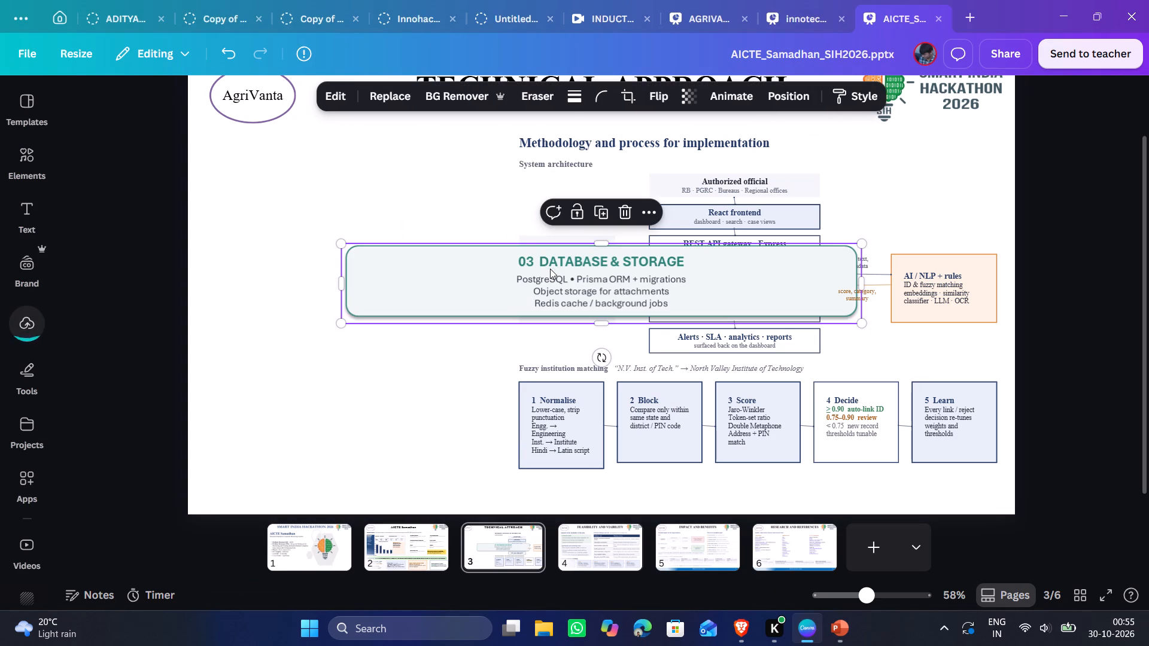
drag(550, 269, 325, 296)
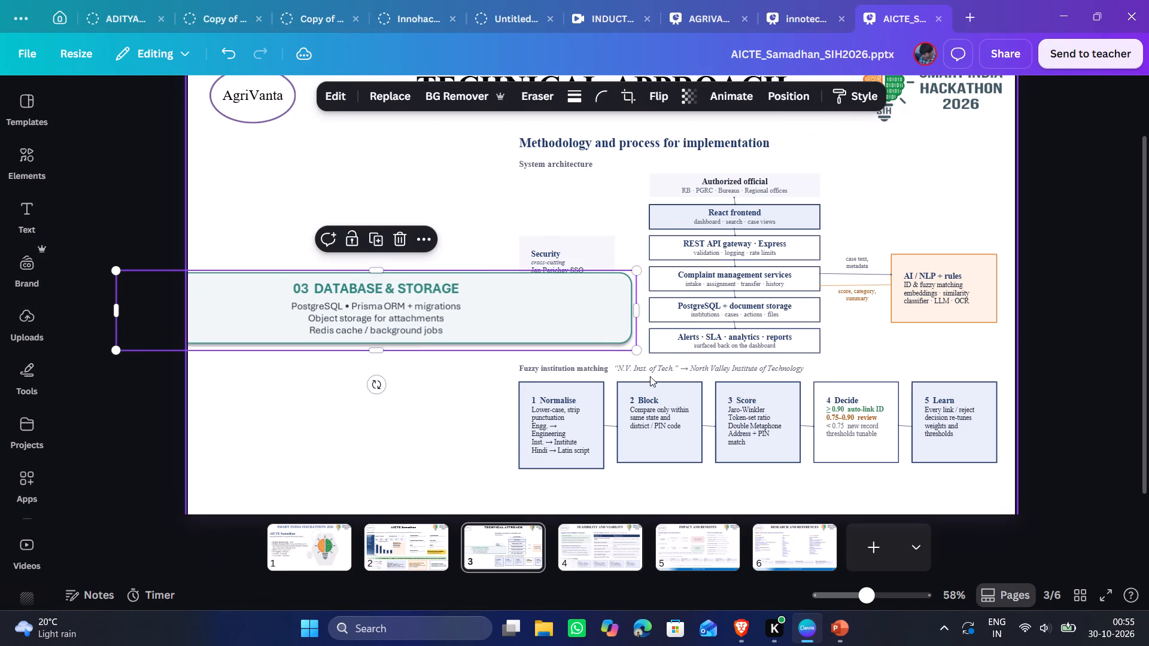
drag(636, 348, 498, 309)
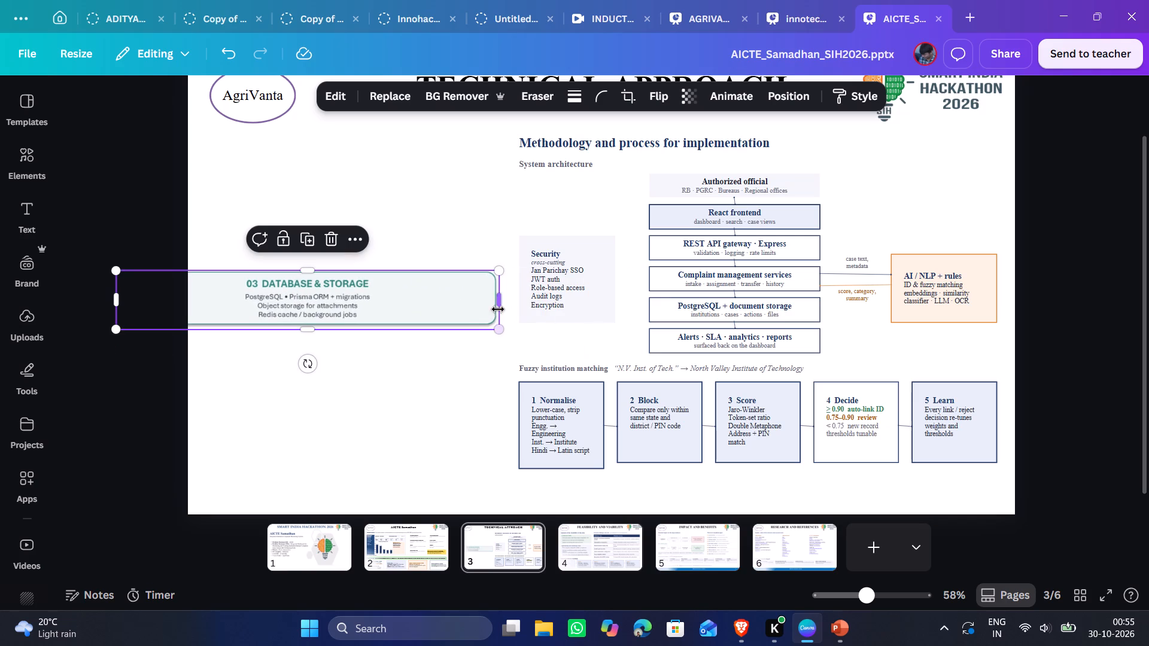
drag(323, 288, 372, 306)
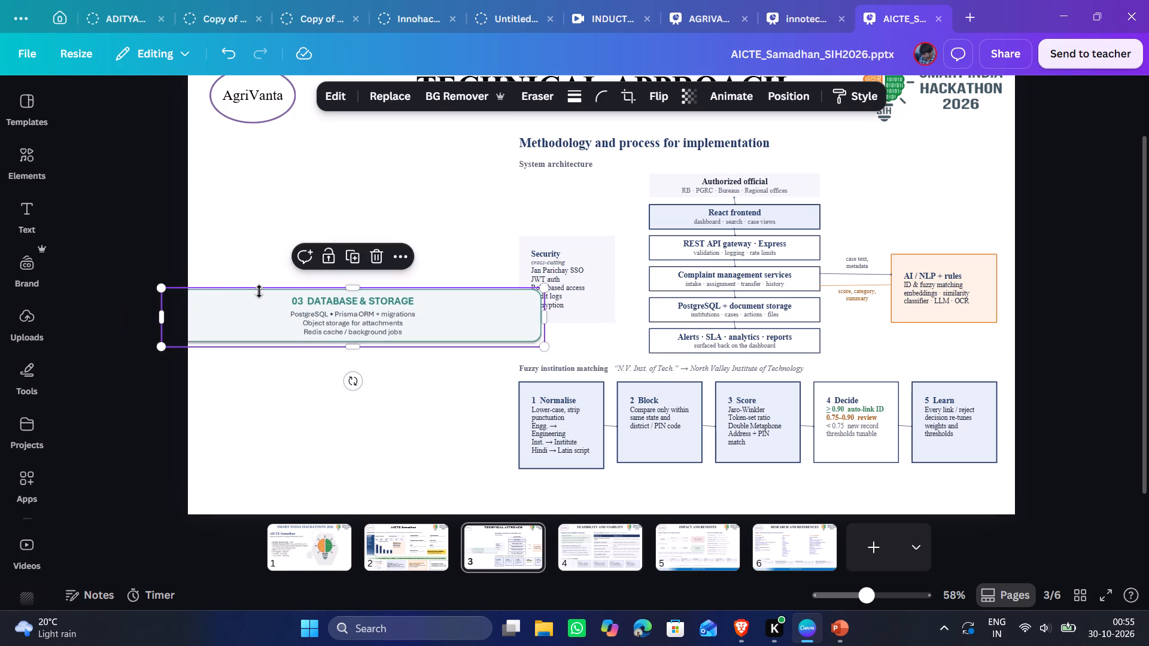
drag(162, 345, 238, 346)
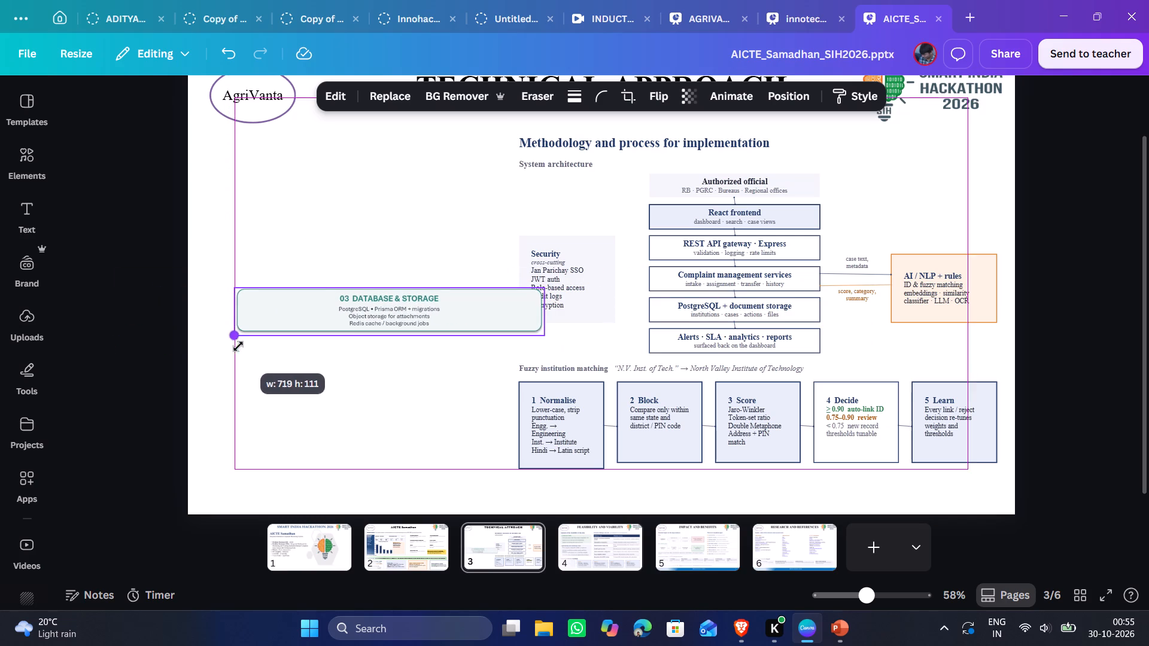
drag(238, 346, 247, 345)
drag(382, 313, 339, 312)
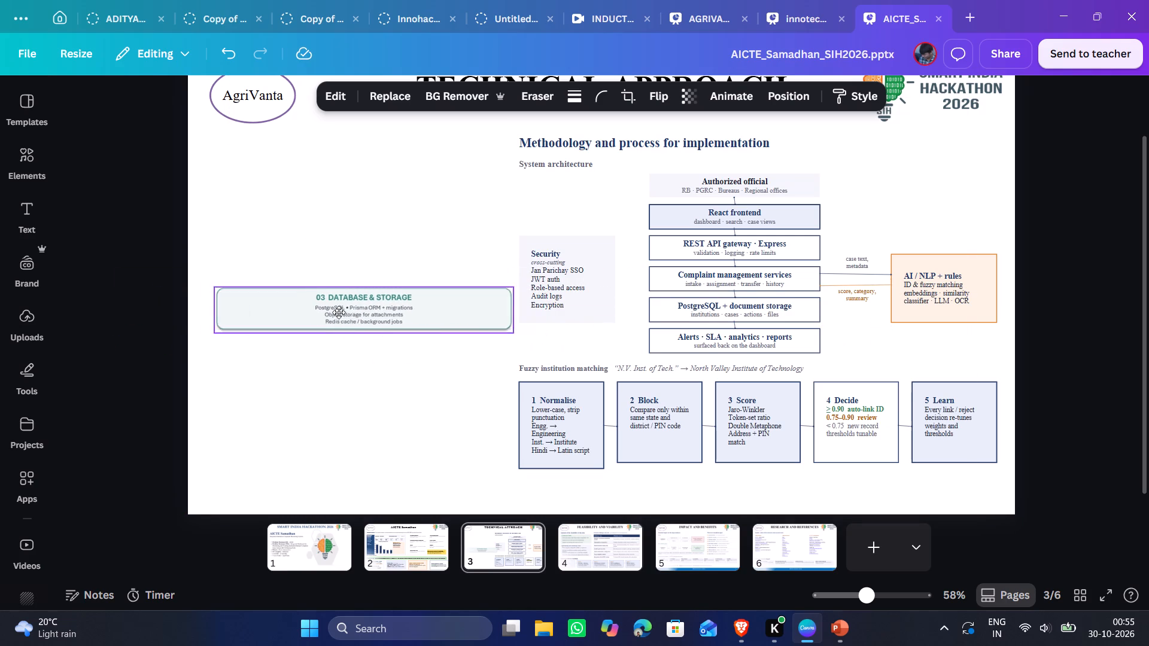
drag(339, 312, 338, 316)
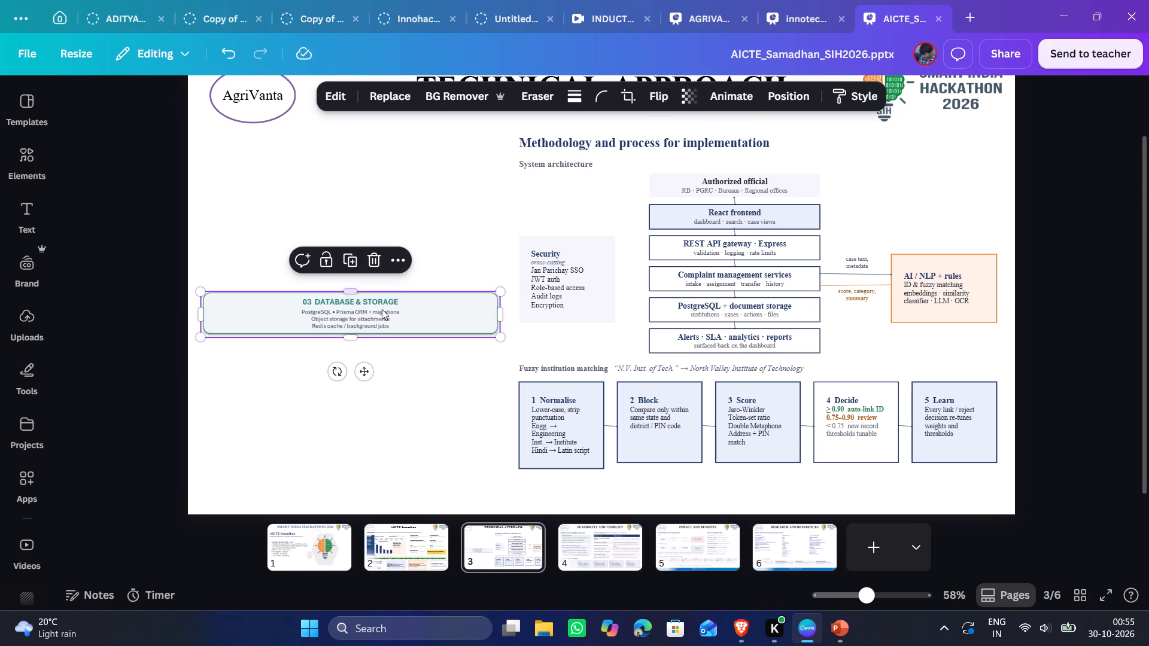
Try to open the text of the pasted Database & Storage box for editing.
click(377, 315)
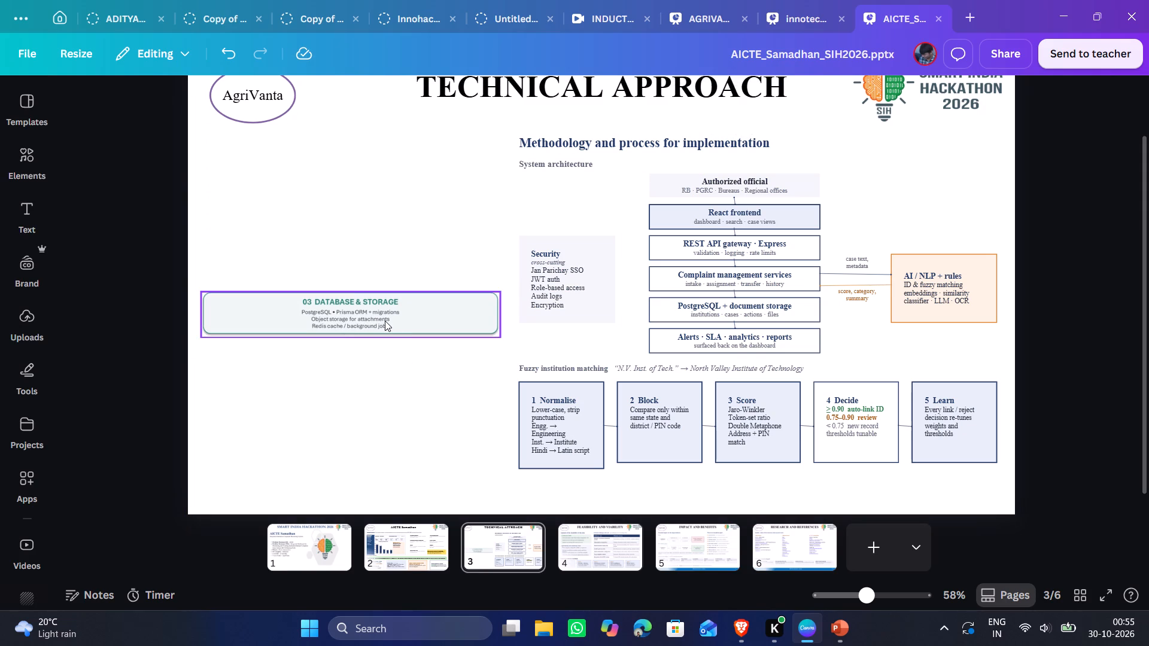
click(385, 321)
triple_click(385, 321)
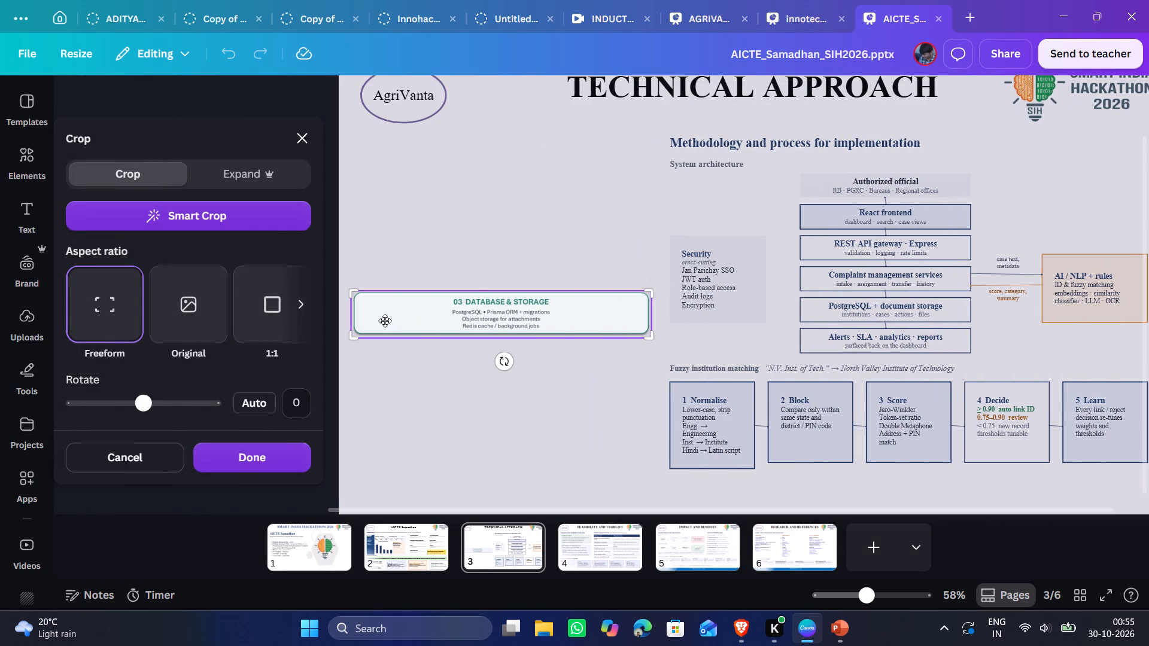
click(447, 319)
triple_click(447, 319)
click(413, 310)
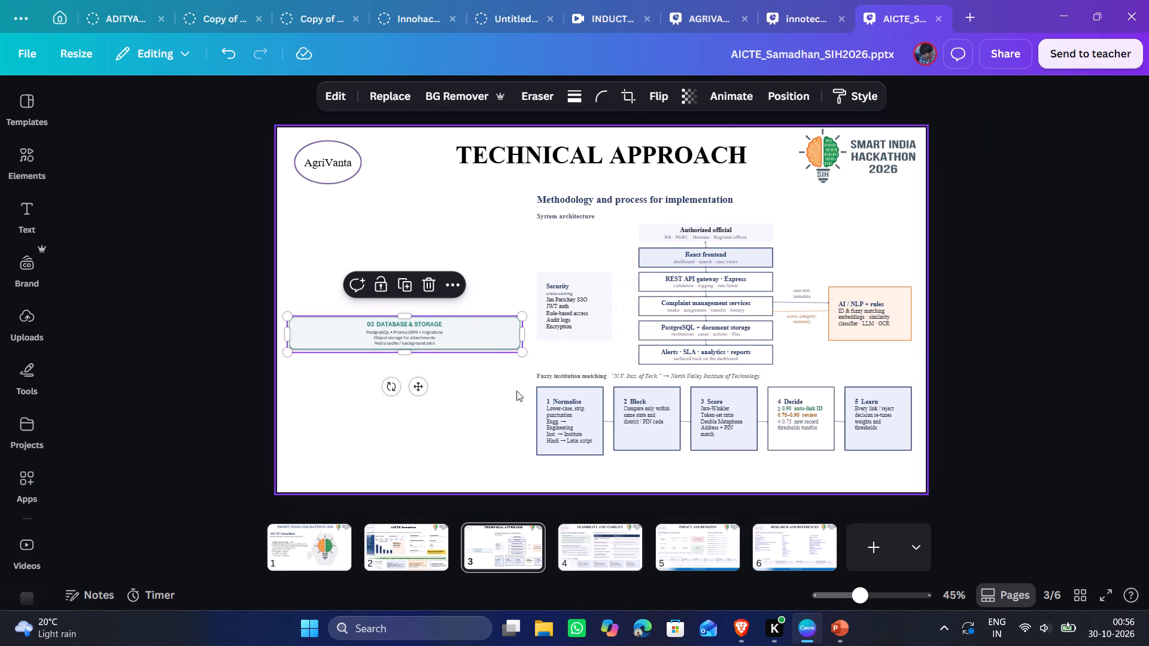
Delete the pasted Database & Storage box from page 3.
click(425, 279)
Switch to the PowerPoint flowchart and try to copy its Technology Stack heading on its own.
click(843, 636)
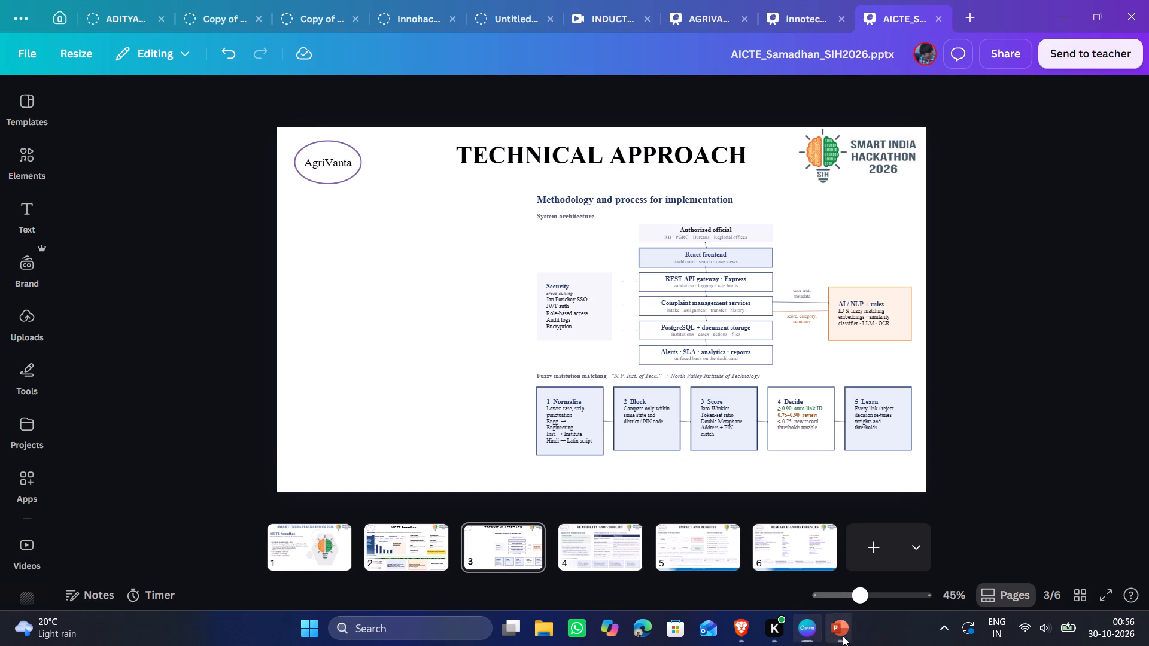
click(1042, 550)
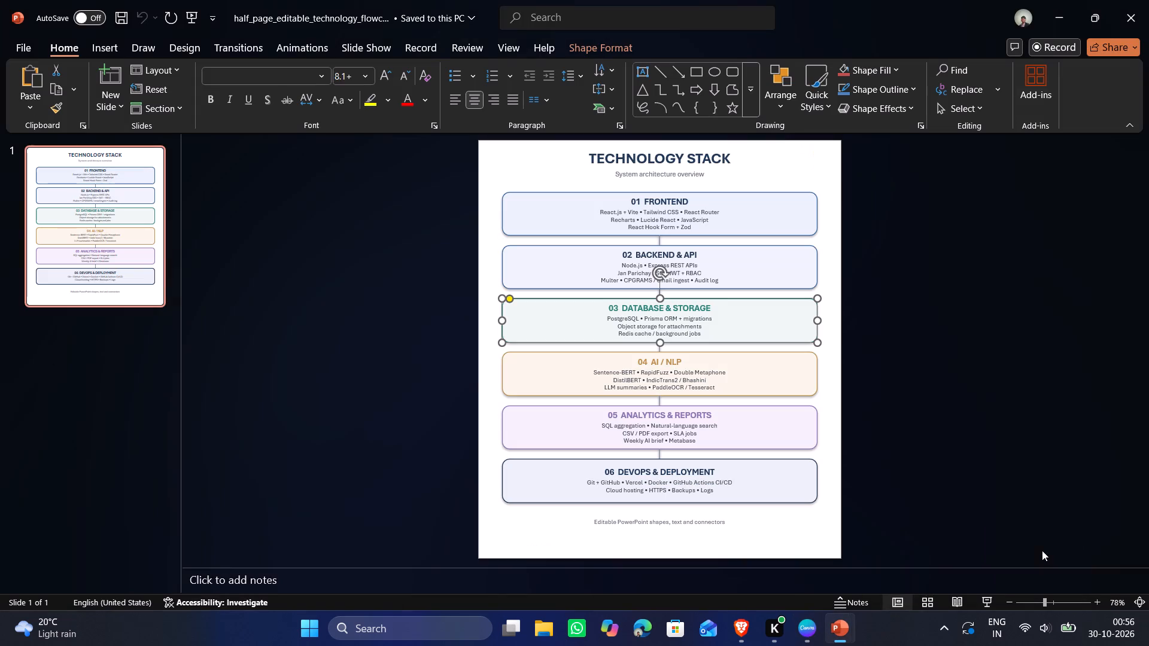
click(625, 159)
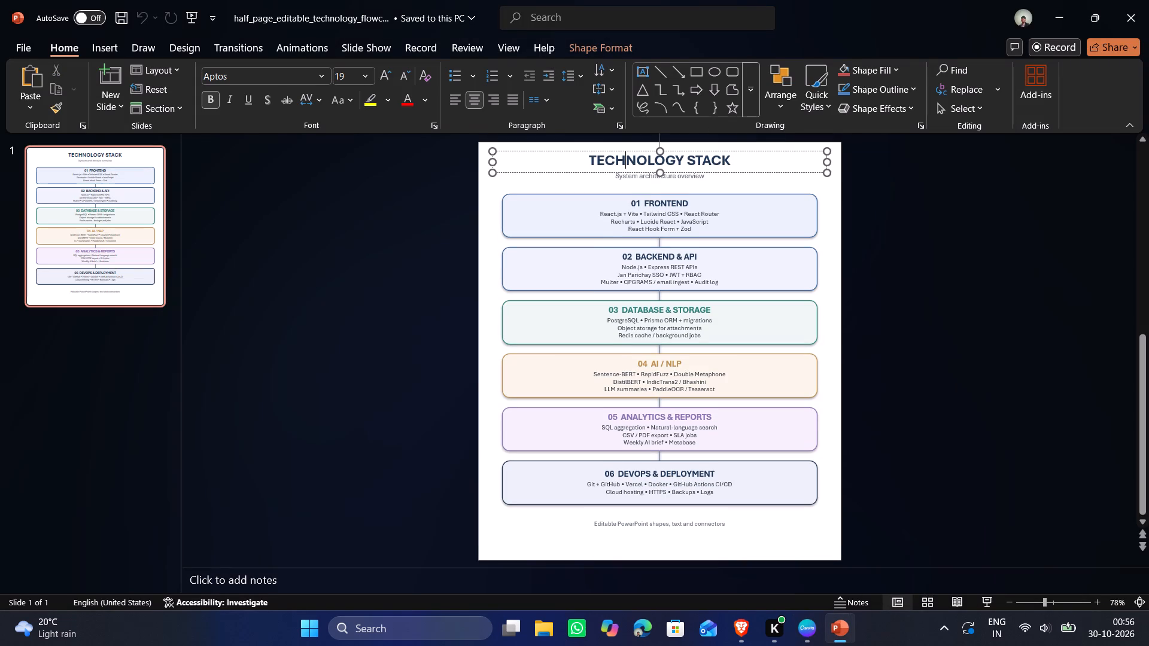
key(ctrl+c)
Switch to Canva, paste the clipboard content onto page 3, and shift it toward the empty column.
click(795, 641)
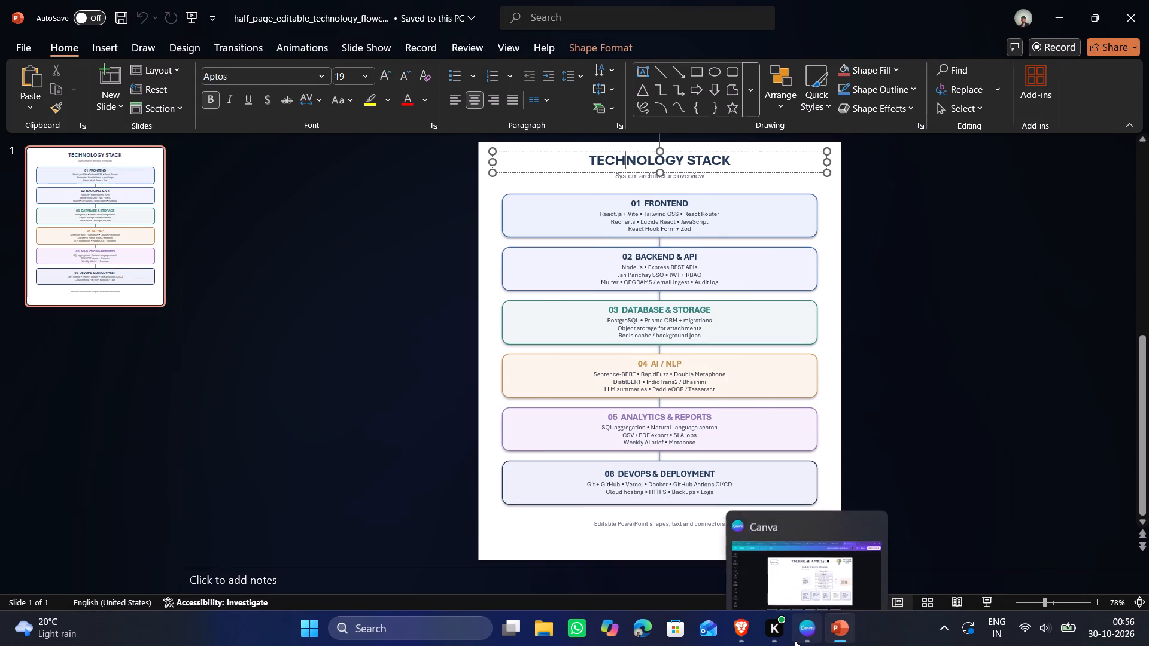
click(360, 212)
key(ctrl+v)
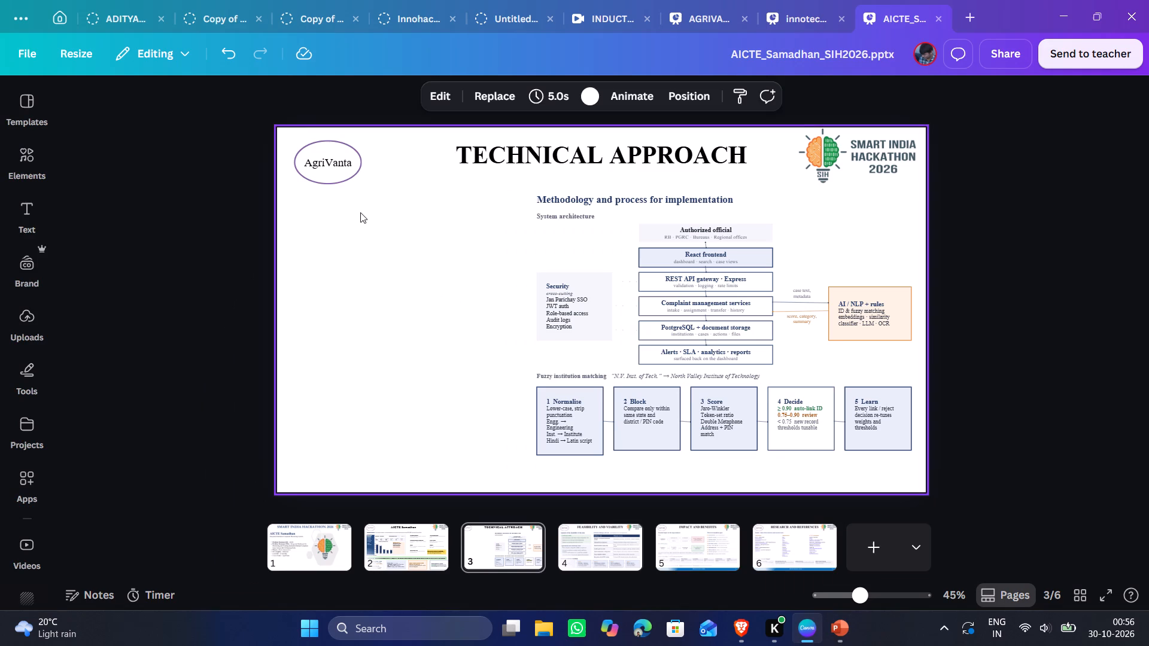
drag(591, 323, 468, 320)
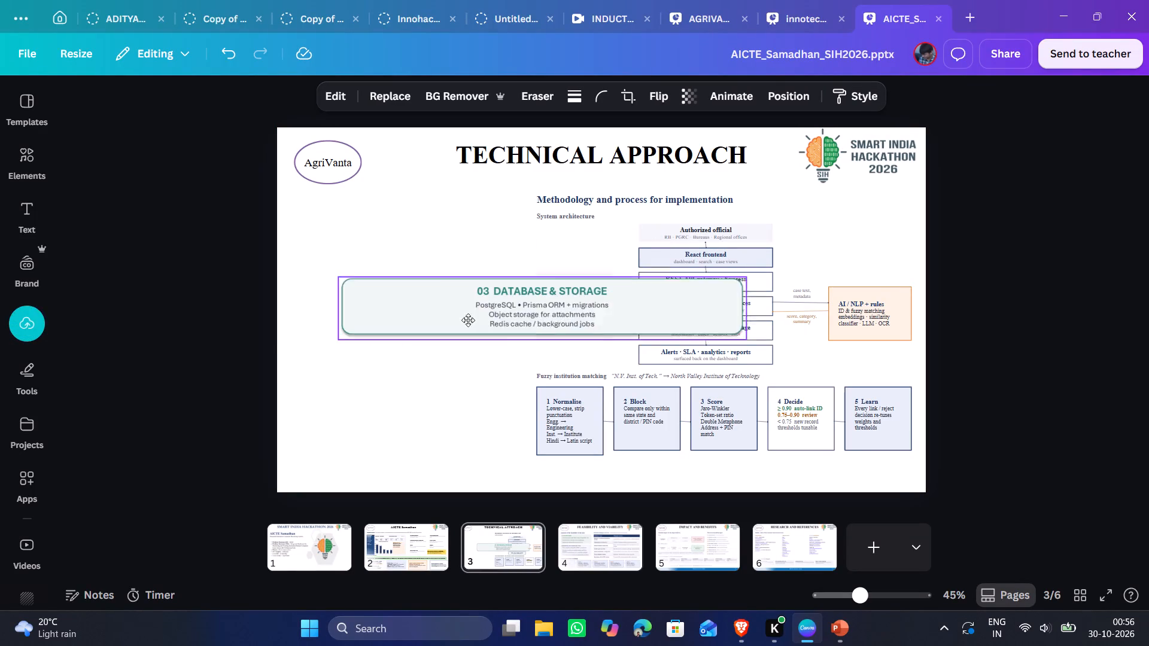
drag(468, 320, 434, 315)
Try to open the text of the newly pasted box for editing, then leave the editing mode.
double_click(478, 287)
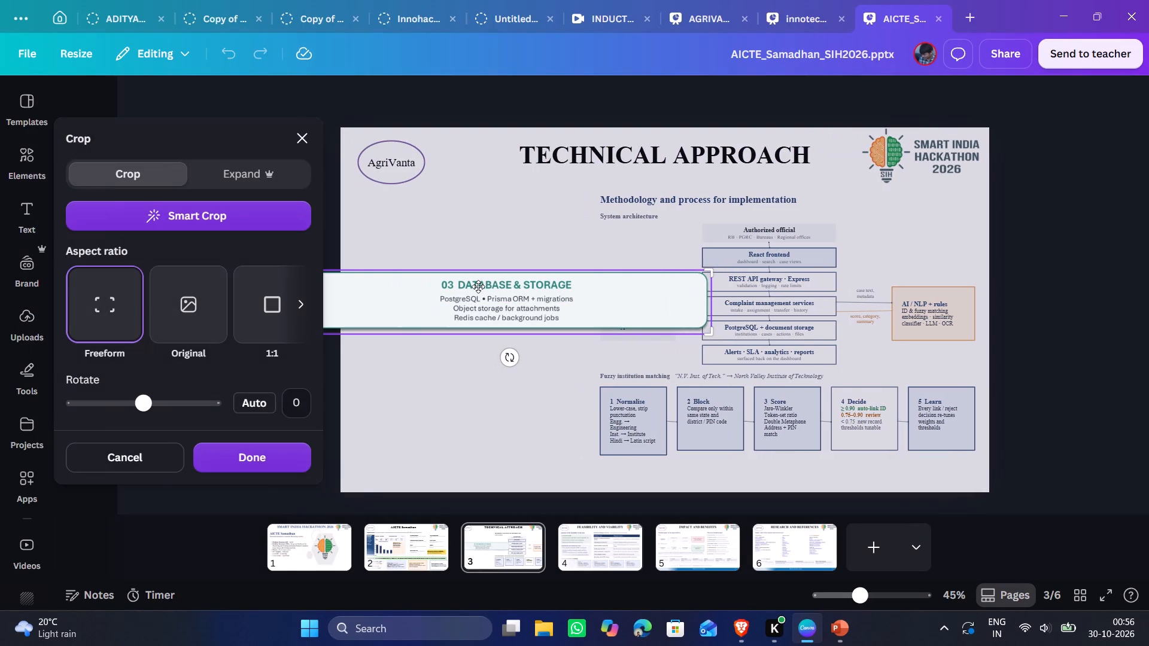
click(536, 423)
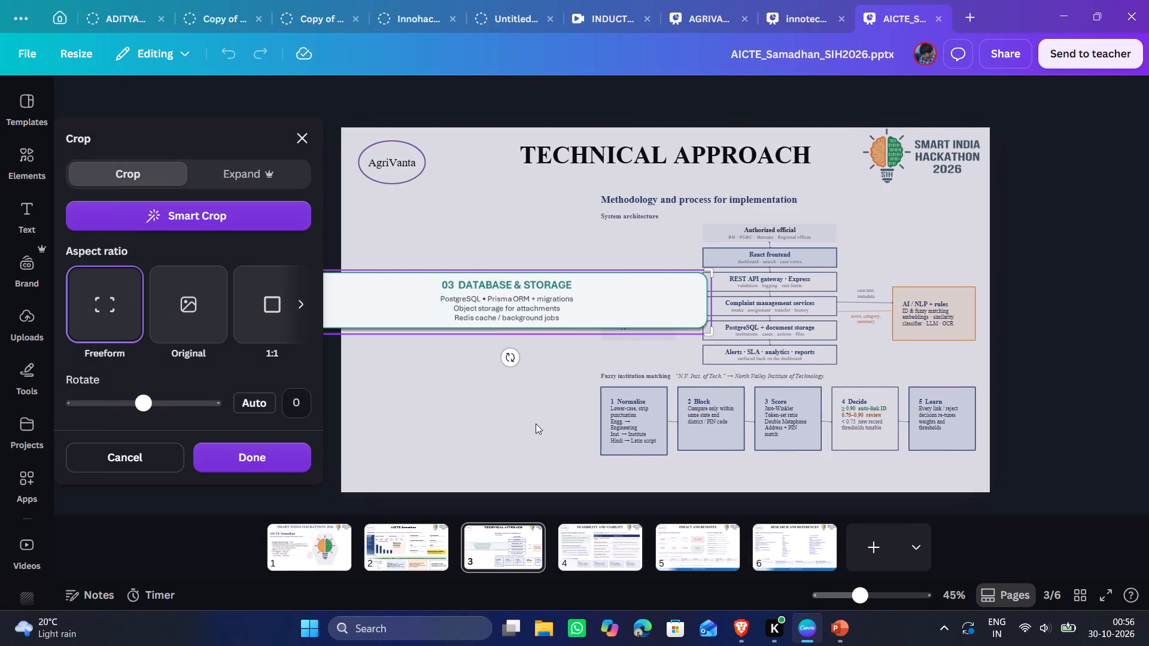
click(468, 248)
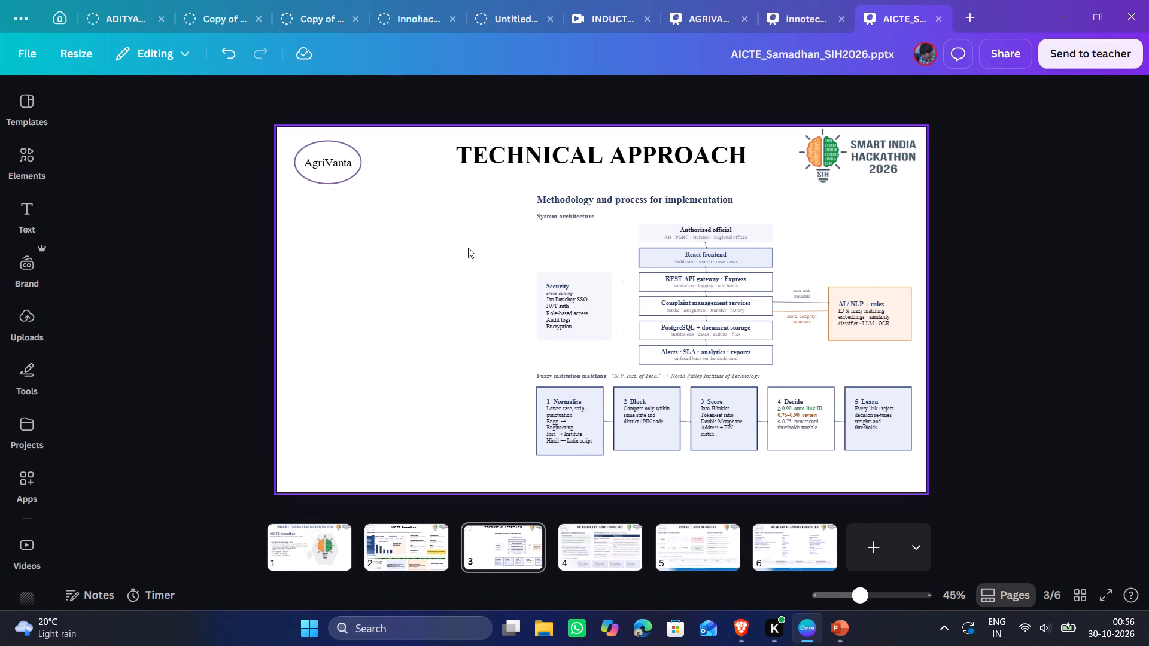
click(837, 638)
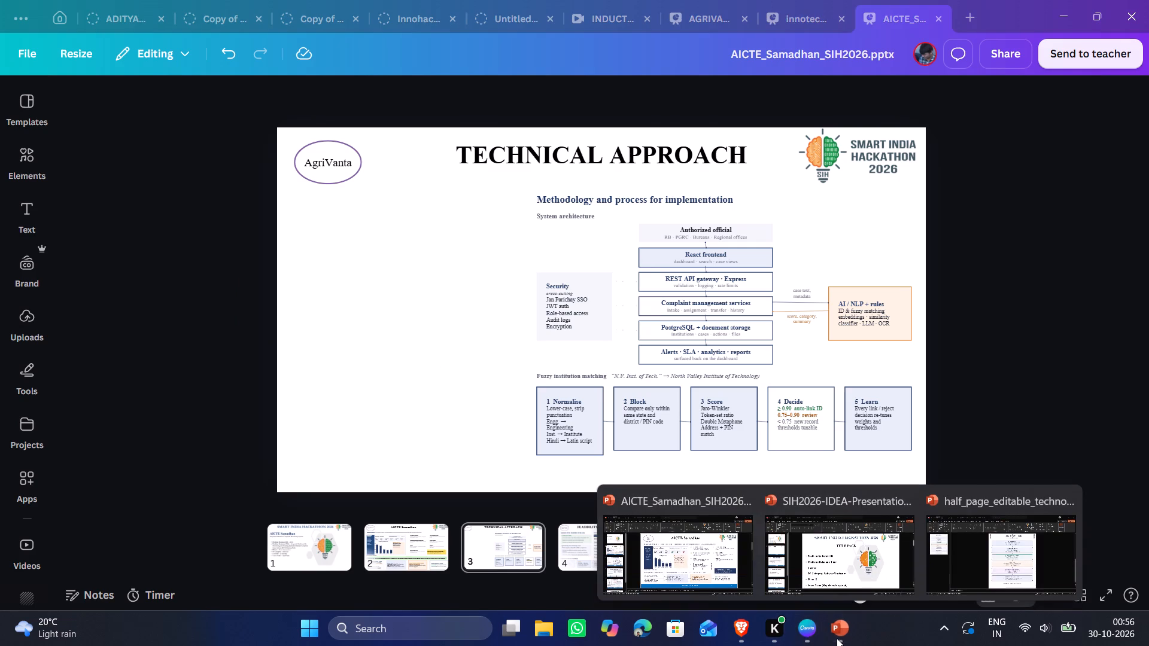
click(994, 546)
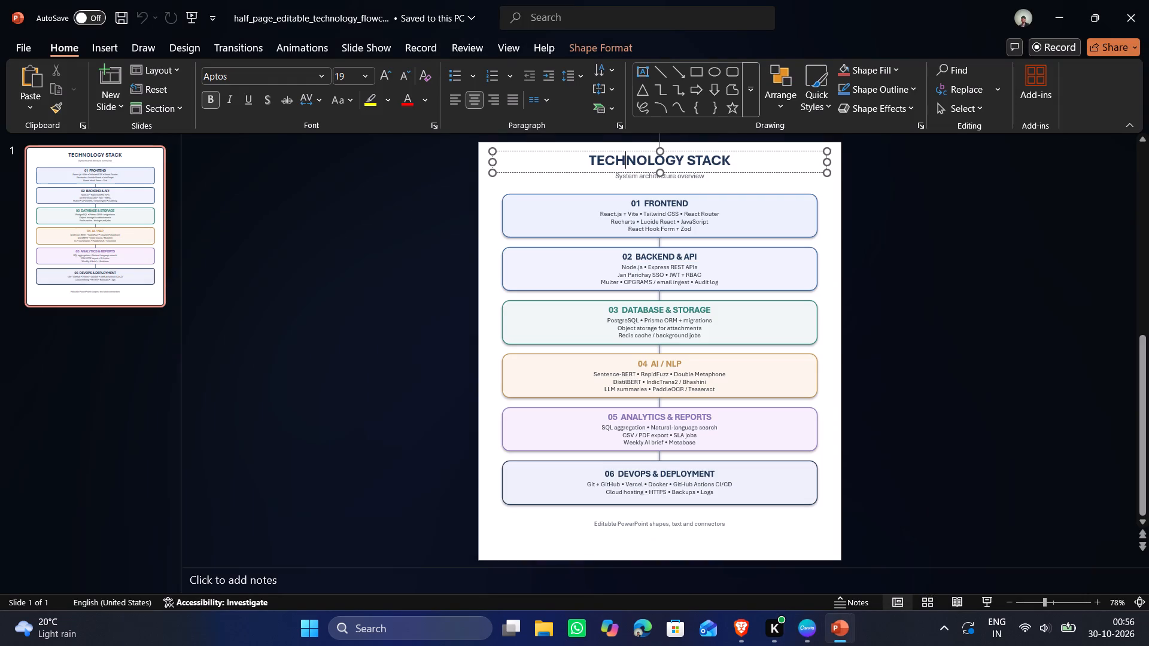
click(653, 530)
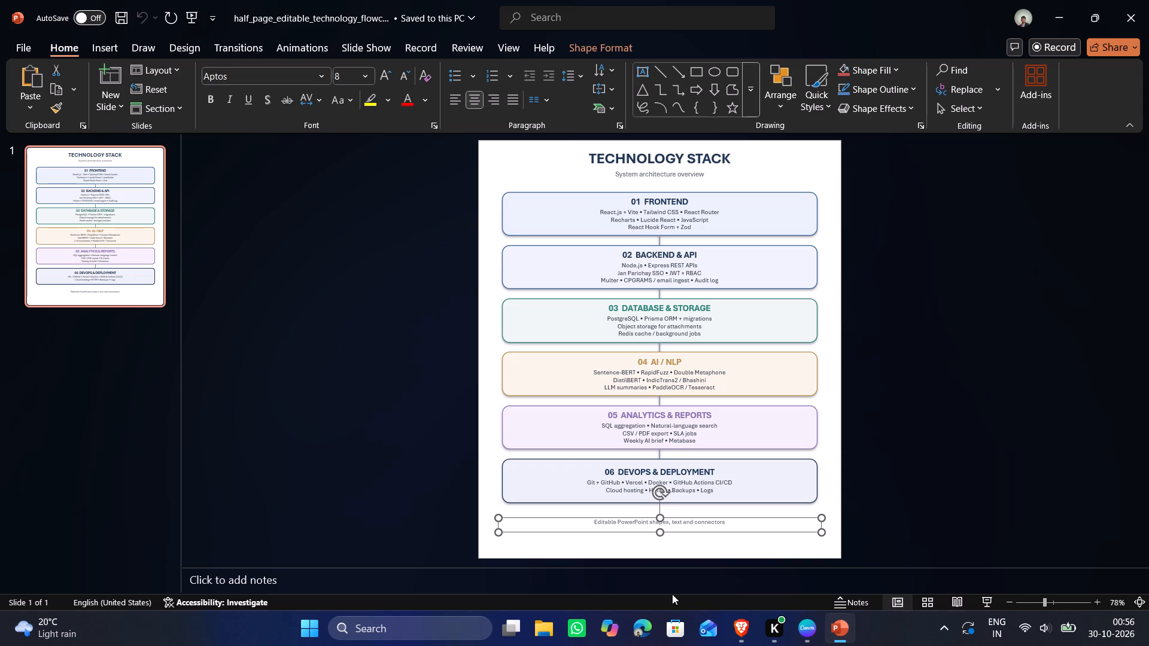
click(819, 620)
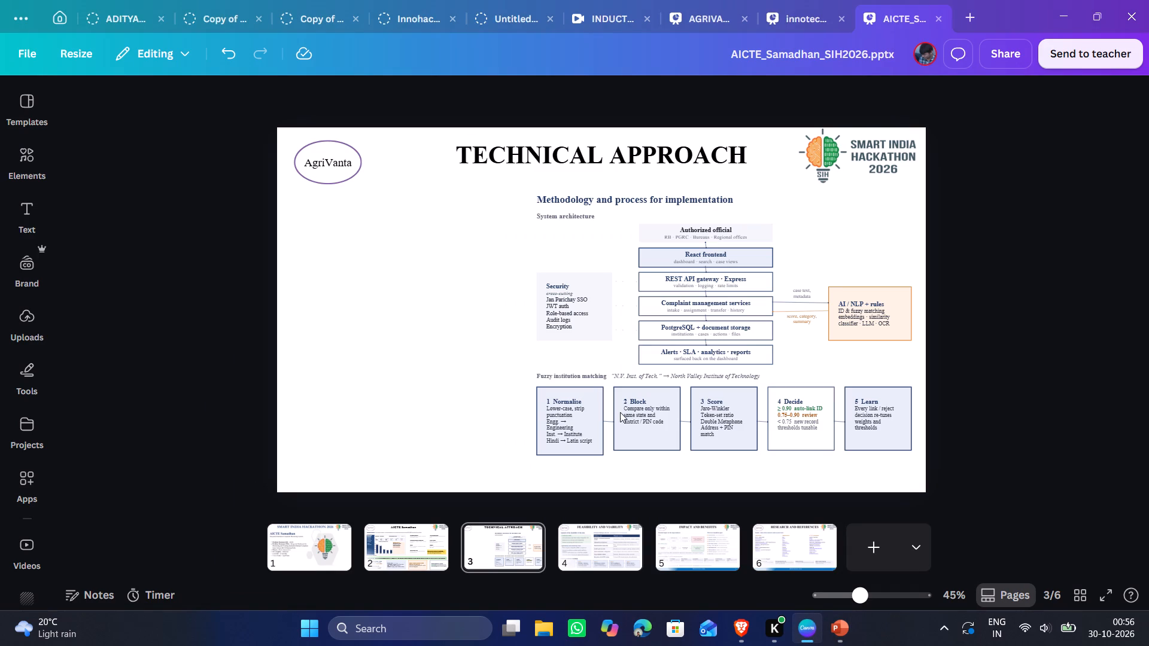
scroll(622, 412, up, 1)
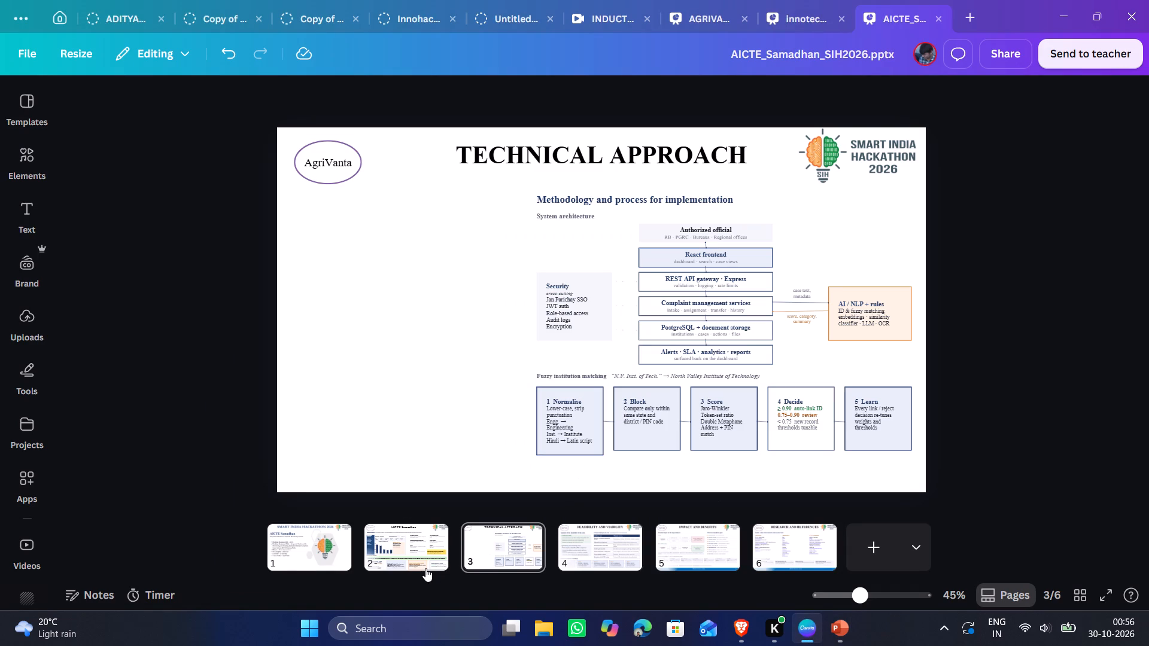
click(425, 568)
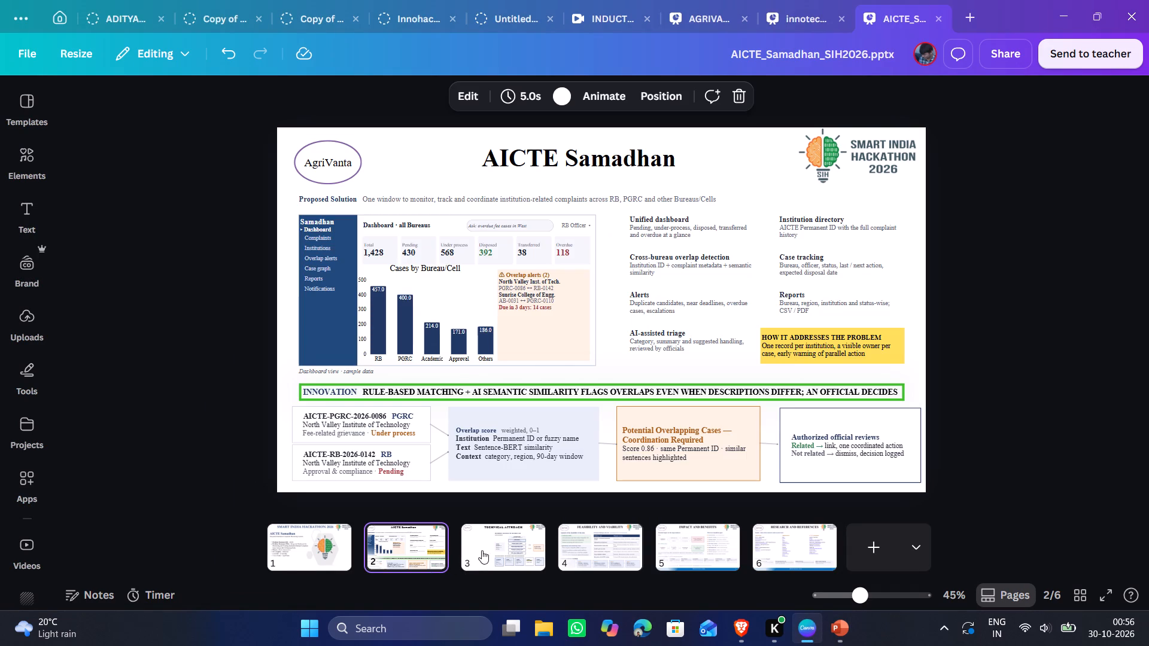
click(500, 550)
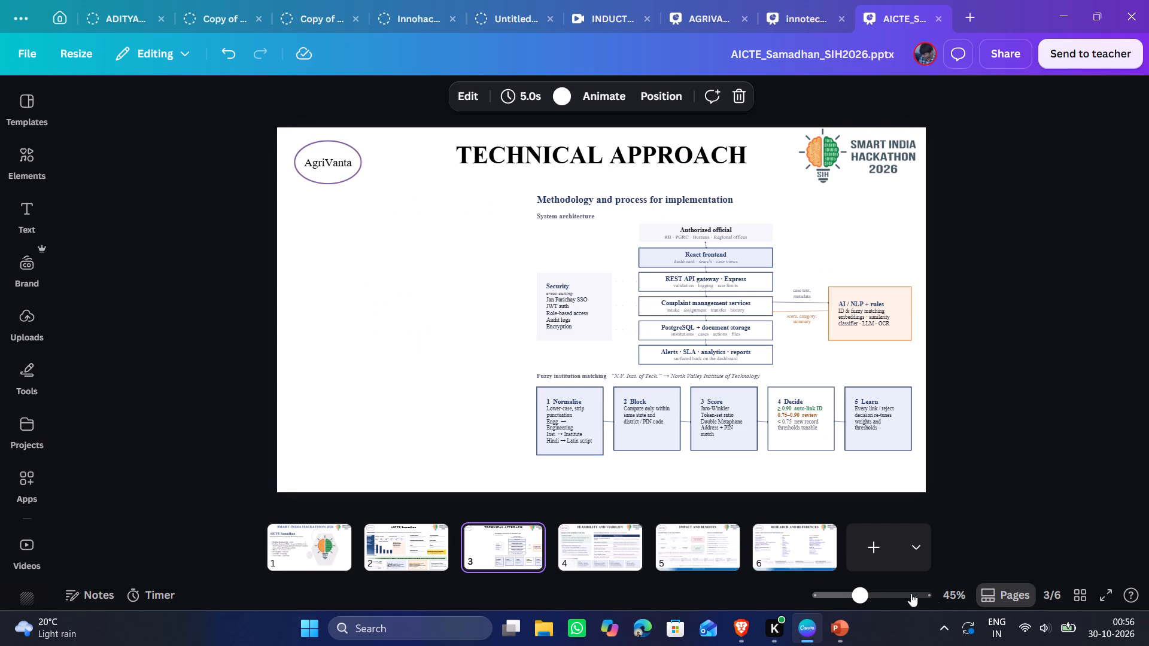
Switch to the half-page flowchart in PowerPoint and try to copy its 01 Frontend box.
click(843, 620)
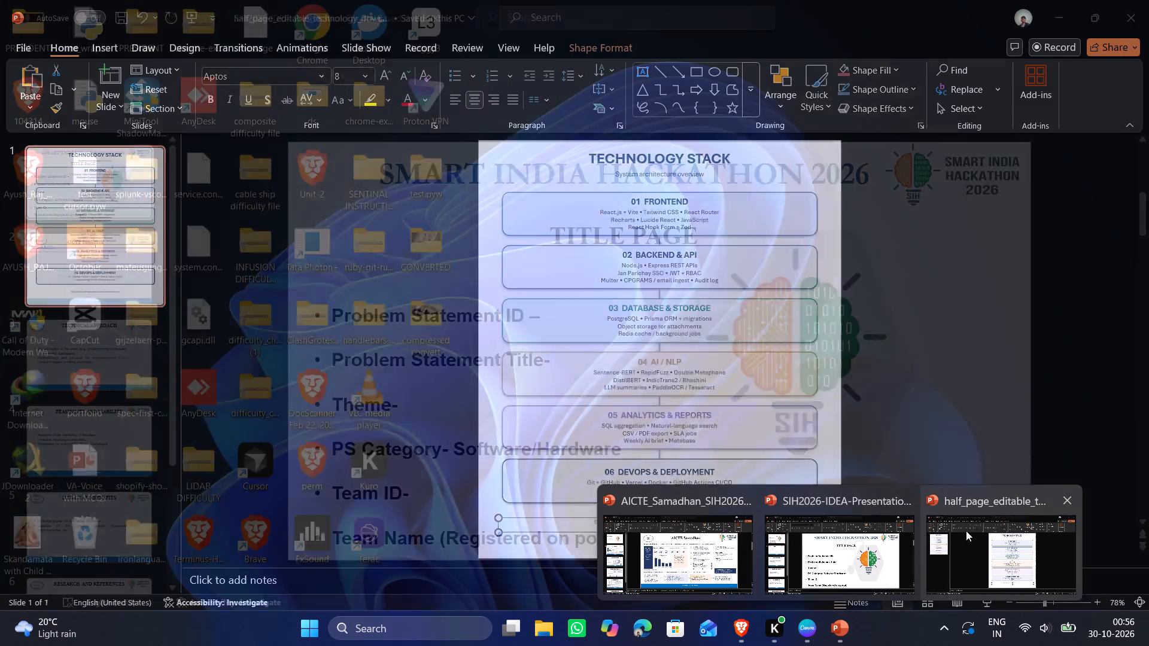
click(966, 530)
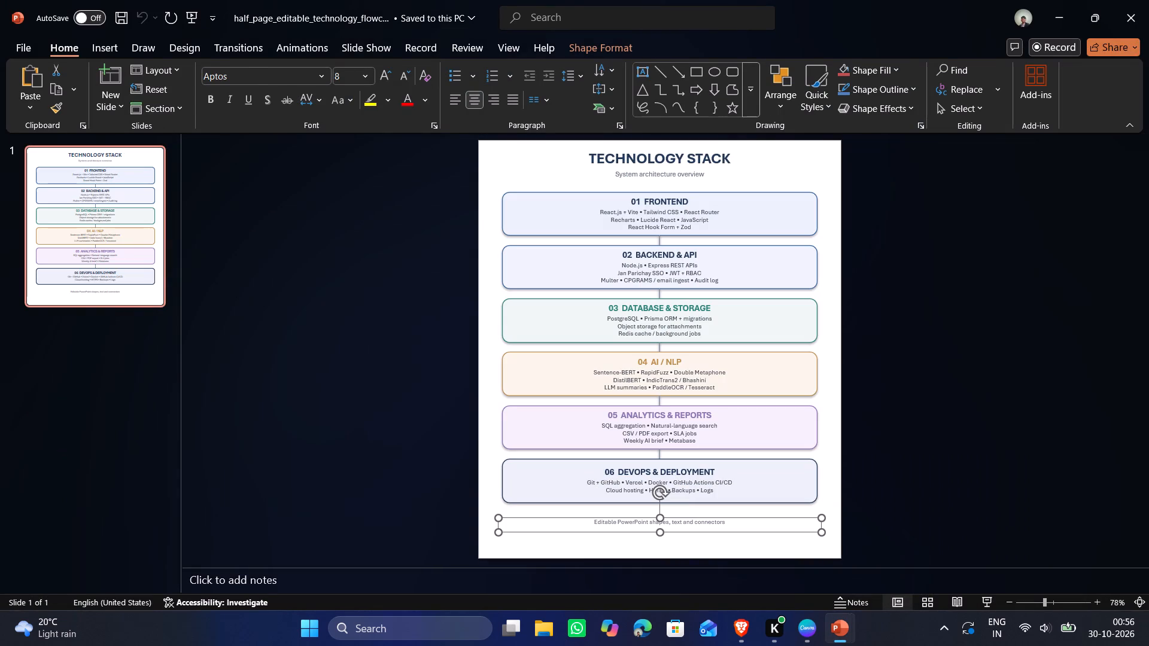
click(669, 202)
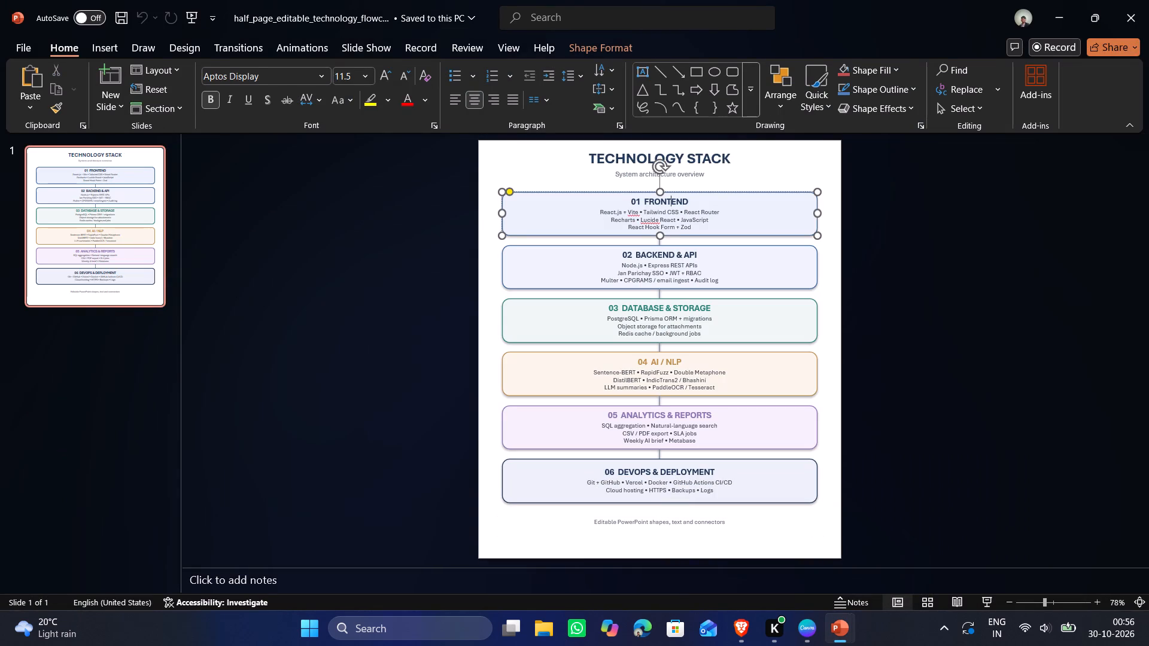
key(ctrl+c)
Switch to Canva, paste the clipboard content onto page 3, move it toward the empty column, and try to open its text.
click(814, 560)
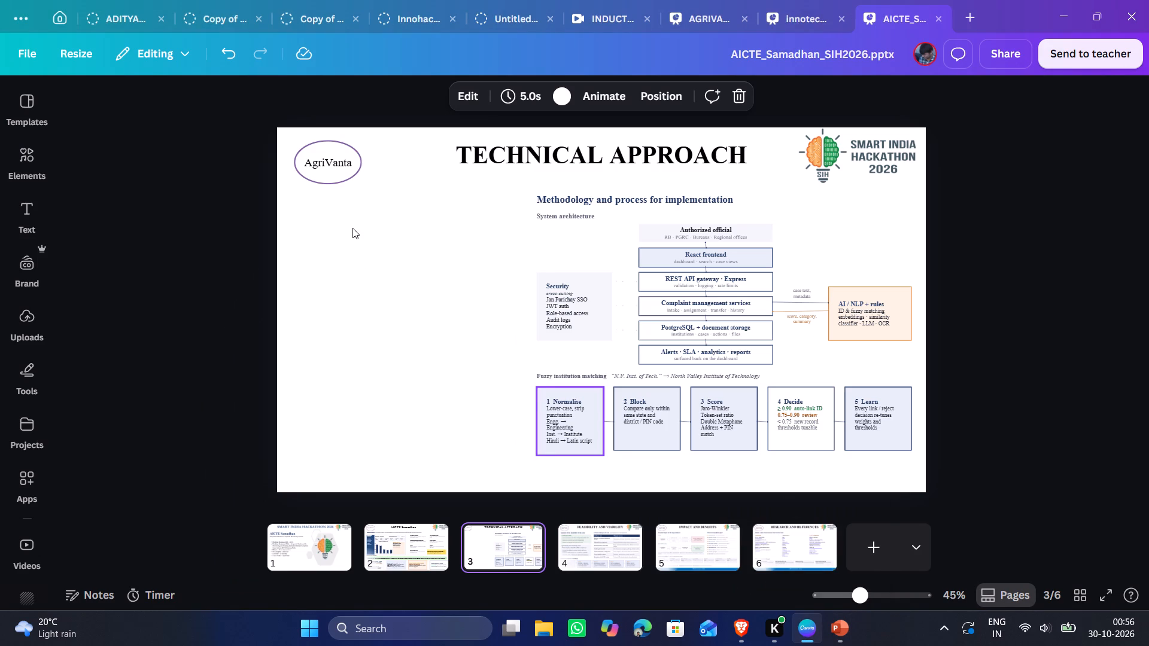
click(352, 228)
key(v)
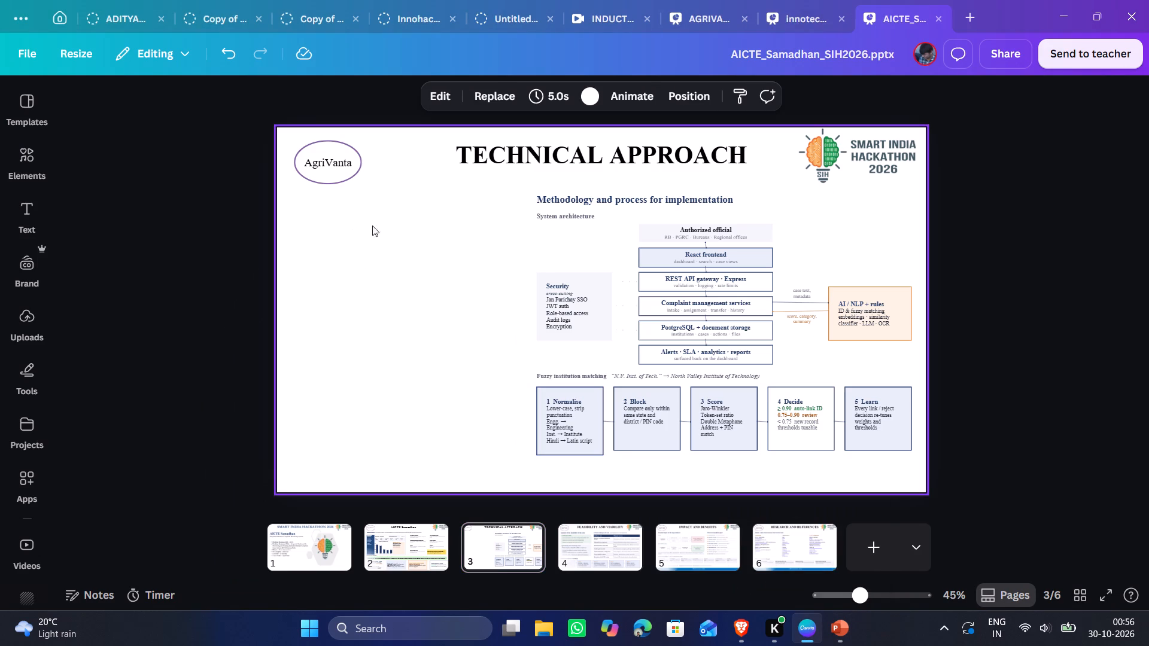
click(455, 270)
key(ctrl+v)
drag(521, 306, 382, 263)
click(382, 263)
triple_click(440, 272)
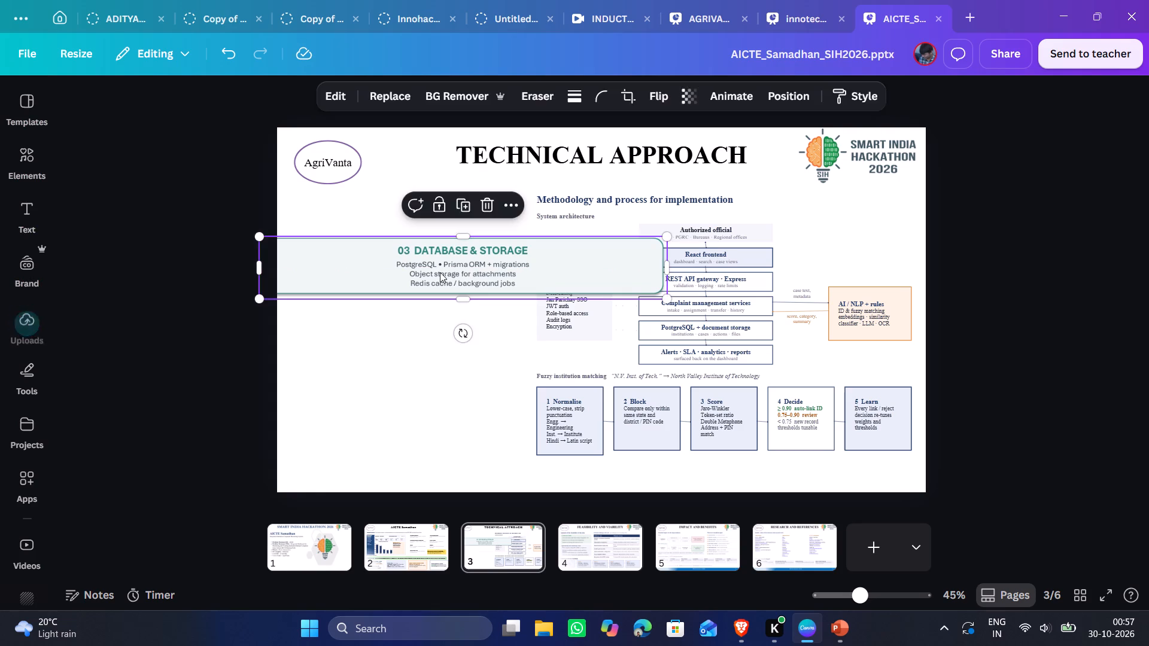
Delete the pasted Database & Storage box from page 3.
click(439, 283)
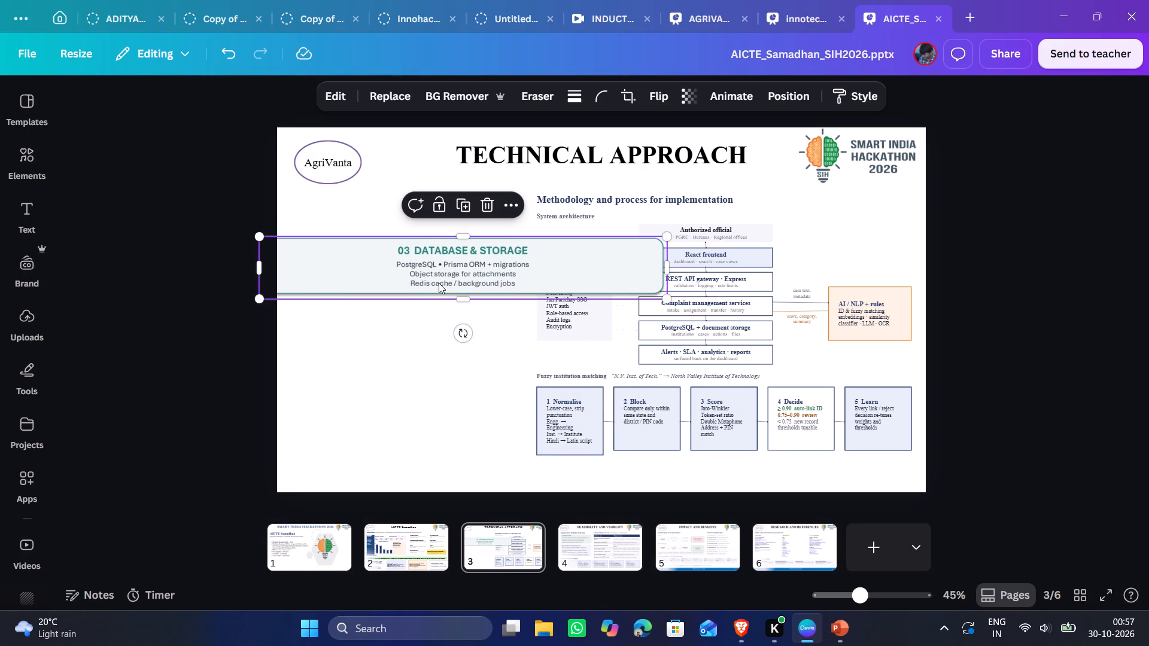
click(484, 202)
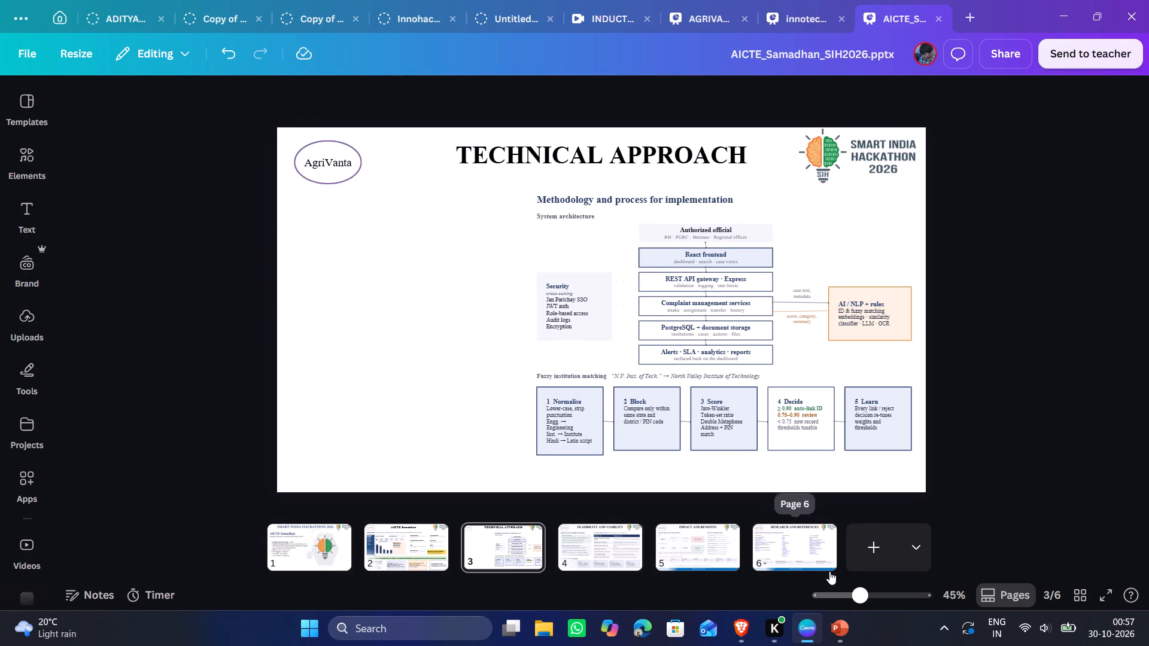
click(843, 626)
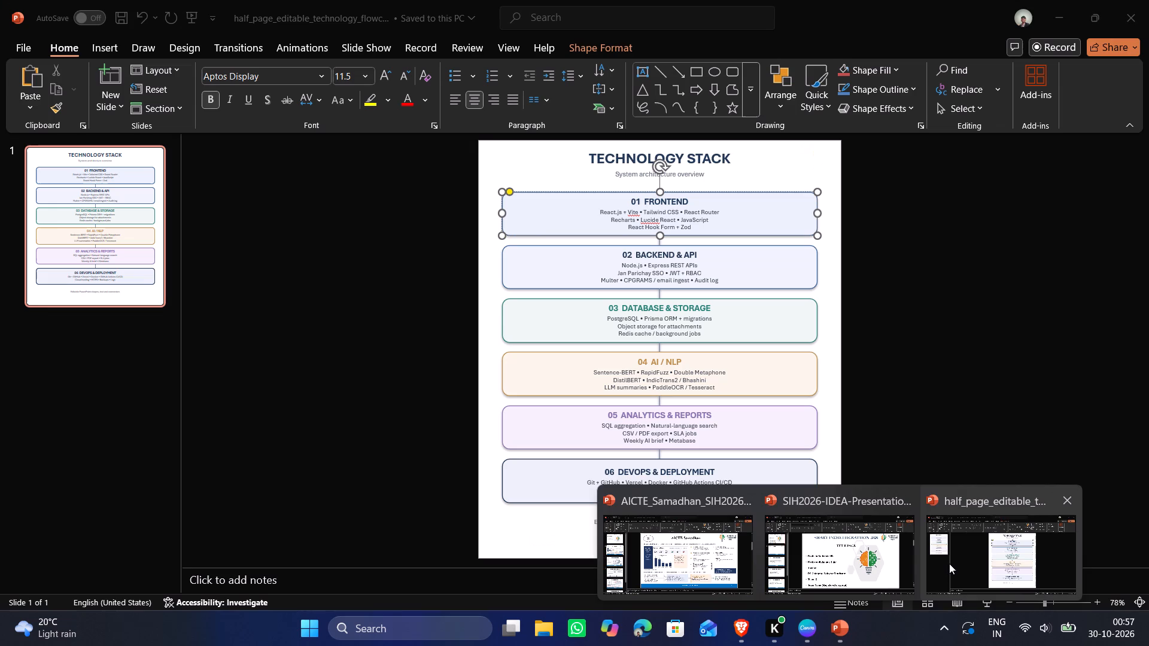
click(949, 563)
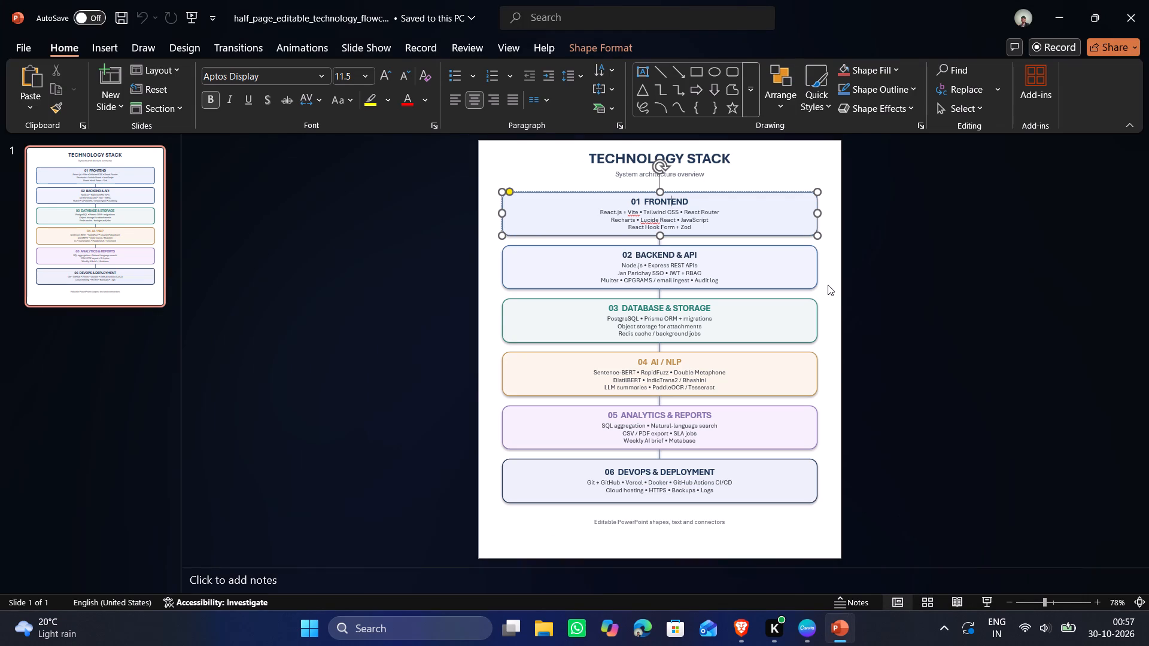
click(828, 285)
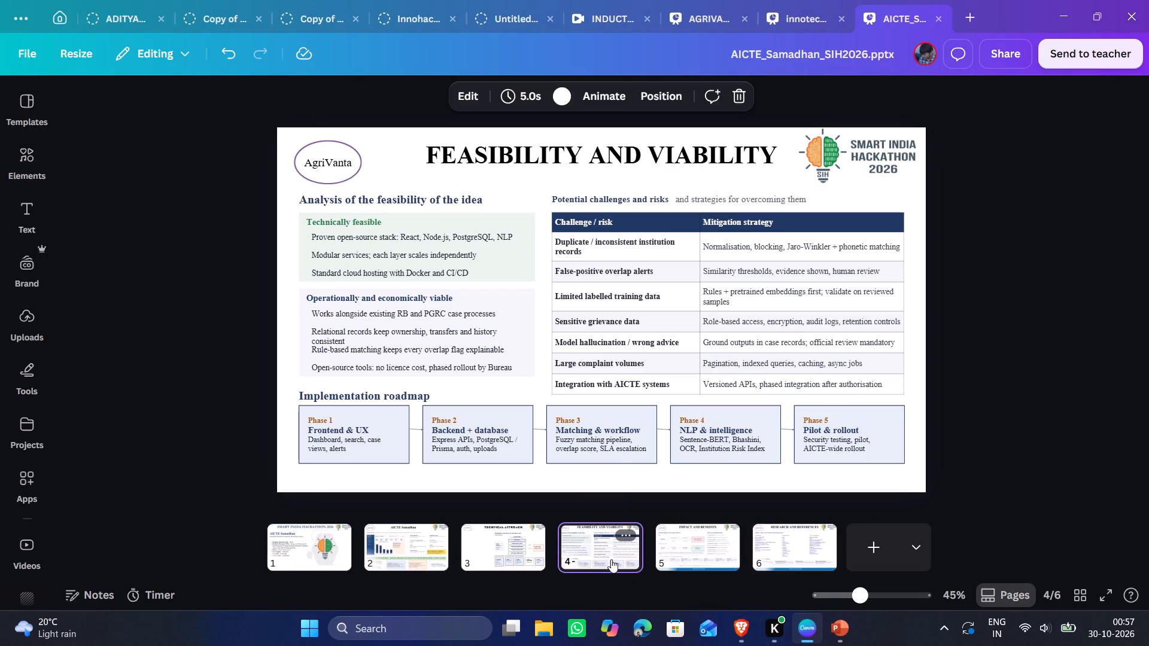
click(676, 545)
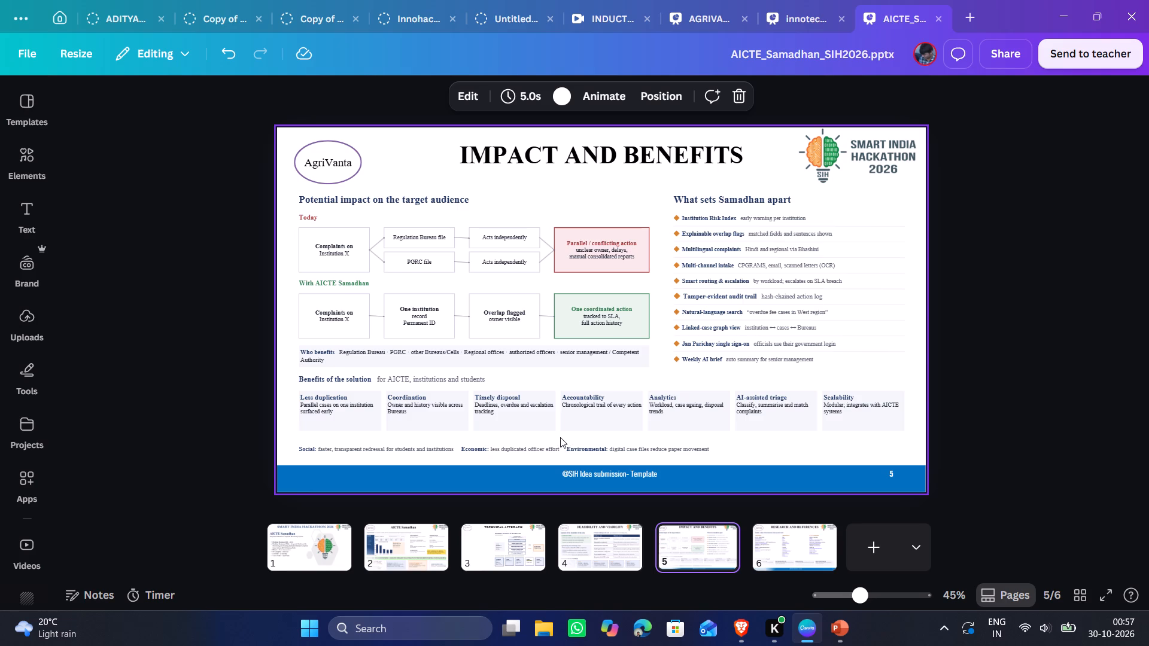
click(628, 475)
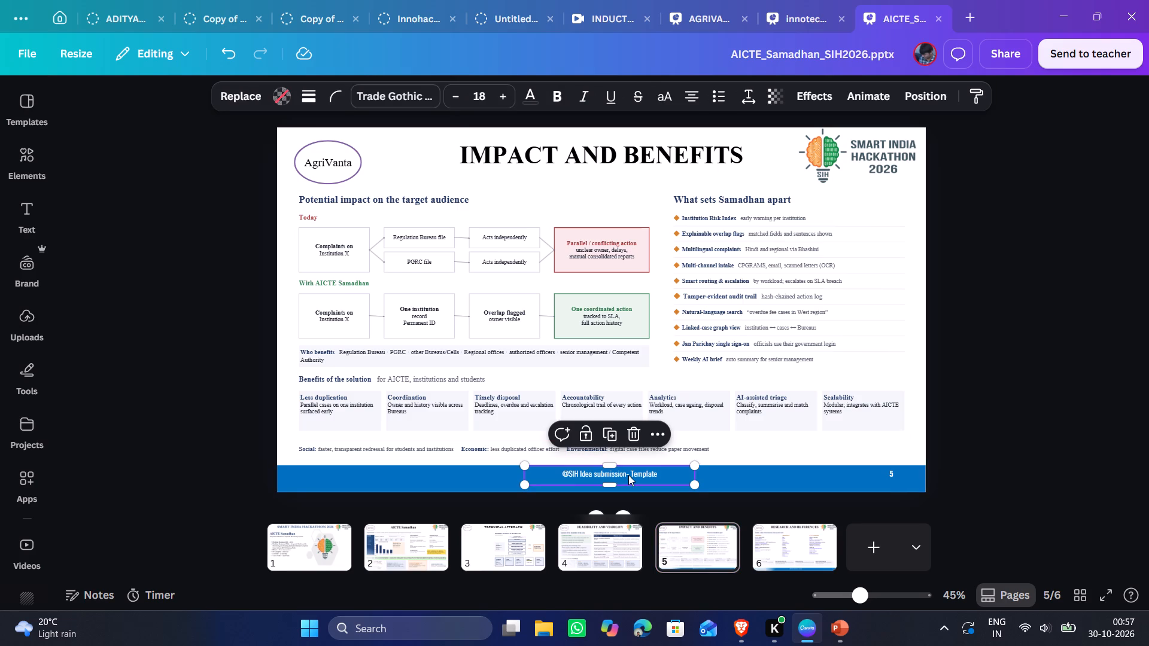
click(630, 429)
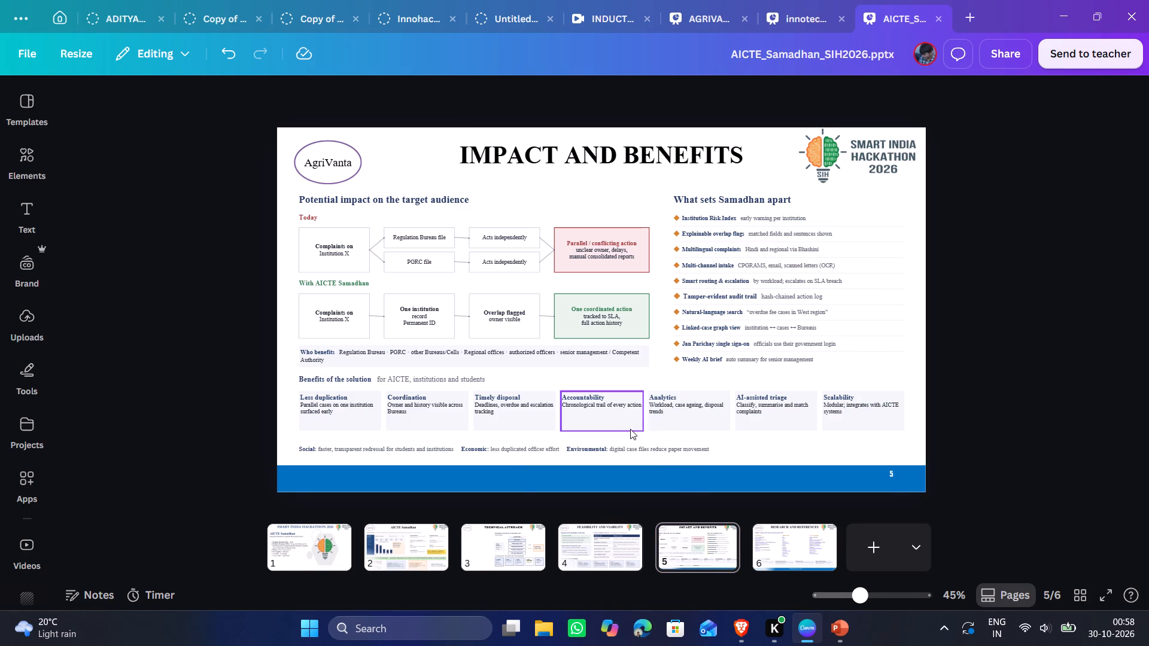
click(673, 486)
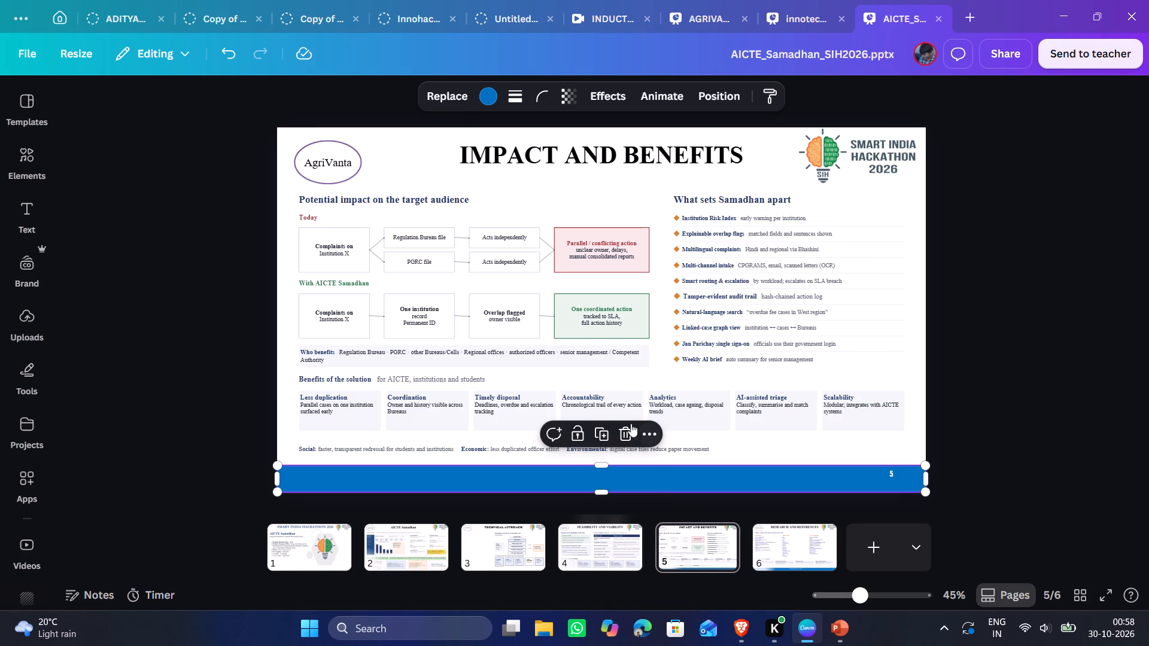
click(626, 429)
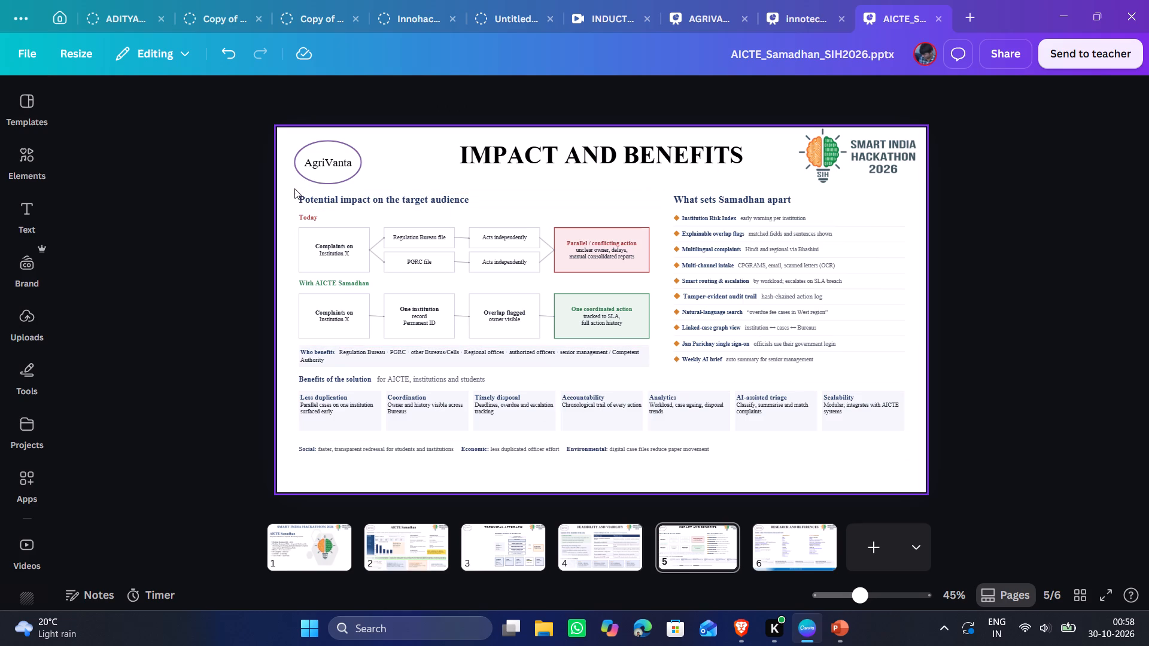
Increase the font size of all the Impact and Benefits text, from the title down to the Social/Economic/Environmental line, by five increments.
drag(293, 185, 881, 459)
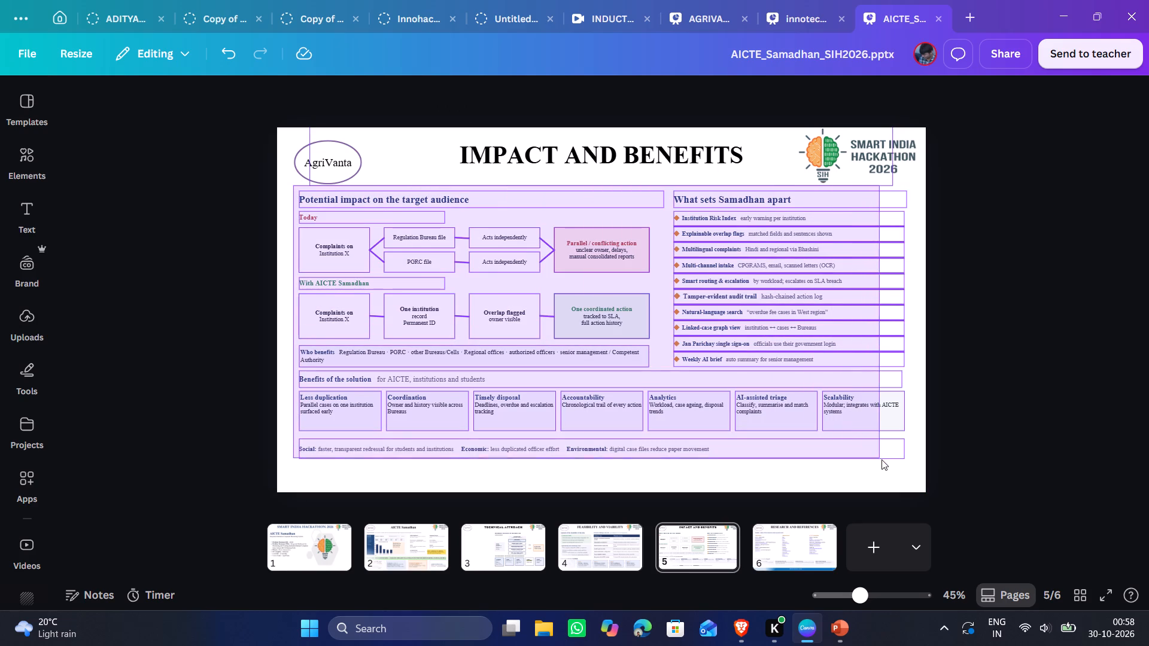
drag(881, 459, 892, 459)
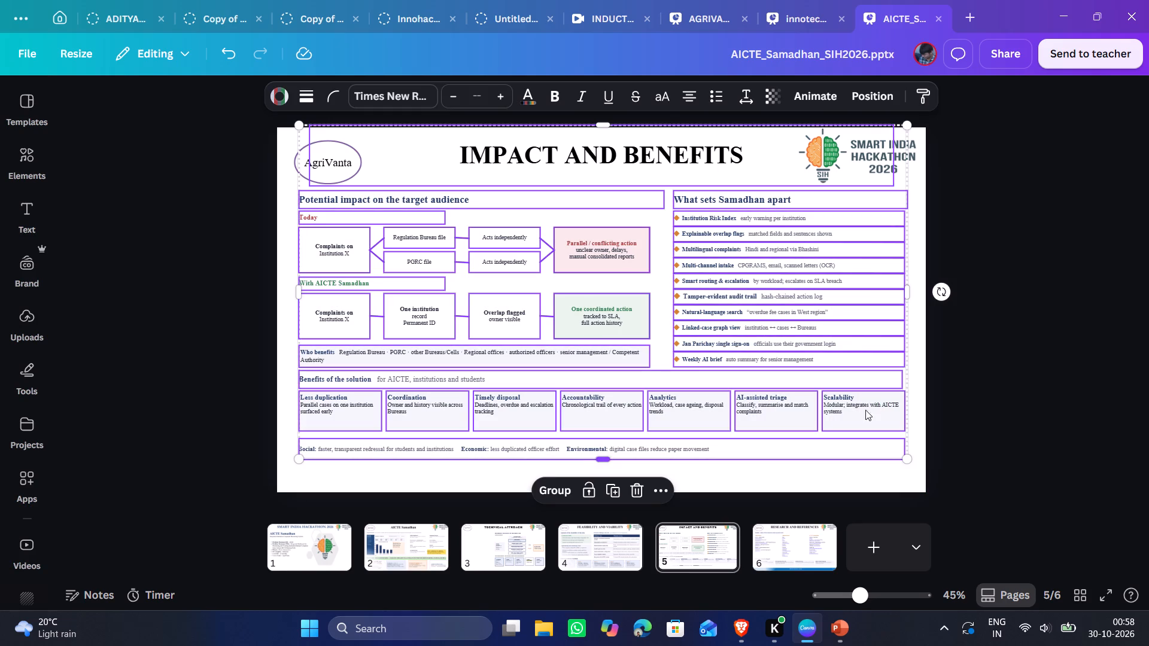
click(498, 91)
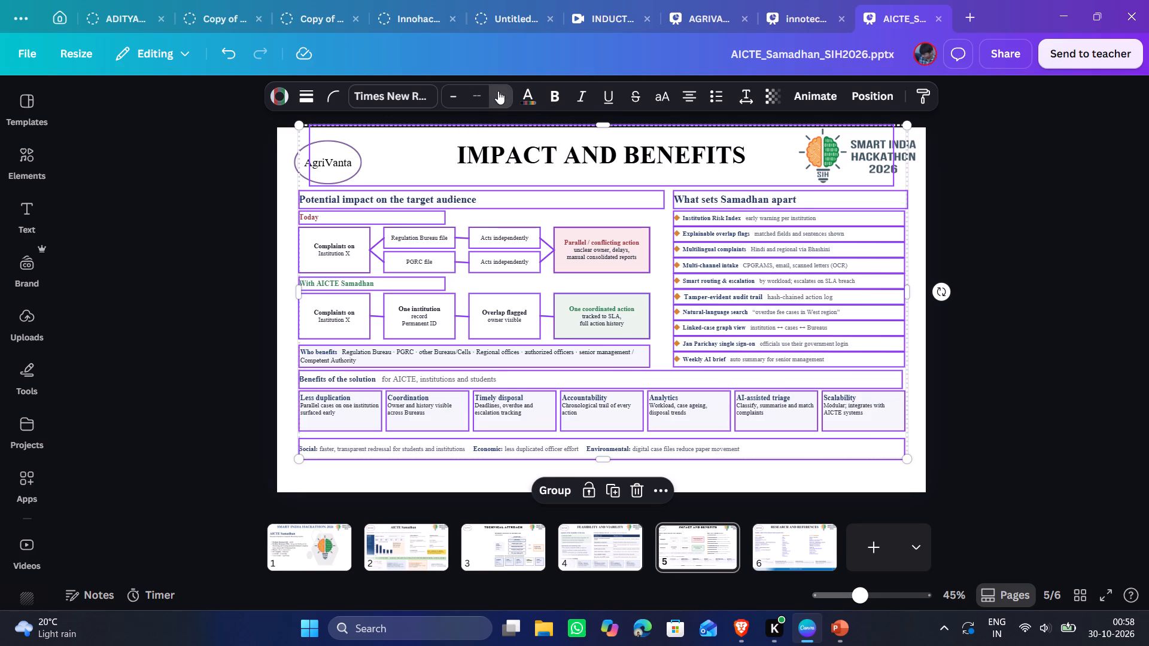
click(498, 91)
click(498, 91)
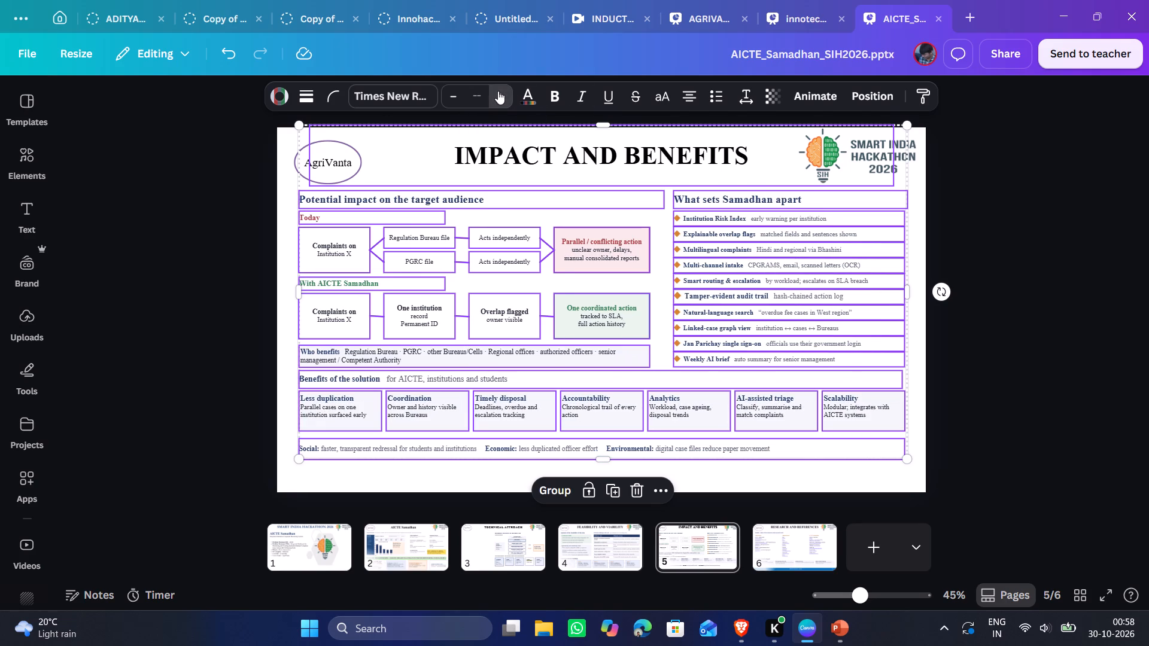
click(498, 91)
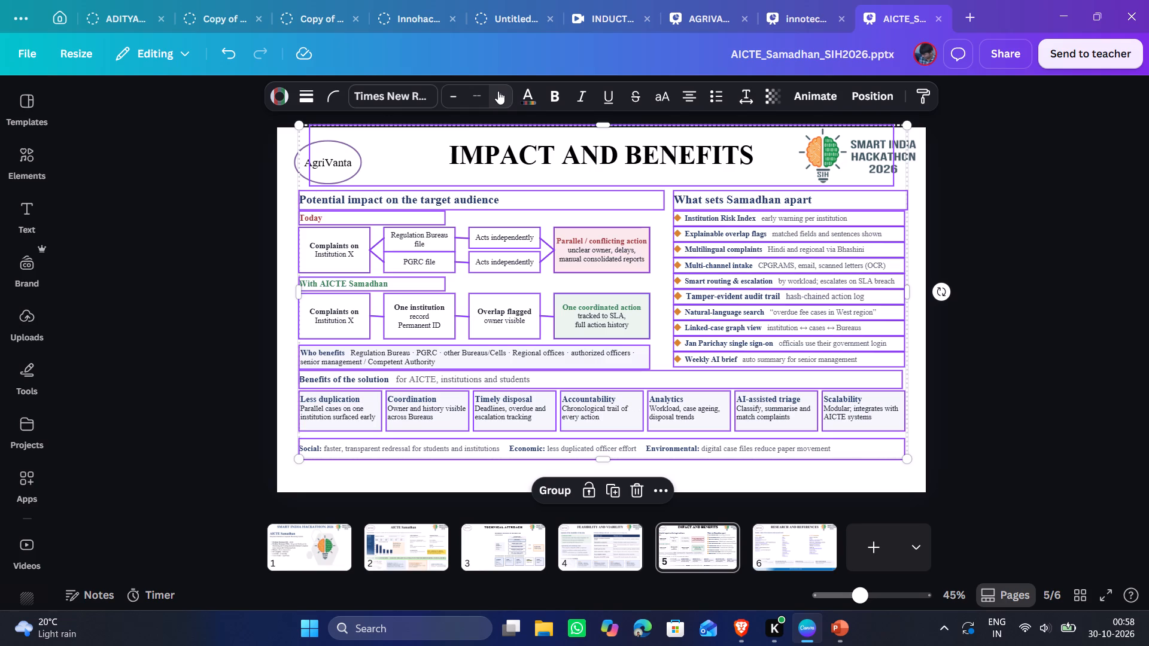
click(498, 91)
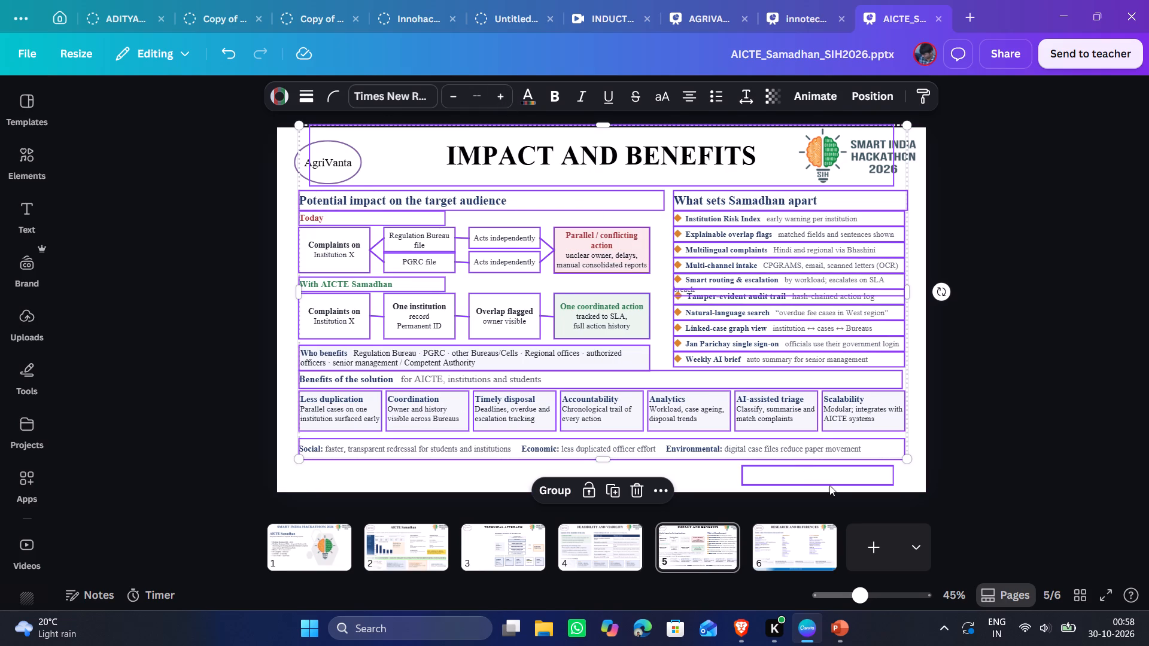
Delete the leftover page number text box near the lower edge of the Impact and Benefits page.
click(849, 469)
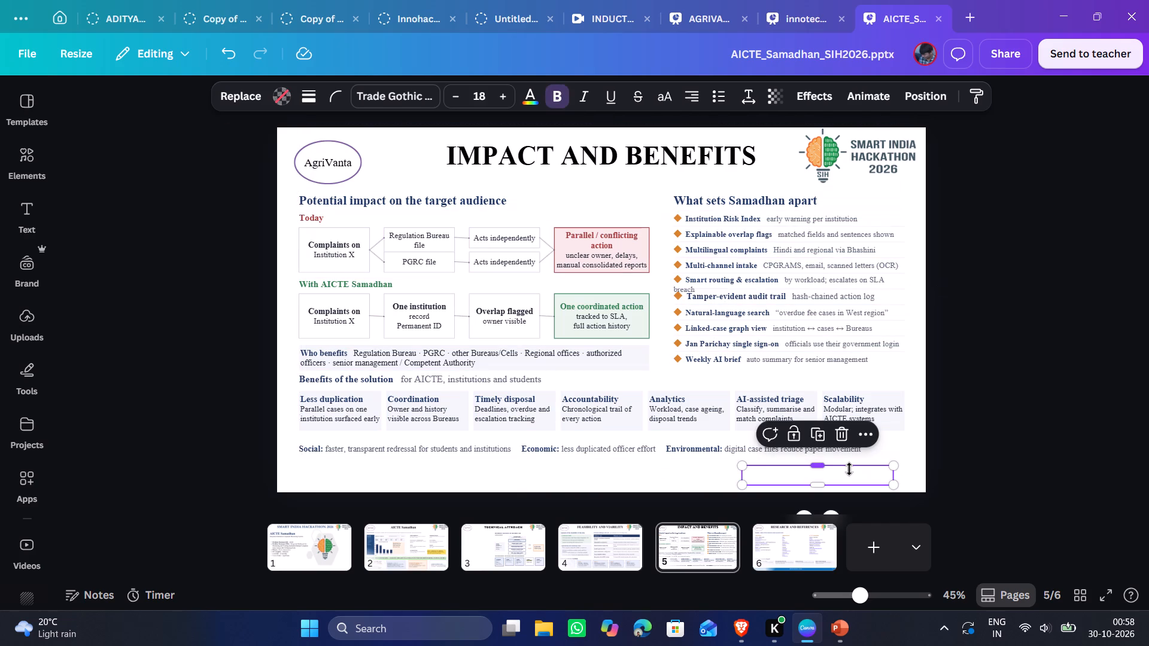
click(843, 438)
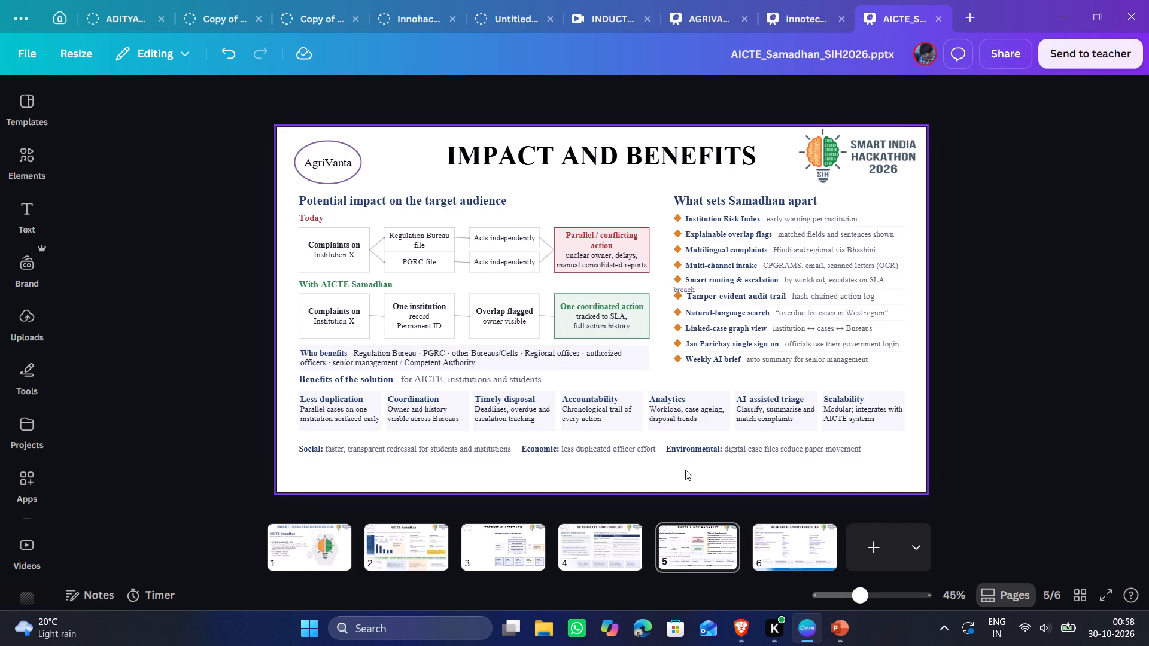
click(685, 466)
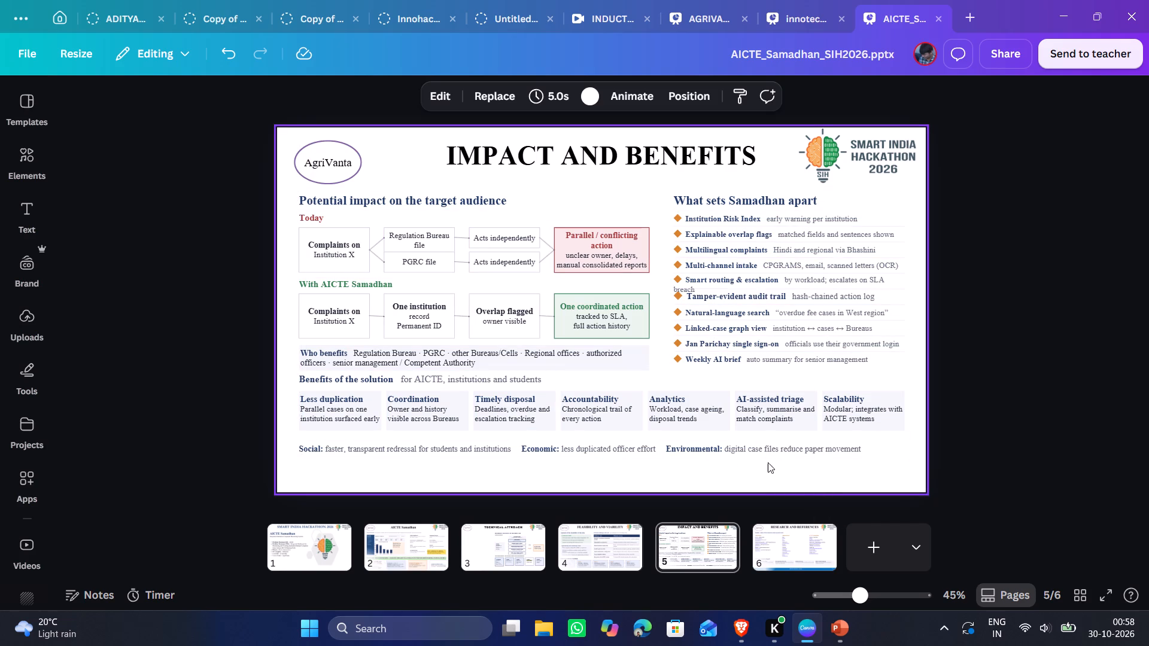
Set line spacing 1.01, padding 6 and letter spacing 5 on the first five and last entries under What sets Samadhan apart.
click(701, 277)
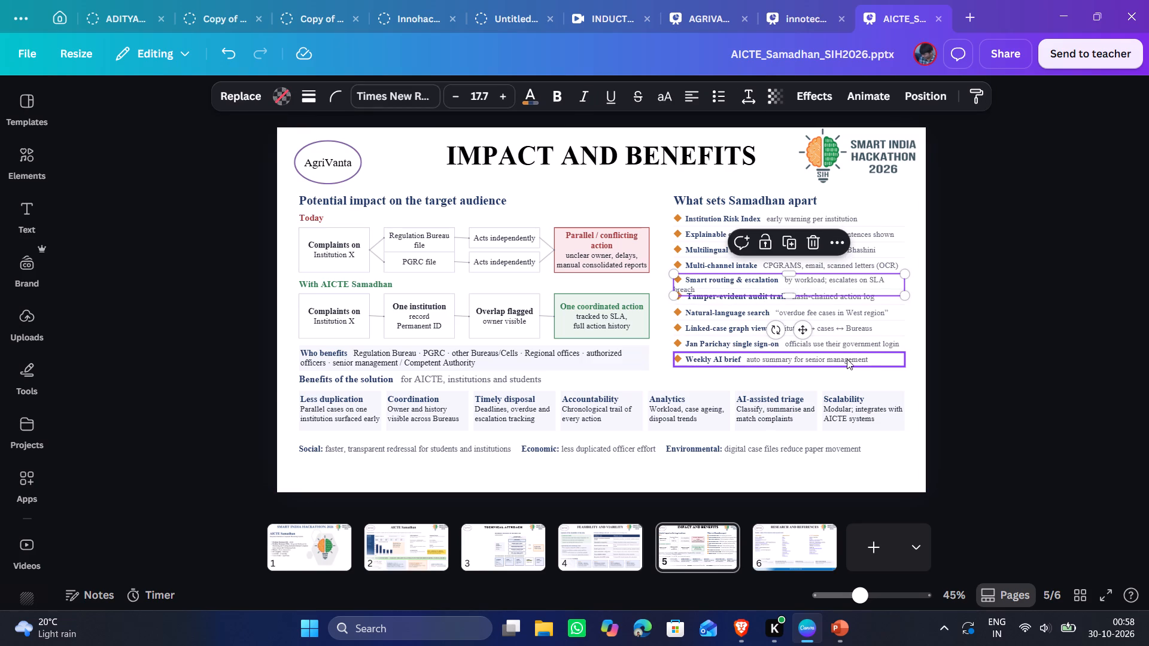
shift+click(813, 356)
shift+click(812, 345)
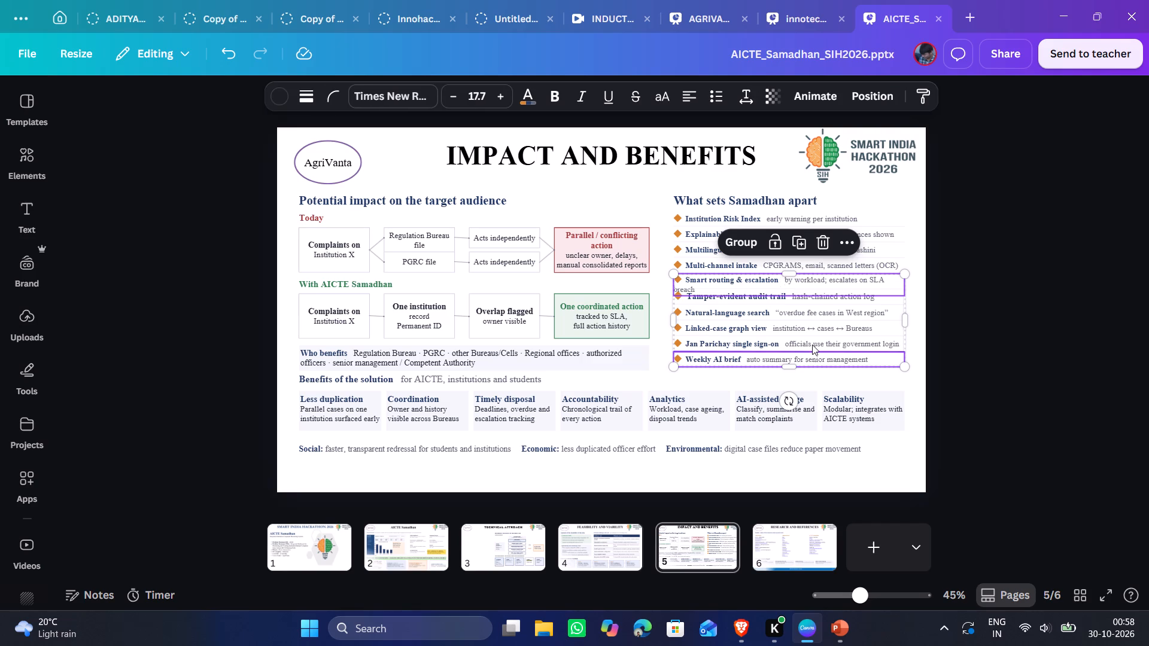
shift+click(807, 333)
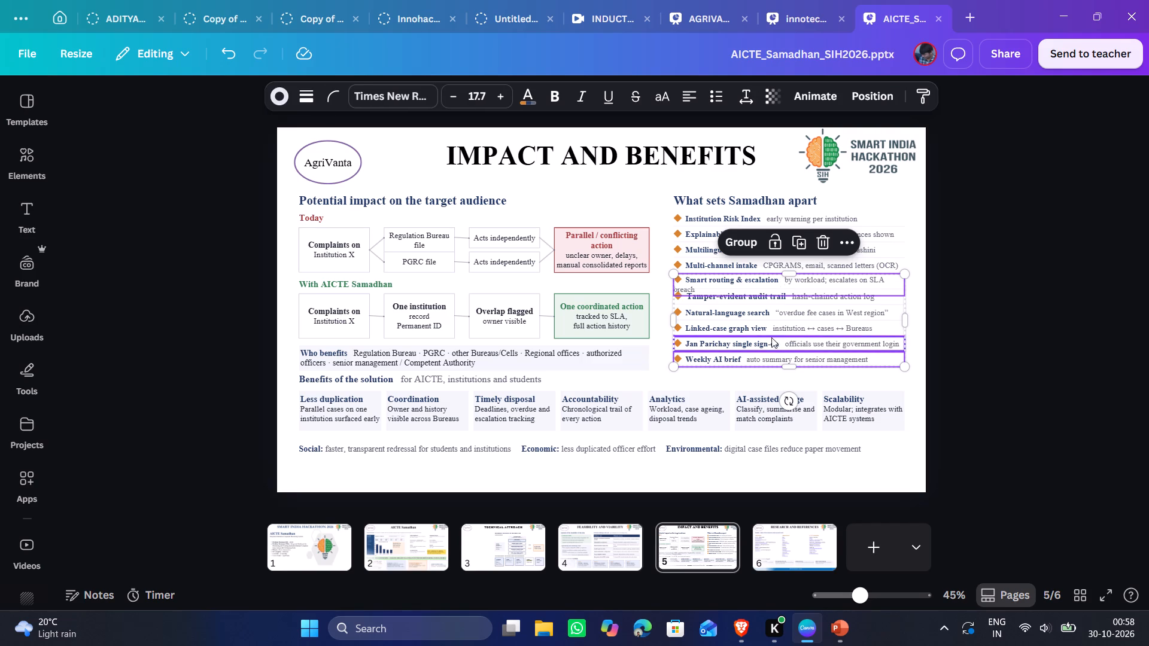
shift+click(759, 326)
shift+click(750, 312)
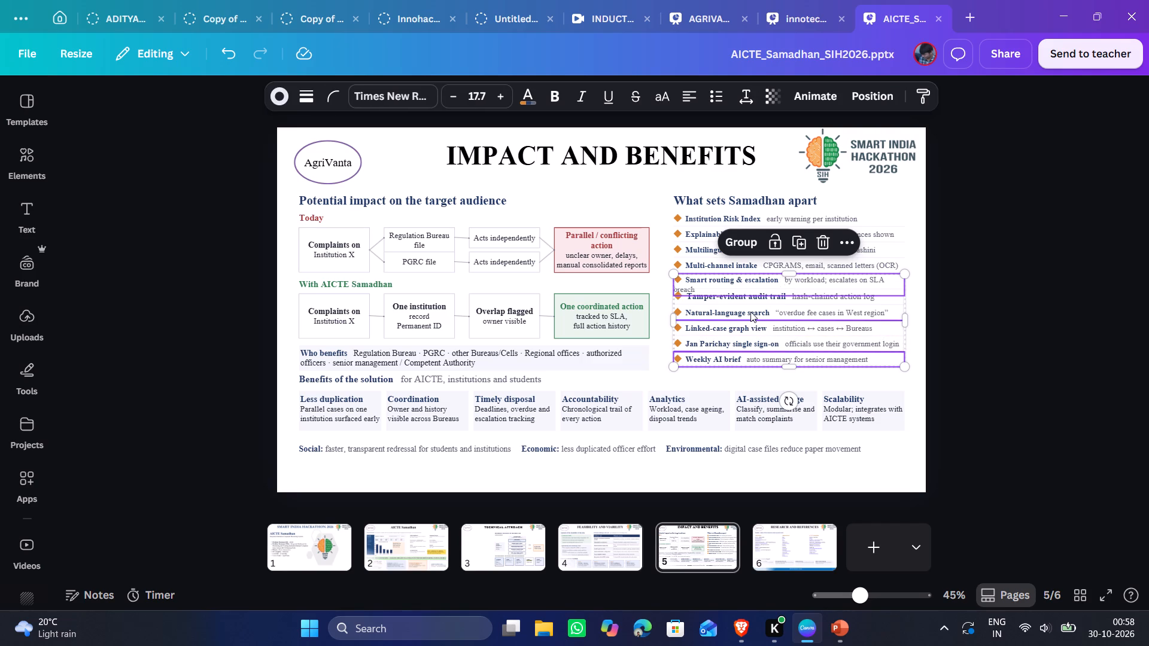
shift+click(727, 328)
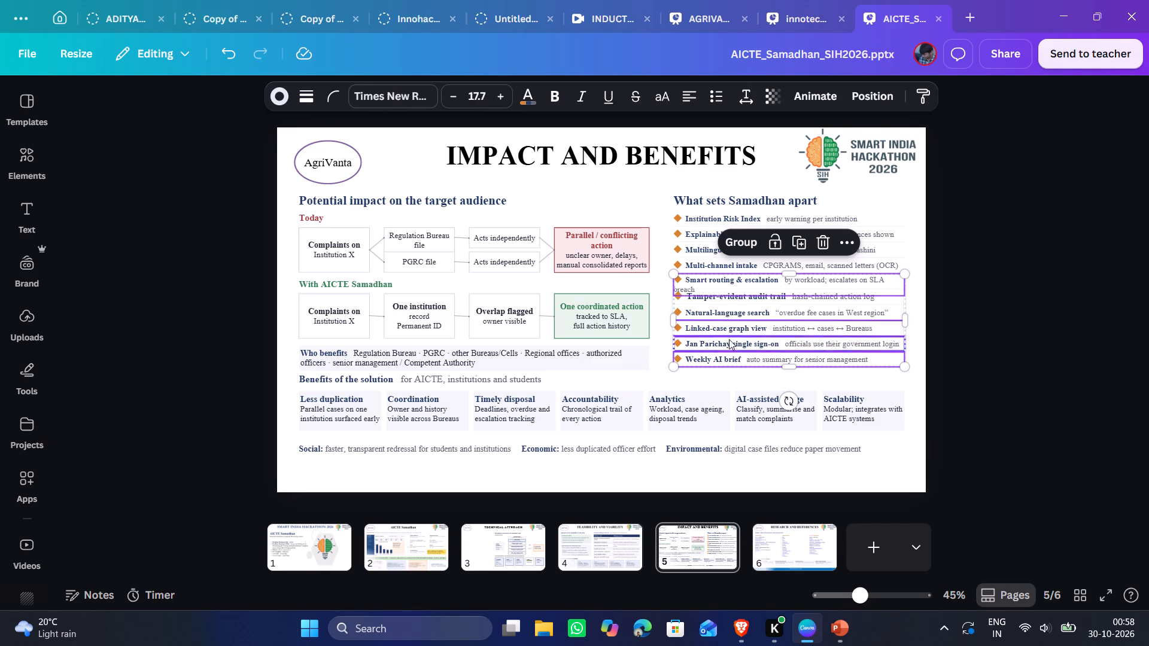
shift+click(706, 260)
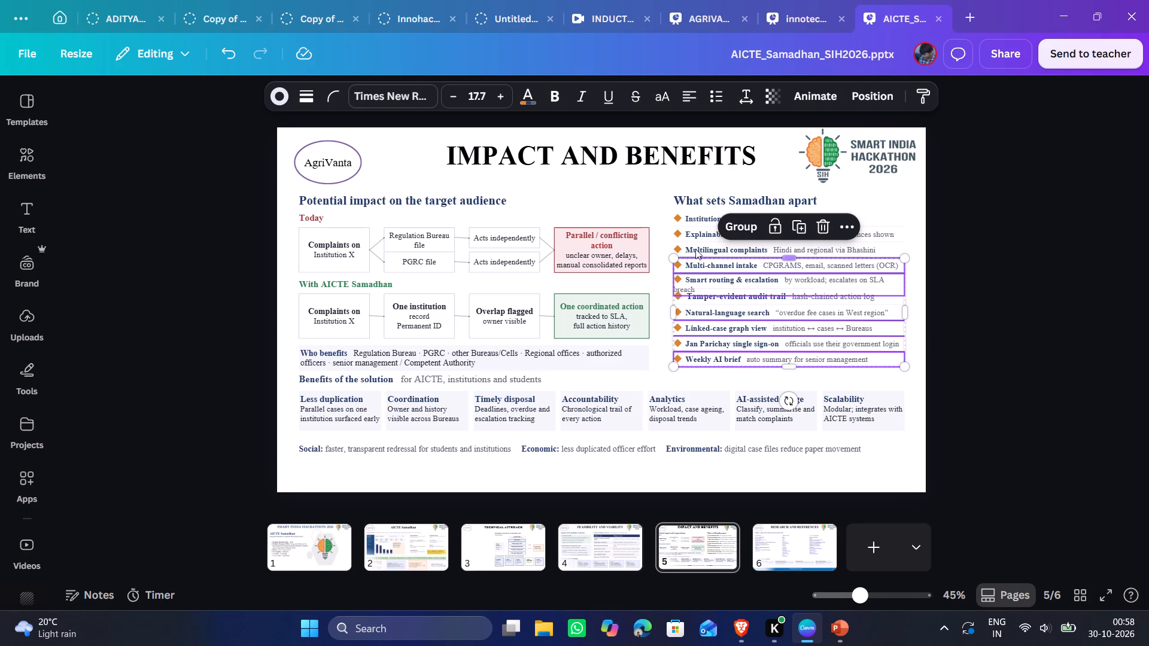
shift+click(695, 247)
shift+click(691, 245)
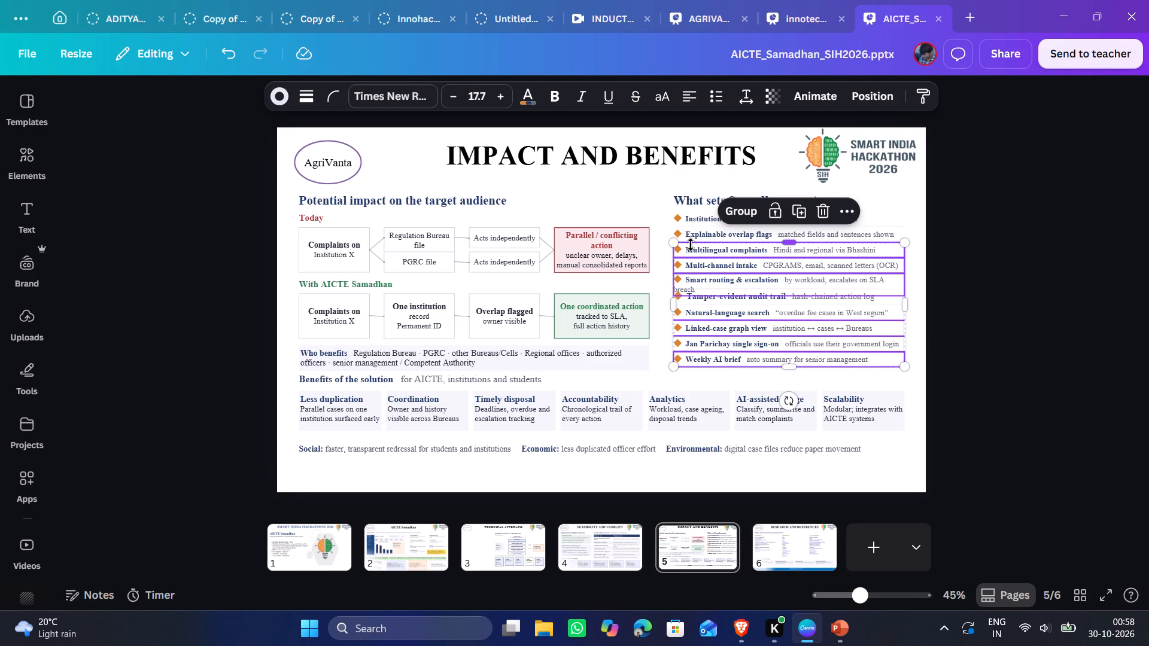
shift+click(691, 233)
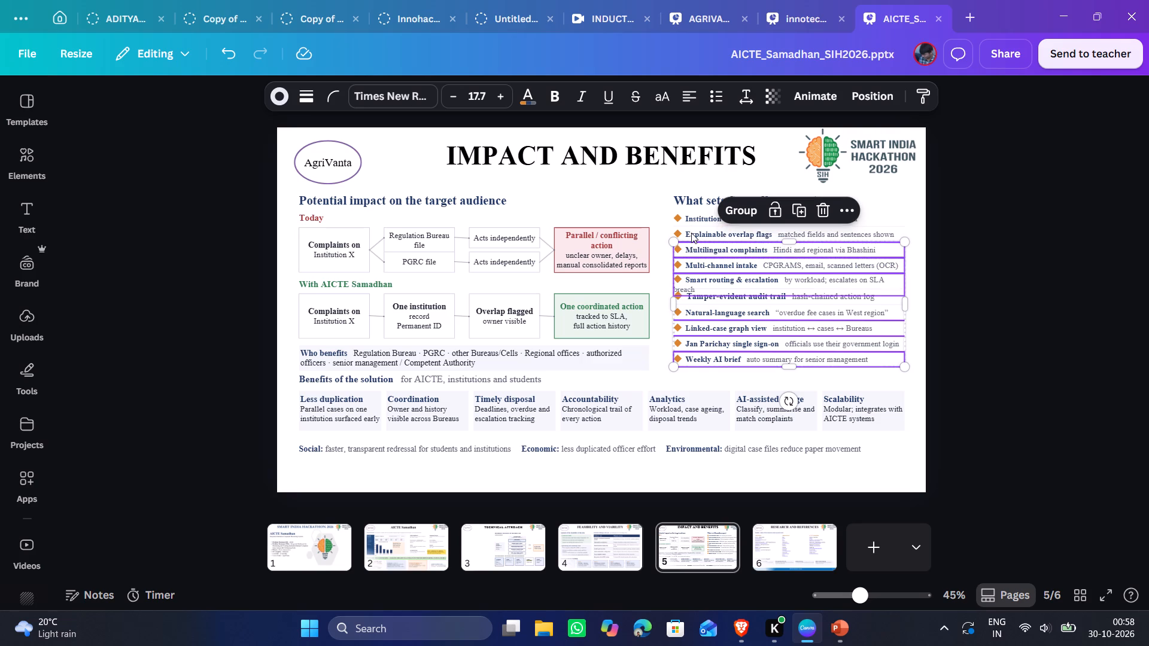
shift+click(687, 229)
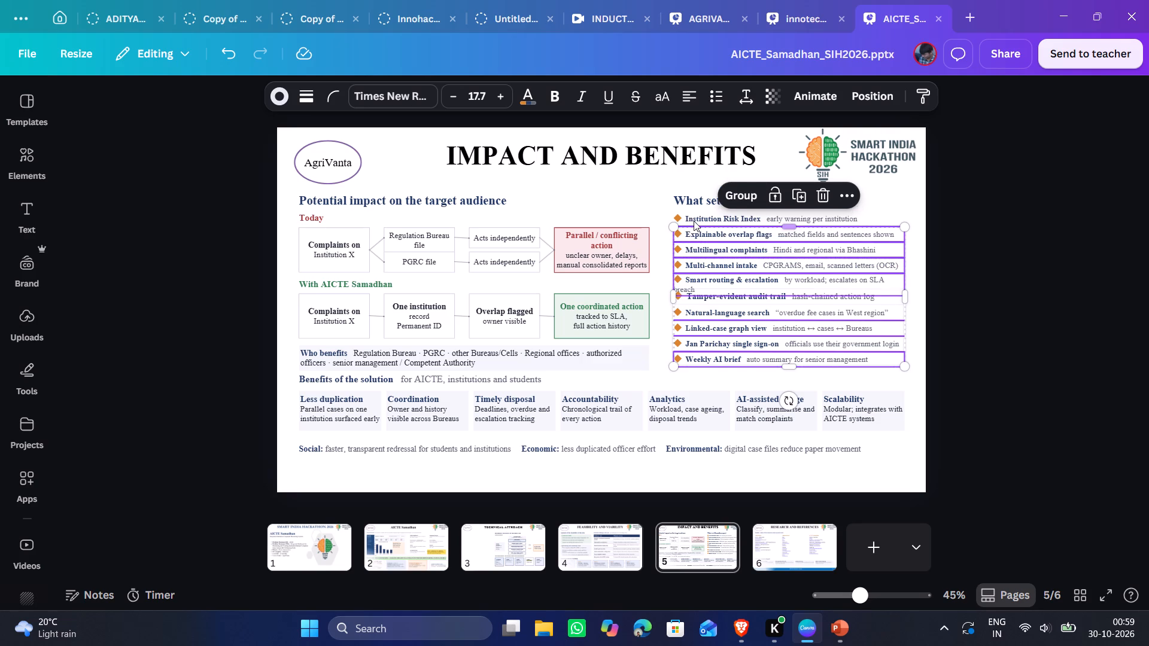
shift+click(692, 217)
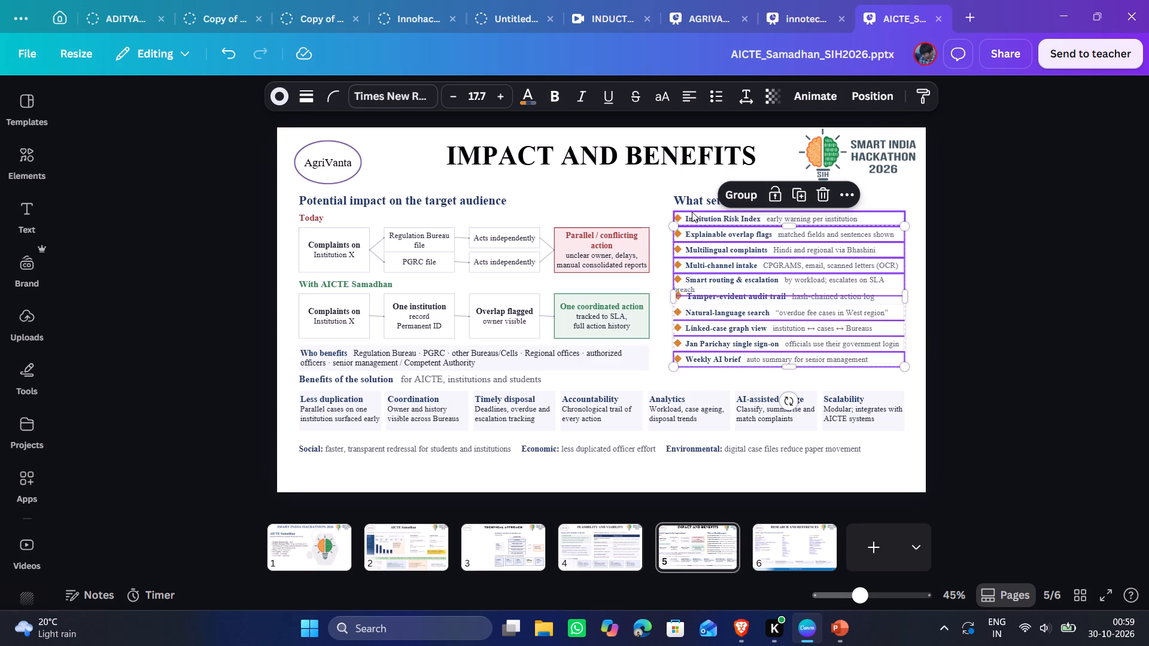
shift+click(691, 212)
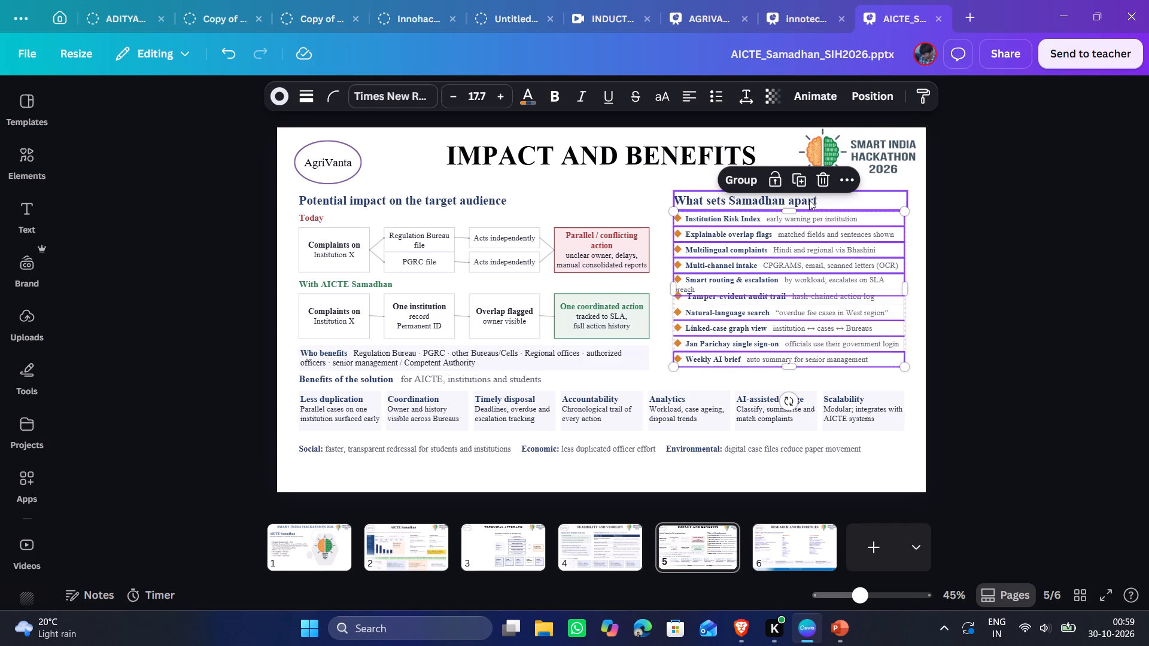
click(749, 102)
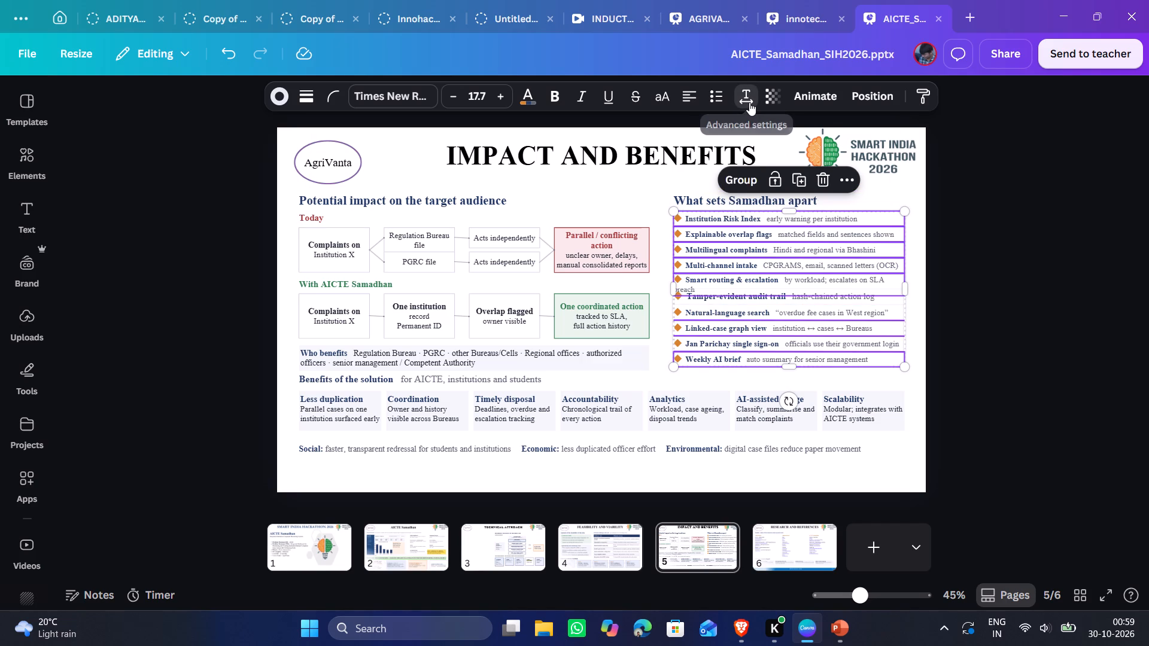
drag(704, 215, 712, 215)
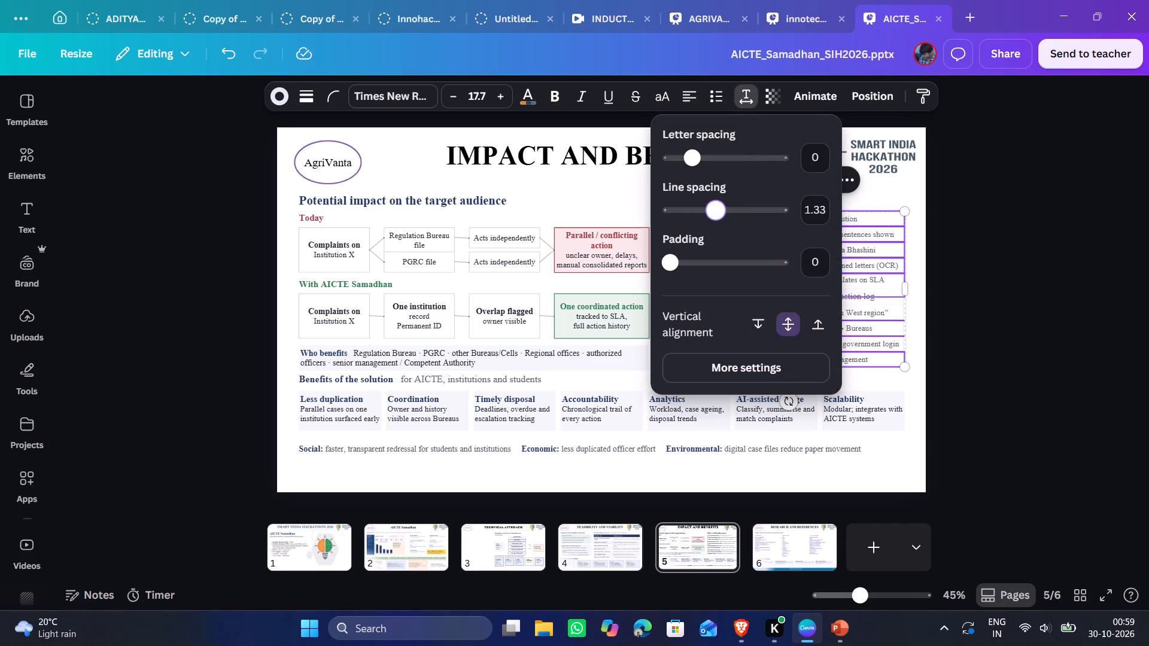
drag(712, 215, 698, 214)
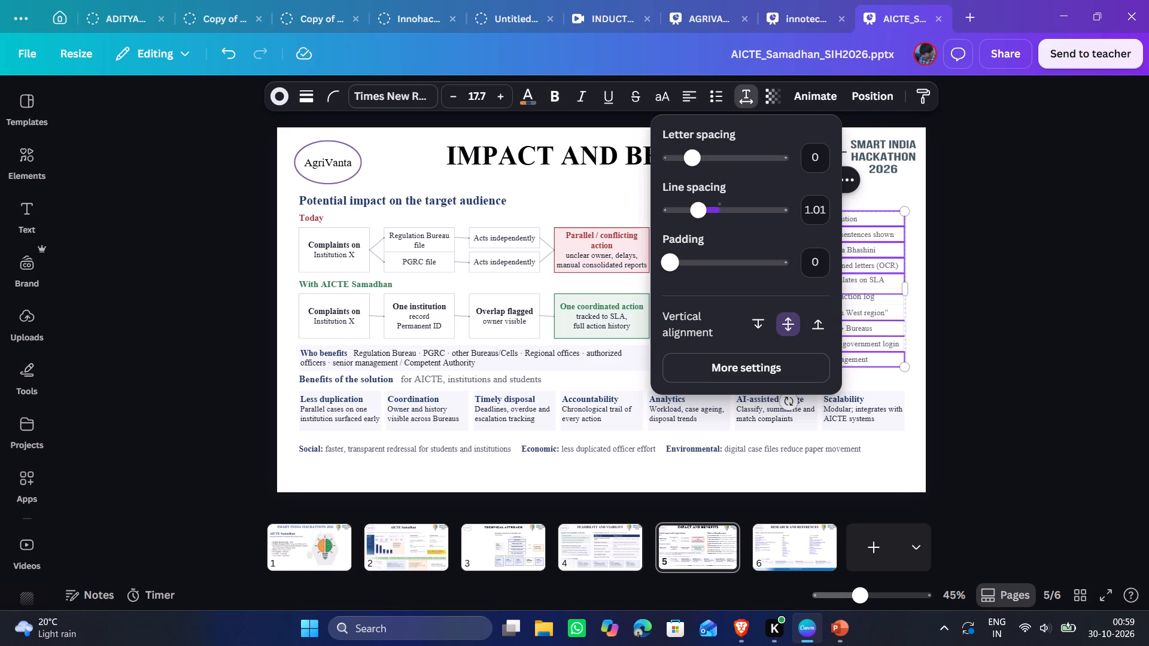
drag(667, 273, 682, 273)
click(695, 156)
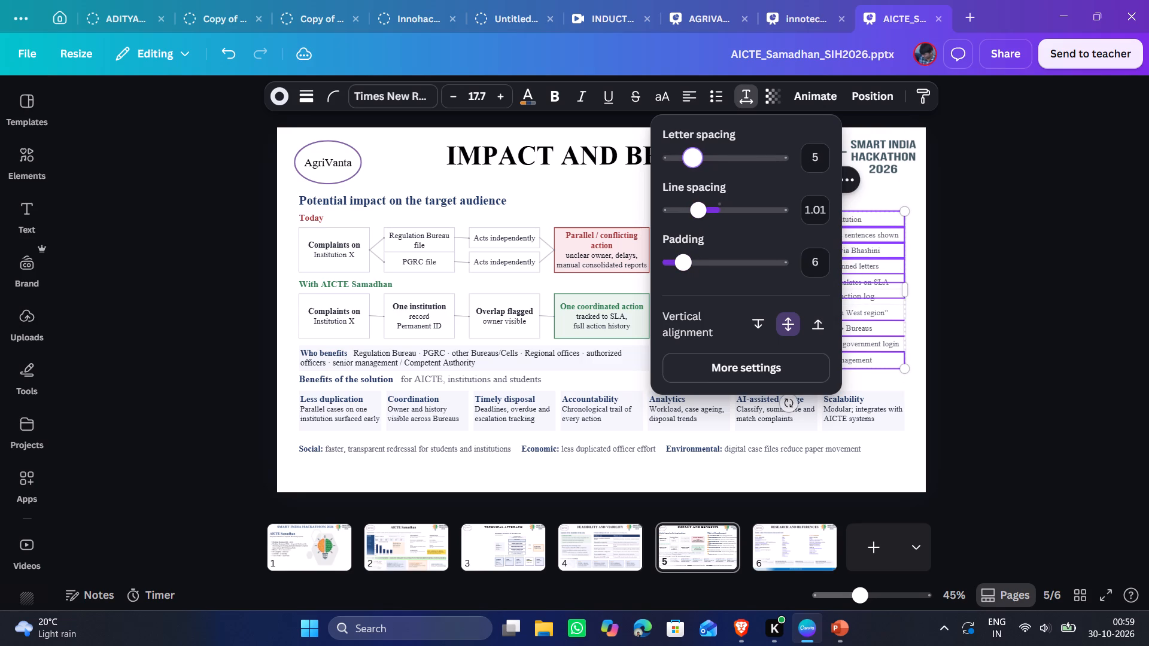
click(922, 224)
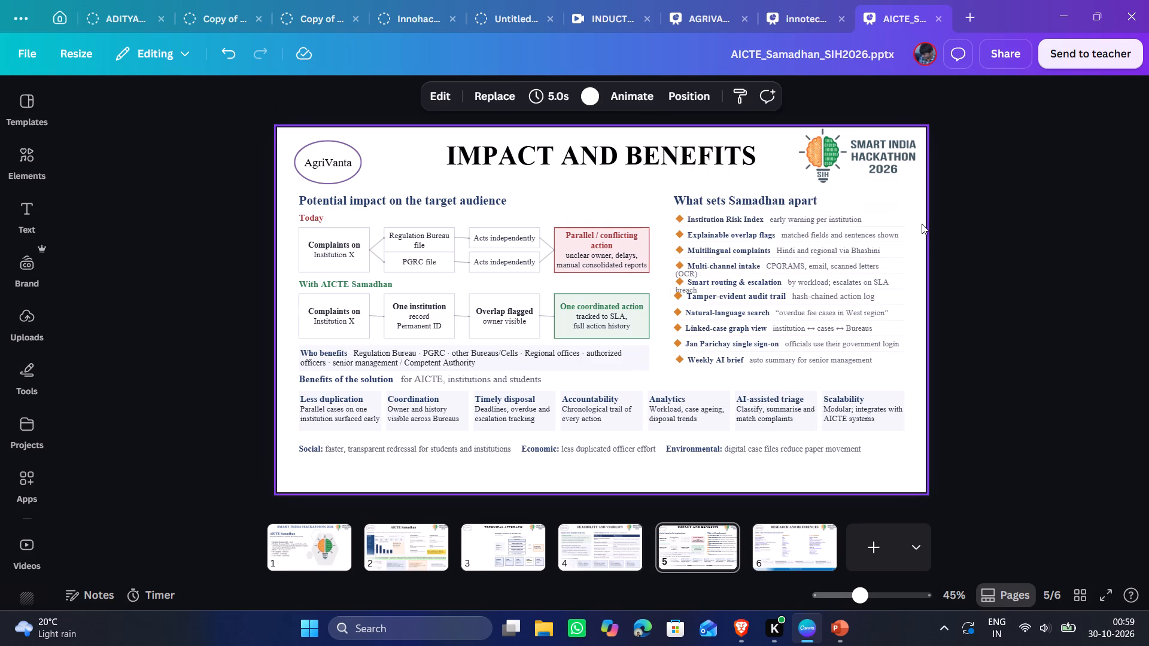
Lower one end of the divider line beneath the Multi-channel intake entry, near its wrapped (OCR) text.
click(862, 284)
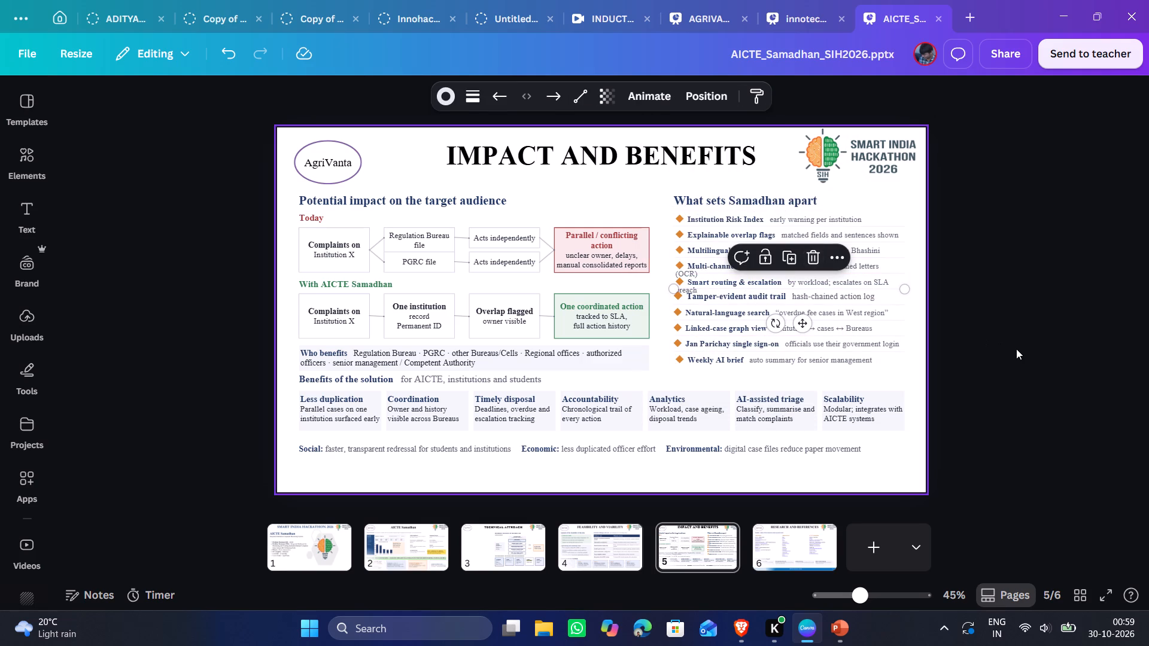
click(1016, 349)
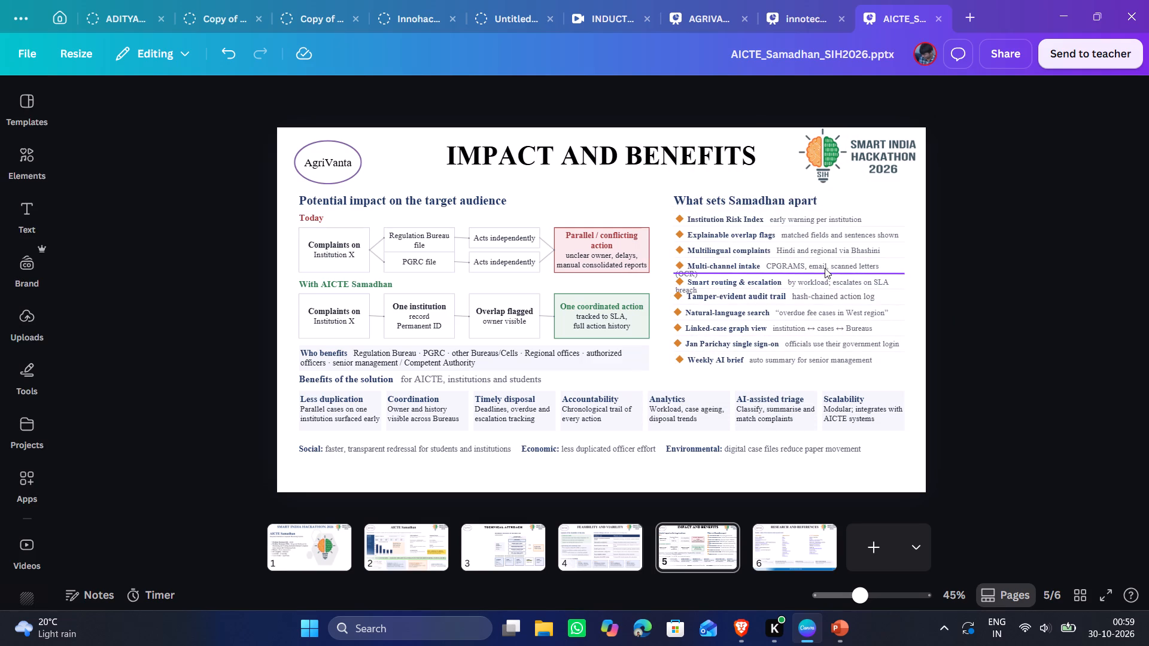
click(824, 267)
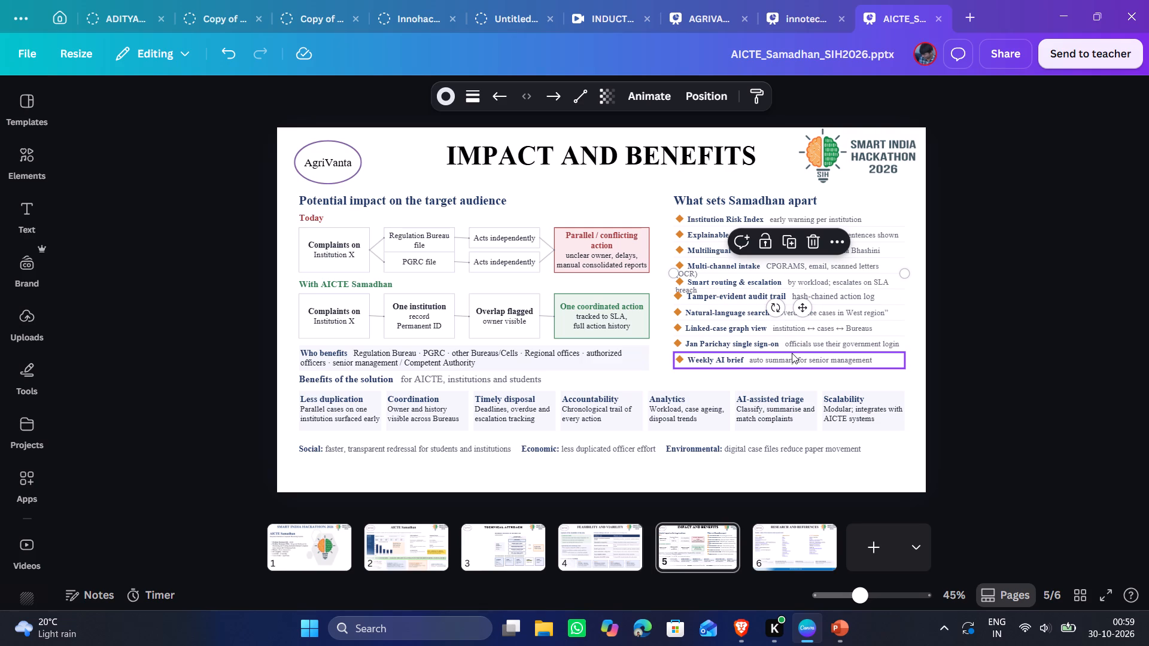
click(703, 223)
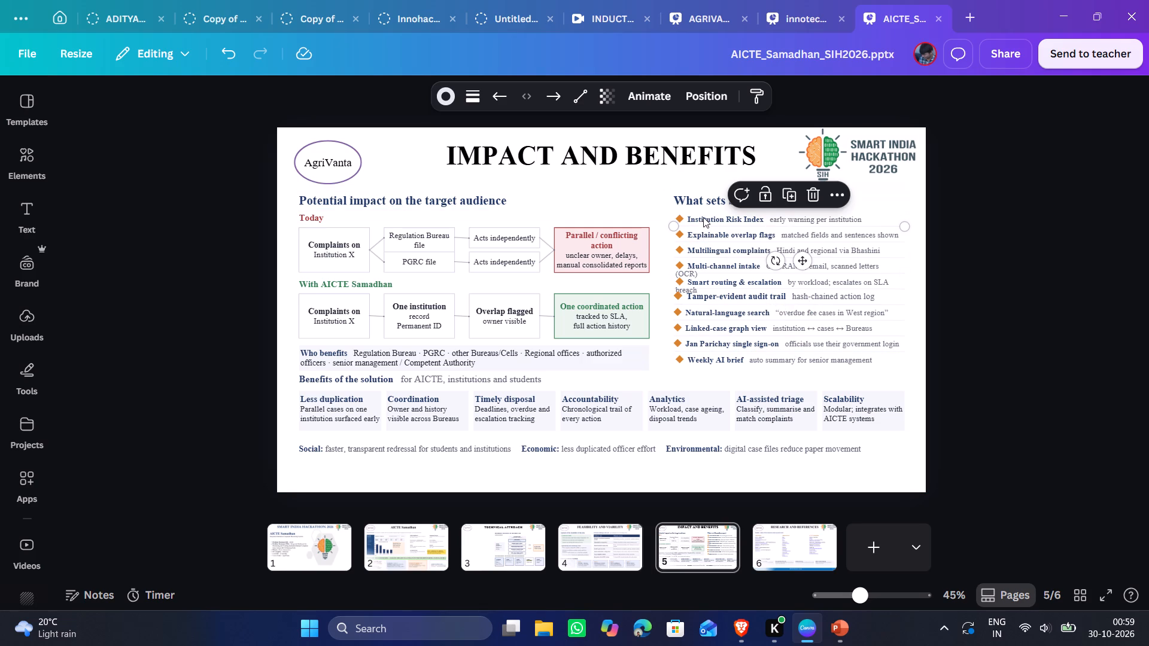
shift+click(712, 269)
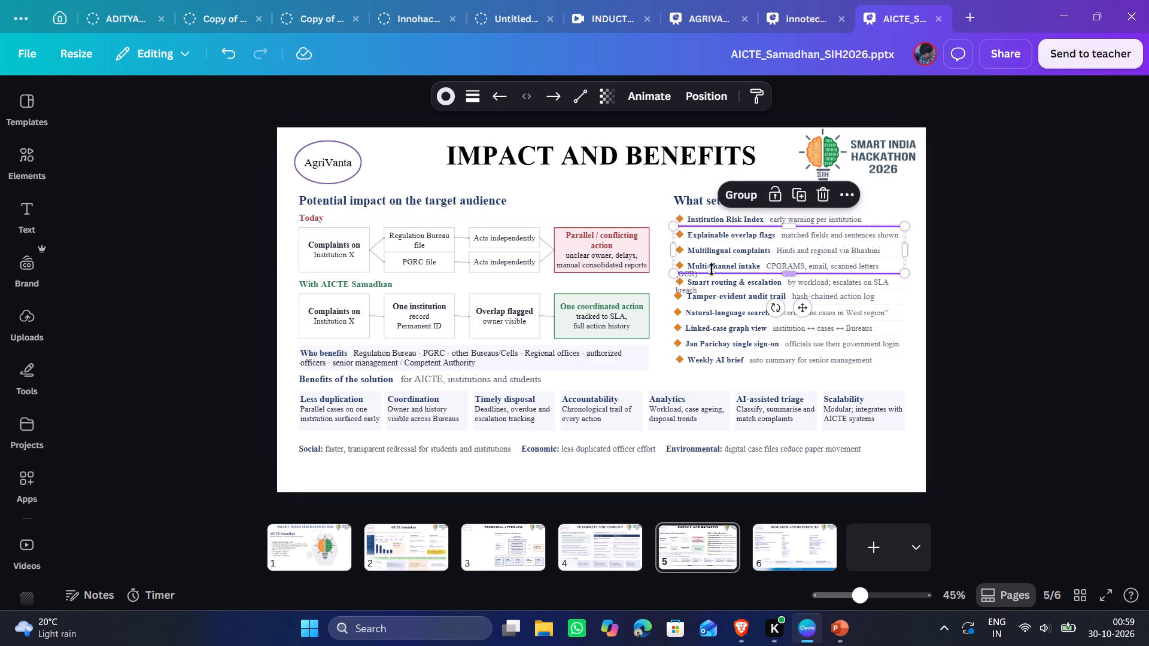
drag(790, 275, 791, 288)
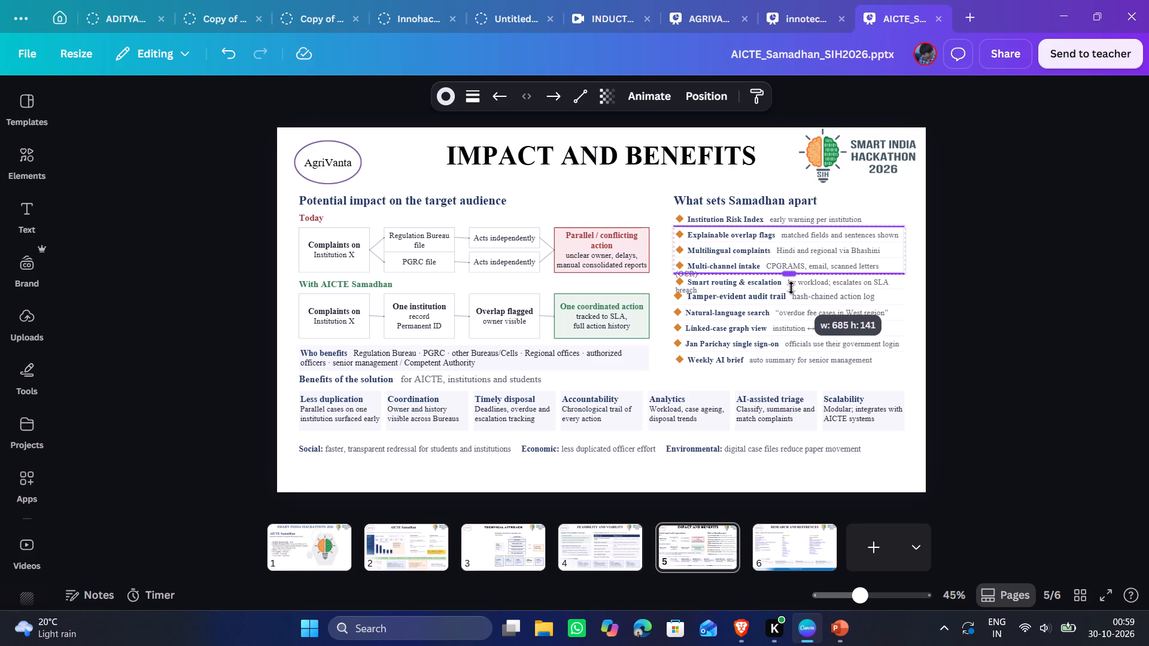
drag(791, 288, 793, 285)
click(934, 319)
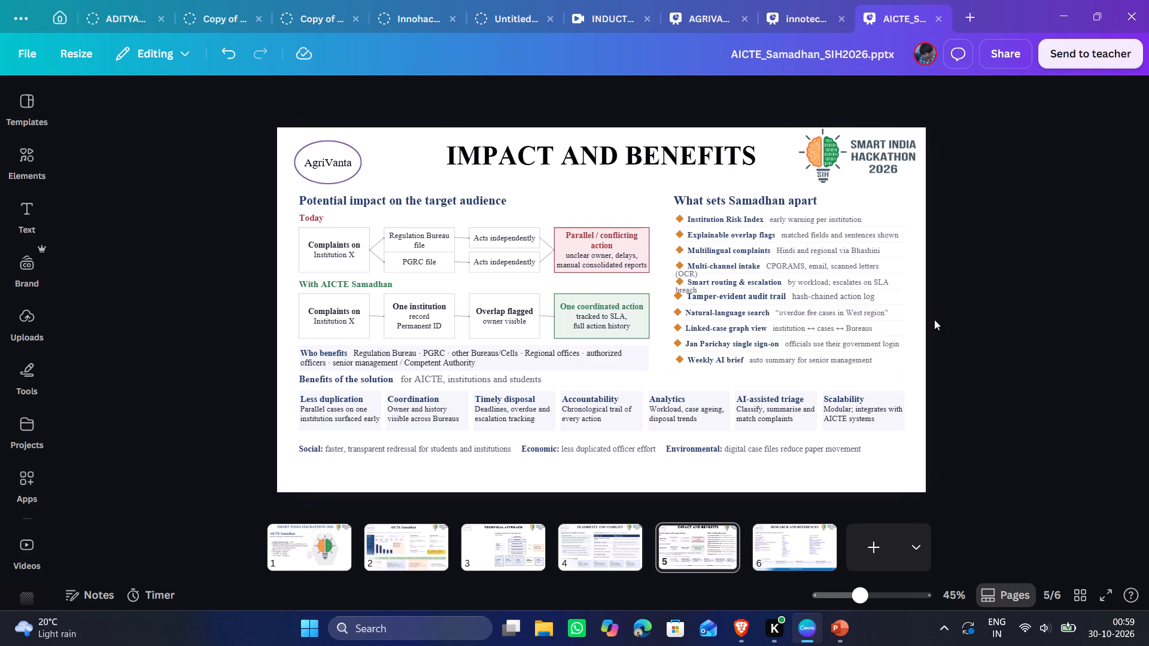
shift+click(729, 268)
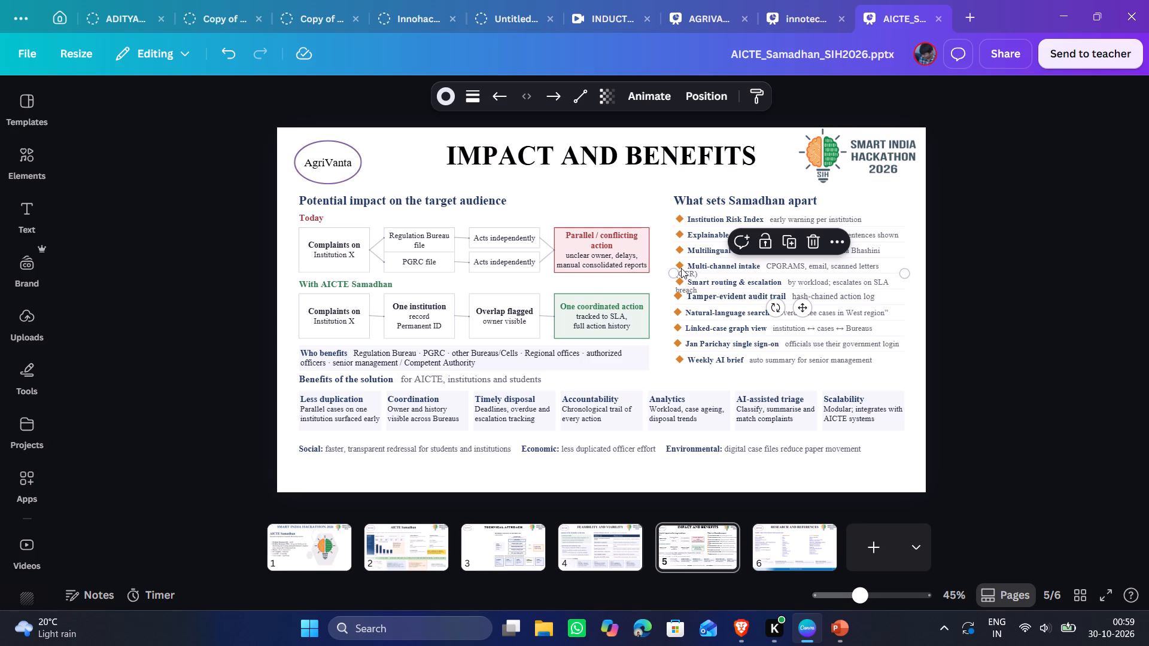
drag(675, 272, 676, 281)
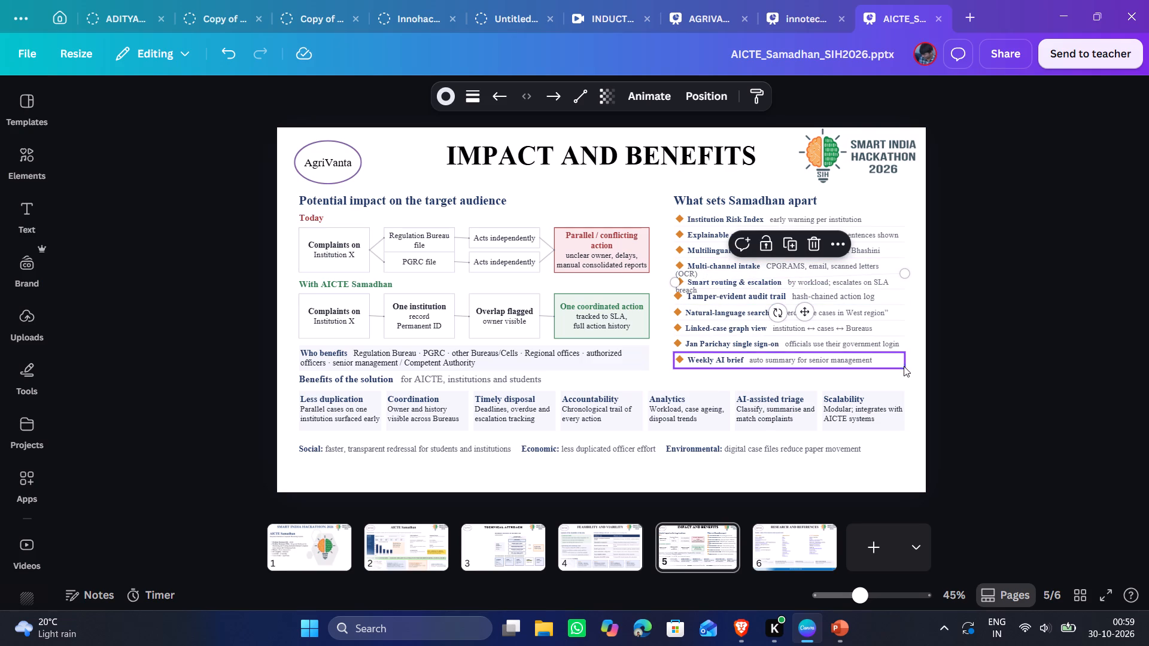
Reduce the font size of all ten entries under What sets Samadhan apart by one increment, leaving out the heading.
drag(892, 370, 689, 203)
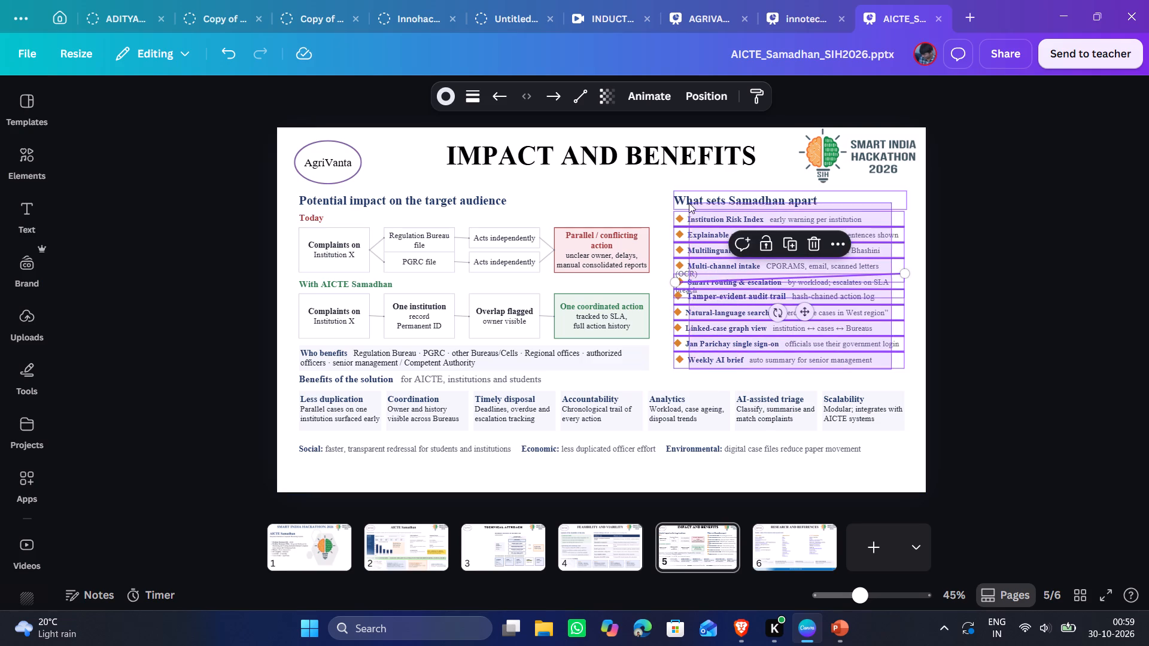
drag(689, 203, 667, 215)
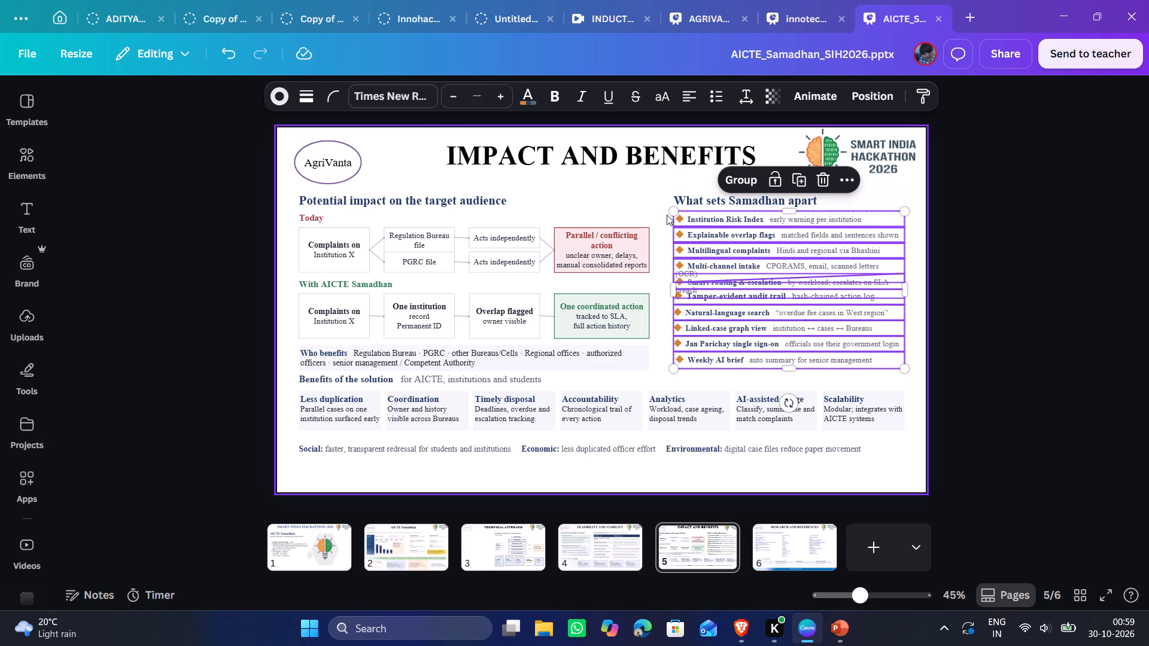
click(453, 97)
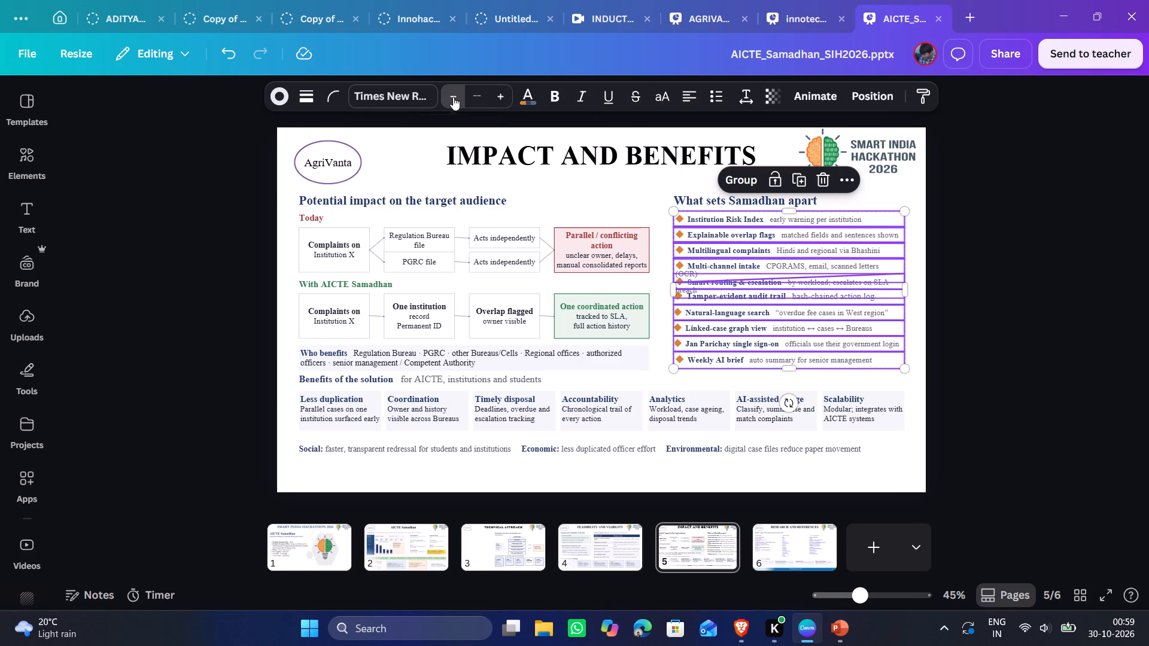
click(1057, 297)
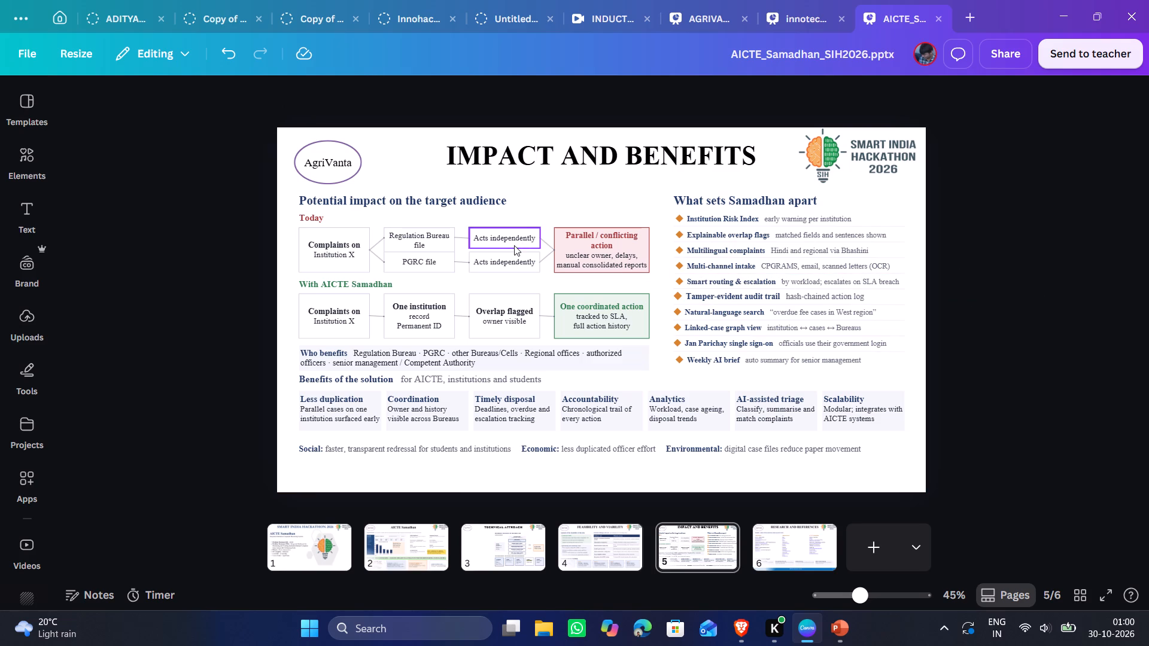
Go to the Technical Approach page.
scroll(514, 245, down, 2)
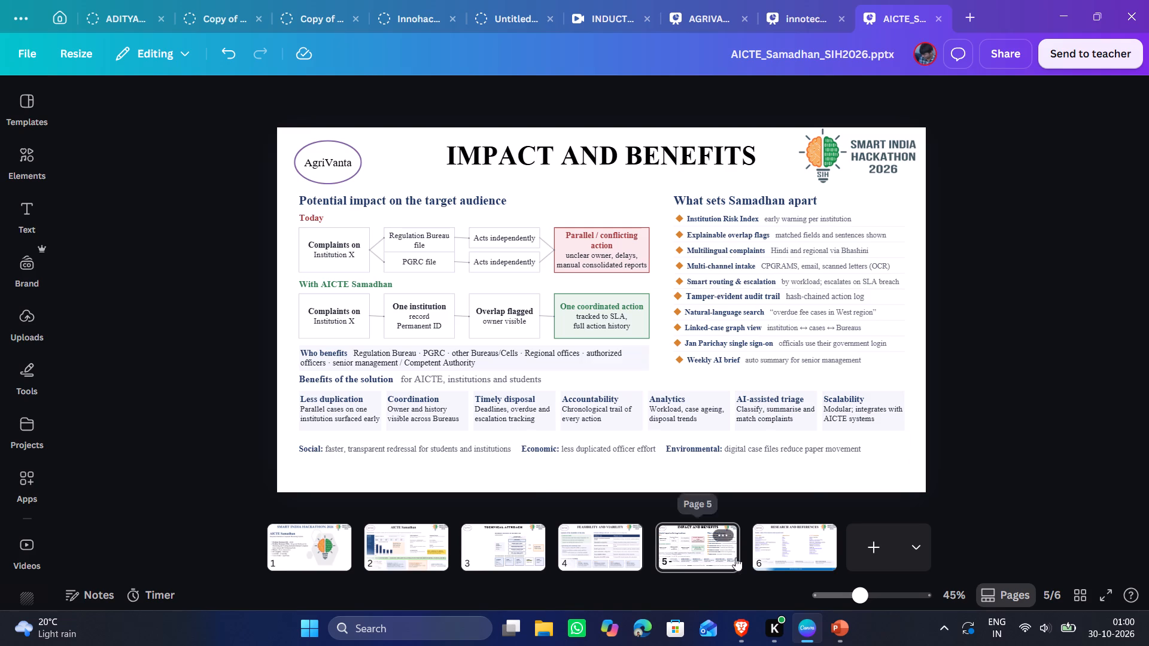
click(768, 556)
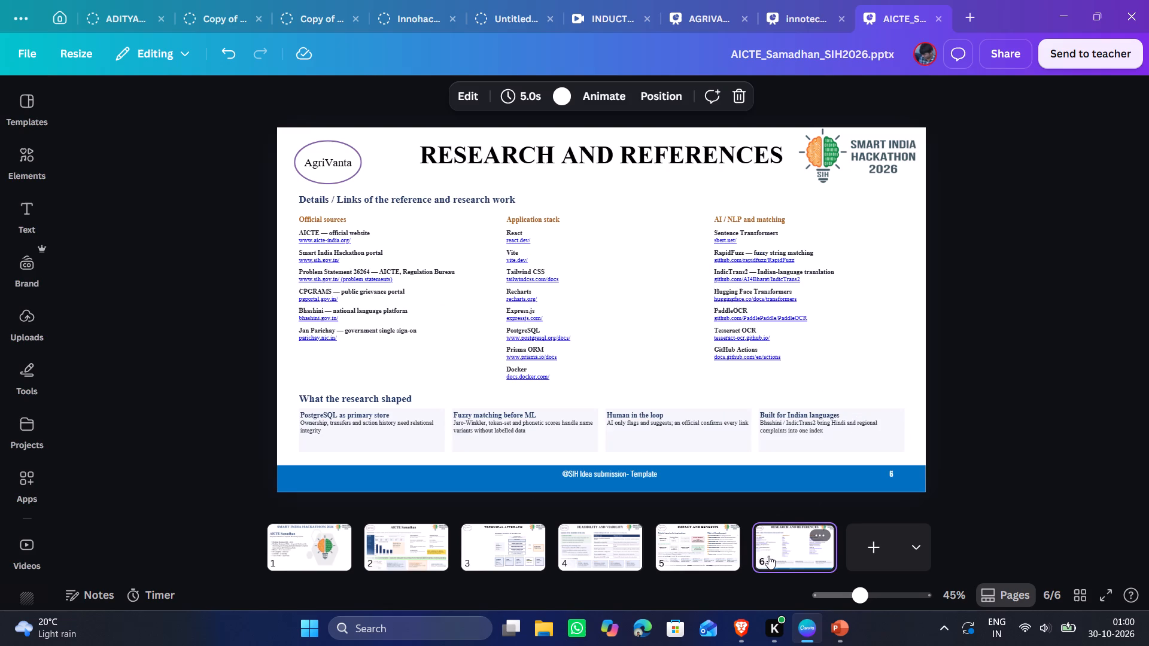
click(596, 543)
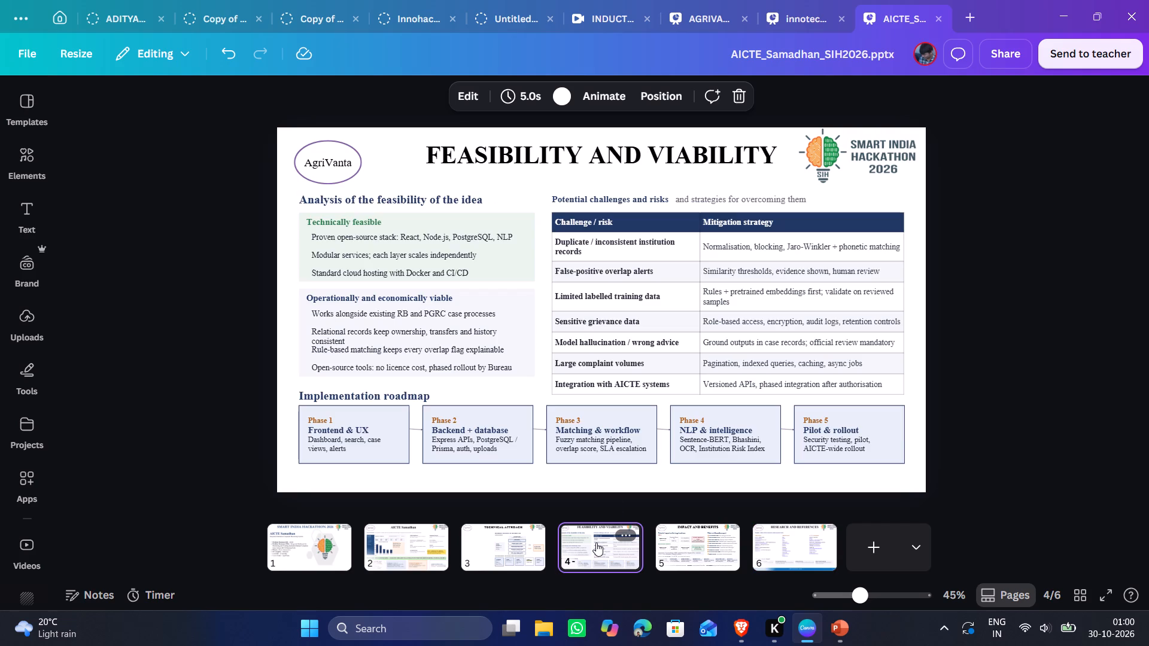
click(522, 535)
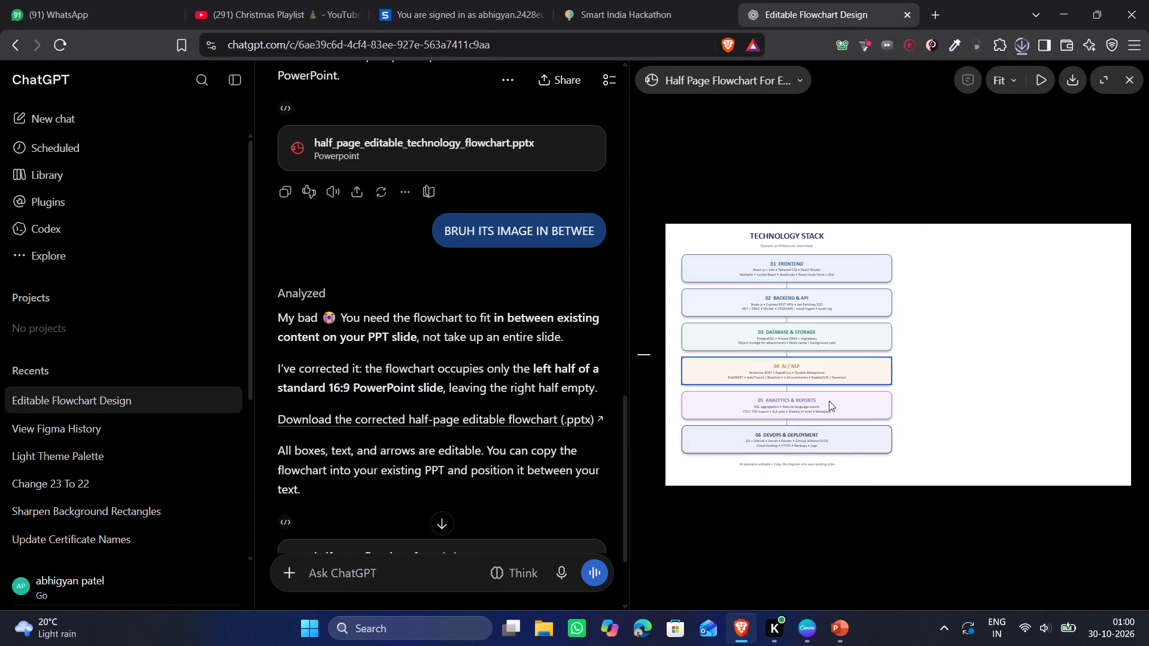
double_click(910, 75)
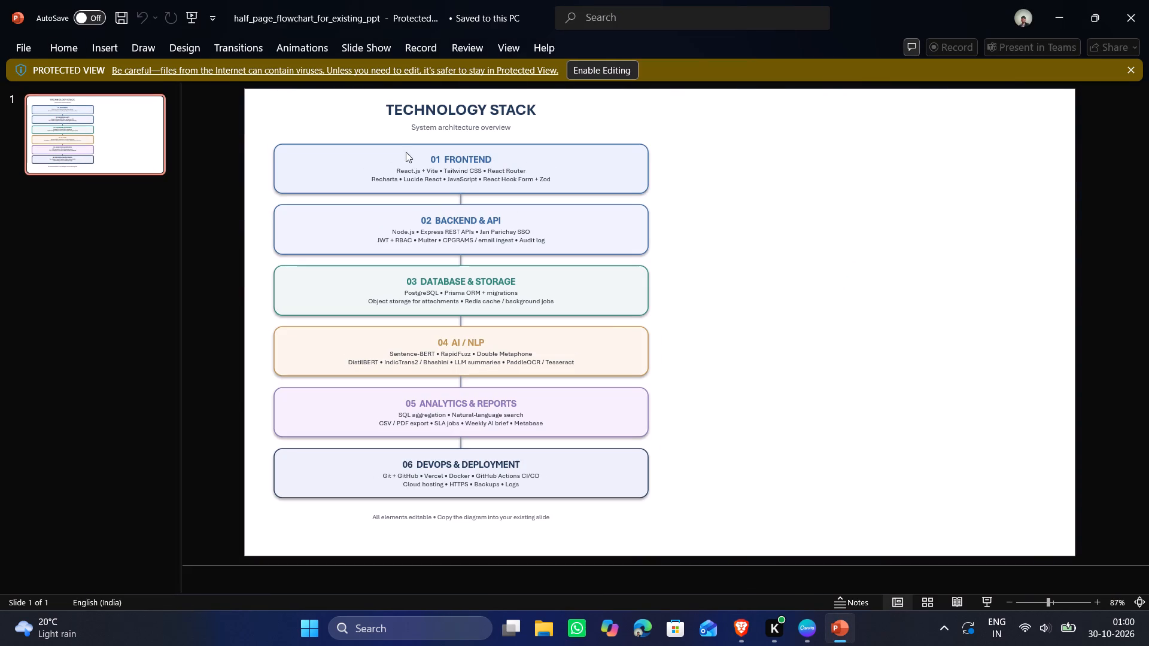
click(600, 66)
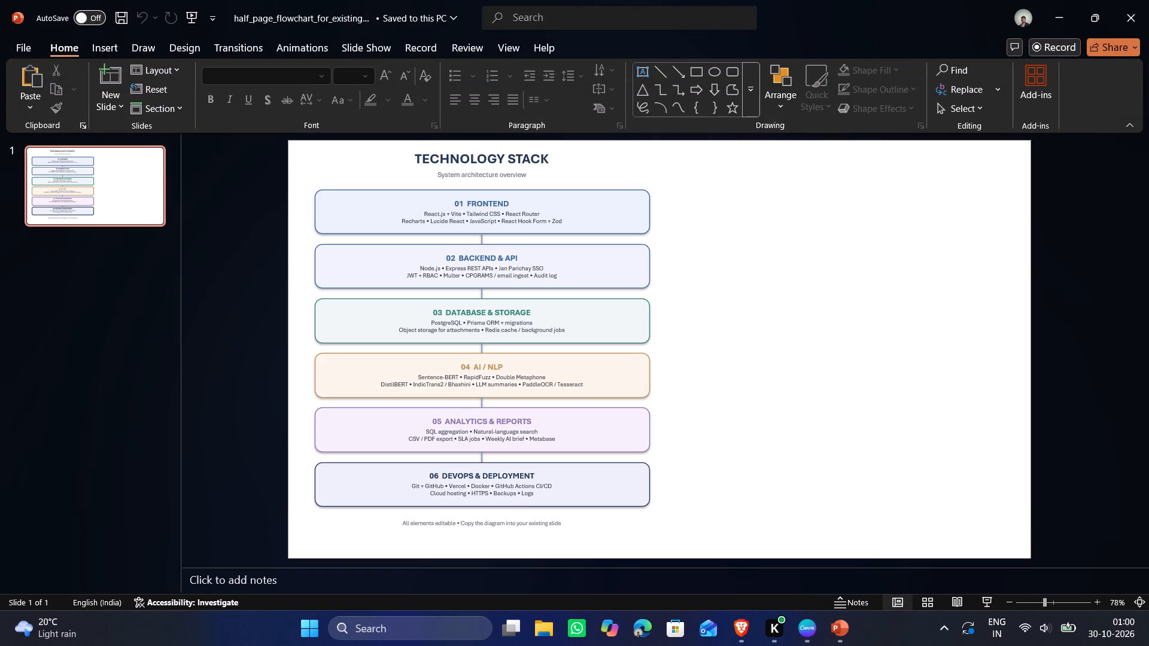
Copy the six technology stack boxes with their connectors, without the title, into the Technical Approach page in Canva.
drag(294, 145, 645, 433)
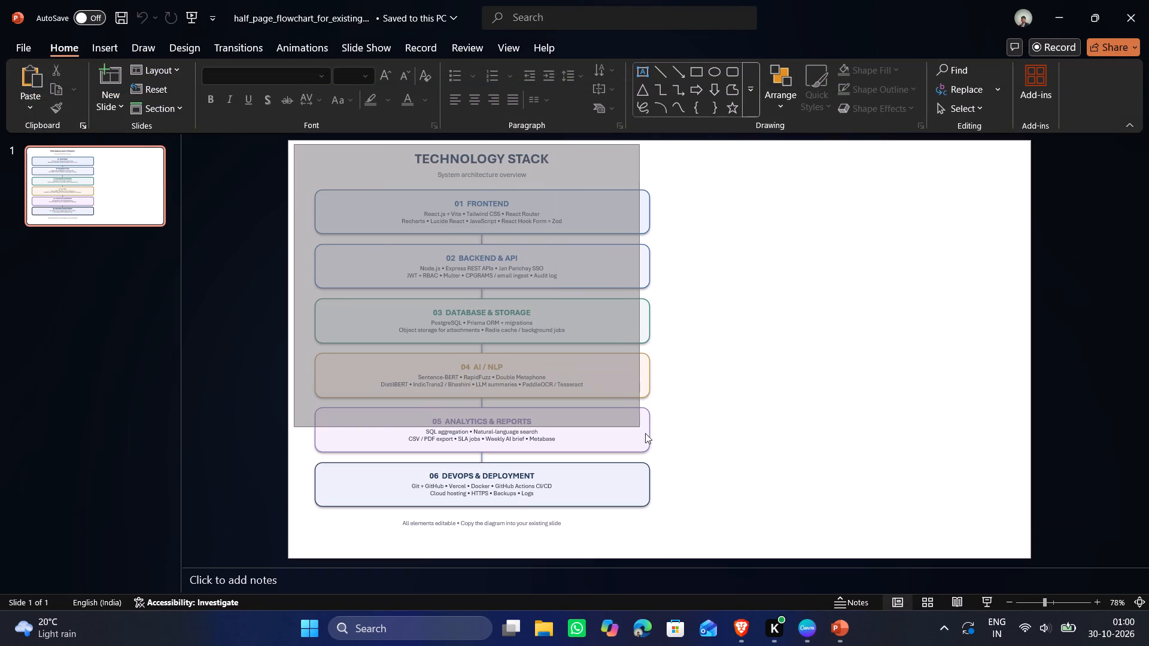
drag(645, 433, 655, 510)
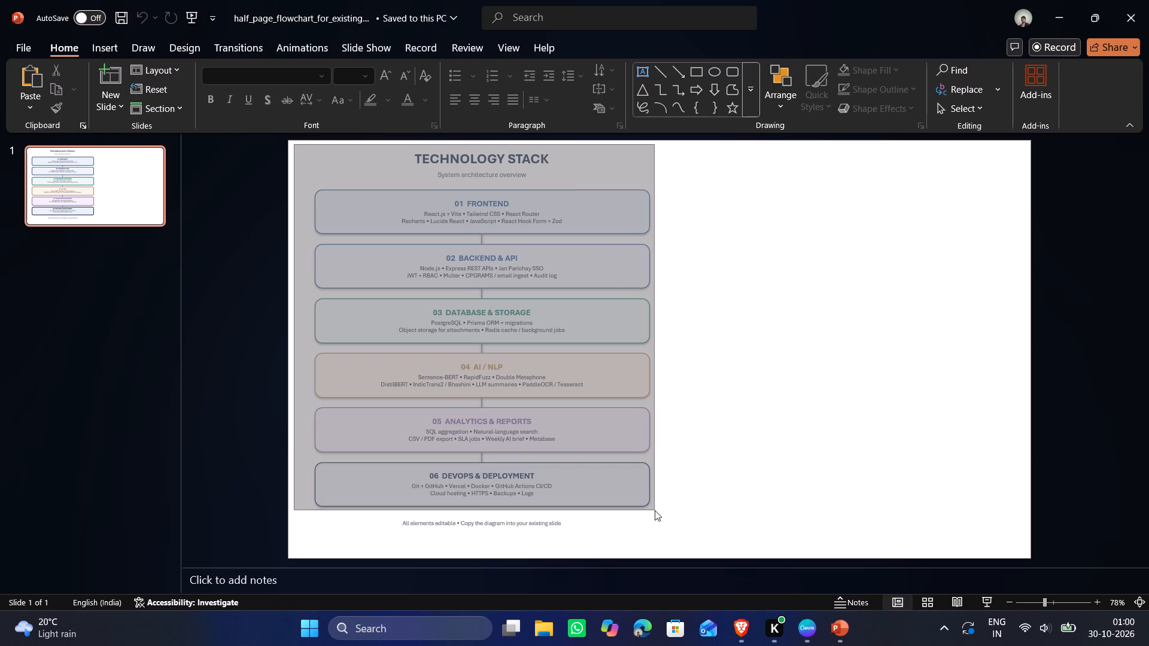
drag(655, 510, 655, 510)
key(ctrl+c)
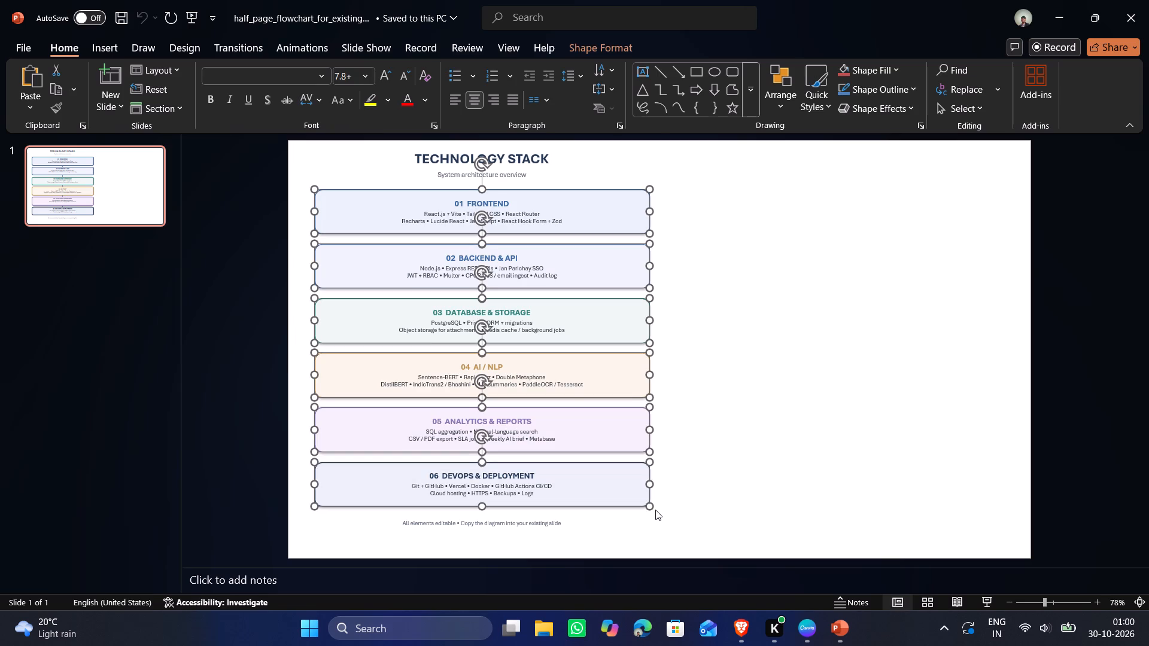
click(817, 640)
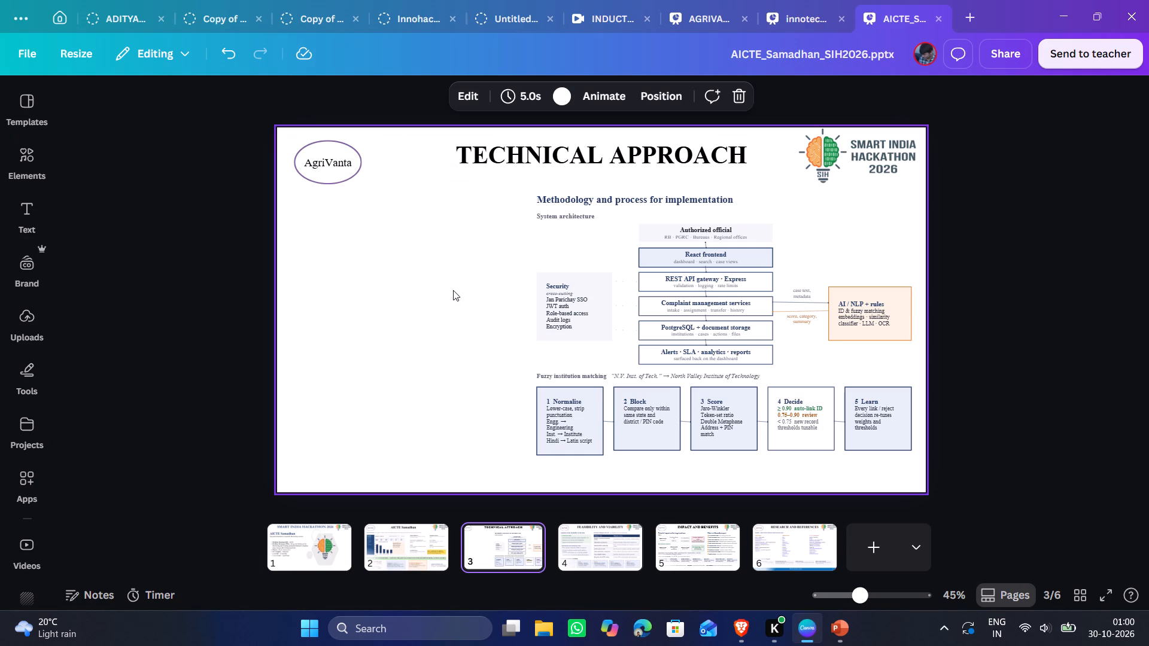
click(453, 290)
key(ctrl+v)
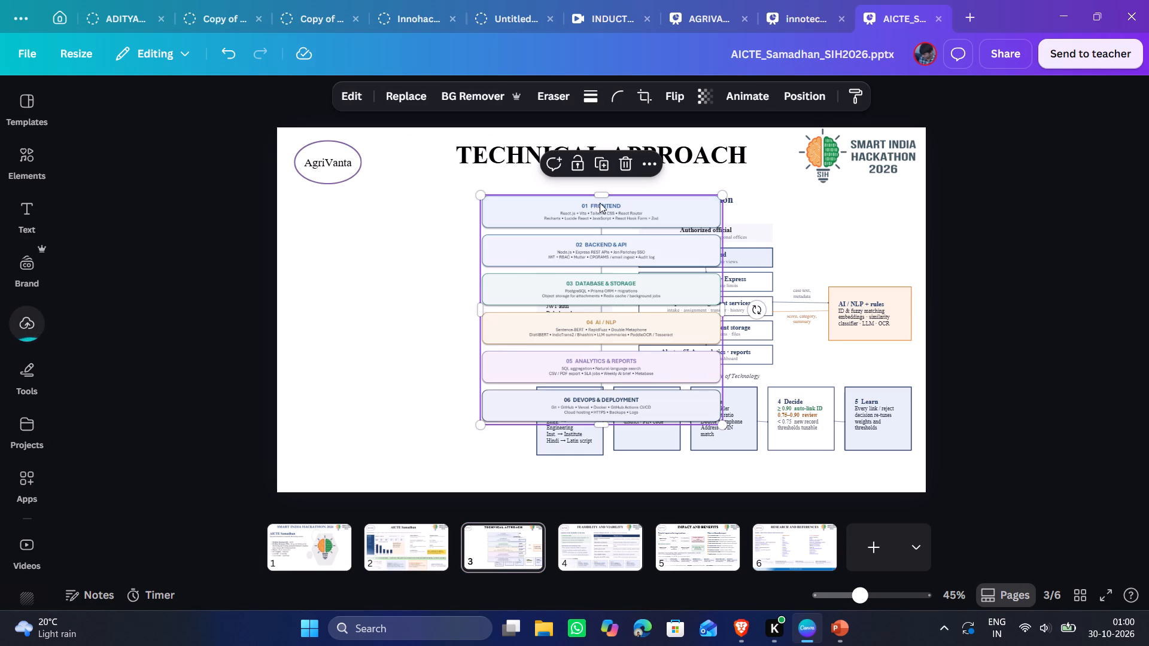
Move the pasted flowchart into the empty left half of the Technical Approach page and size it to about 717 by 697.
drag(601, 197, 580, 197)
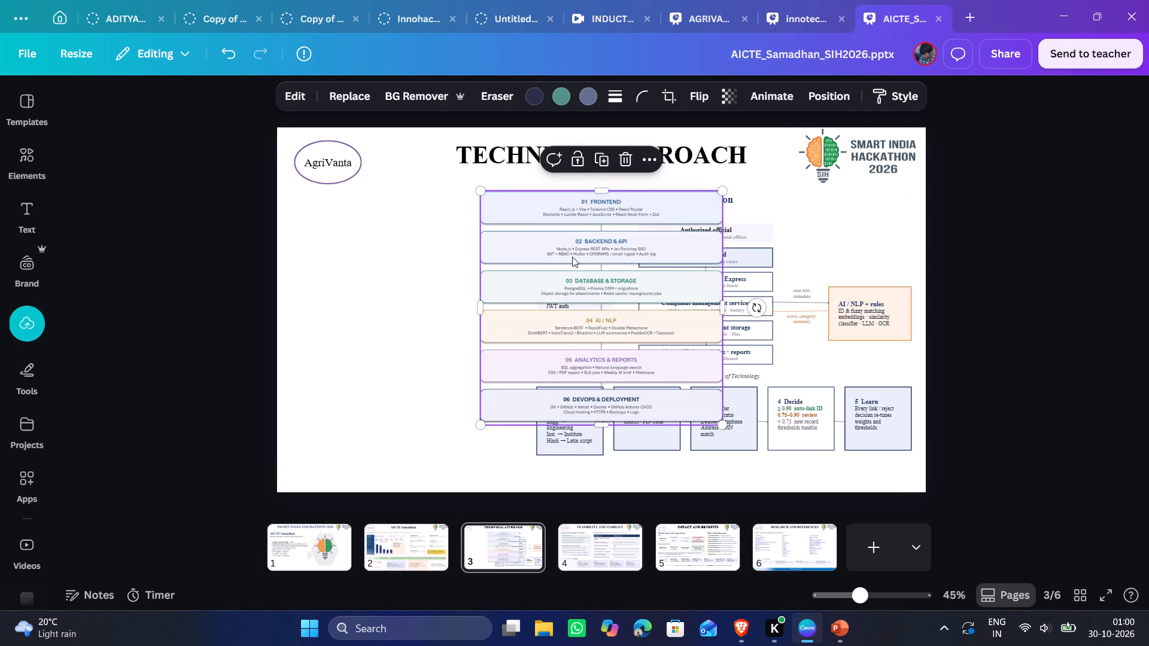
drag(570, 273, 379, 289)
click(530, 442)
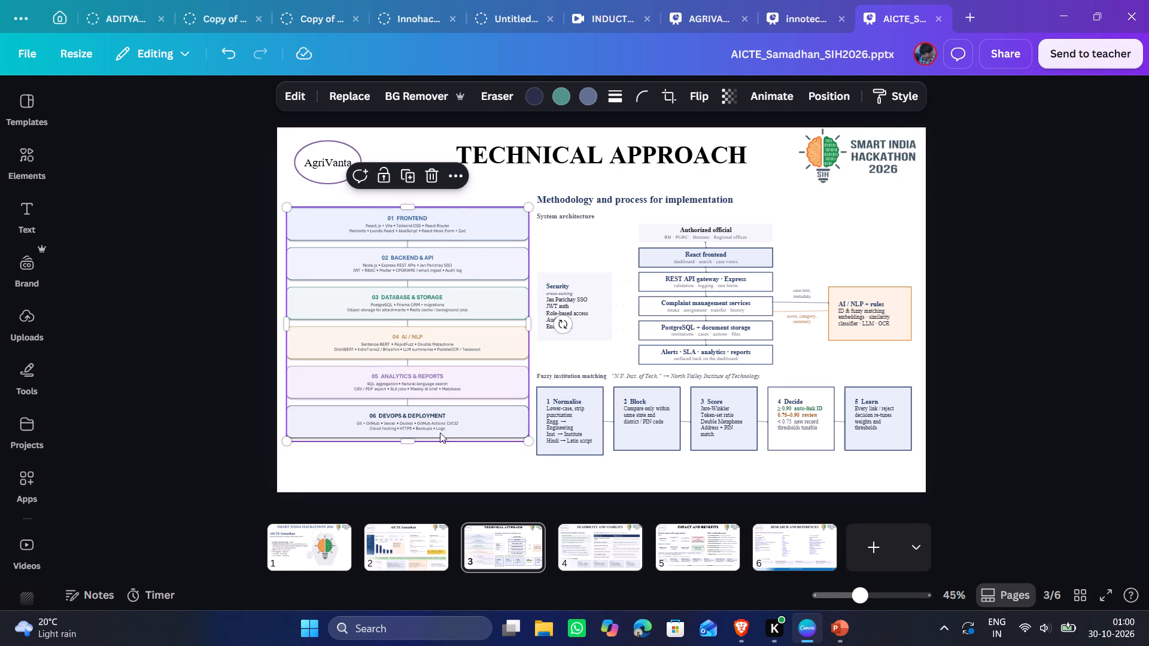
drag(403, 440, 409, 457)
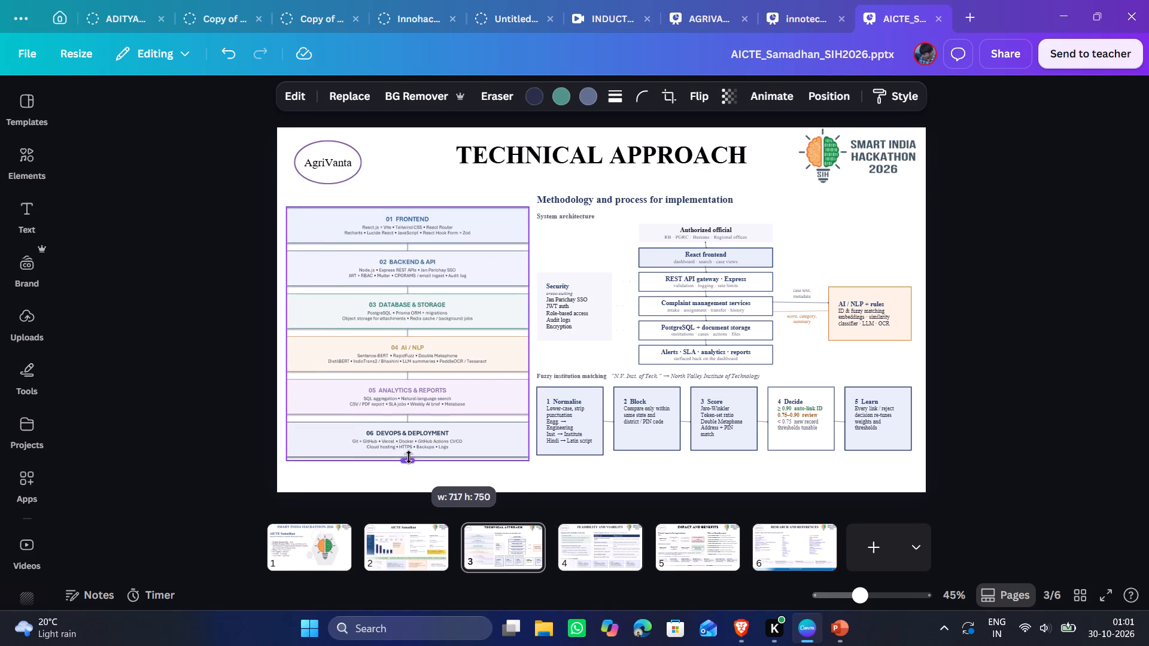
drag(409, 457, 414, 441)
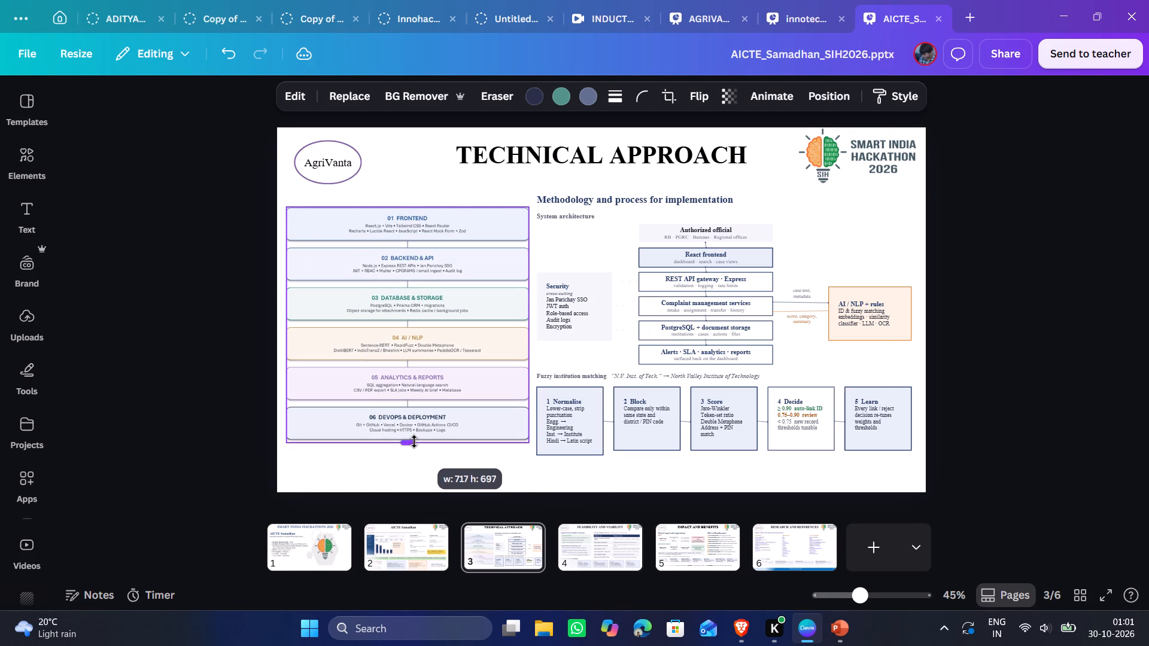
Try to open the 01 FRONTEND box text in the pasted flowchart for editing, and bring up the flowchart's available actions.
click(420, 222)
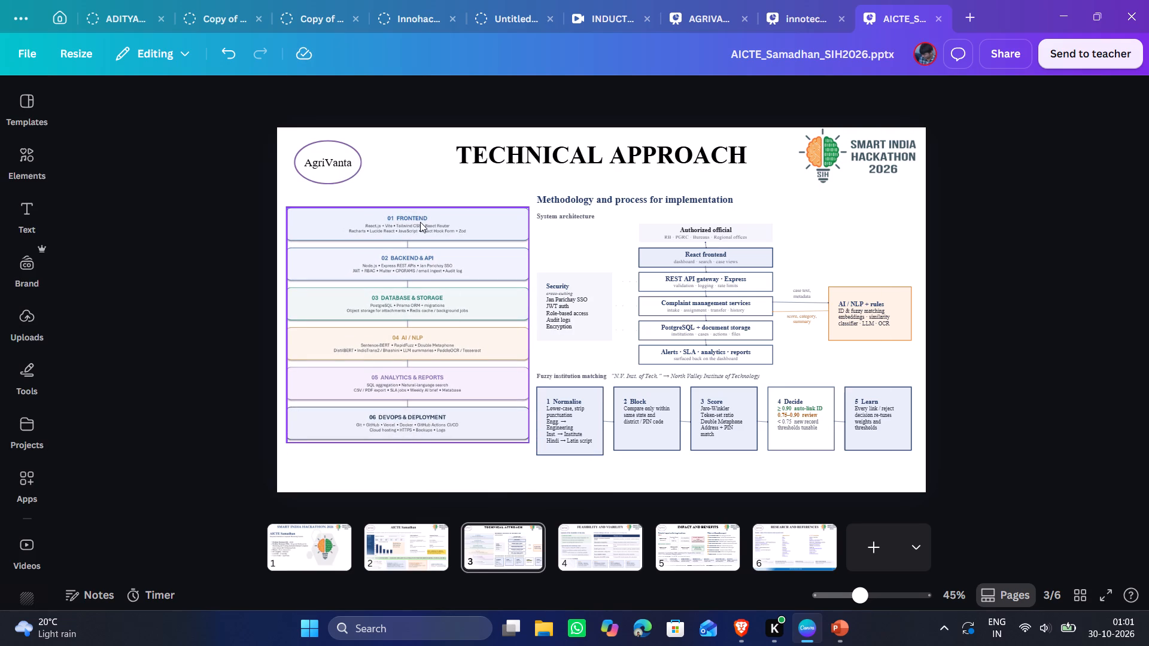
double_click(417, 229)
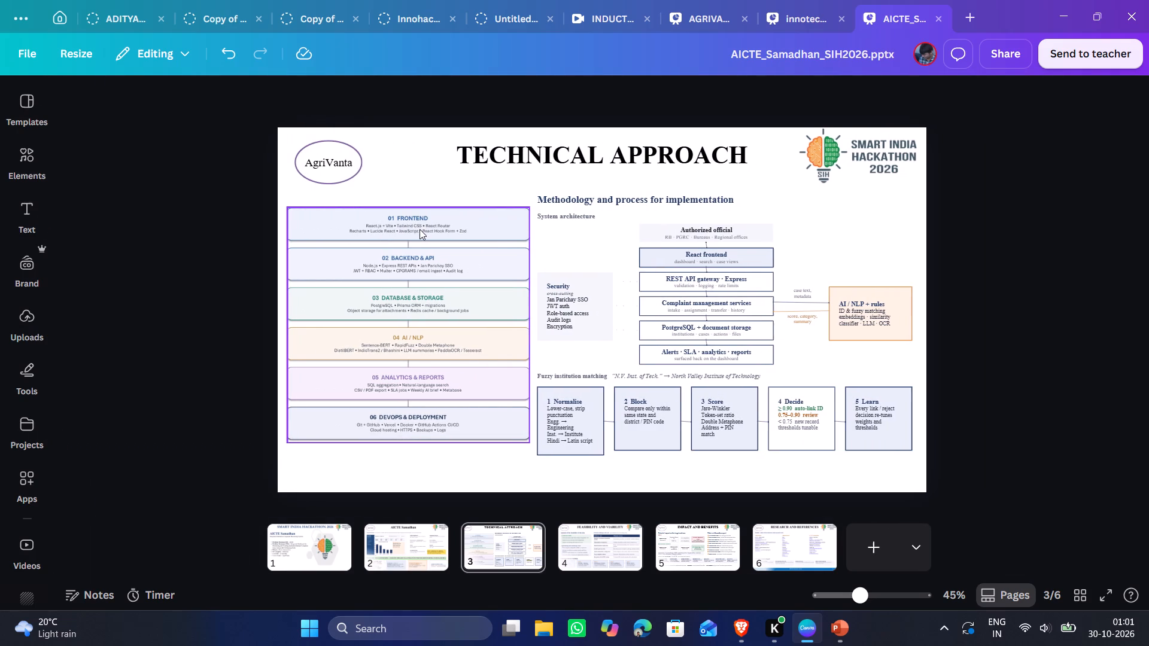
click(422, 230)
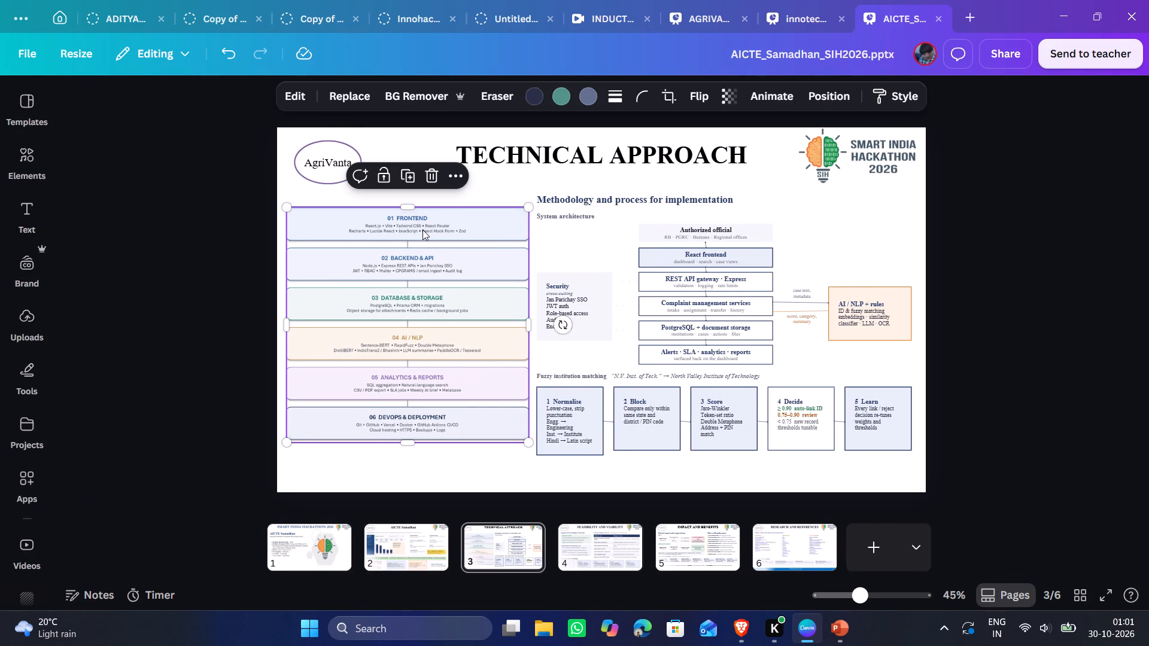
right_click(422, 230)
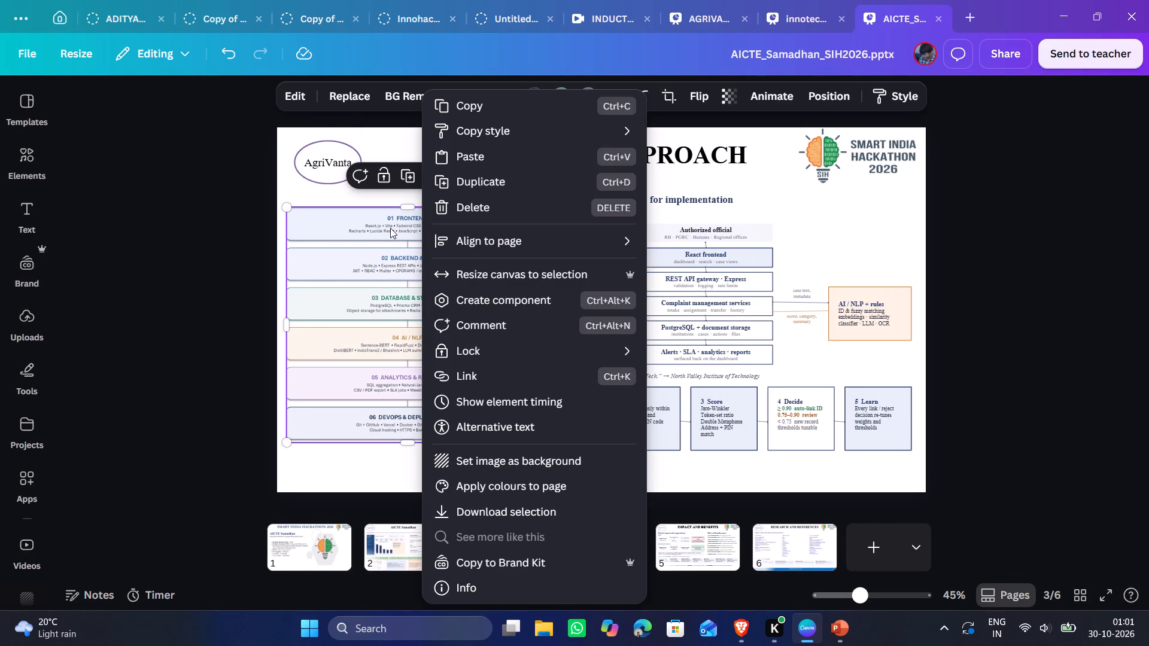
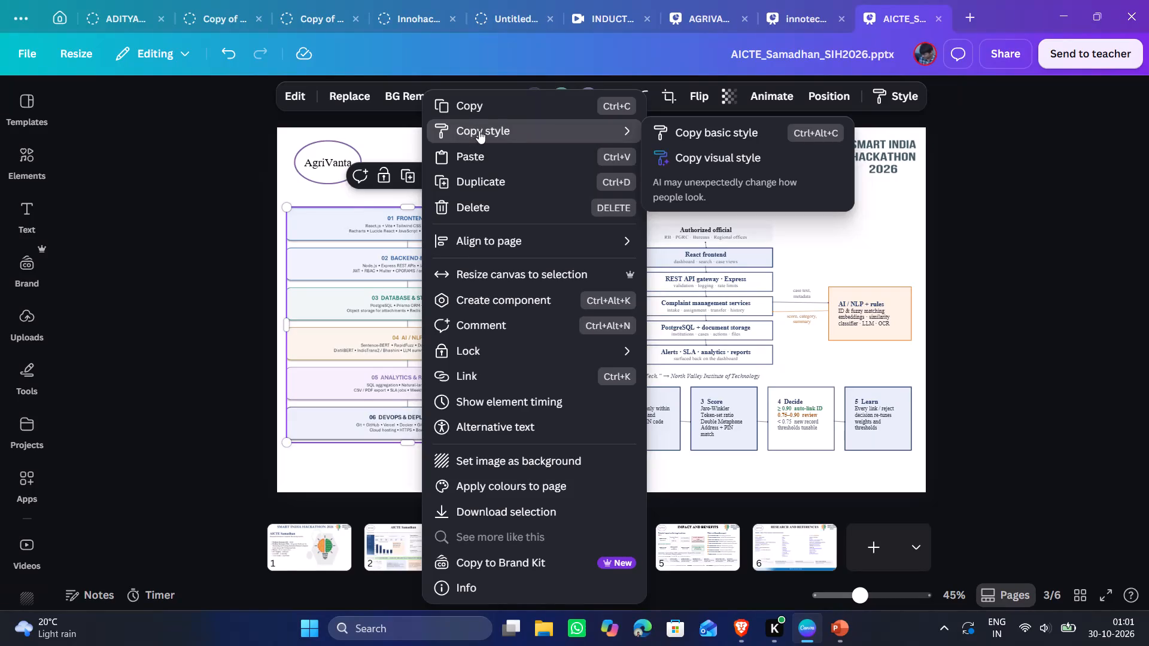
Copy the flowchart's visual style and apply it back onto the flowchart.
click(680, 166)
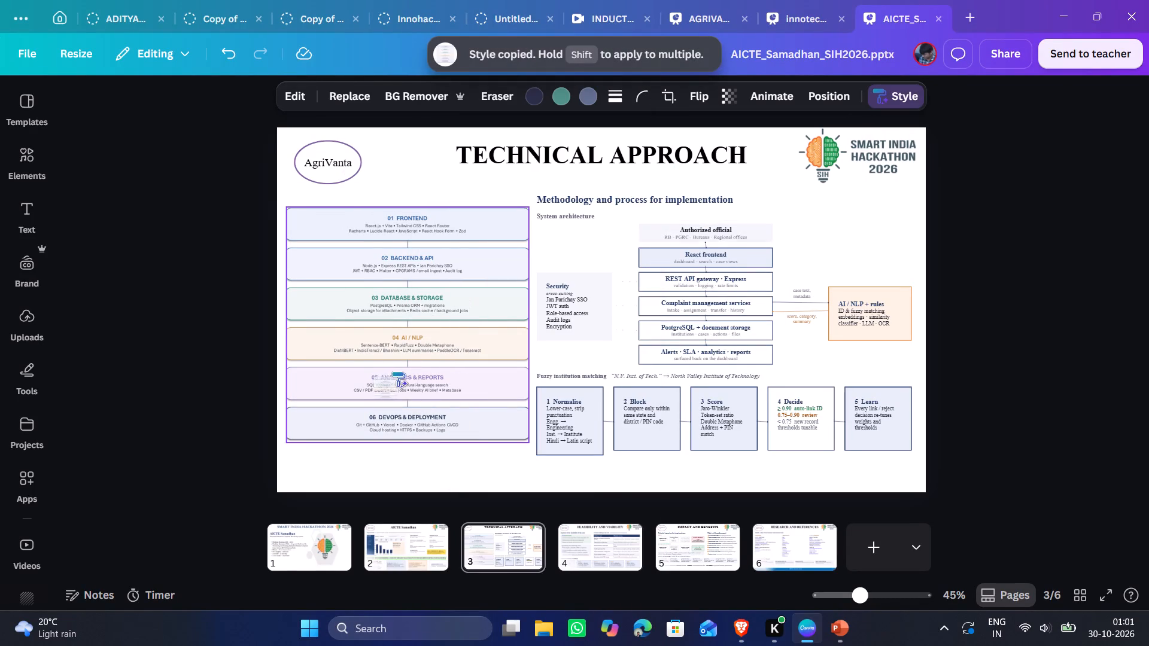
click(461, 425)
Move the flowchart slightly down on the Technical Approach page, aligning its upper edge with the Authorized official box.
drag(424, 369, 423, 385)
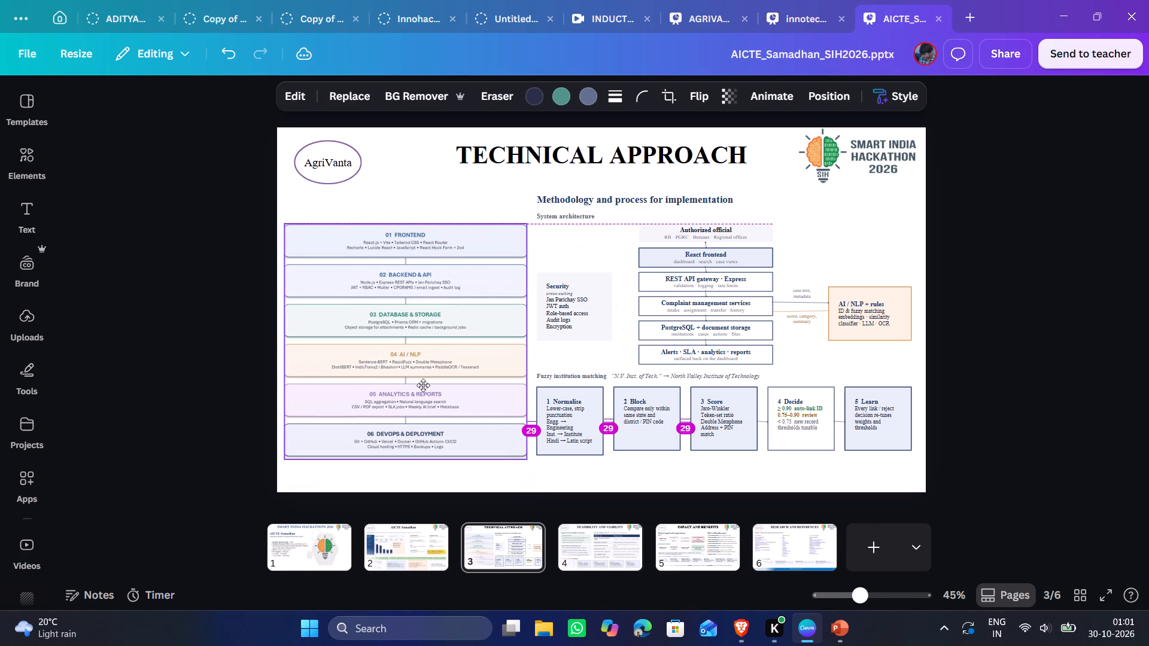
drag(423, 385, 425, 385)
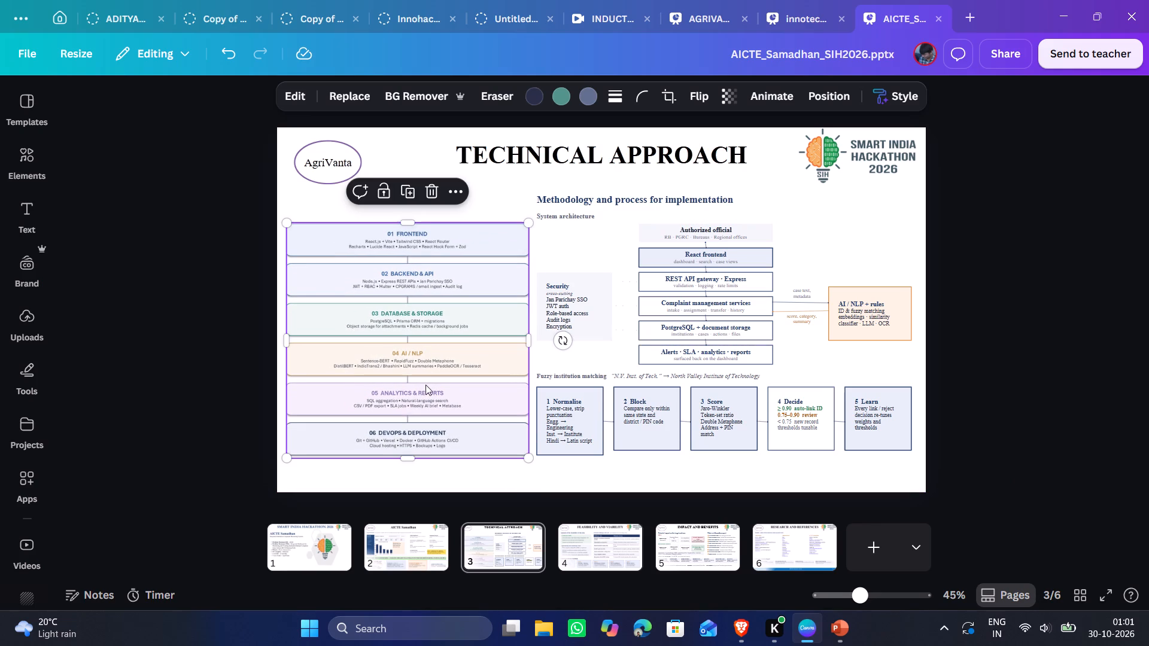
click(456, 315)
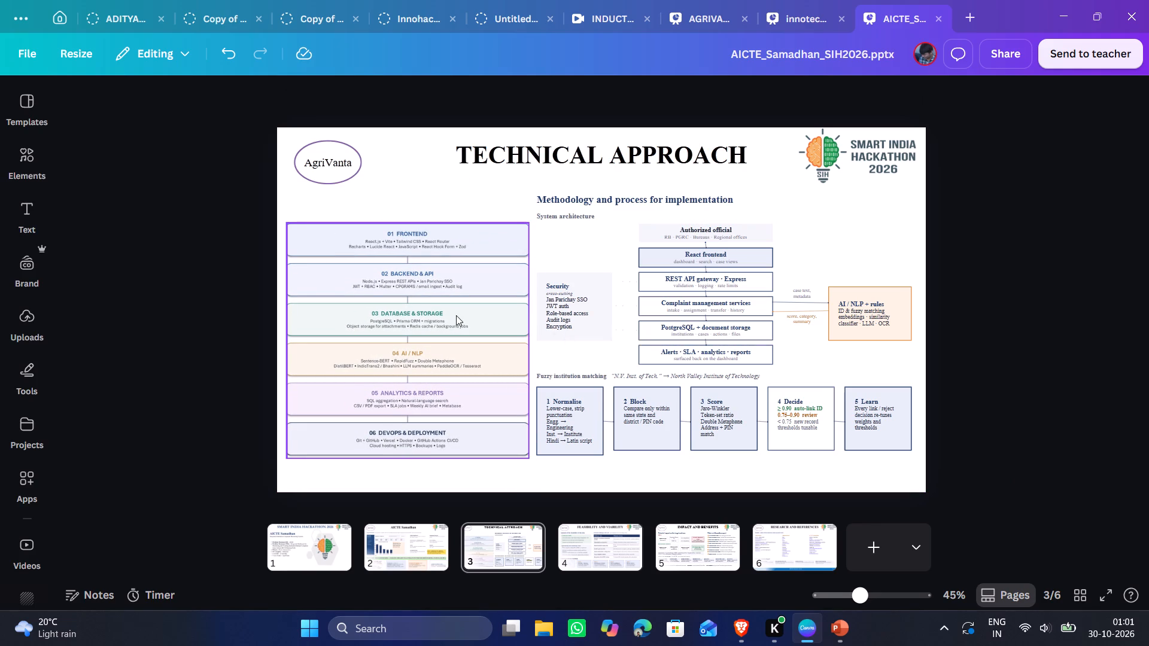
click(578, 413)
click(615, 461)
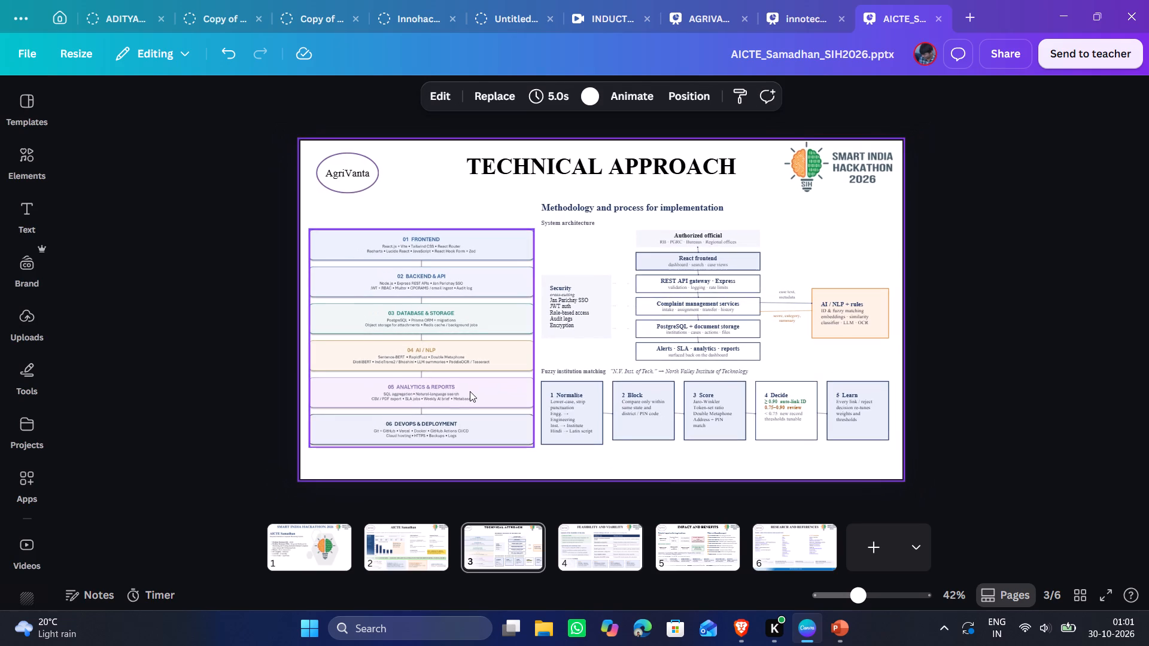
Stretch the flowchart's height slightly at its lower edge, so it ends just below the Normalise box.
click(470, 391)
drag(423, 450, 440, 444)
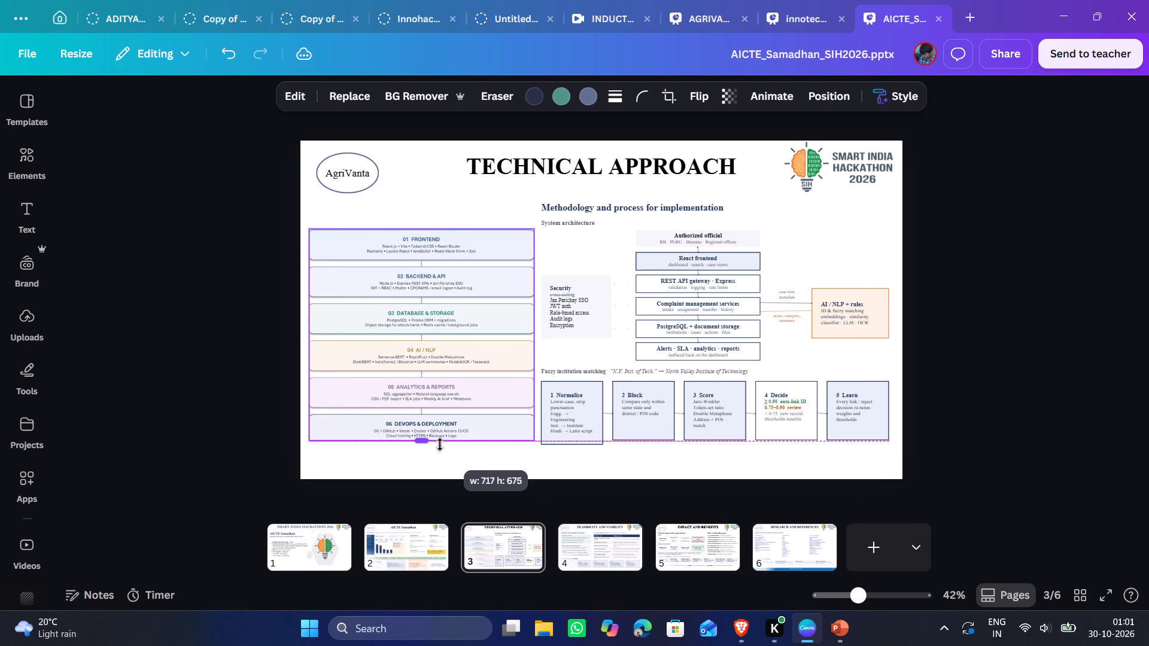
drag(440, 444, 436, 453)
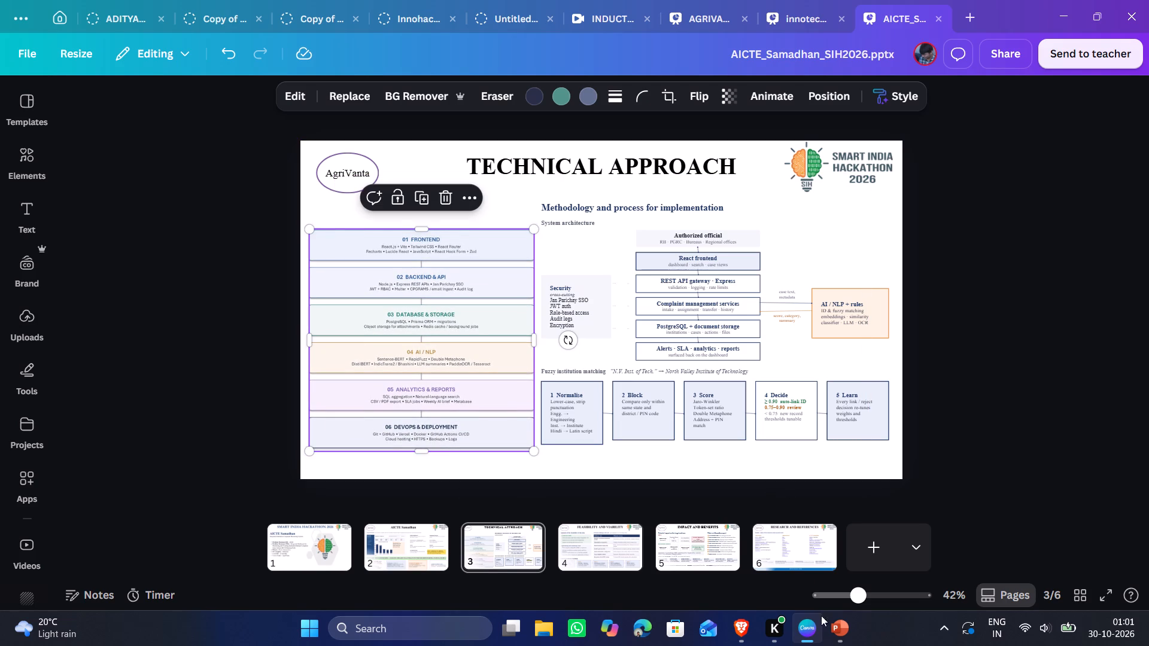
Close the half_page_editable technology stack presentation in PowerPoint.
click(838, 632)
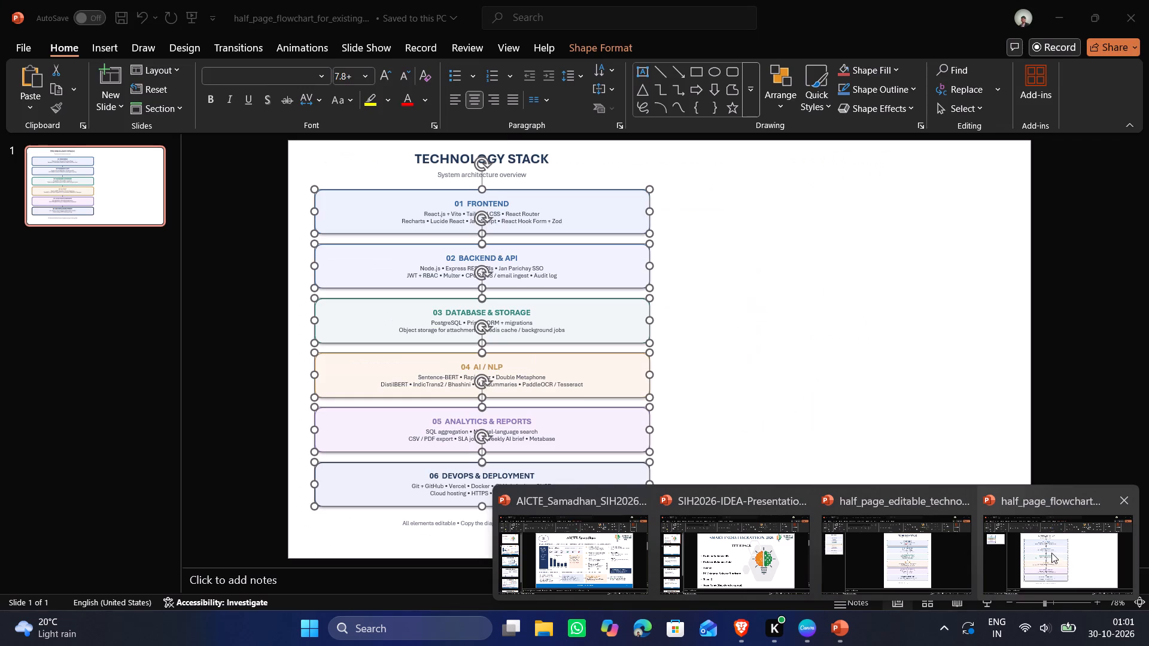
click(966, 504)
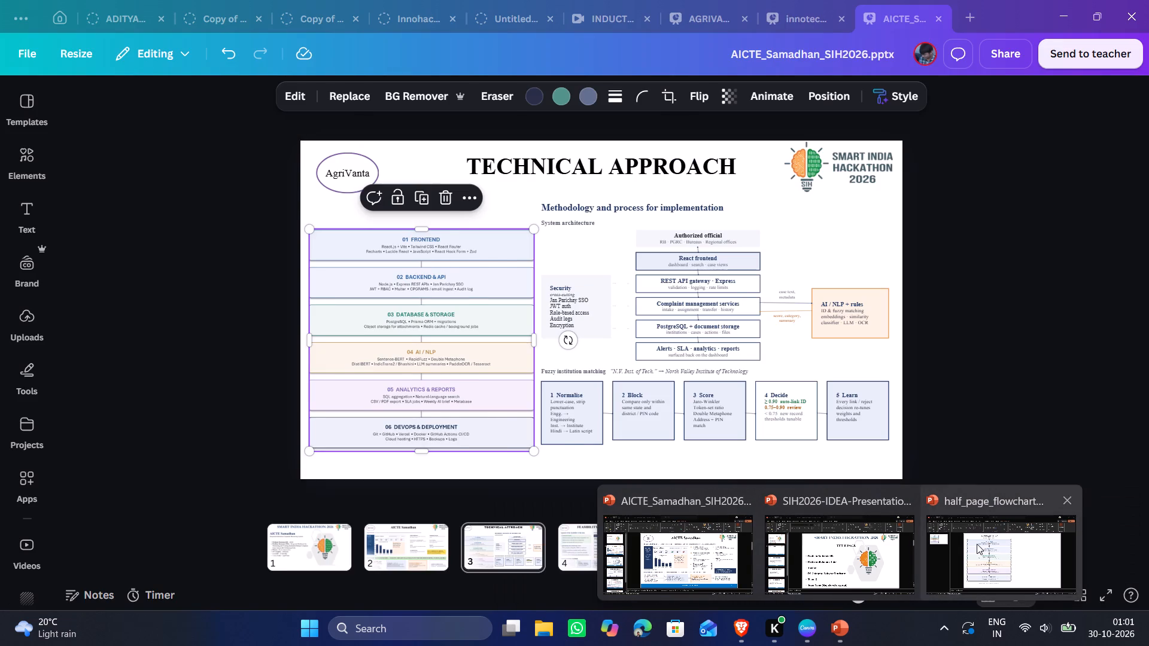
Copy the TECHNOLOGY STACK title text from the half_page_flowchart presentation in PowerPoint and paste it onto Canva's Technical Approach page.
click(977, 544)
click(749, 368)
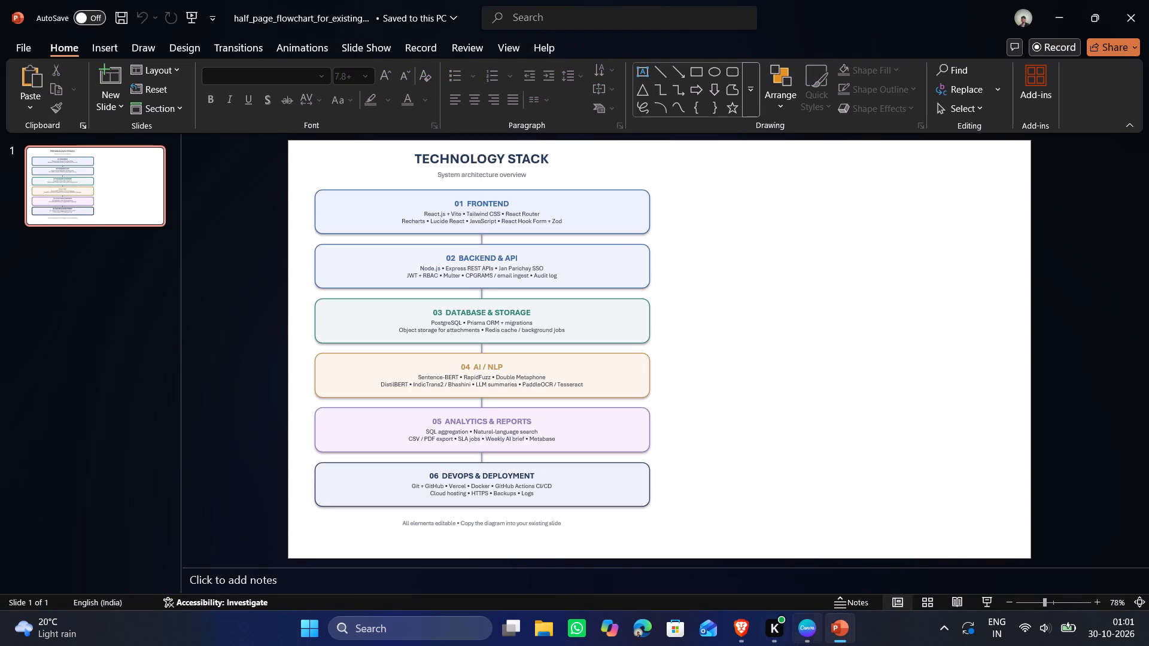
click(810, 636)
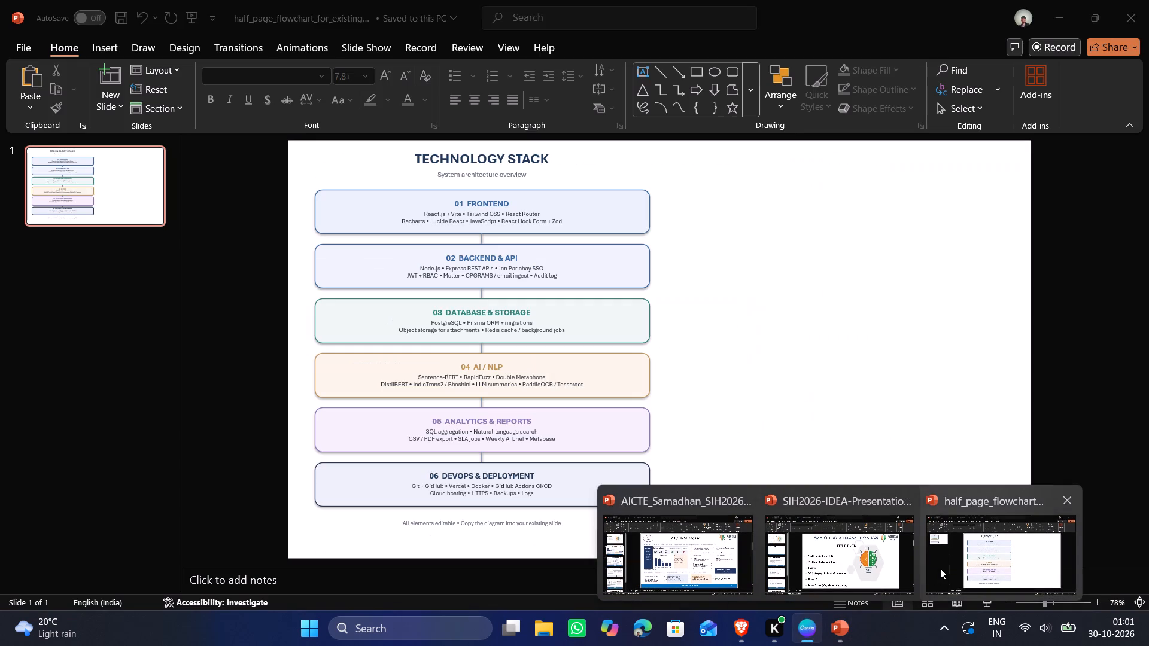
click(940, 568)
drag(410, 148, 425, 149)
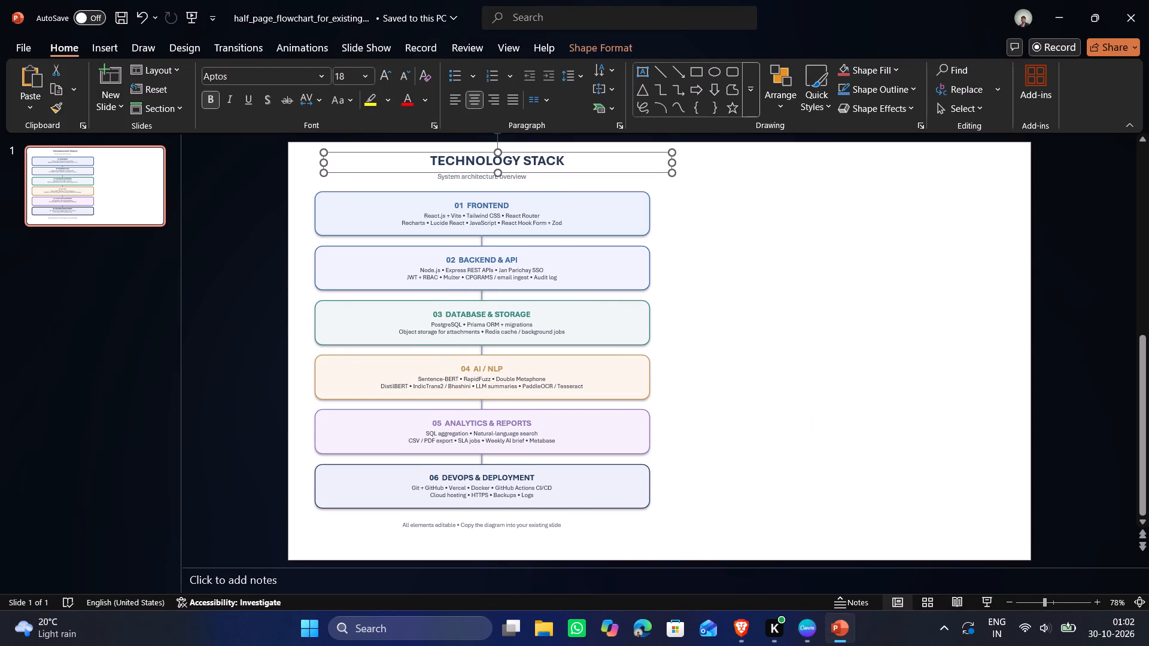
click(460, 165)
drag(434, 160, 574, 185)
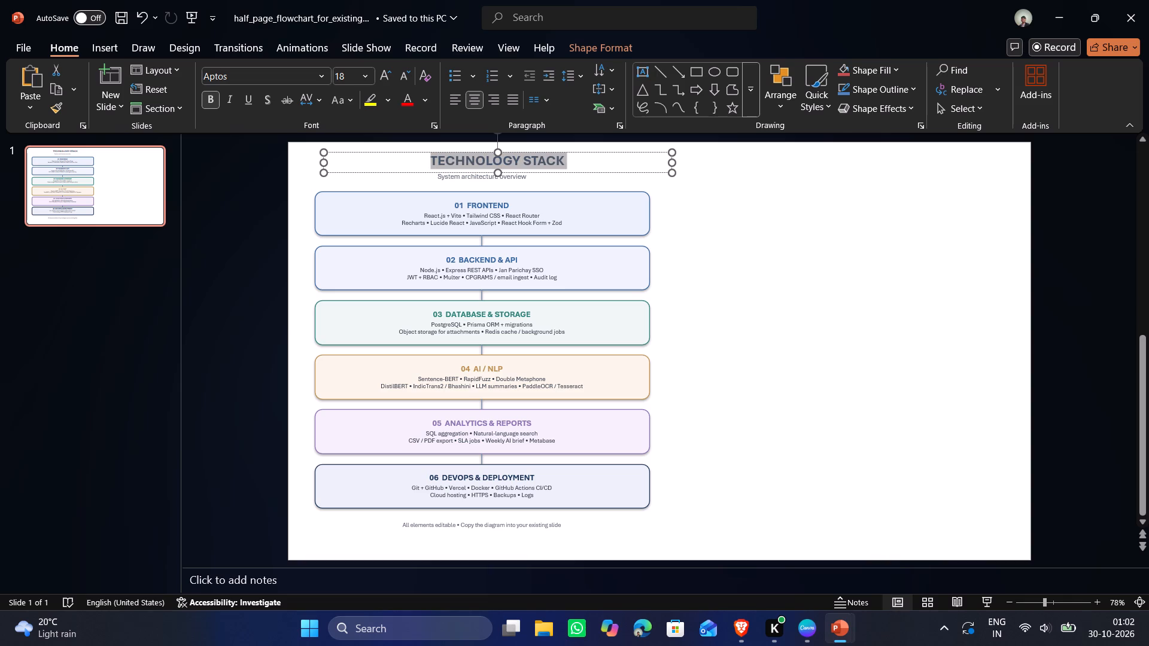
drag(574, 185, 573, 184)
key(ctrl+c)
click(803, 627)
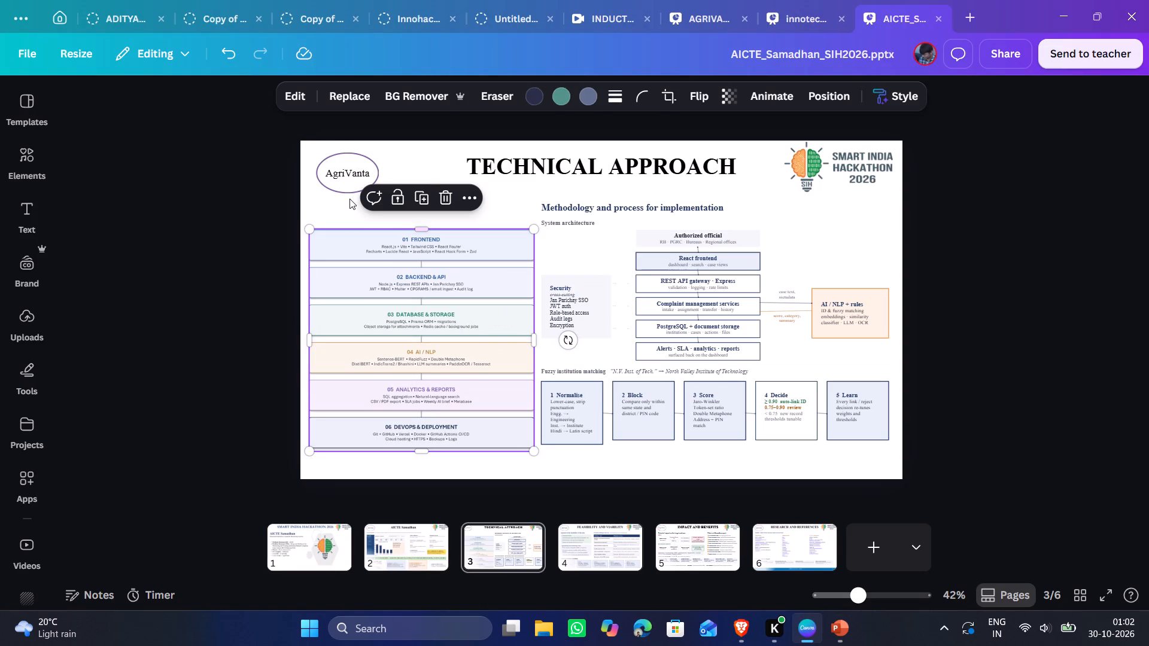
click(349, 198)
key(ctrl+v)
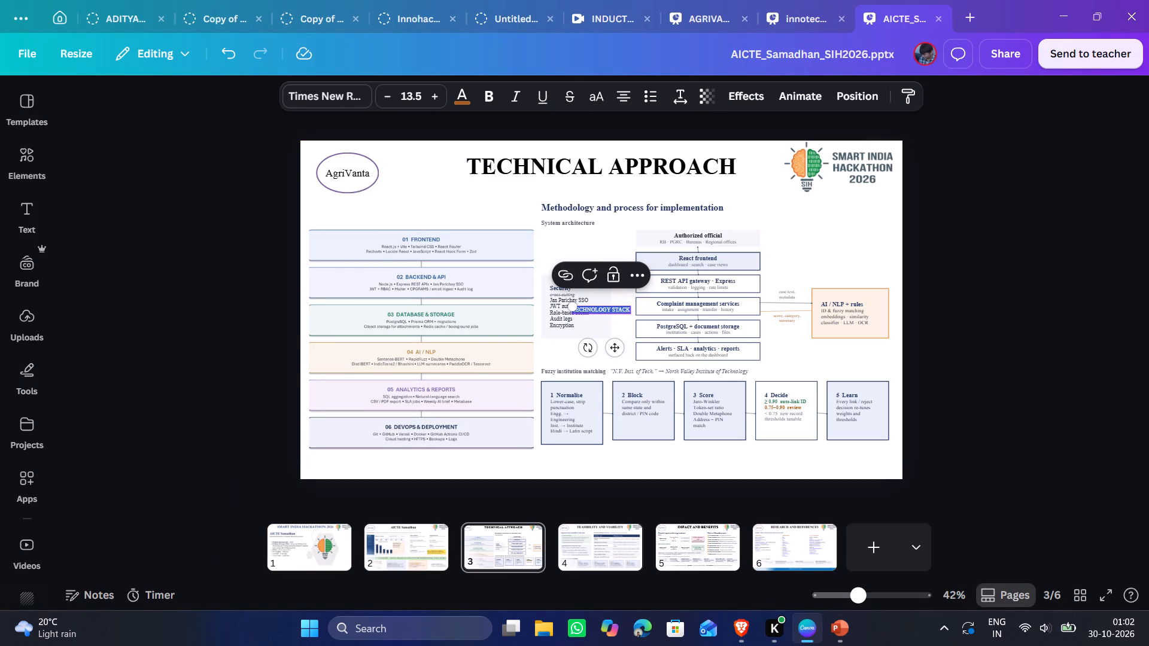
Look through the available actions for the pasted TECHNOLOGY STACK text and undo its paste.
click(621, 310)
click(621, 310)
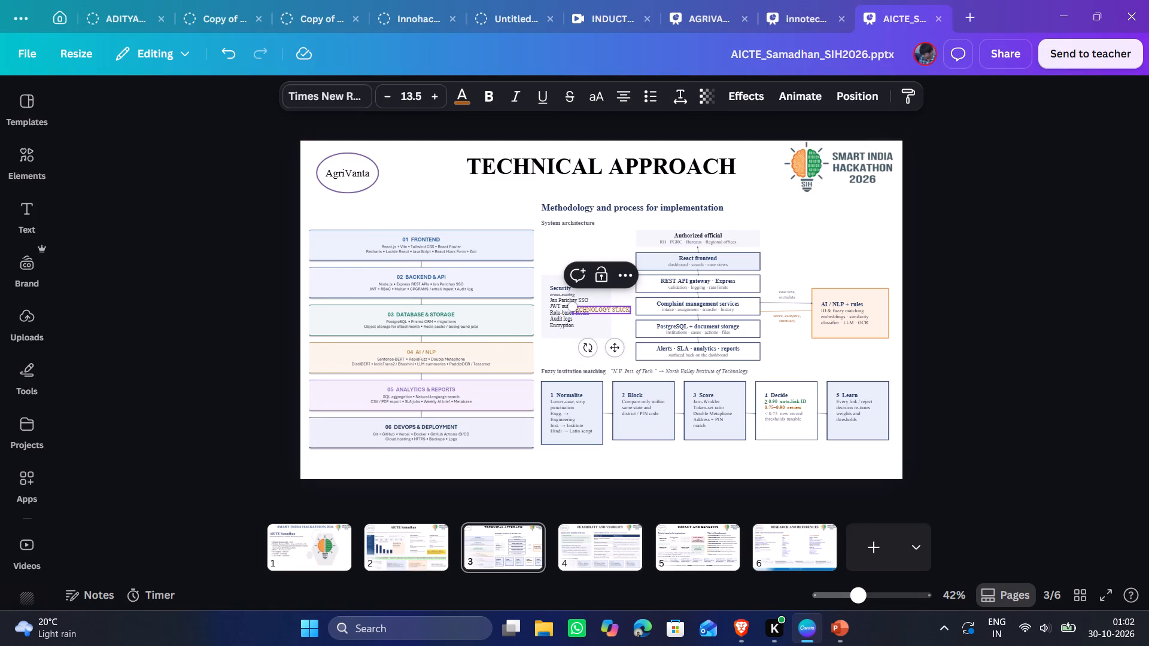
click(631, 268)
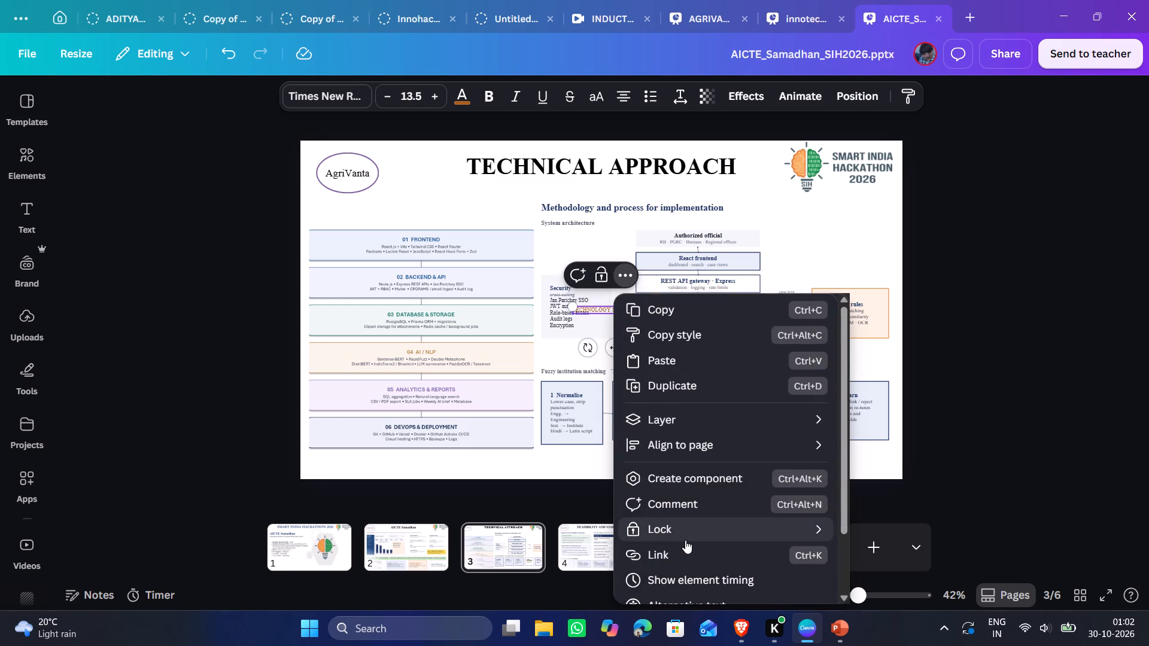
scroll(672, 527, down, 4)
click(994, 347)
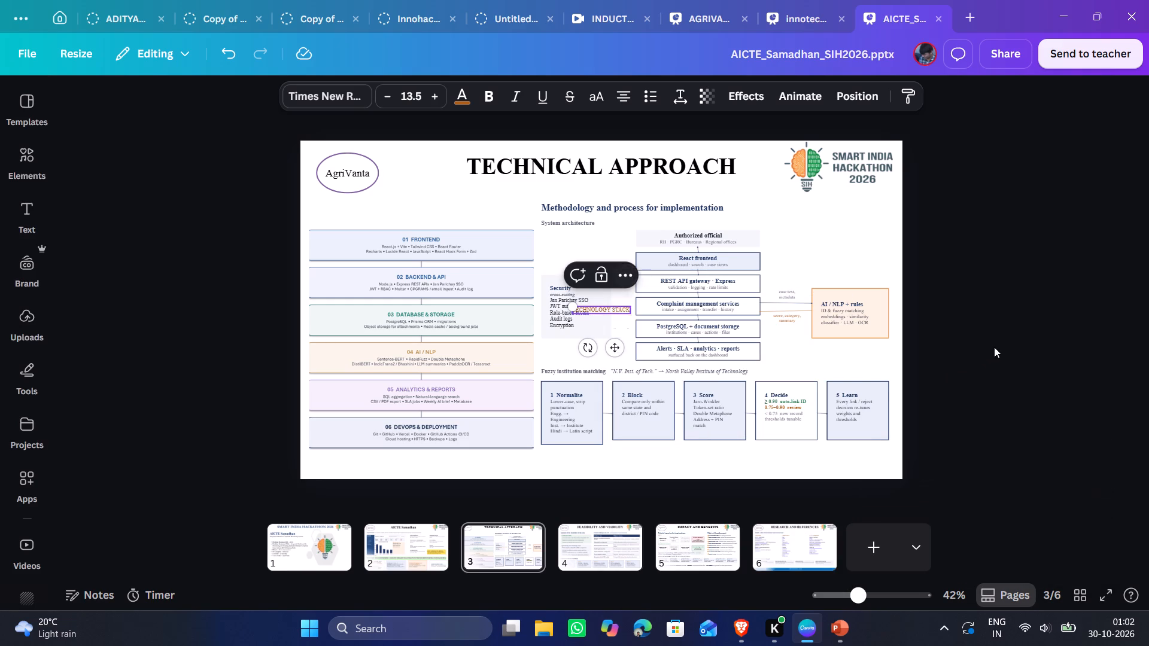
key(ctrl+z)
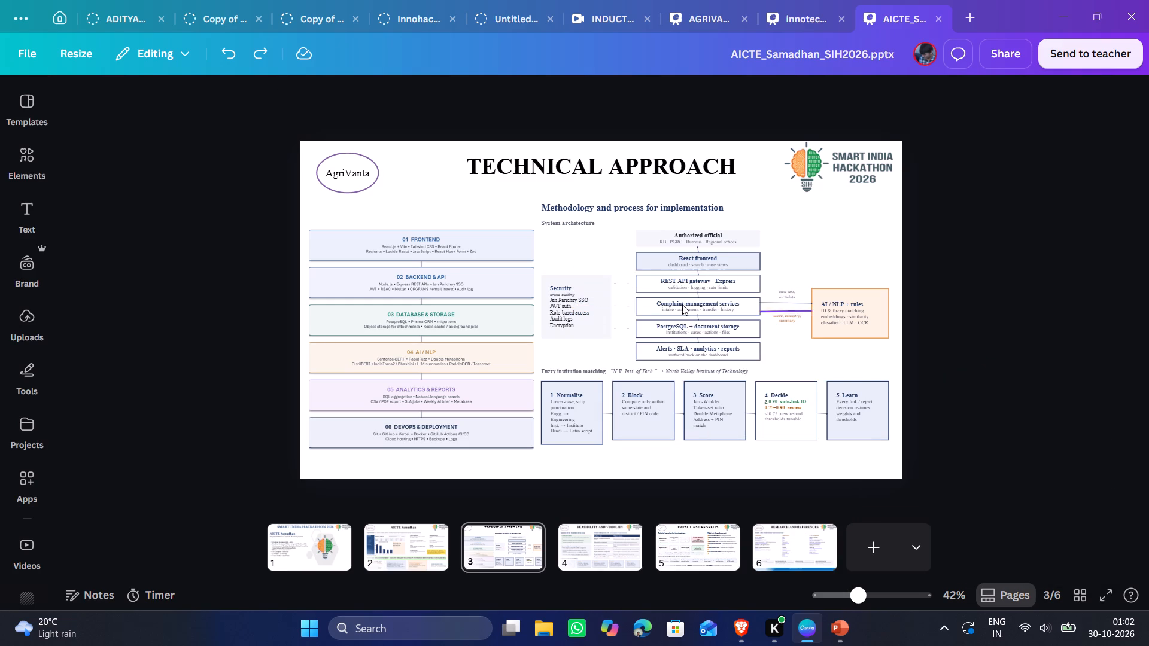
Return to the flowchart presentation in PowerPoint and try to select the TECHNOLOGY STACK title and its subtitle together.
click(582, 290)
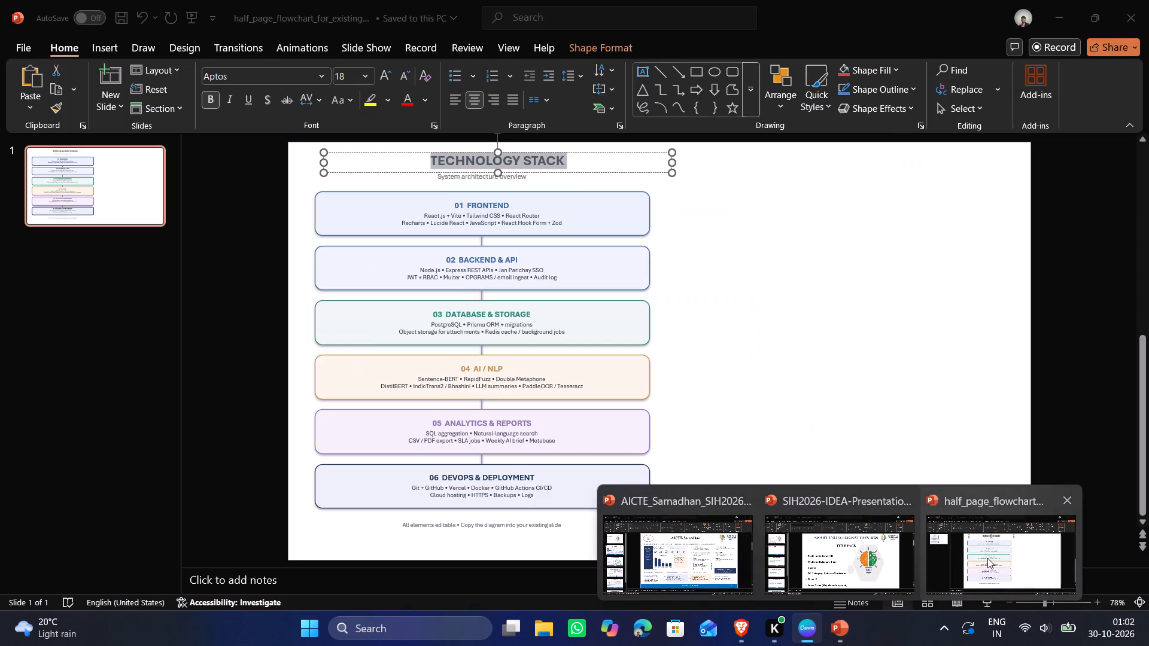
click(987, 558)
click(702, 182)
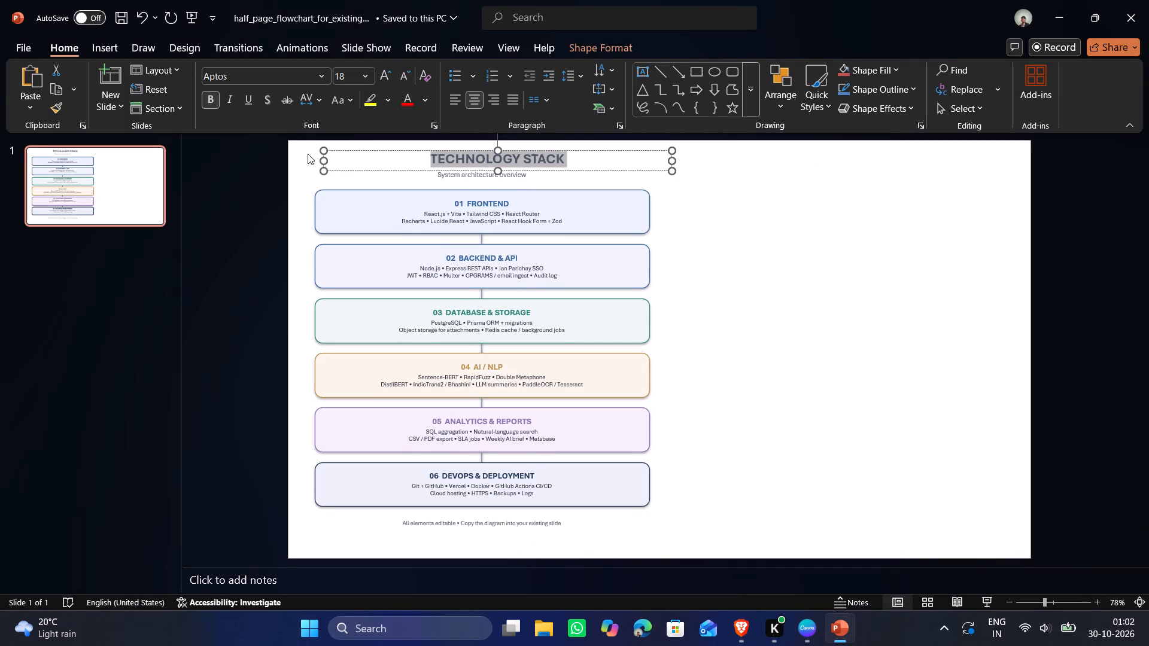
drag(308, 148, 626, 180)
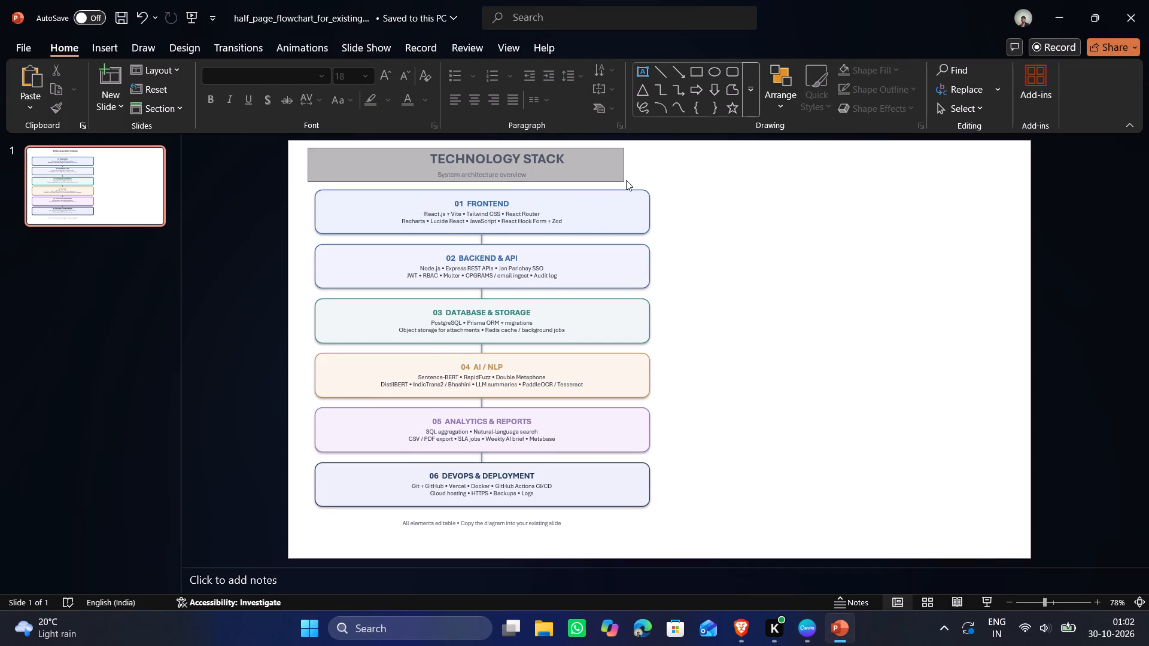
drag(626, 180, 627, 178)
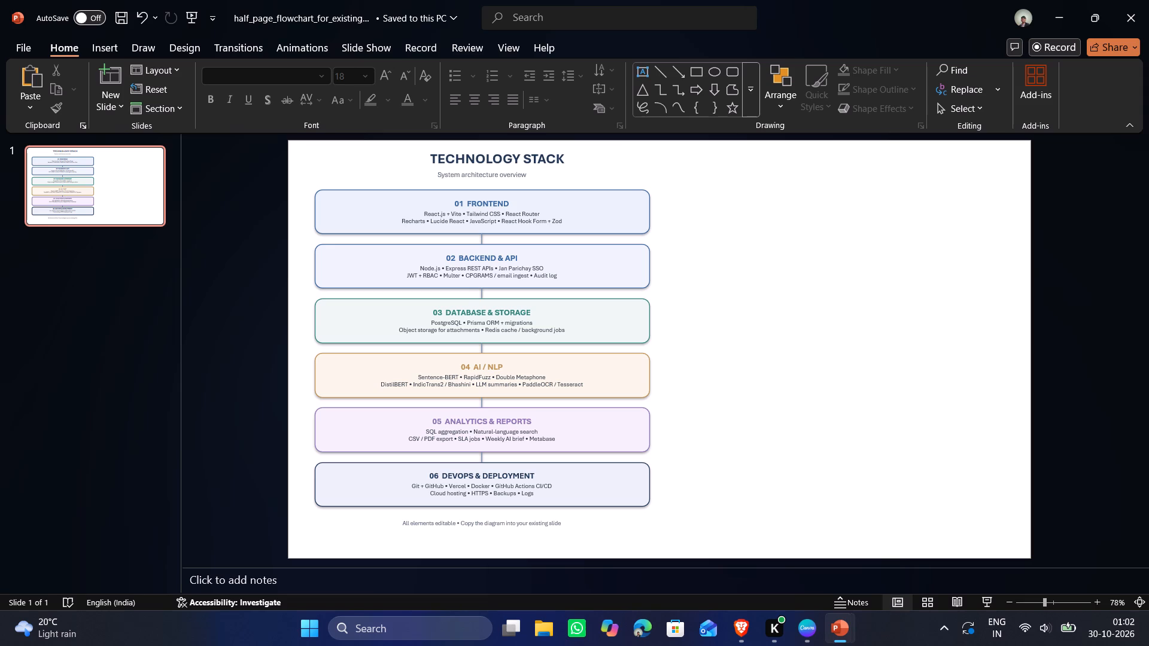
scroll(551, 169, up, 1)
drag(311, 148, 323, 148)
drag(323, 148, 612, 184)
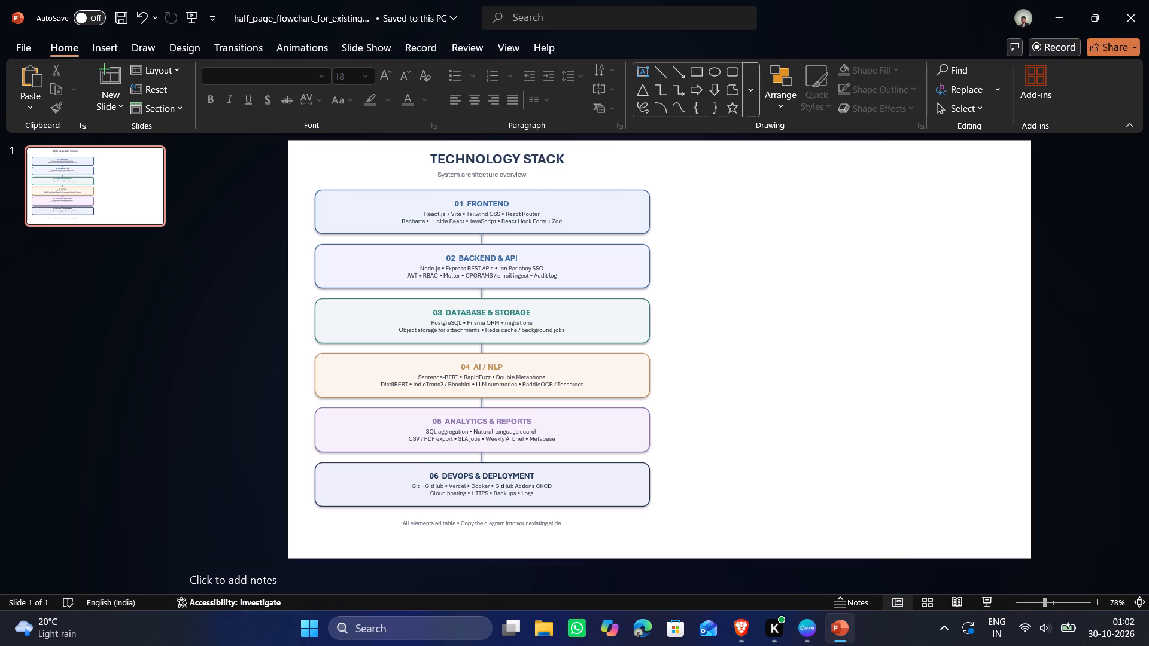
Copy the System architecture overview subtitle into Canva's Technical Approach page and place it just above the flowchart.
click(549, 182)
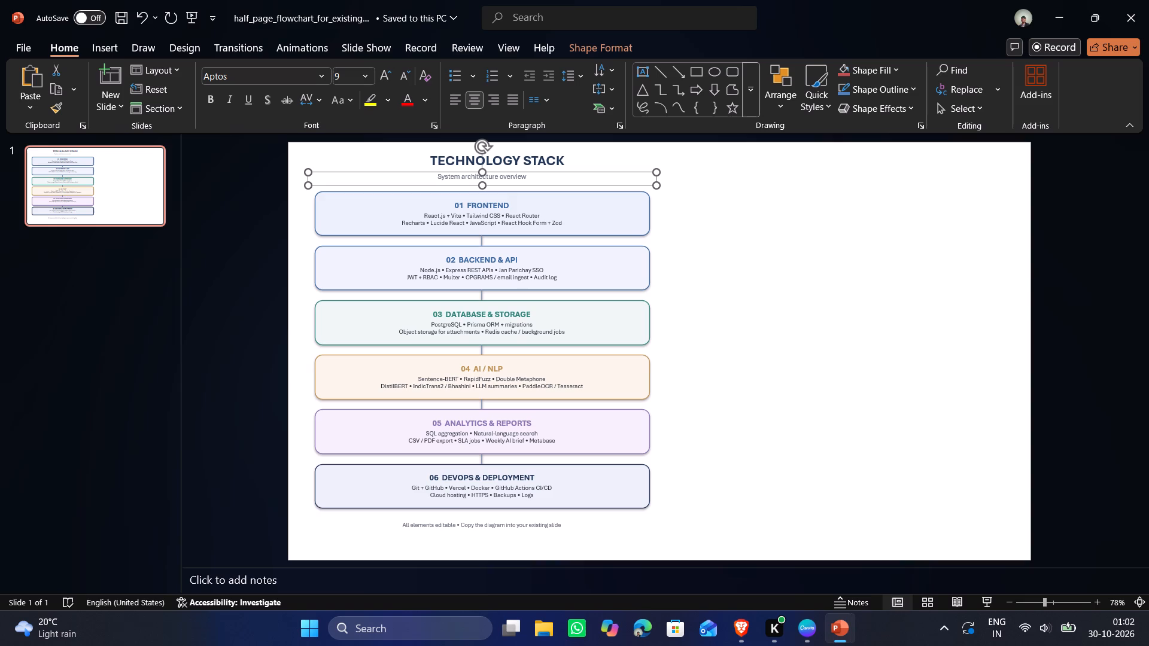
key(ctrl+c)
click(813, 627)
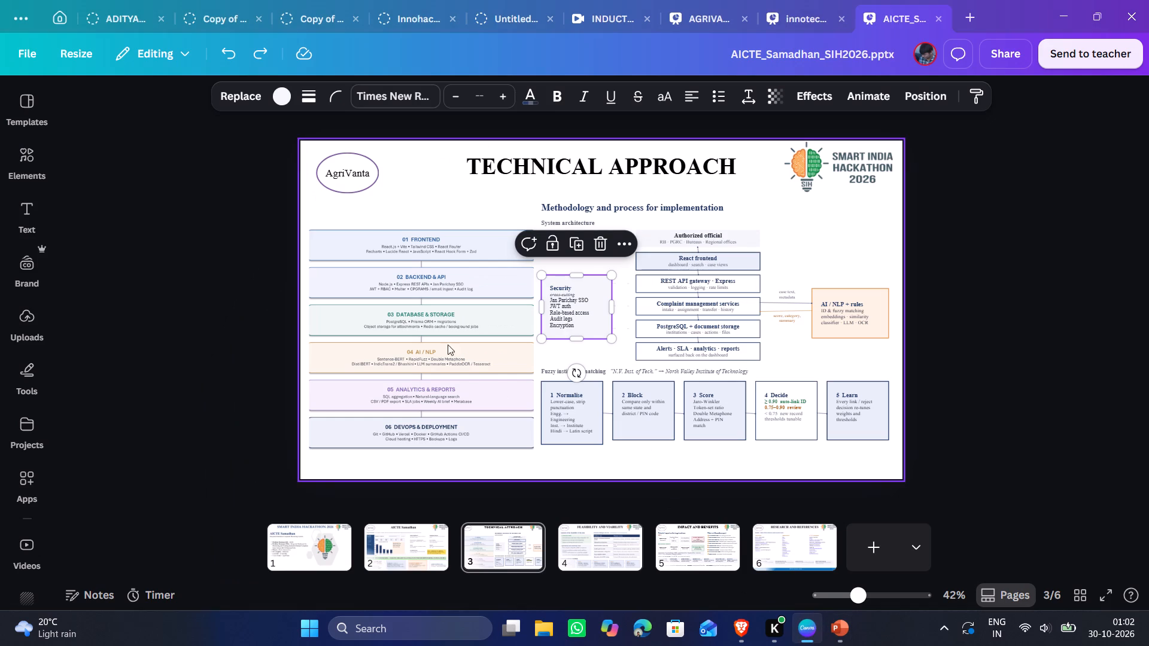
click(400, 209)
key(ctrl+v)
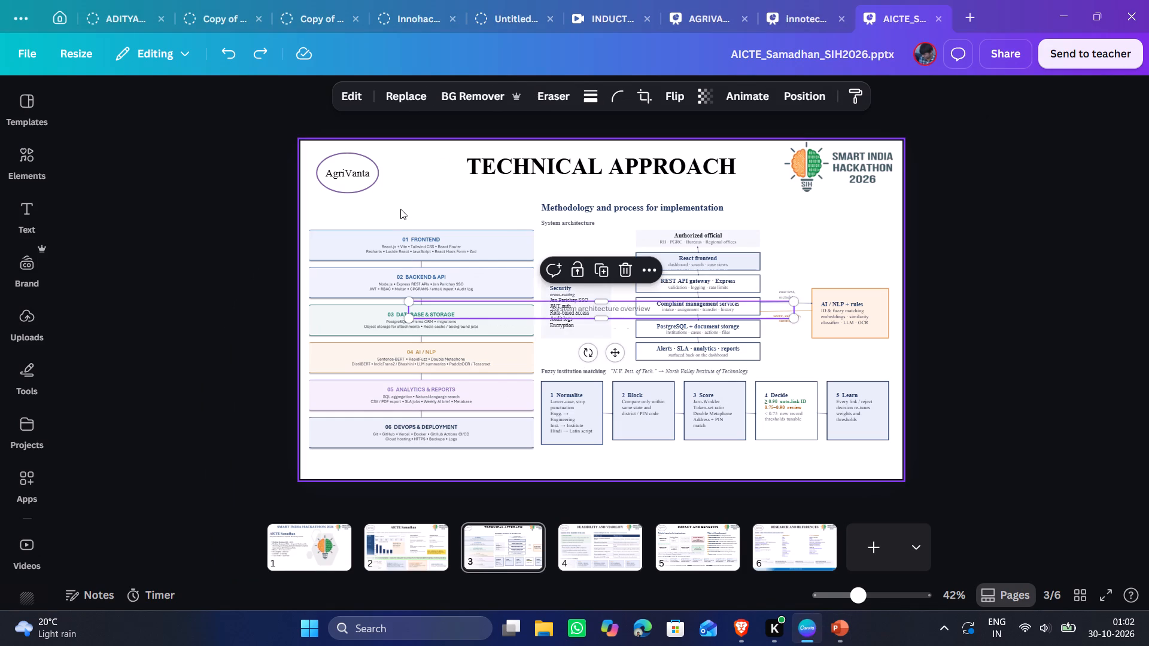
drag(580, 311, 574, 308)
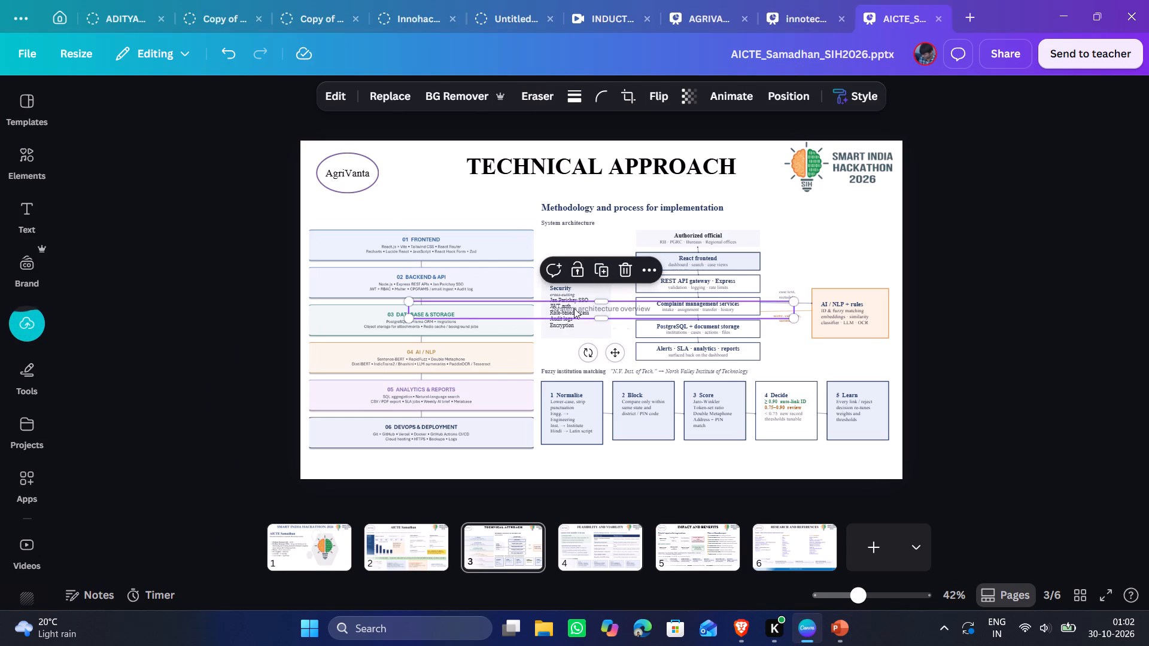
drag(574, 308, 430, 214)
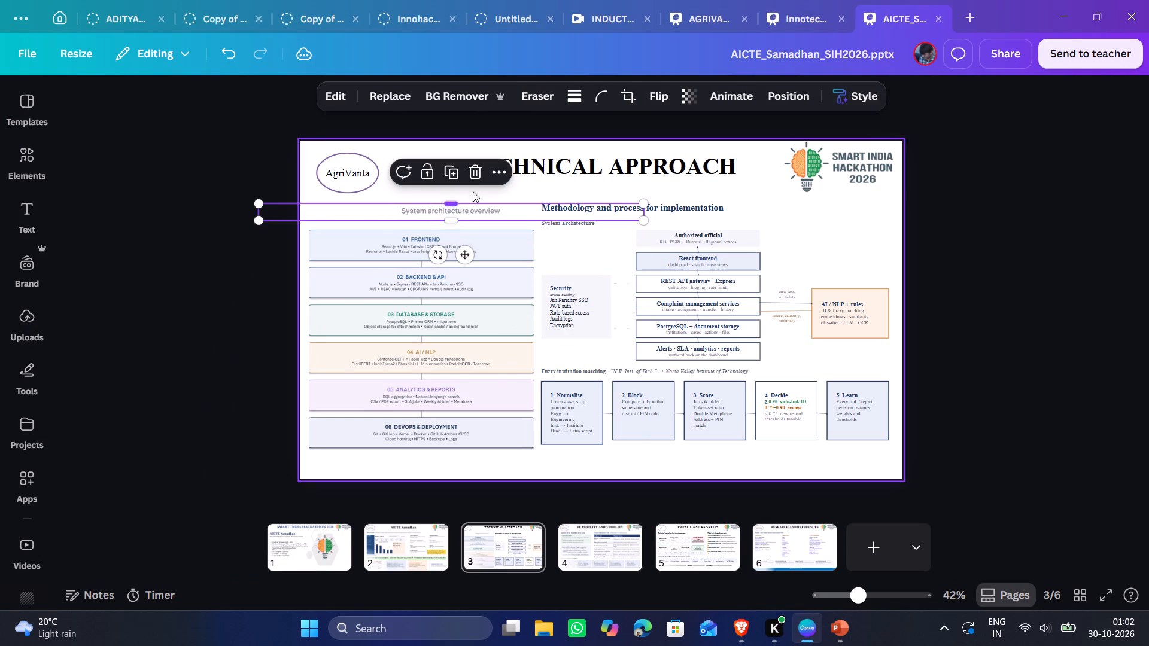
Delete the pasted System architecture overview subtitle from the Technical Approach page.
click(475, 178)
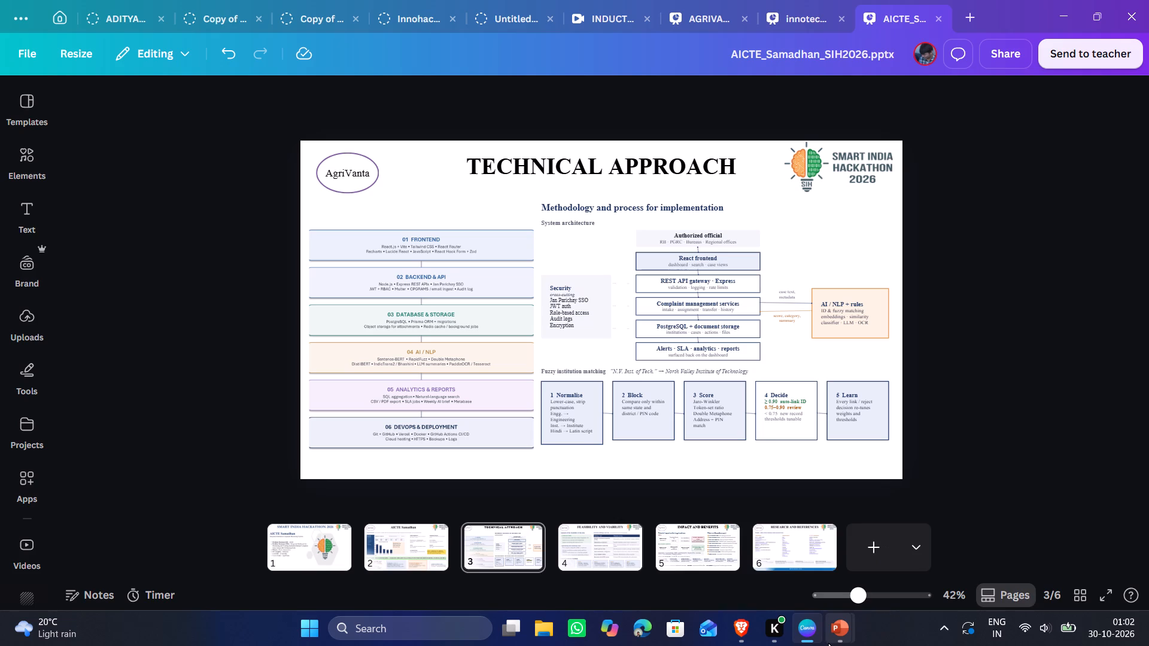
Switch to the flowchart presentation in PowerPoint and examine the text in the Database & Storage, Frontend and AI / NLP boxes.
click(439, 461)
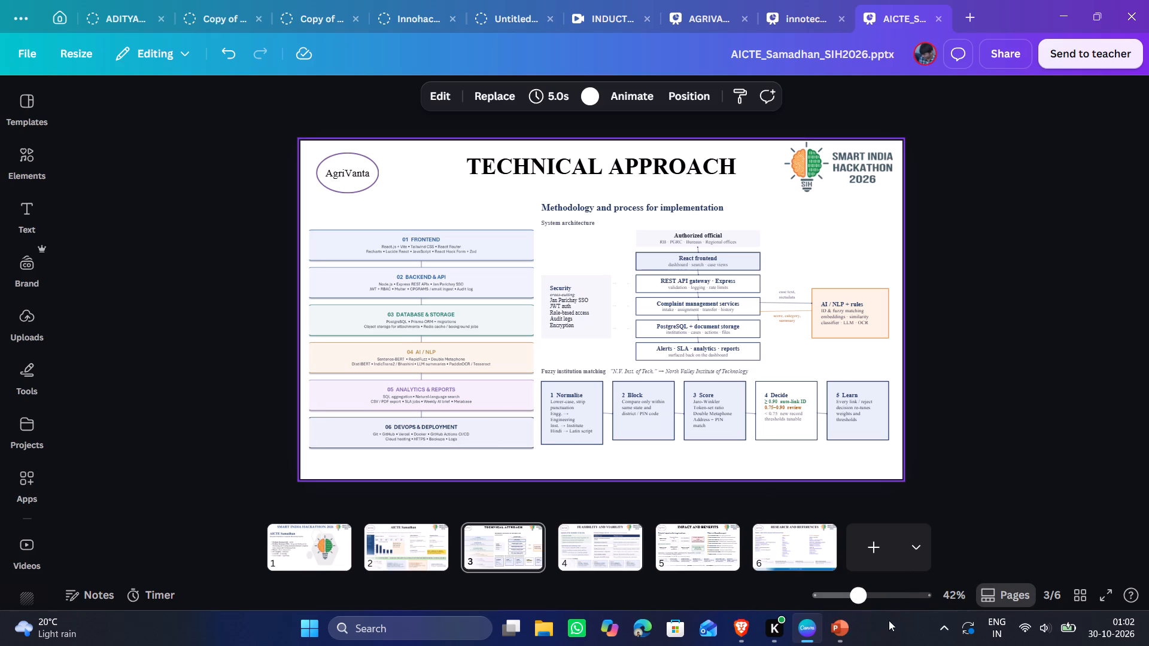
click(848, 632)
click(1005, 544)
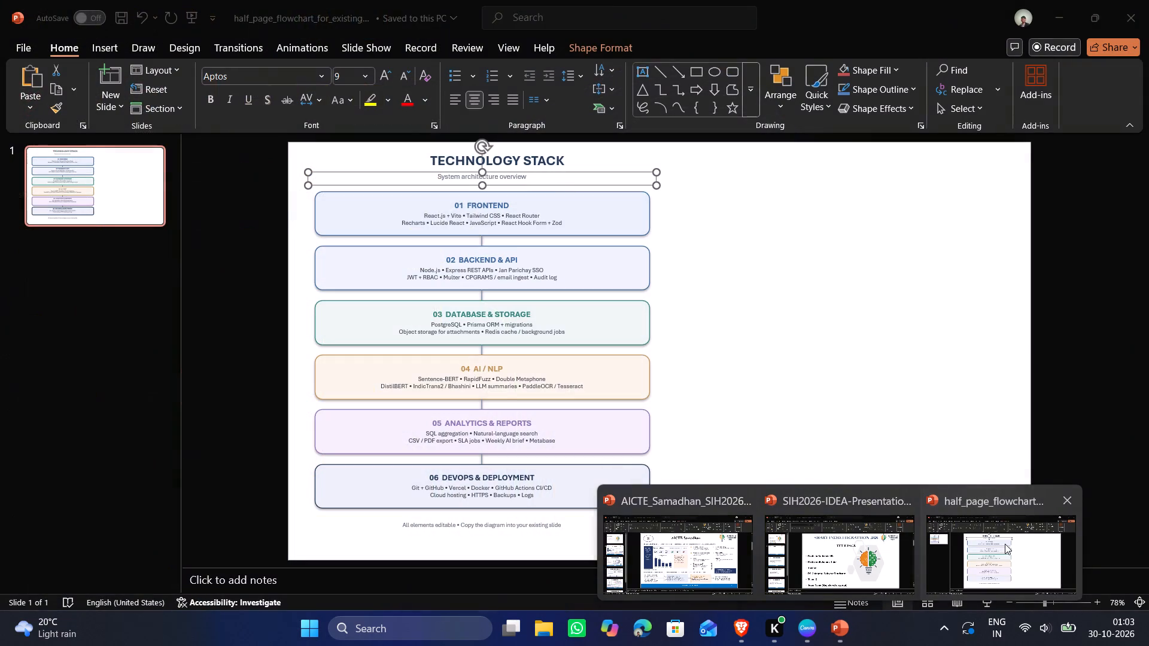
click(487, 322)
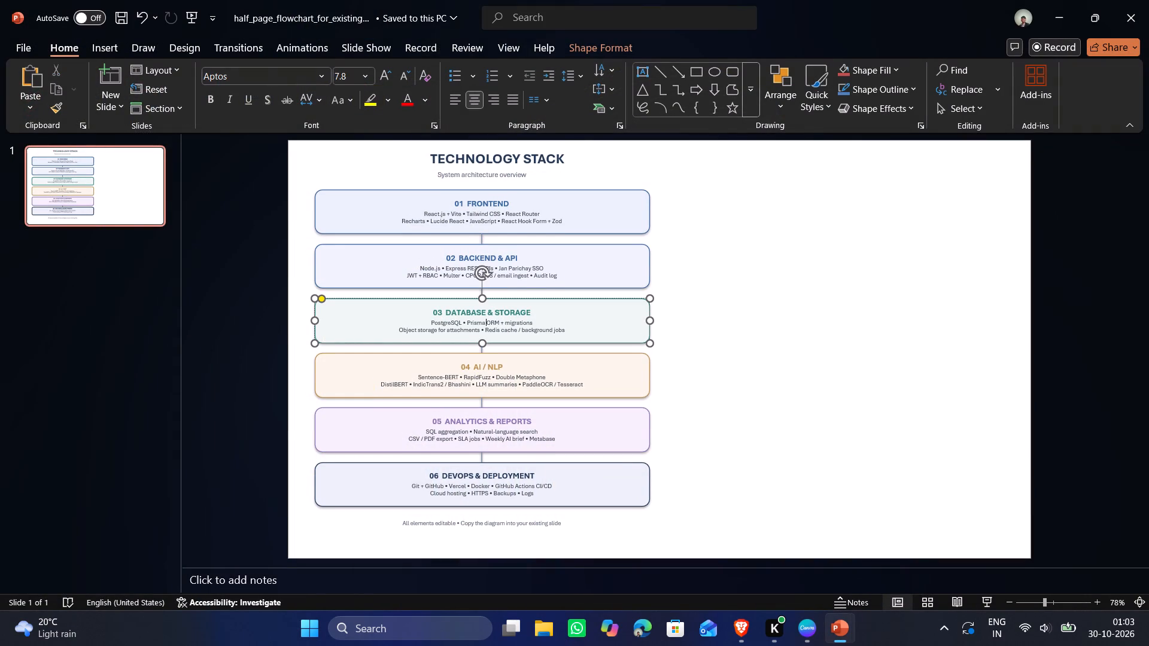
click(518, 328)
click(510, 215)
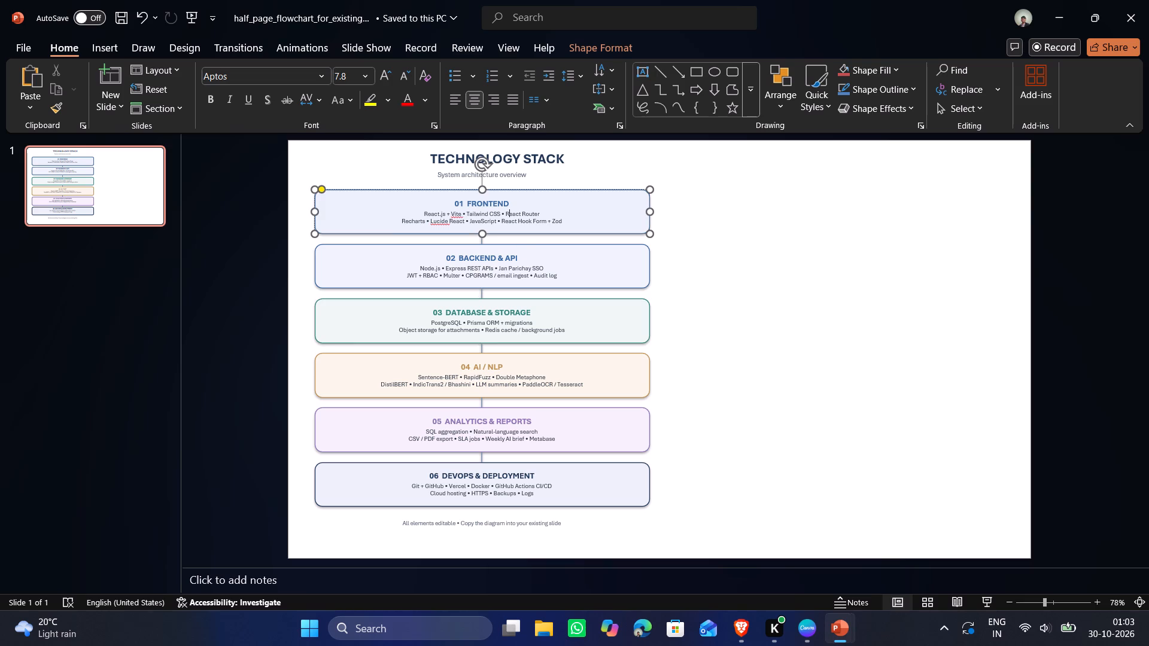
click(542, 384)
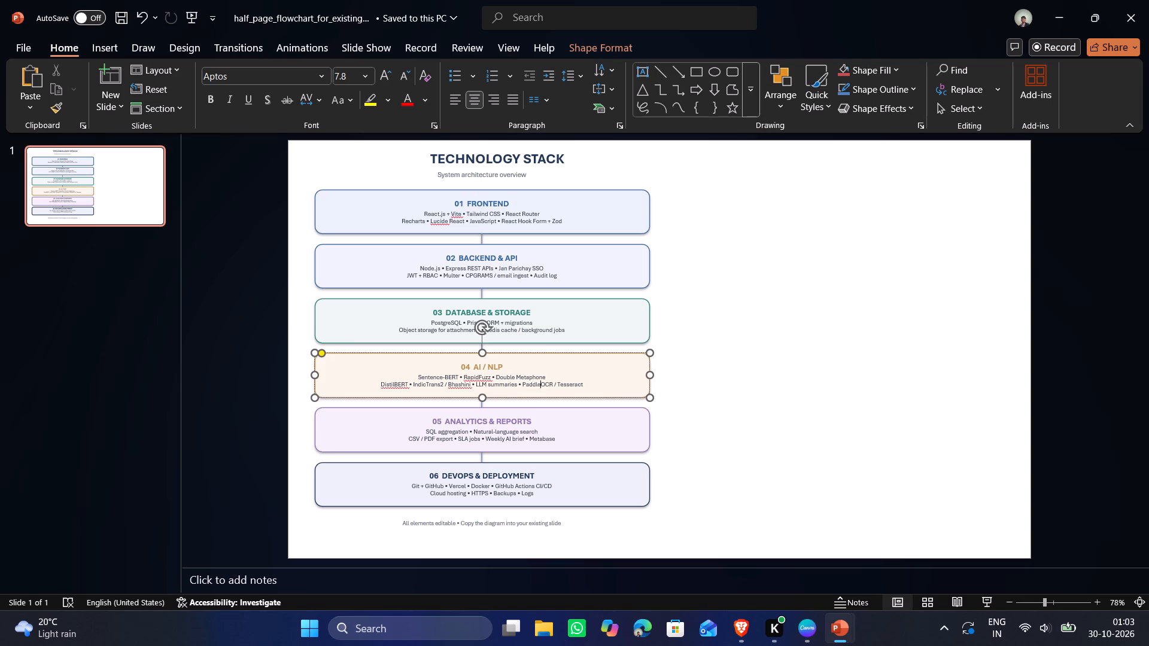
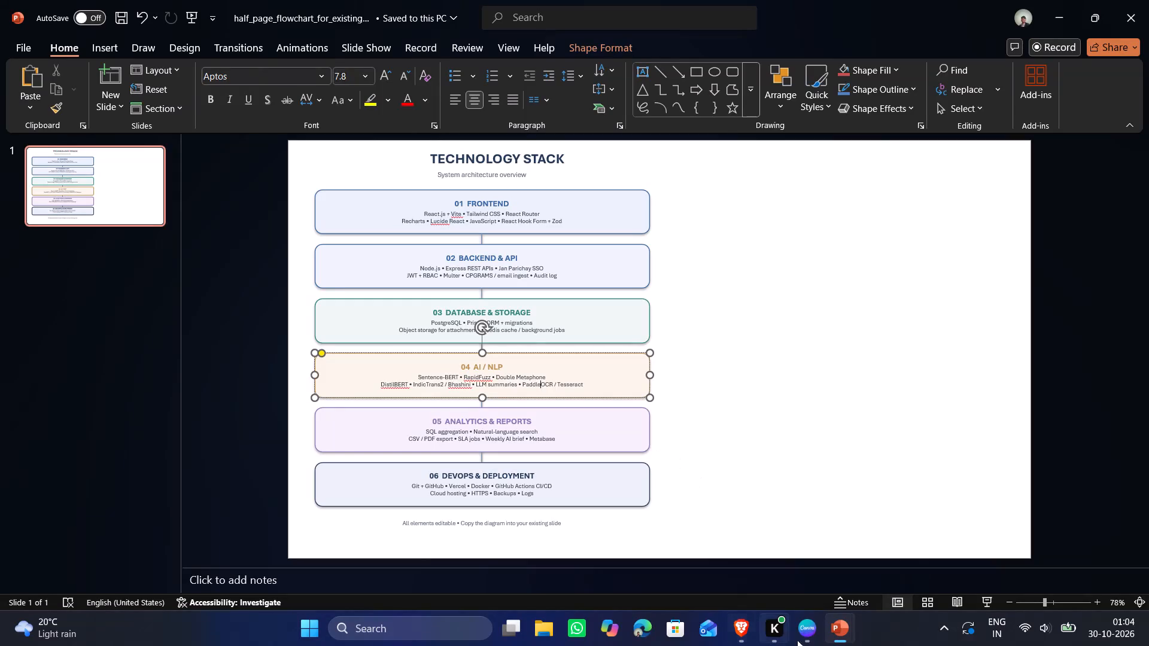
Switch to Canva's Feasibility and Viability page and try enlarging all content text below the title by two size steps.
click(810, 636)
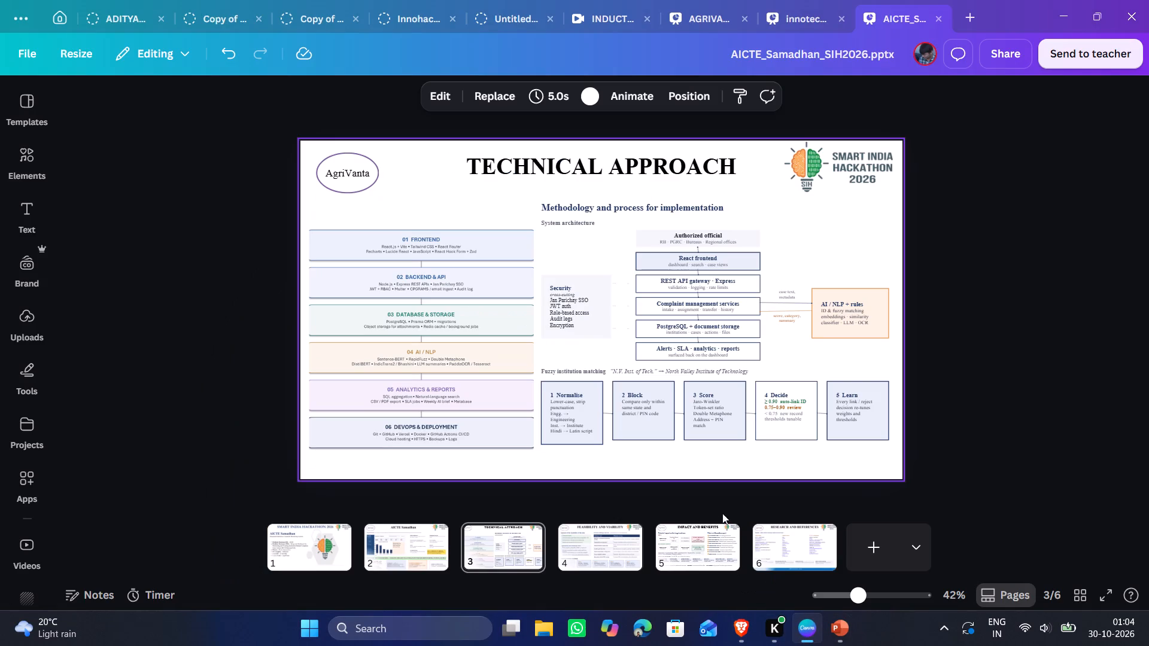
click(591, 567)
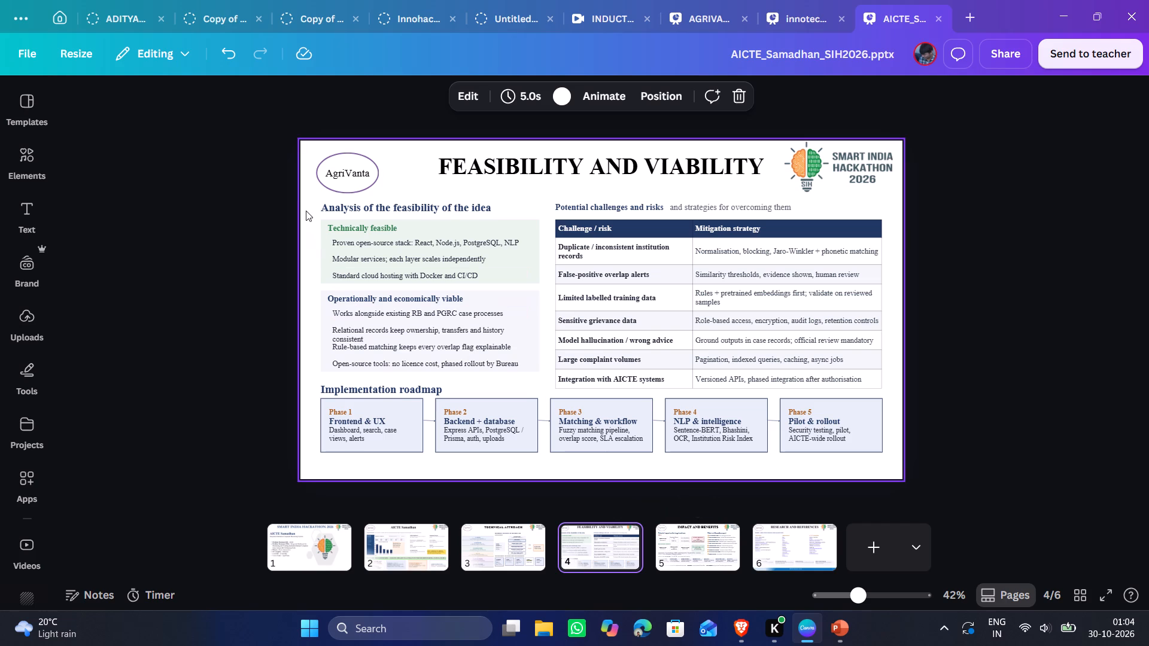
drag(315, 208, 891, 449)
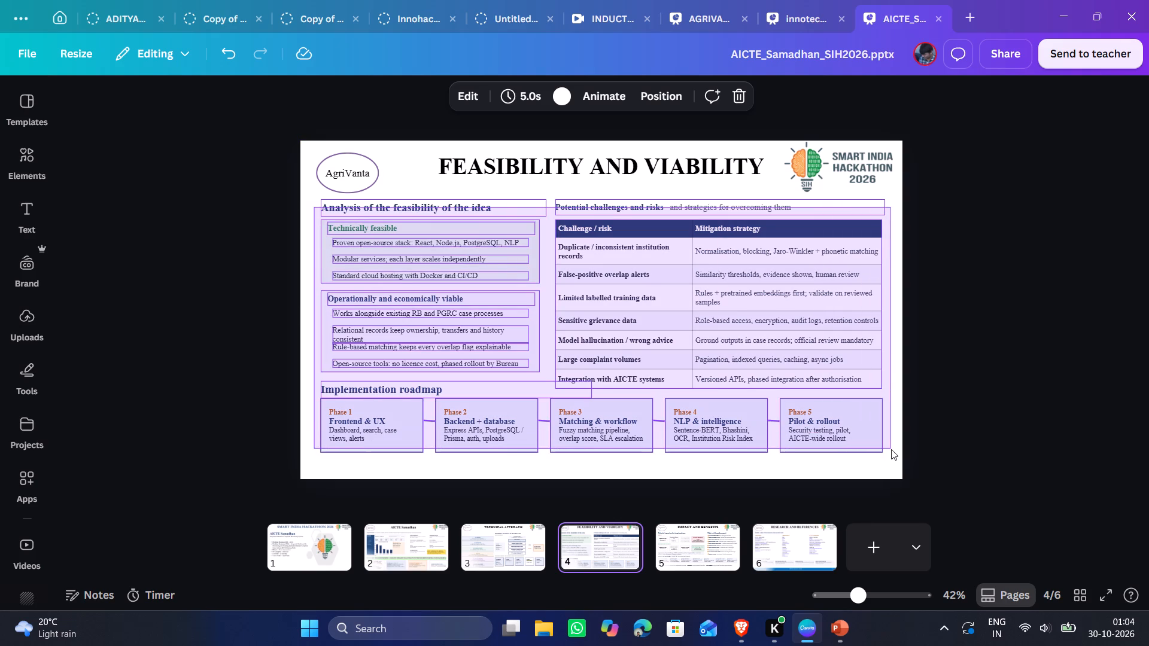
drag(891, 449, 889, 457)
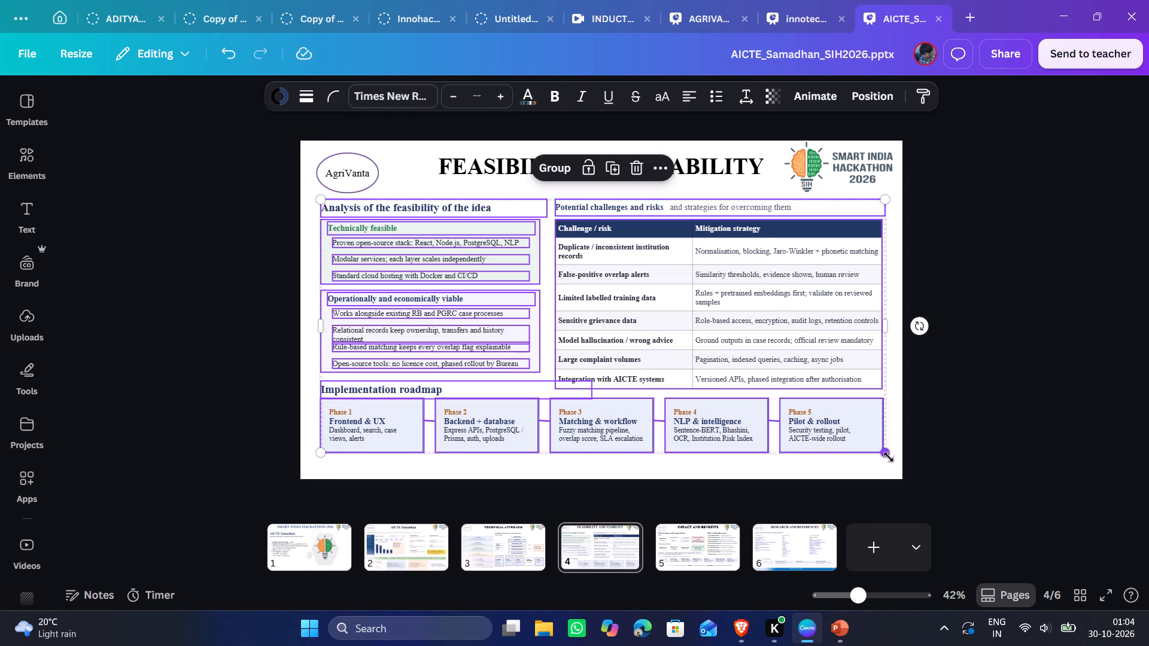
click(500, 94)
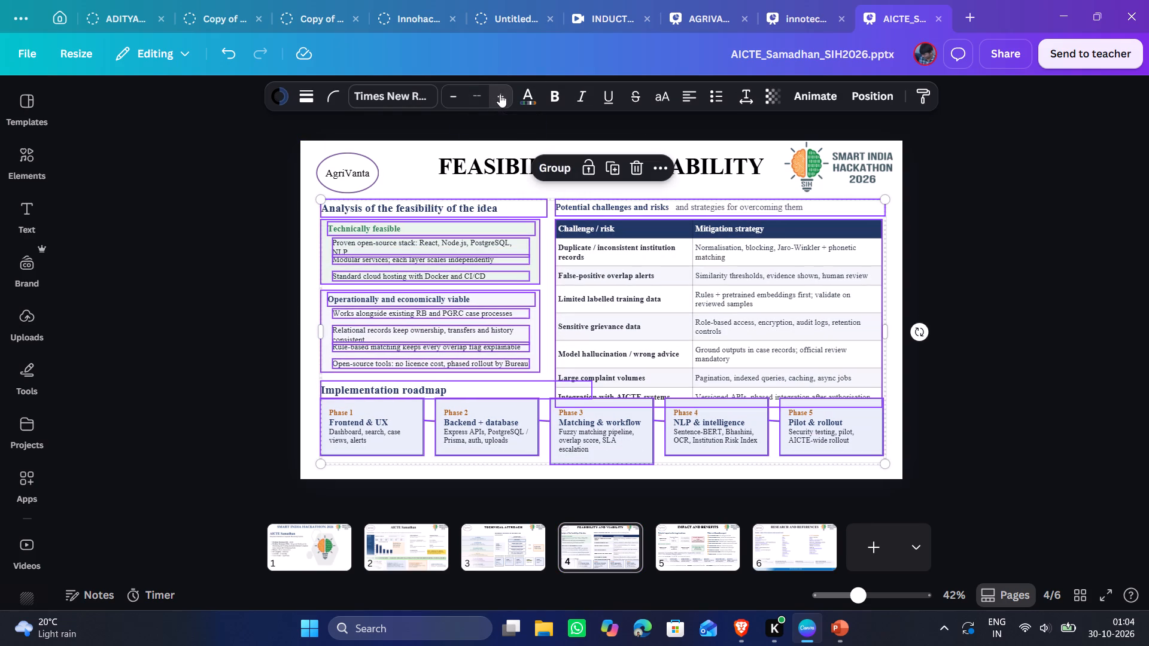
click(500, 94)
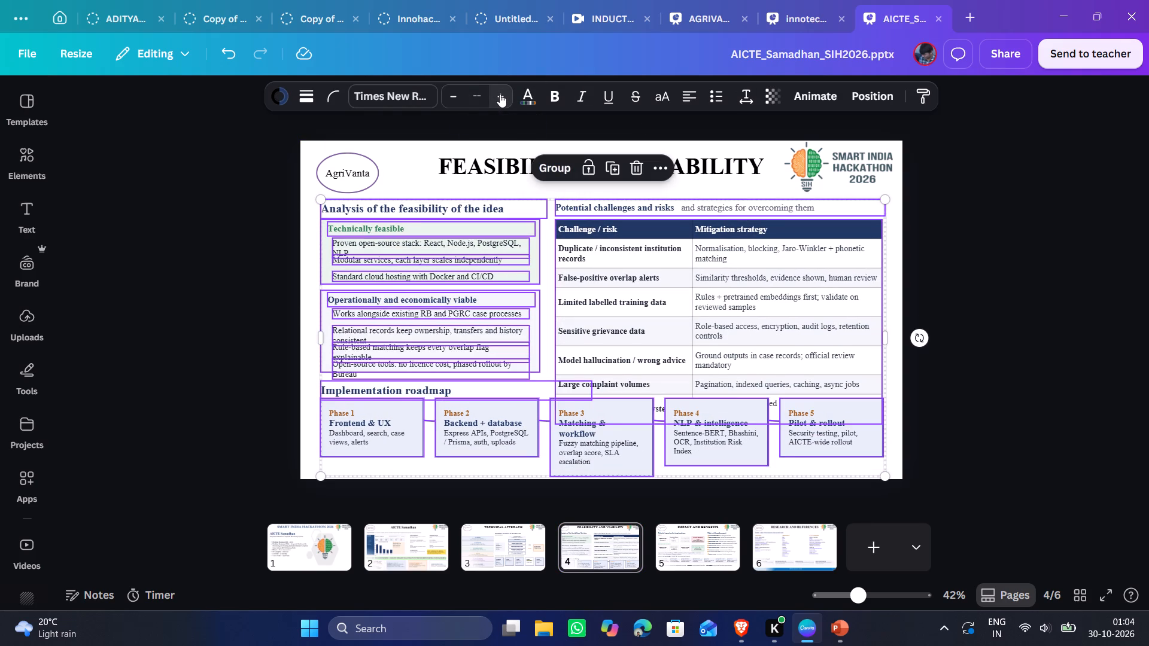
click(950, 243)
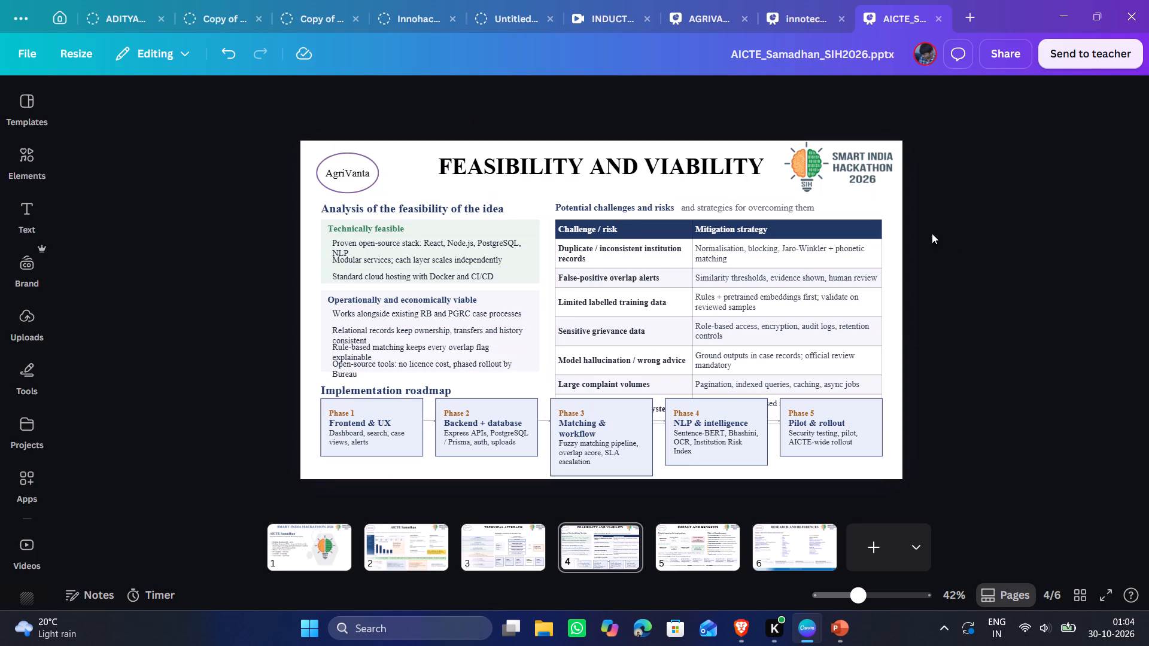
Slightly reduce the line spacing of the "Proven open-source stack" text in the Technically feasible box.
click(357, 248)
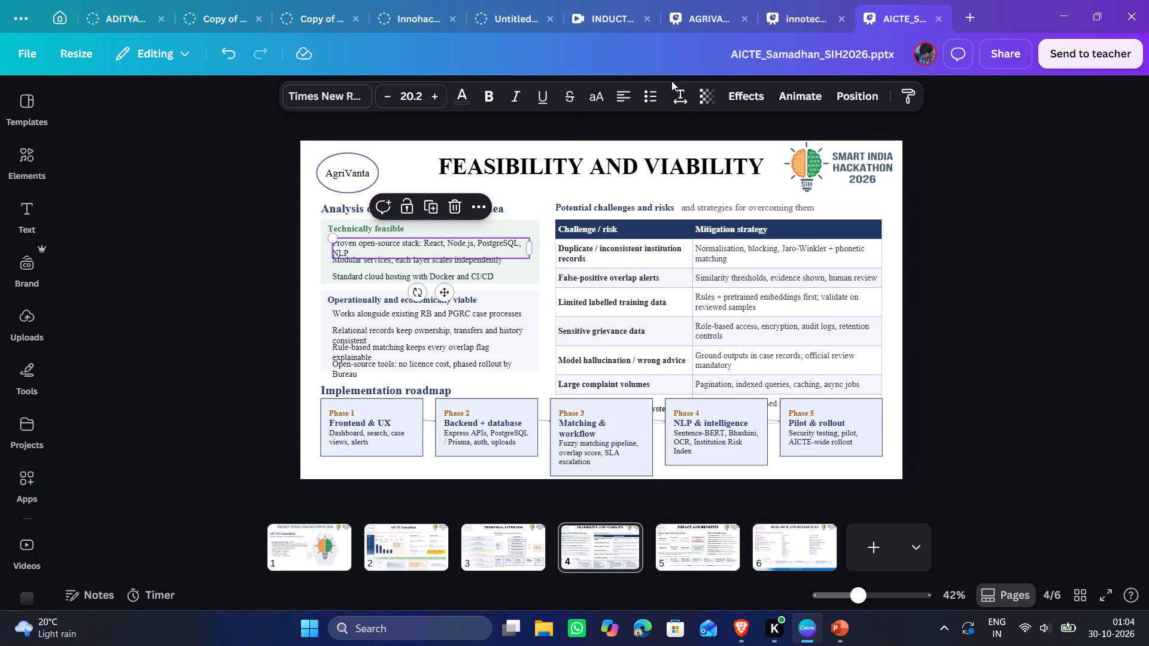
click(685, 93)
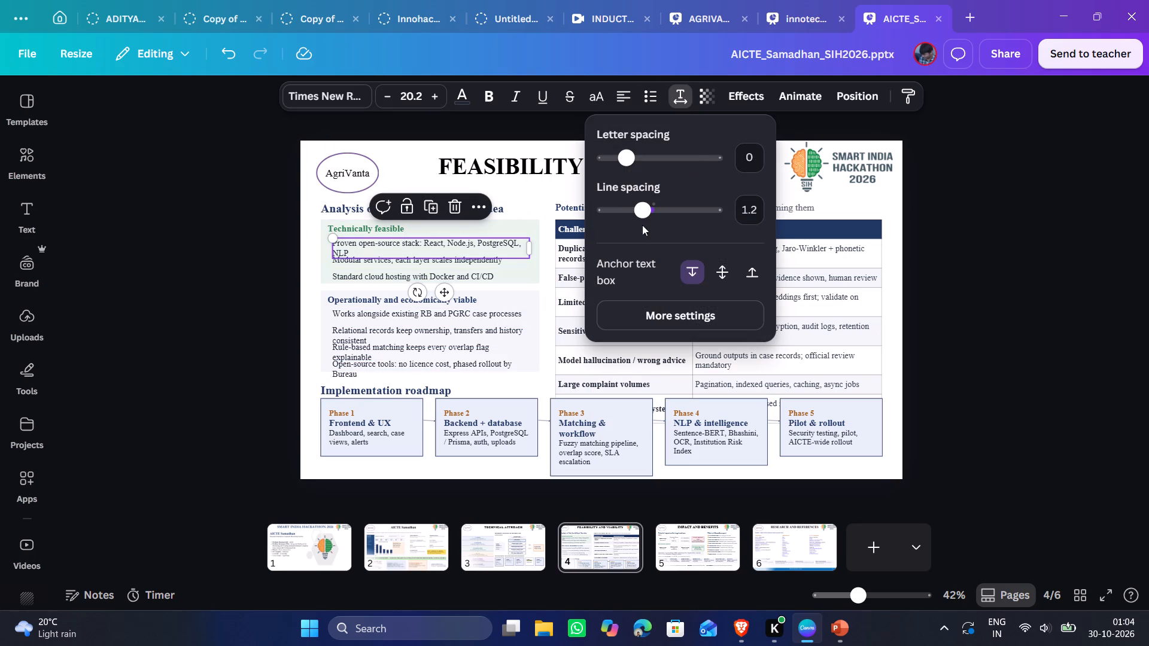
drag(643, 214, 642, 214)
drag(642, 214, 636, 212)
click(944, 273)
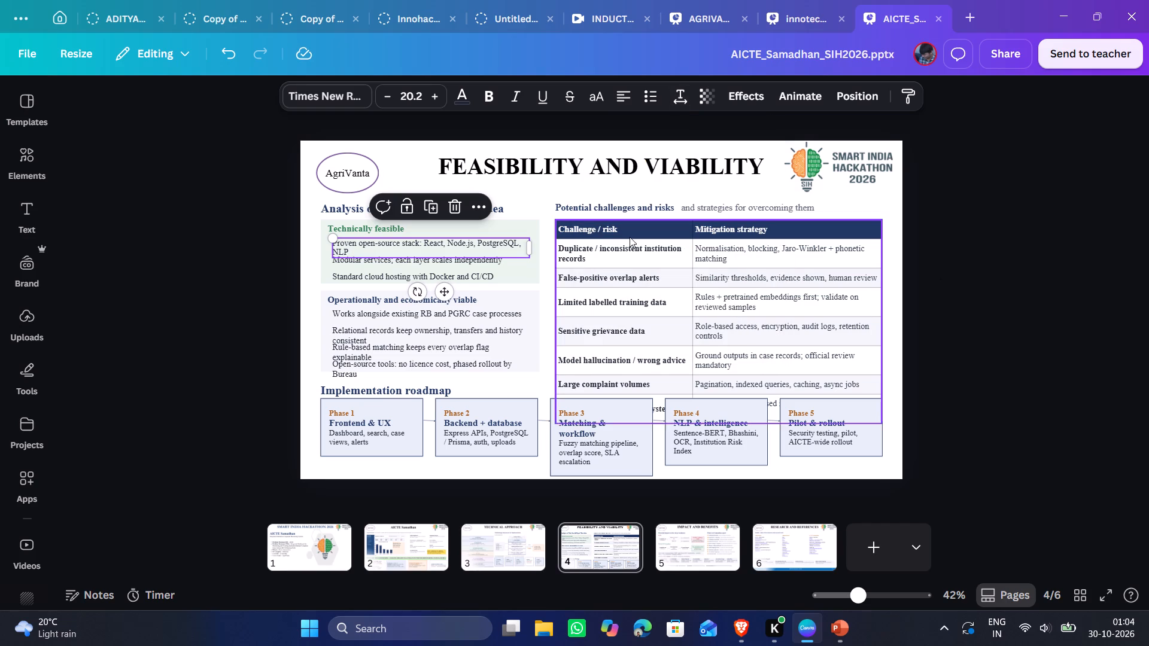
Reduce the text size of everything on the Feasibility and Viability page, including the title, by two size steps.
click(542, 291)
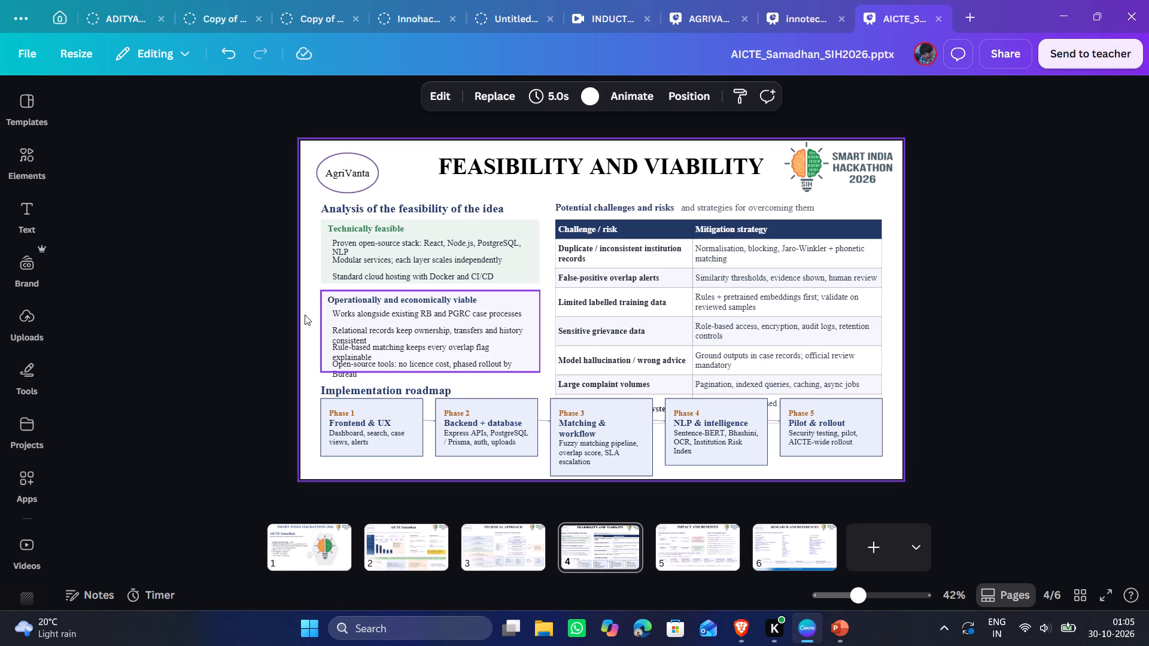
click(658, 413)
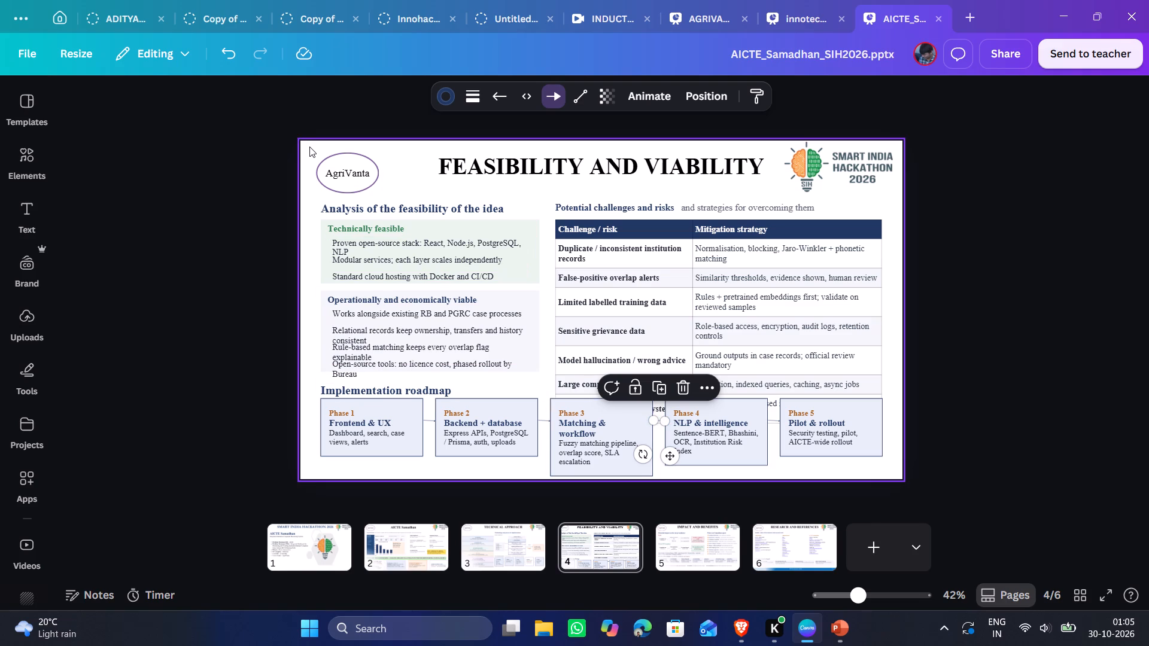
drag(309, 147, 905, 468)
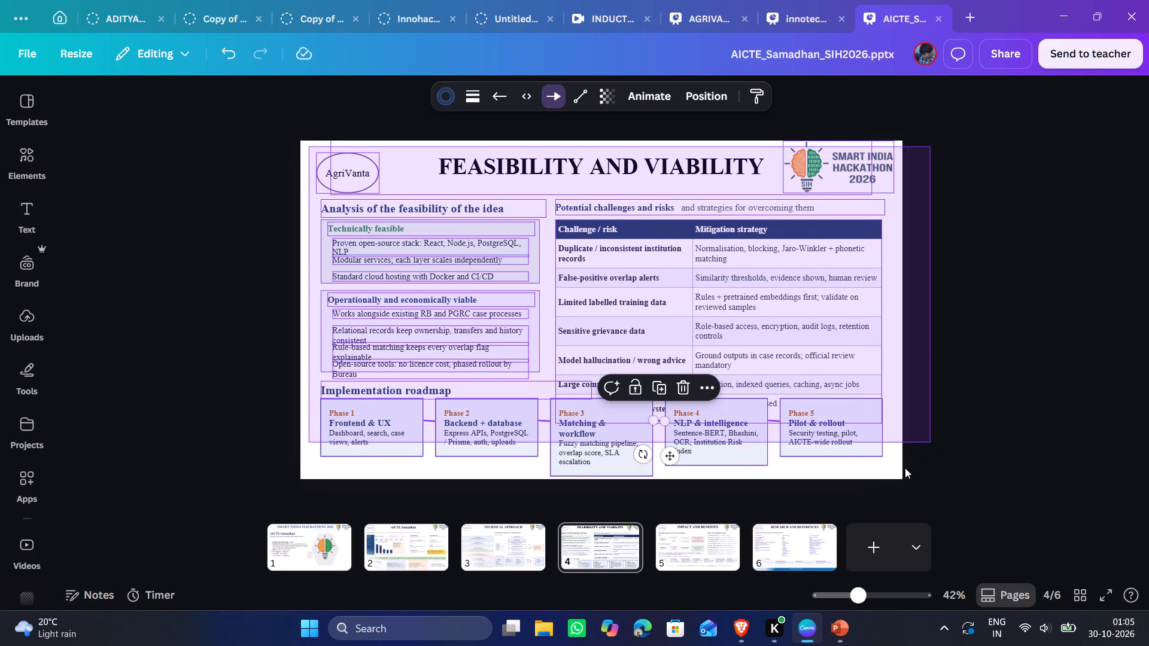
drag(905, 468, 899, 470)
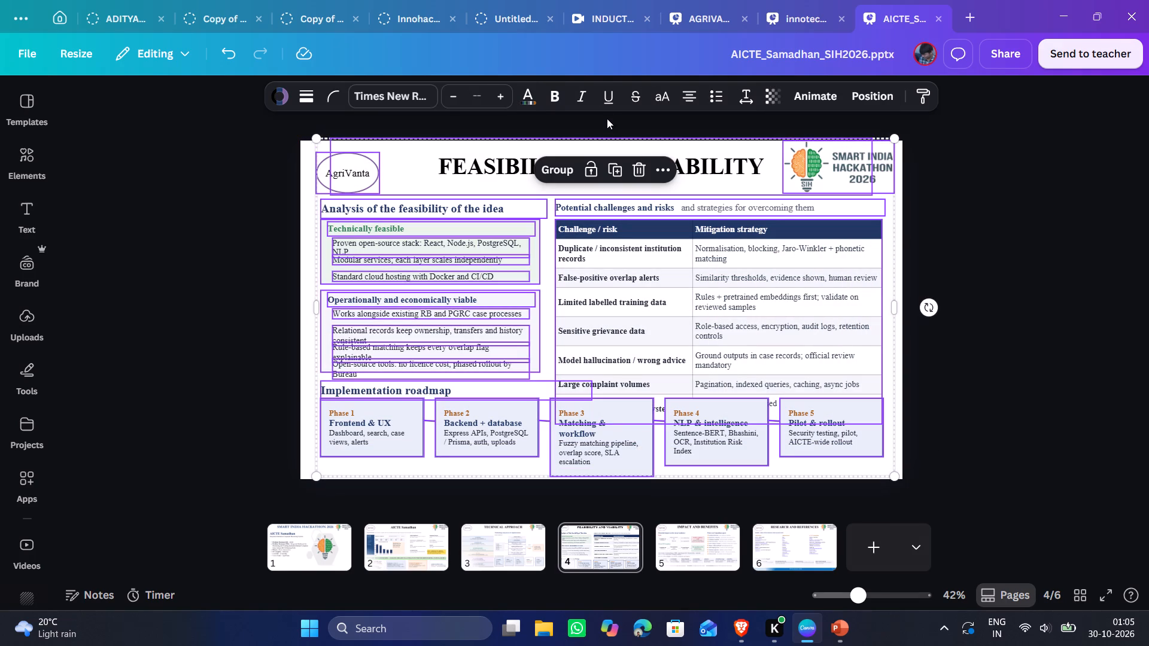
click(454, 92)
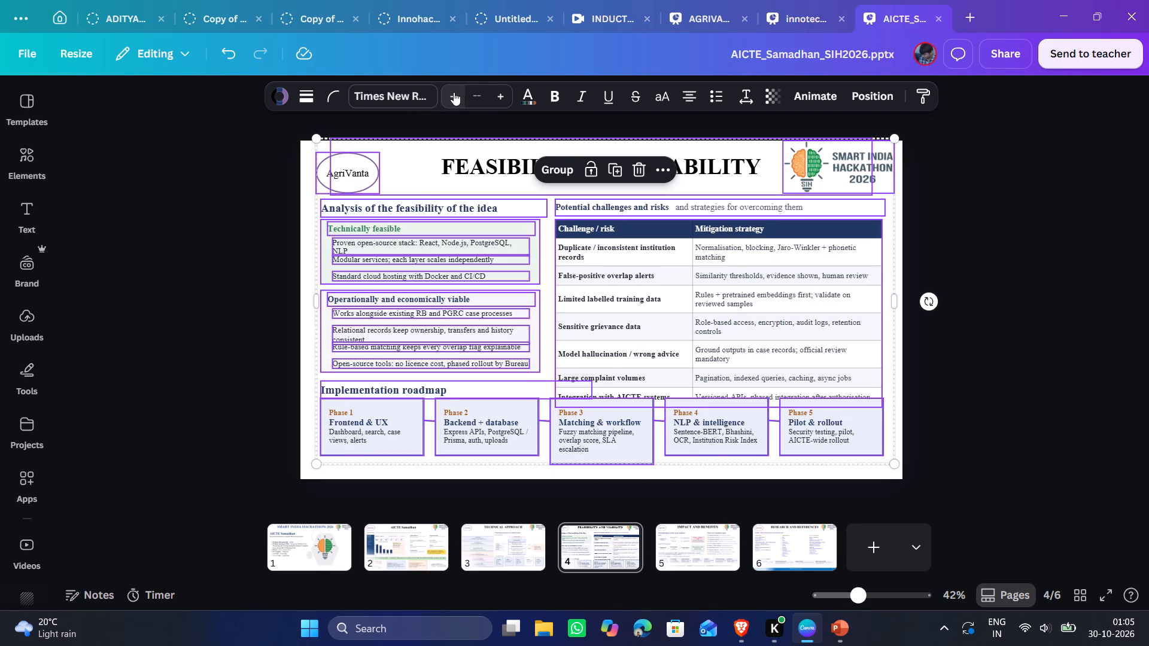
click(454, 92)
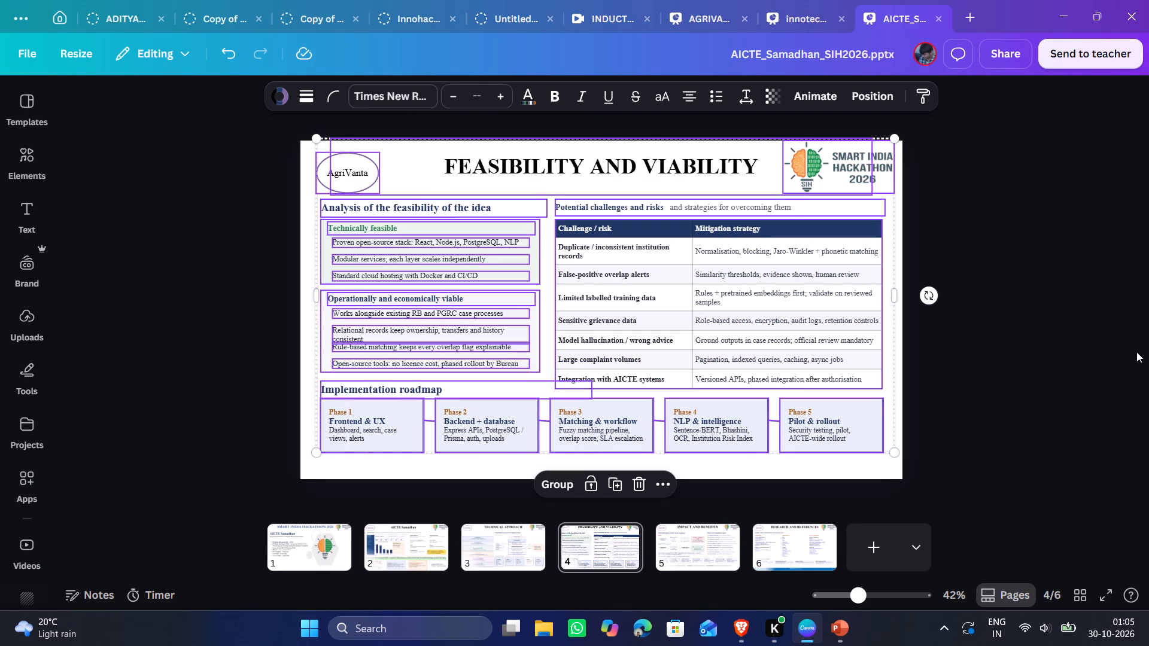
click(1108, 370)
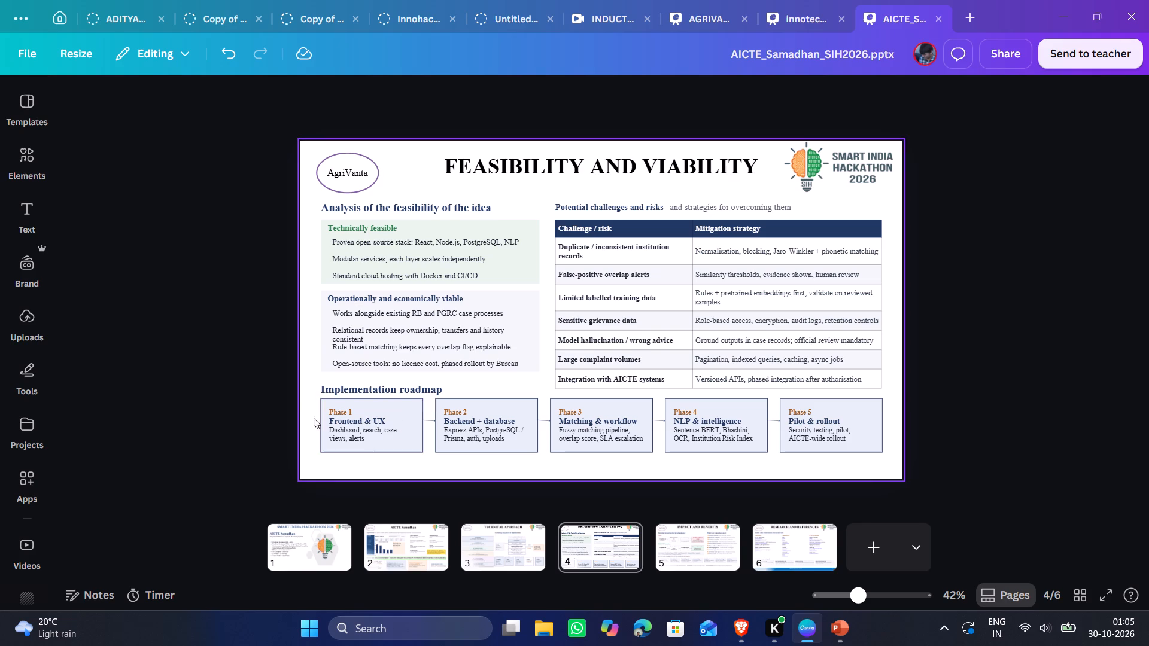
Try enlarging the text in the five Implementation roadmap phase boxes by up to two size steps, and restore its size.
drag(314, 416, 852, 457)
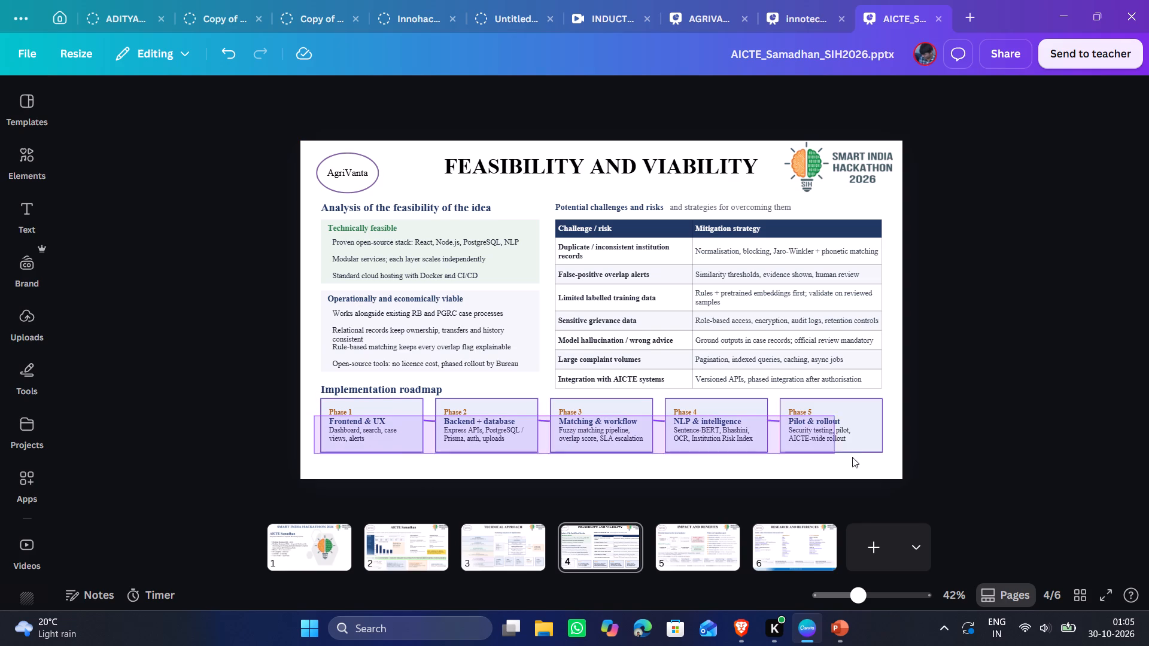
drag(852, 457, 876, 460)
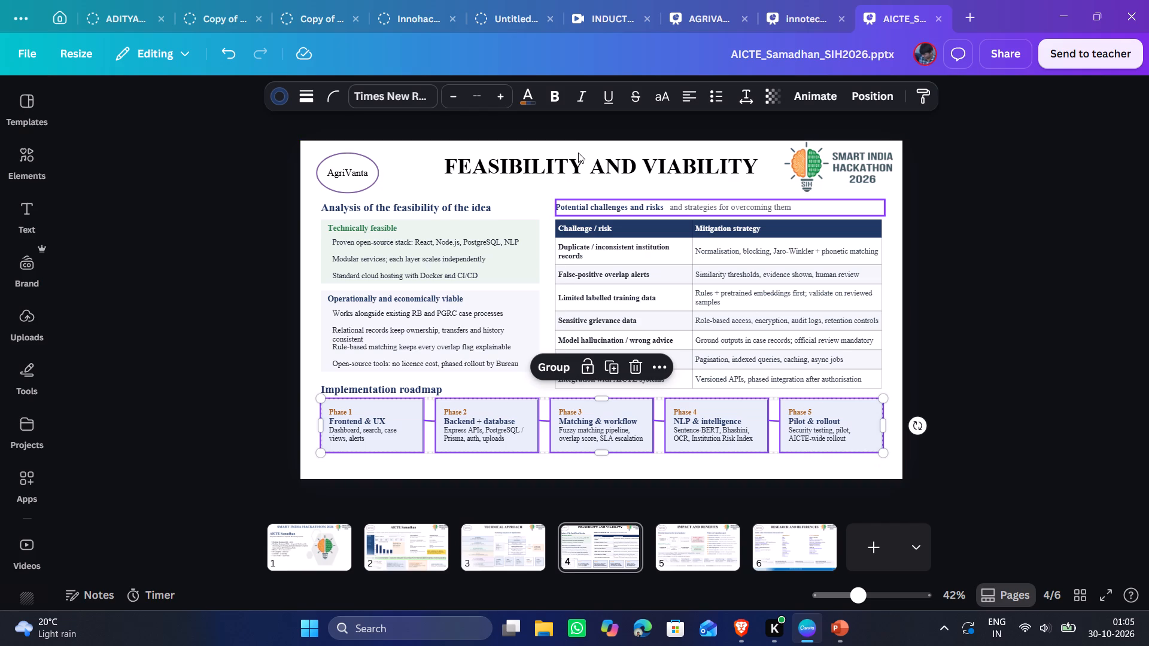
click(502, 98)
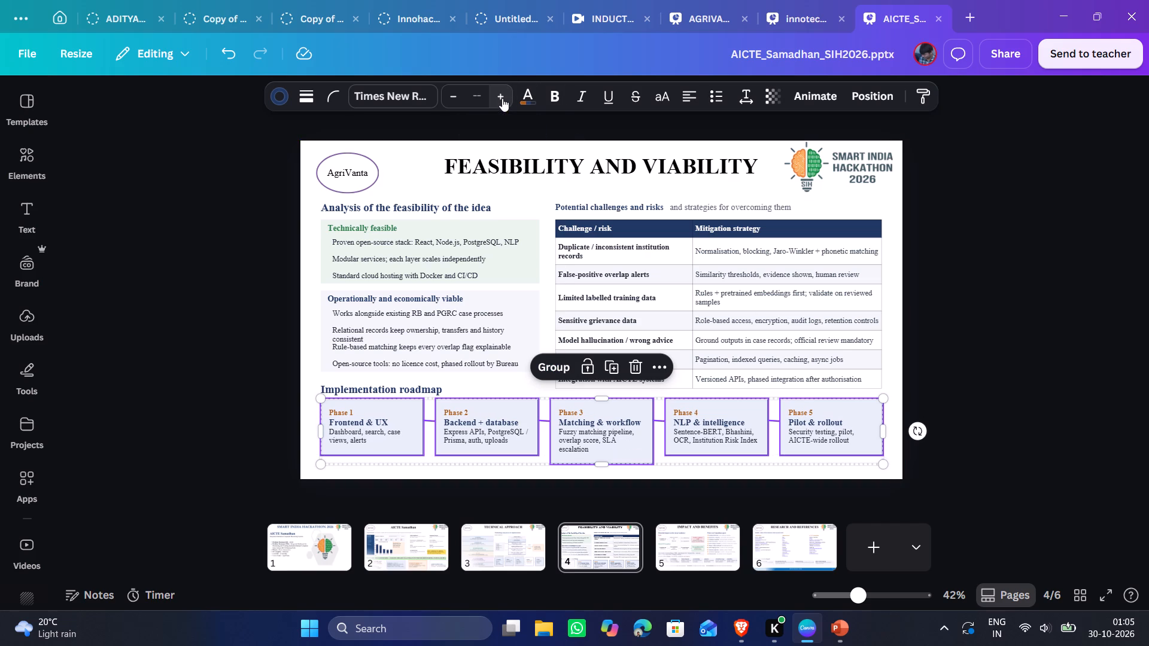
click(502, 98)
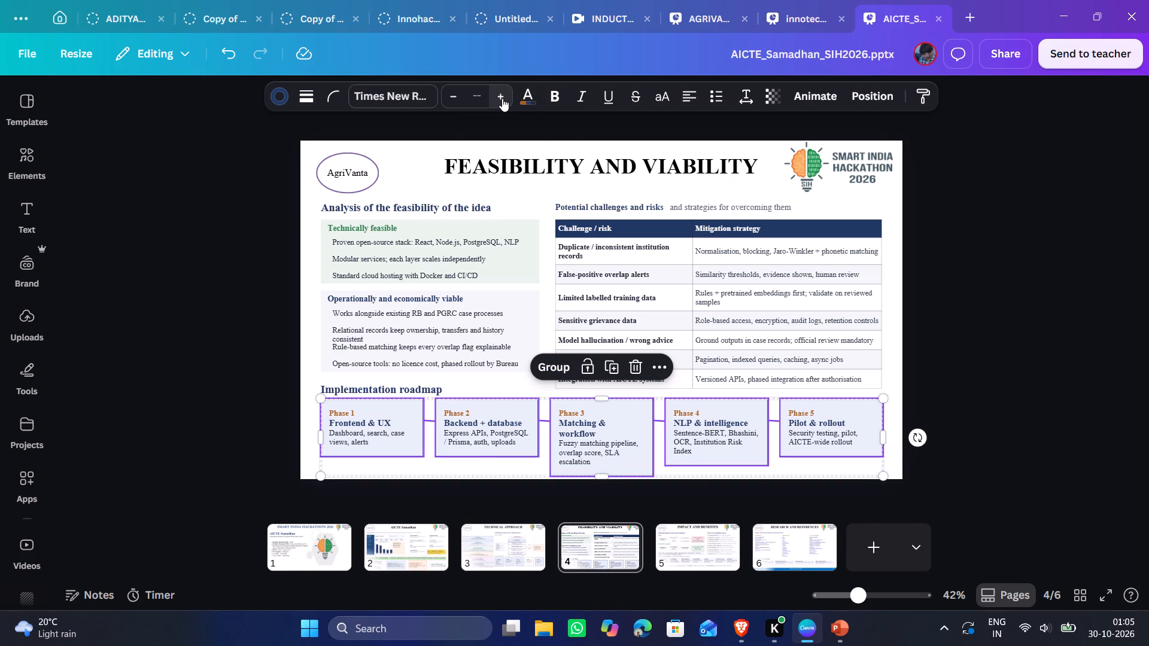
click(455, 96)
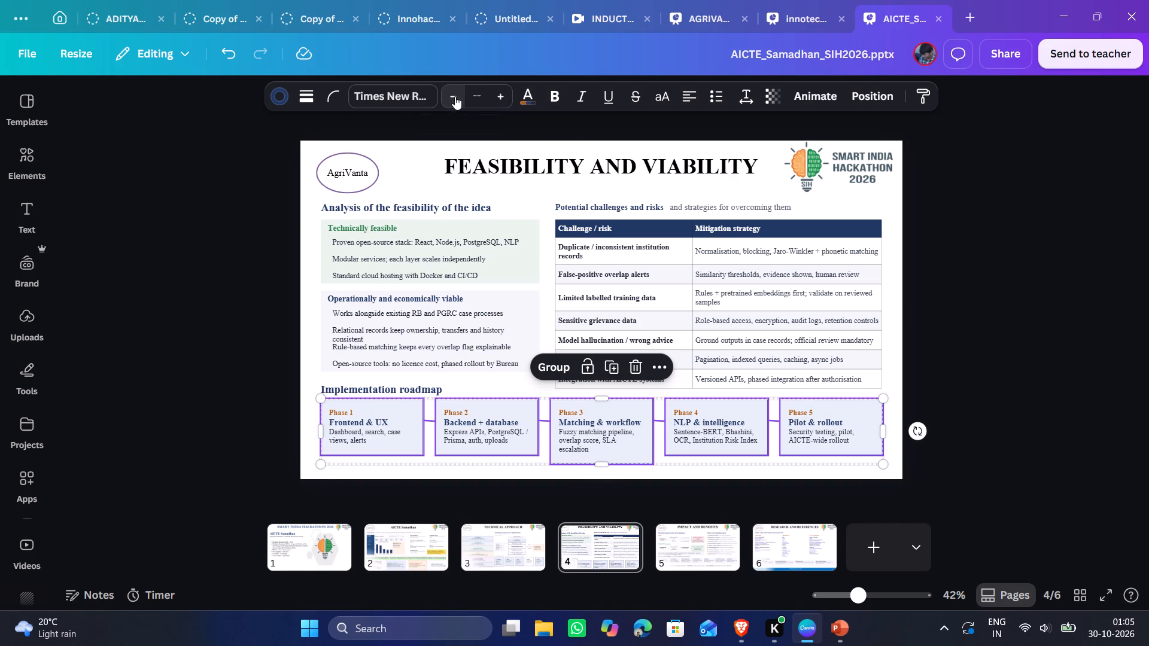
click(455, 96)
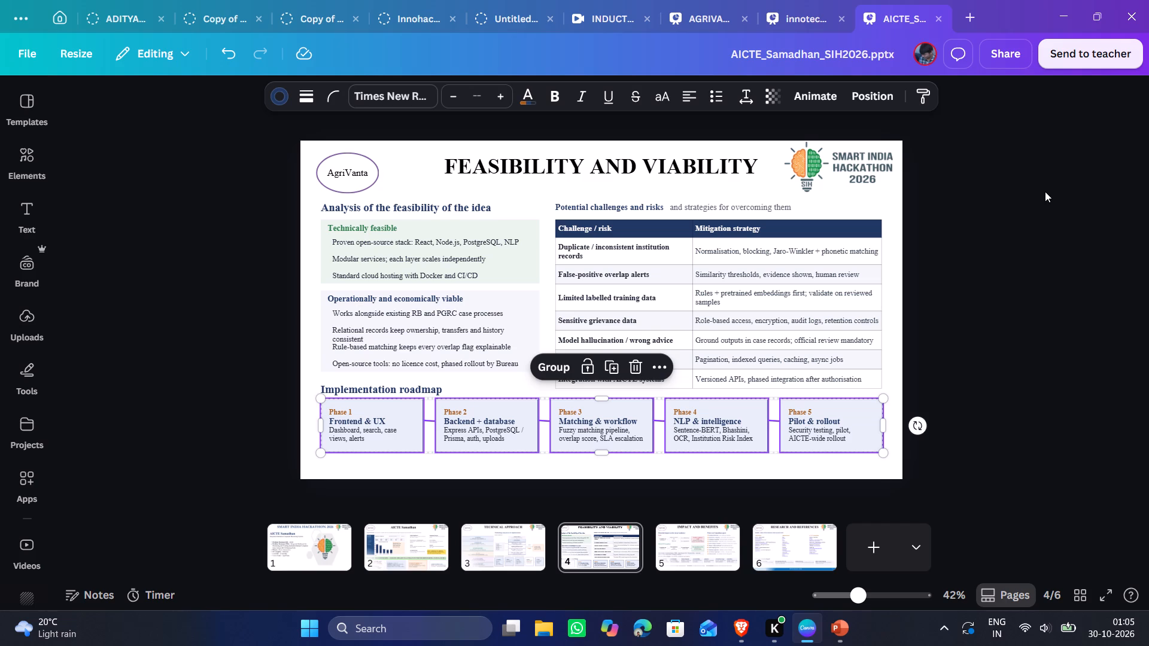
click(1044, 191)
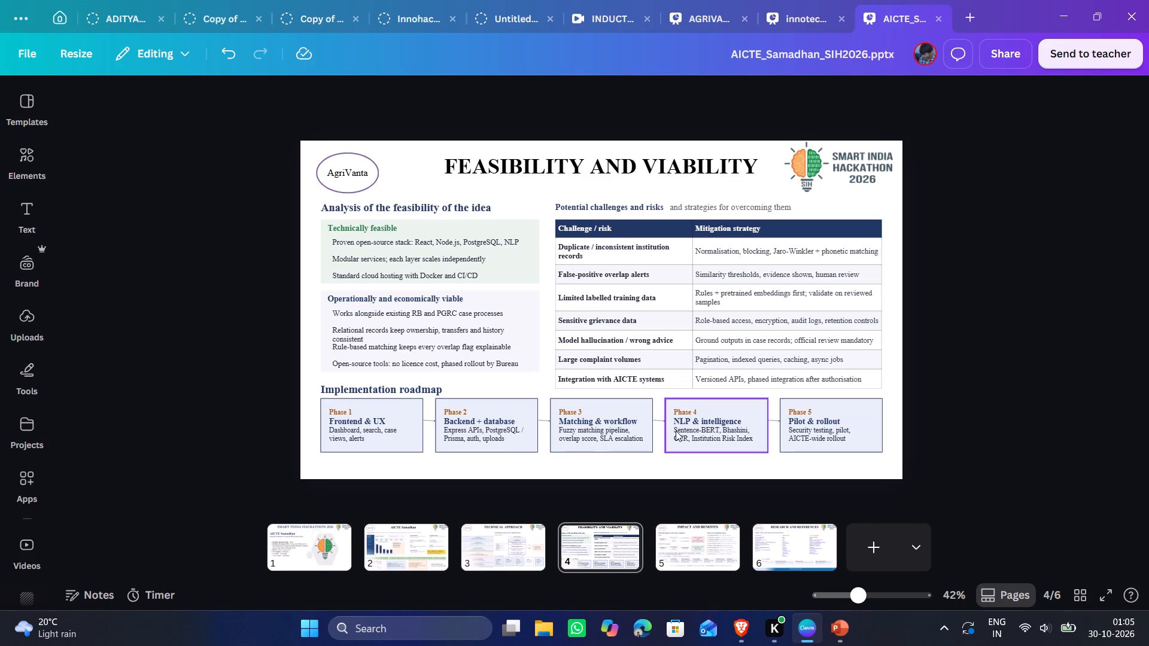
On the Impact and Benefits page, enlarge the seven benefit boxes' text and the Social, Economic and Environmental line by one size step.
click(696, 559)
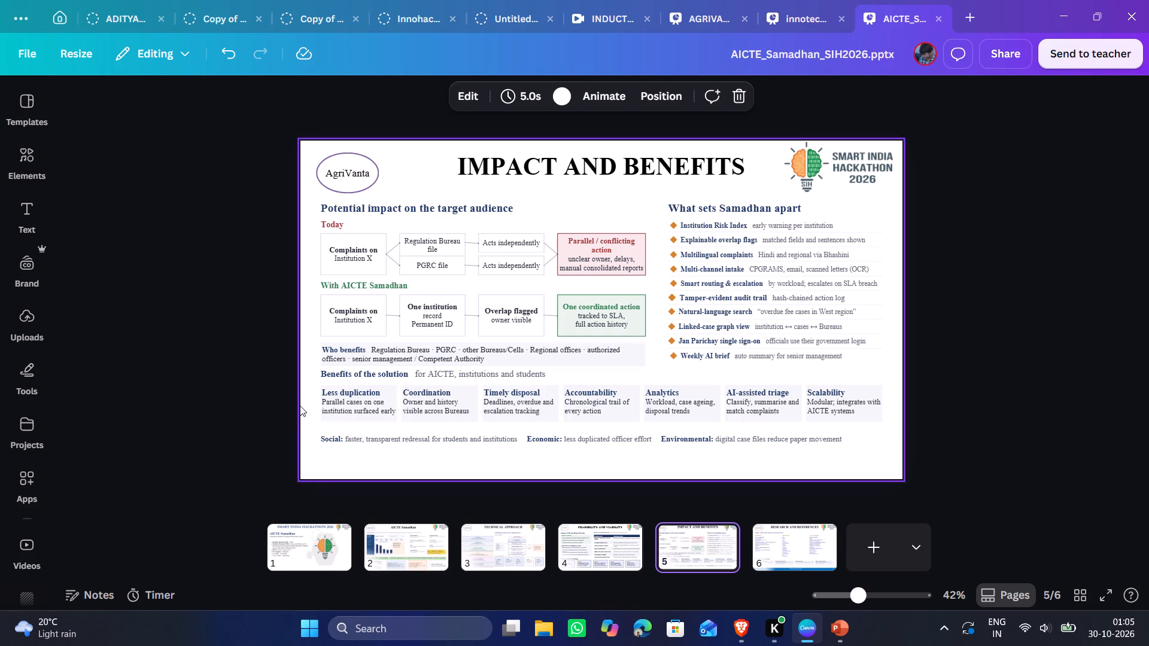
drag(310, 389, 858, 474)
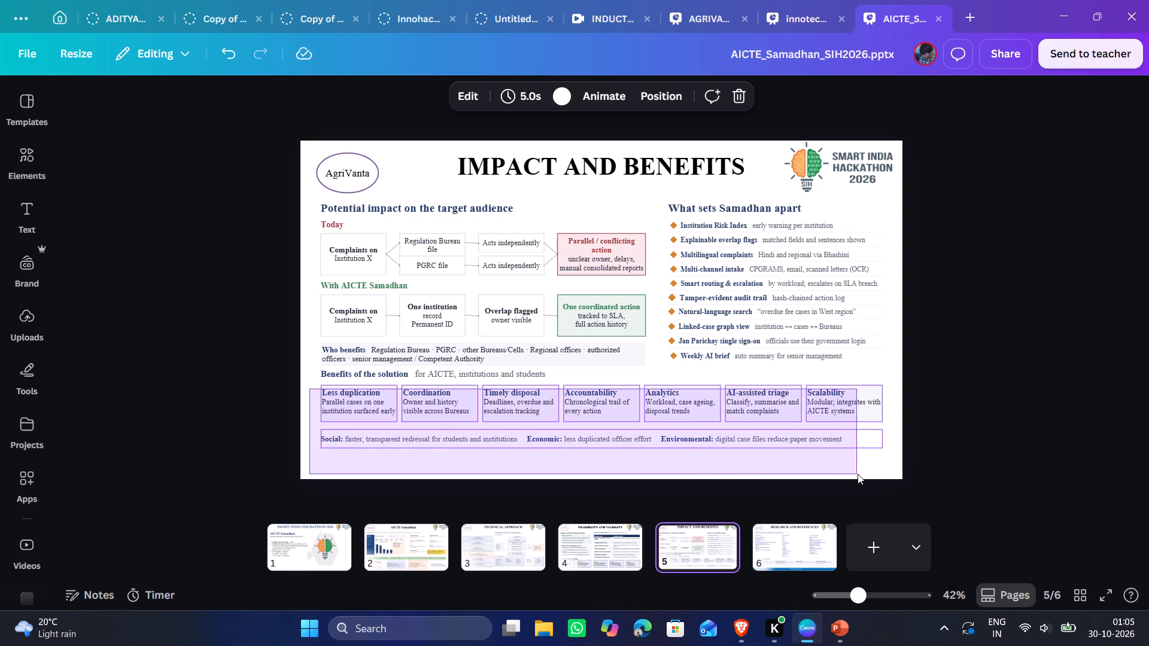
drag(858, 474, 877, 460)
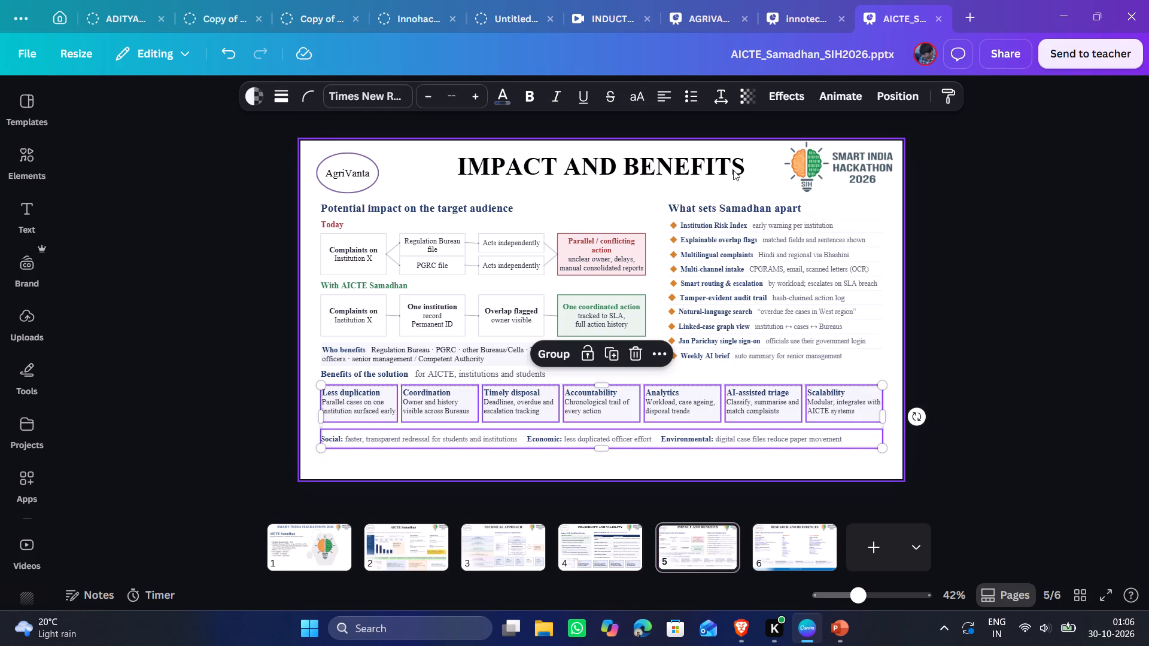
click(480, 98)
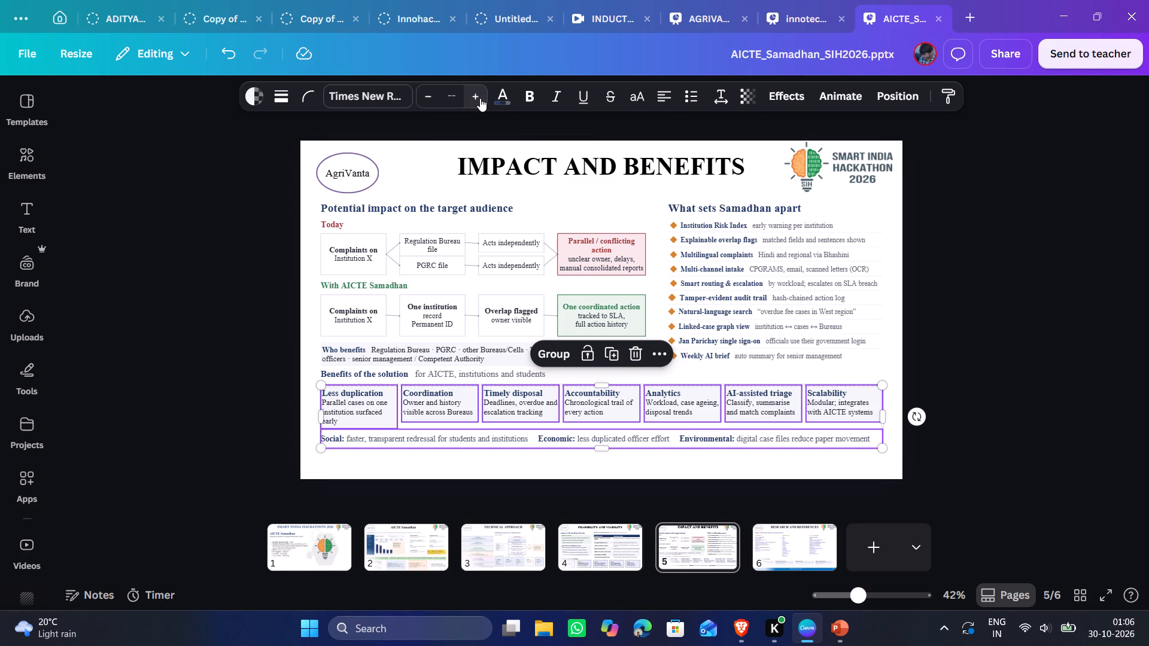
click(480, 98)
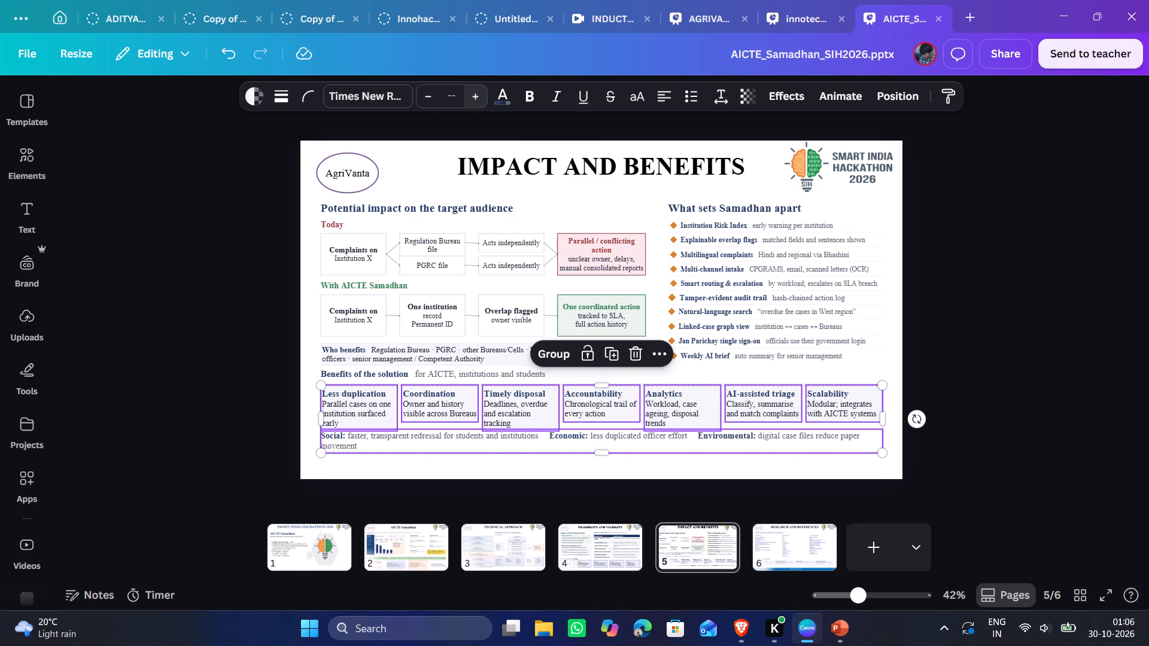
click(428, 95)
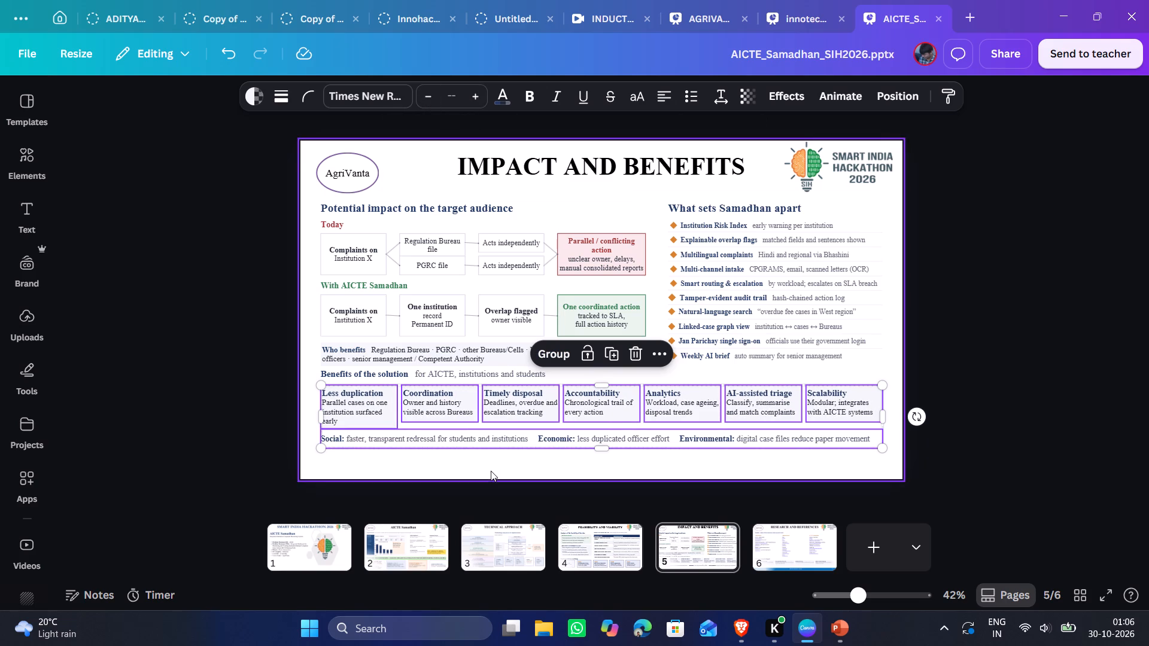
click(490, 471)
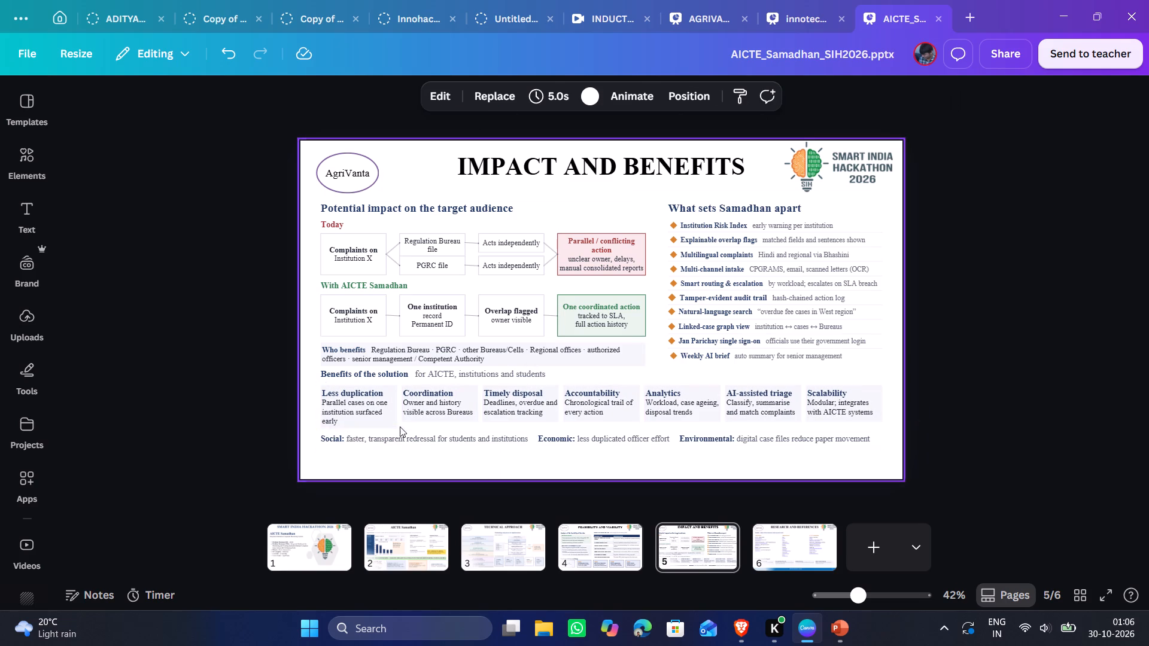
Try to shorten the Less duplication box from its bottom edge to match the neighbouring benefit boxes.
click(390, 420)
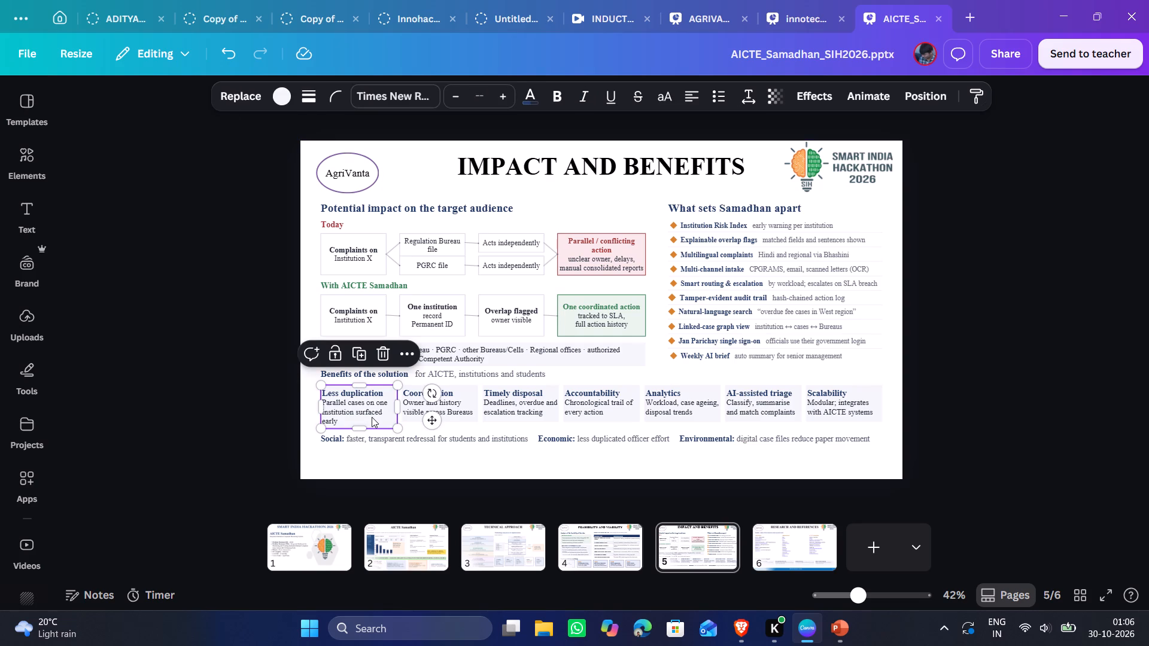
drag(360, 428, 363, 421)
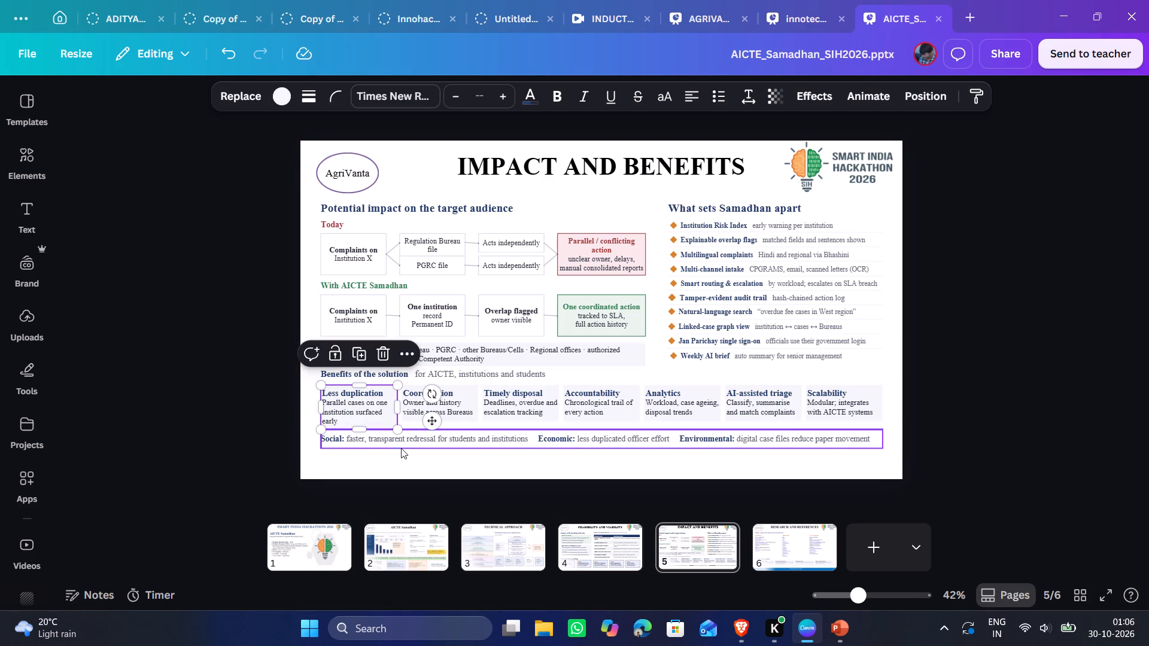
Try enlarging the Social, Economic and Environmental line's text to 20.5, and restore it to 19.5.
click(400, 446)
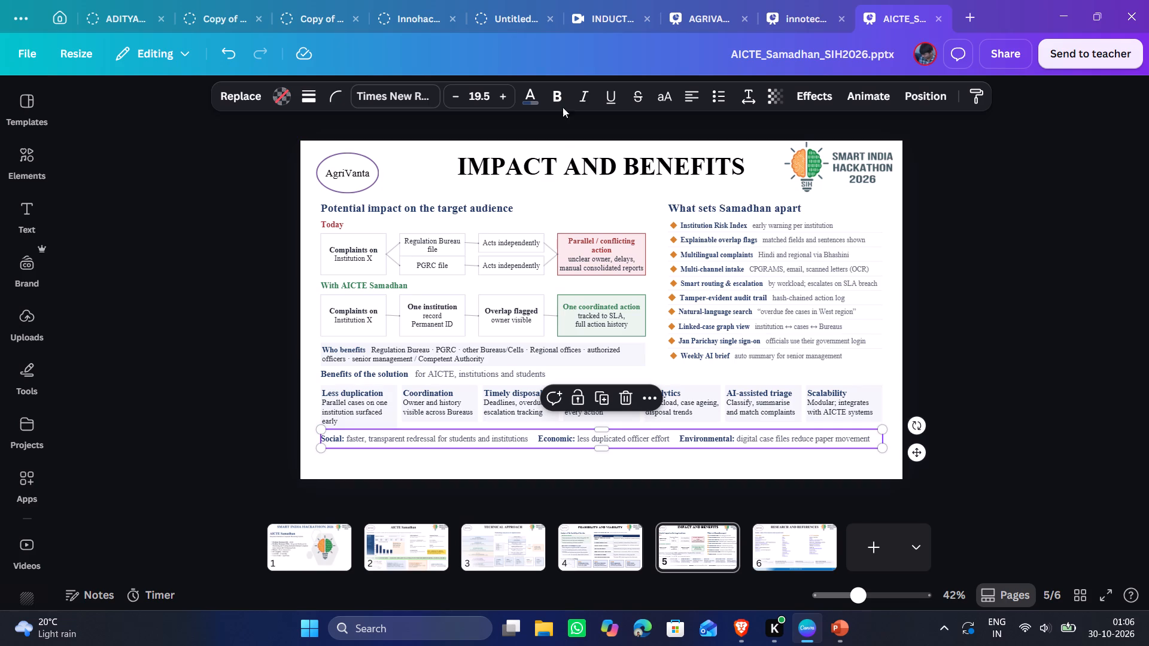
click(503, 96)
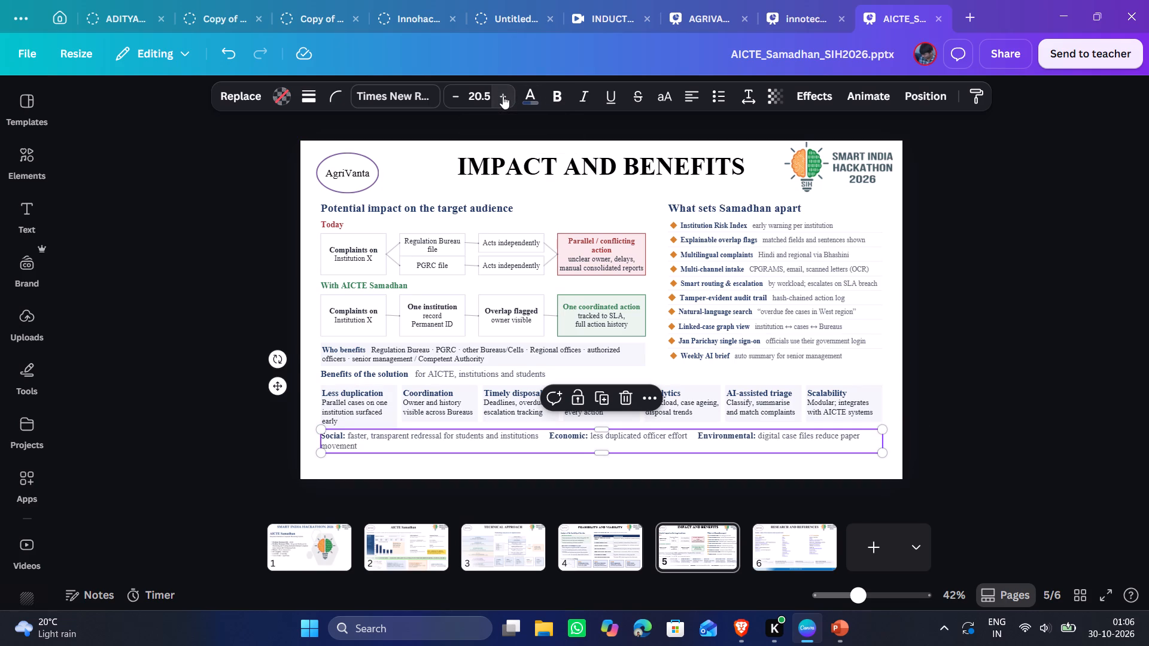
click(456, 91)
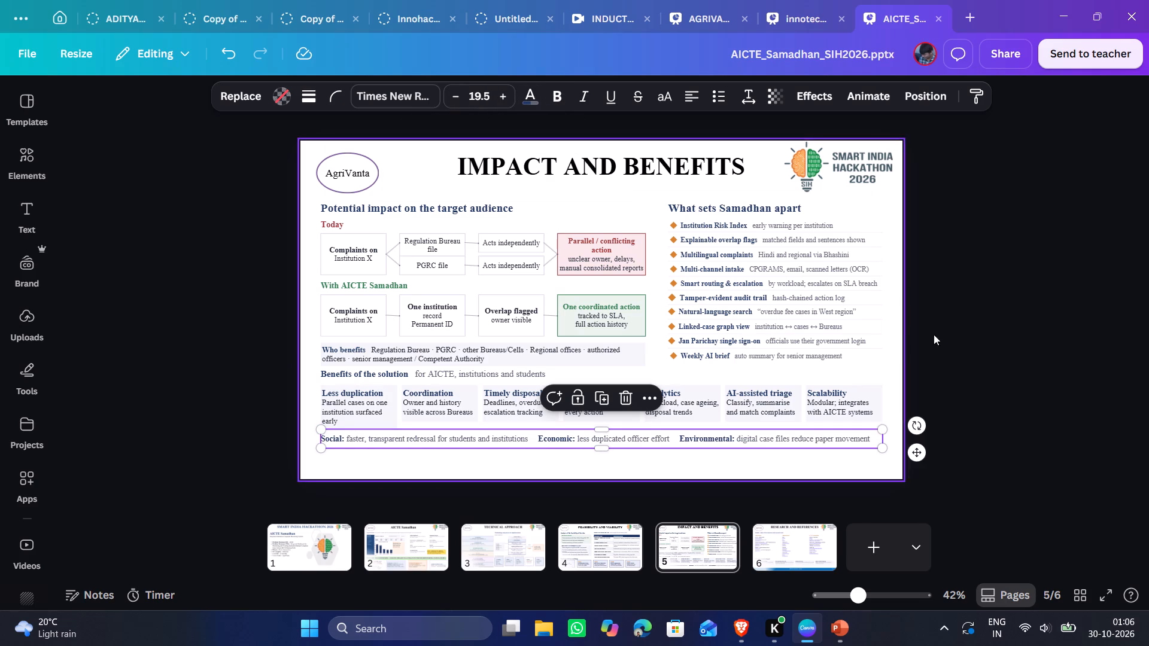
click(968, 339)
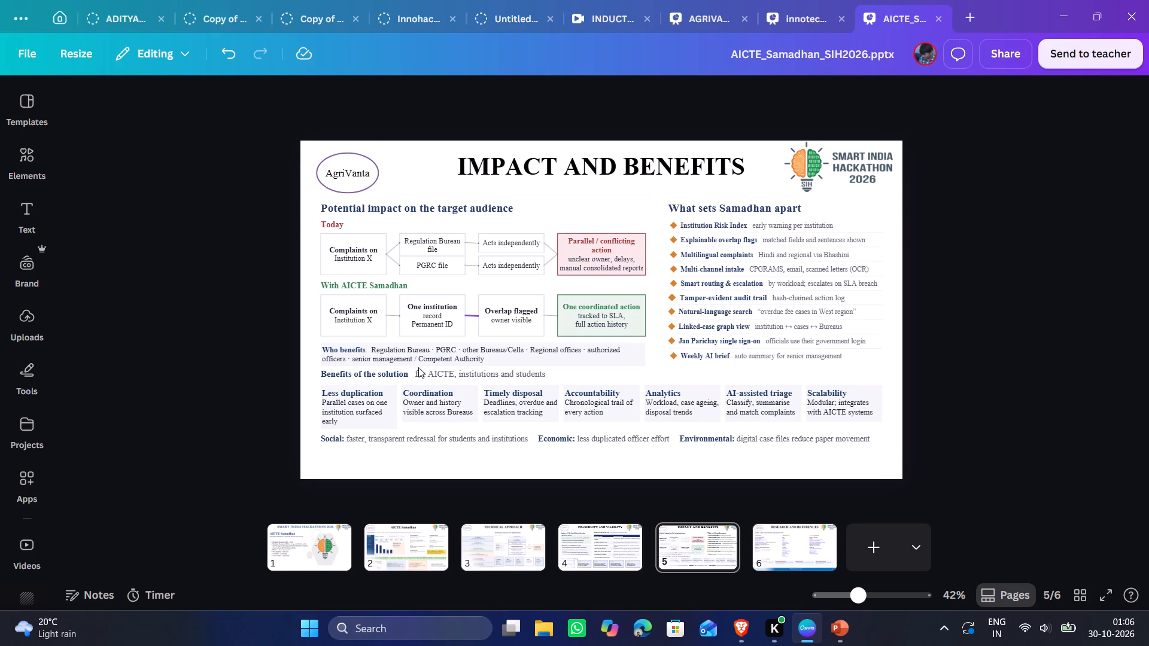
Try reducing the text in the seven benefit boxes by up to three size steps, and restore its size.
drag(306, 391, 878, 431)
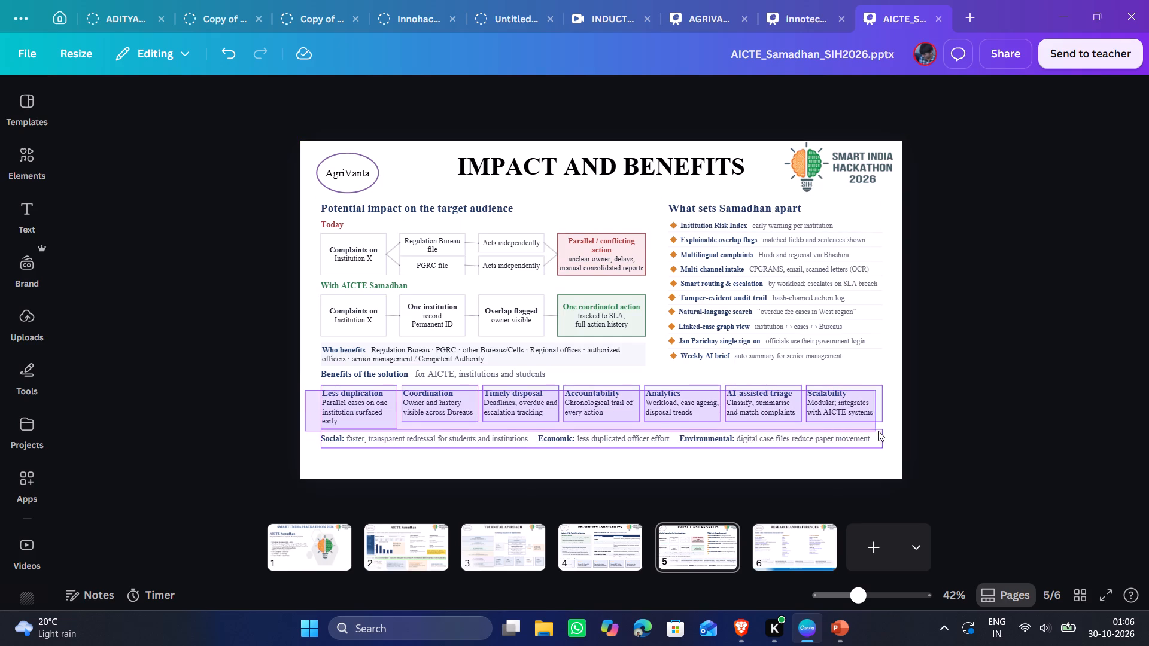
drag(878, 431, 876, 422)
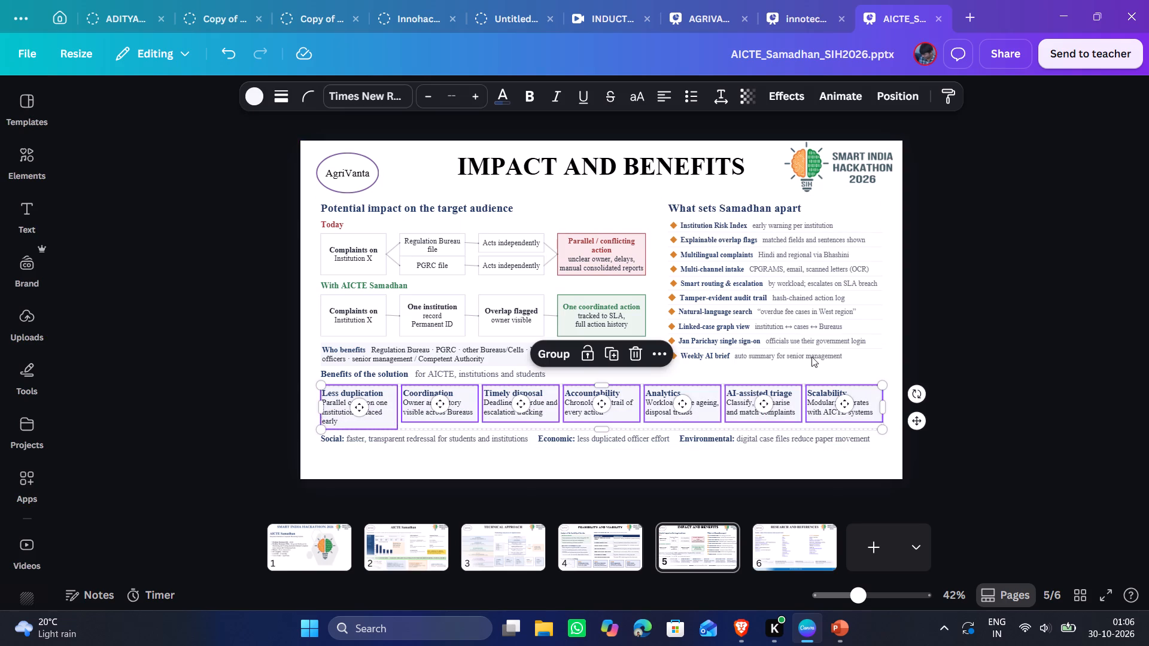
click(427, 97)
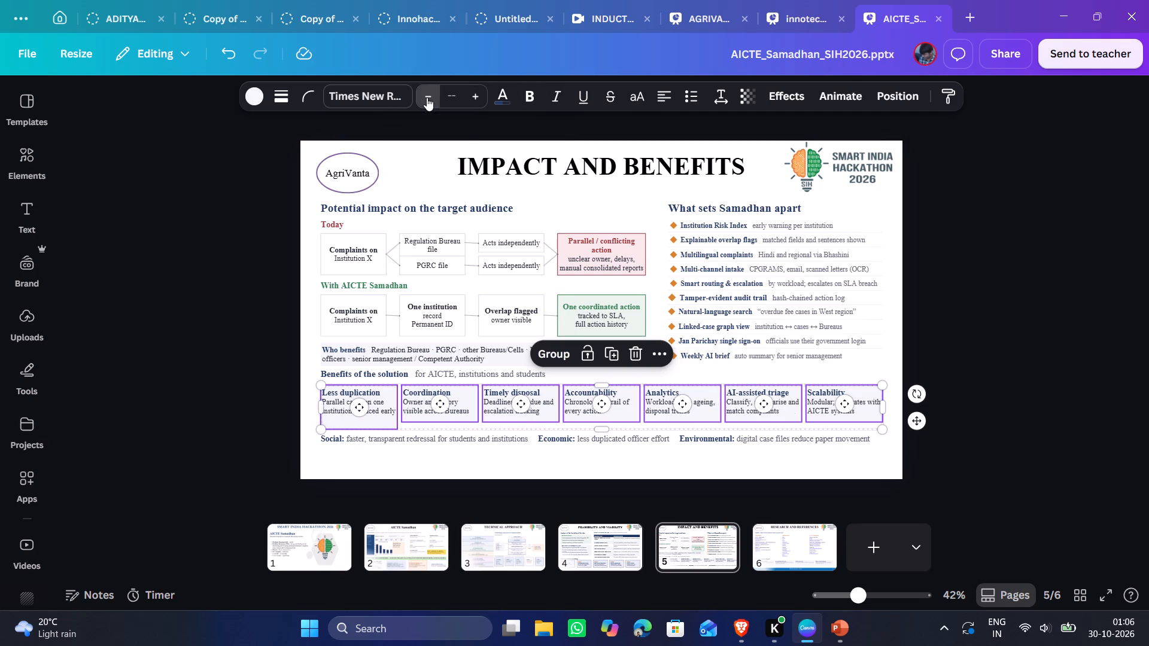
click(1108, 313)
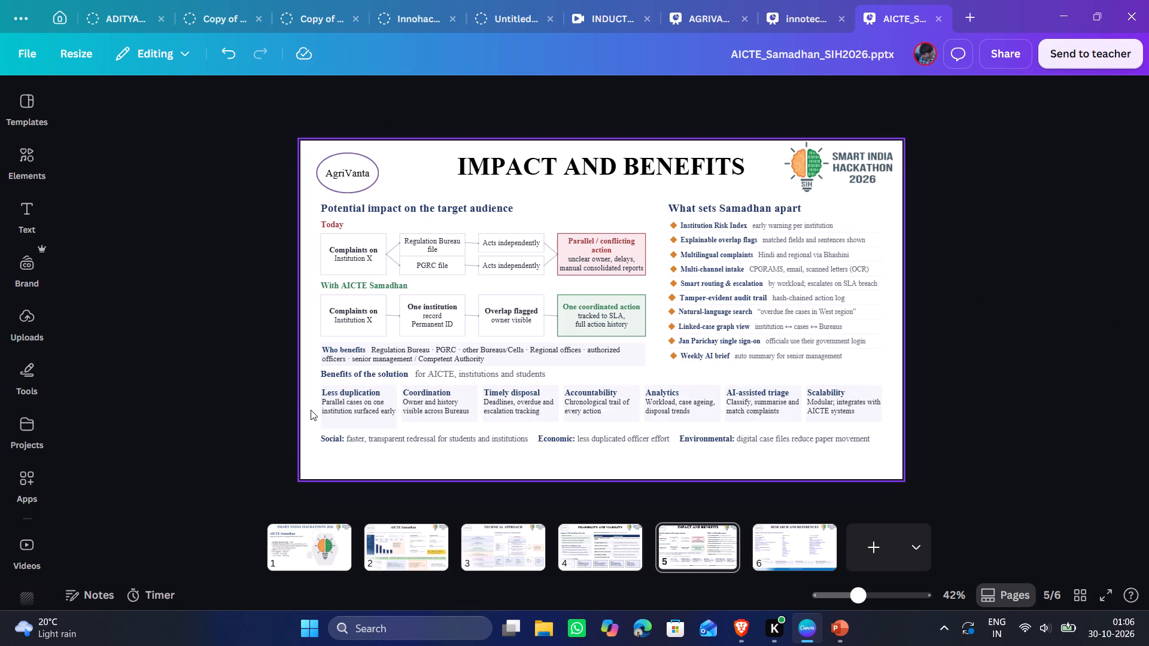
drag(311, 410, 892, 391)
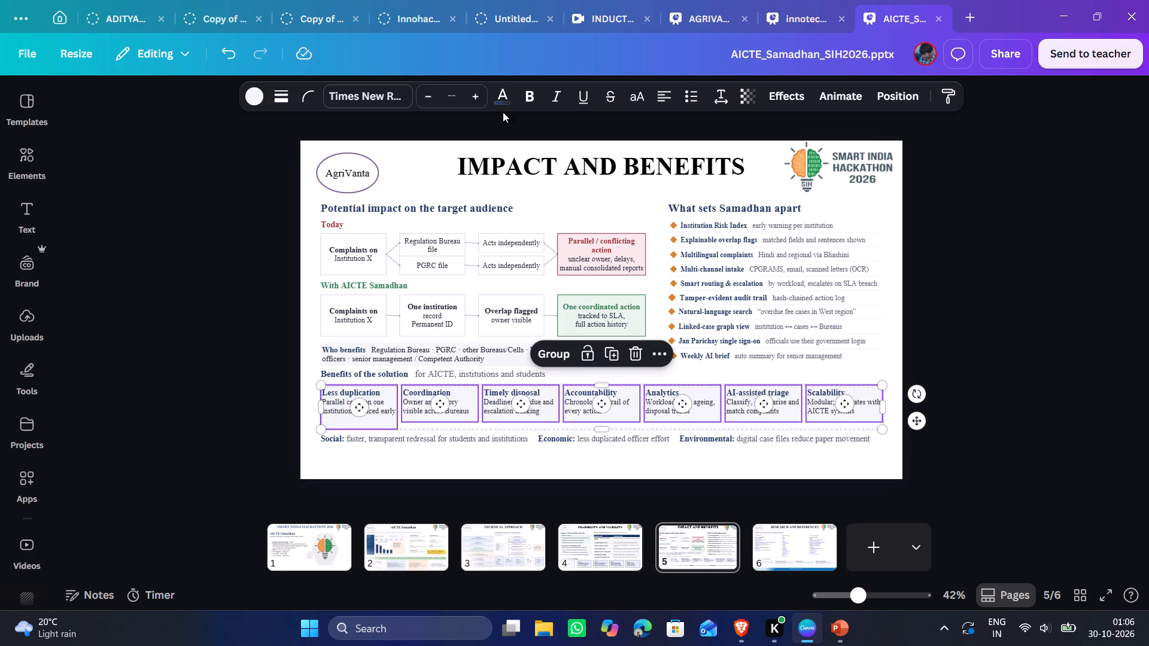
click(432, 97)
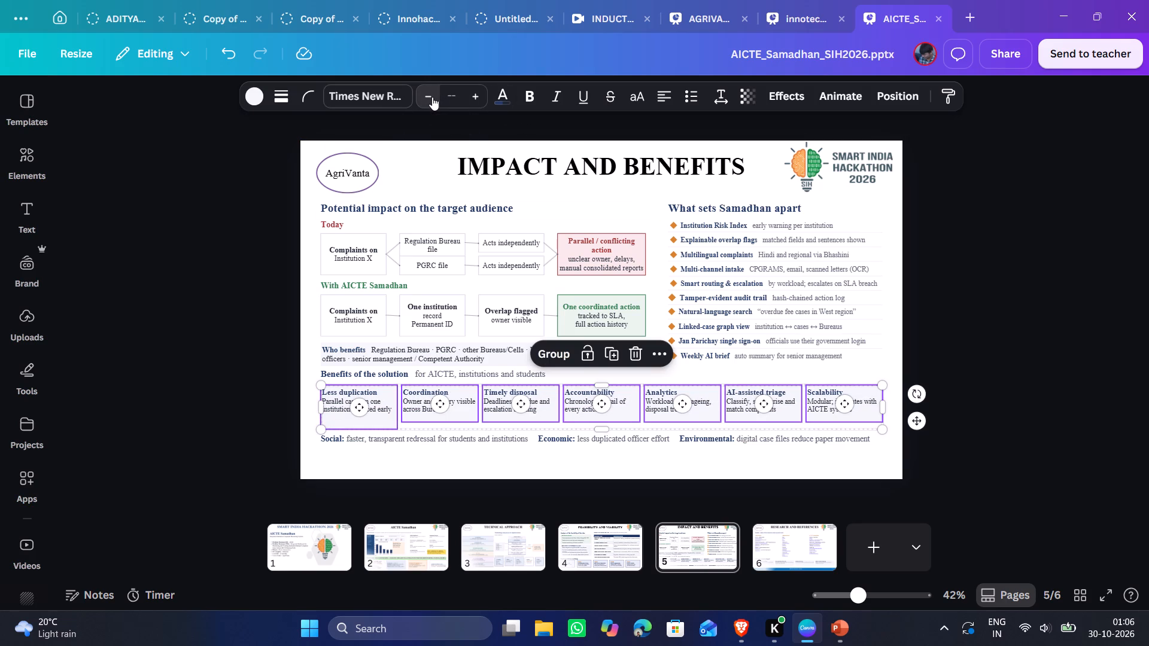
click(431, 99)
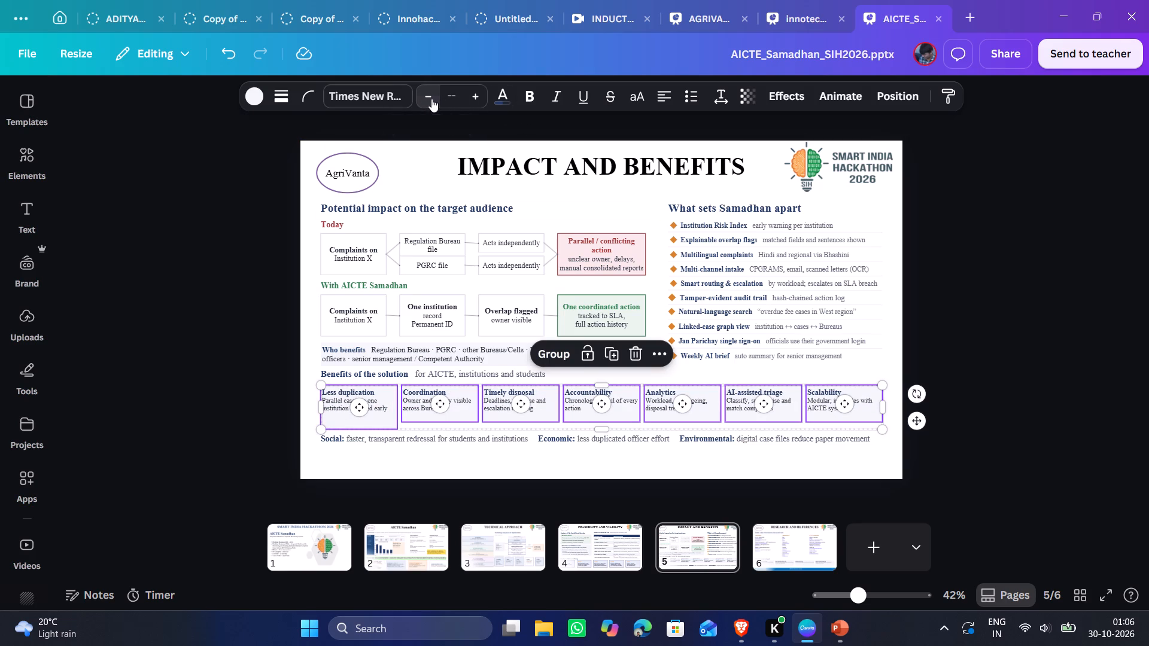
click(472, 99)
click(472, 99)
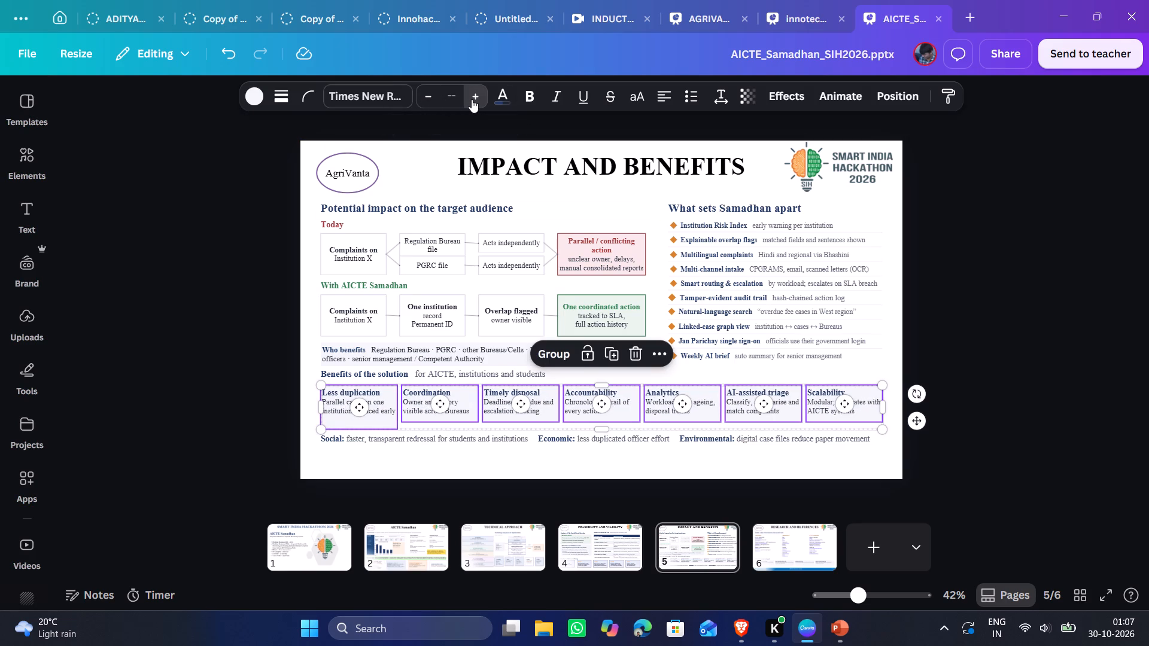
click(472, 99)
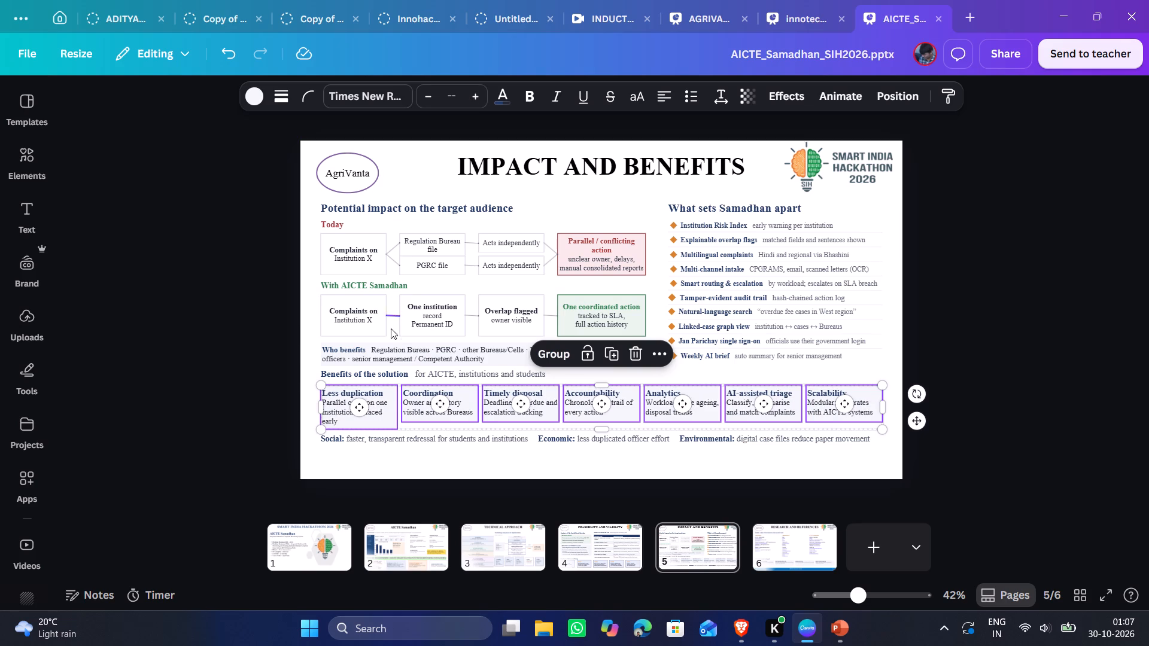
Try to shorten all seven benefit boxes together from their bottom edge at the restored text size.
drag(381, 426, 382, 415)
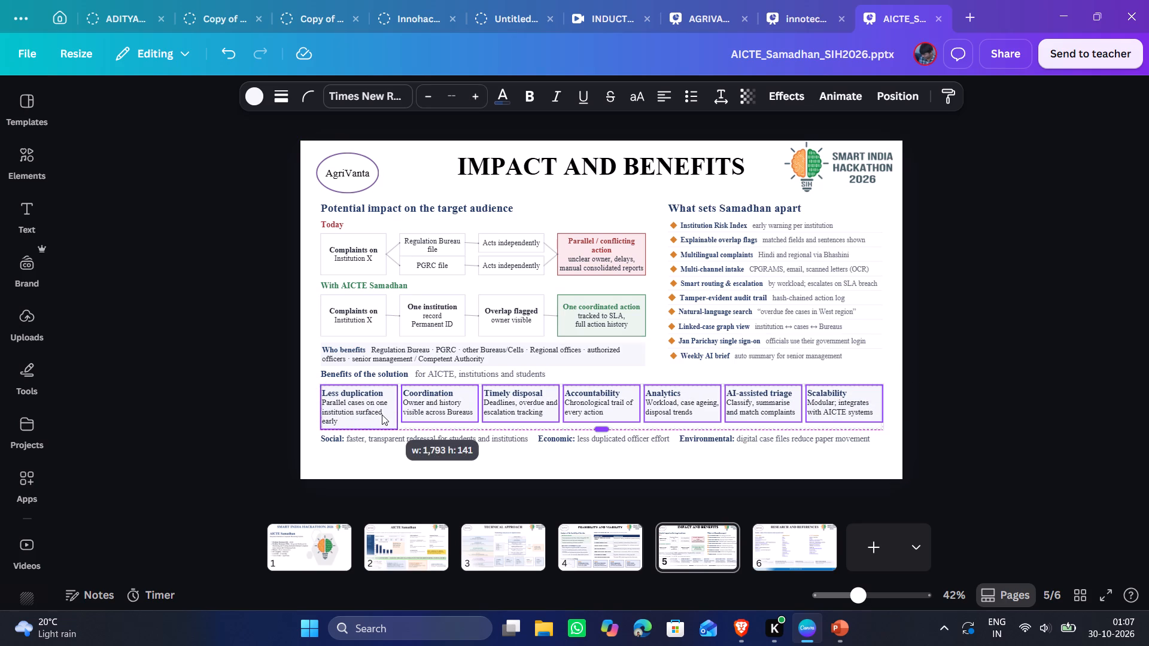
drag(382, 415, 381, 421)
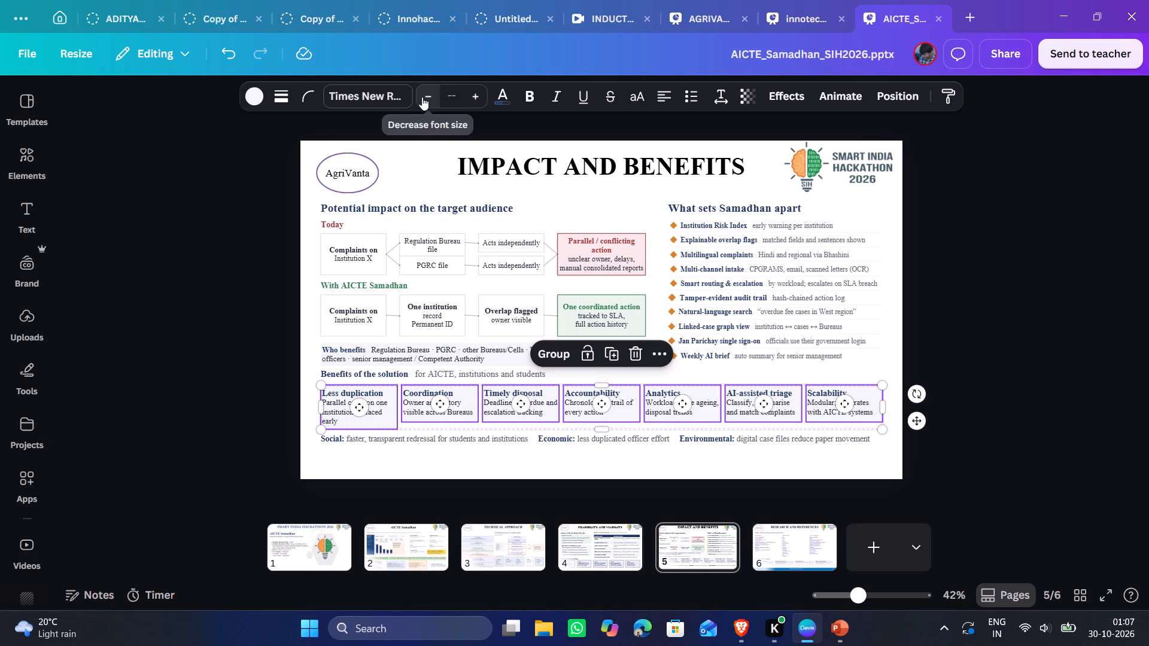
Reduce the seven benefit boxes' text by one size step and shorten the boxes to a height of about 105.
click(425, 96)
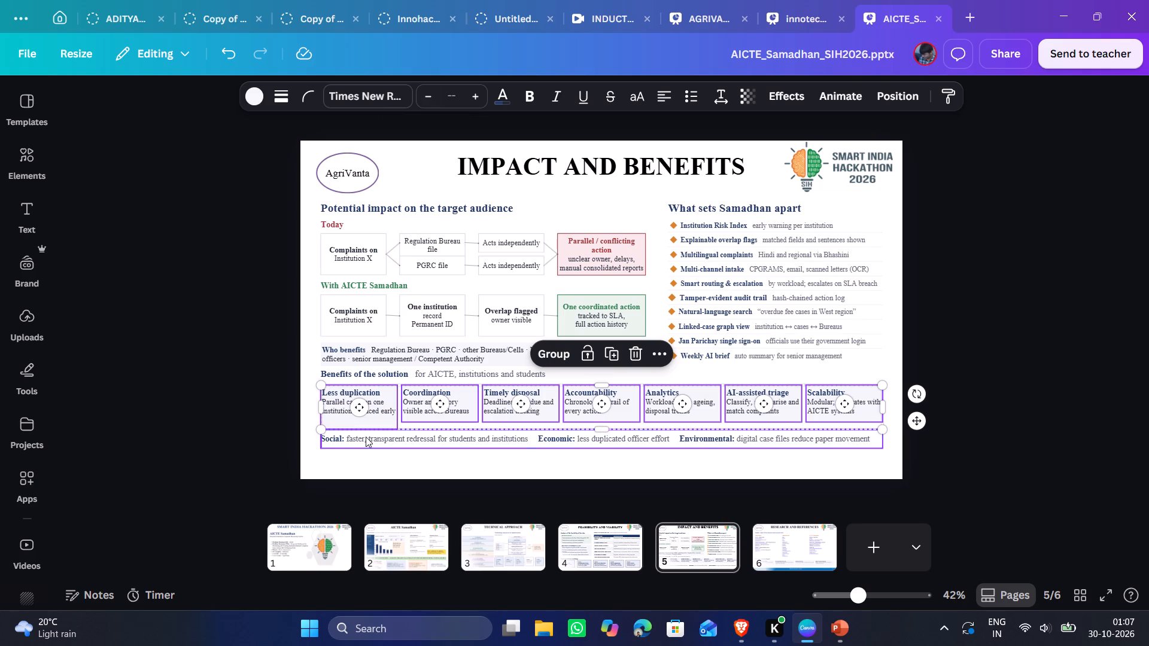
drag(365, 429, 369, 418)
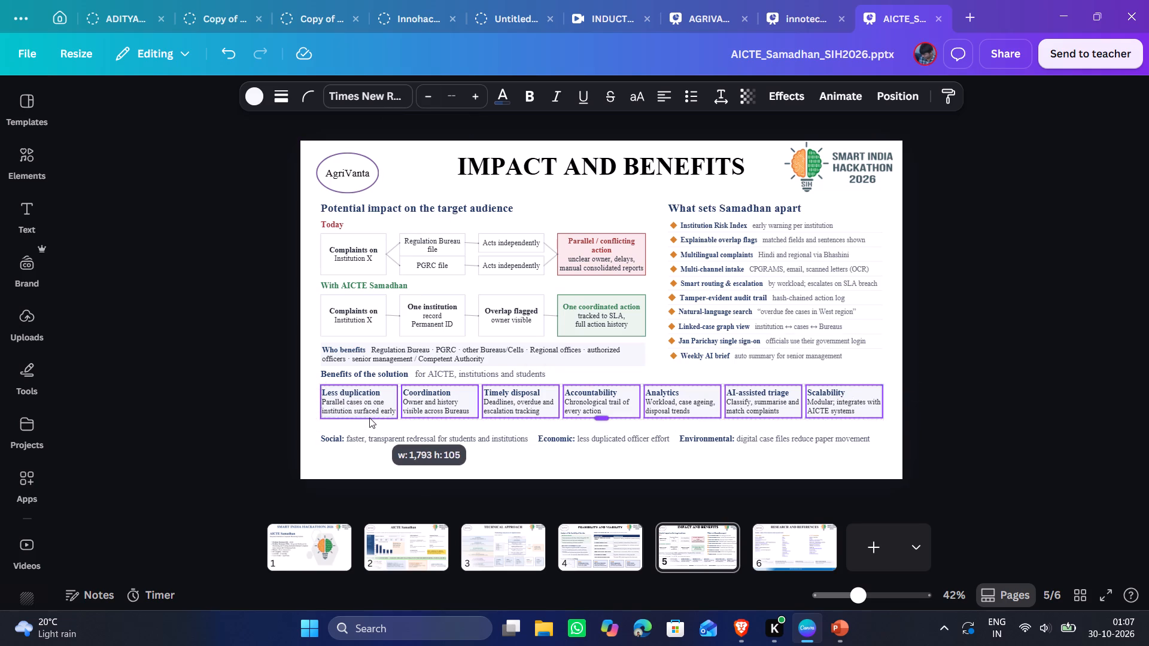
drag(369, 418, 370, 417)
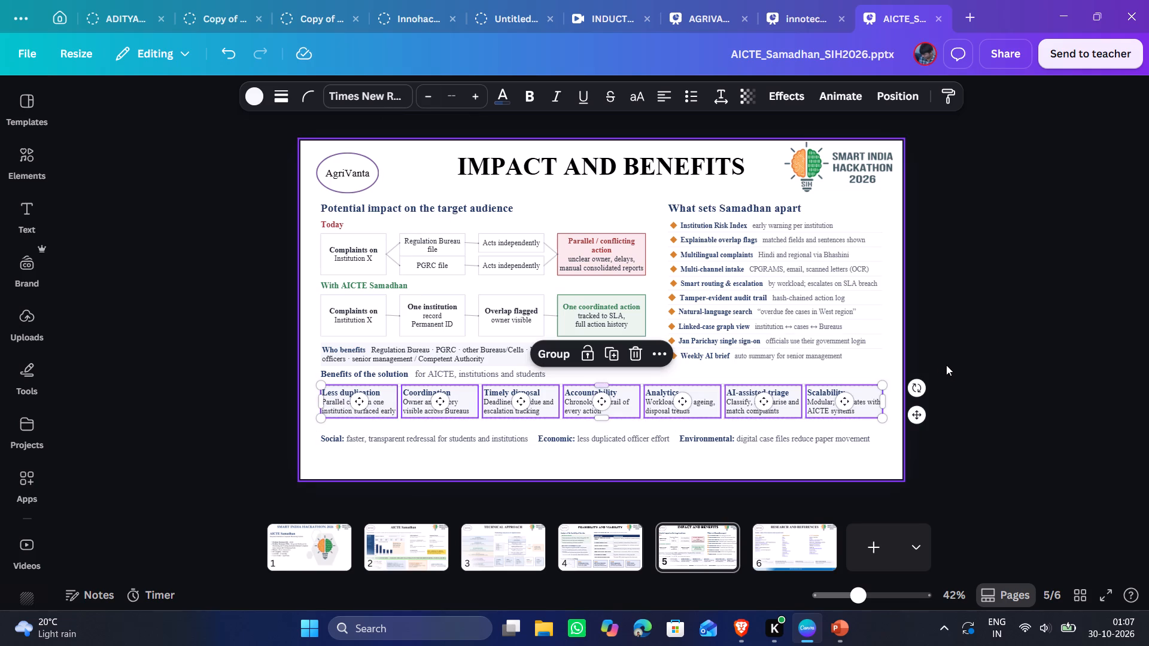
click(946, 365)
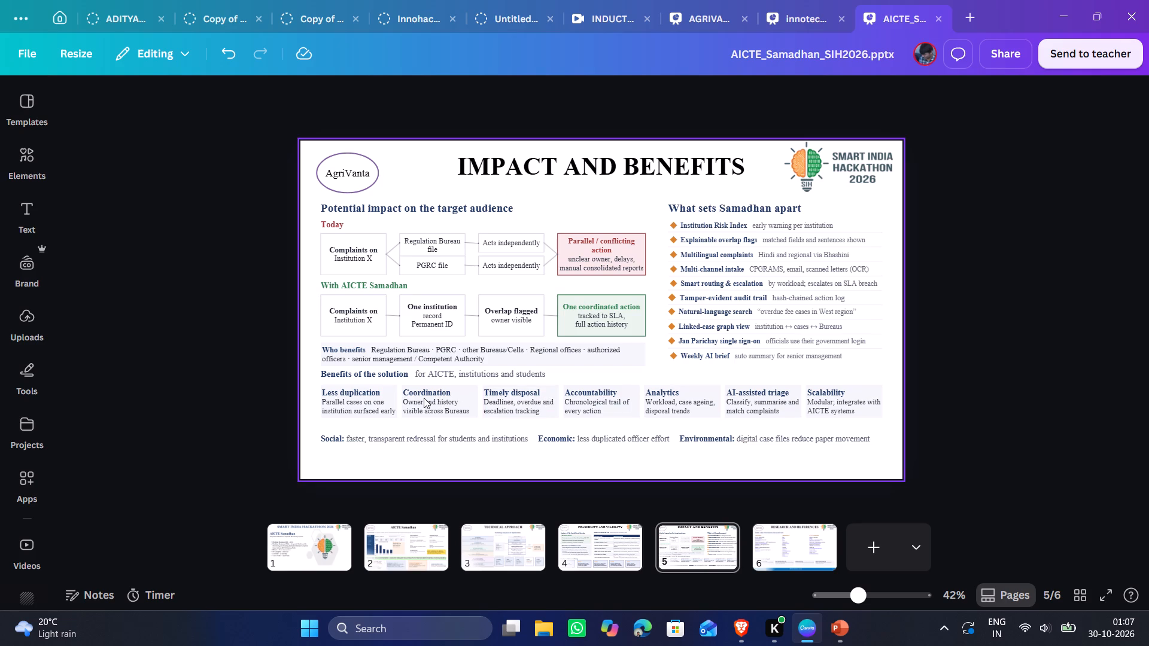
Set the text padding of all seven benefit boxes, from Less duplication to Scalability, to 11.
shift+click(368, 404)
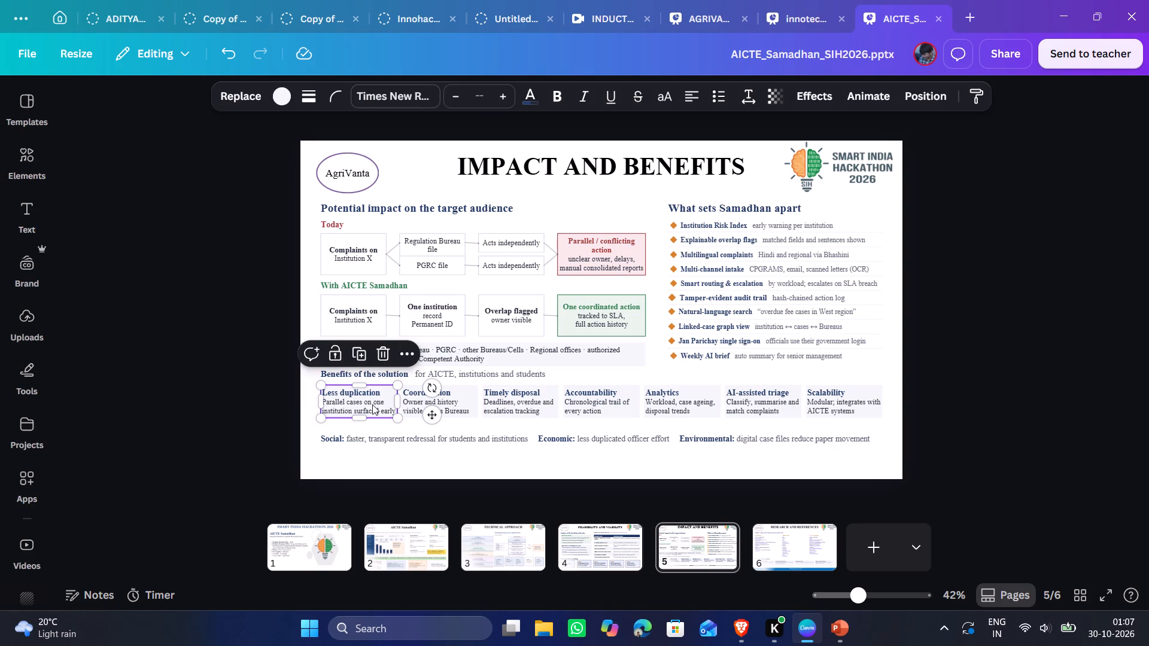
shift+click(463, 406)
shift+click(539, 400)
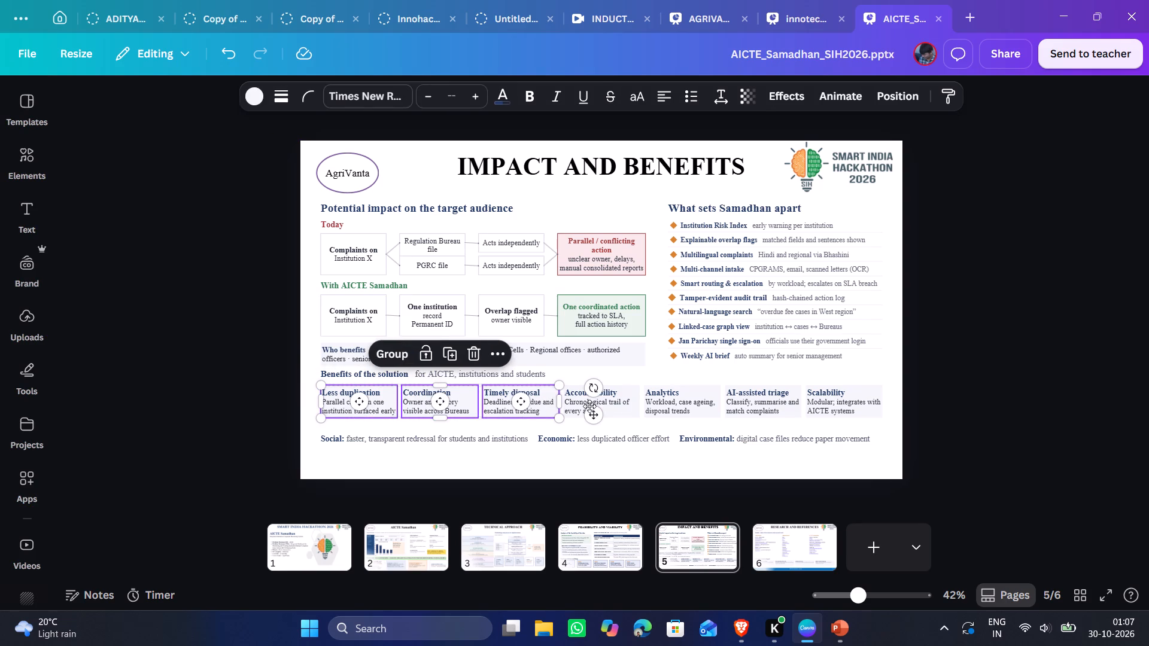
shift+click(617, 409)
shift+click(692, 403)
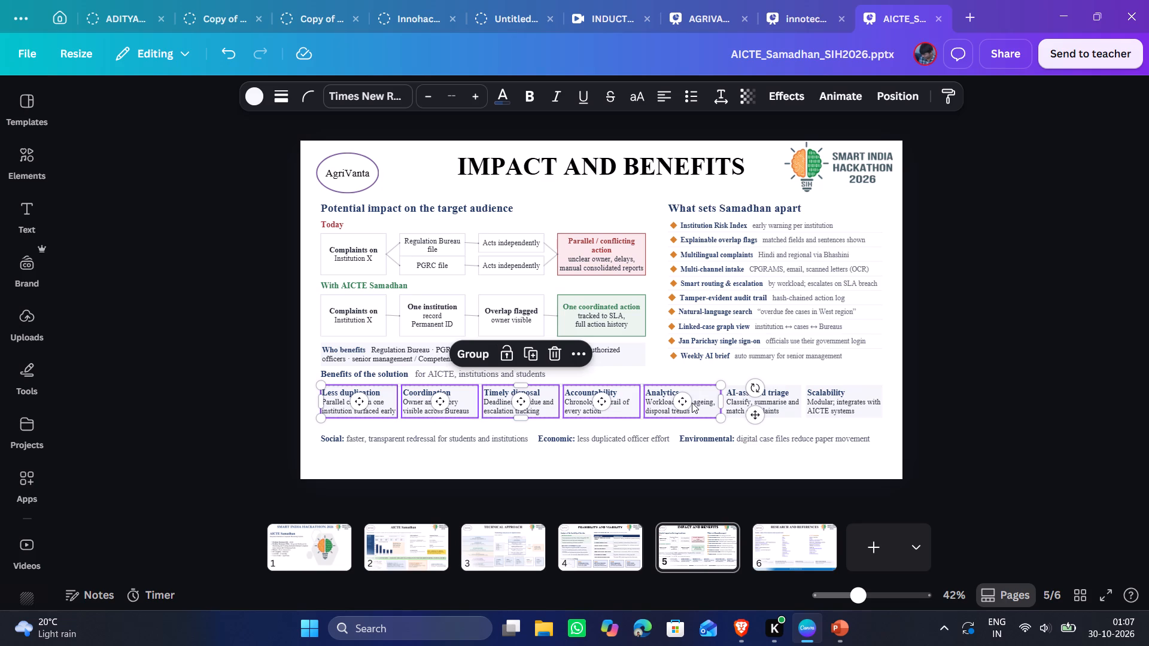
shift+click(775, 409)
shift+click(863, 408)
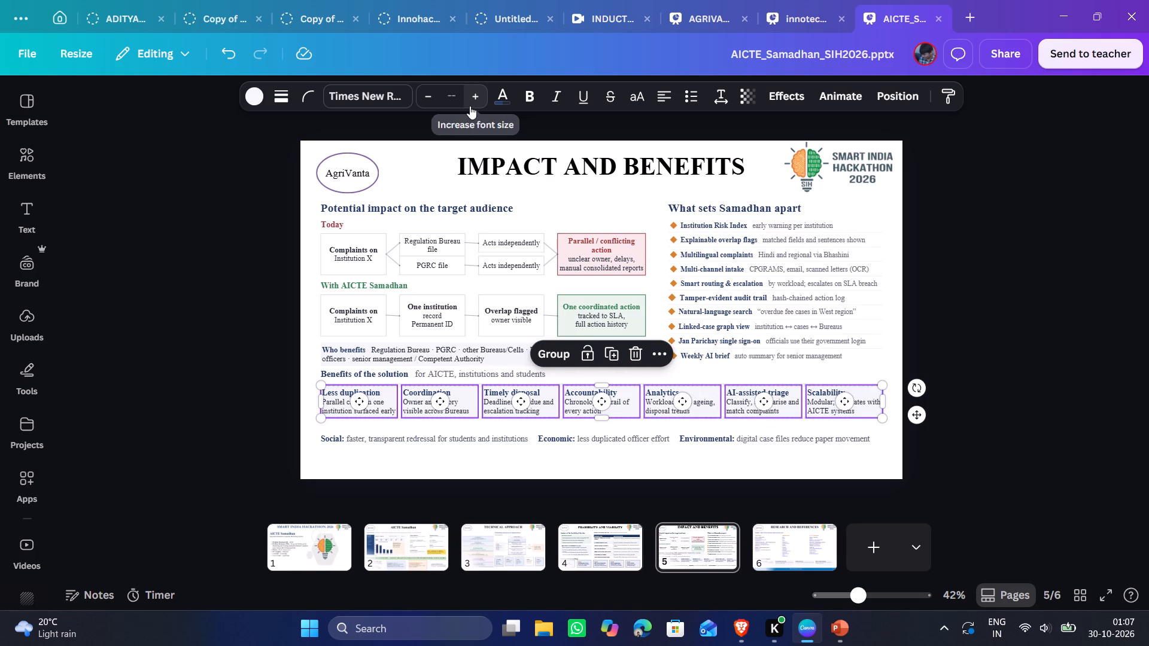
click(718, 92)
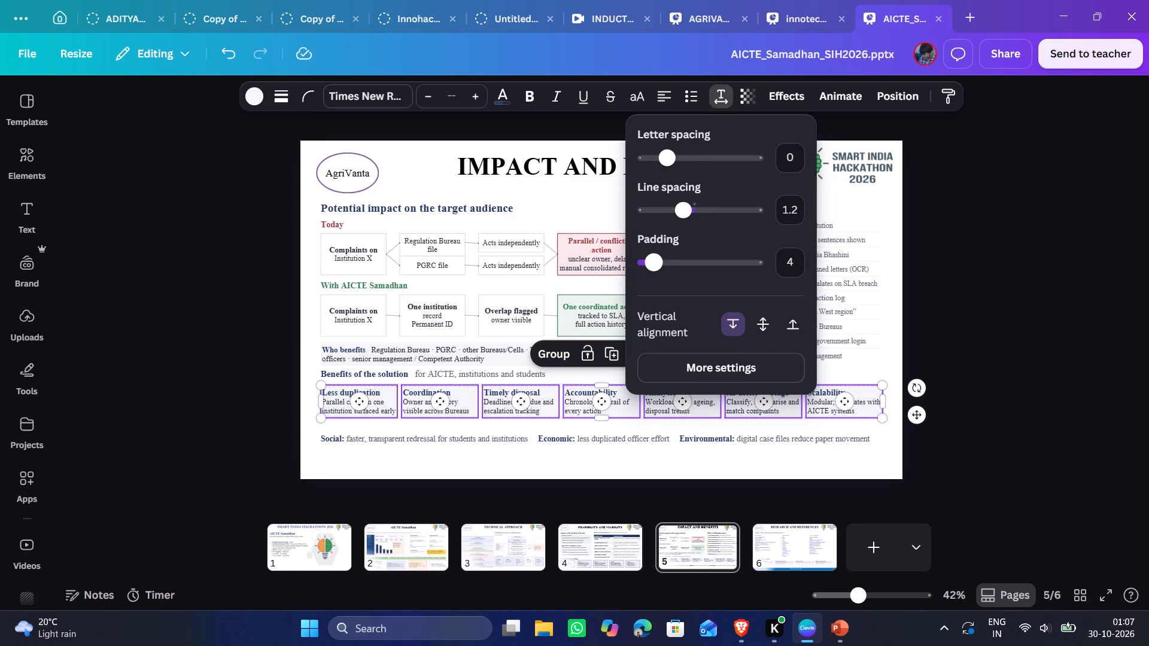
drag(660, 261, 662, 259)
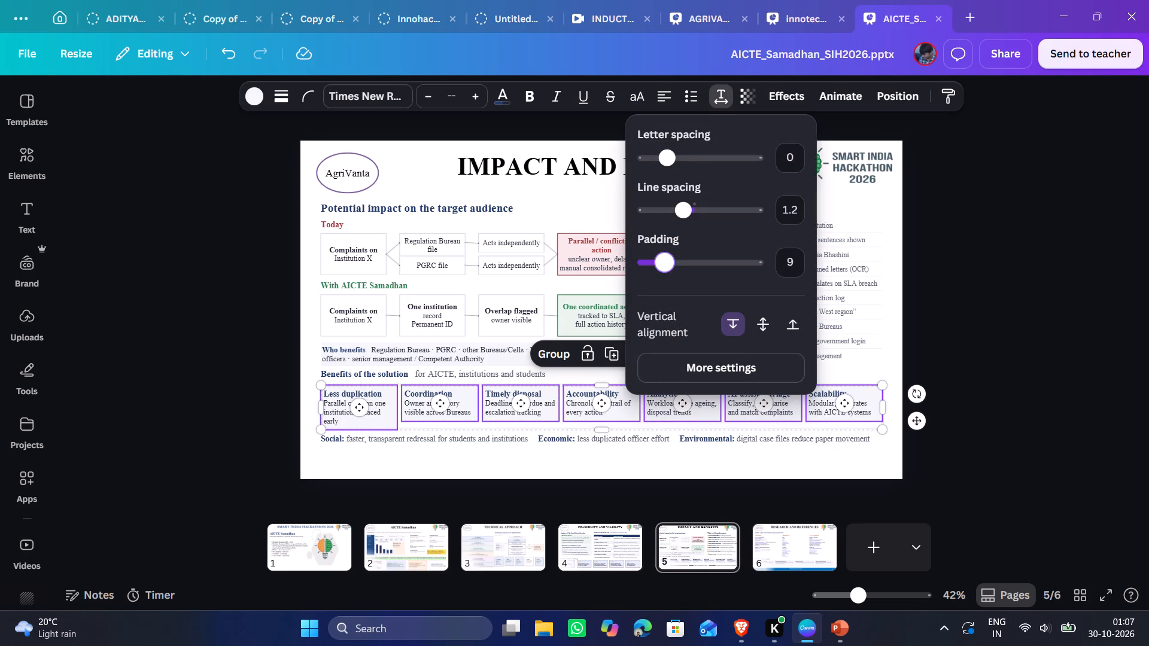
drag(662, 259, 667, 254)
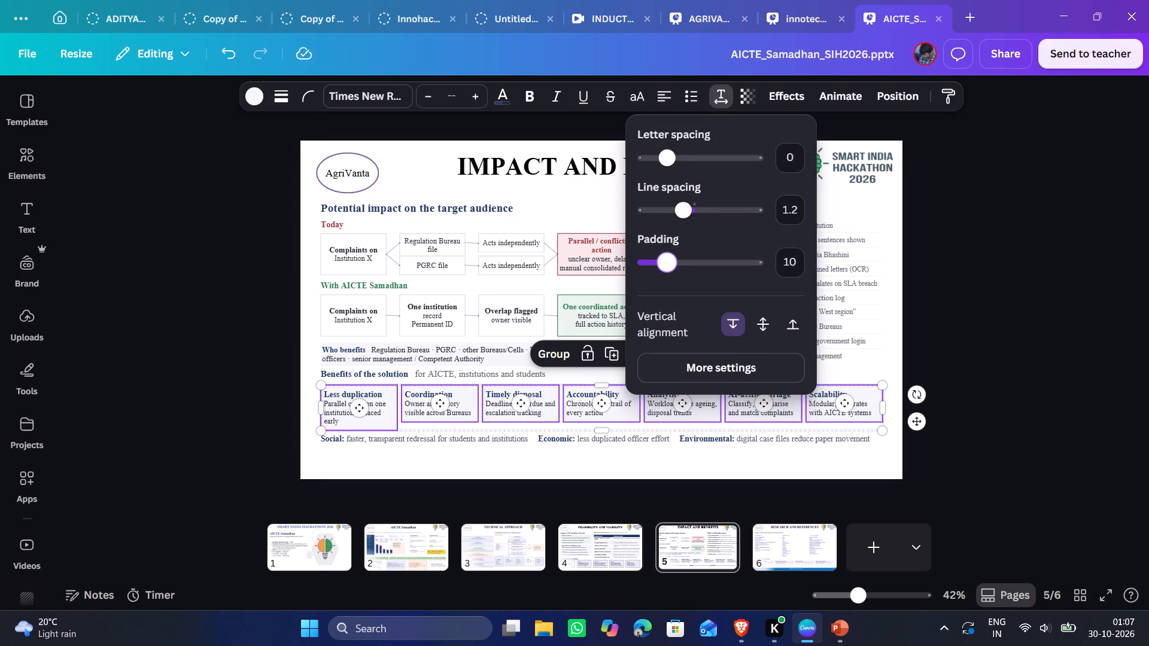
drag(667, 254, 667, 254)
drag(667, 254, 668, 253)
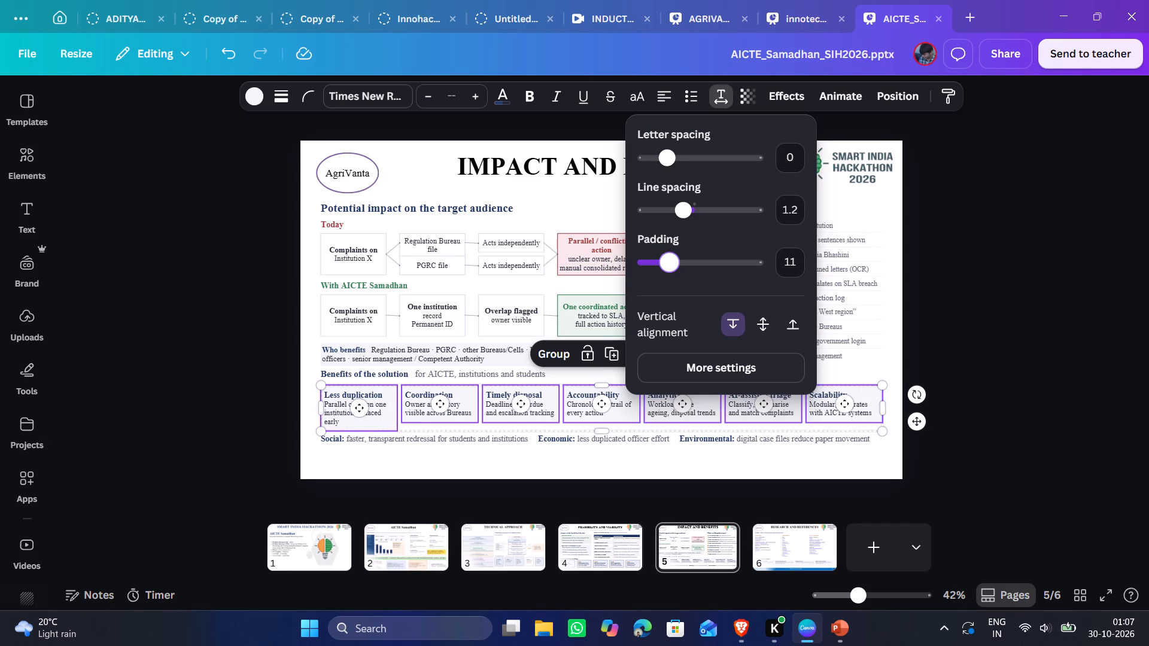
drag(668, 253, 668, 252)
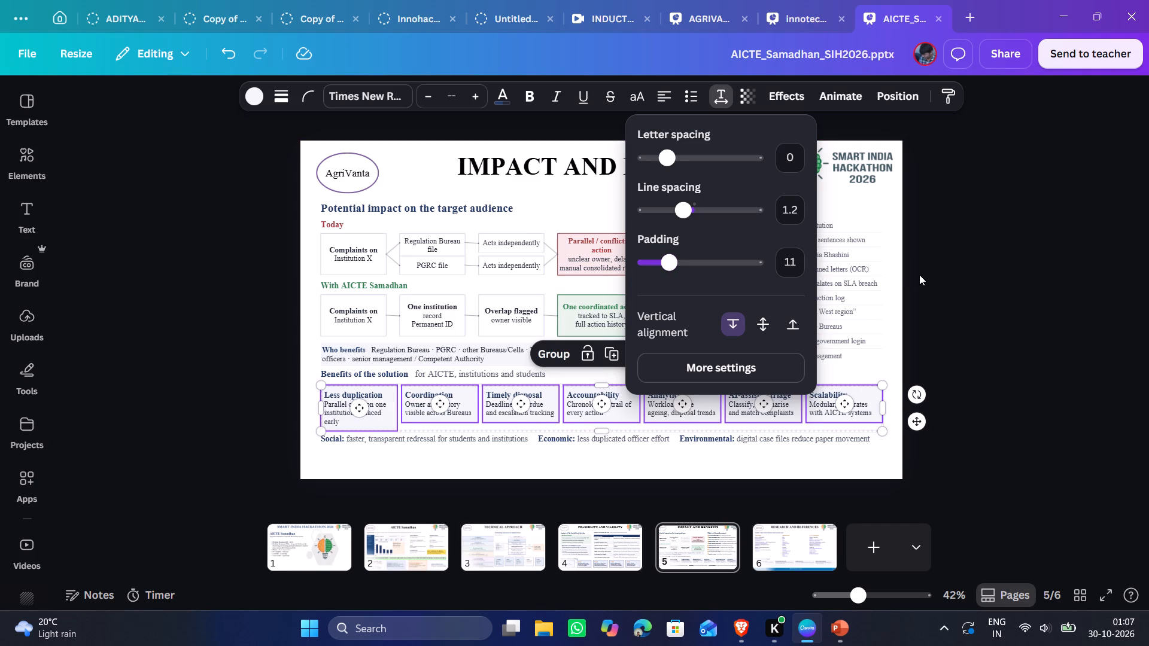
click(931, 277)
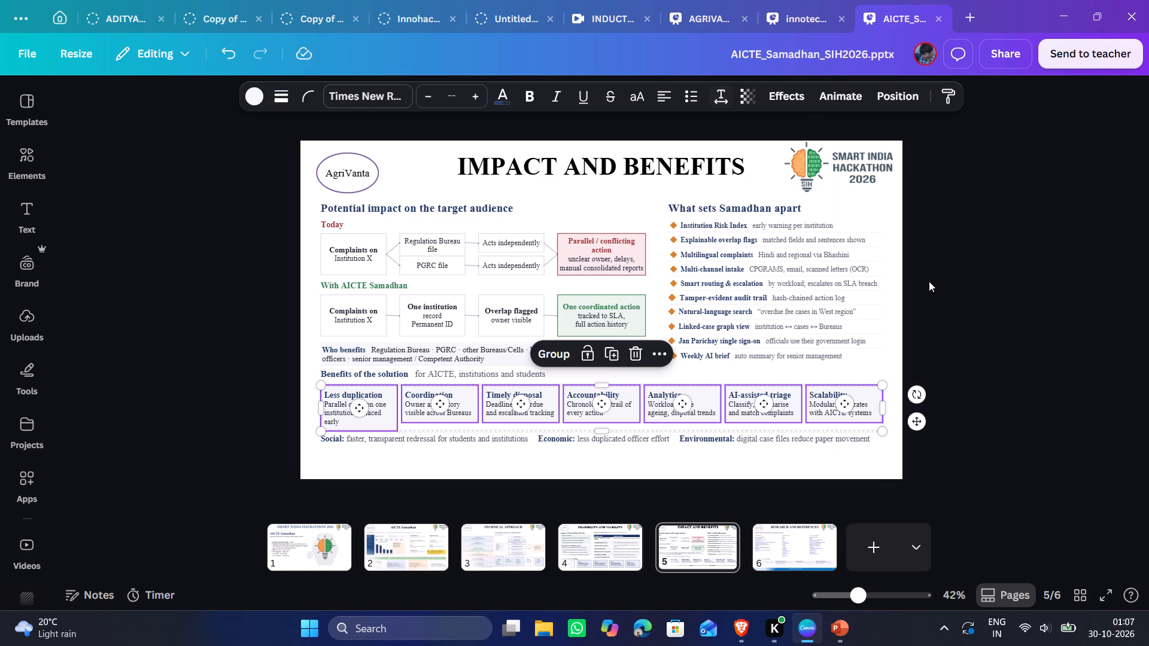
click(884, 372)
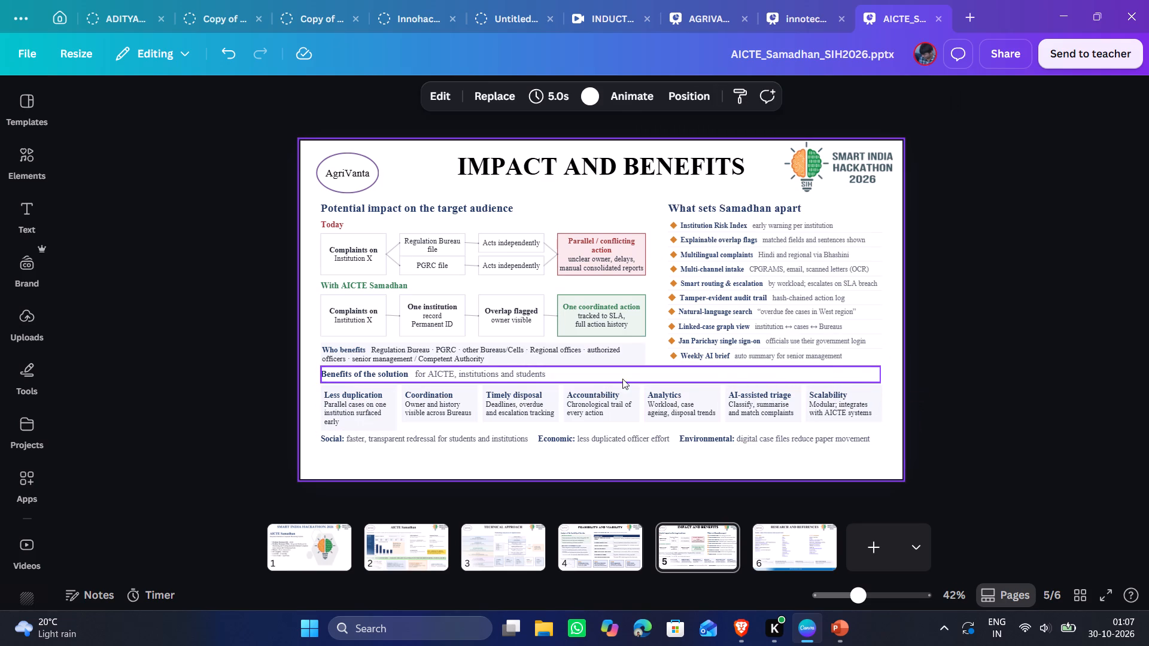
Shorten the Less duplication box's description to "Parallel cases on one institution" by deleting "surfaced early".
click(336, 418)
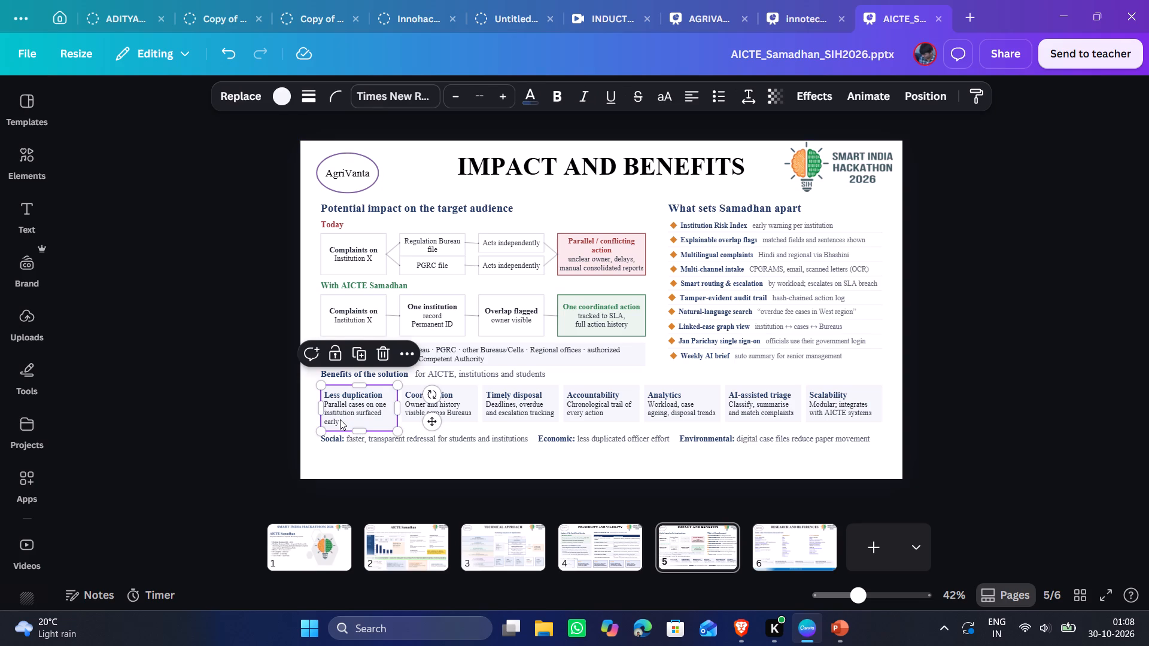
click(340, 419)
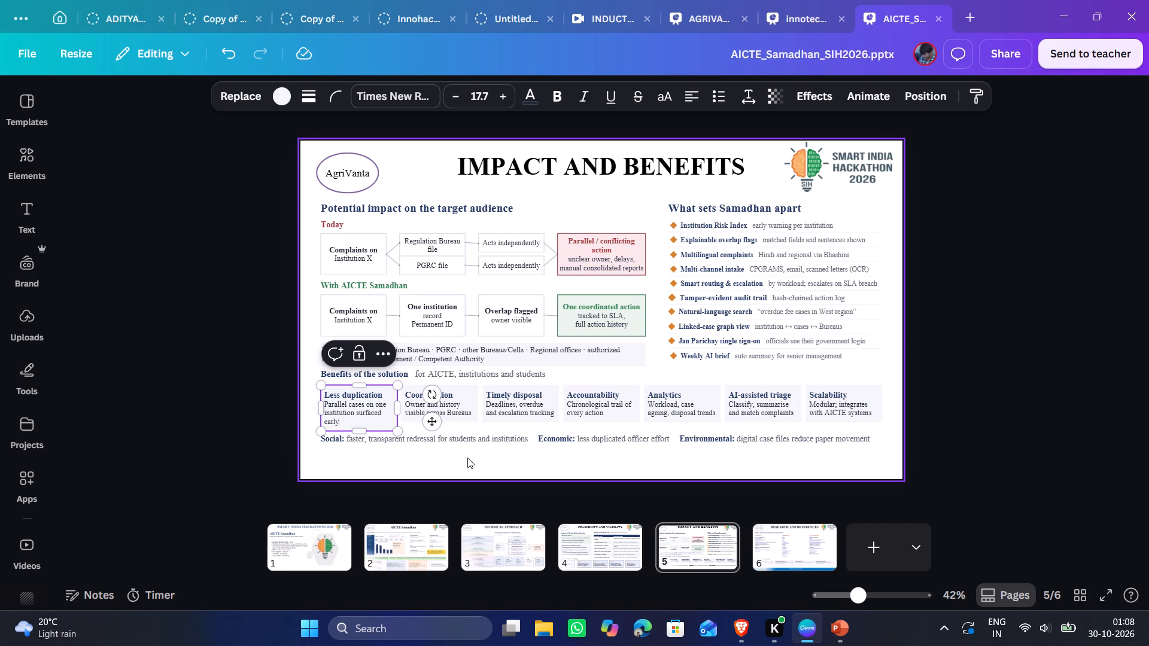
key(BackSpace)
key(BackSpace)
key(BackSpace)
key(BackSpace)
key(BackSpace)
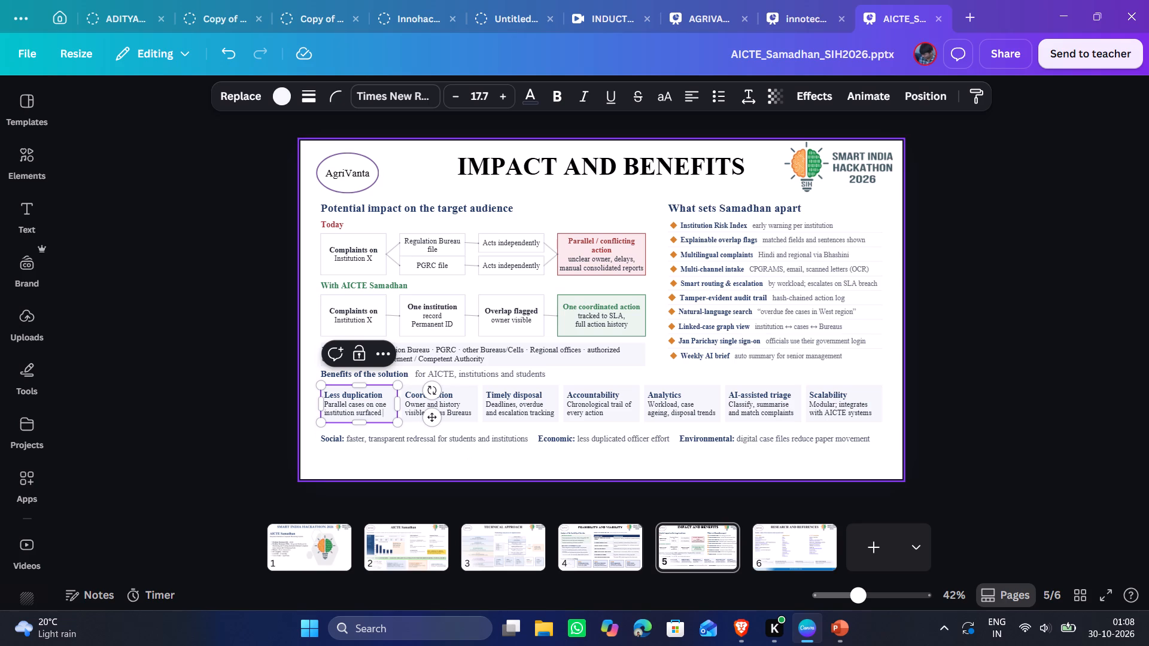
key(BackSpace)
key(BackSpace)
key(BackSpace)
key(BackSpace)
key(BackSpace)
key(BackSpace)
key(BackSpace)
key(BackSpace)
key(BackSpace)
key(BackSpace)
click(366, 467)
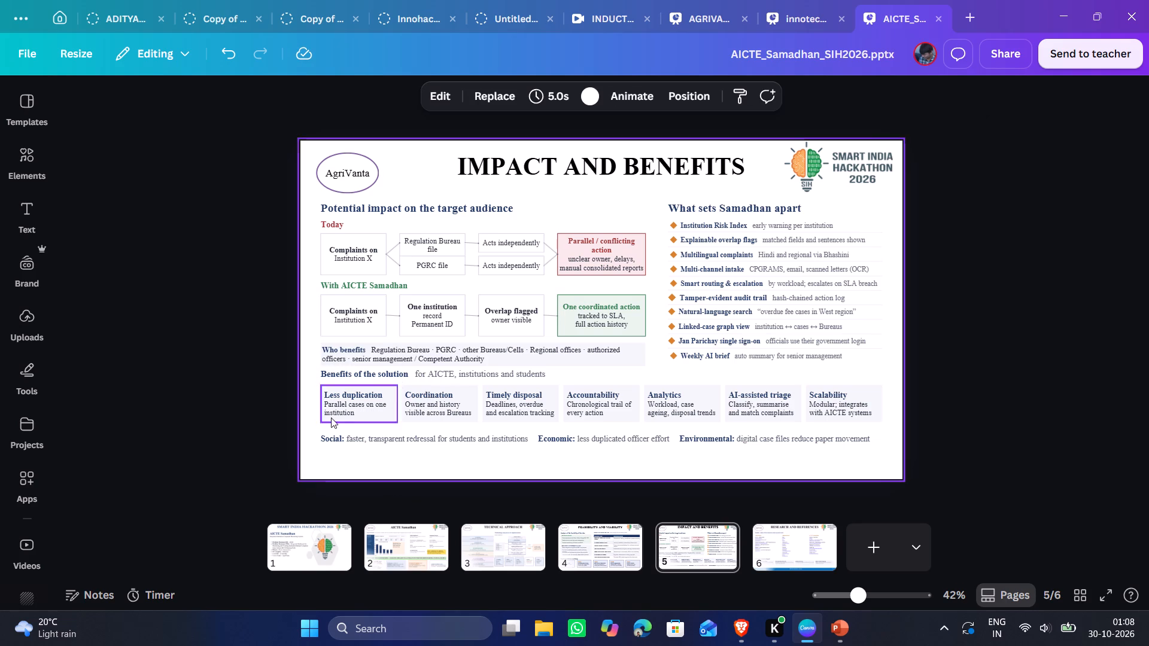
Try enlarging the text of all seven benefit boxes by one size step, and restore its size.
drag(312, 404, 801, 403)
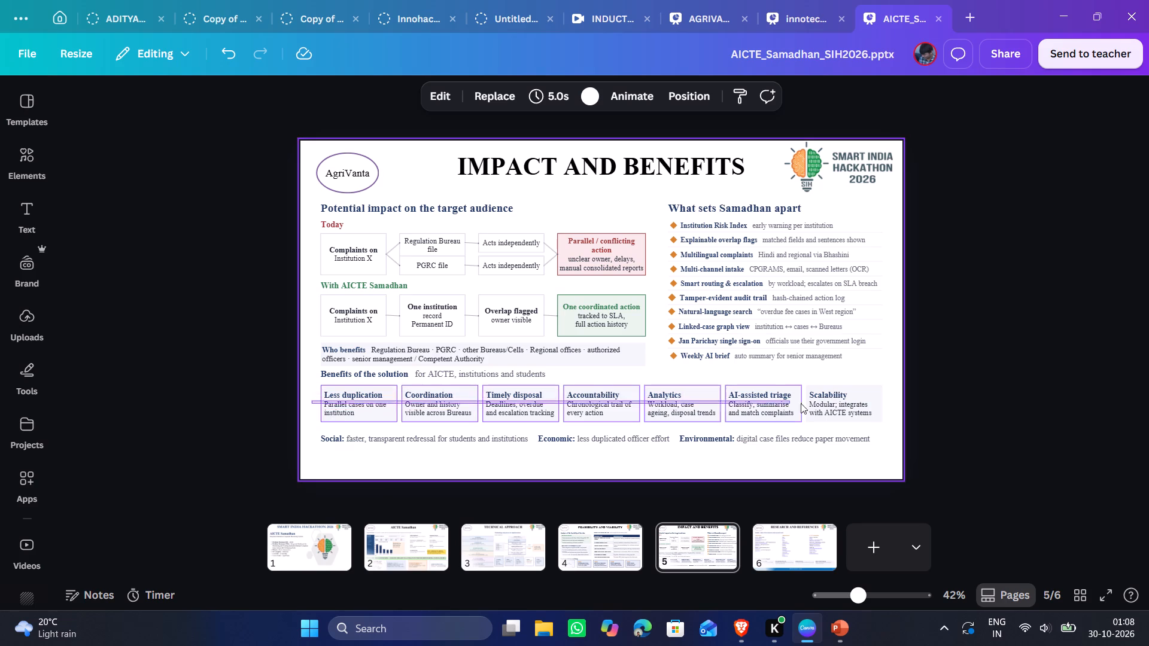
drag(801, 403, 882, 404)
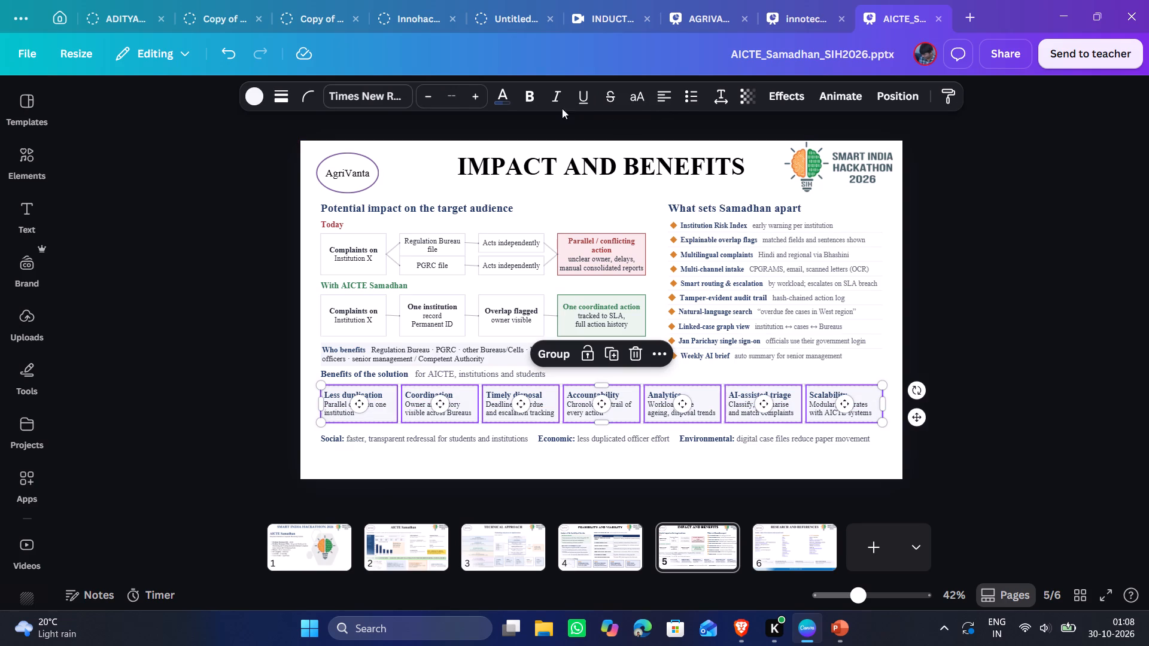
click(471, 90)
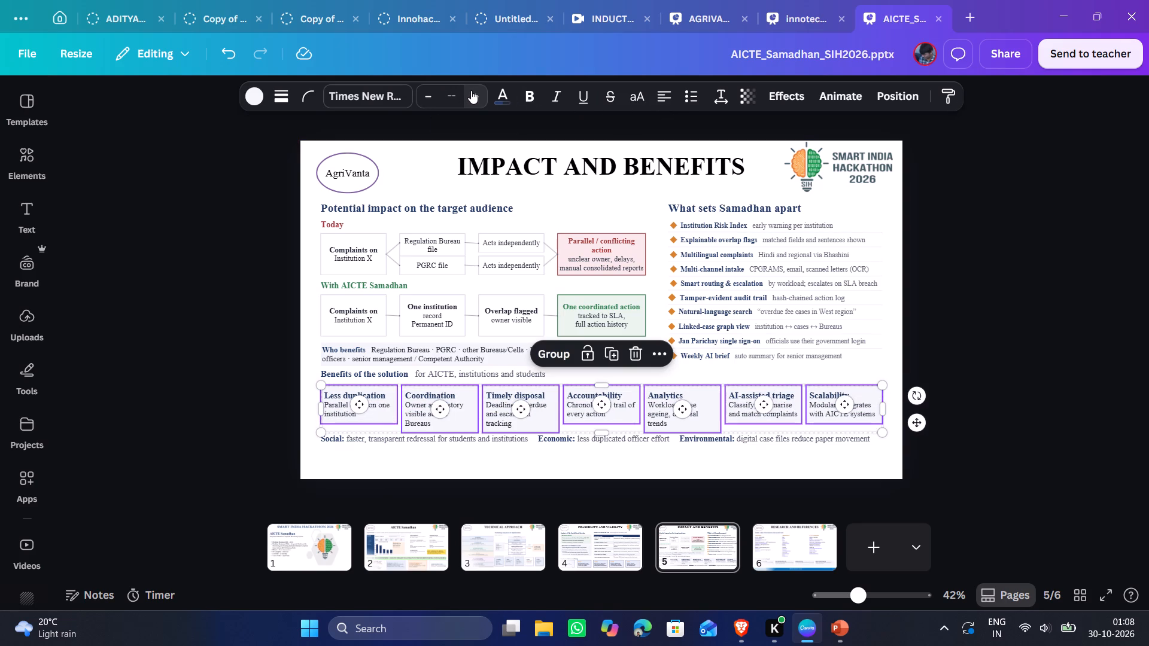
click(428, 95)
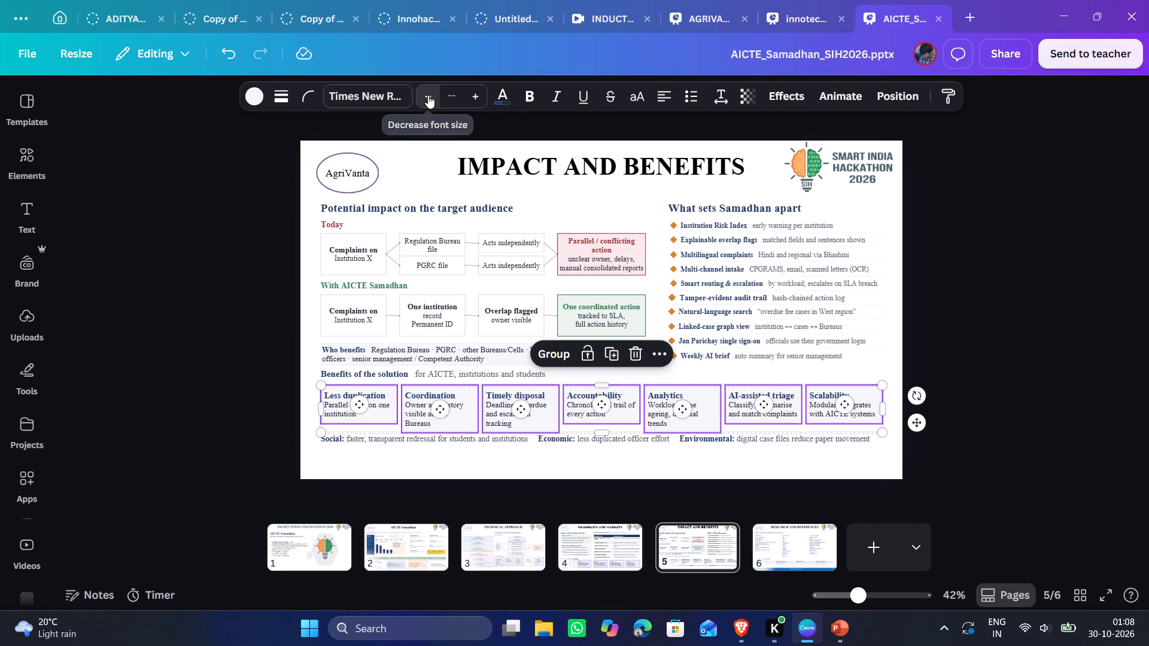
Set the line spacing of all seven benefit boxes, from Less duplication to Scalability, to 1.64.
click(709, 95)
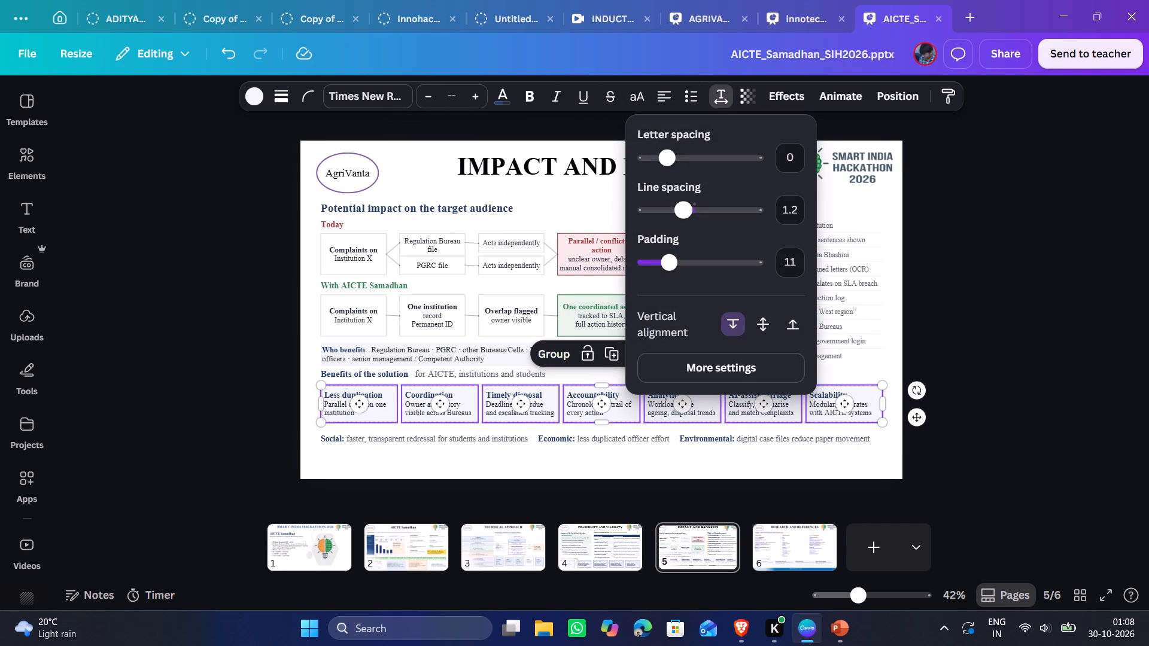
drag(686, 215, 706, 212)
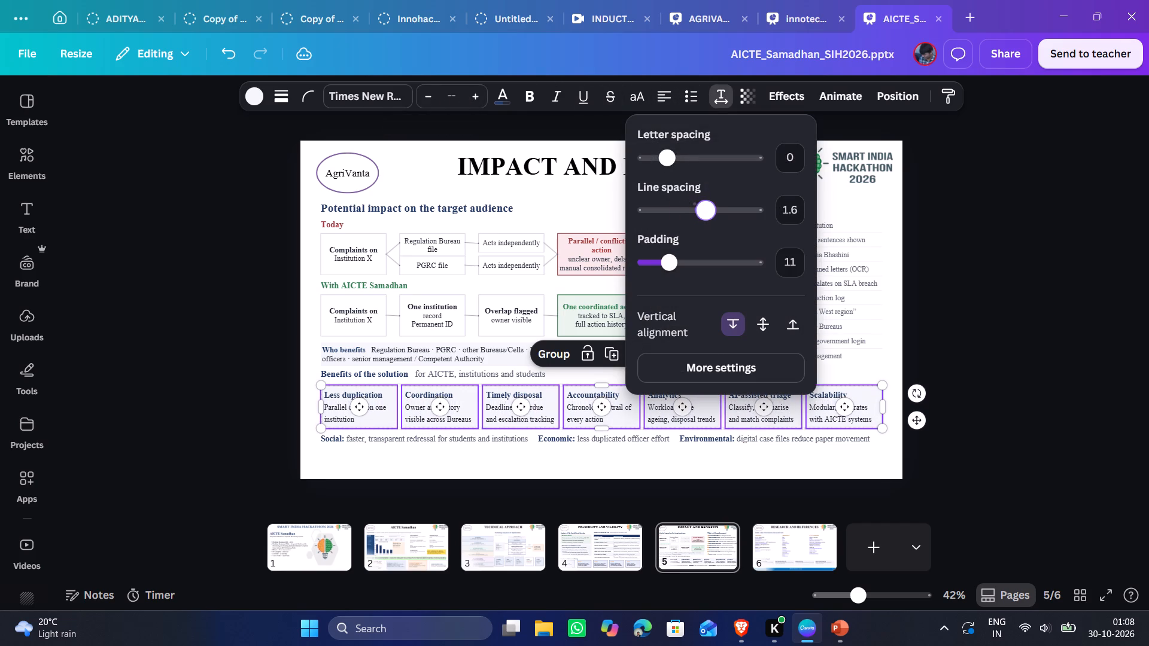
drag(706, 212, 709, 212)
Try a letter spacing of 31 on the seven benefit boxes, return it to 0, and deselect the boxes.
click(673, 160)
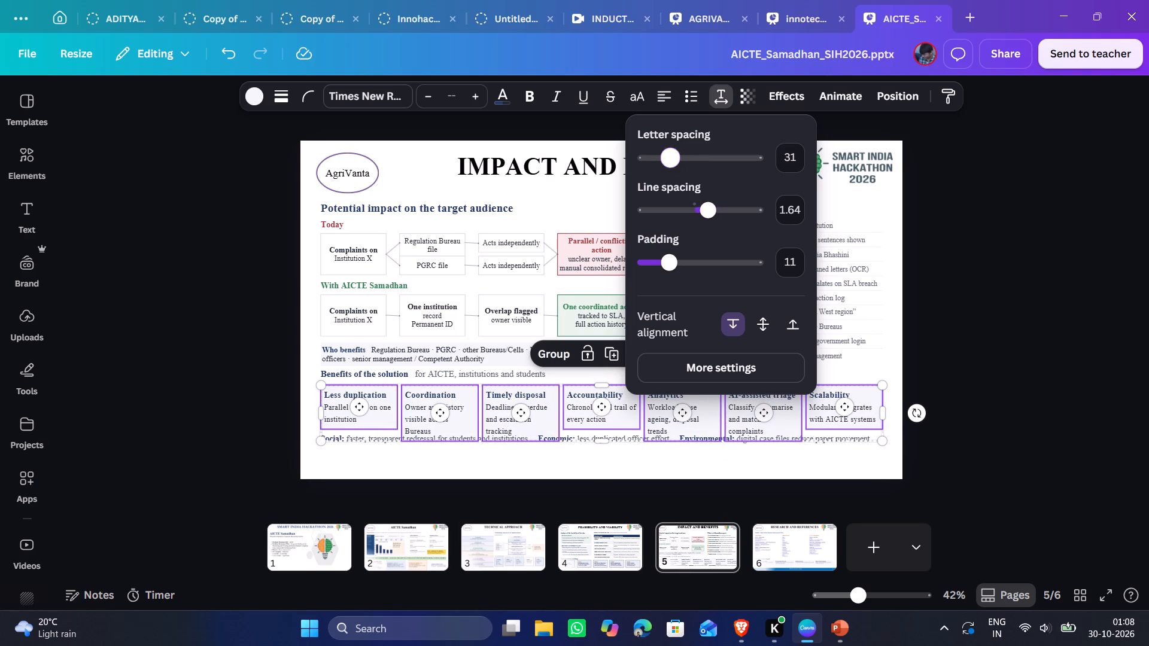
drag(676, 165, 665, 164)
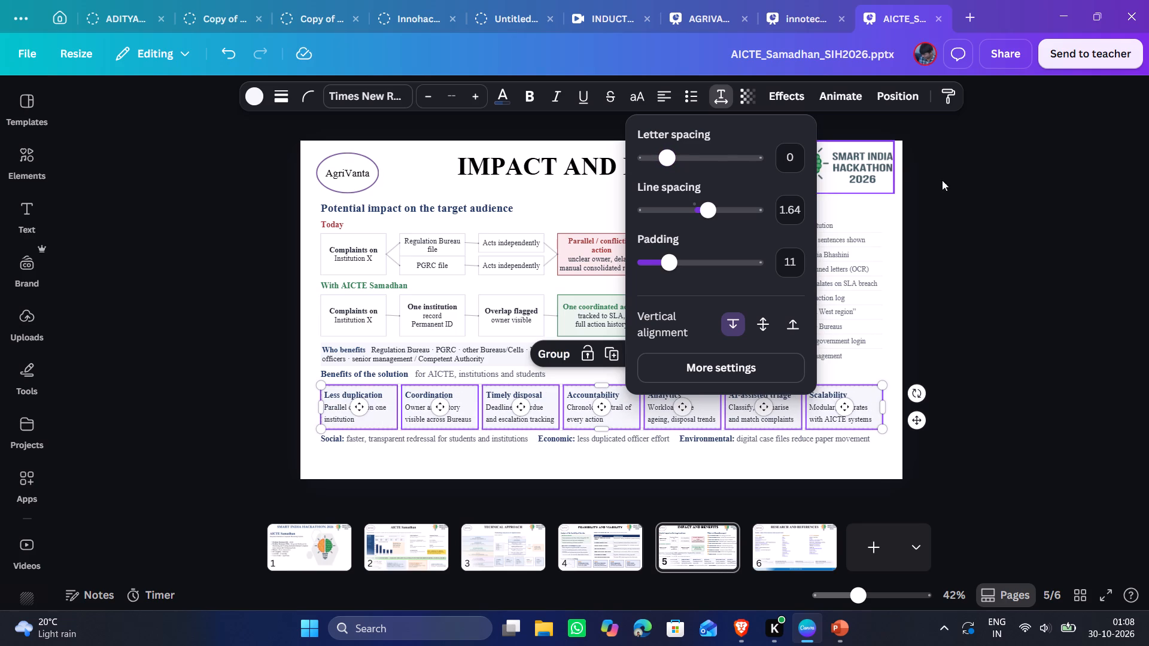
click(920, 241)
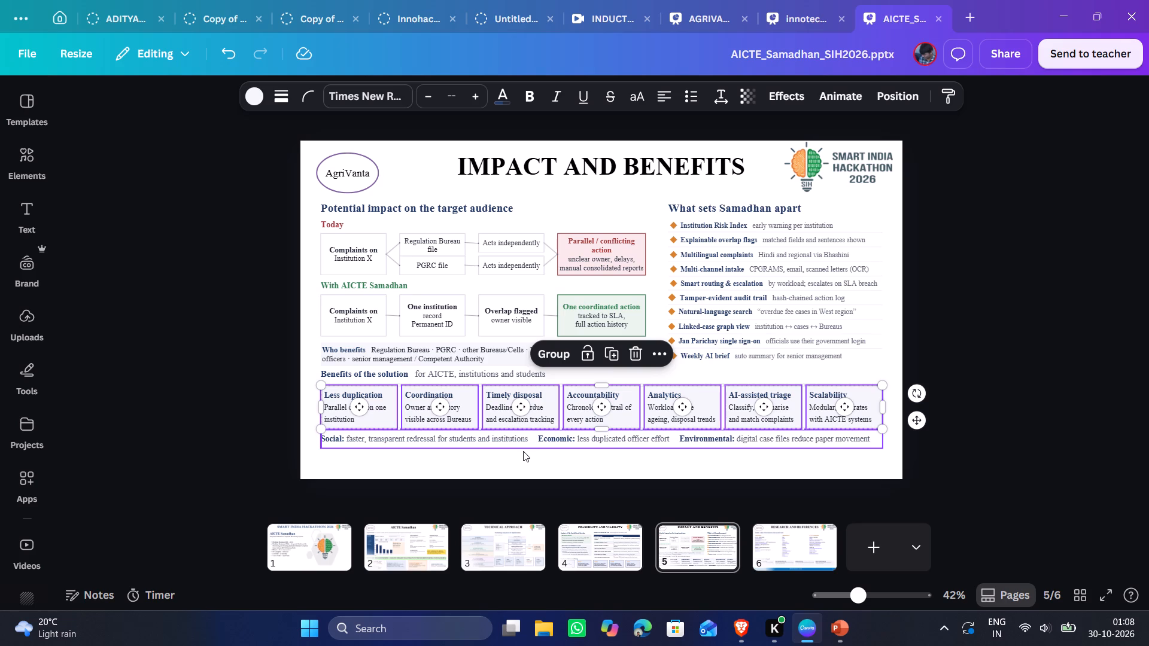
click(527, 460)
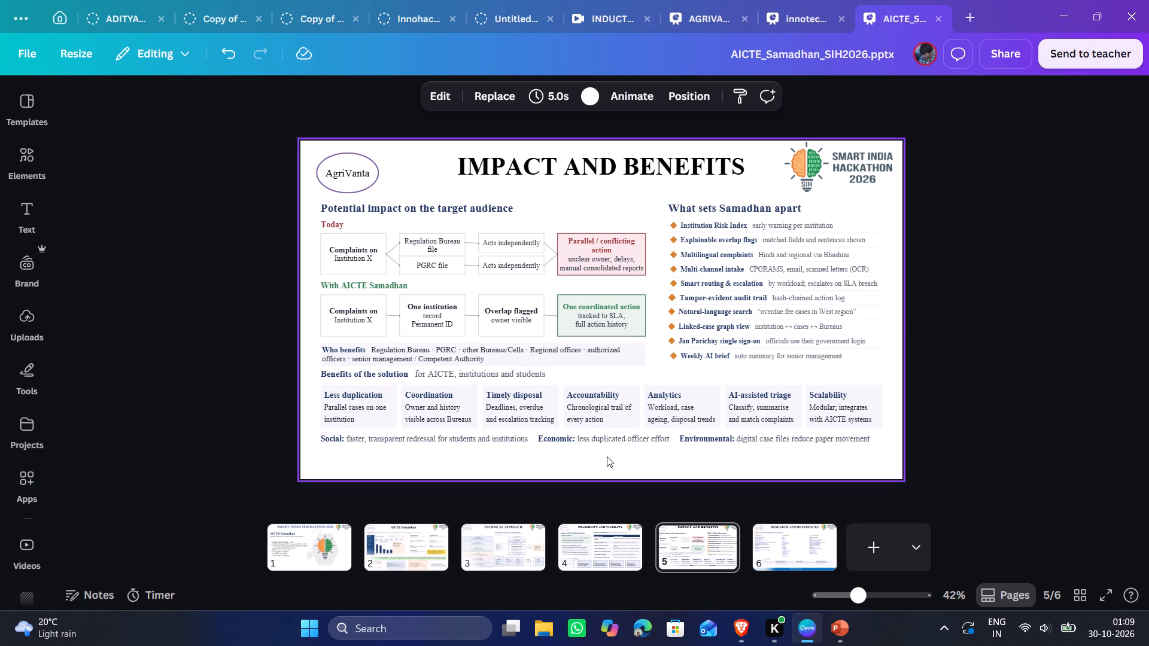
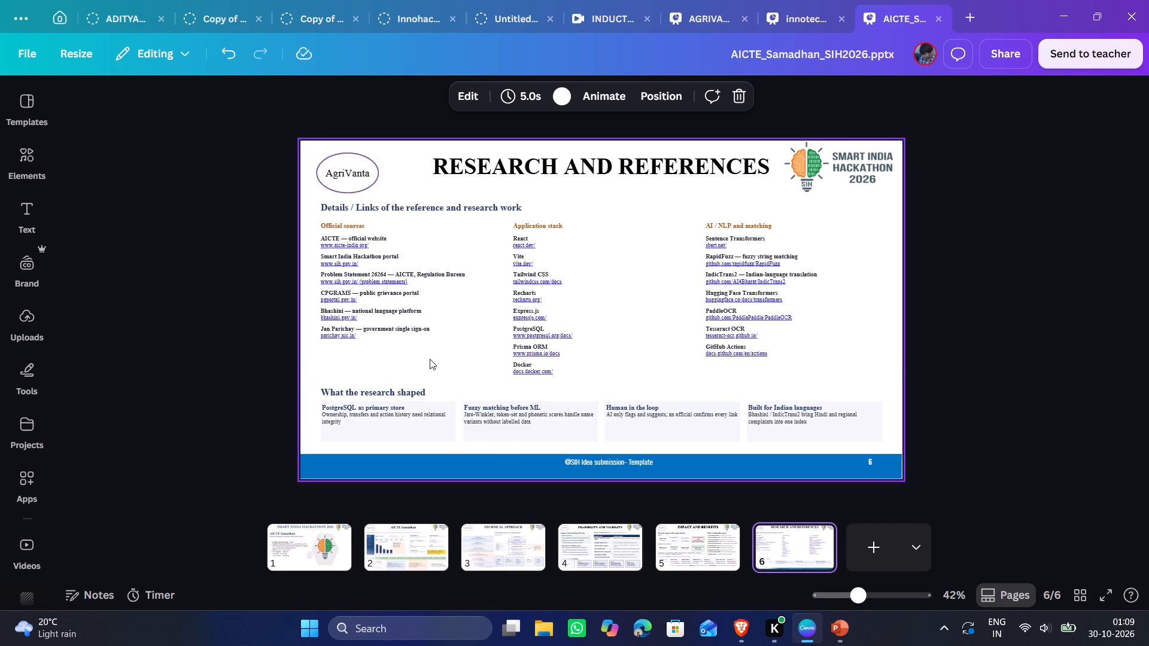
Set the padding of all four boxes under "What the research shaped" to 20.
shift+click(425, 403)
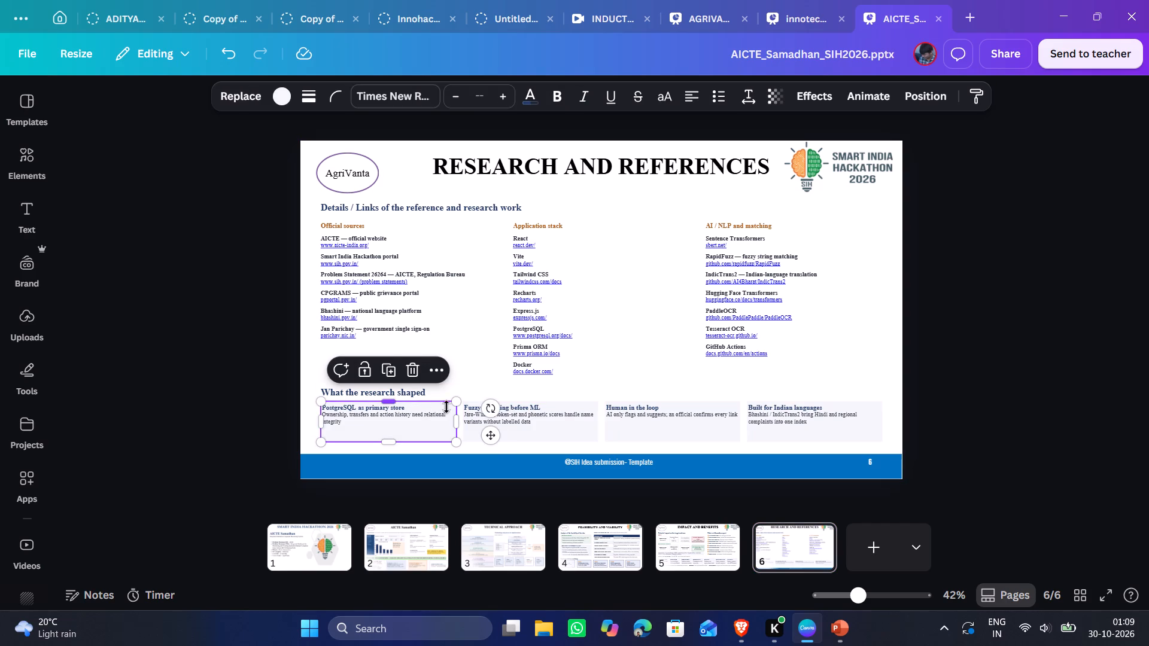
shift+click(534, 417)
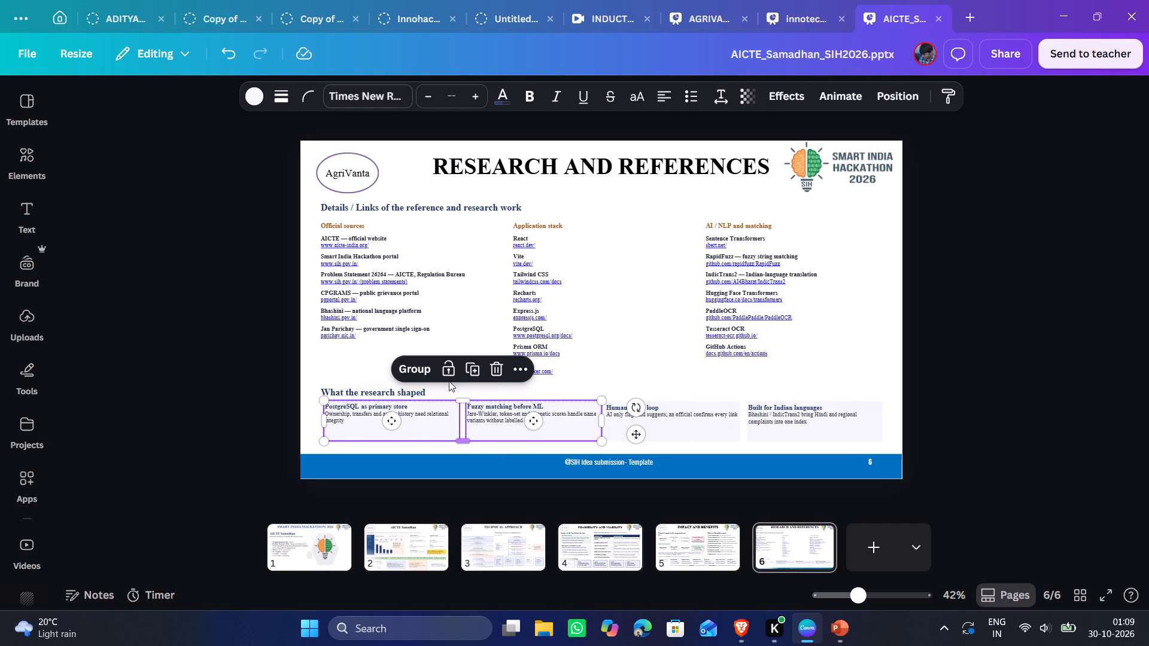
click(359, 354)
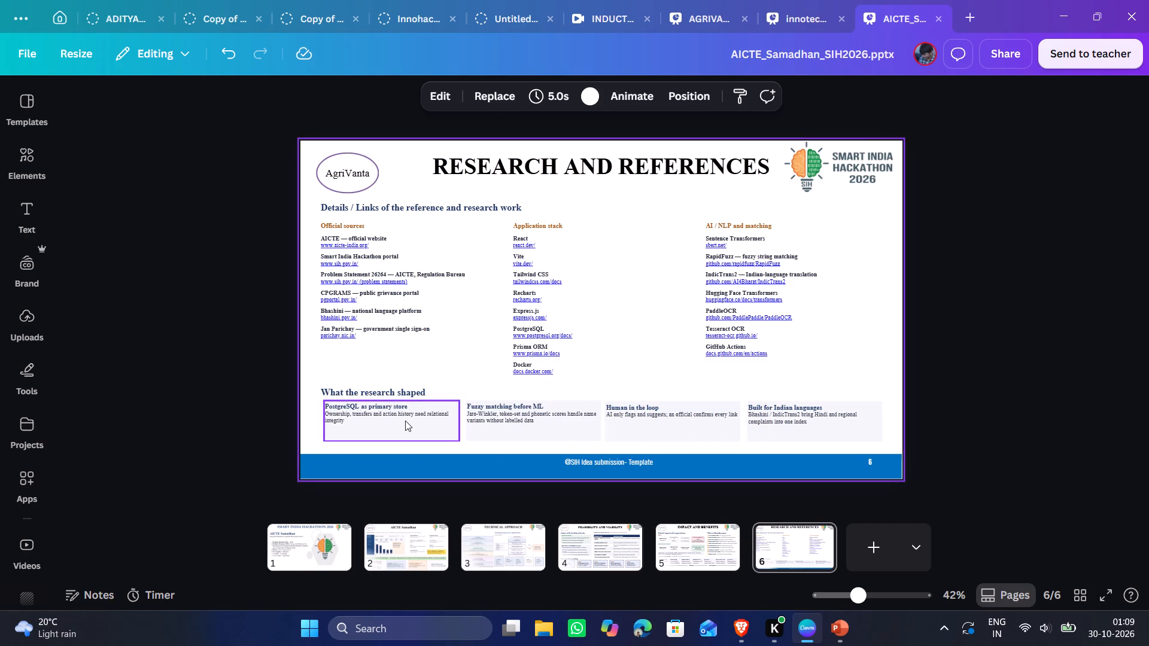
shift+click(405, 420)
shift+click(530, 418)
shift+click(670, 420)
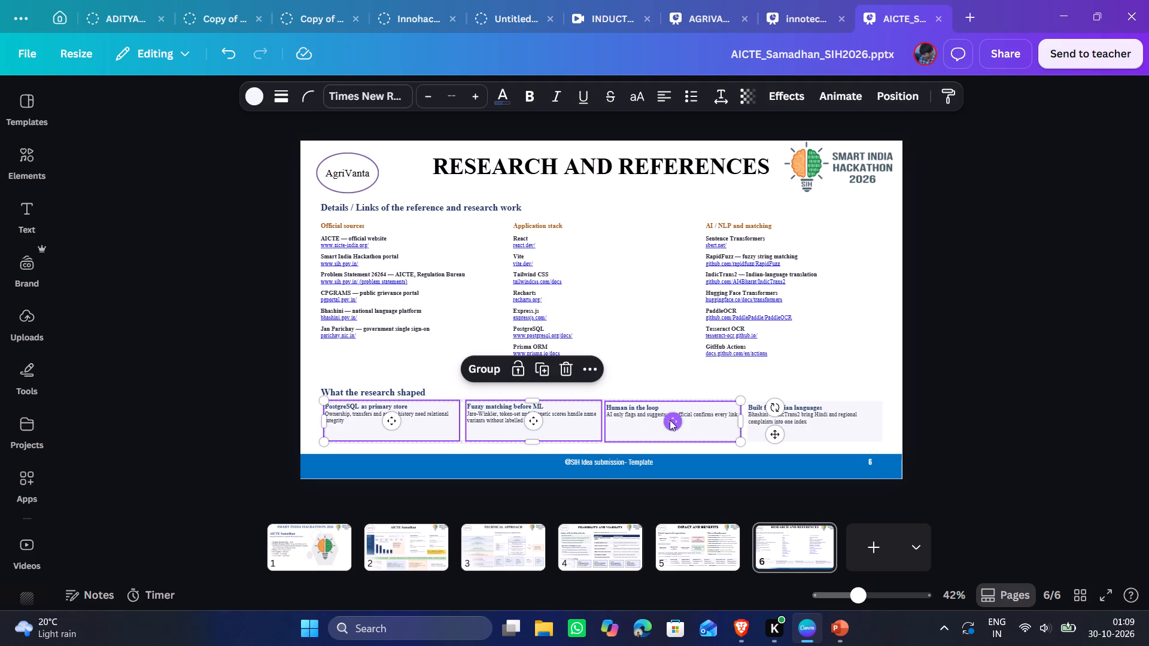
shift+click(814, 409)
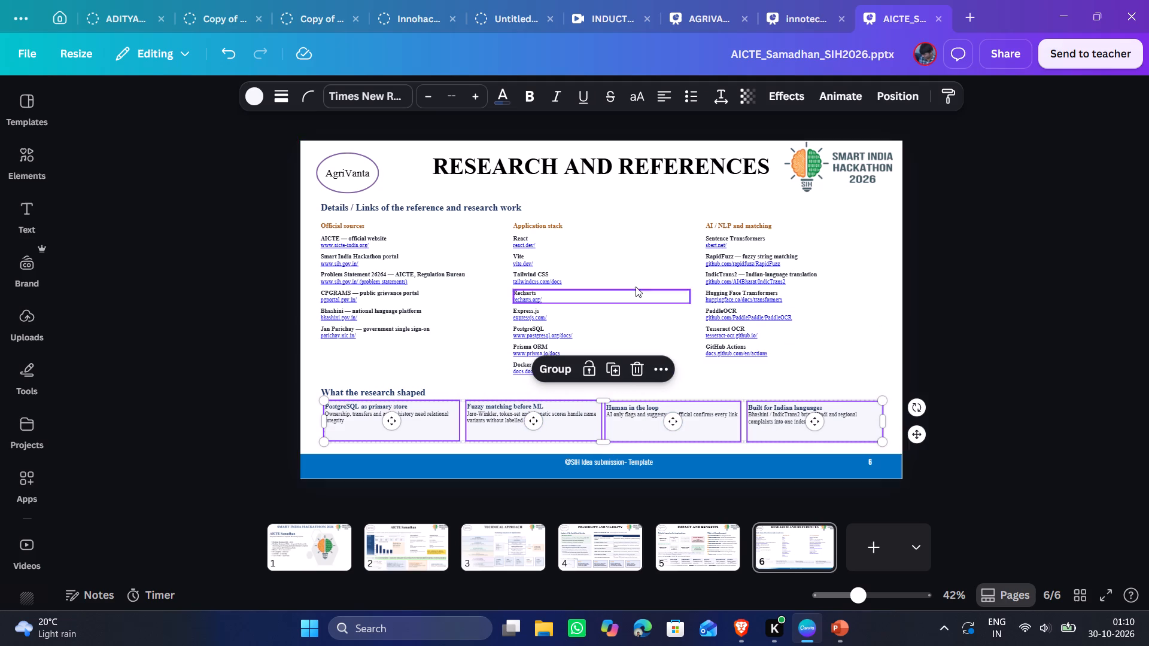
click(722, 99)
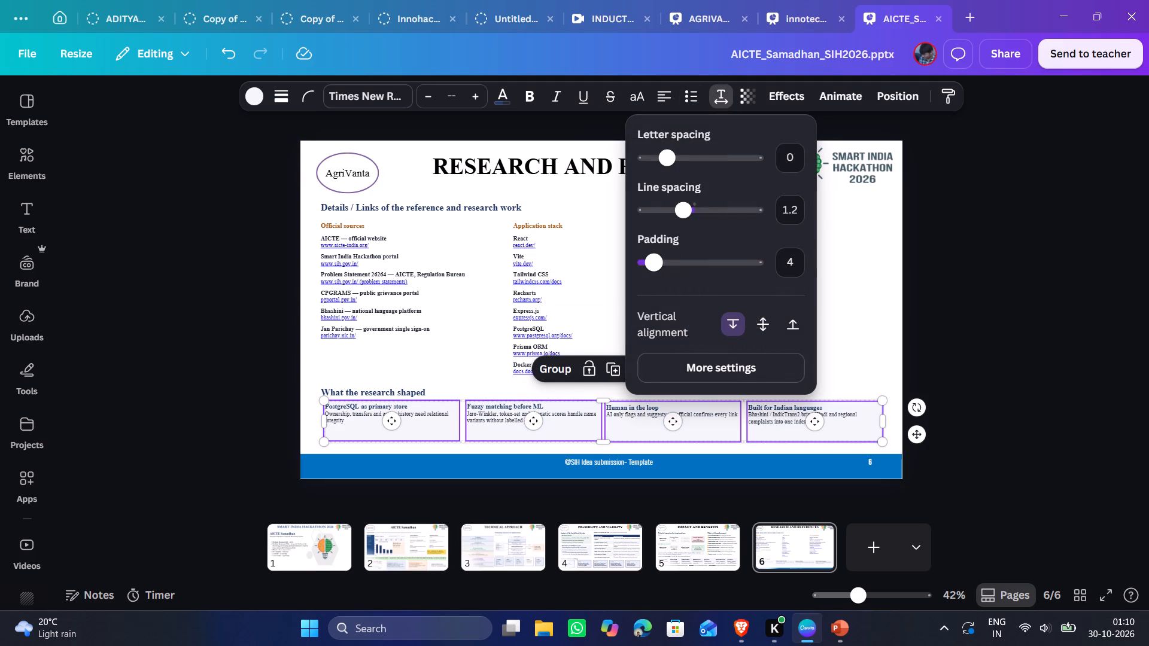
drag(656, 269, 690, 270)
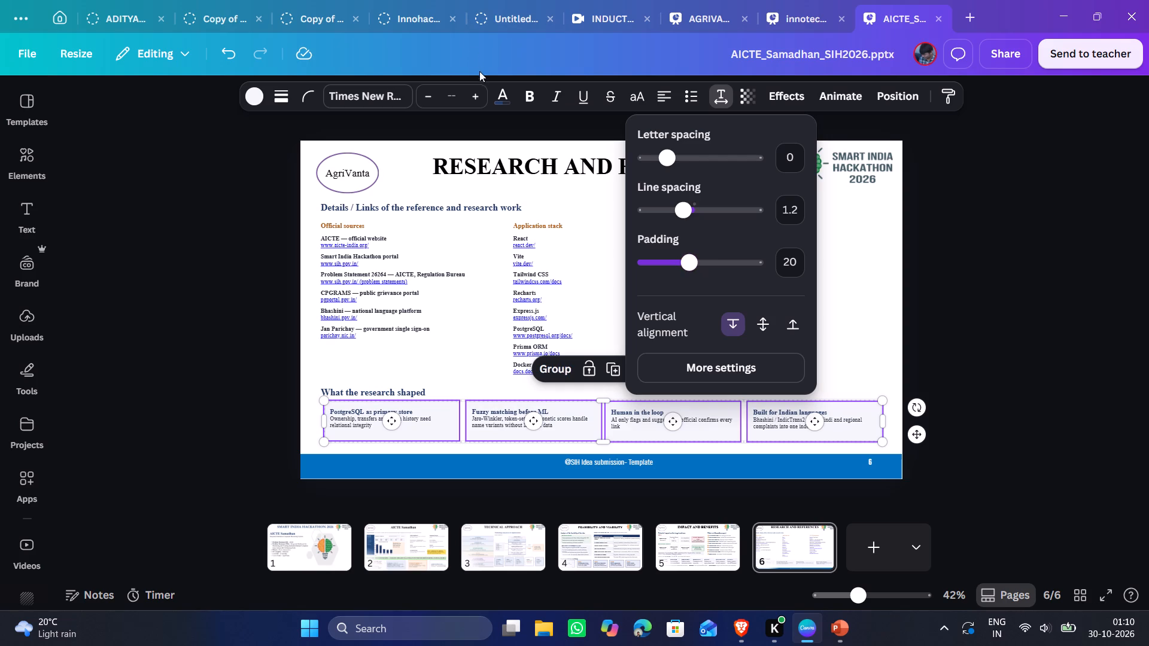
Enlarge the text of the four research boxes by four size steps and deselect them.
click(479, 94)
click(479, 94)
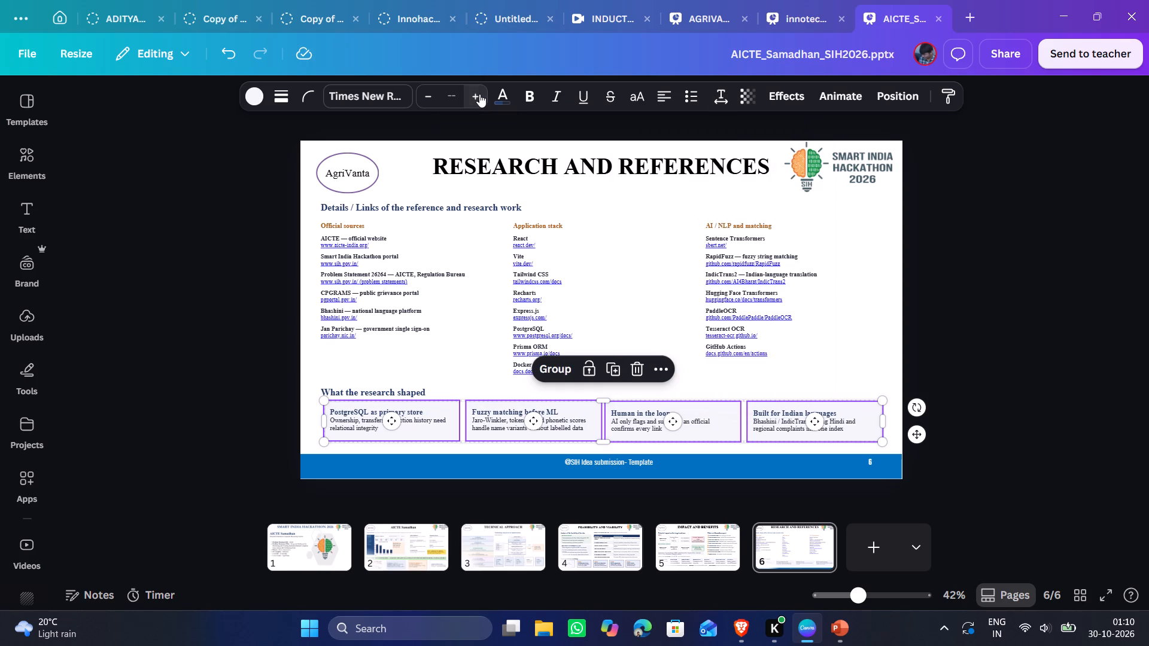
click(479, 94)
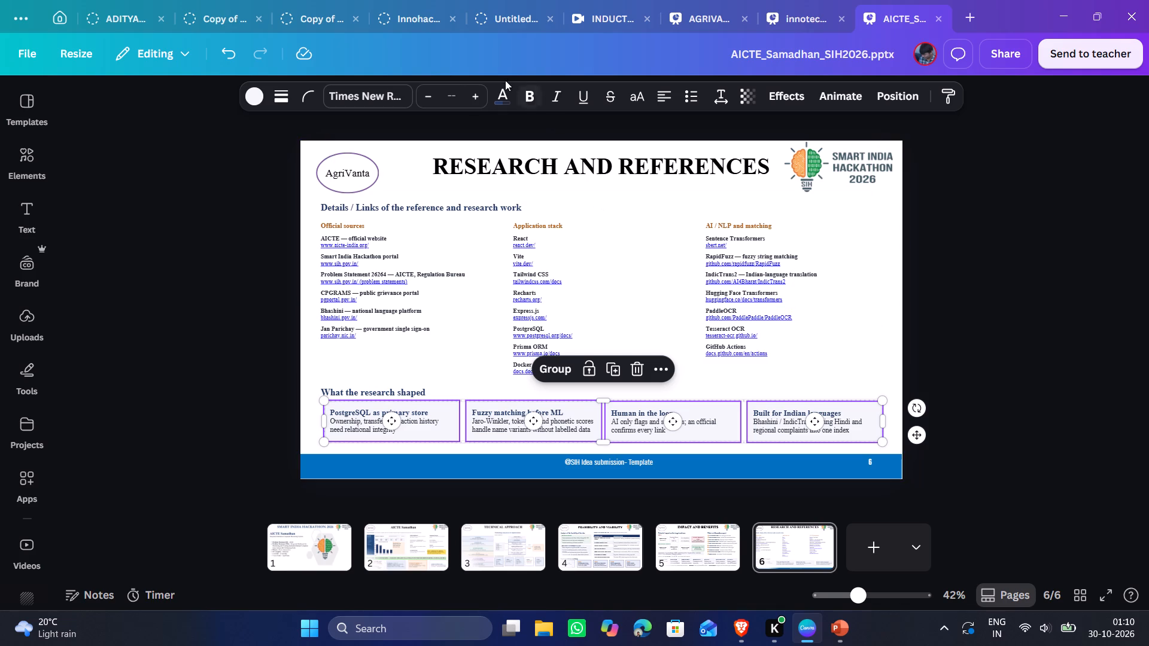
click(476, 97)
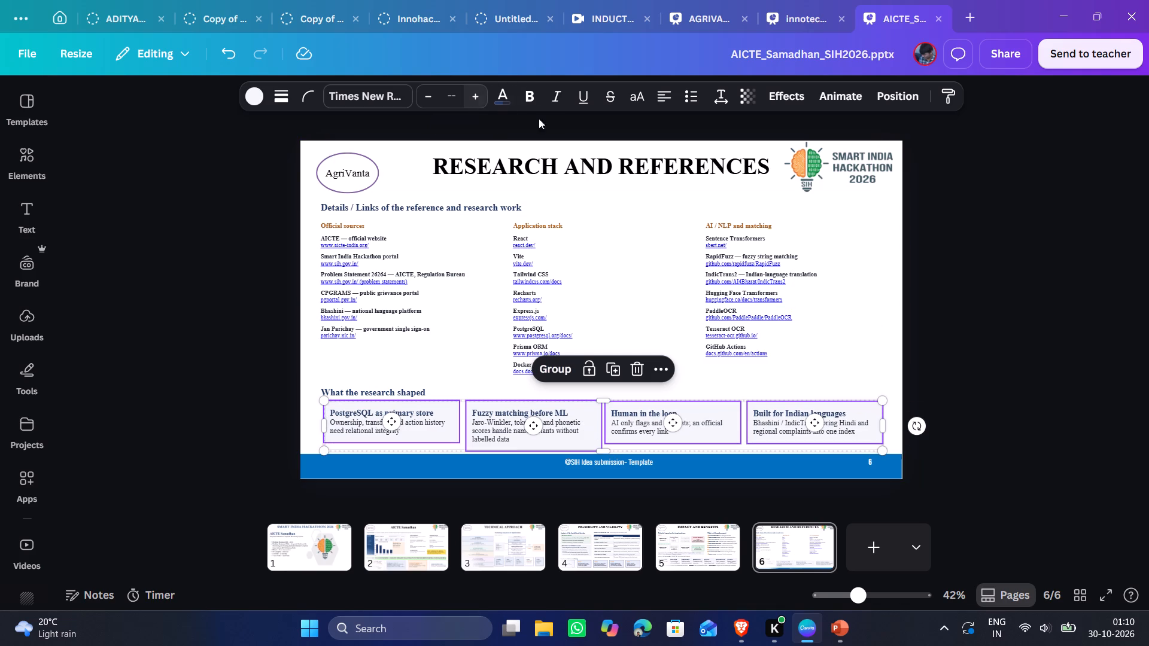
click(998, 303)
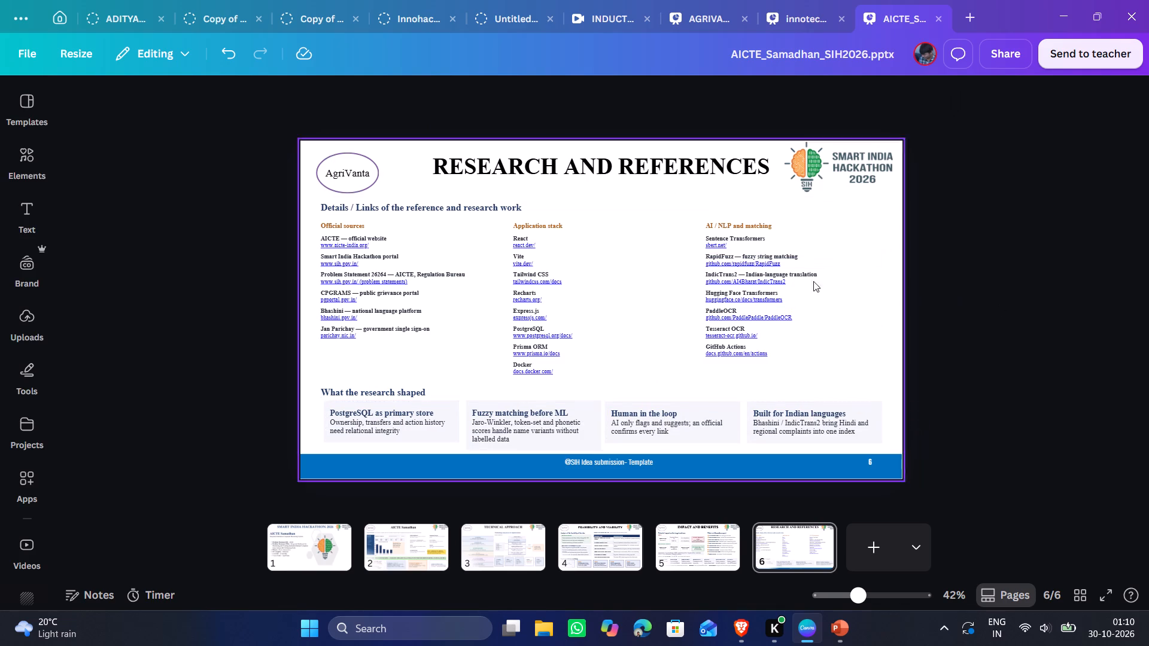
Reduce the text of the "Fuzzy matching before ML" box by one size step.
click(516, 410)
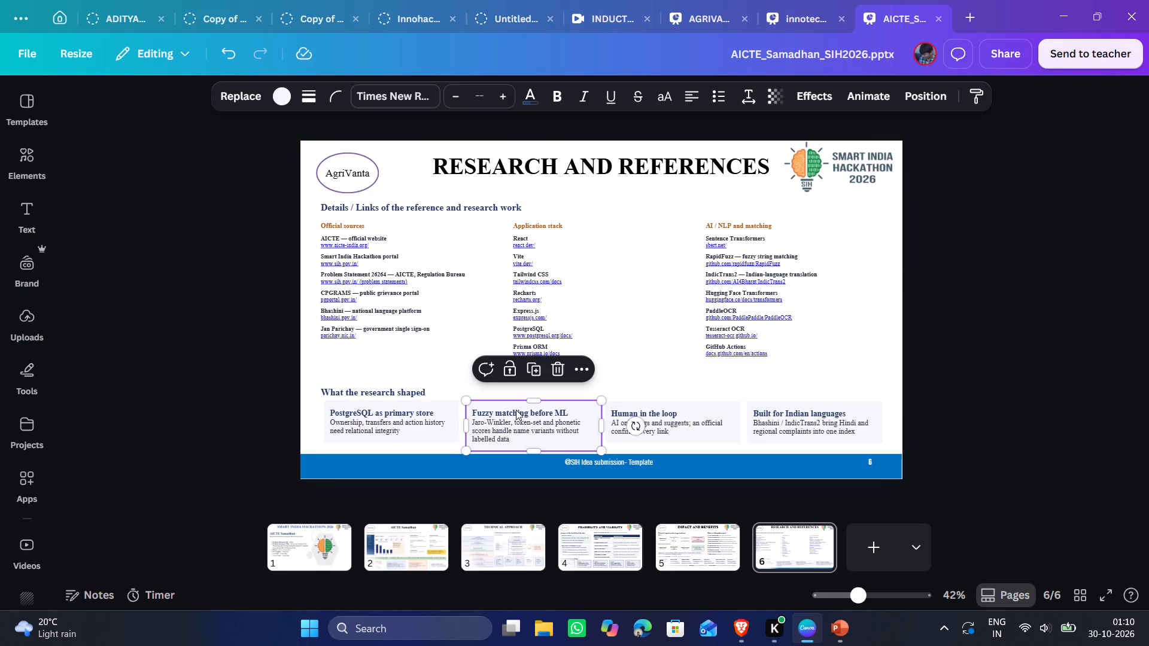
click(454, 99)
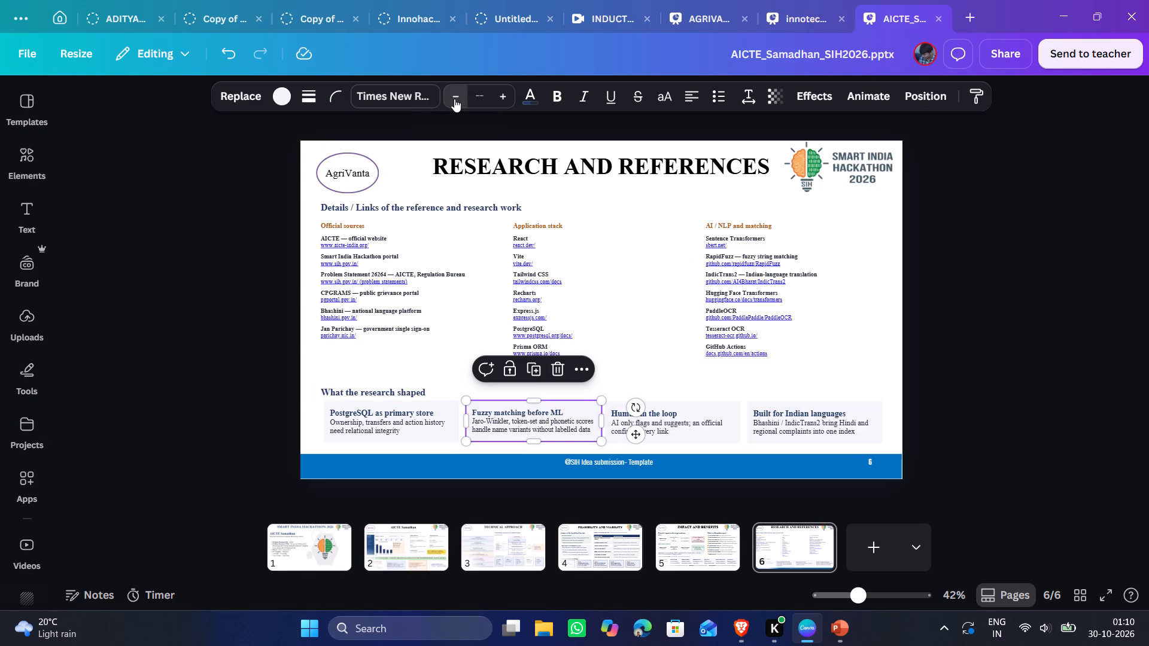
click(925, 279)
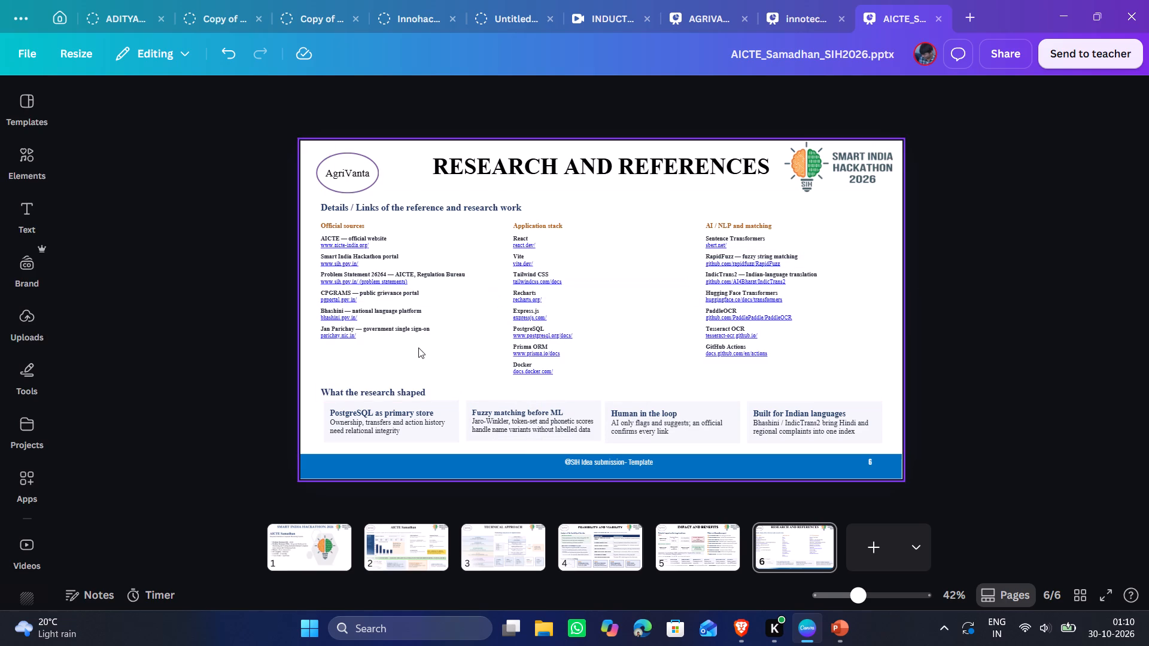
Give the "What the research shaped" heading padding 6, letter spacing 36 and line spacing 1.1.
click(429, 389)
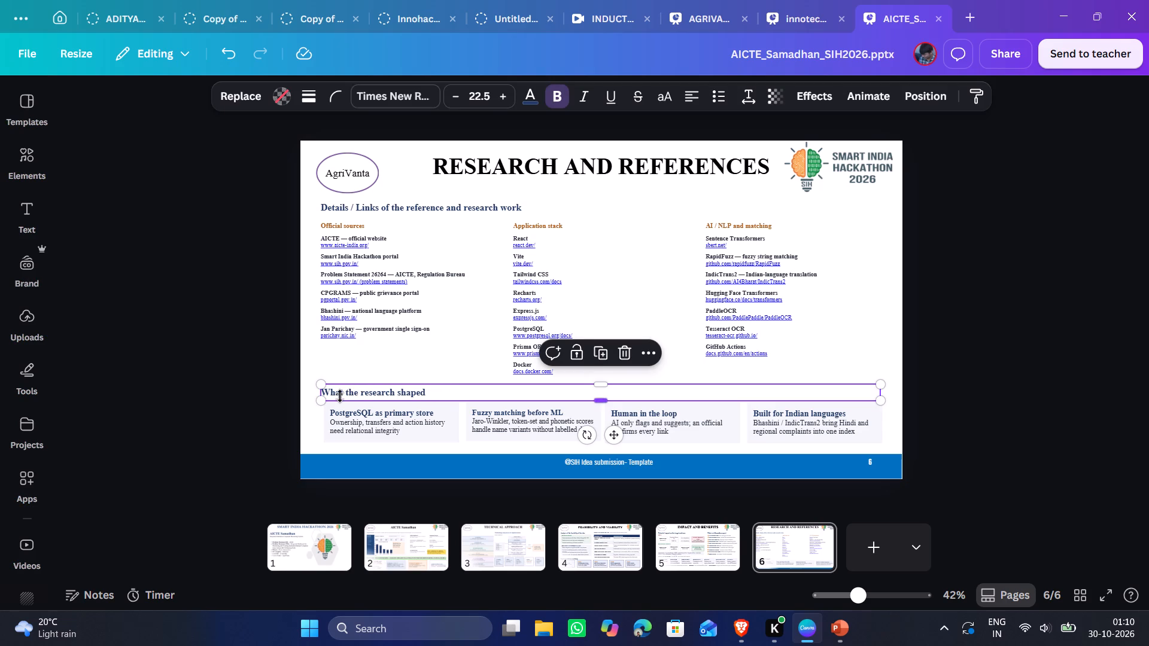
click(744, 105)
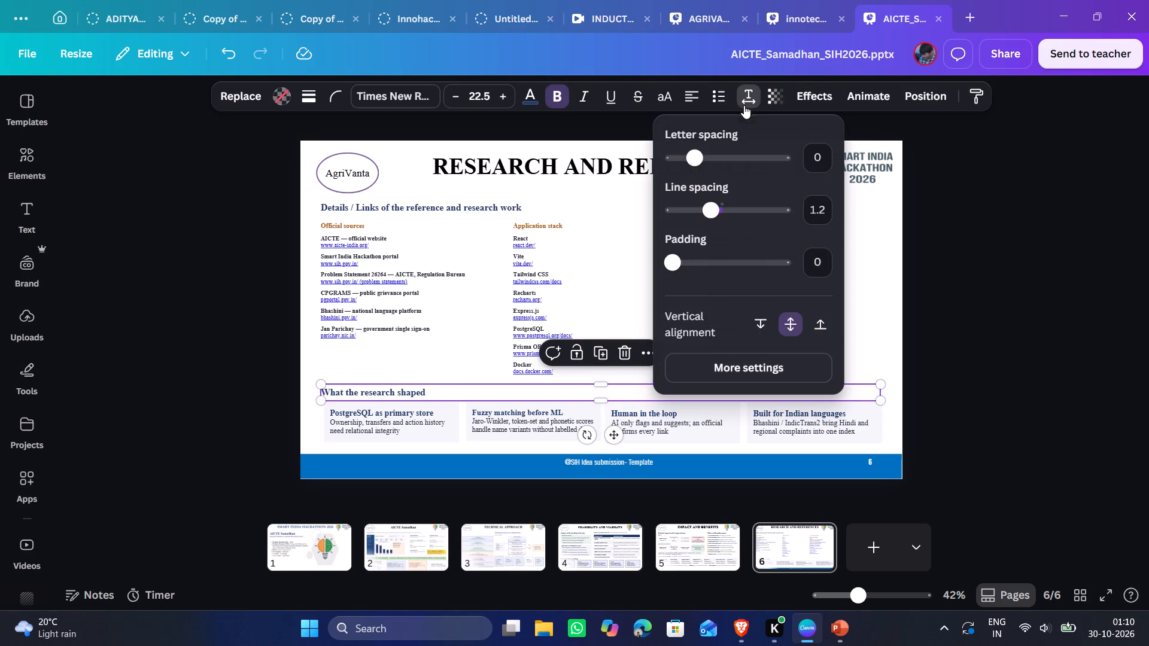
drag(677, 264, 703, 264)
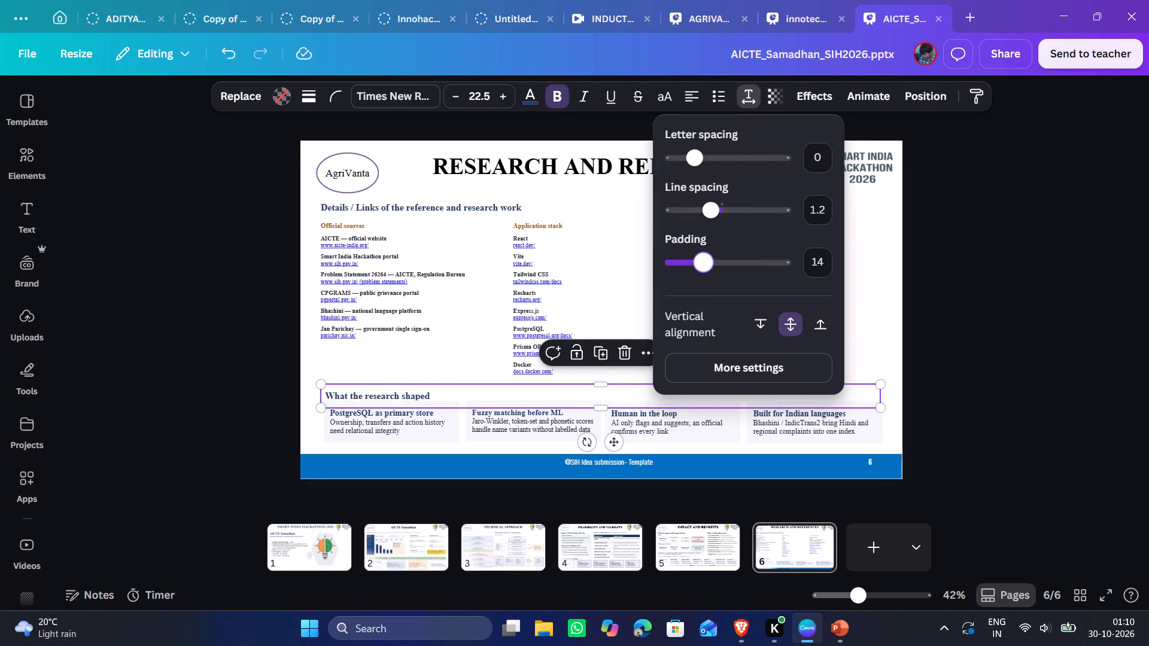
drag(703, 264, 685, 263)
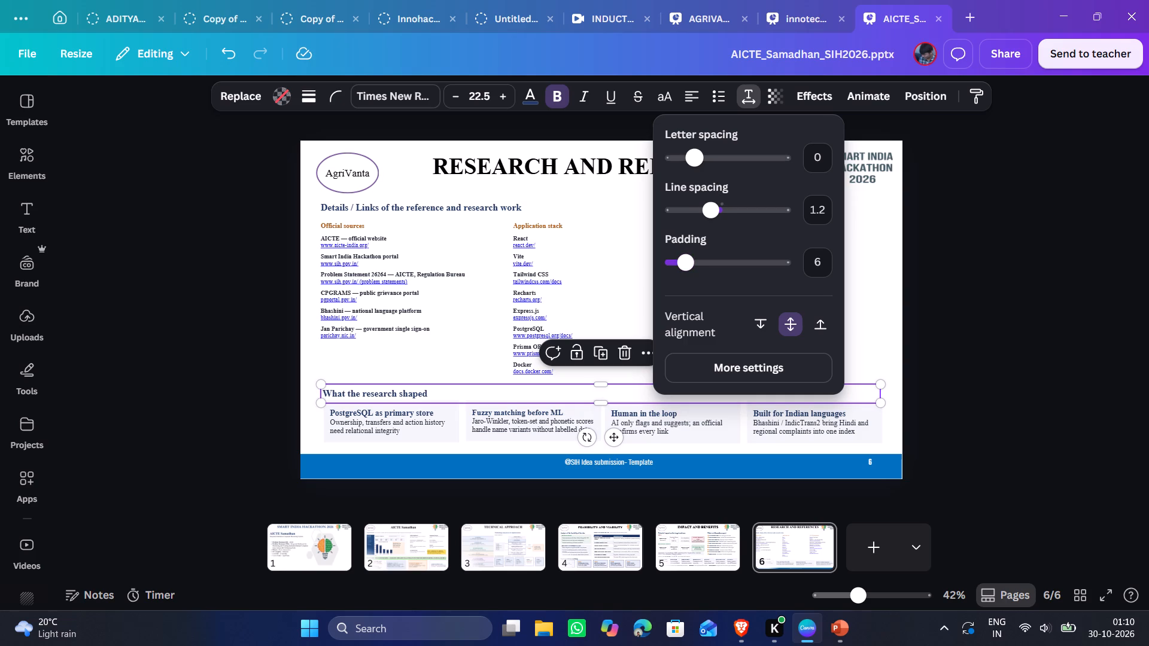
click(697, 160)
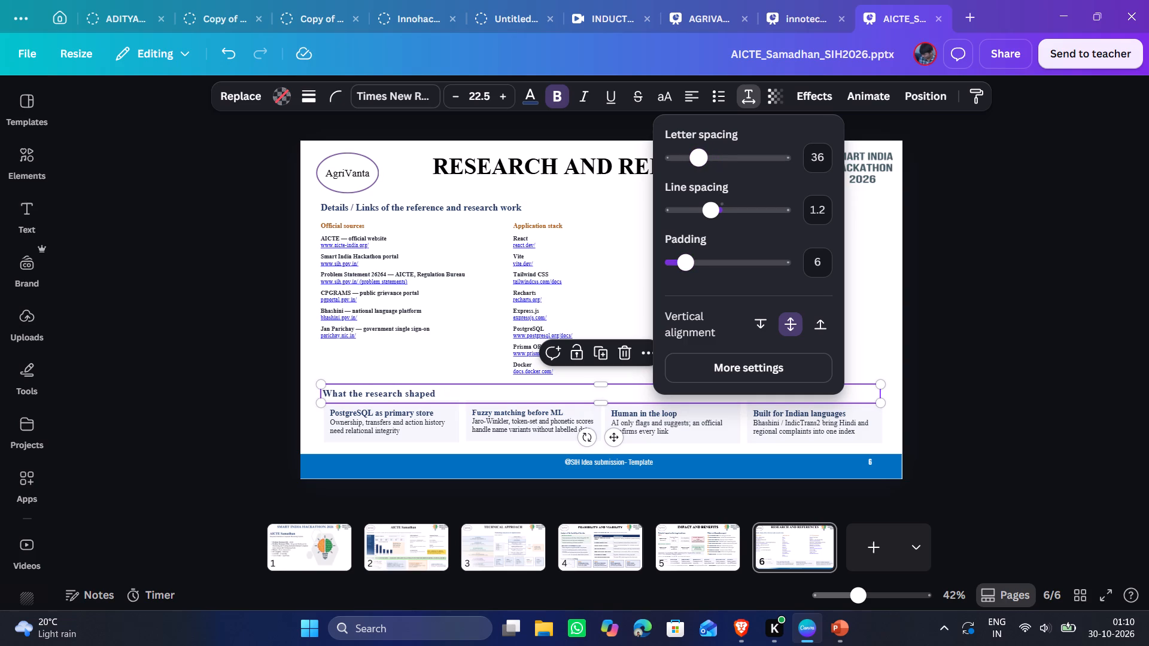
drag(716, 216, 740, 216)
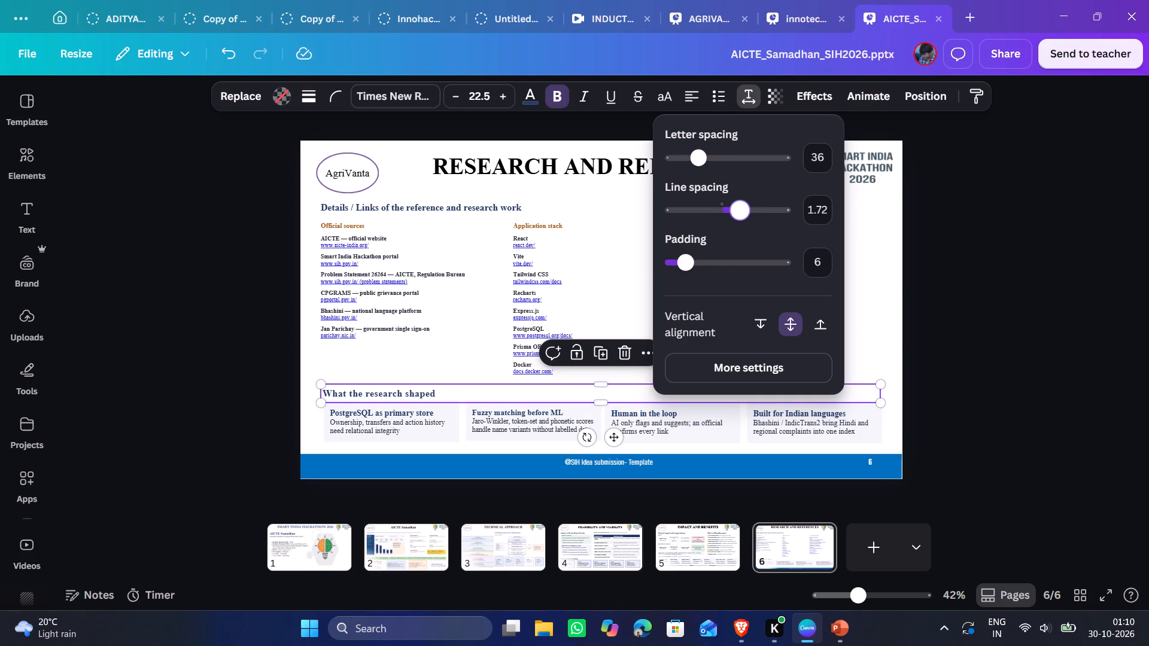
drag(740, 216, 705, 216)
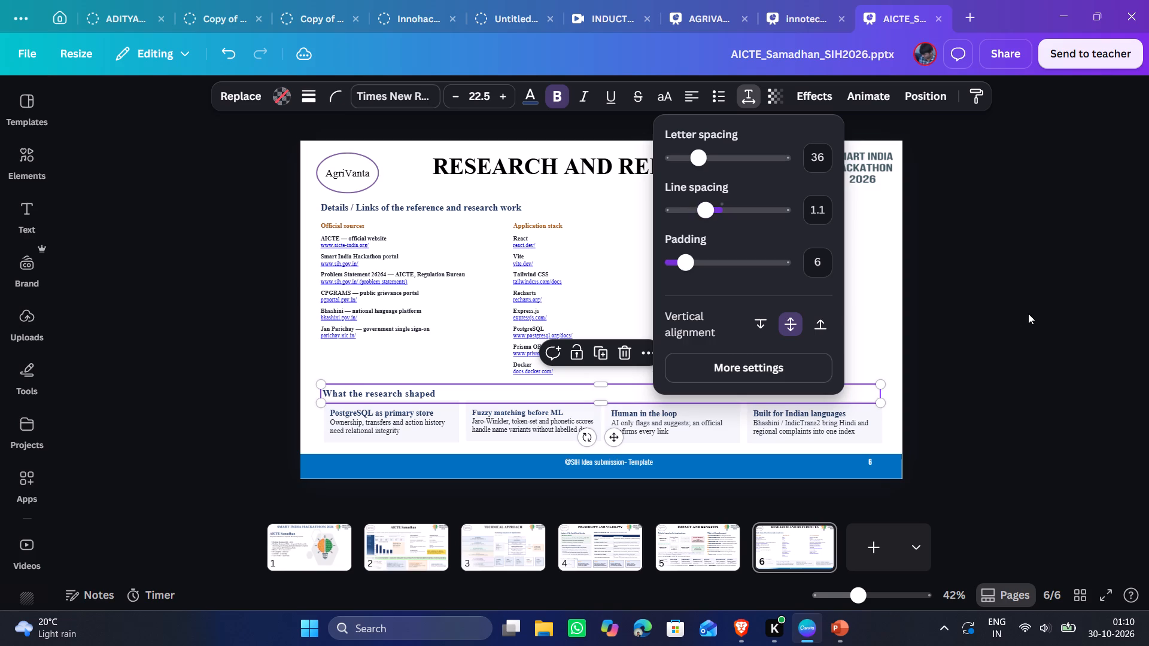
click(1028, 313)
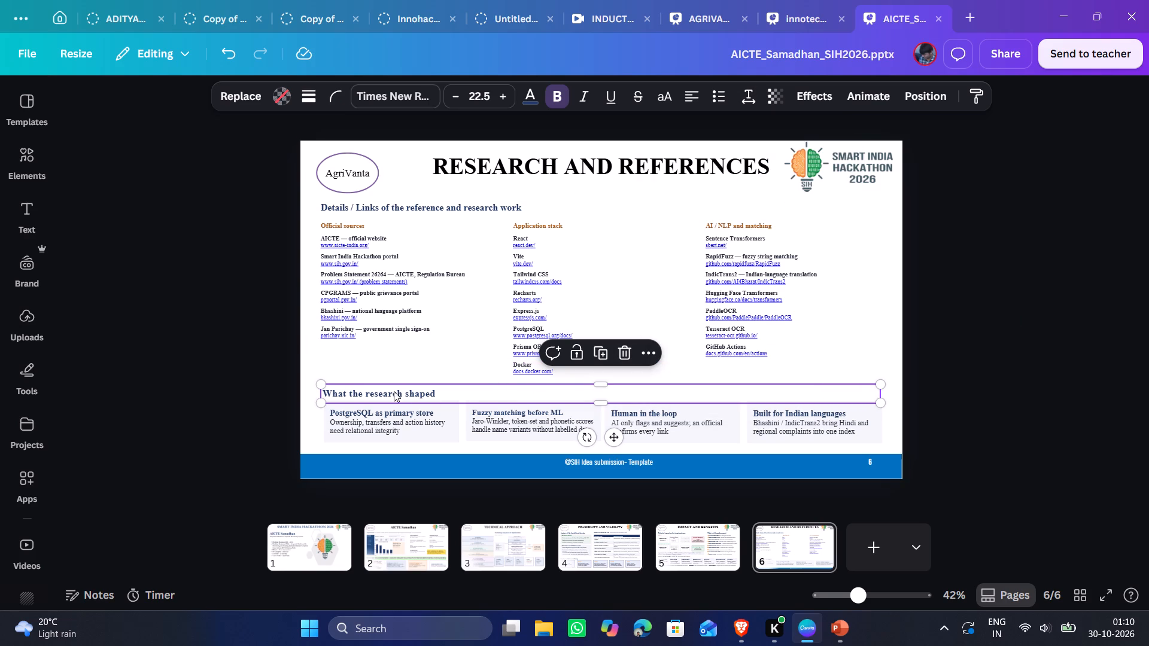
Move the "What the research shaped" heading text to the centre of its box by inserting leading spaces.
click(393, 391)
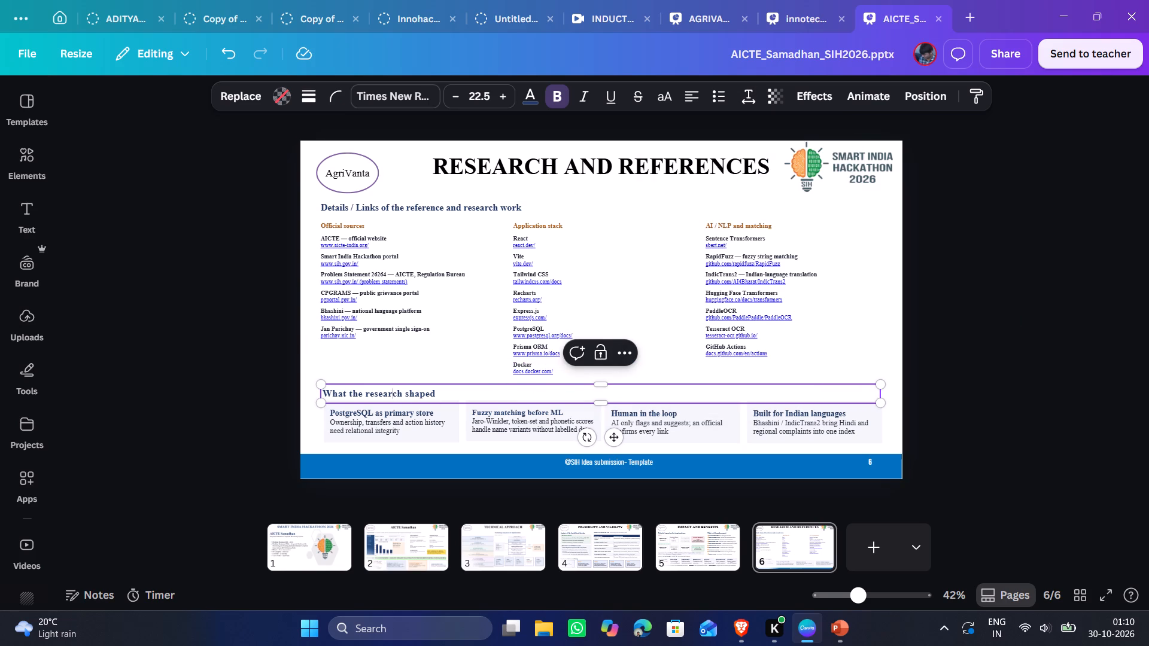
click(329, 394)
key(Left)
key(Left)
key(space)
key(space)
key(space)
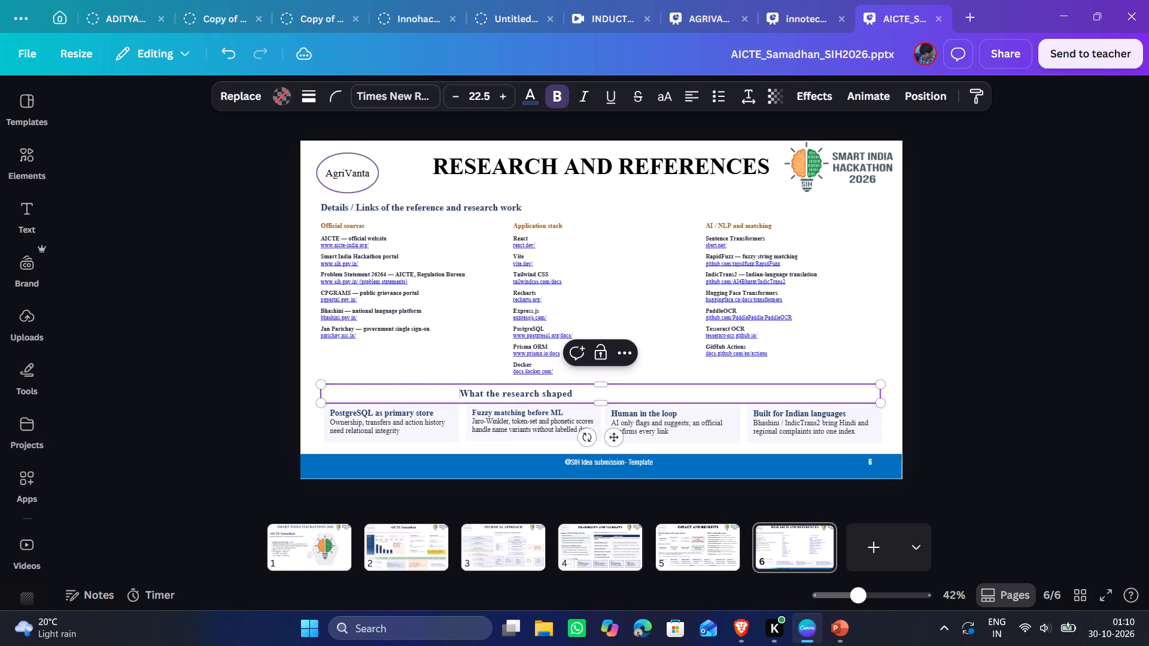
key(space)
key(space)
key(space)
key(space)
key(space)
key(space)
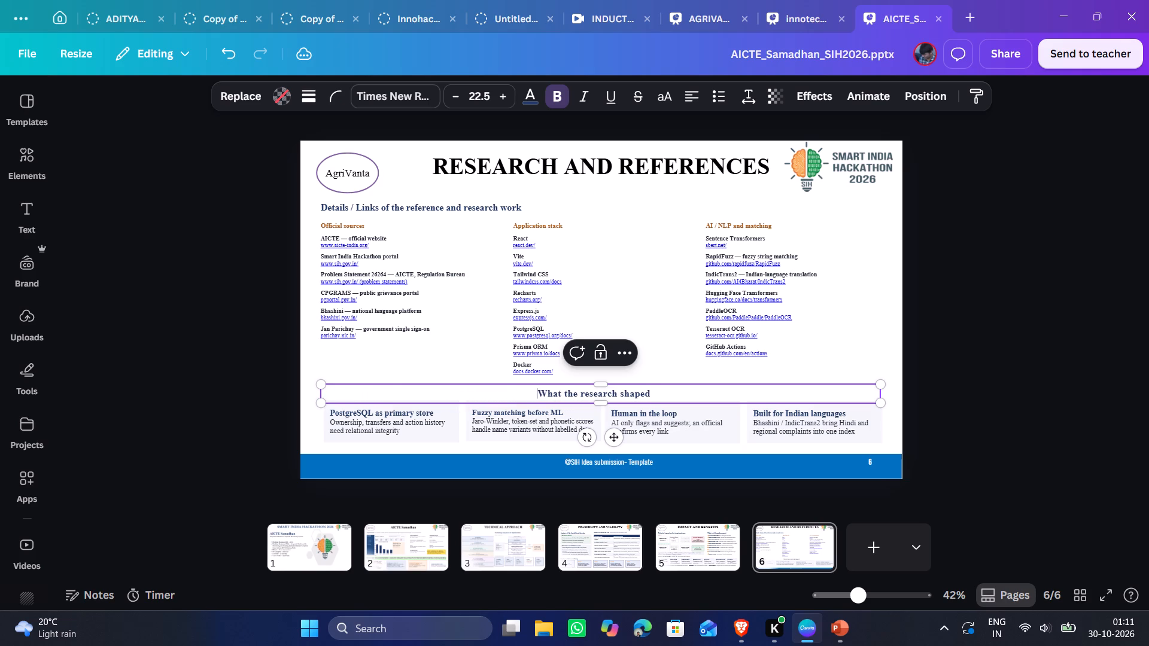
key(space)
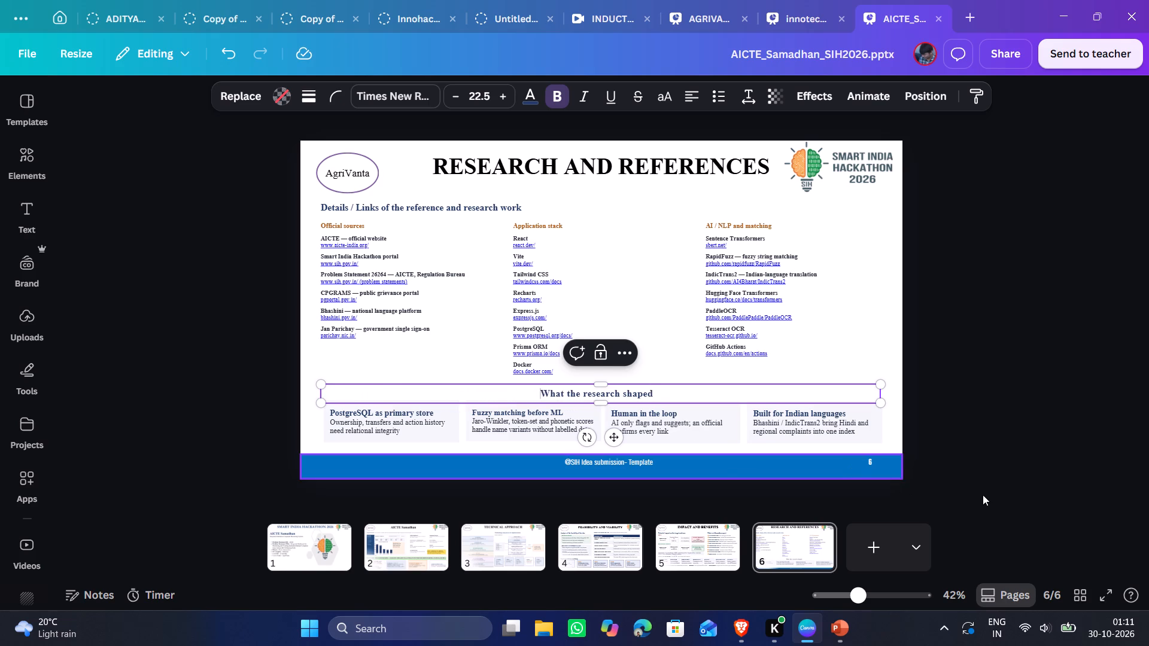
key(space)
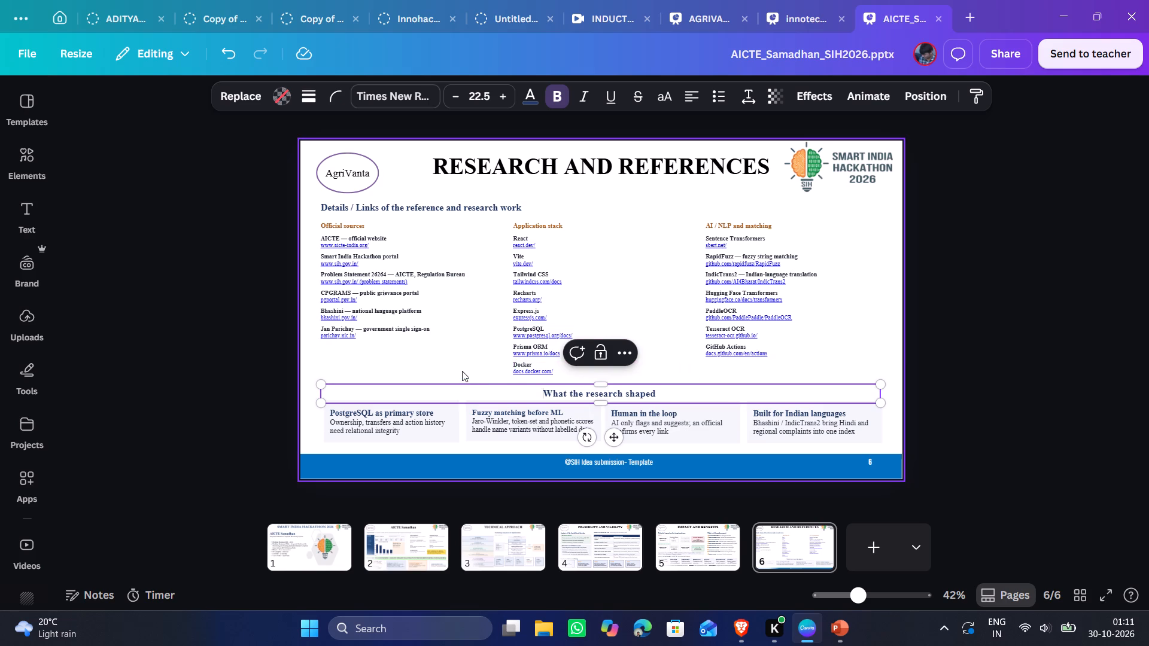
click(453, 357)
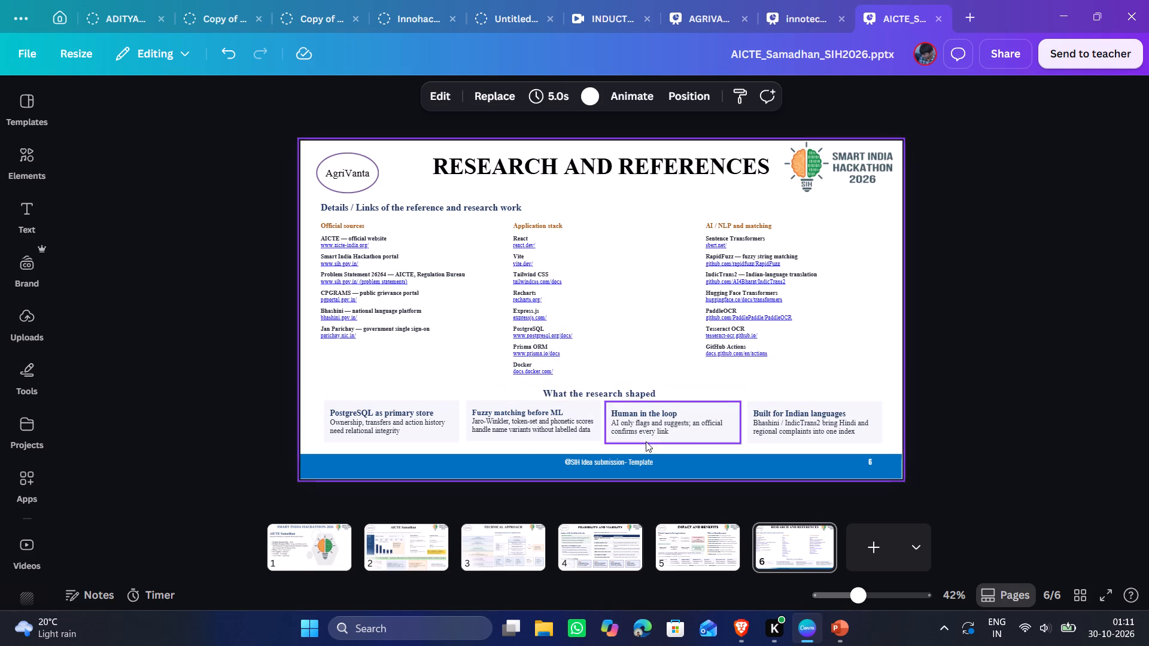
click(623, 459)
click(637, 417)
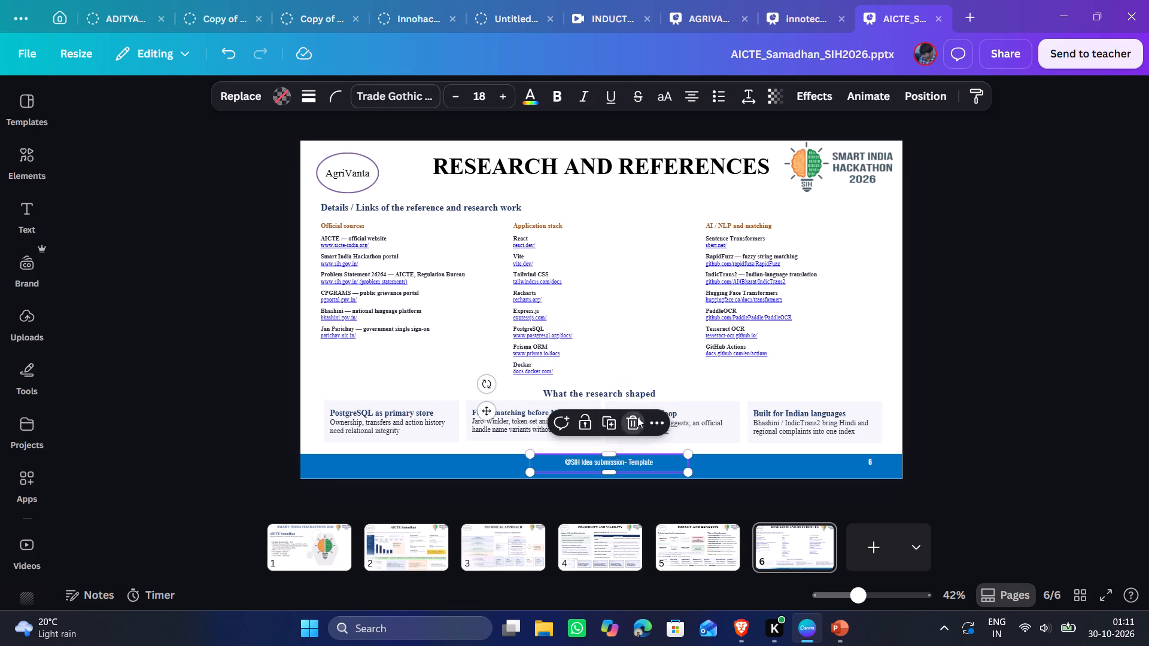
click(652, 467)
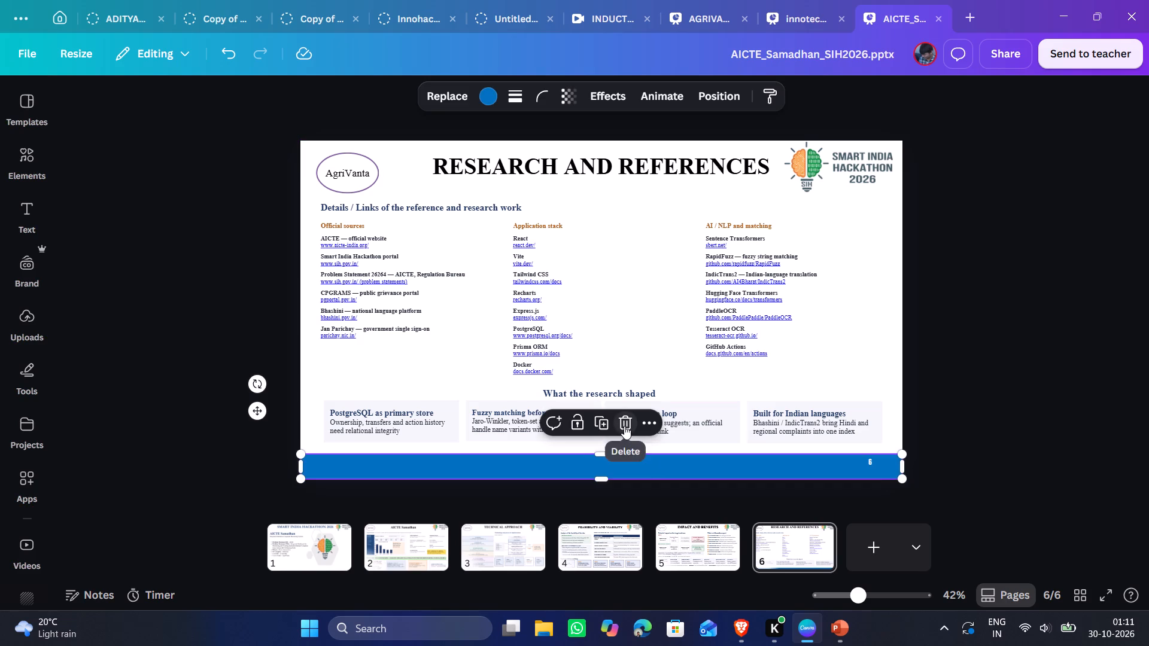
click(624, 426)
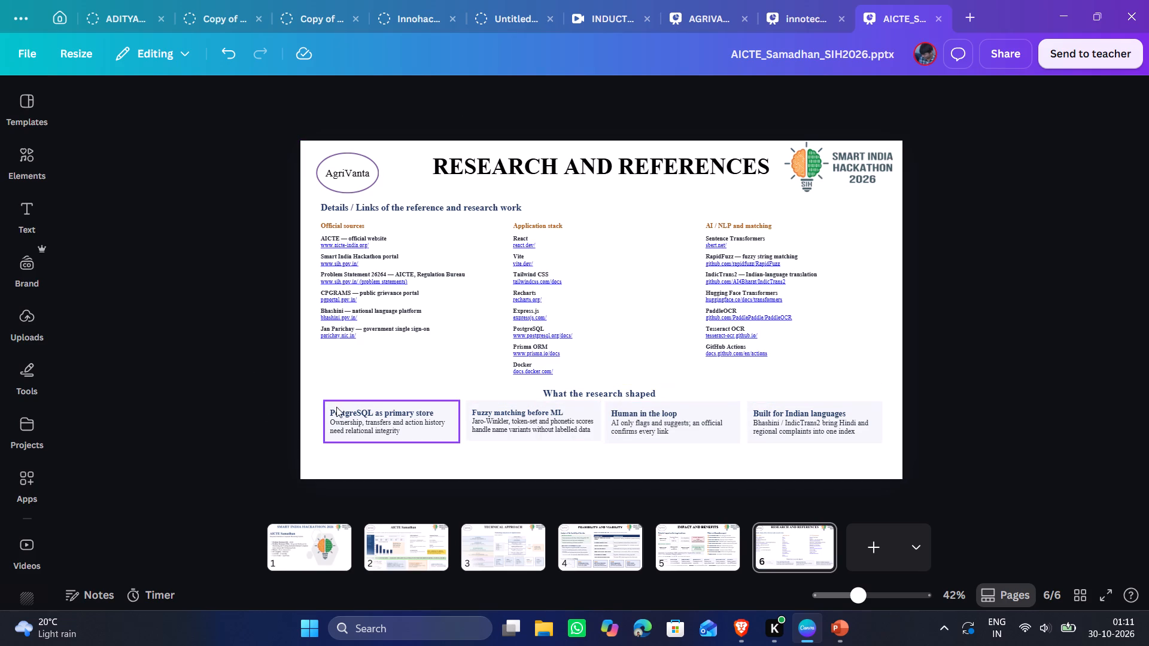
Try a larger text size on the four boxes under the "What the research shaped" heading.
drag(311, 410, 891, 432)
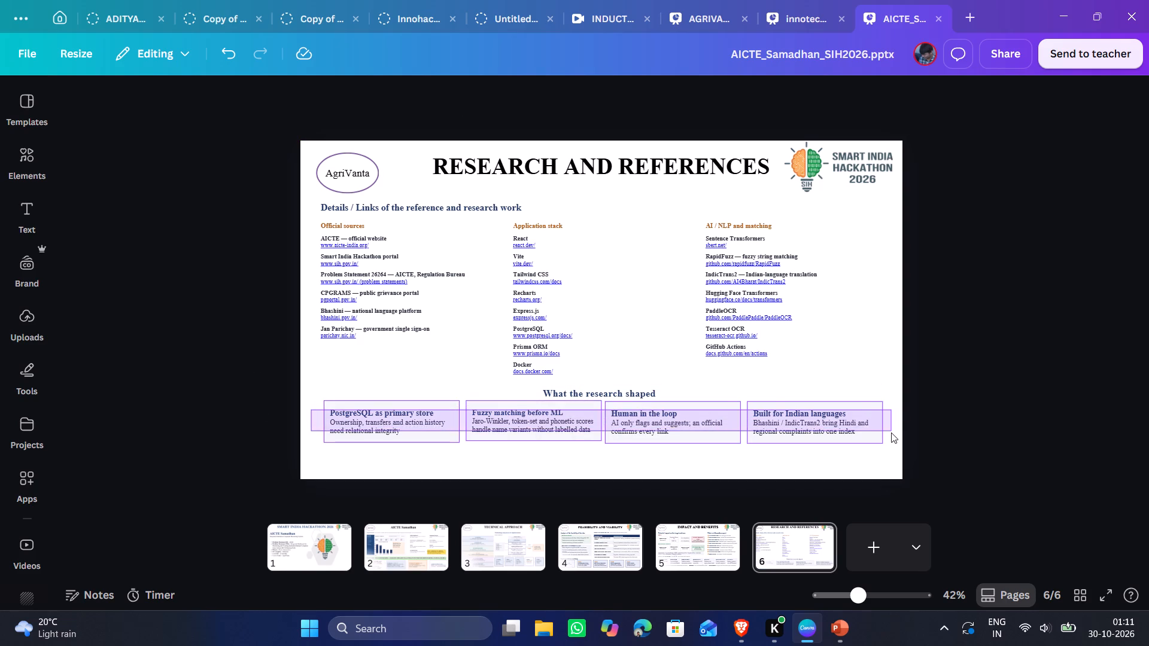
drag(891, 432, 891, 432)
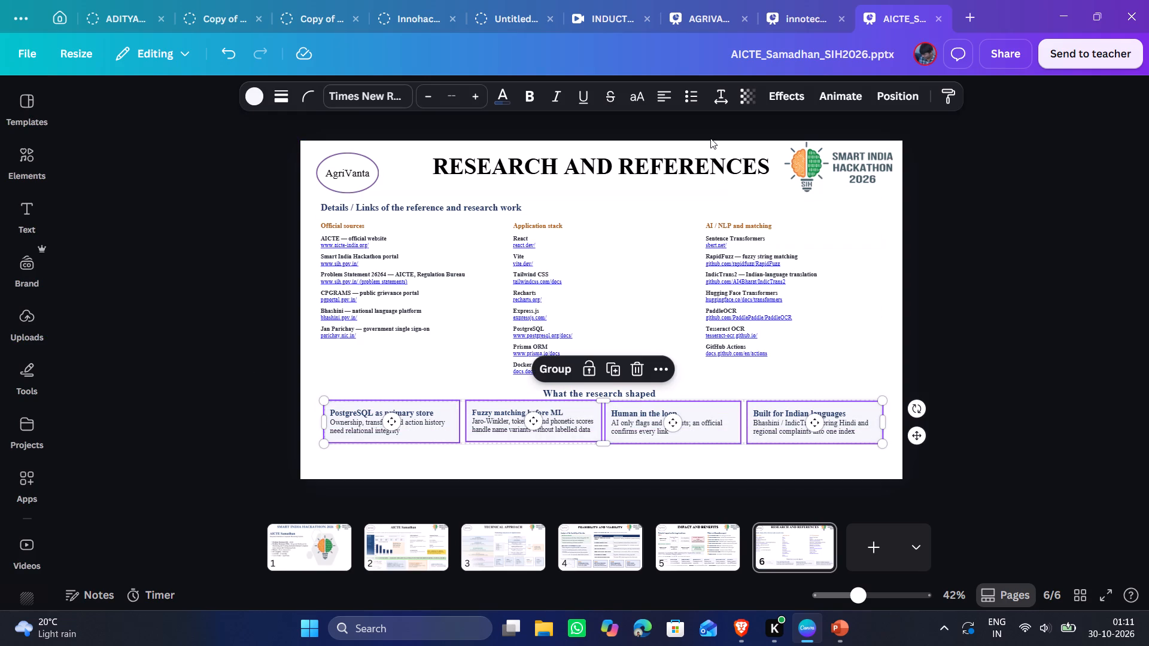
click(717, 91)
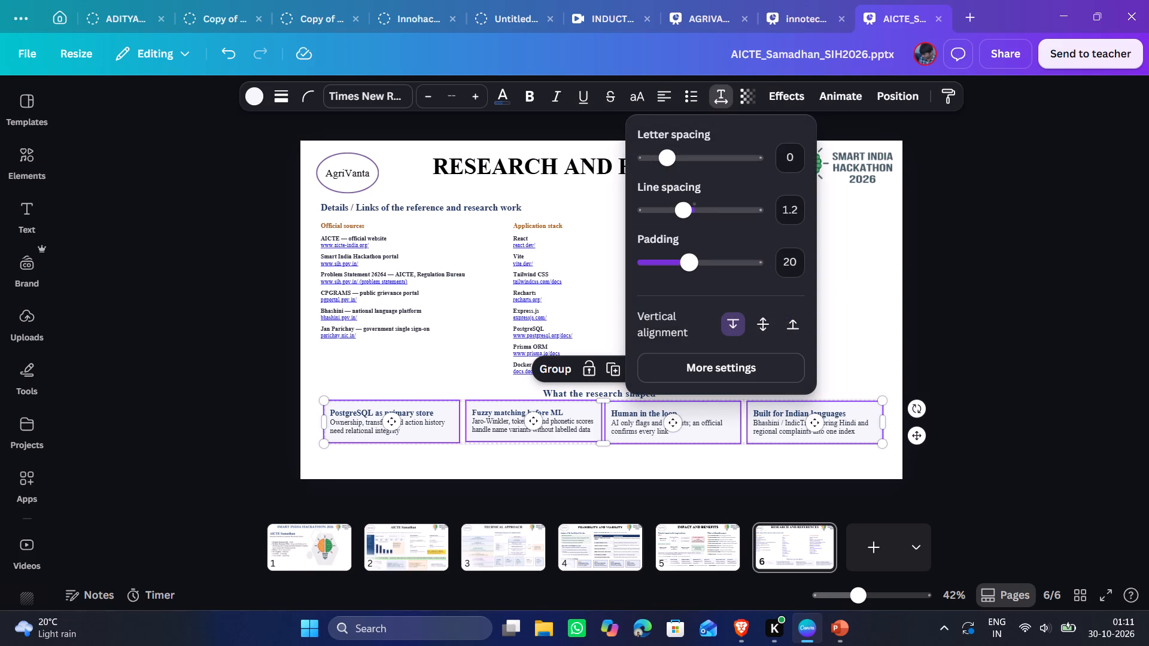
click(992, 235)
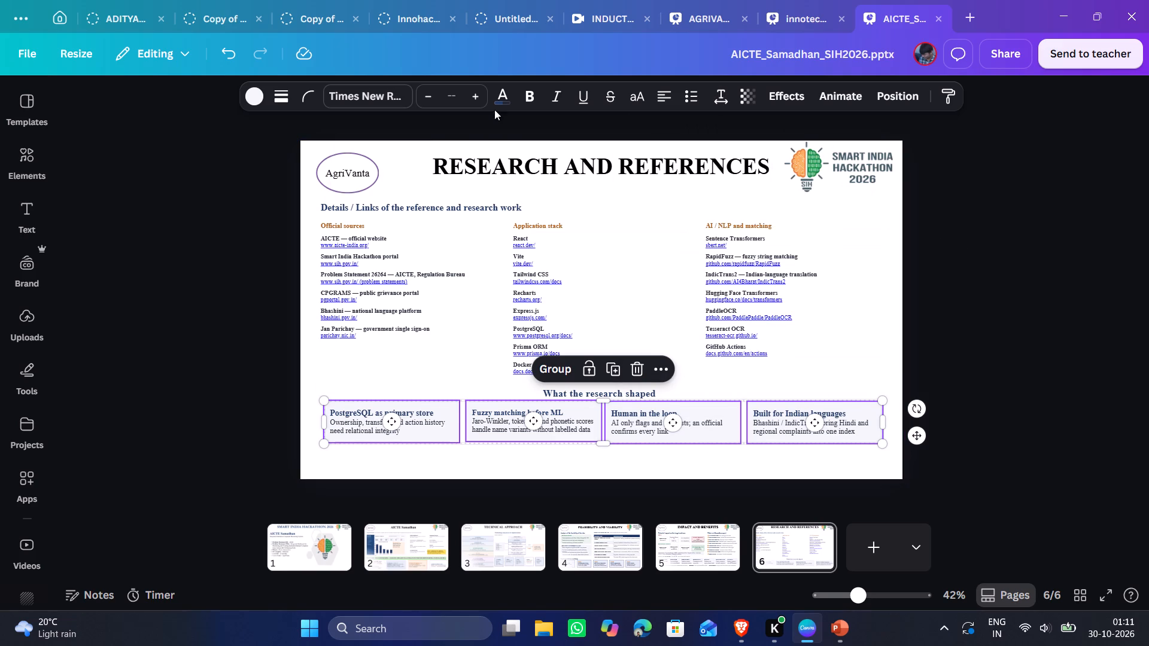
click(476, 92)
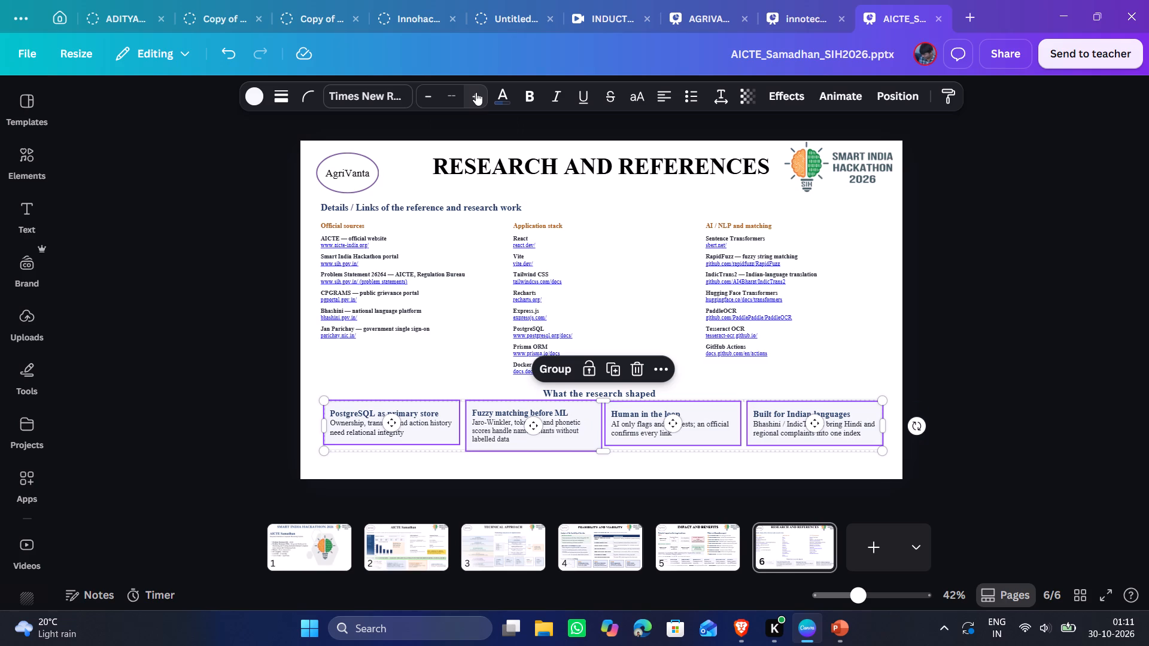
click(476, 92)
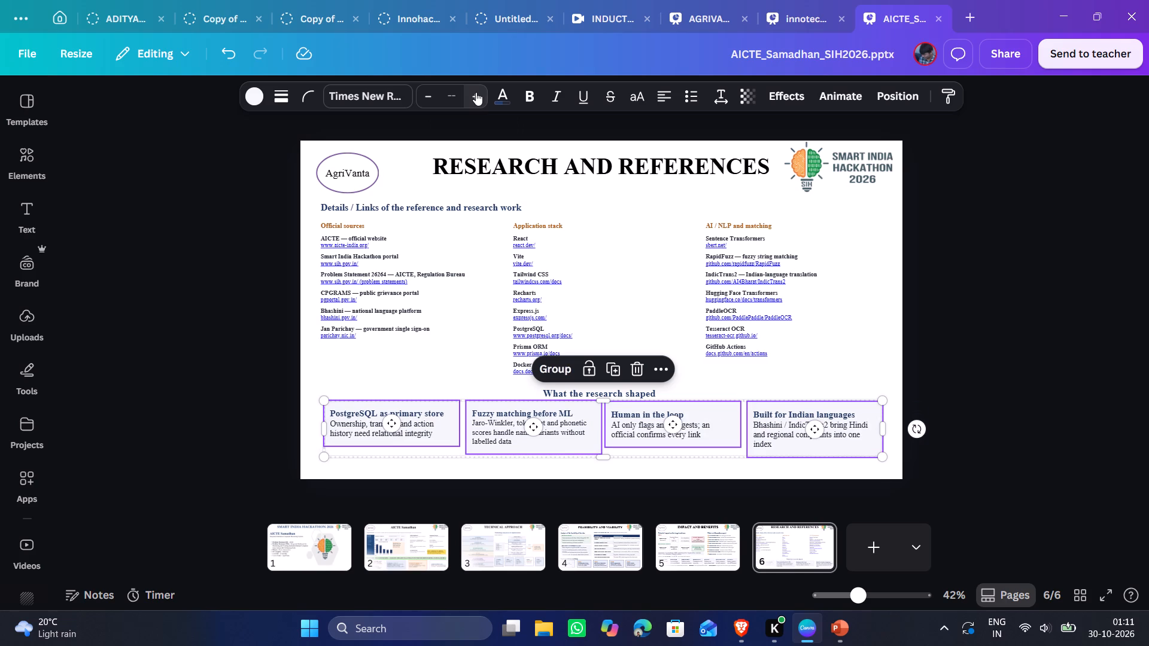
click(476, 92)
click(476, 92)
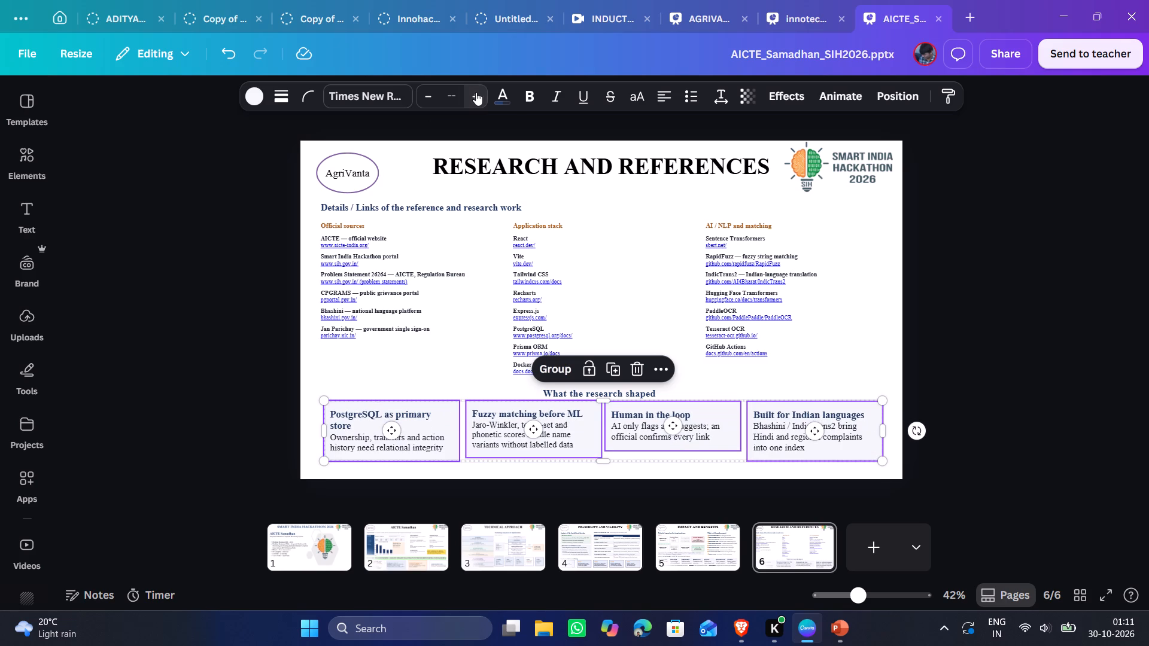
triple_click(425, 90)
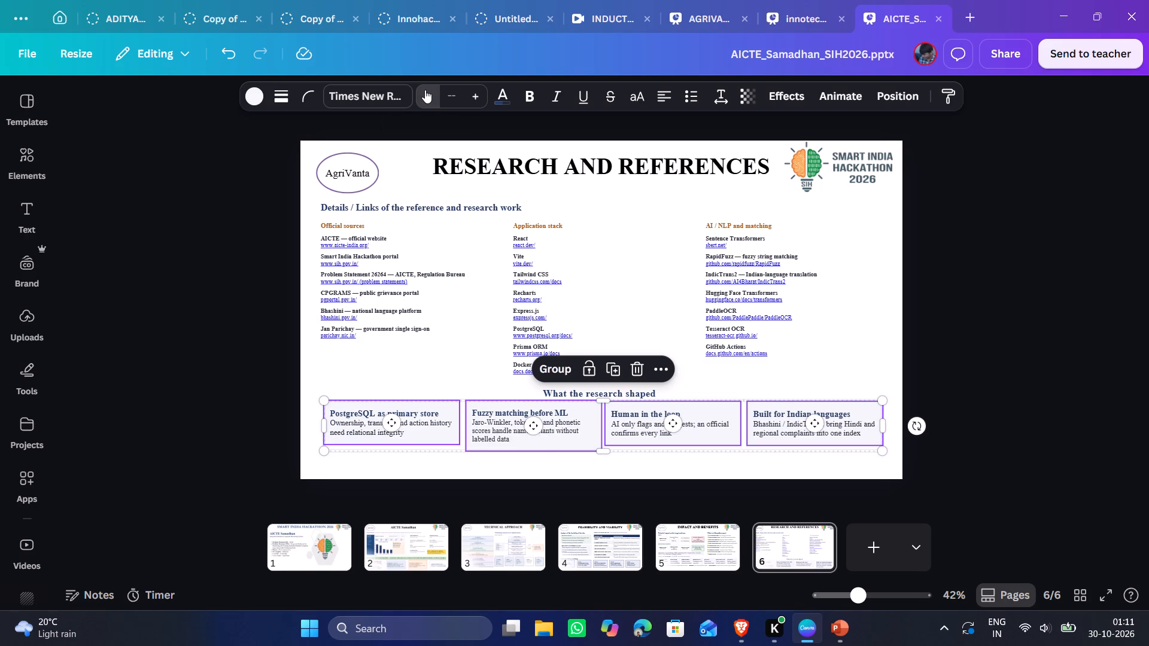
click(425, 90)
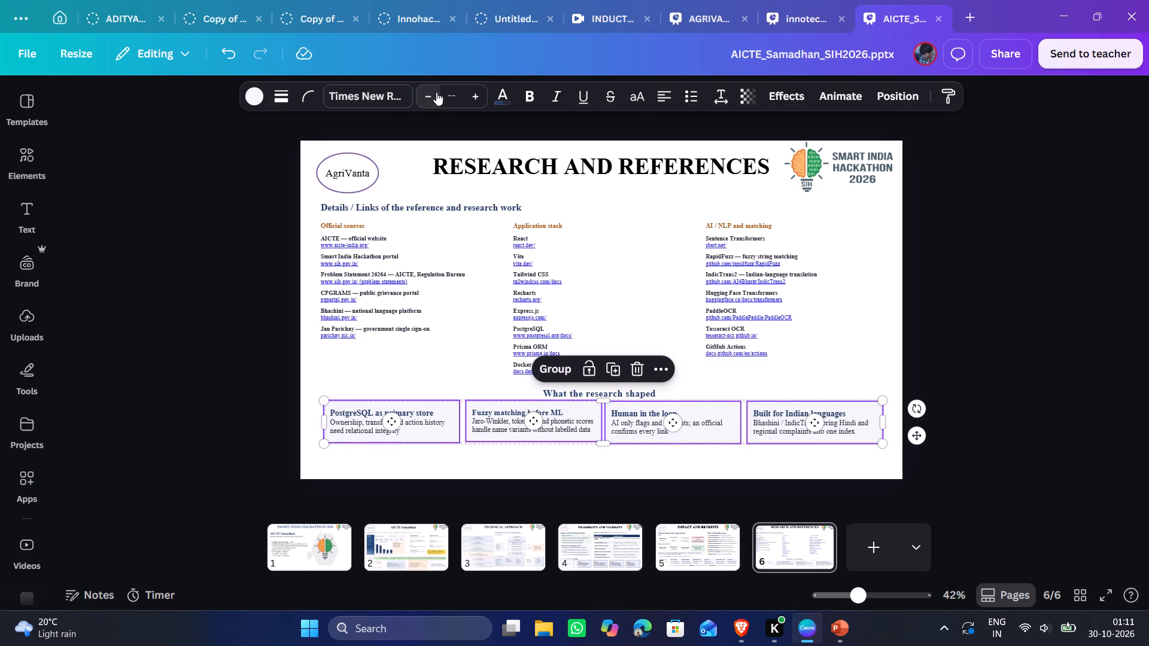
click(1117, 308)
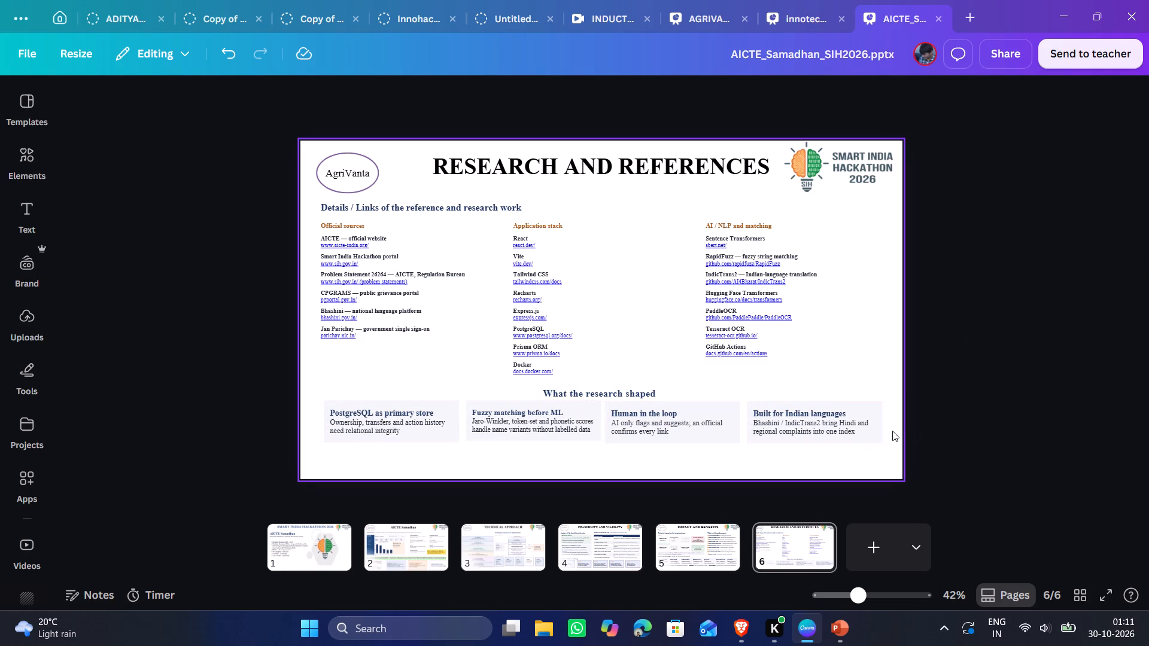
Stretch the four boxes under "What the research shaped" slightly taller from their bottom edge.
drag(892, 431, 300, 416)
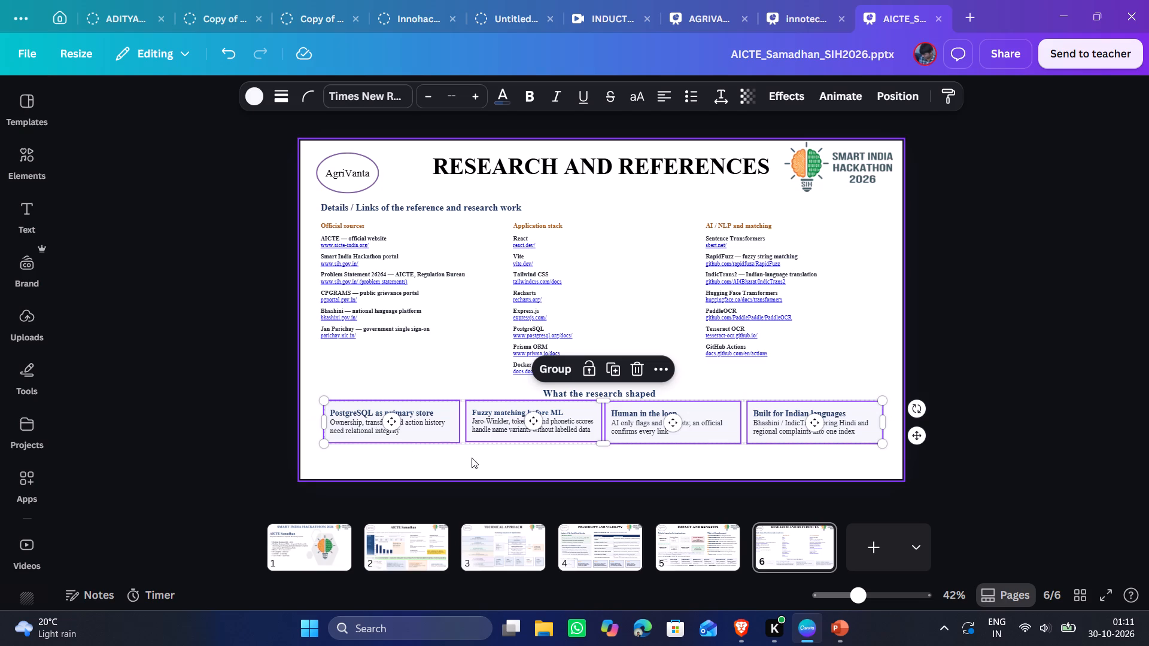
click(604, 447)
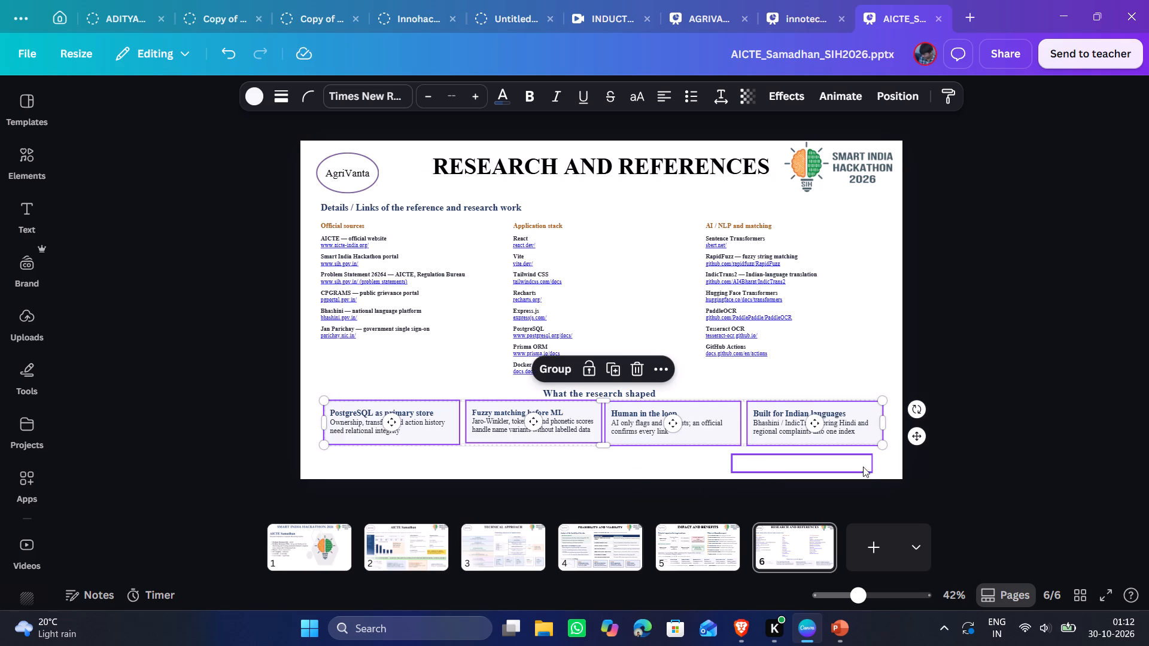
Delete the empty text box below the "Built for Indian languages" box.
click(842, 459)
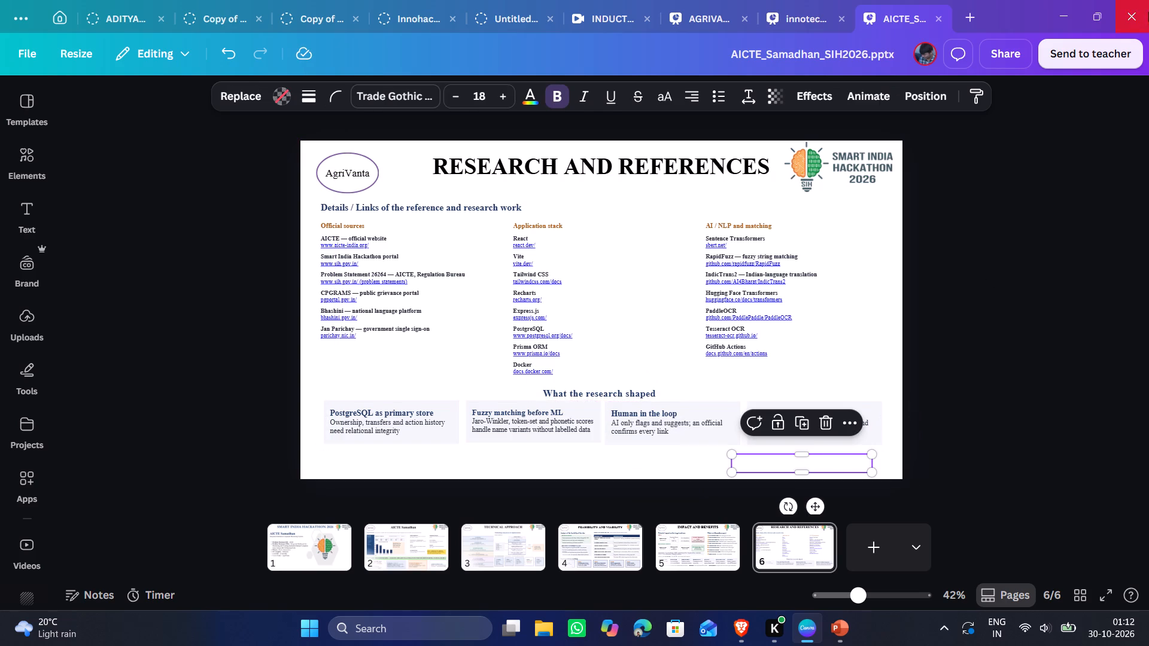
click(822, 420)
click(524, 464)
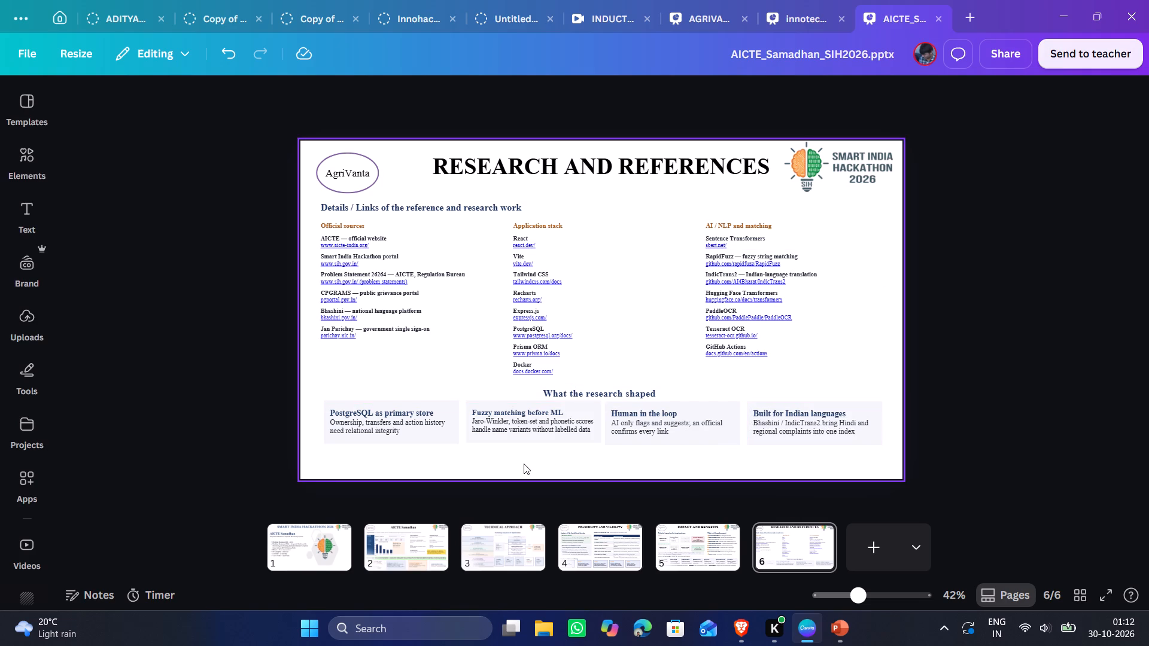
click(888, 460)
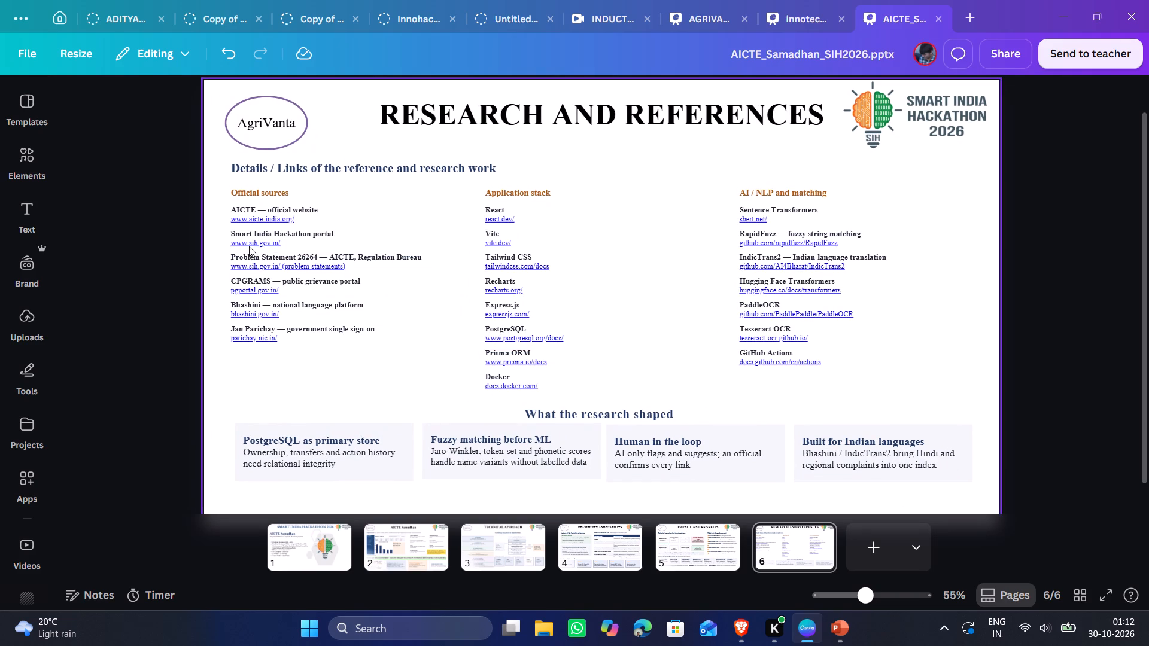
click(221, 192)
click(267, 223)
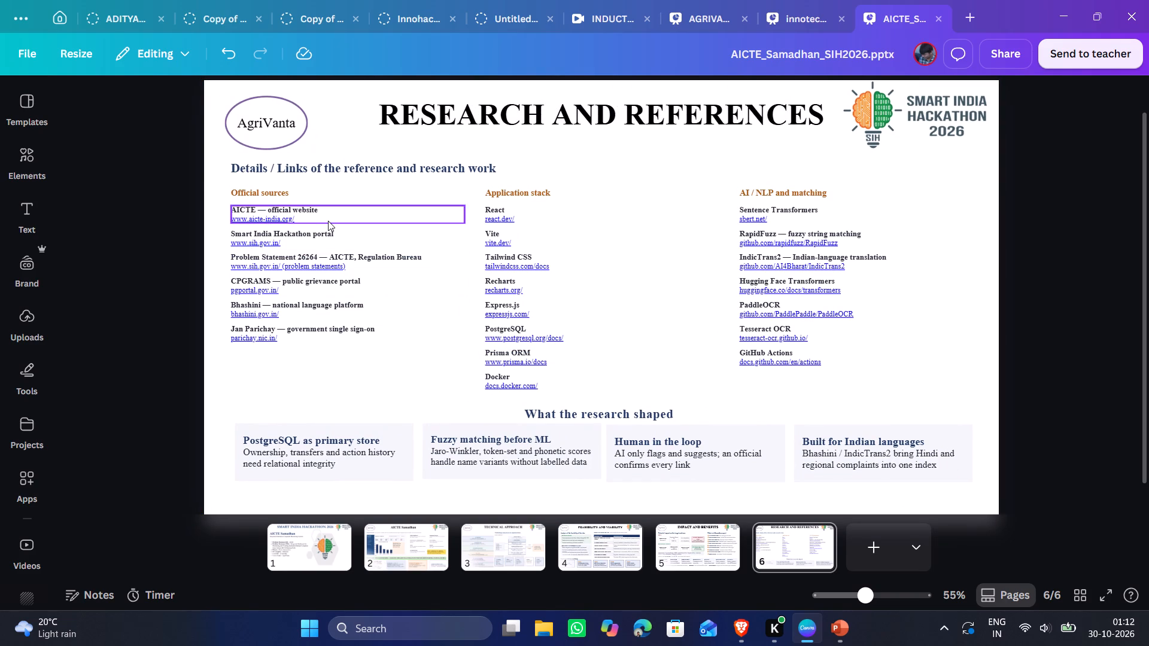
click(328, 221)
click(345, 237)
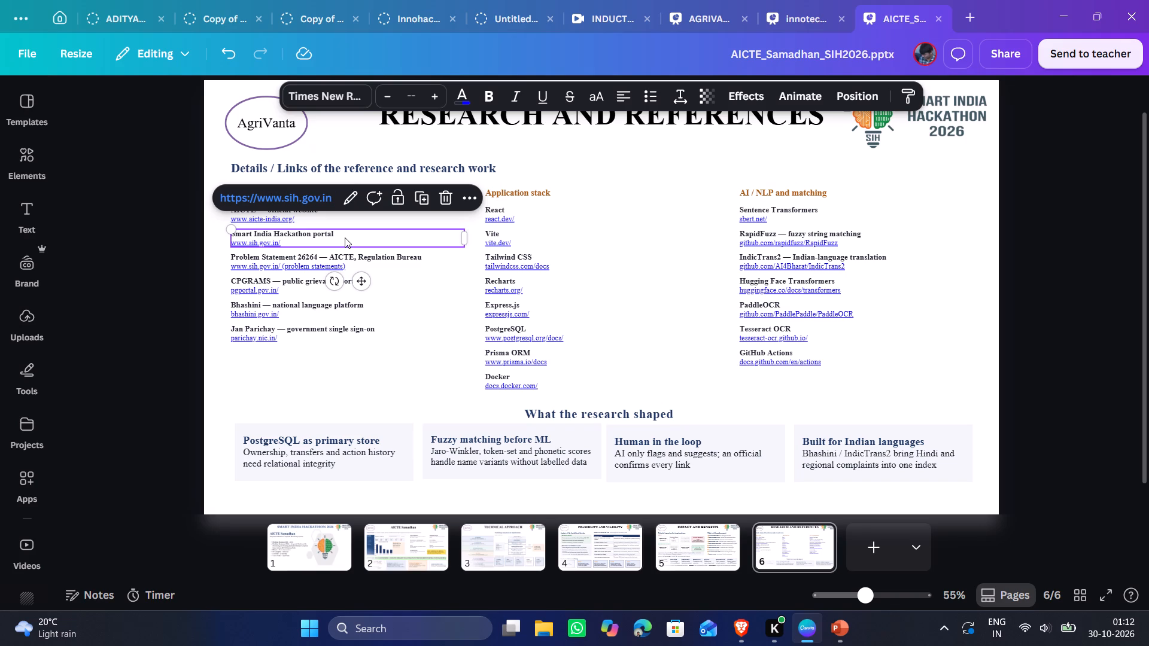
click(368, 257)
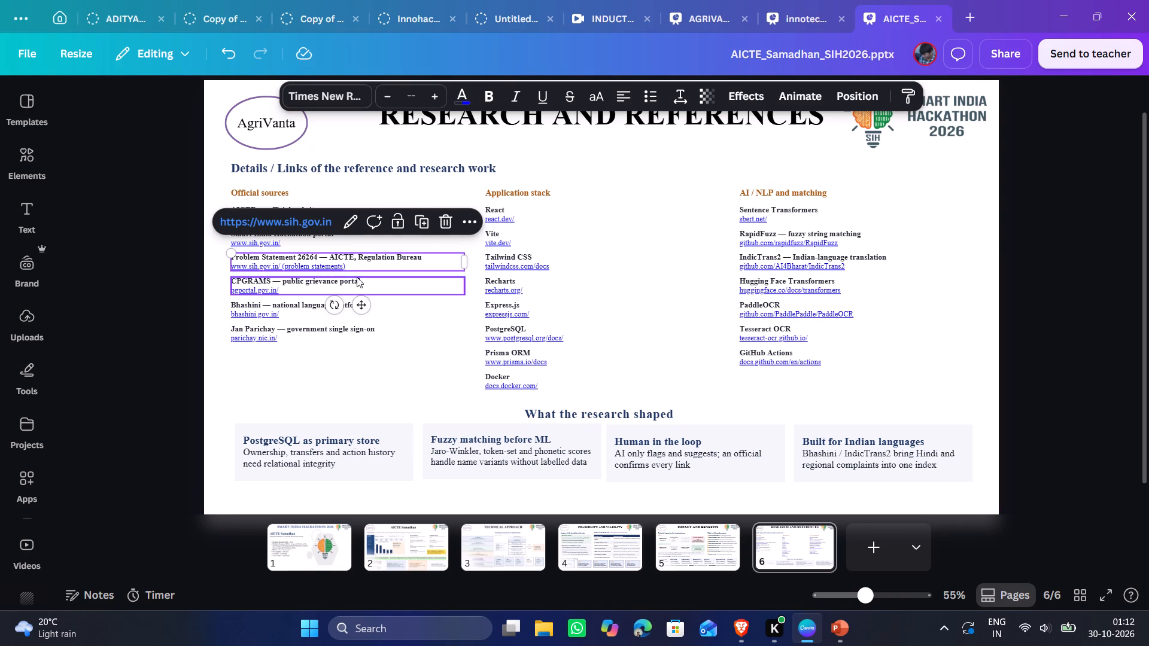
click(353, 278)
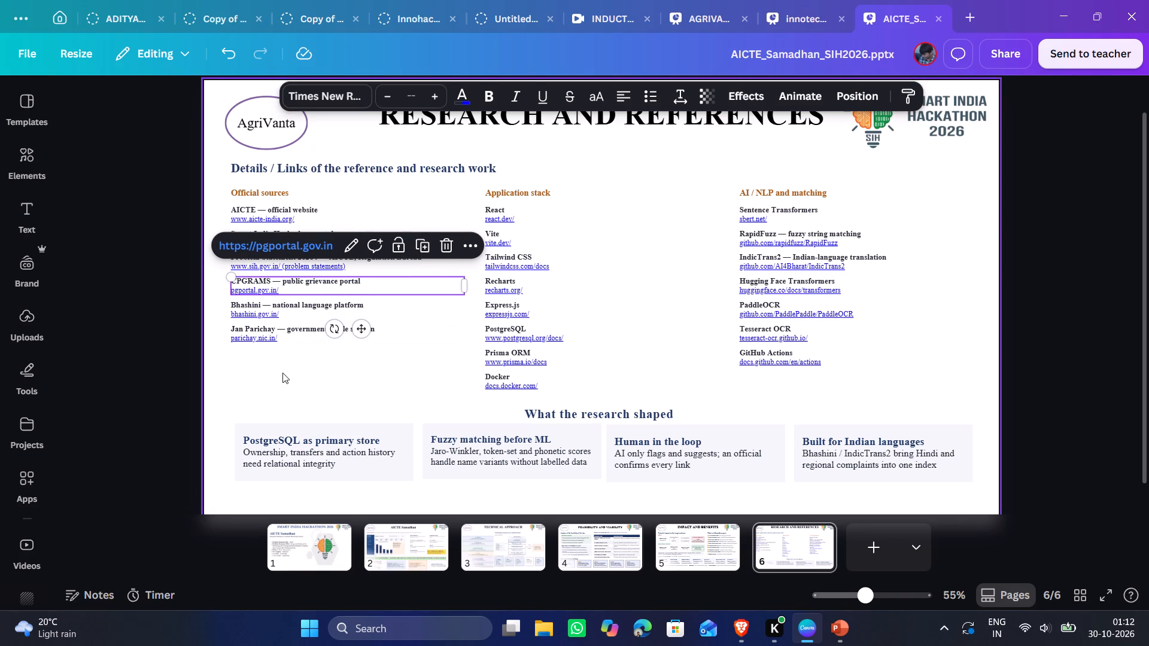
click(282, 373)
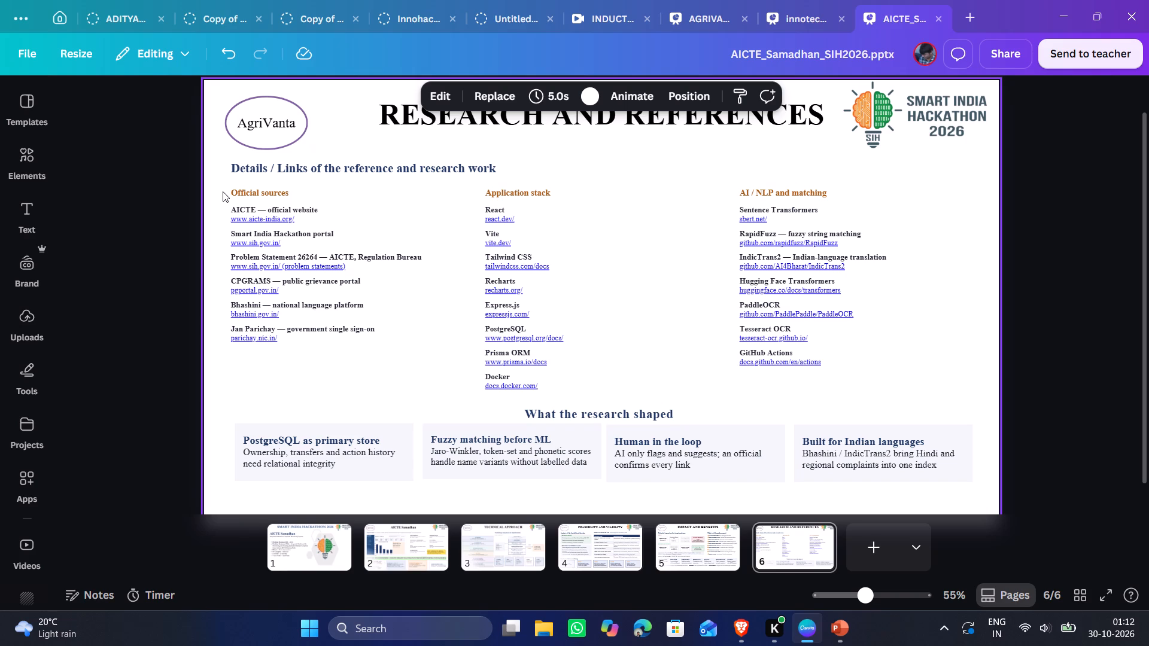
Increase the text of the whole "Official sources" column, heading and entries, by two size steps.
drag(223, 191, 422, 361)
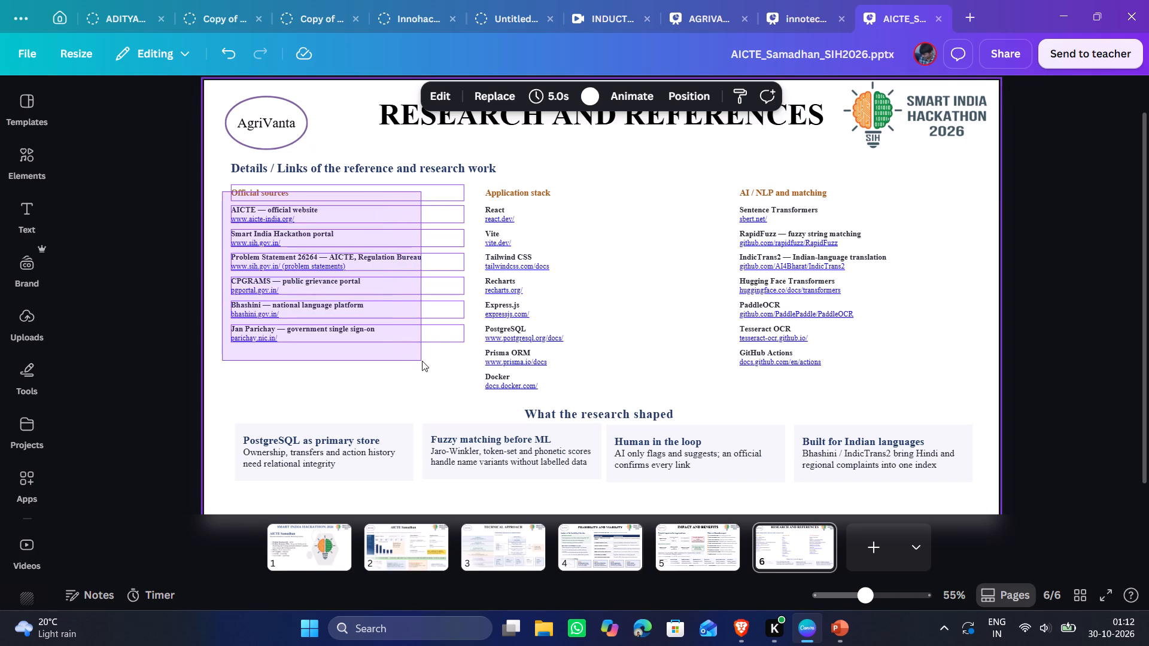
drag(422, 361, 442, 355)
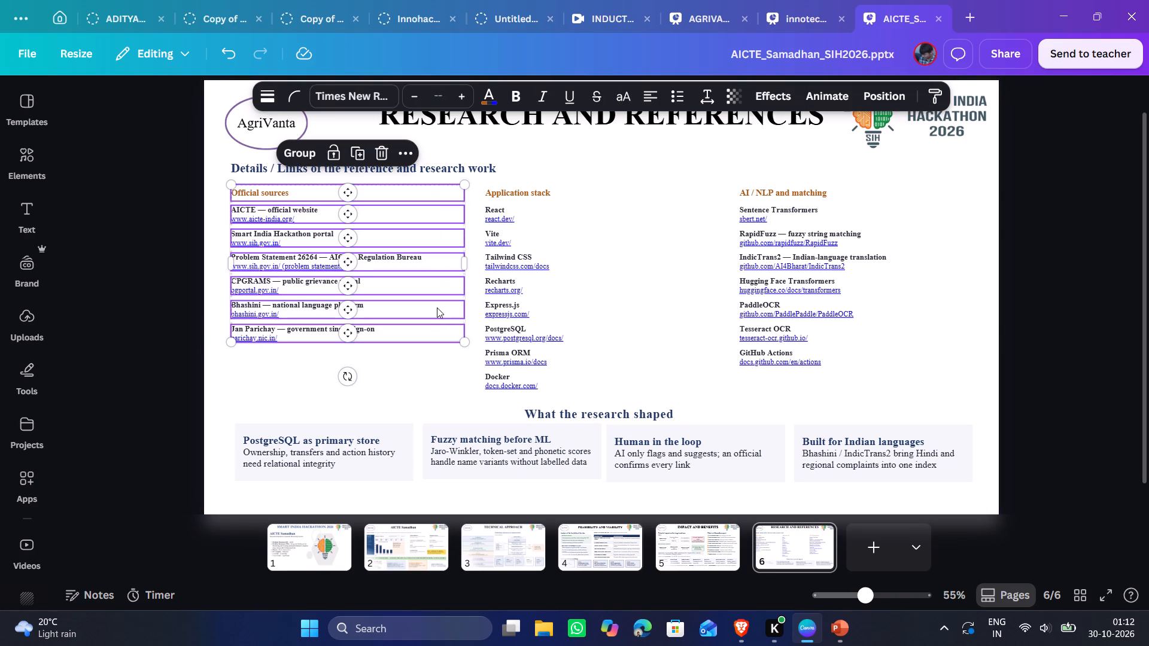
click(463, 95)
click(463, 95)
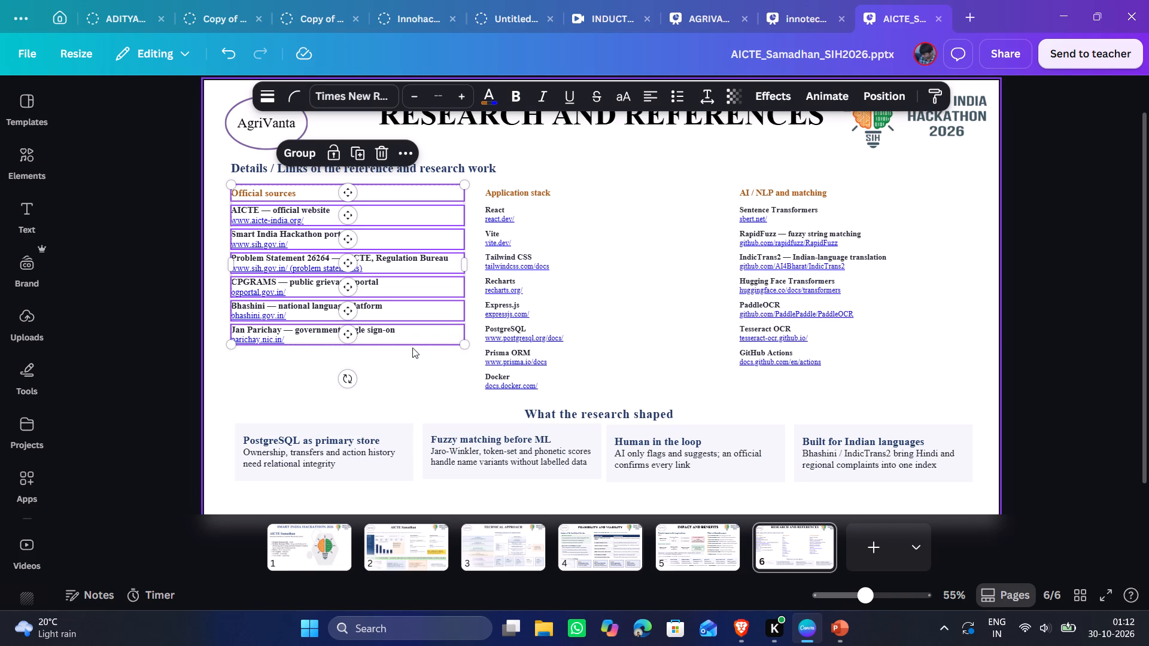
click(400, 395)
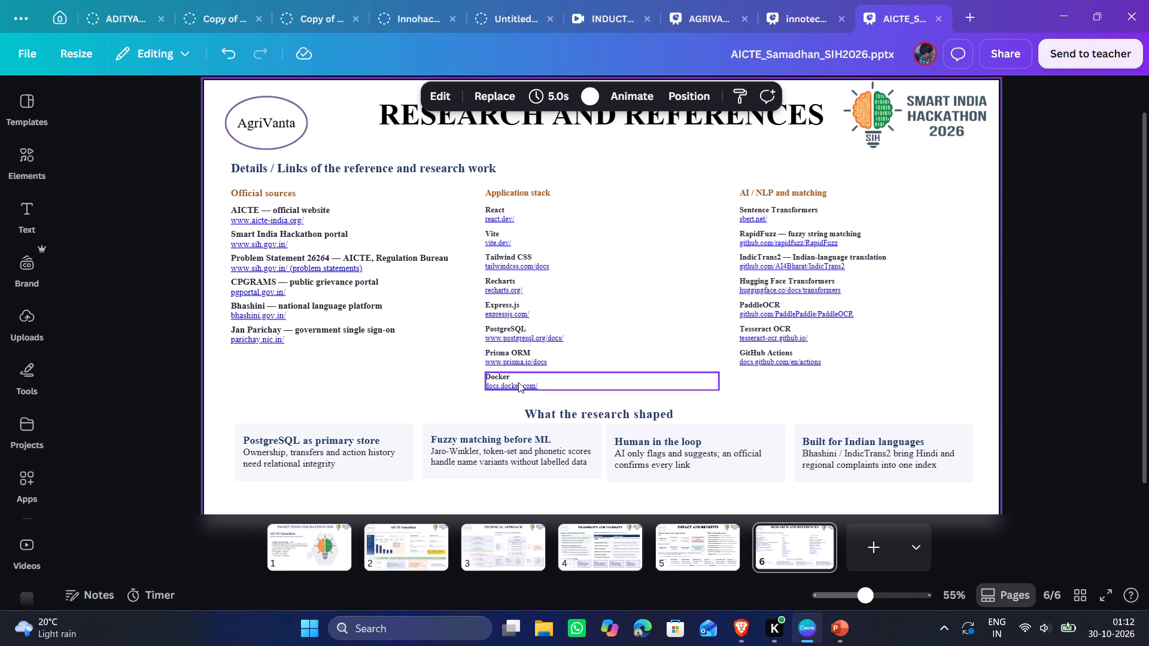
Delete the Docker entry with its link from the "Application stack" column.
click(551, 387)
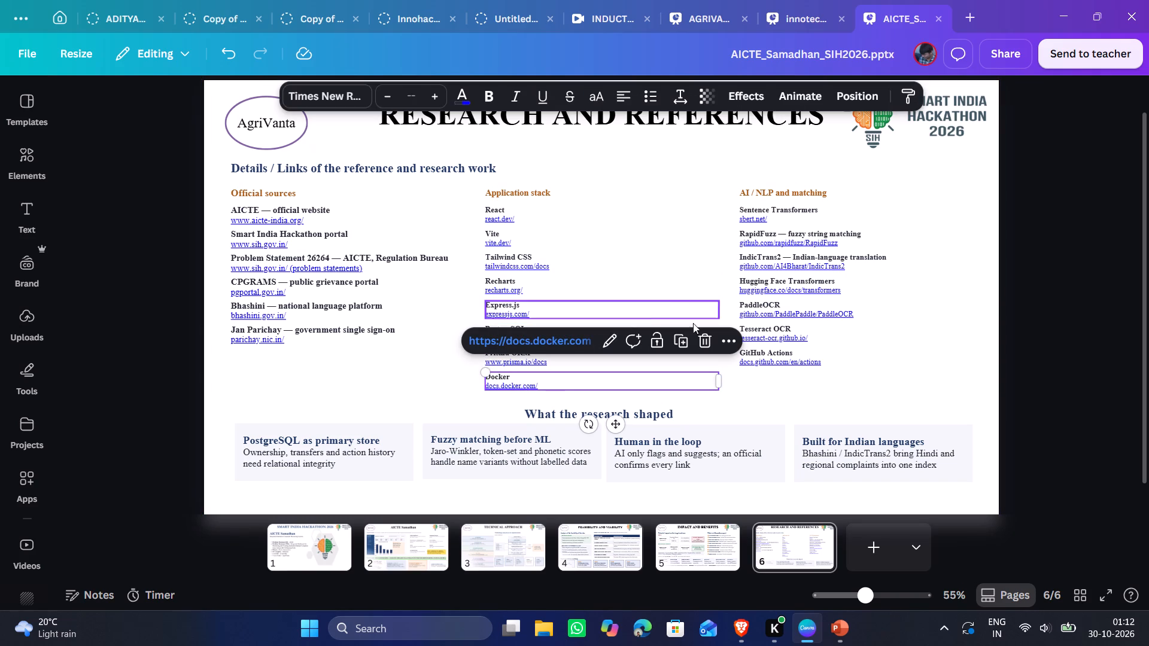
click(703, 345)
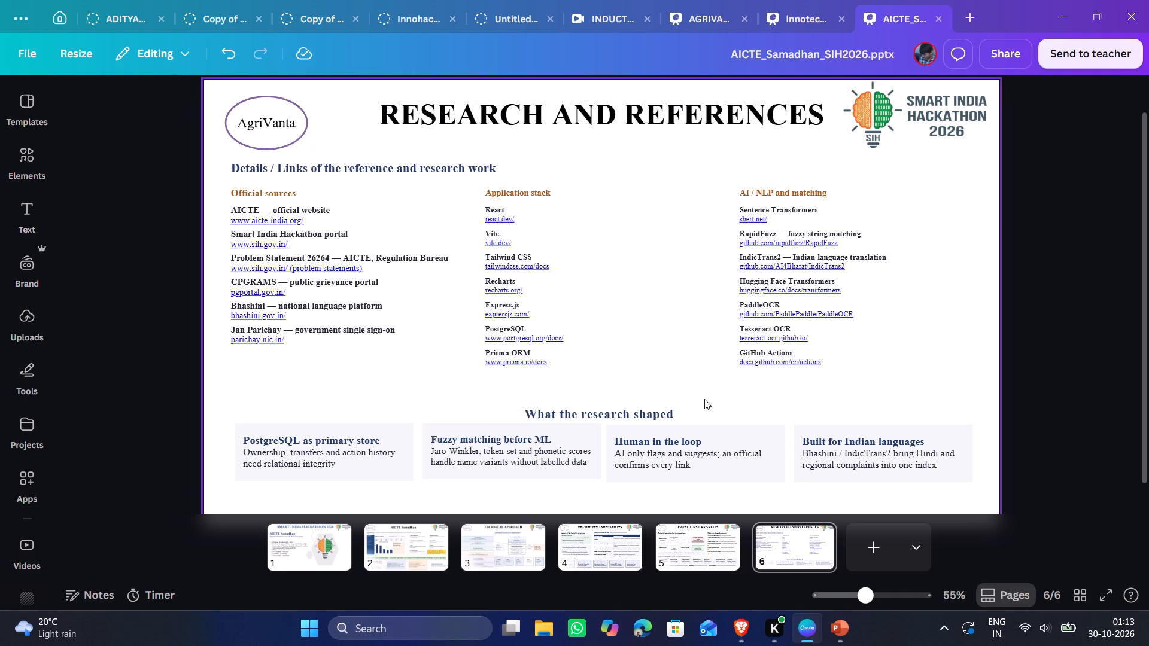
Increase the text of the "Application stack" heading and all its entries by two size steps.
drag(649, 369, 494, 188)
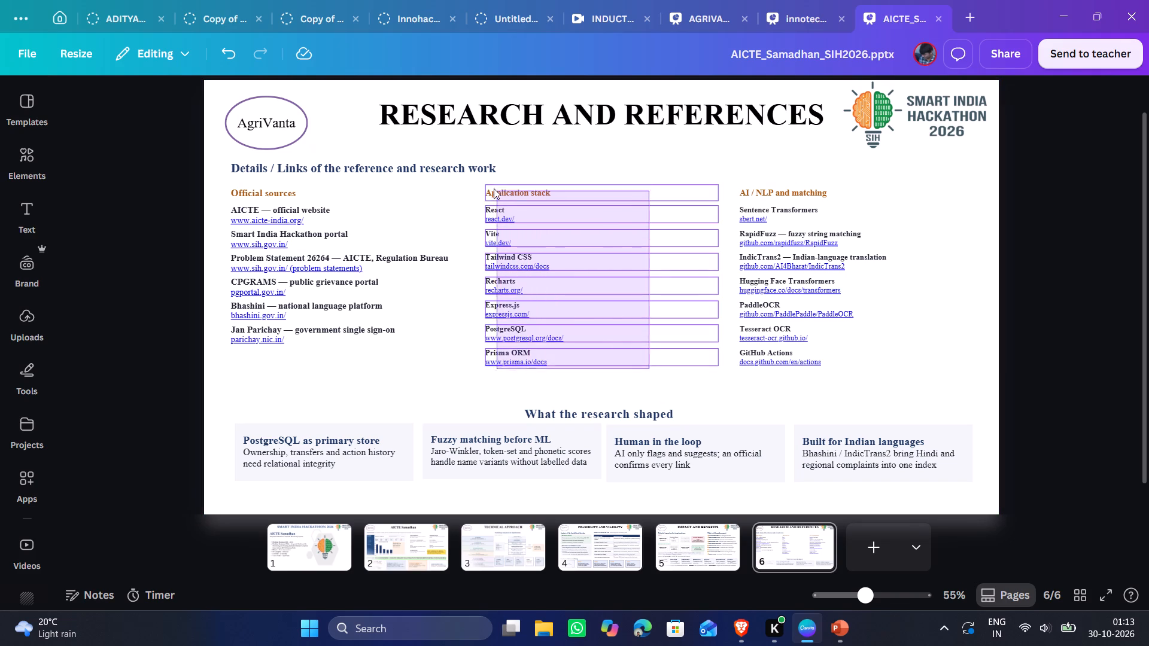
drag(494, 188, 486, 179)
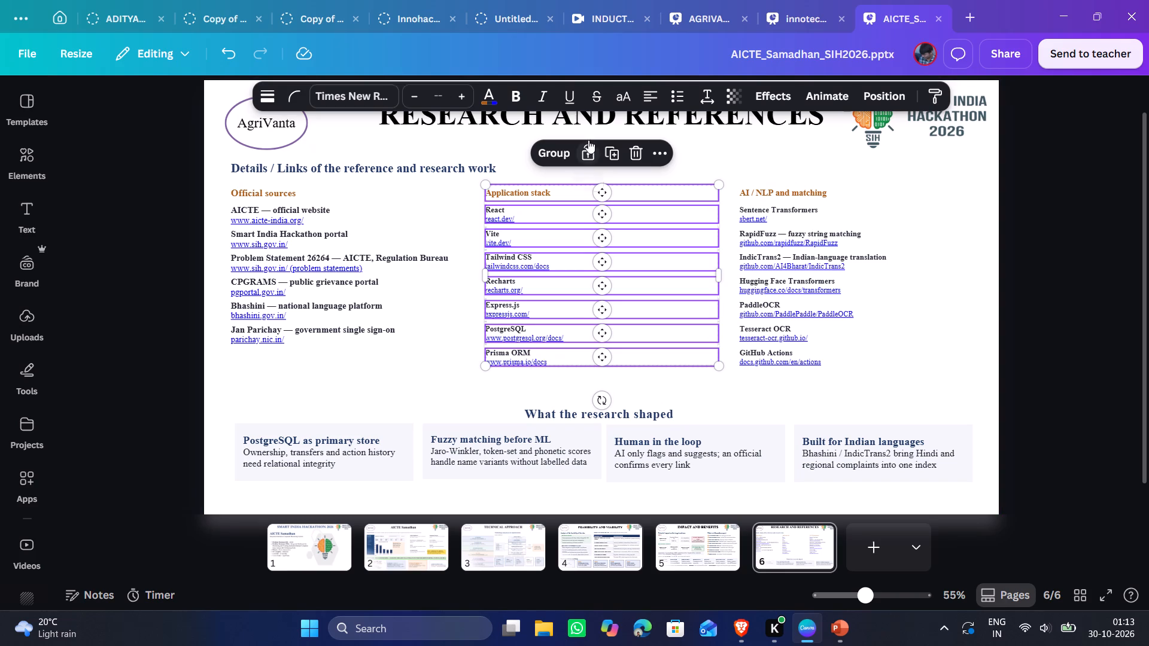
click(463, 97)
click(463, 97)
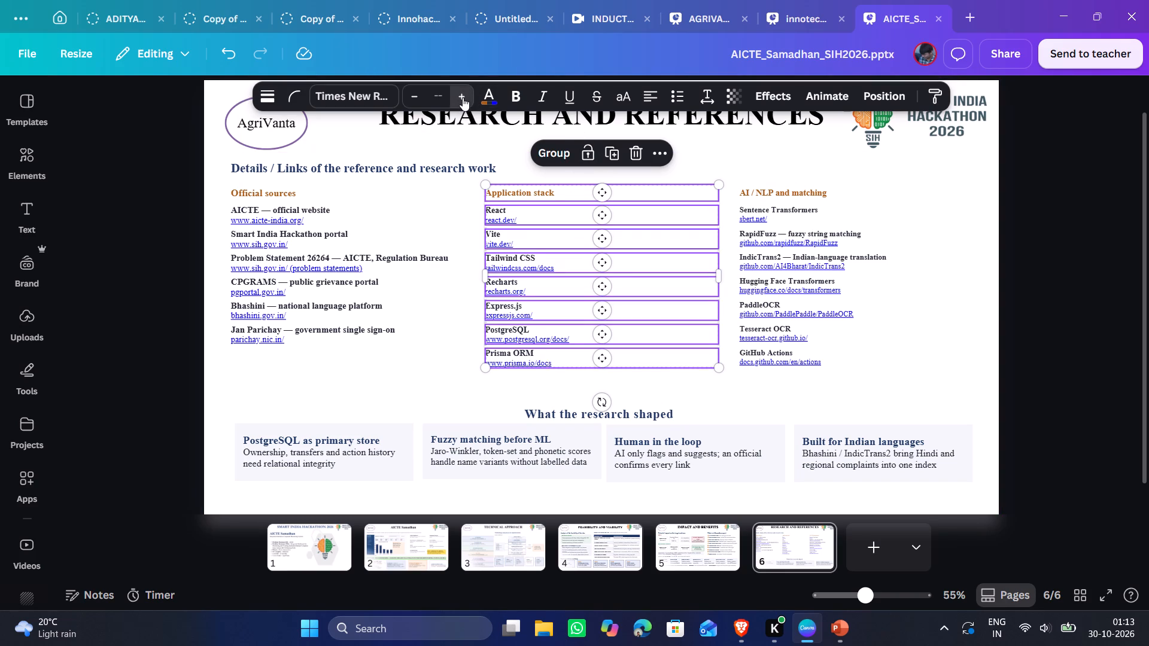
Set the padding of the selected "Application stack" column text to 4.
click(714, 100)
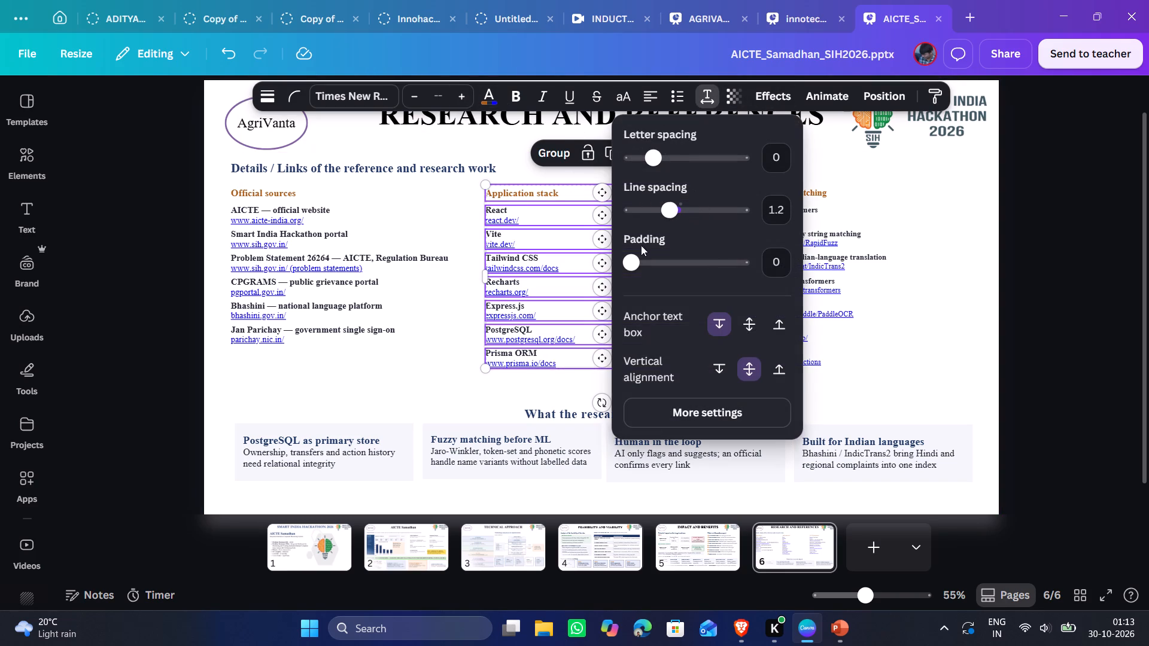
drag(630, 258, 674, 258)
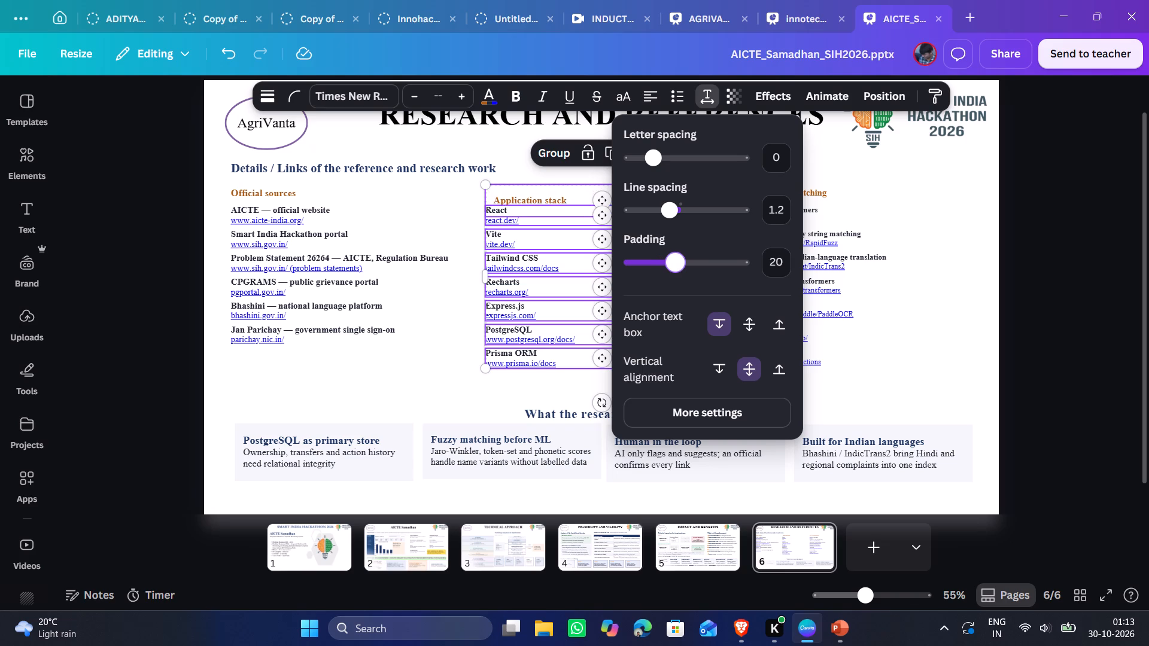
drag(674, 258, 635, 259)
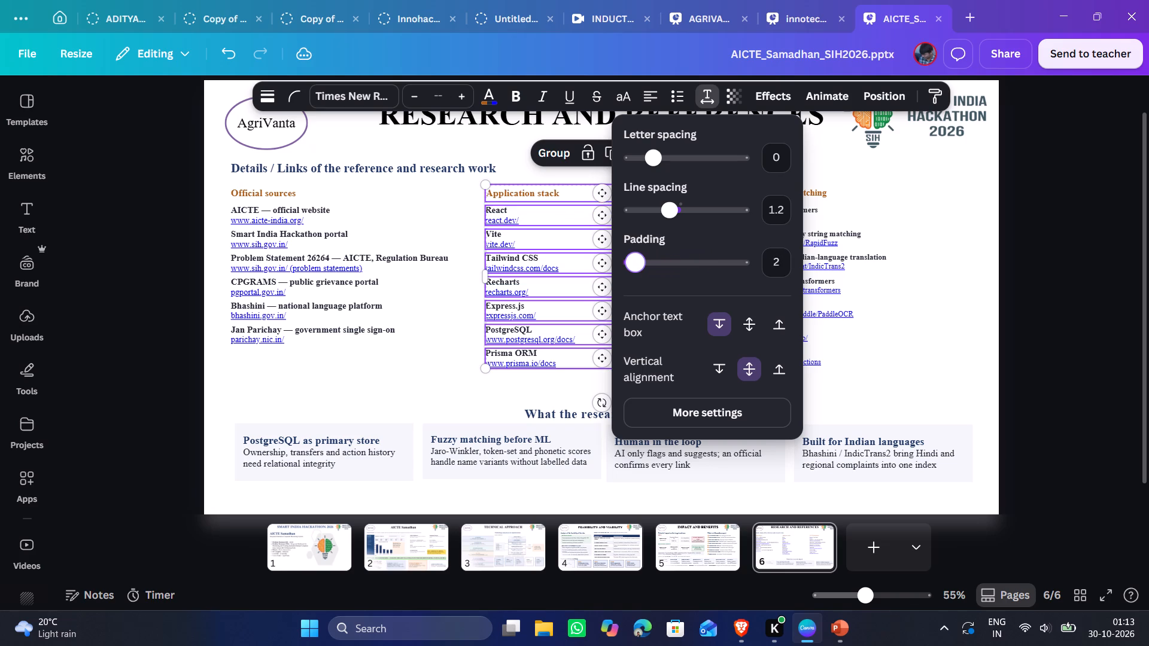
drag(635, 259, 640, 259)
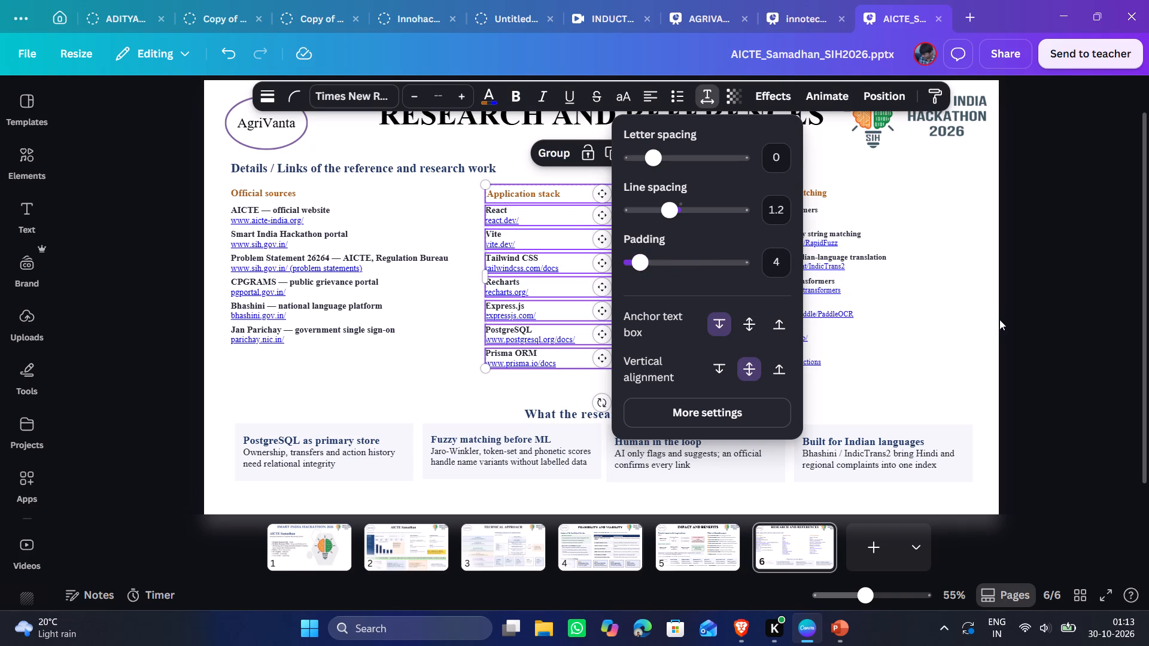
click(998, 320)
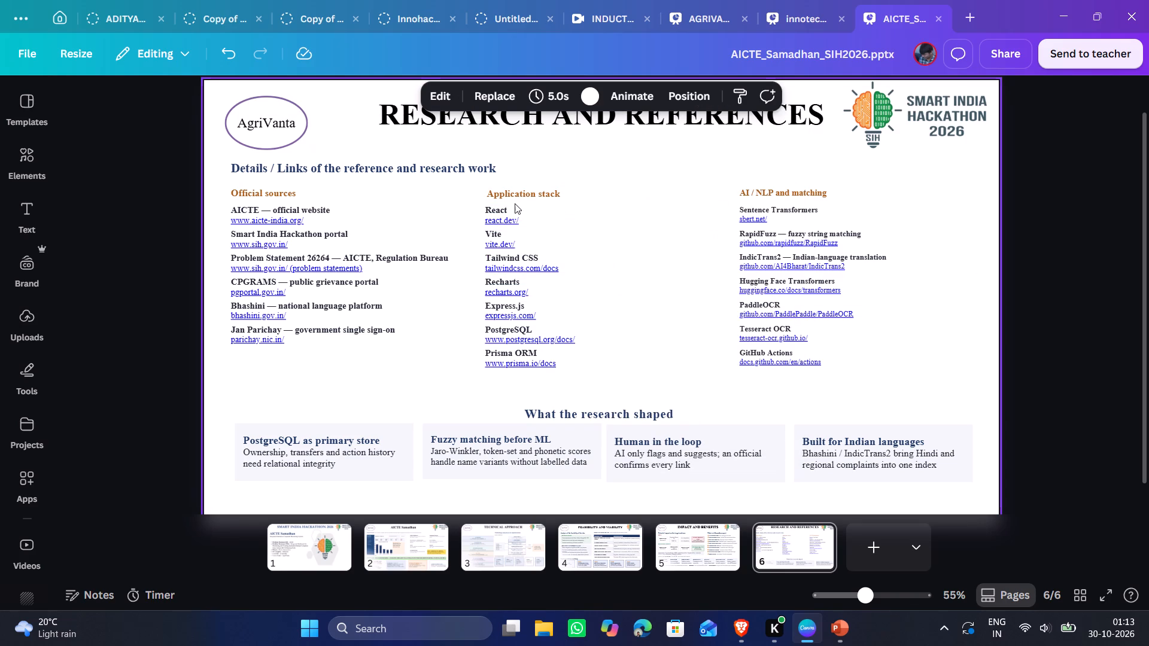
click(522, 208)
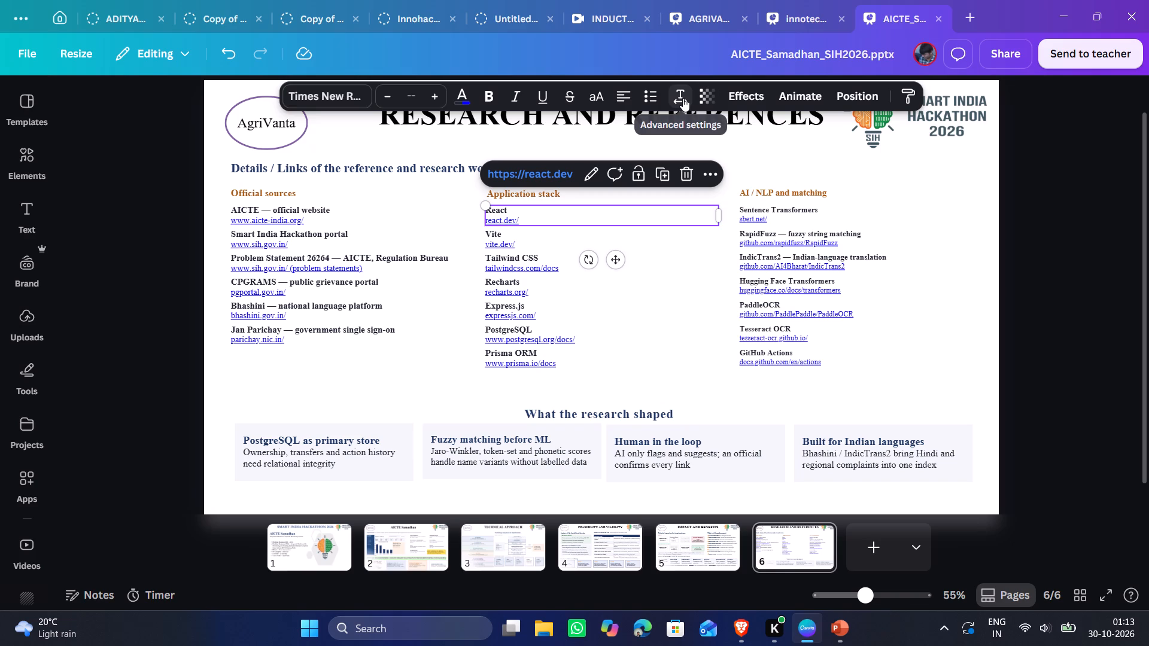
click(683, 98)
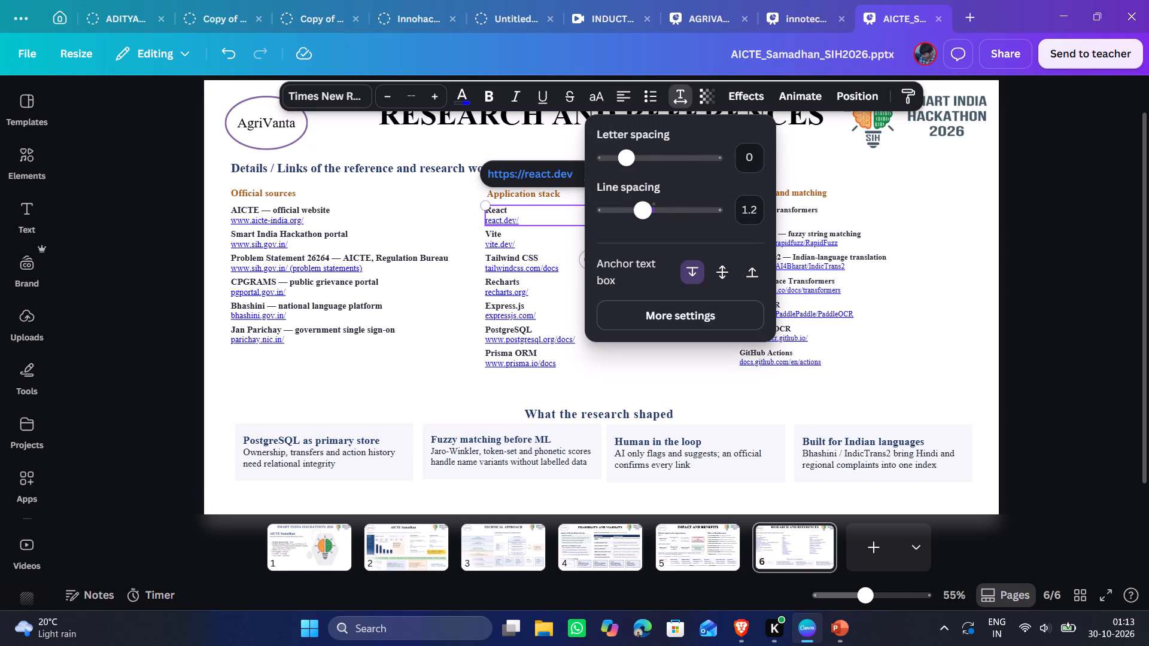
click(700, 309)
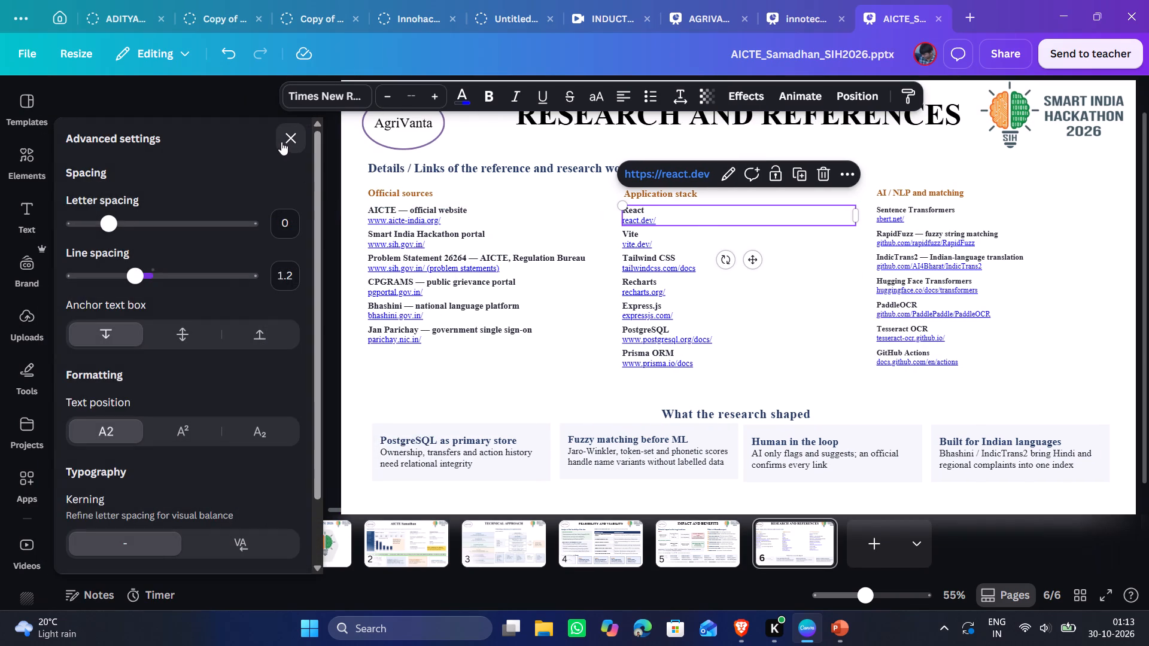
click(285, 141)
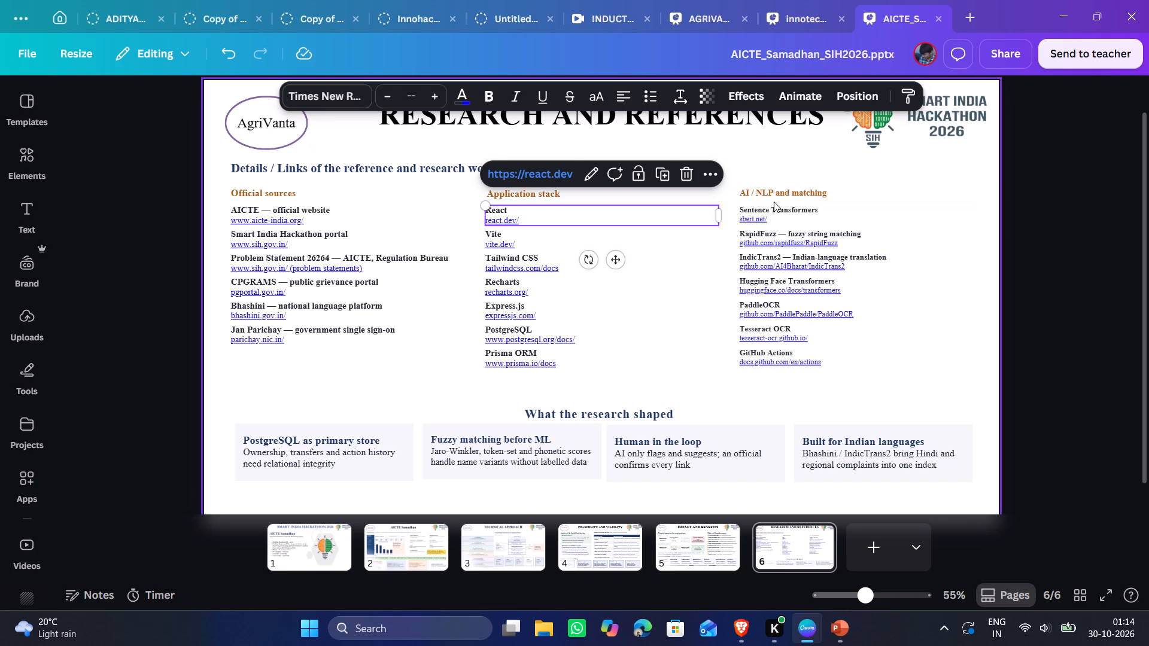
Set the line spacing of the Sentence Transformers entry in the "AI / NLP and matching" column to 1.09.
click(788, 213)
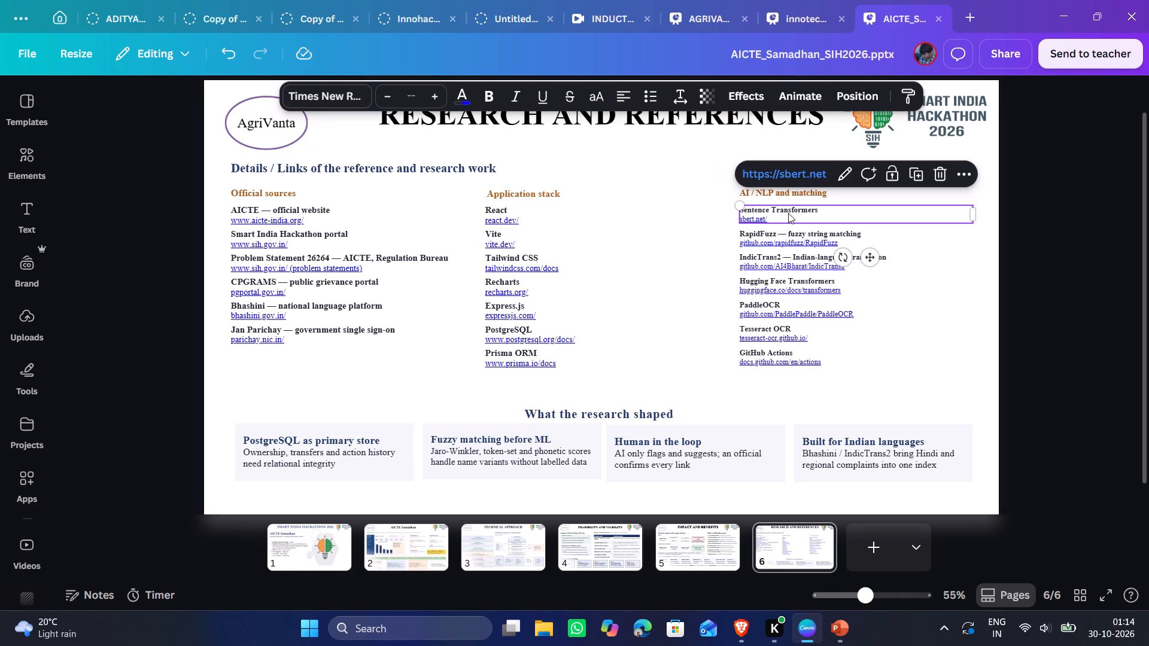
click(681, 98)
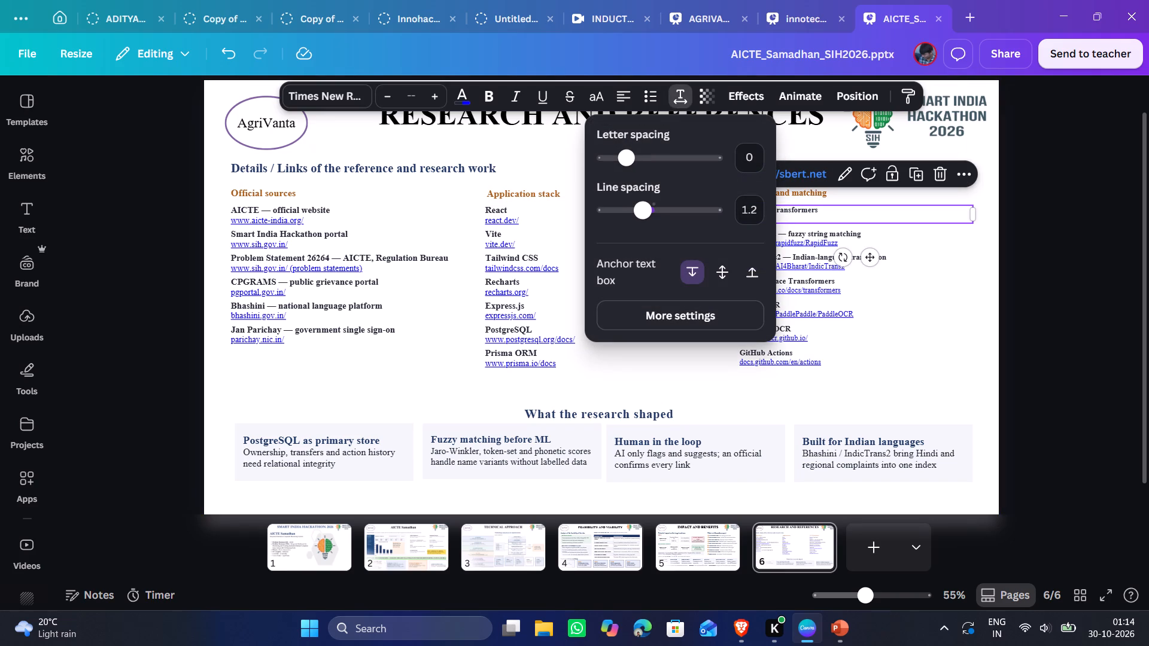
drag(647, 216, 636, 213)
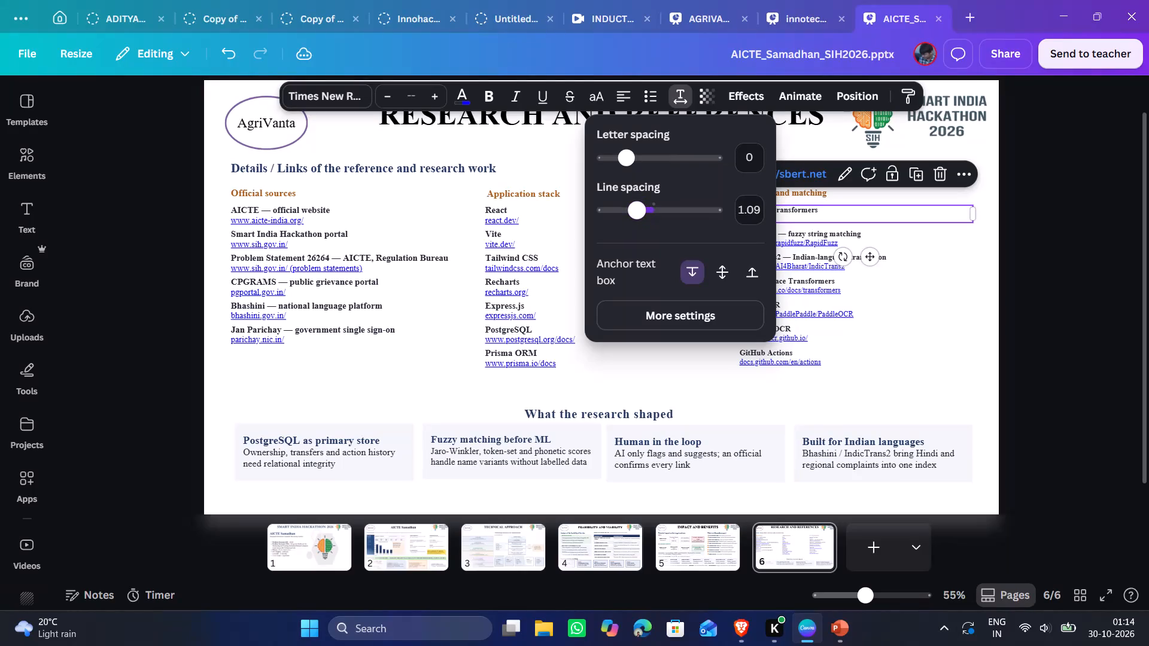
click(876, 385)
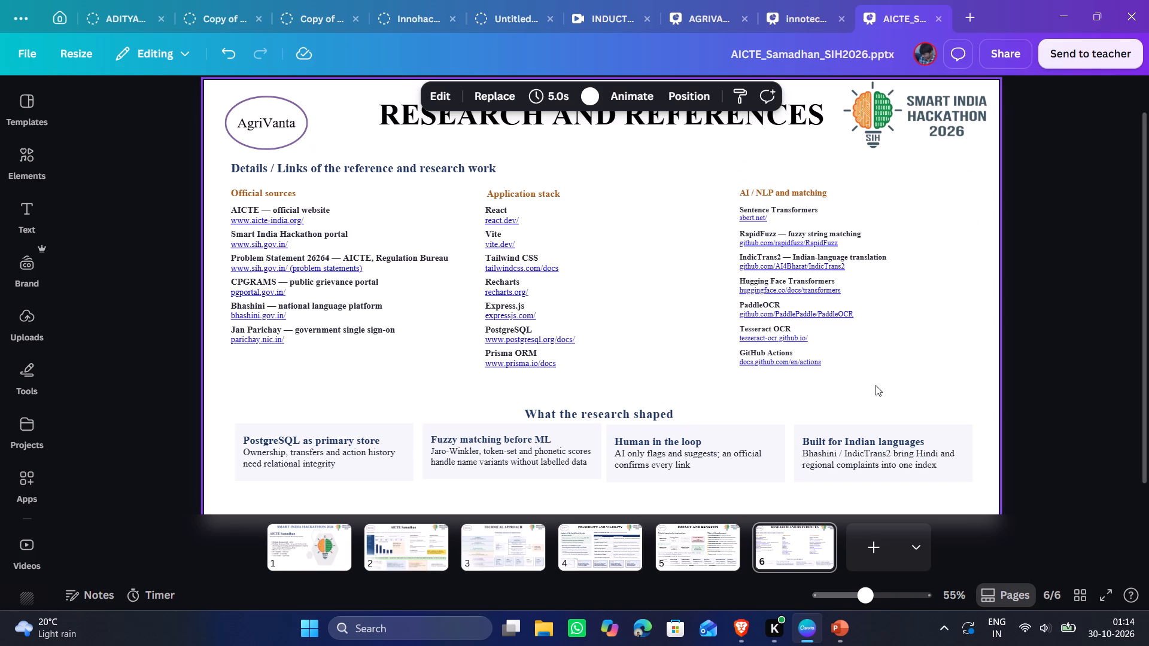
Review pages 5, 4 and 3, and compare the technology stack diagram on page 3 with its source flowchart in PowerPoint.
click(688, 536)
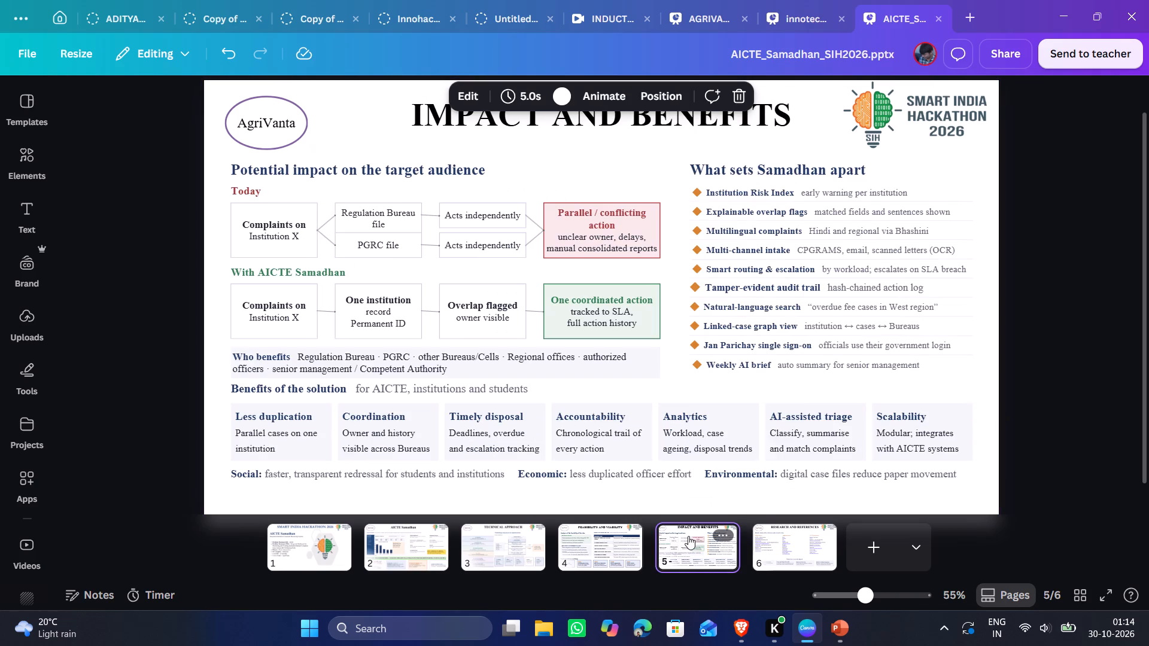
click(612, 553)
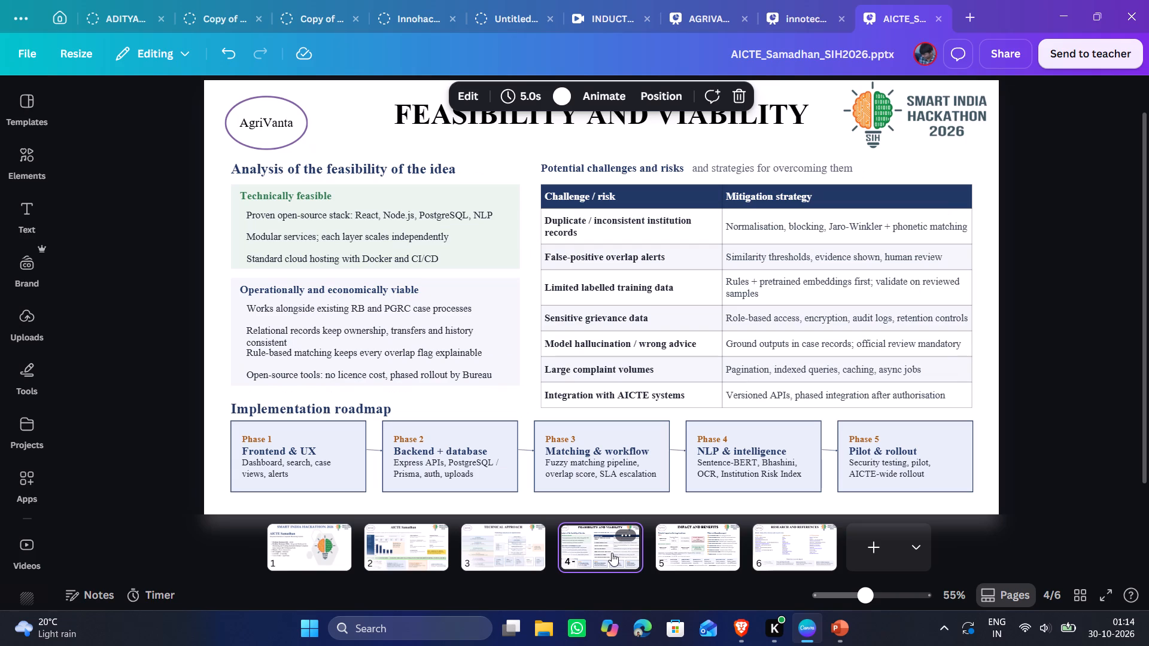
click(525, 551)
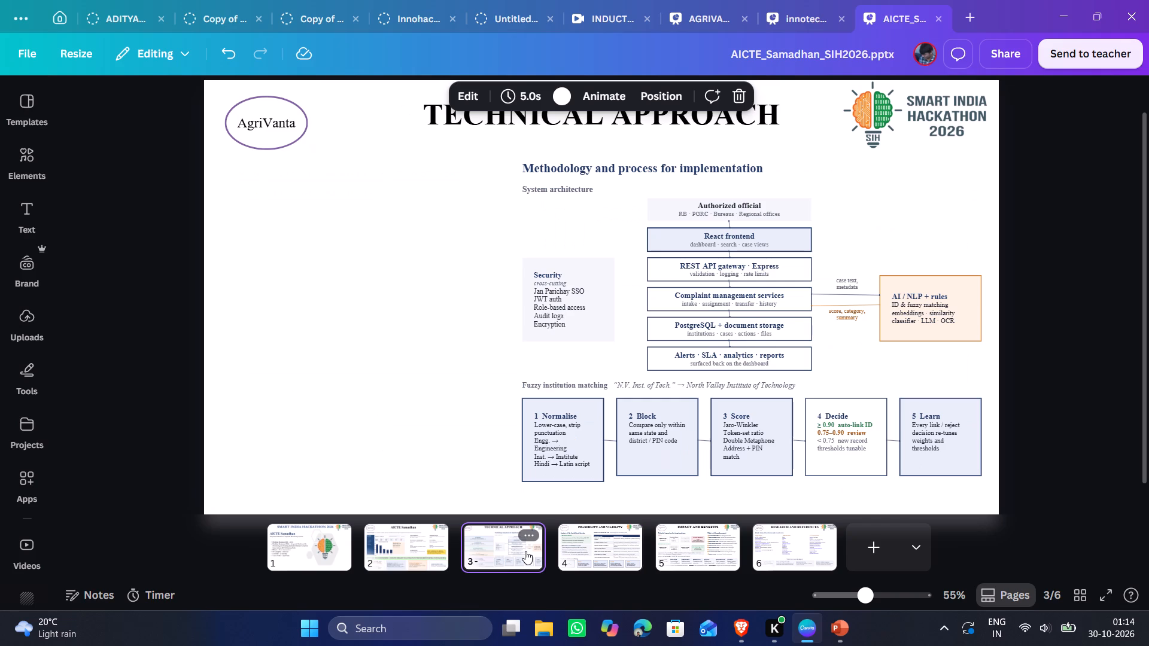
drag(371, 395, 371, 368)
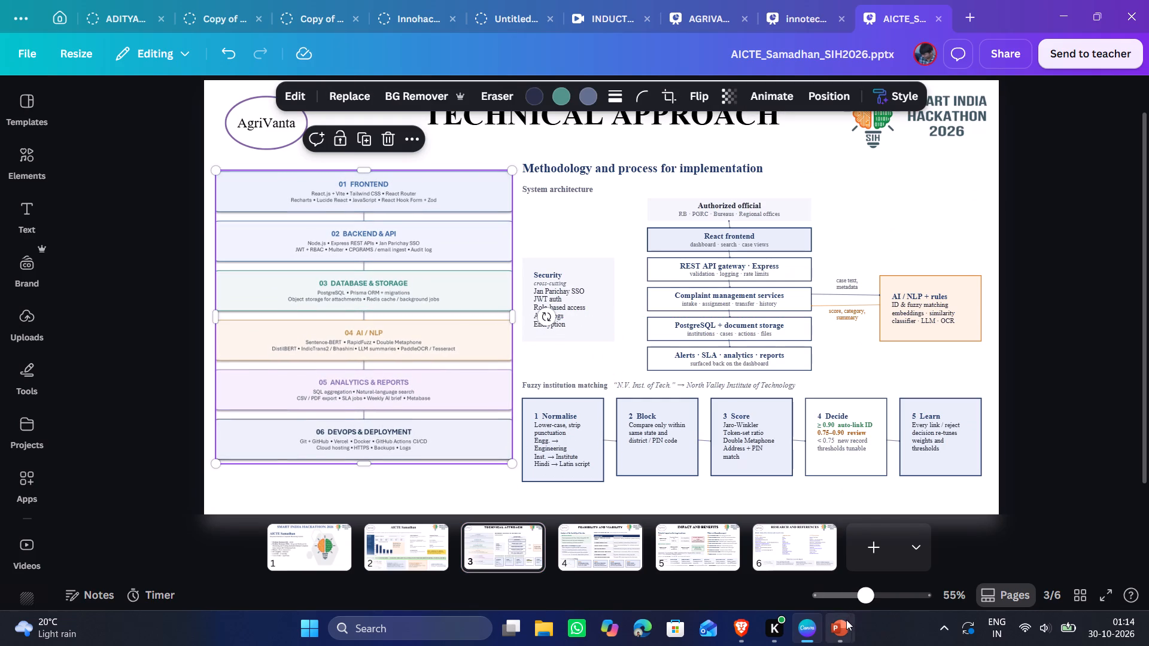
click(844, 623)
click(985, 540)
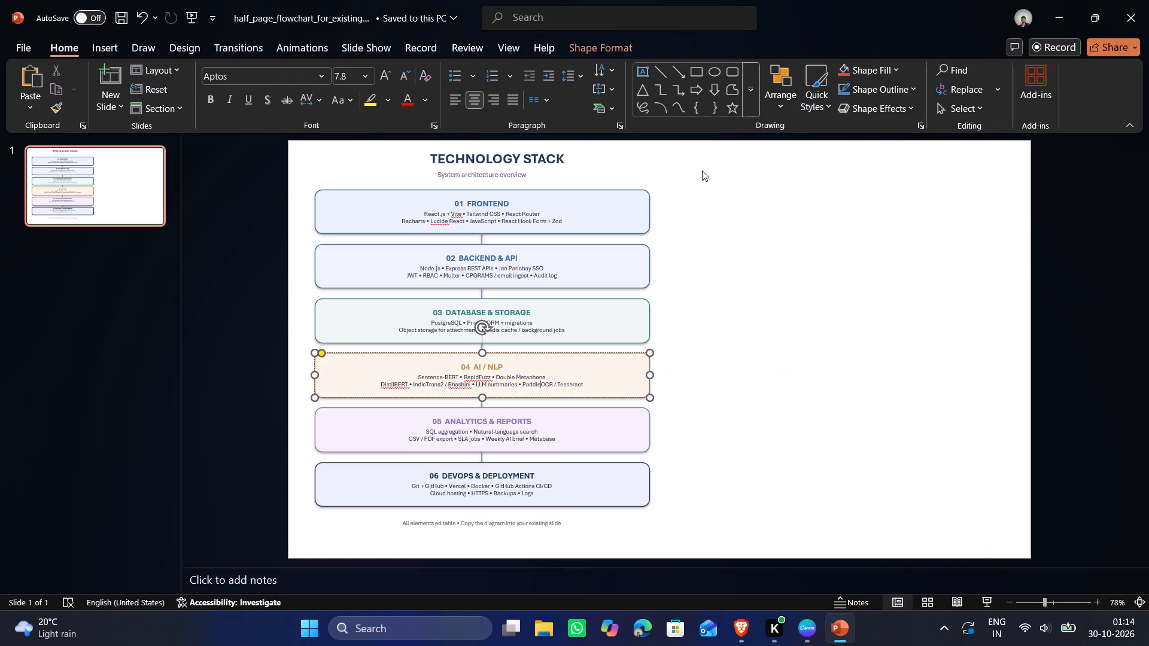
click(671, 487)
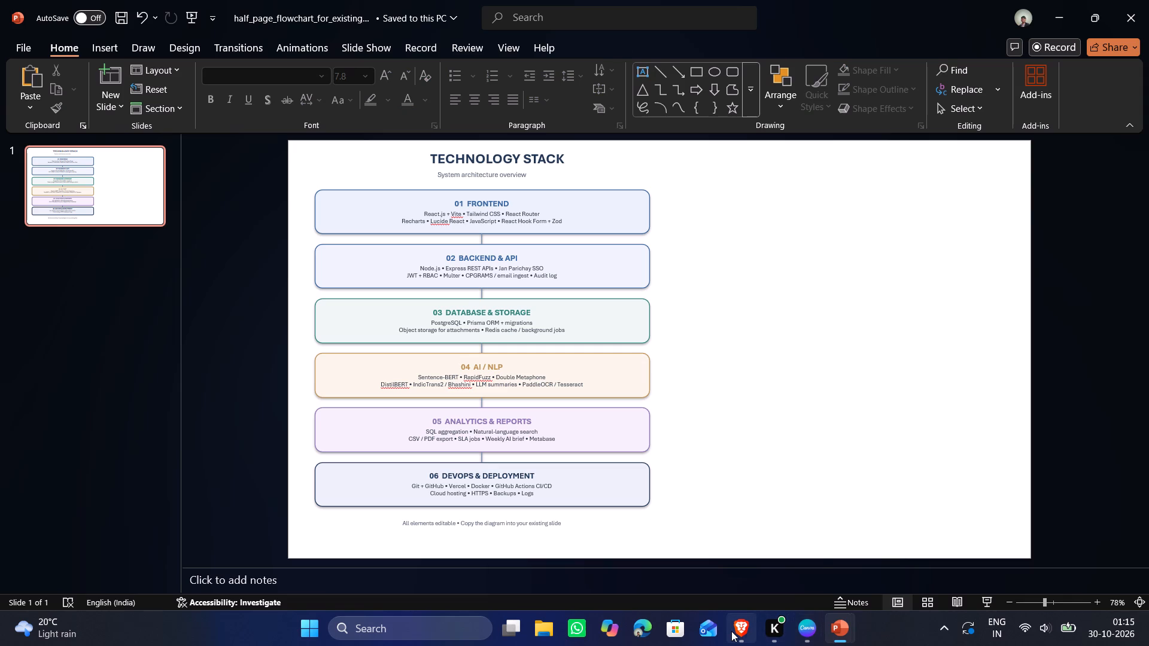
click(793, 631)
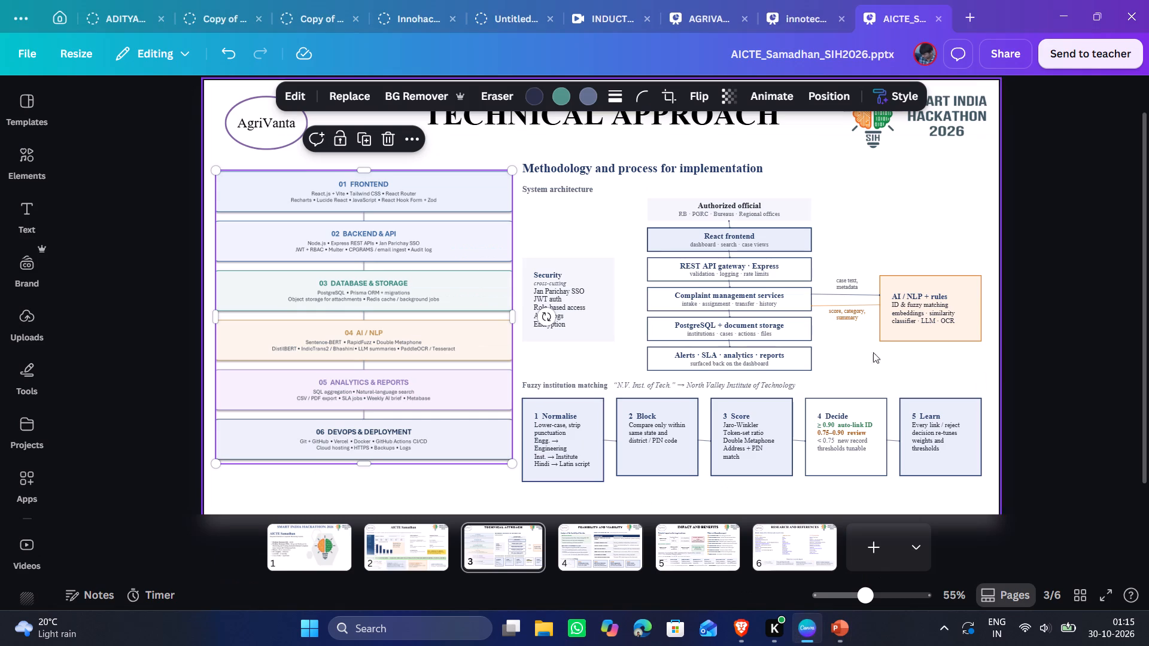
click(1069, 215)
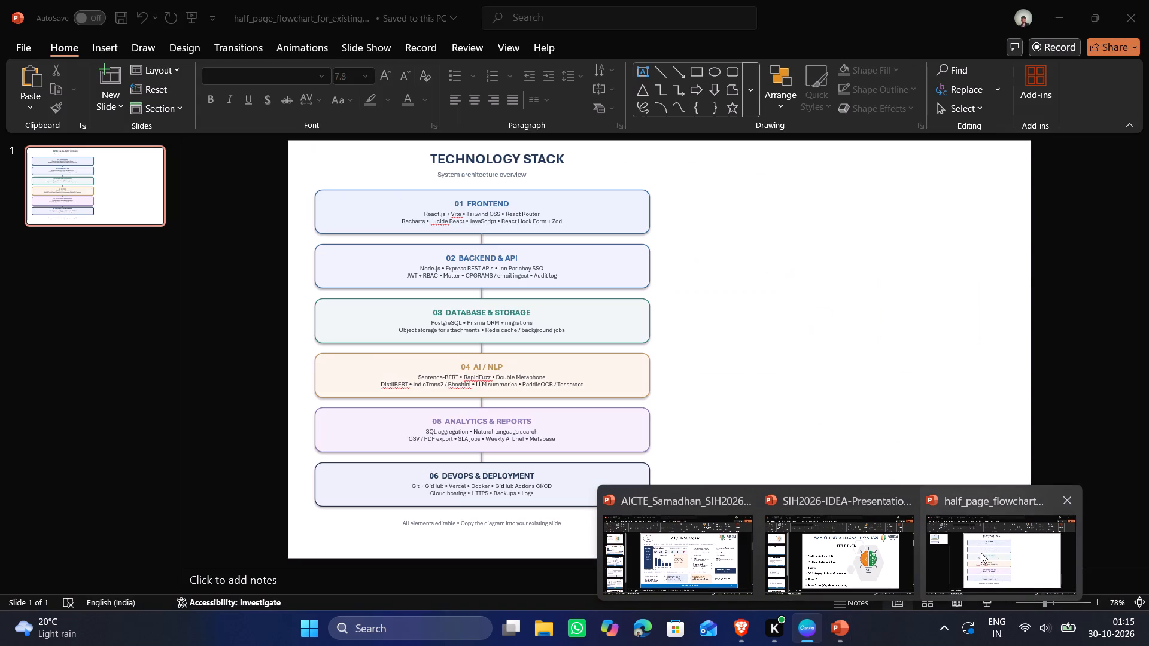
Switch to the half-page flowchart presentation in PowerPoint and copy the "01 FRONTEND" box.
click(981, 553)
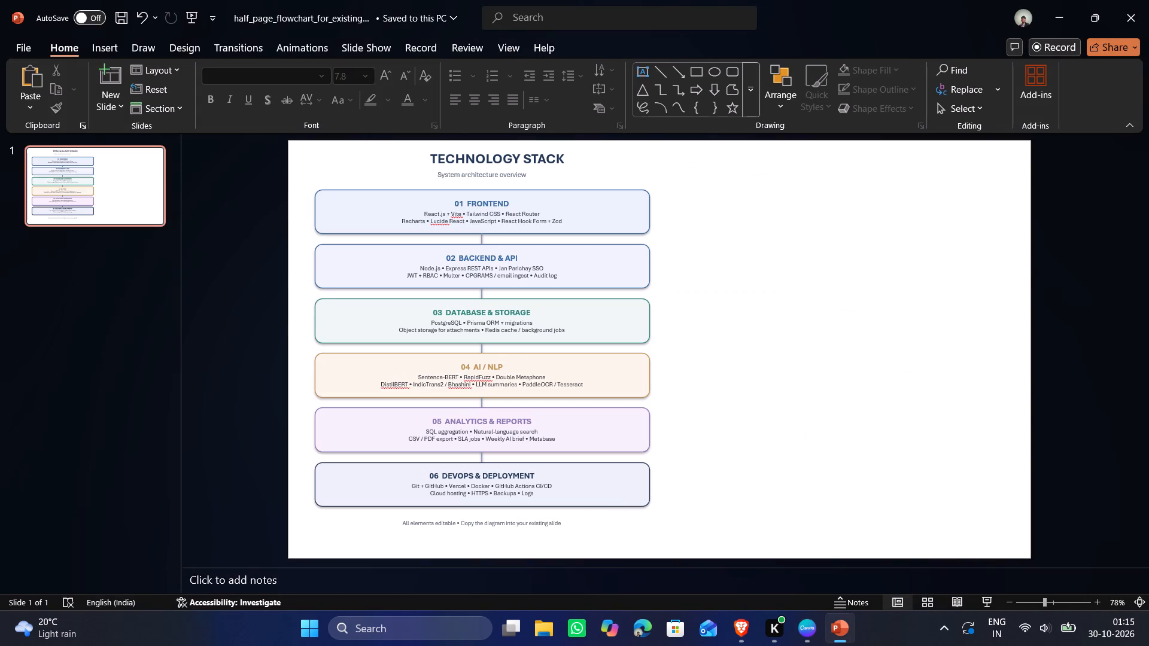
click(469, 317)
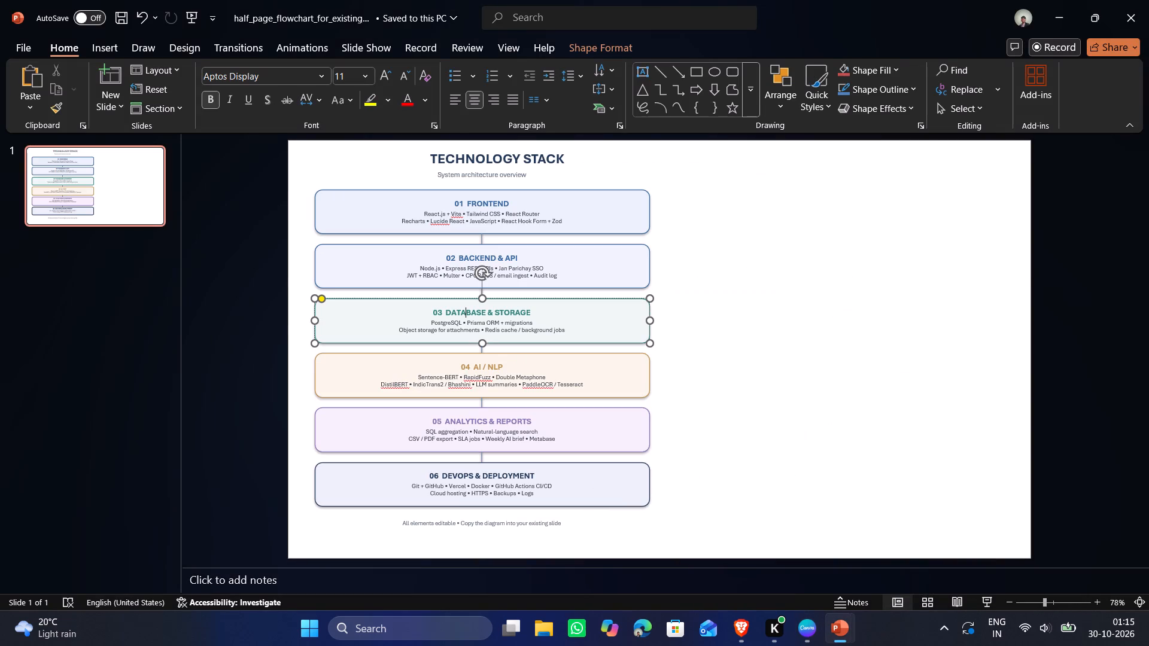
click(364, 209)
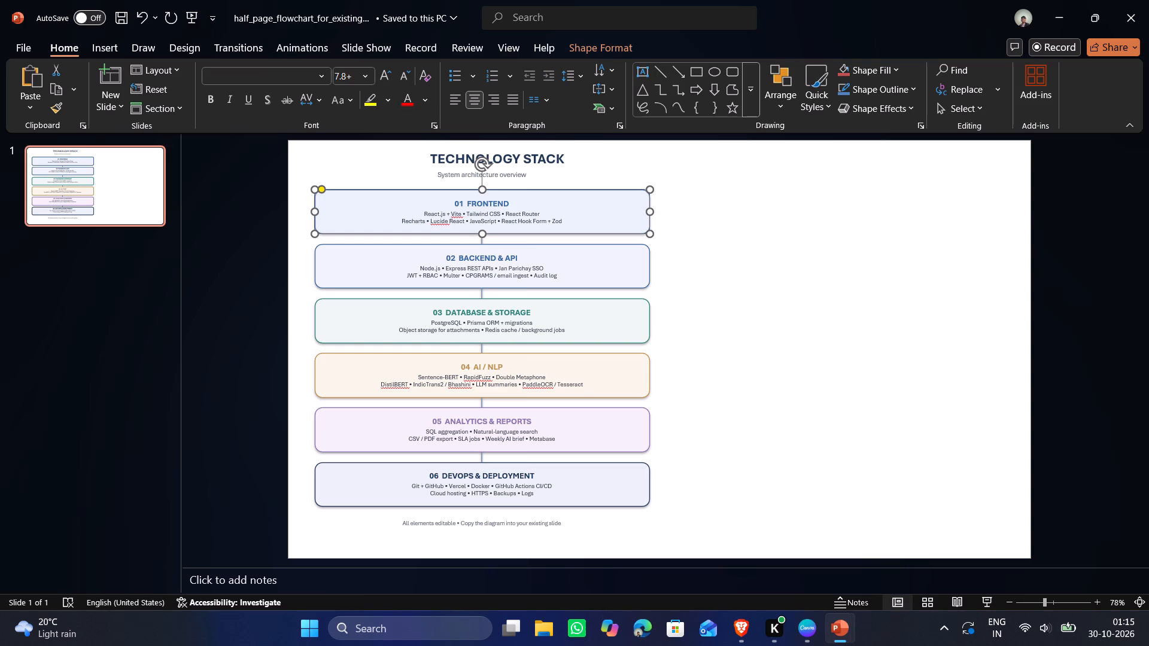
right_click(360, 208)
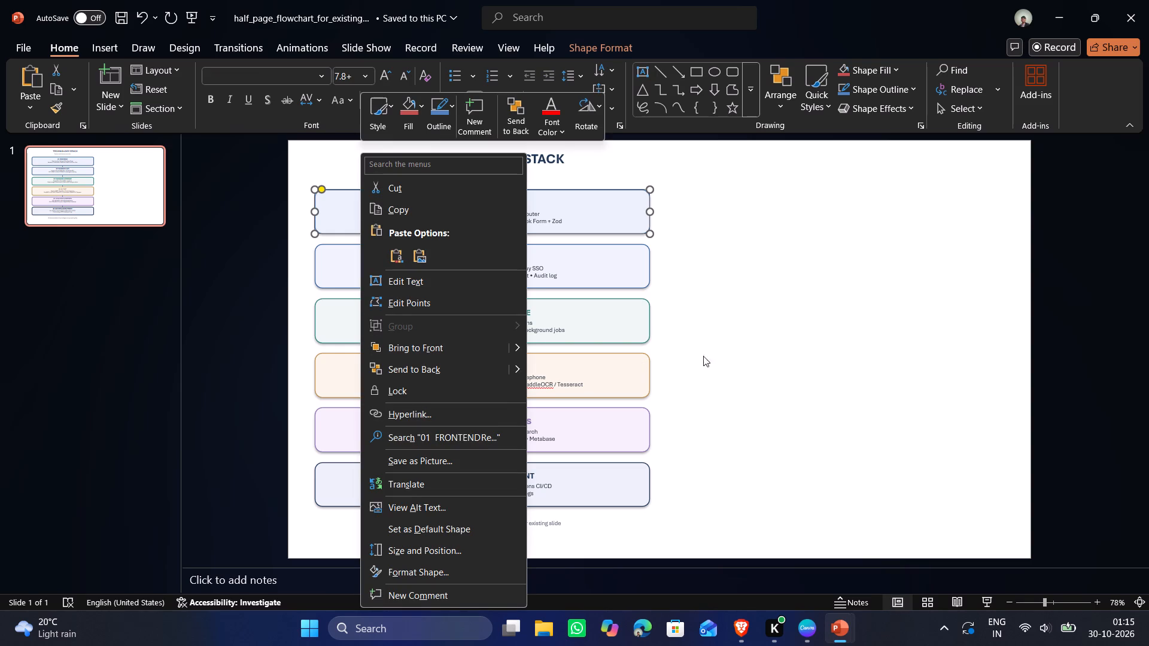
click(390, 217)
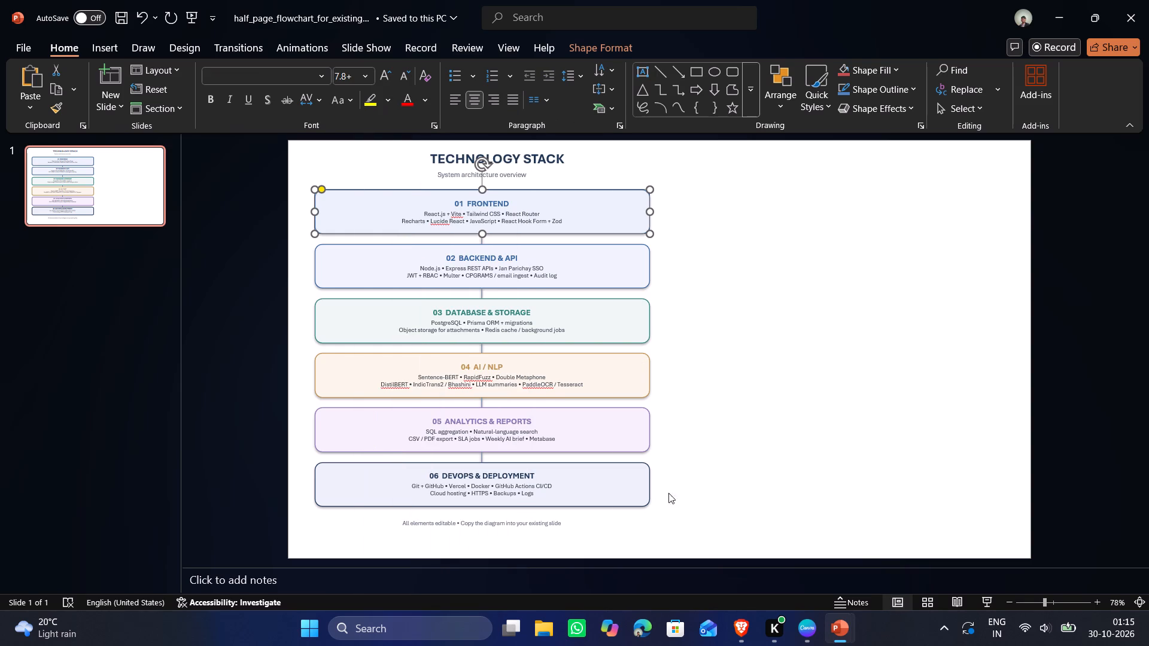
Switch back to Canva and delete the six-layer technology stack diagram image from the Technical Approach page.
click(792, 624)
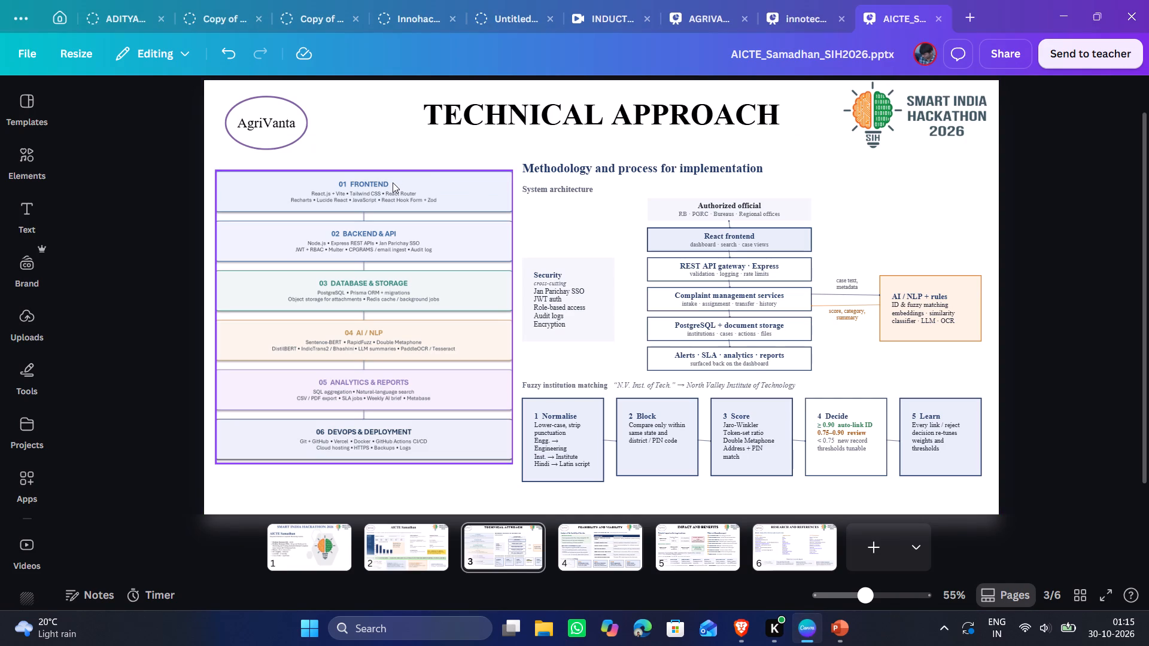
click(390, 190)
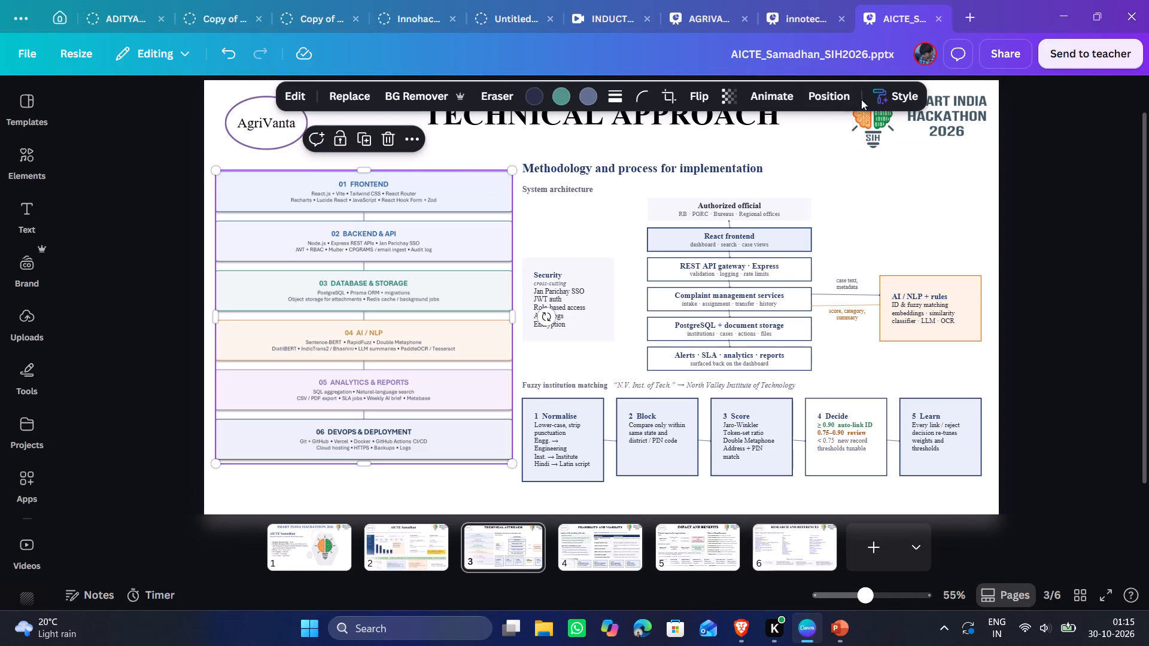
click(378, 141)
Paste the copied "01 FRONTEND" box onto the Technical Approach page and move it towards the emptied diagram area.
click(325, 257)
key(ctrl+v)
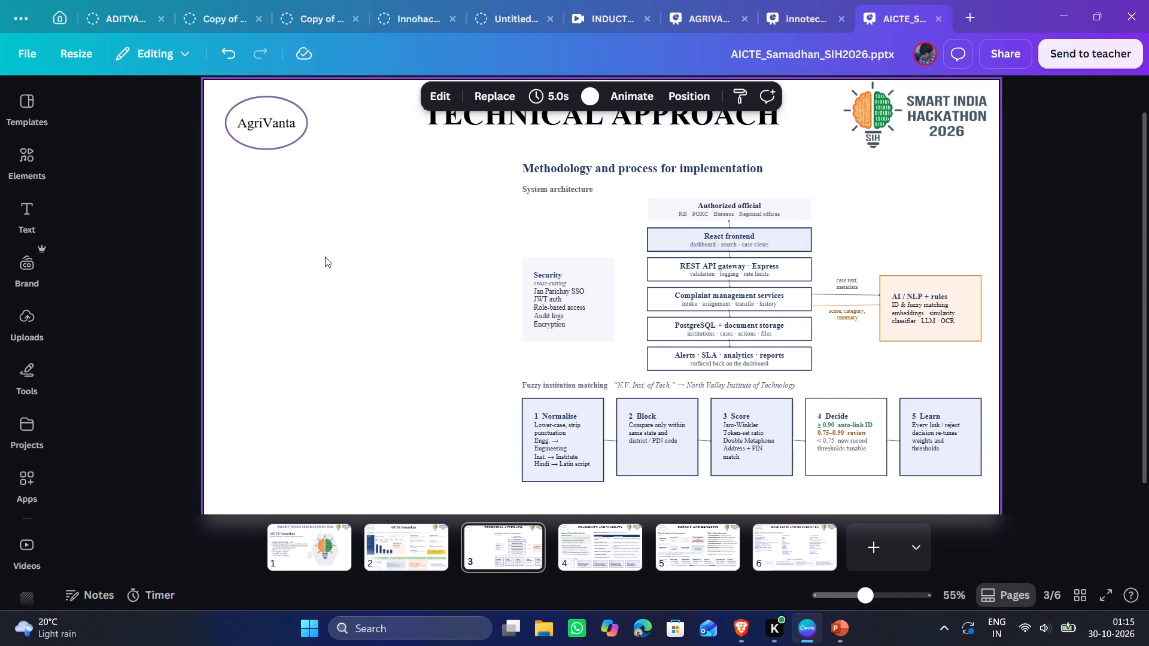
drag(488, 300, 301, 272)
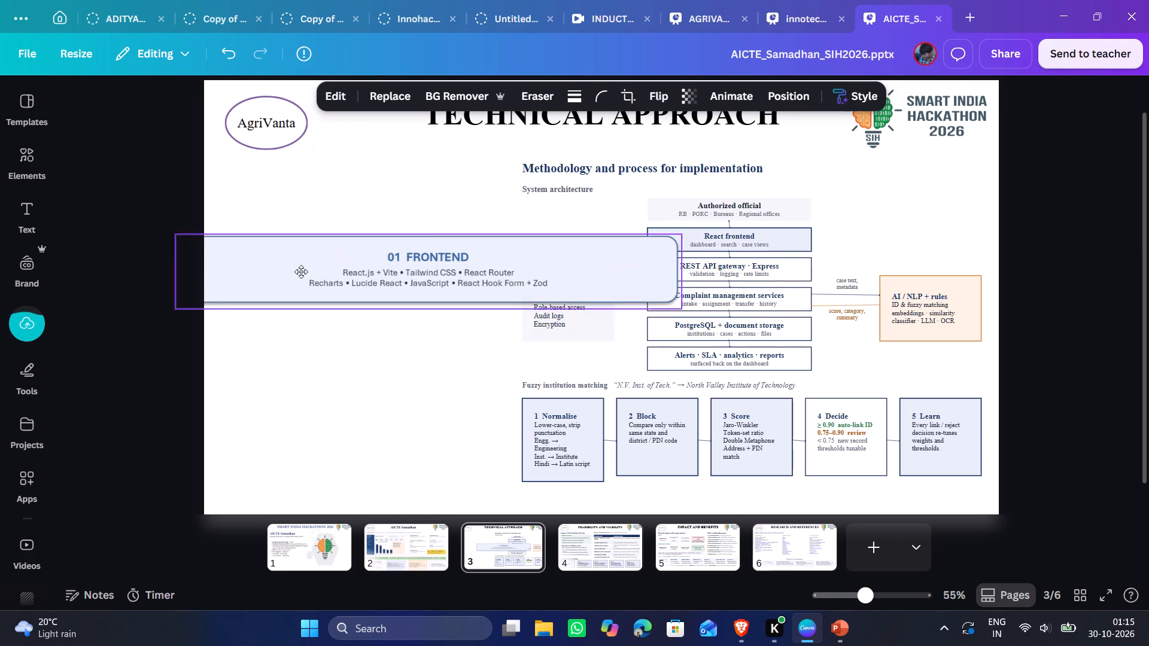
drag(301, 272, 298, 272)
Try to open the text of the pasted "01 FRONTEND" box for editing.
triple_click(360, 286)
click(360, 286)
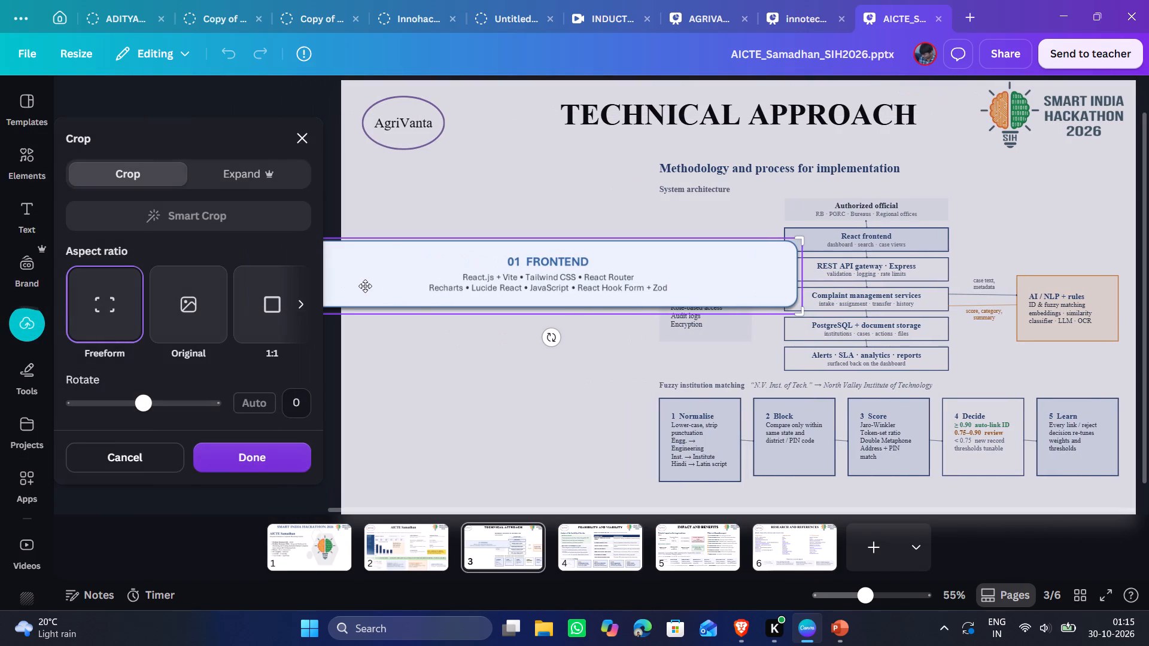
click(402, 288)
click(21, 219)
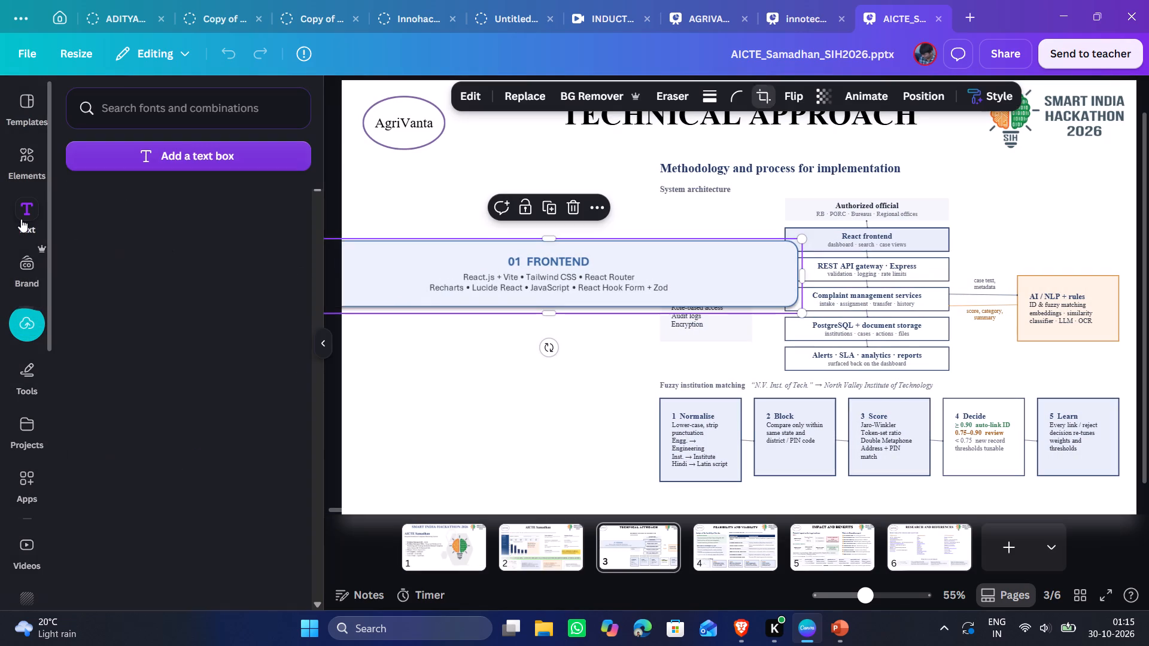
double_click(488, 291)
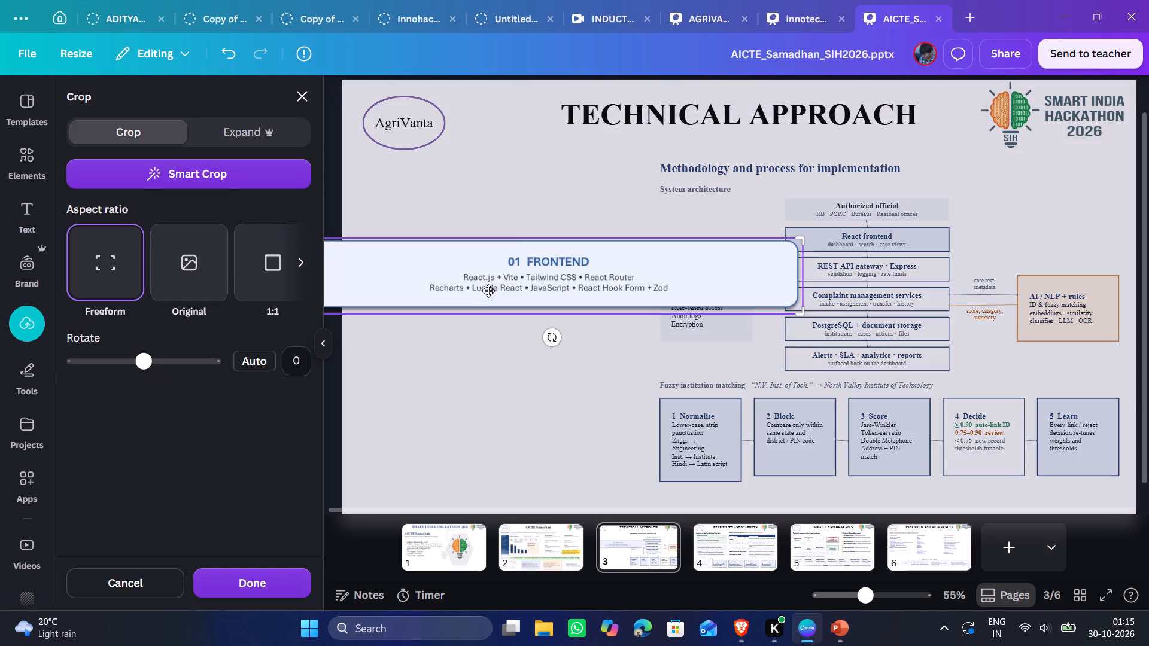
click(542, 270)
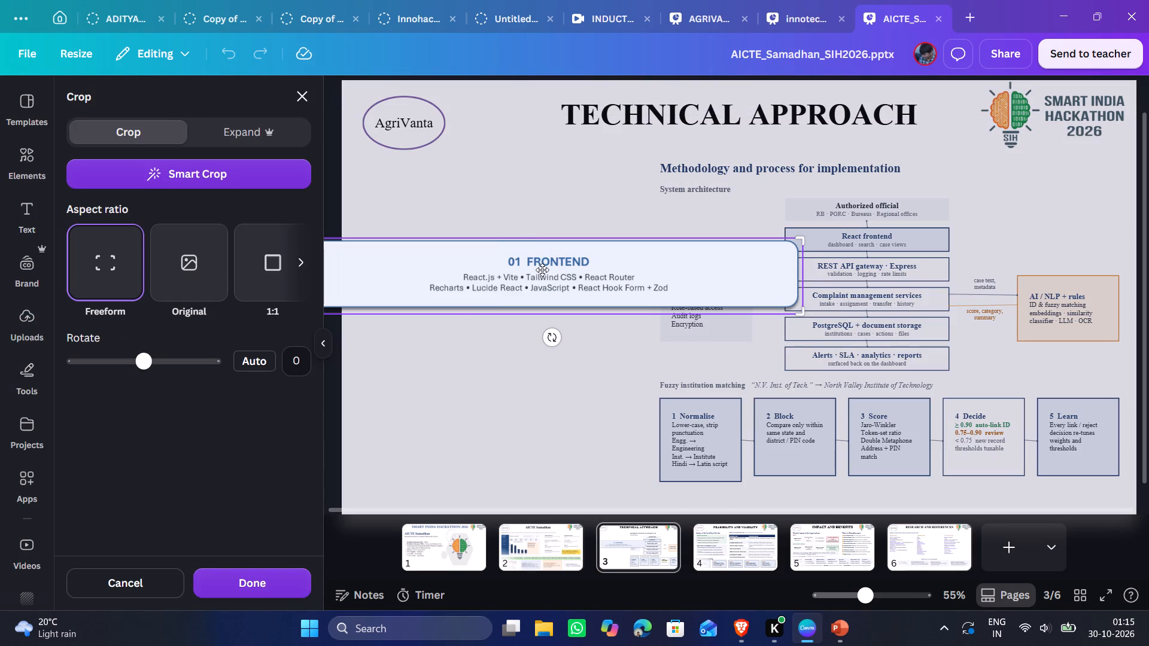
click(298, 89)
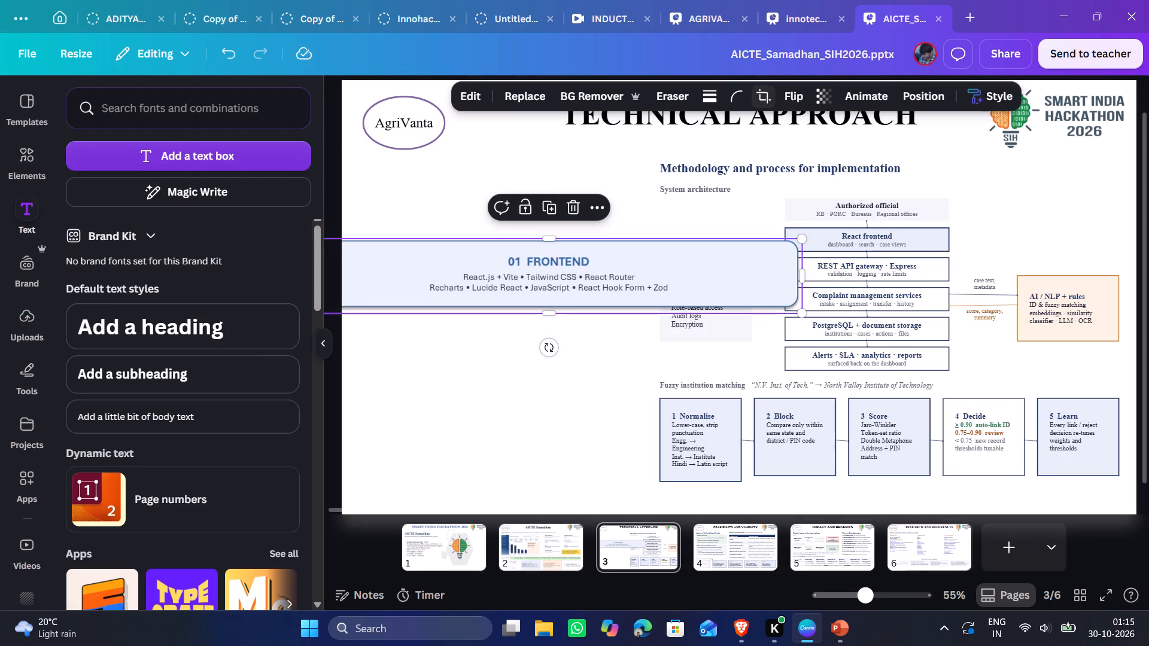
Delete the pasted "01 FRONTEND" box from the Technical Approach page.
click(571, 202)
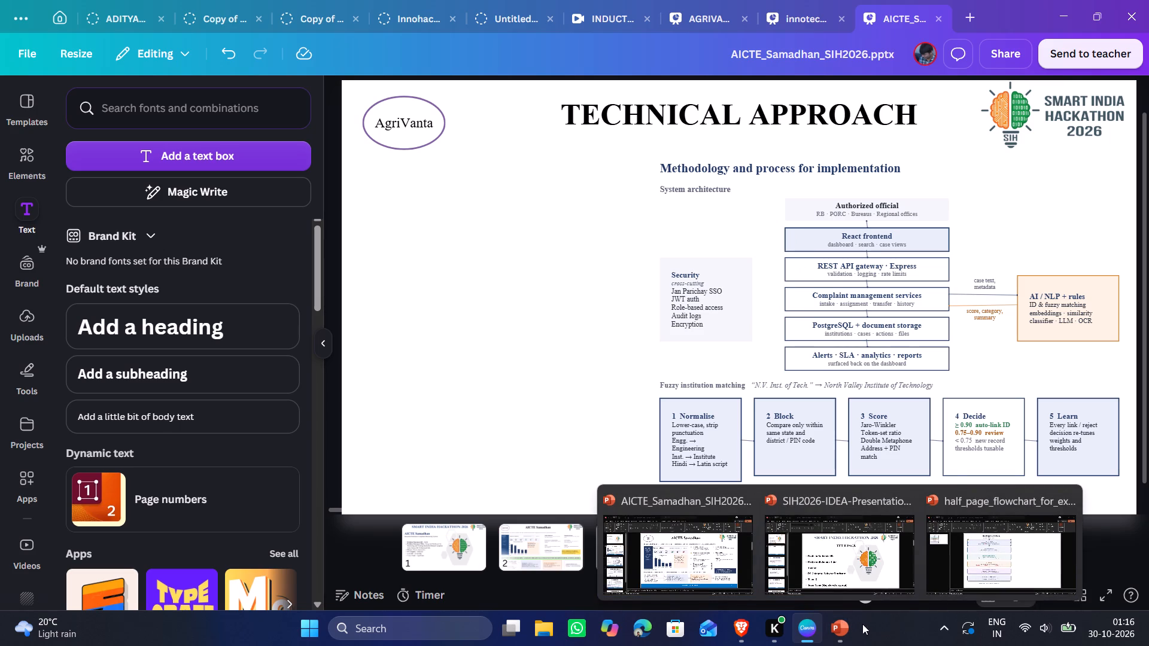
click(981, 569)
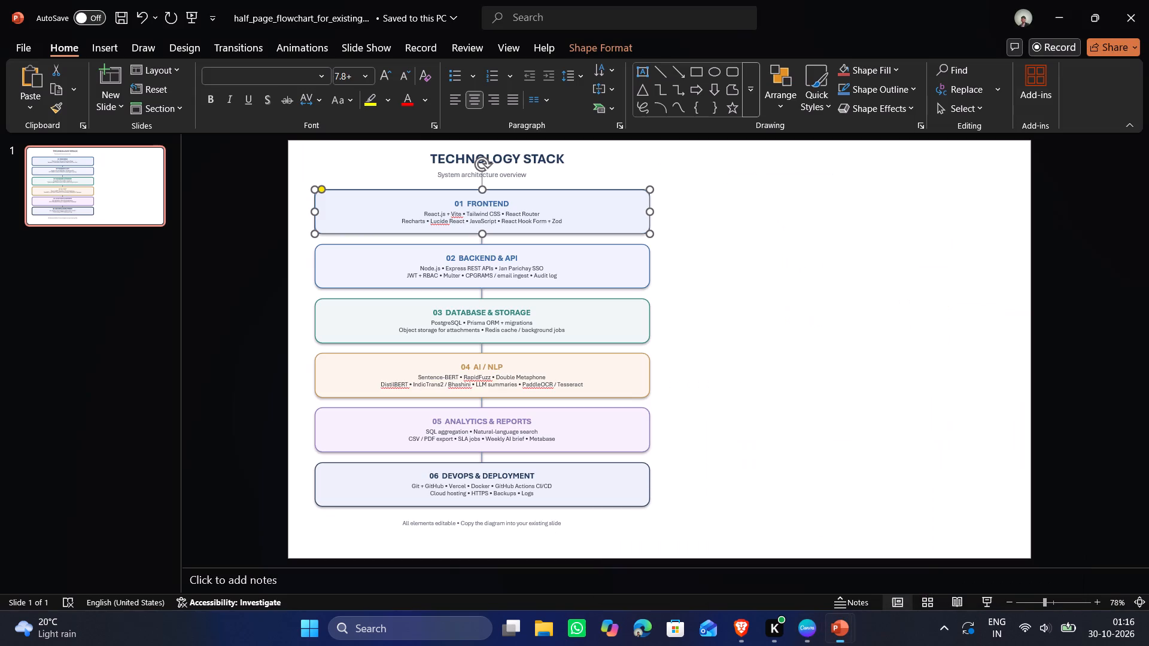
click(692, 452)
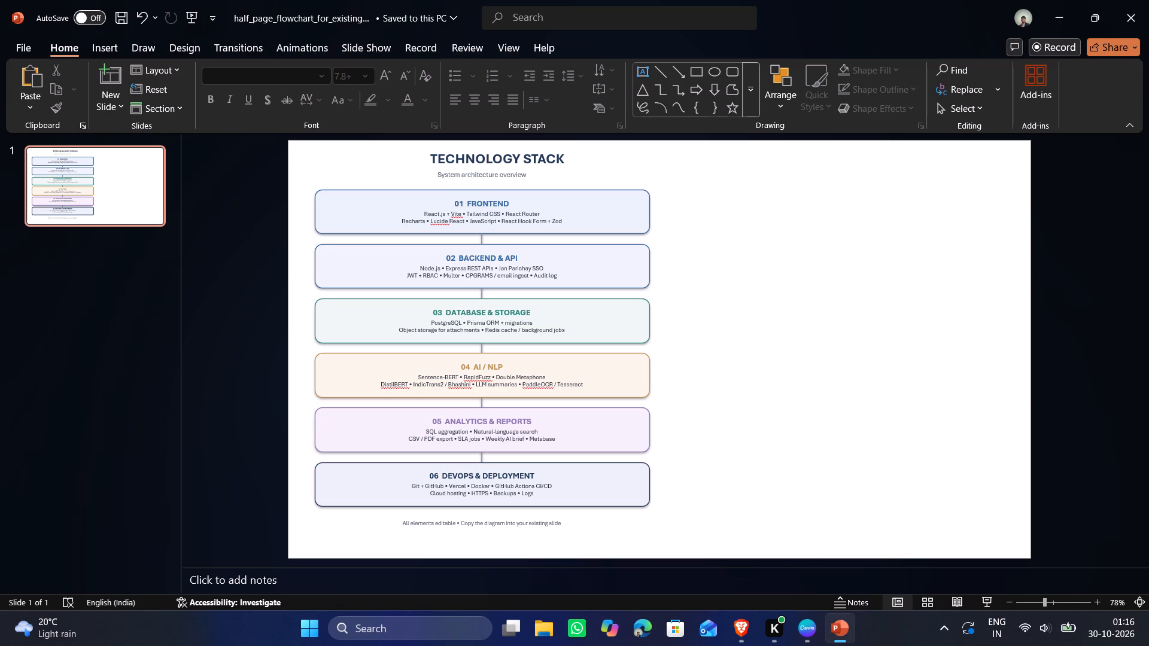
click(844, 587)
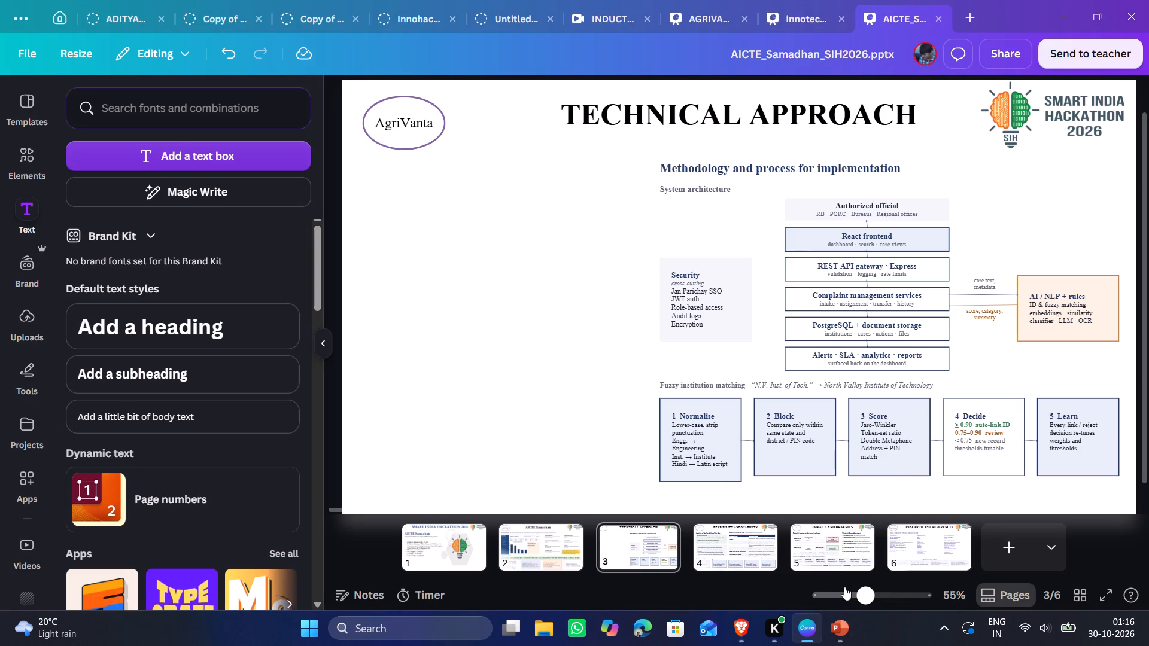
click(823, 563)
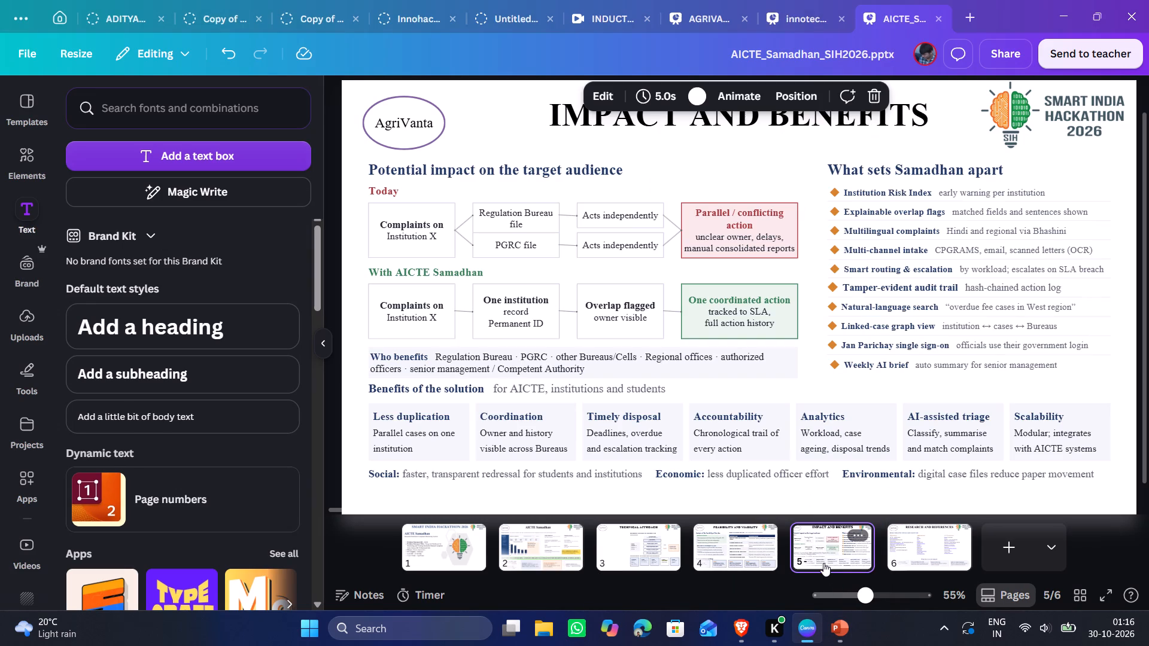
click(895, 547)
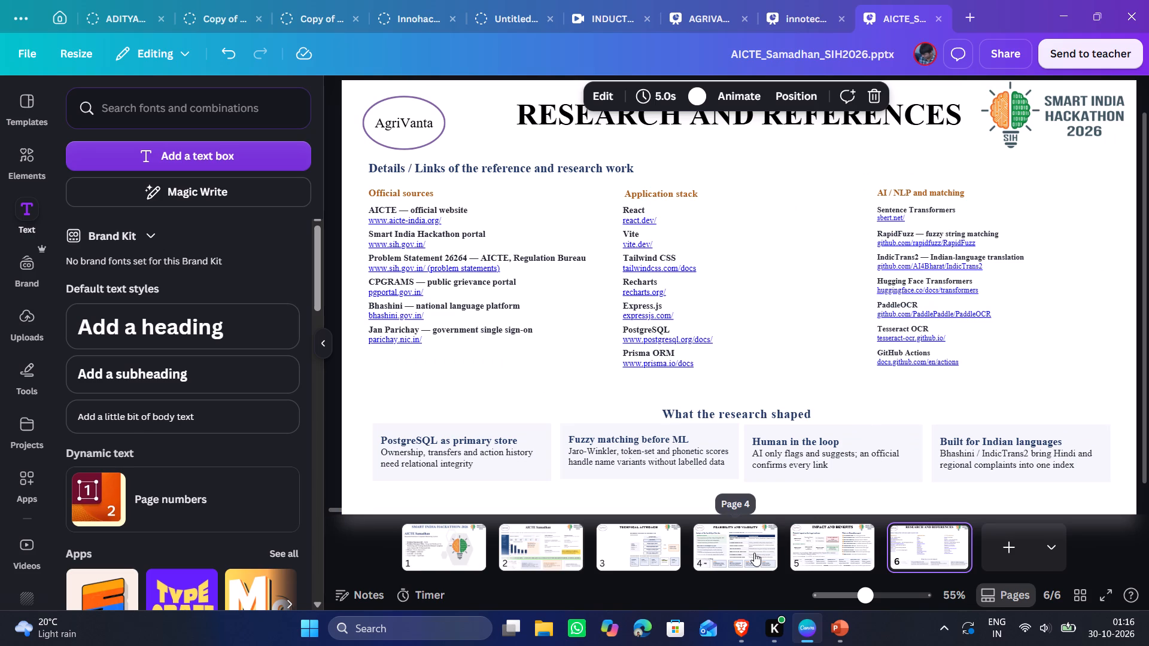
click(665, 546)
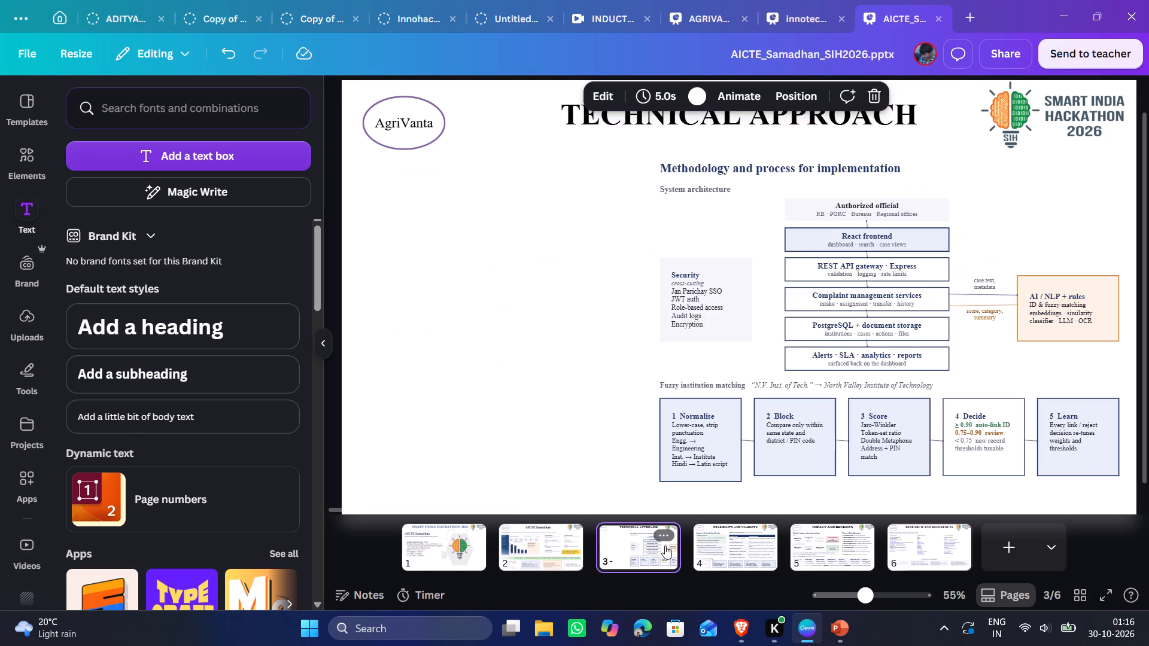
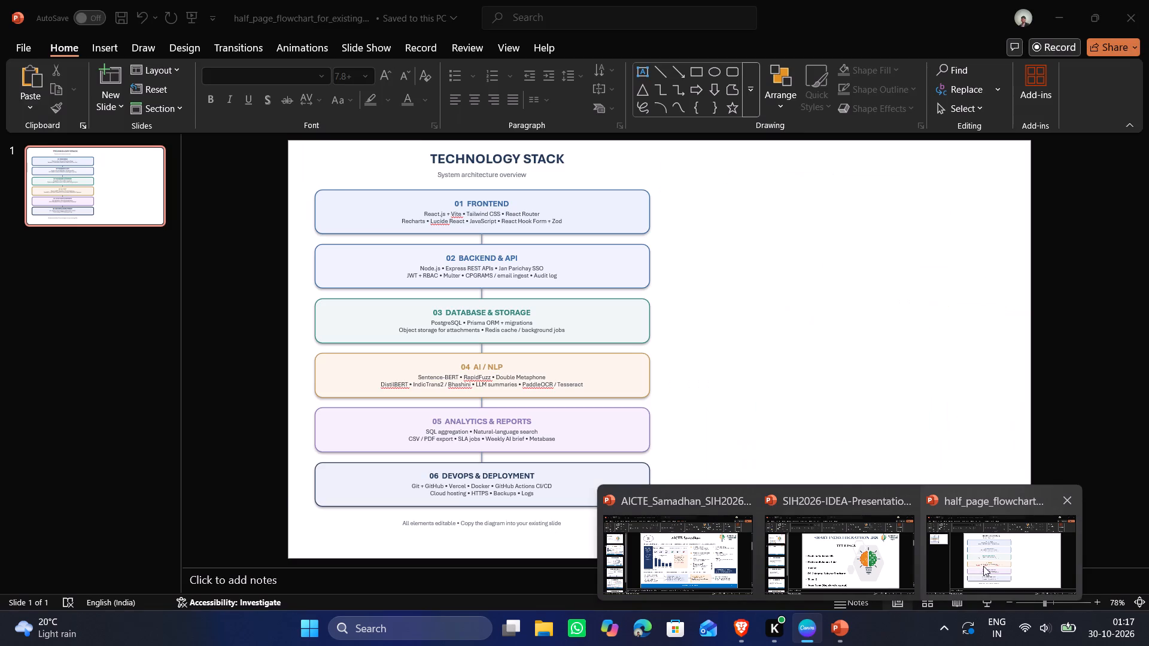
Switch to the half_page_flowchart presentation in PowerPoint and copy all six technology stack boxes with their connectors and footer note.
click(983, 566)
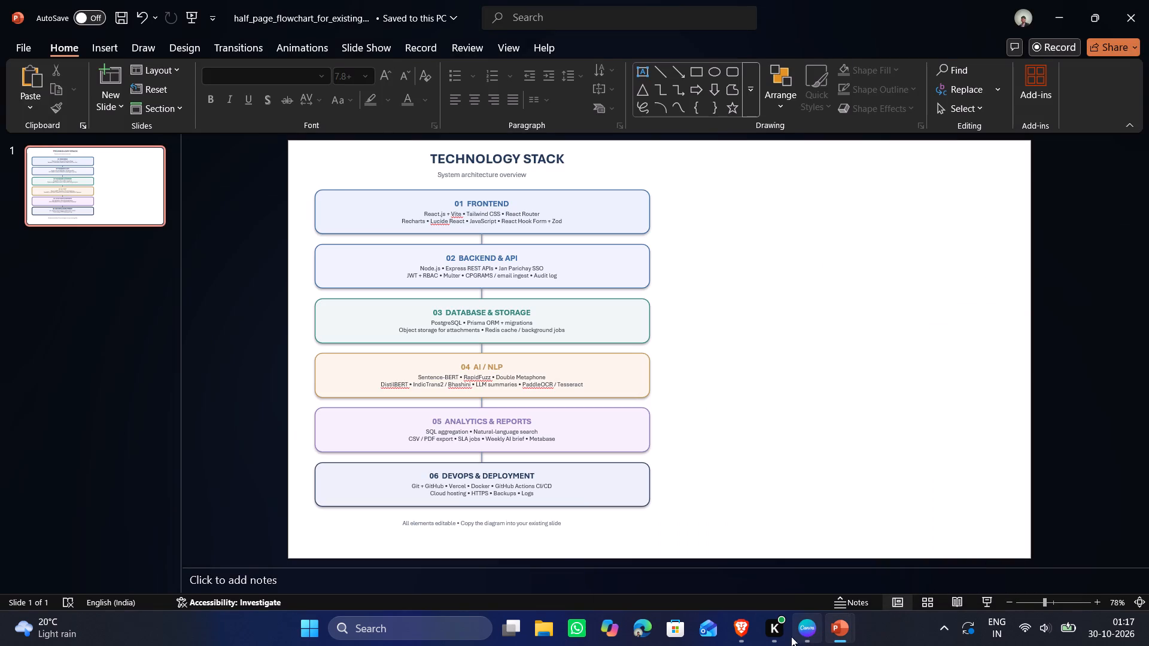
click(843, 622)
click(536, 312)
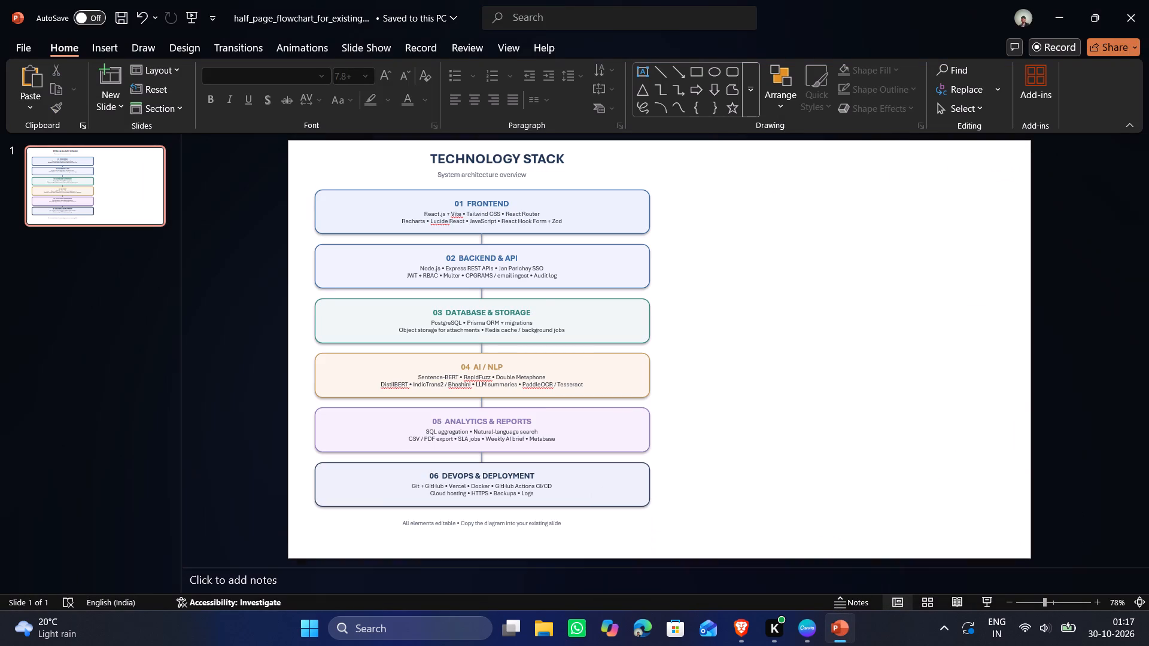
click(536, 312)
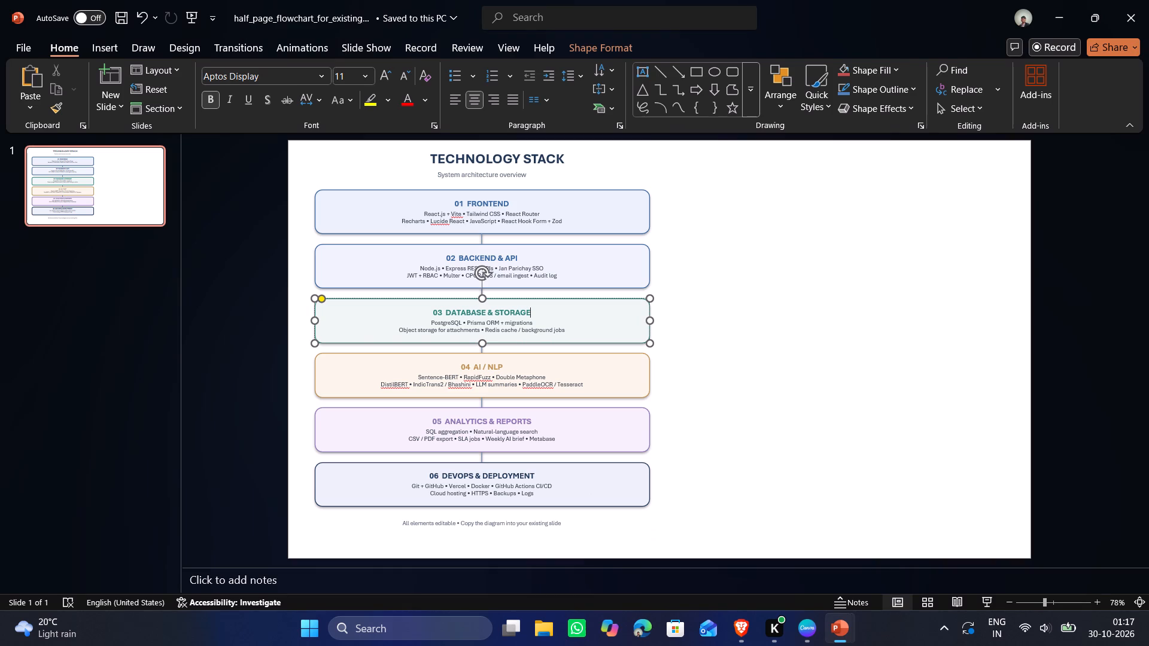
click(825, 303)
drag(306, 184, 418, 257)
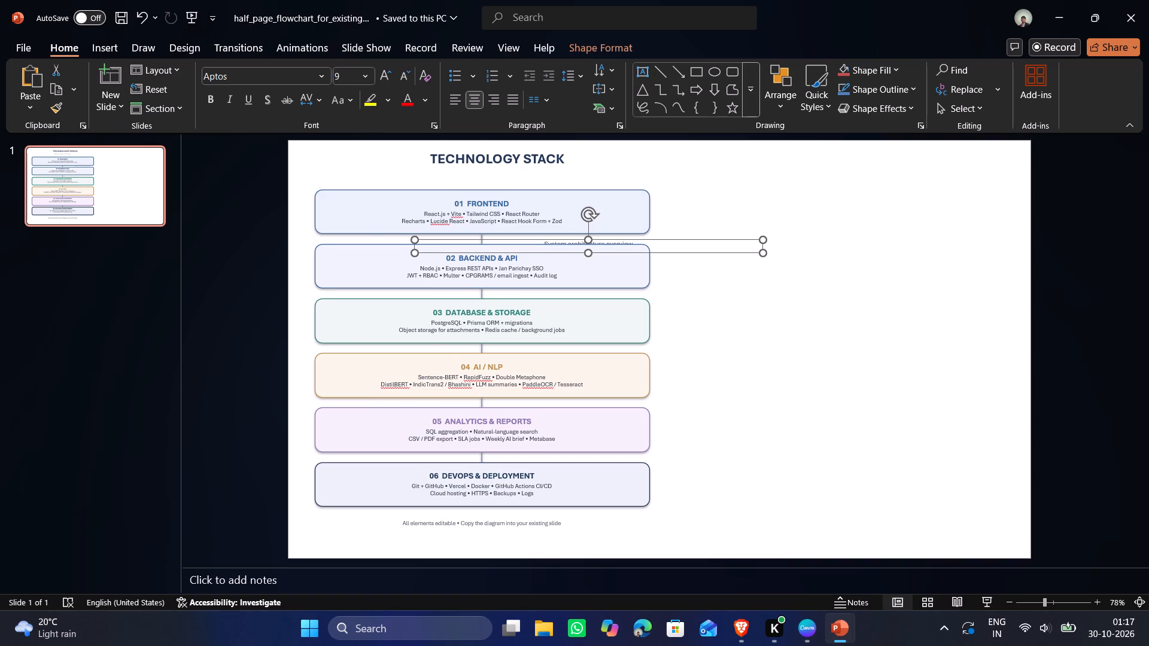
drag(306, 188, 672, 540)
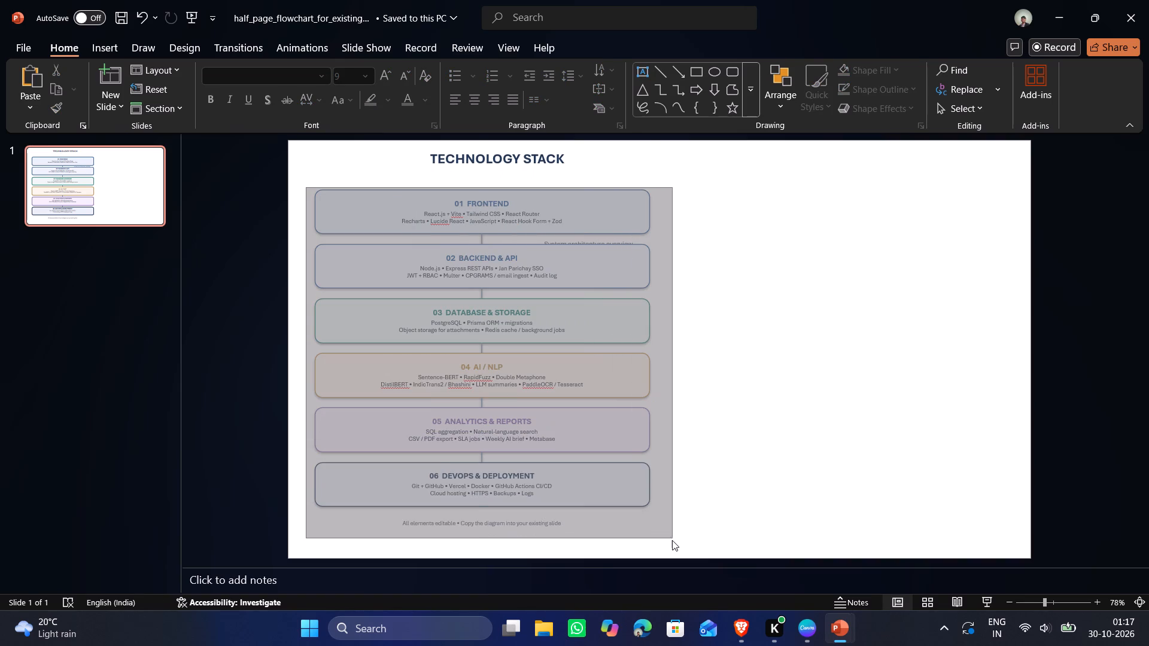
drag(672, 540, 671, 542)
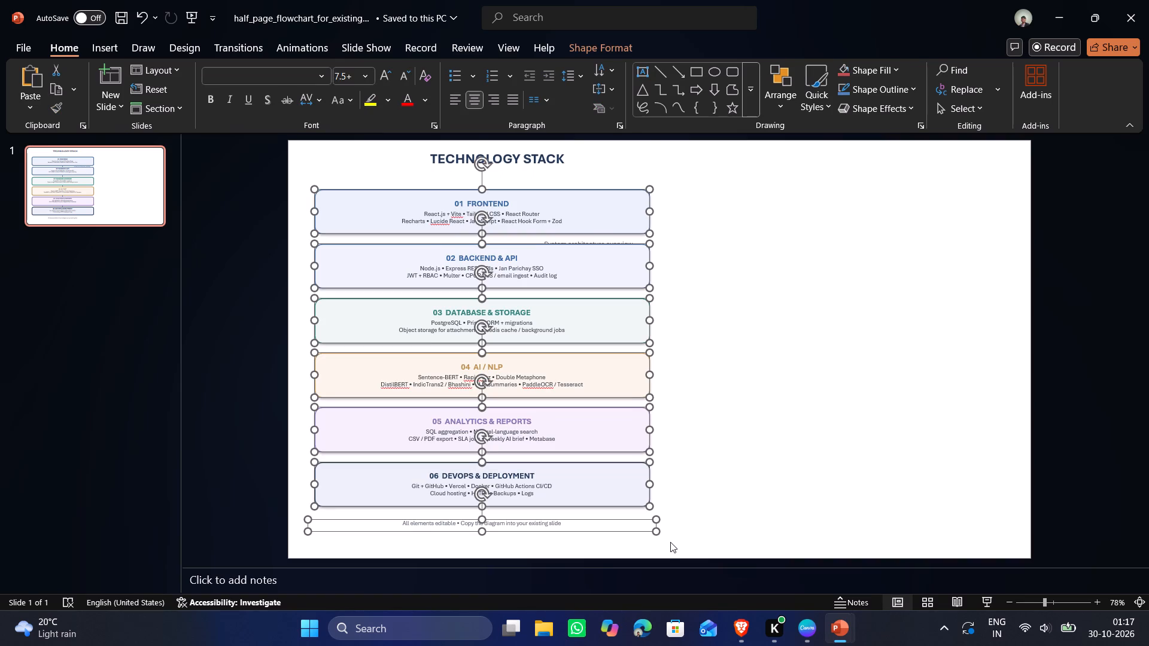
key(ctrl+c)
Switch back to Canva, paste the copied diagram onto the Technical Approach page and place it in the empty area beside the system architecture.
key(alt+Tab)
click(491, 294)
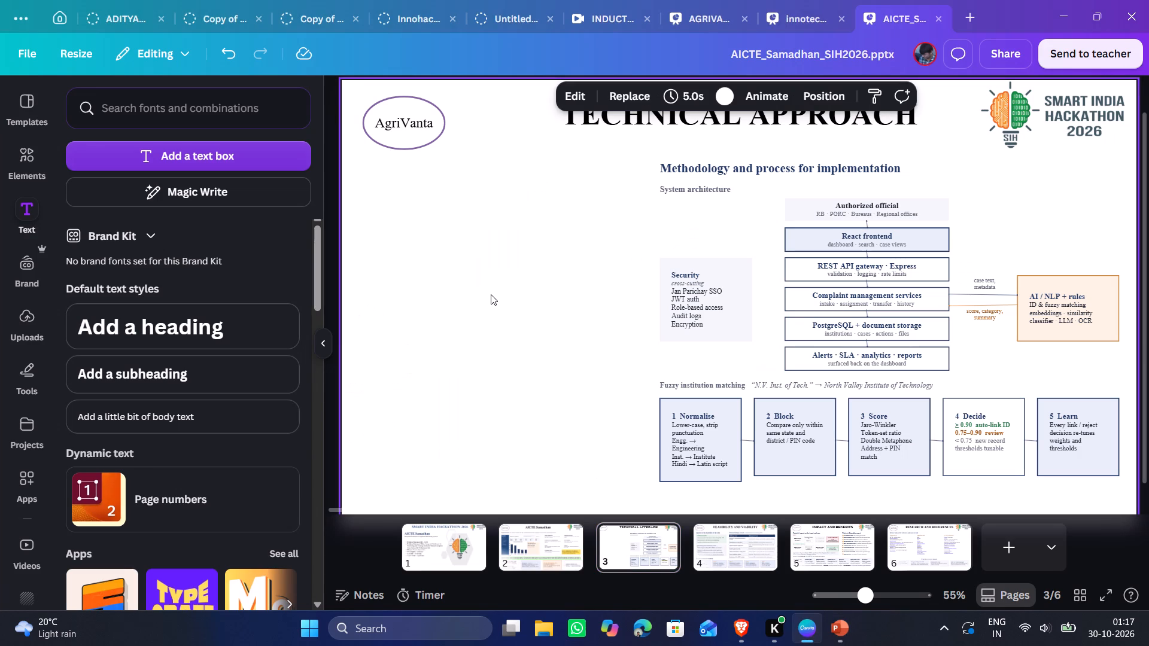
key(ctrl+v)
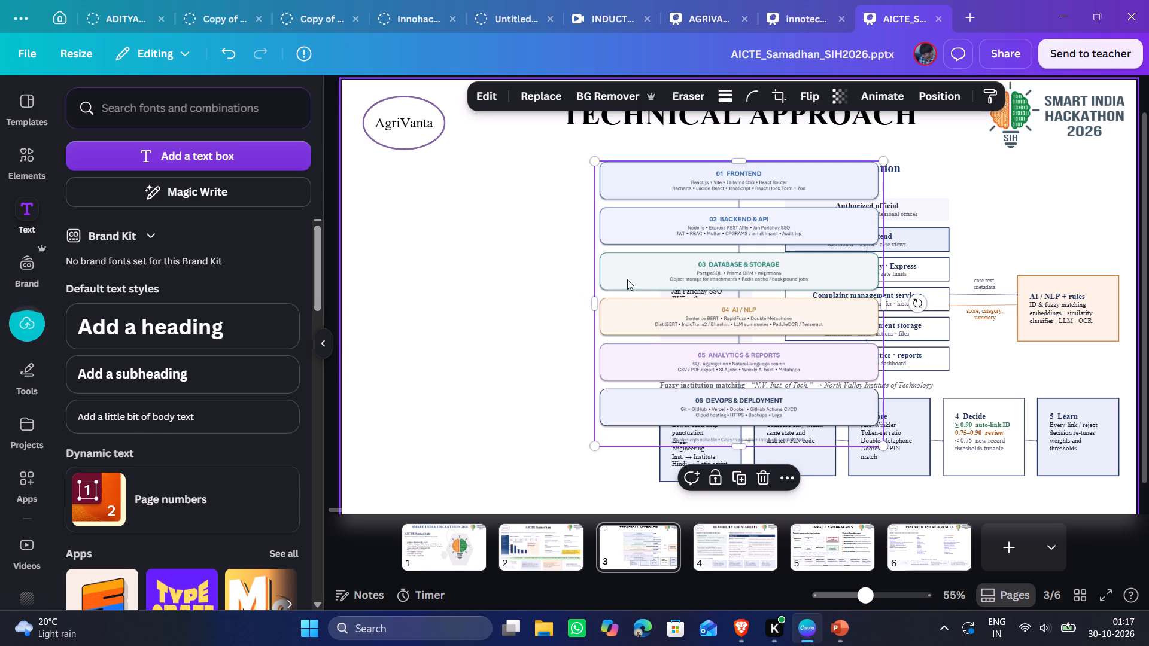
drag(746, 294, 504, 325)
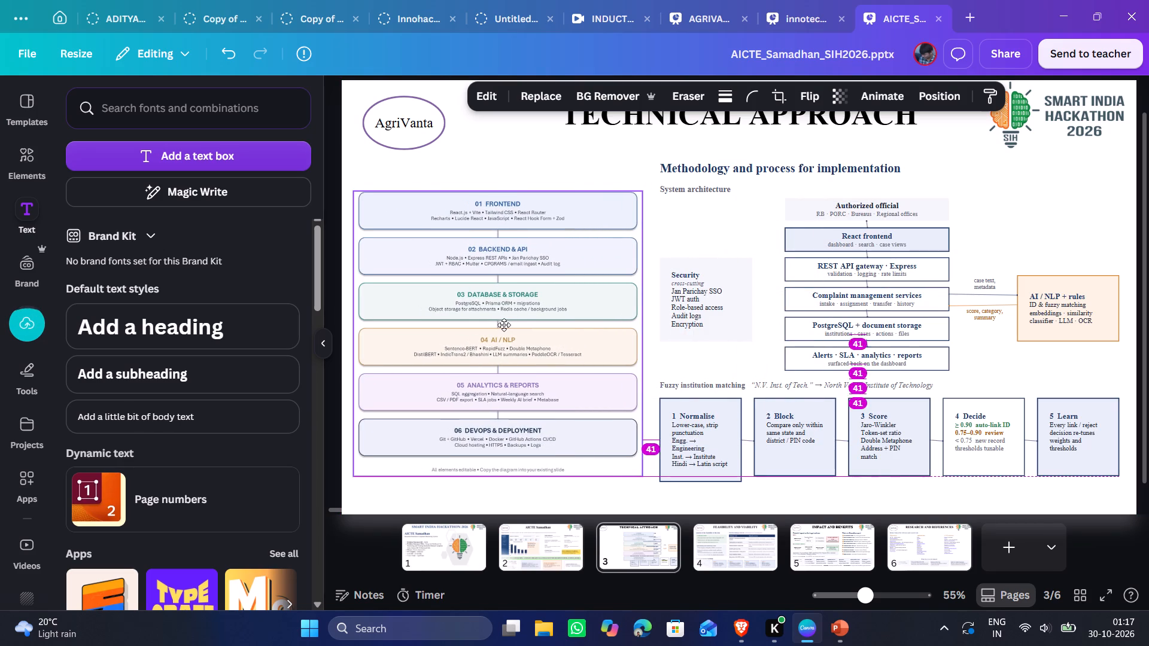
drag(504, 325, 507, 319)
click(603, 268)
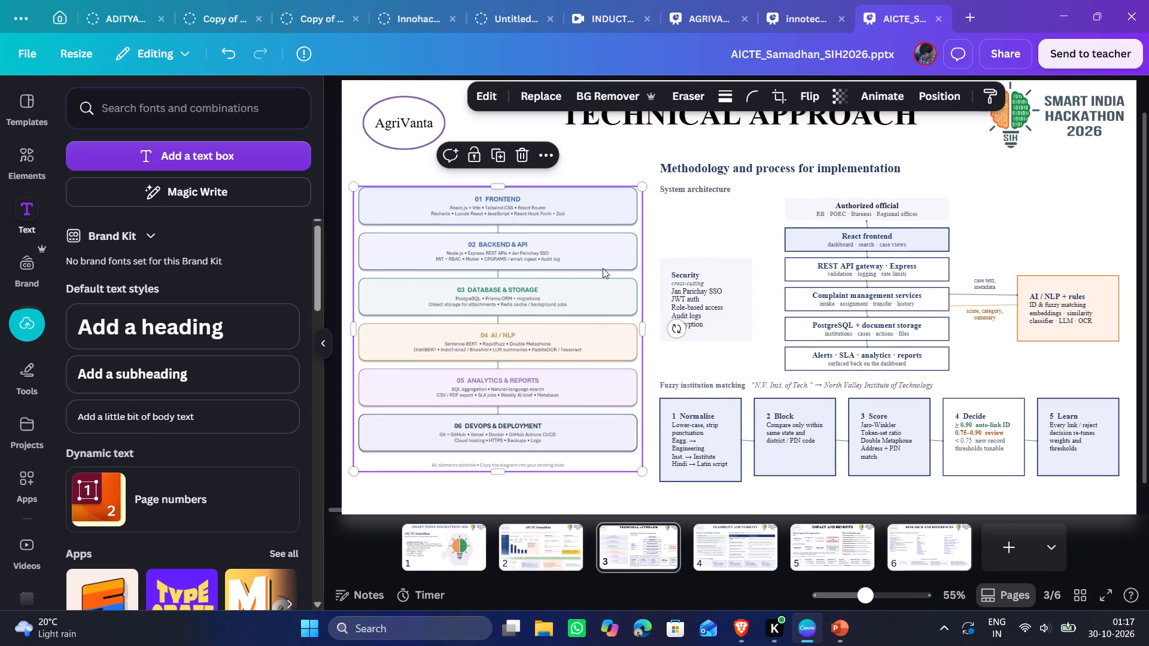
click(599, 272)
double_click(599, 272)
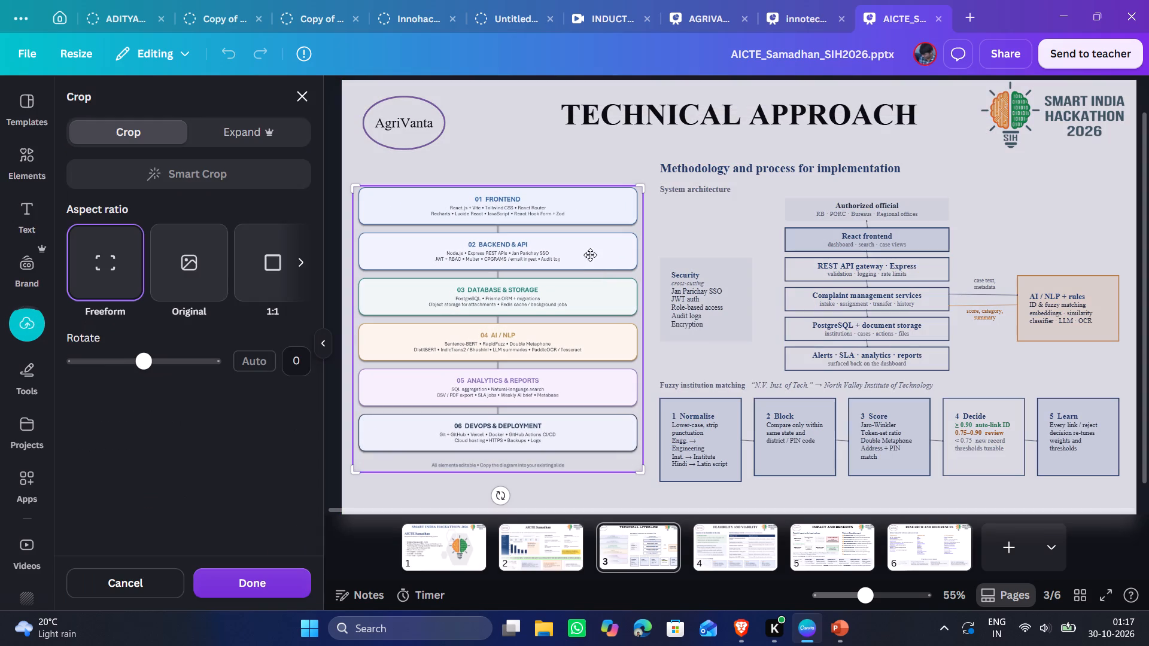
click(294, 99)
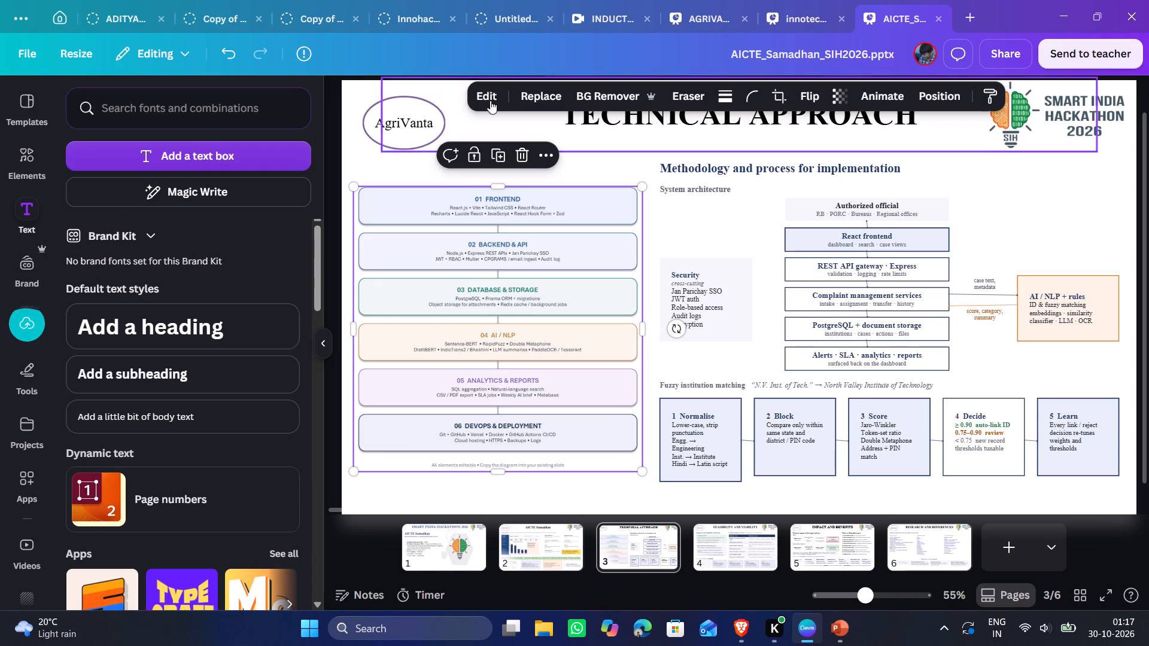
Split the pasted technology stack diagram image into editable layers with Magic Layers.
click(485, 95)
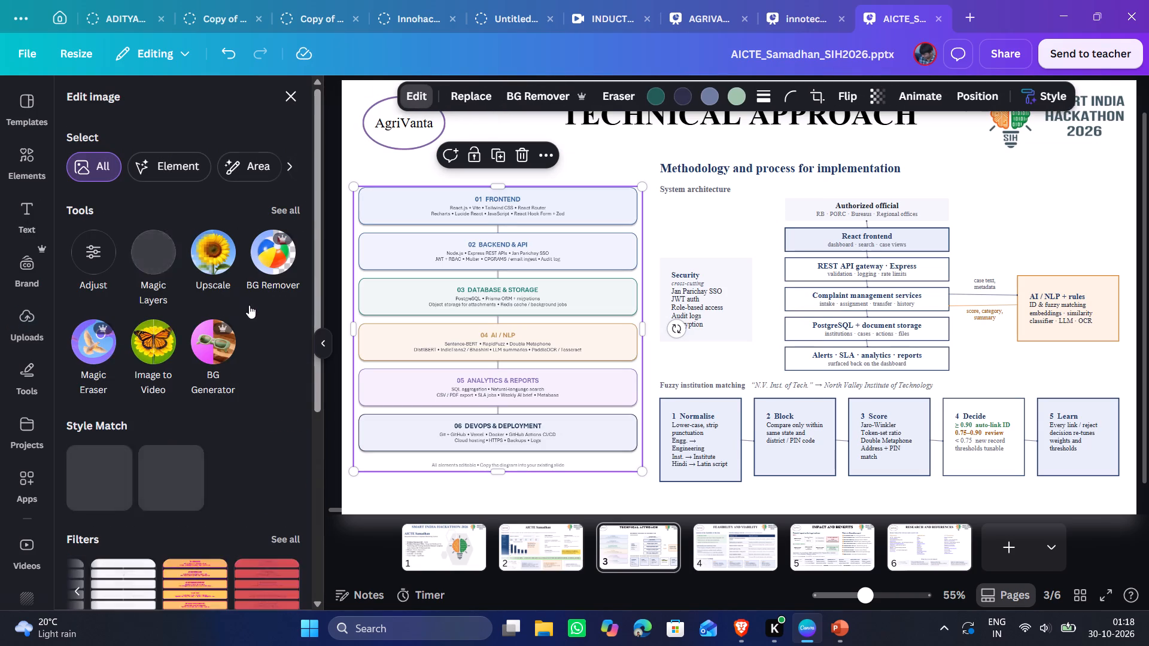
click(283, 202)
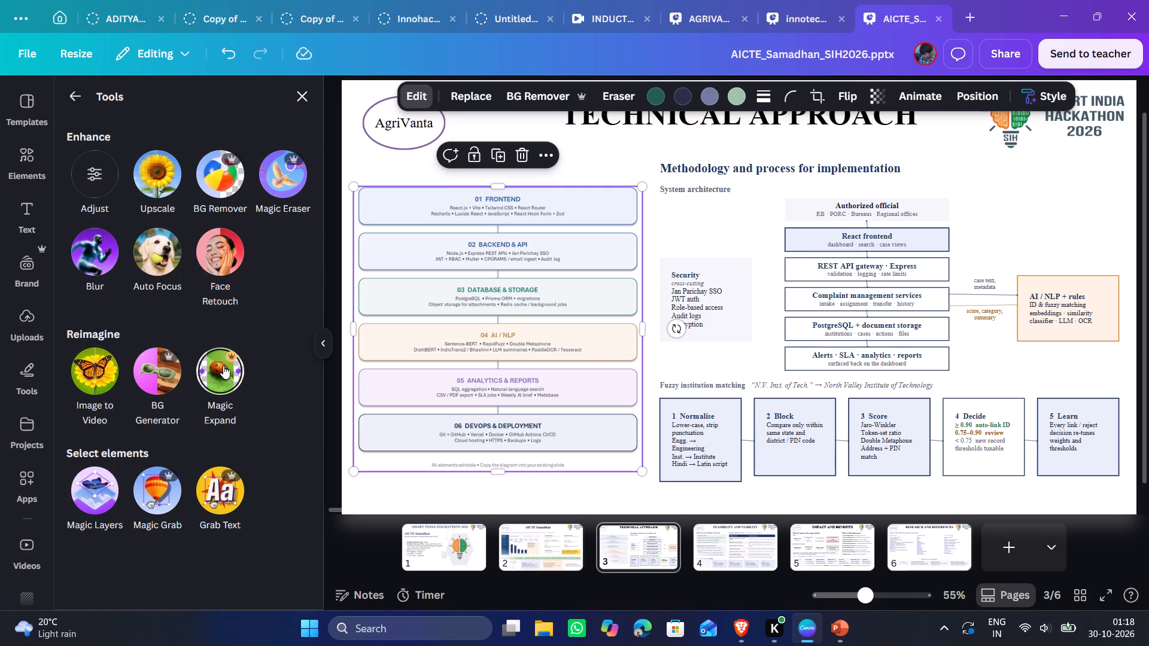
click(87, 484)
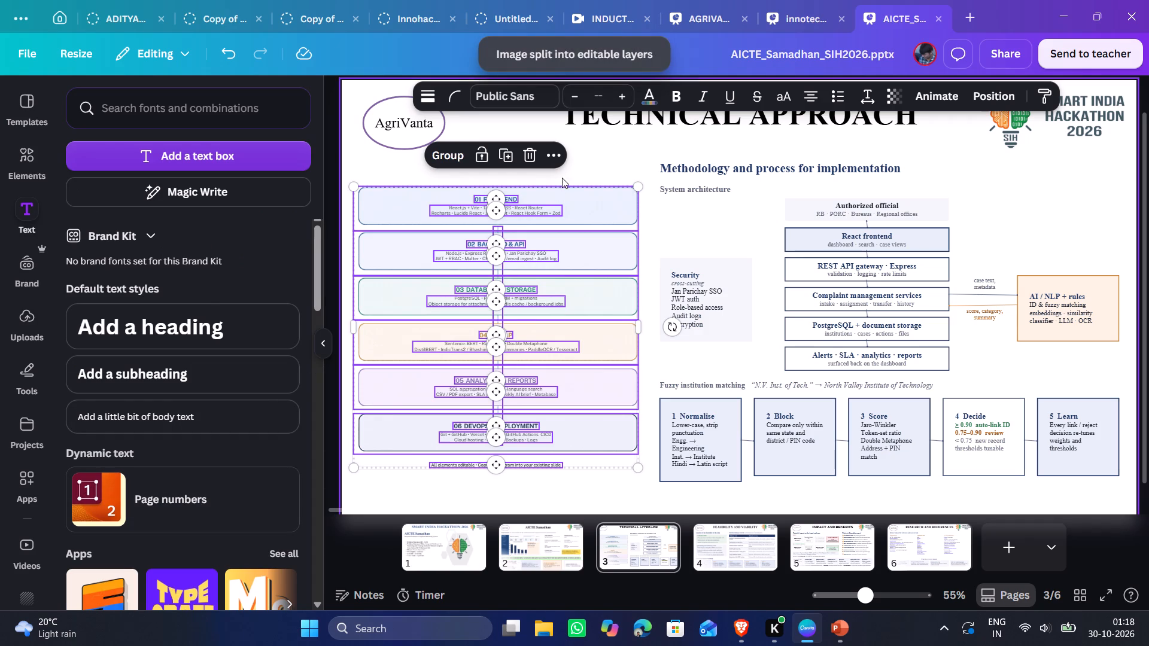
click(600, 155)
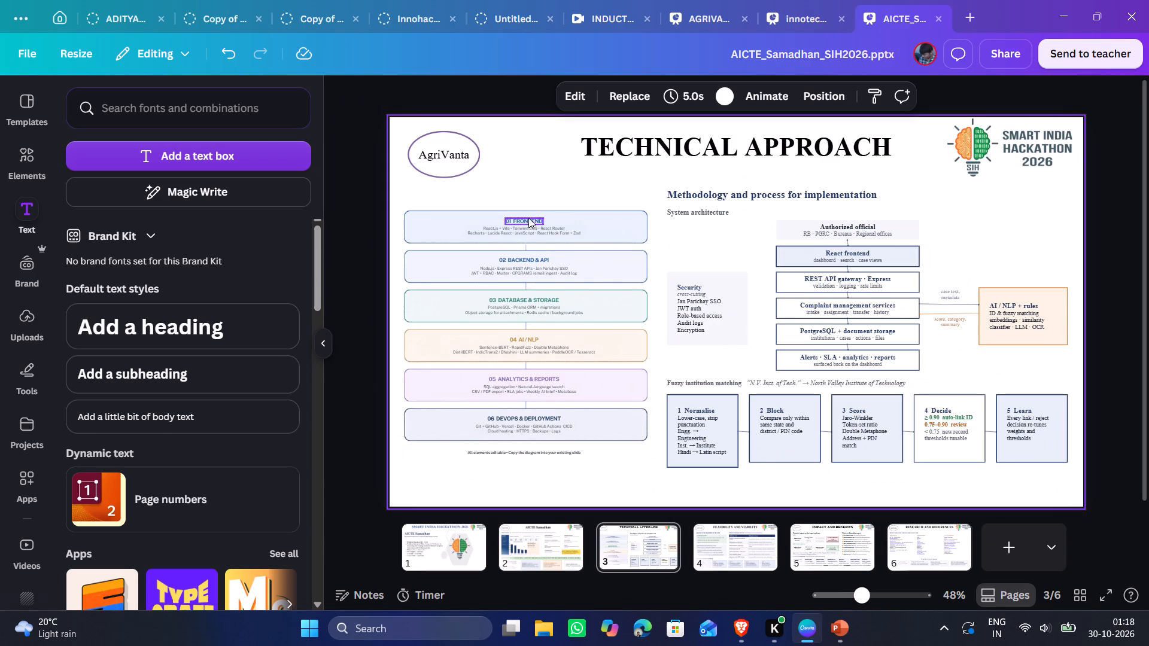
Select the headings and descriptions of all six technology stack boxes together and slightly increase their font size.
click(491, 224)
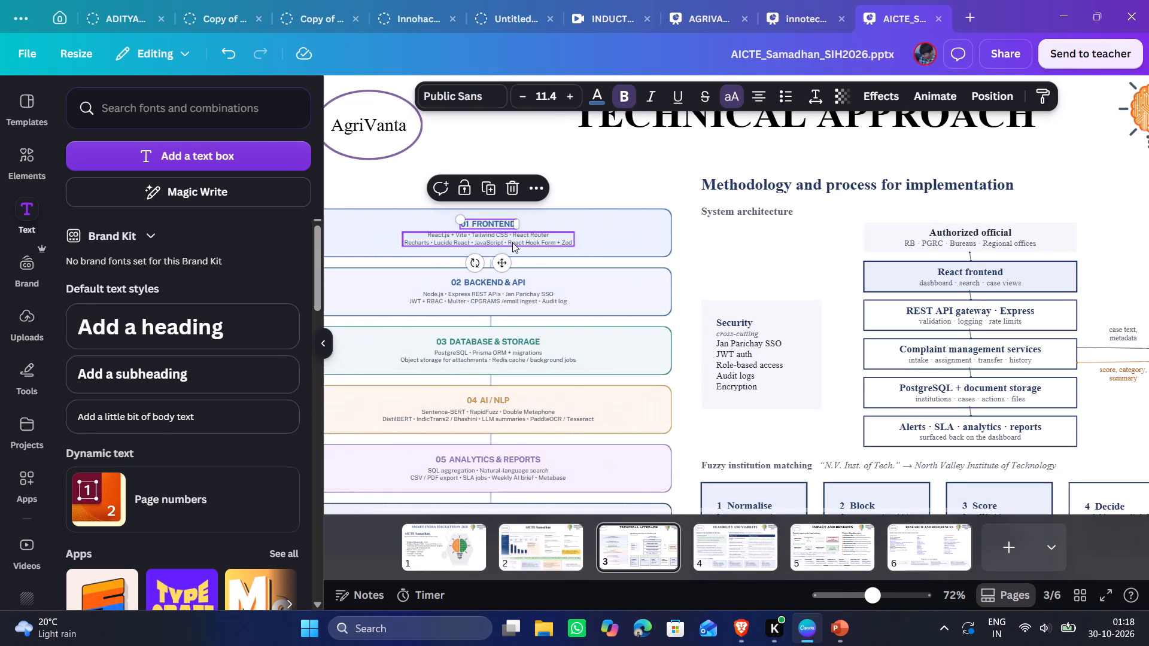
shift+click(512, 242)
shift+click(521, 279)
shift+click(522, 294)
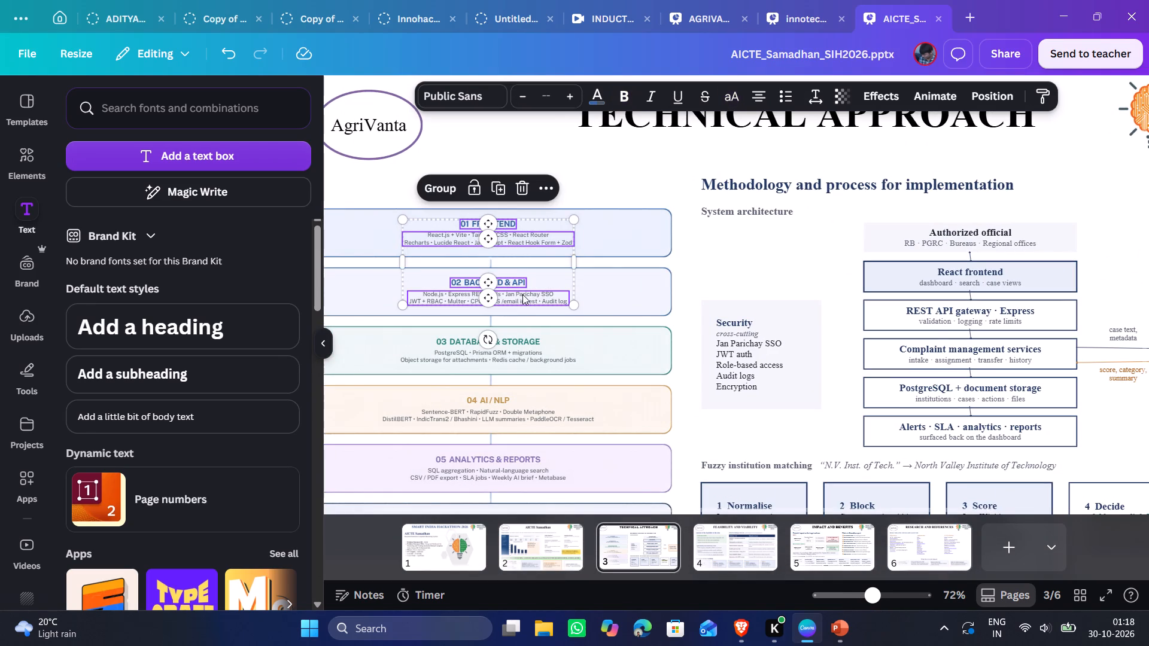
shift+click(515, 336)
shift+click(515, 352)
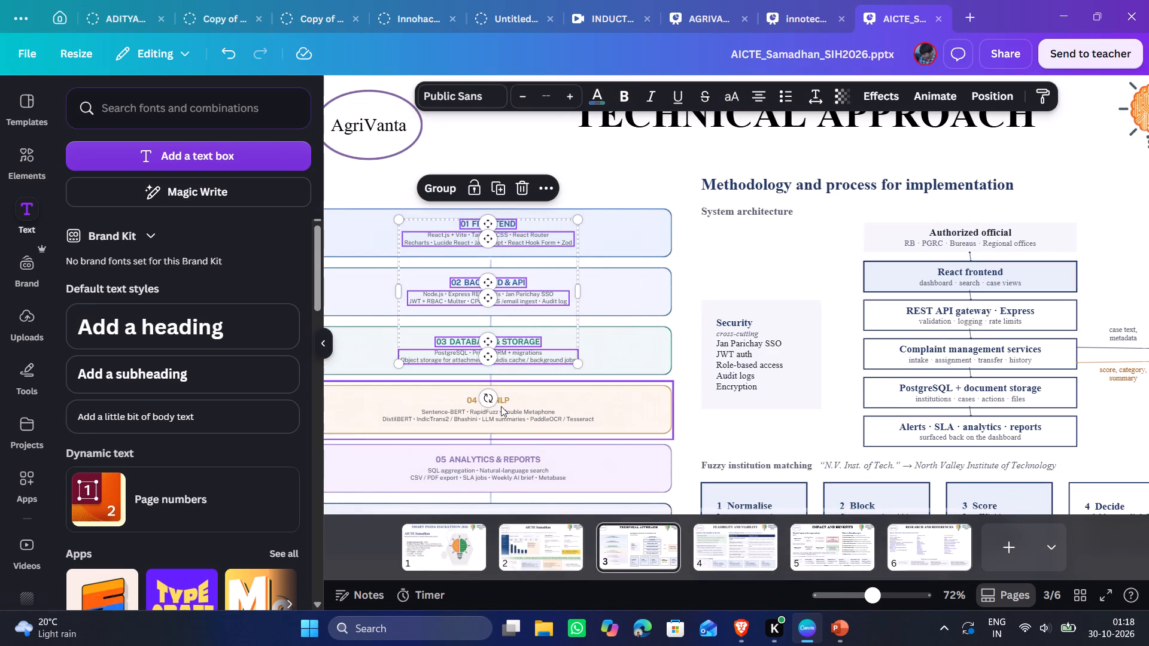
shift+click(501, 405)
shift+click(505, 413)
scroll(507, 417, down, 2)
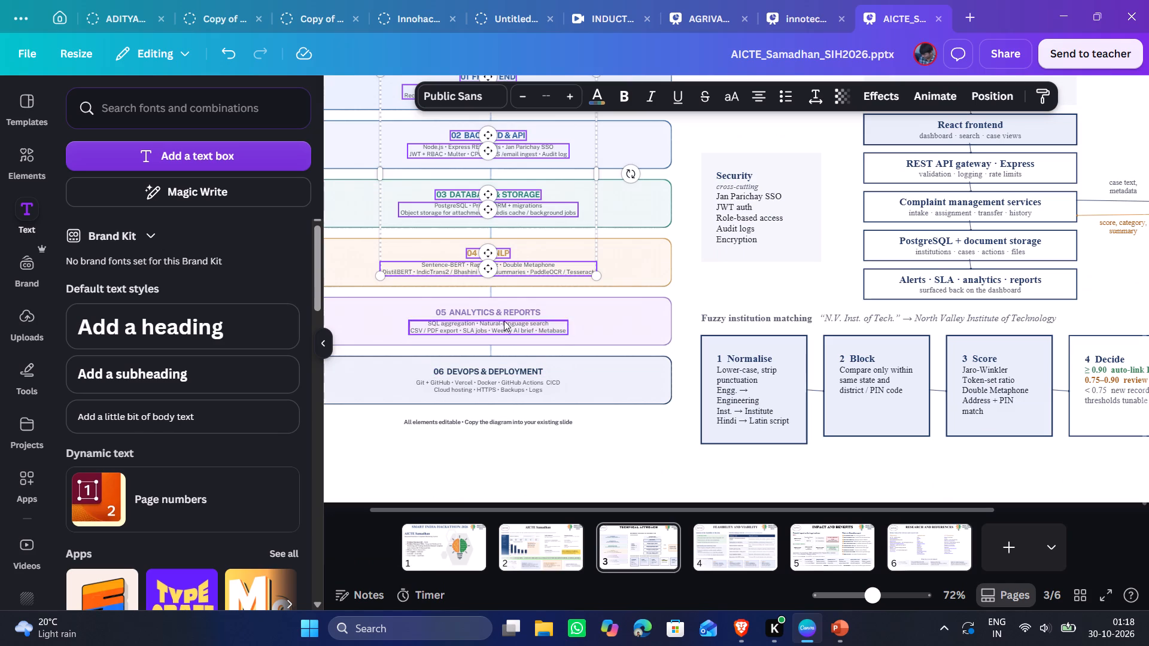
shift+click(504, 313)
shift+click(515, 329)
shift+click(514, 366)
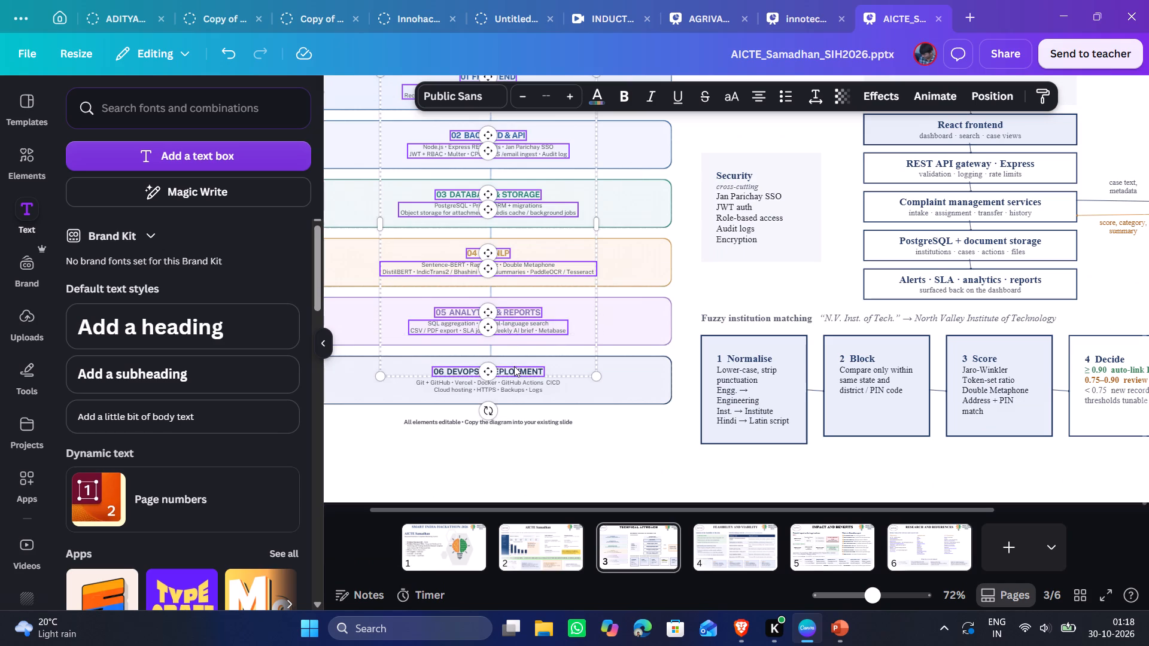
shift+click(514, 382)
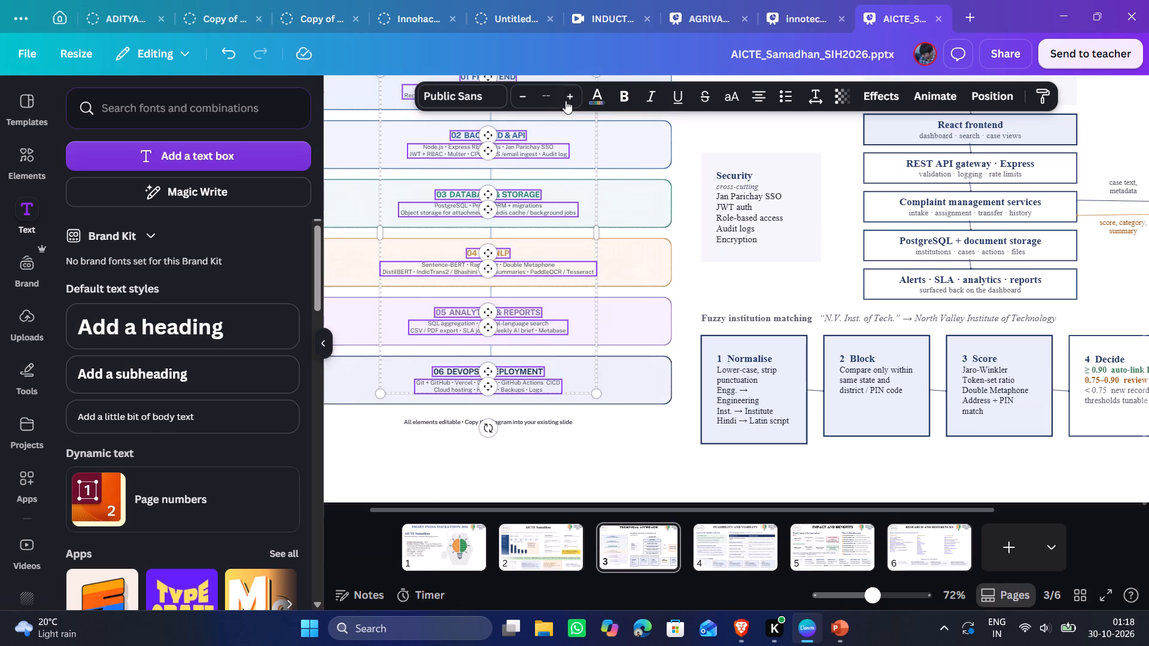
click(570, 97)
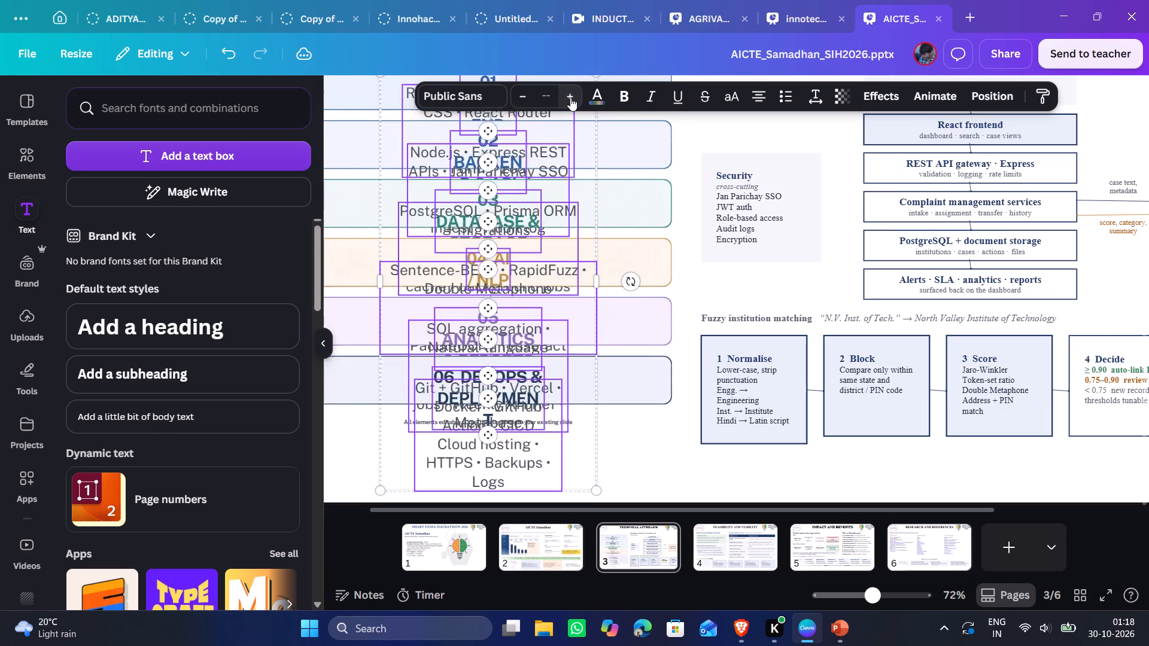
click(526, 98)
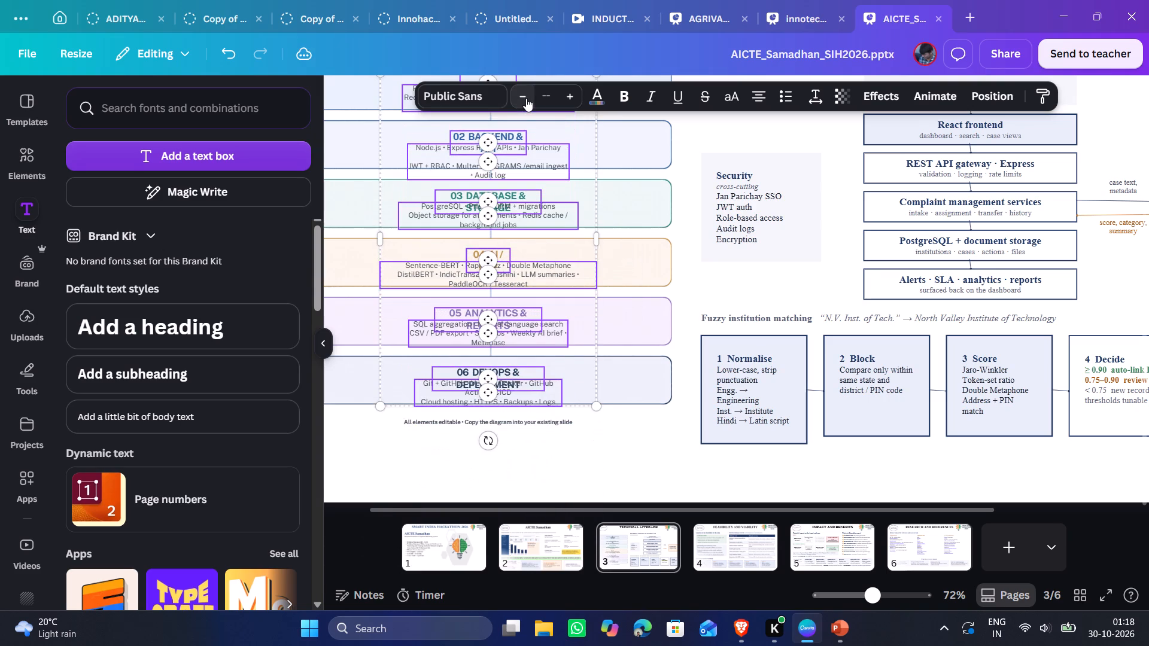
Widen the selected text boxes on both sides and enlarge their text so the headings reach size 16.4 and descriptions fit on two lines.
scroll(575, 261, up, 3)
scroll(601, 288, down, 2)
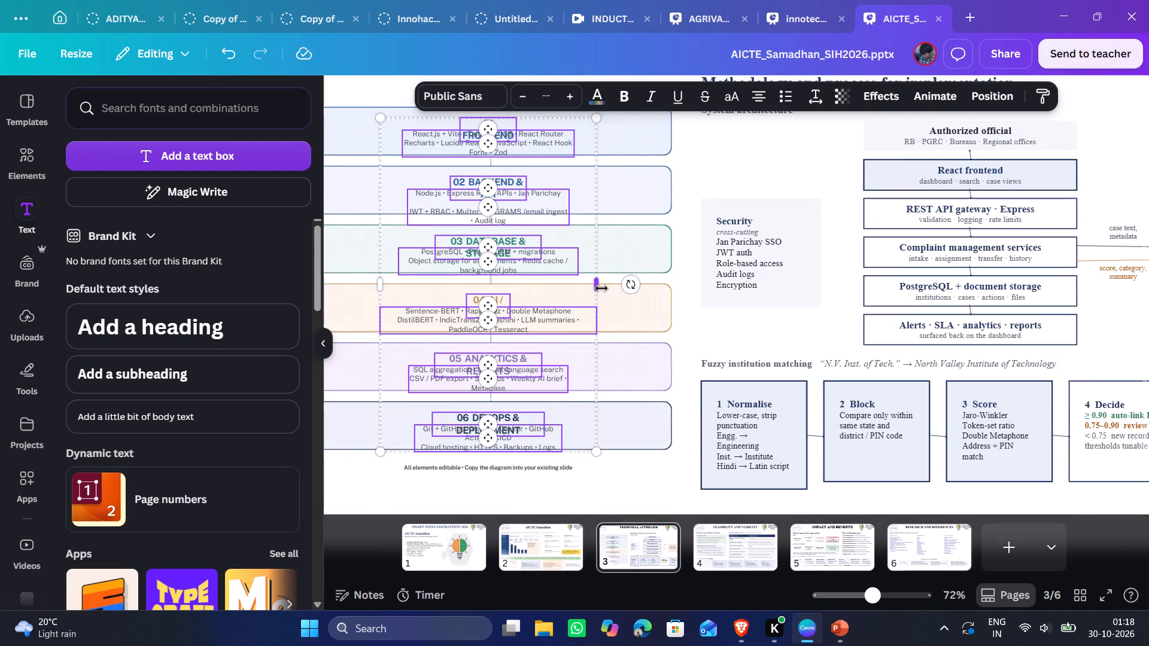
drag(601, 288, 669, 289)
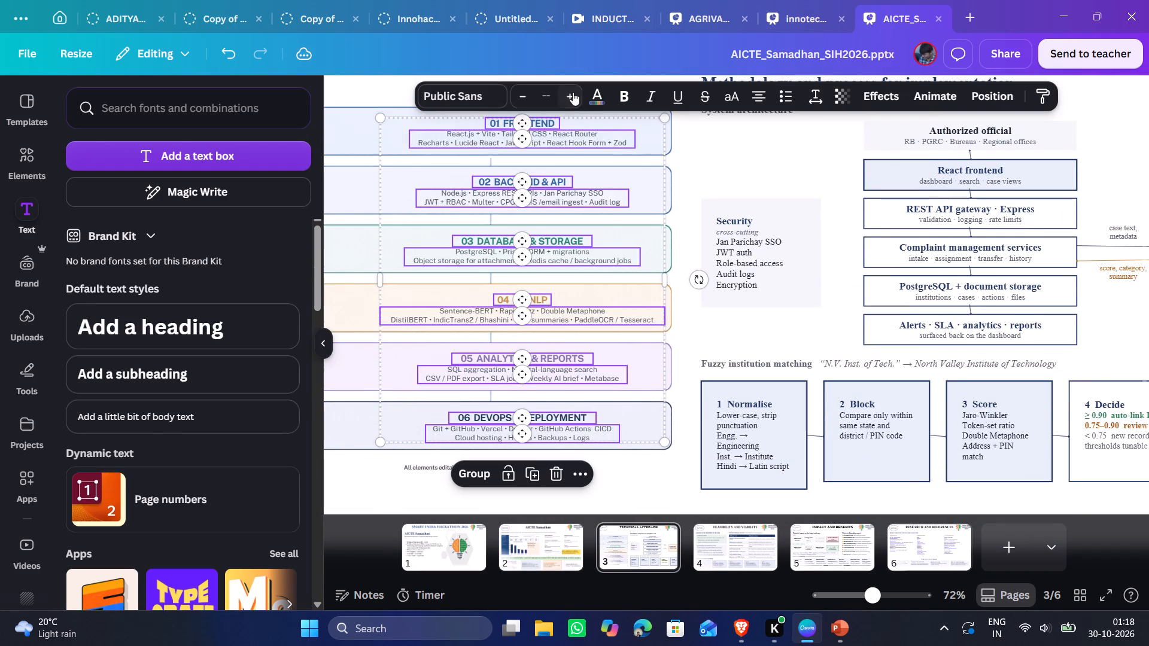
click(573, 92)
drag(379, 300, 269, 294)
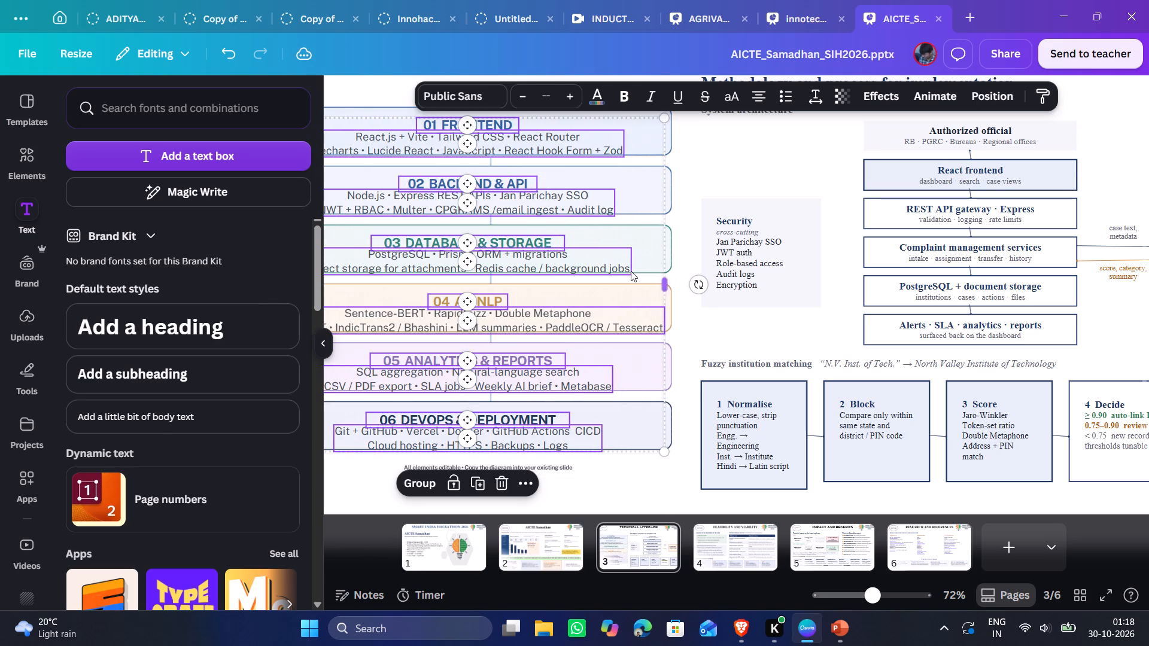
click(528, 95)
click(528, 95)
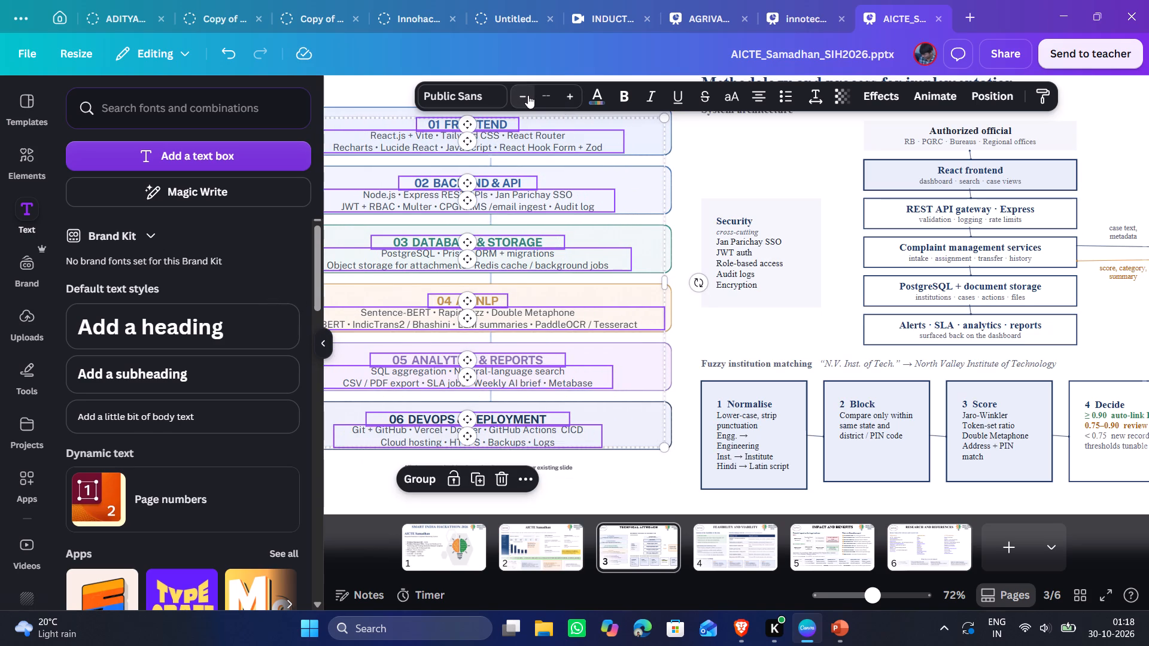
click(687, 179)
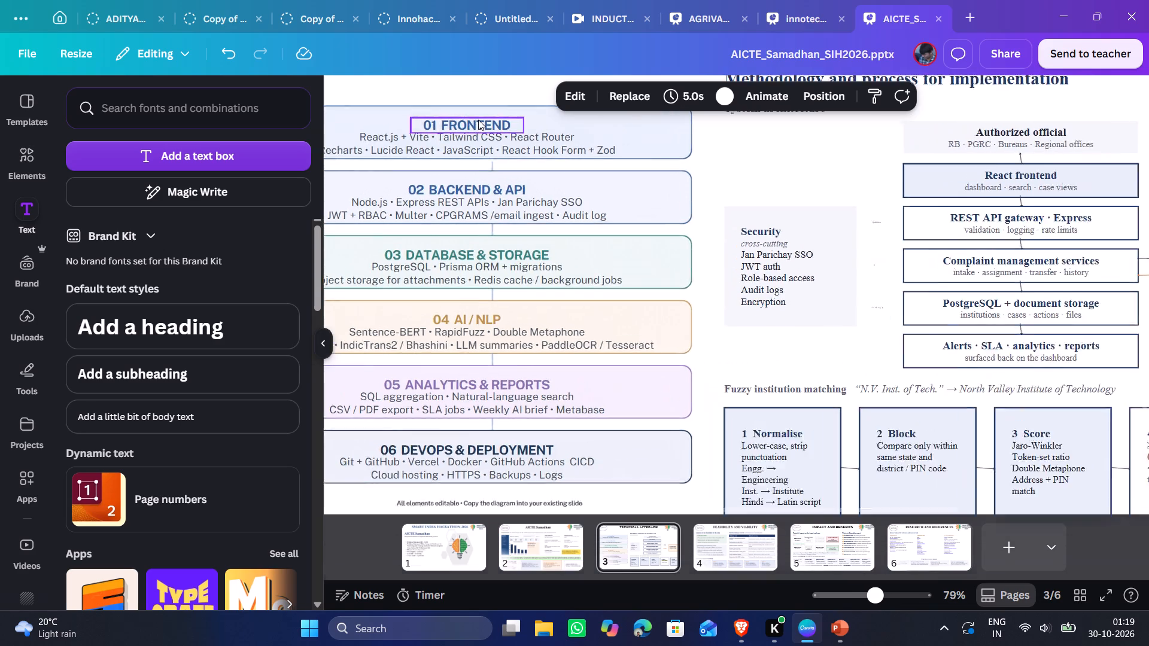
Select the six headings from "01 FRONTEND" to "06 DEVOPS & DEPLOYMENT" and nudge them up slightly, away from their descriptions.
click(501, 200)
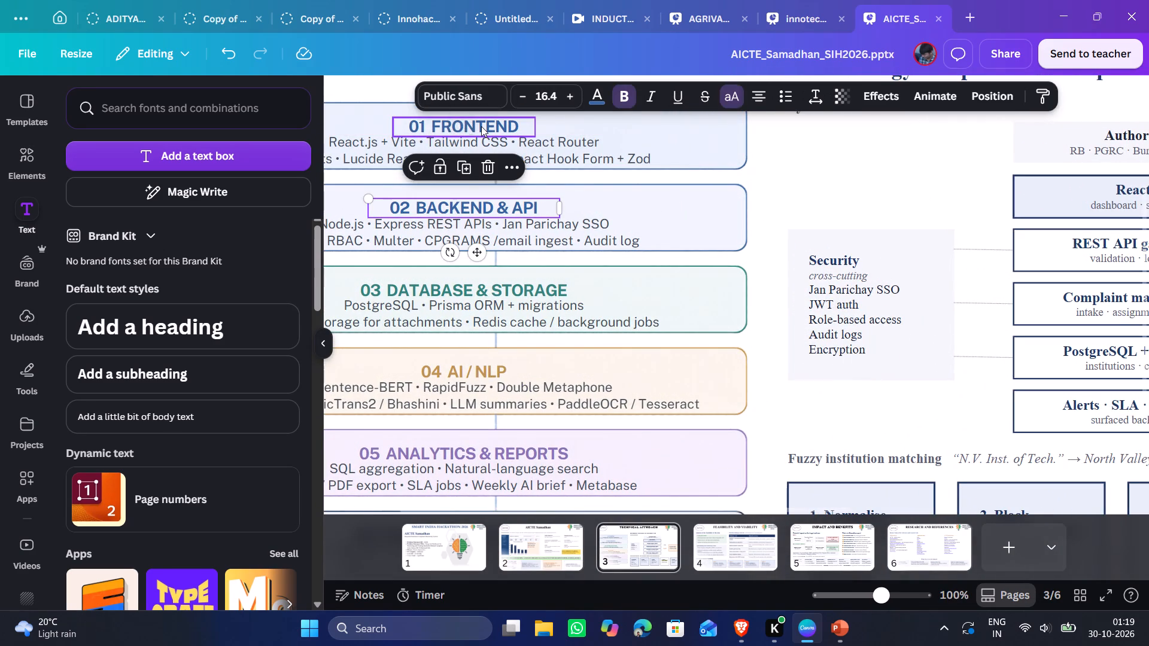
shift+click(481, 126)
shift+click(501, 282)
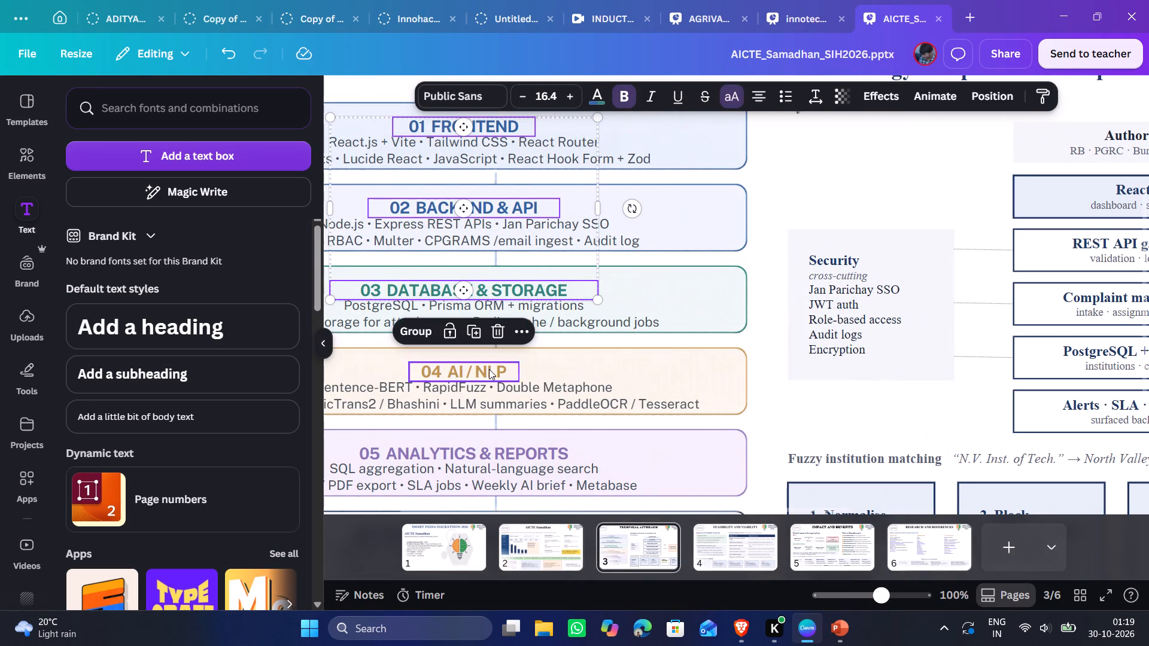
shift+click(478, 369)
shift+click(466, 447)
scroll(531, 336, down, 3)
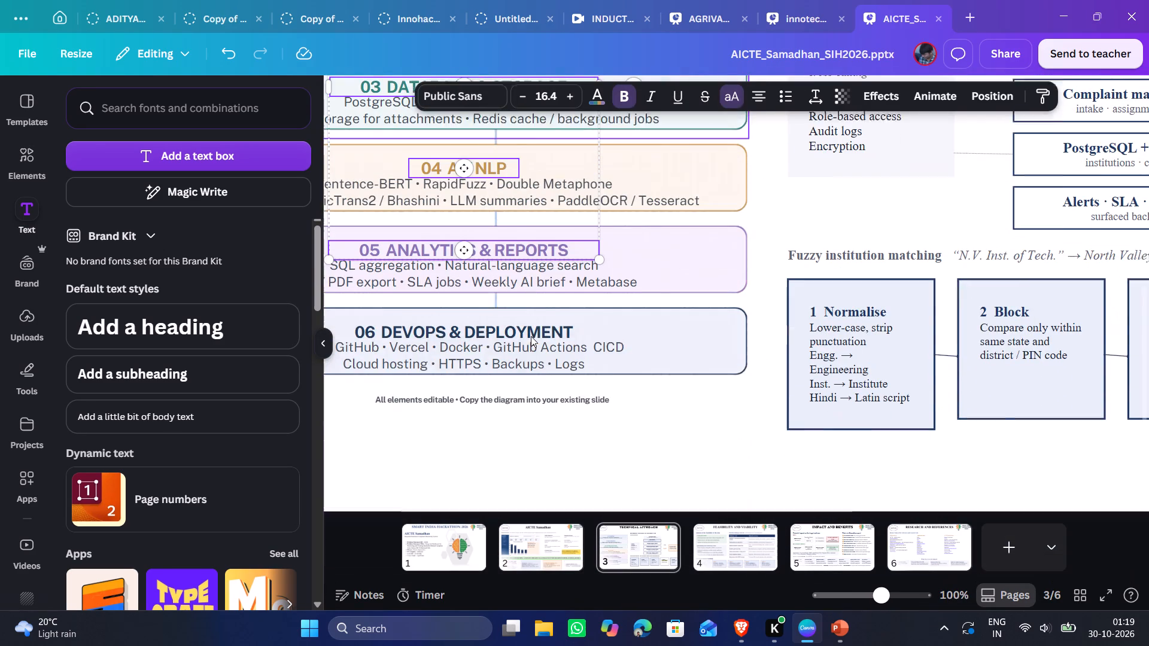
shift+click(512, 322)
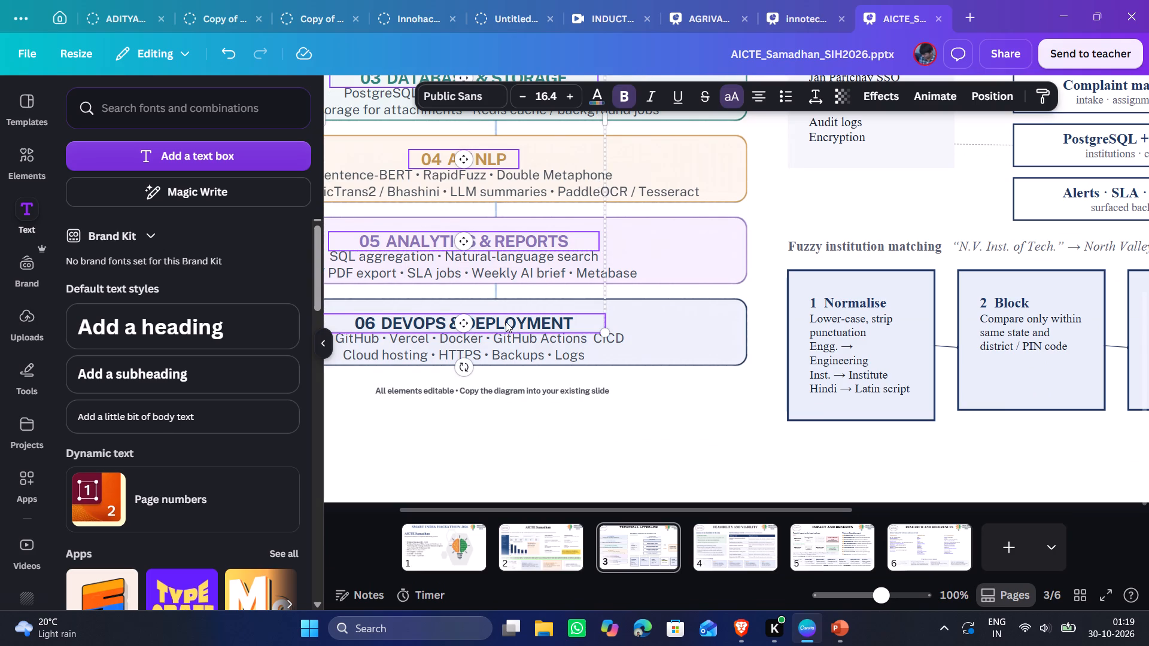
key(shift+Up)
click(632, 406)
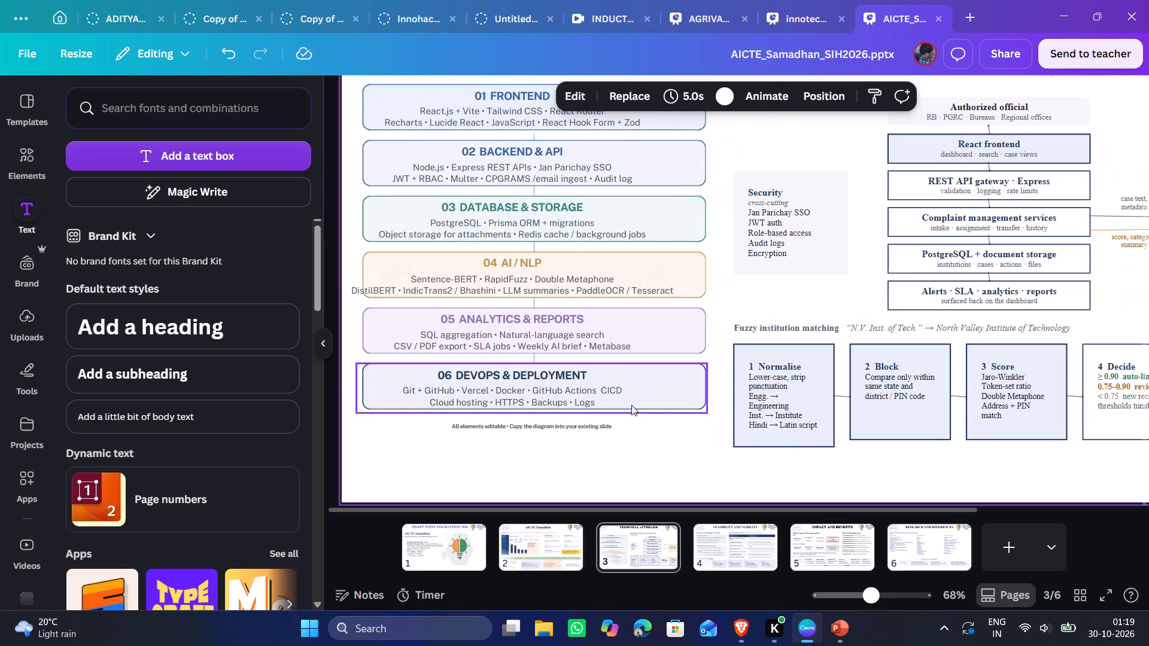
Narrow the "04 AI / NLP" description text box and shift it right so the text sits inside its orange box.
click(543, 334)
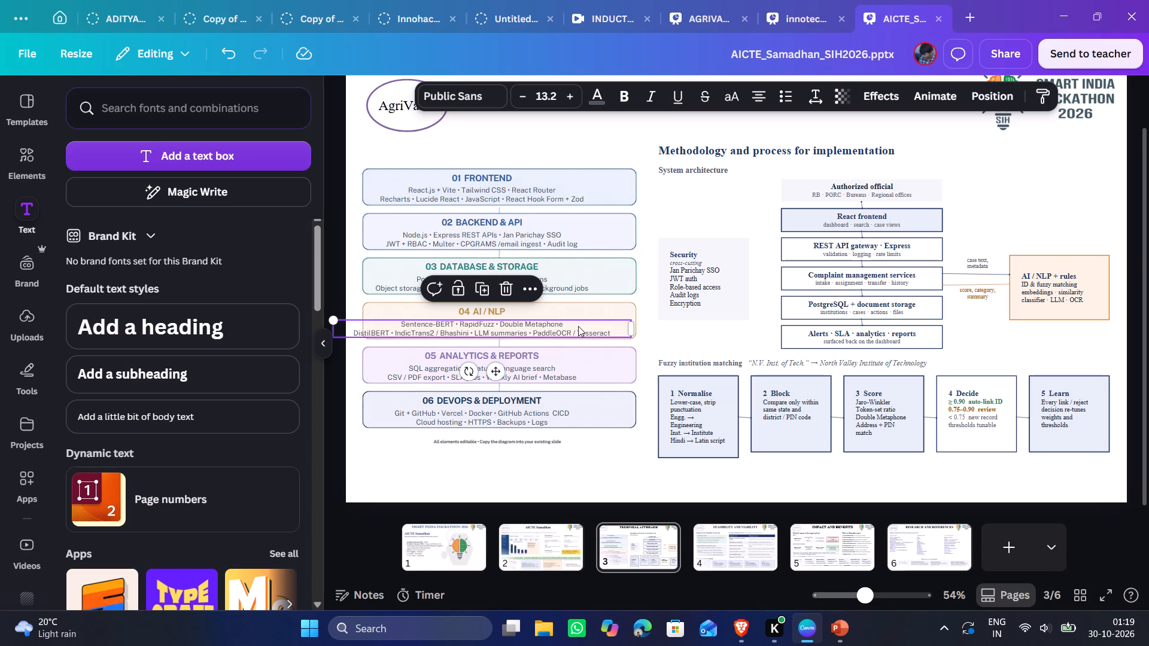
key(ctrl+z)
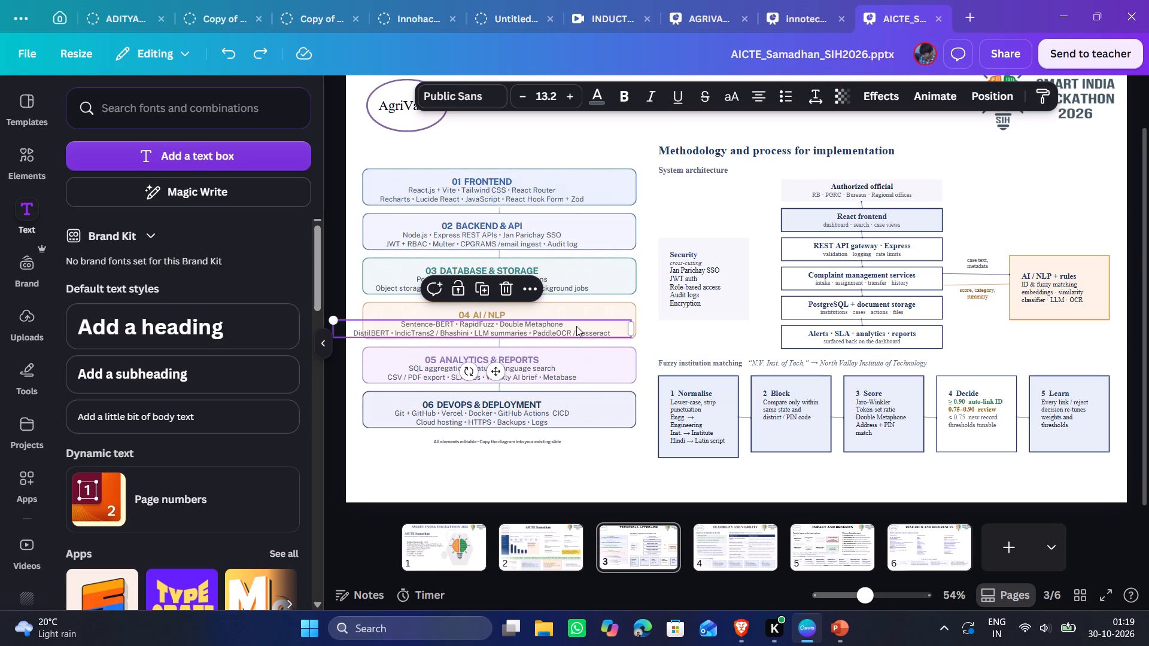
key(ctrl+y)
click(576, 326)
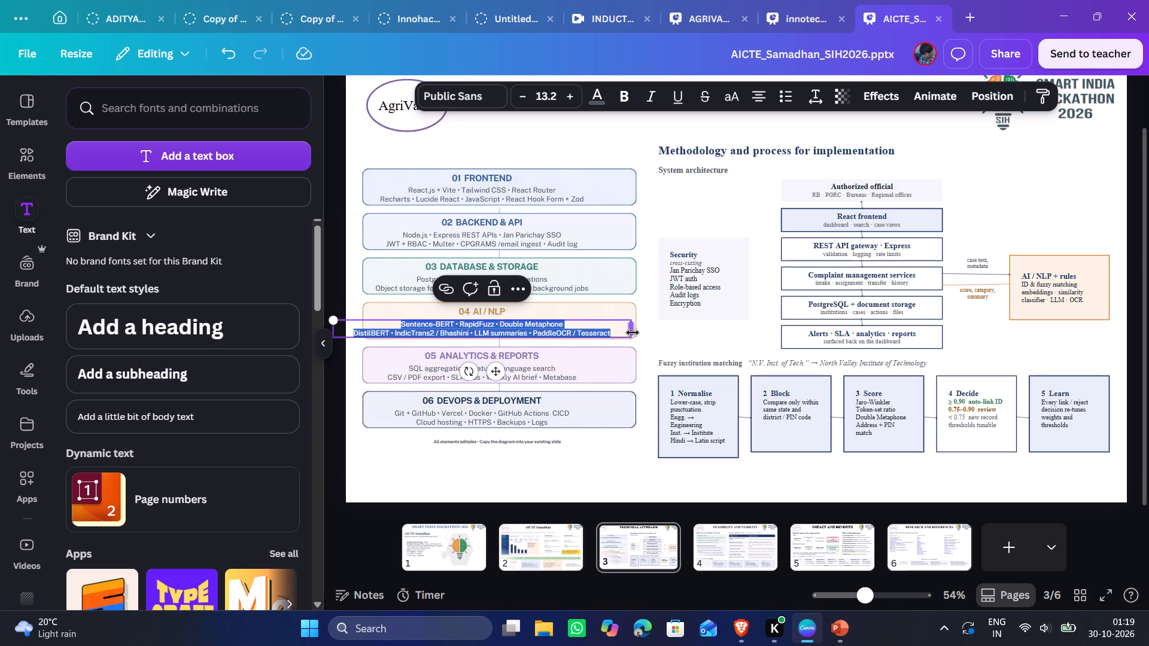
drag(633, 333, 606, 332)
click(656, 332)
drag(574, 329, 606, 328)
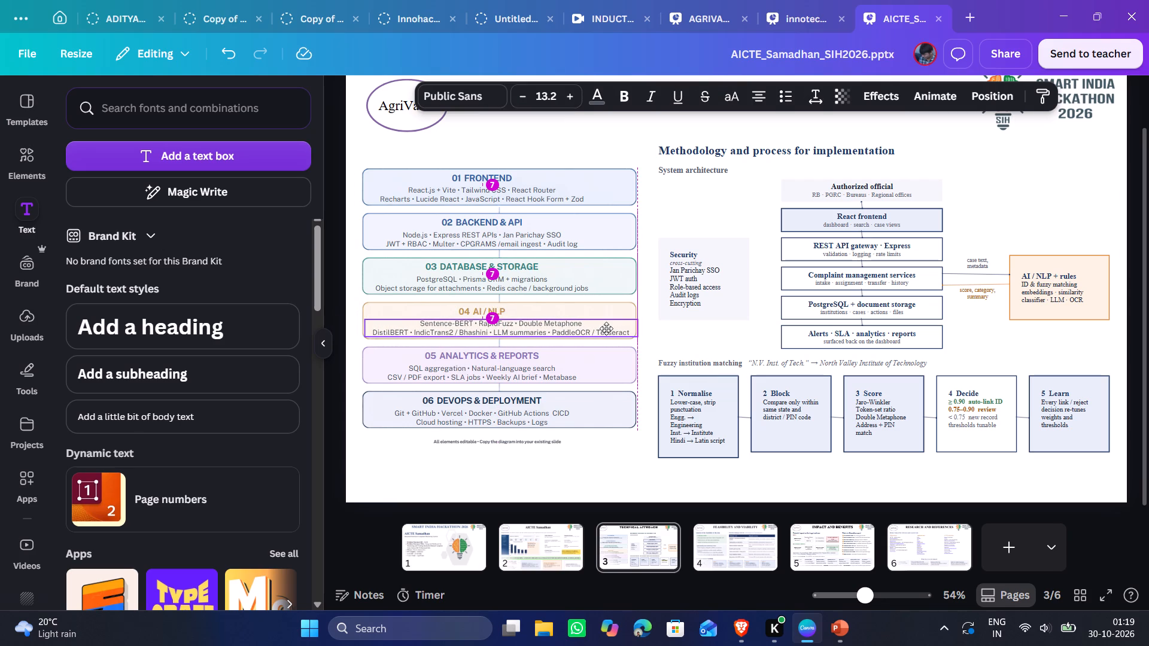
drag(606, 328, 606, 328)
click(646, 255)
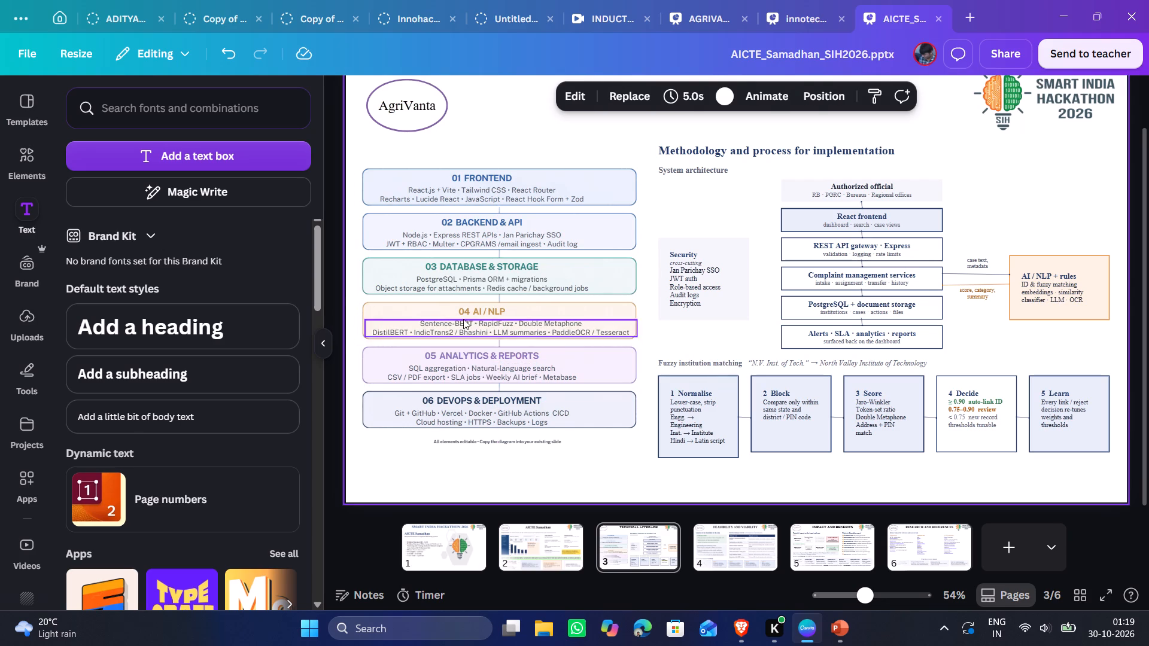
Copy the "TECHNOLOGY STACK" title from the half-page flowchart in PowerPoint and place it above the 01 FRONTEND box in Canva.
key(alt+Tab)
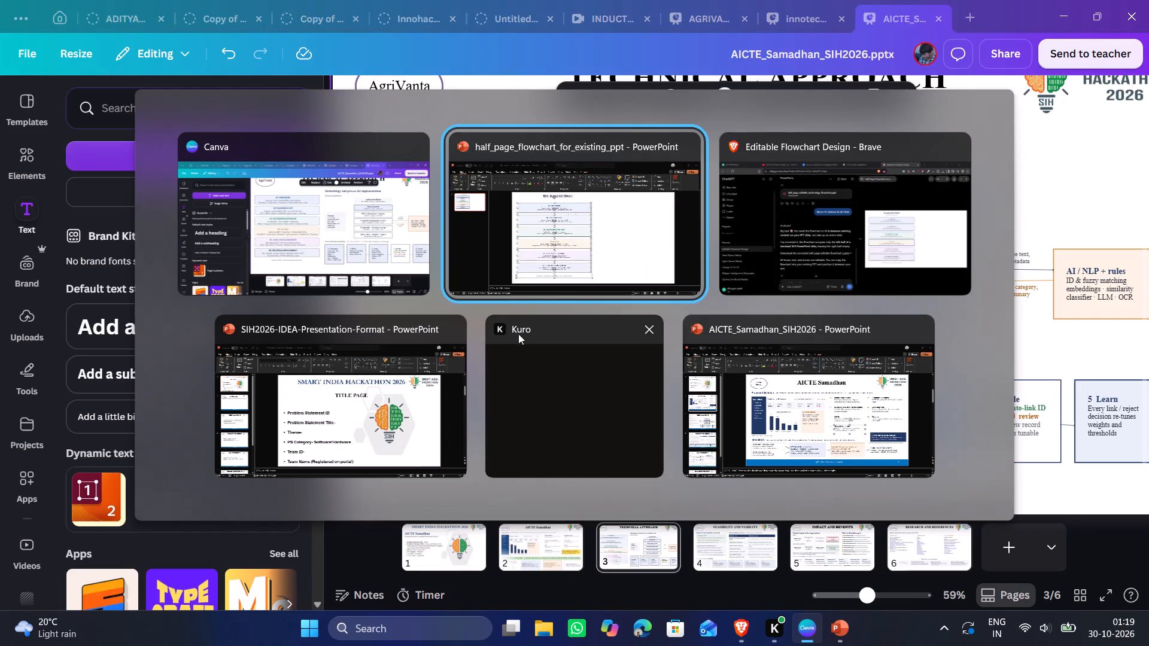
click(520, 165)
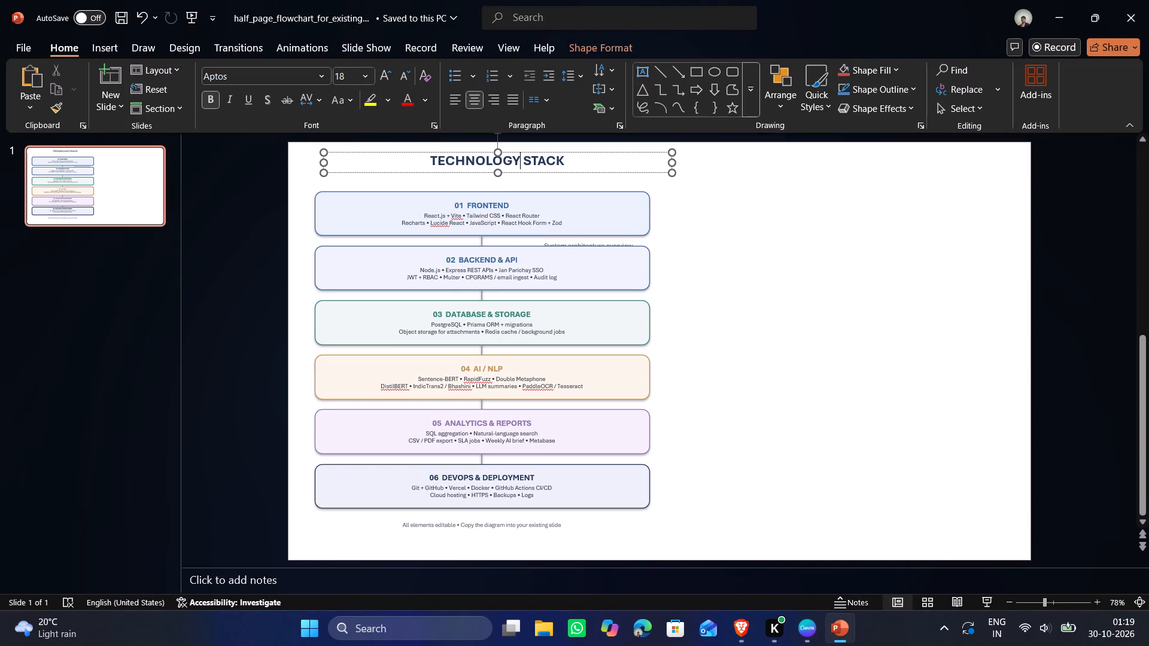
key(ctrl+a)
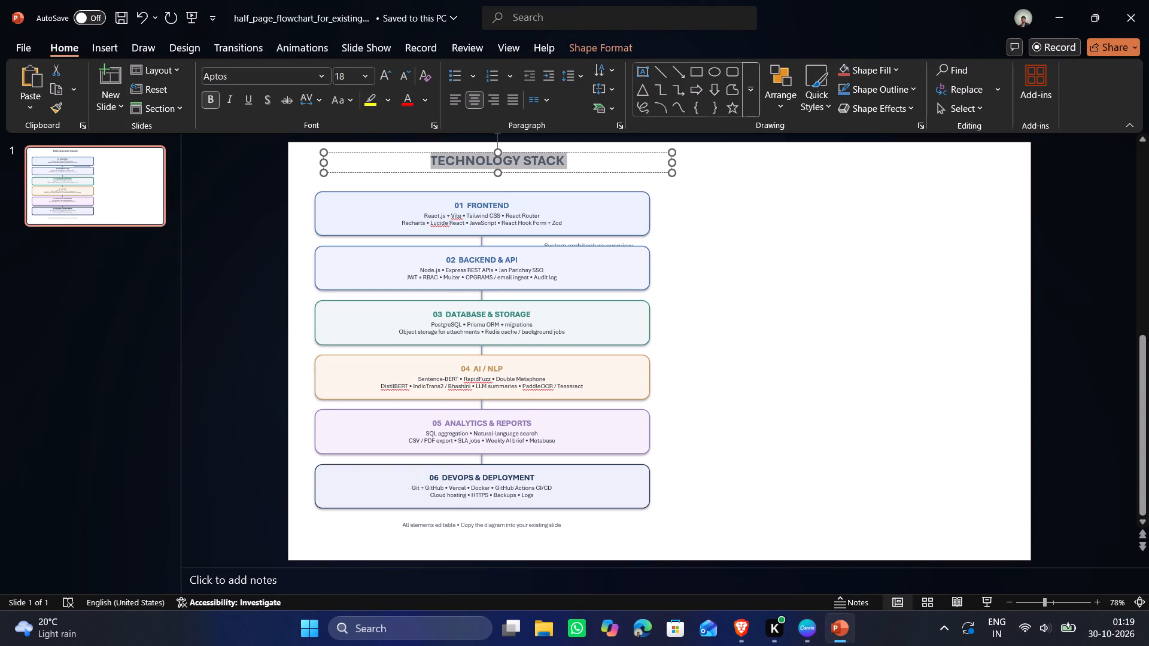
key(ctrl+c)
key(alt+Tab)
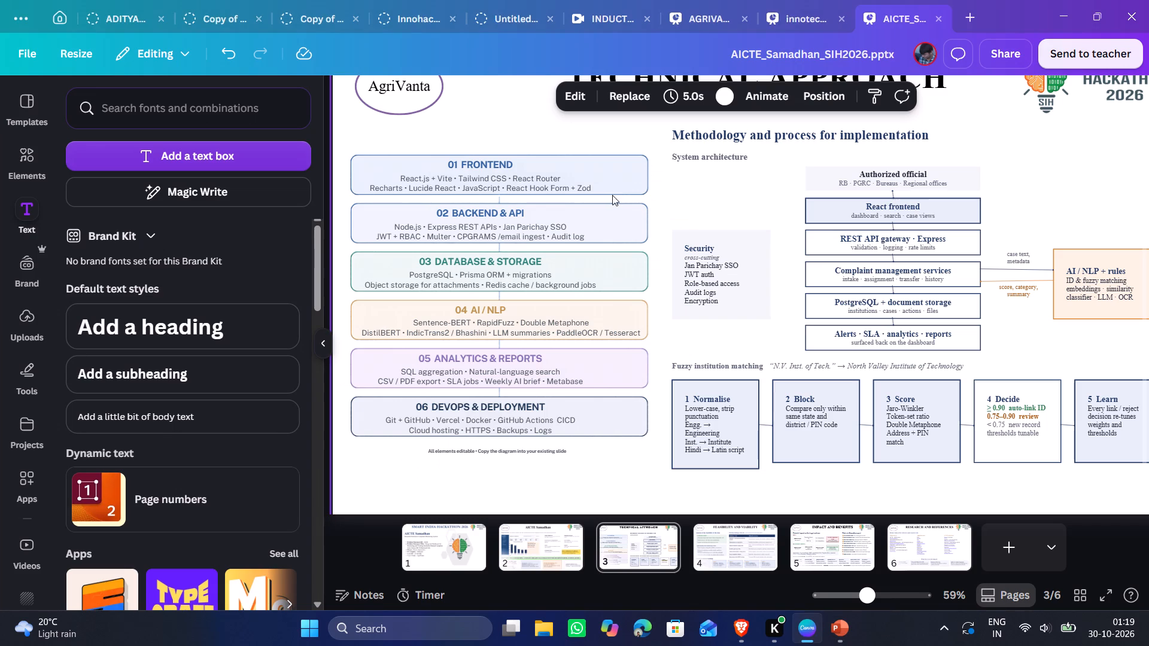
key(ctrl+v)
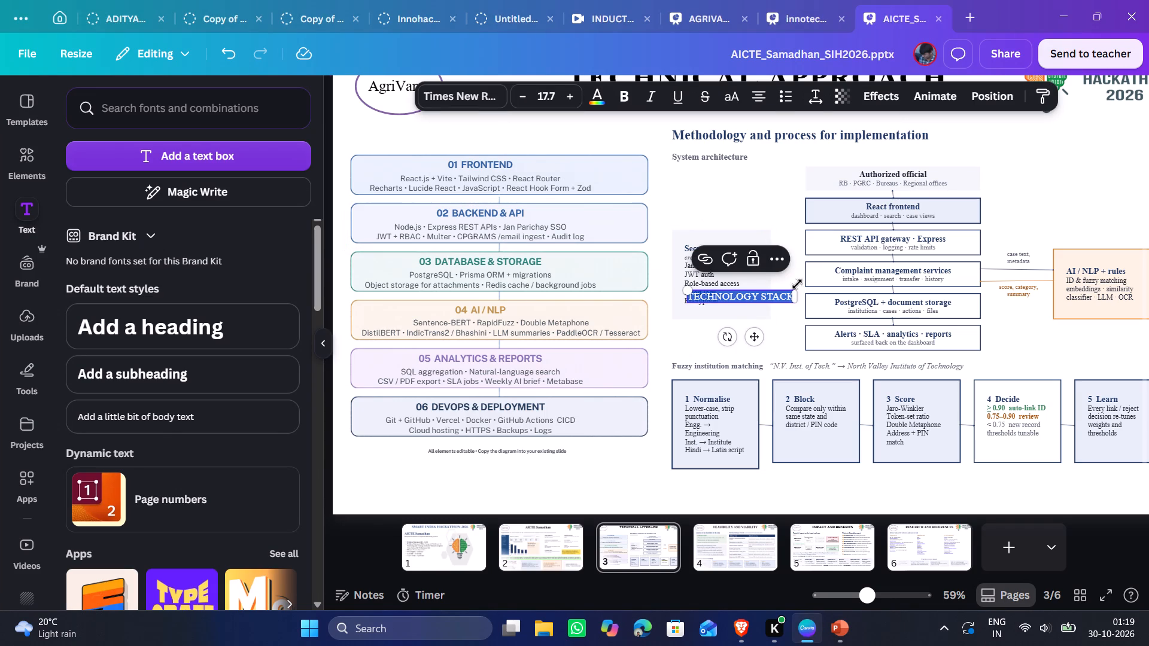
drag(758, 339, 522, 168)
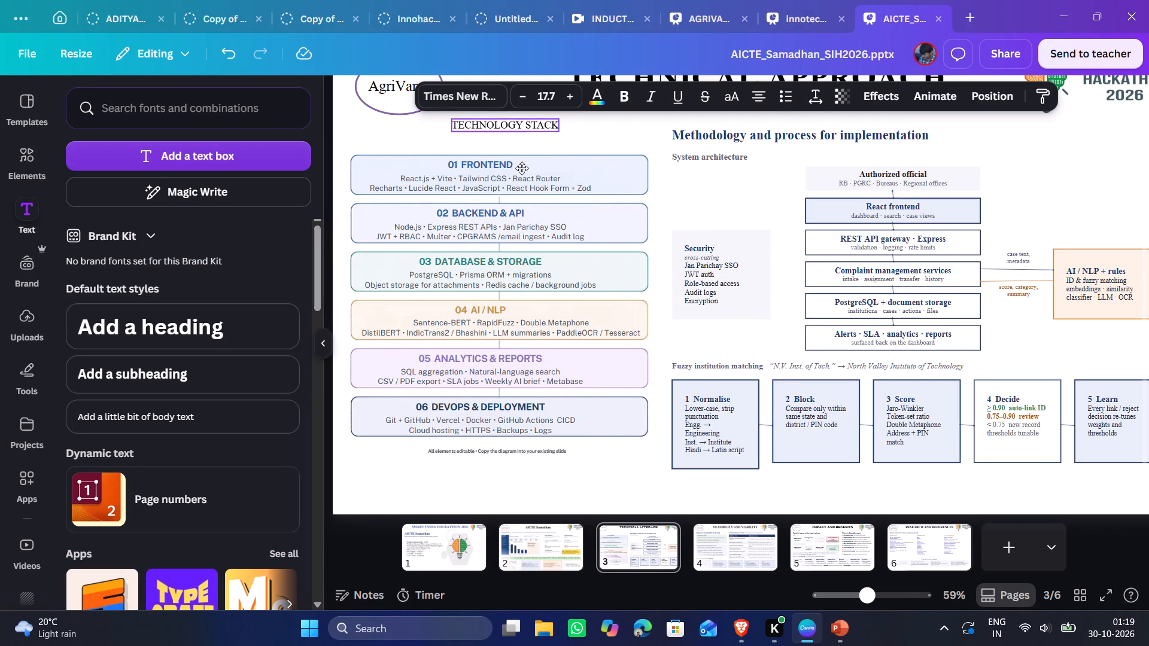
drag(522, 168, 521, 180)
click(603, 480)
Select the whole technology stack diagram, including its footer note, and nudge it down to leave space beneath the title.
drag(598, 478, 597, 477)
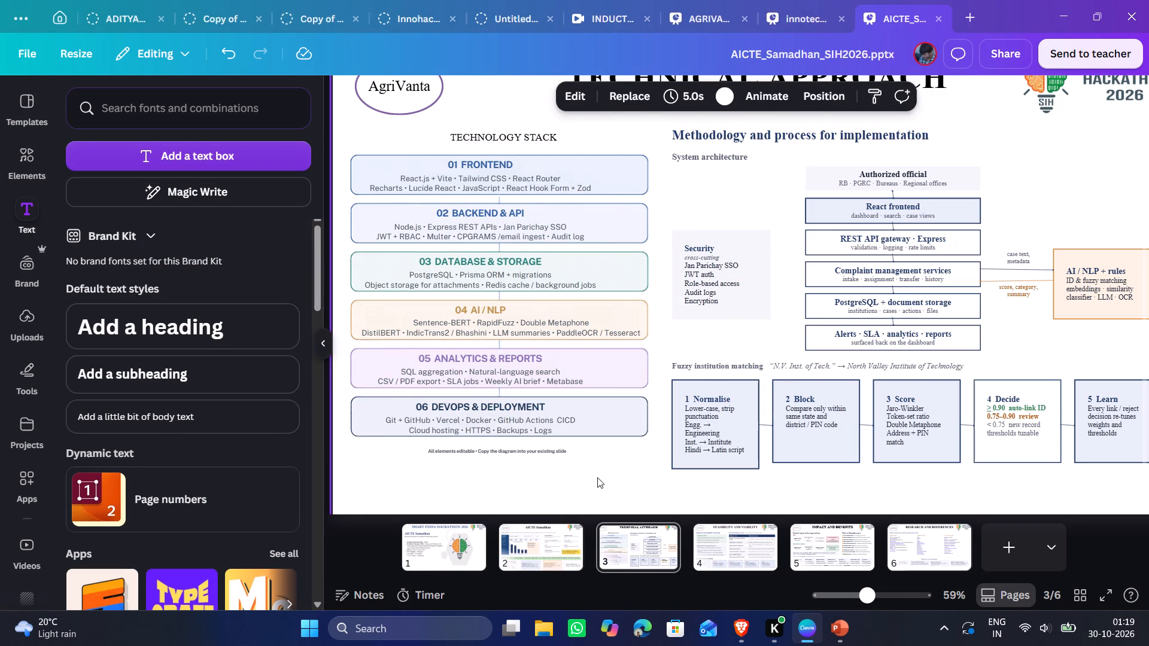
drag(597, 477, 434, 157)
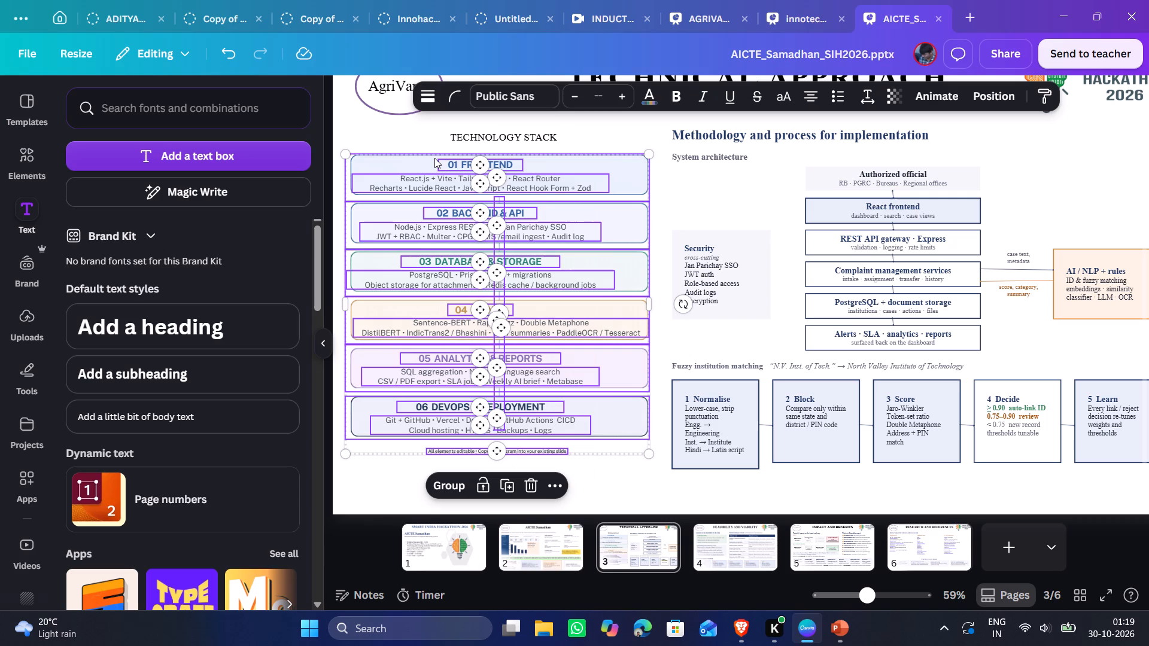
key(shift+Down)
key(shift+Down)
key(shift+Down)
key(shift+Down)
key(shift+Down)
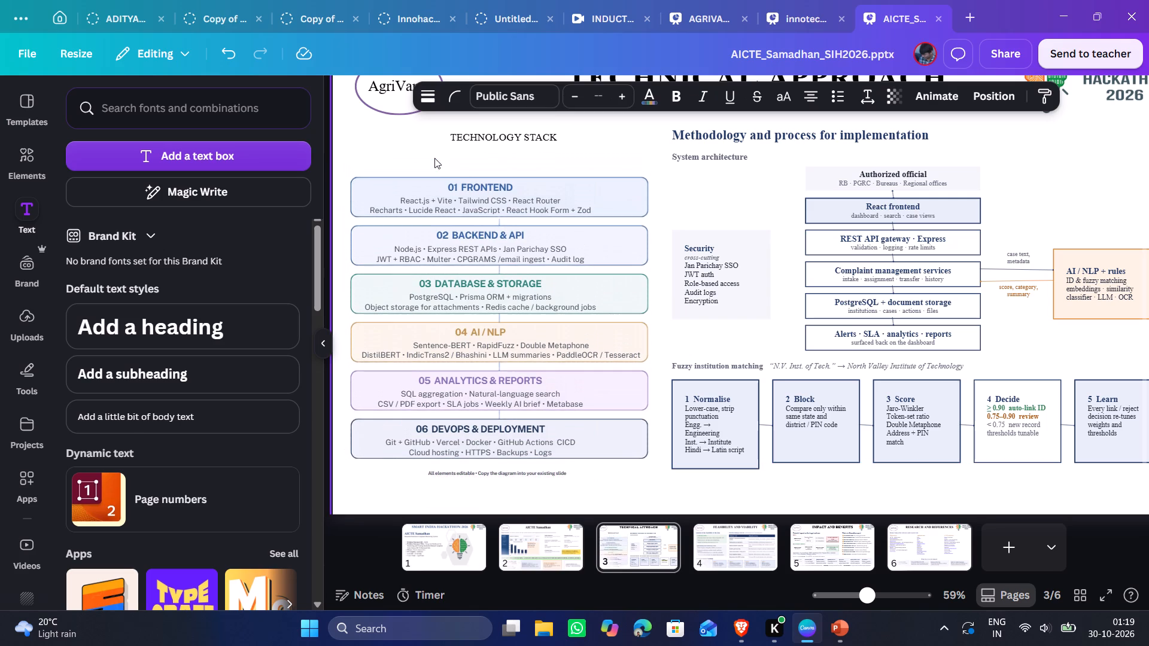
key(shift+Down)
key(shift+Down)
key(shift+Up)
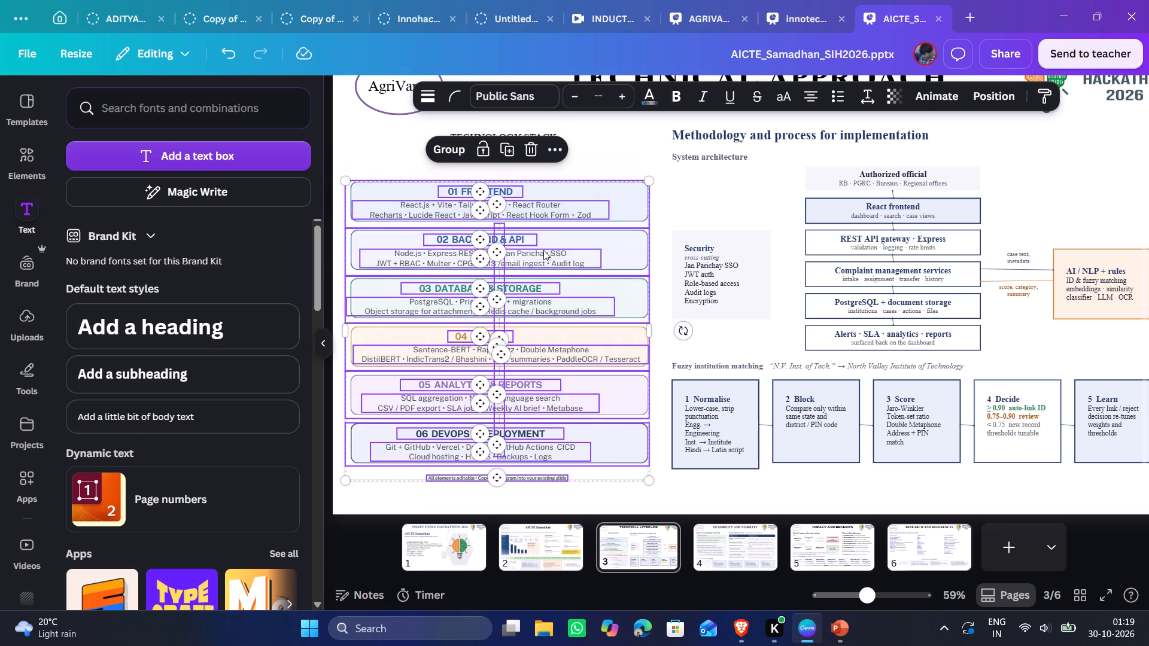
click(692, 479)
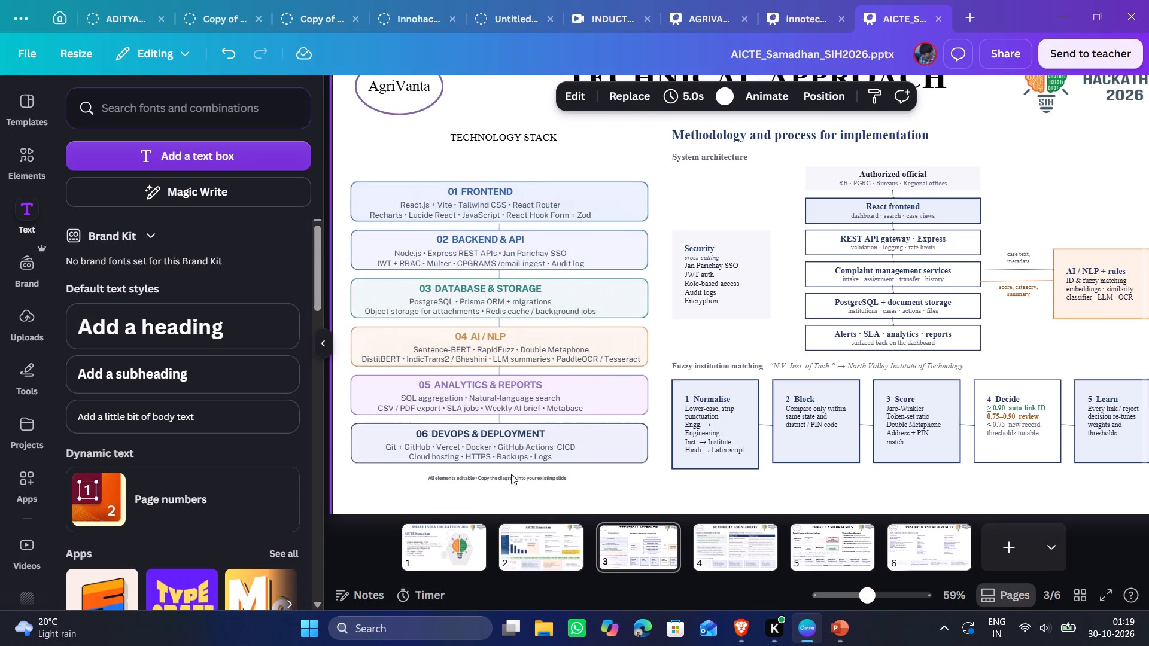
Delete the small "All elements editable • Copy the diagram into your existing slide" note below the technology stack.
click(511, 477)
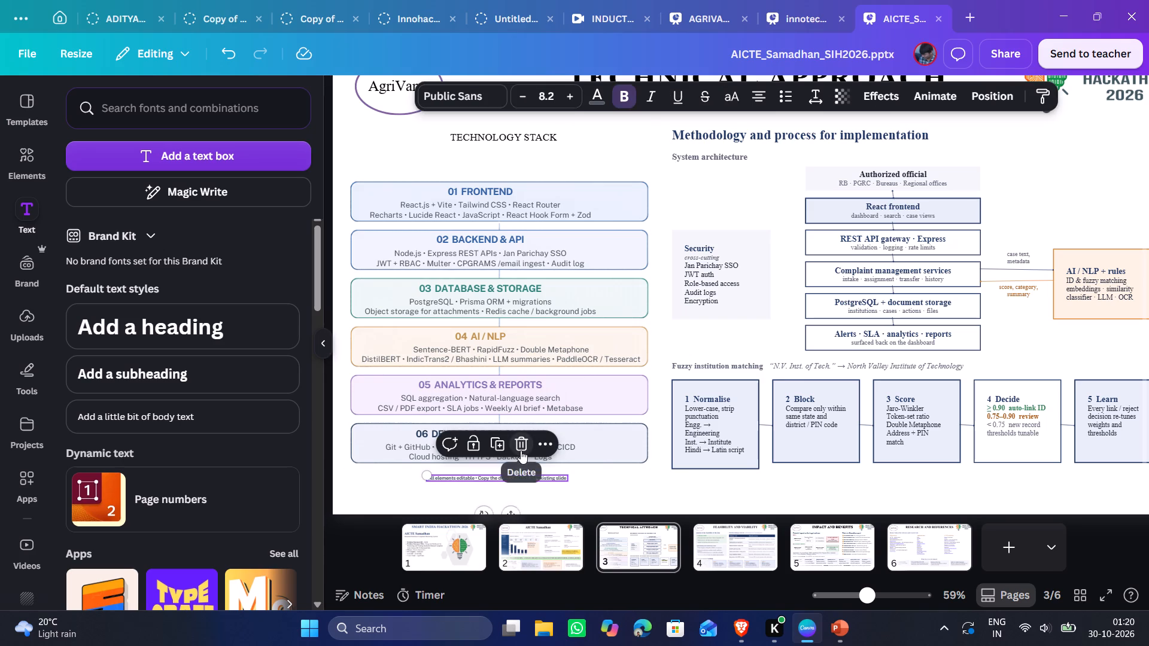
click(521, 450)
click(598, 487)
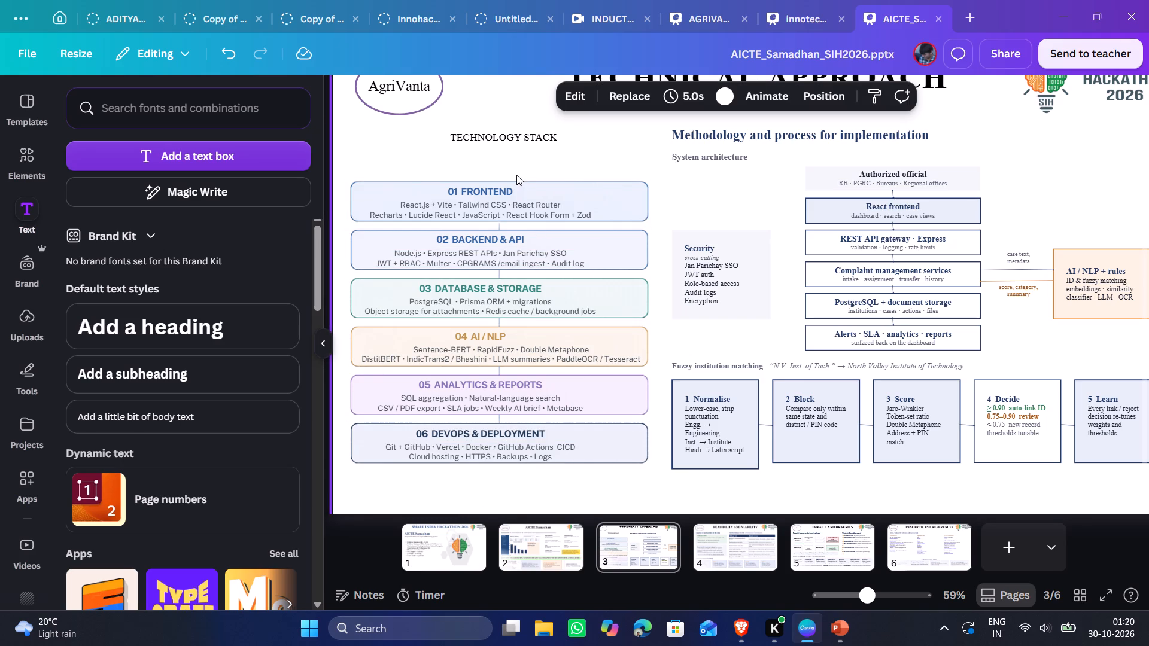
Enlarge the "TECHNOLOGY STACK" title to size 31.8 and centre it above the six boxes.
click(502, 136)
click(454, 133)
drag(451, 132, 368, 110)
drag(486, 133, 509, 154)
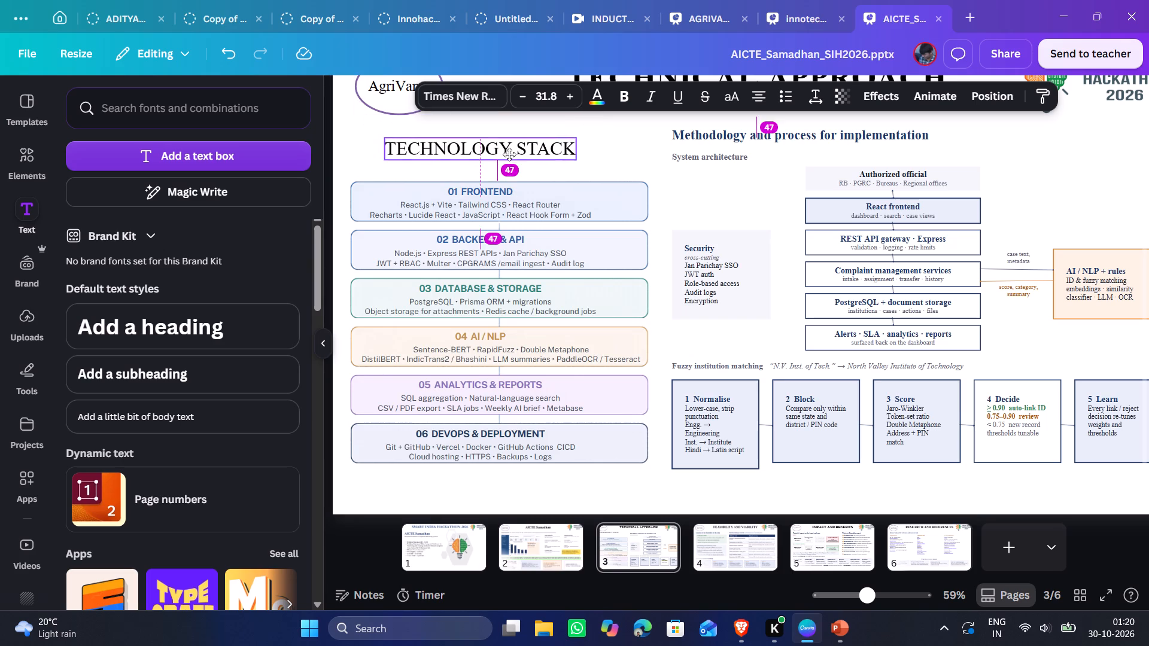
drag(509, 154, 518, 150)
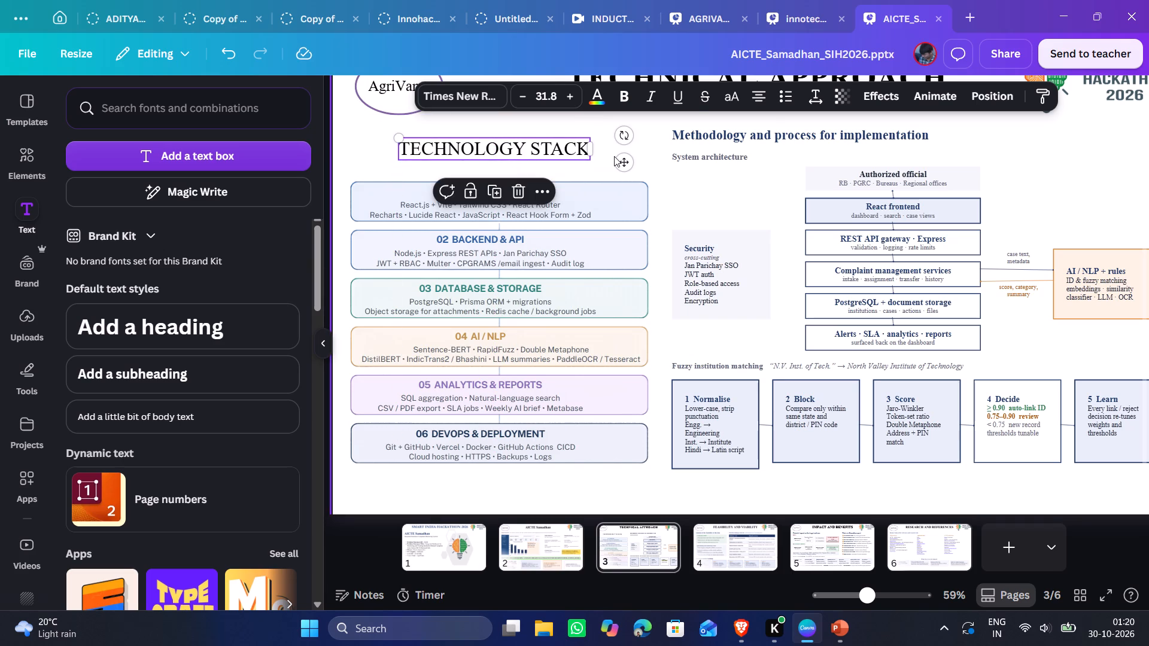
click(614, 156)
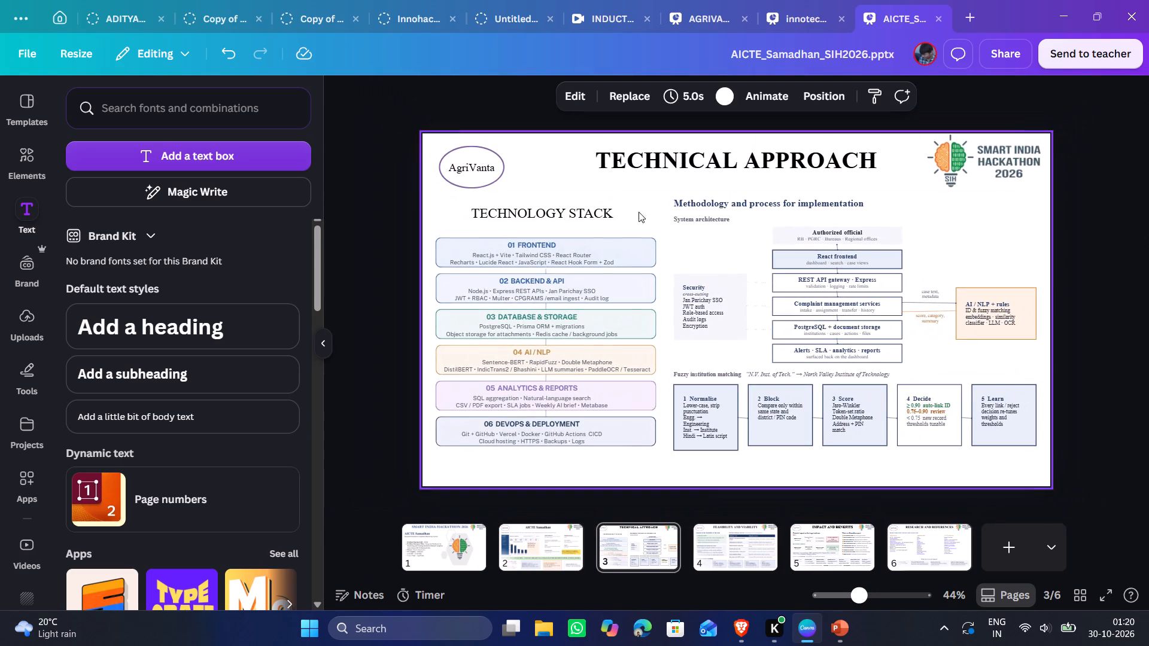
click(1084, 273)
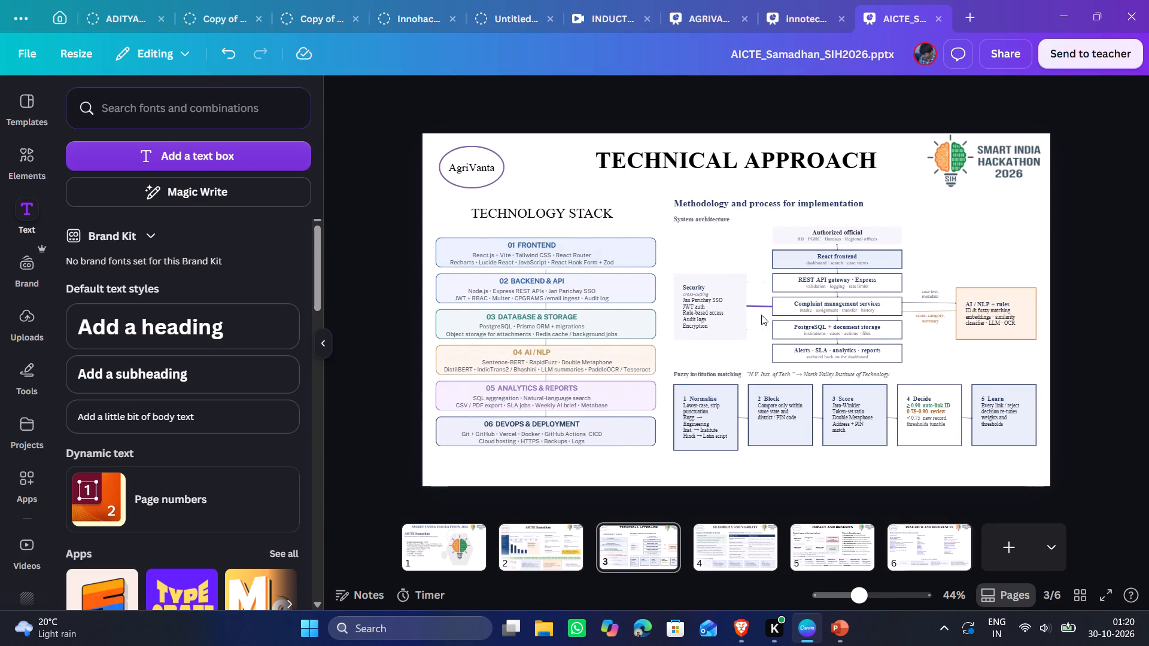
Select all elements of the "Methodology and process for implementation" section together and increase their font size by two increments.
scroll(747, 315, left, 3)
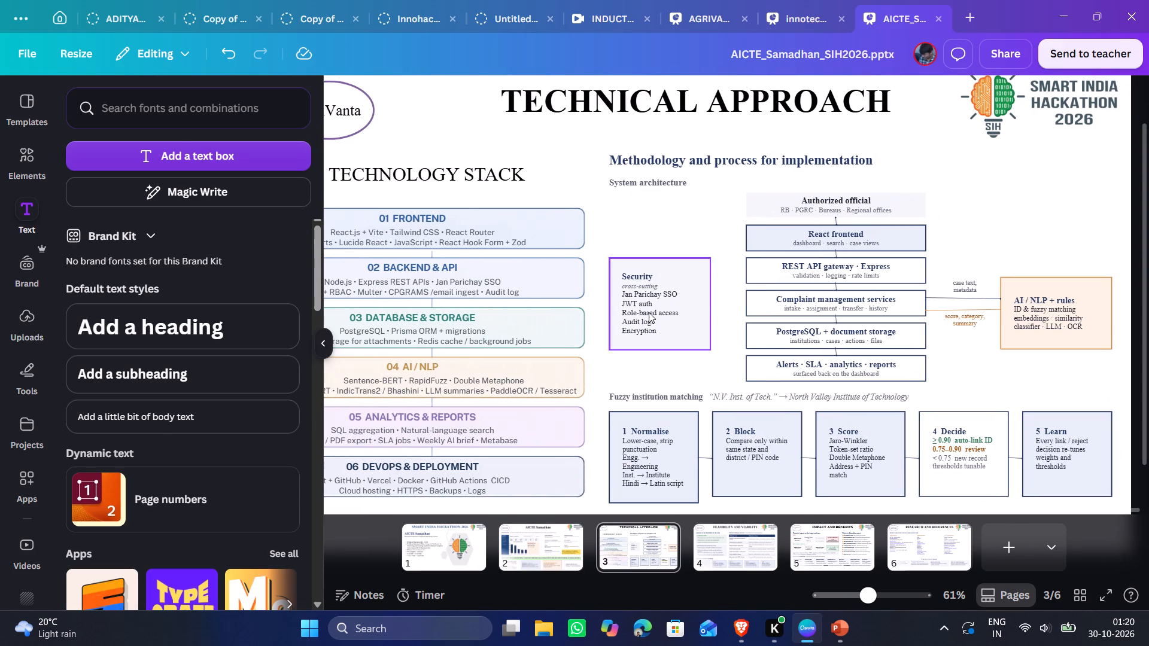
click(649, 312)
double_click(649, 312)
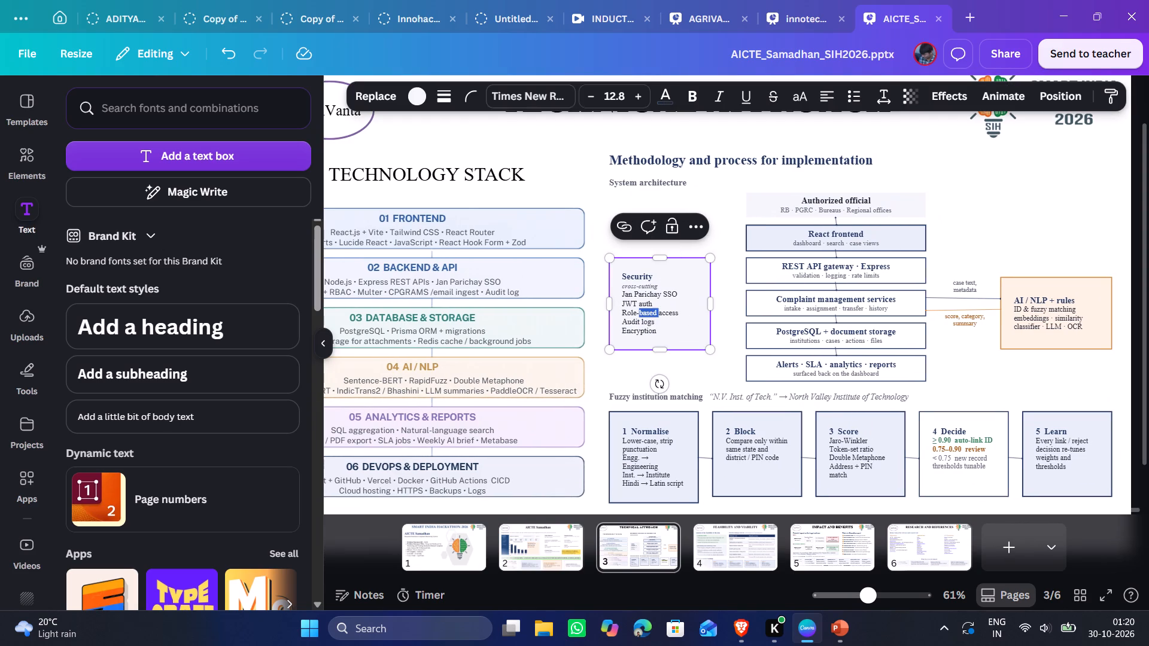
click(649, 292)
drag(594, 156, 1107, 478)
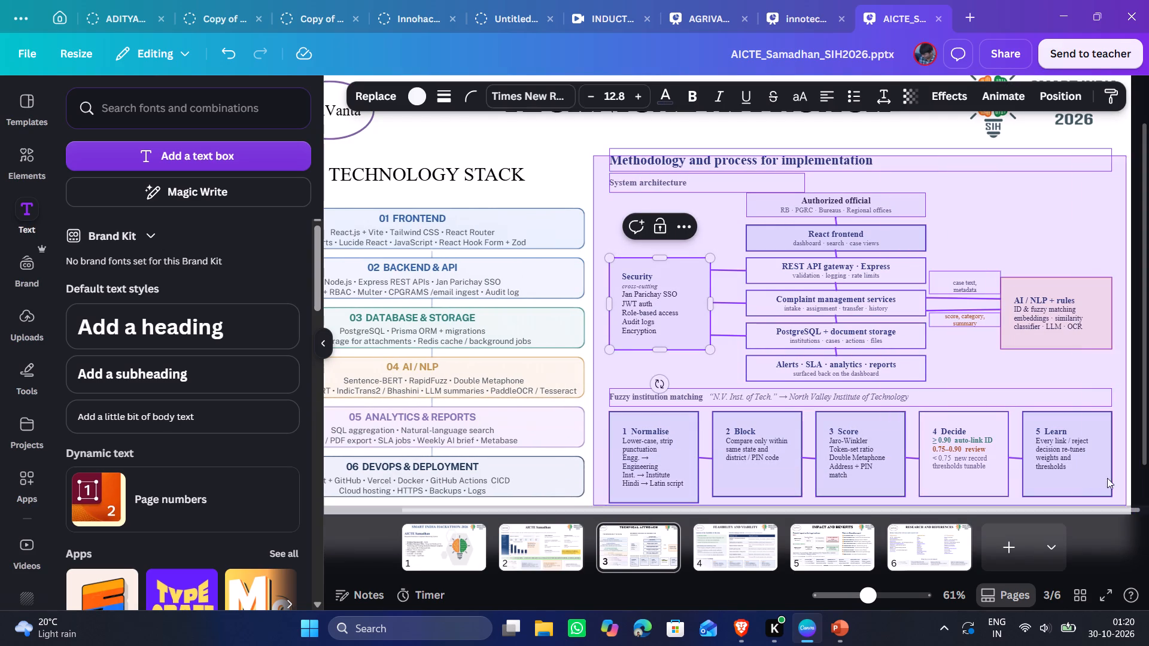
drag(1107, 478, 1107, 492)
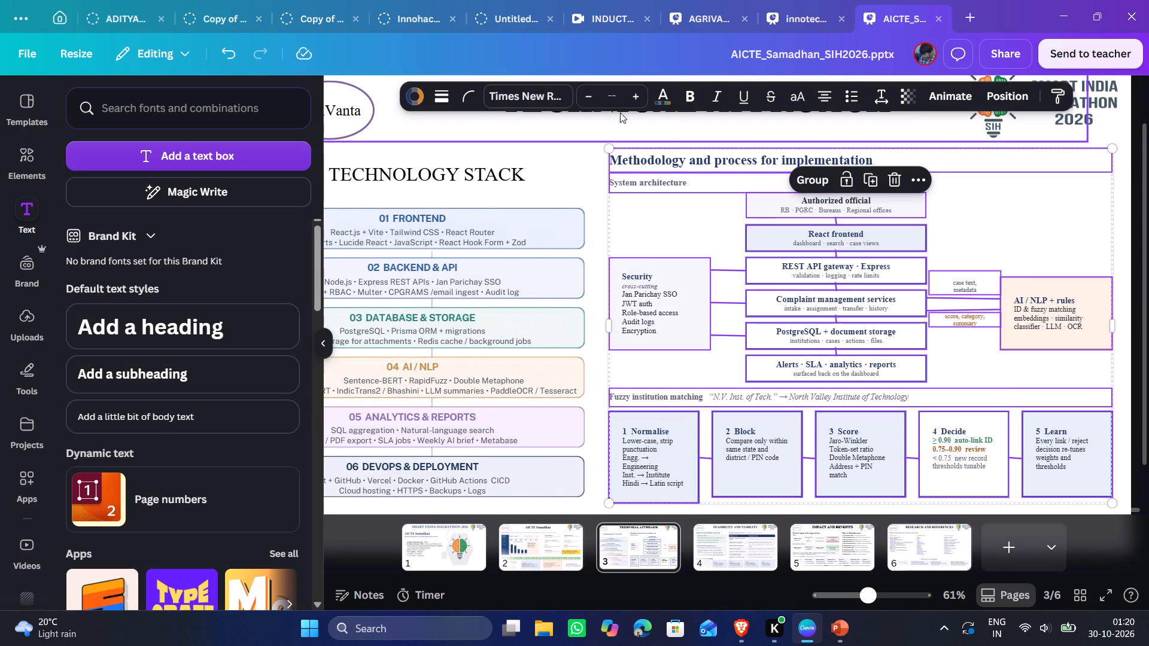
click(636, 95)
click(636, 95)
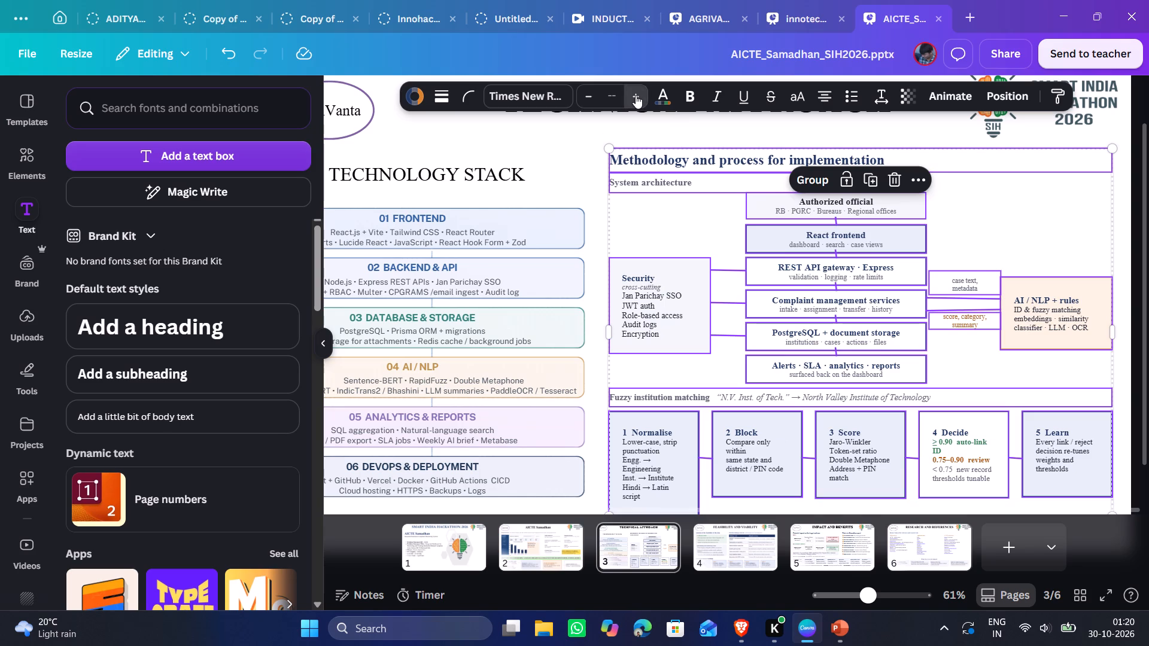
click(677, 235)
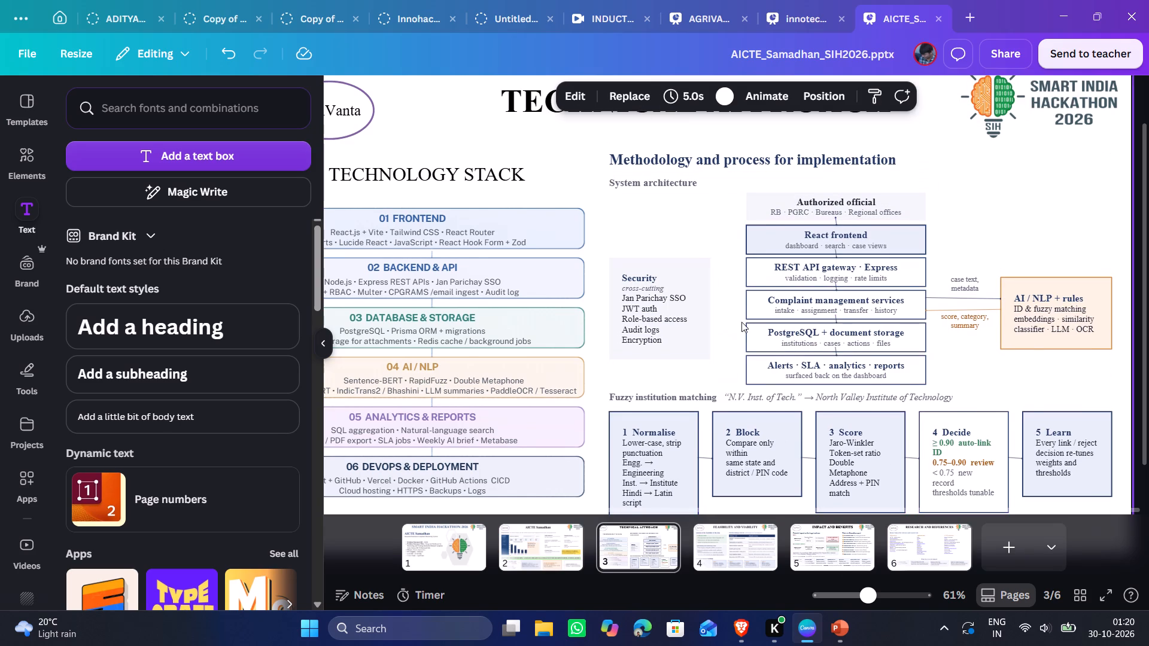
Extend the Block, Score, Decide and Learn boxes downward to match the height of the Normalise box.
scroll(741, 322, down, 2)
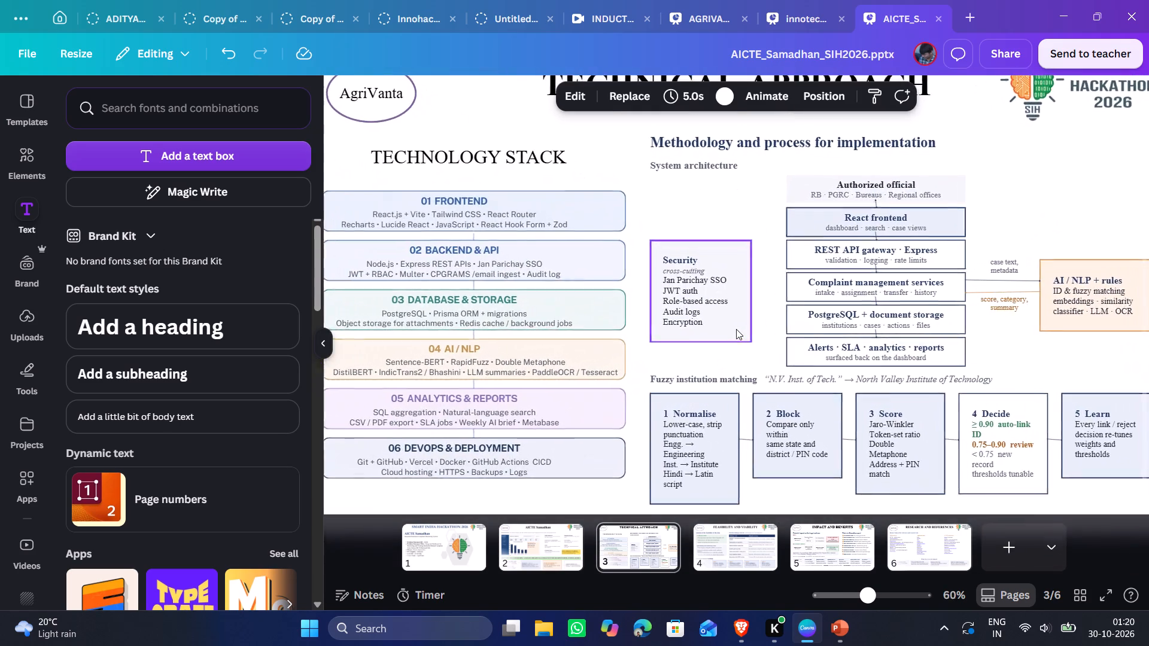
scroll(734, 330, left, 1)
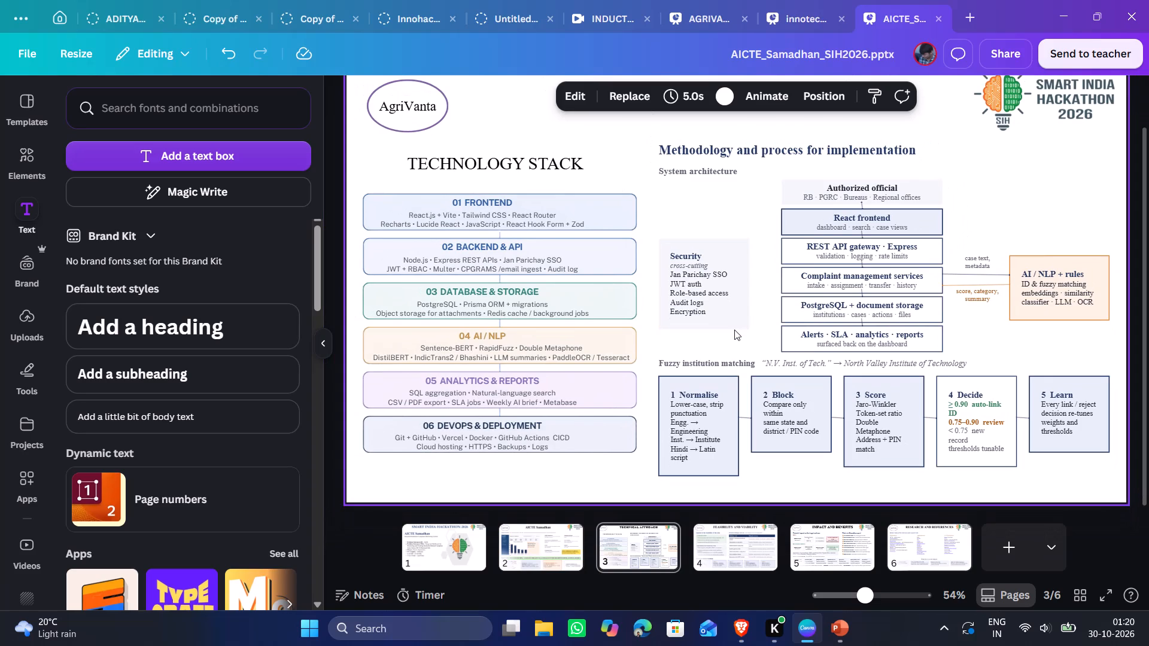
click(806, 449)
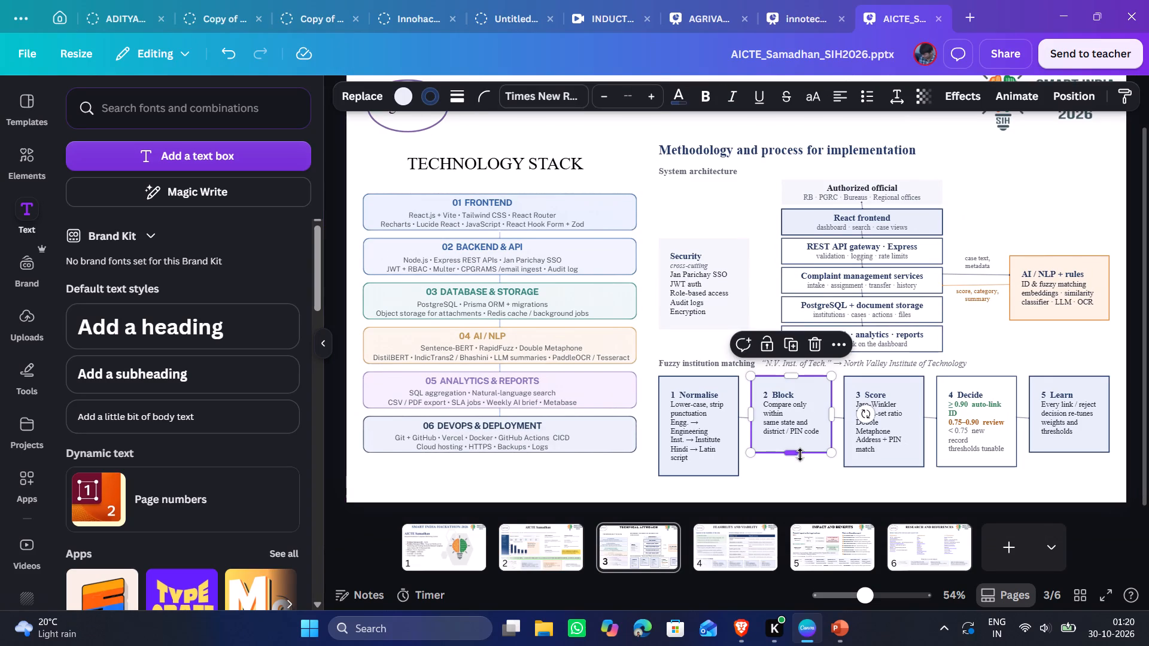
drag(799, 455, 799, 478)
click(895, 456)
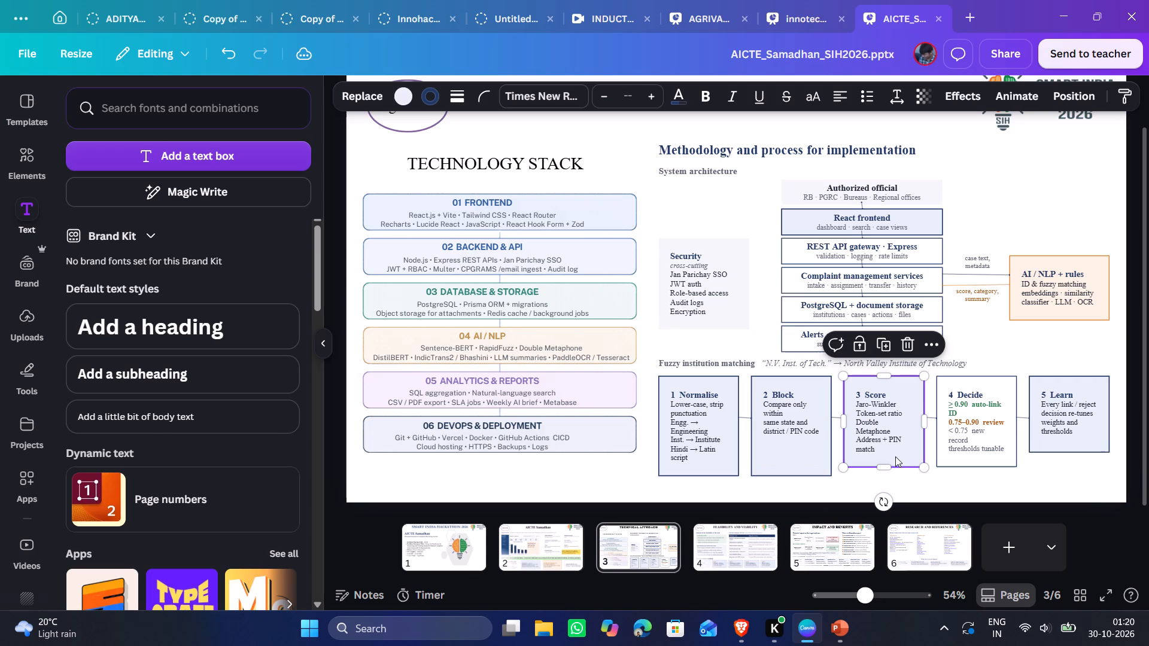
drag(883, 468, 883, 477)
click(982, 453)
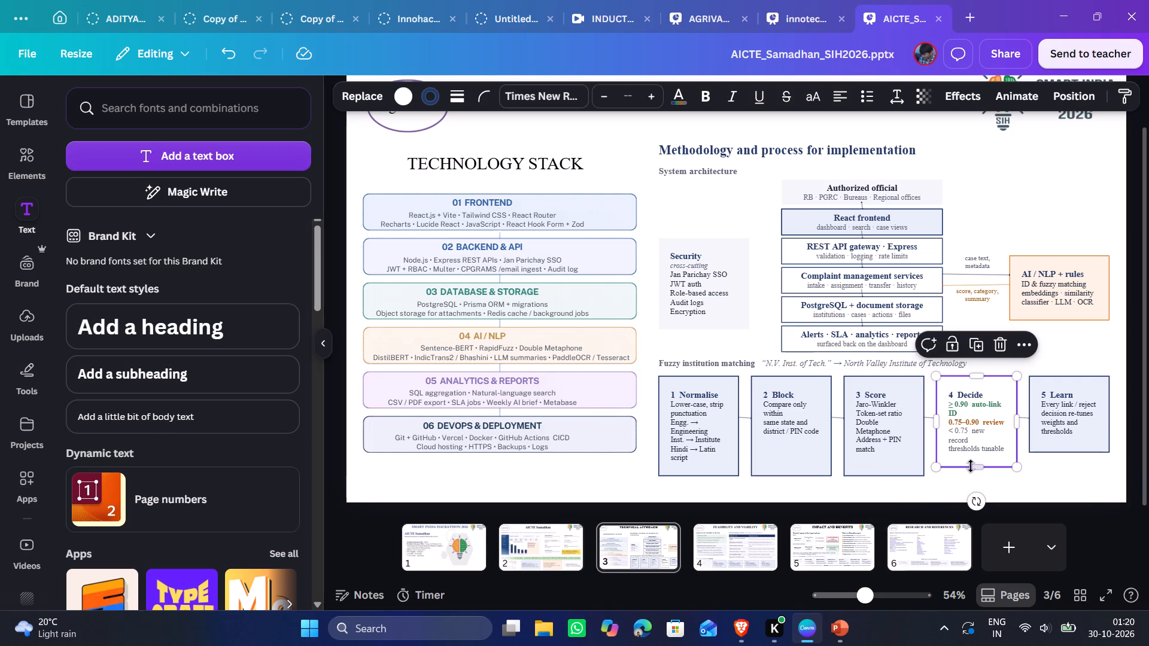
drag(971, 467, 973, 476)
click(1077, 446)
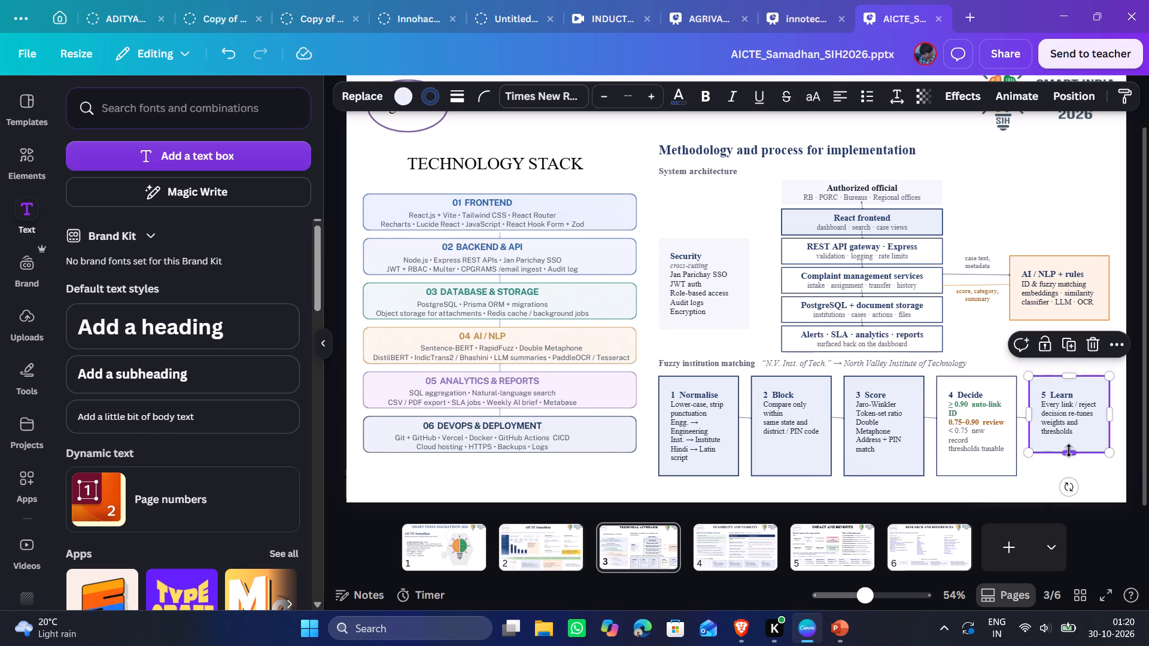
drag(1069, 450, 1068, 473)
click(996, 453)
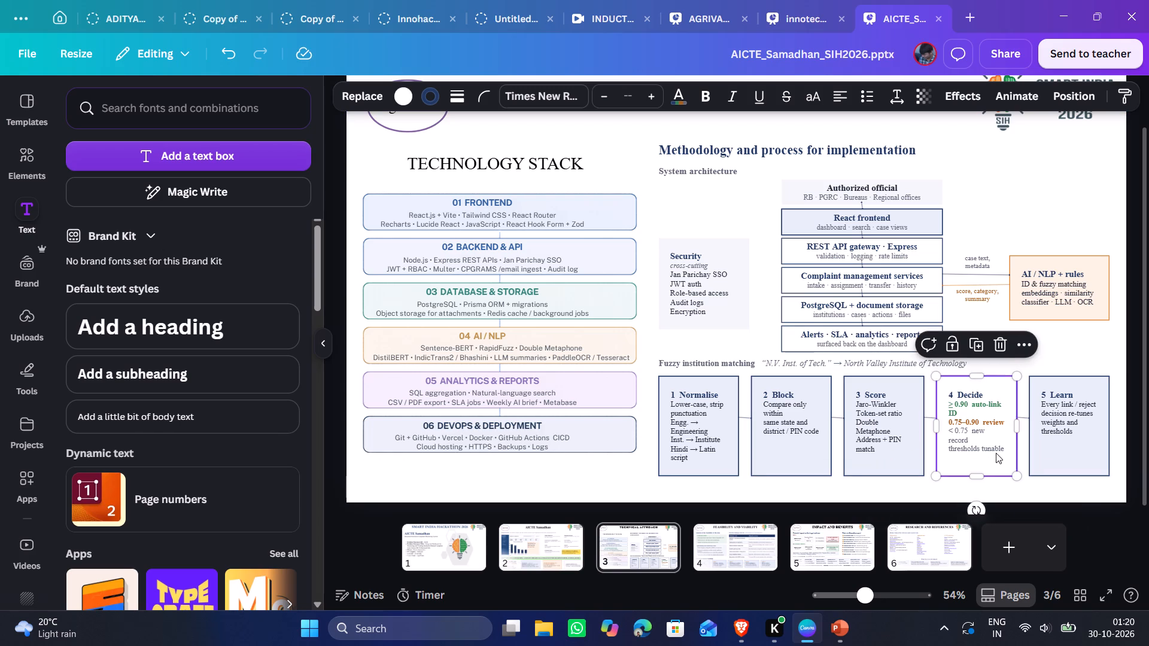
Leave the Technical Approach page and open page 4, Feasibility and Viability.
click(1018, 182)
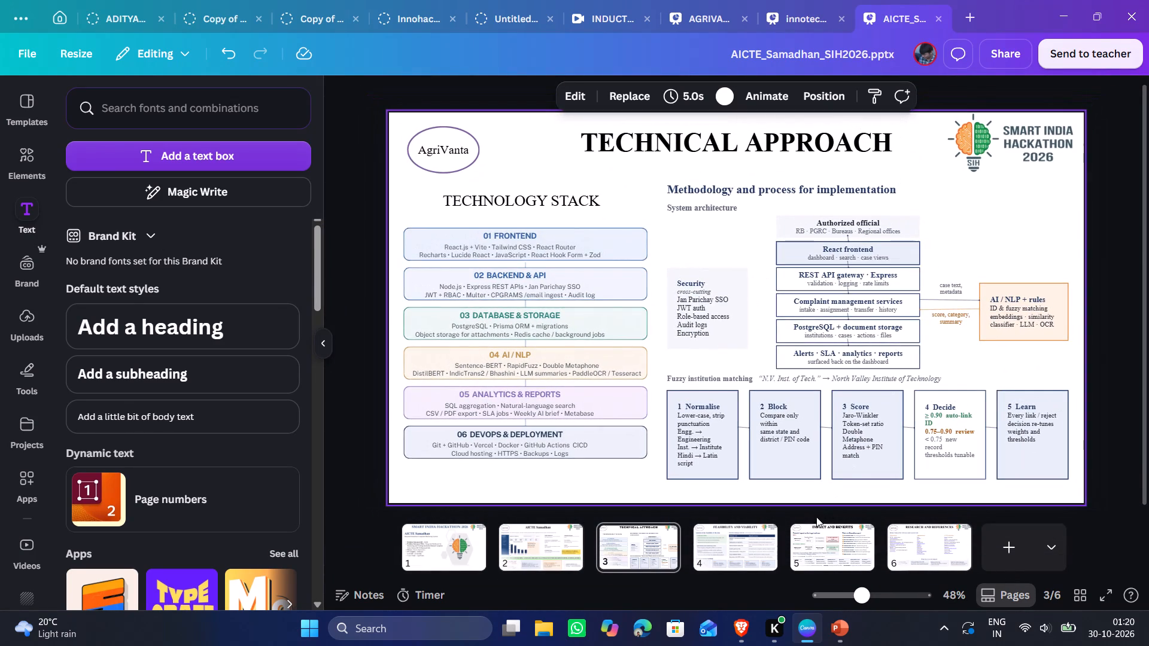
click(750, 541)
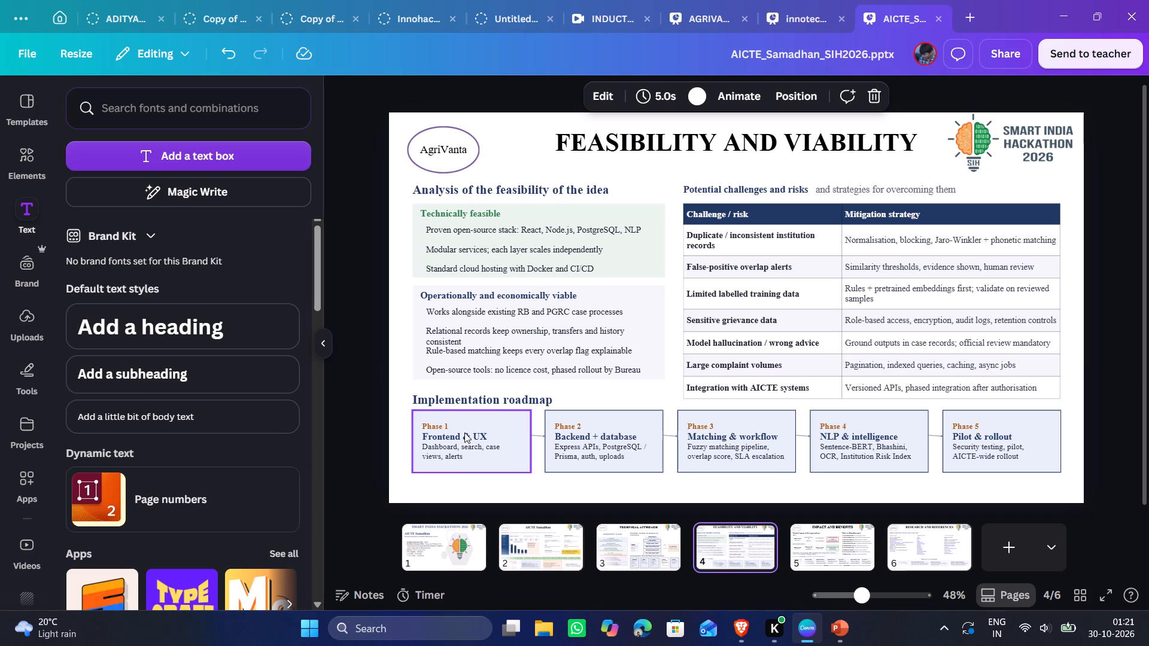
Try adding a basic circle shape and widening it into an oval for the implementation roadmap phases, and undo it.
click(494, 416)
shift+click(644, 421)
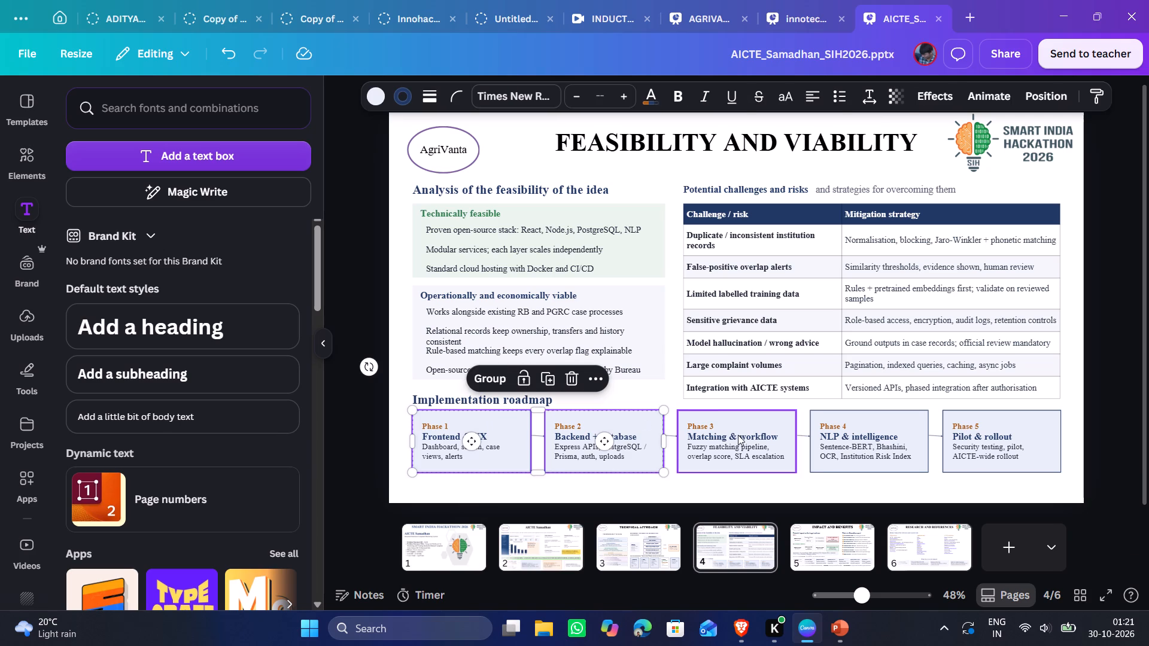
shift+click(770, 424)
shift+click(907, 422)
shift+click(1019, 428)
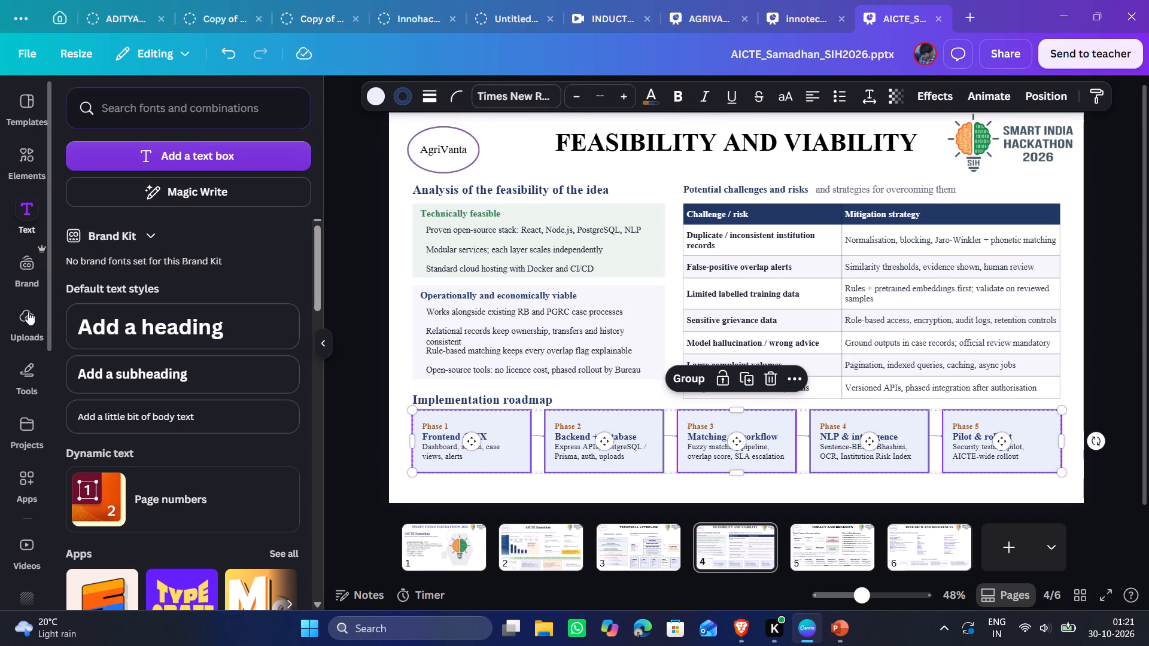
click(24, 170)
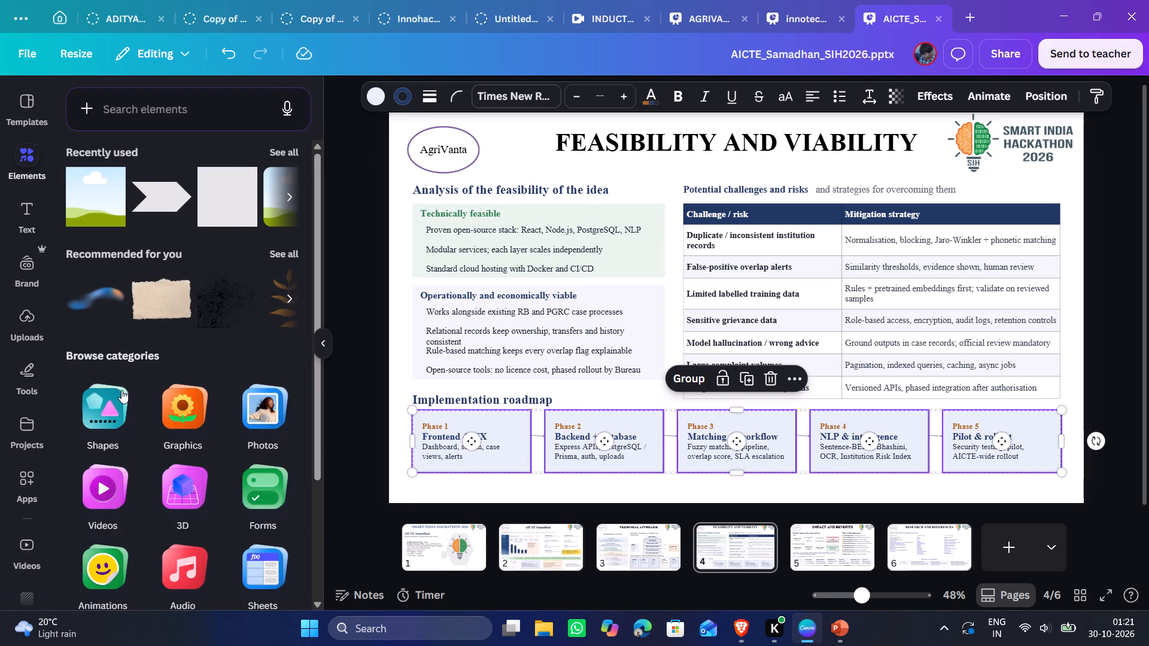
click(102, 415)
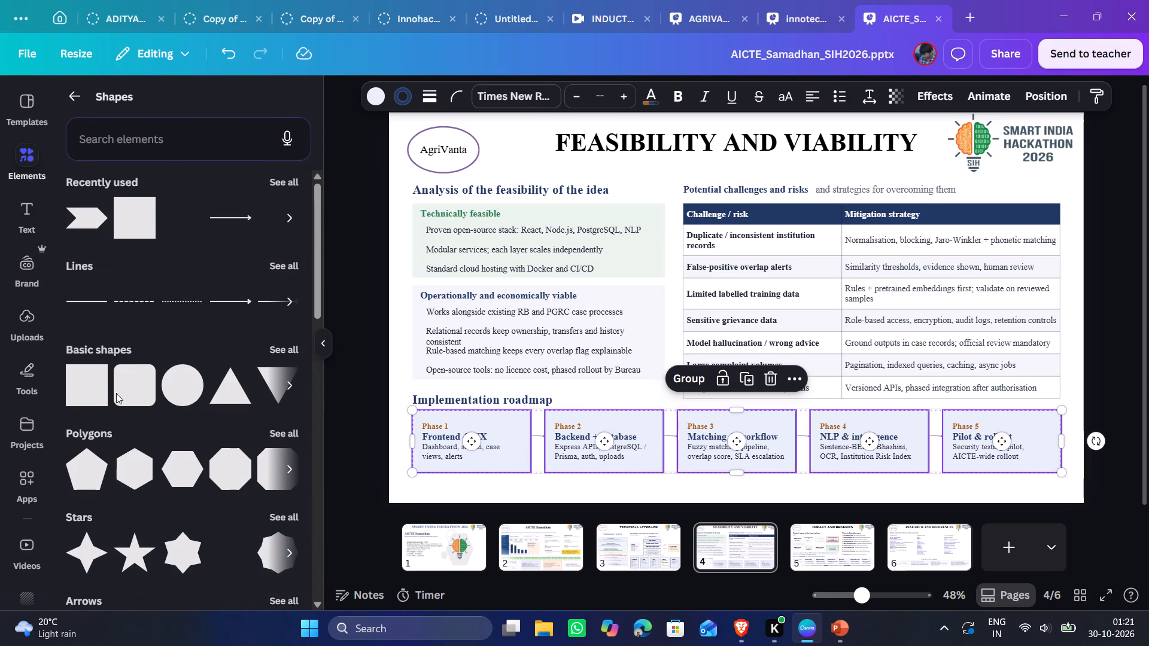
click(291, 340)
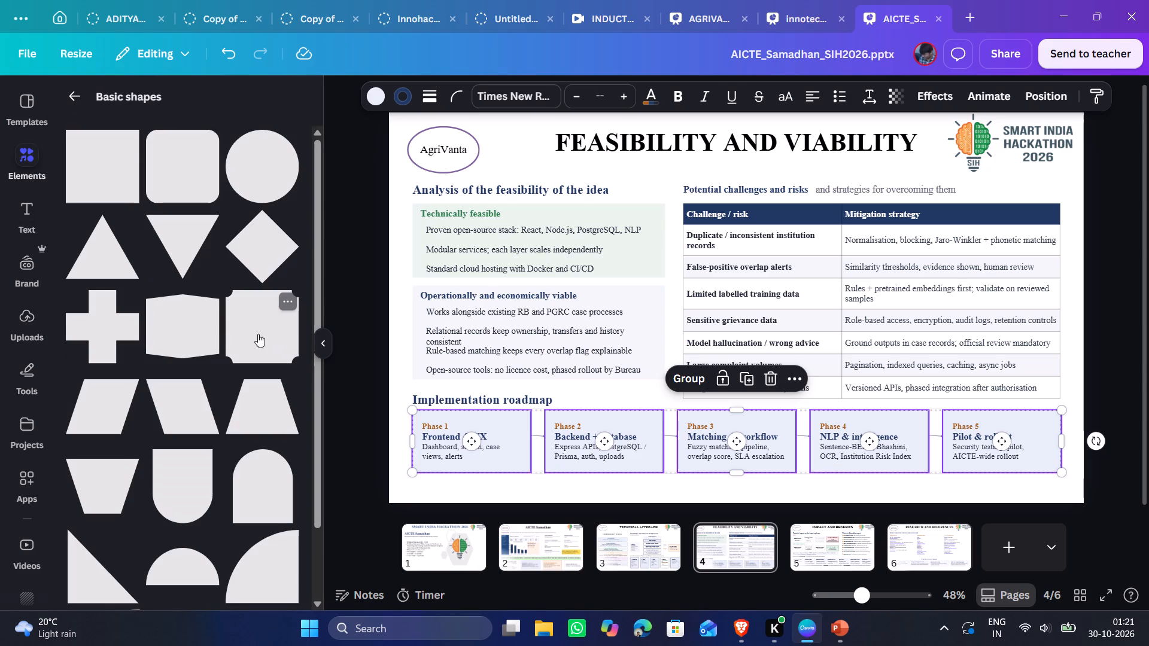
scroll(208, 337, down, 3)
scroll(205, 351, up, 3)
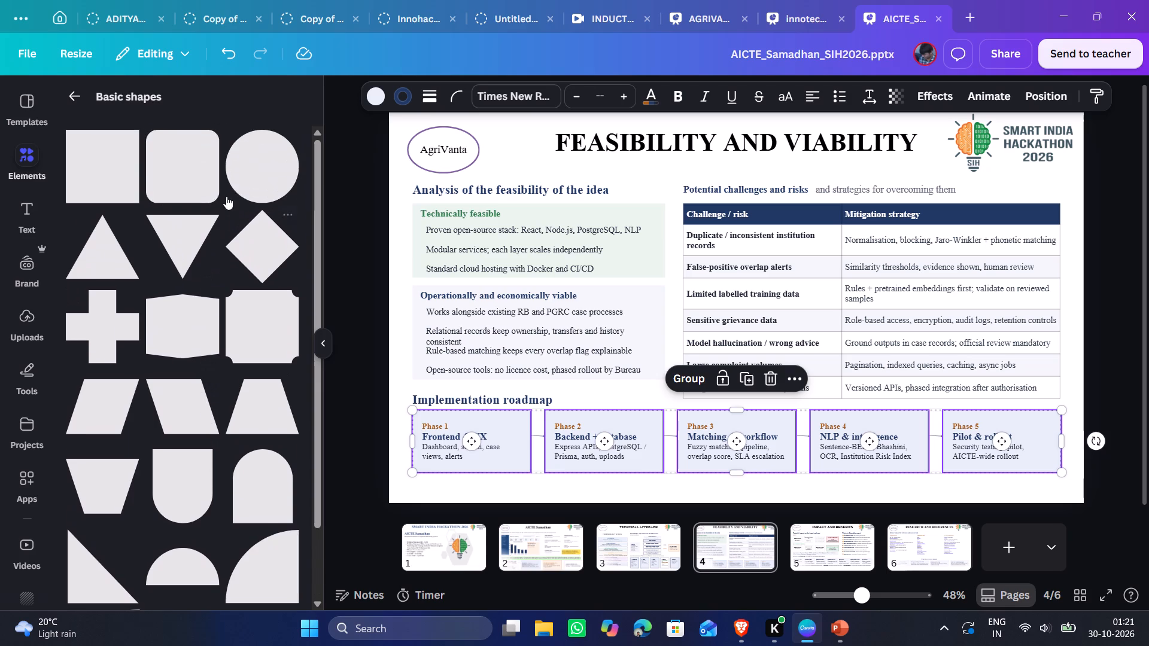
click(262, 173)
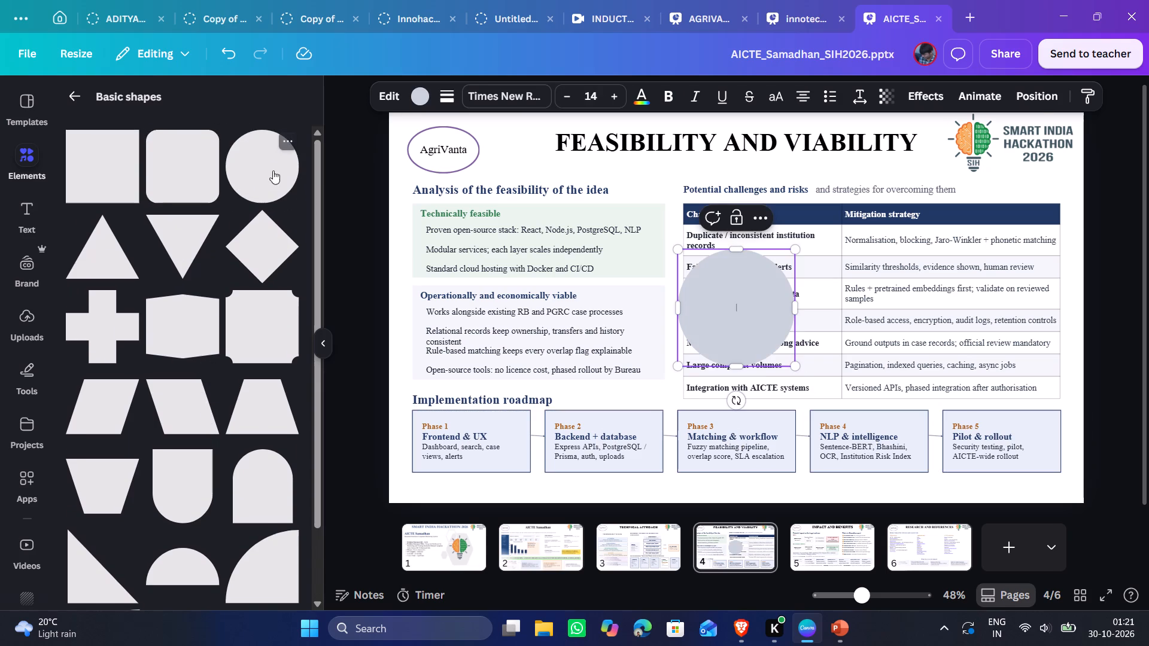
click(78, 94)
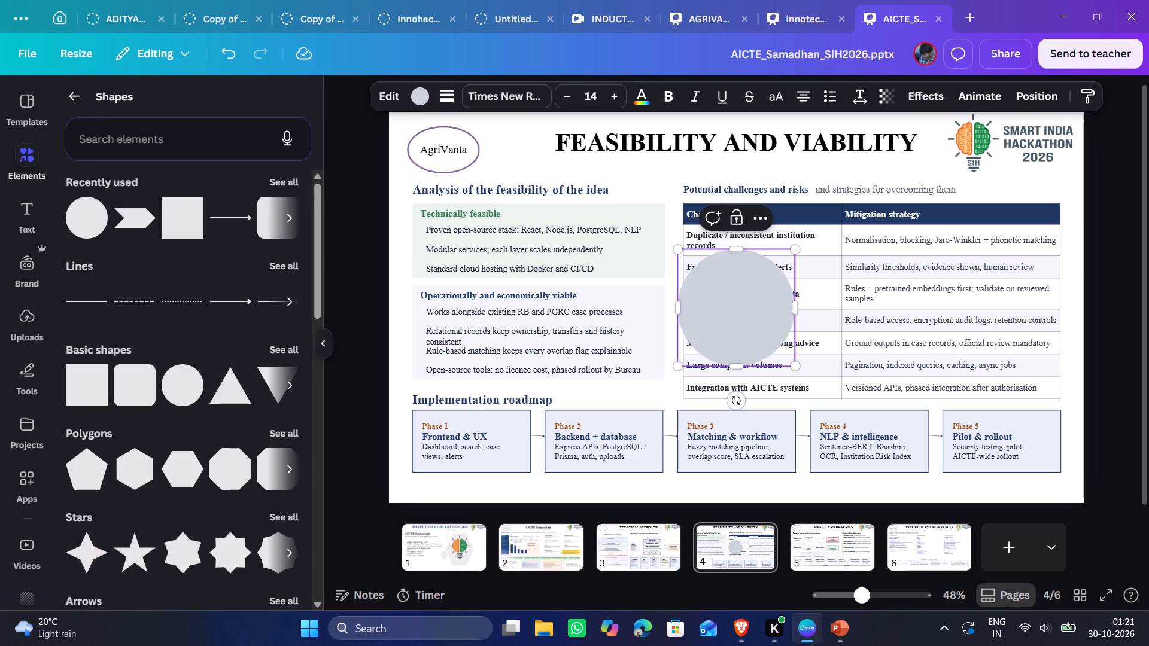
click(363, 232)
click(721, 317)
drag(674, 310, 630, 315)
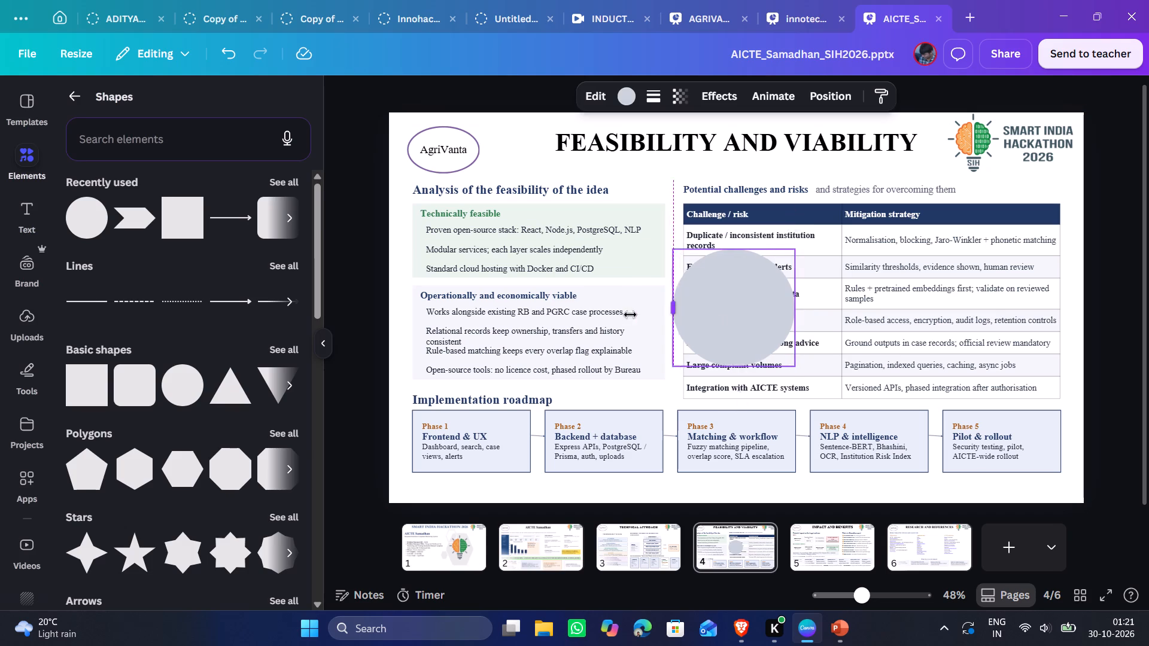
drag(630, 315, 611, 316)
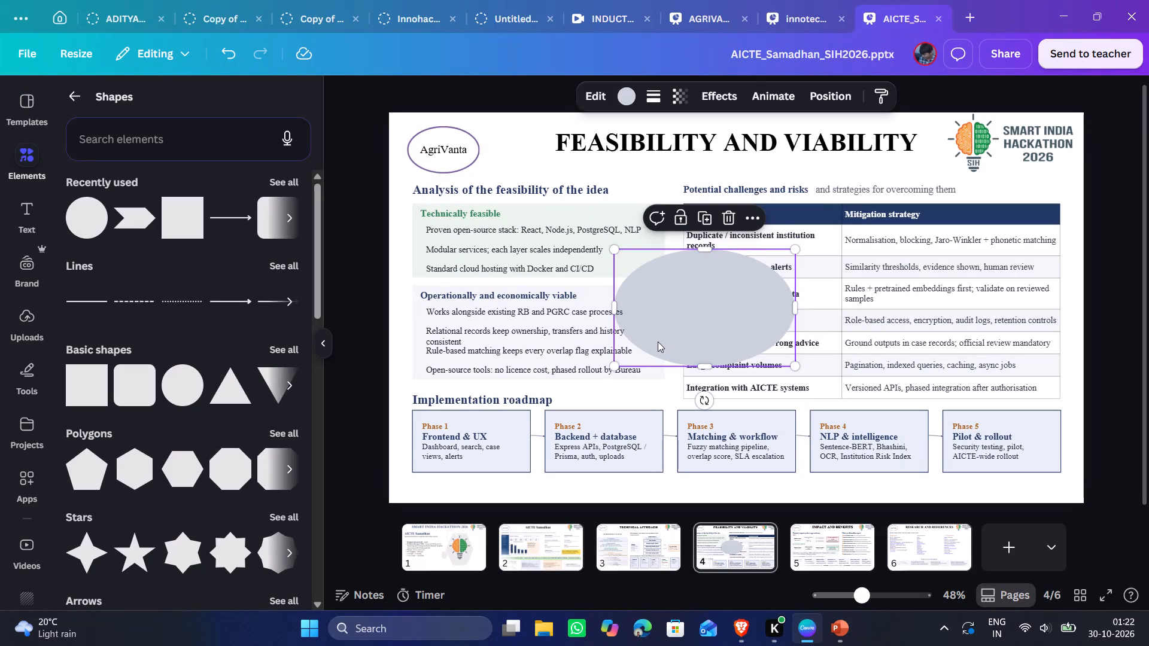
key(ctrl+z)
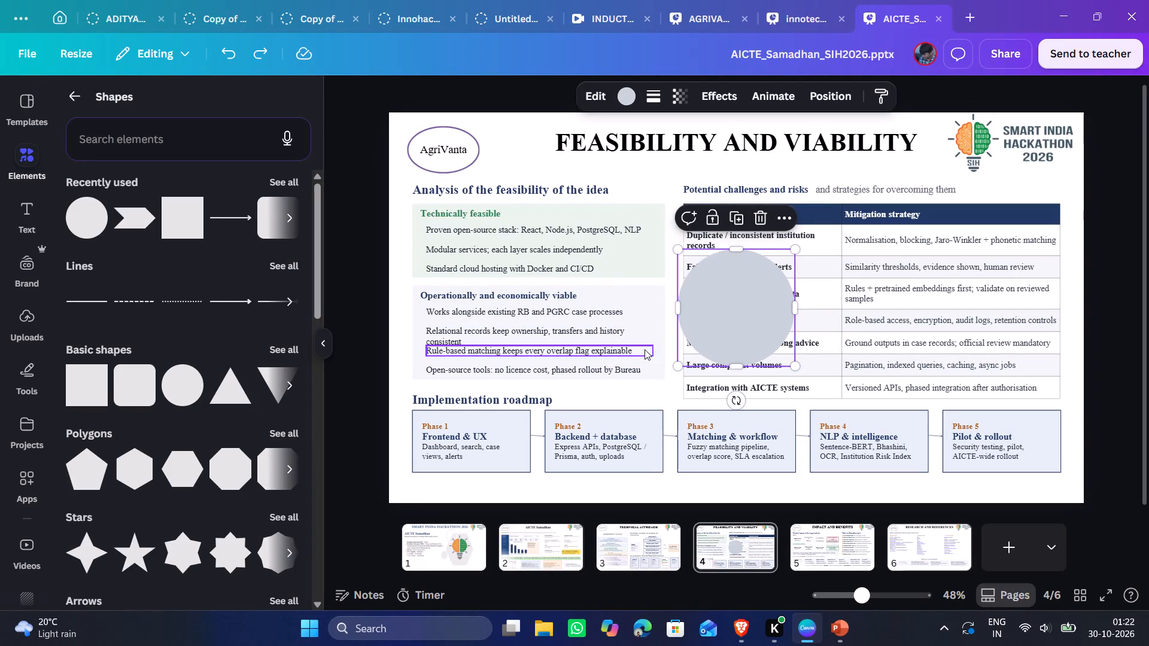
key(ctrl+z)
Round the corners of all five implementation roadmap phase boxes together, with corner rounding 49.
click(515, 430)
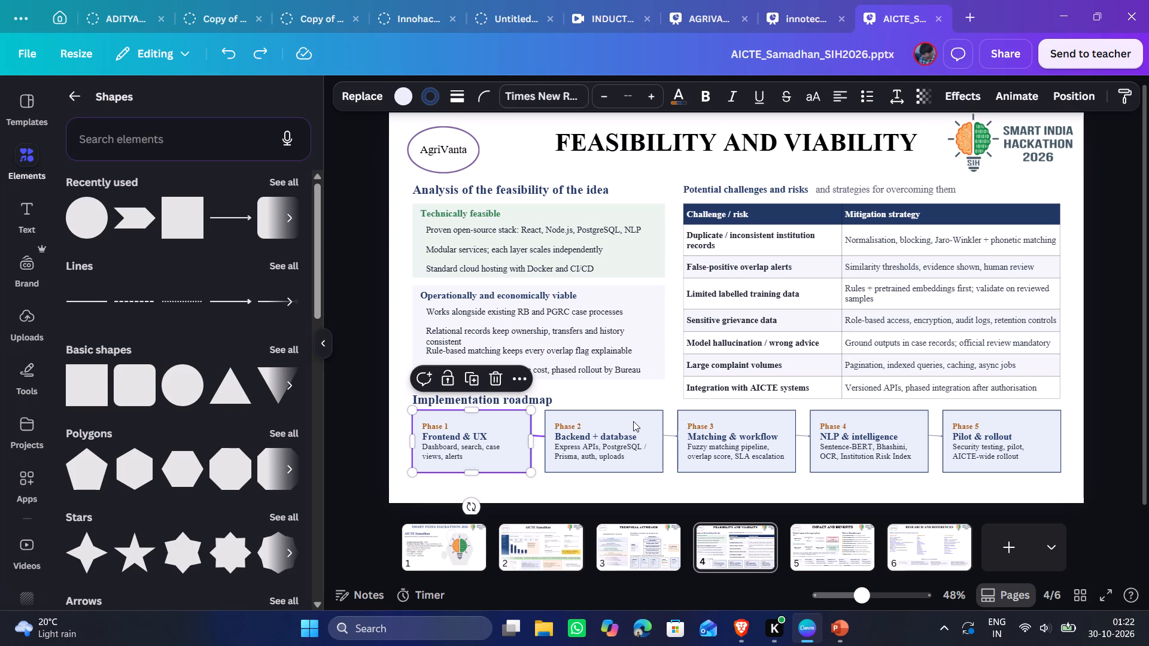
shift+click(636, 421)
shift+click(765, 418)
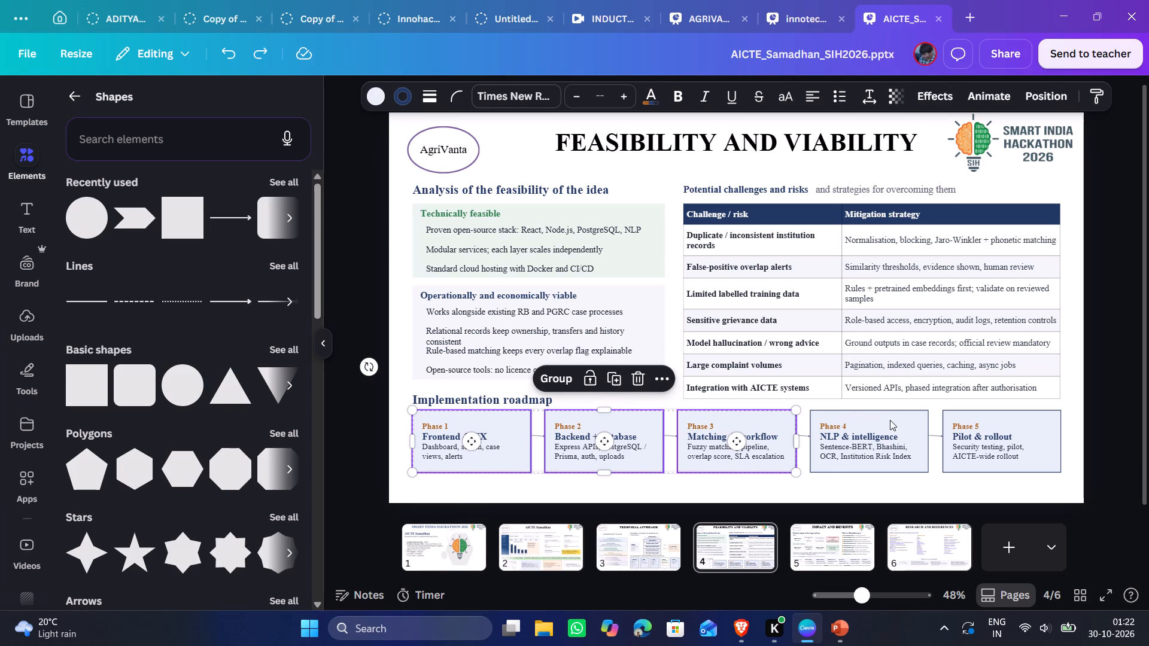
shift+click(890, 420)
shift+click(1026, 416)
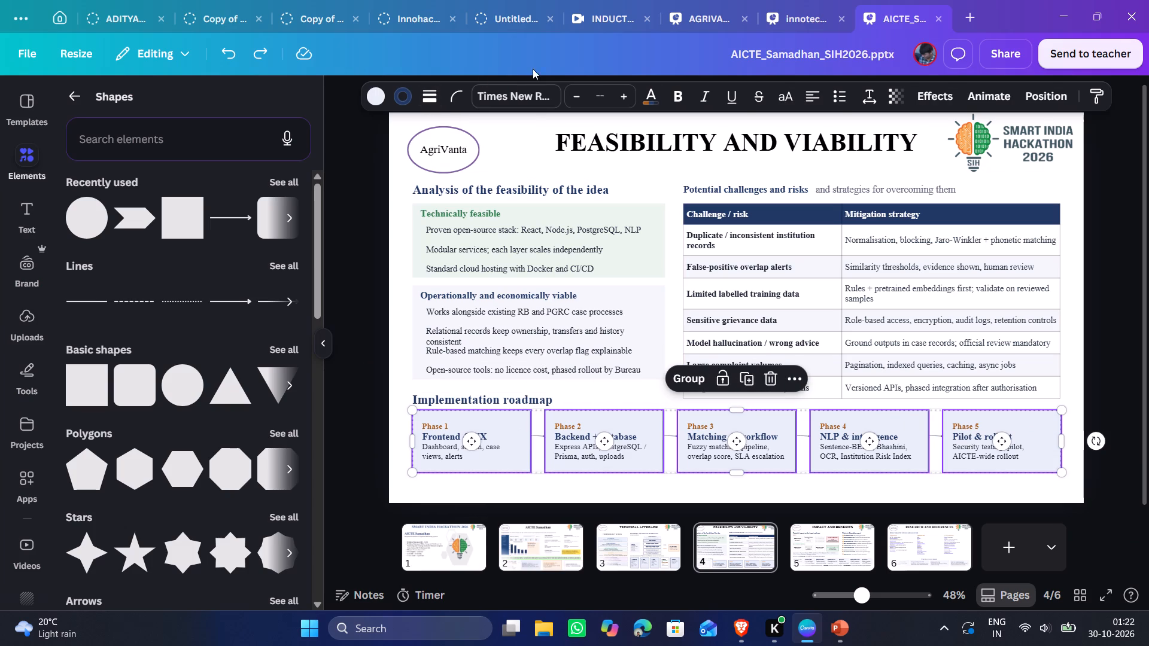
click(466, 93)
drag(381, 159, 487, 187)
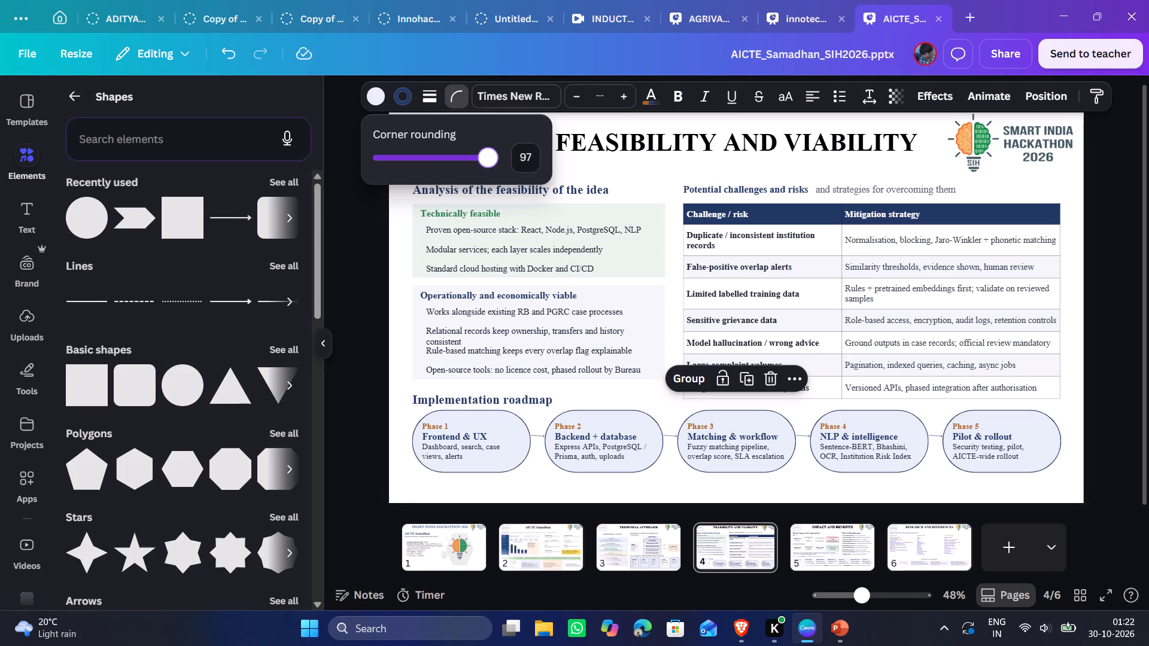
drag(487, 187, 434, 192)
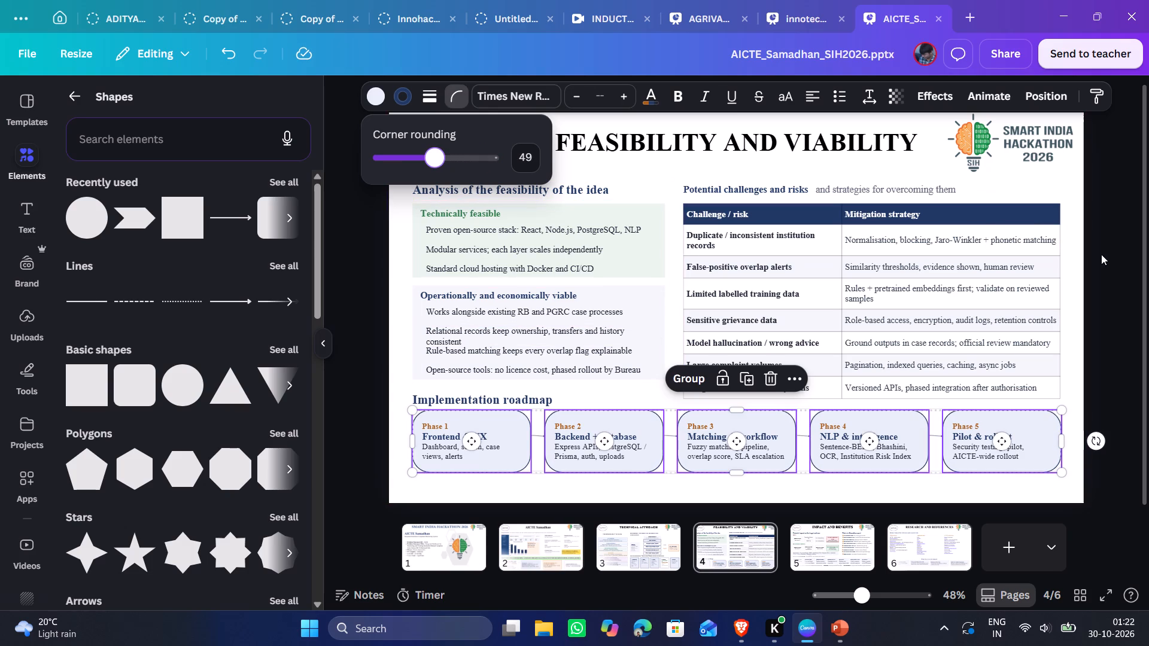
double_click(1101, 254)
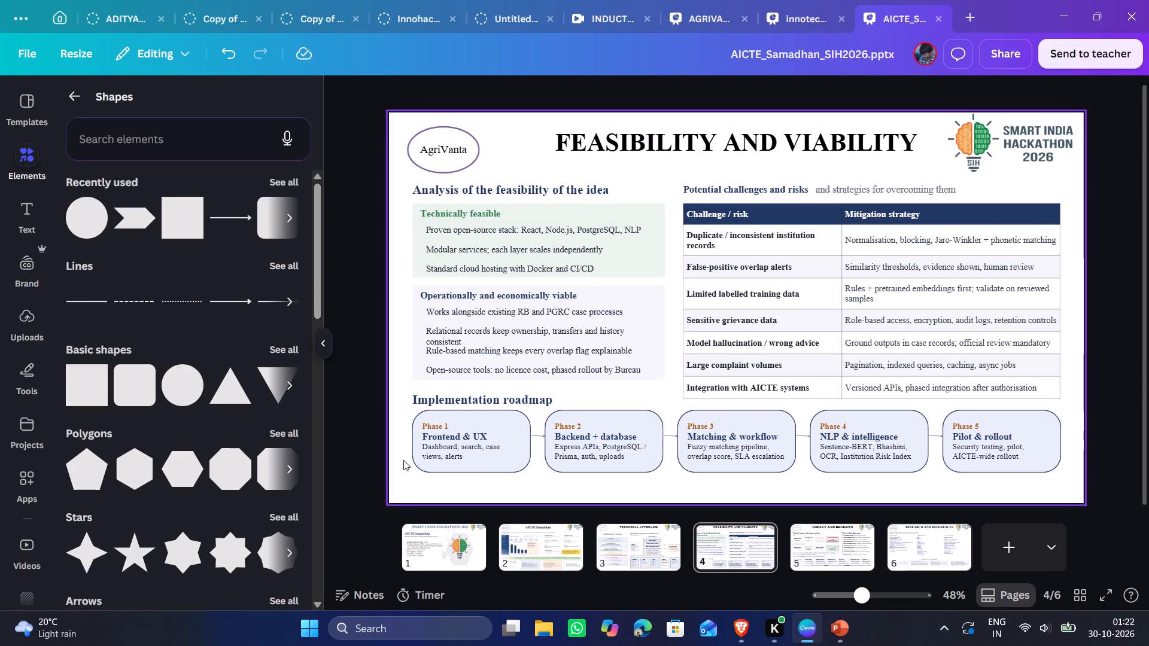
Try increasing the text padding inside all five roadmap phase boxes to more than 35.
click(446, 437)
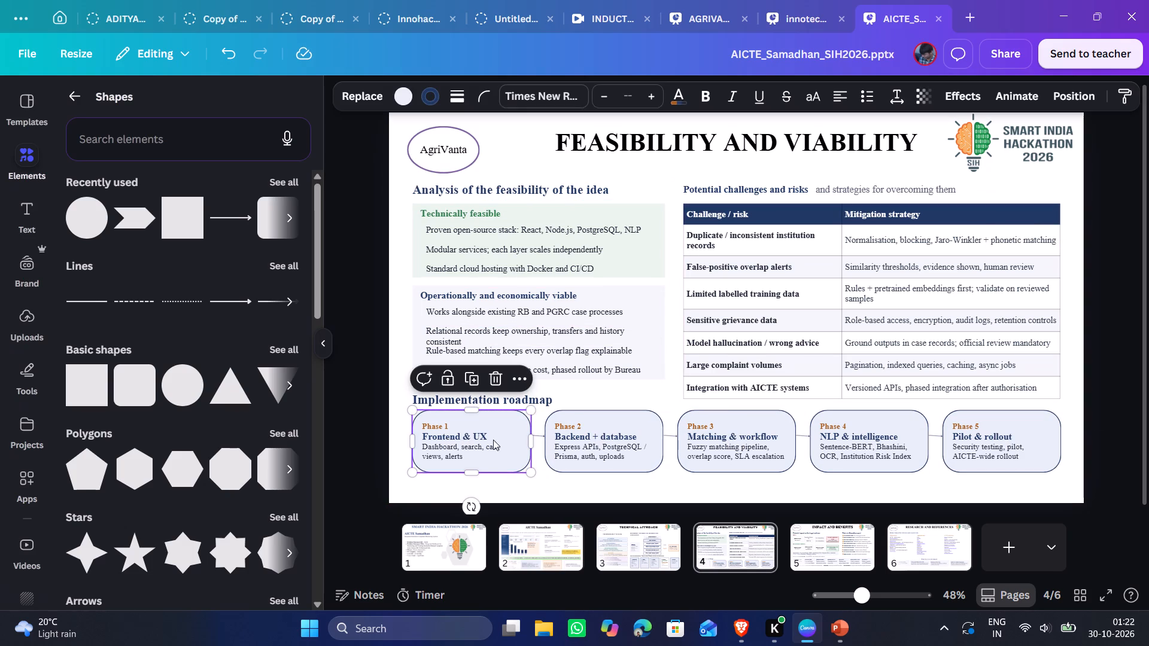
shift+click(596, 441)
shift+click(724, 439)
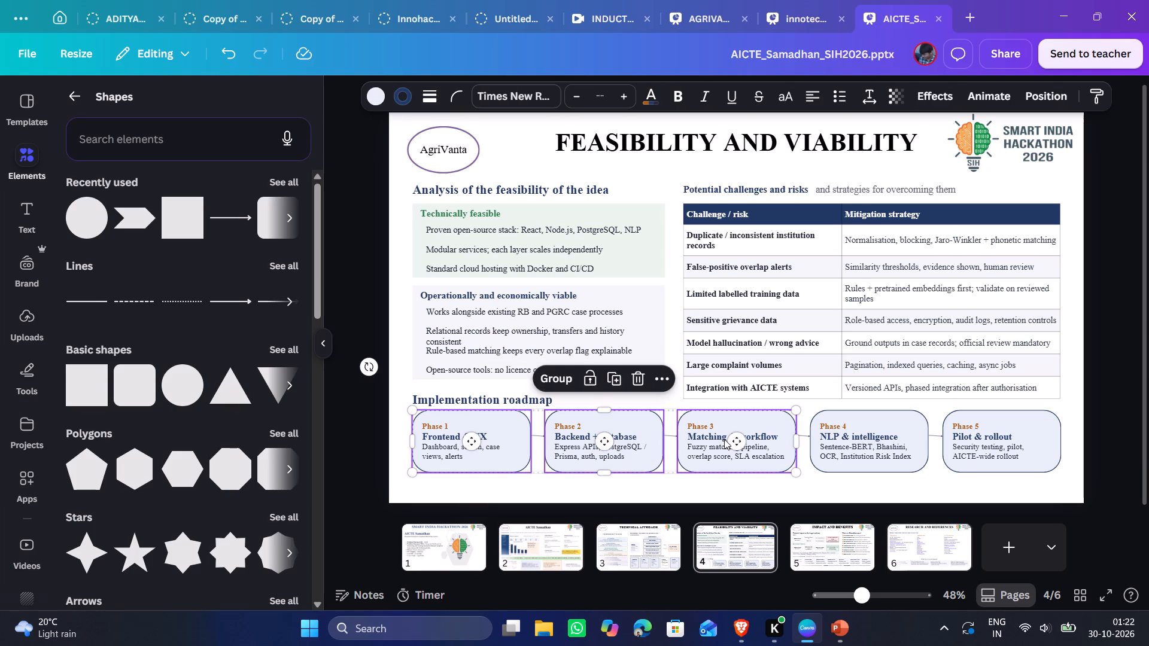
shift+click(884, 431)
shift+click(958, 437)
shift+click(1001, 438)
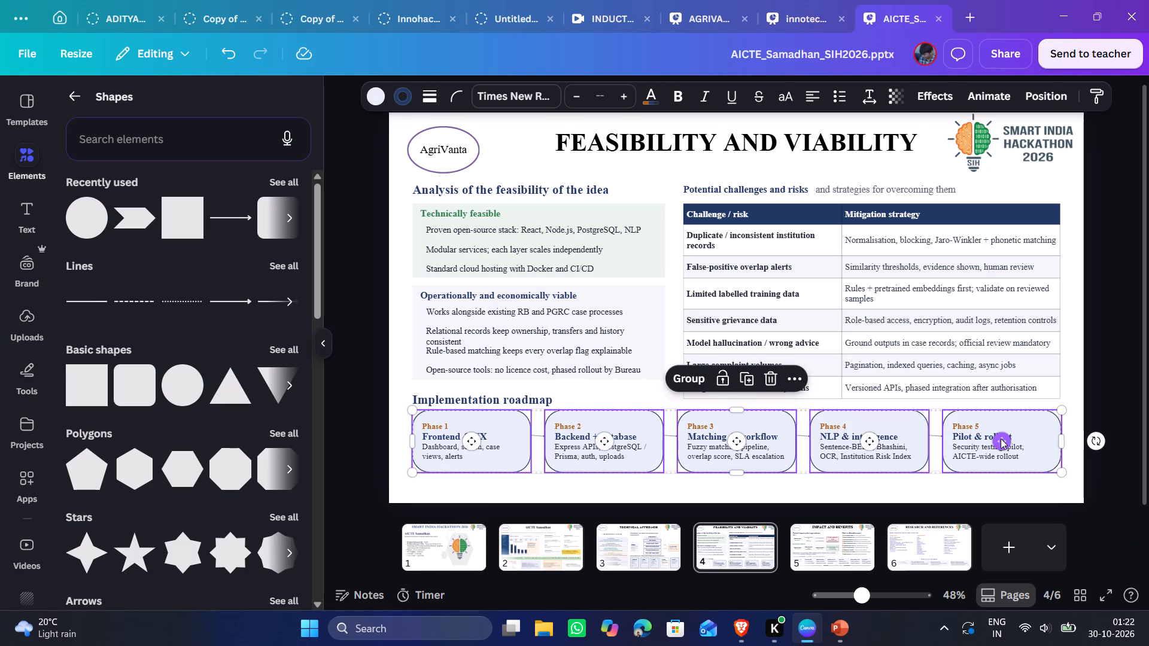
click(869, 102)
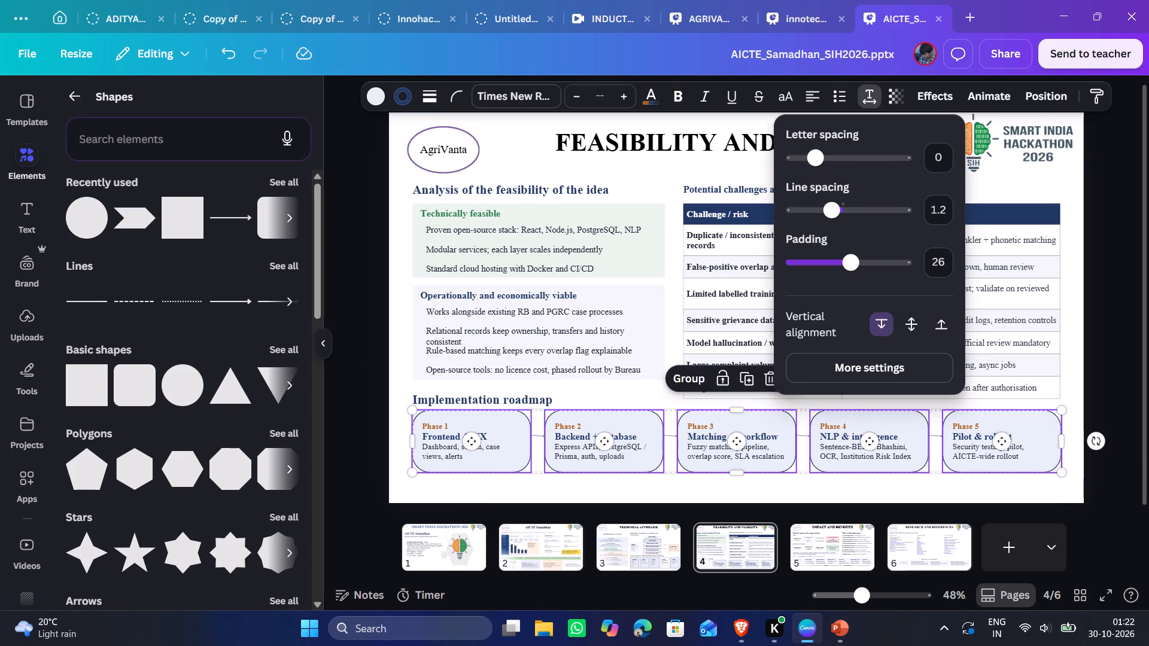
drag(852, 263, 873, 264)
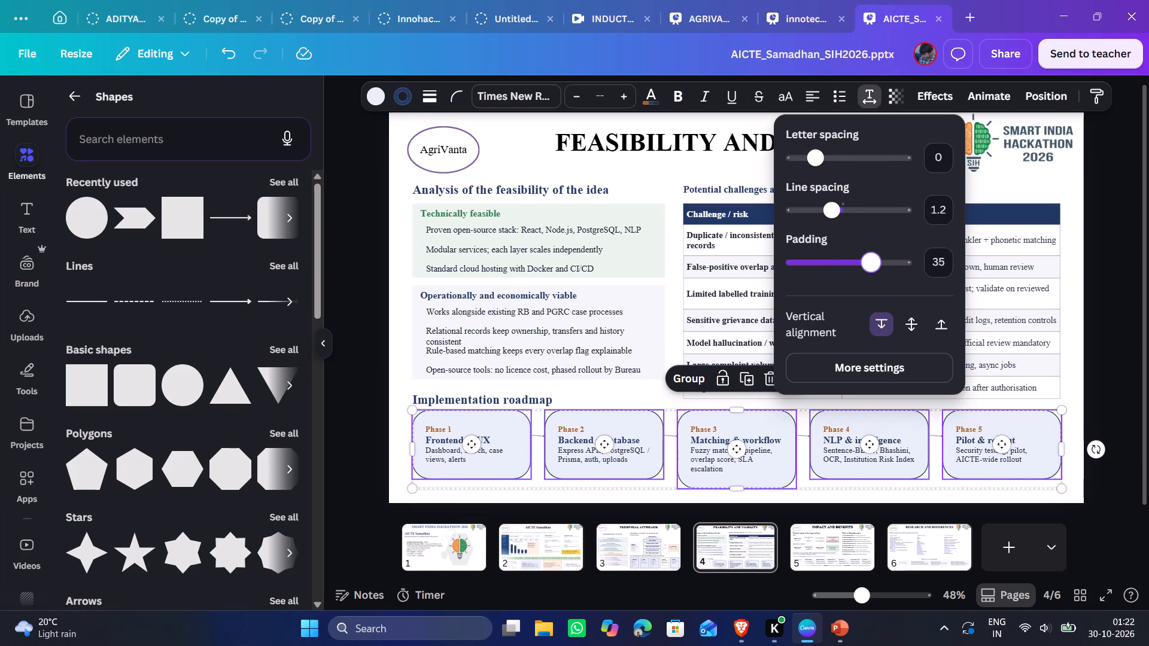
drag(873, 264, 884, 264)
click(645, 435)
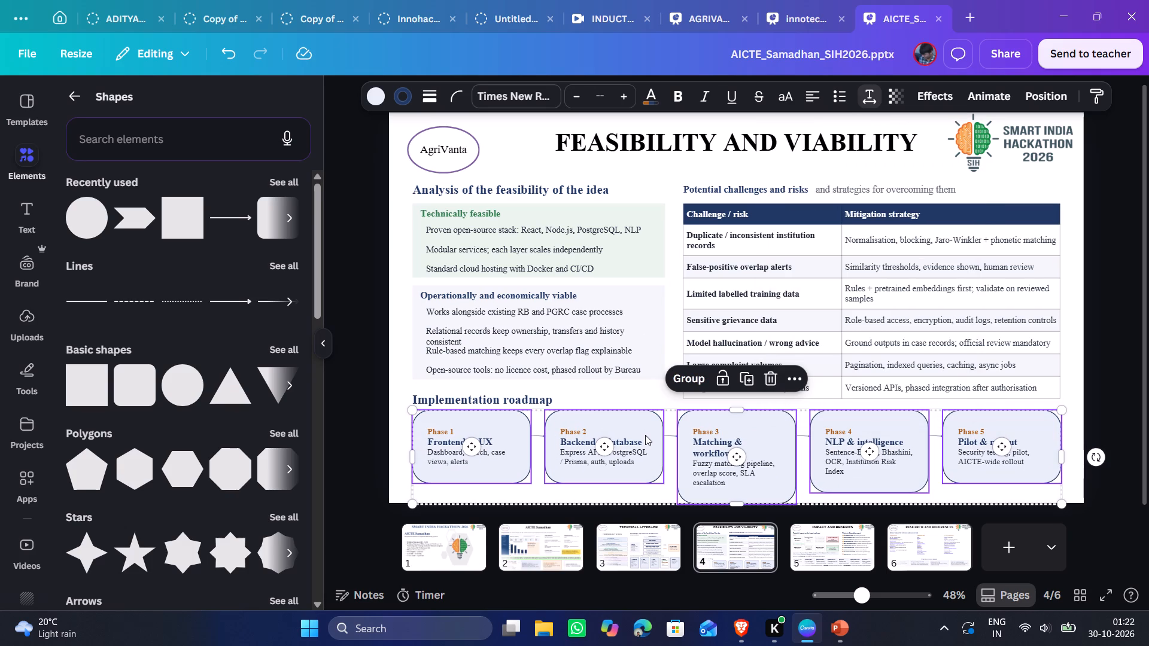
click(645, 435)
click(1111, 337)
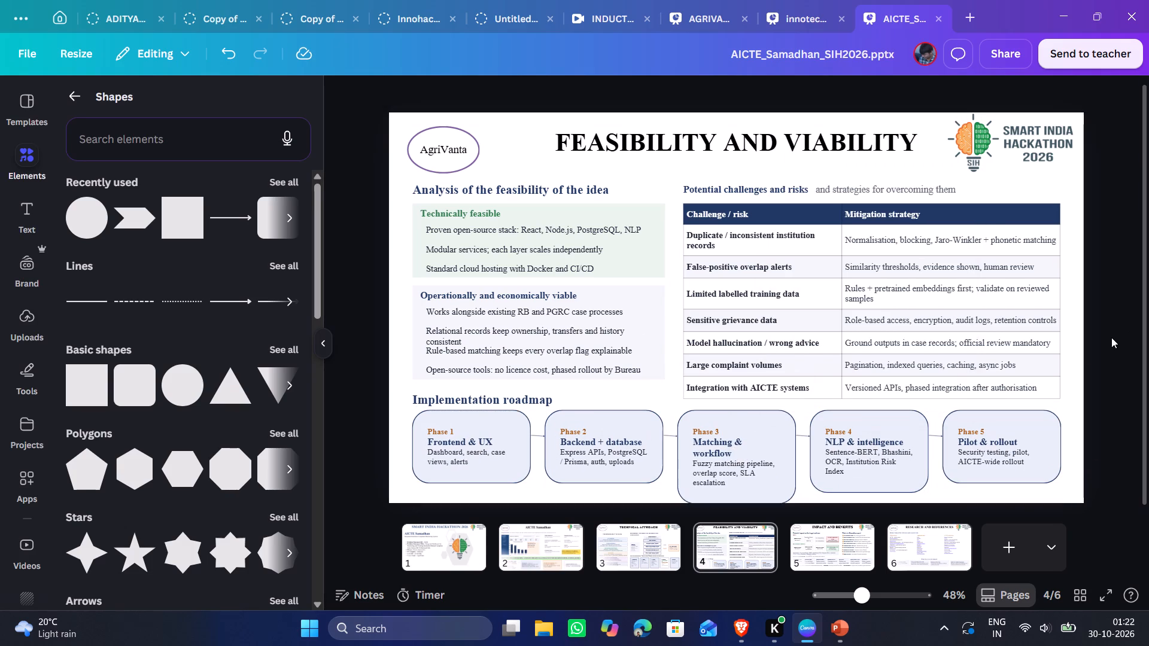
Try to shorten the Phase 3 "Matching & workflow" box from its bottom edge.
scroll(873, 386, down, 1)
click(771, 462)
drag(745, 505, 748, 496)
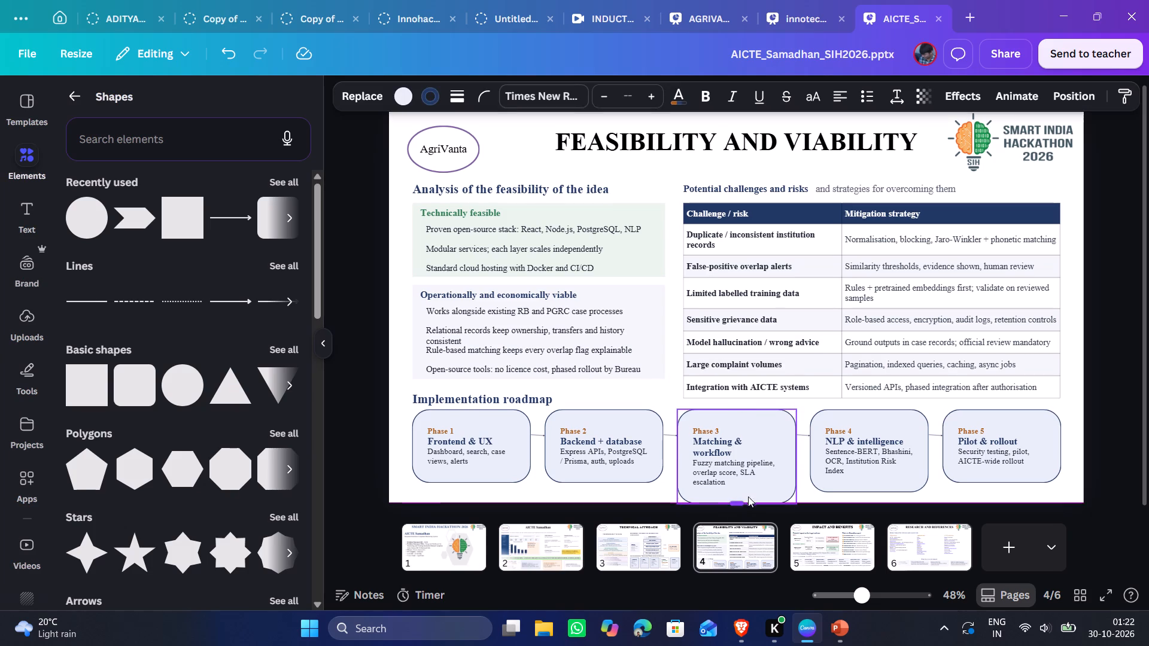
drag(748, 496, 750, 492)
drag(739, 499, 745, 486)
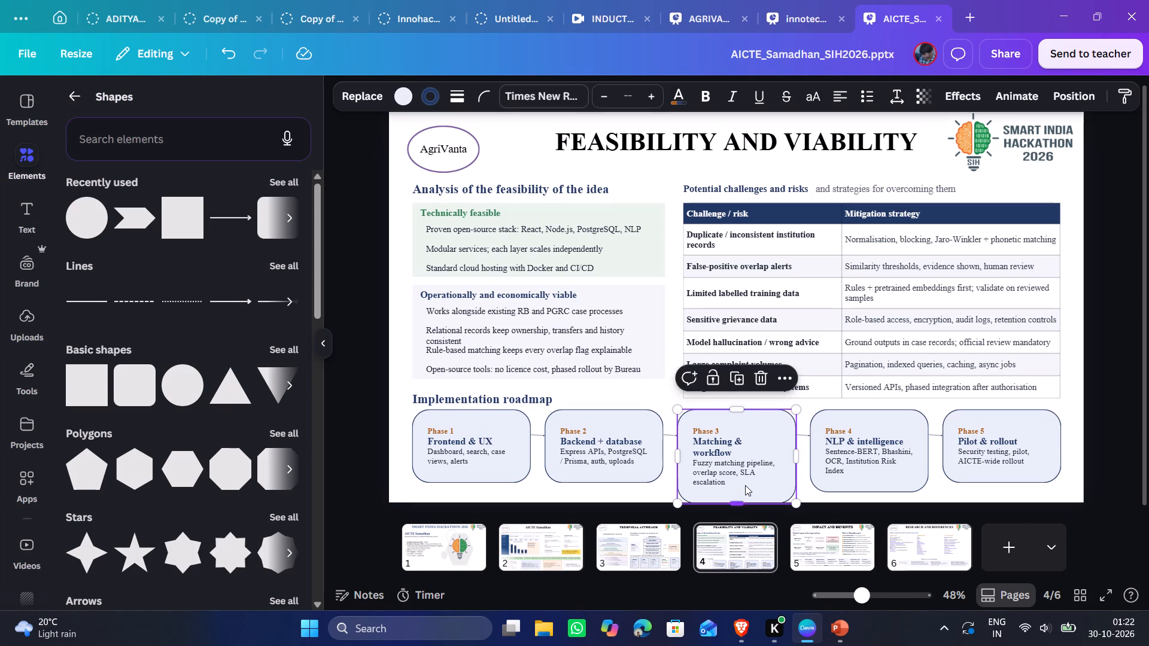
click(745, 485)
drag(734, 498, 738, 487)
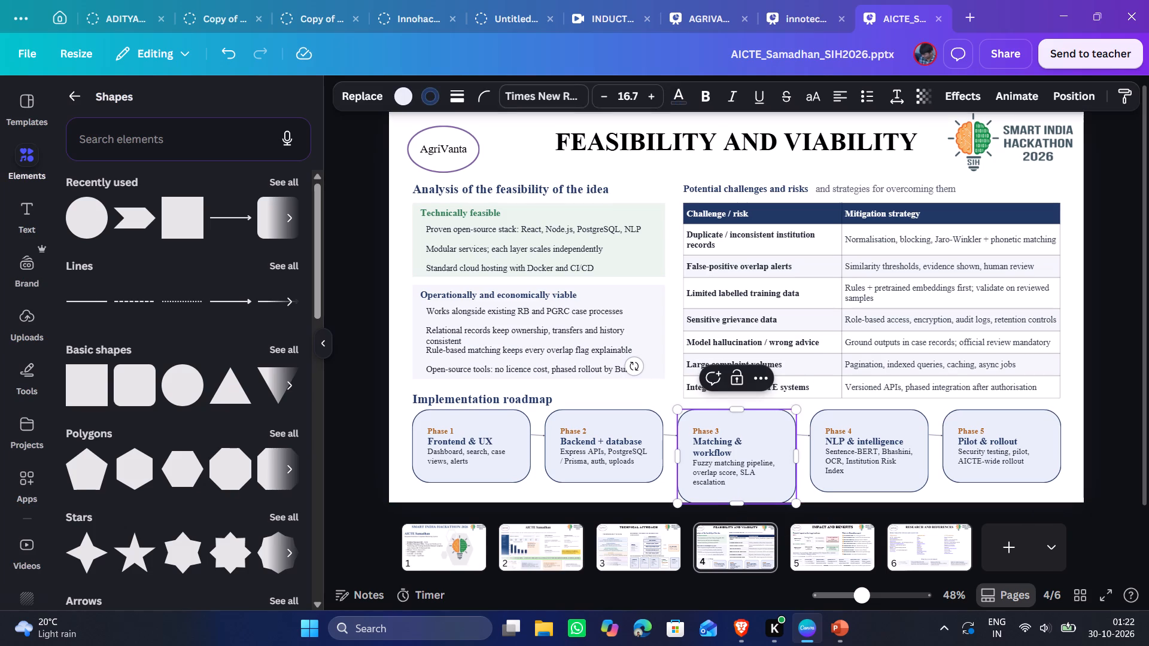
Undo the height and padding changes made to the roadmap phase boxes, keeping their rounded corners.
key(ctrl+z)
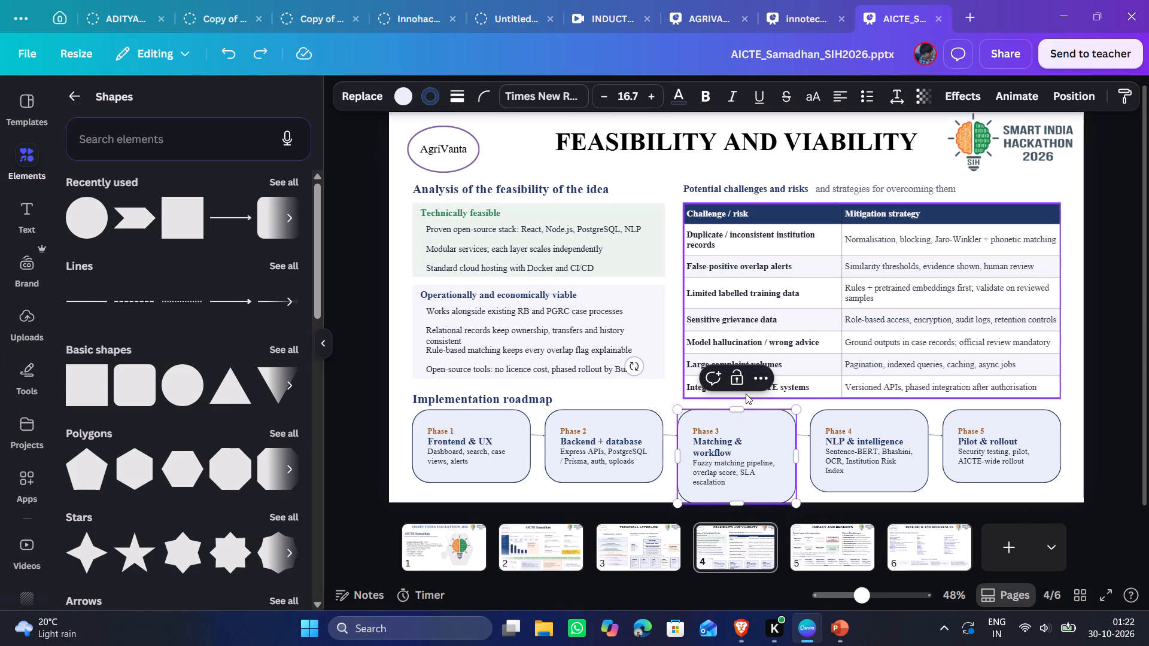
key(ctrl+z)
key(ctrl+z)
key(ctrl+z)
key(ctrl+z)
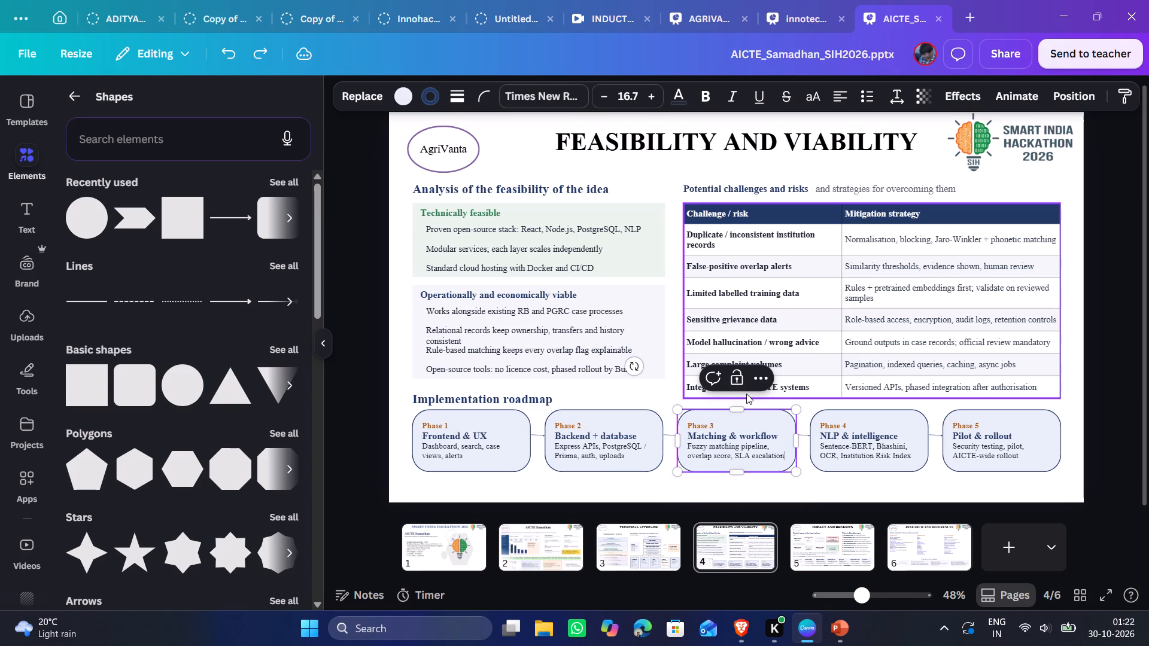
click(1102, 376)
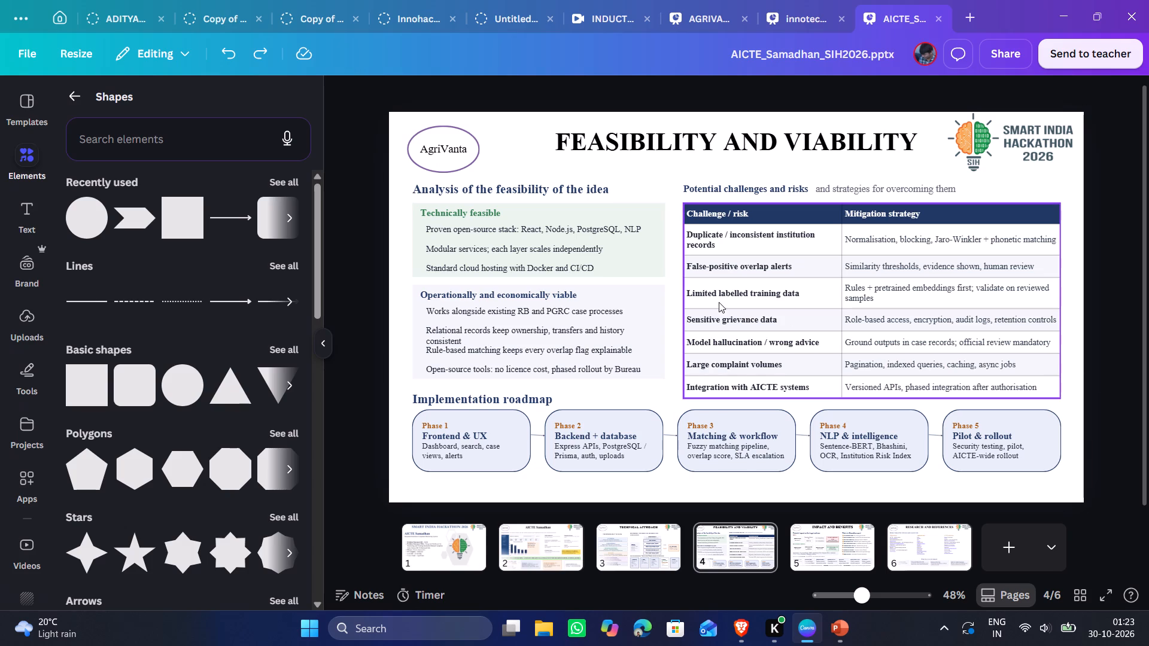
Recolour the "Technically feasible" panel's background to the light green #C8FFDC.
click(655, 231)
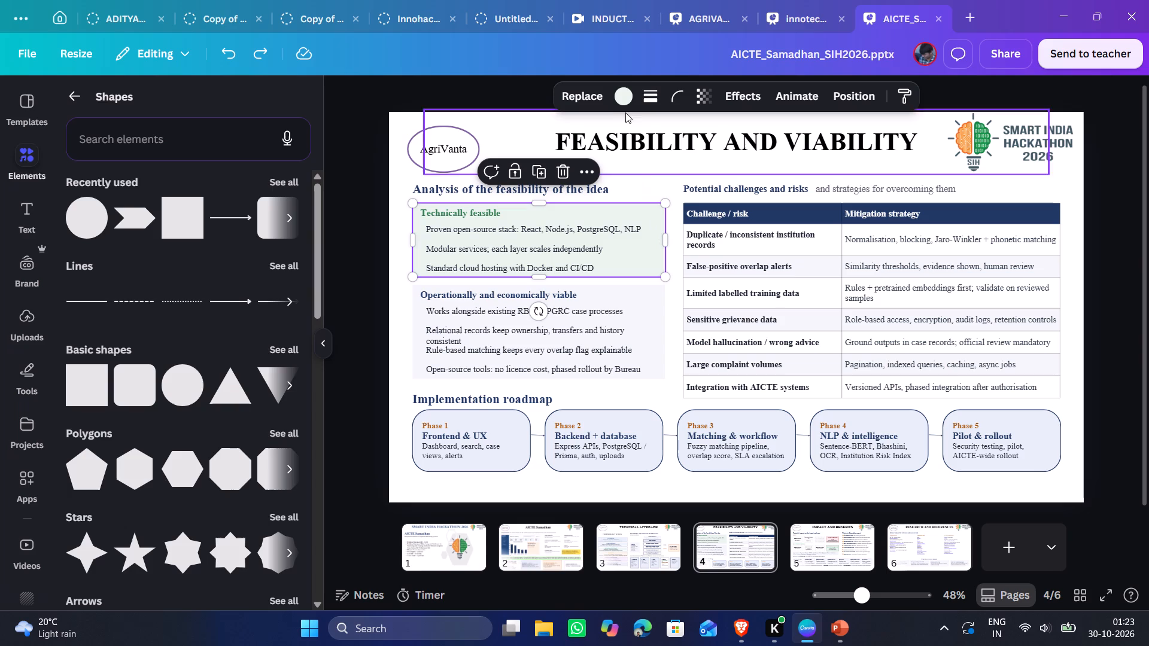
click(624, 100)
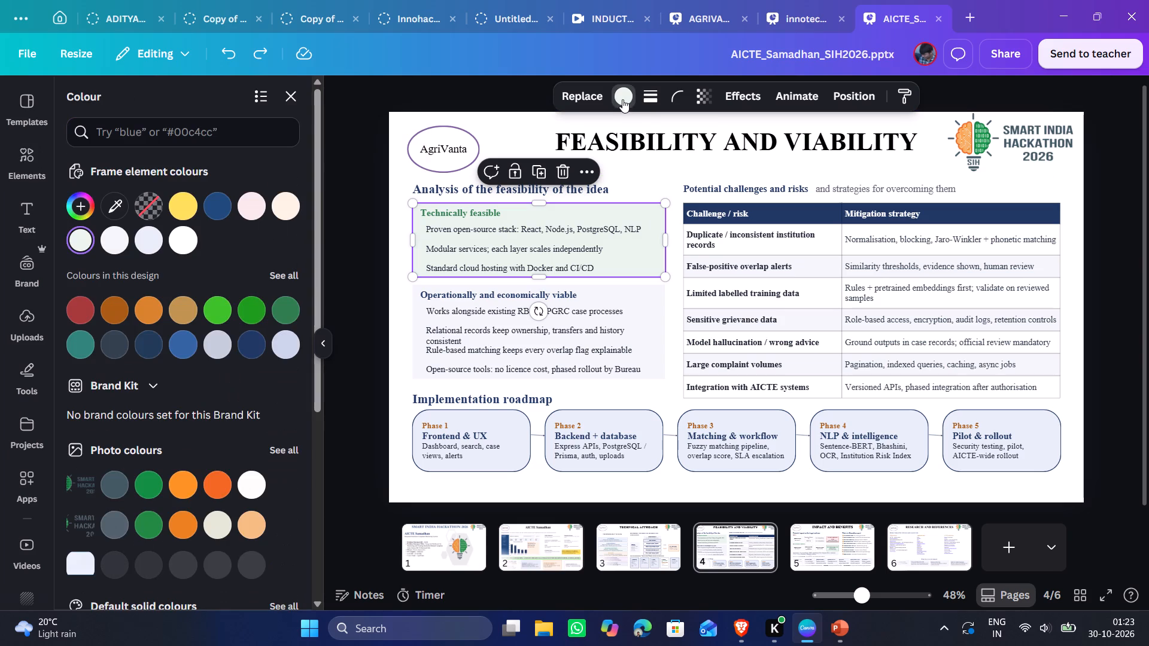
click(77, 239)
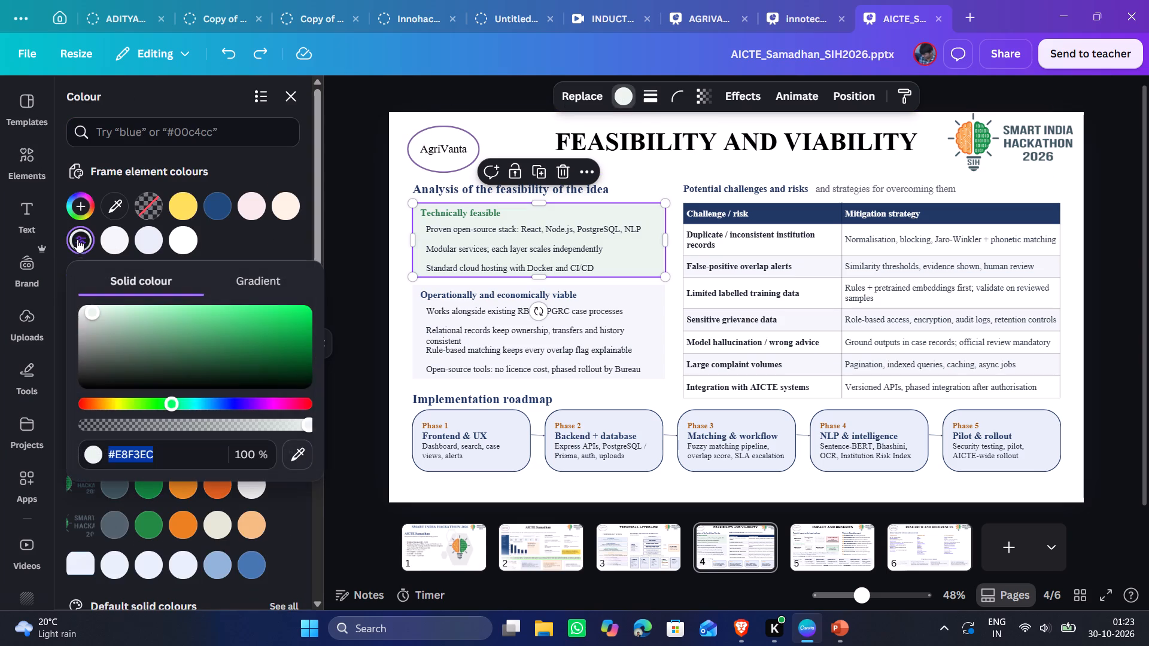
drag(94, 317, 115, 328)
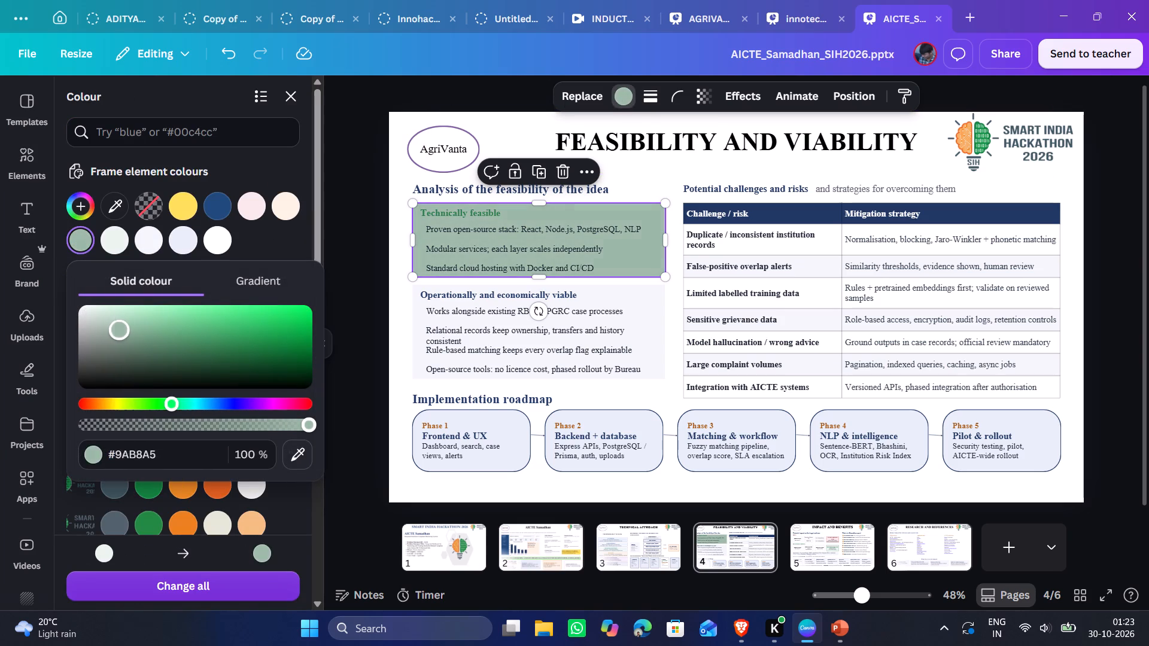
drag(115, 328, 279, 345)
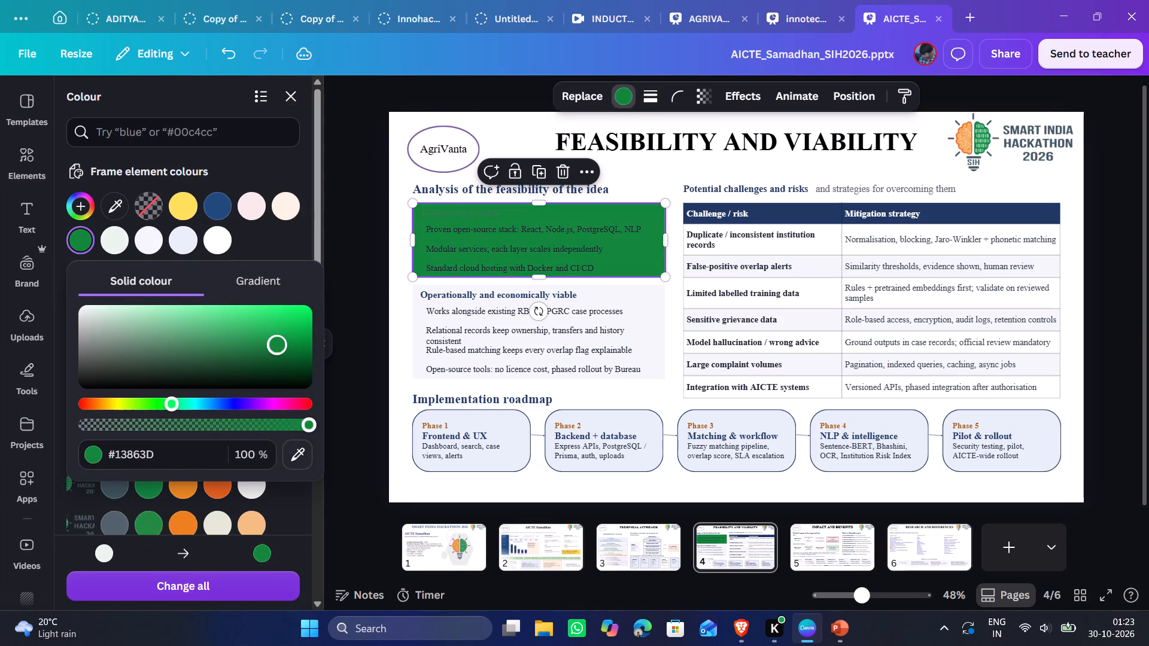
drag(279, 345, 79, 327)
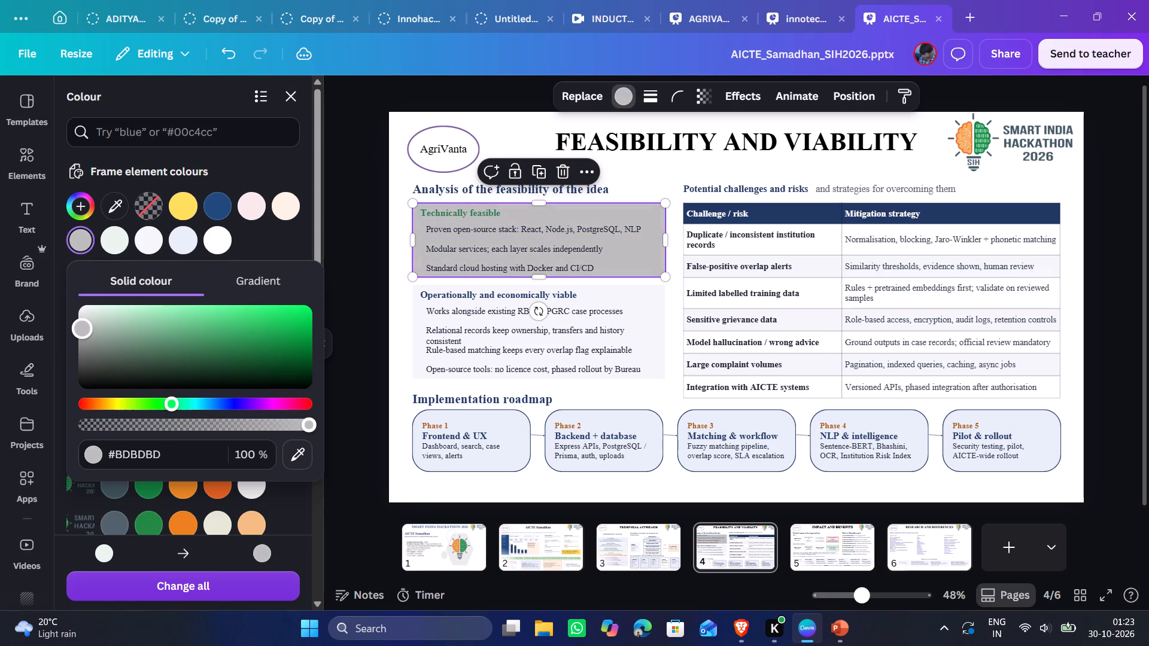
drag(79, 327, 124, 304)
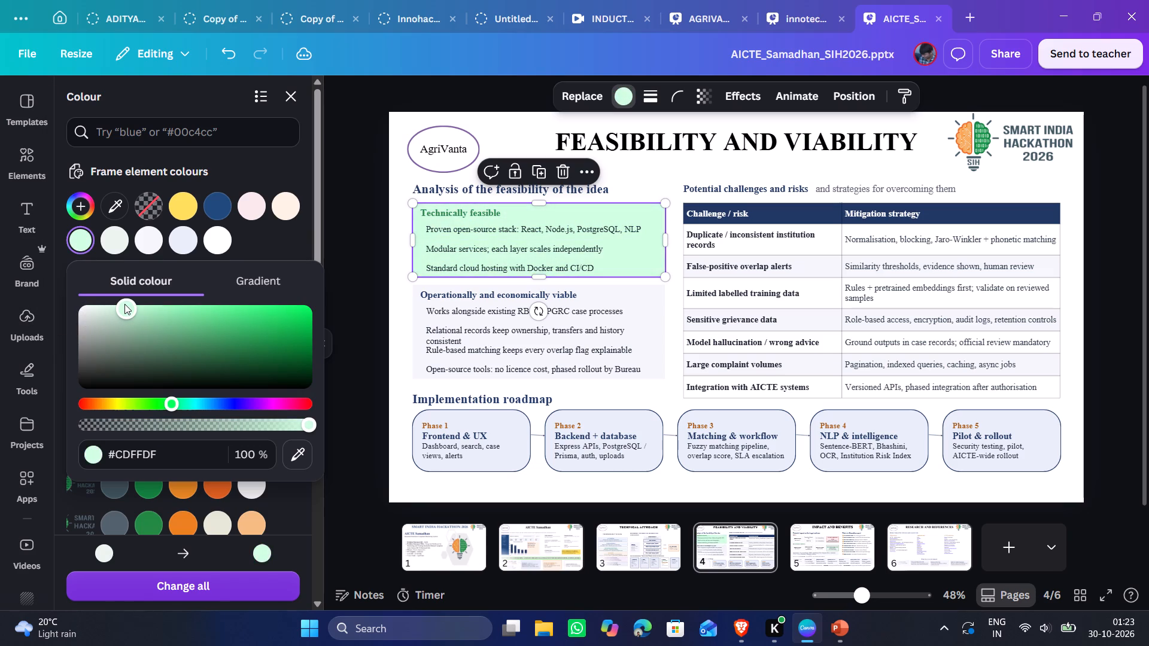
drag(124, 304, 120, 308)
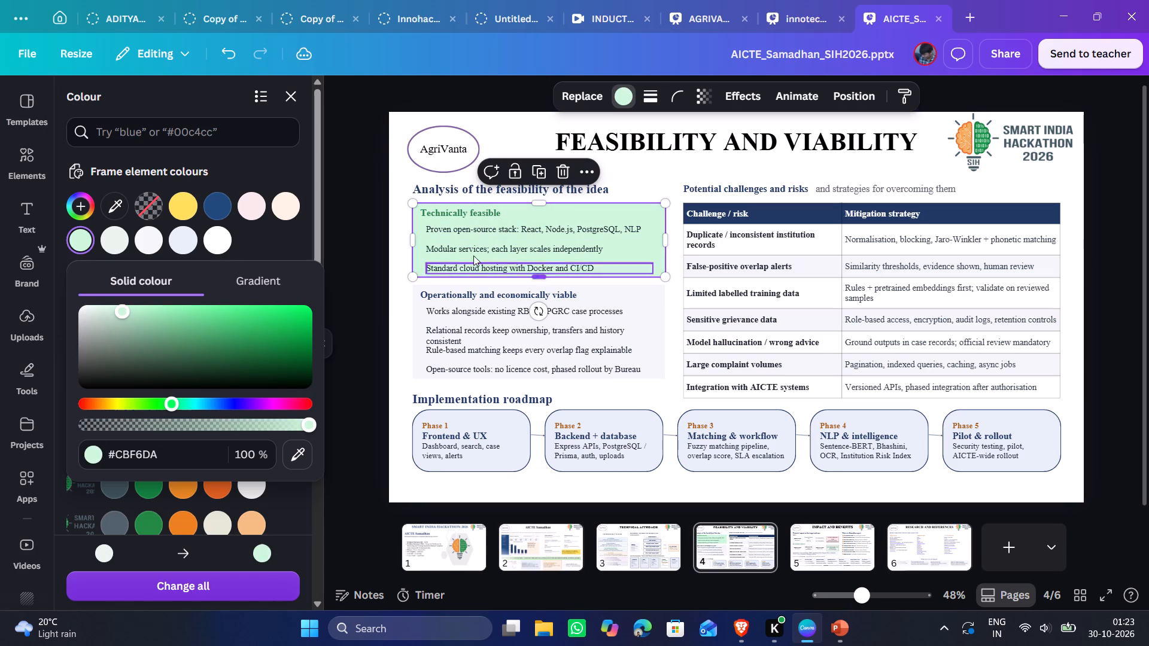
drag(120, 313, 129, 311)
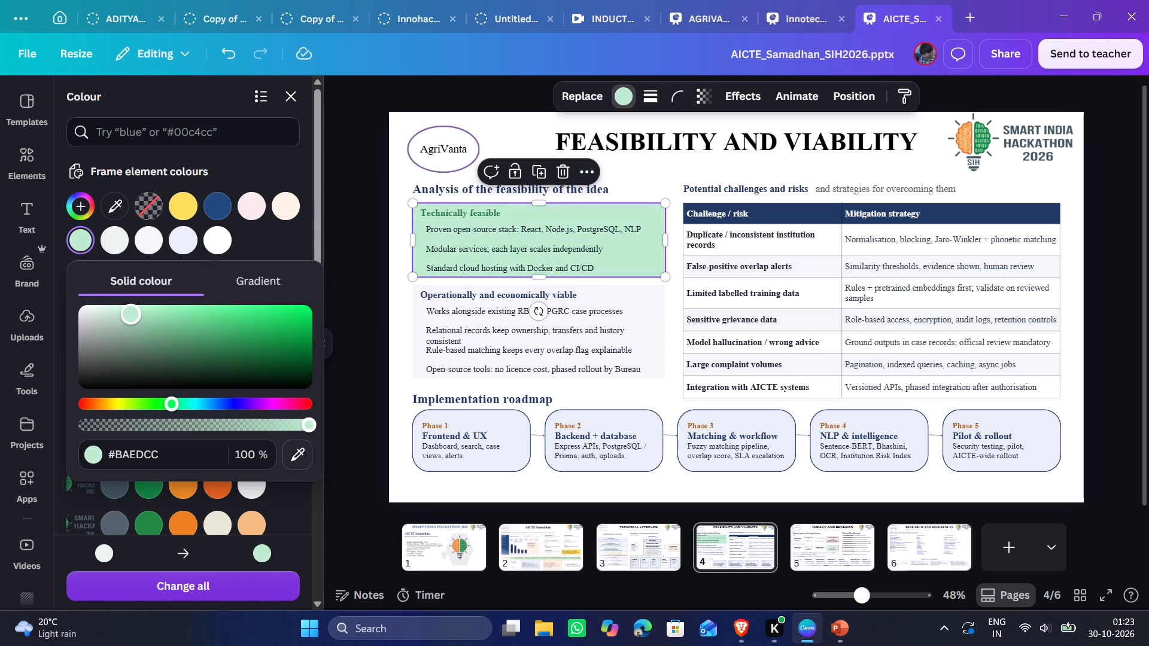
drag(129, 311, 129, 306)
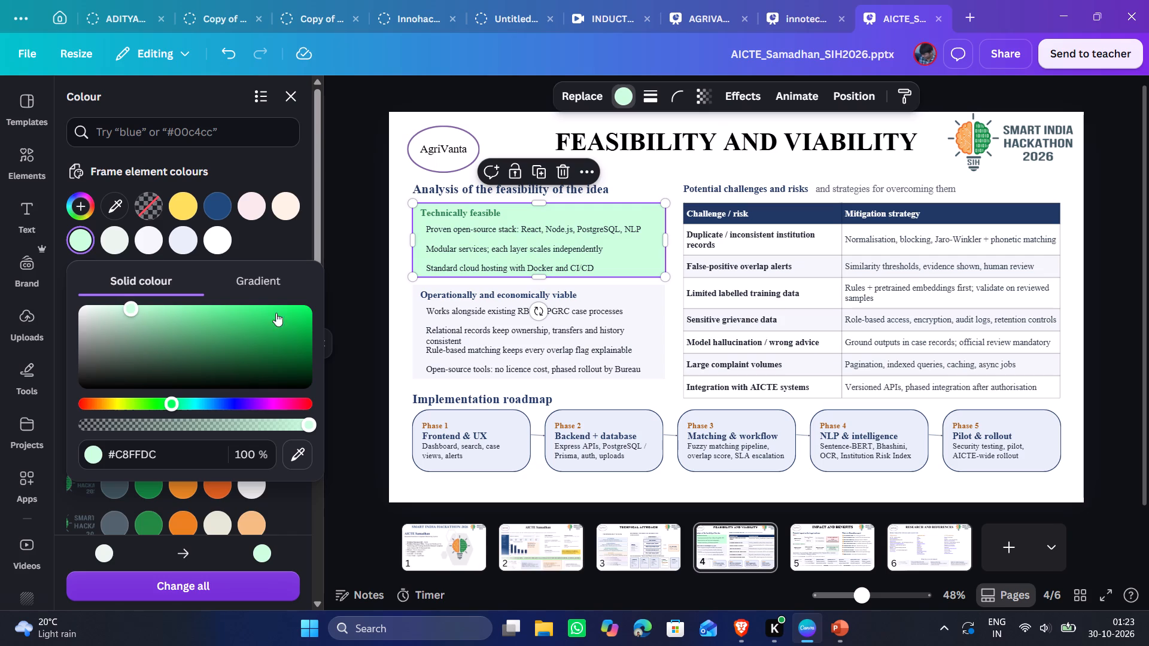
Fill the "Operationally and economically viable" panel with a light yellow, softened from the existing yellow #FFDE59.
click(642, 300)
click(652, 320)
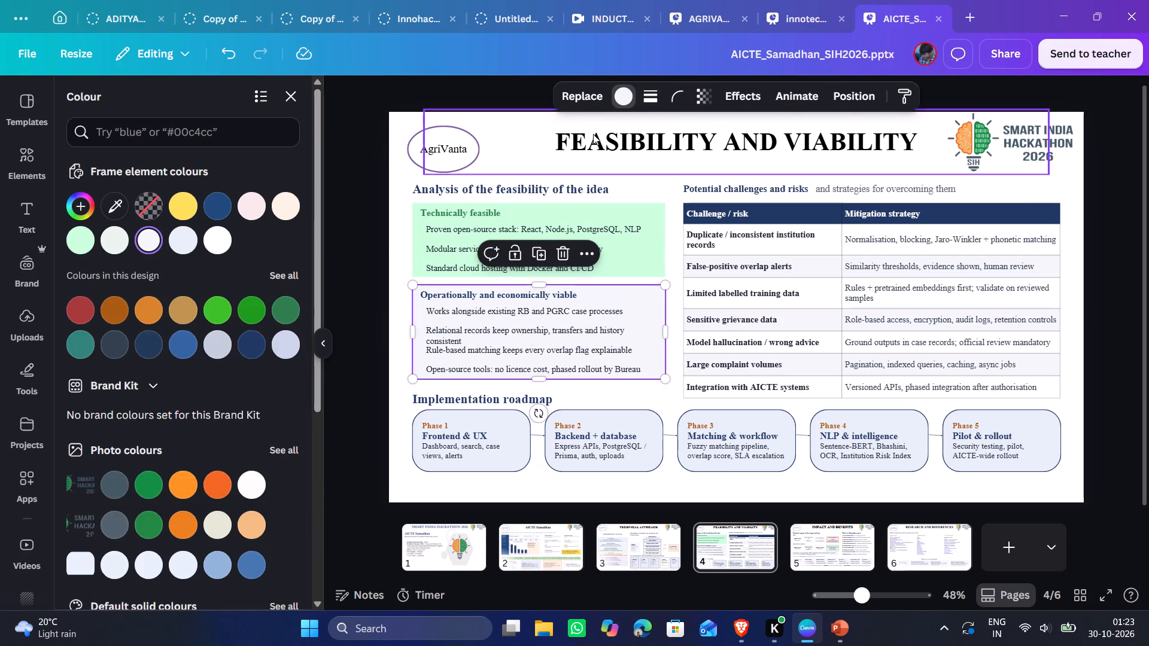
click(618, 99)
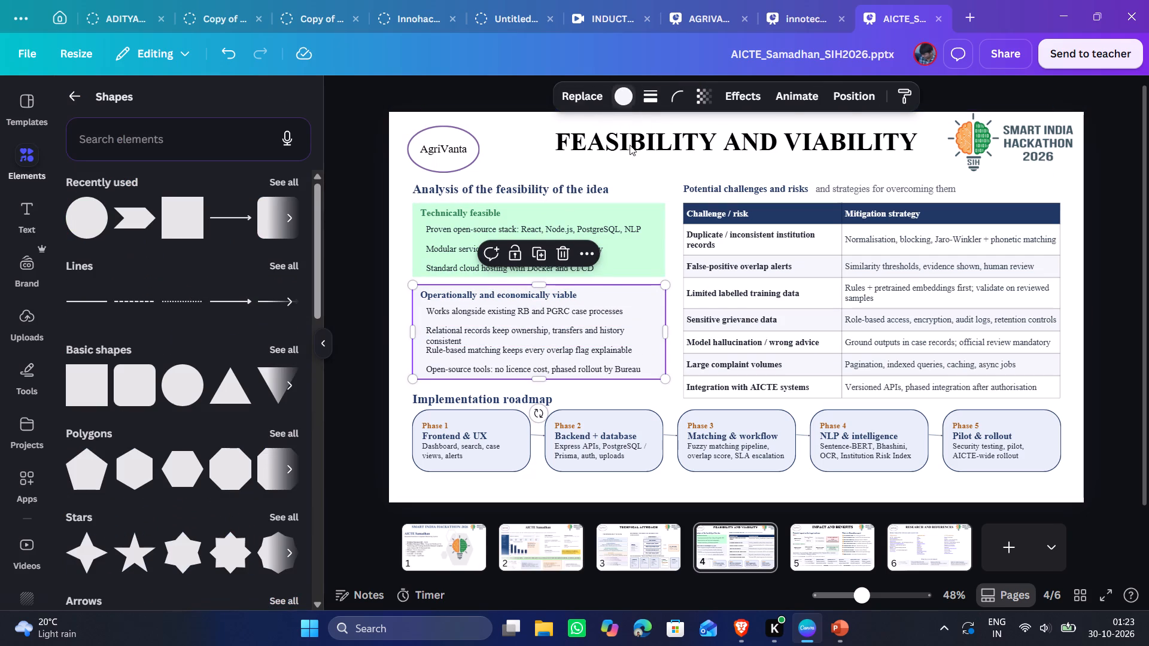
click(642, 322)
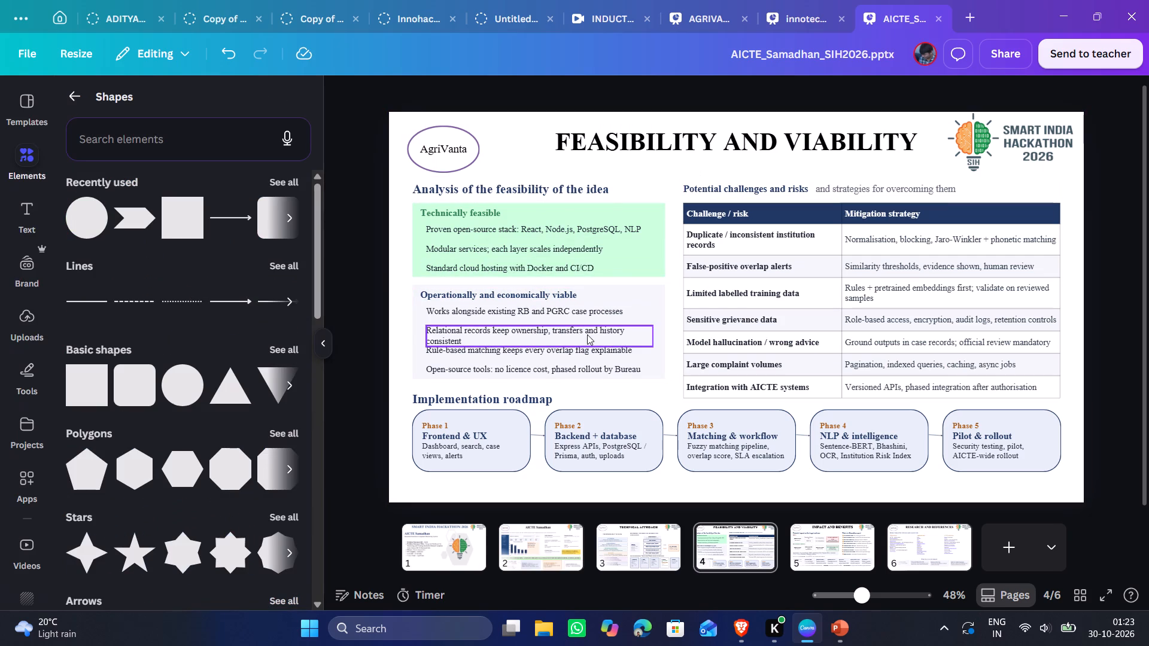
click(653, 303)
click(620, 93)
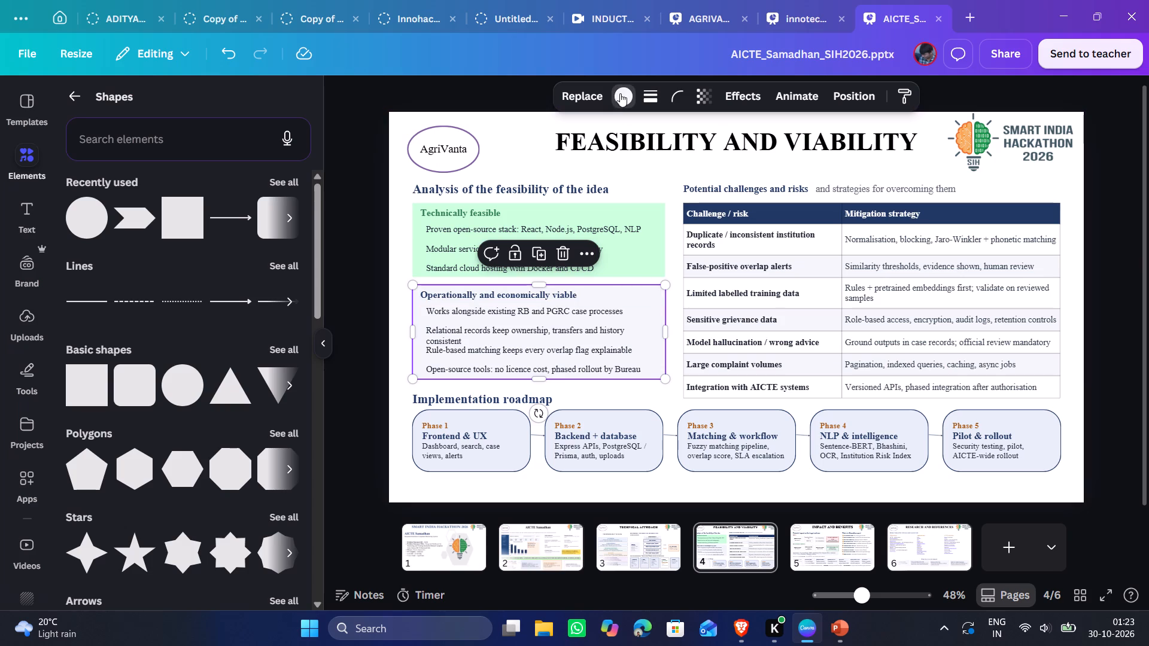
click(182, 202)
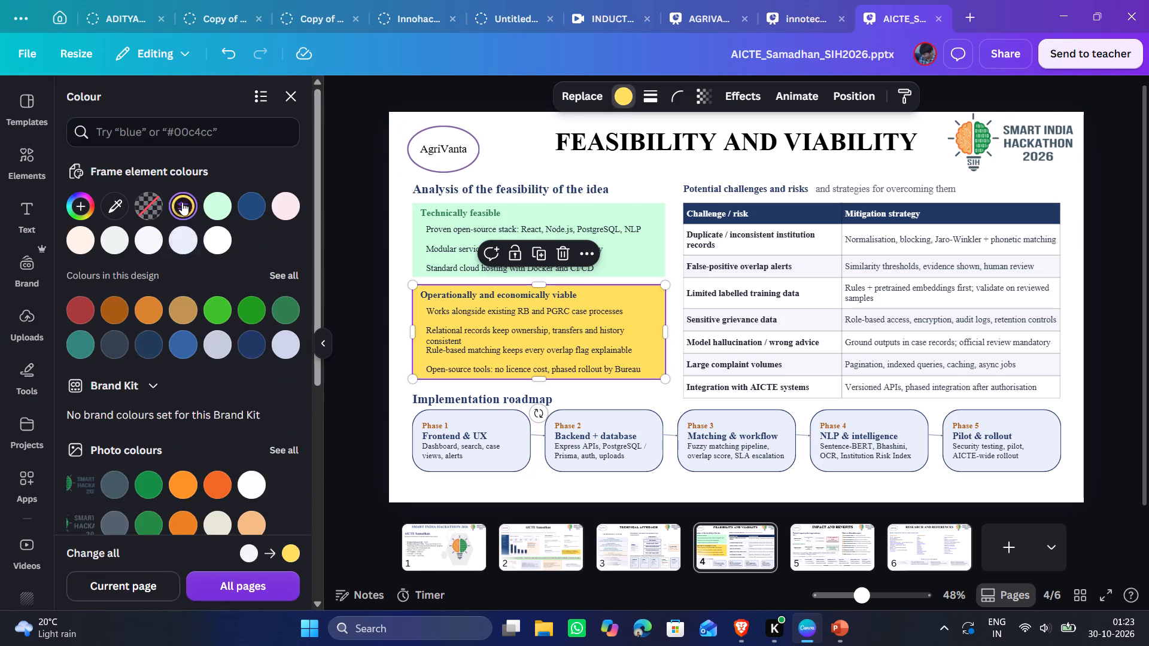
click(181, 206)
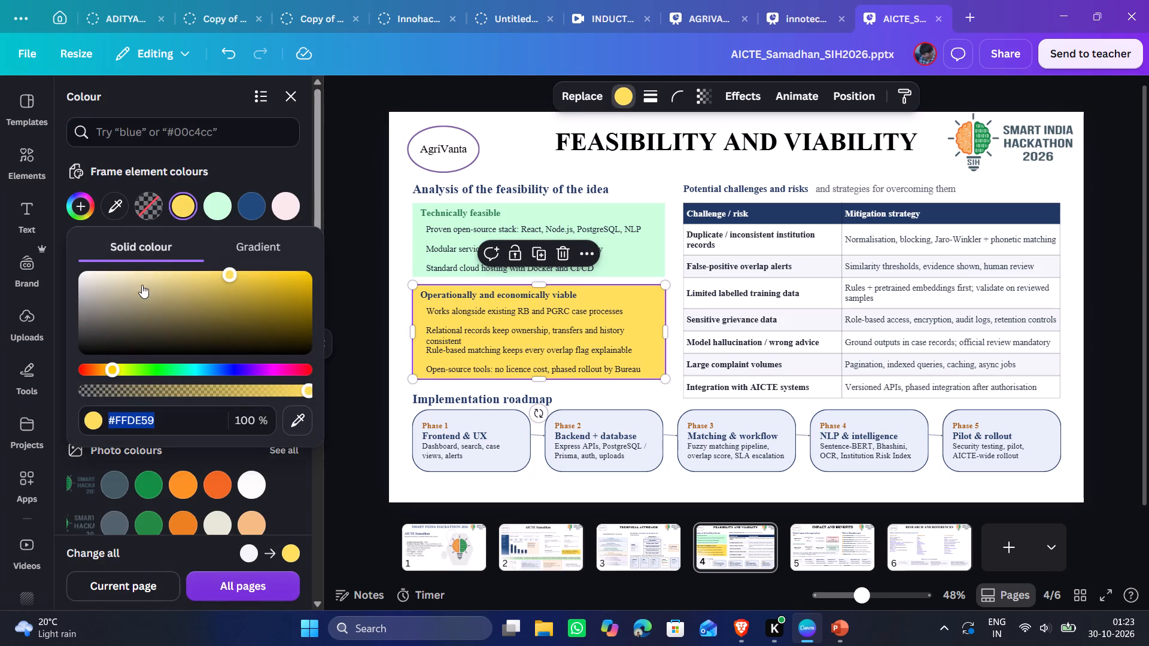
drag(228, 272, 154, 278)
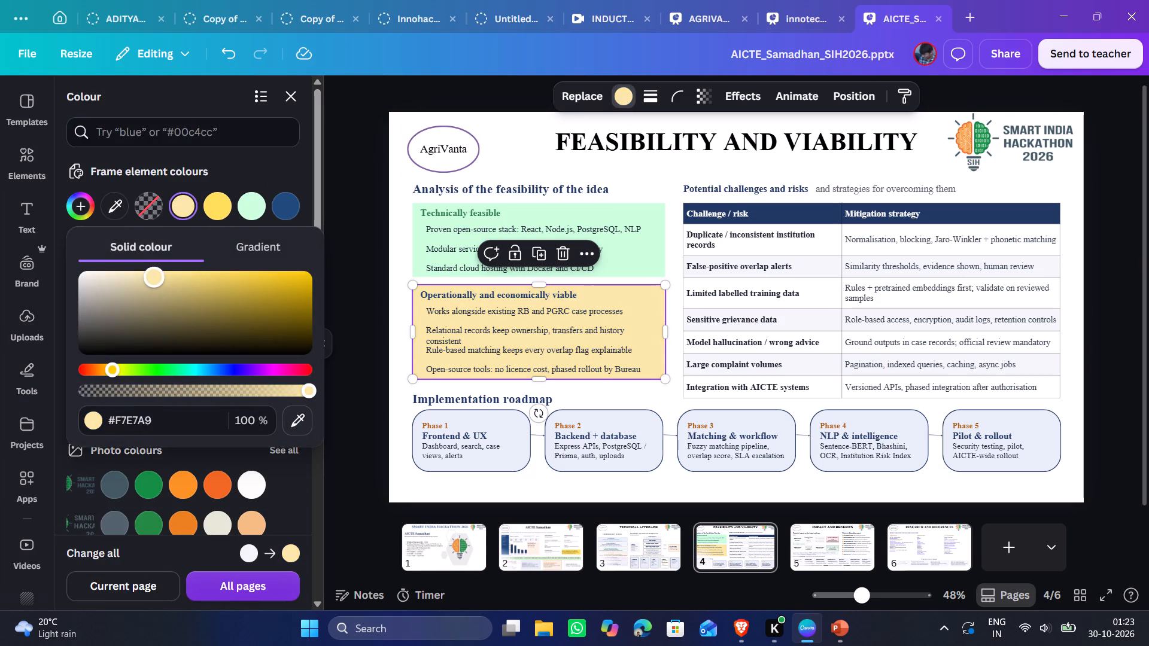
drag(154, 278, 181, 264)
click(534, 139)
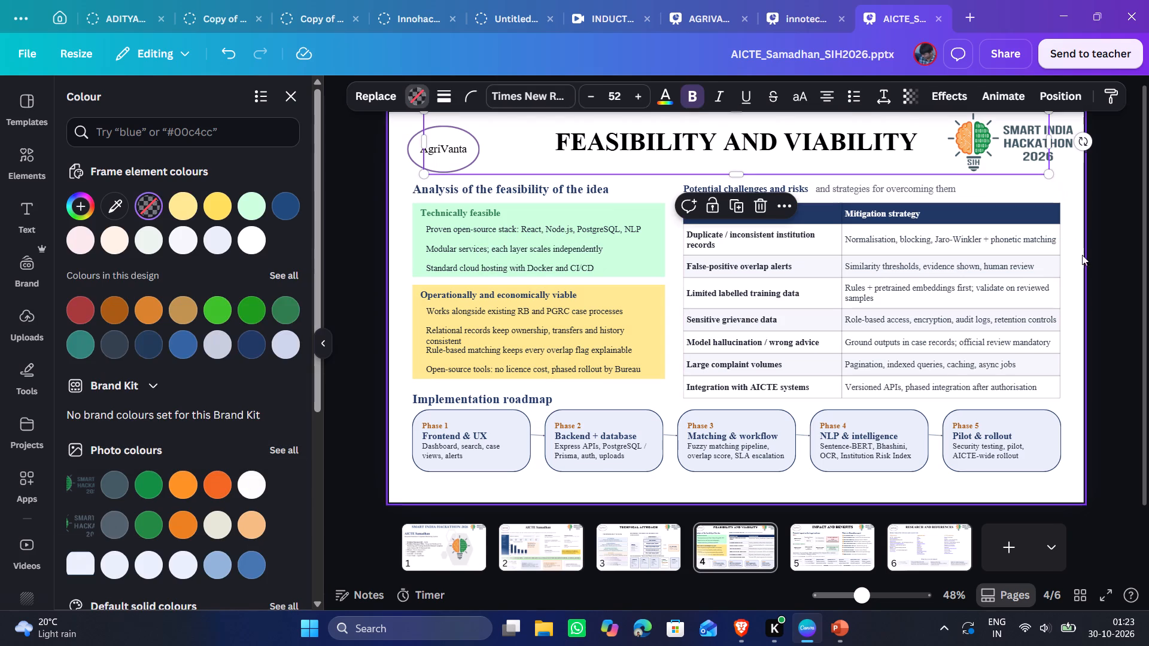
double_click(1106, 270)
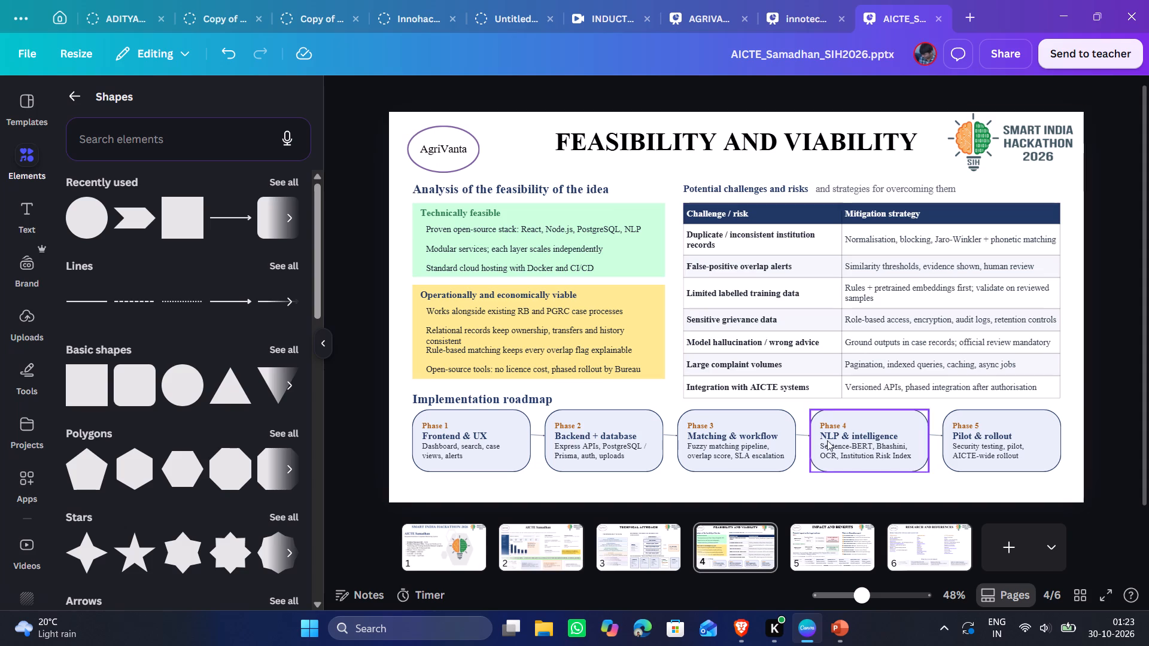
On the Technical Approach page, round the corners of all five fuzzy institution matching boxes together, with corner rounding 41.
click(628, 547)
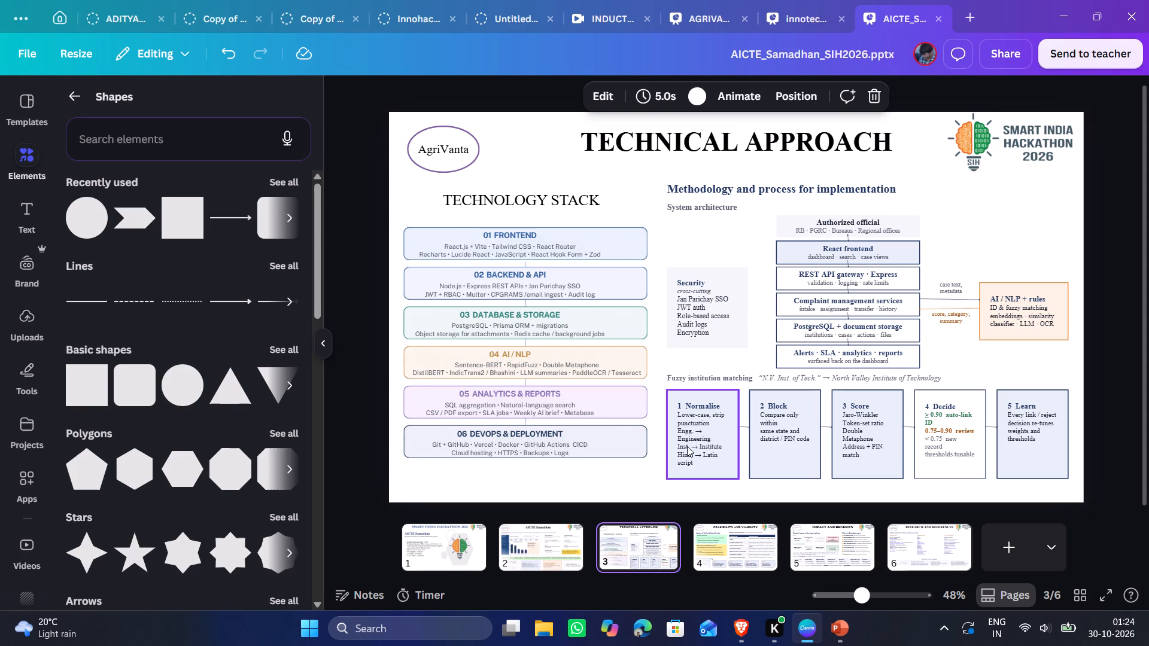
click(722, 434)
shift+click(788, 448)
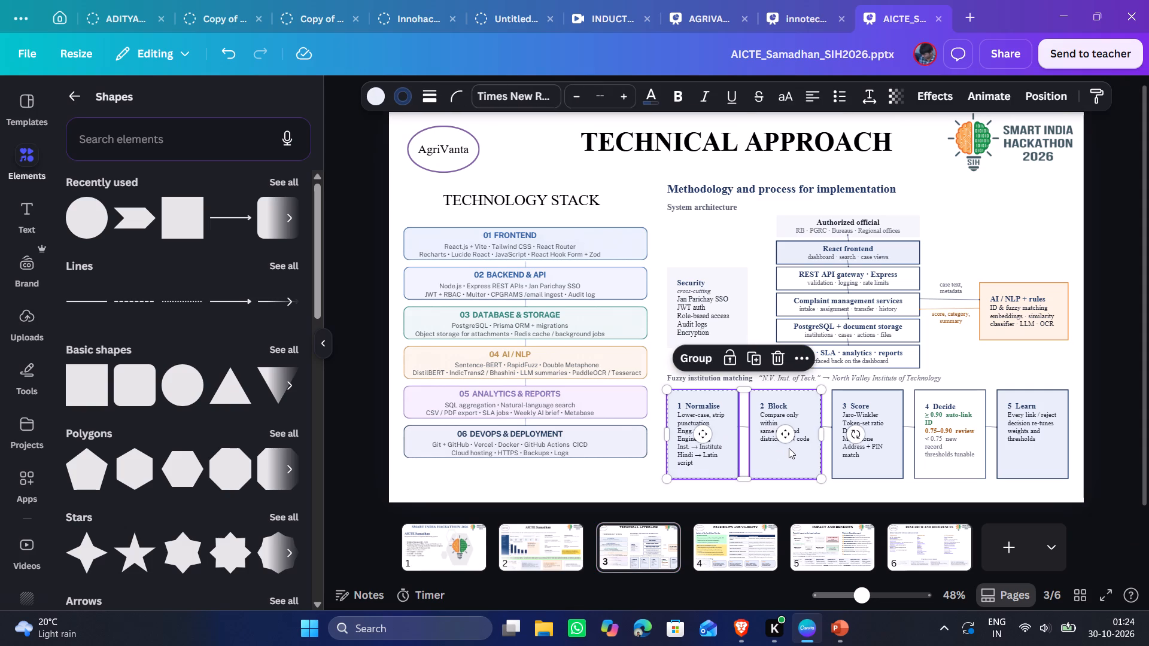
shift+click(899, 456)
shift+click(980, 452)
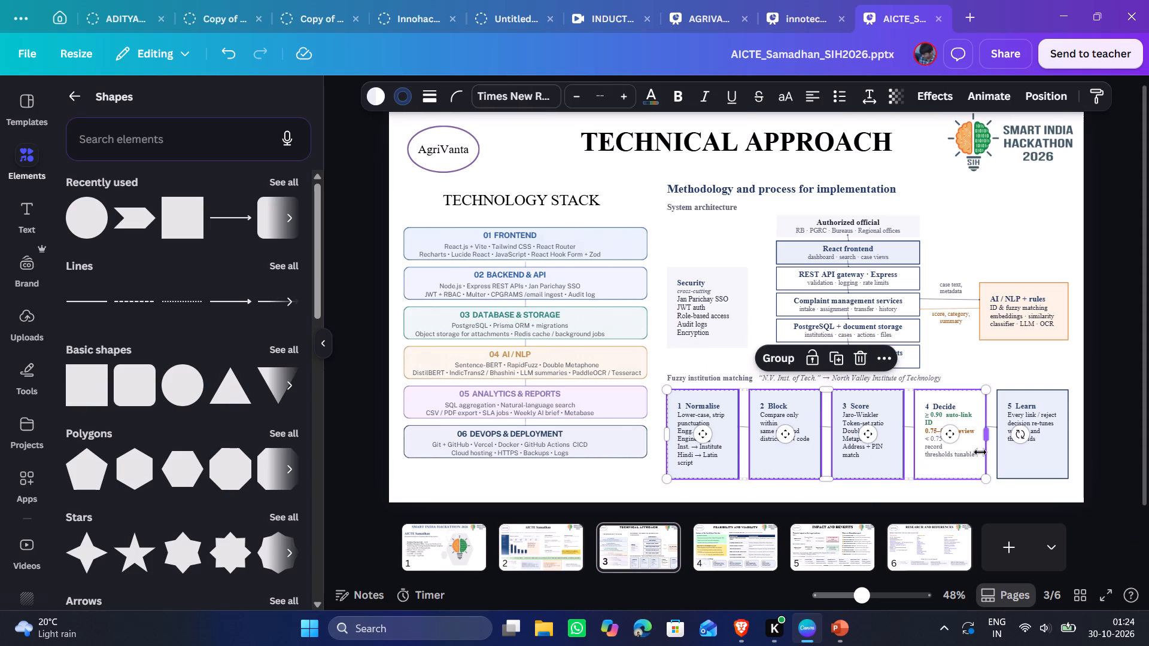
shift+click(1057, 452)
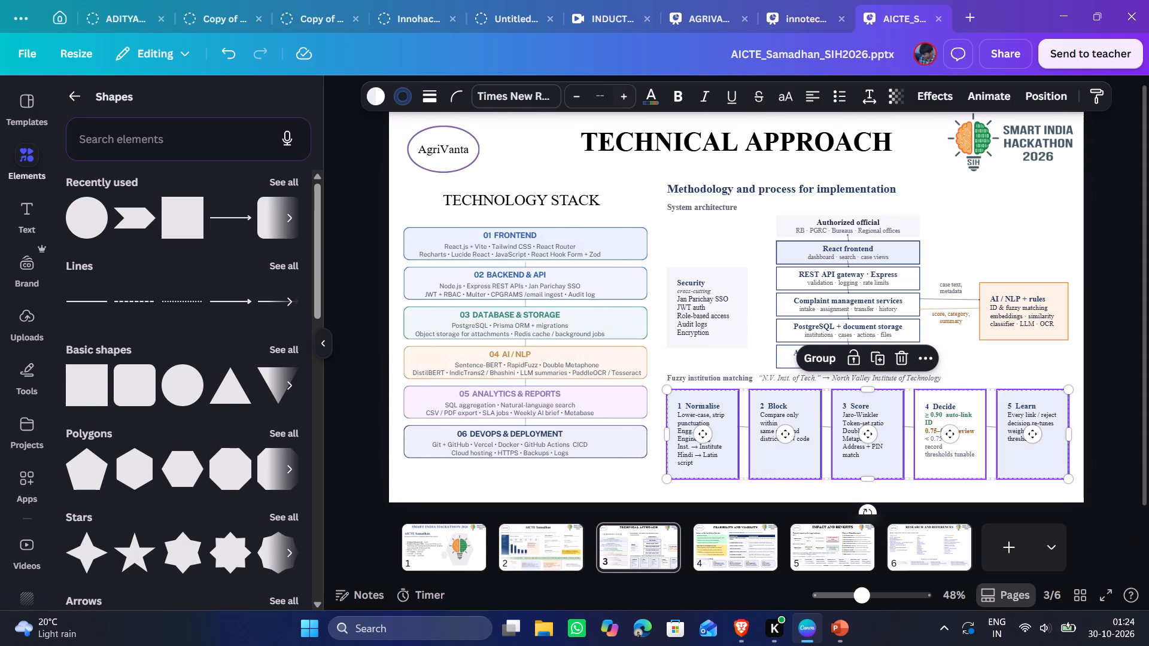
click(454, 92)
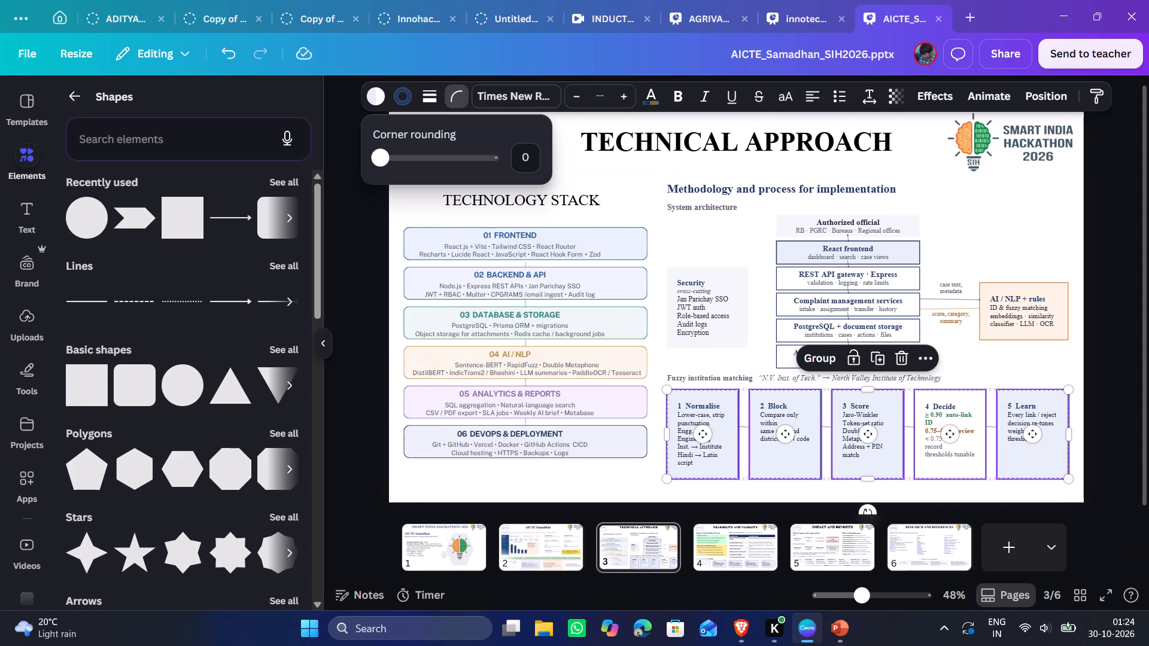
drag(379, 160, 425, 167)
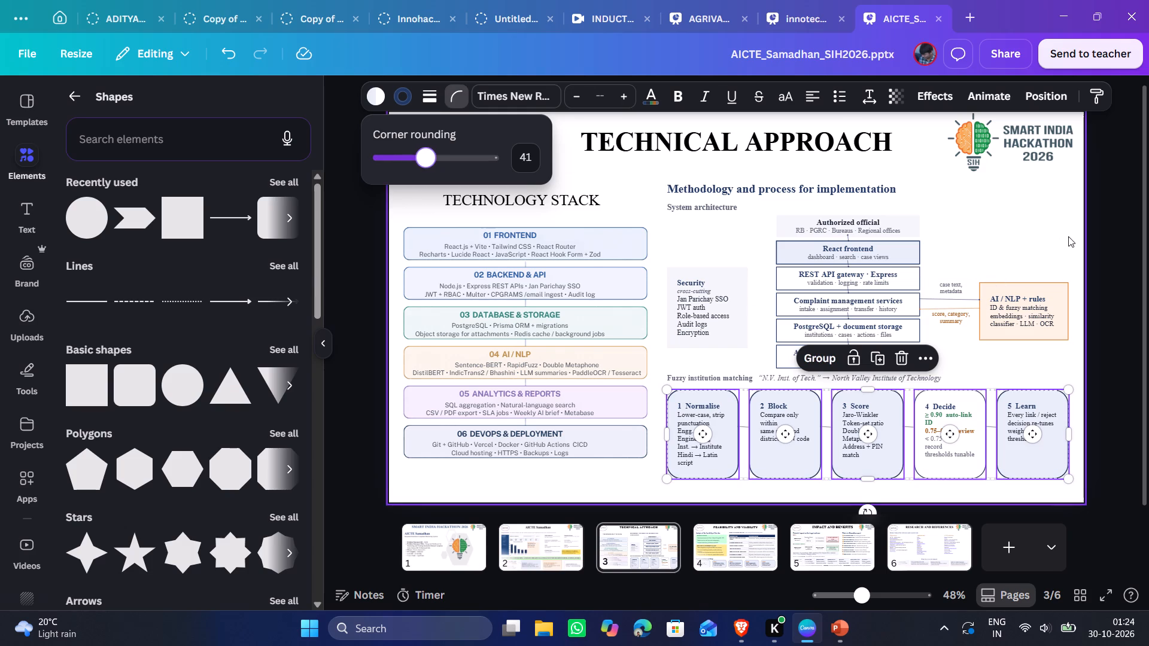
click(1068, 236)
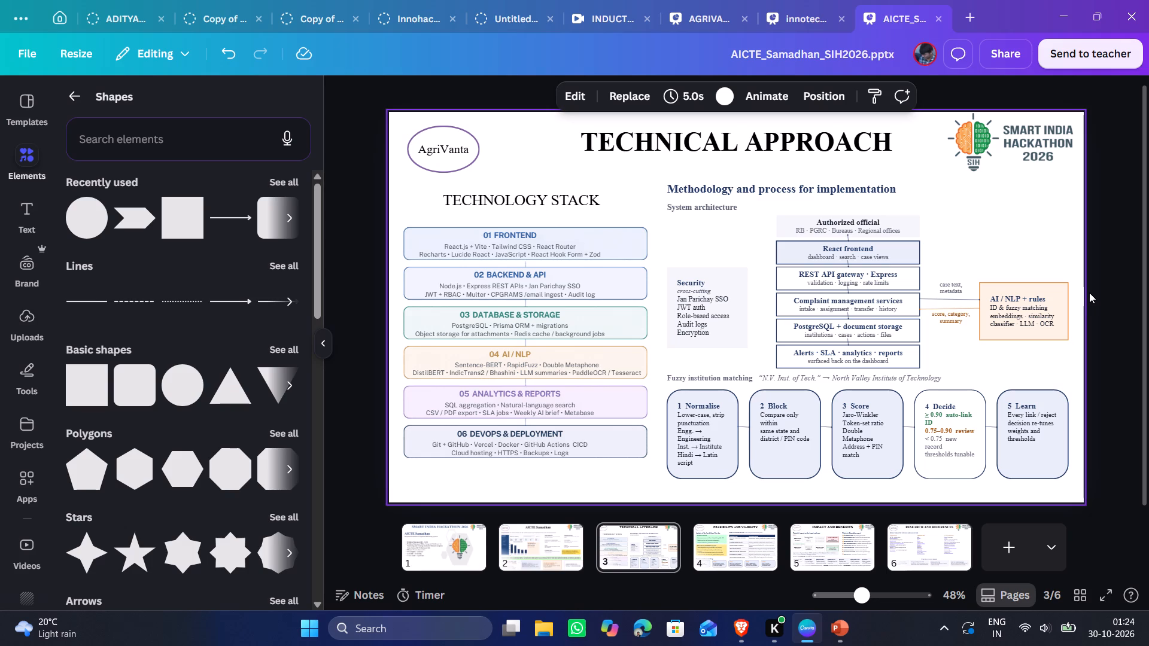
Change the "Methodology and process for implementation" heading's text colour to black.
click(810, 187)
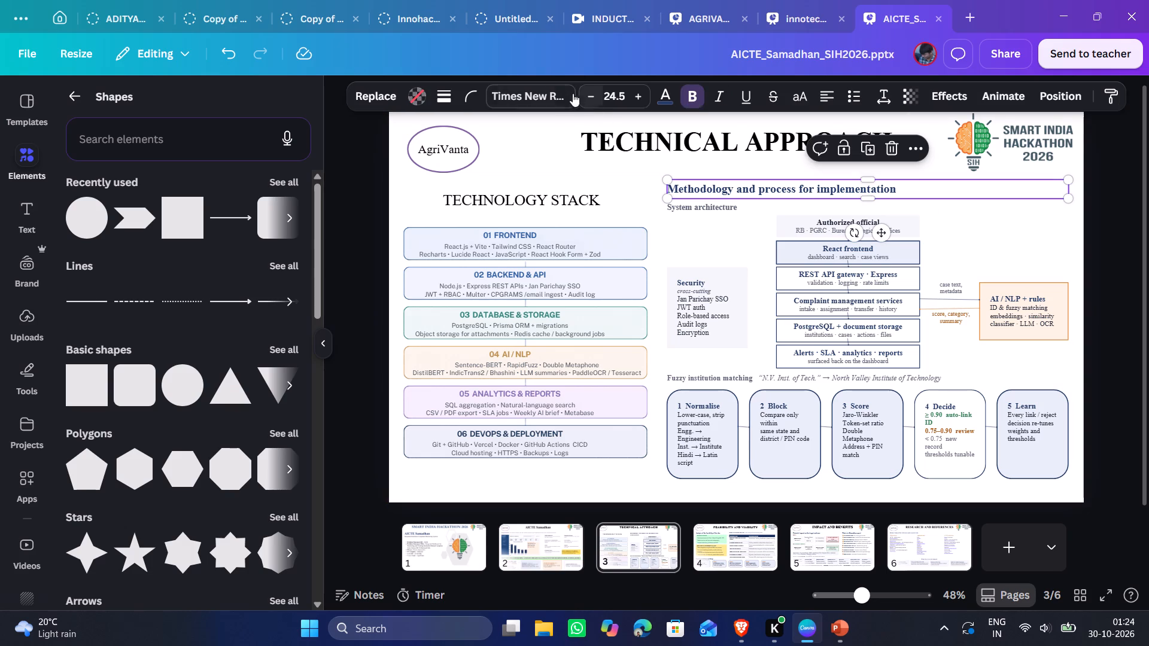
click(659, 89)
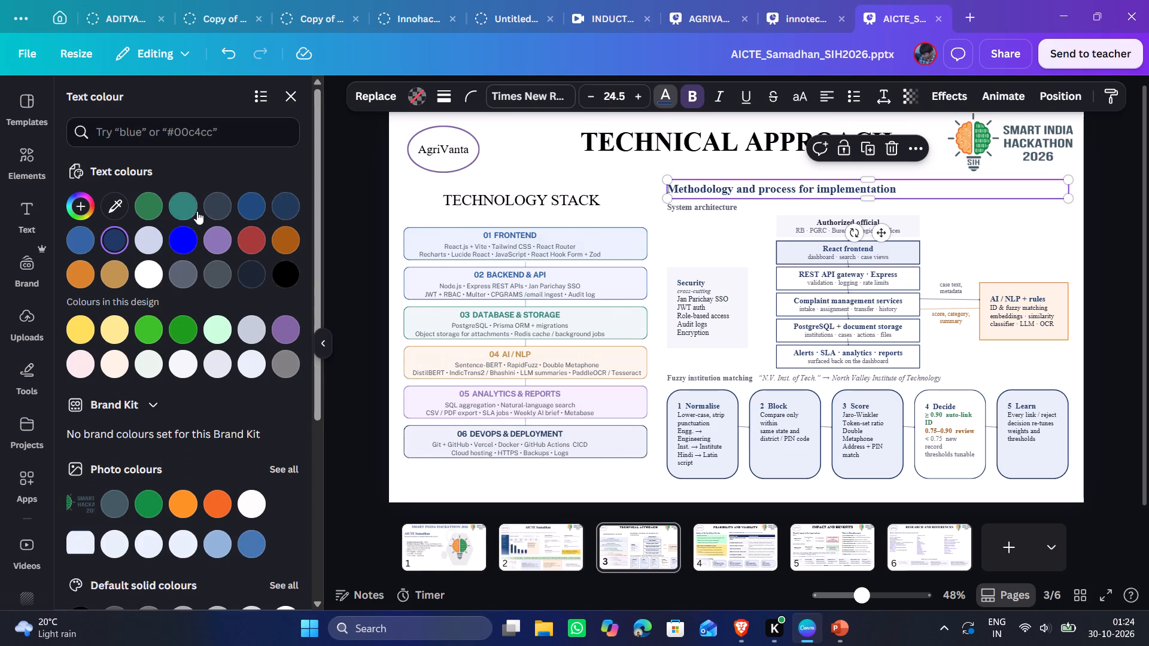
click(287, 274)
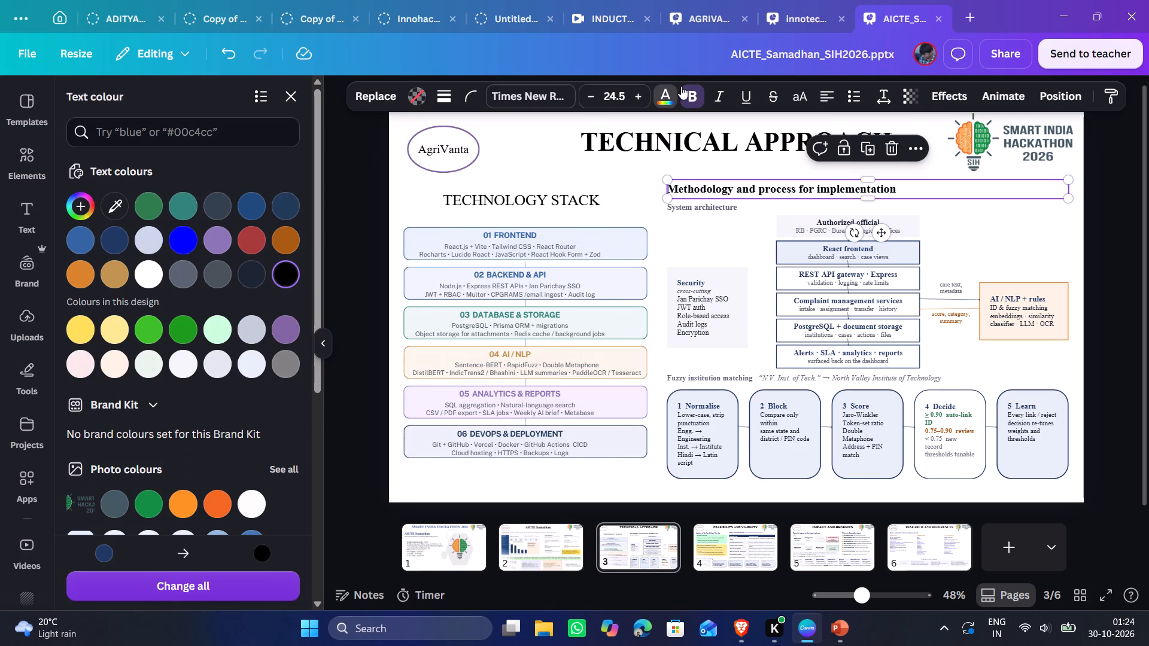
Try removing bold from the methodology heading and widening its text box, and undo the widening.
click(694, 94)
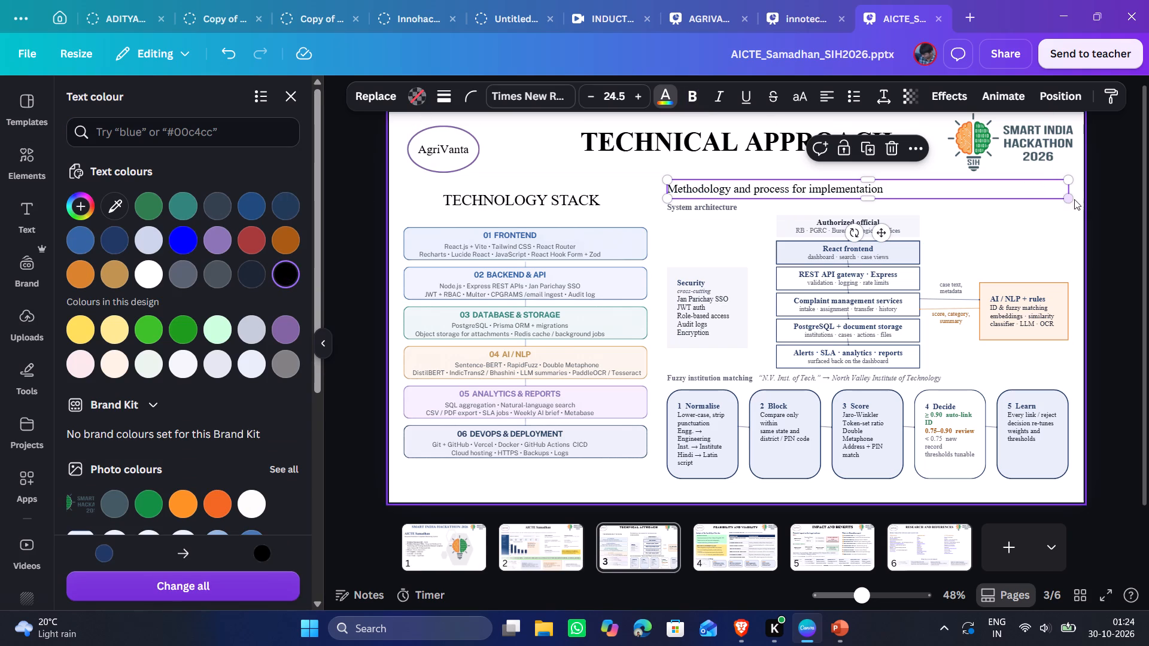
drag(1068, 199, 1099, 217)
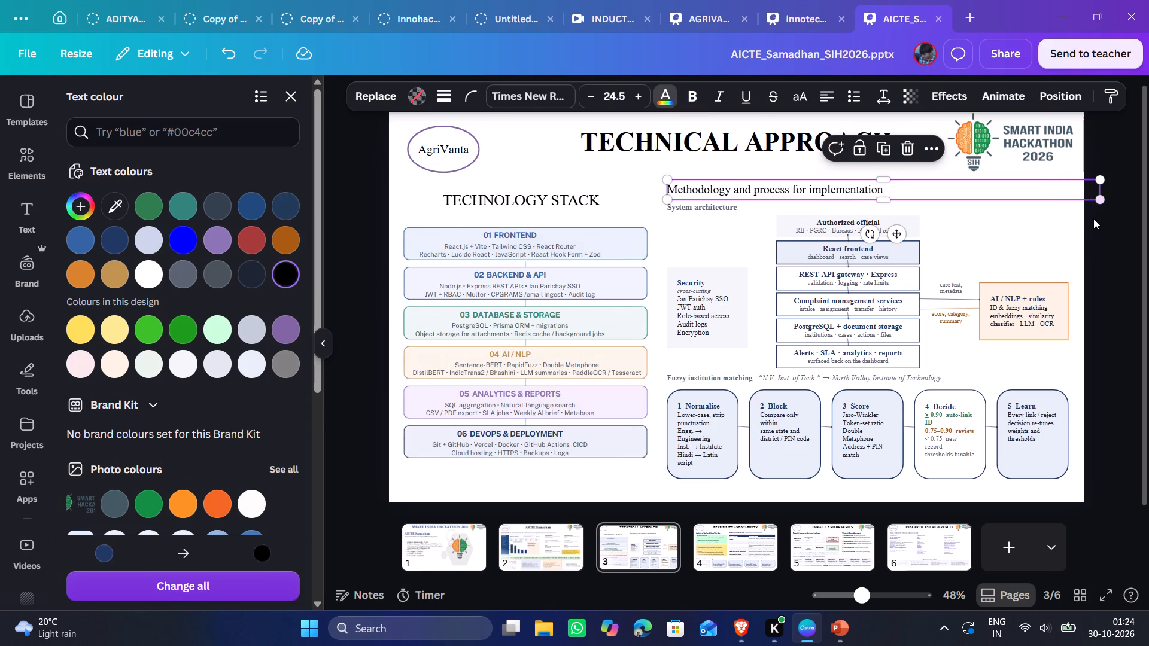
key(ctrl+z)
Make the whole methodology heading bold and increase its font size to 33.5.
click(902, 191)
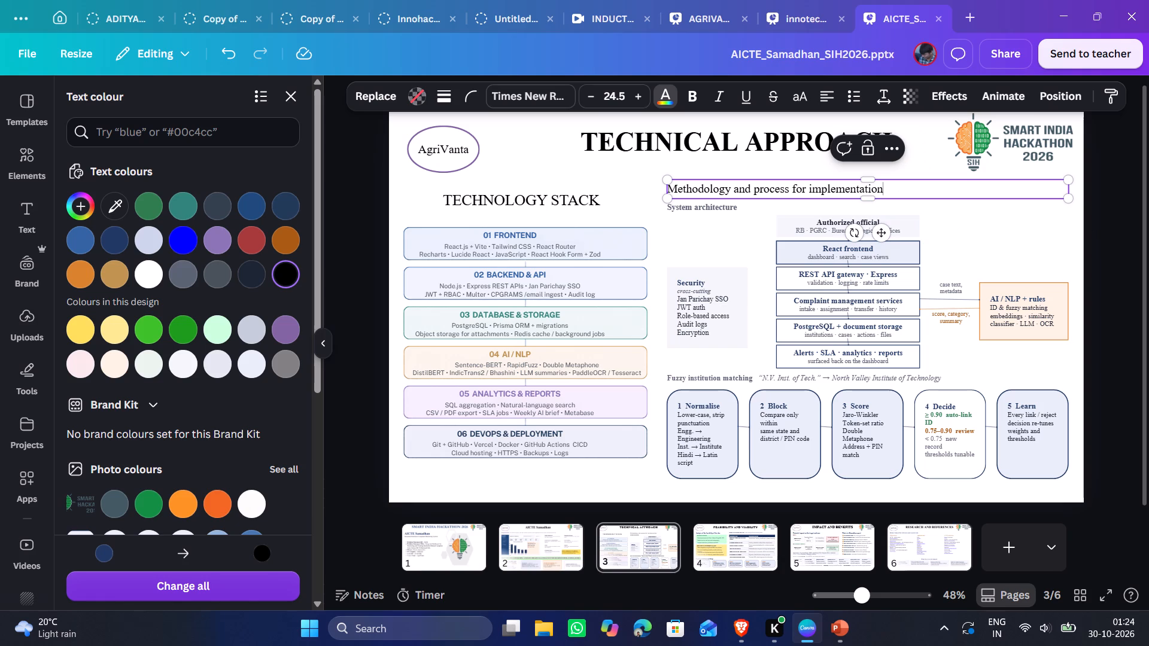
key(ctrl+a)
click(689, 90)
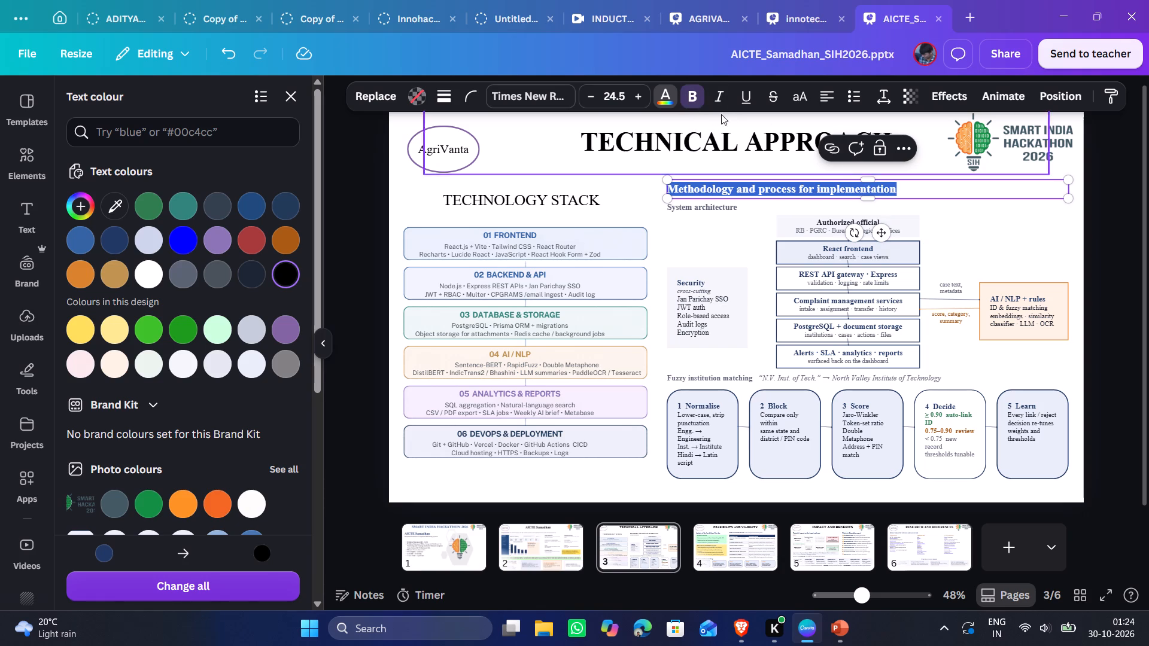
click(641, 98)
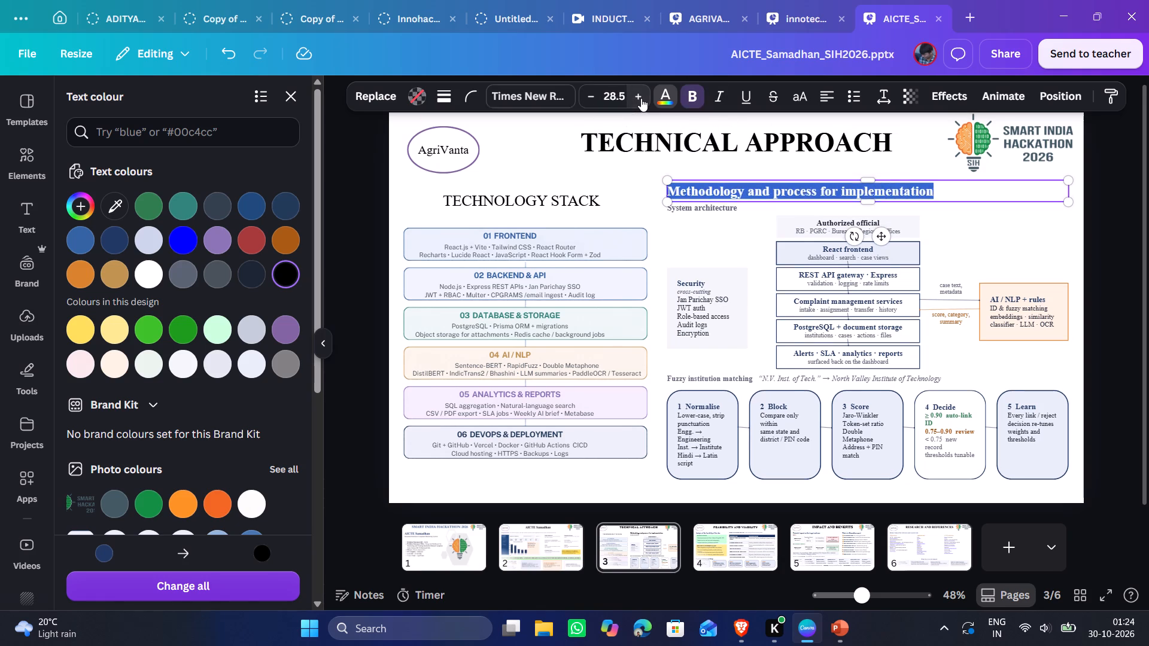
click(1115, 261)
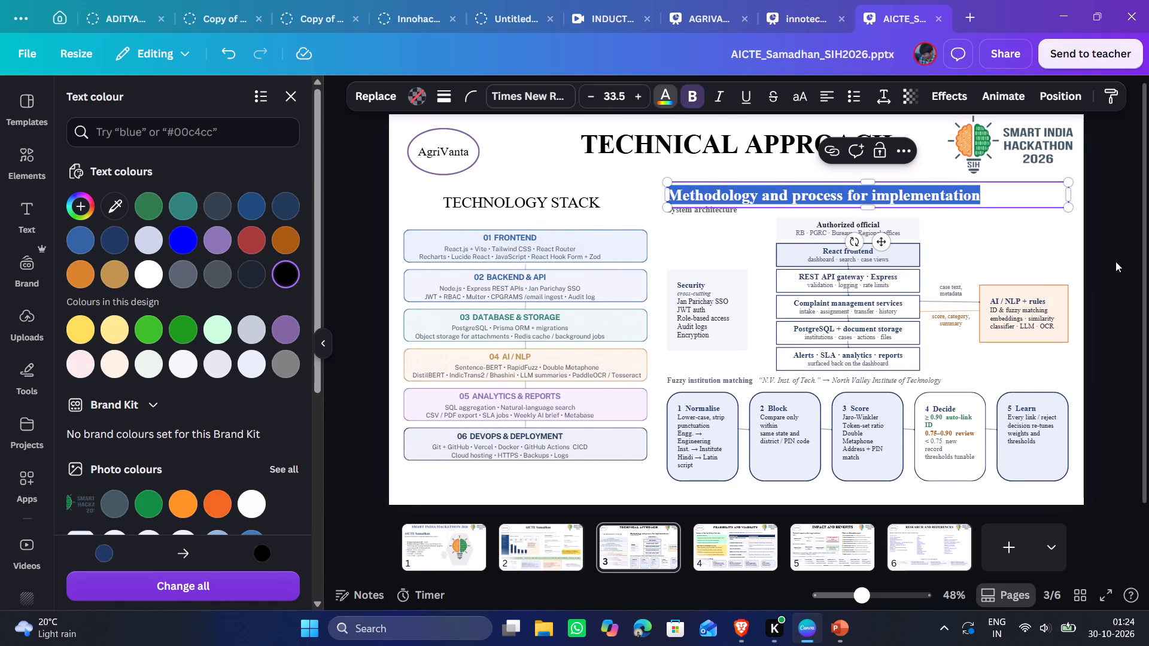
Nudge the "System architecture" label down so it sits clear below the methodology heading.
click(1115, 261)
click(747, 212)
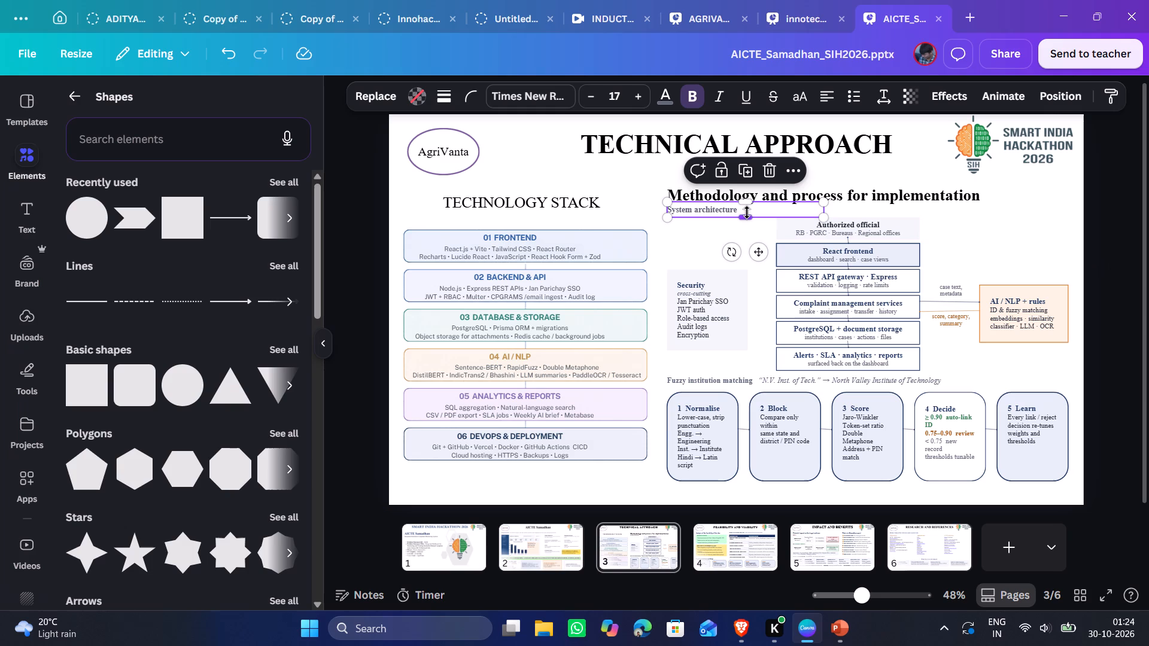
key(shift+Down)
key(shift+Down)
key(shift+Down)
key(shift+Down)
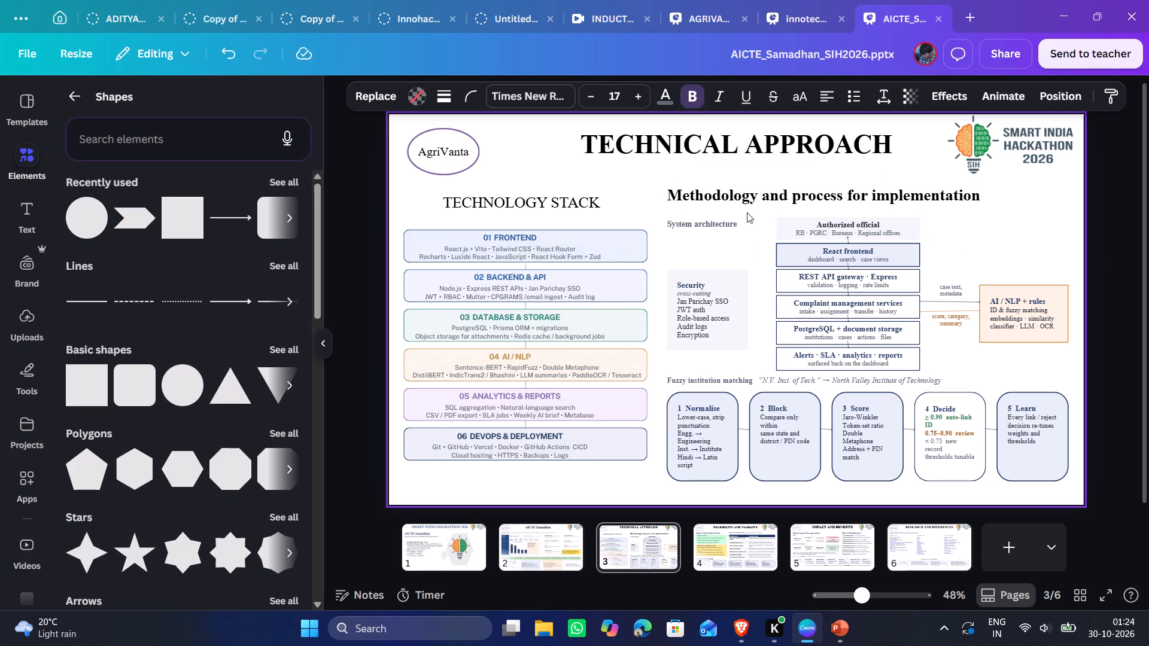
key(shift+Down)
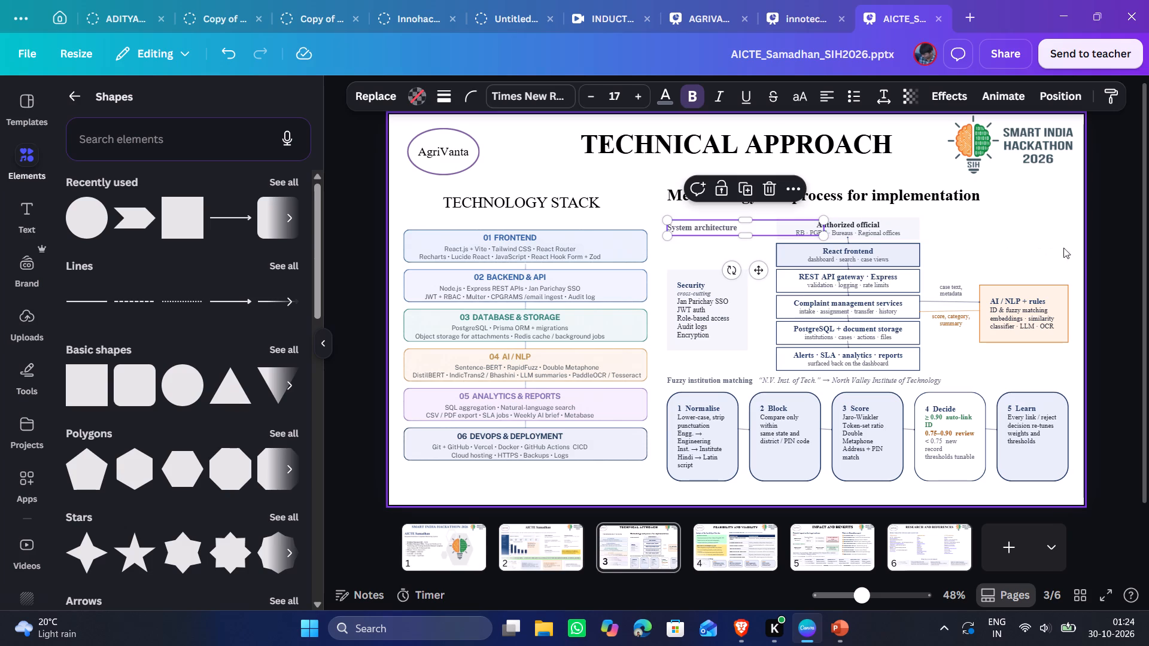
click(1111, 269)
Shift the "Methodology and process for implementation" heading slightly to the right, keeping it above the architecture diagram.
click(904, 189)
drag(899, 196, 929, 194)
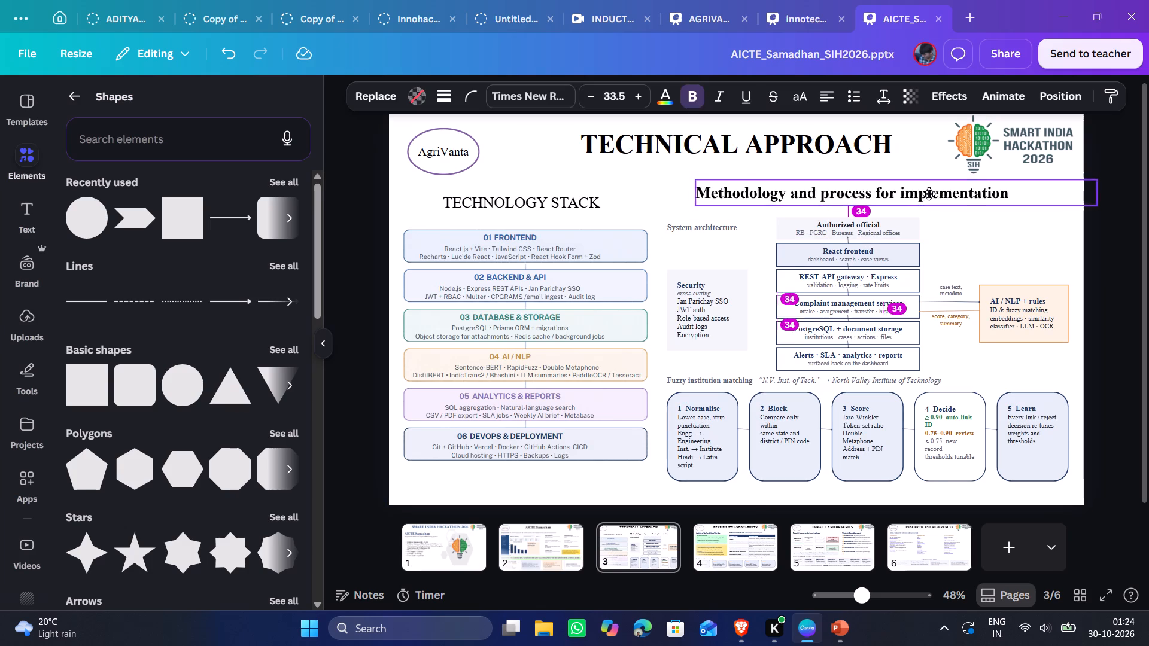
drag(929, 194, 923, 197)
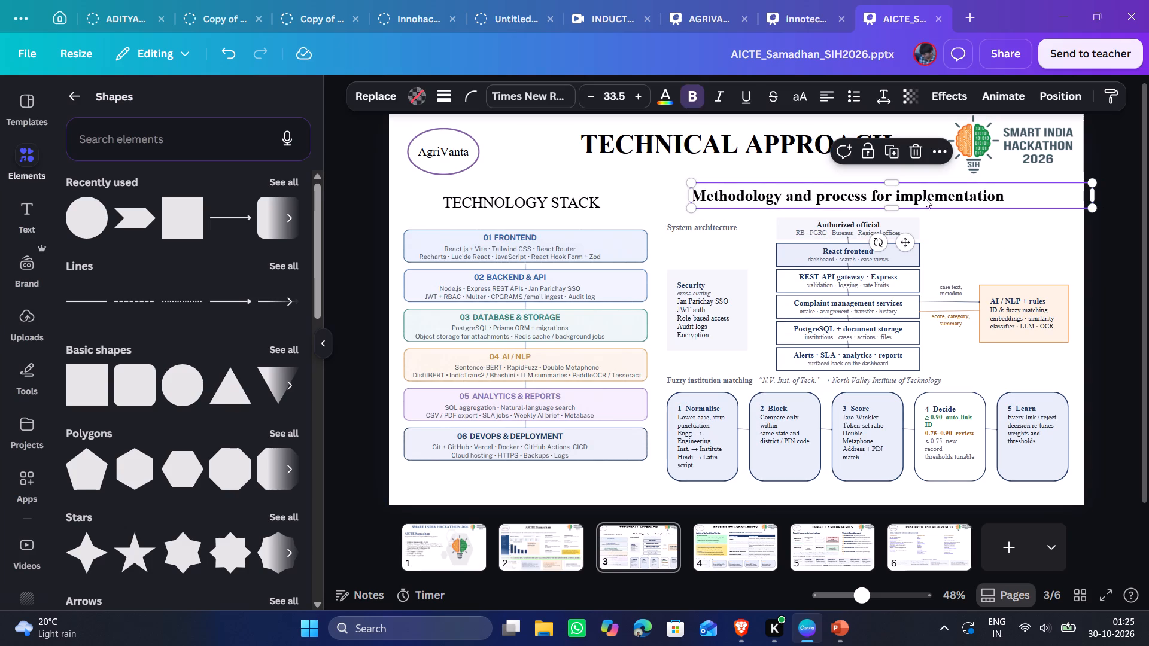
click(1107, 287)
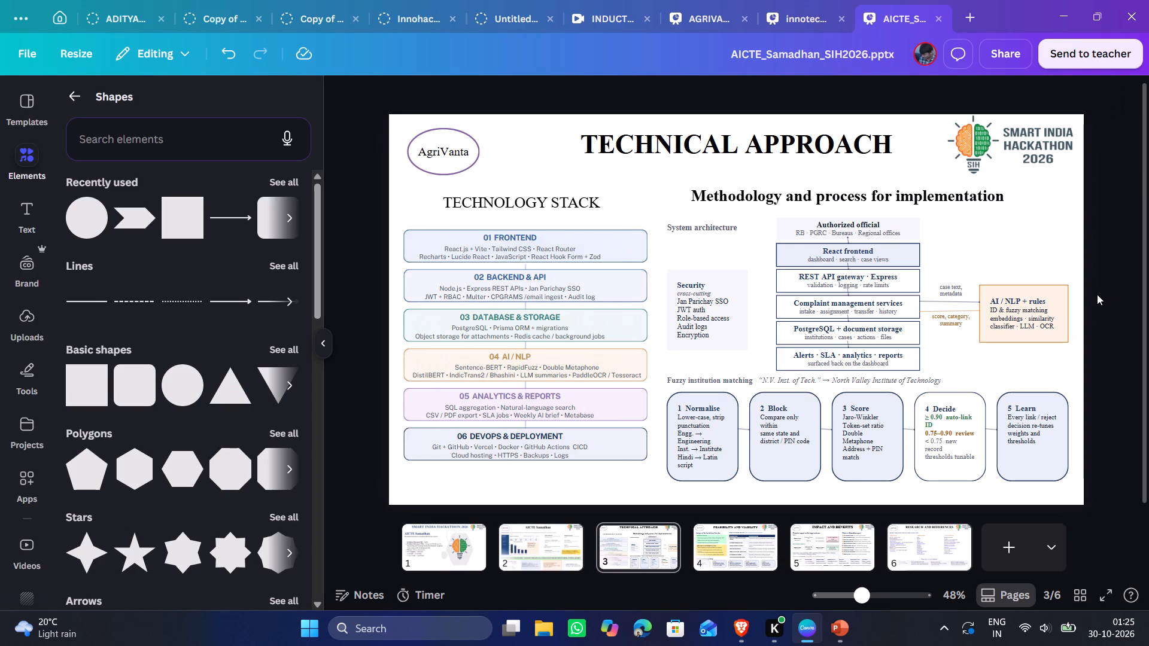
Make the "TECHNOLOGY STACK" heading bold.
click(569, 197)
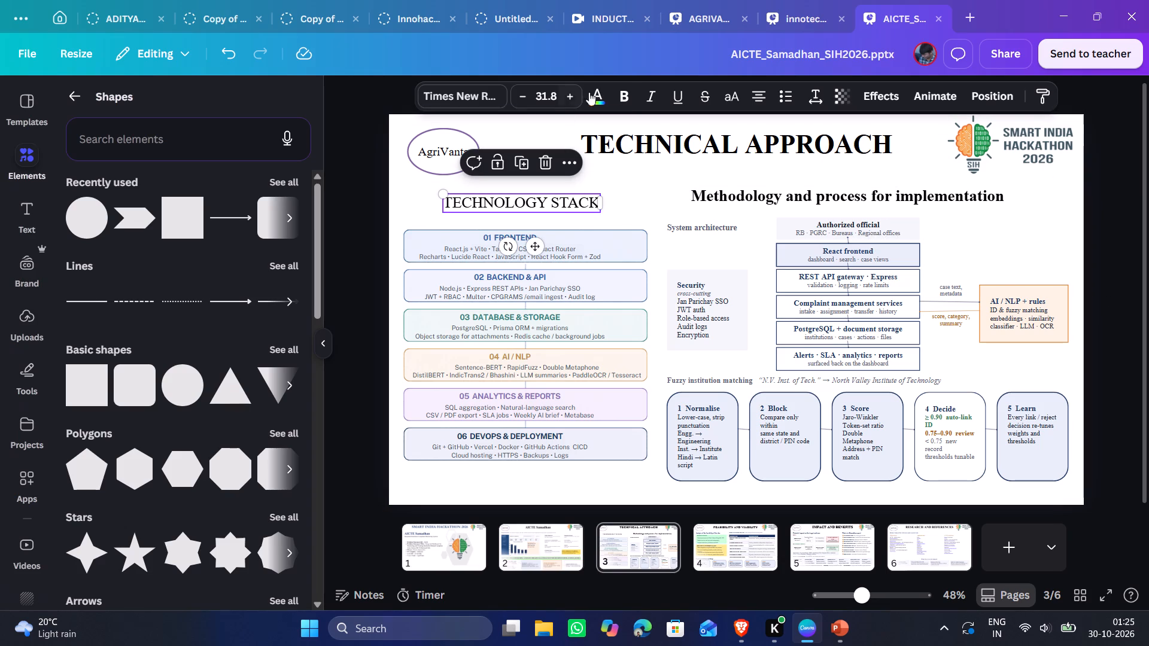
click(631, 92)
click(1121, 293)
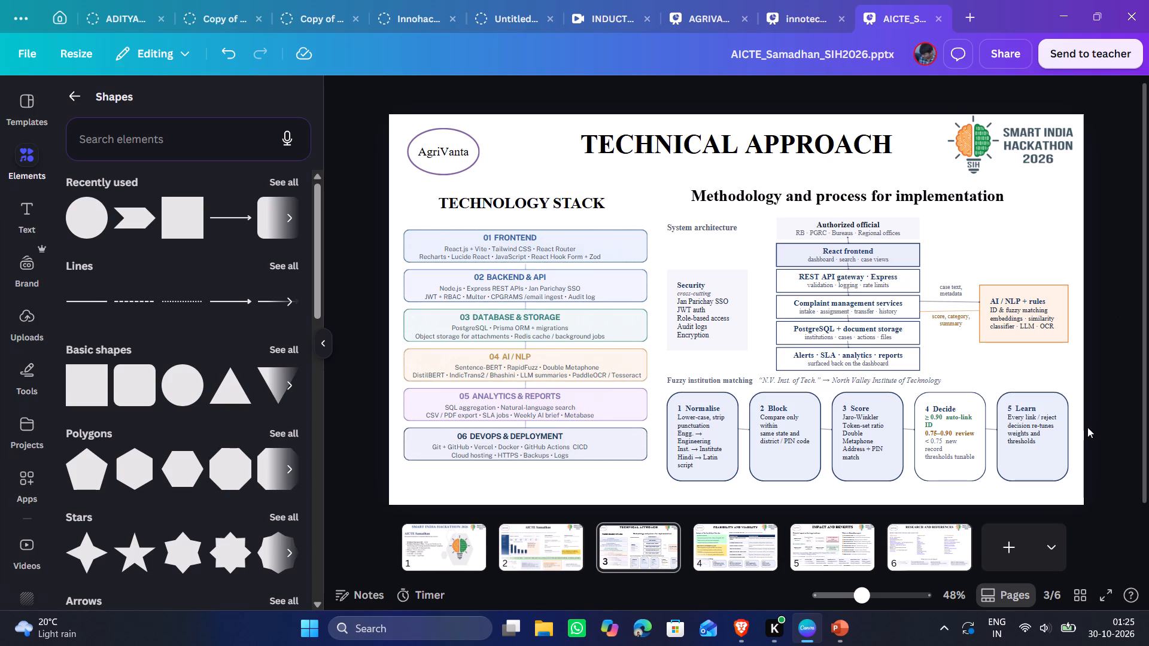
On the Feasibility and Viability page, fill the "Operationally and economically viable" panel with orange sampled from the Smart India Hackathon logo.
click(764, 551)
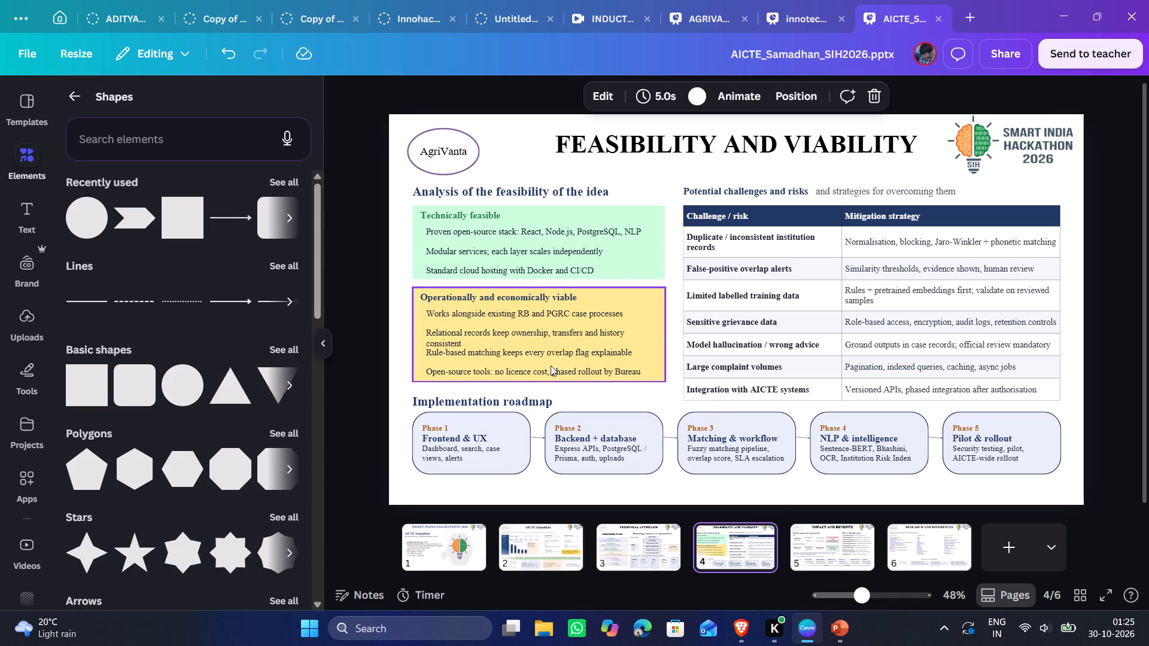
click(649, 306)
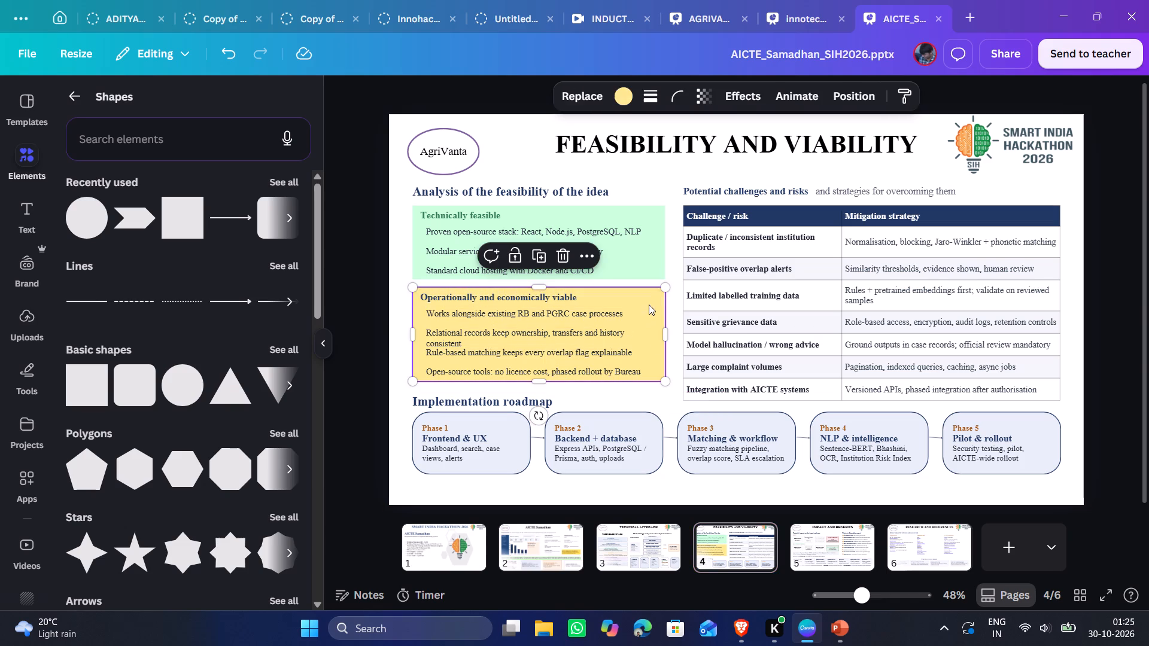
click(621, 108)
click(624, 100)
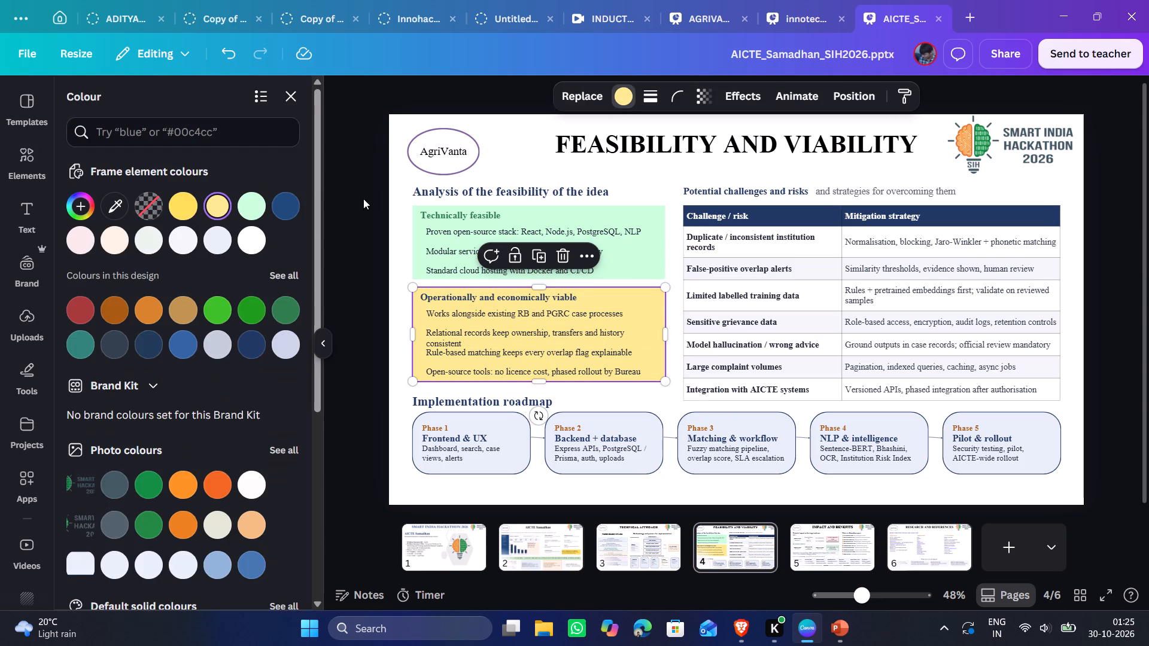
click(108, 208)
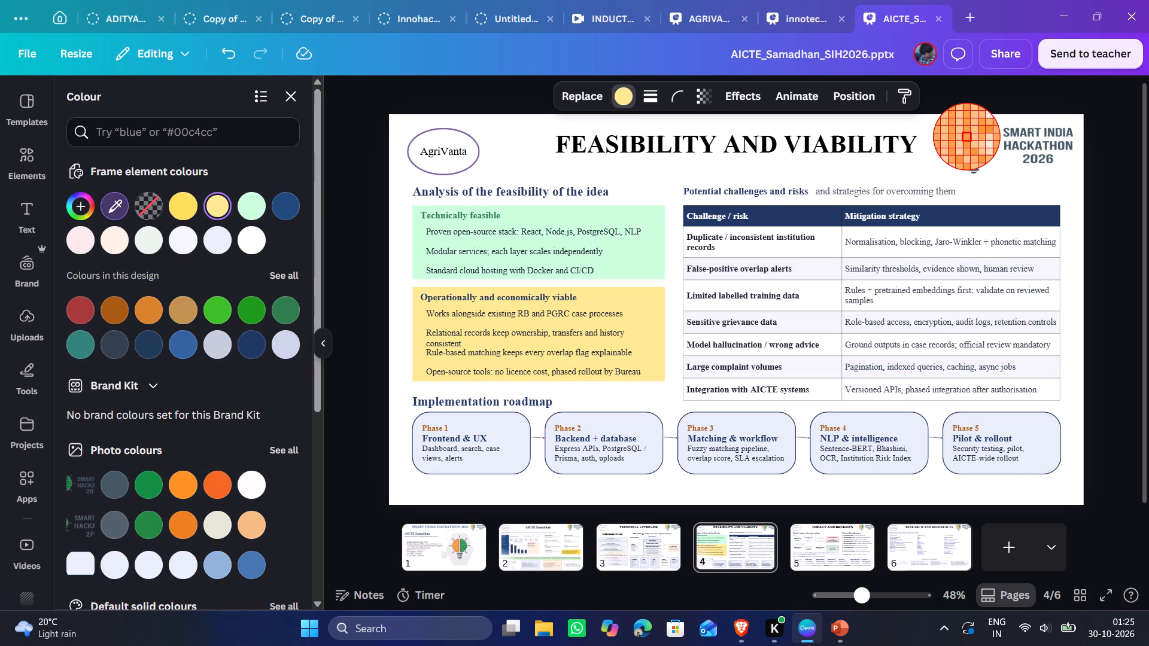
click(967, 136)
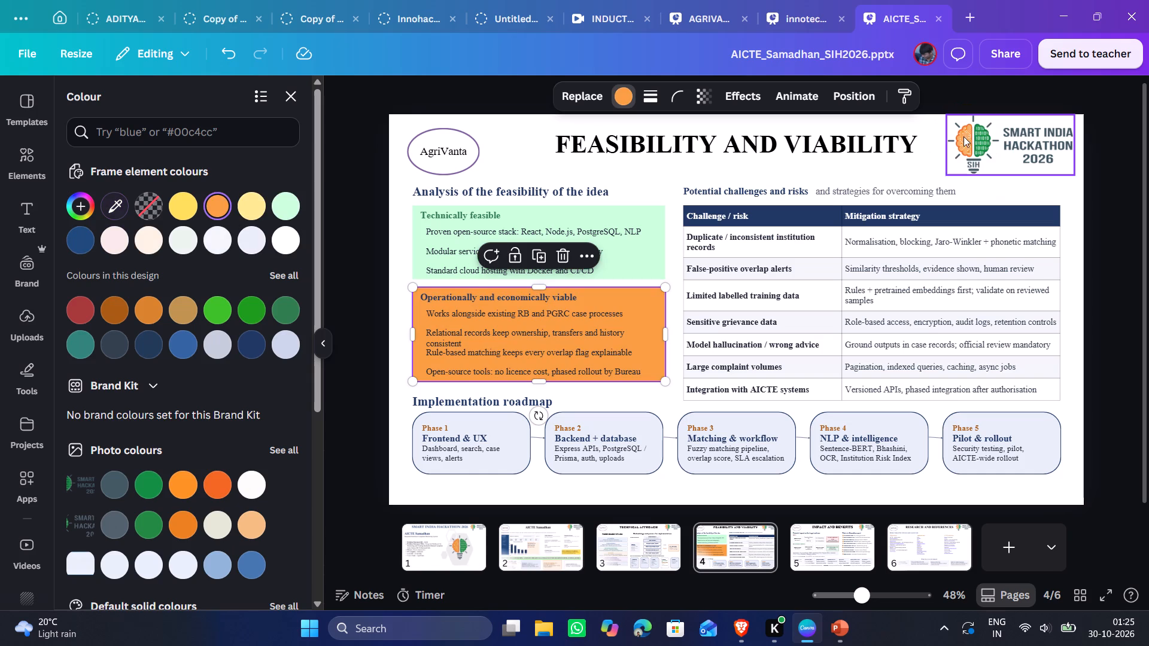
Lighten the "Operationally and economically viable" panel's orange fill to #FFC58A.
click(631, 95)
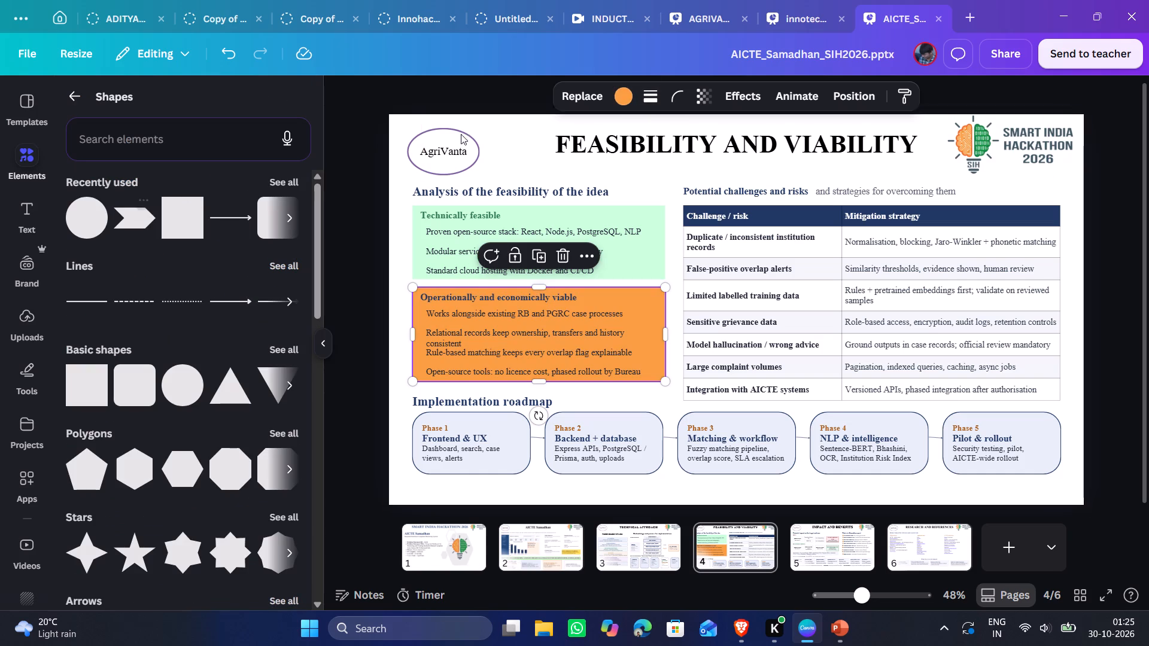
click(616, 93)
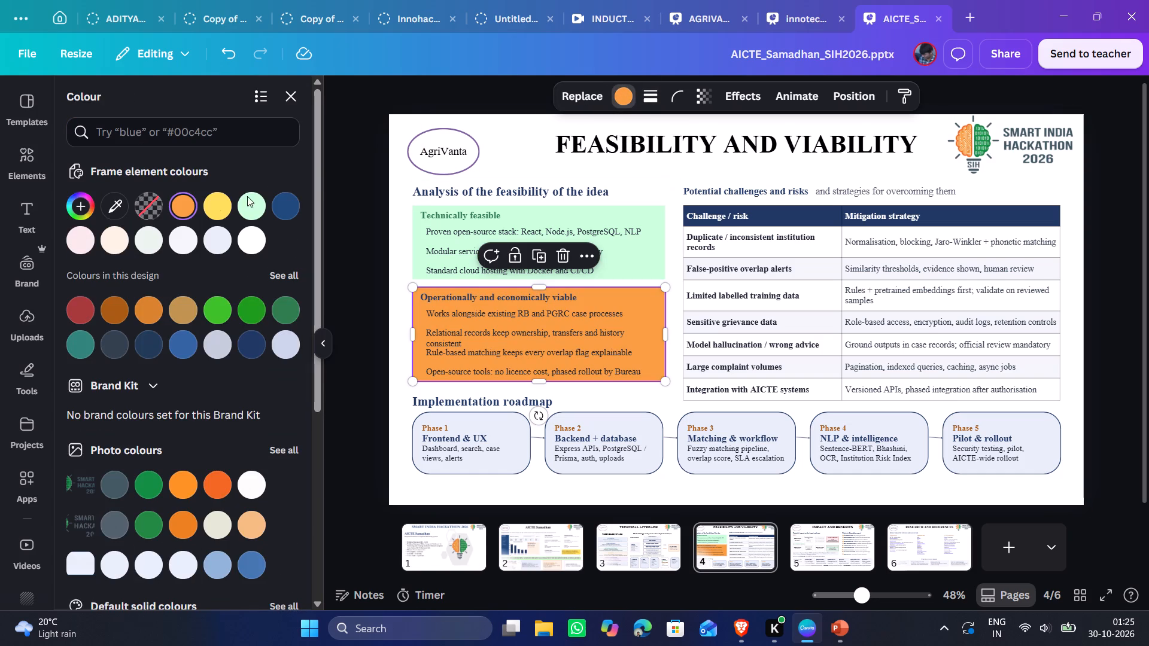
click(180, 203)
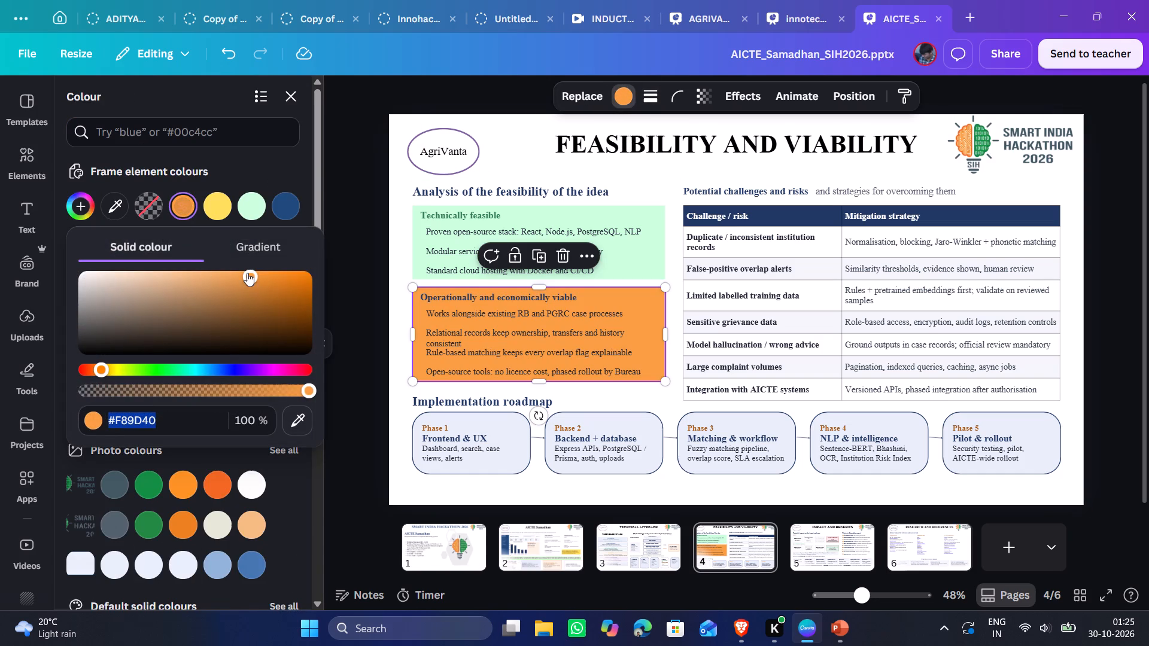
drag(247, 273, 206, 264)
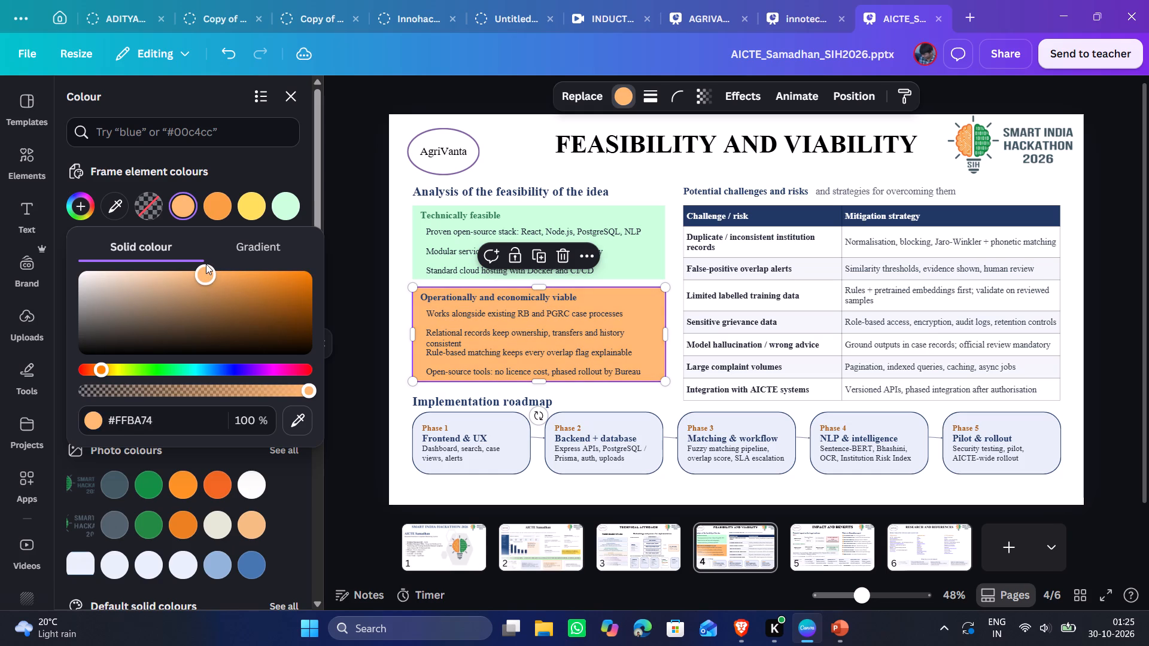
drag(206, 264, 196, 255)
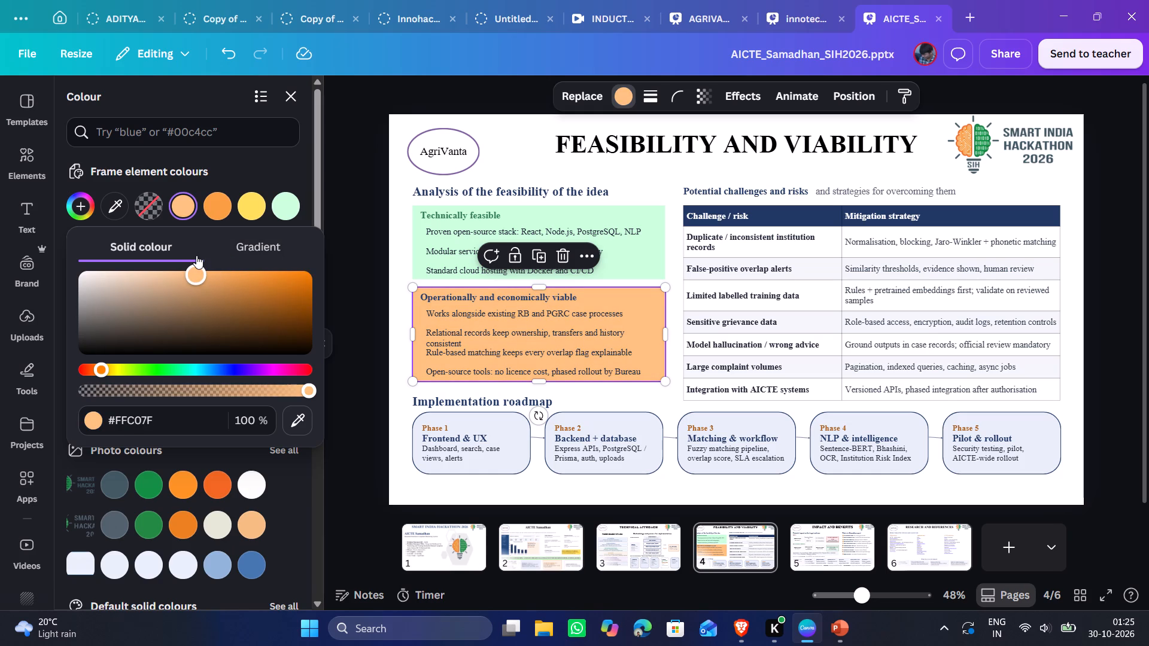
drag(196, 255, 186, 252)
click(1126, 187)
click(1126, 187)
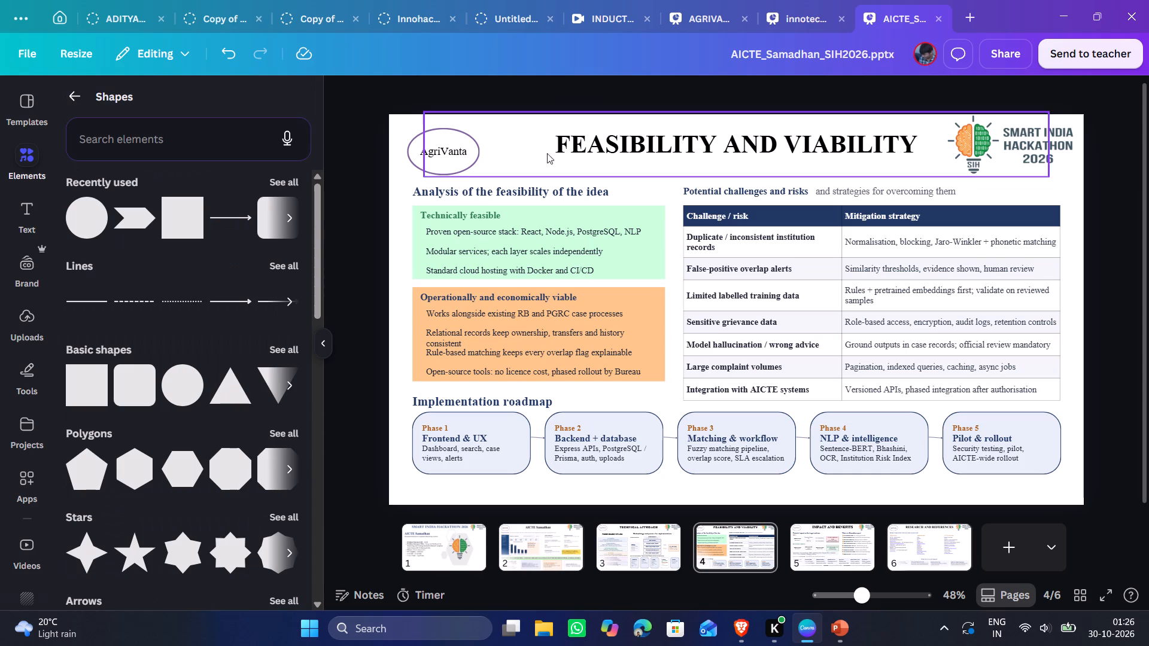
Change the "Technically feasible" and "Operationally and economically viable" panel headings to uppercase together.
click(464, 211)
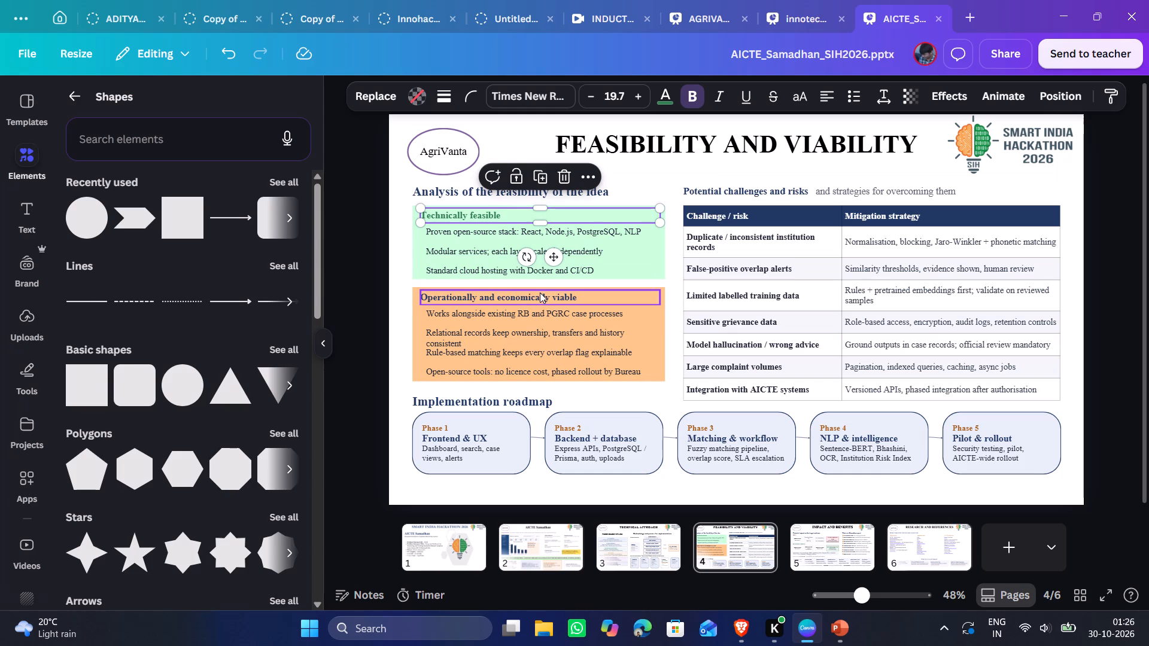
shift+click(540, 292)
click(777, 95)
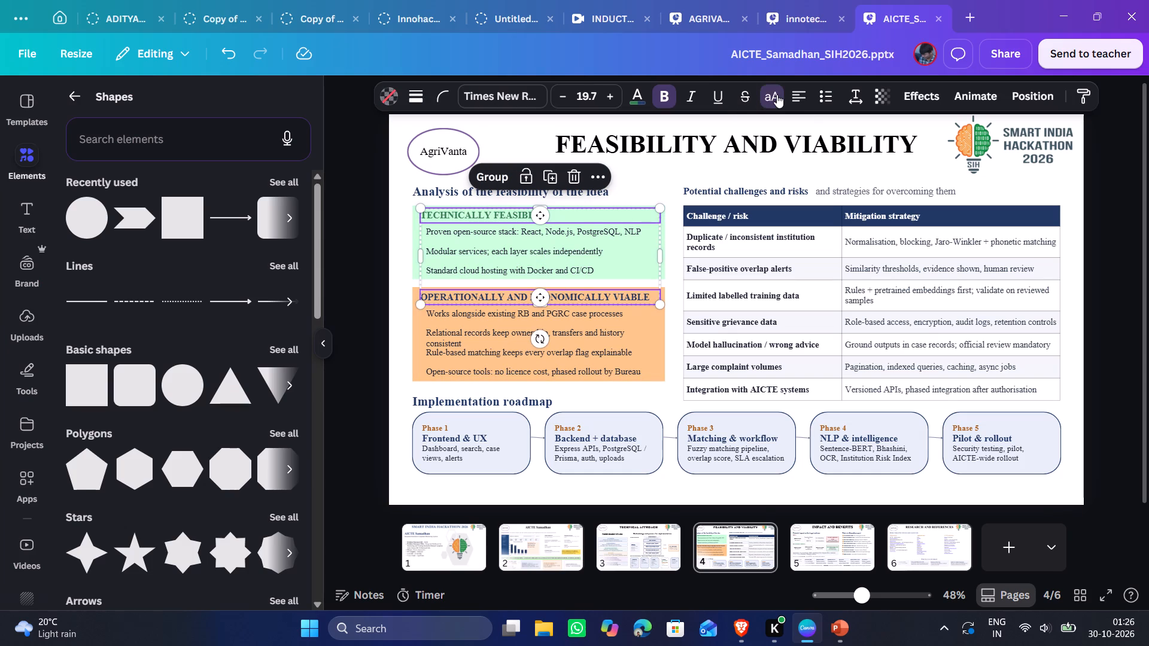
click(1106, 249)
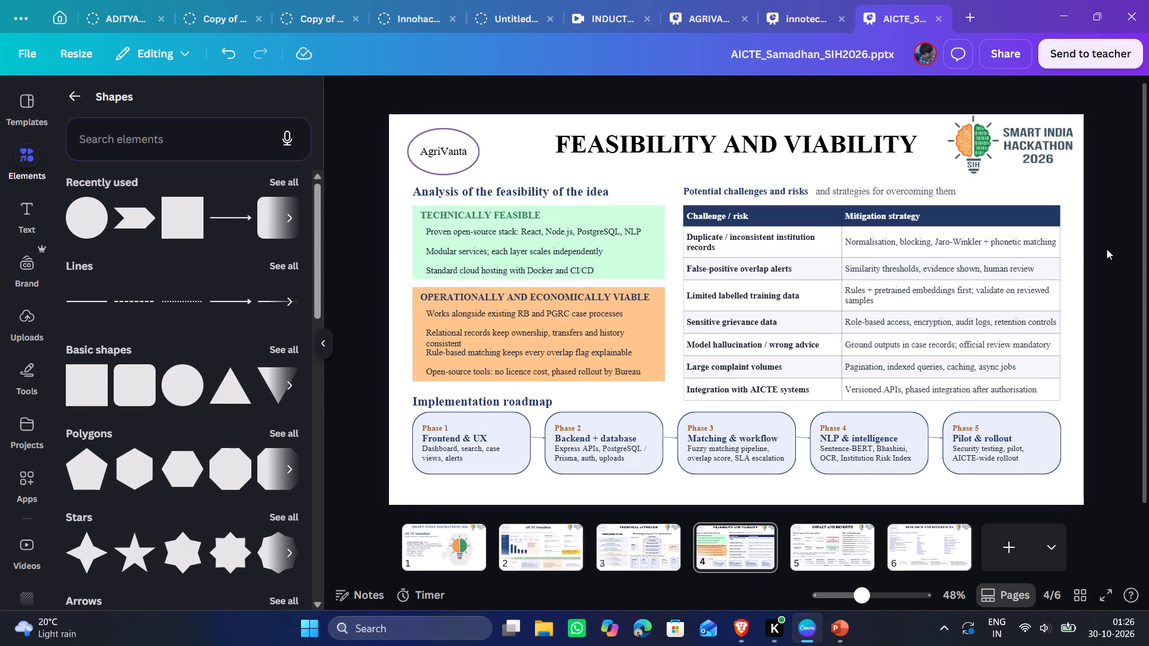
click(1107, 249)
Turn the three text lines in the Technically Feasible panel into bullet points.
click(577, 260)
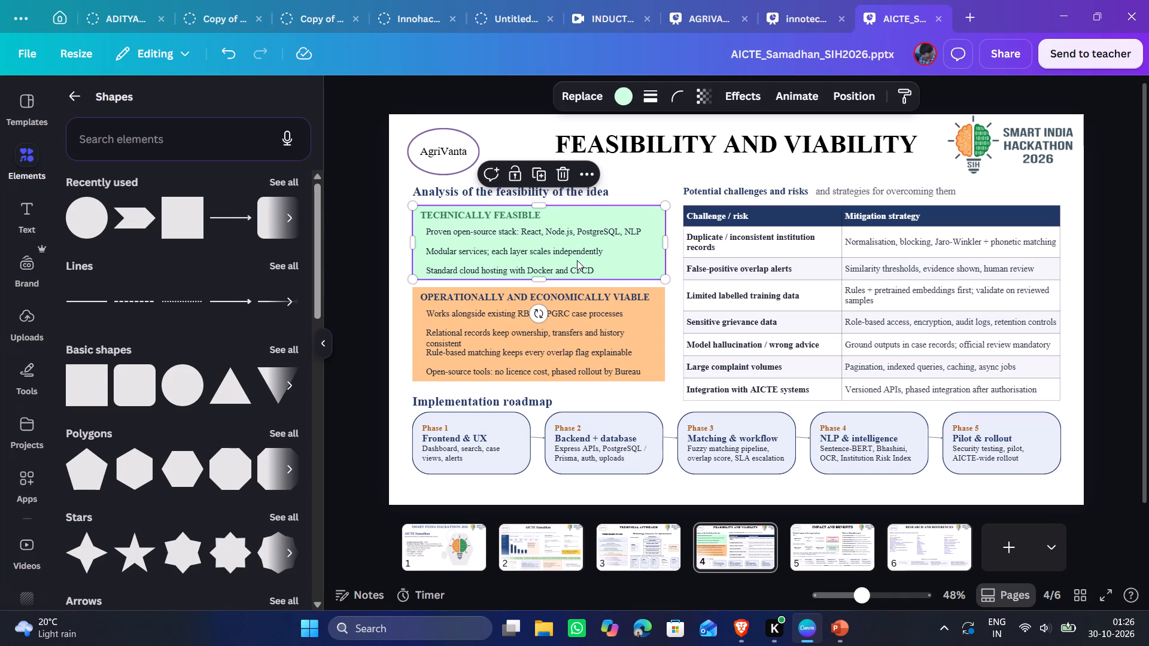
click(442, 228)
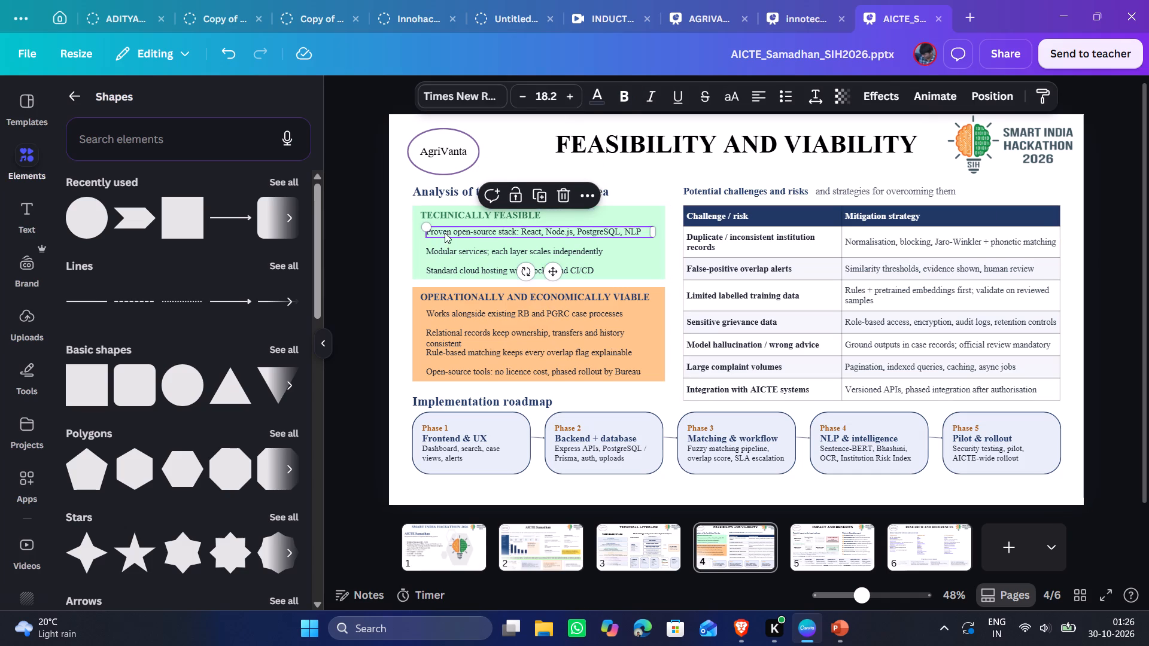
shift+click(452, 250)
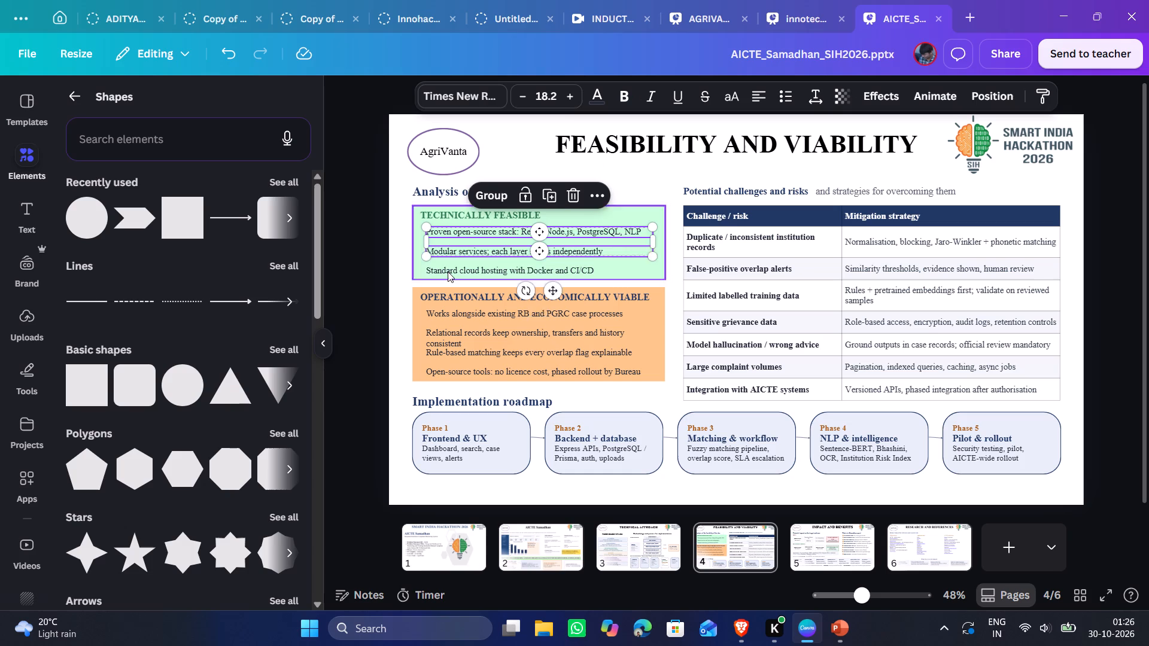
shift+click(448, 272)
click(780, 89)
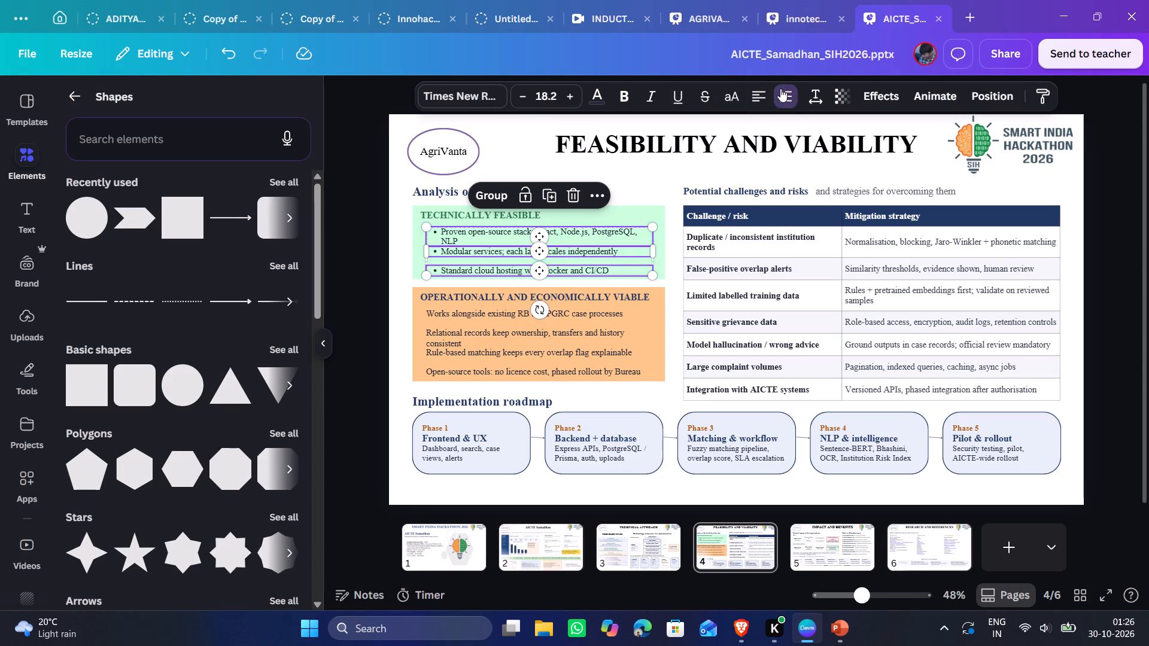
Turn the four text lines in the Operationally and Economically Viable panel into bullet points and widen their text boxes slightly.
click(445, 309)
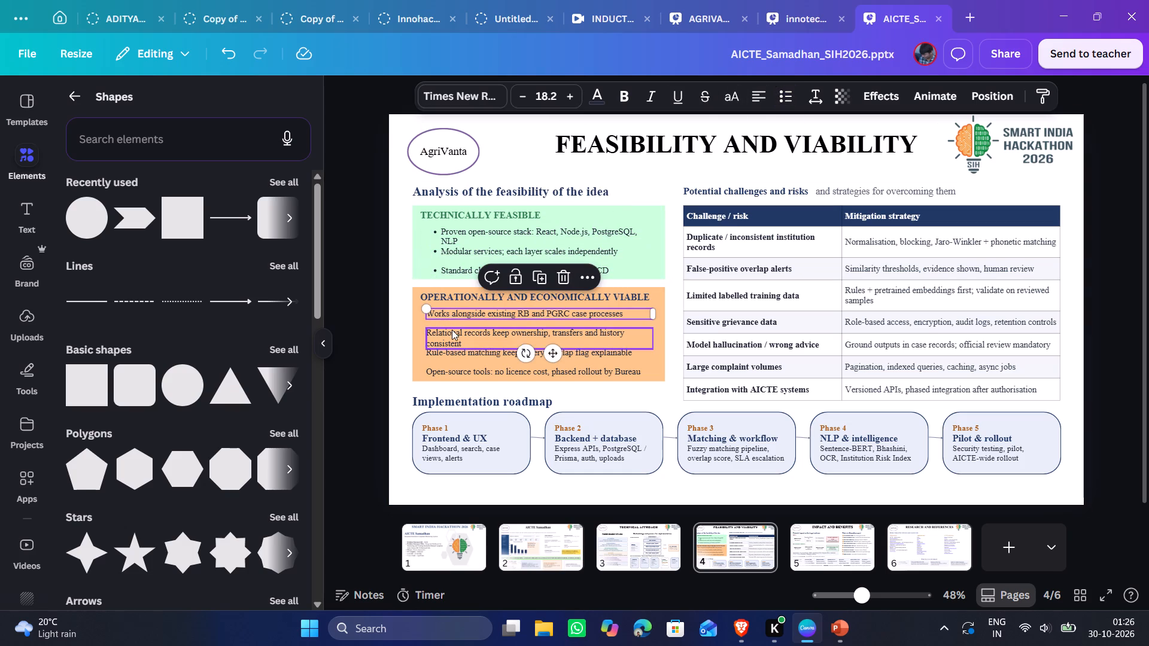
shift+click(452, 330)
shift+click(451, 357)
shift+click(451, 367)
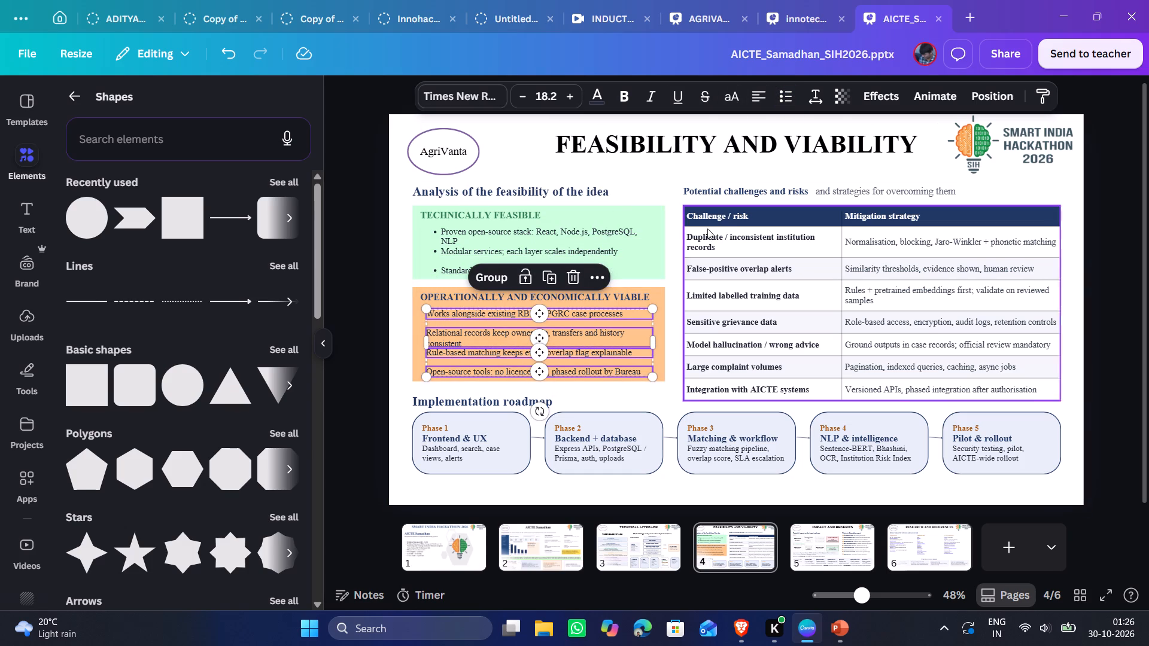
click(777, 94)
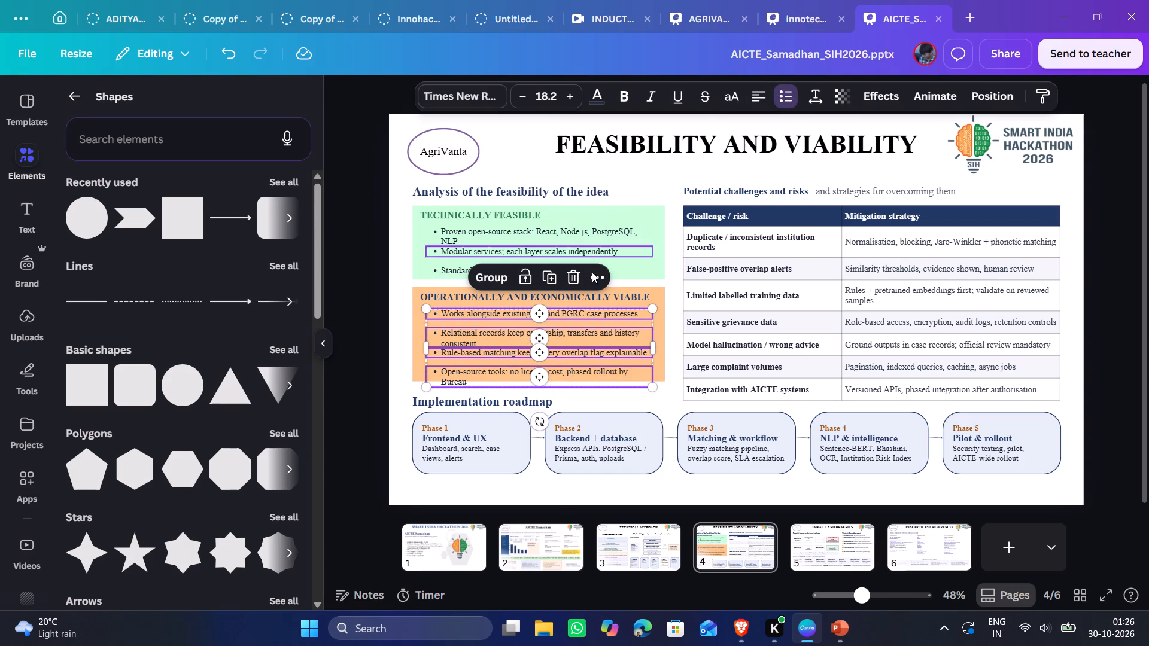
drag(658, 349, 667, 348)
click(1118, 282)
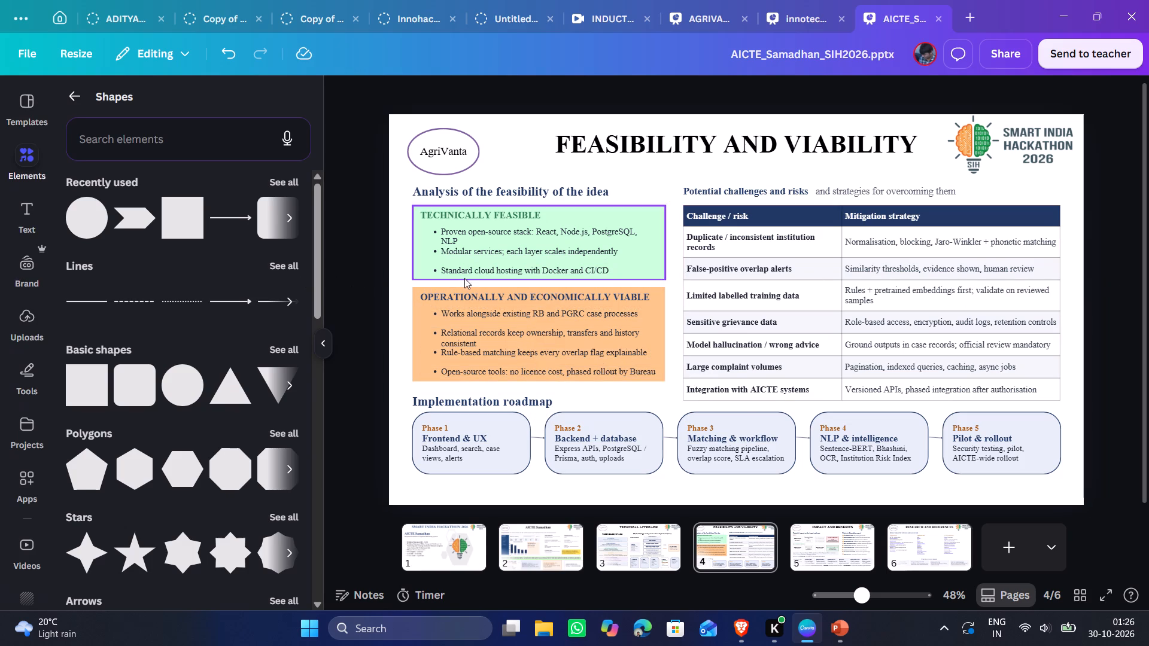
Nudge the three Technically Feasible bullets and the Works alongside, Relational records and Open-source tools bullets slightly left together.
scroll(542, 253, right, 1)
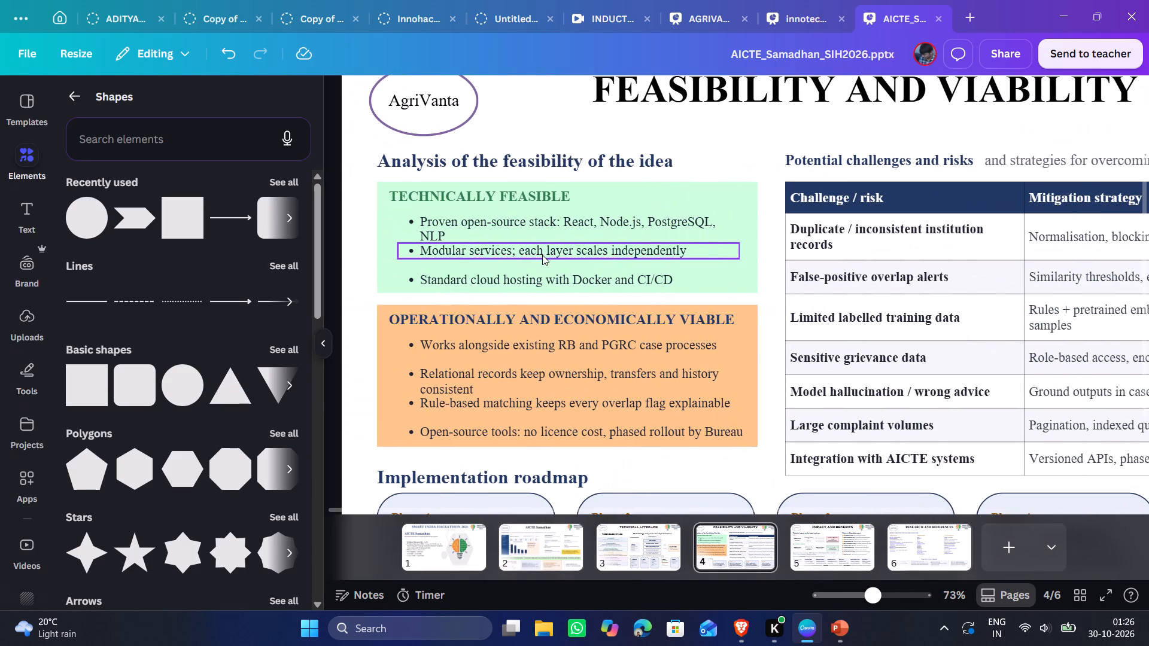
click(528, 226)
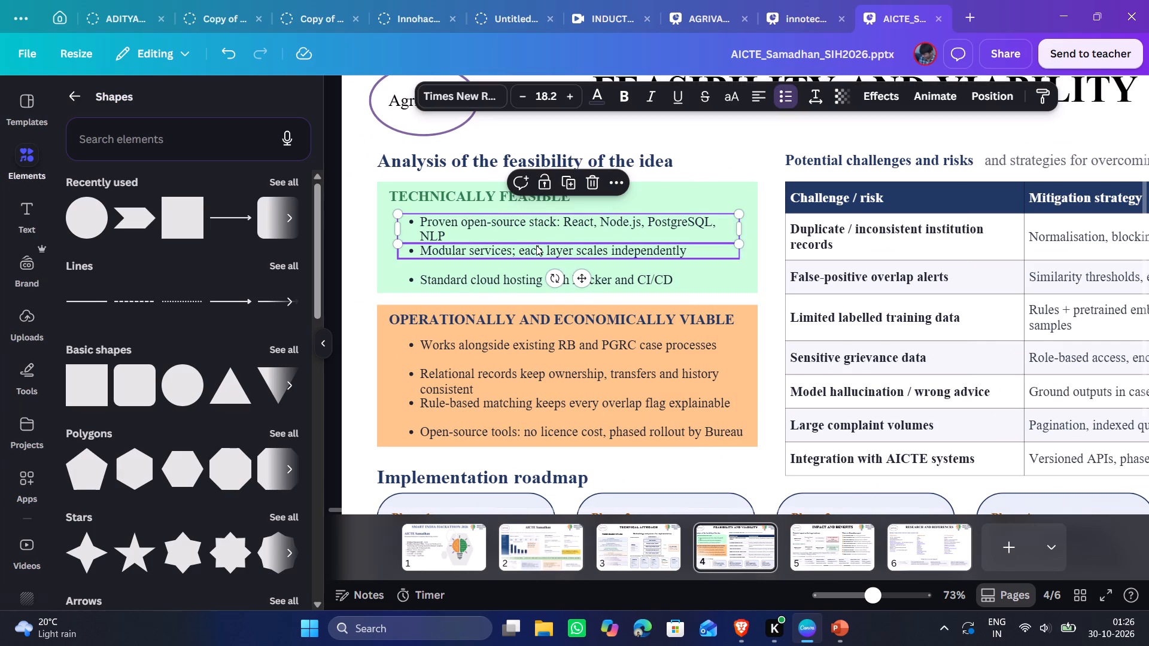
shift+click(536, 245)
shift+click(498, 274)
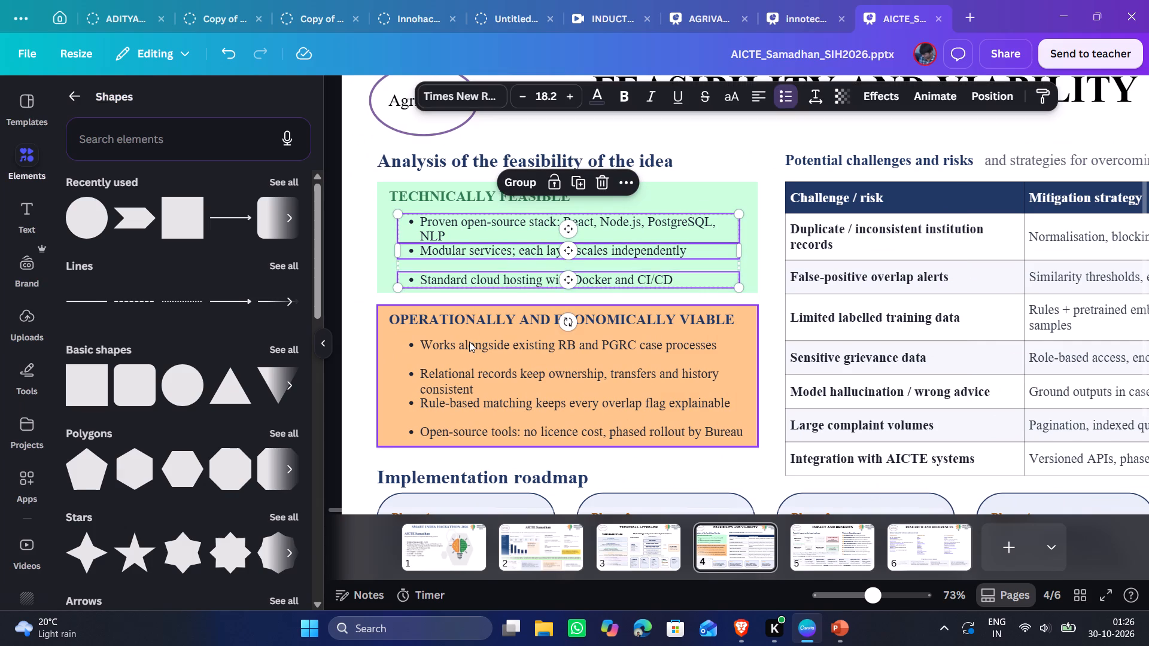
shift+click(469, 342)
shift+click(461, 370)
shift+click(460, 426)
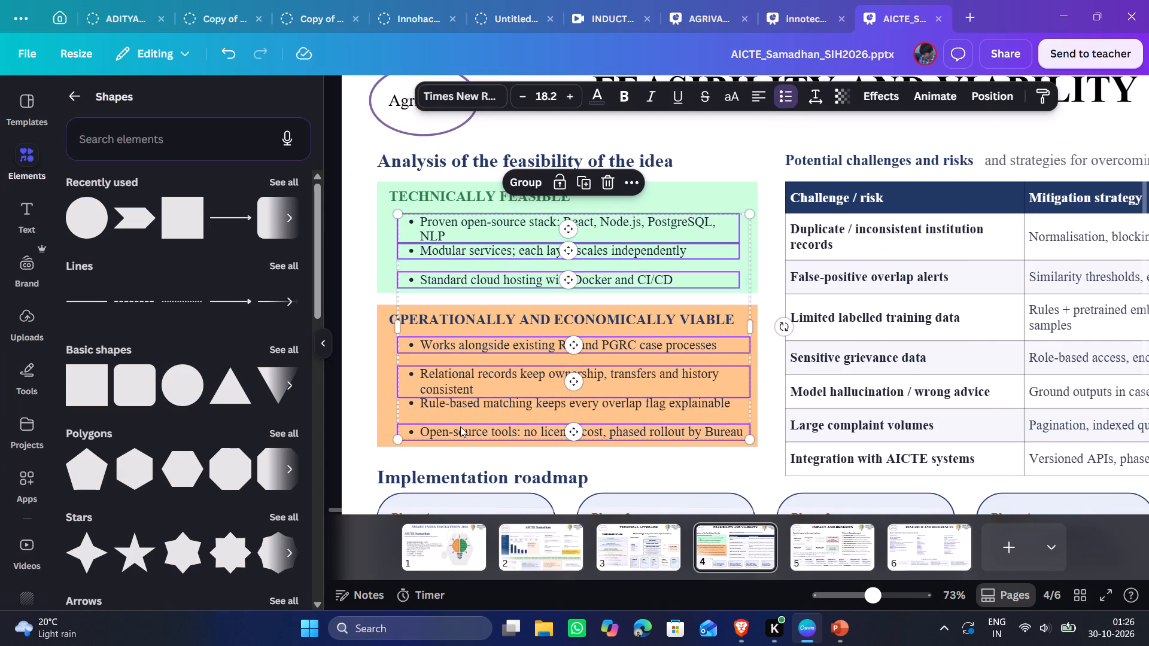
key(shift+Left)
key(shift+Left)
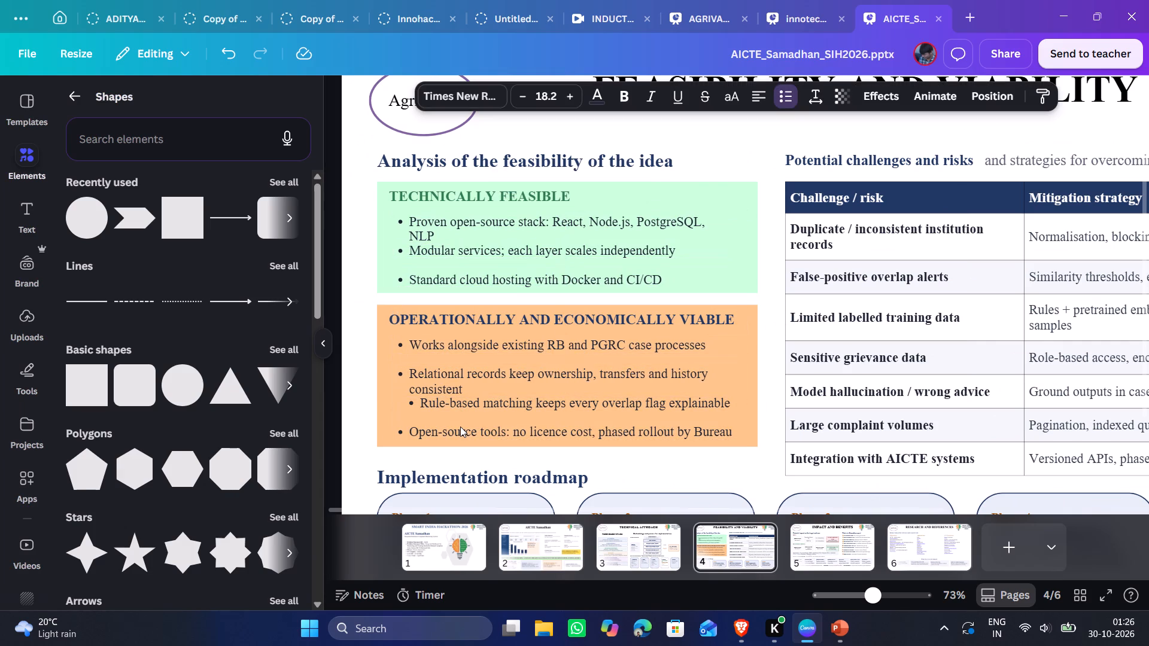
click(771, 251)
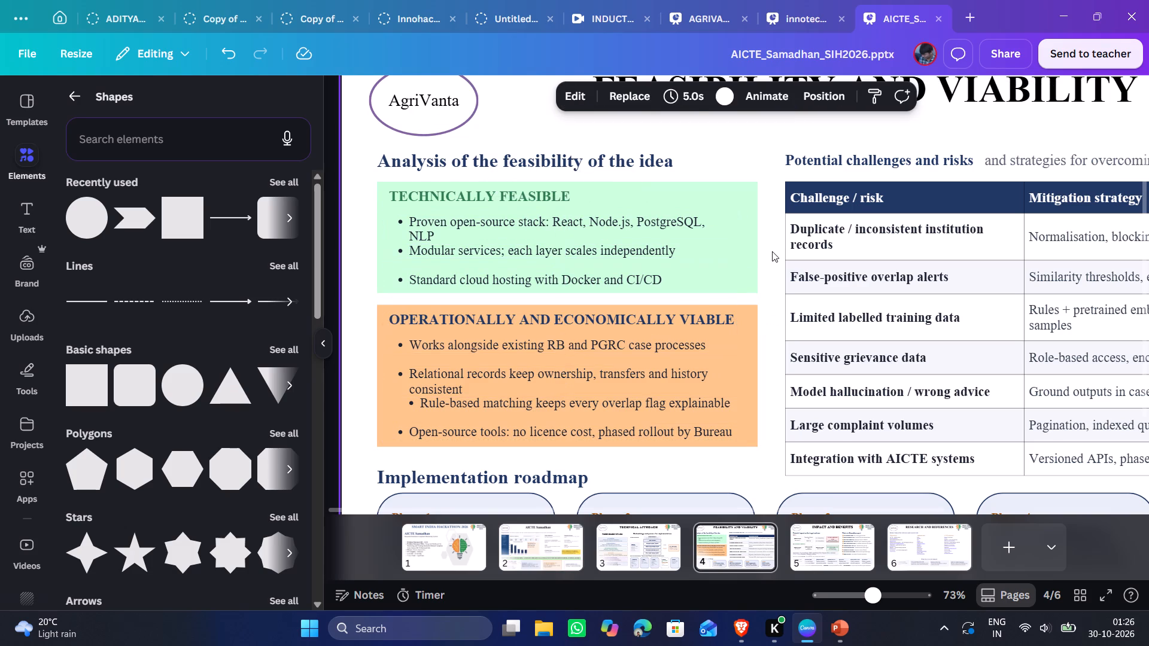
Nudge the "Rule-based matching keeps every overlap flag explainable" bullet left to line up with the other bullets in its panel.
click(425, 401)
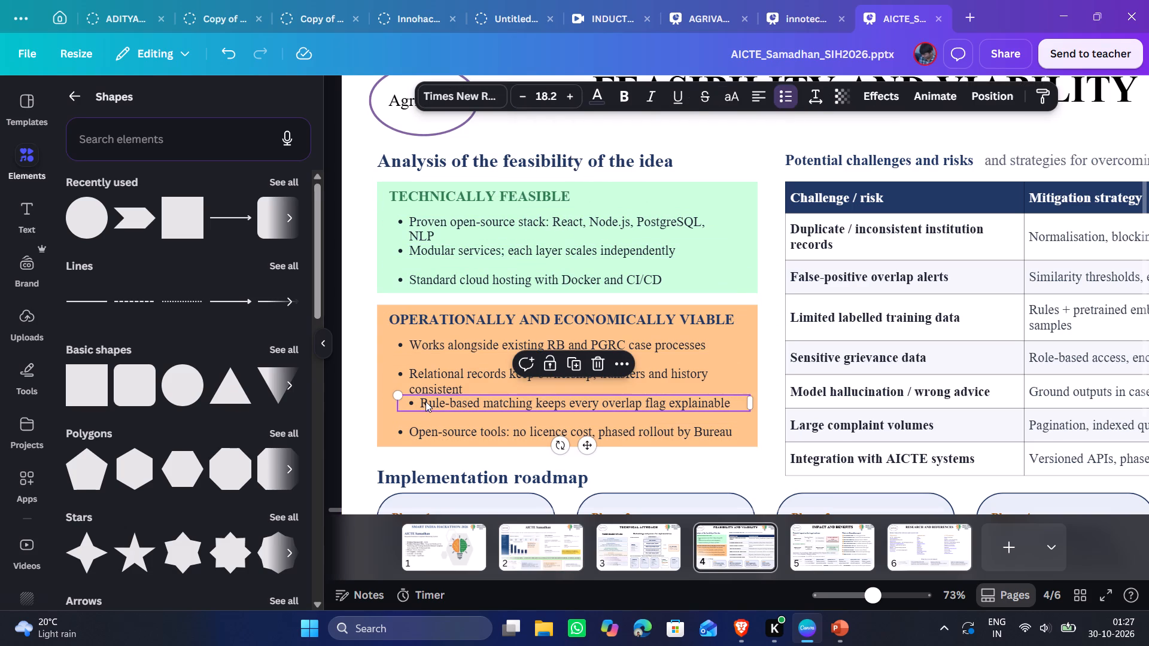
key(shift+Left)
key(shift+Left)
key(shift+Left)
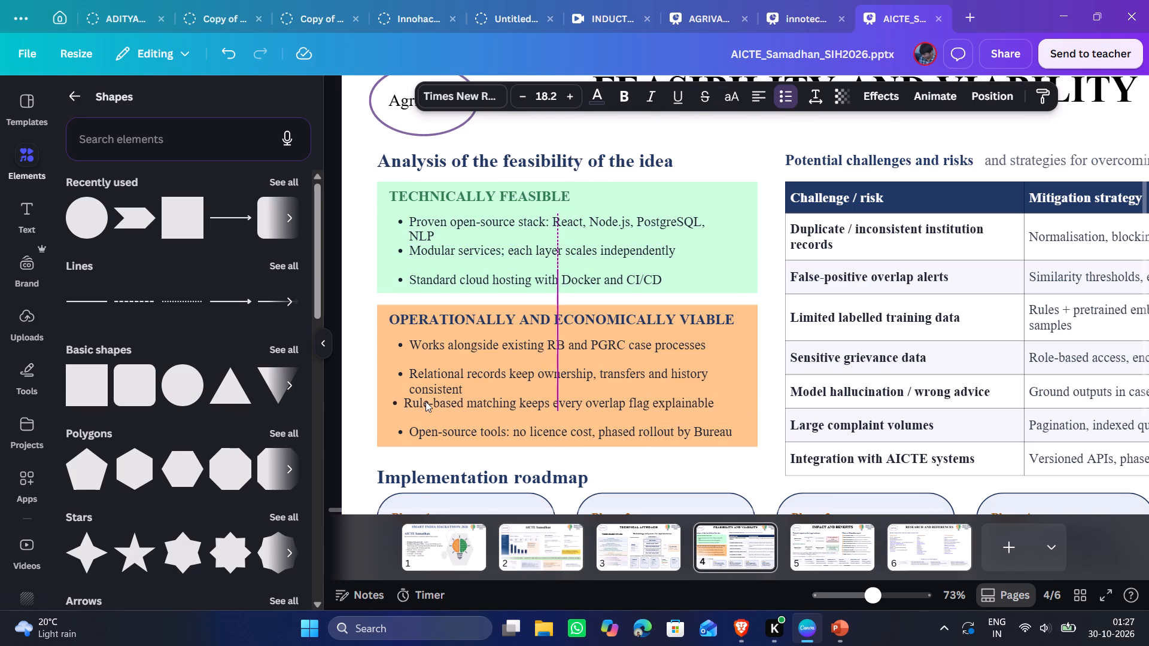
key(shift+Right)
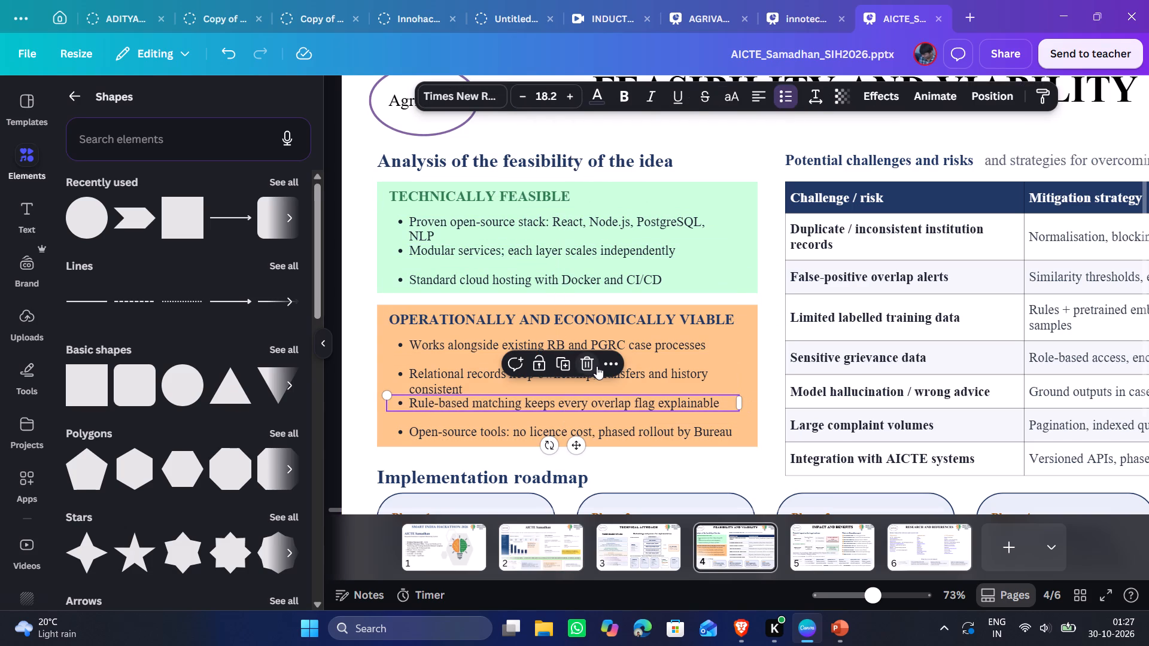
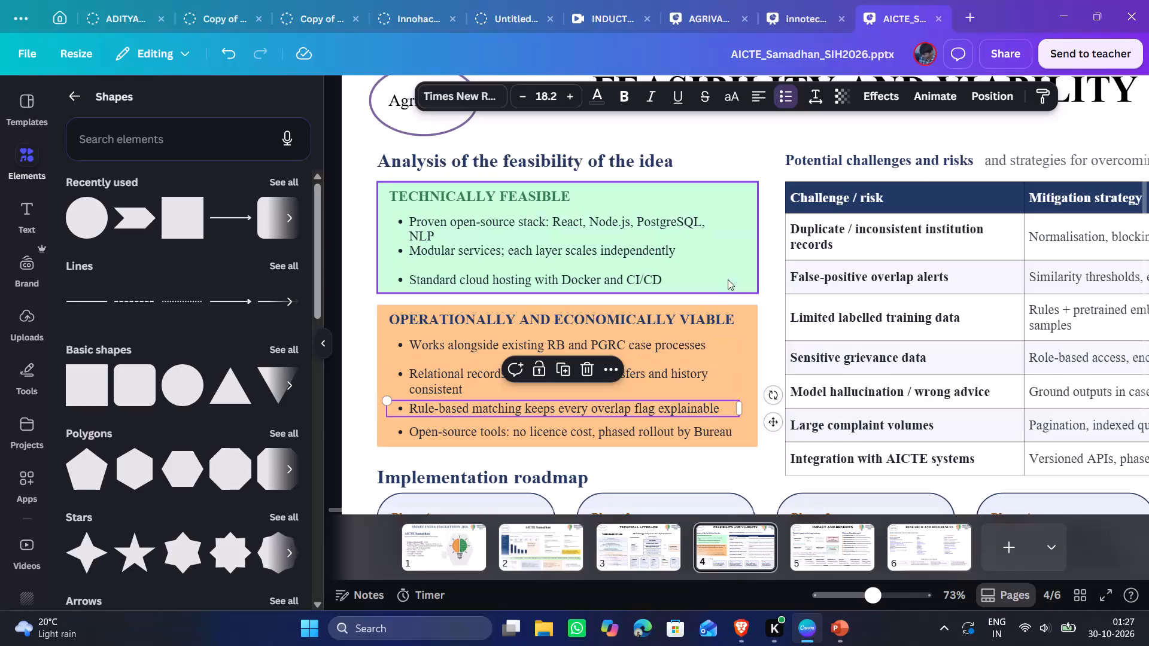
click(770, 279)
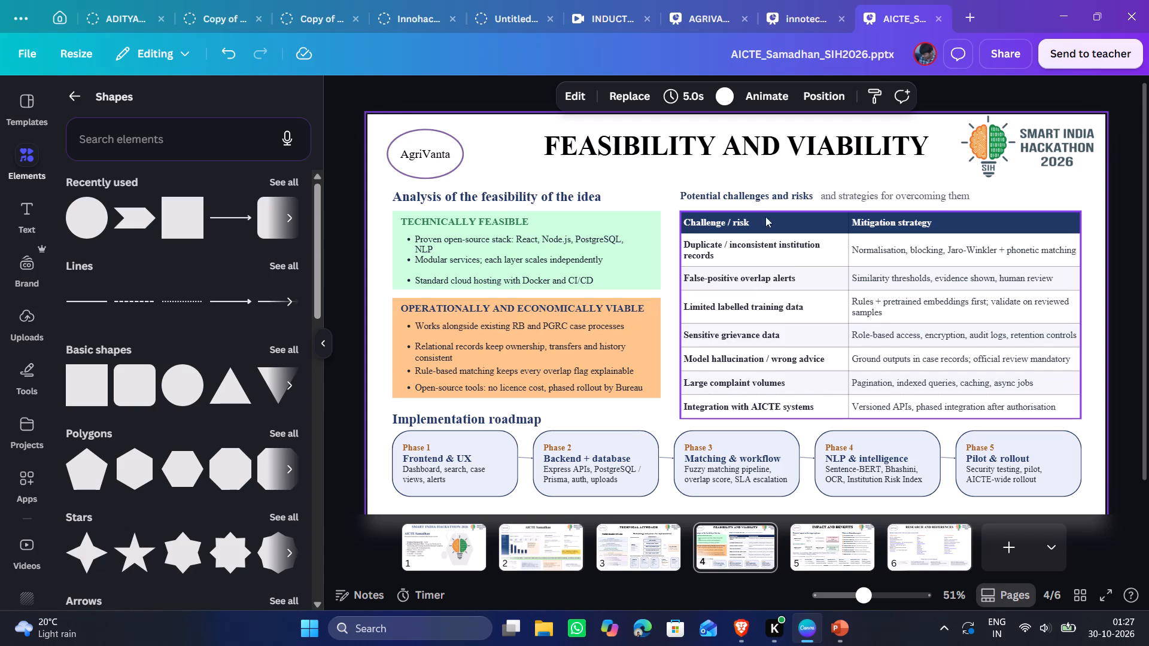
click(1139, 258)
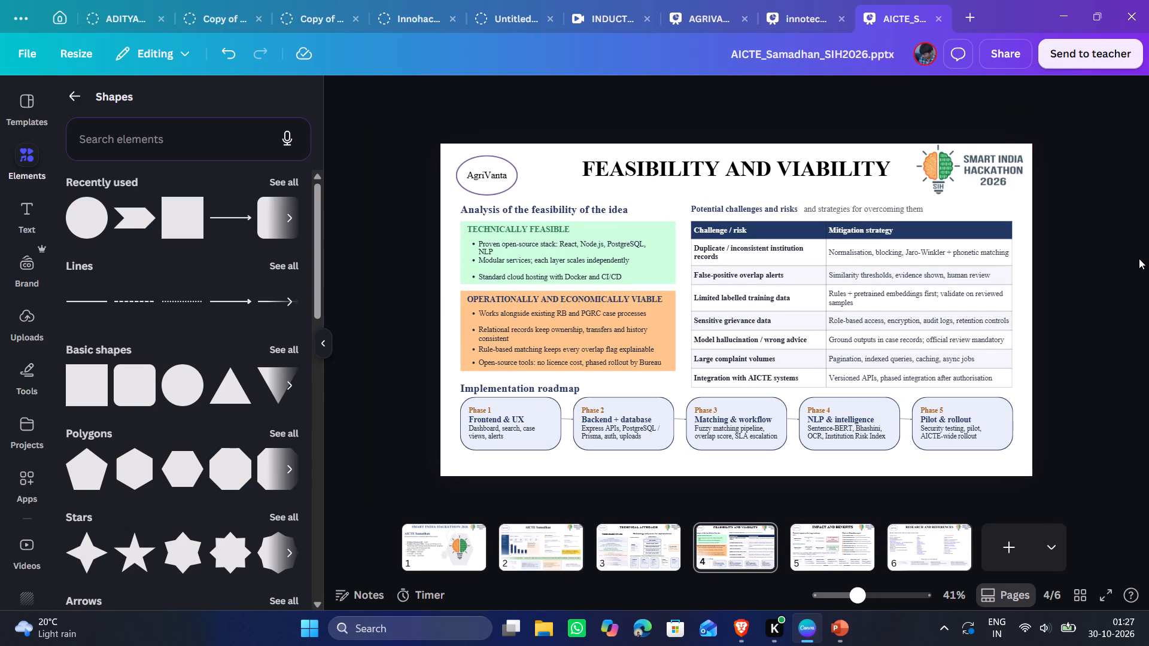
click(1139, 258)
On the Impact and Benefits page, apply the green Radioactive effect to the Social, Economic and Environmental text line.
click(811, 543)
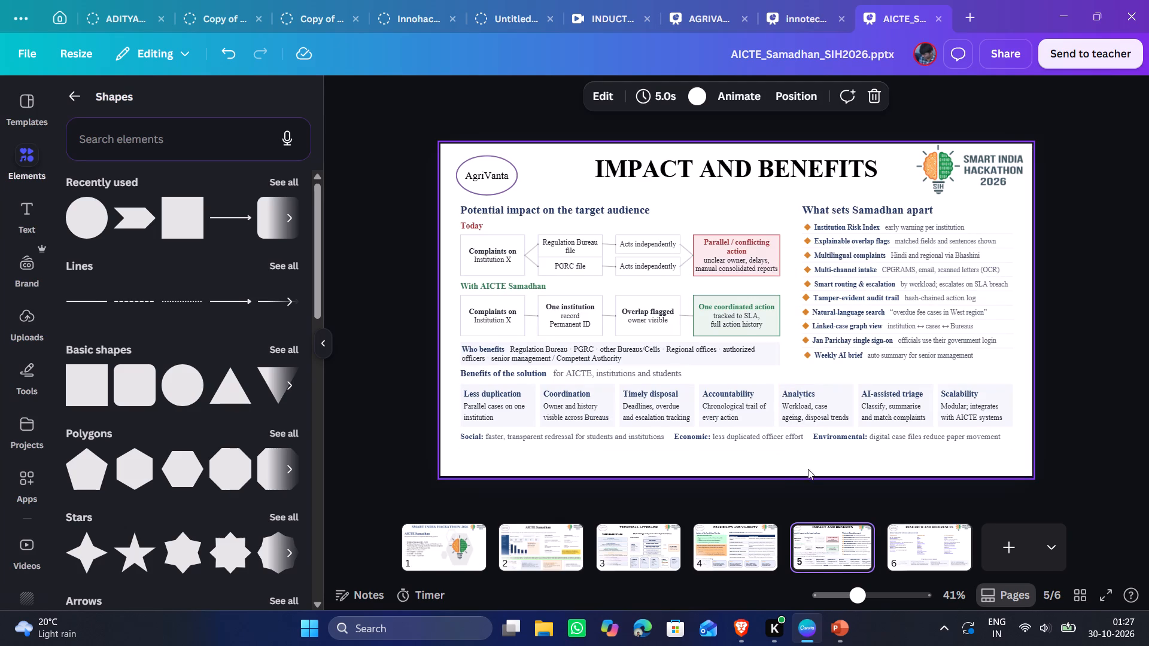
click(611, 429)
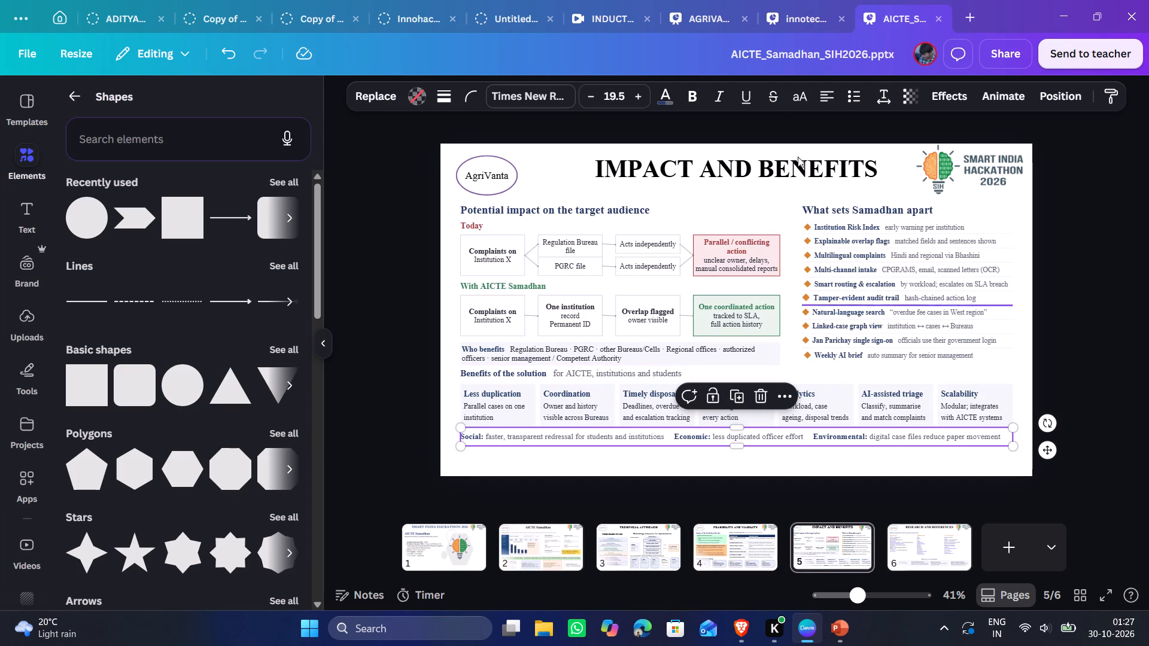
click(946, 97)
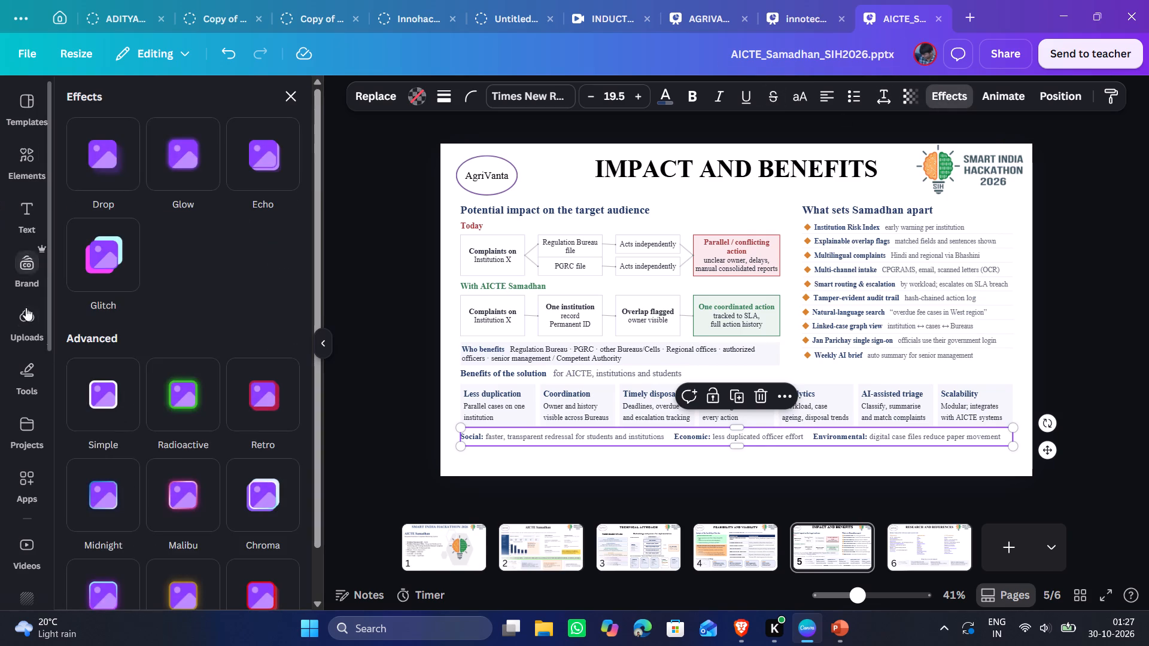
click(205, 384)
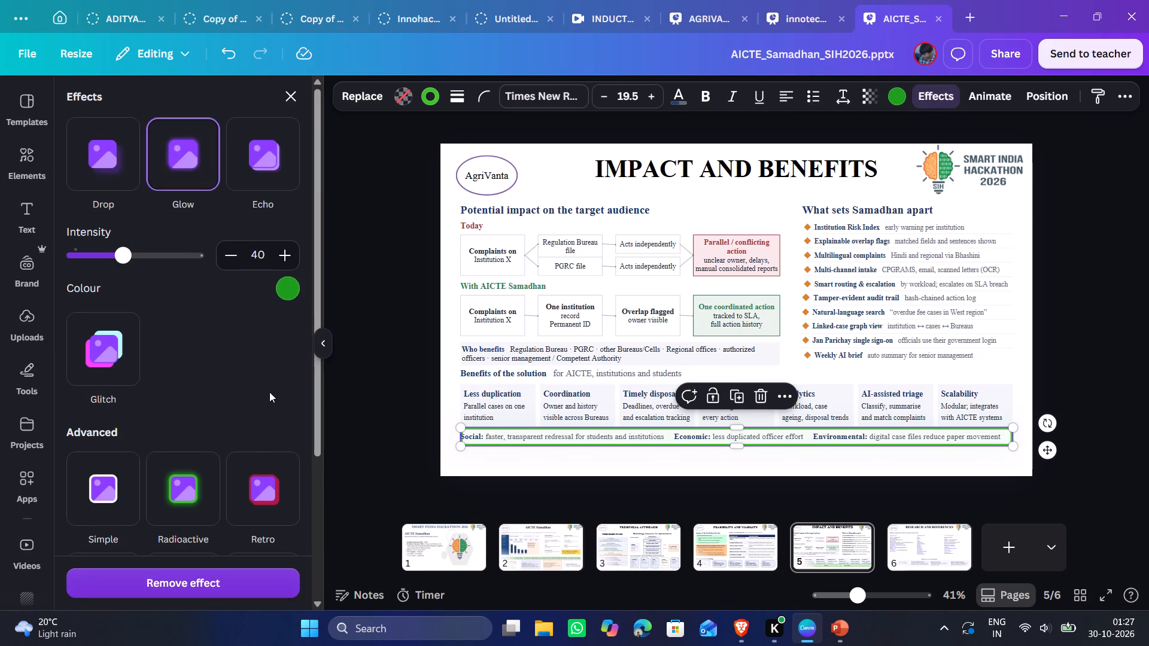
click(1117, 281)
click(1117, 281)
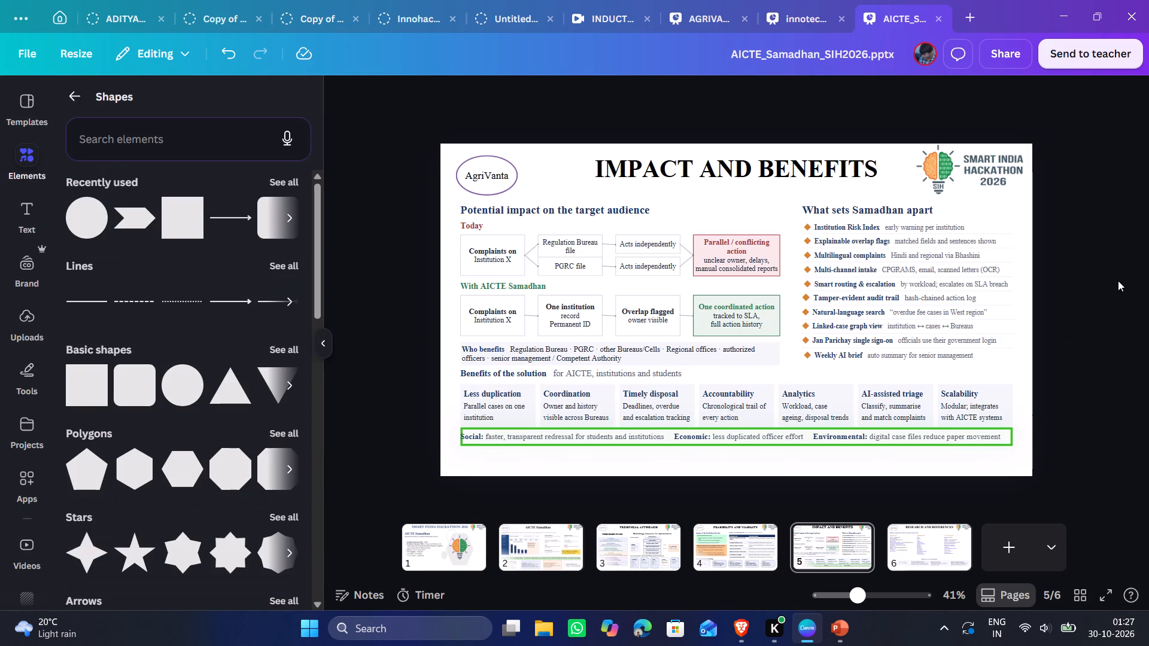
Move the green-outlined Social, Economic and Environmental line slightly down, away from the benefit cards above it.
drag(834, 438, 835, 441)
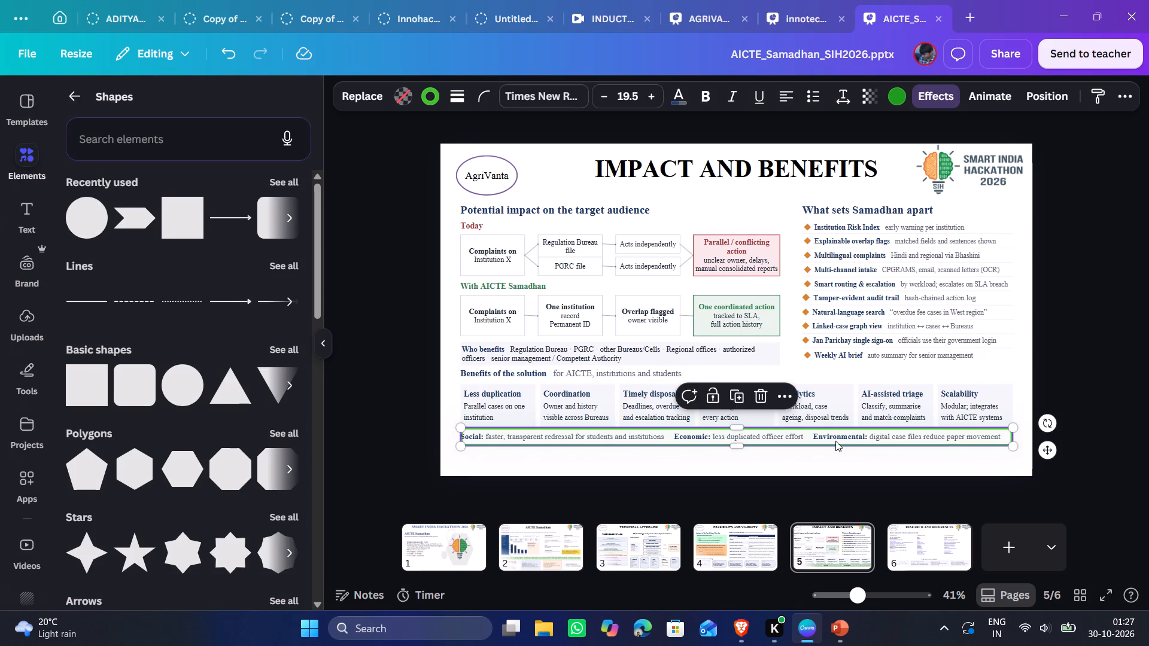
drag(835, 441, 835, 445)
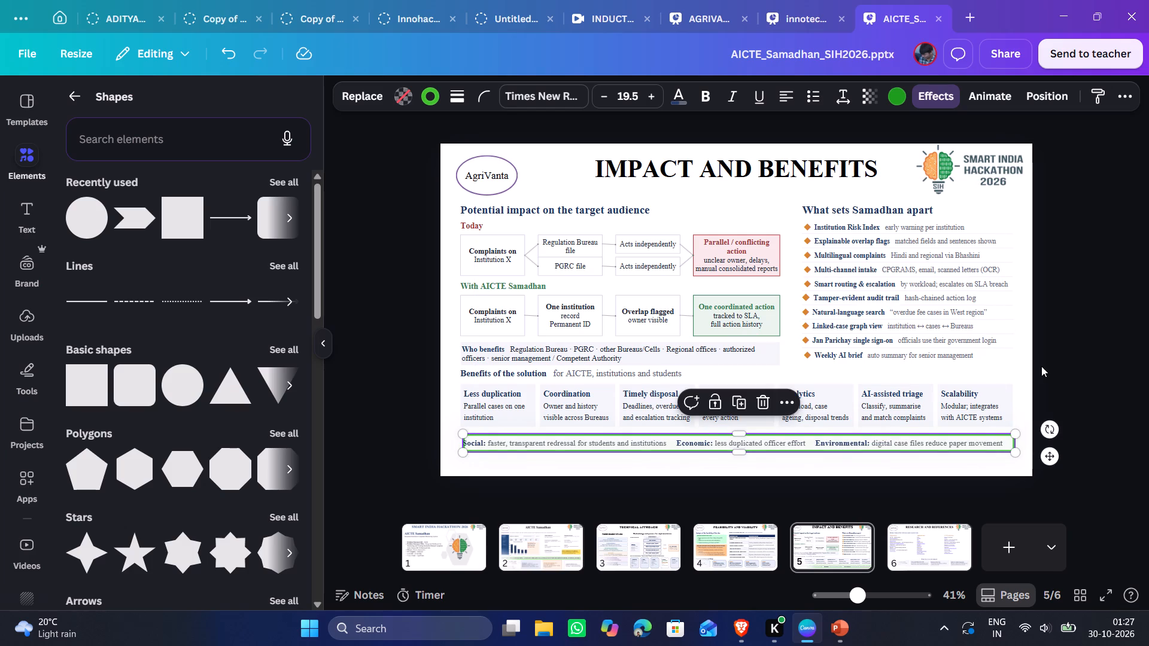
Set the text padding of the Social, Economic and Environmental box to 12.
click(840, 96)
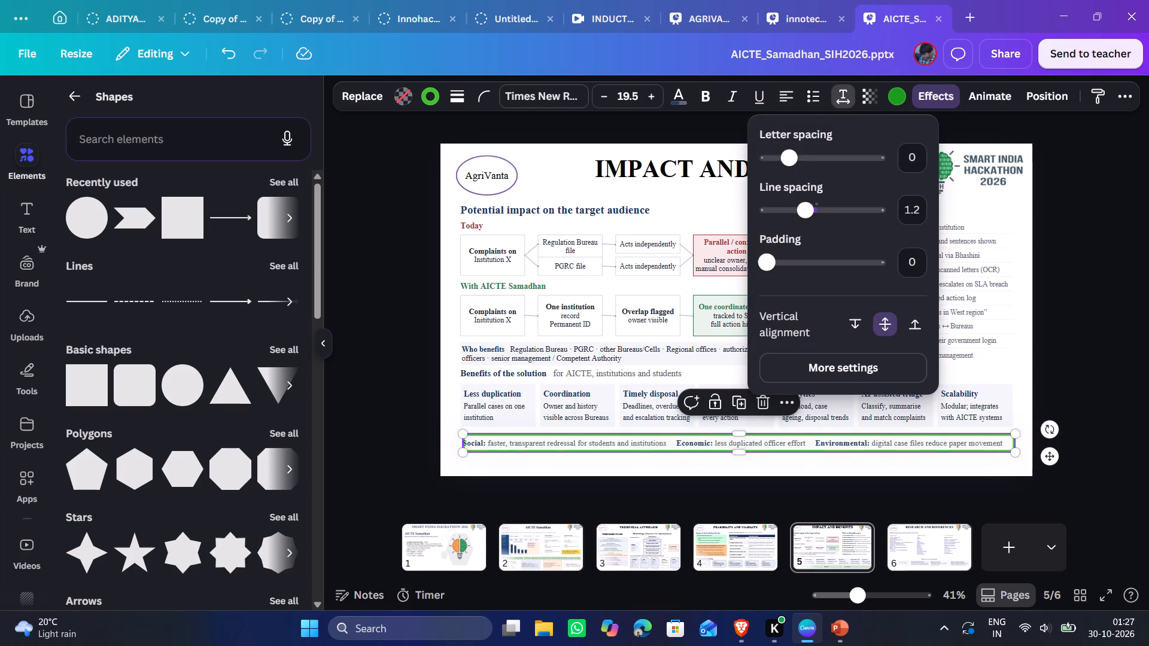
drag(768, 264, 793, 261)
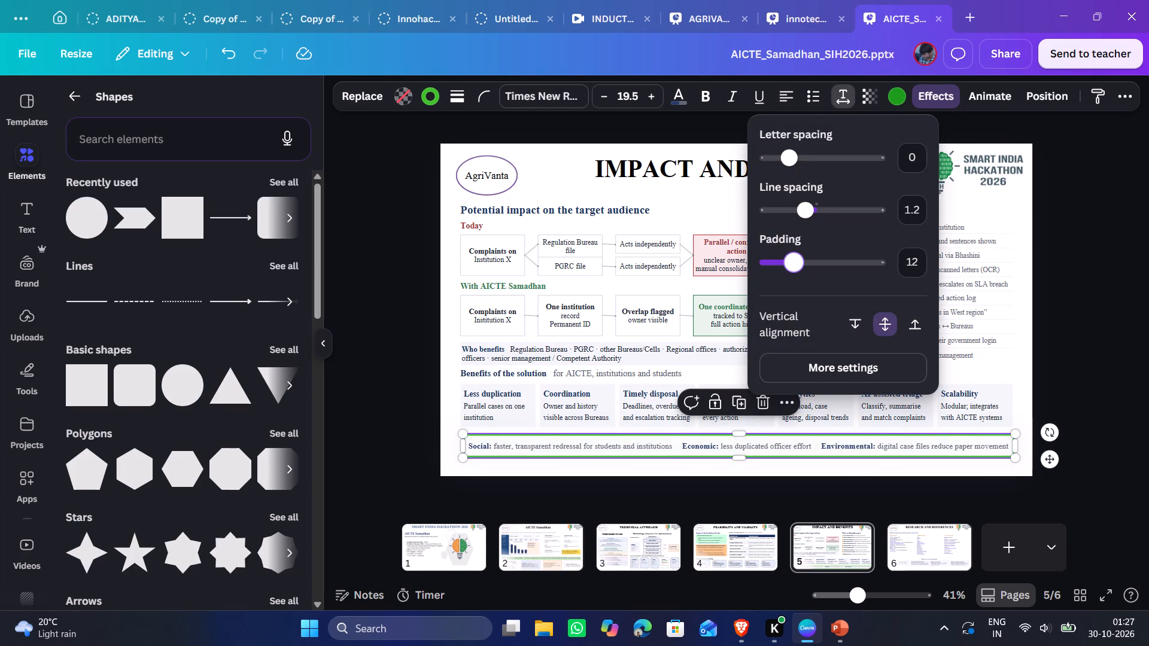
drag(793, 261, 794, 261)
double_click(1092, 279)
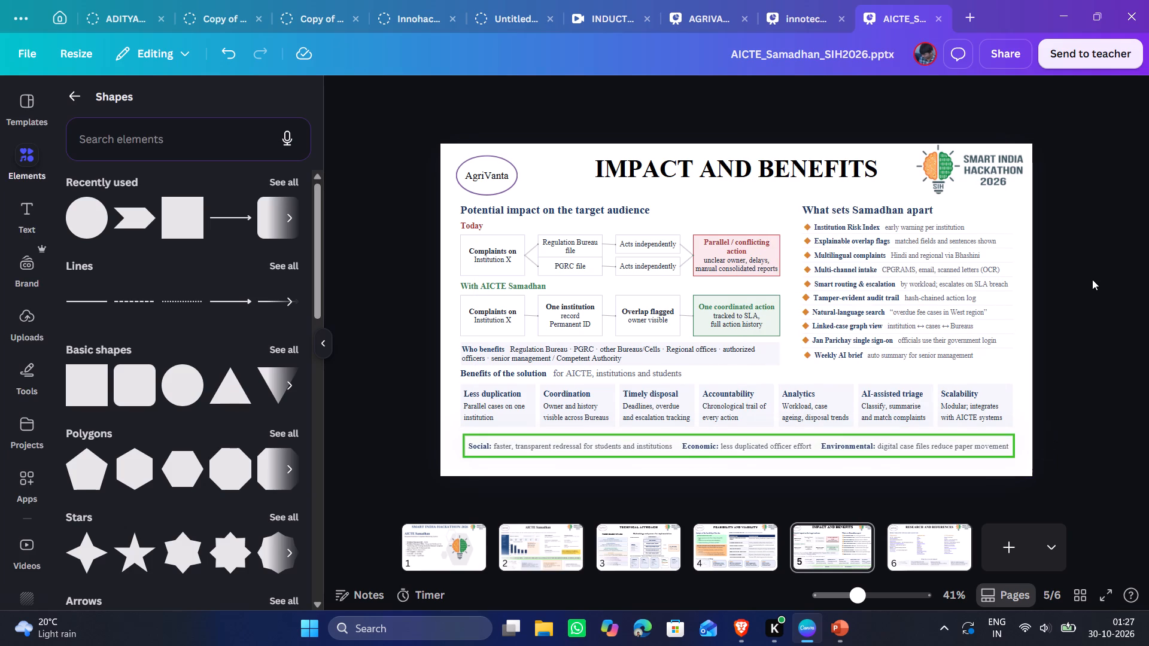
click(1093, 281)
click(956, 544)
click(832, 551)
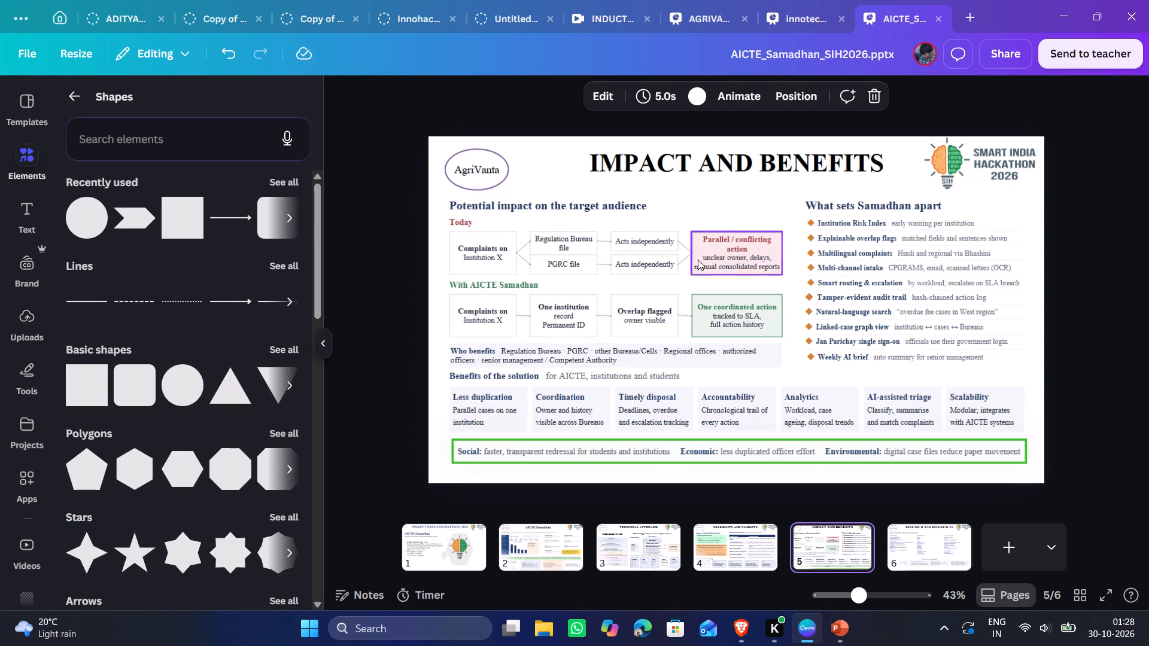
Round the corners of all ten flow boxes in the Today and With AICTE Samadhan diagrams together by a moderate amount.
click(709, 235)
shift+click(703, 324)
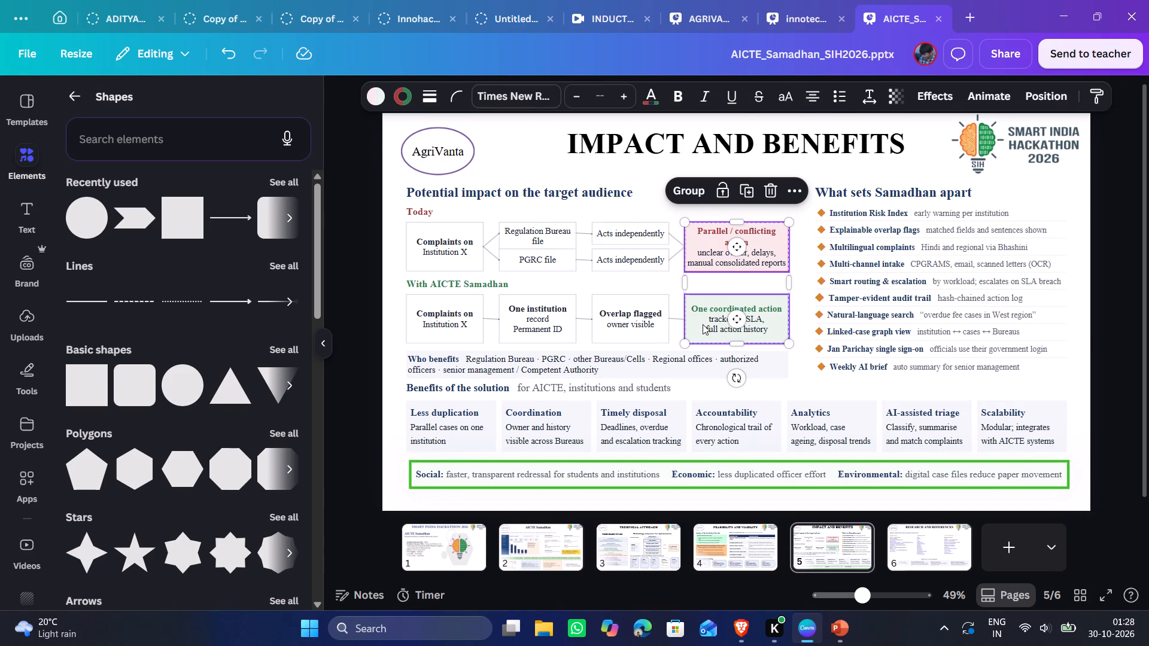
shift+click(622, 331)
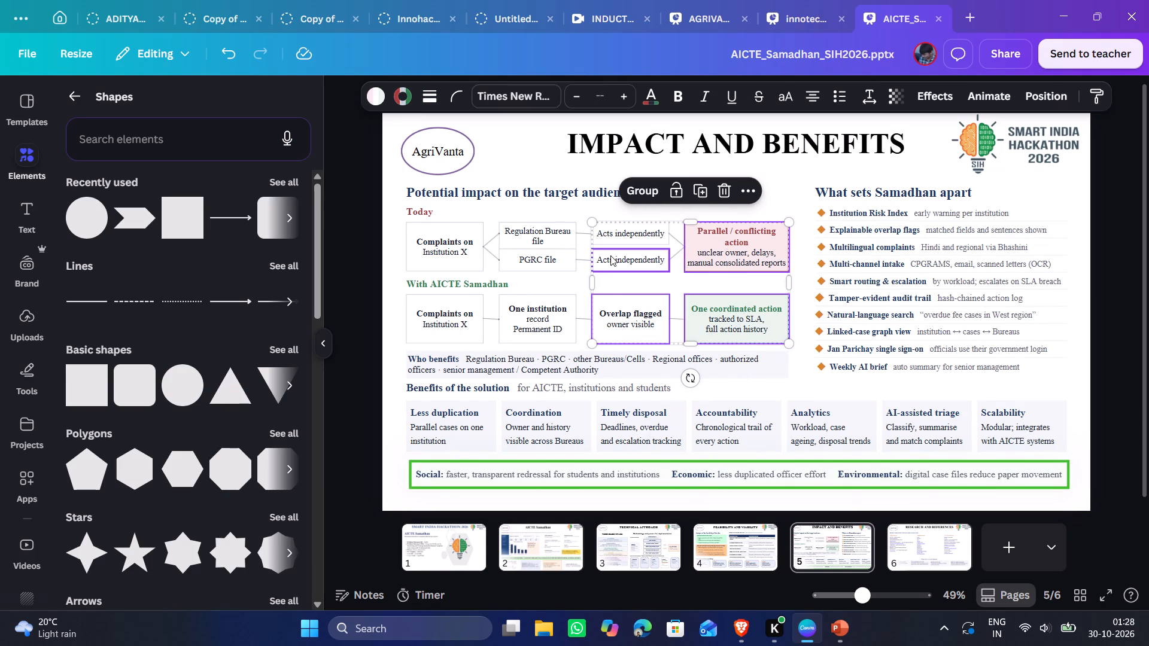
shift+click(610, 255)
shift+click(617, 240)
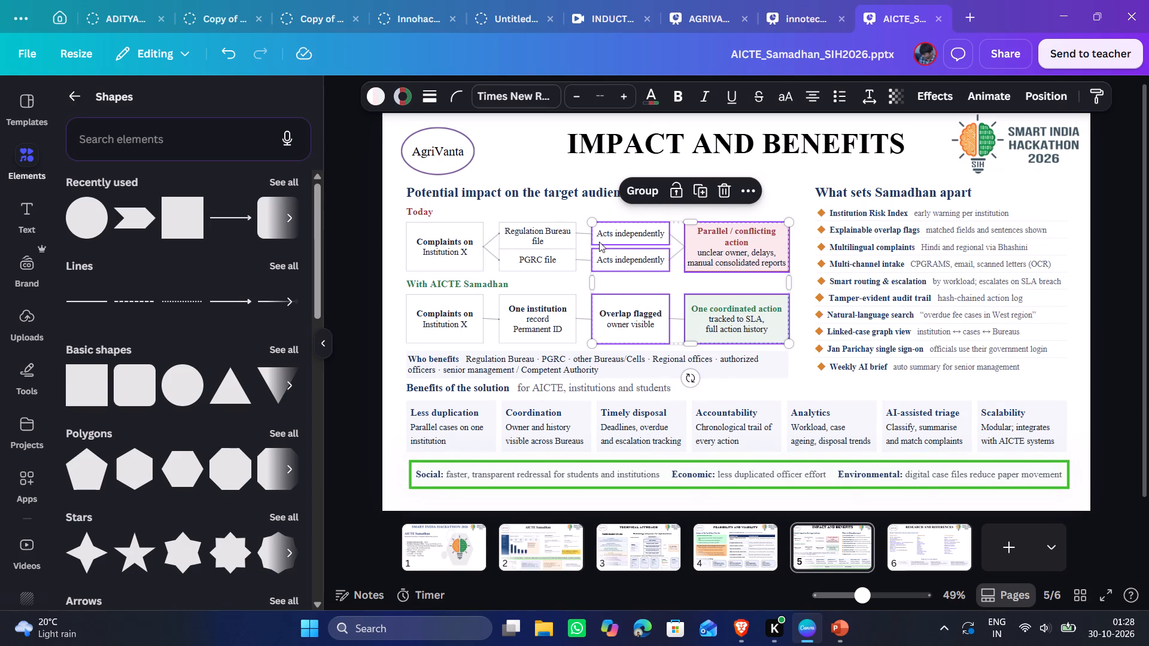
shift+click(564, 243)
shift+click(567, 258)
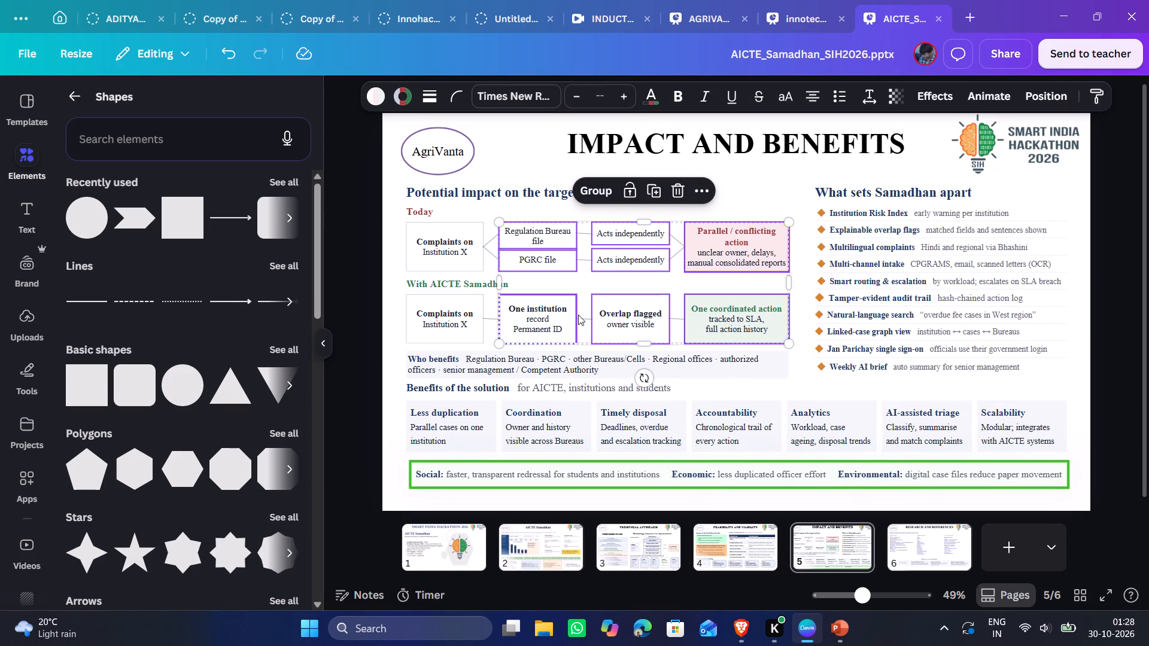
shift+click(568, 309)
shift+click(469, 306)
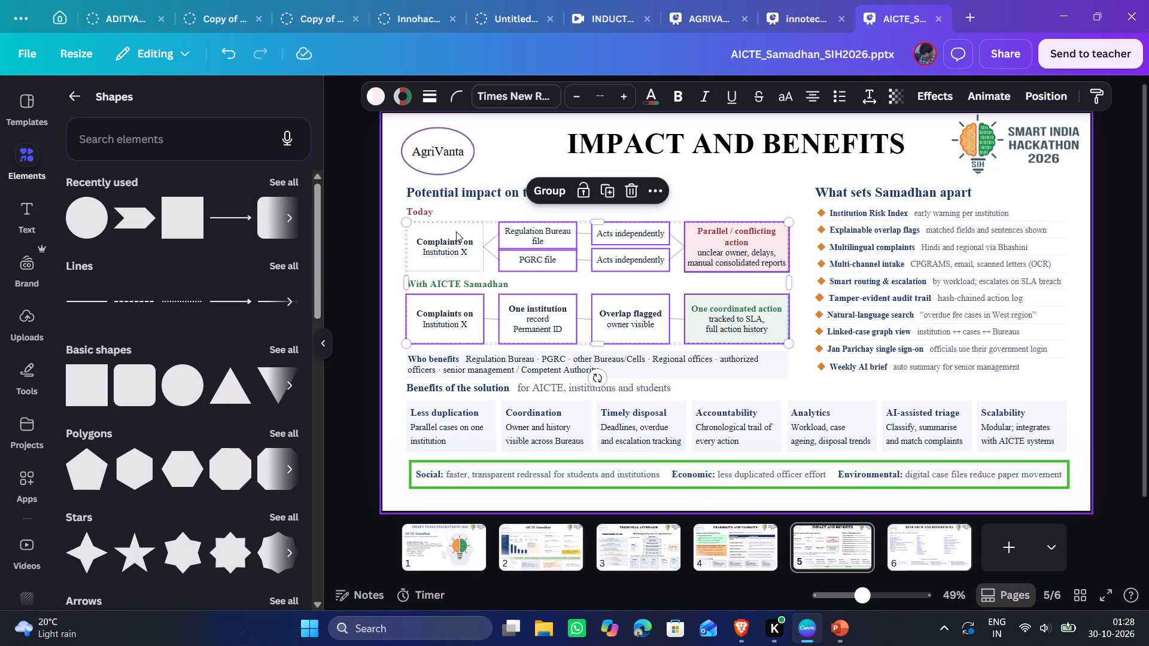
shift+click(456, 231)
click(456, 102)
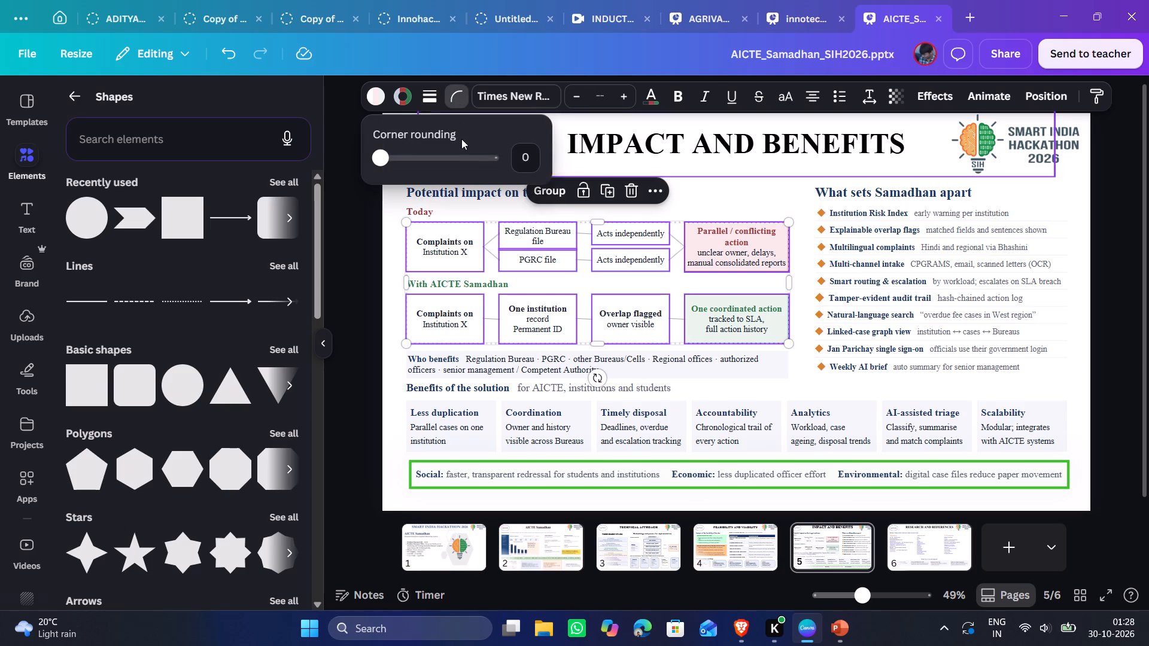
drag(381, 159, 421, 160)
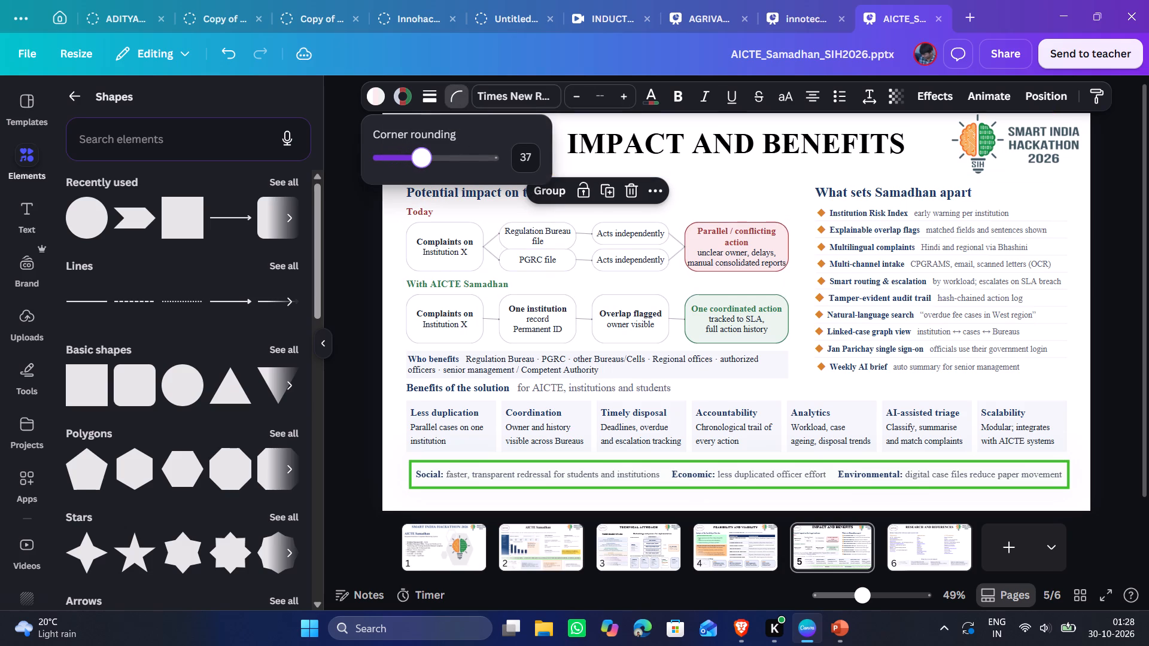
drag(421, 160, 409, 160)
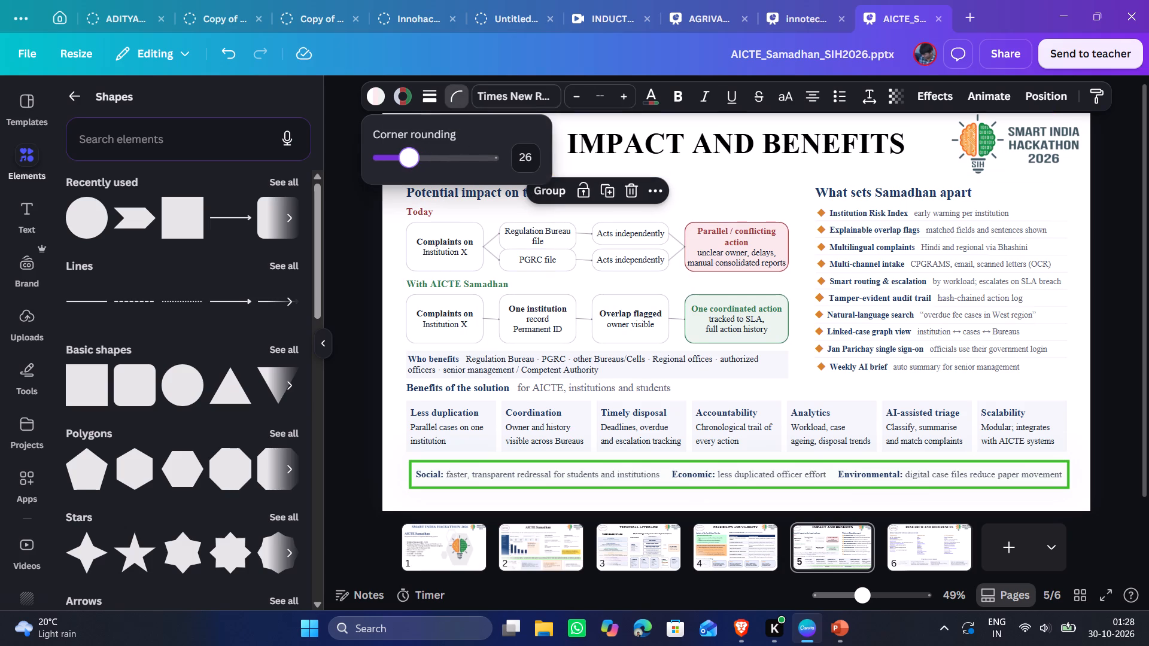
drag(409, 160, 416, 161)
click(1123, 264)
click(1123, 263)
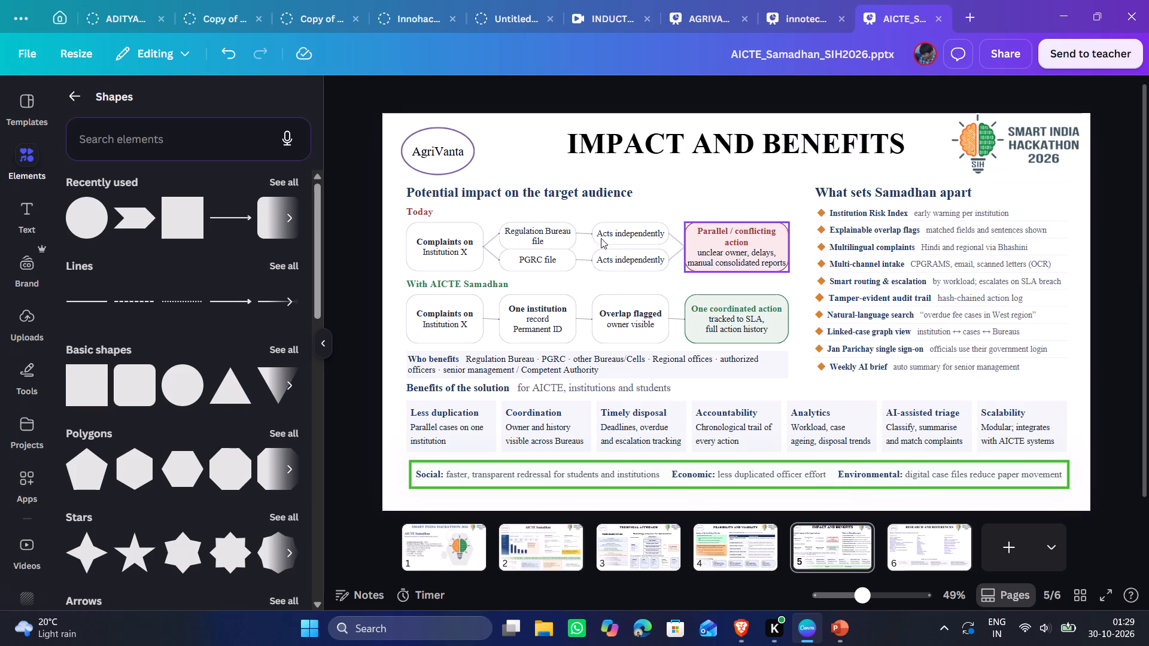
Nudge the PGRC file box in the Today diagram slightly down, clear of the Regulation Bureau file box.
click(535, 278)
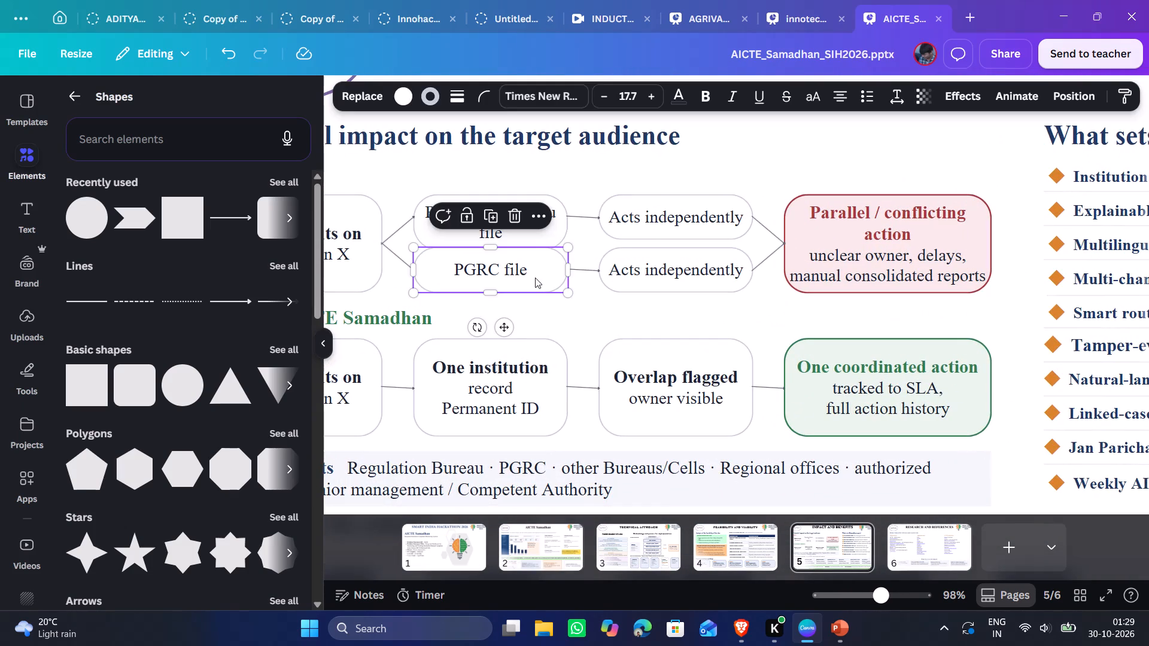
key(shift+Down)
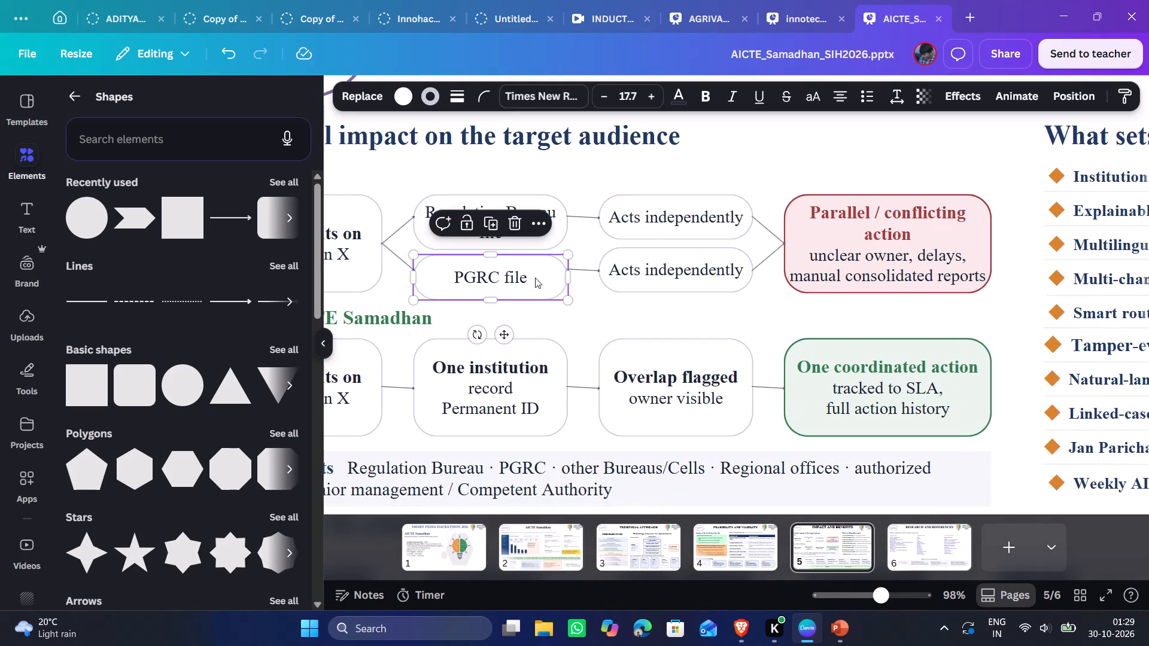
click(599, 307)
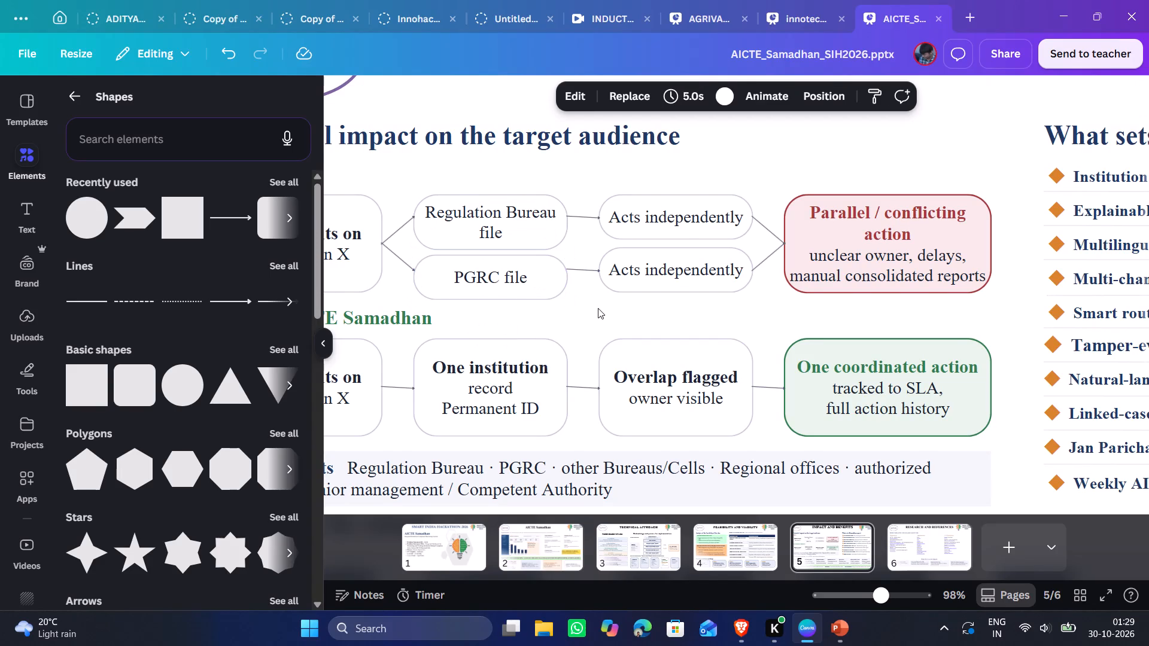
scroll(598, 308, right, 1)
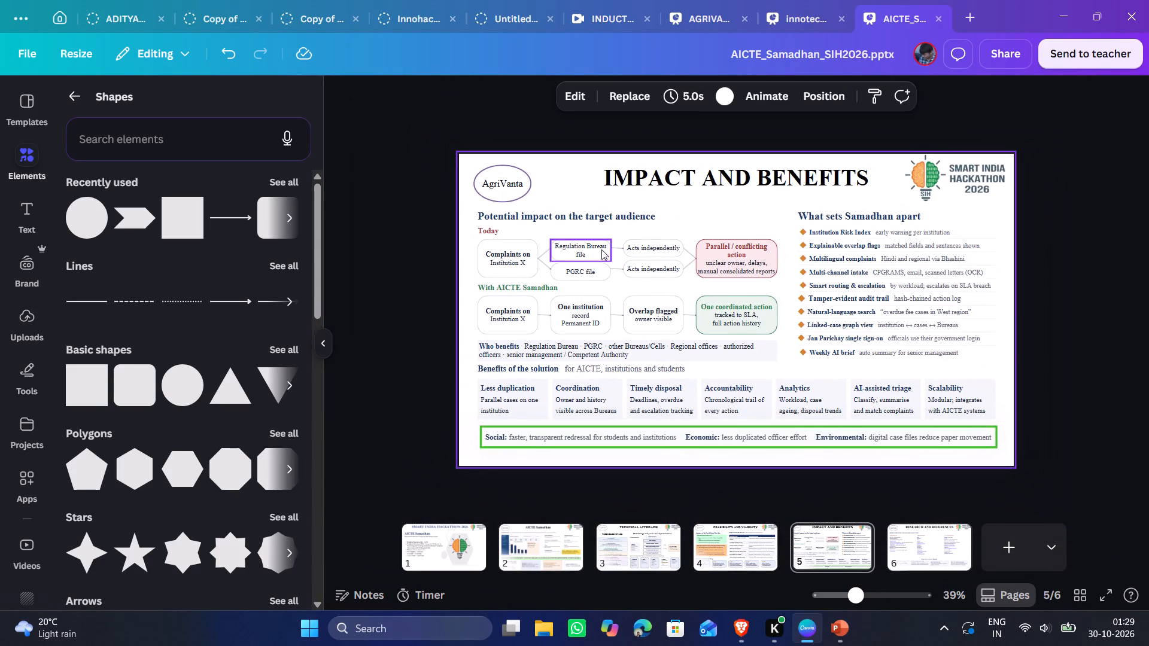
Look through the presentation's pages to check their layout and styling, ending on the Research and References page.
click(913, 535)
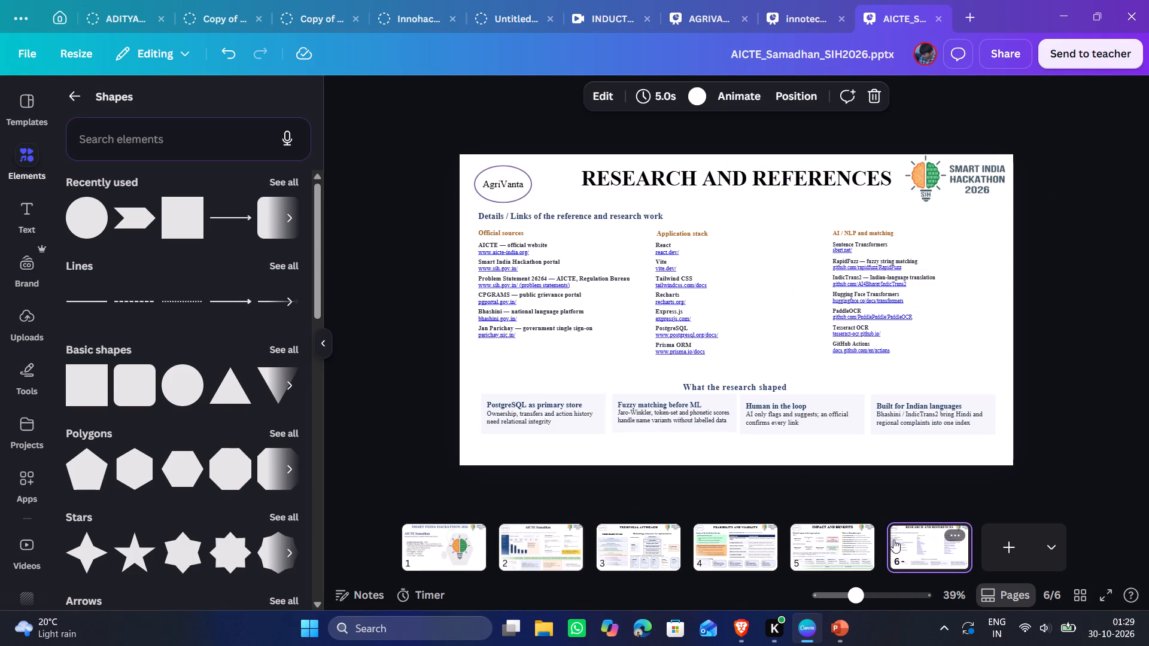
click(853, 546)
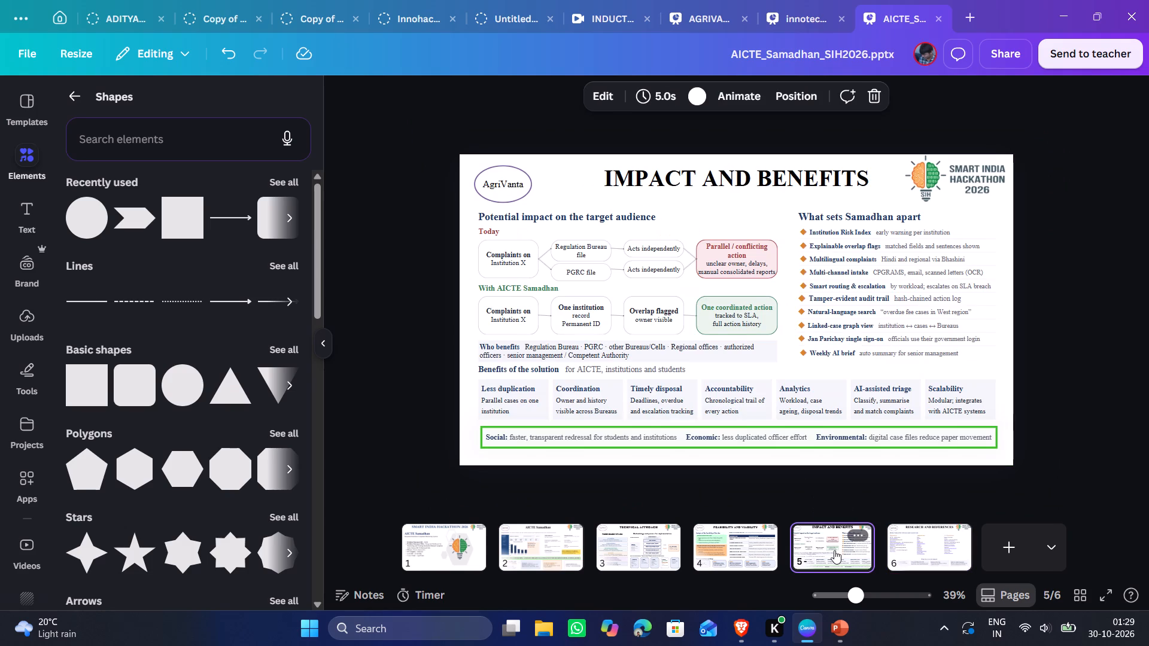
click(768, 547)
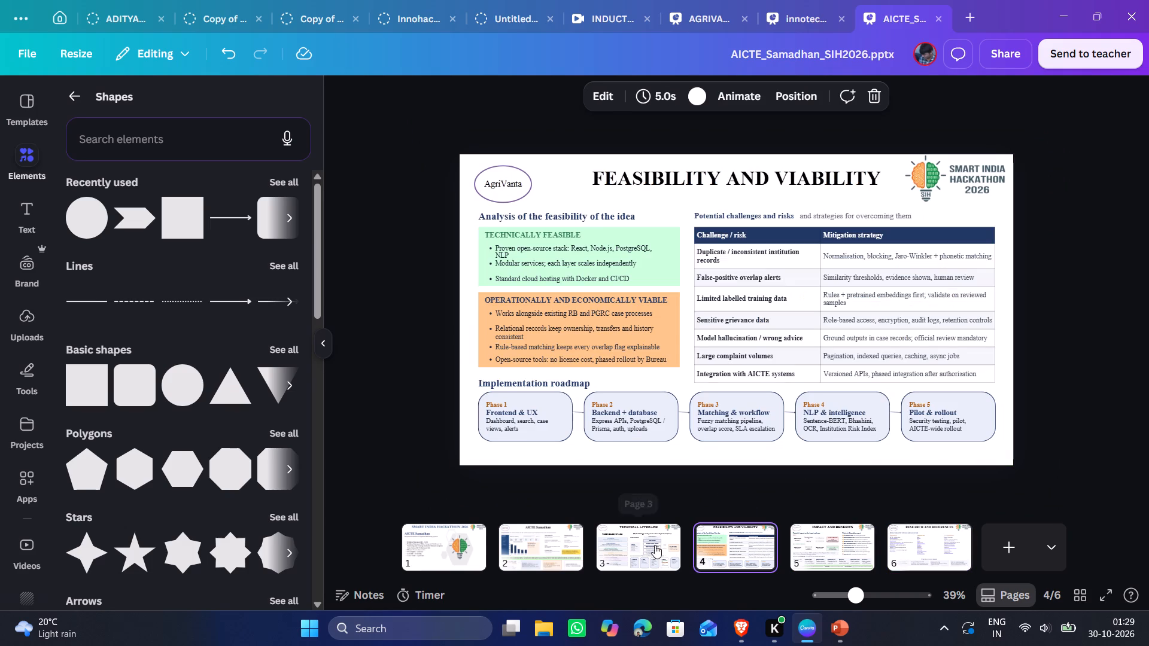
click(658, 554)
click(585, 553)
click(568, 556)
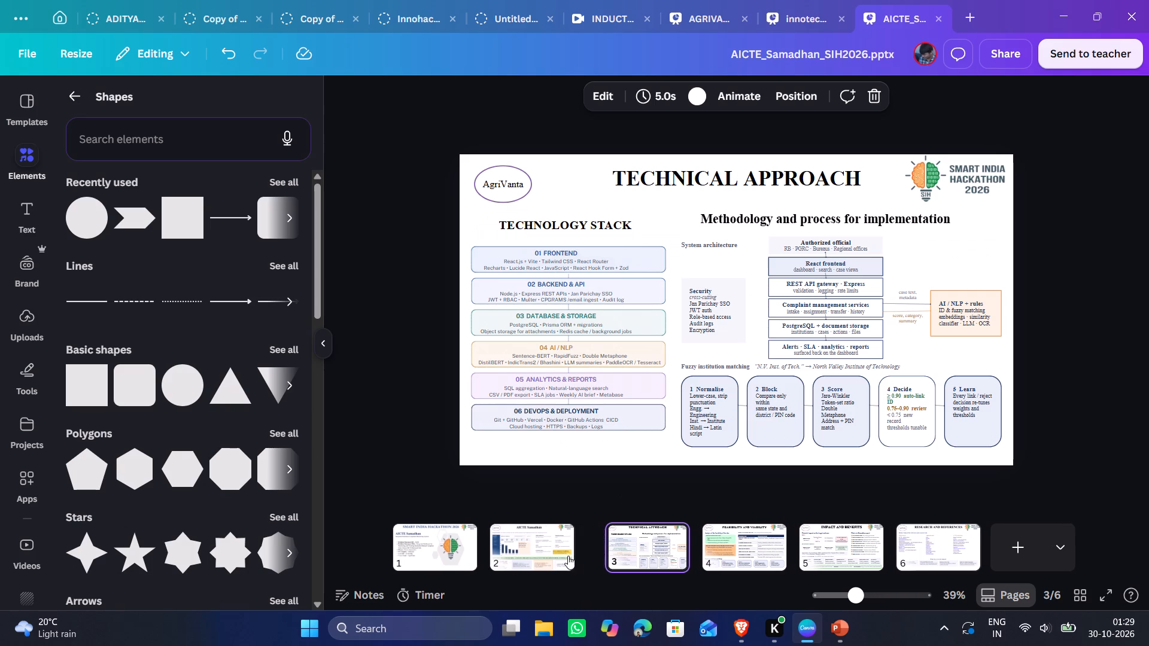
click(451, 549)
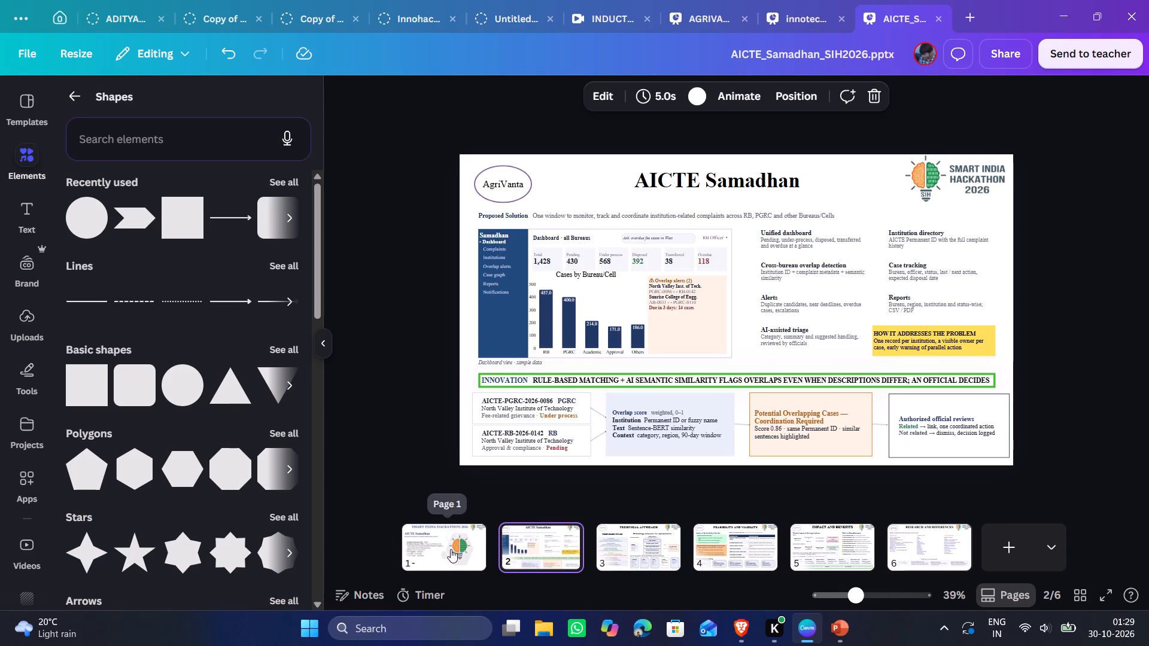
click(542, 549)
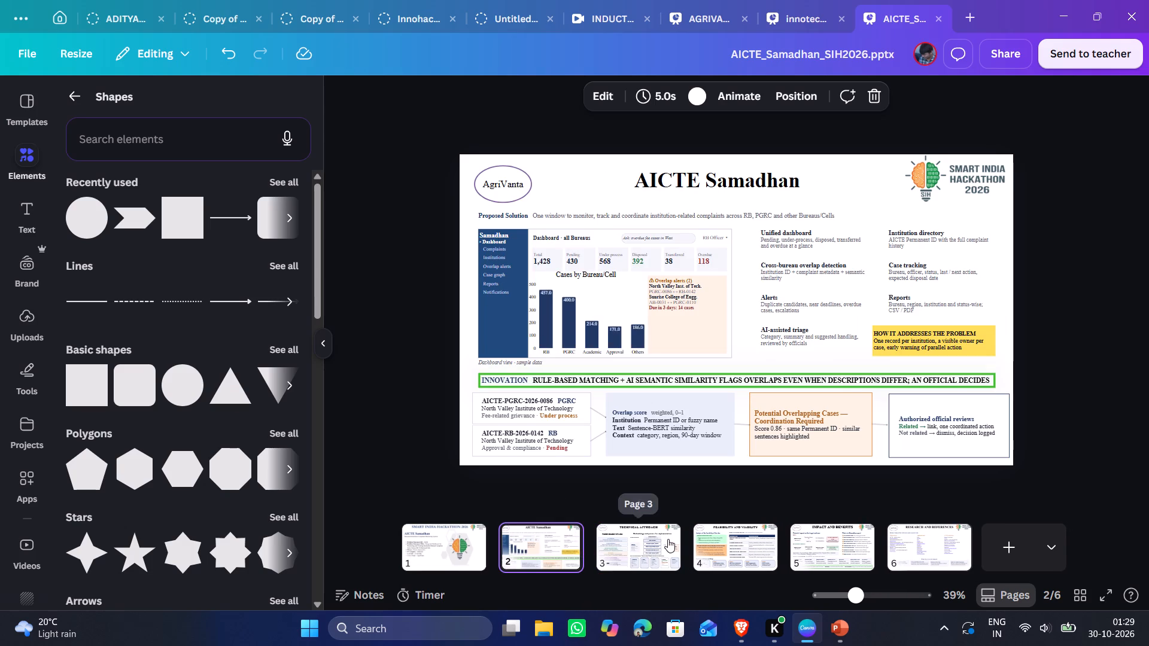
click(649, 541)
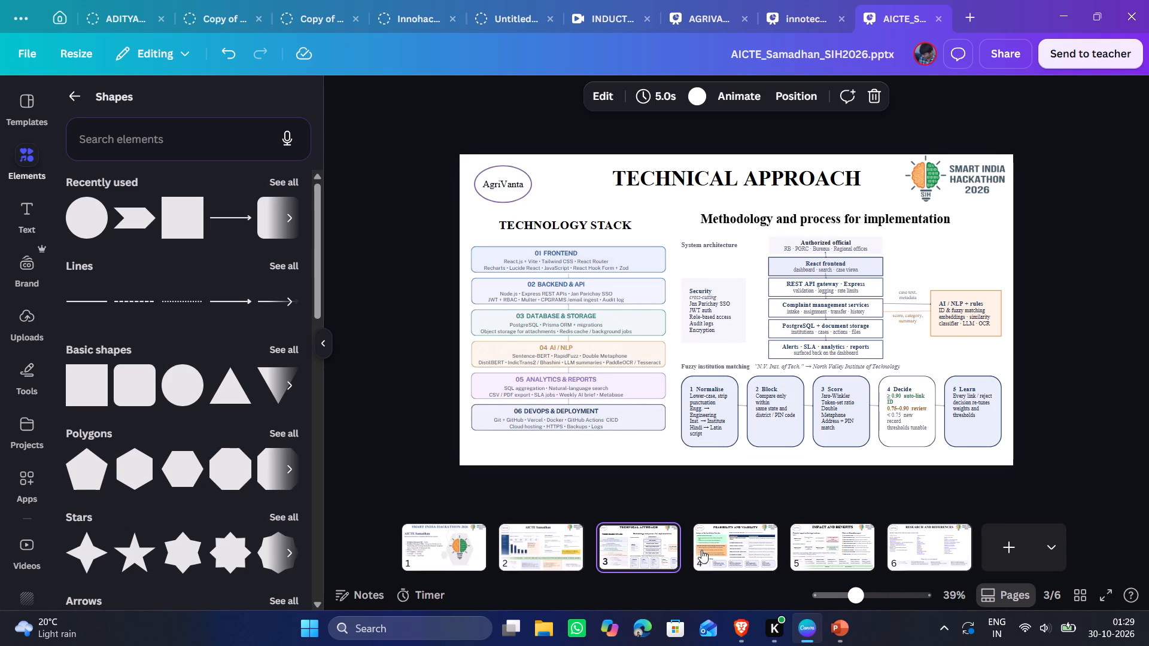
click(701, 550)
click(512, 541)
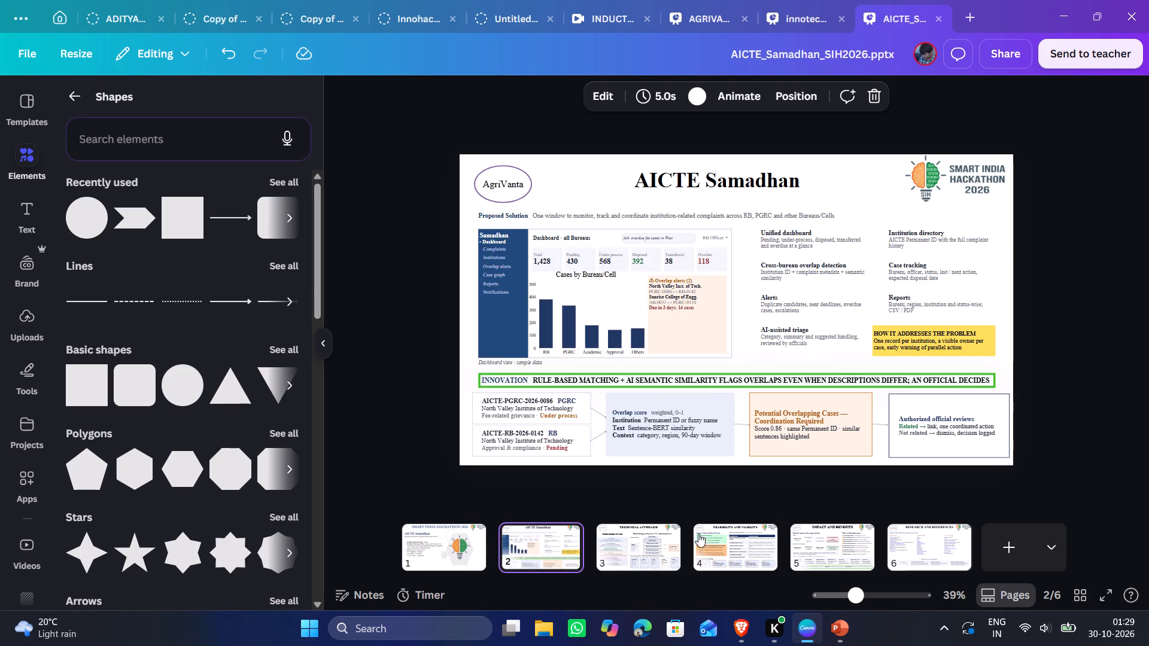
click(850, 551)
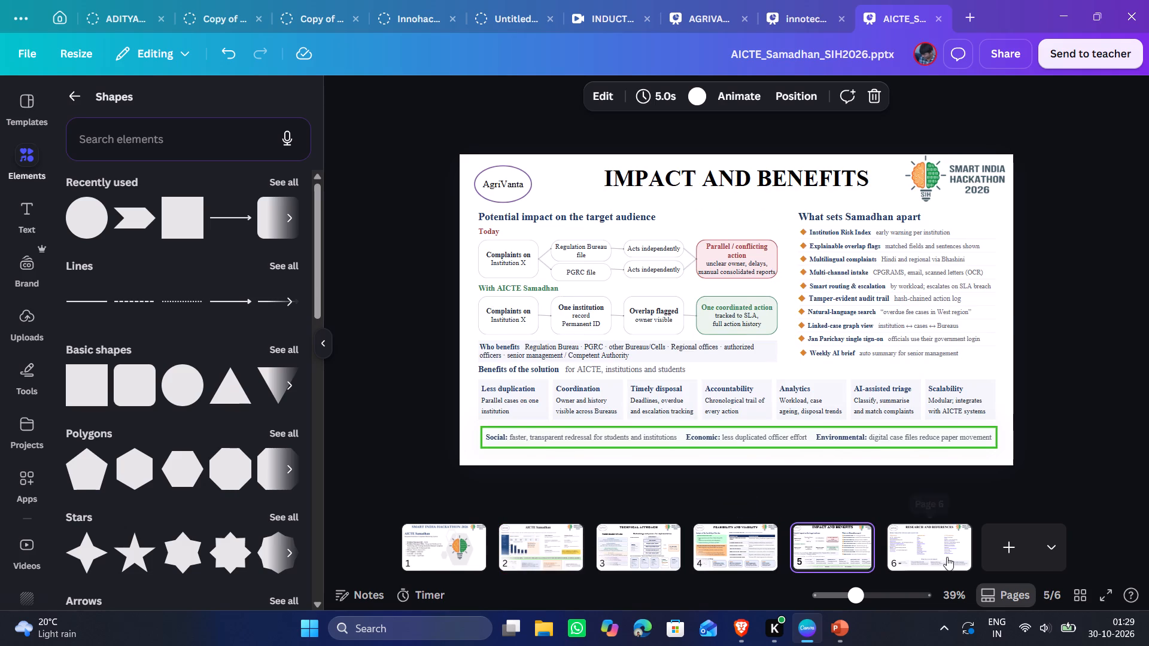
click(935, 557)
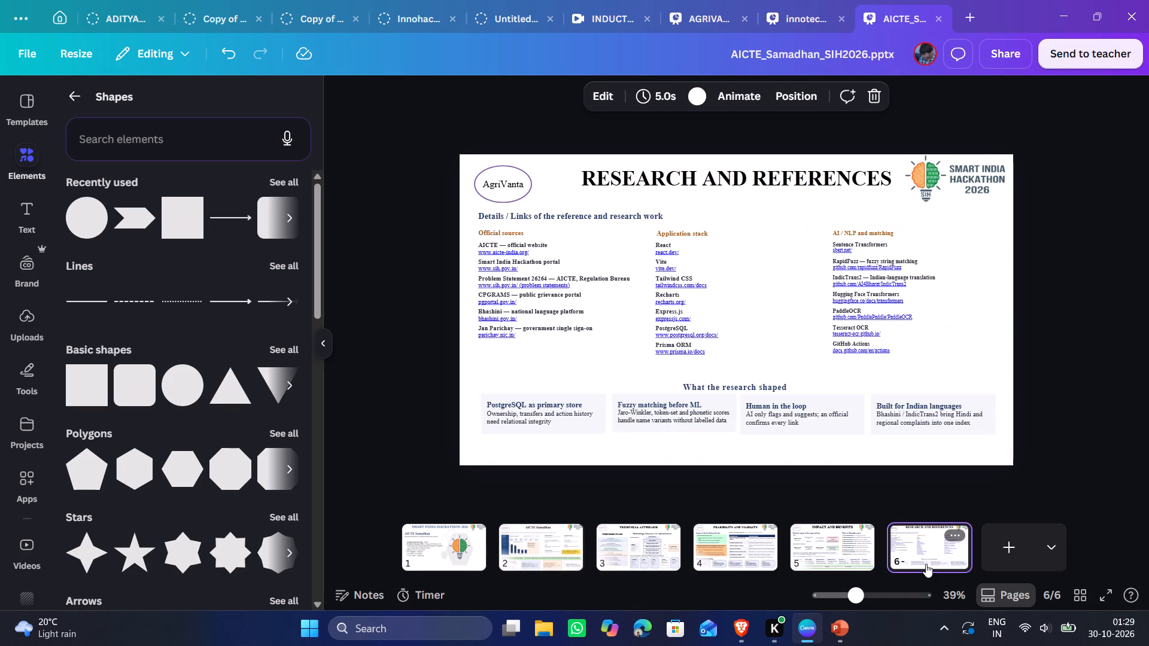
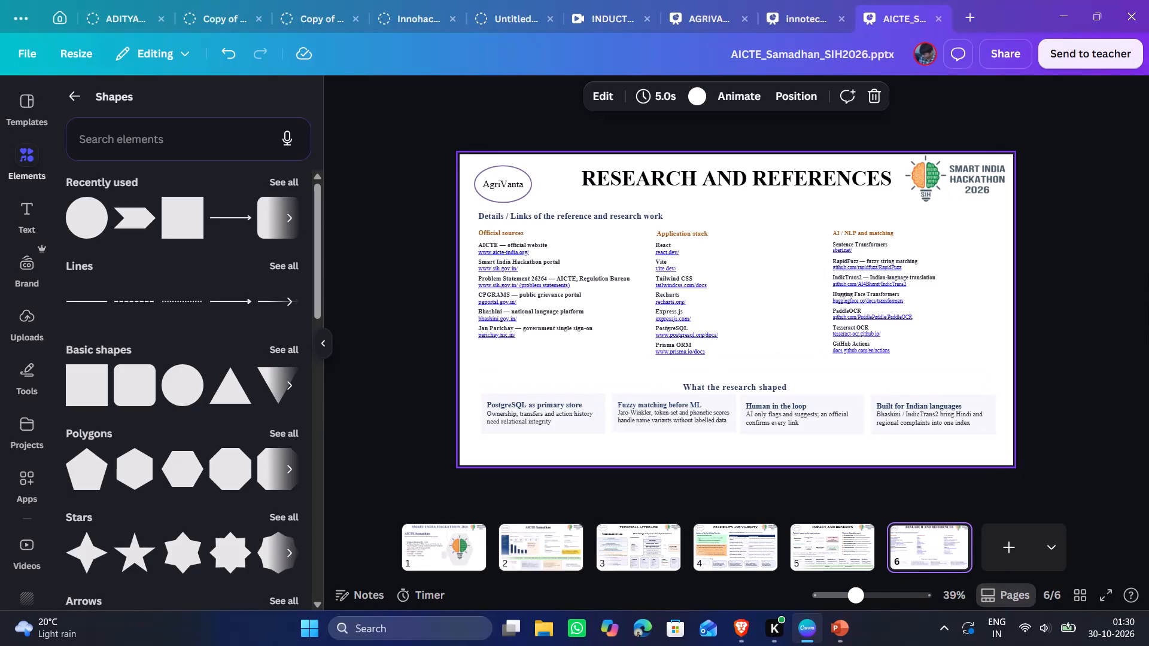
Capture a screenshot of the whole Research and References slide and copy it.
key(Print)
drag(452, 147, 1066, 478)
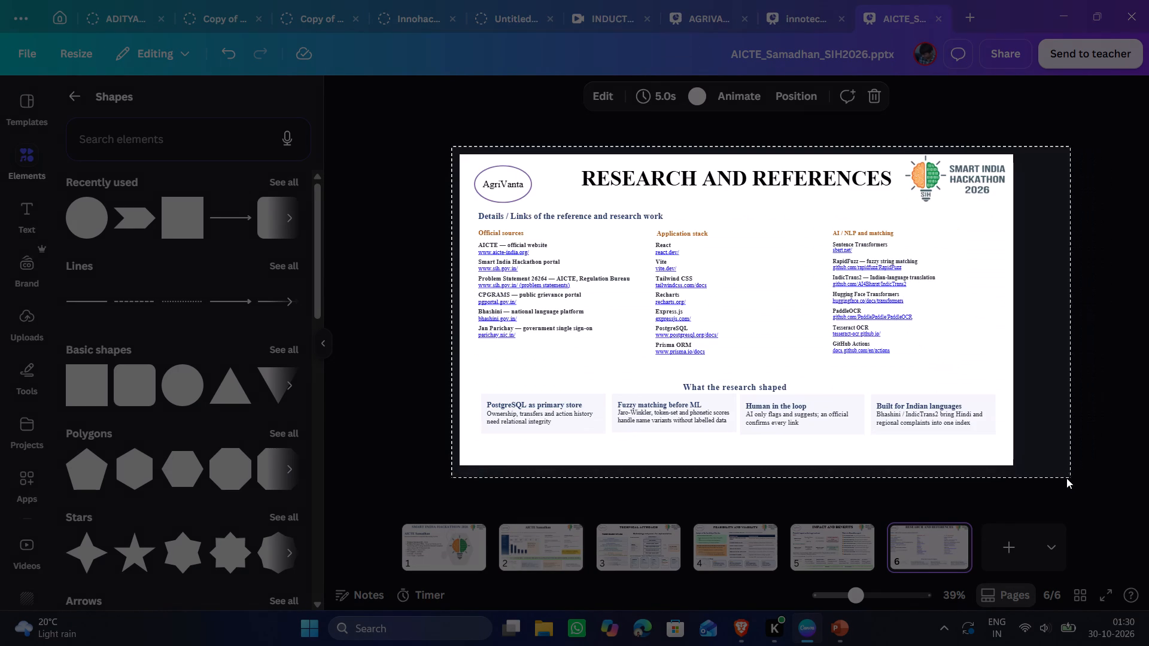
drag(1066, 478, 1042, 473)
key(ctrl+c)
key(alt+Tab)
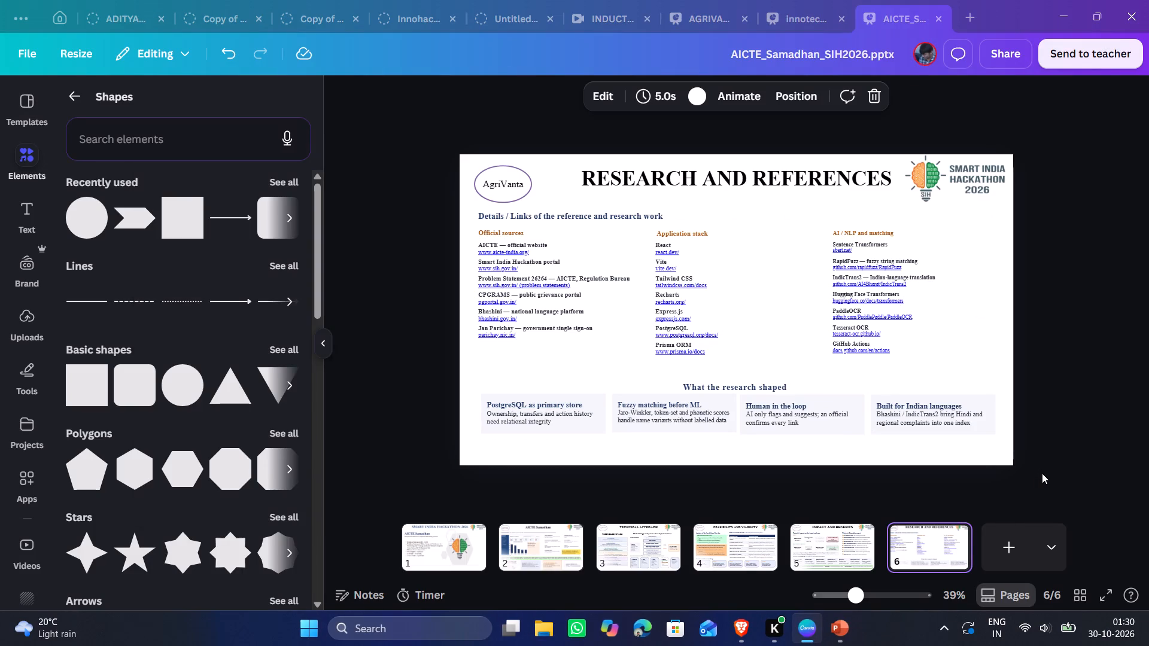
key(alt+Tab)
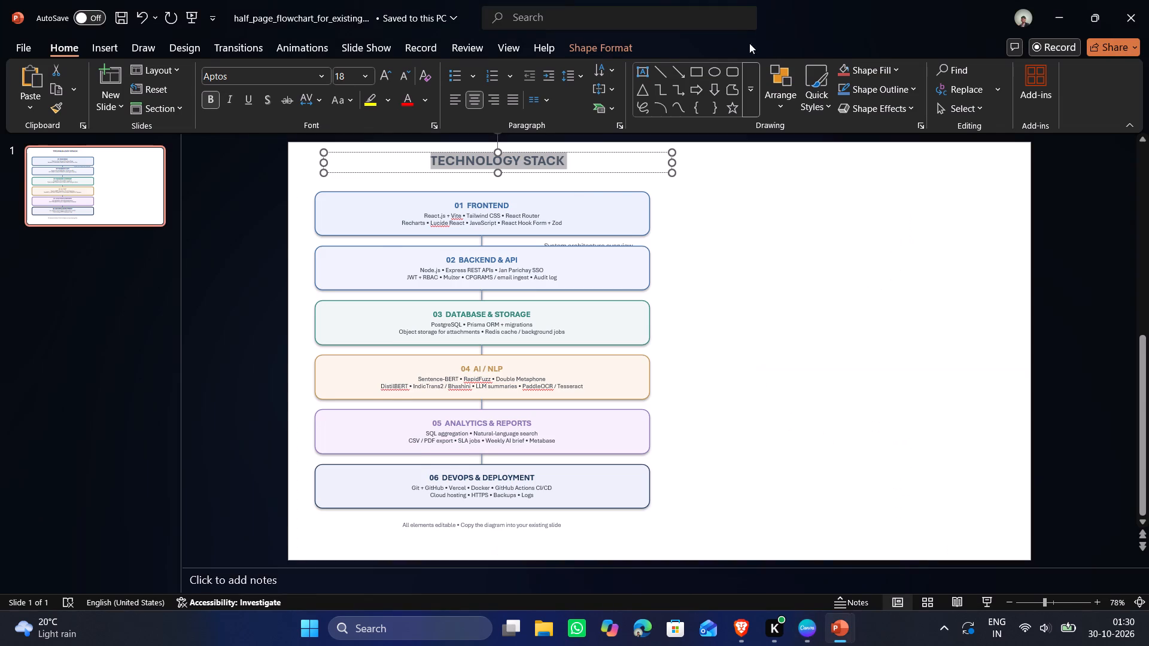
key(alt+Tab)
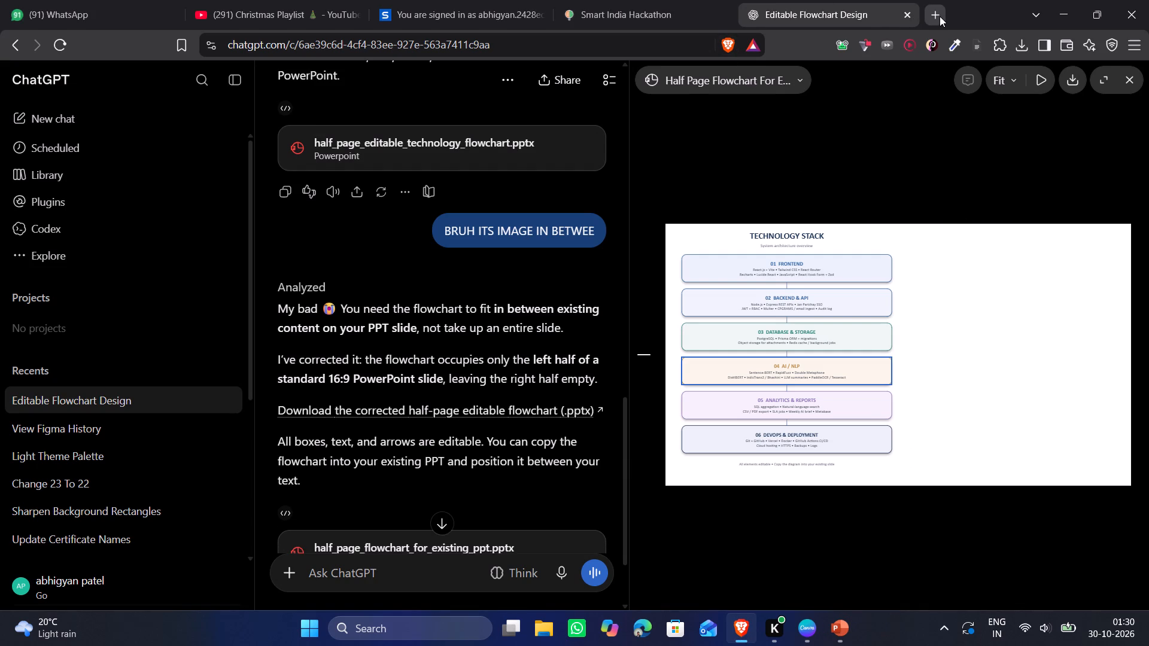
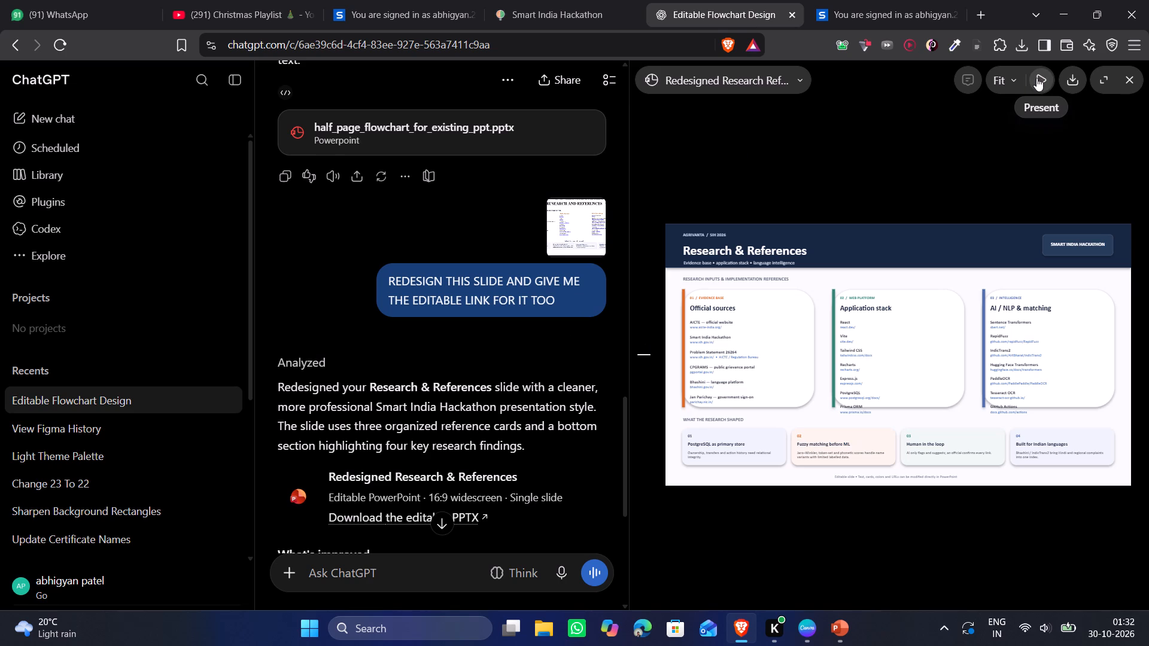
click(1074, 88)
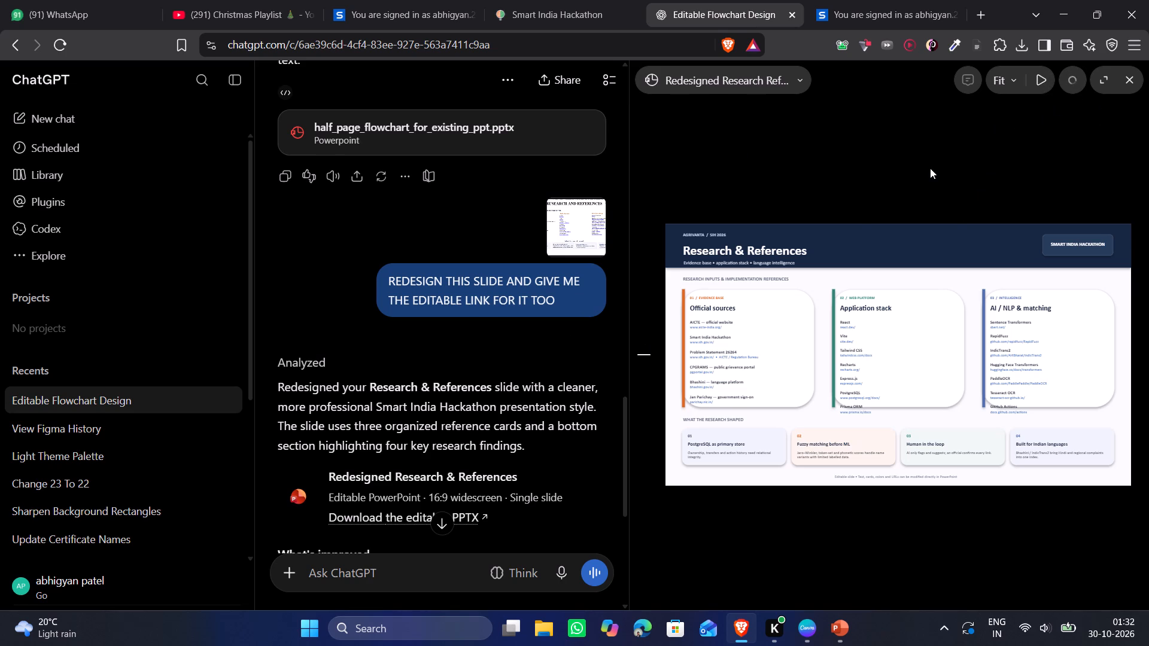
click(782, 469)
click(1022, 43)
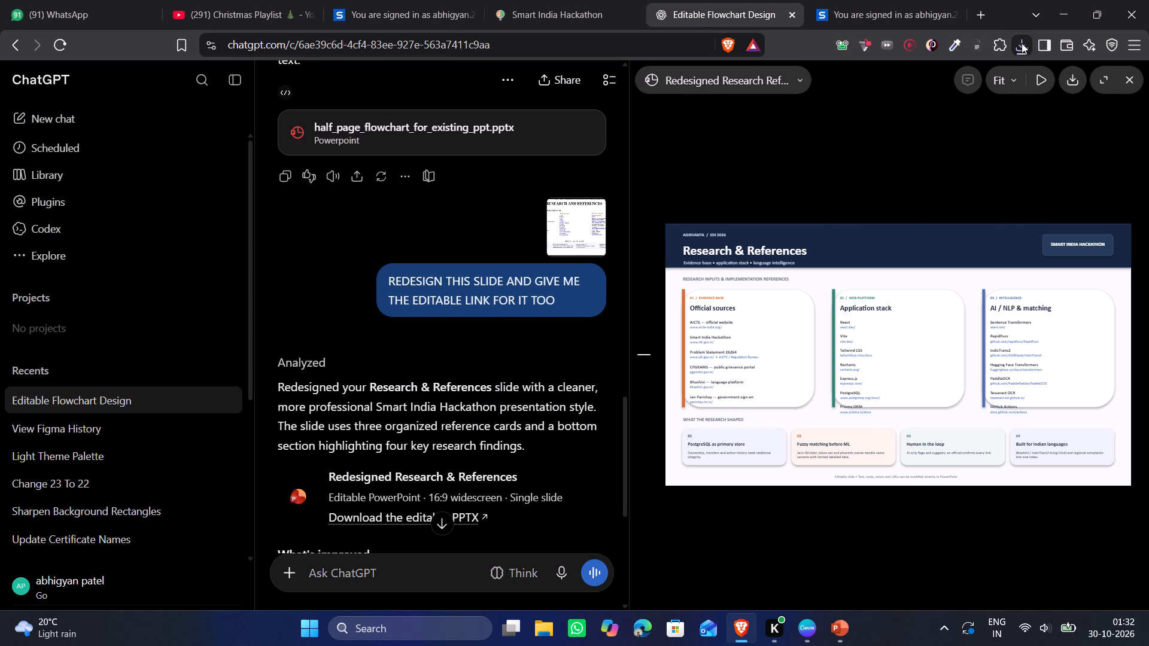
click(1022, 43)
double_click(910, 123)
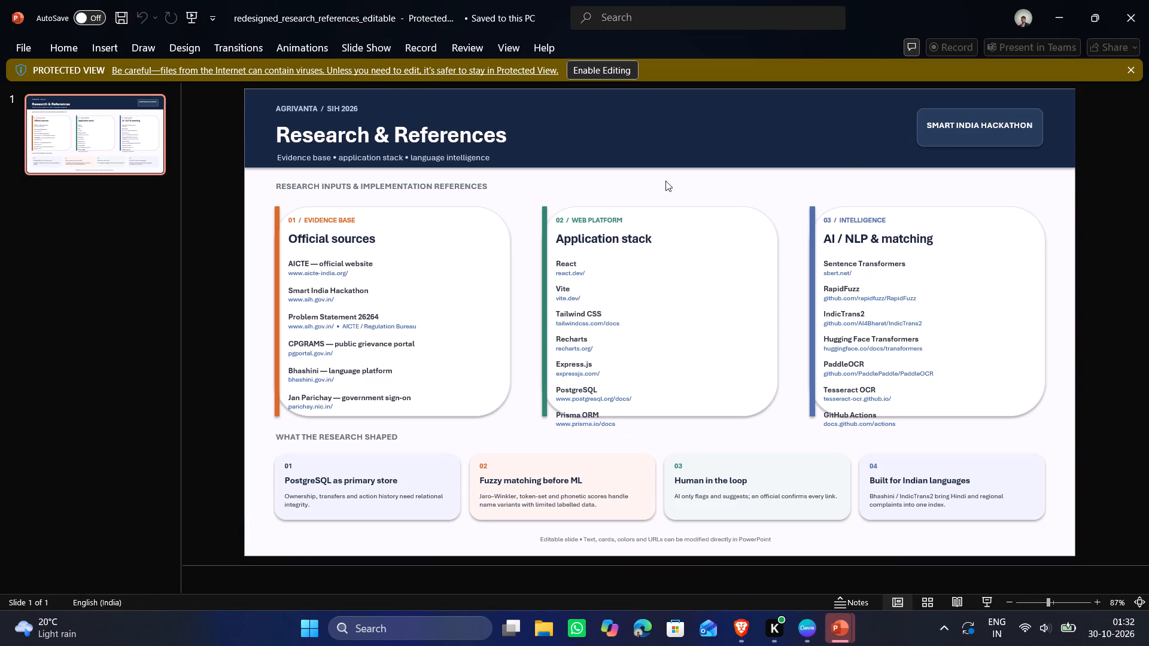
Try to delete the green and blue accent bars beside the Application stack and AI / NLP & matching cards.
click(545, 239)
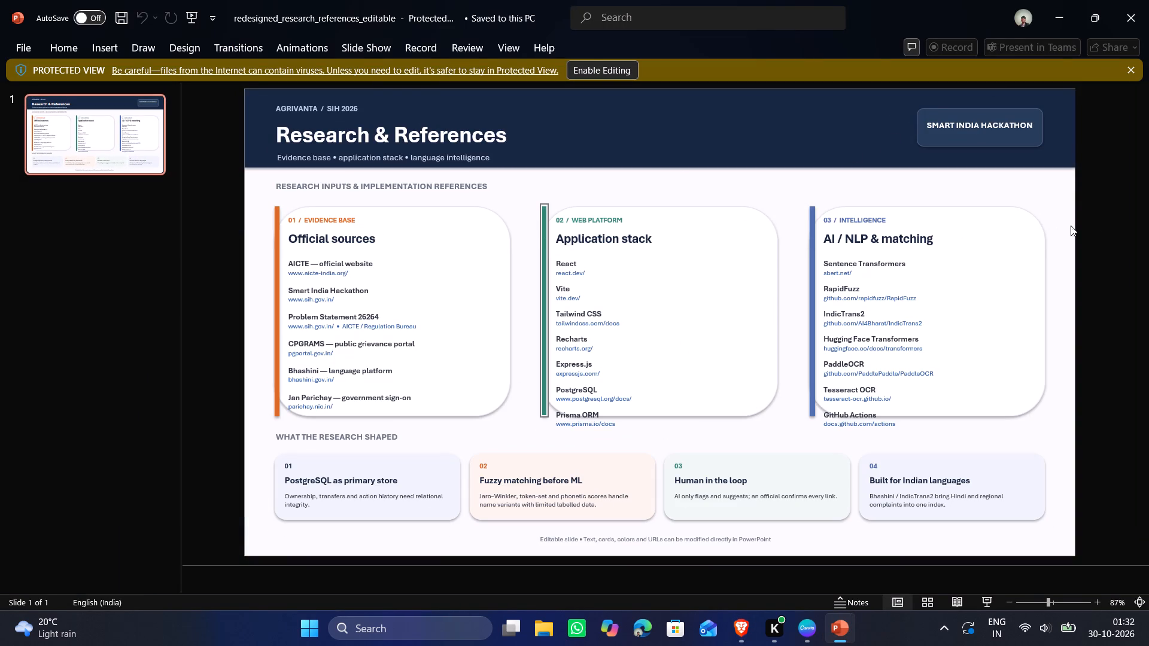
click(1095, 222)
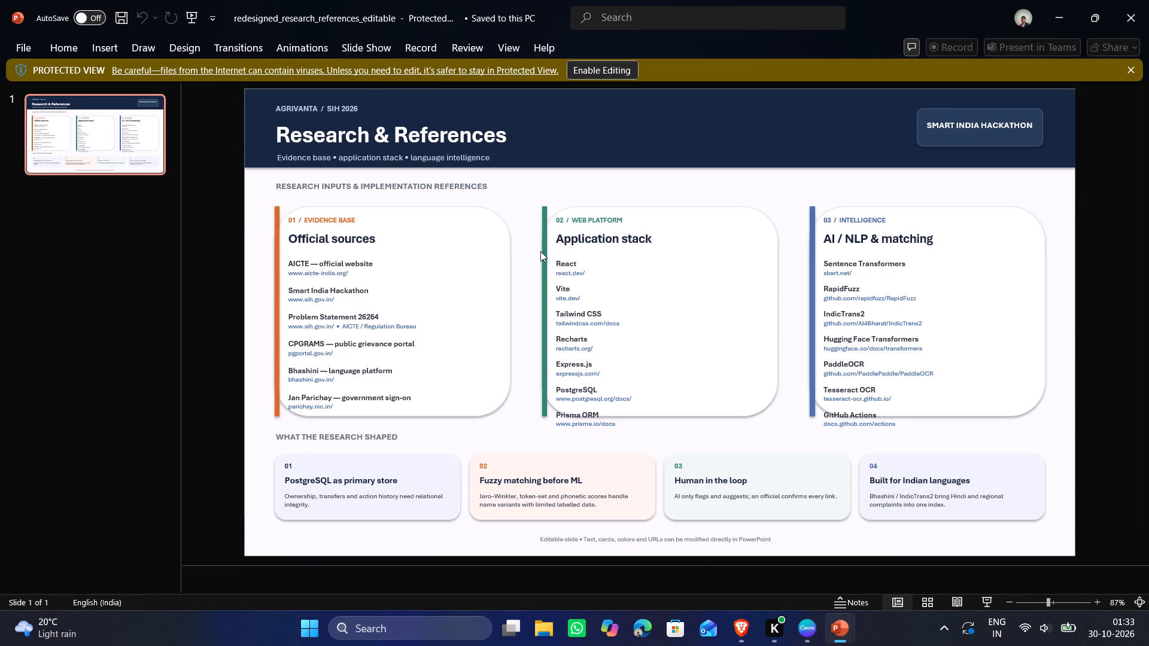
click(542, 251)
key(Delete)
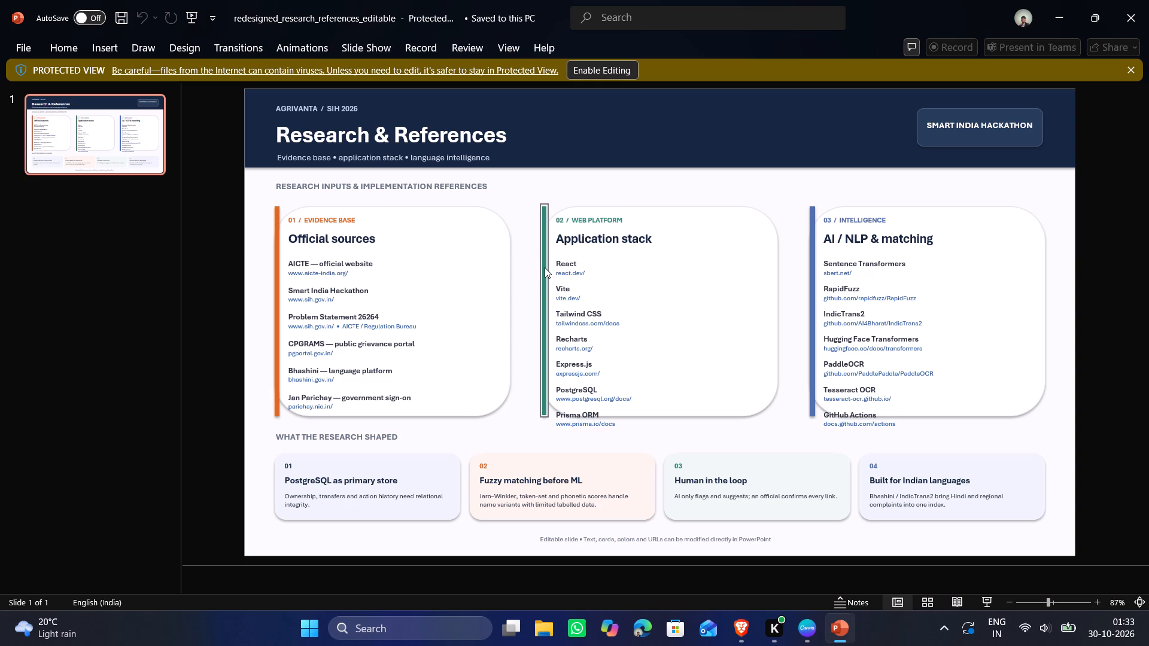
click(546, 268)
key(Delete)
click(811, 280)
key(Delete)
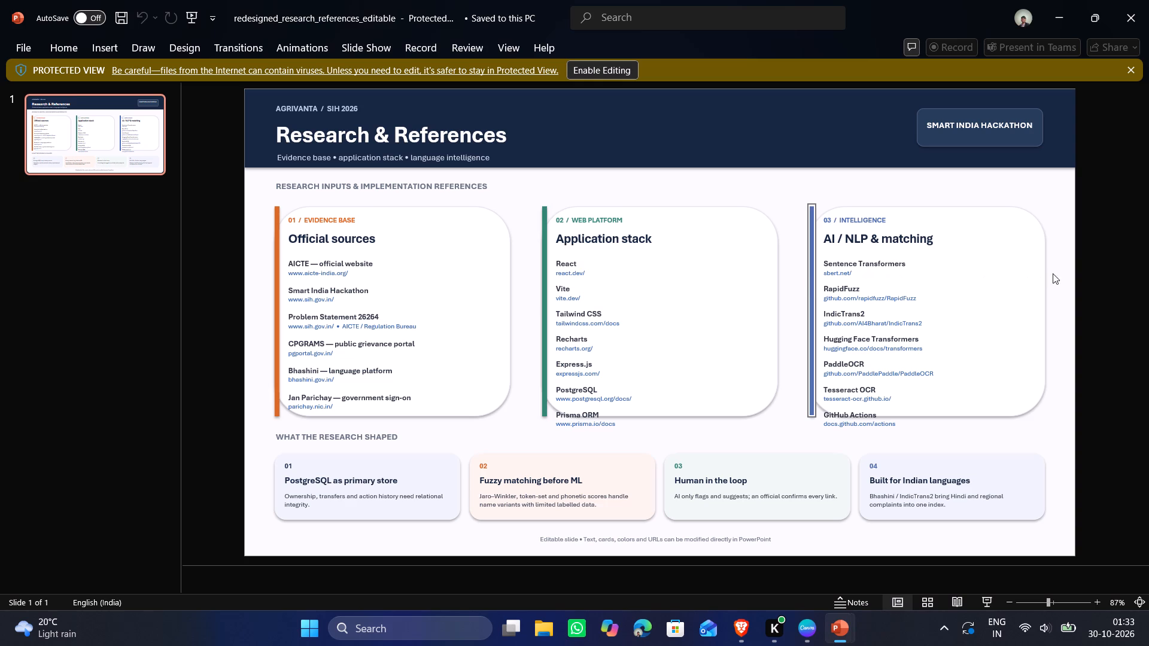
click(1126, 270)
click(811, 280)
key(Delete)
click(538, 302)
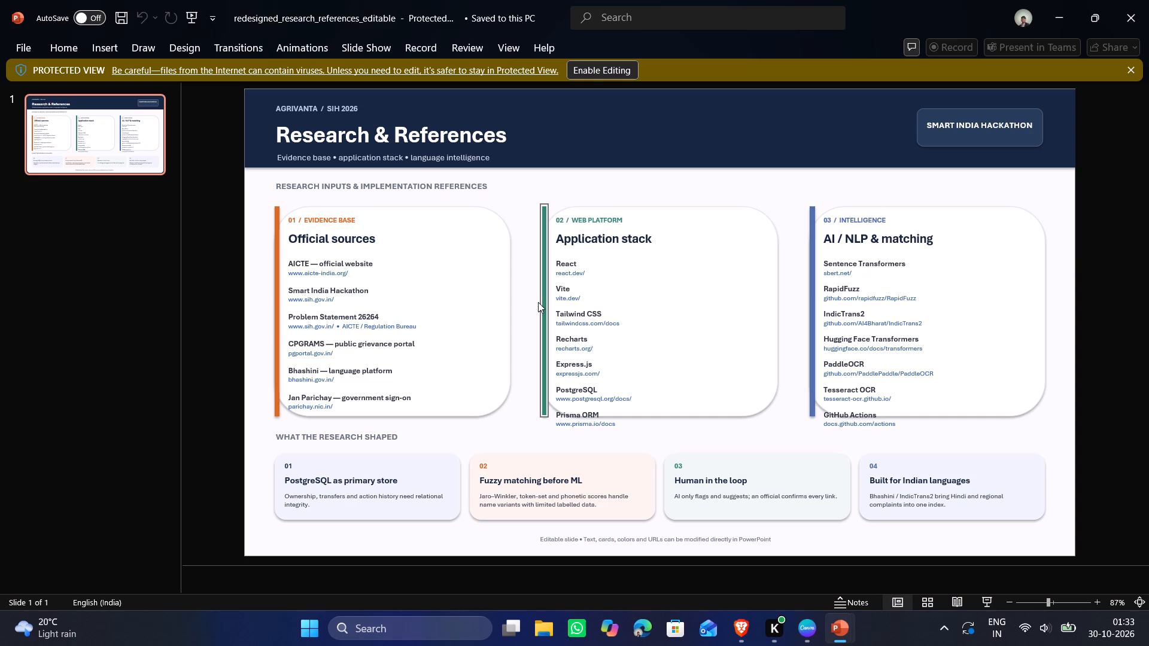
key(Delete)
Enable editing of the presentation and delete the green, blue and orange accent bars beside the three reference cards.
click(621, 70)
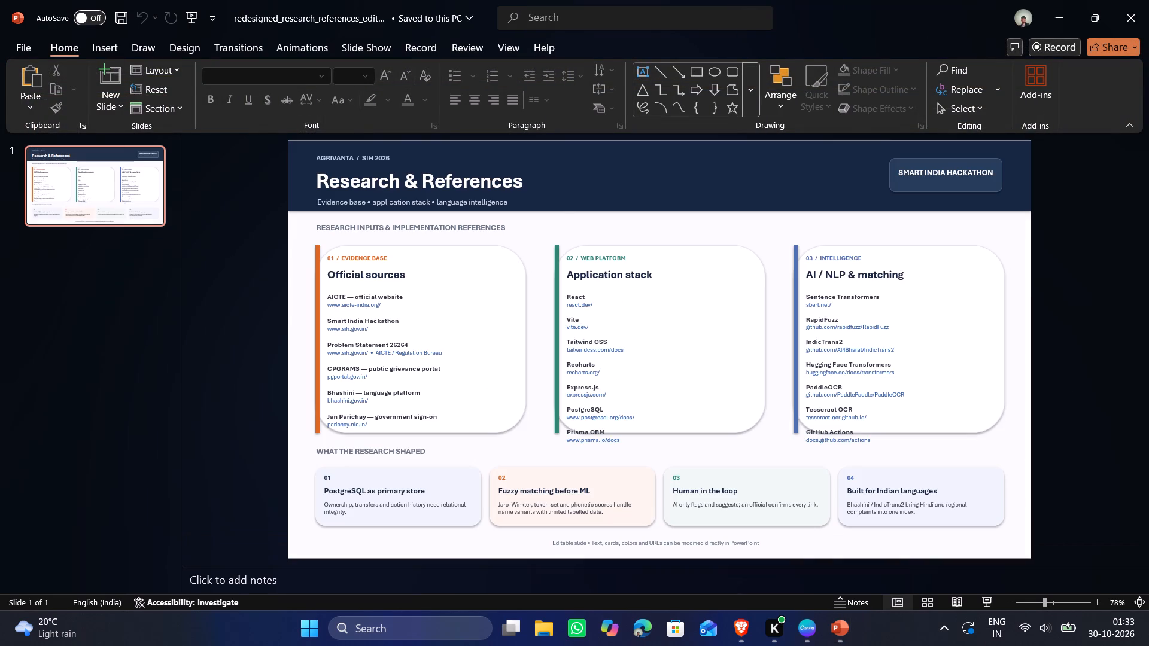
click(558, 276)
key(Delete)
click(798, 257)
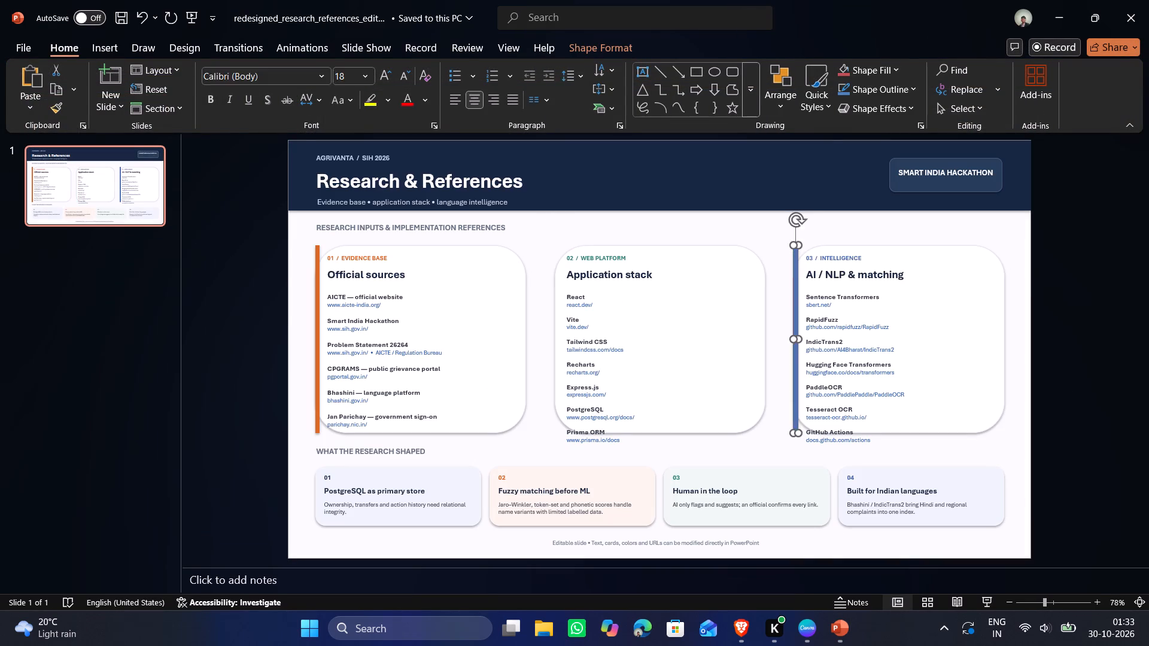
key(Delete)
click(317, 270)
key(Delete)
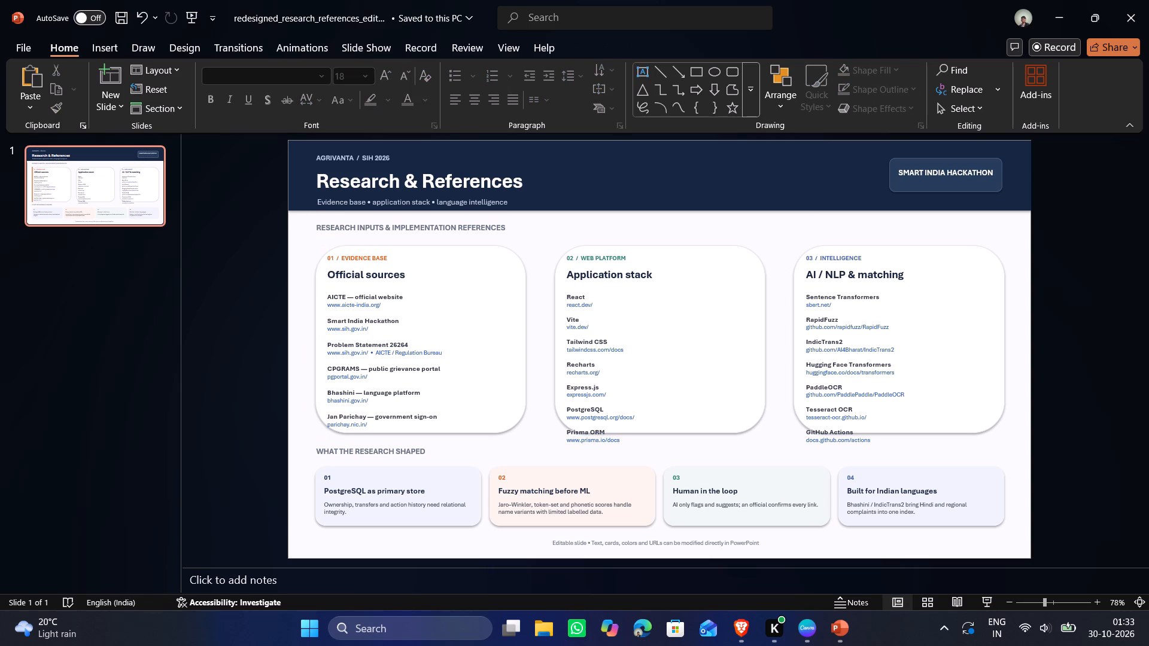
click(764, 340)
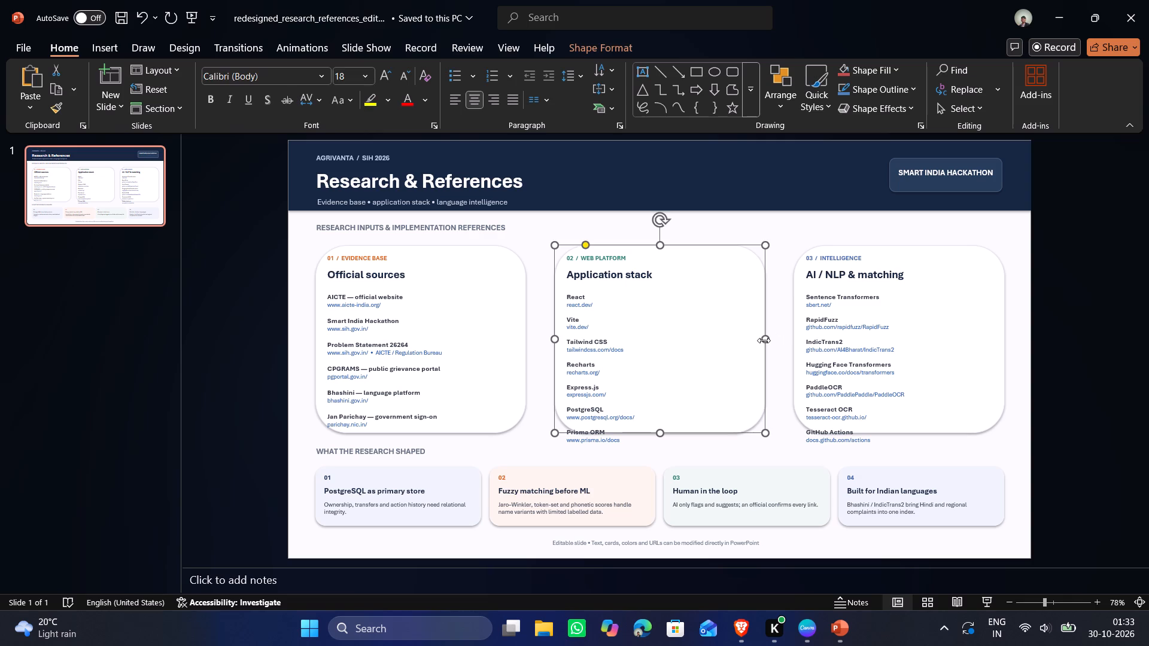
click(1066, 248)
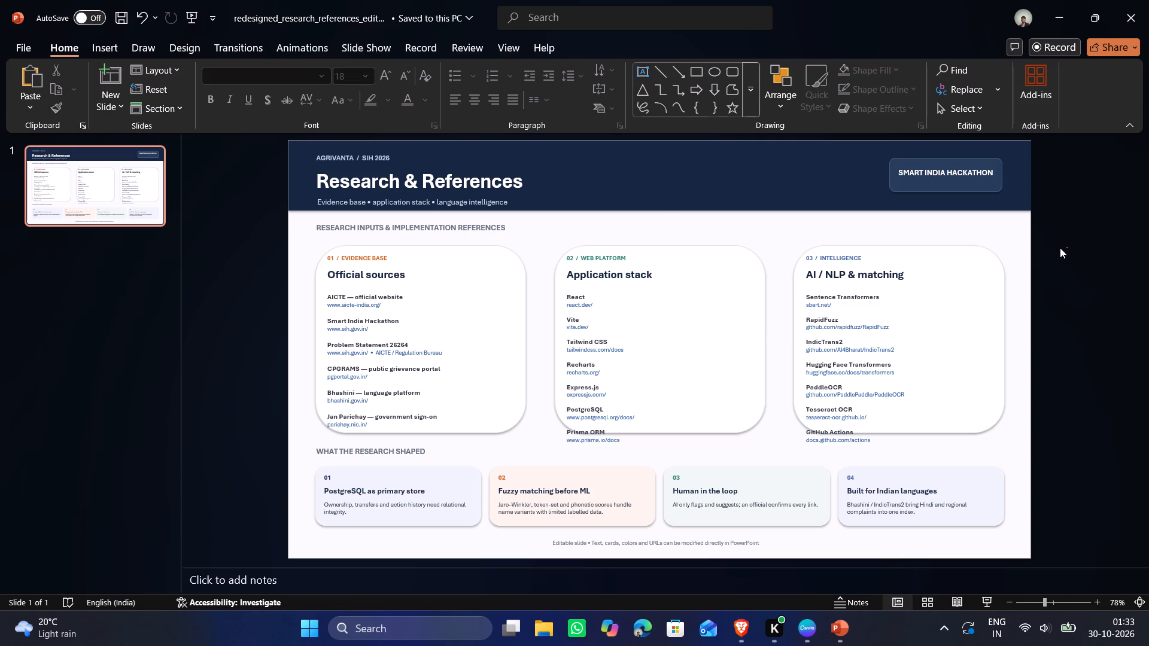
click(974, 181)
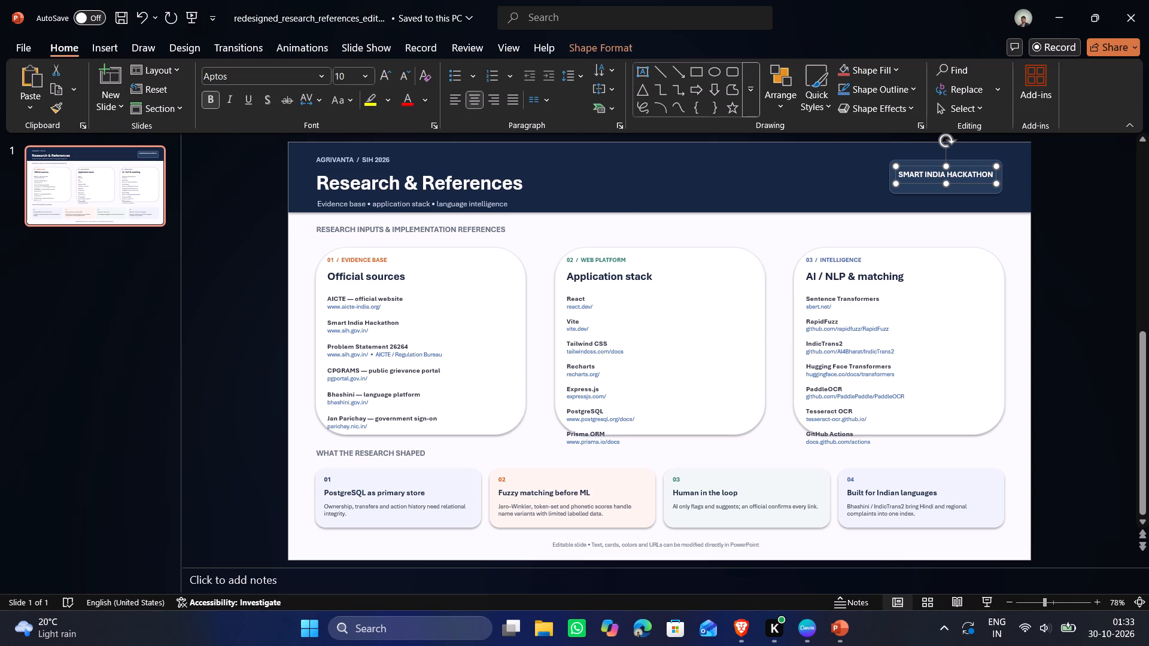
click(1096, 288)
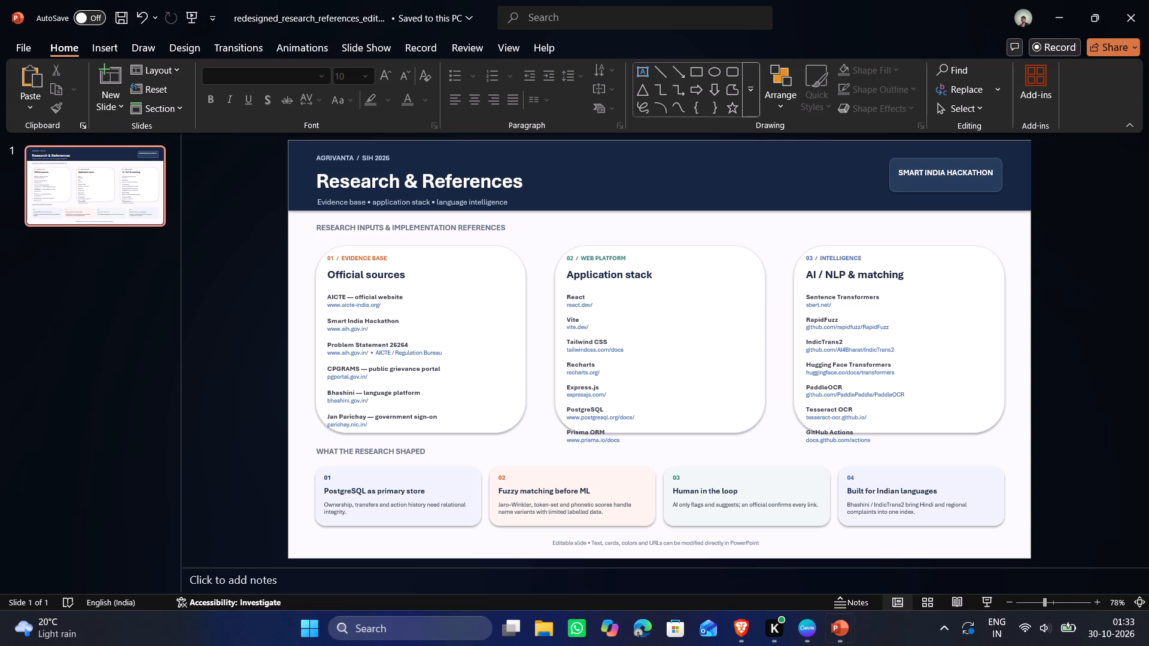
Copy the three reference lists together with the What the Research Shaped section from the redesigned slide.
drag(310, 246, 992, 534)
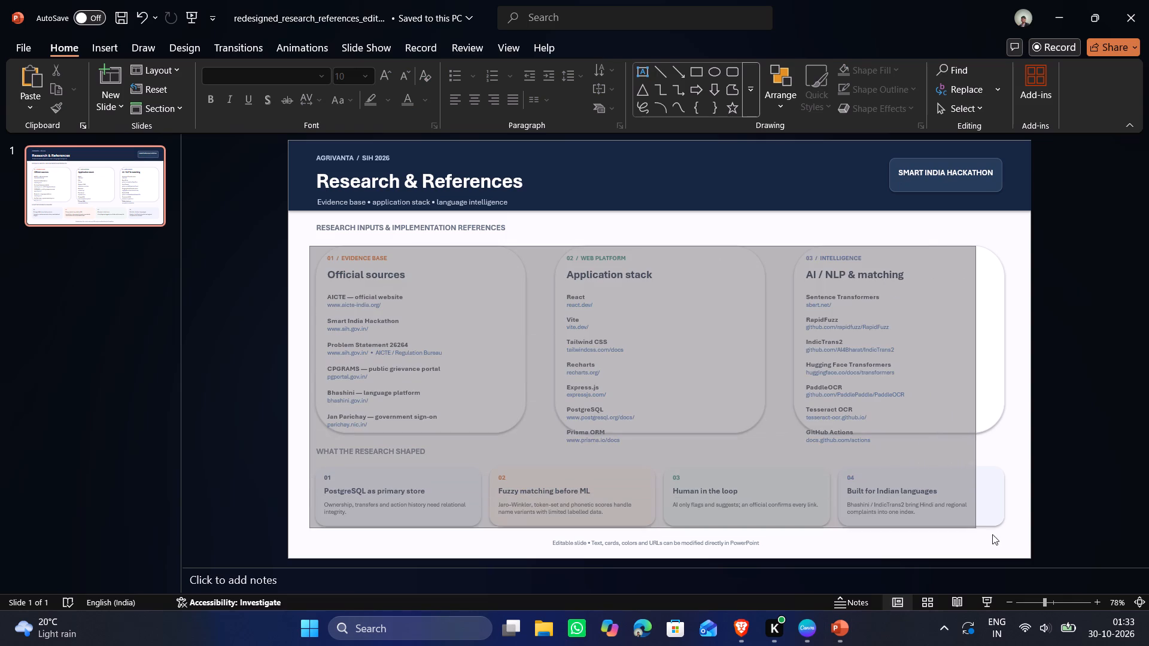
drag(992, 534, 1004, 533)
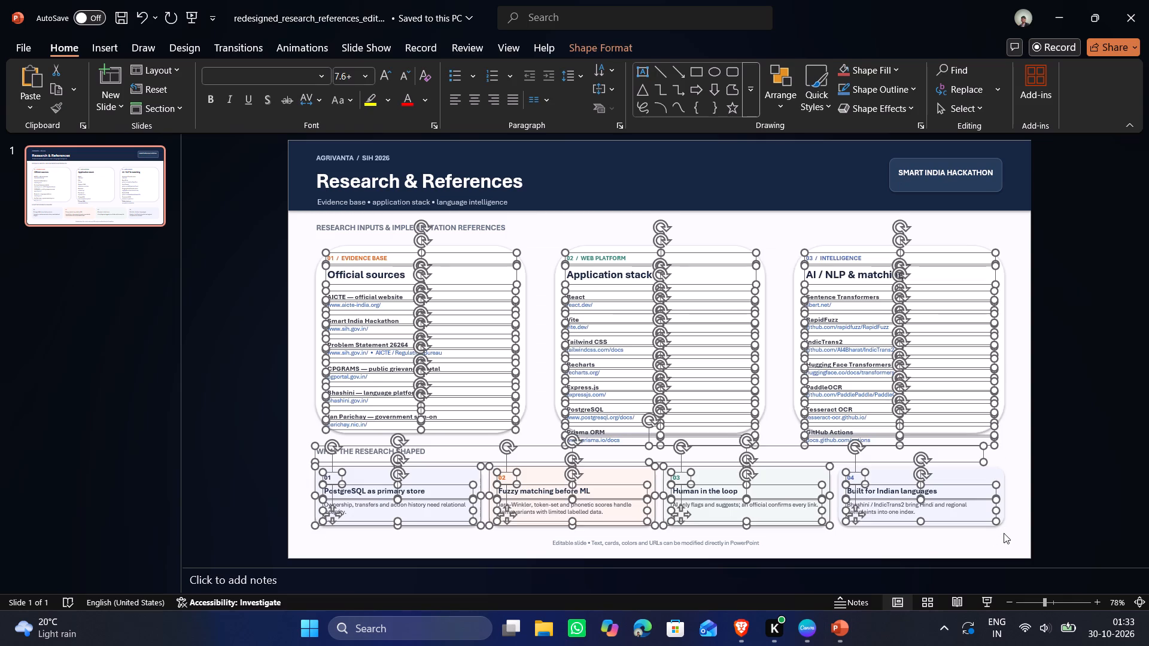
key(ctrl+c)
In Canva, delete the three old reference columns and the What the research shaped section from page 6.
key(alt+Tab)
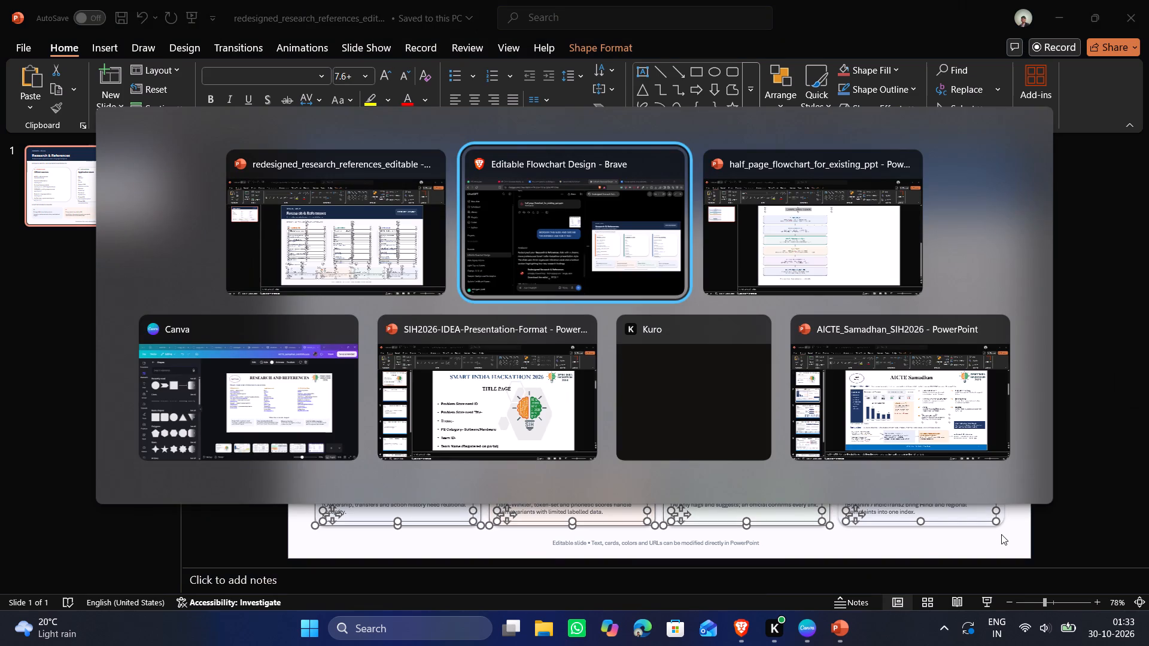
key(alt+Tab)
key(alt+Tab)
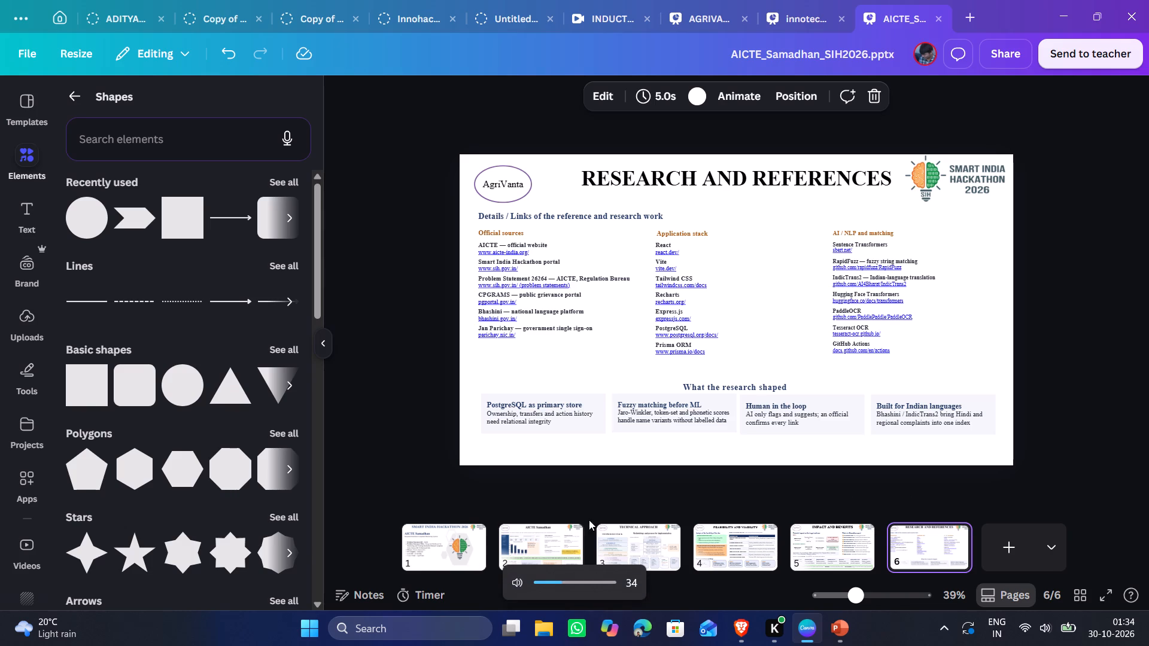
drag(469, 233, 704, 347)
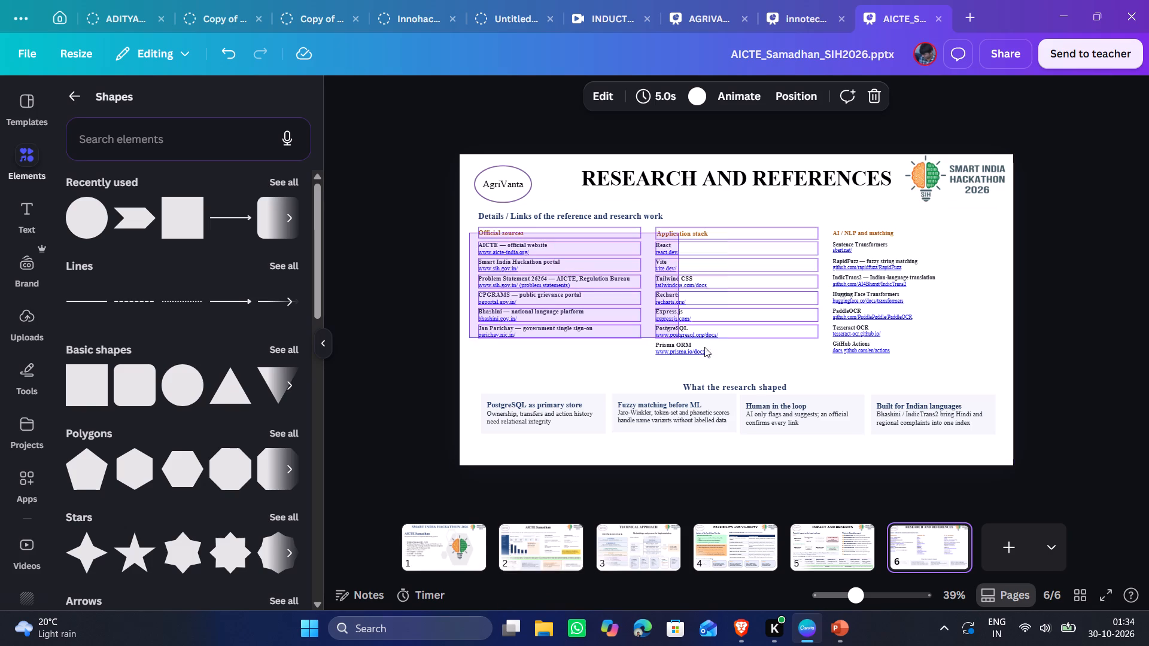
drag(704, 347, 984, 446)
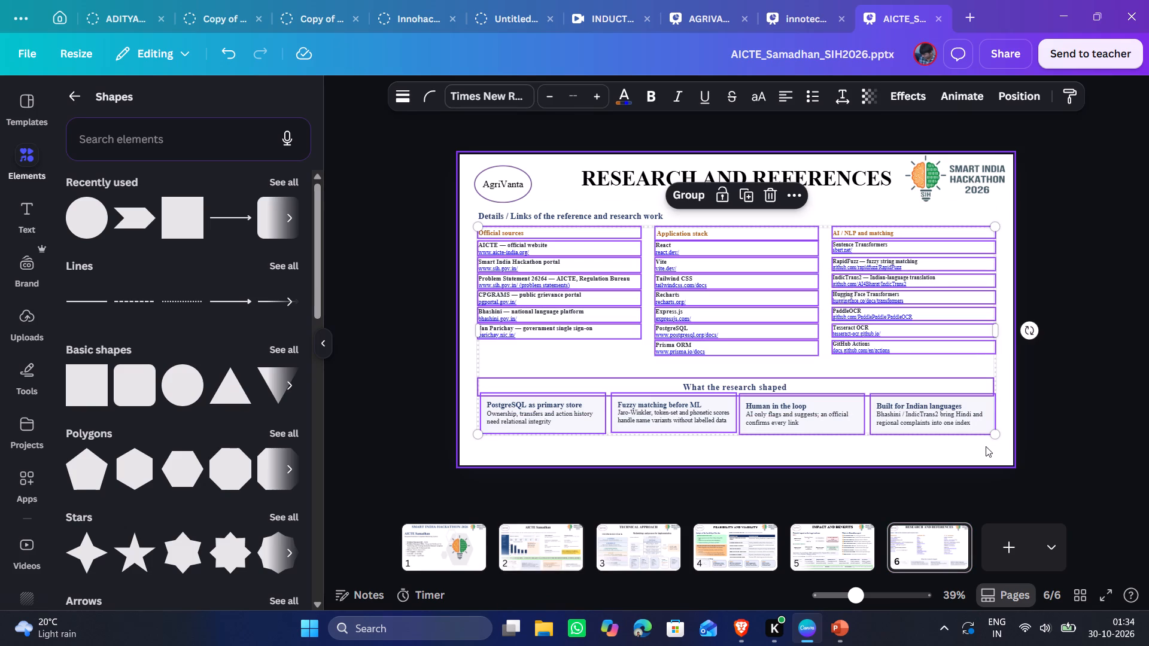
key(Delete)
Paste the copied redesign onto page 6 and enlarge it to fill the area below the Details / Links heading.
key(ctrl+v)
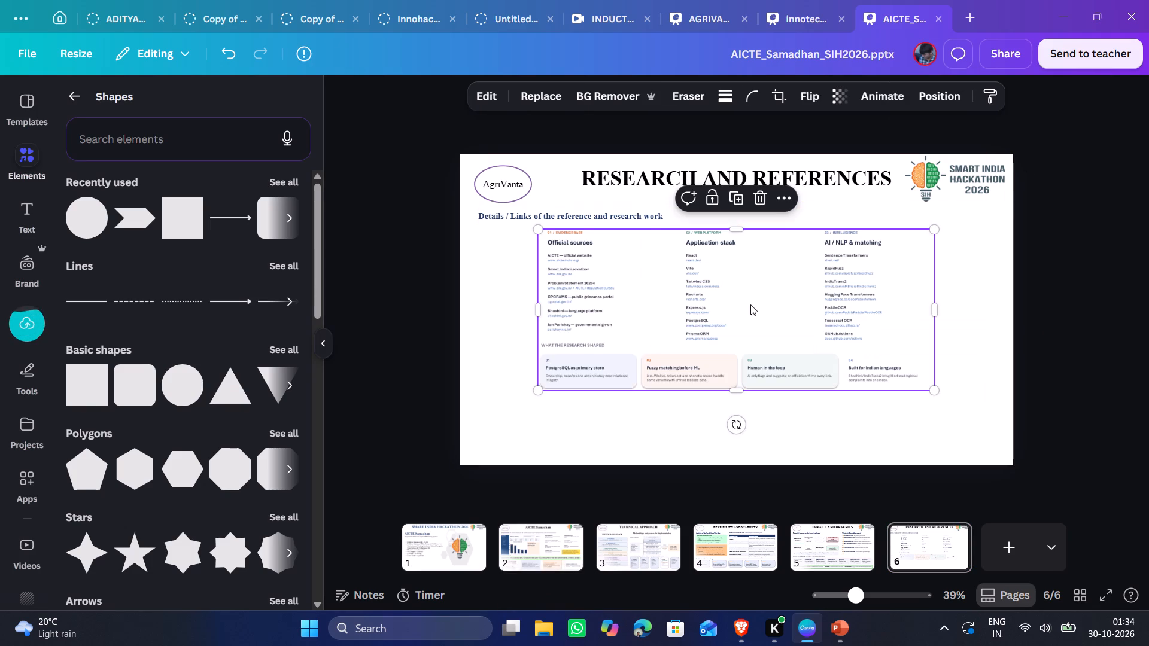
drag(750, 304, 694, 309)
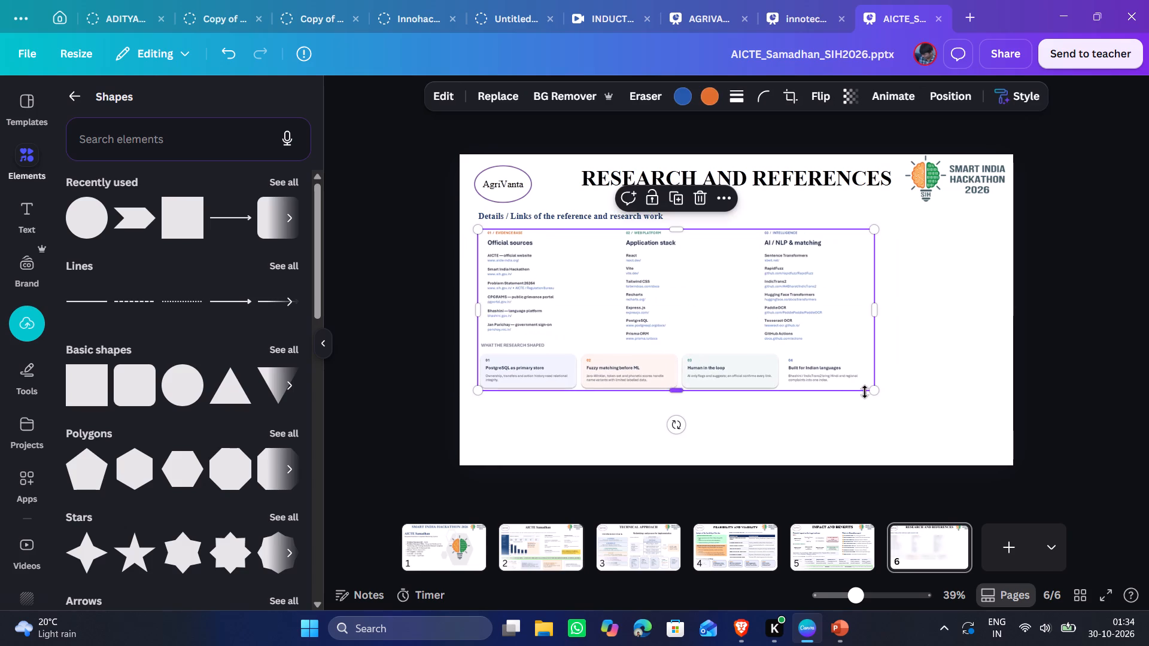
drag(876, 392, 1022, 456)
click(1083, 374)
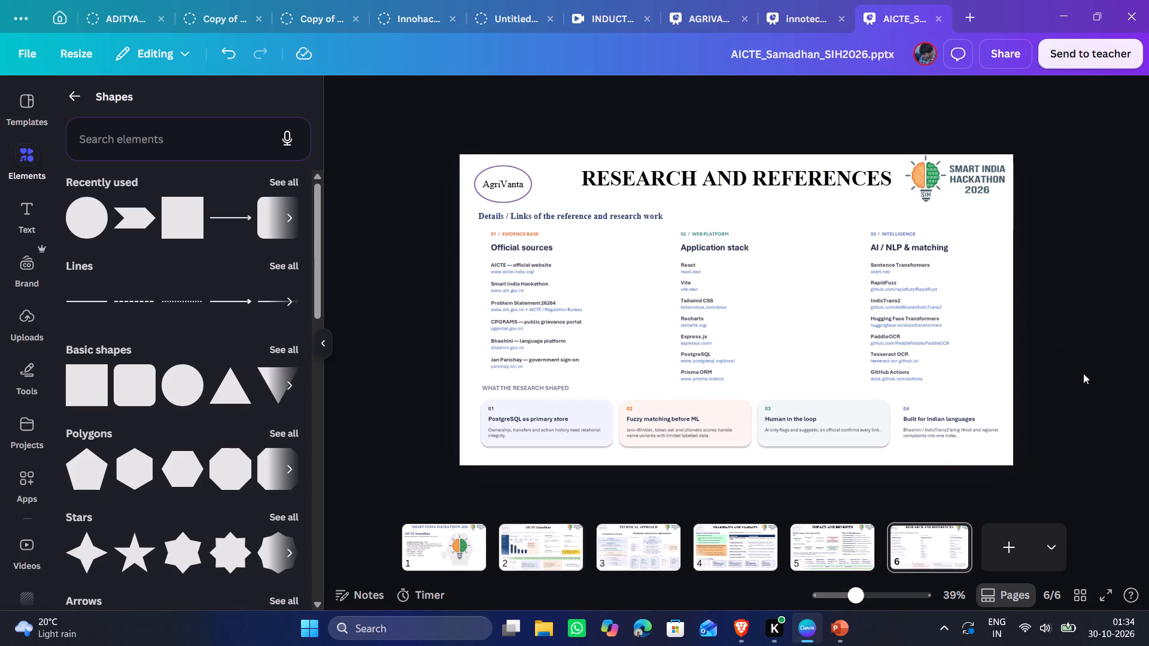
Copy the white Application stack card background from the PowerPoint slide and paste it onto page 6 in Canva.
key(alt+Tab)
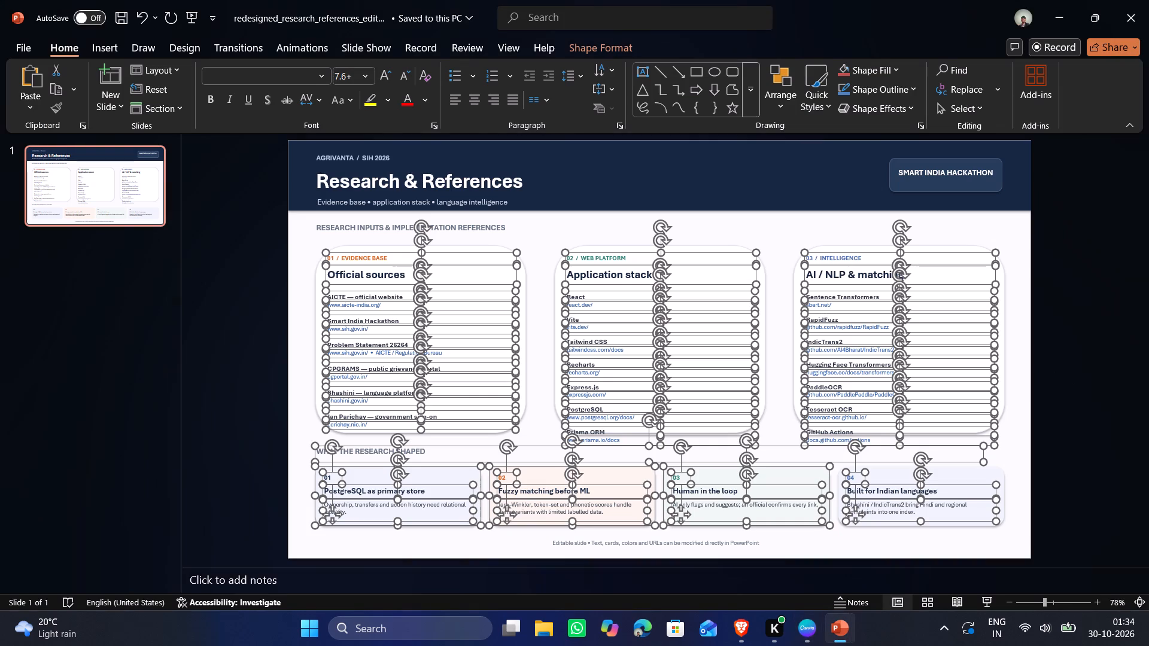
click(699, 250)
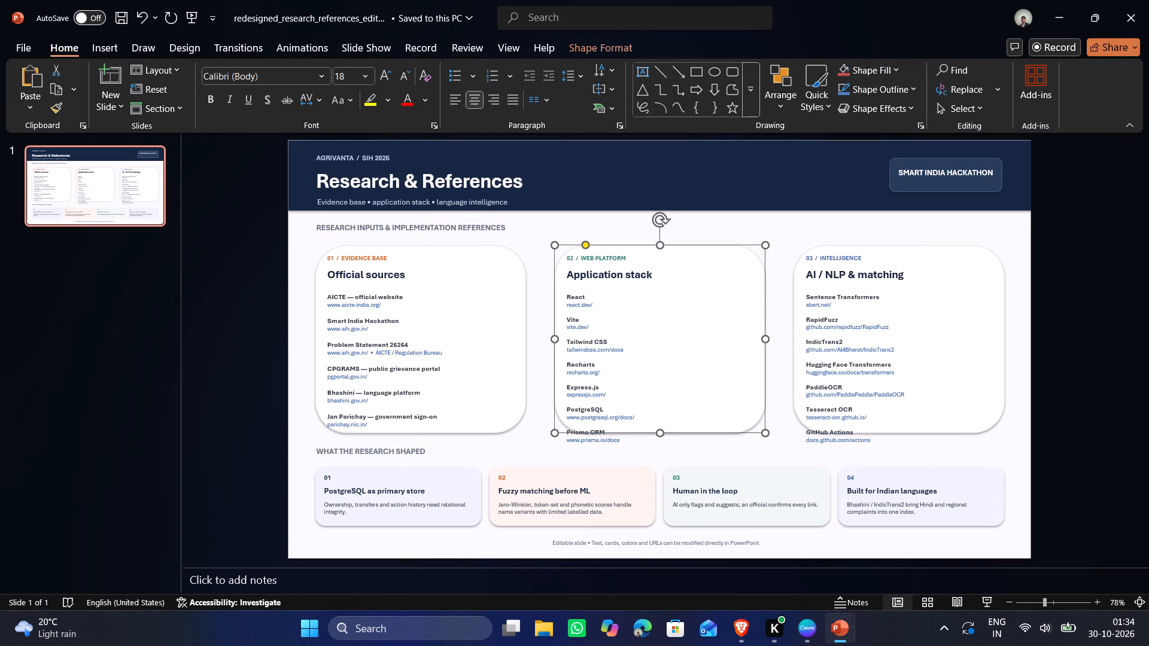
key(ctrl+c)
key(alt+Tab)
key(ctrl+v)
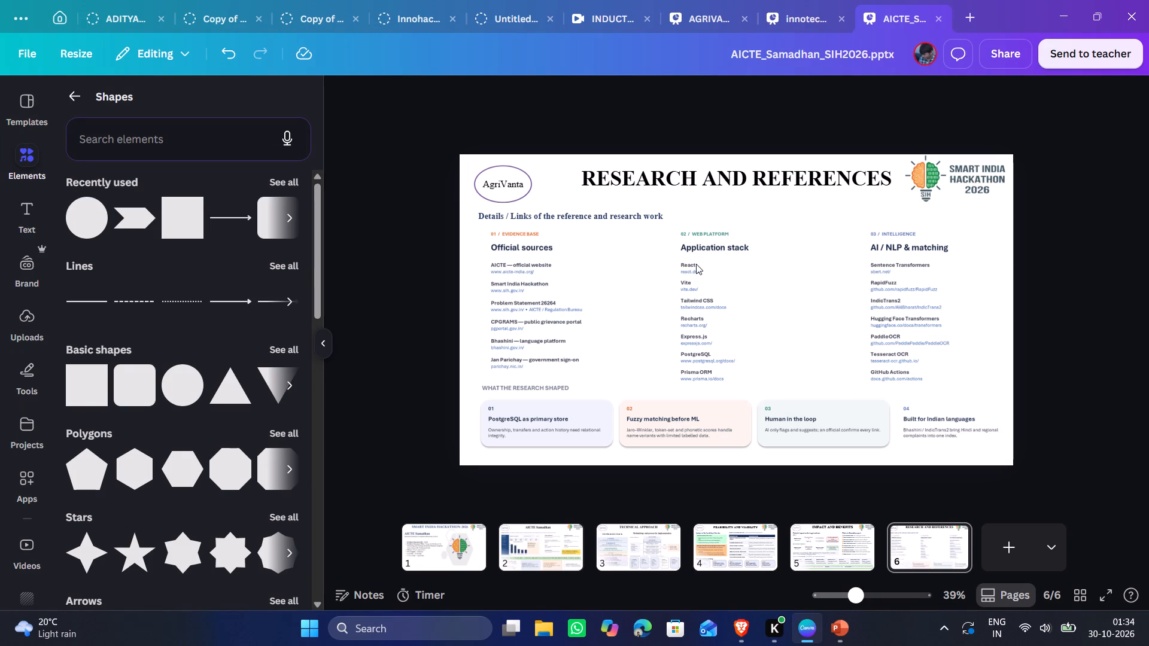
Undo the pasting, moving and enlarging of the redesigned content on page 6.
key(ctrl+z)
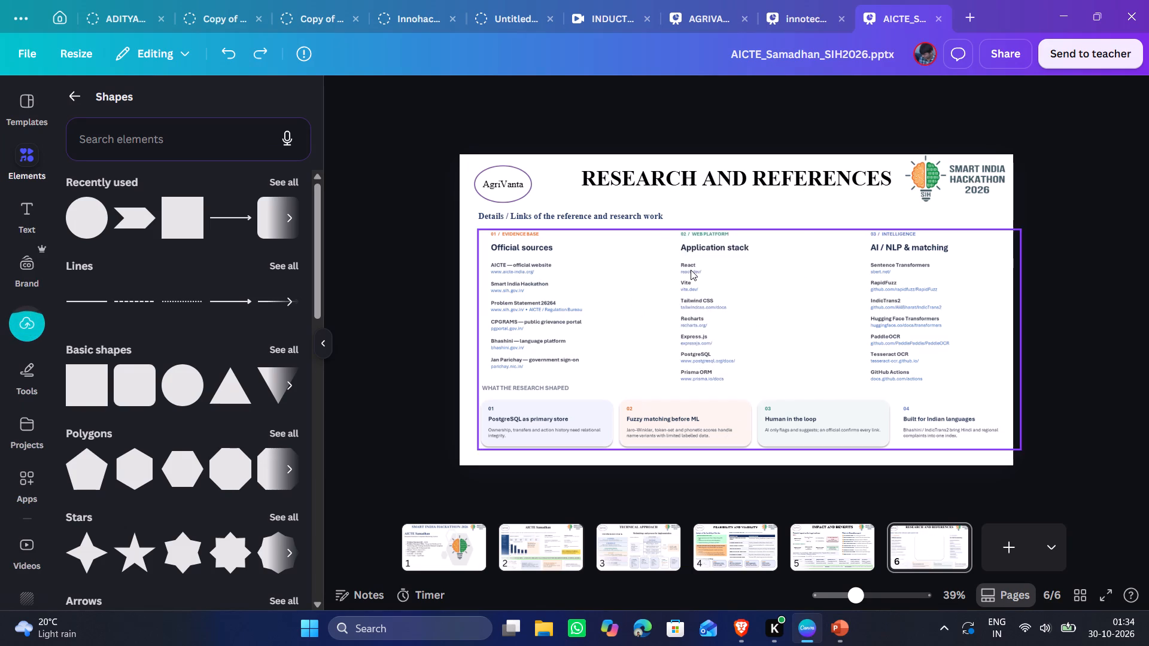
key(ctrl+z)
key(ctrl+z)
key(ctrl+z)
In PowerPoint, select the three reference columns, their white card backgrounds and the What the research shaped section, and copy them together.
key(alt+Tab)
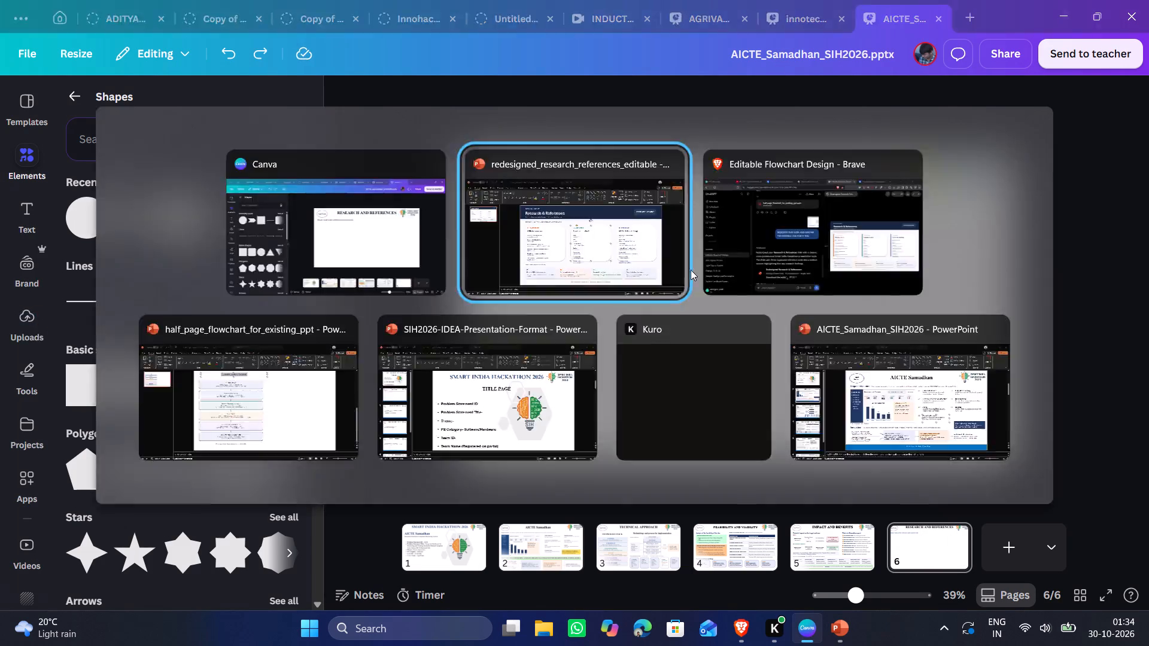
click(301, 250)
drag(305, 248, 469, 306)
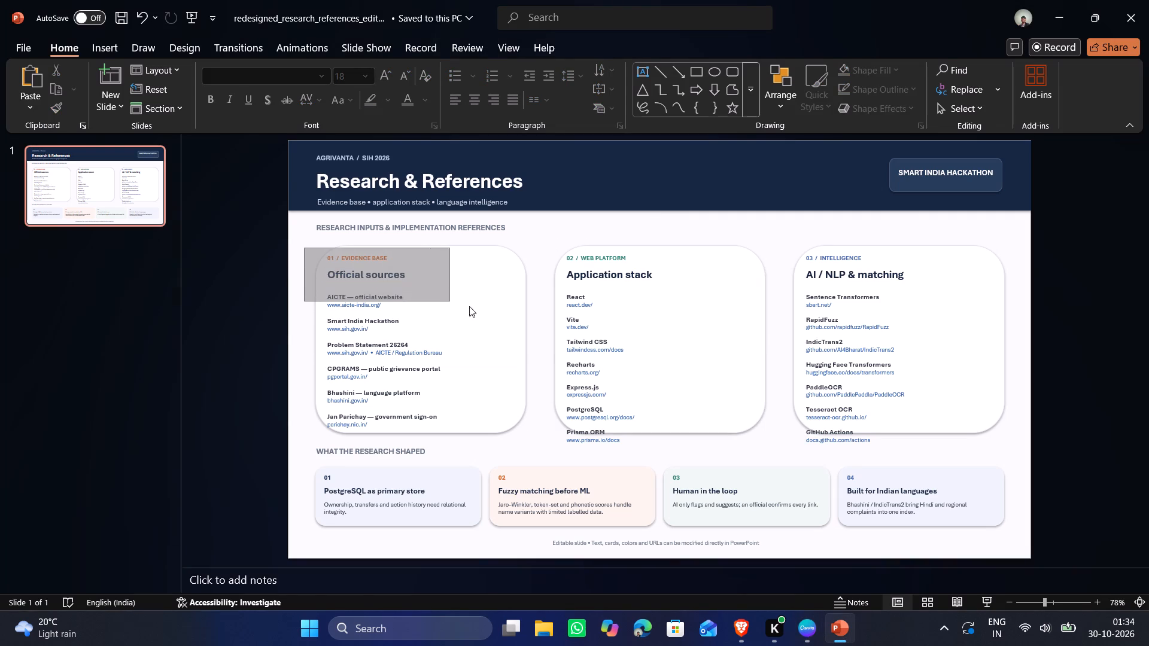
drag(469, 306, 999, 538)
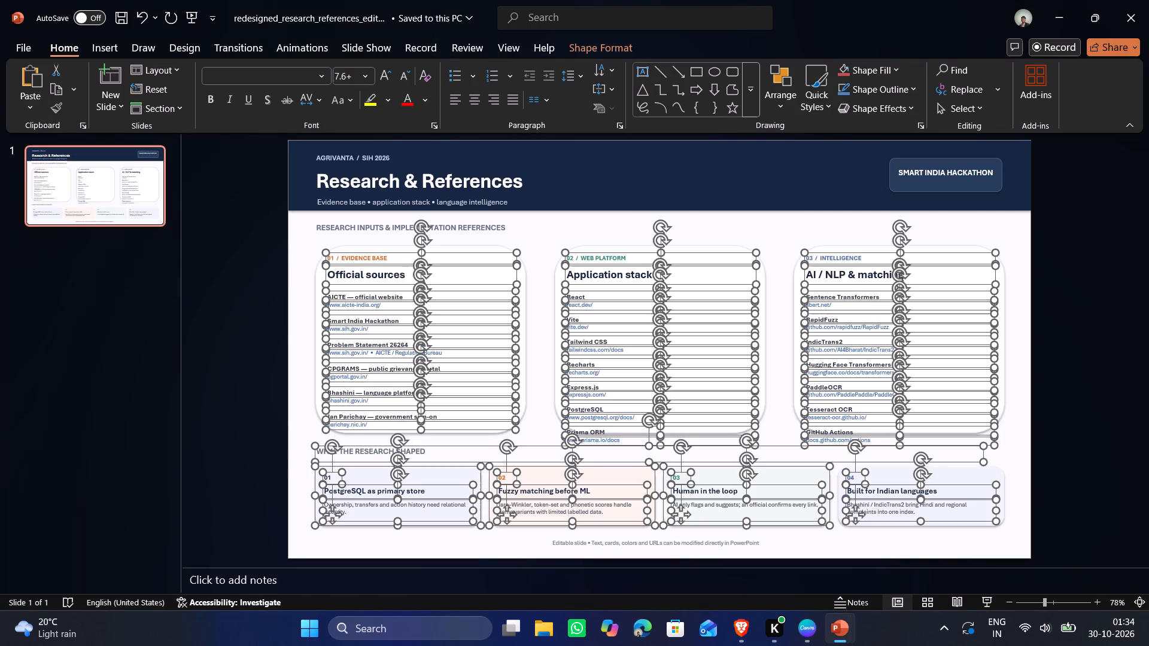
ctrl+scroll(466, 248, up, 6)
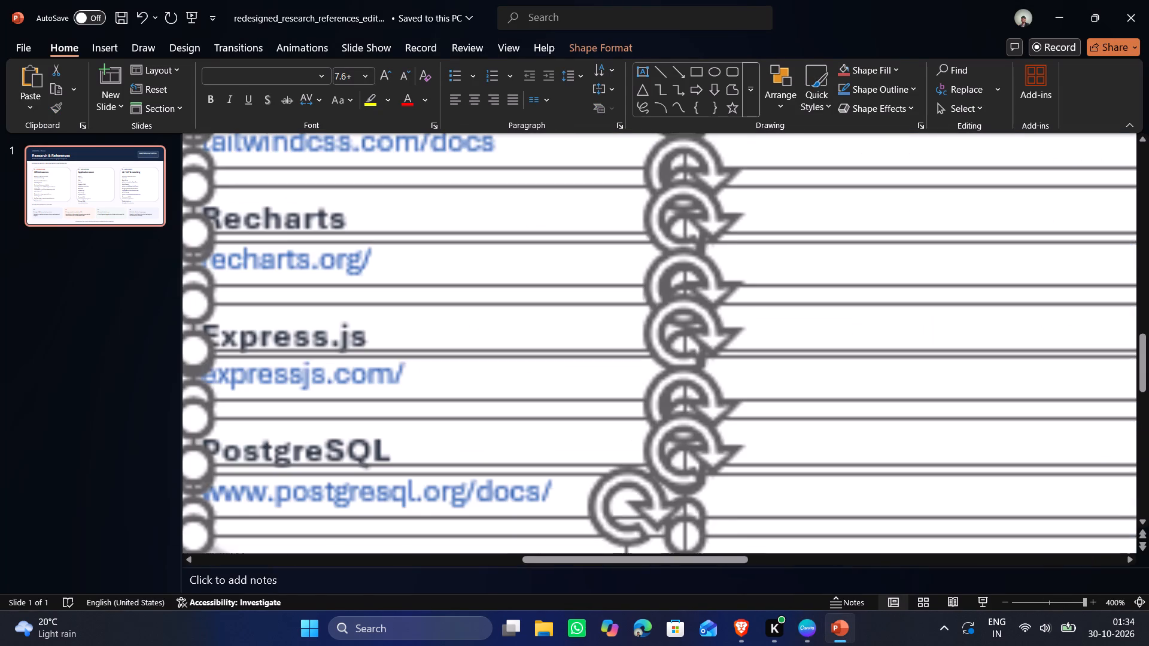
ctrl+scroll(467, 246, up, 3)
ctrl+scroll(467, 246, down, 4)
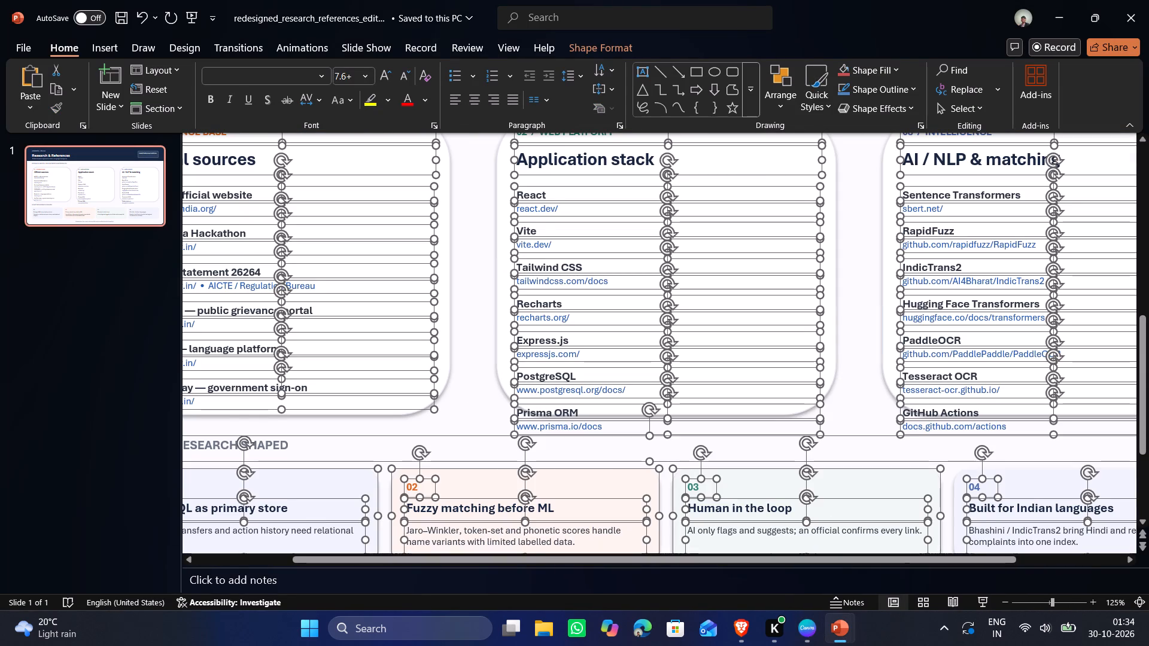
scroll(400, 179, up, 1)
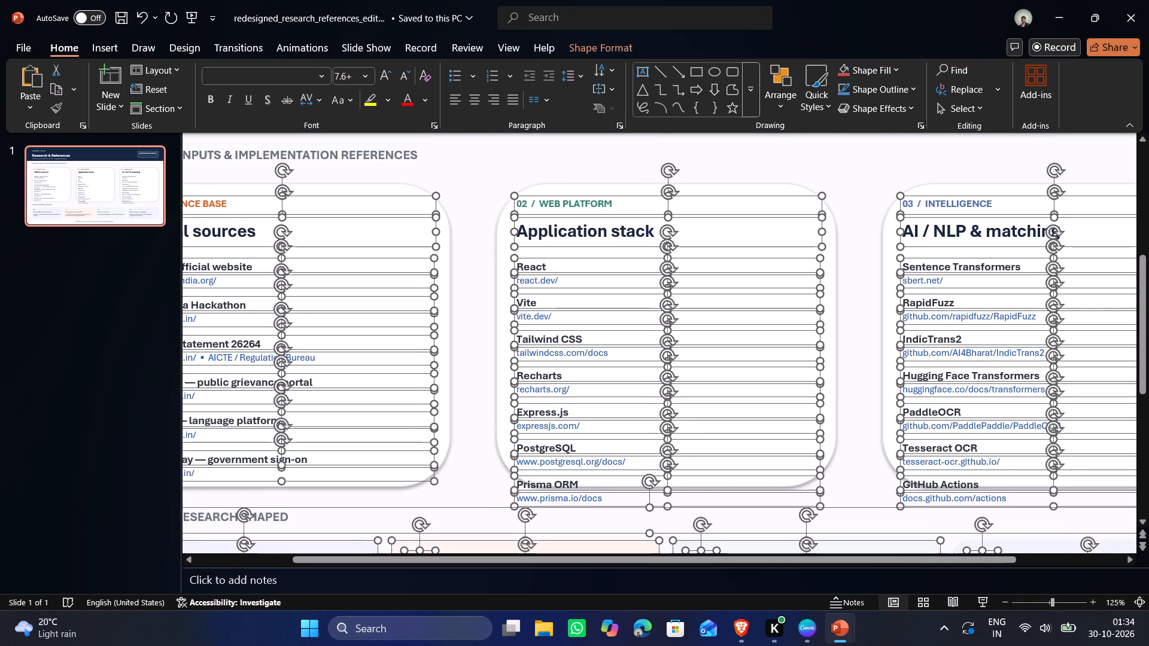
shift+click(384, 184)
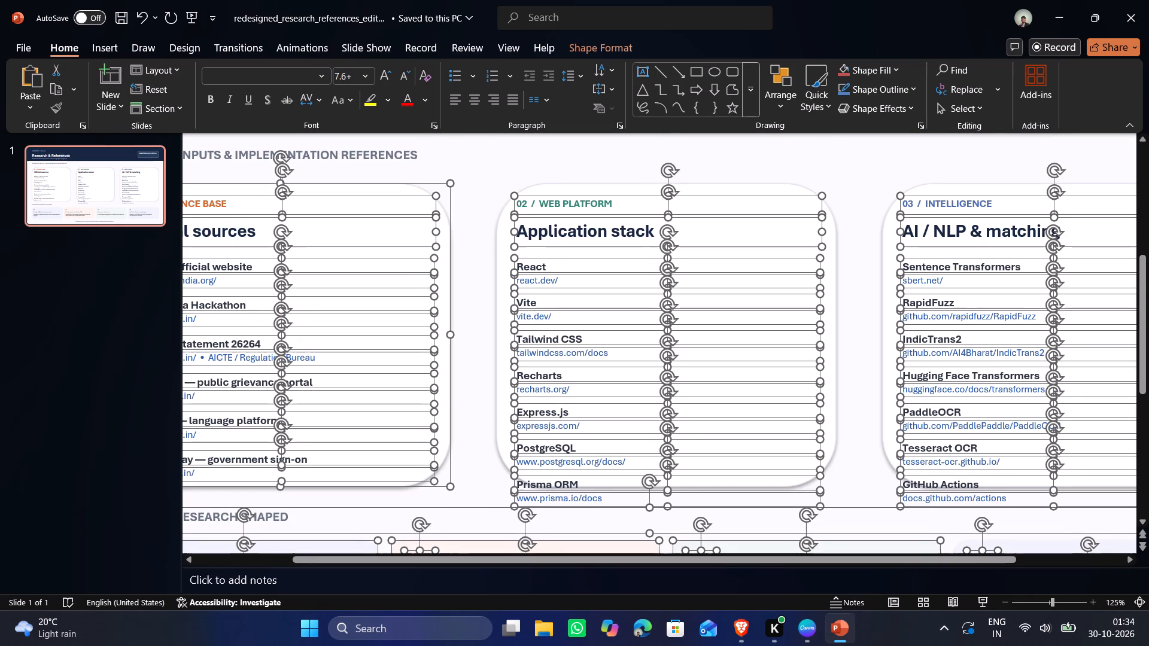
shift+click(604, 183)
shift+click(993, 188)
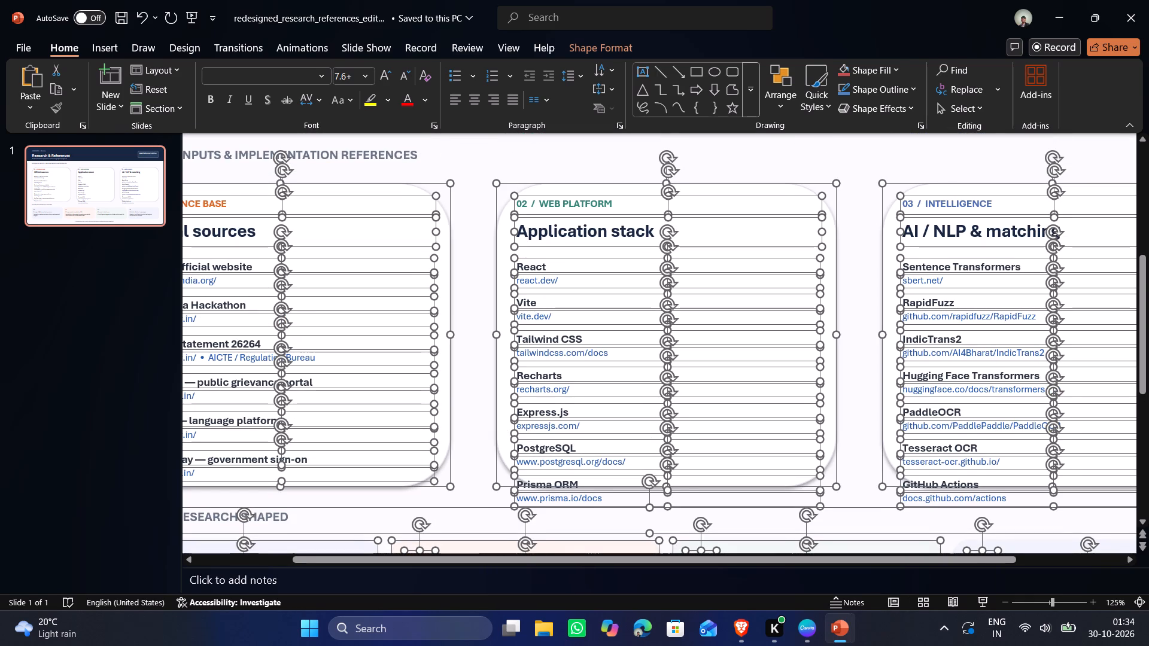
key(ctrl+c)
key(alt+Tab)
key(alt+Tab)
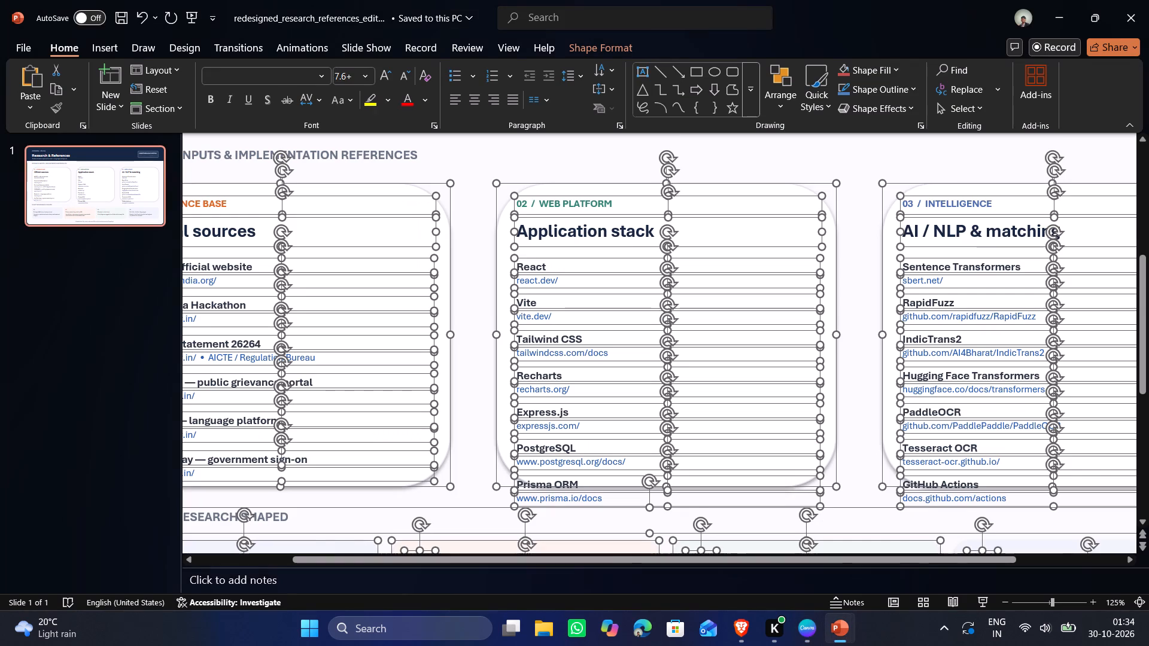
scroll(765, 237, down, 4)
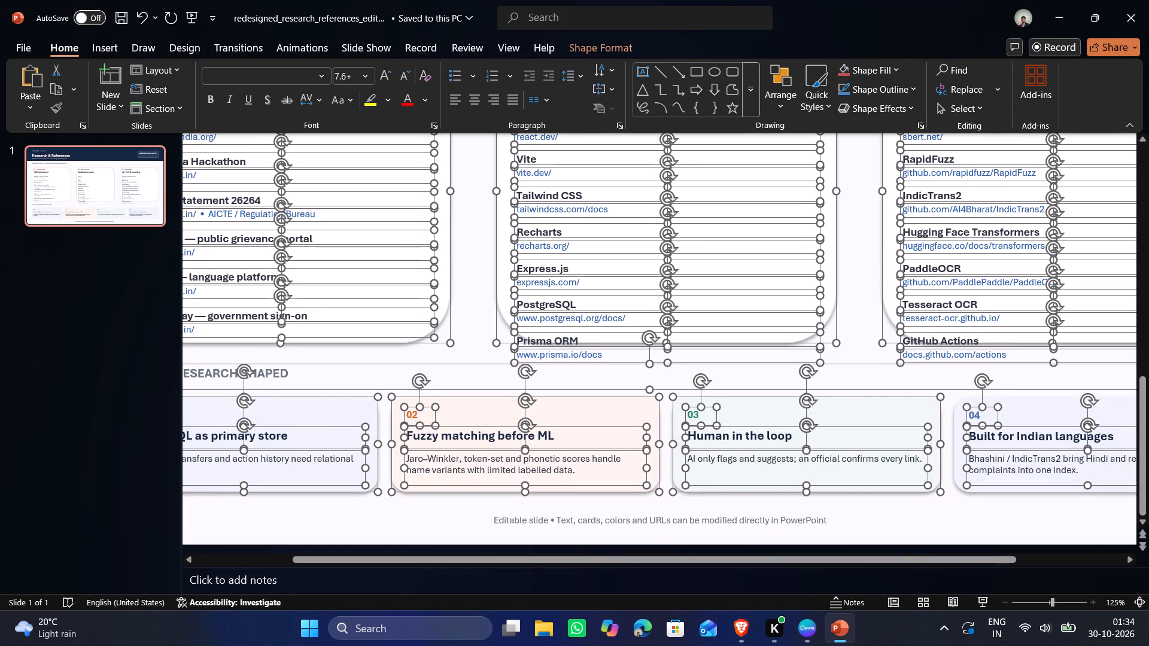
shift+click(345, 409)
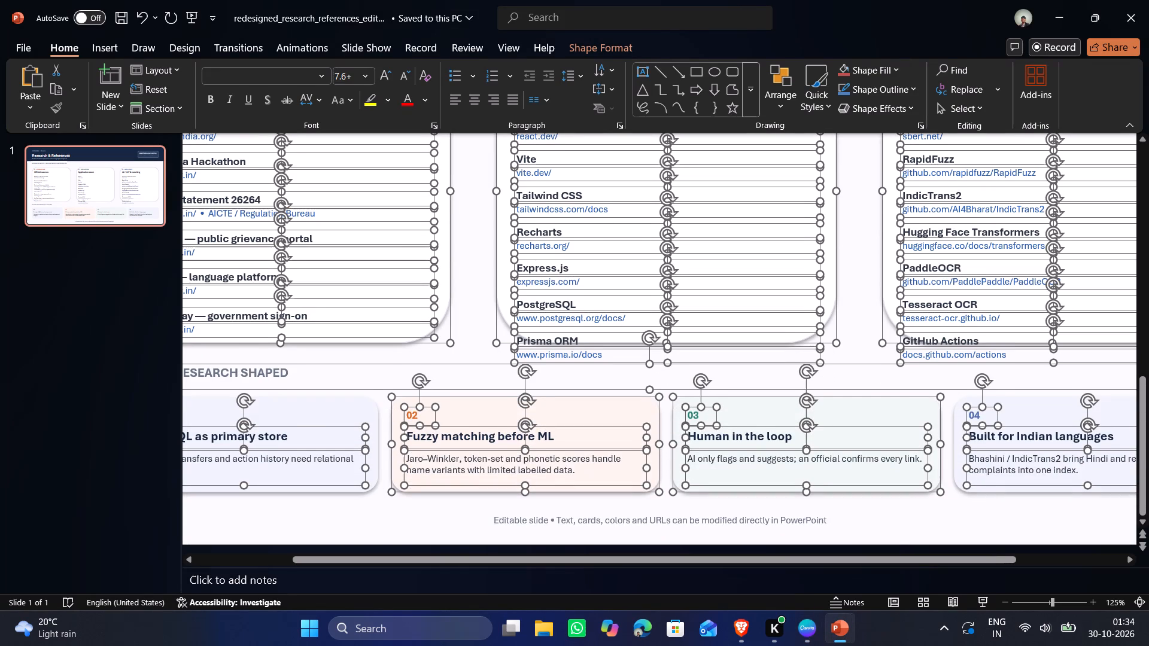
shift+click(345, 409)
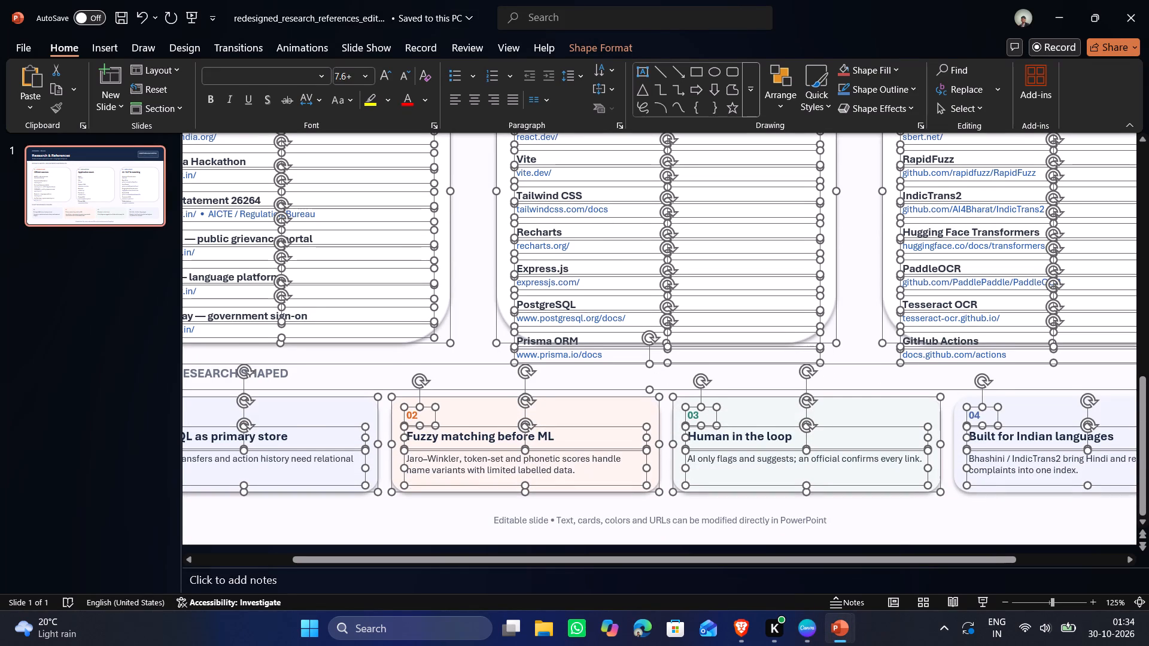
key(ctrl+c)
In Canva, paste the copied redesign onto page 6, enlarge it and position it below the Details / Links heading.
key(alt+Tab)
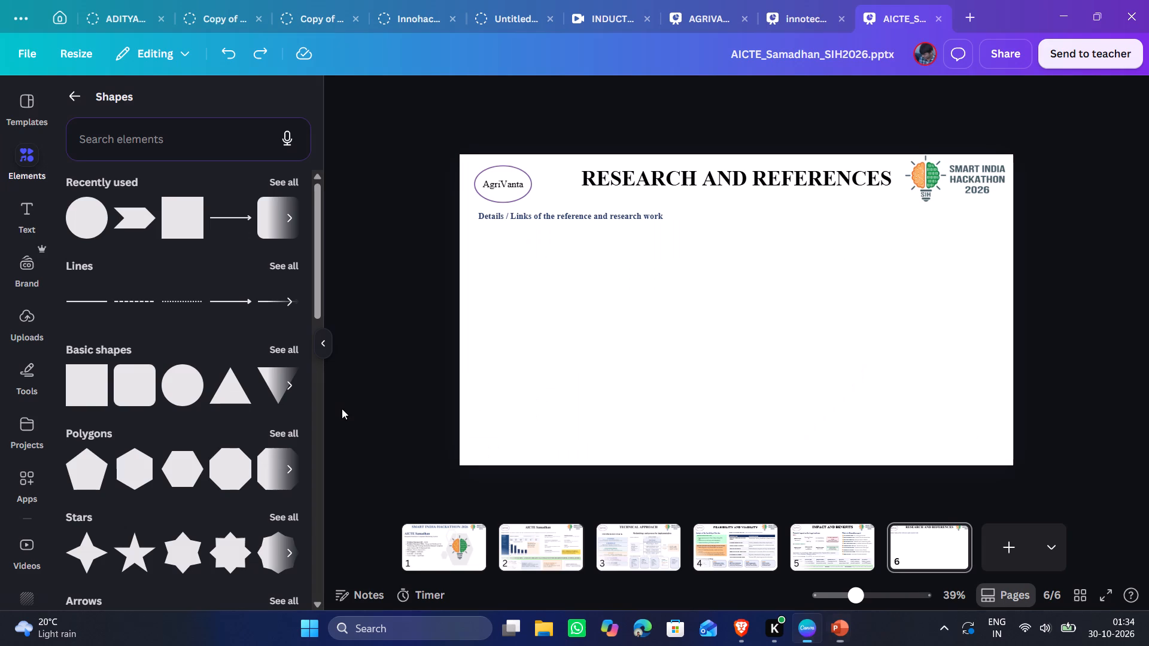
click(602, 325)
key(ctrl+v)
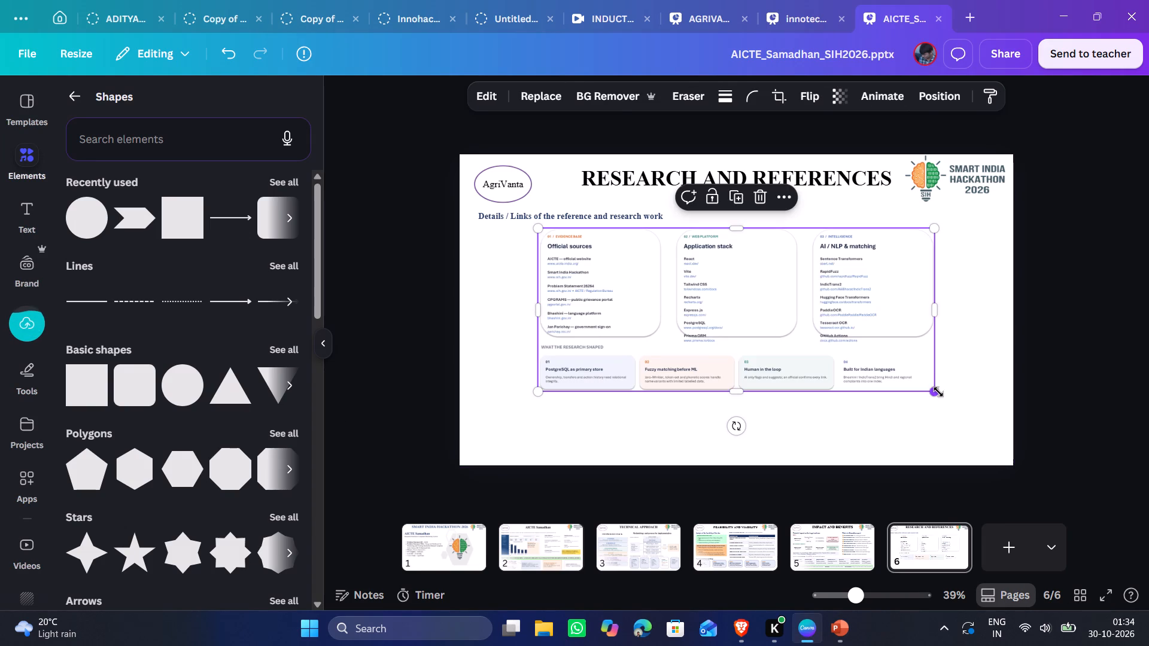
drag(938, 392, 1023, 466)
drag(919, 352, 863, 357)
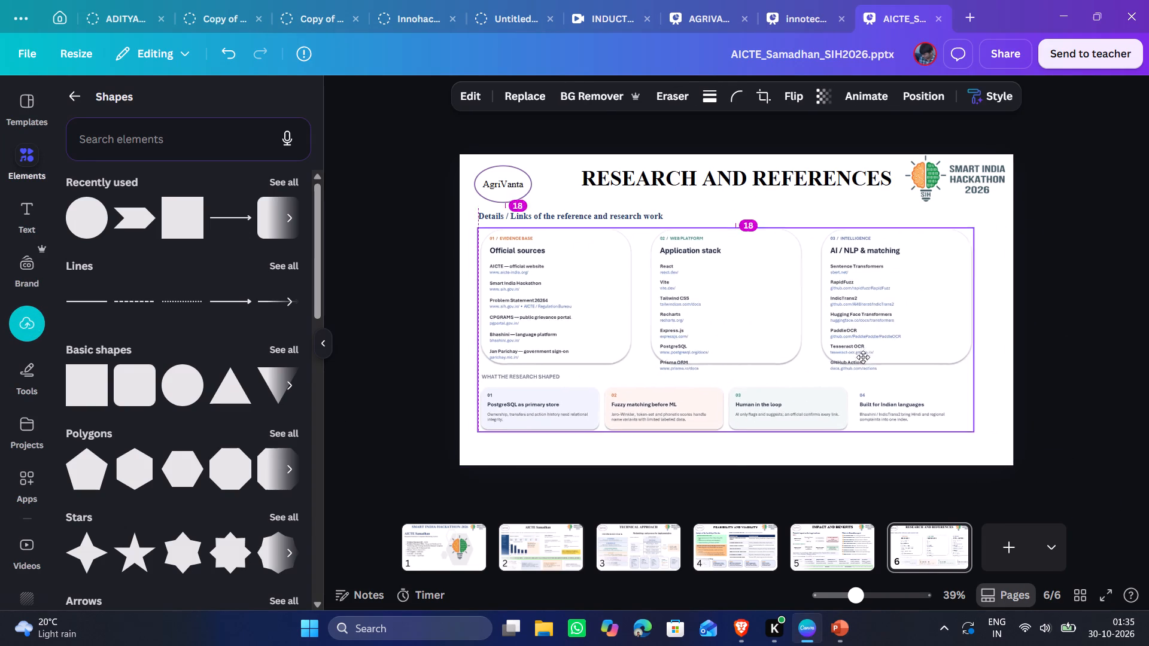
drag(863, 357, 870, 359)
drag(989, 443, 1011, 453)
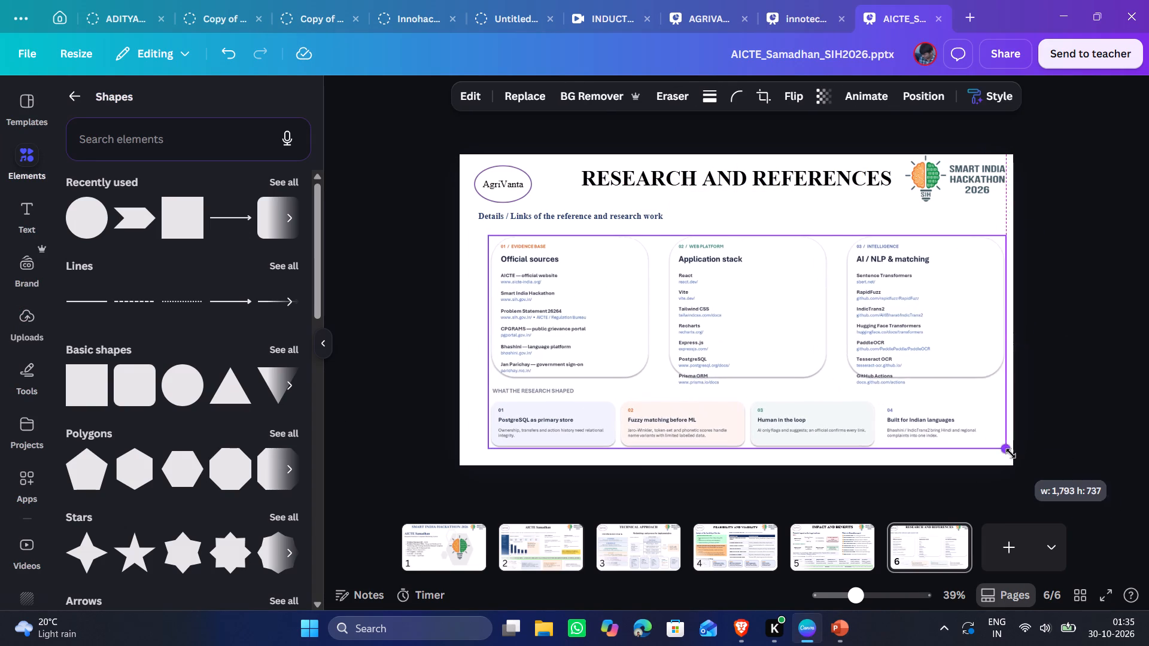
drag(1011, 453, 1015, 456)
drag(923, 364, 906, 355)
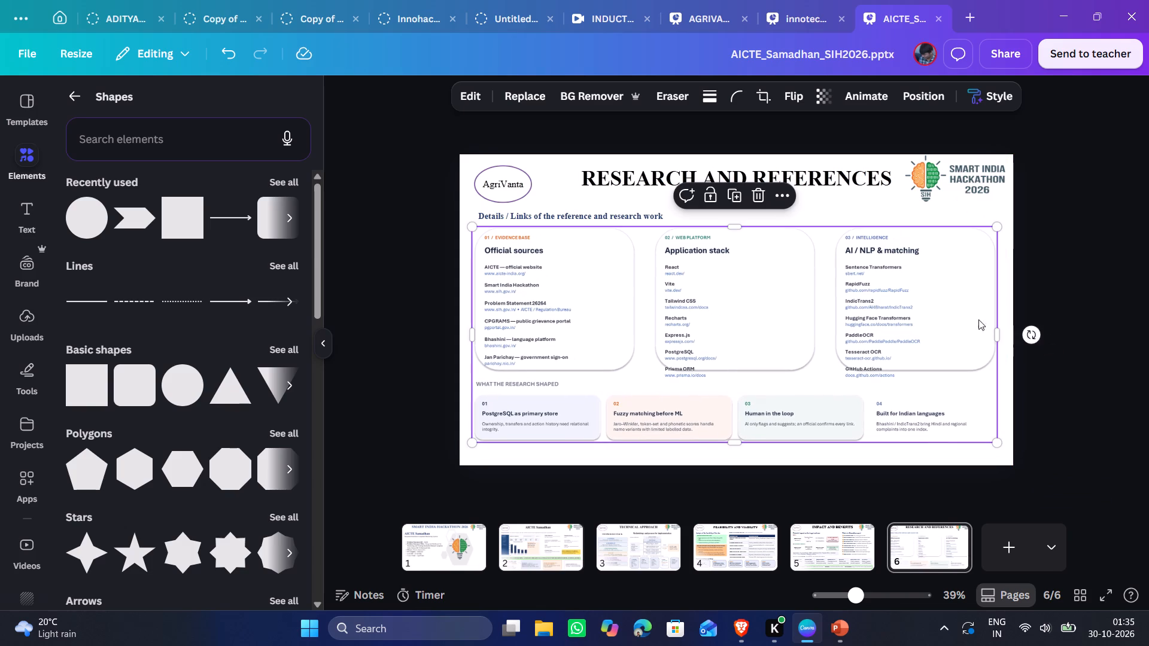
click(1053, 246)
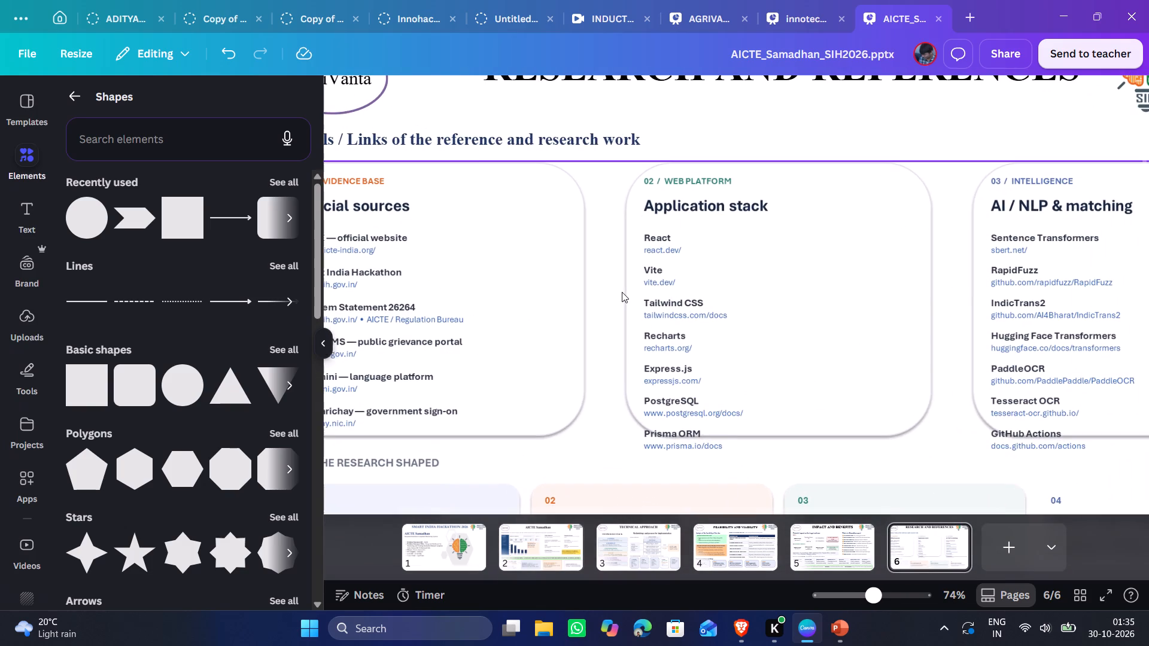
Apply Magic Layers to the pasted redesign image on page 6.
click(612, 297)
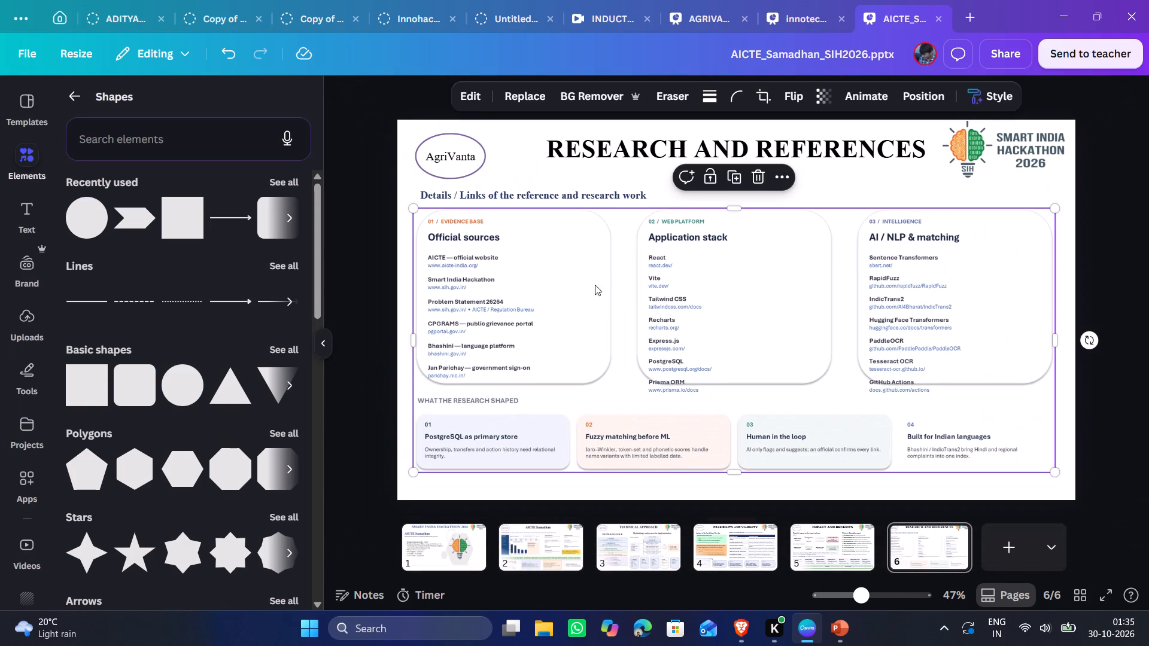
click(478, 100)
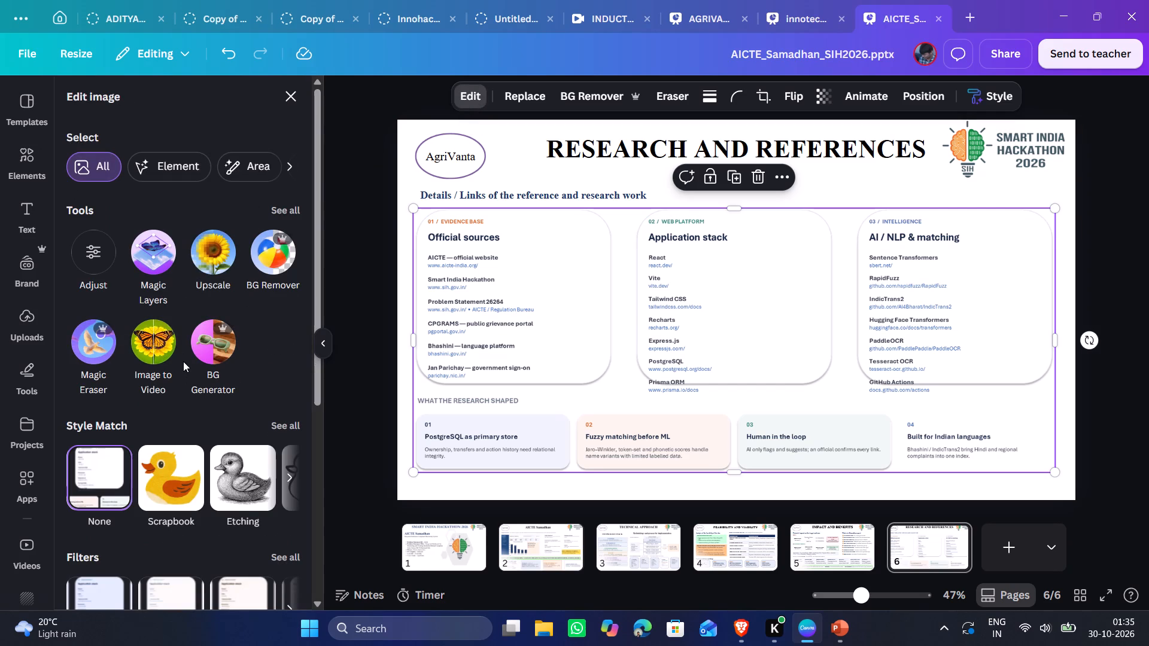
click(159, 254)
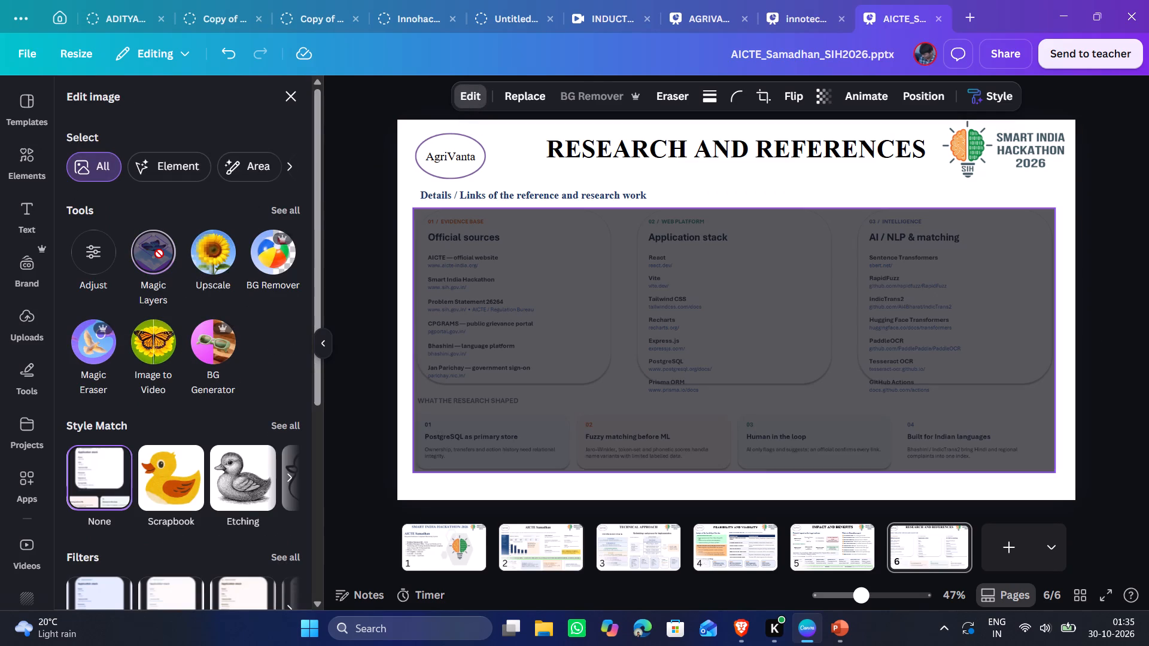
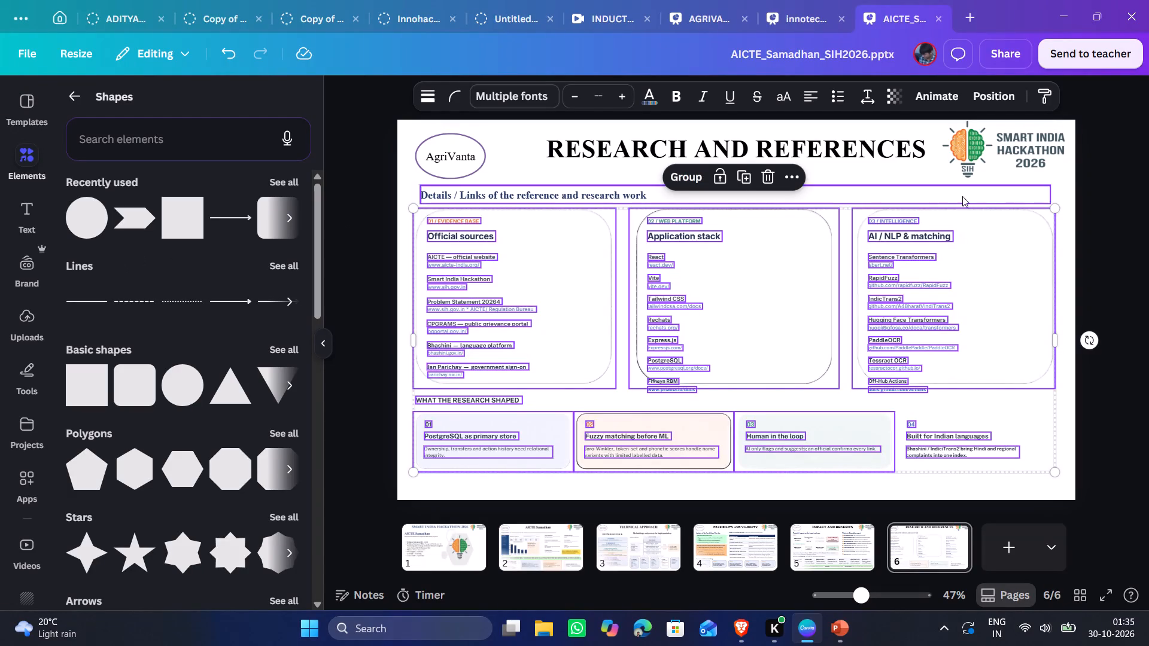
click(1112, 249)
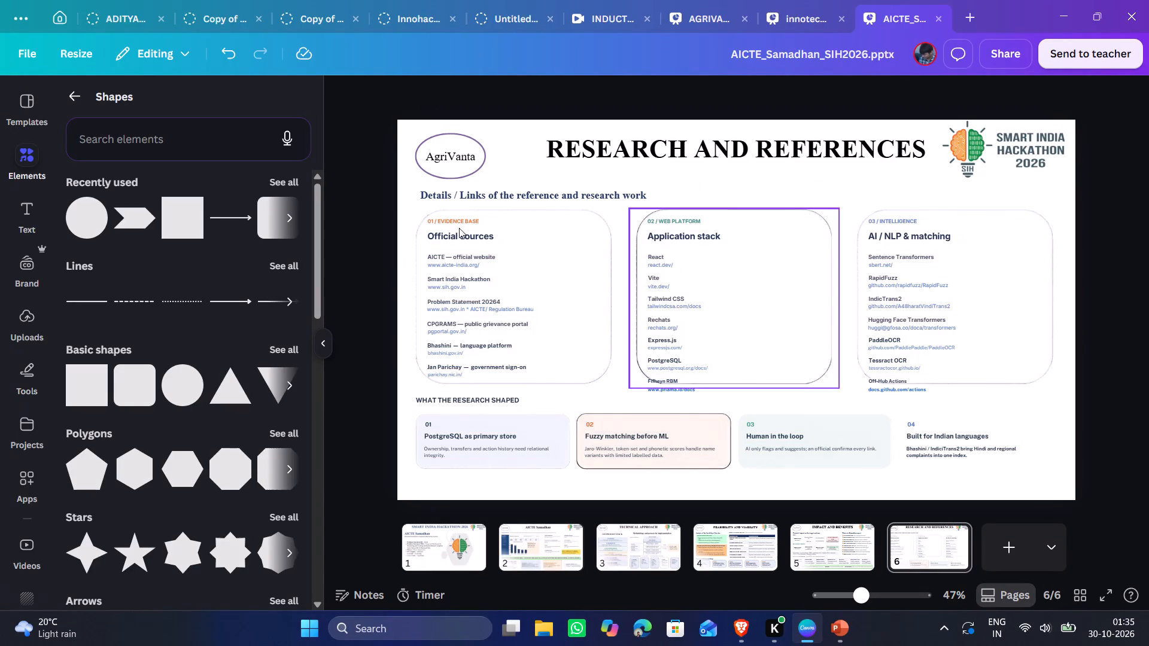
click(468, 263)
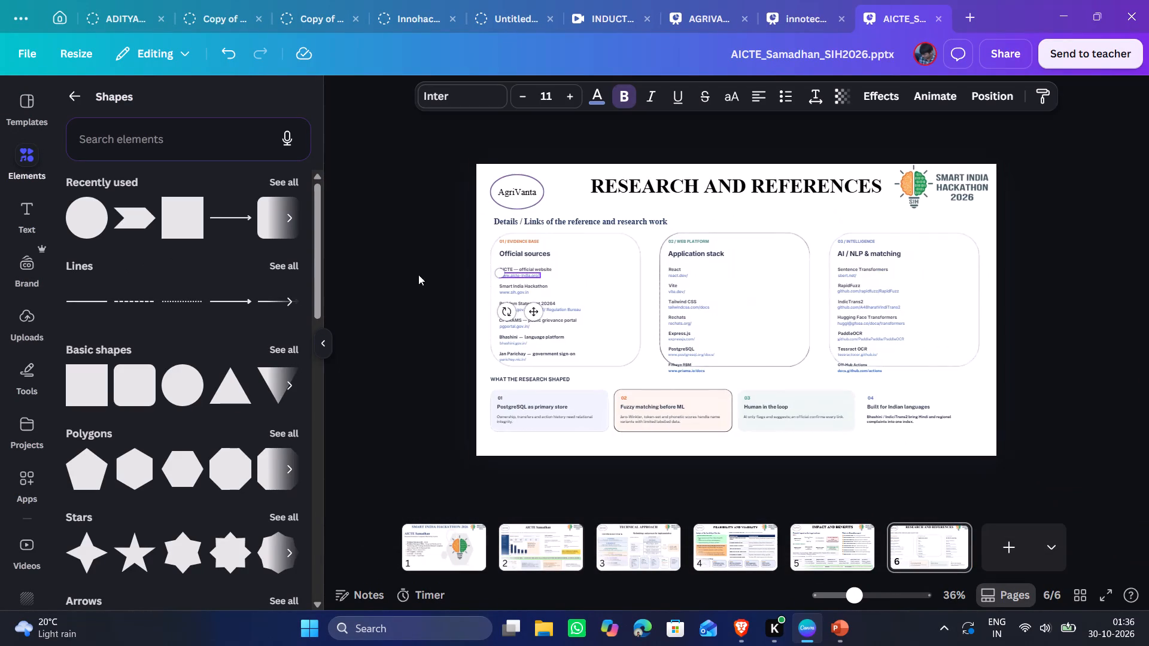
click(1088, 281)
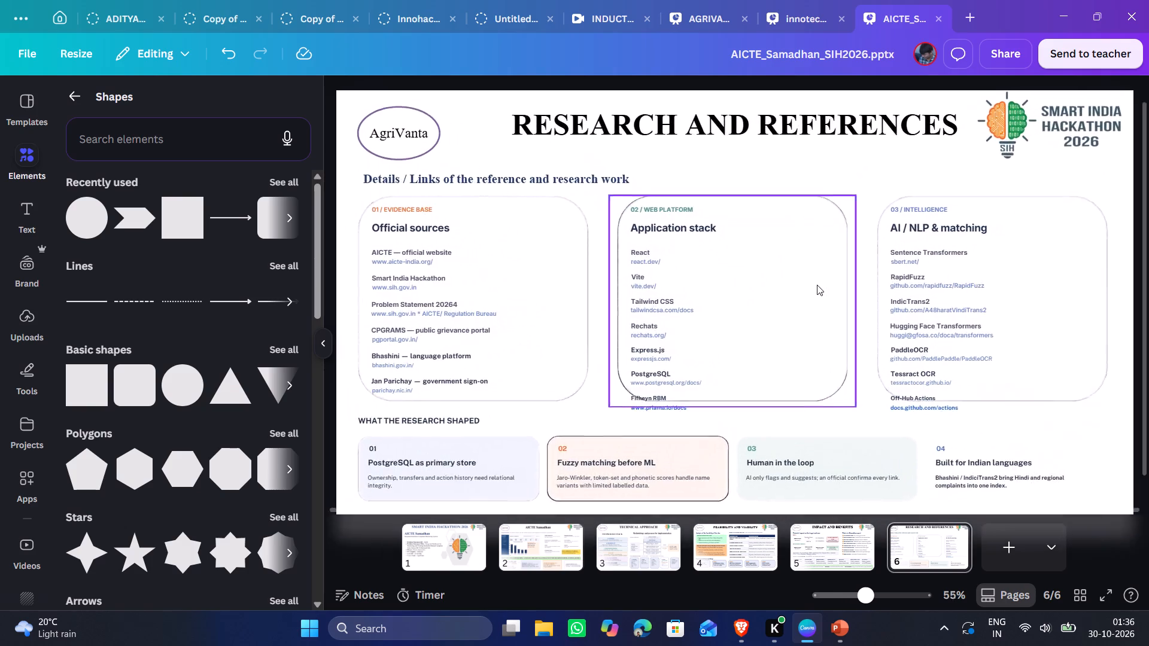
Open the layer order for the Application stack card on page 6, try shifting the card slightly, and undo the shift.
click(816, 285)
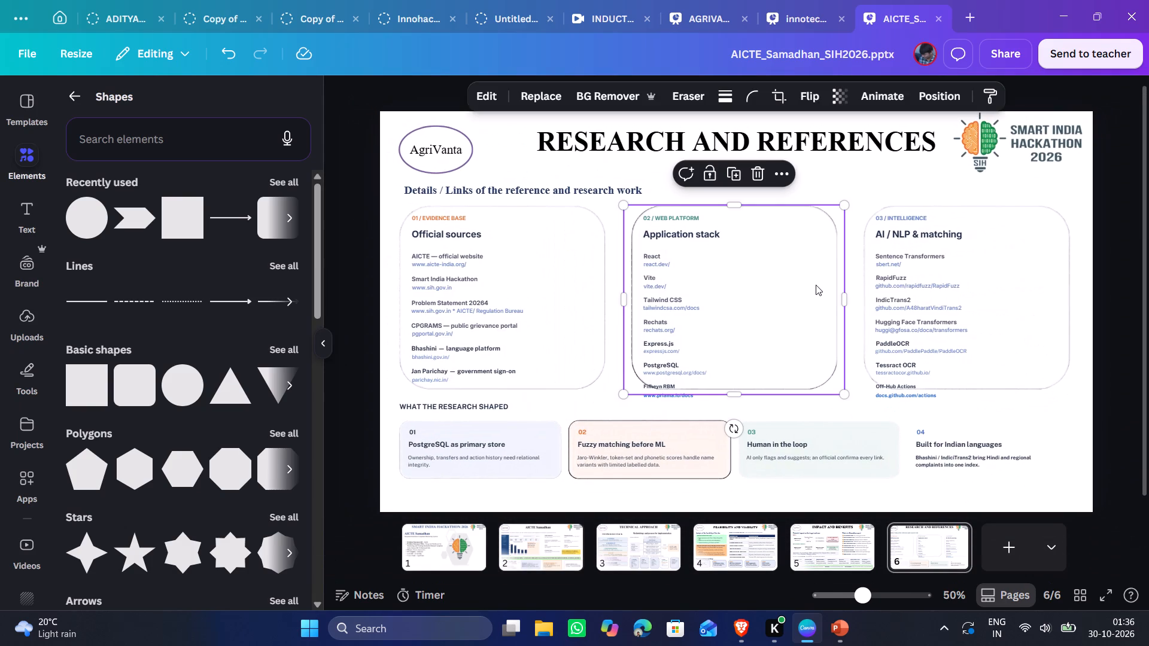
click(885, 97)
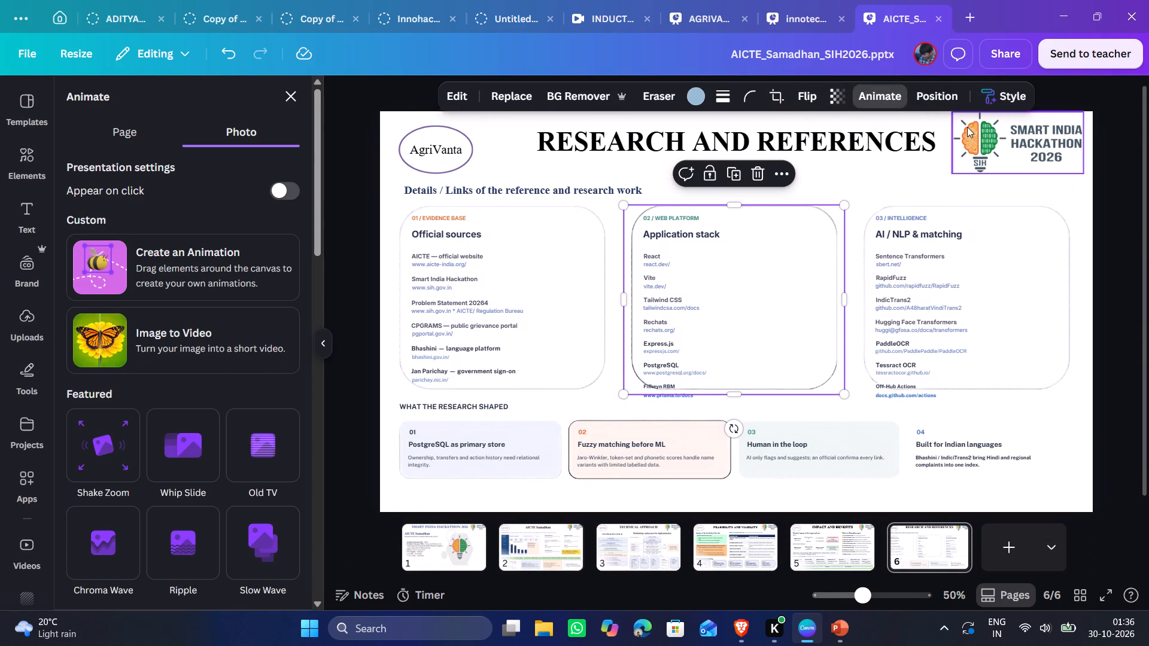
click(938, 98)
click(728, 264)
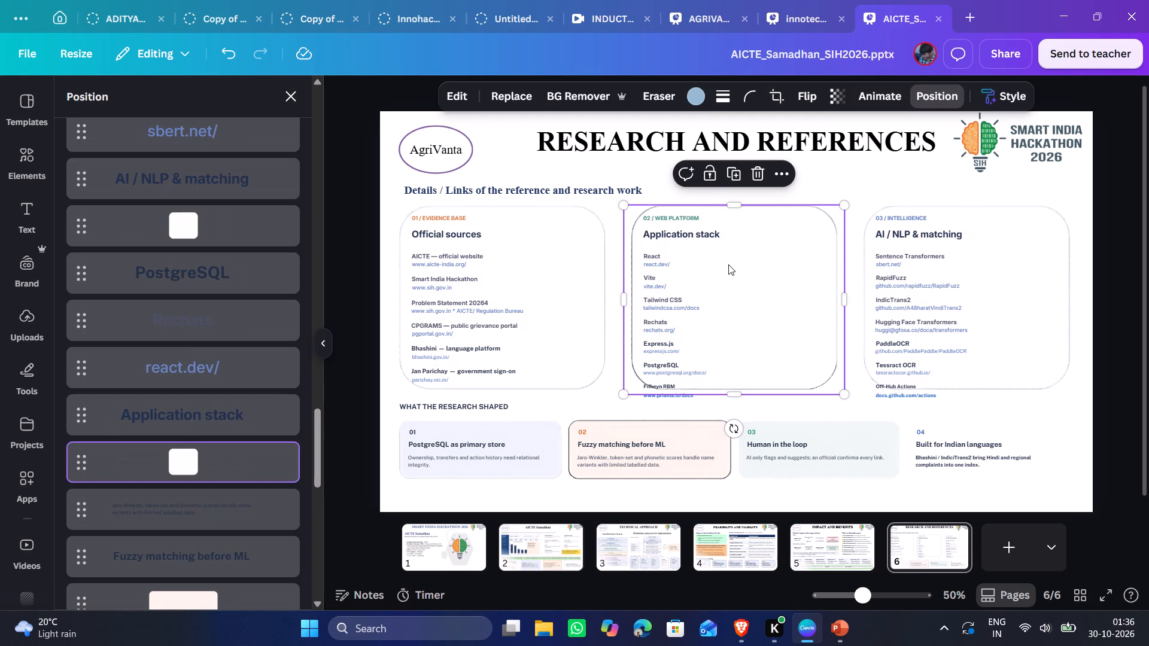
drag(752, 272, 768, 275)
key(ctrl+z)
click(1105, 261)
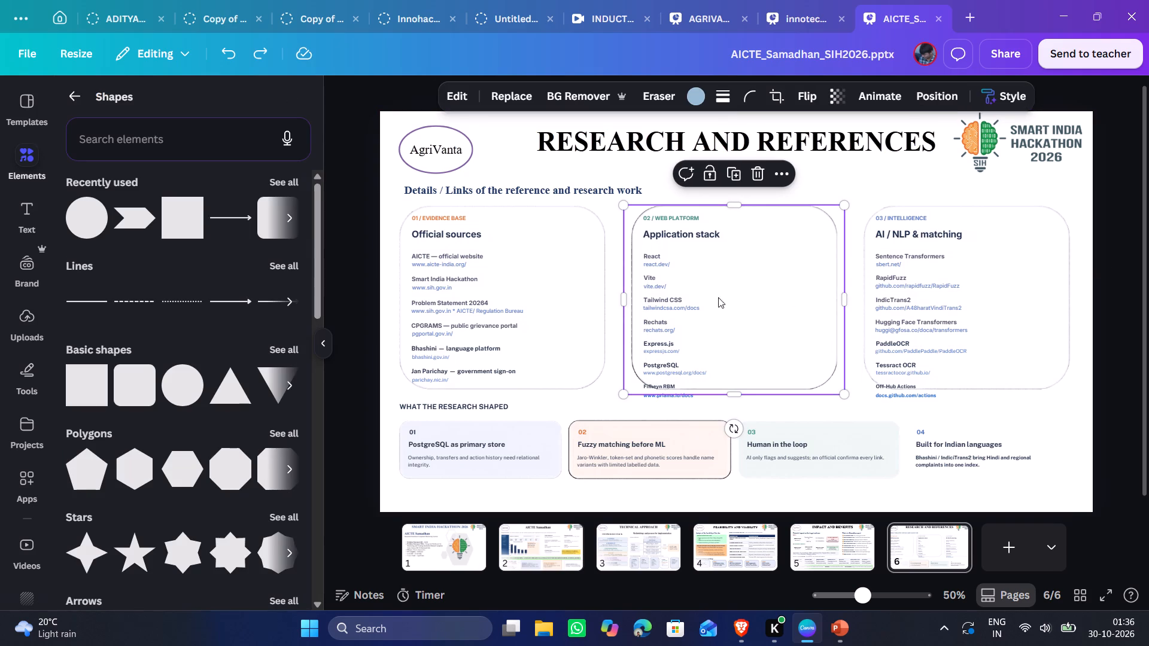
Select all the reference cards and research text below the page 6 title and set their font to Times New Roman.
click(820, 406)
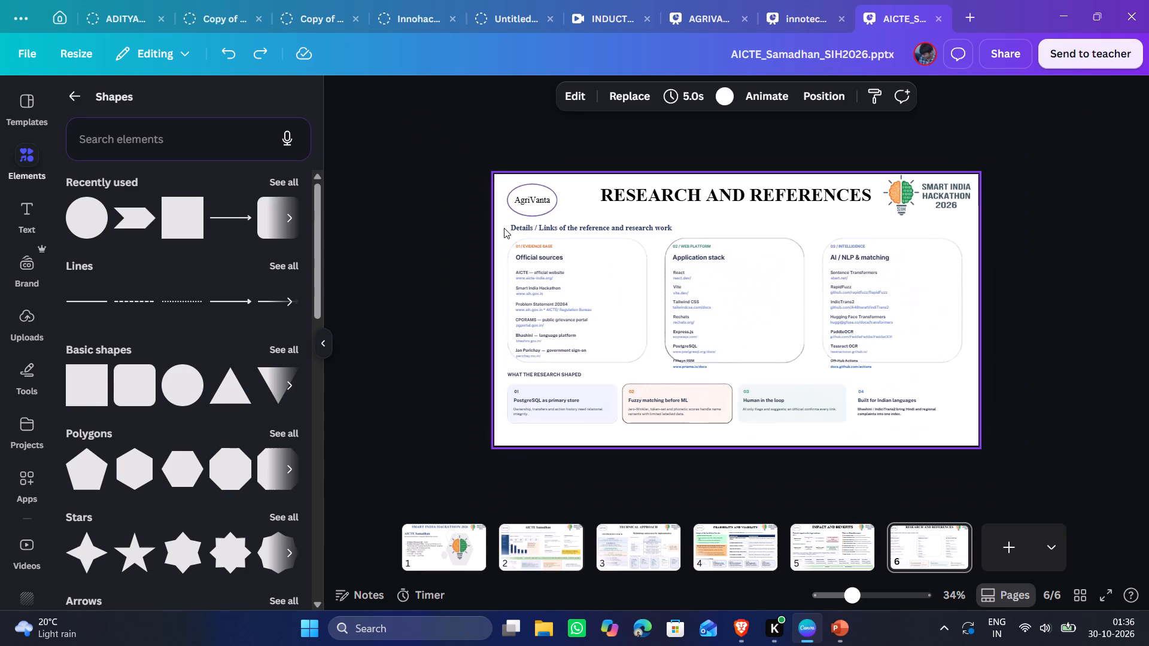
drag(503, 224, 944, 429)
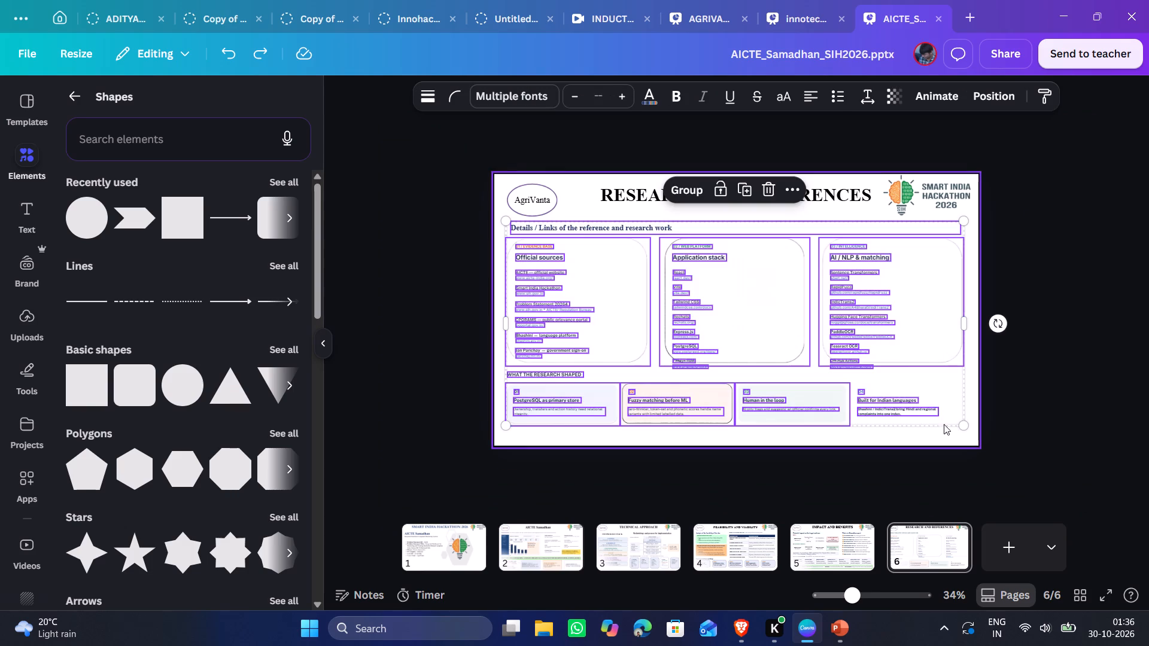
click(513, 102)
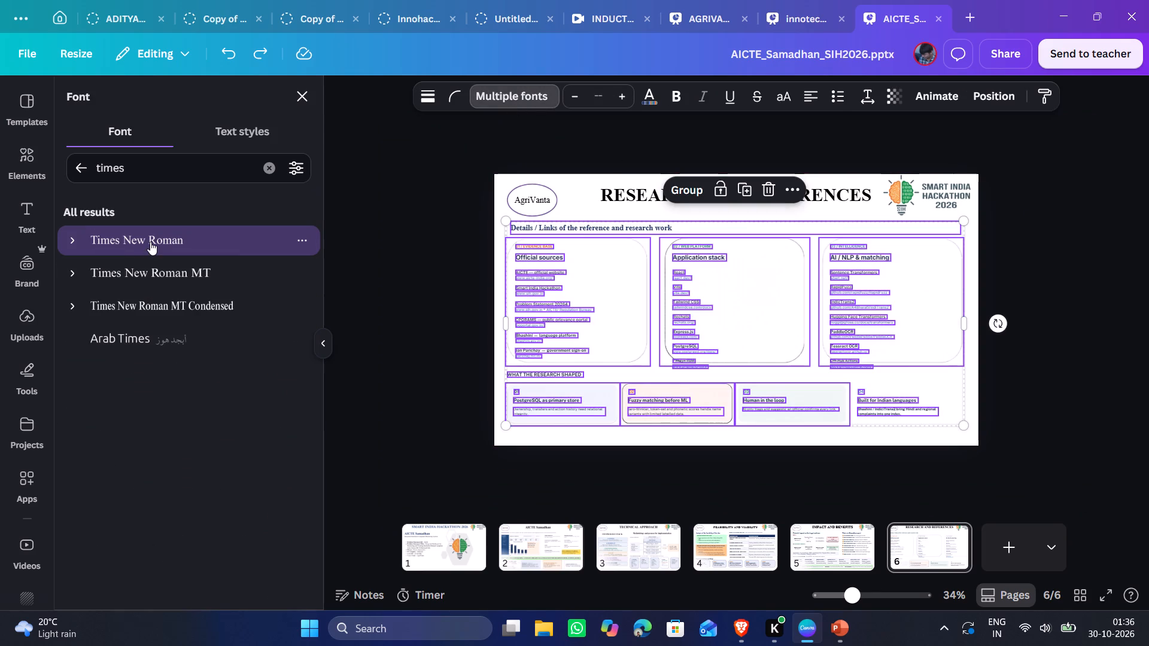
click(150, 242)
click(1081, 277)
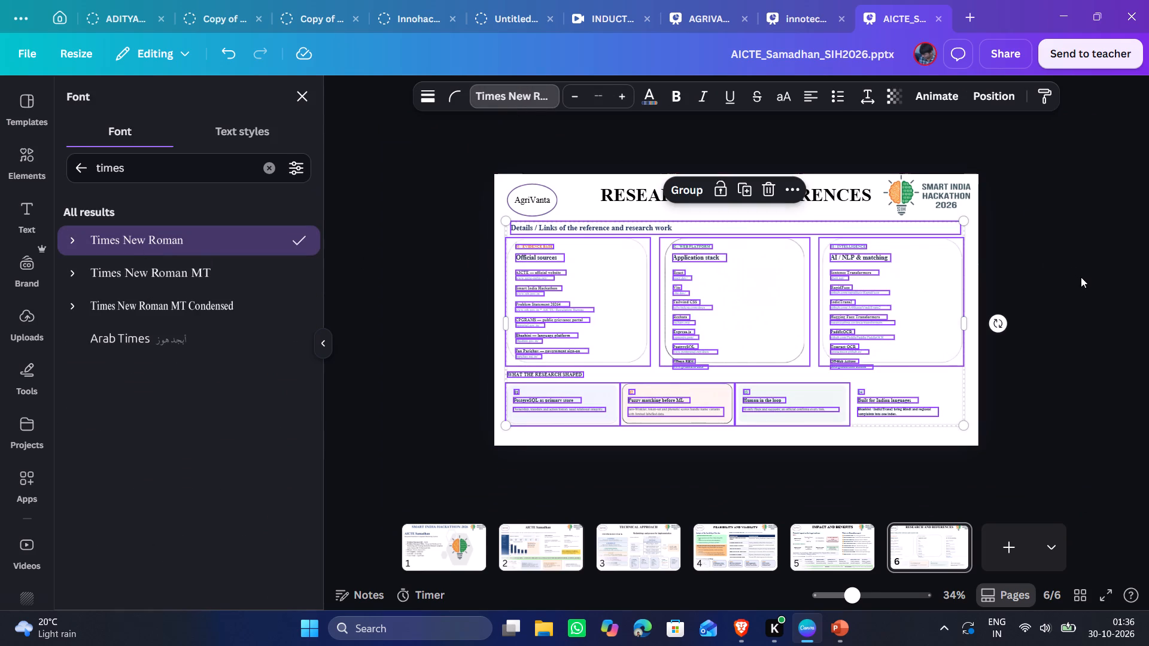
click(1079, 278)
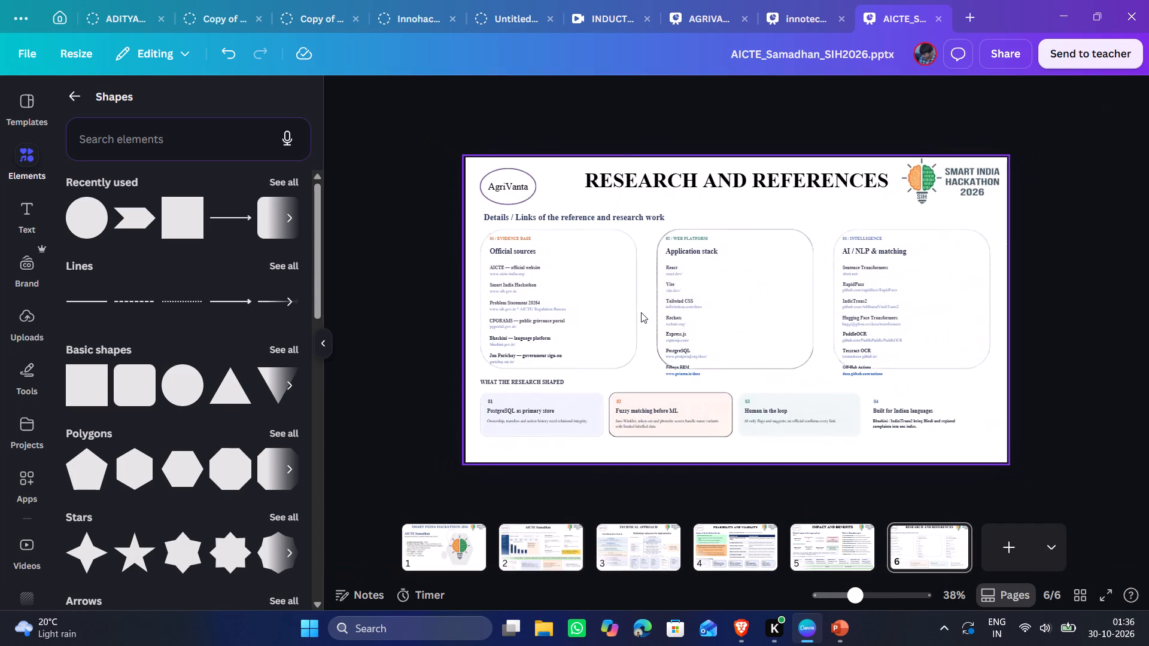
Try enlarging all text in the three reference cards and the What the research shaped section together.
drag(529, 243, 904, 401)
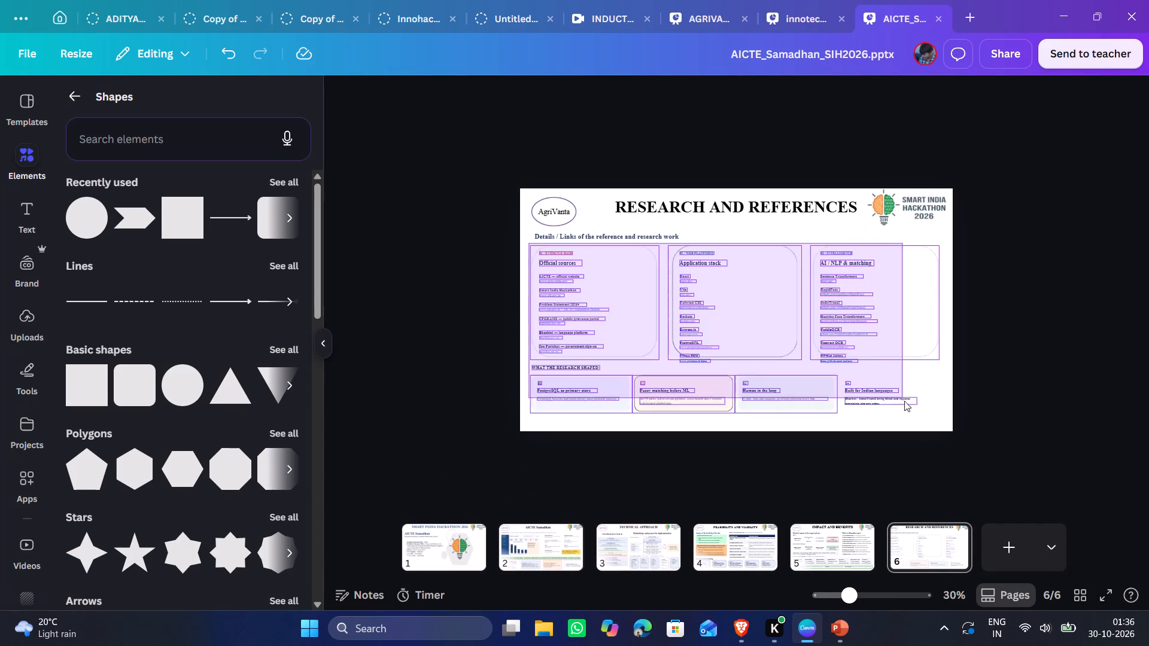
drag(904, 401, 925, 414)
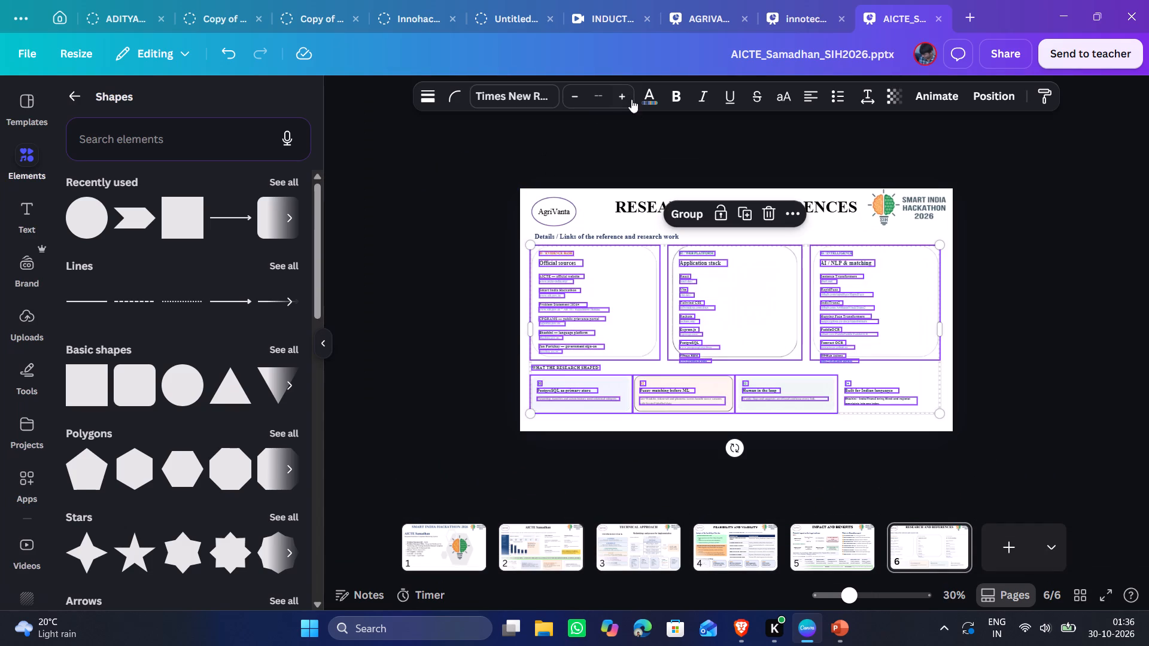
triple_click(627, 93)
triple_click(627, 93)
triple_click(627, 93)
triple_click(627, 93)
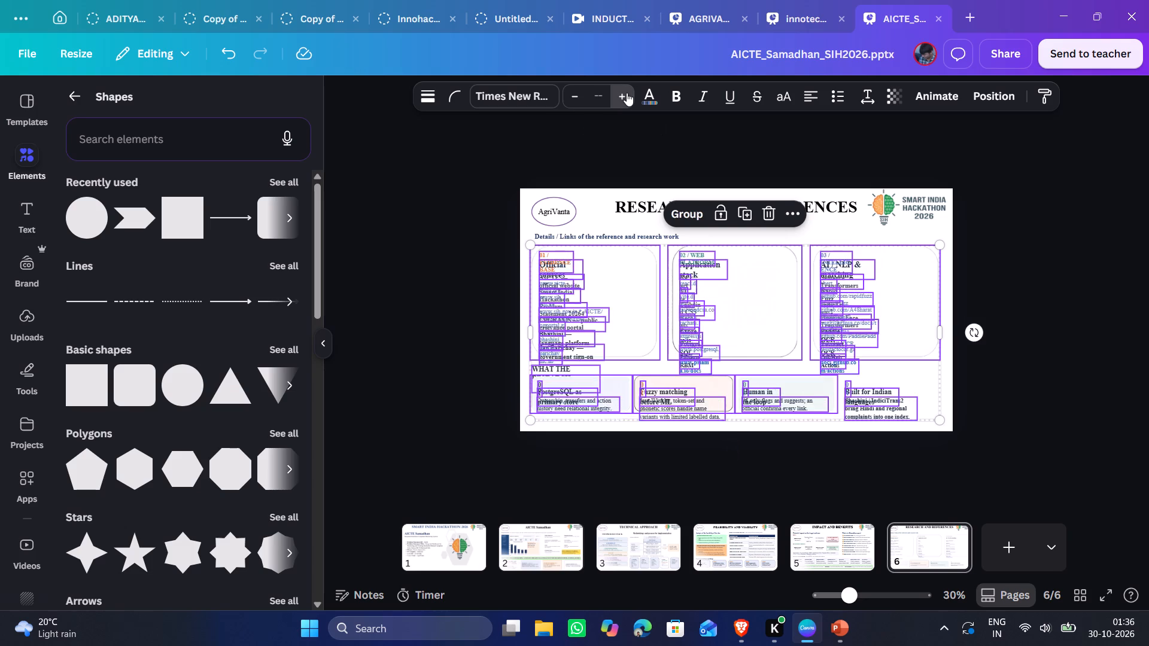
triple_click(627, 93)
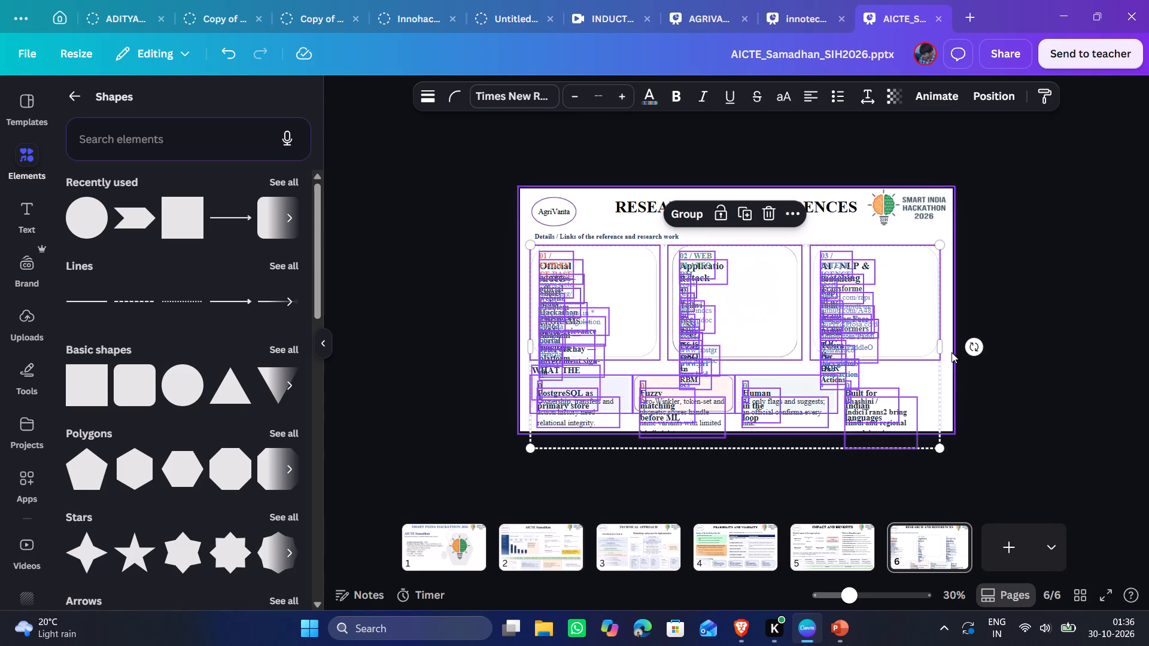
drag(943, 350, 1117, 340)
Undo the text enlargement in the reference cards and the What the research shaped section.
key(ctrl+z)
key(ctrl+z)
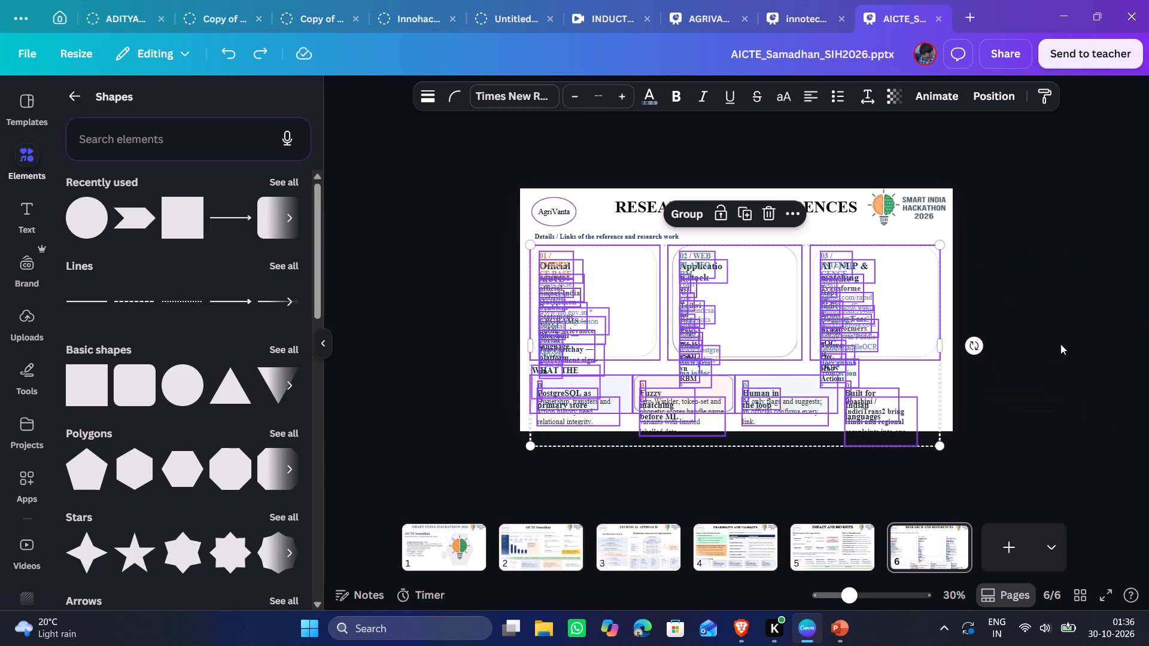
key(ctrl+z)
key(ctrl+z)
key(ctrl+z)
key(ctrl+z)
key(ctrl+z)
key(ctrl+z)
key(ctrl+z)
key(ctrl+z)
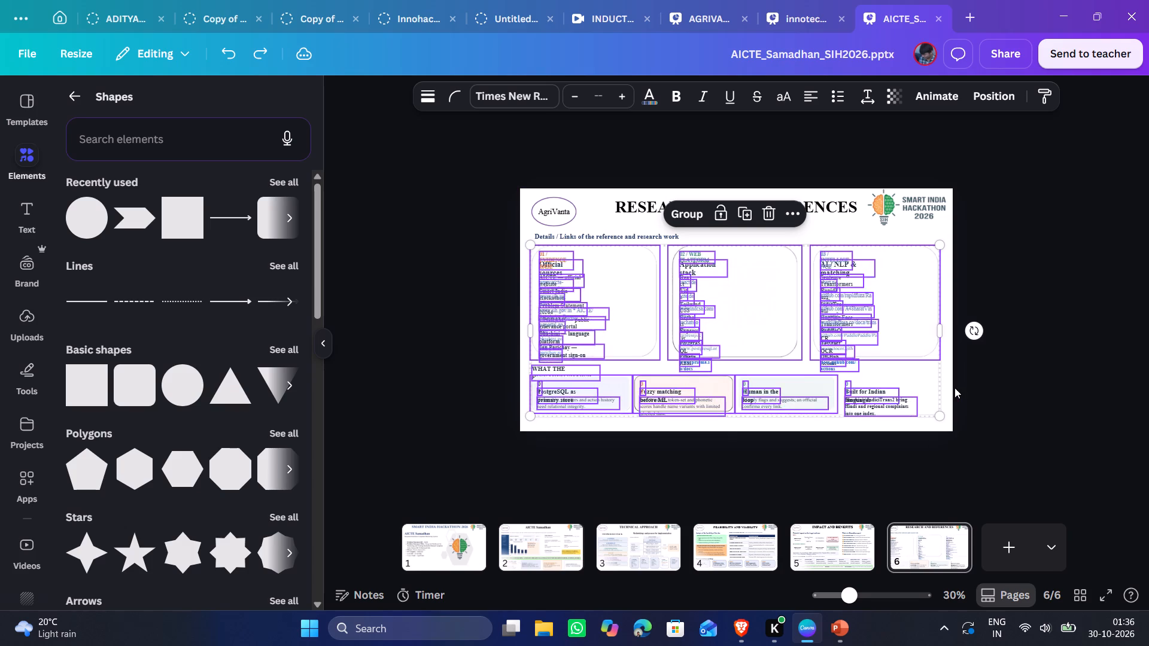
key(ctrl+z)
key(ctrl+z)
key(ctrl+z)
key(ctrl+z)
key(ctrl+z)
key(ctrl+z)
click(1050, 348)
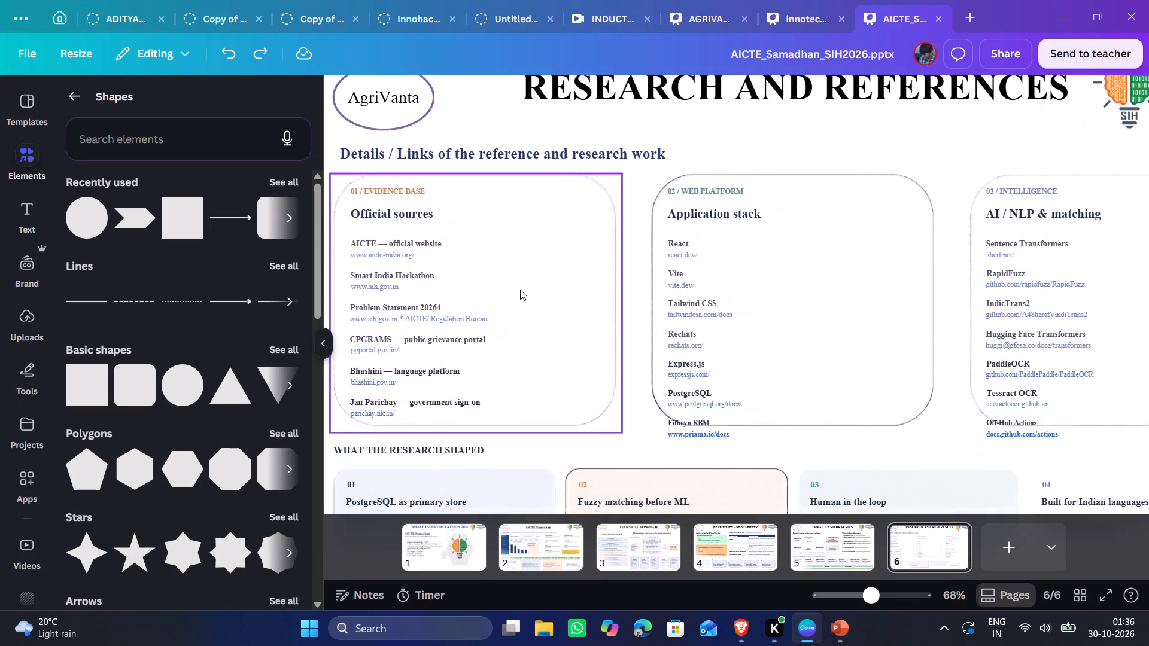
scroll(520, 290, right, 2)
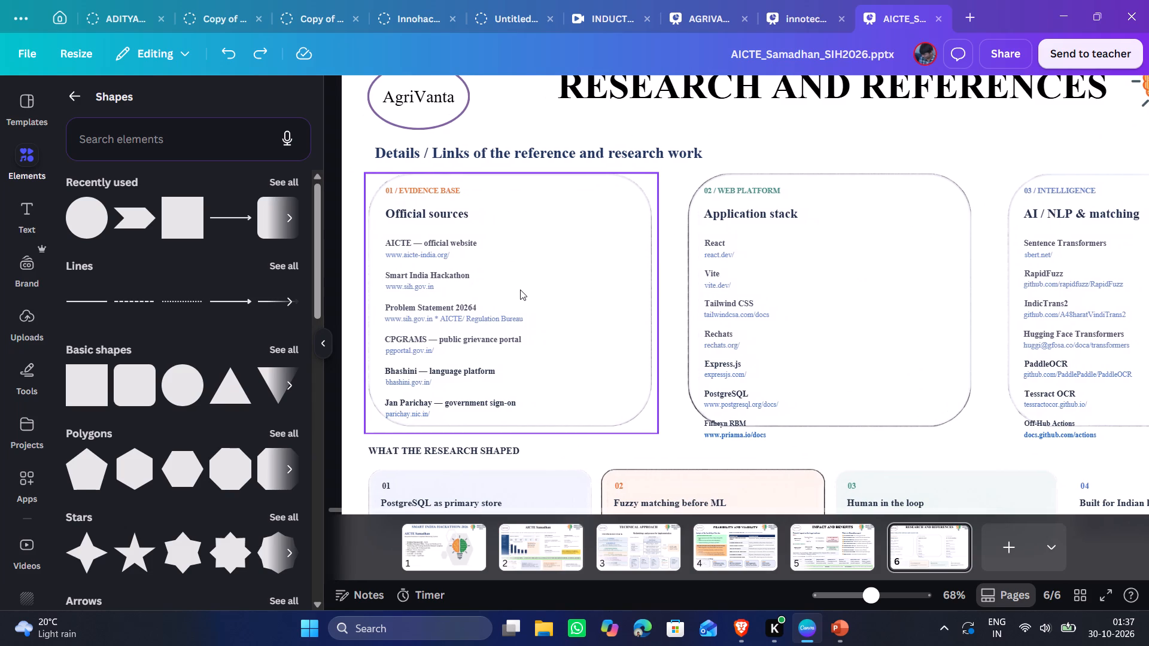
scroll(520, 290, down, 1)
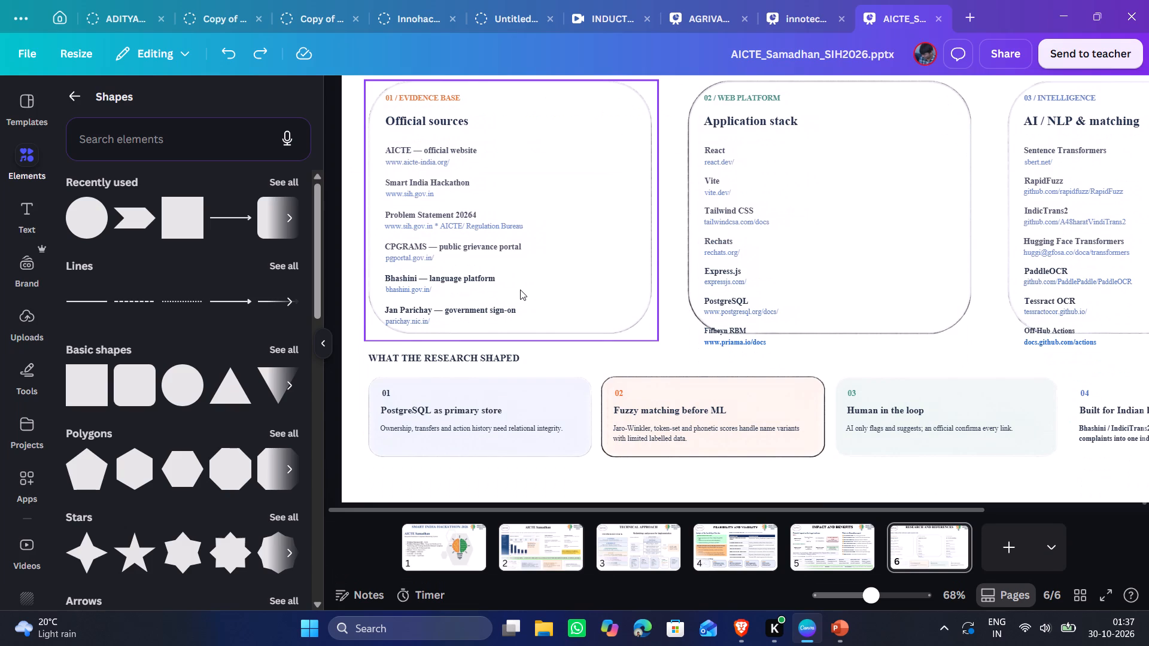
scroll(520, 290, up, 2)
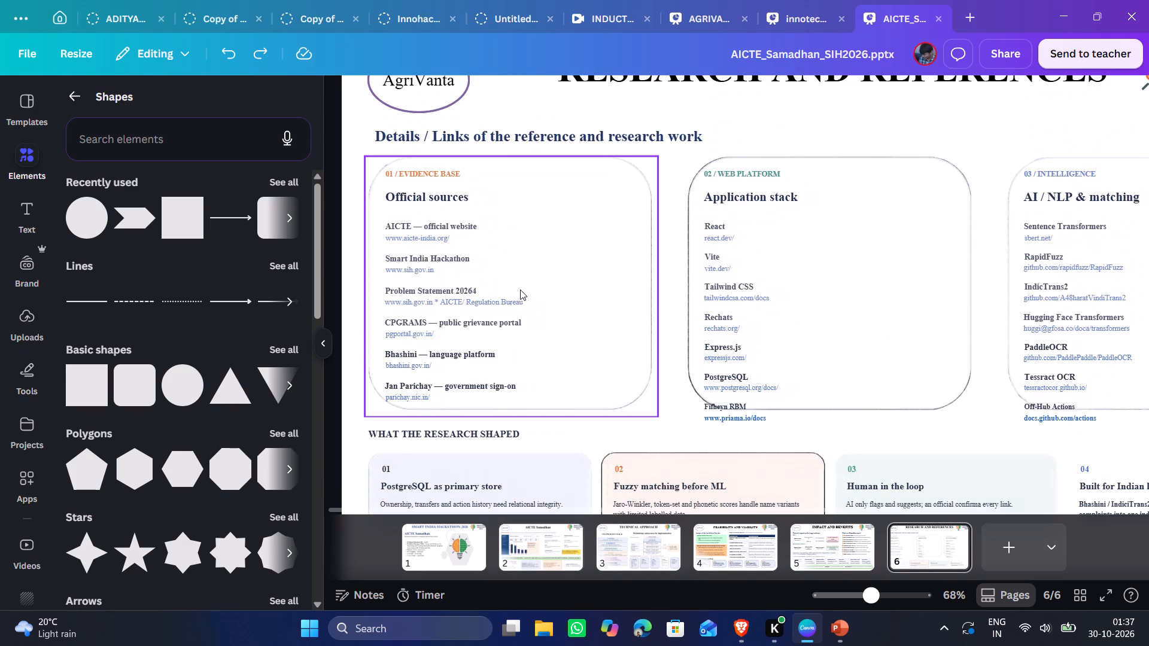
scroll(520, 290, up, 1)
scroll(520, 290, down, 2)
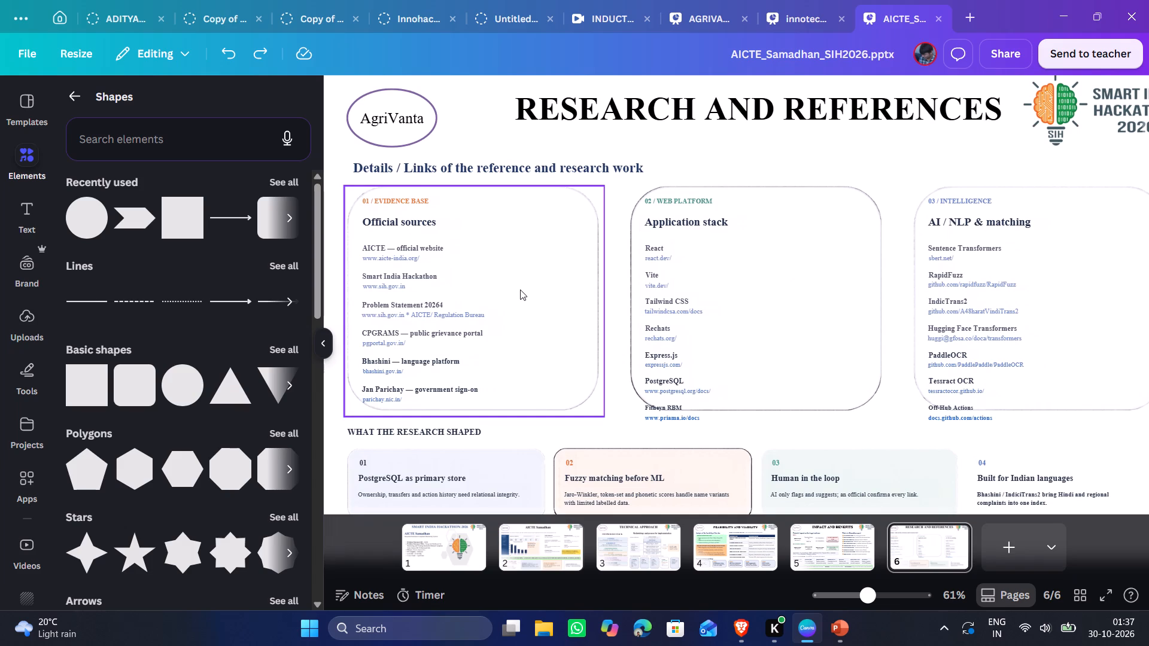
scroll(520, 290, up, 1)
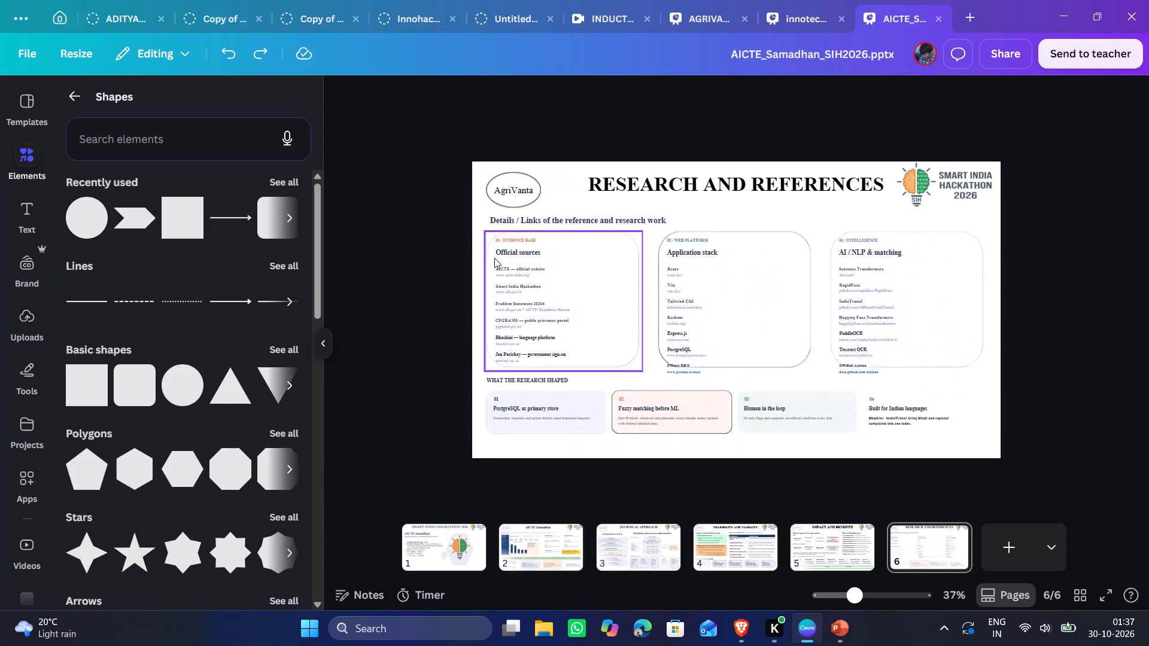
click(481, 237)
drag(481, 236, 906, 416)
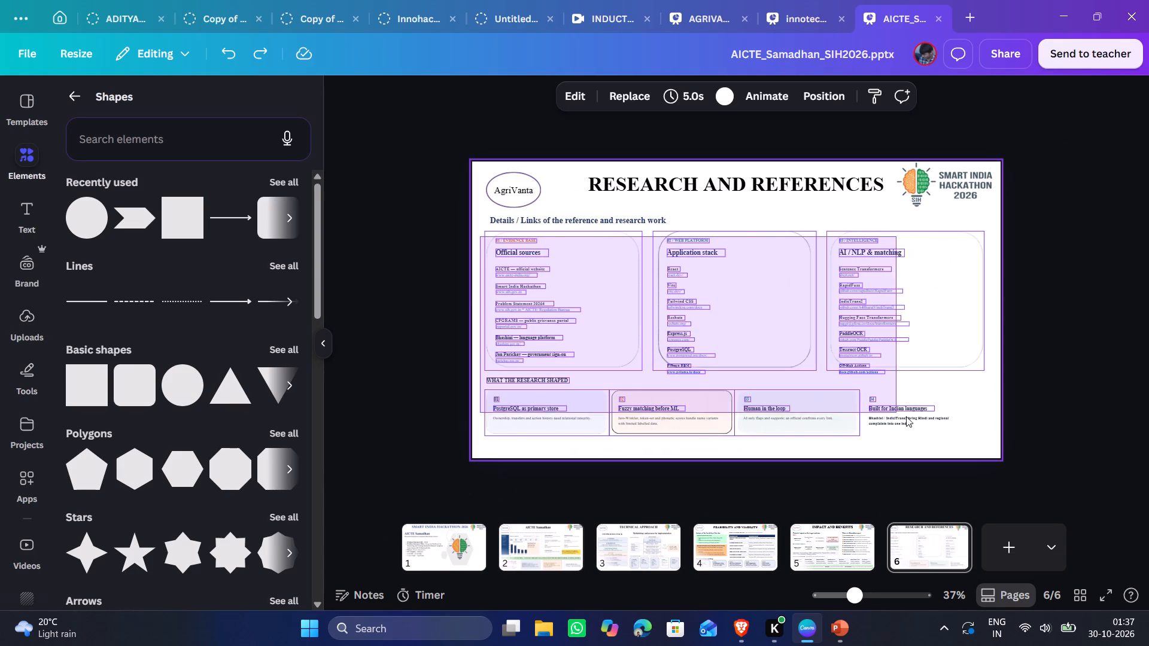
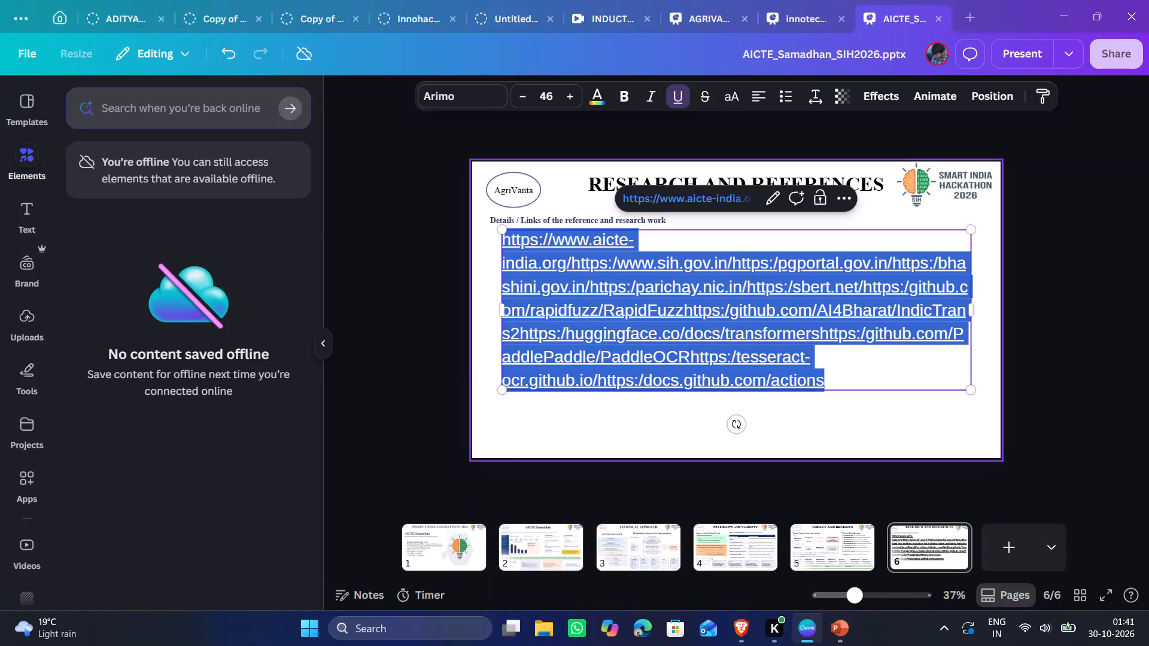
Delete the text box of run-together links from page 6.
click(1129, 190)
click(866, 282)
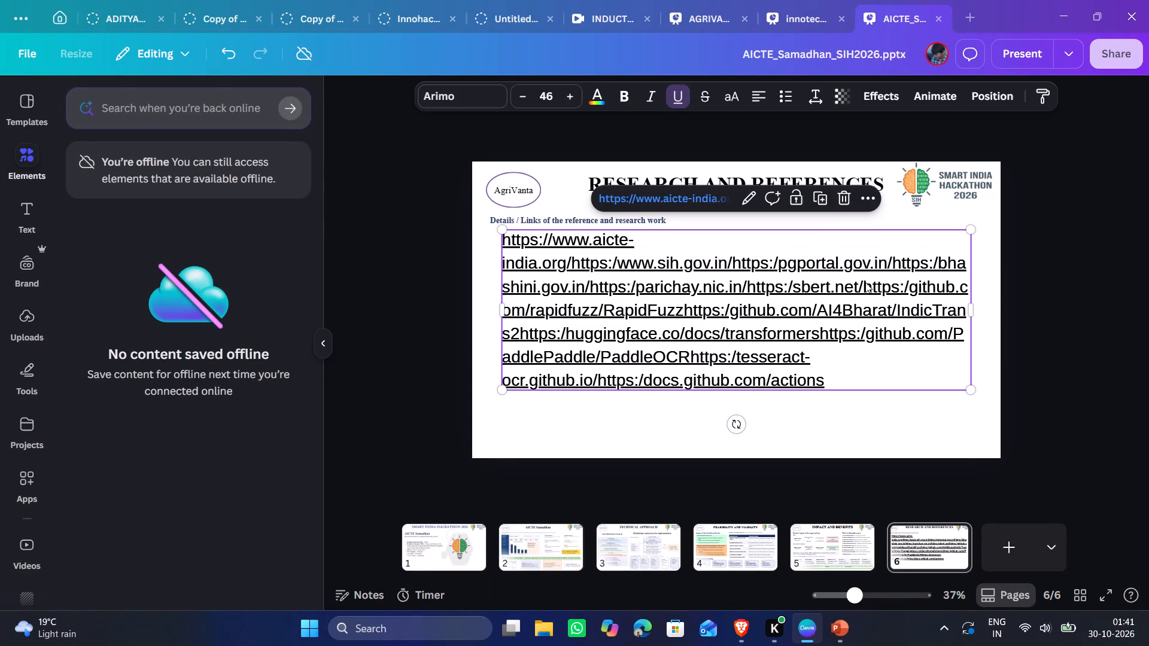
key(Delete)
click(849, 285)
key(Delete)
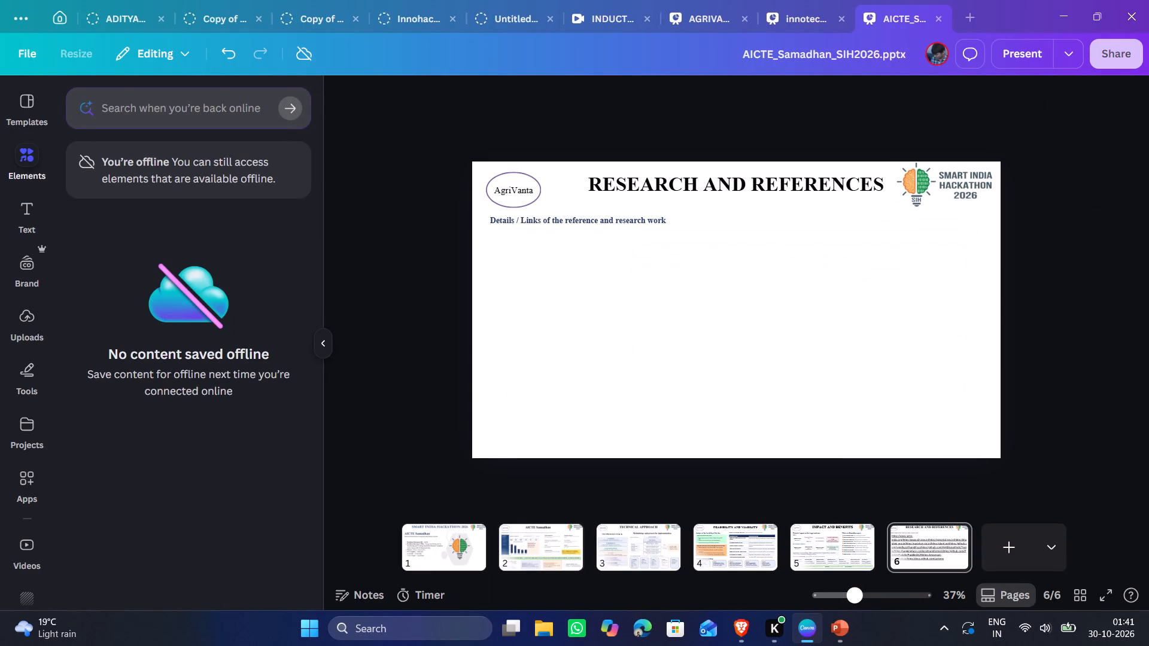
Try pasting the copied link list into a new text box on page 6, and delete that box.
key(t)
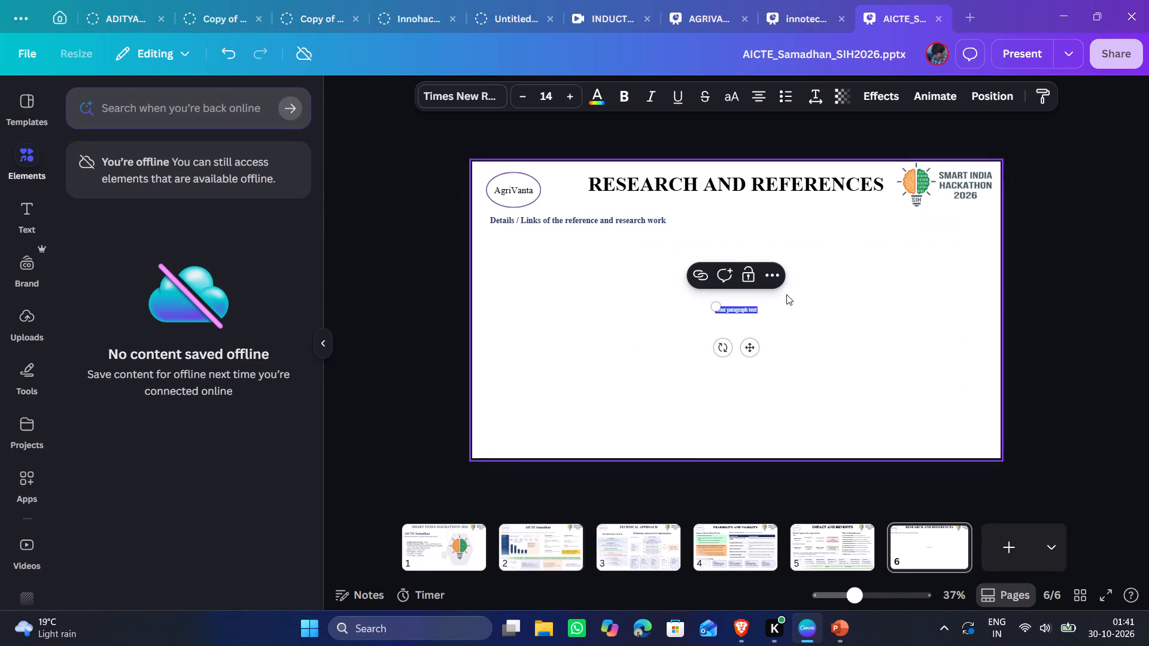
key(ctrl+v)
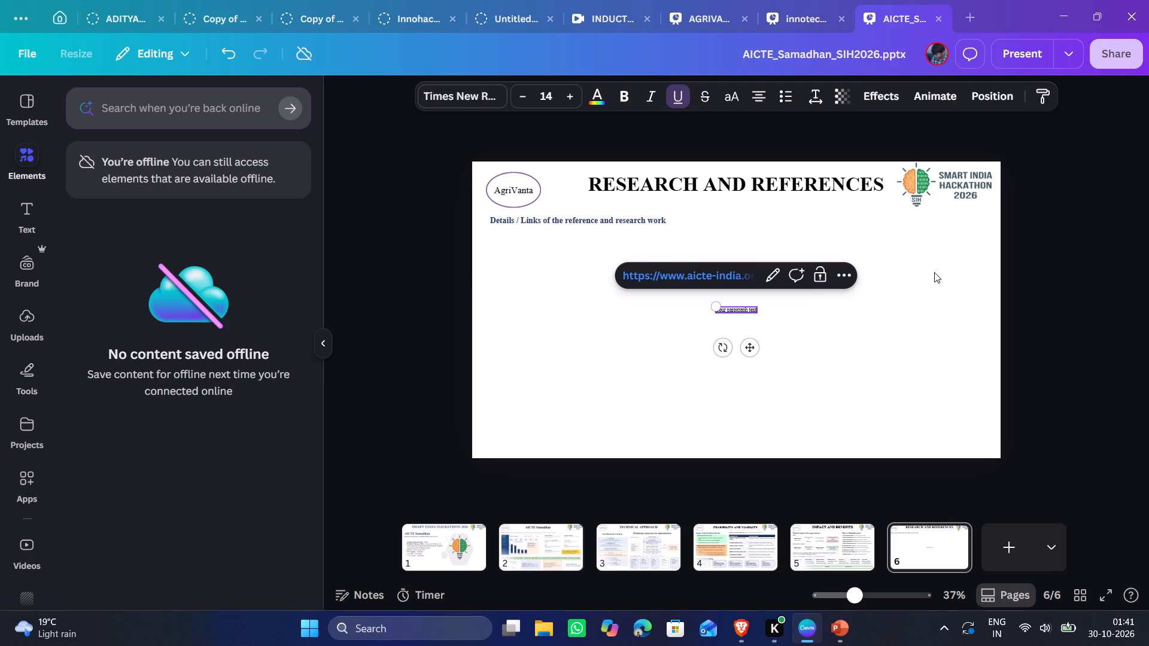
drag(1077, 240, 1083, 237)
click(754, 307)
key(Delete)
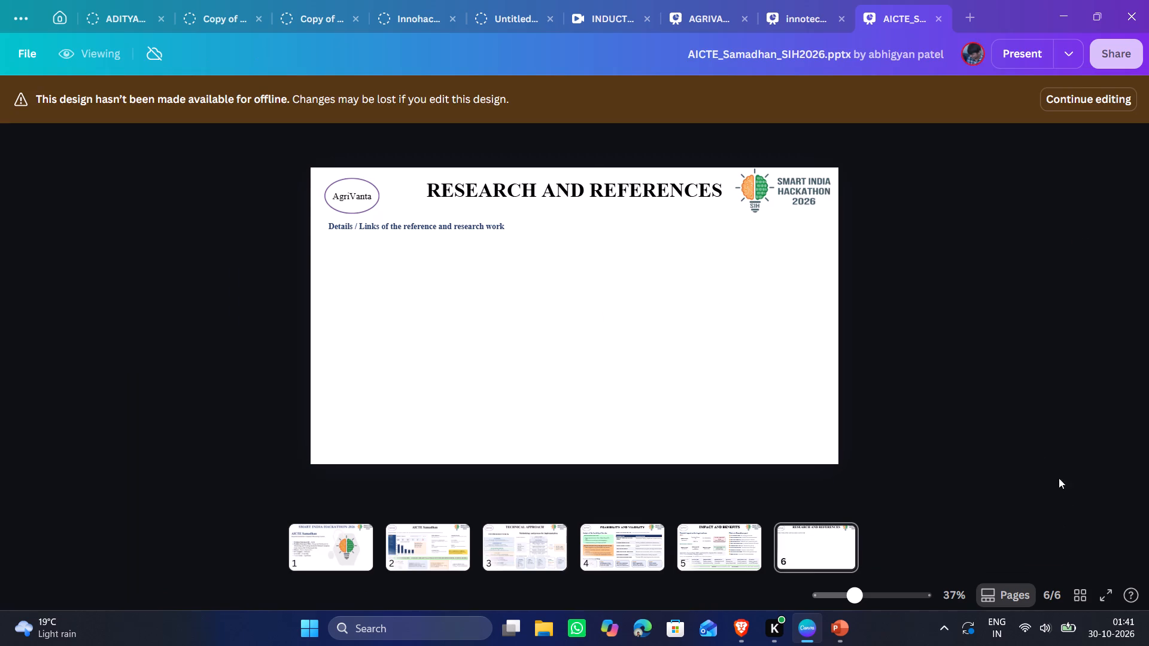
click(1090, 104)
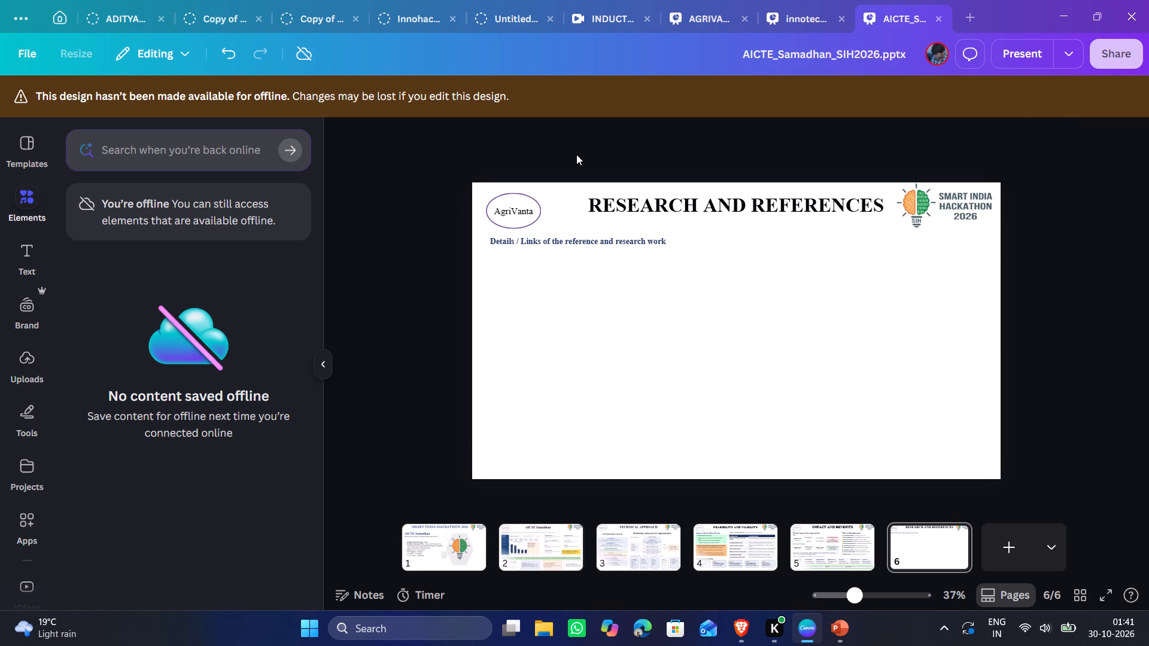
click(1111, 212)
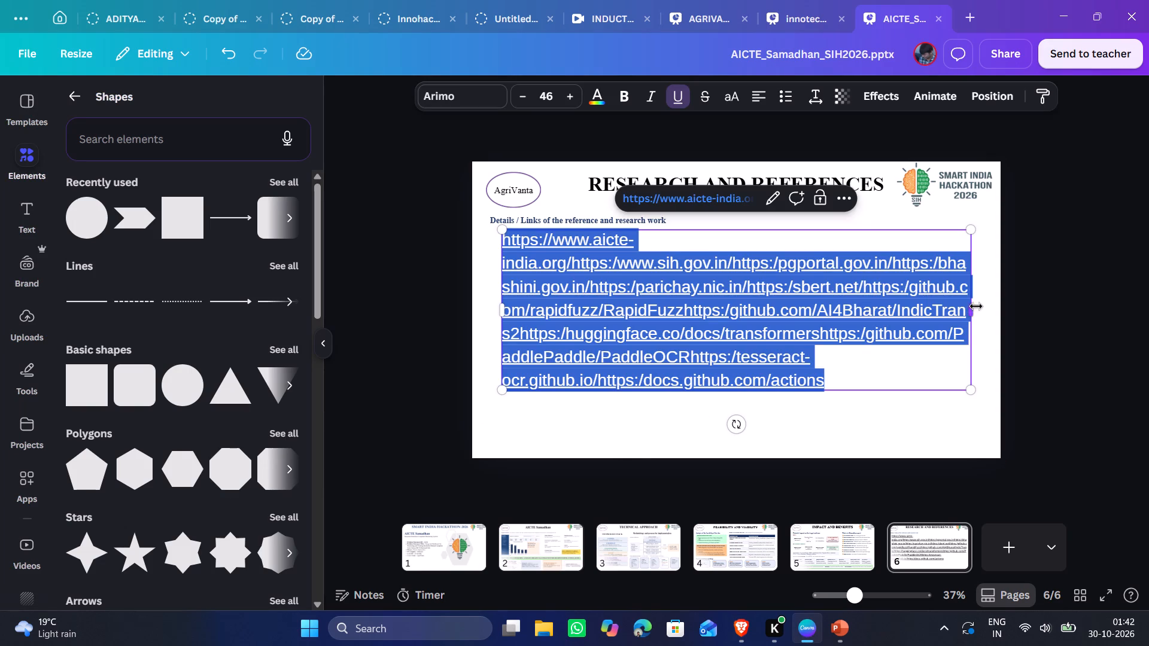
Adjust the width of the pasted link box, trying narrow widths down to about 441 and leaving it slightly narrower than pasted.
drag(977, 305, 858, 315)
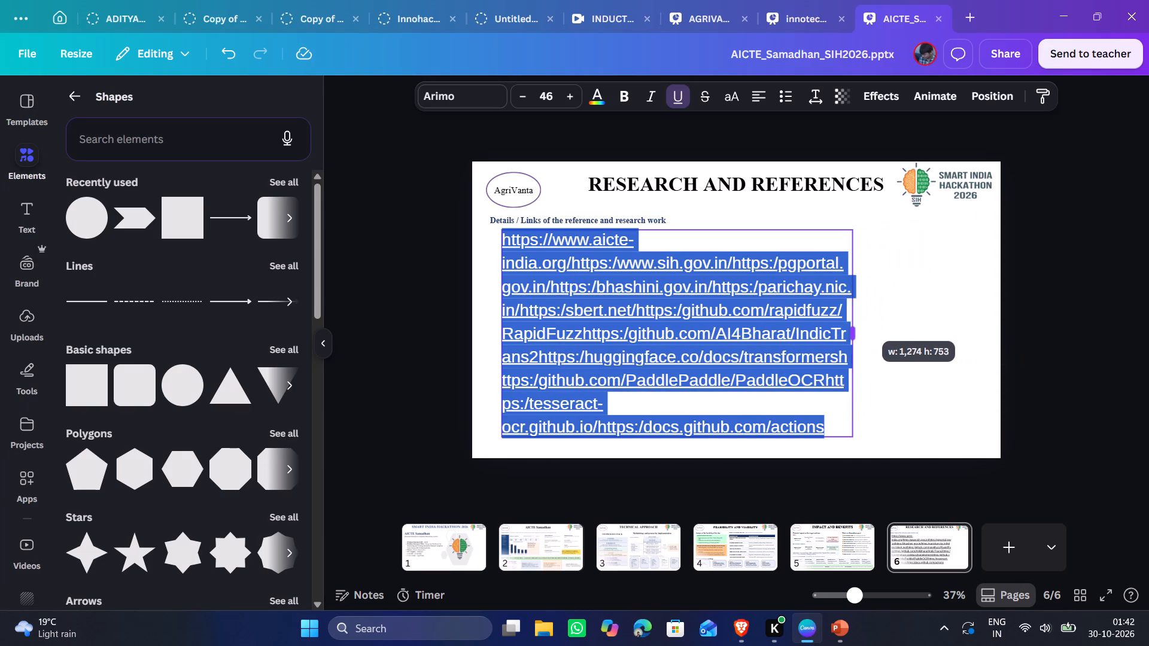
drag(858, 315, 819, 316)
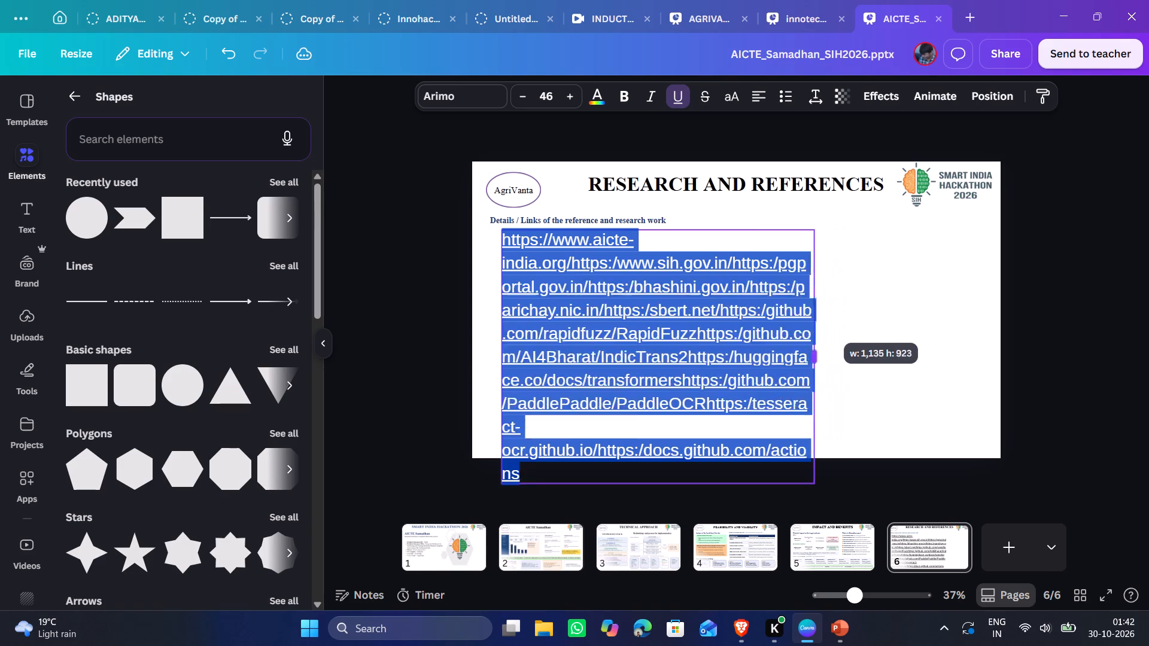
drag(819, 316, 637, 315)
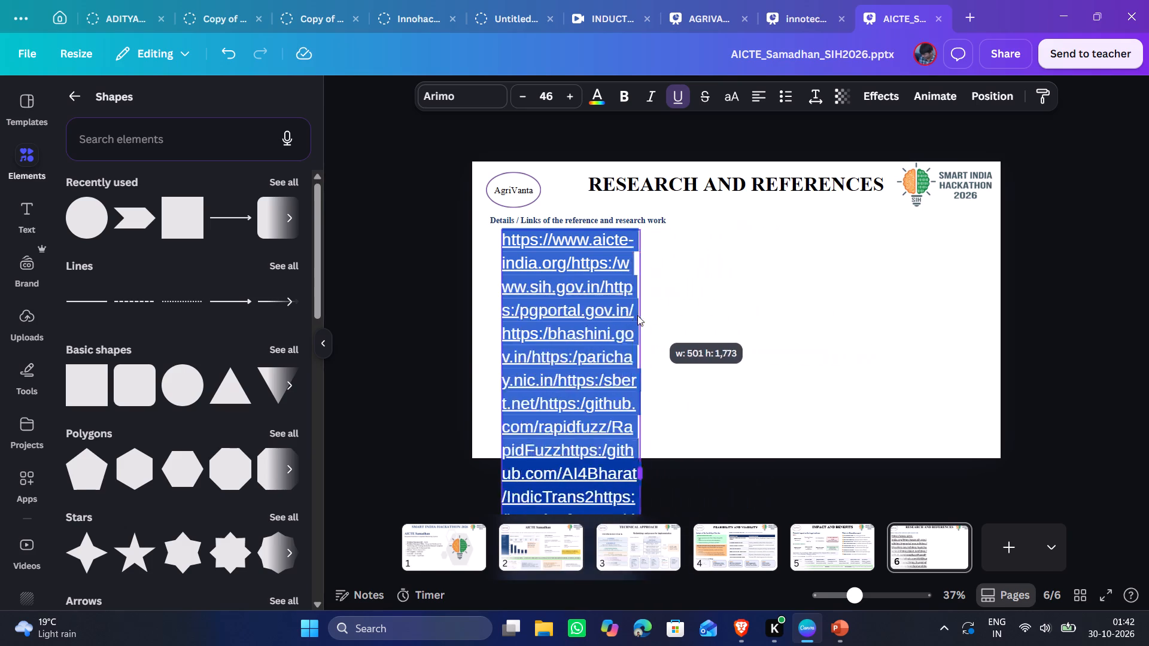
drag(637, 315, 631, 310)
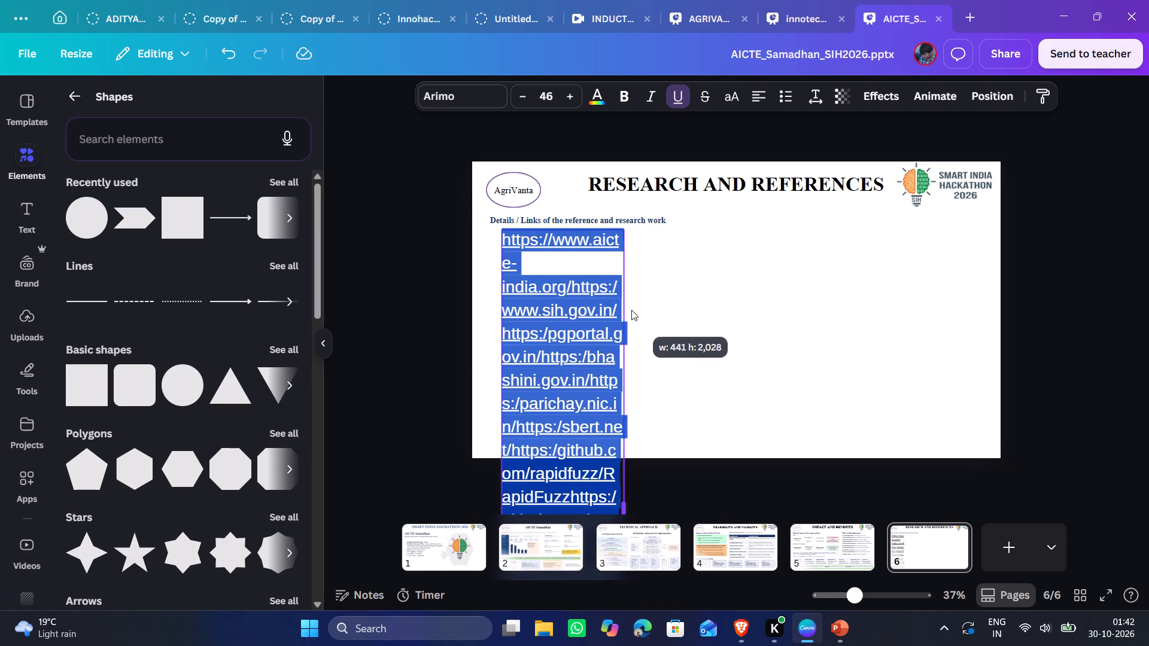
drag(631, 310, 645, 310)
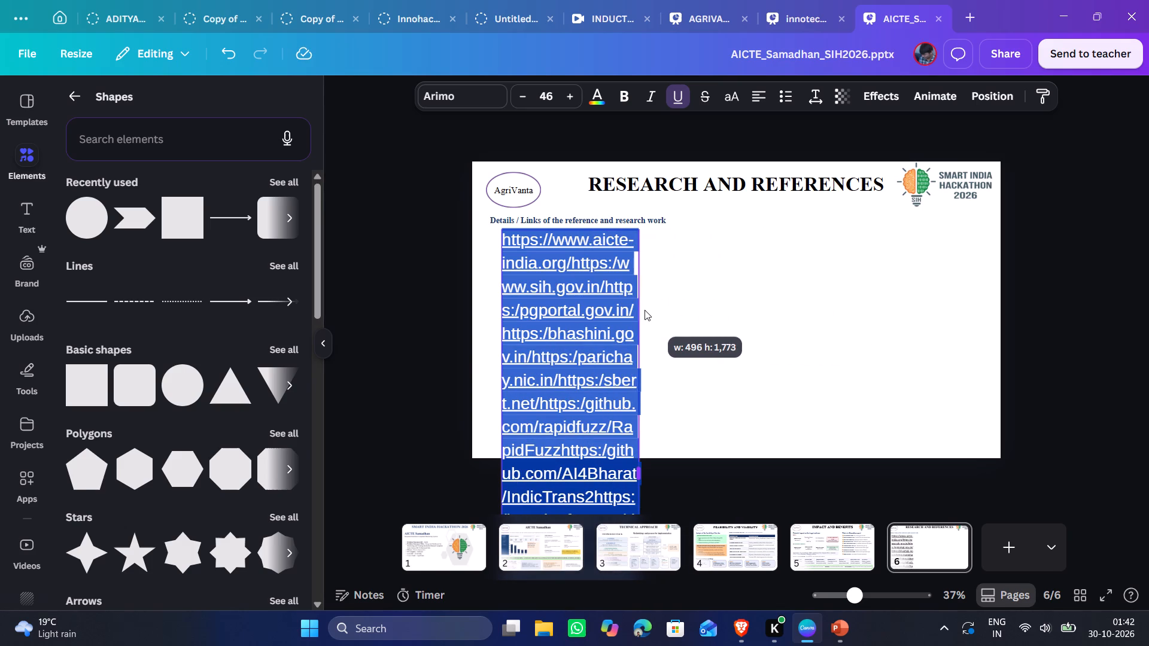
drag(645, 310, 949, 302)
Split the aicte-india.org, sih.gov.in and pgportal.gov.in links on page 6 onto separate lines, matching the ChatGPT list.
click(691, 243)
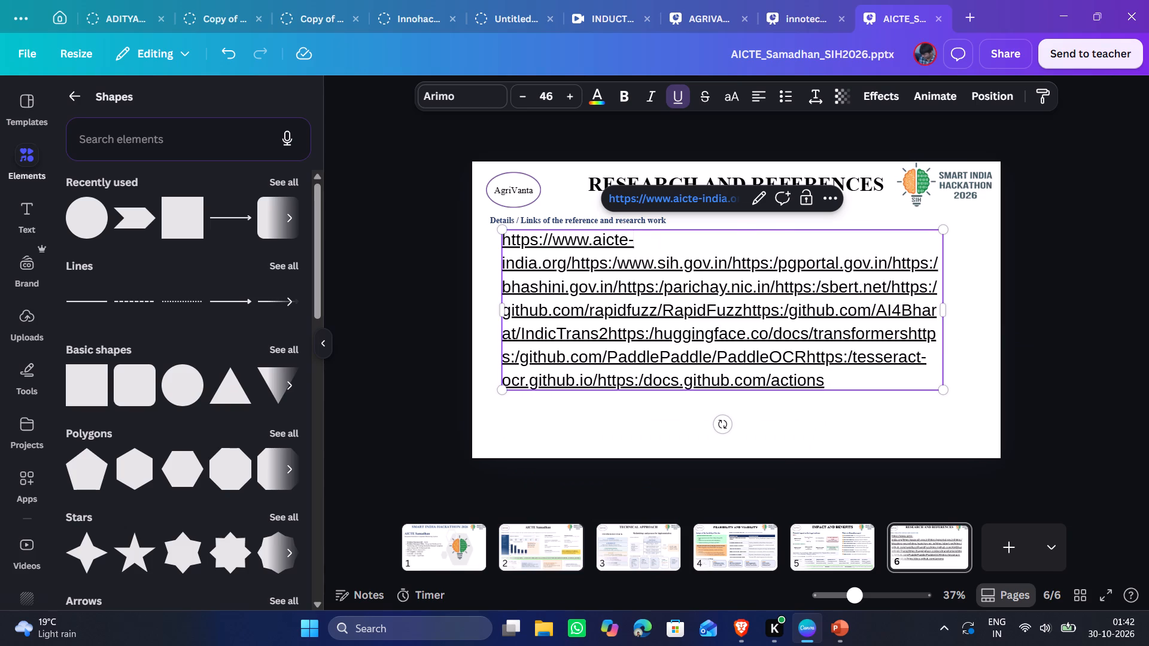
click(572, 268)
key(alt+Tab)
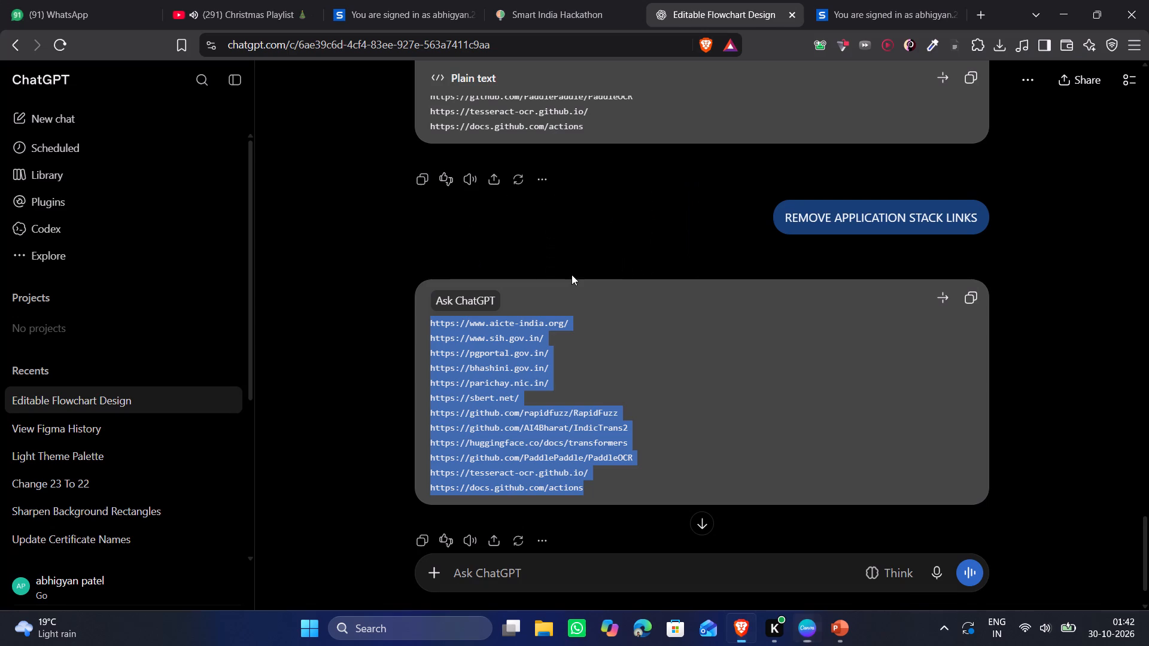
key(alt+Tab)
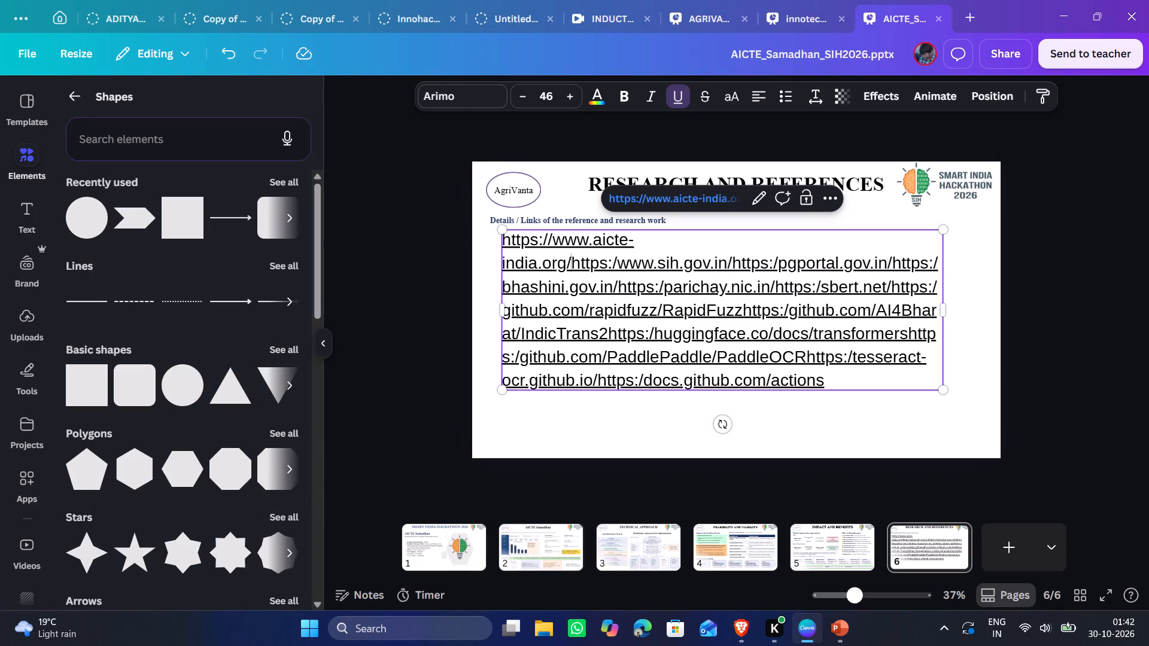
key(alt+Tab)
key(alt+Tab)
key(Return)
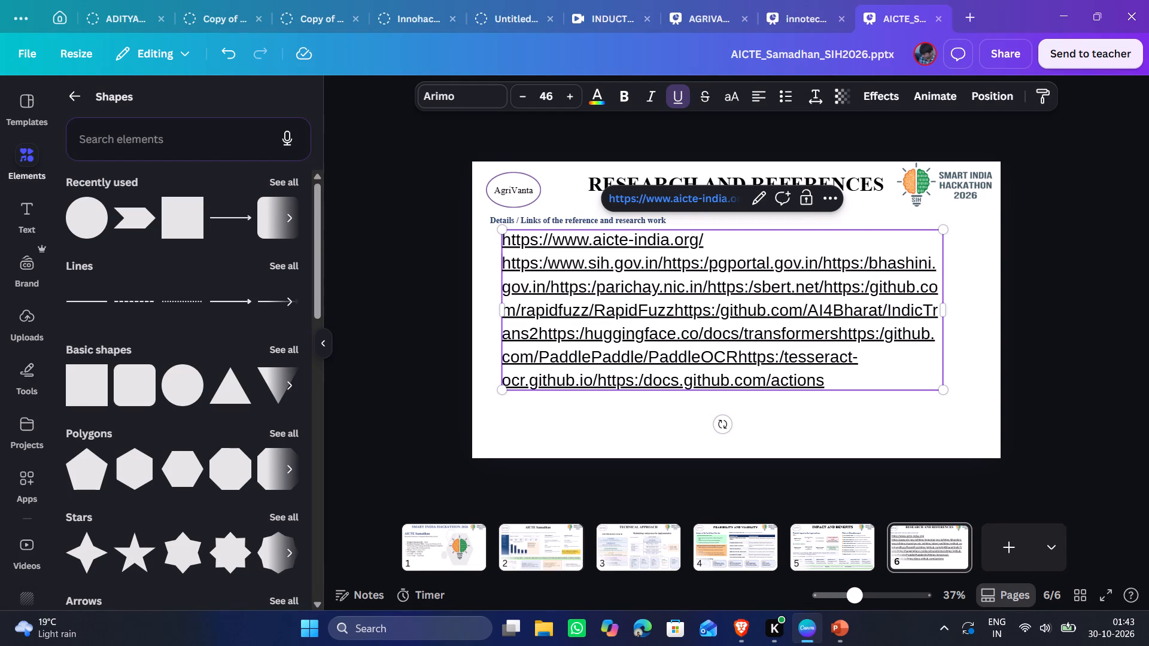
click(664, 266)
key(Return)
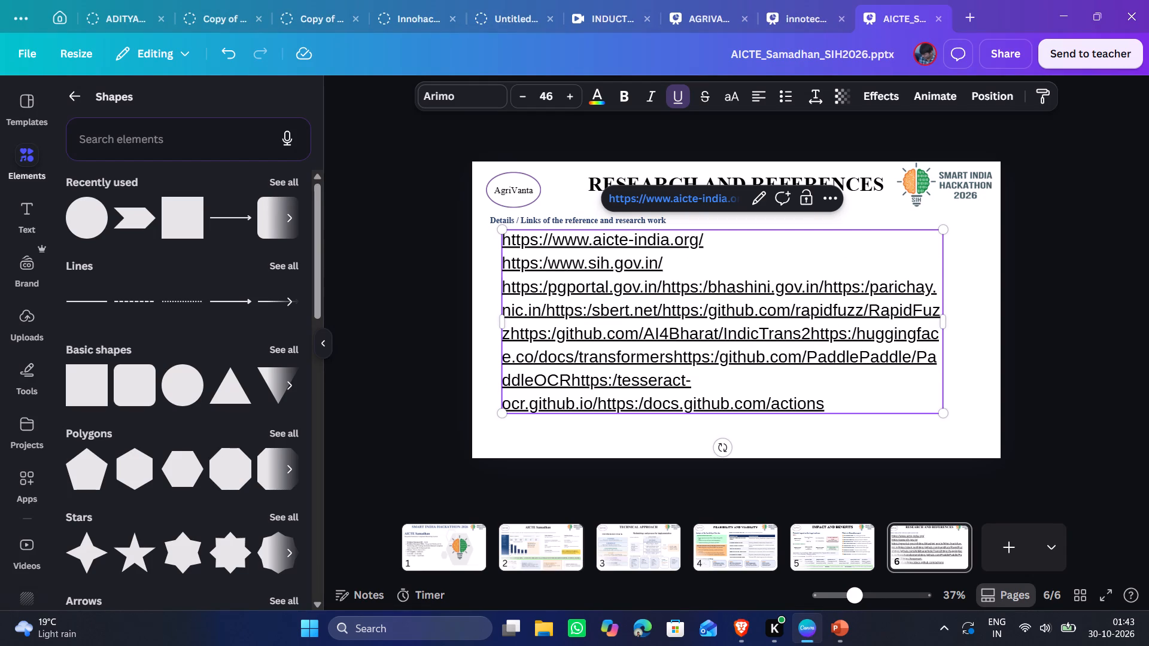
click(662, 291)
key(Return)
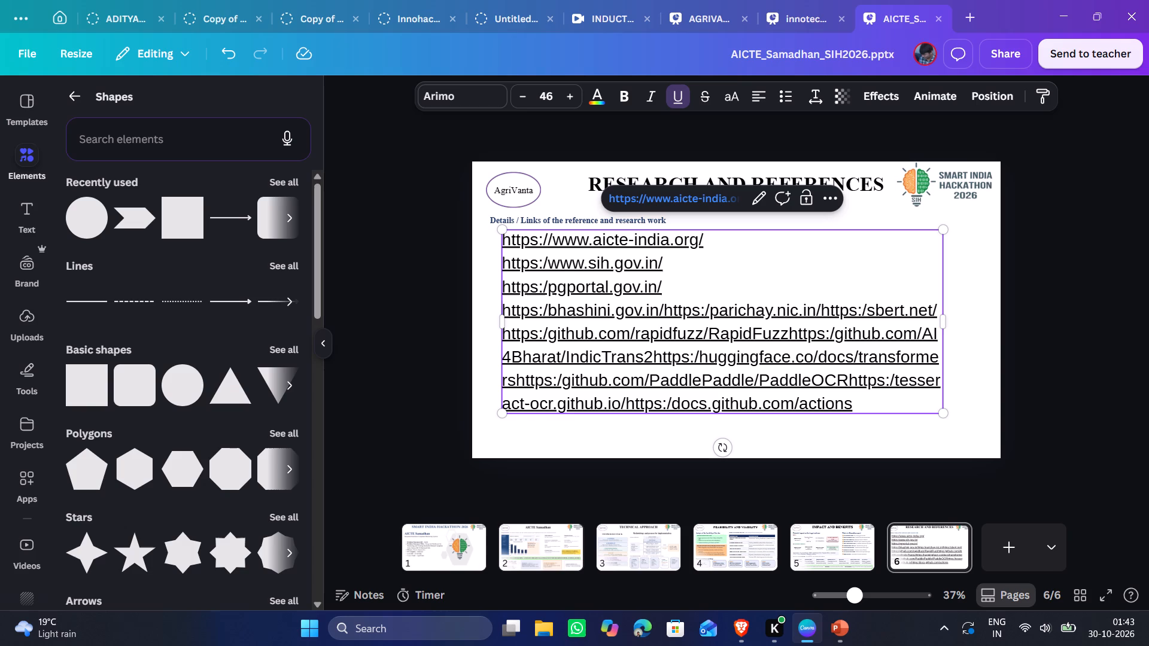
Put the bhashini.gov.in, parichay.nic.in and sbert.net links each on its own line.
click(664, 315)
key(Return)
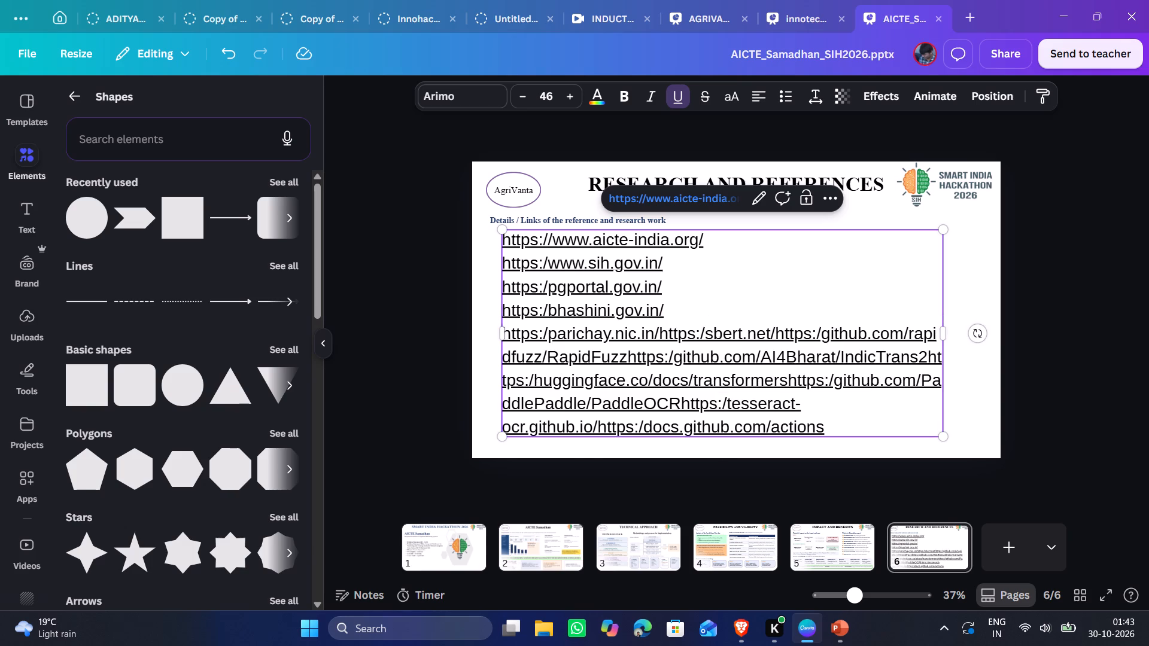
click(659, 337)
key(Return)
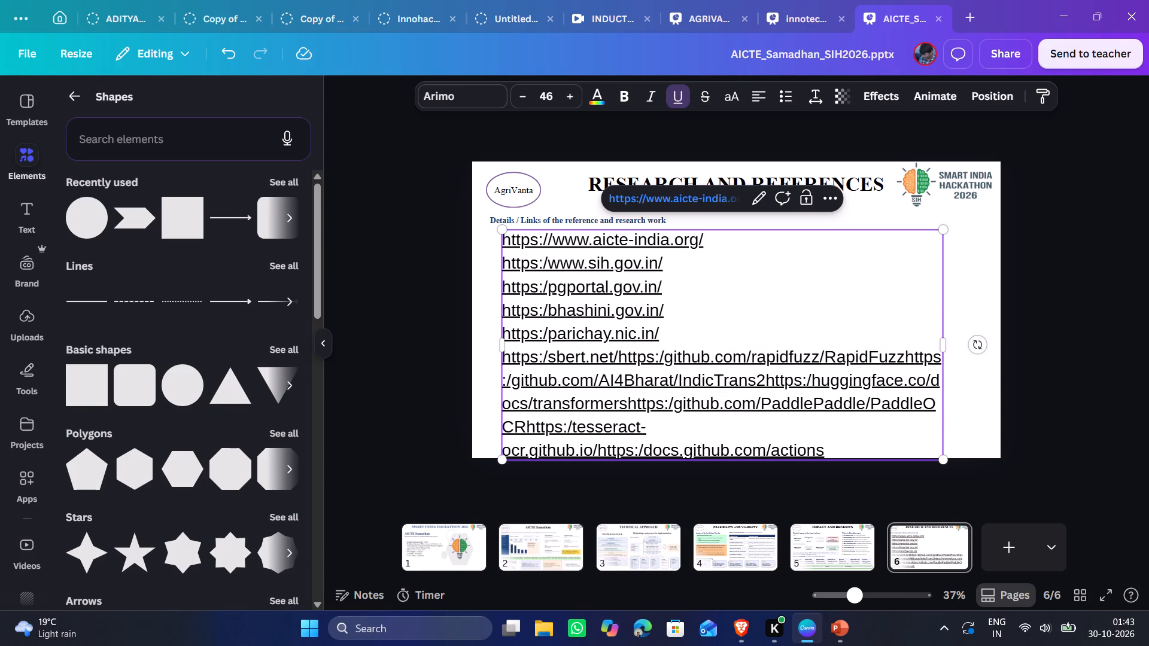
click(618, 361)
key(Return)
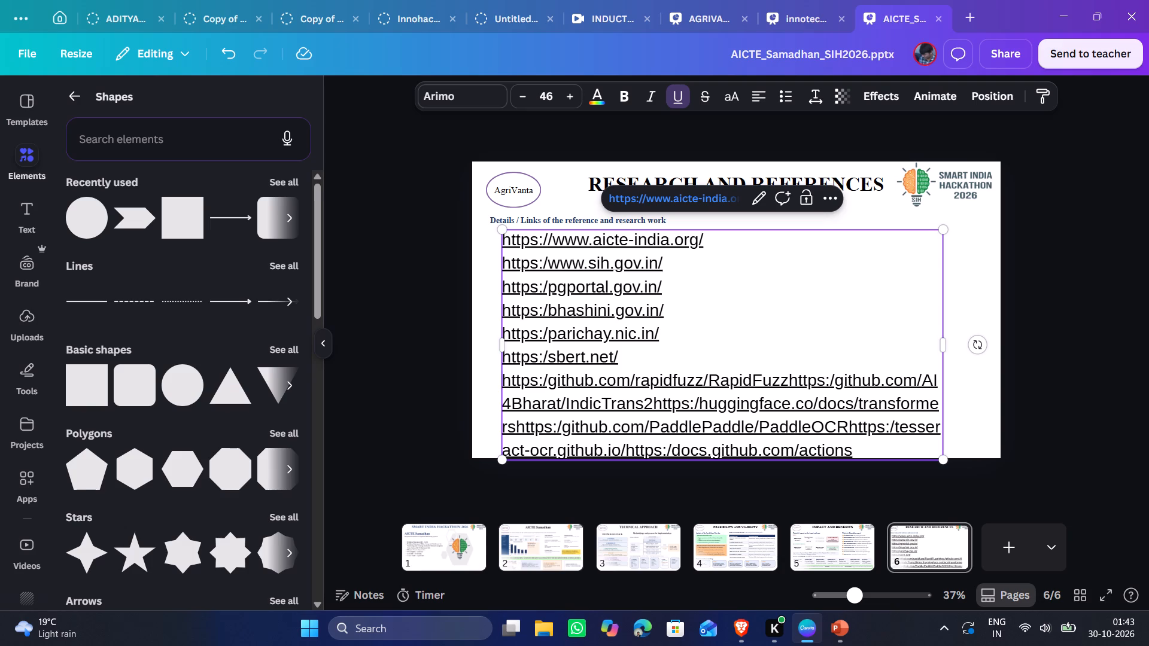
Start new lines for the huggingface.co/docs/transformers link and the github.com/PaddlePaddle/PaddleOCR link.
click(655, 404)
key(Return)
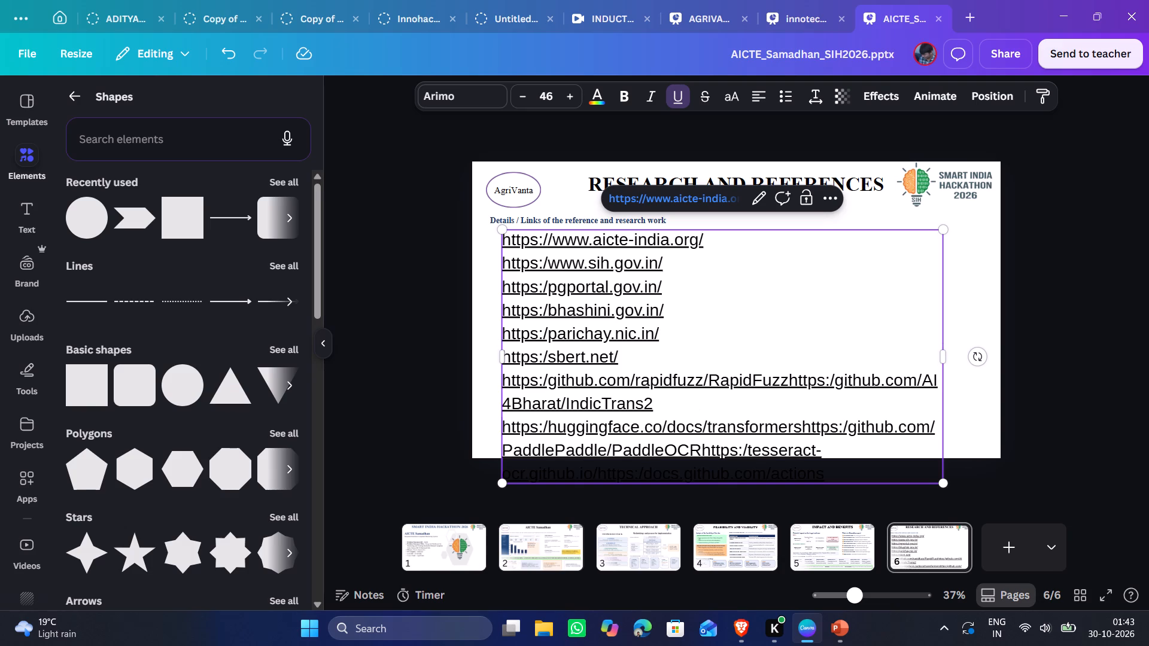
scroll(709, 400, down, 2)
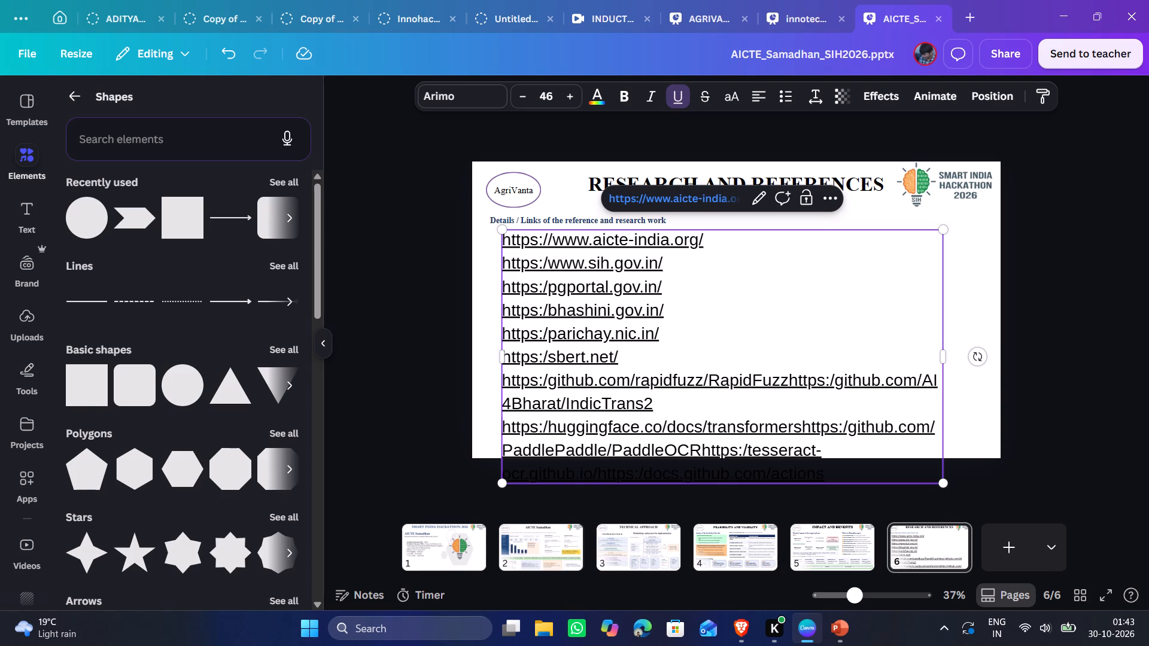
click(803, 428)
key(Return)
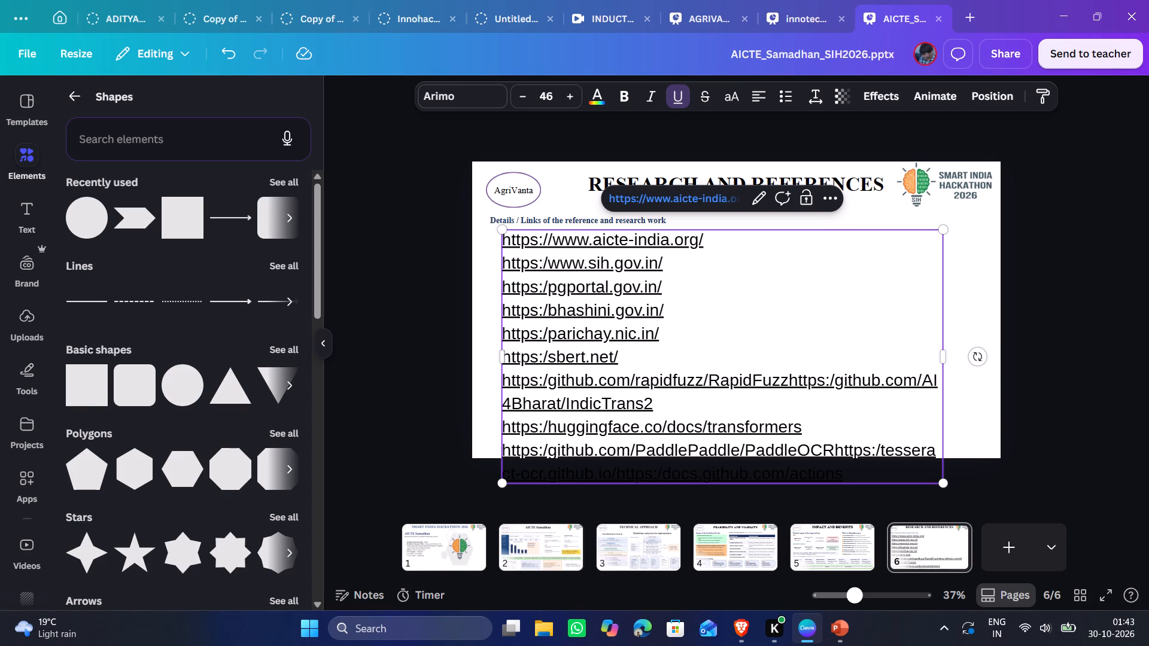
click(1077, 314)
Scale the link box down proportionally to a text size of about 33.3 so it fits on the page.
click(838, 324)
drag(942, 484, 852, 410)
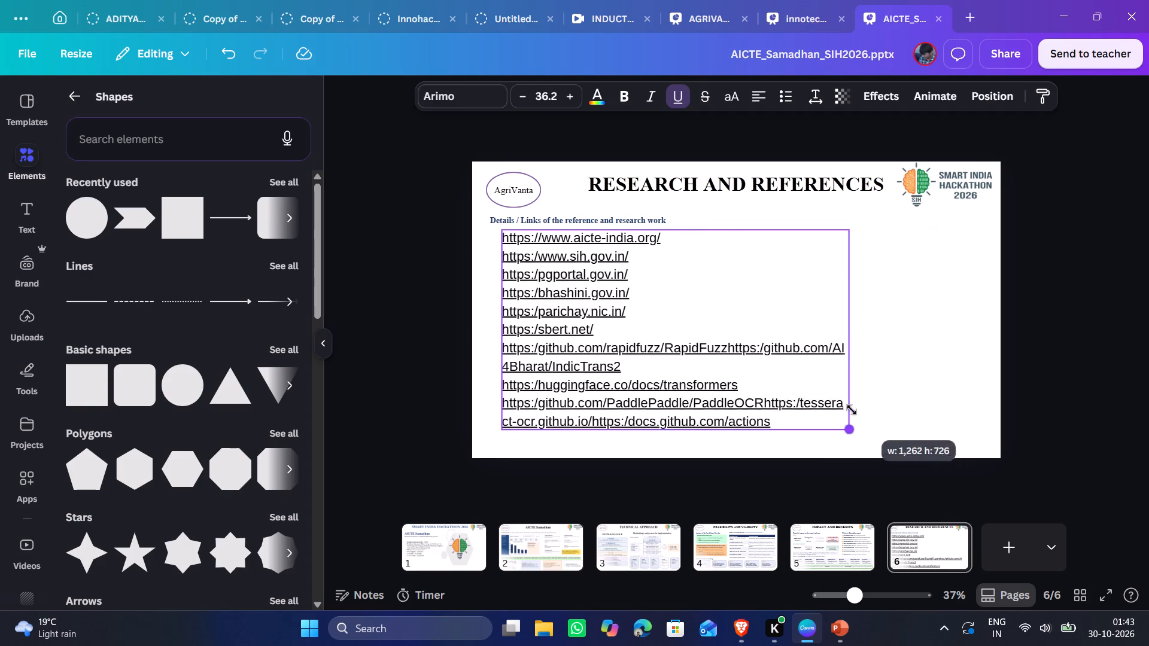
drag(852, 410, 829, 398)
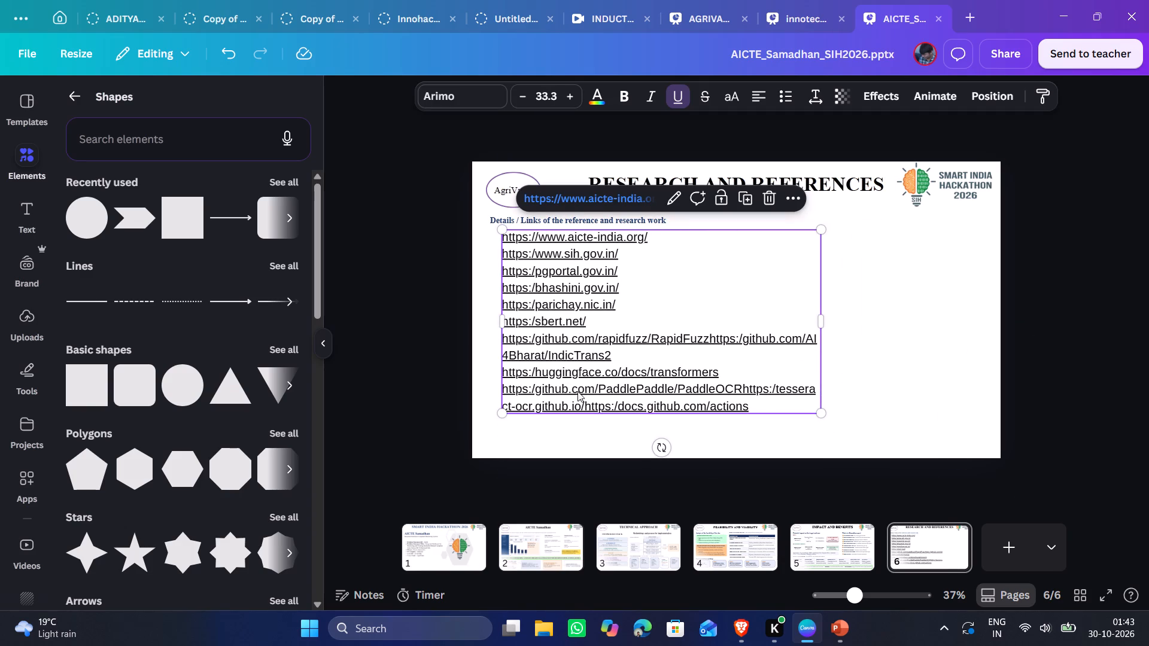
Put the PaddleOCR, tesseract and docs.github.com/actions links on separate lines, deleting the hyphen in tesseract-ocr.
double_click(756, 386)
click(745, 389)
key(Return)
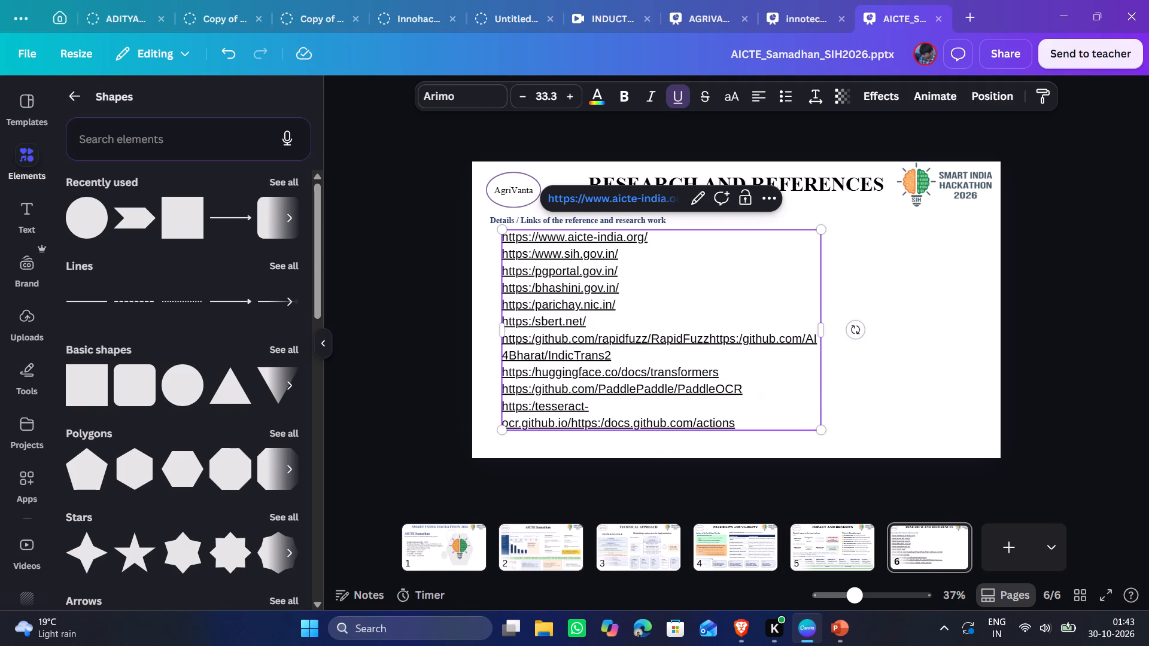
click(505, 419)
key(BackSpace)
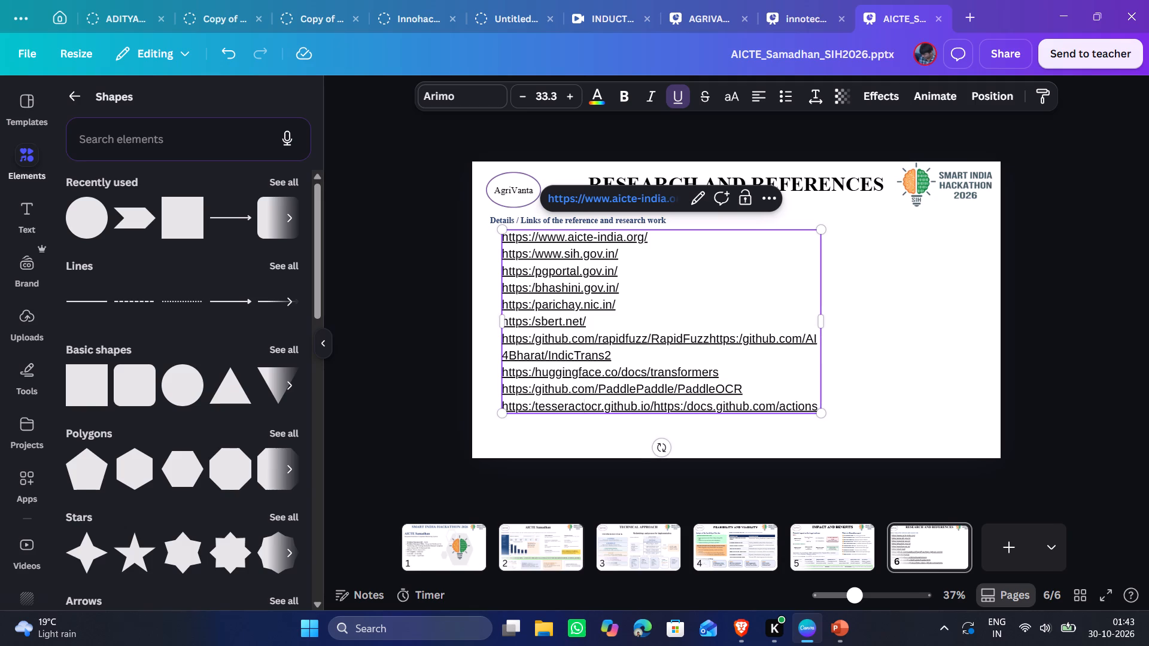
click(655, 409)
key(Return)
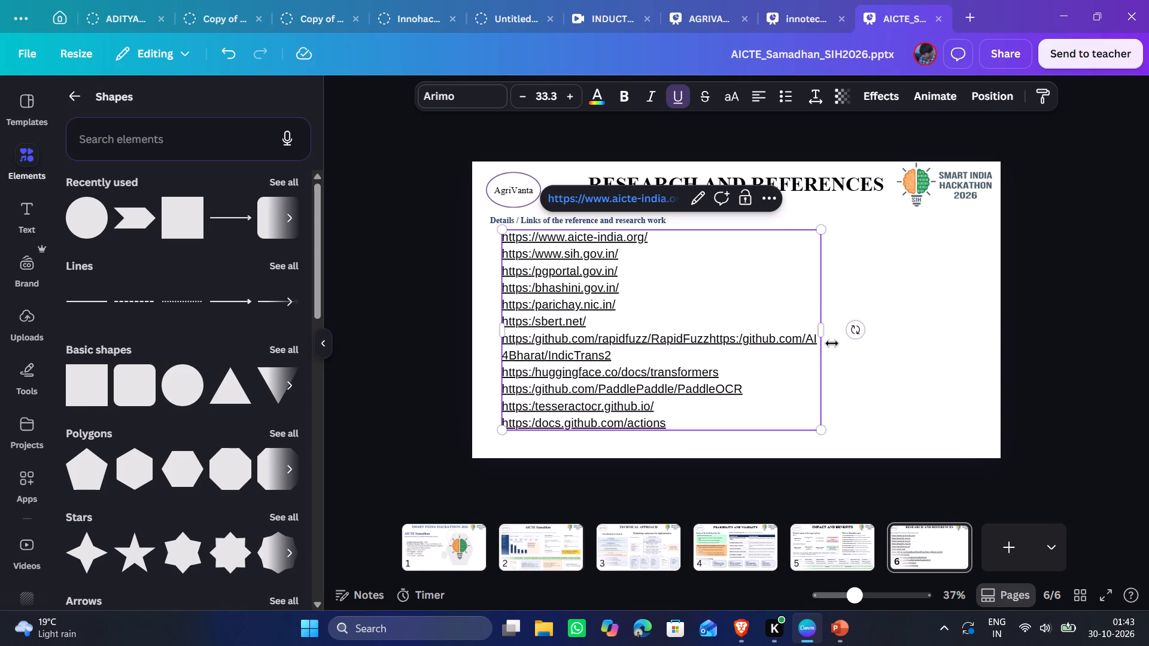
Widen the link box until the RapidFuzz and IndicTrans2 links fit together on one line.
drag(829, 339, 950, 334)
click(1100, 352)
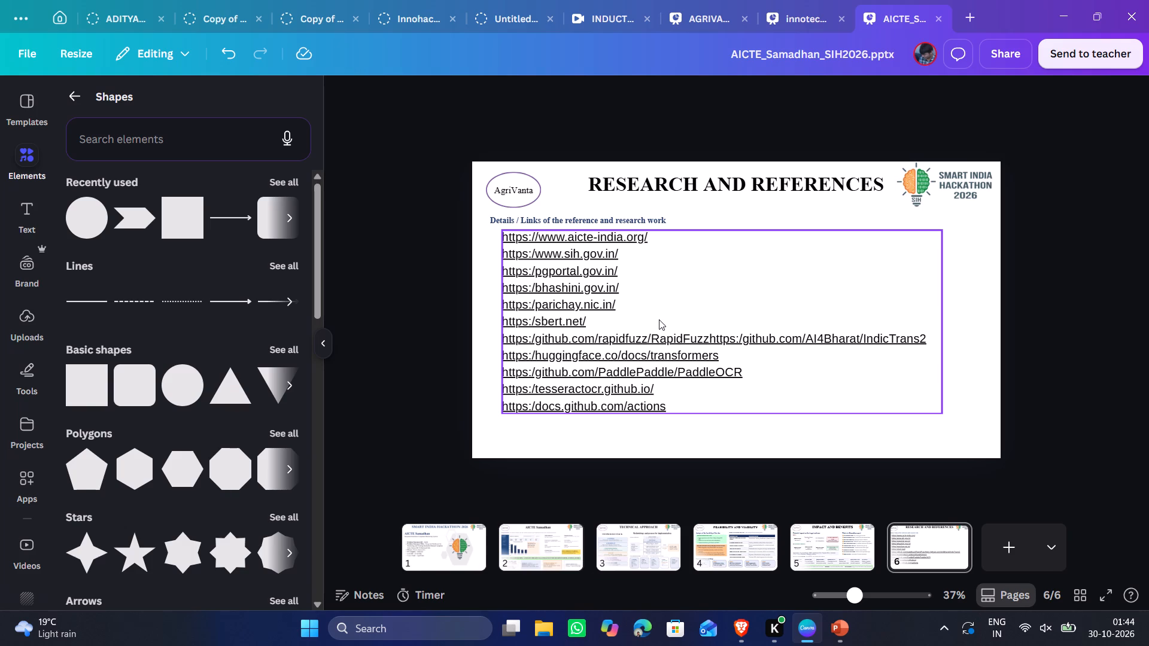
click(1053, 309)
click(1054, 308)
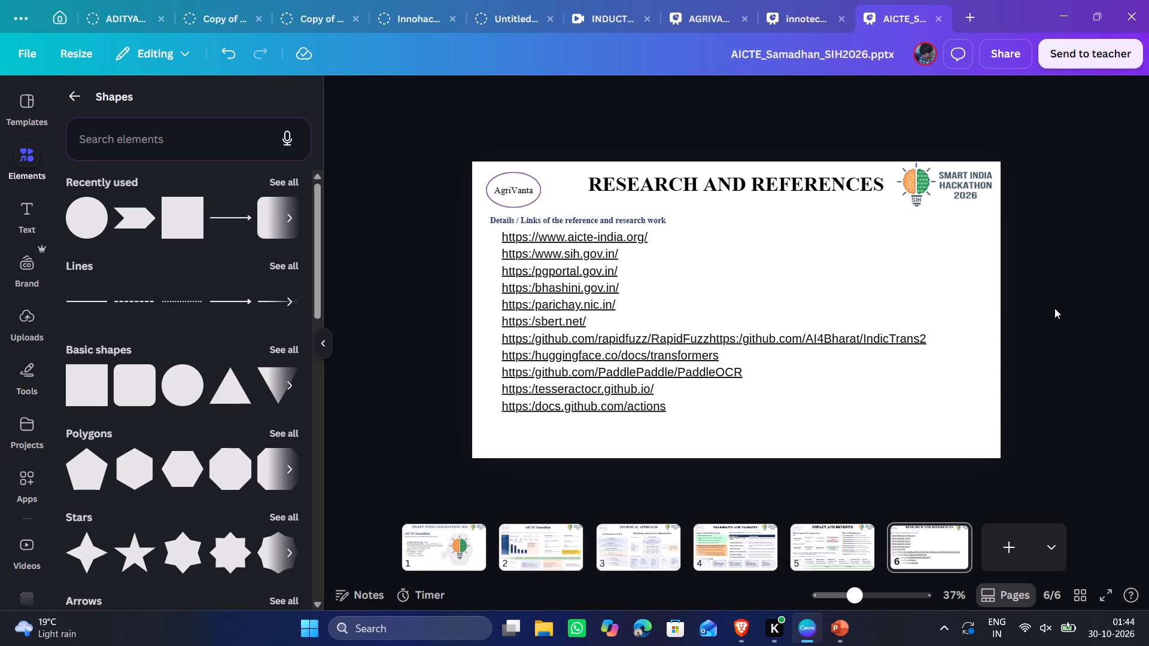
Move the link box slightly down and left, near the left edge of the "Details / Links" line.
click(777, 267)
drag(744, 277, 755, 298)
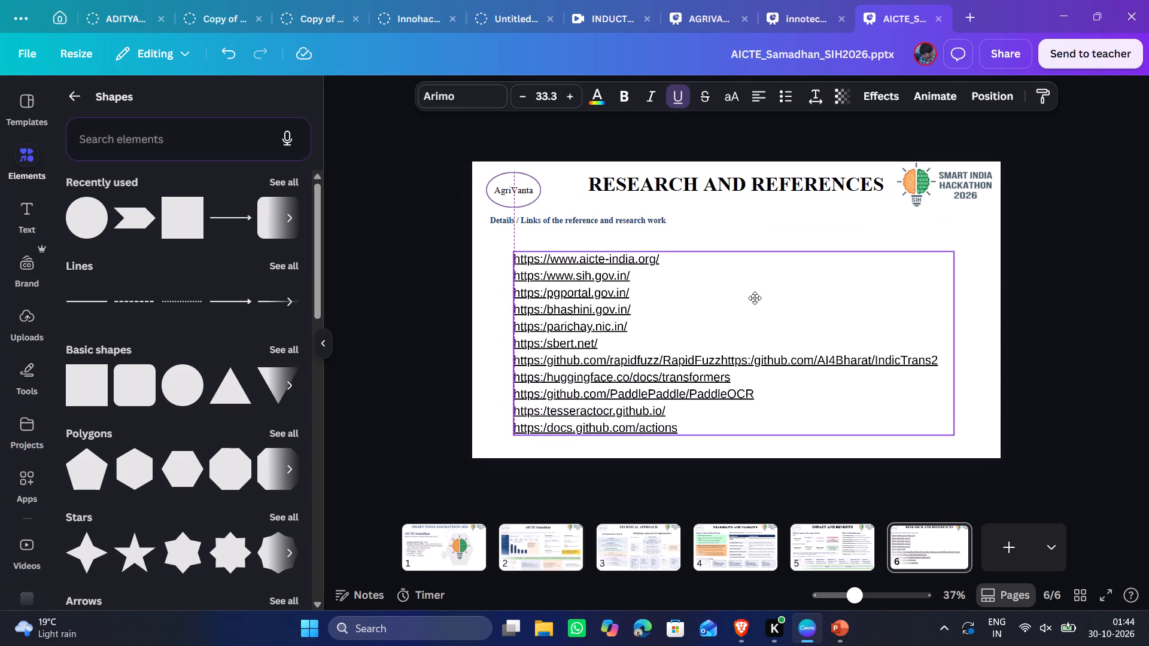
drag(755, 298, 733, 285)
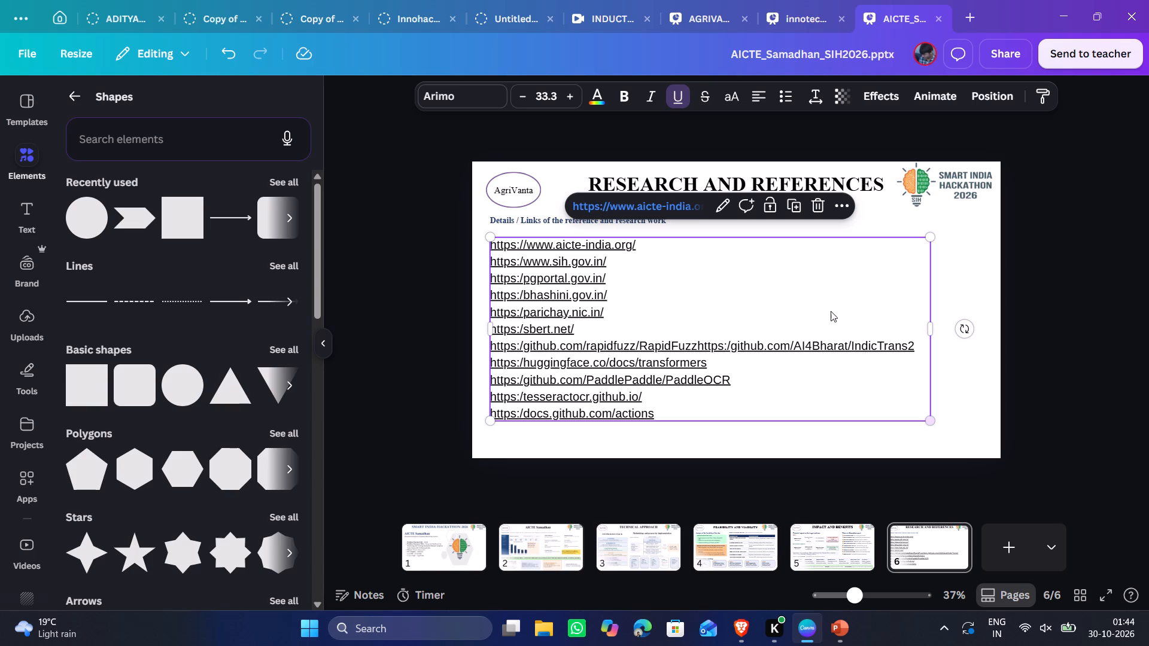
click(808, 309)
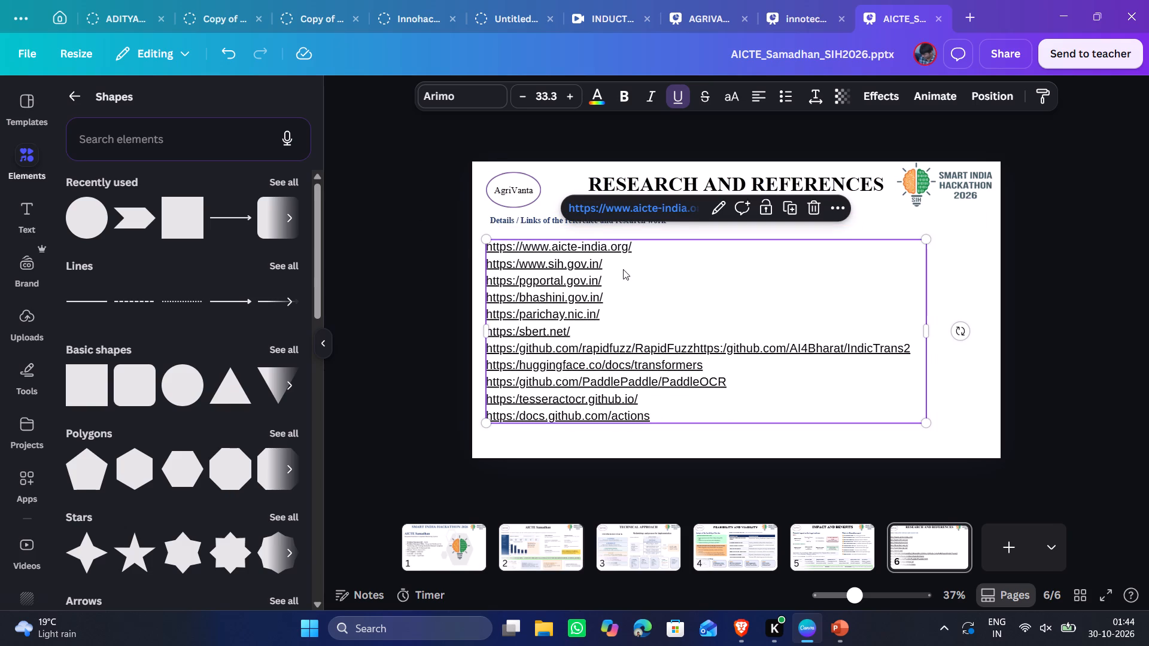
click(612, 266)
click(609, 266)
drag(608, 266, 489, 270)
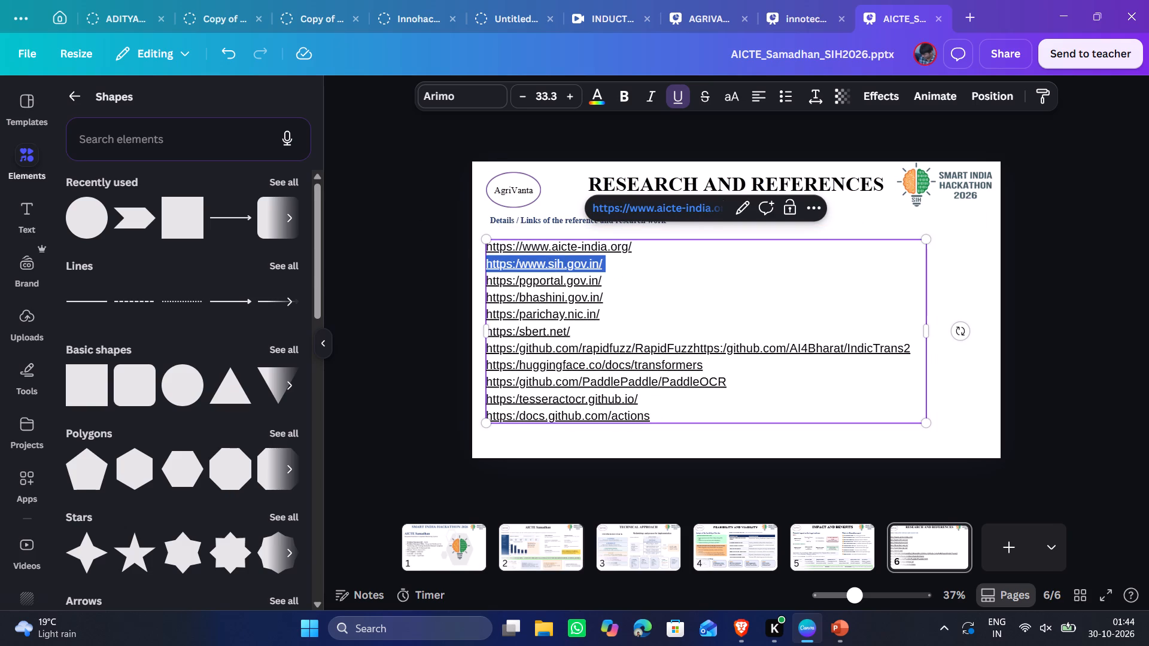
key(BackSpace)
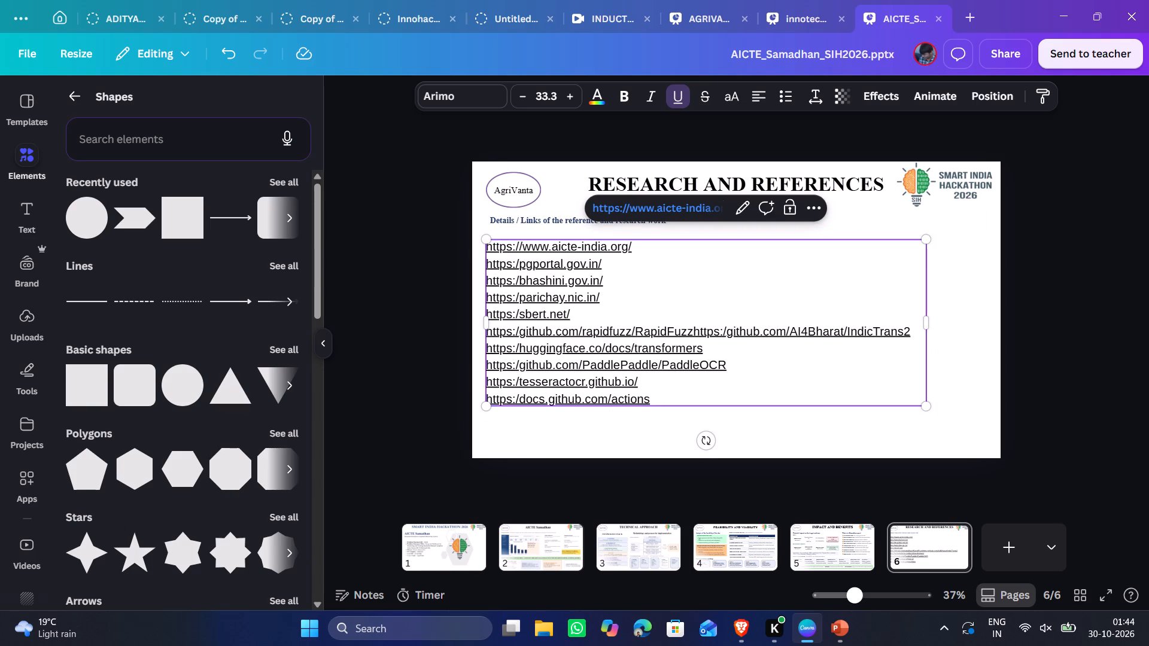
click(1054, 328)
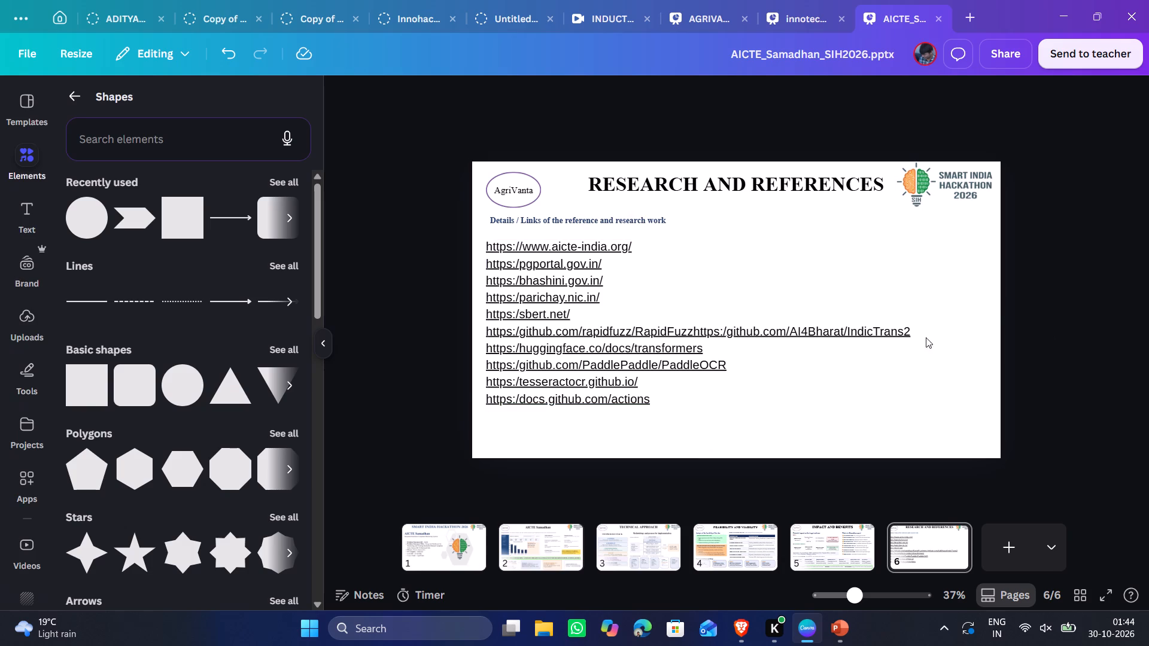
Lower the link box slightly and align its left edge with the "Details / Links of the reference and research work" line.
click(799, 381)
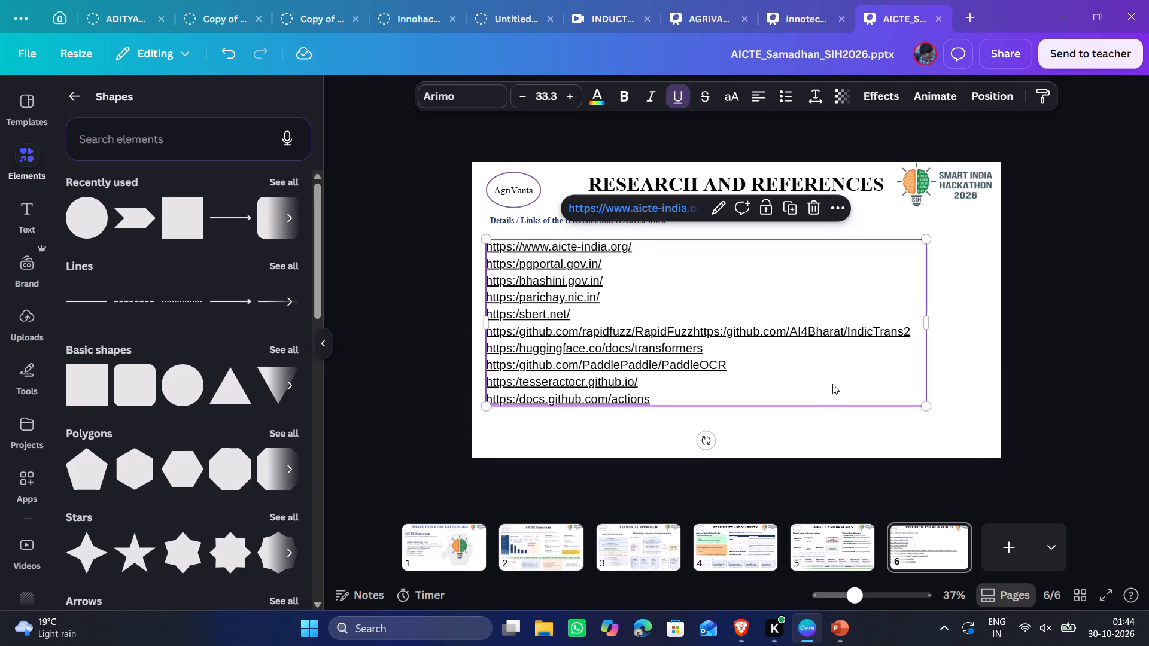
drag(832, 385, 841, 388)
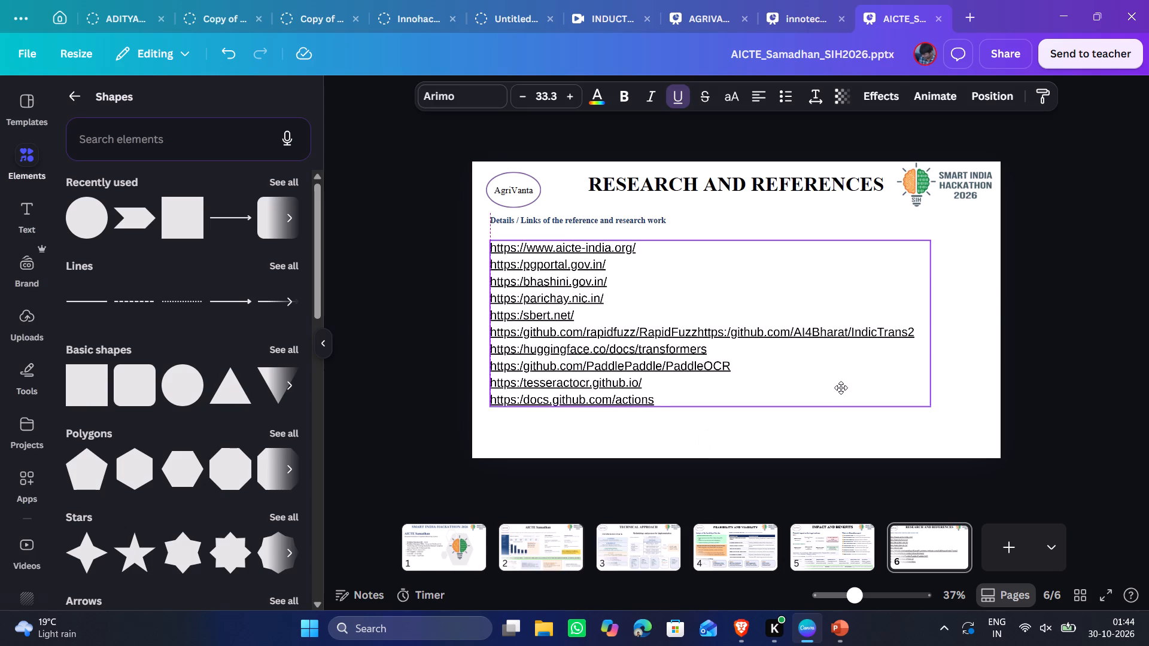
drag(841, 388, 846, 395)
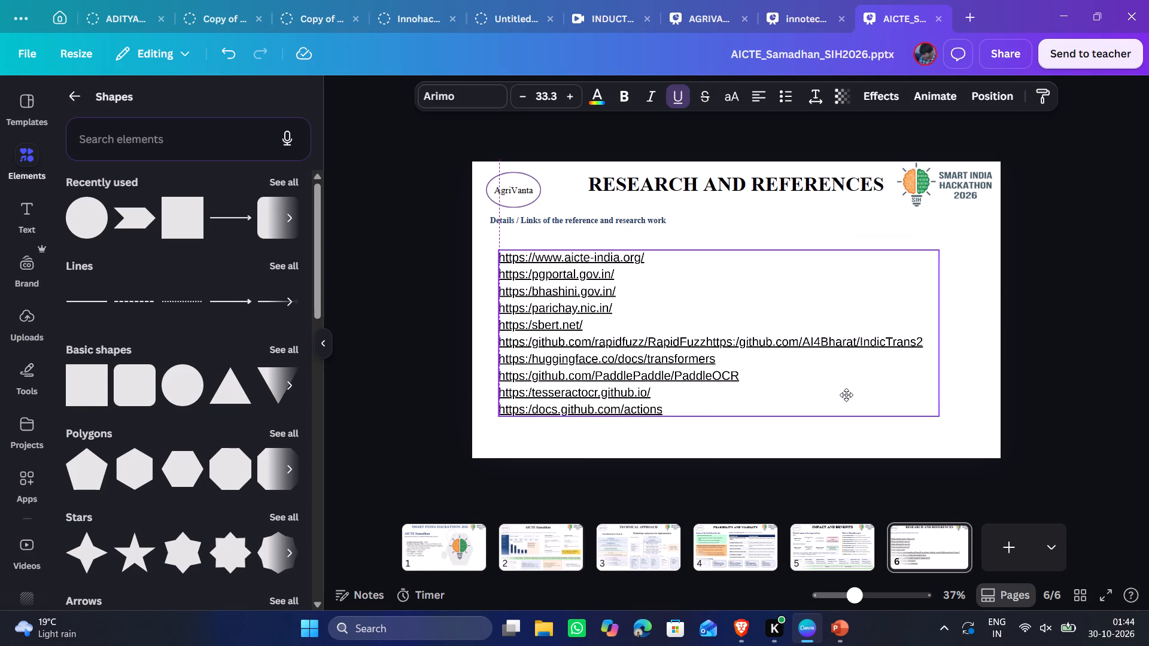
drag(846, 395, 835, 395)
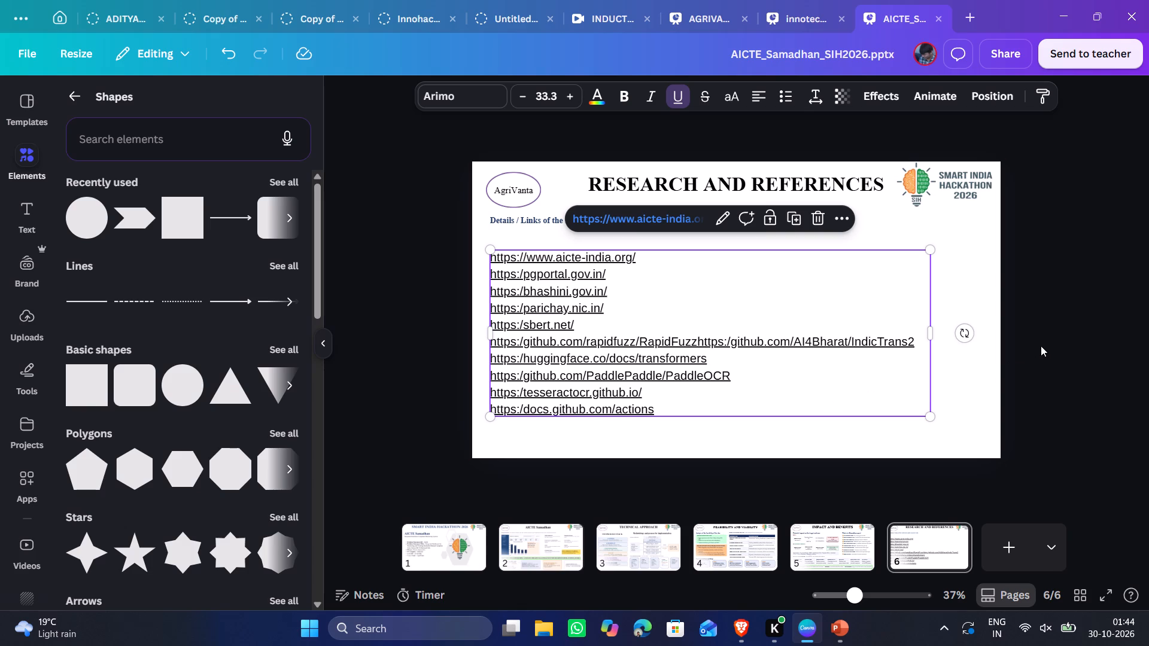
click(1041, 345)
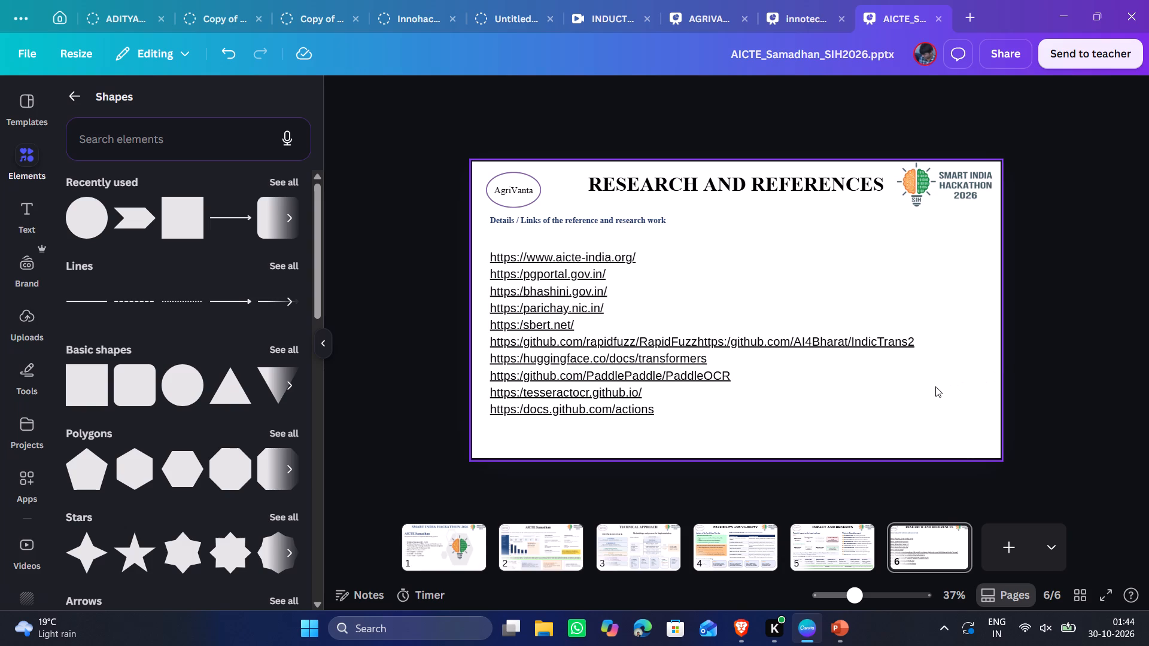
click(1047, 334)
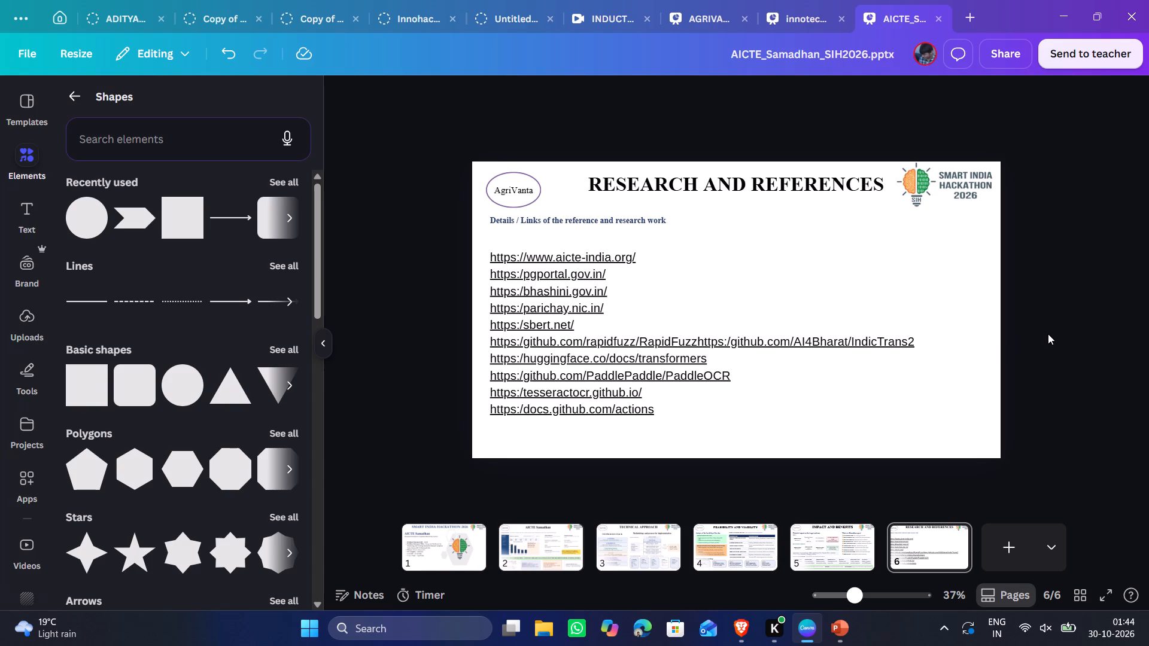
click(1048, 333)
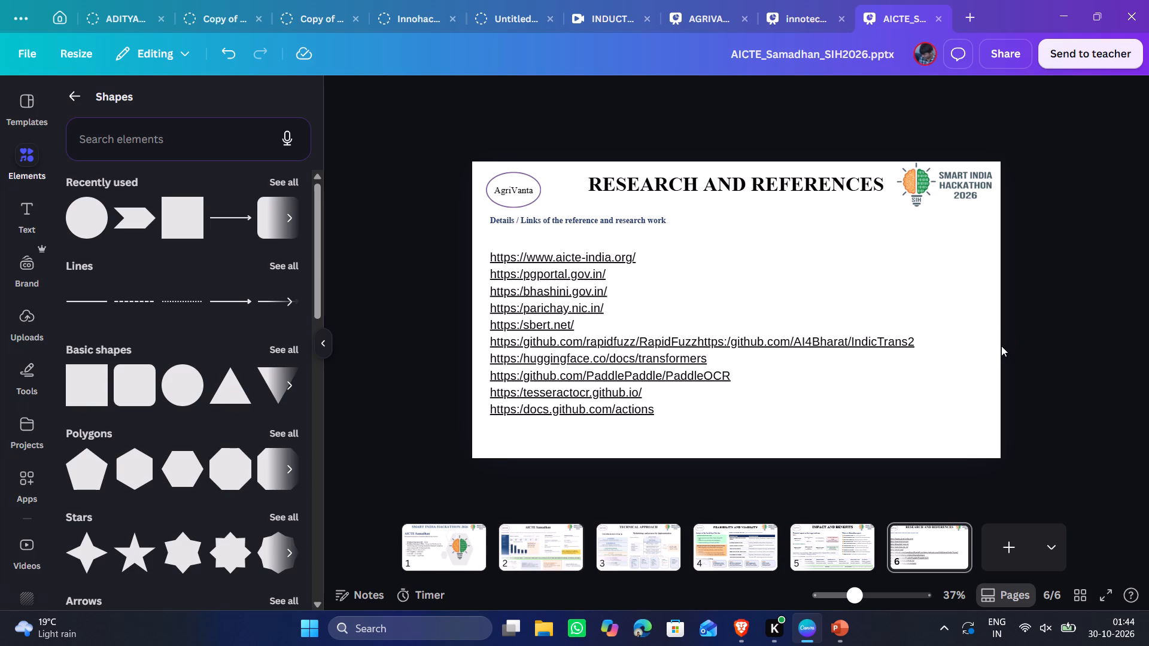
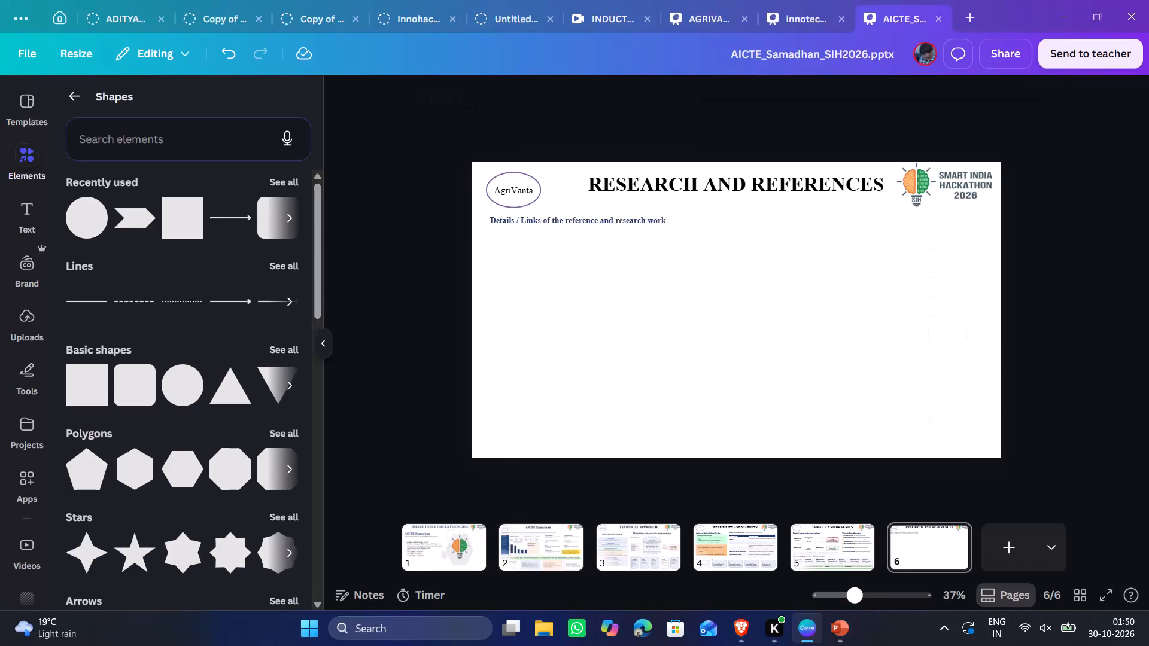
Paste the copied reference links onto the Research and References slide and left-align their text.
key(ctrl+v)
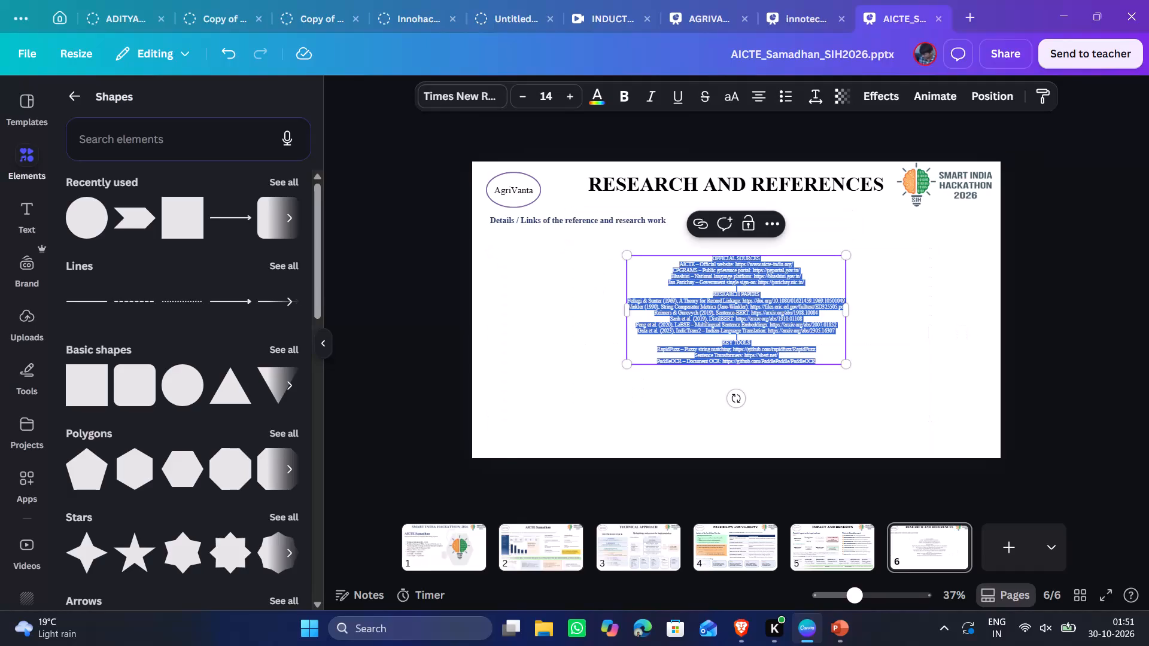
click(752, 92)
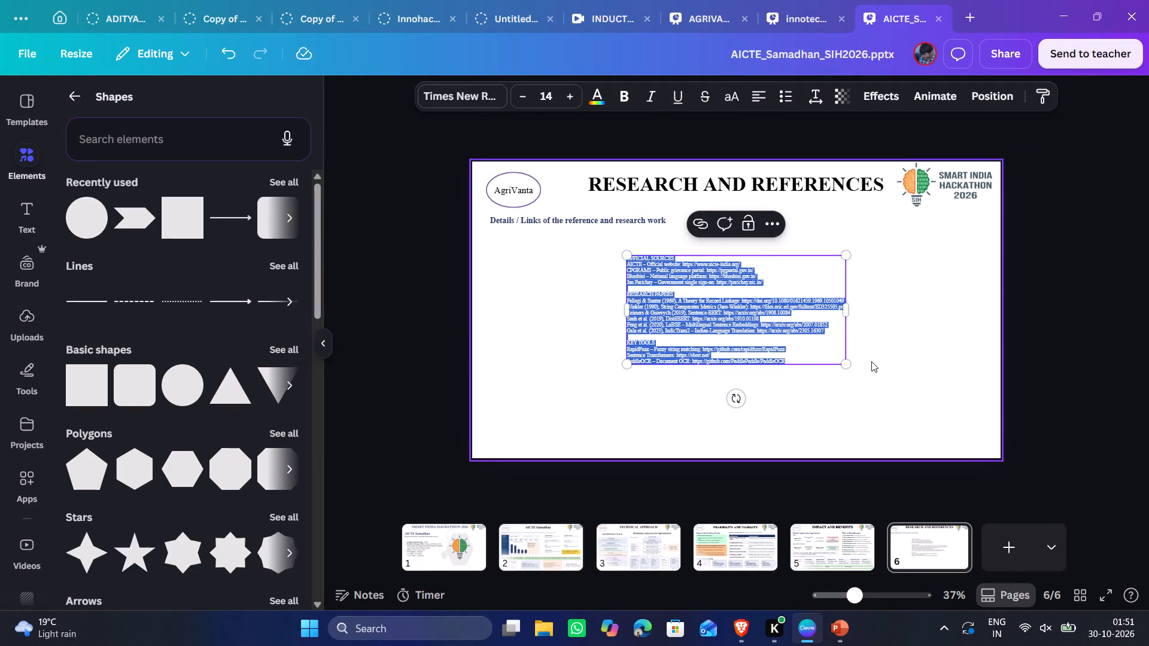
Scale the links text box up to a font size of about 24.5 and position it beneath the Details / Links subheading, within the slide.
drag(850, 369, 997, 484)
drag(904, 385, 754, 374)
click(1045, 295)
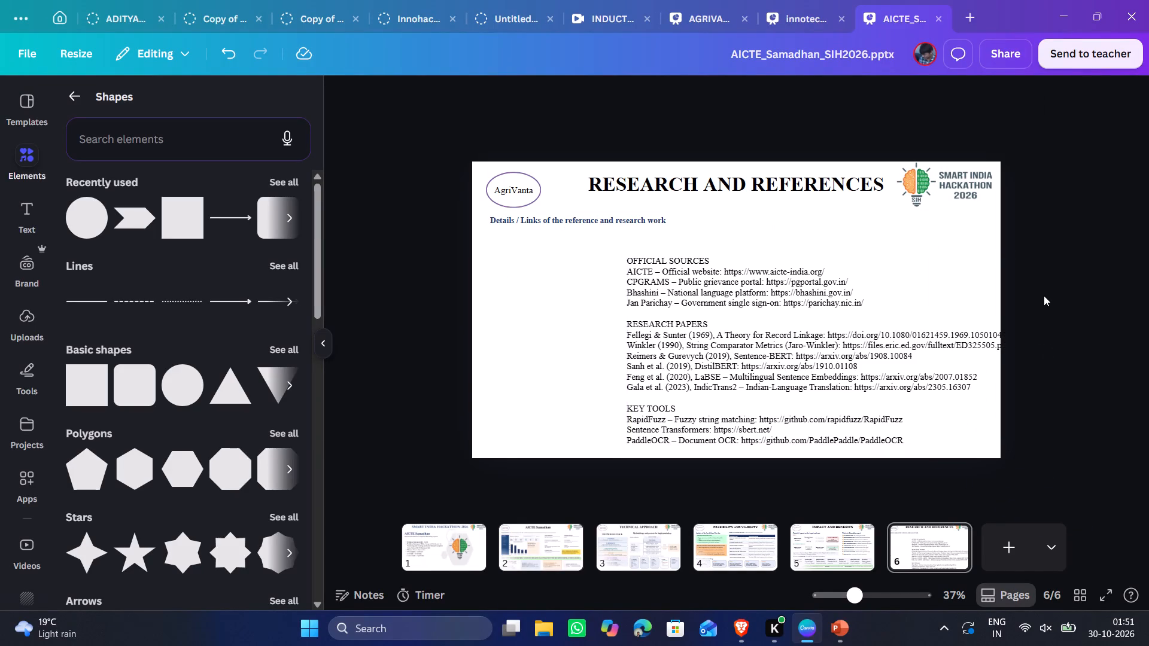
drag(832, 337, 709, 326)
click(738, 328)
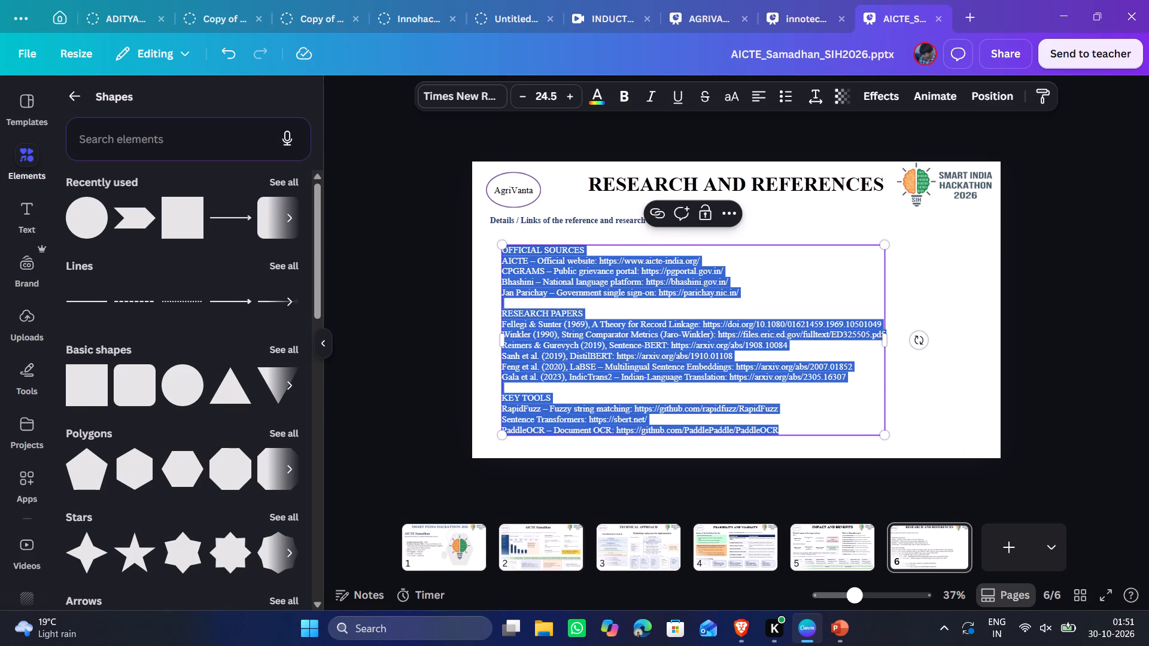
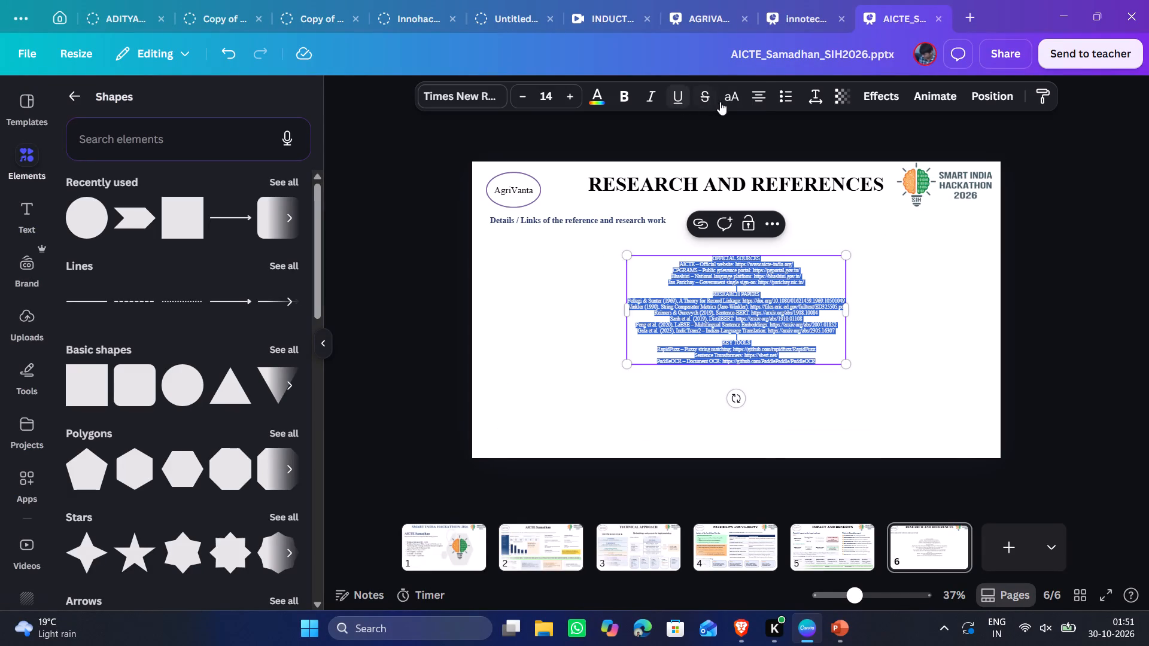
Left-align the reference links text on the Research and References slide.
click(765, 105)
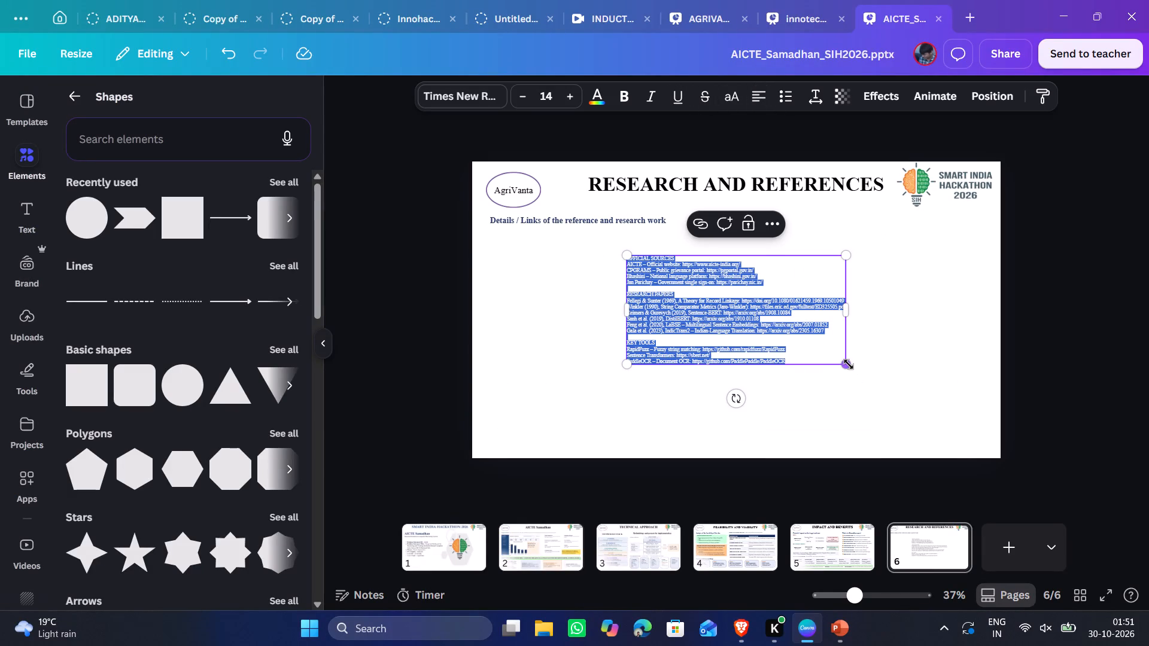
Scale the links text box up to a font size of about 25.8 and position it beneath the Details / Links subheading.
drag(849, 364, 1031, 463)
drag(892, 343, 742, 314)
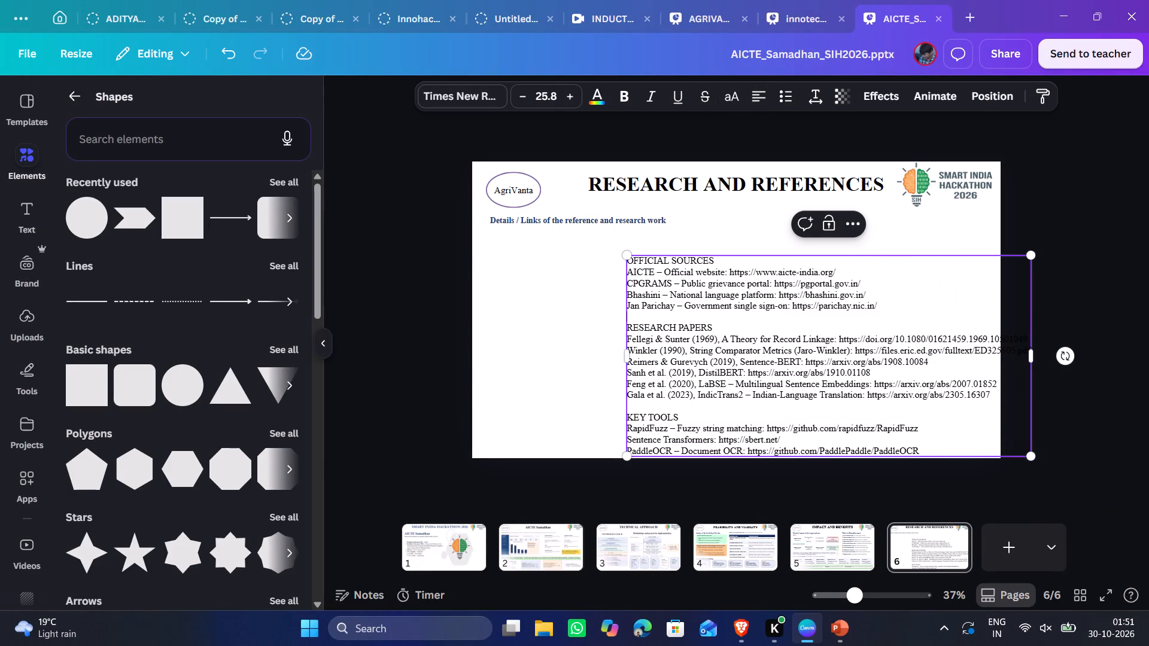
click(1080, 296)
drag(885, 336, 786, 312)
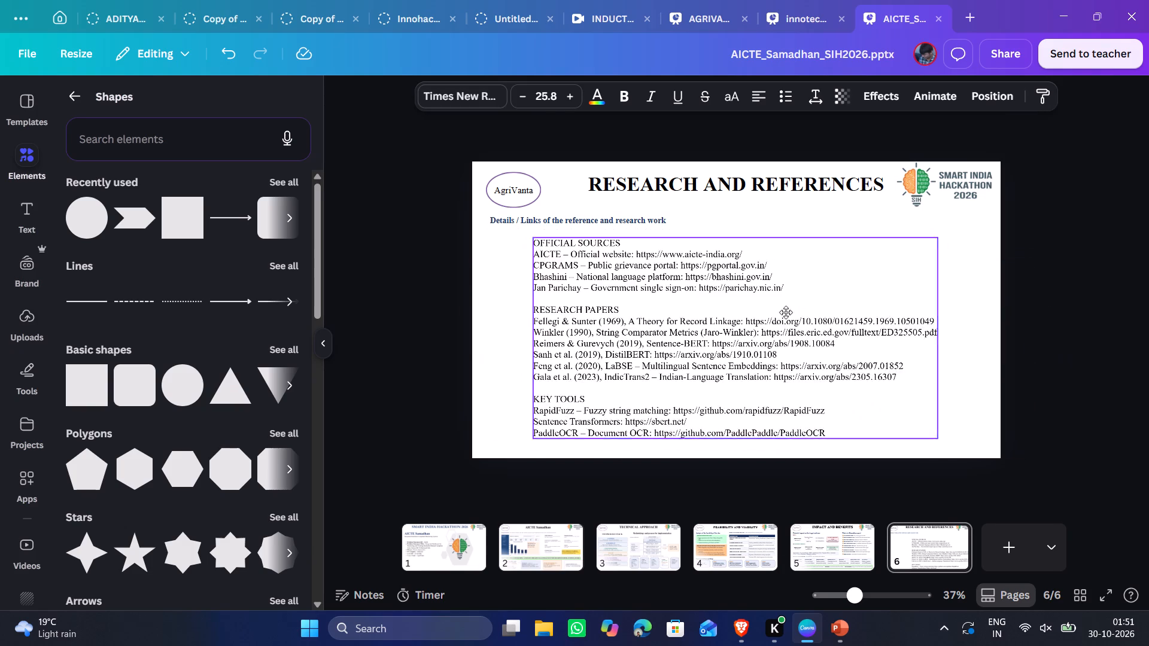
drag(786, 312, 757, 318)
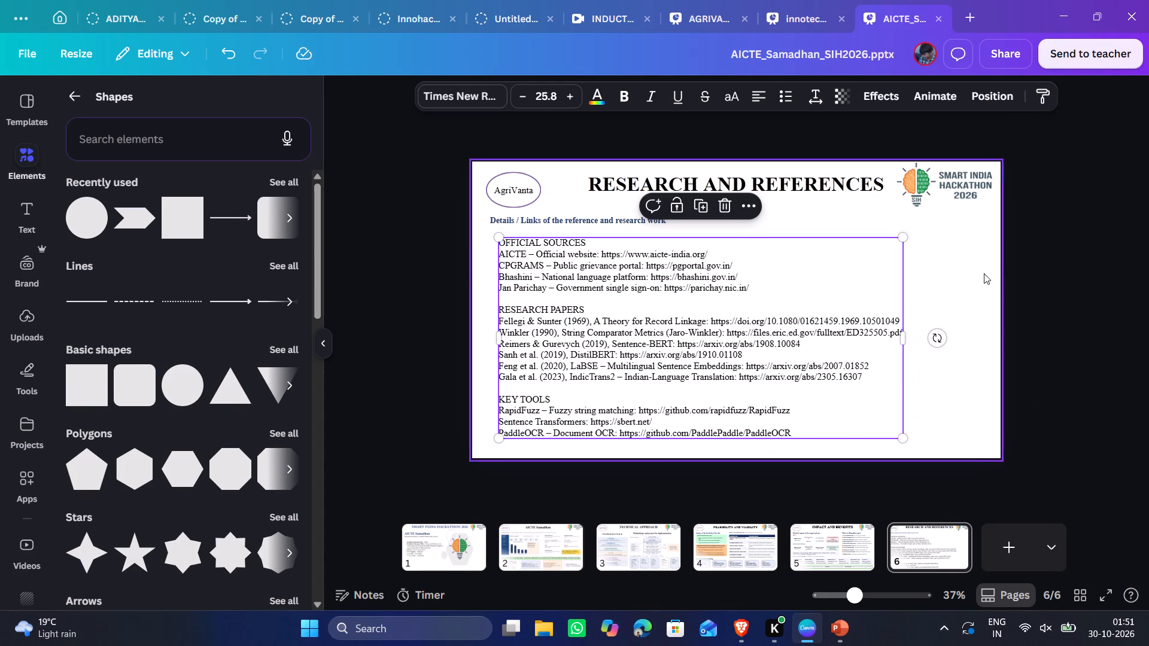
click(1055, 261)
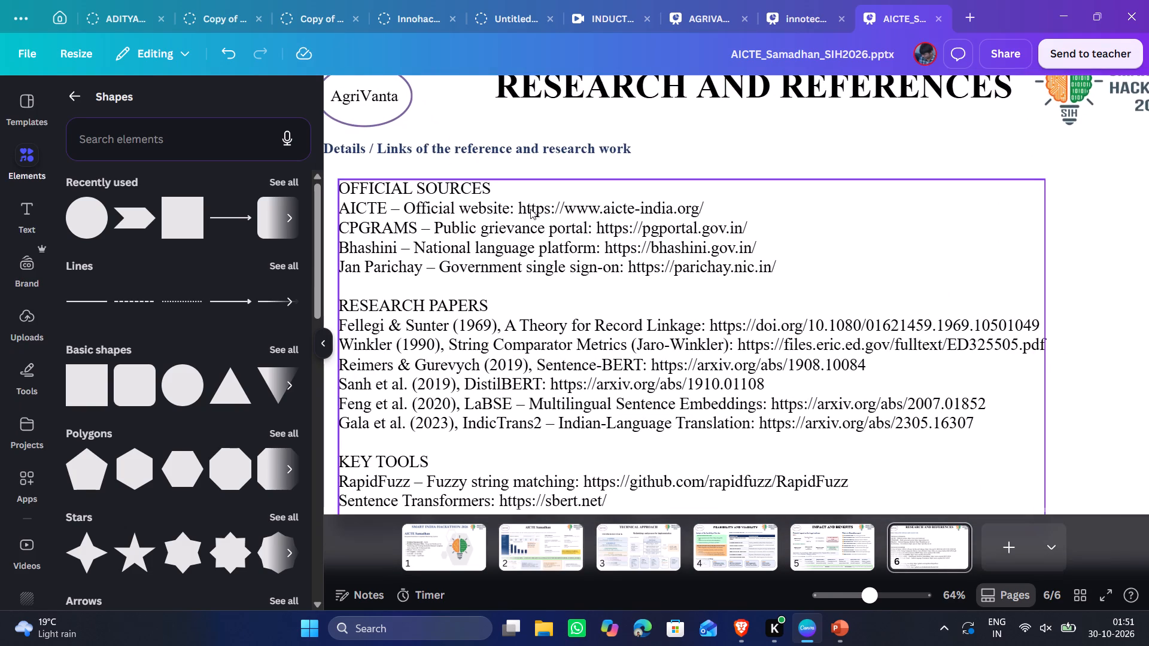
double_click(524, 206)
click(519, 208)
drag(519, 208, 722, 199)
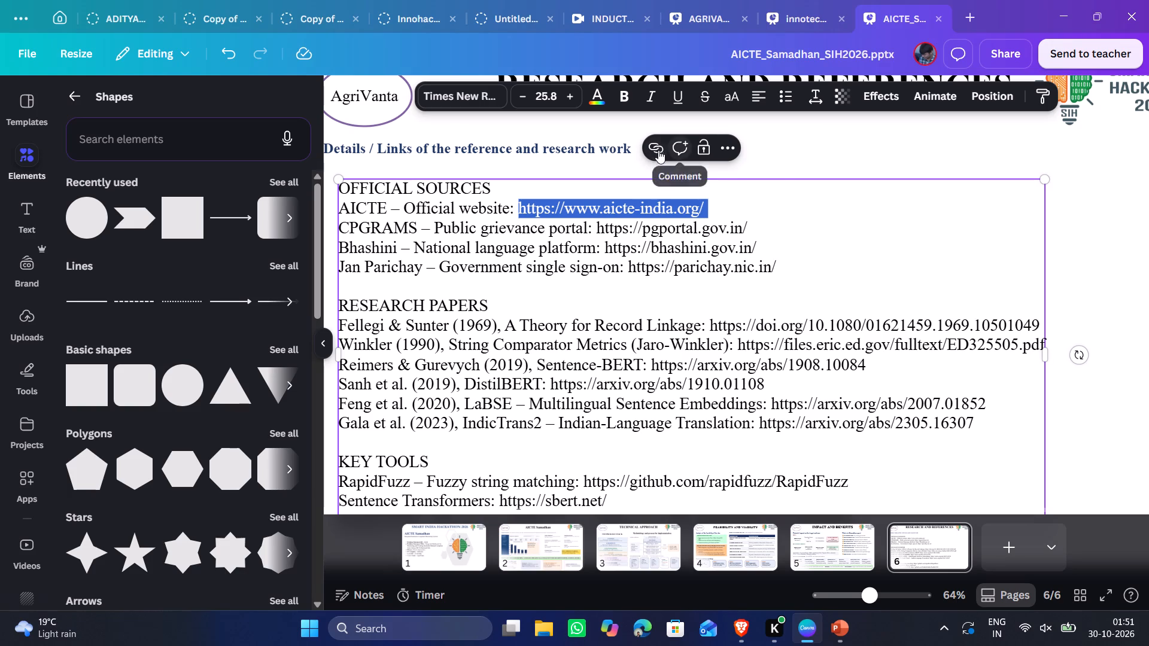
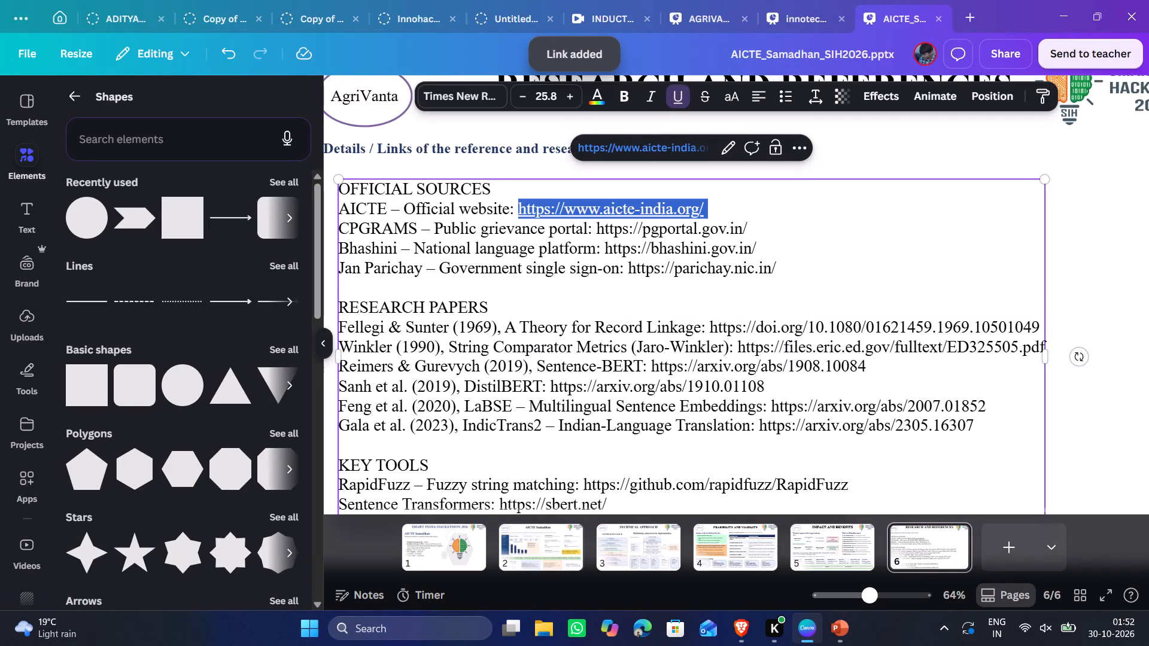
click(798, 243)
click(1092, 237)
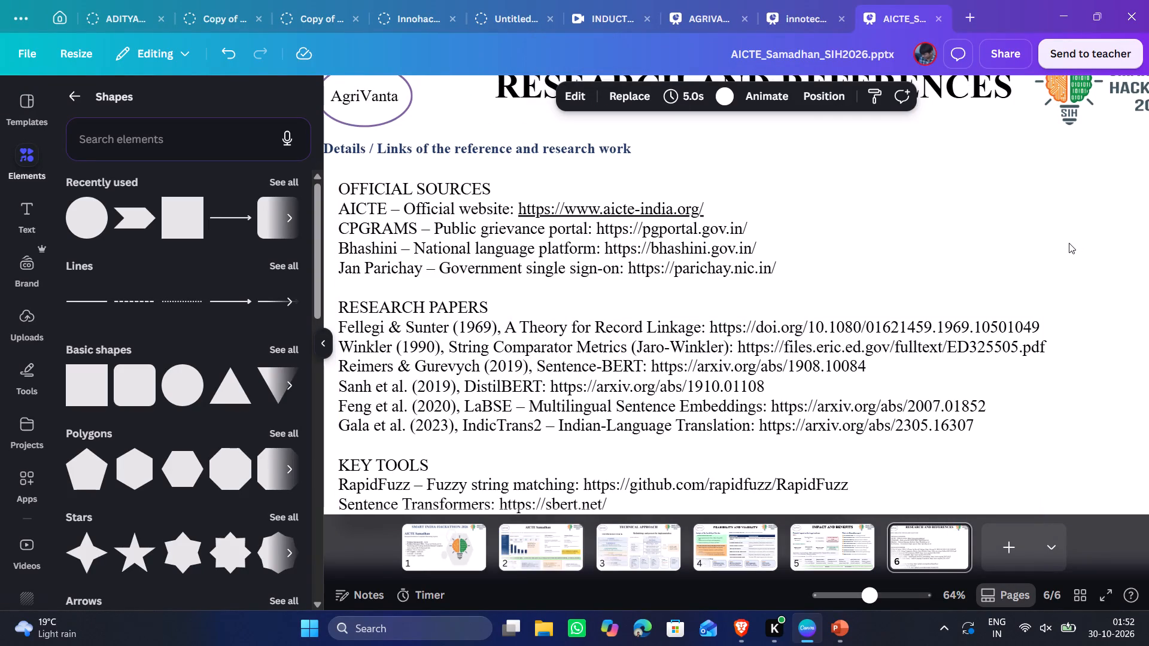
double_click(601, 226)
click(603, 234)
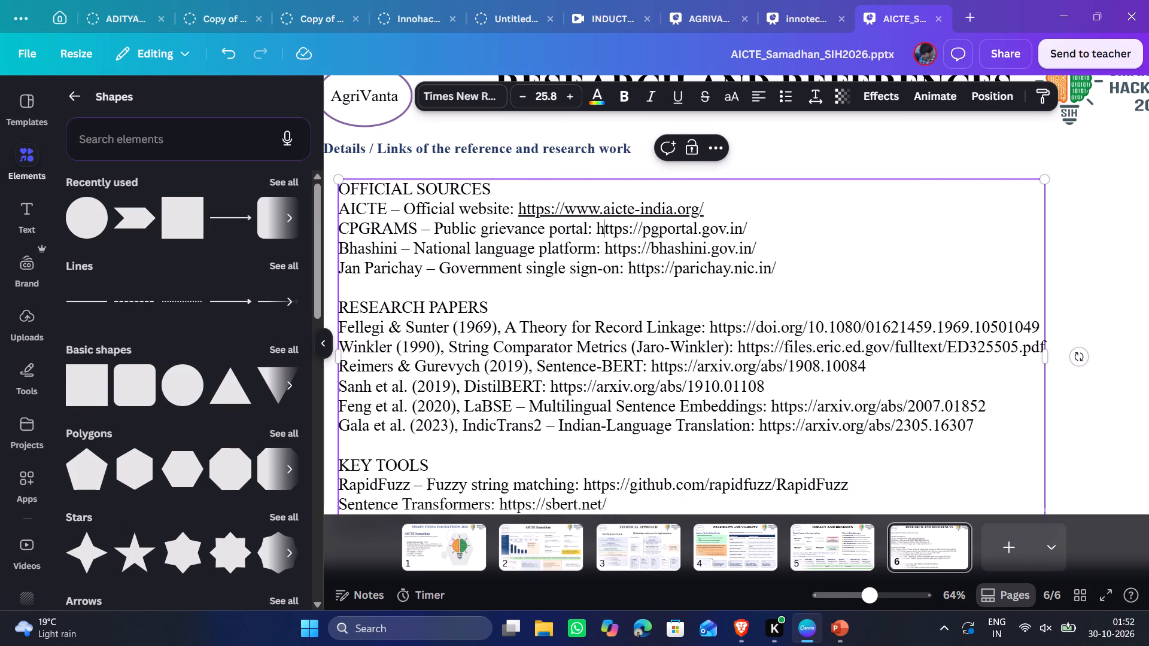
drag(519, 206, 713, 202)
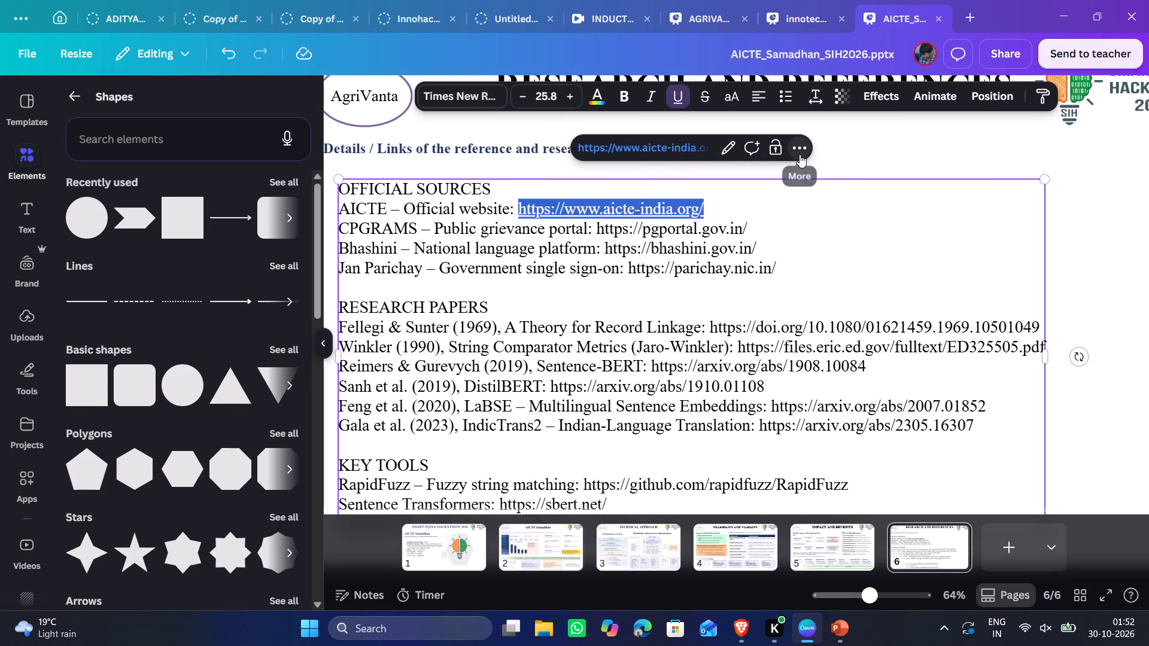
click(599, 101)
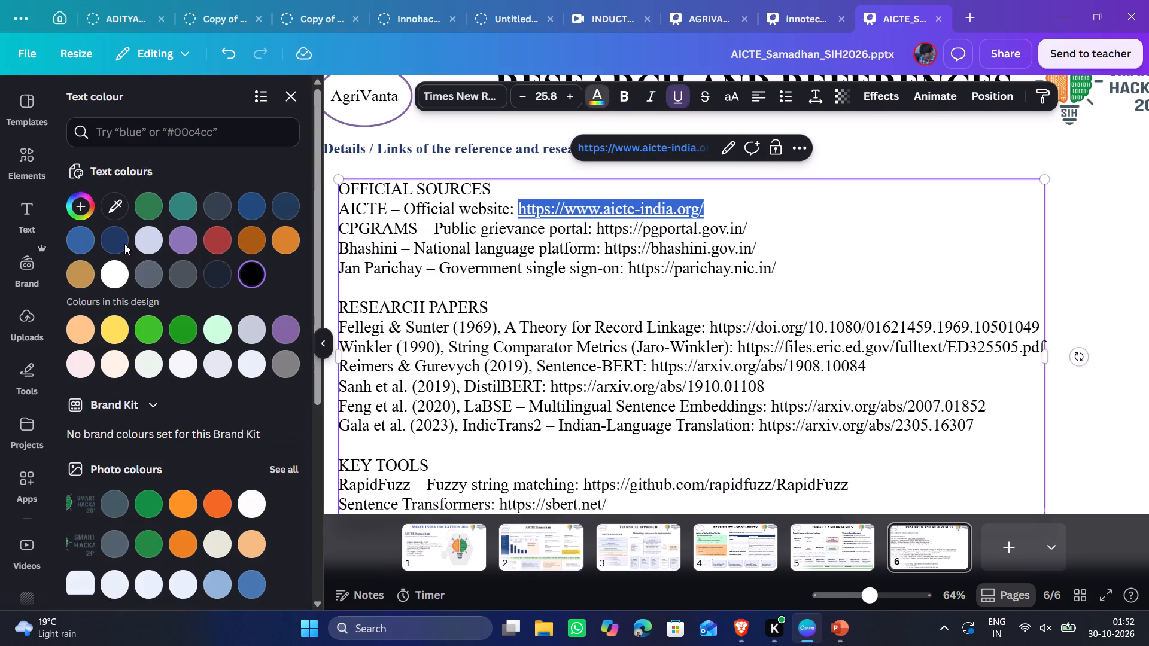
click(90, 248)
click(791, 220)
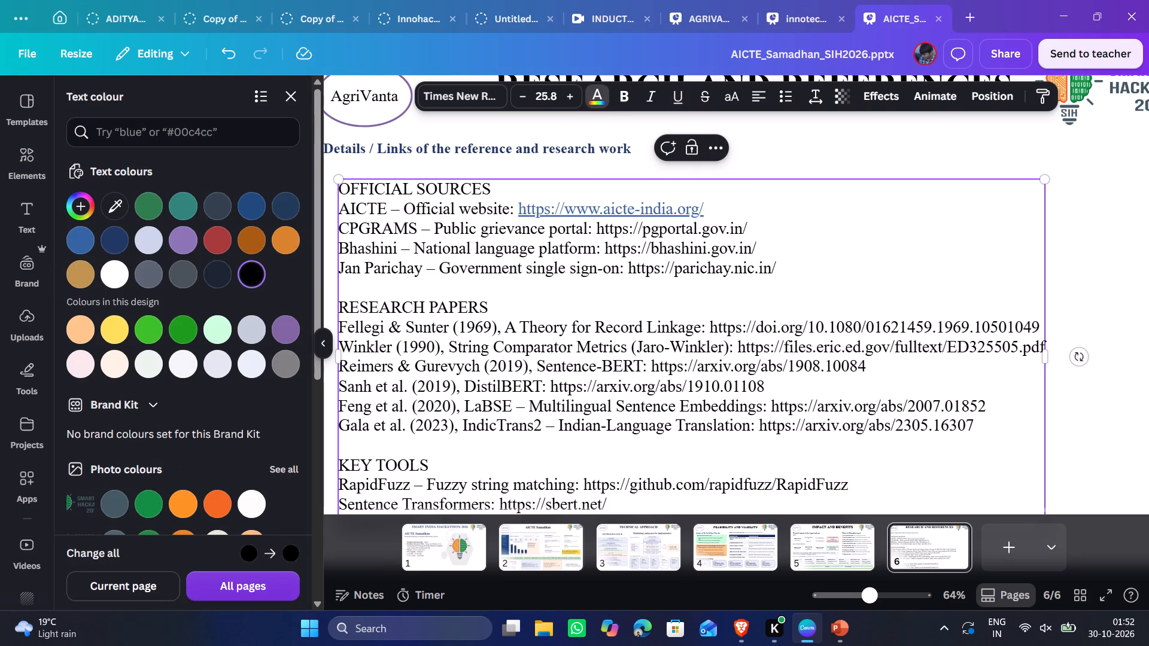
click(791, 220)
click(743, 244)
drag(597, 228, 751, 226)
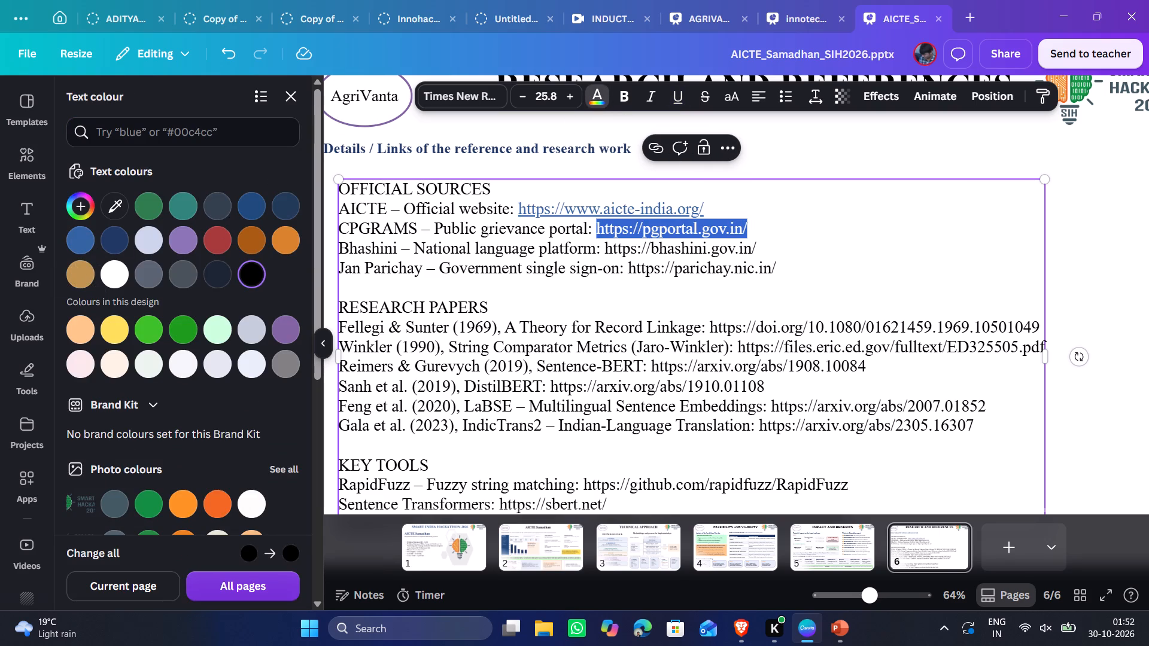
key(ctrl+c)
right_click(719, 224)
click(691, 228)
click(661, 149)
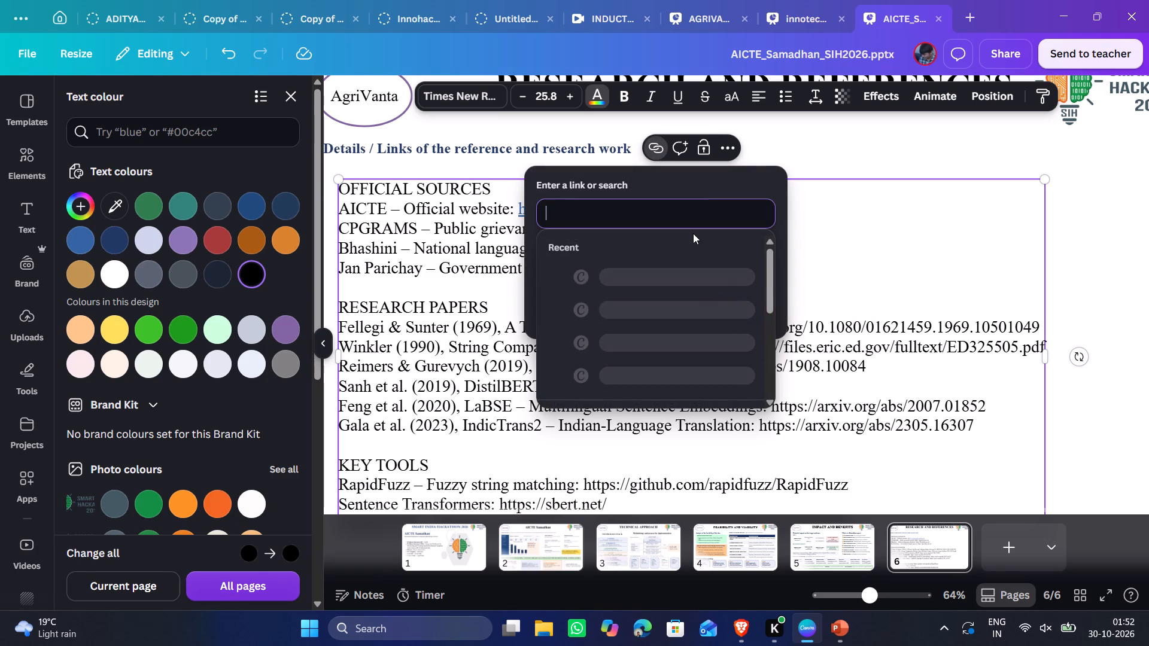
key(ctrl+v)
click(751, 311)
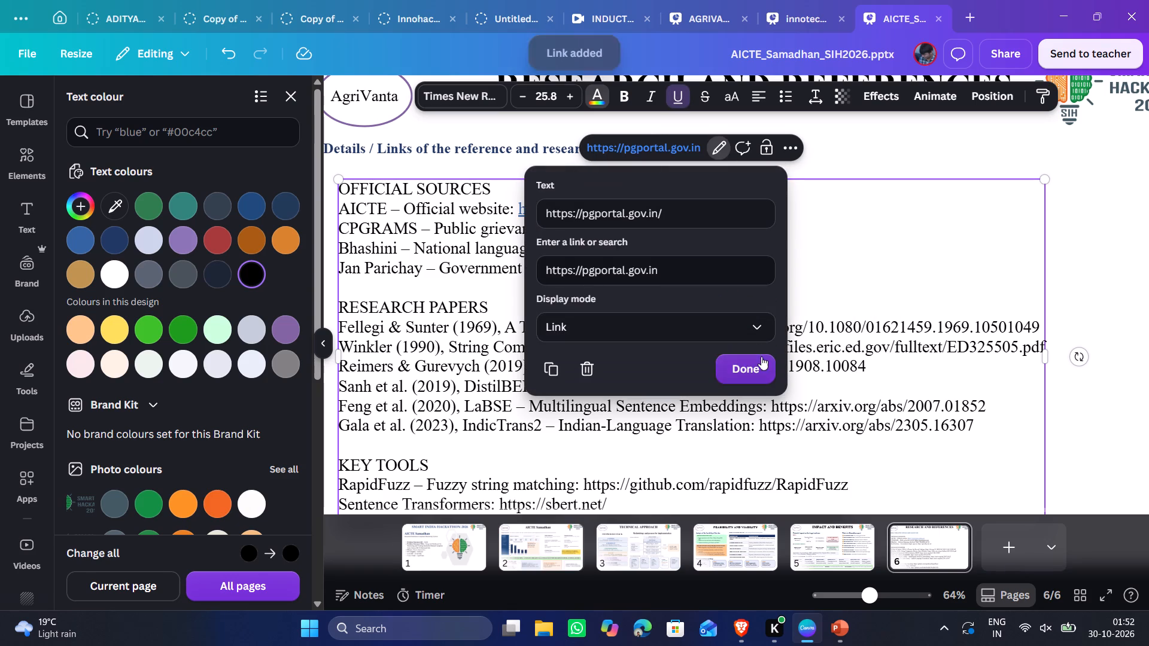
click(761, 356)
click(814, 284)
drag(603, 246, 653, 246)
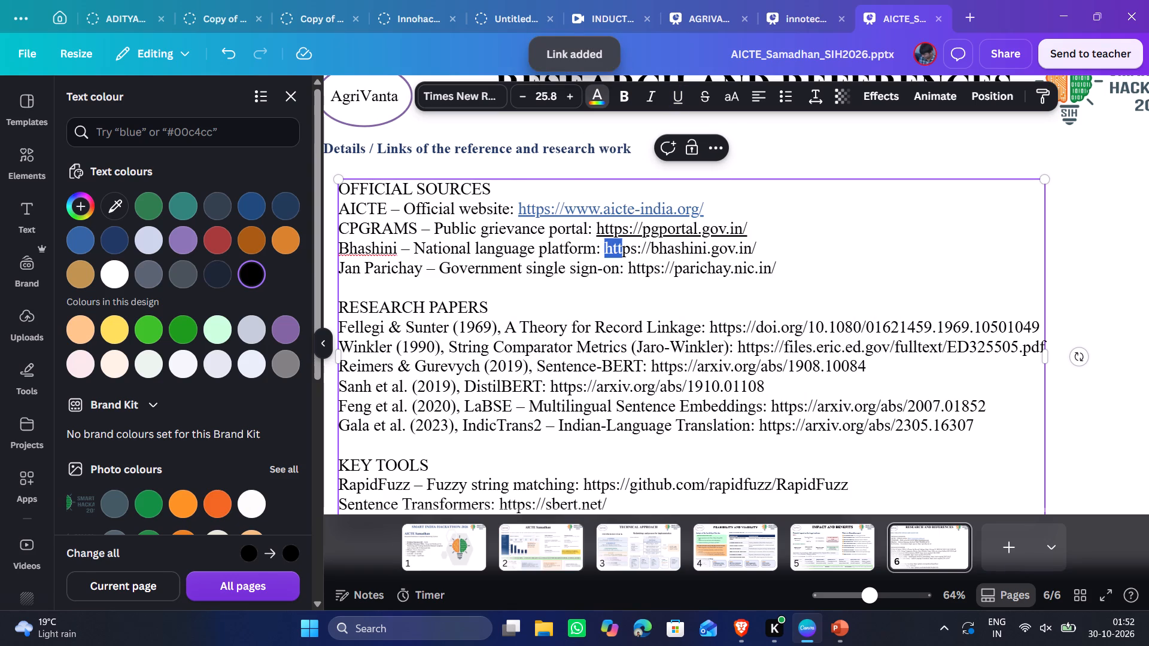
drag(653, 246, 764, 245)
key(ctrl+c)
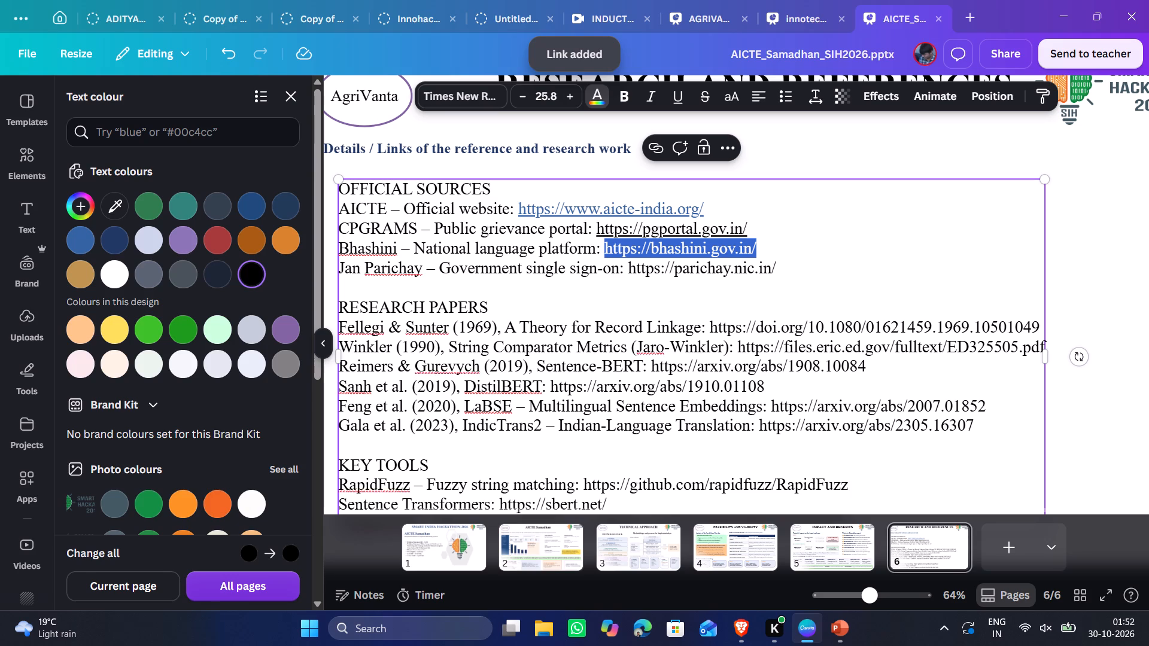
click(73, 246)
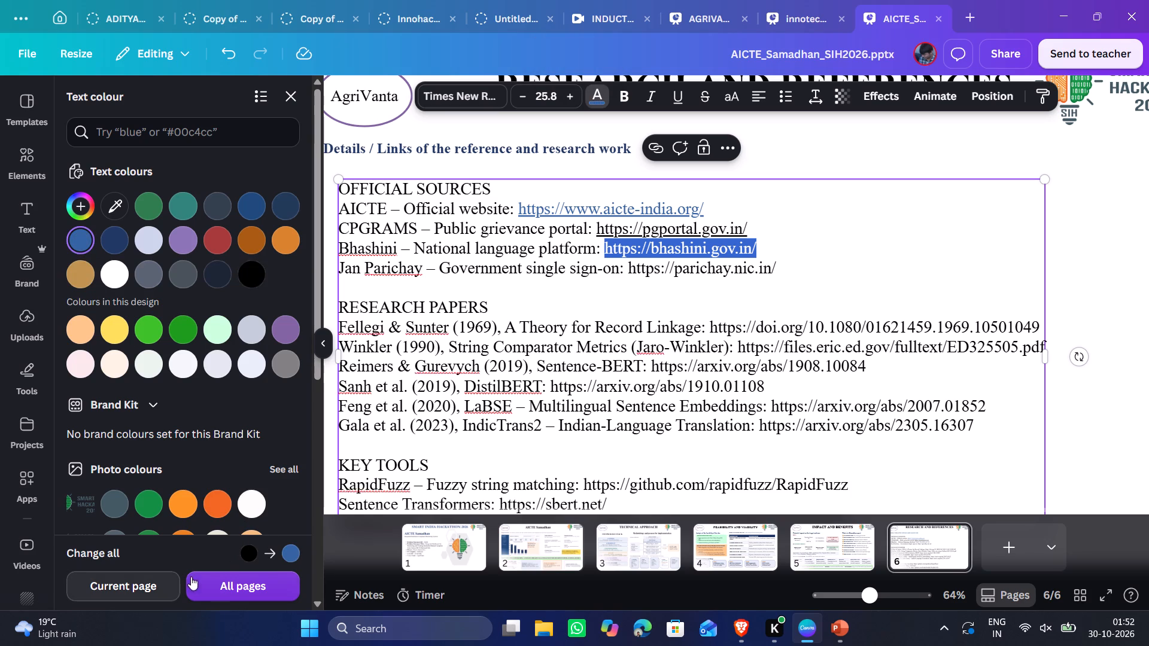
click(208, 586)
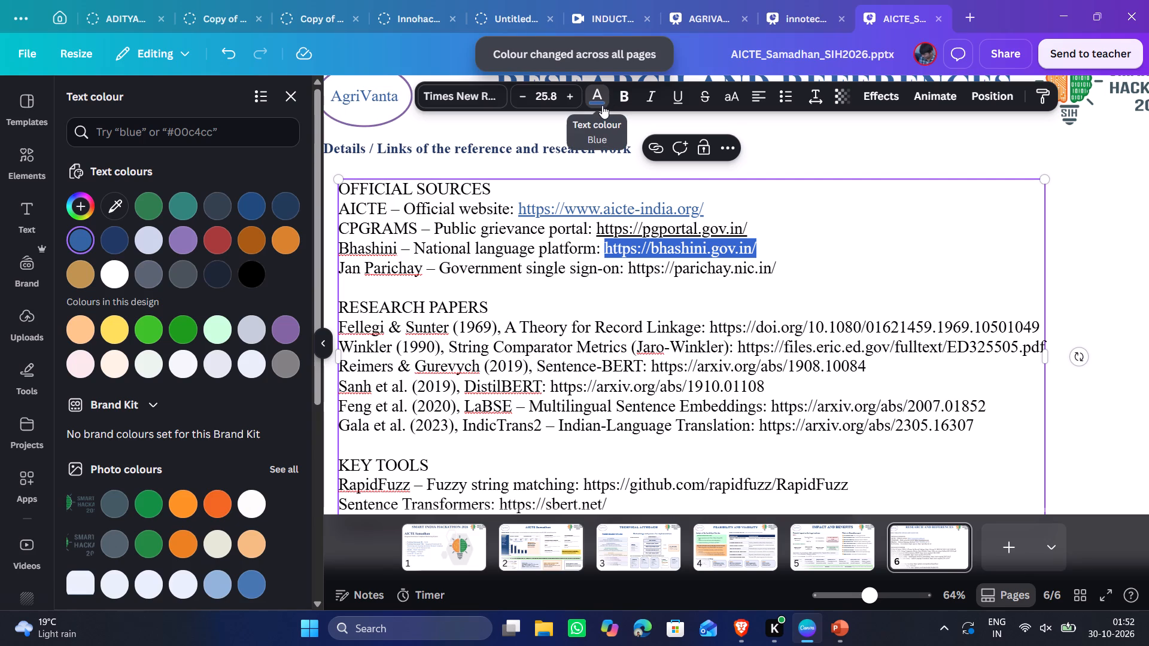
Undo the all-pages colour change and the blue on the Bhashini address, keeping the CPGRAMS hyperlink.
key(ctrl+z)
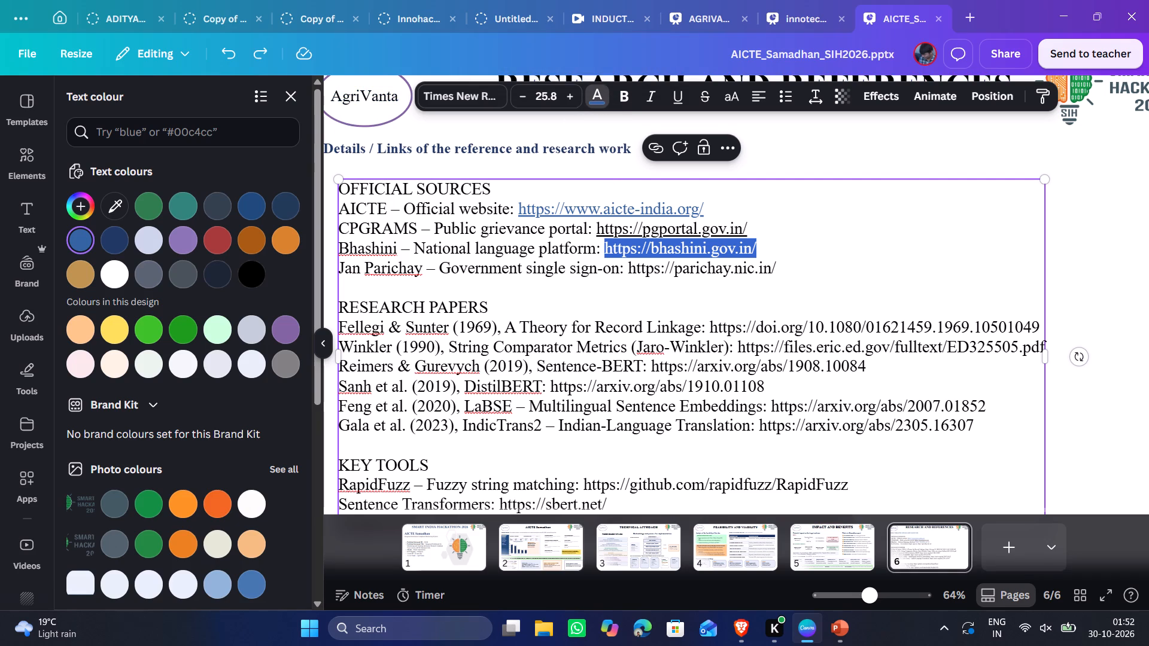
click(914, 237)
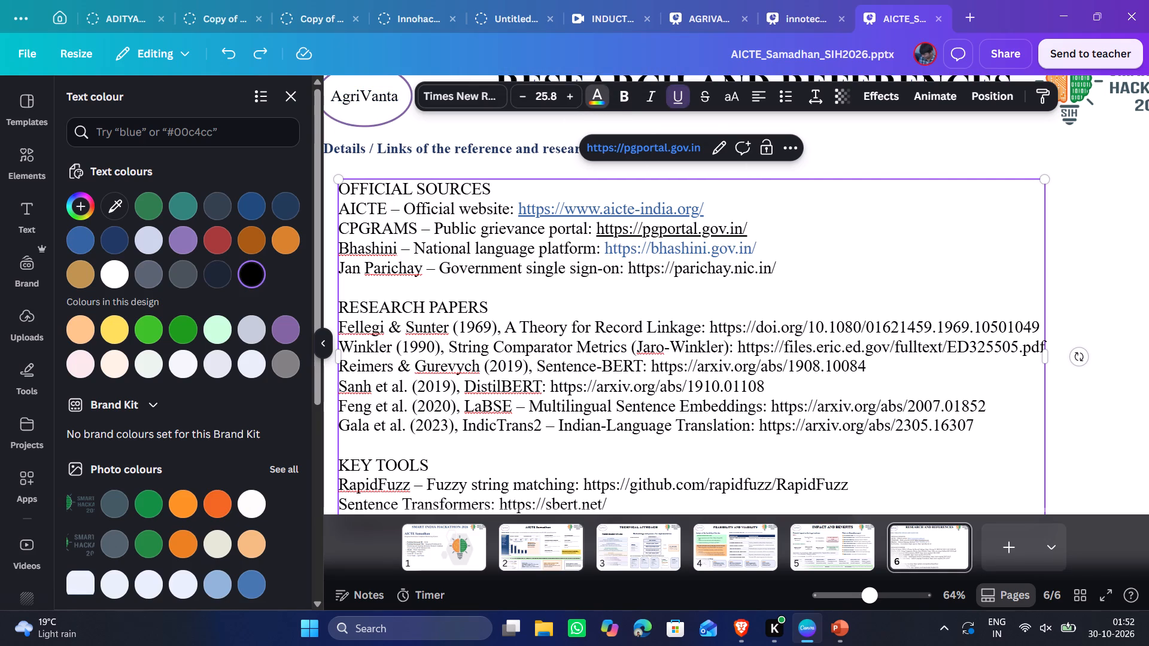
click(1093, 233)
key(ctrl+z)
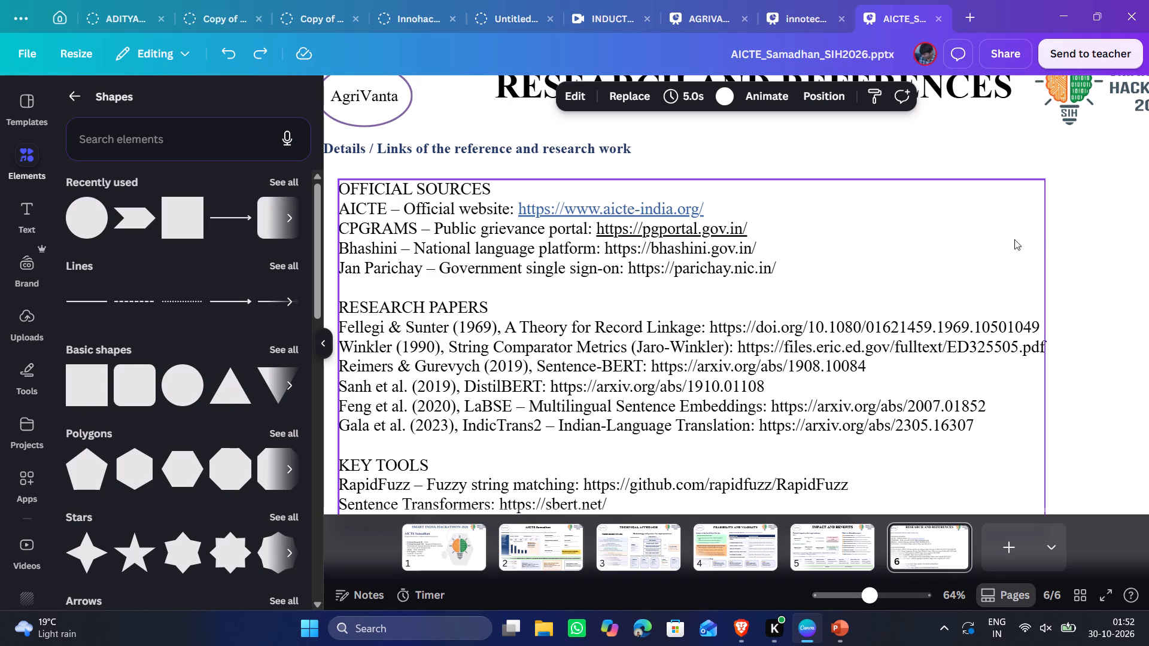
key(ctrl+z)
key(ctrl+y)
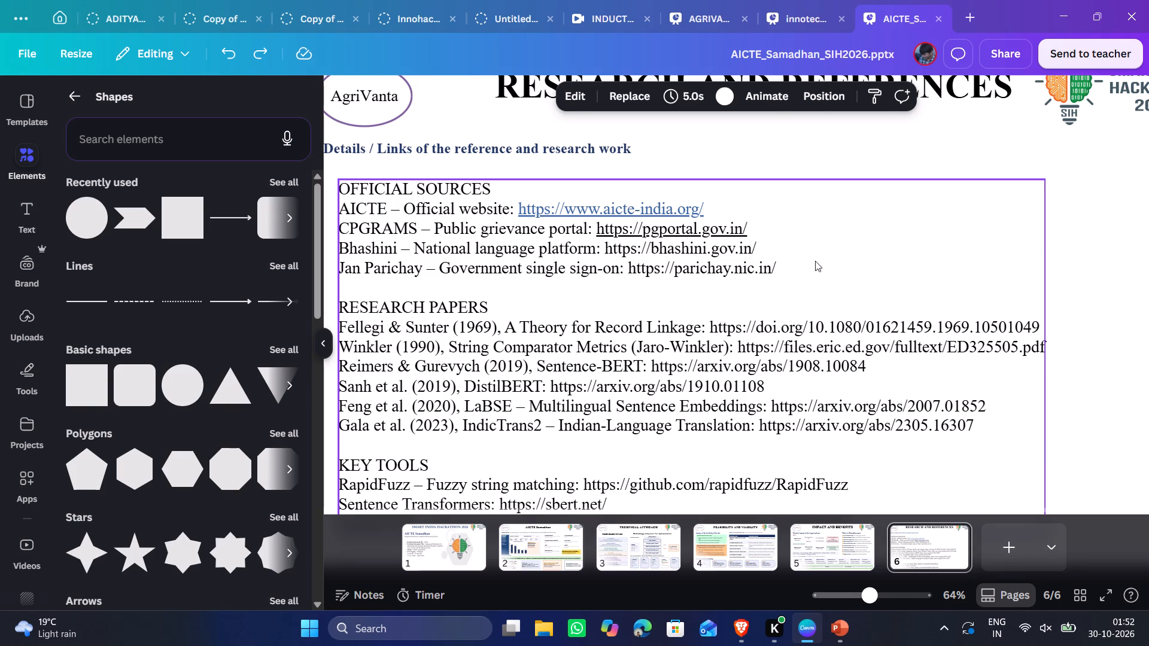
click(815, 261)
double_click(624, 252)
click(607, 248)
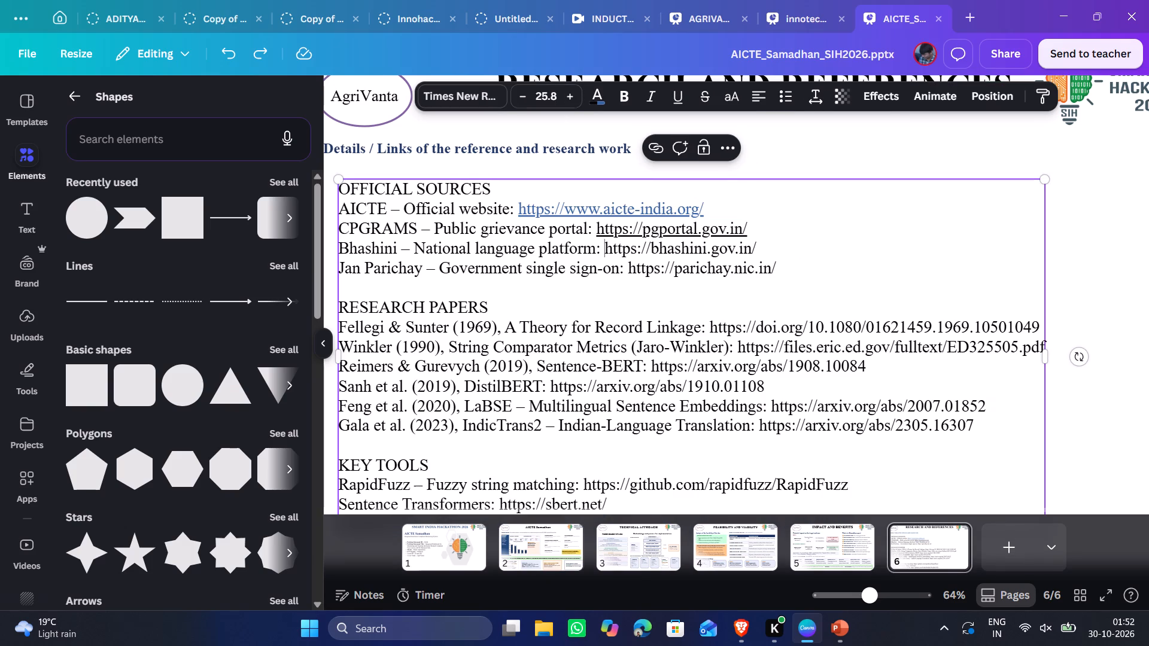
drag(604, 248, 764, 245)
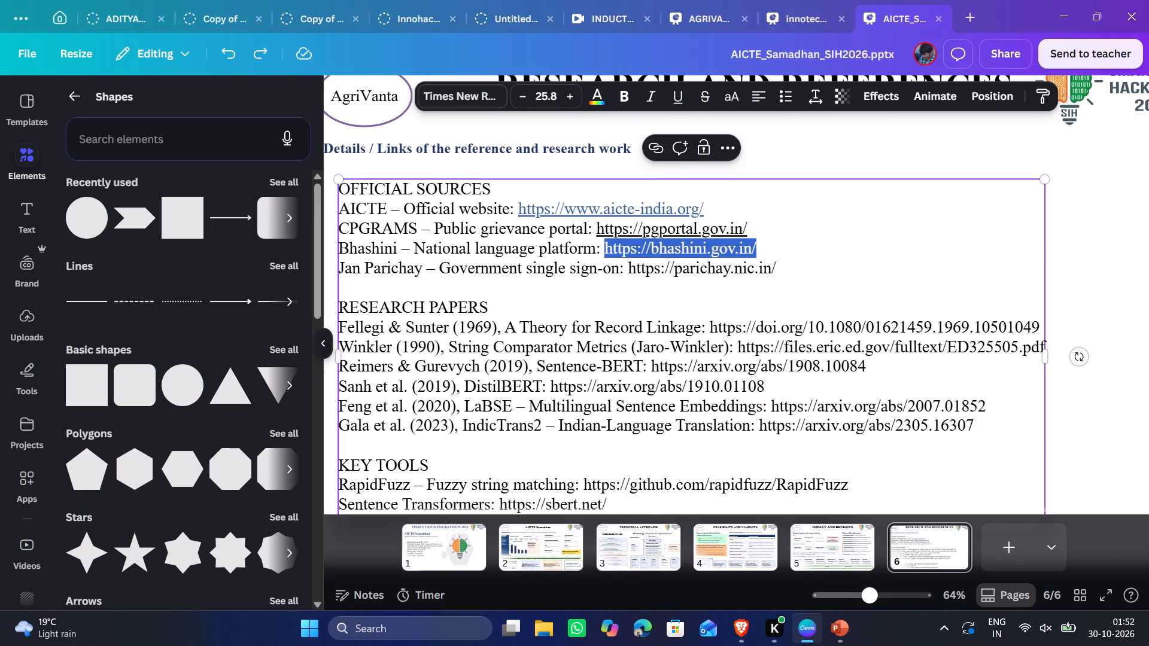
key(ctrl+c)
click(661, 156)
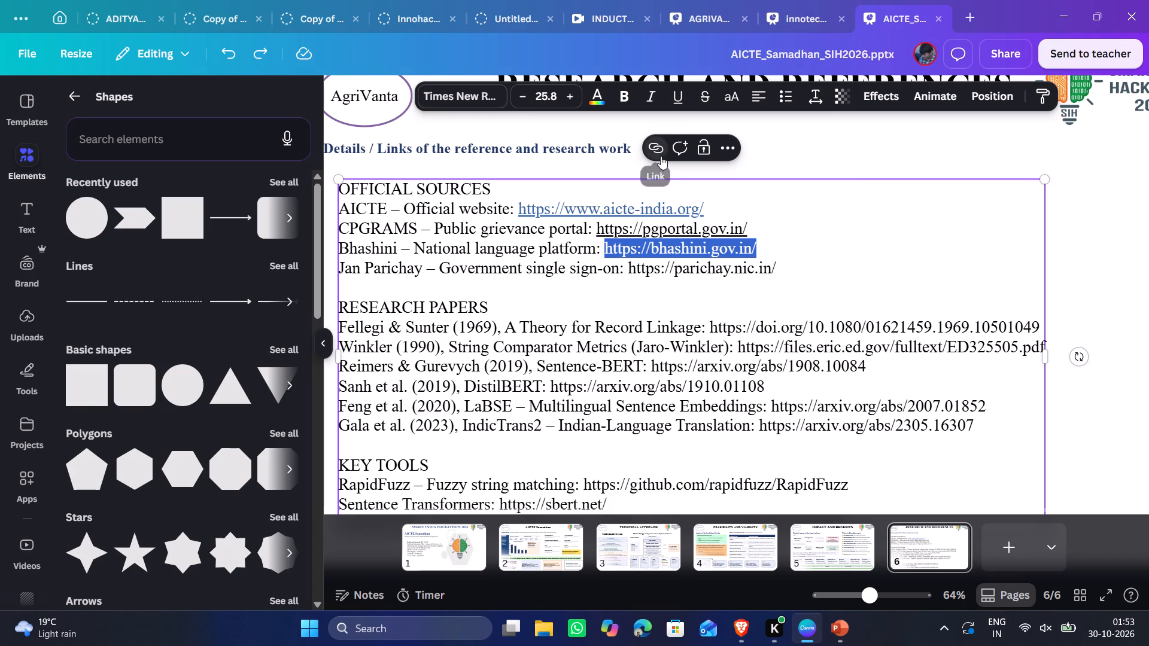
key(ctrl+v)
click(741, 318)
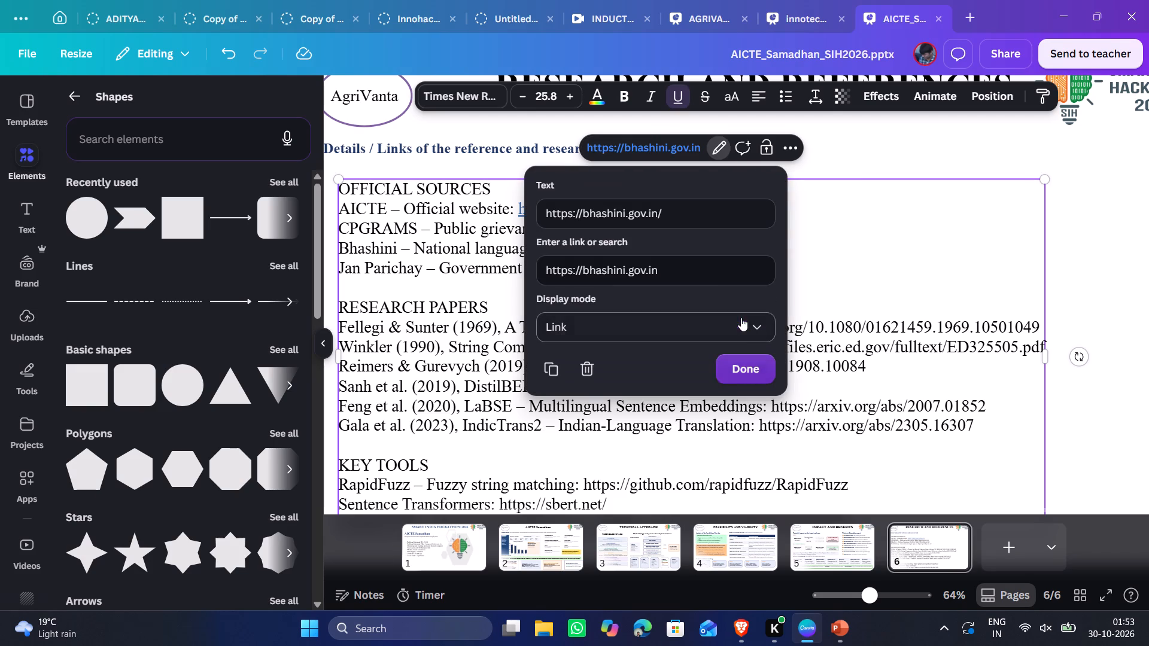
click(753, 363)
click(801, 267)
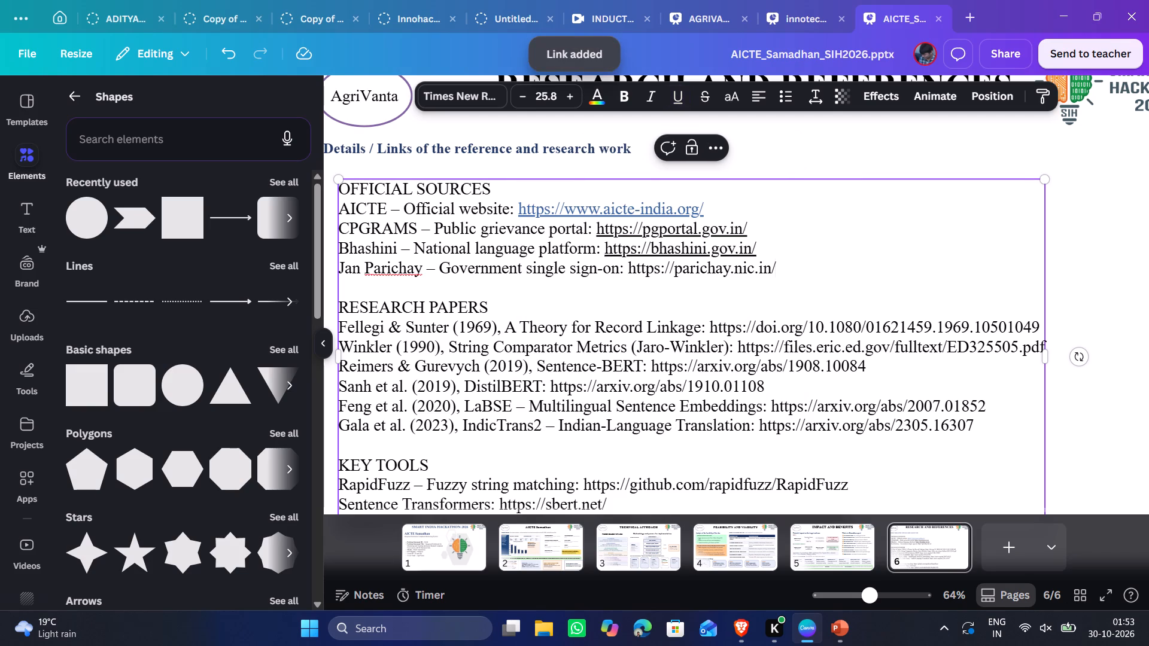
drag(628, 270, 789, 267)
key(ctrl+c)
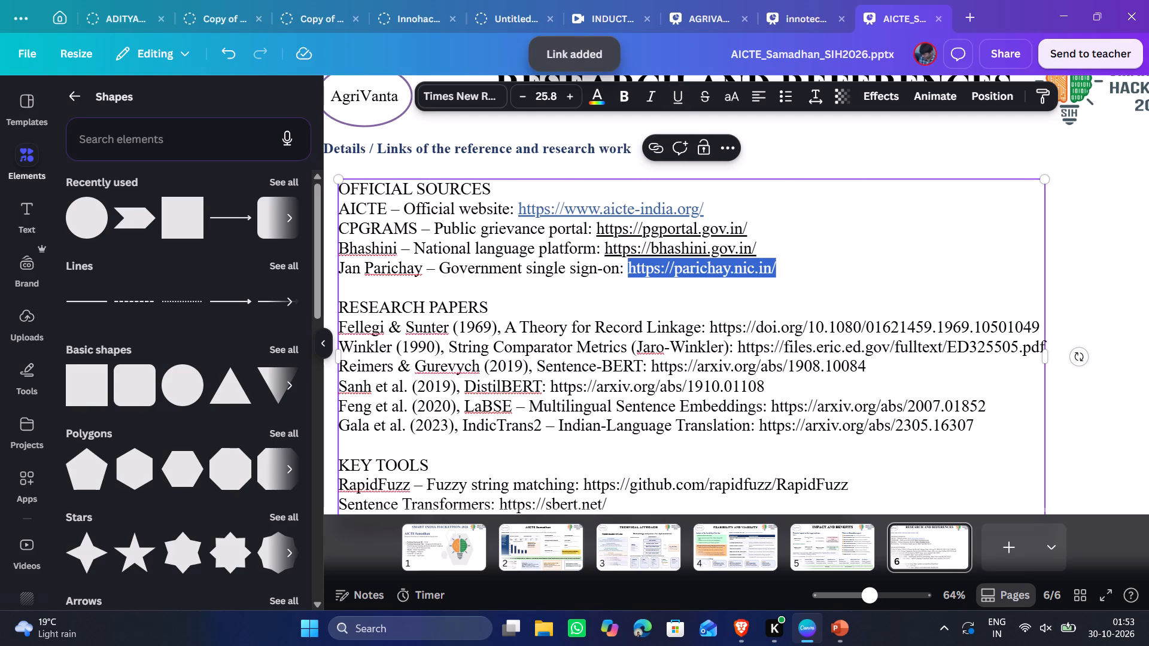
click(656, 150)
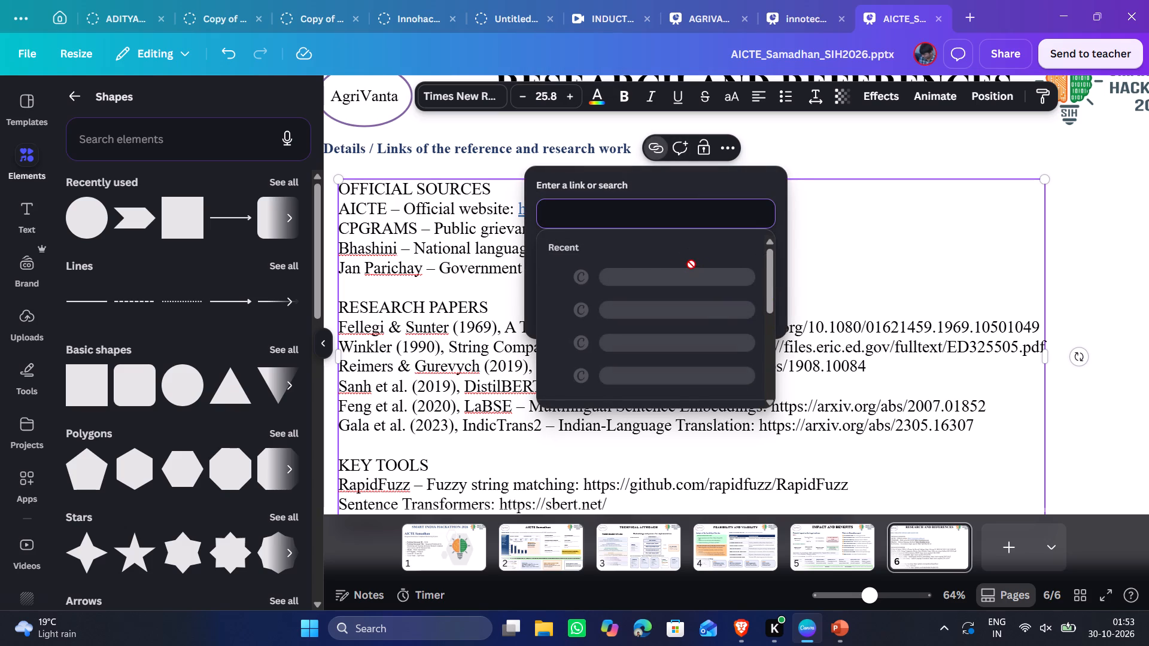
key(ctrl+v)
click(751, 309)
click(755, 359)
click(812, 281)
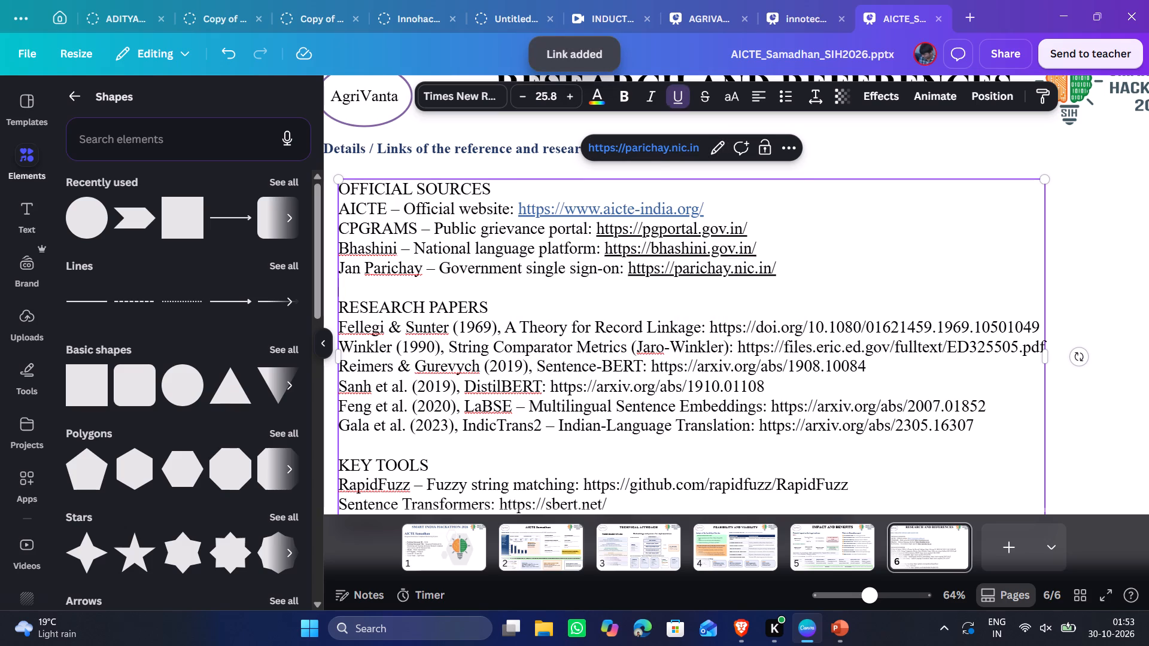
click(812, 281)
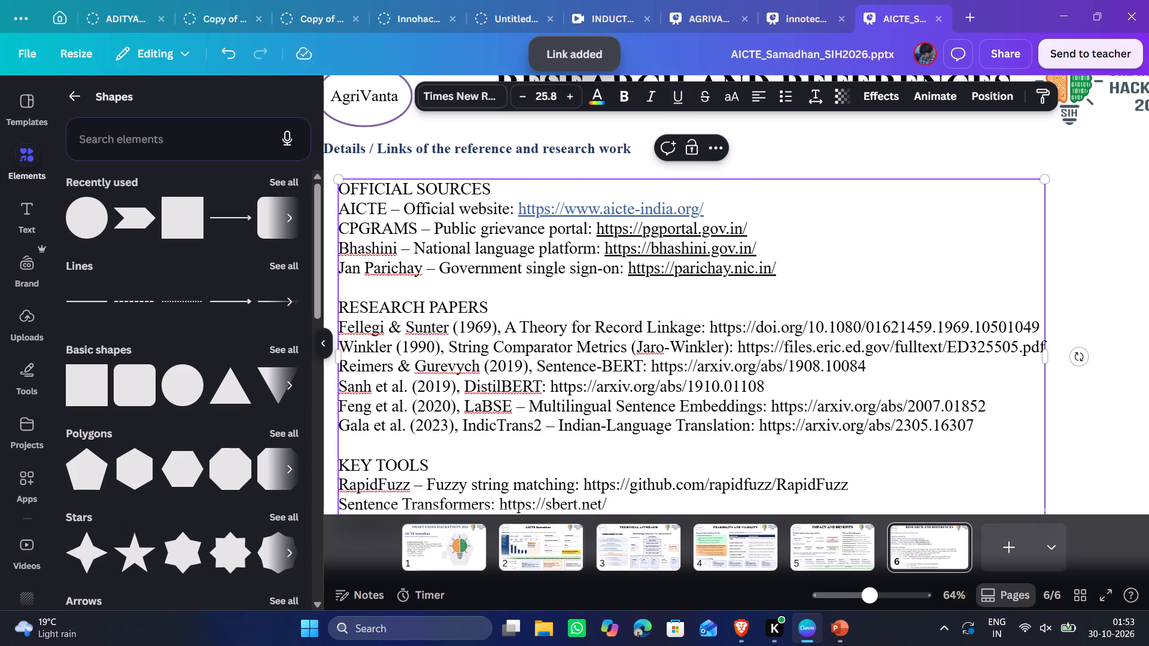
scroll(585, 350, down, 2)
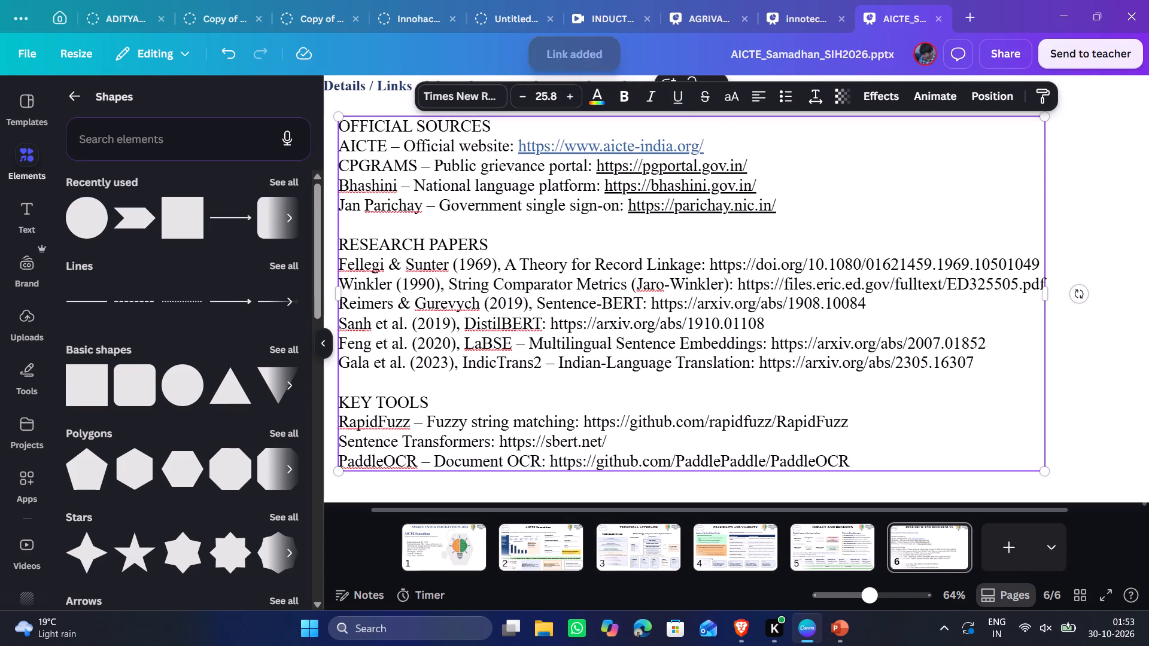
drag(709, 263, 759, 259)
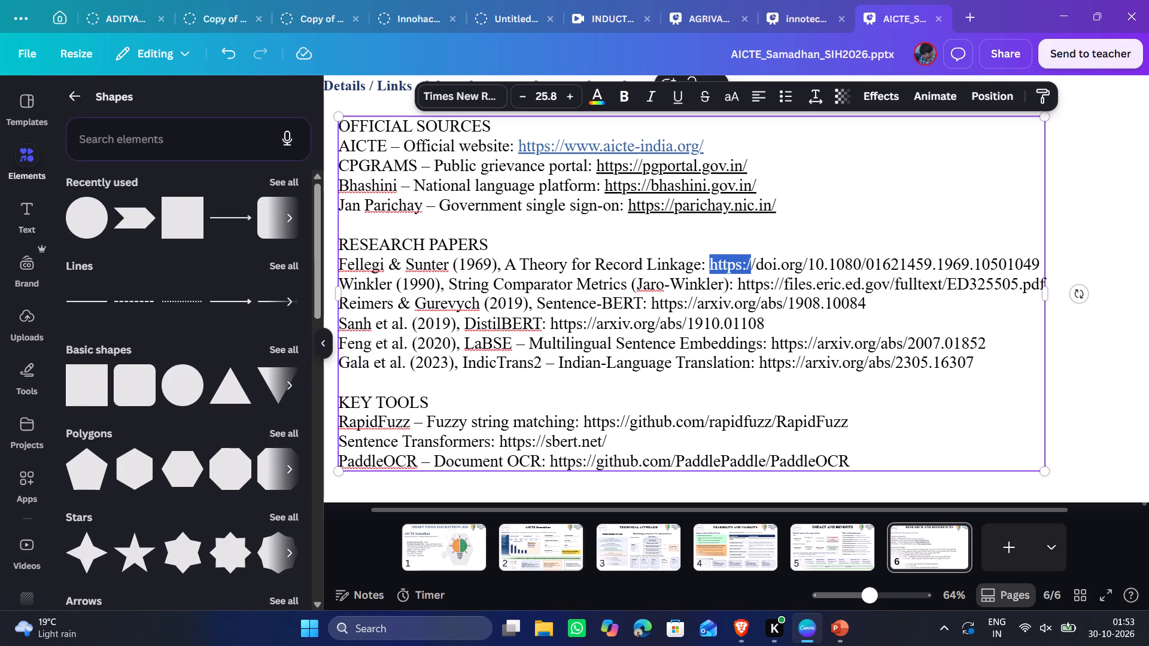
drag(759, 259, 1050, 264)
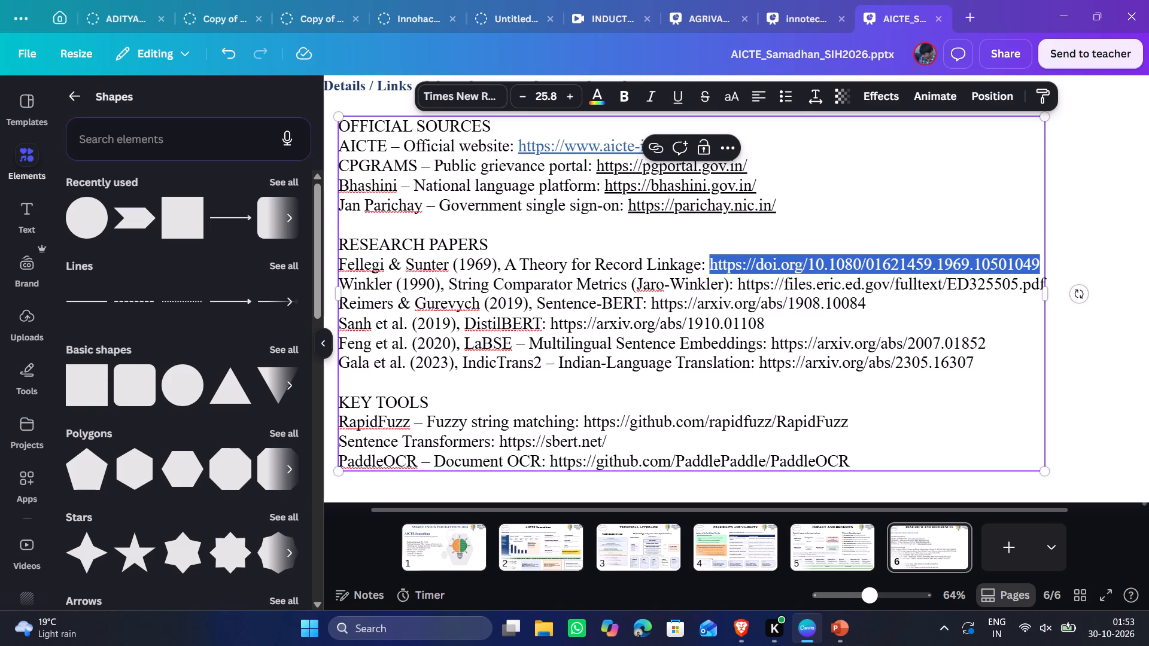
key(ctrl+c)
click(812, 331)
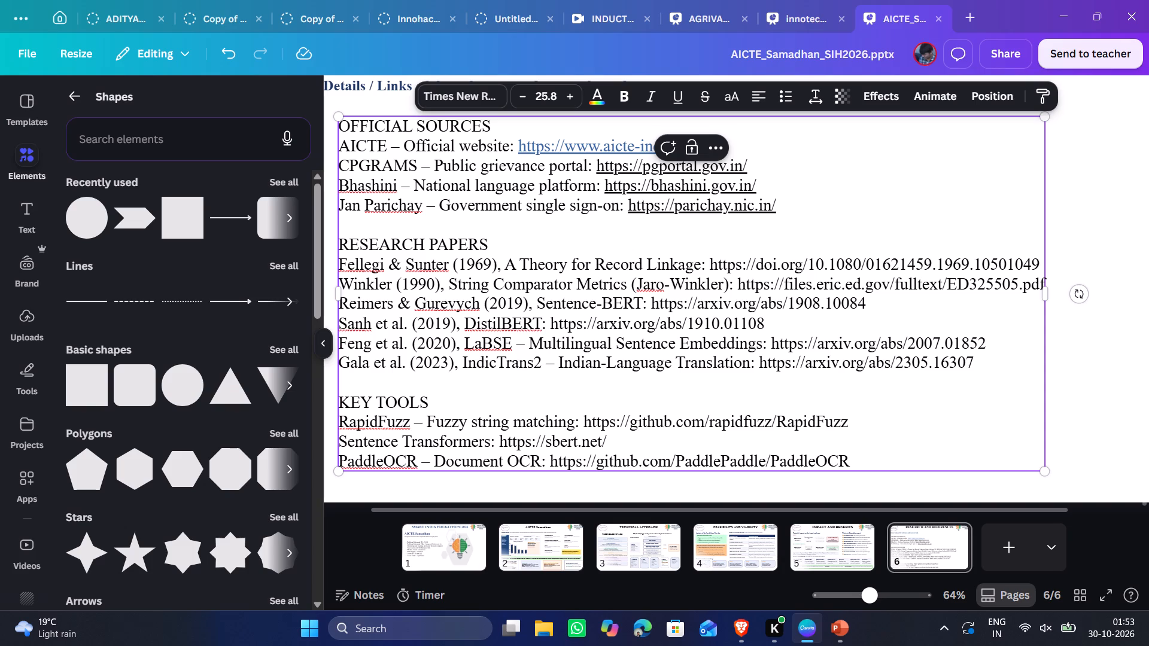
drag(710, 263, 1038, 270)
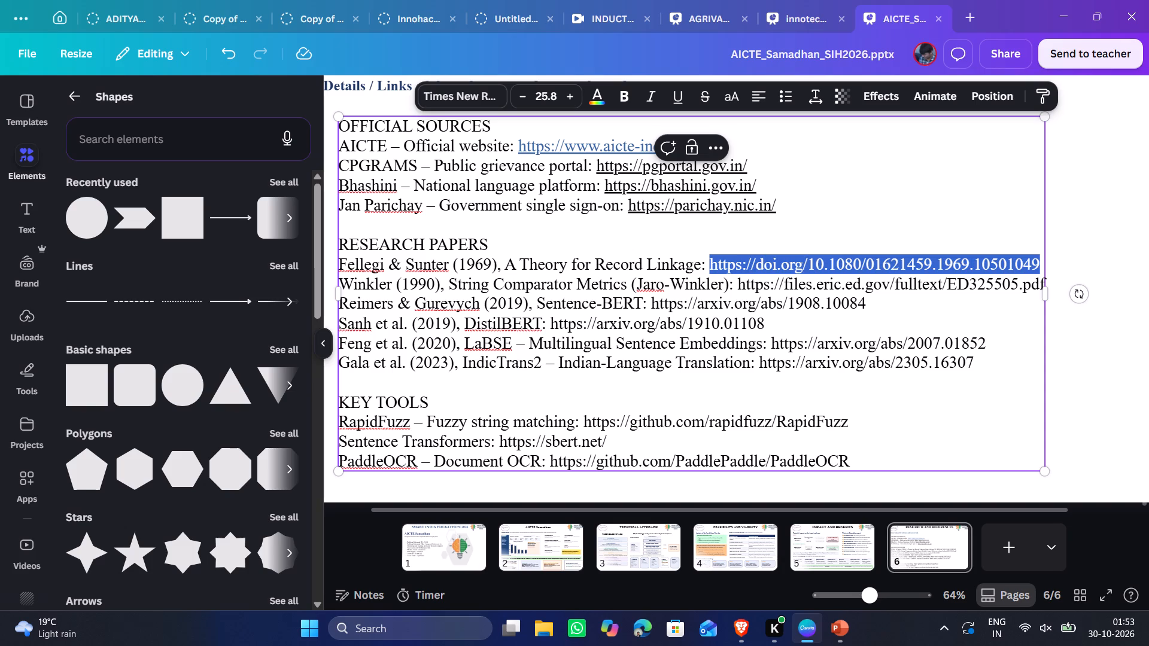
drag(1038, 270, 1040, 270)
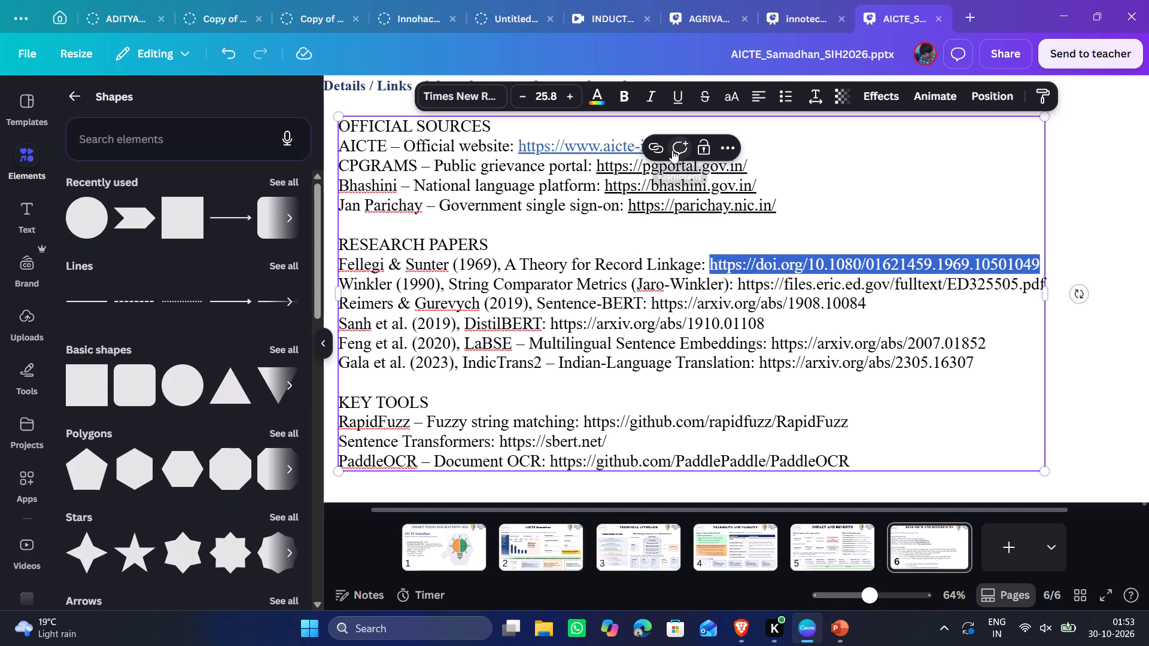
key(ctrl+c)
click(654, 151)
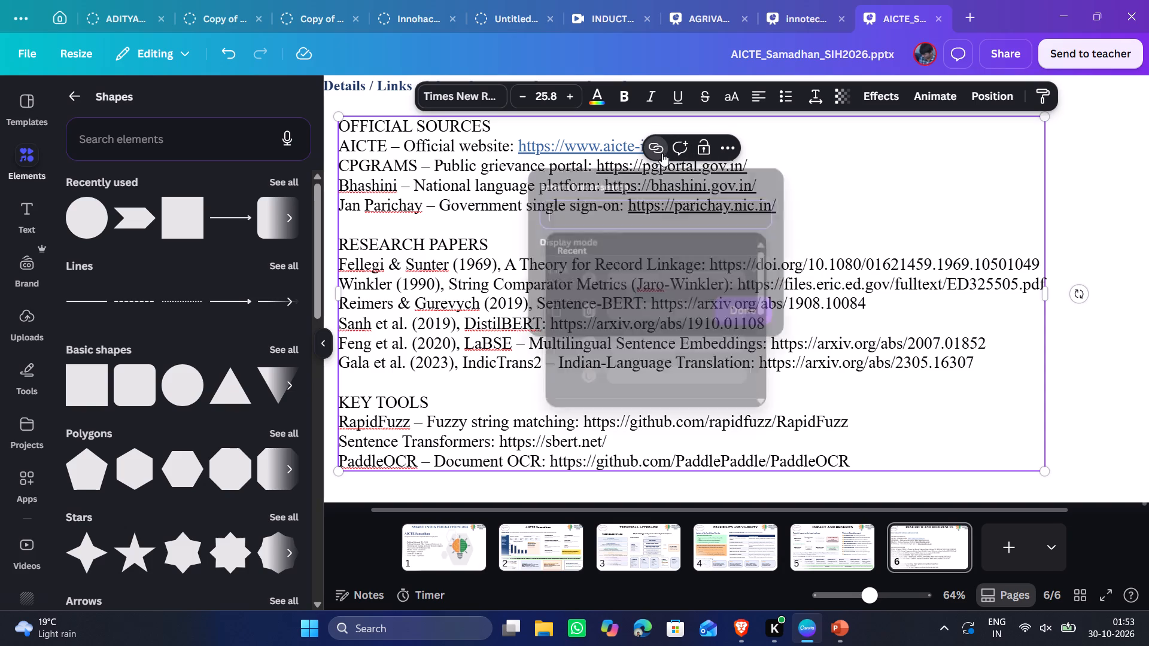
key(ctrl+v)
click(755, 314)
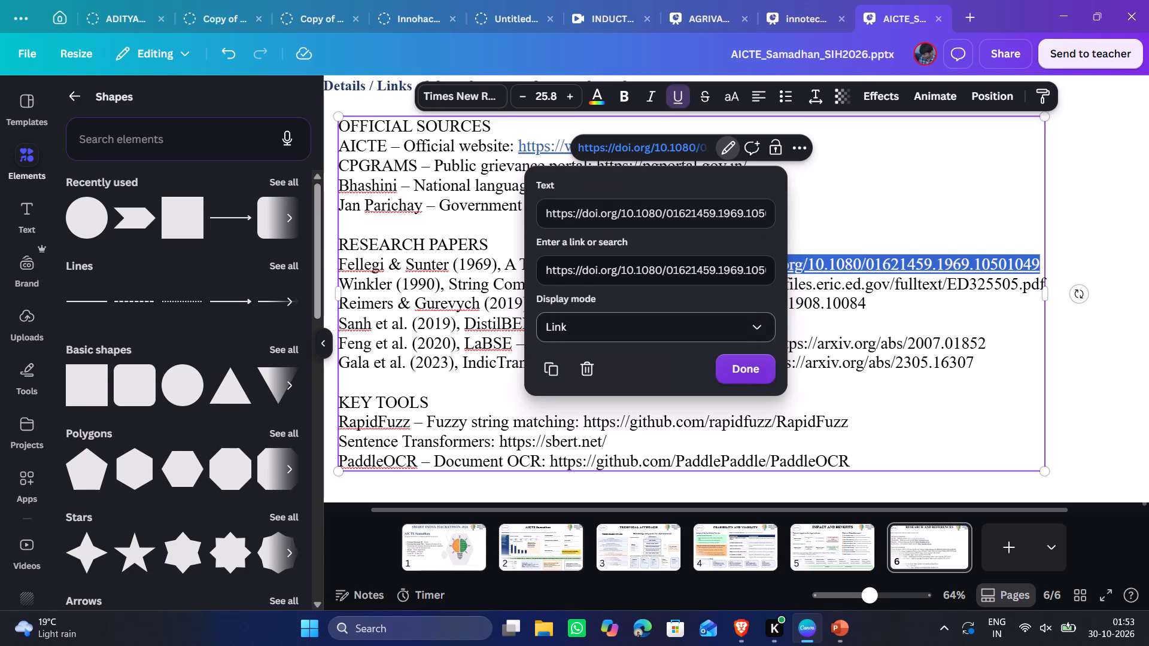
click(876, 304)
drag(739, 290, 939, 288)
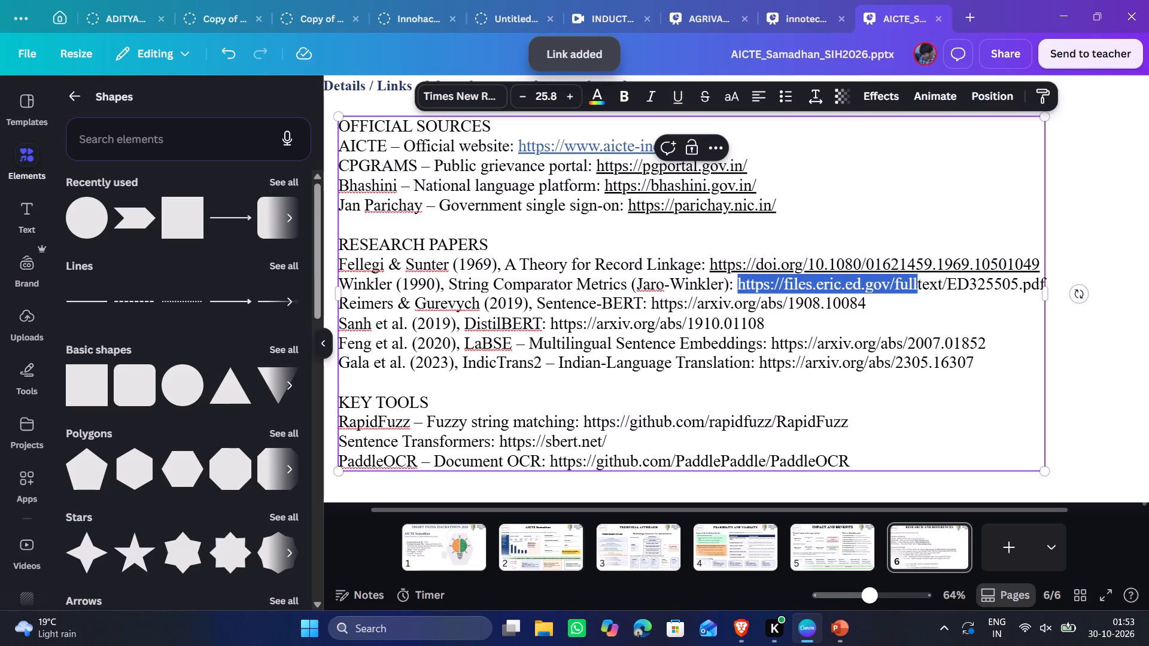
drag(939, 288, 1047, 282)
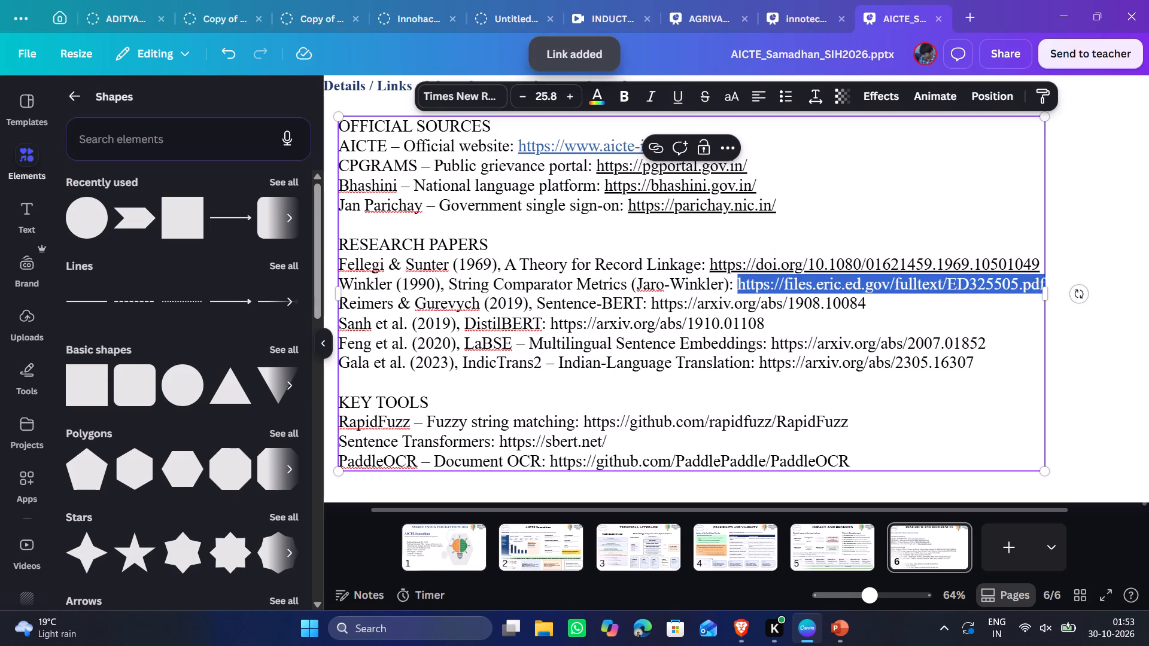
key(ctrl+c)
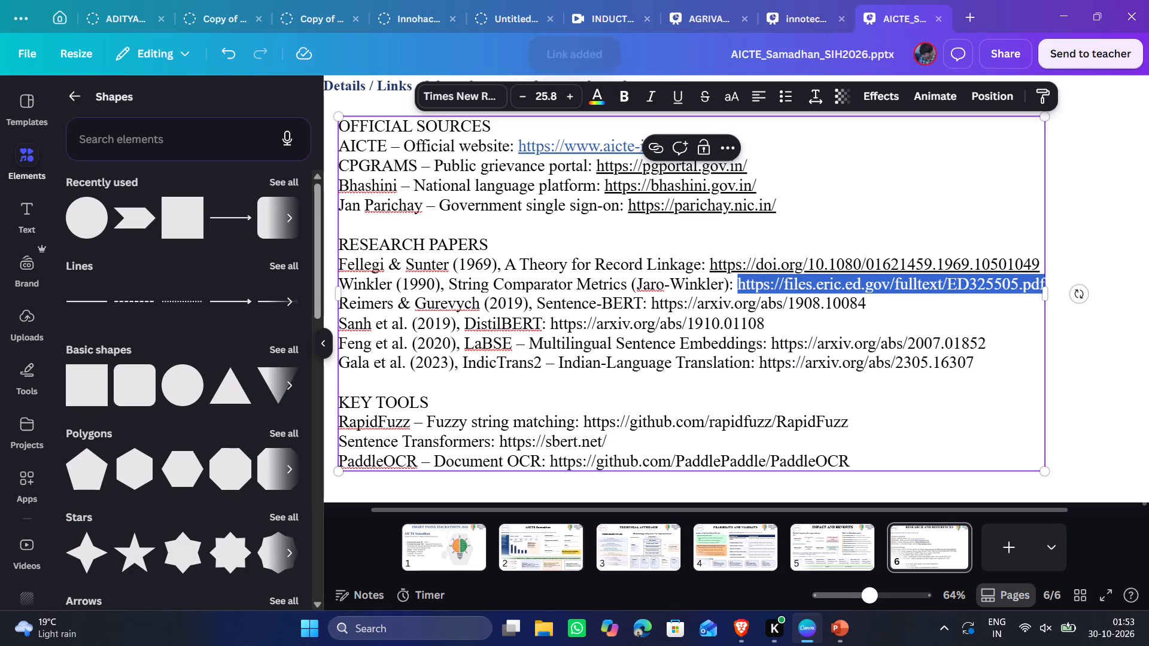
click(661, 152)
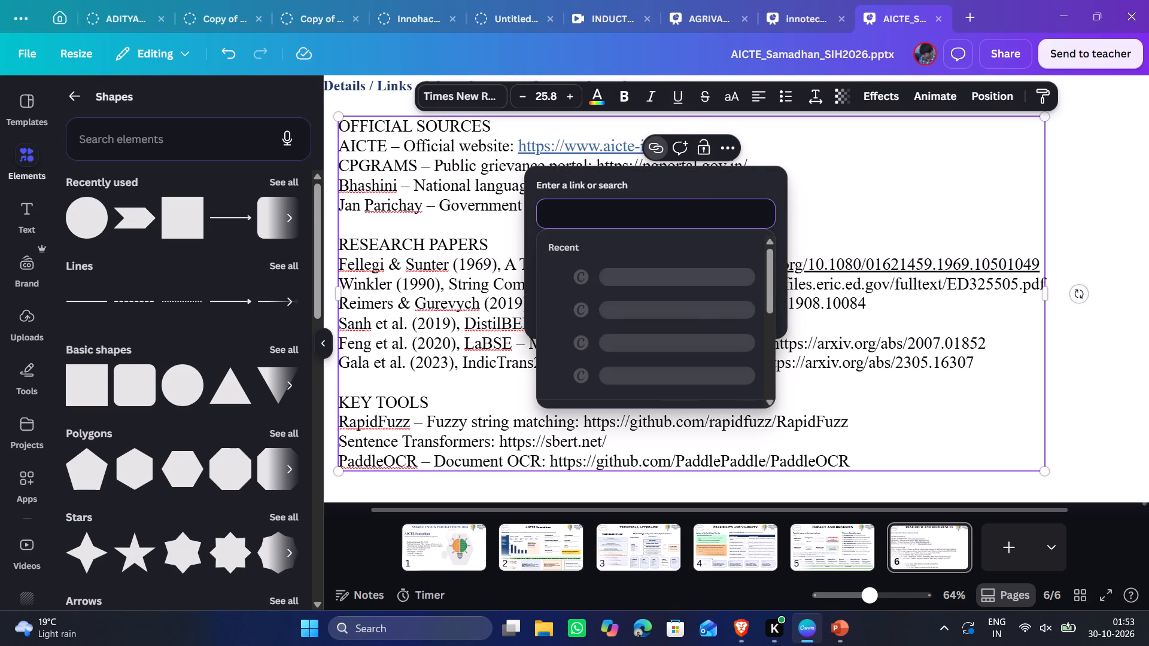
key(ctrl+v)
click(734, 309)
click(745, 371)
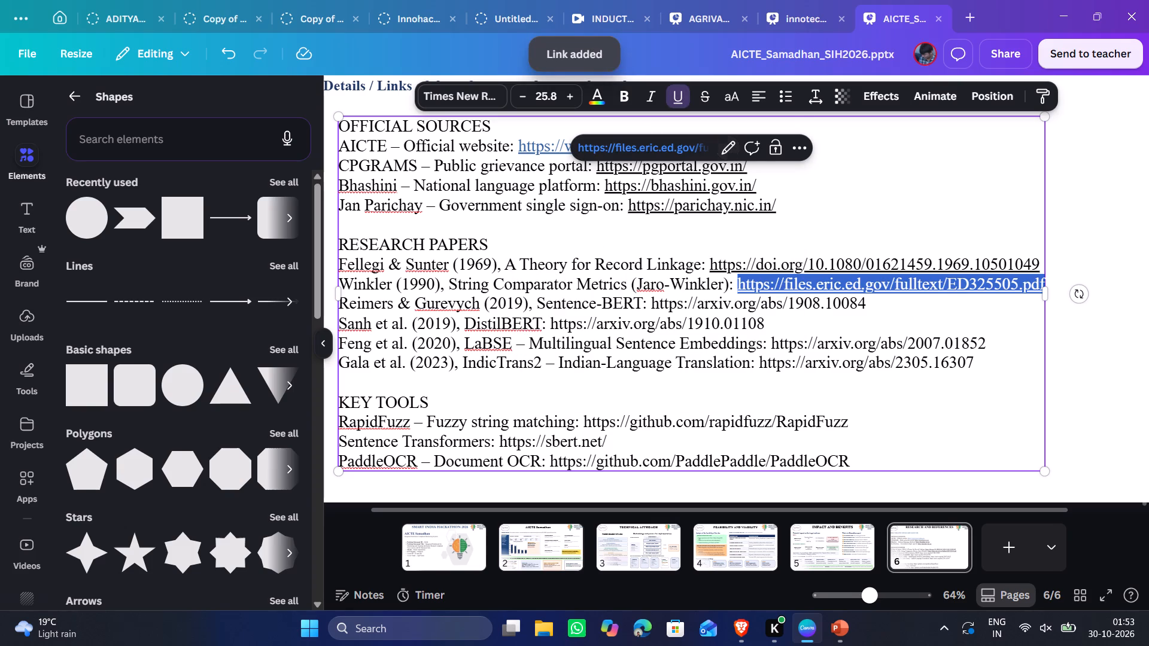
click(814, 333)
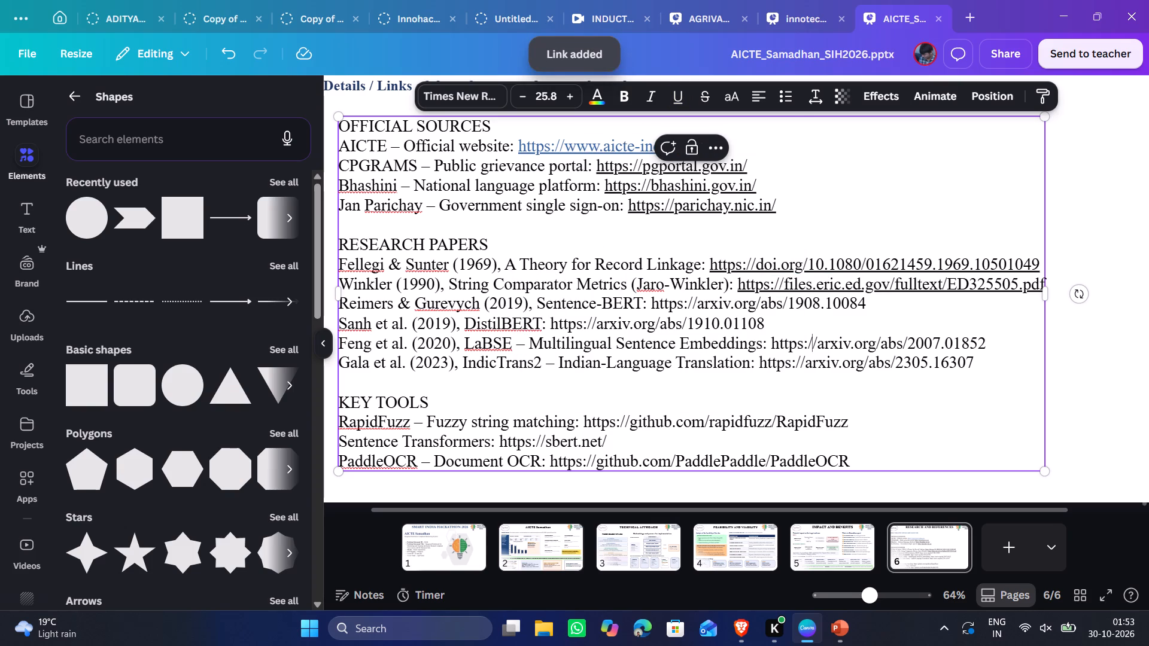
drag(652, 302, 874, 309)
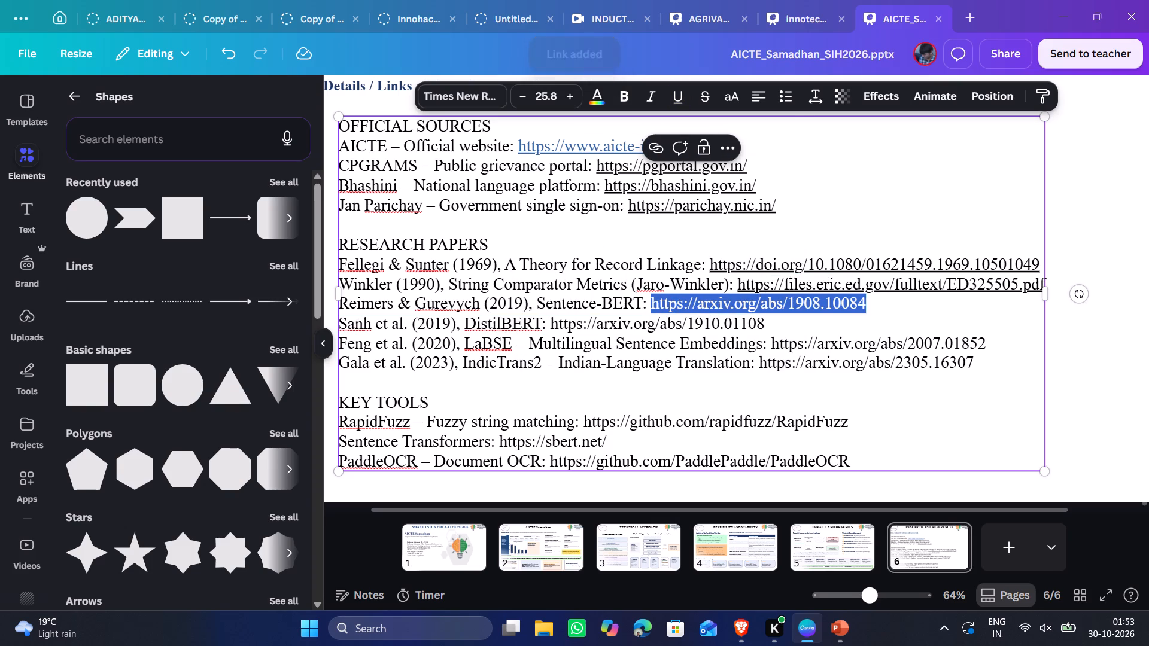
key(ctrl+c)
click(664, 148)
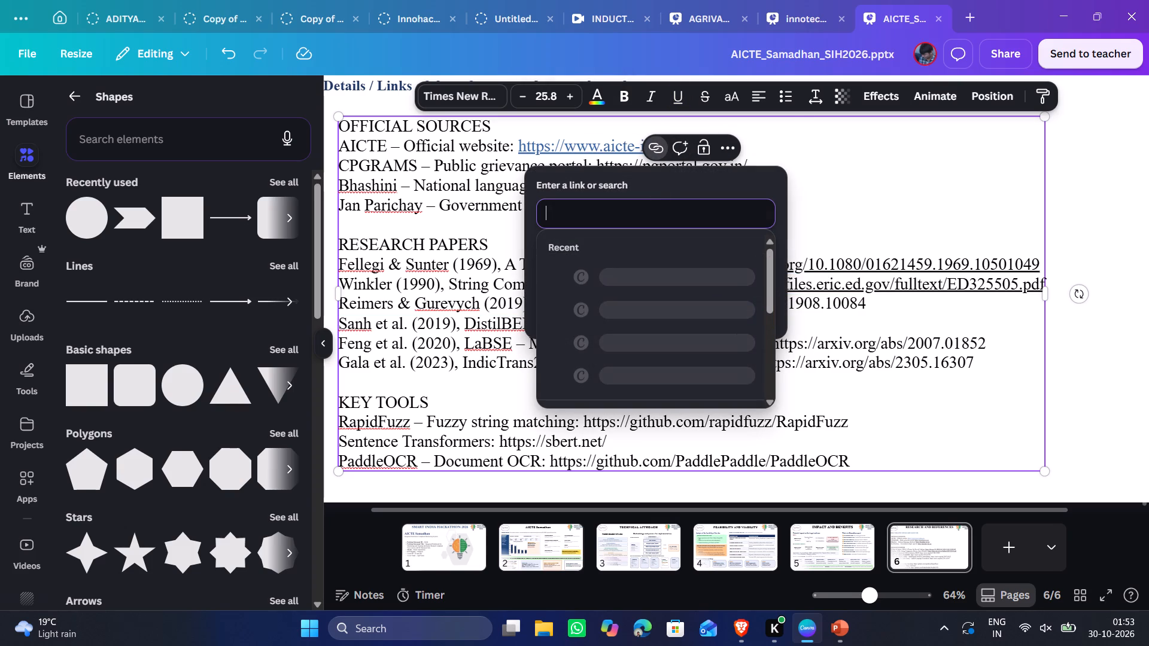
key(ctrl+v)
click(728, 311)
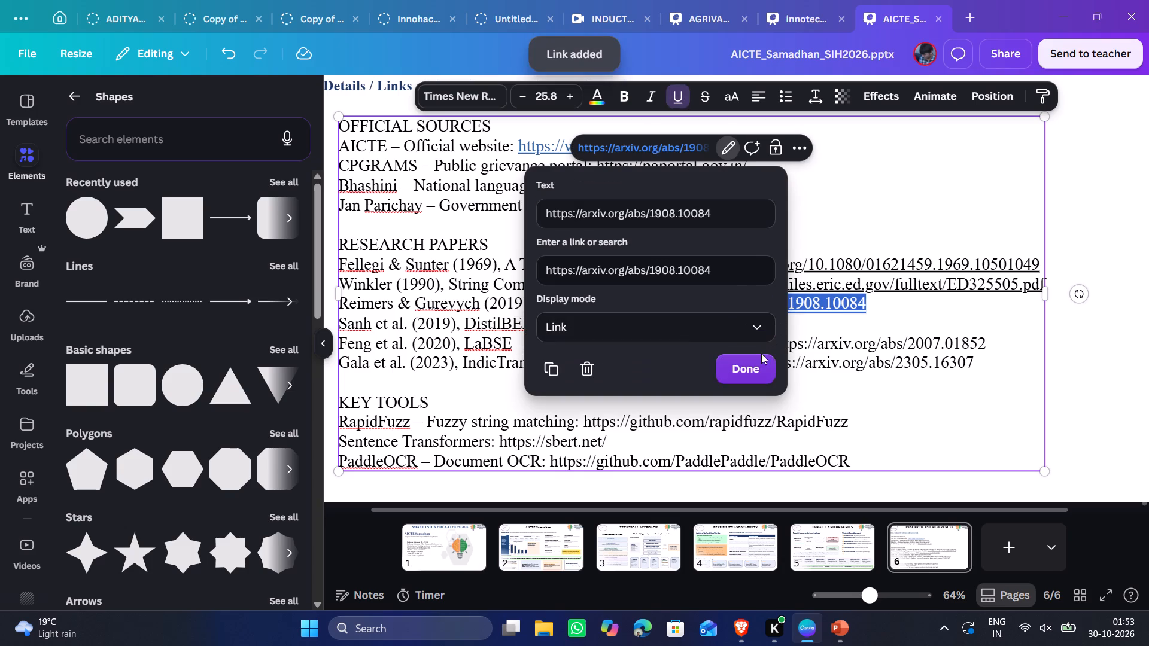
click(758, 359)
click(834, 349)
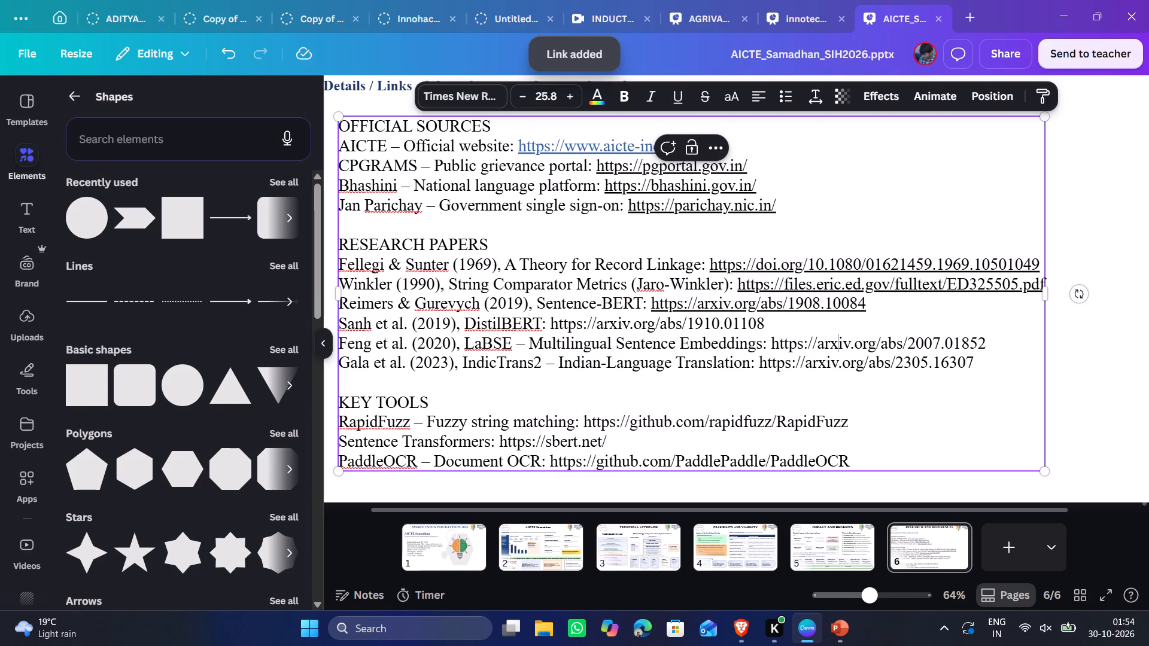
drag(550, 324, 777, 324)
key(ctrl+c)
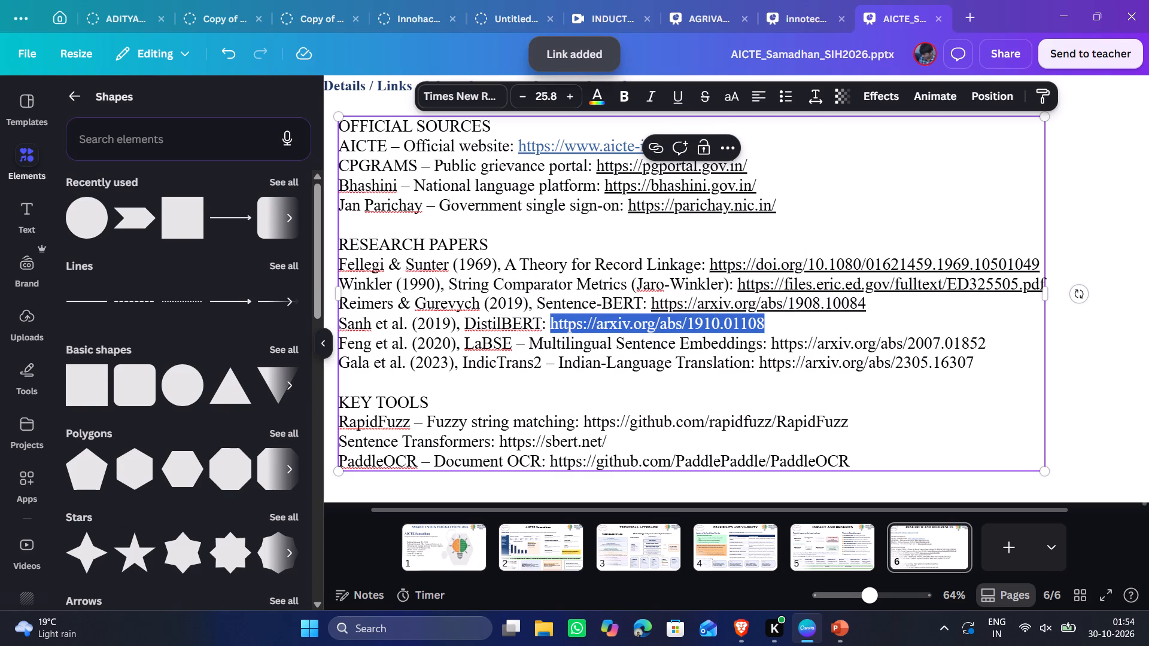
click(653, 161)
click(653, 142)
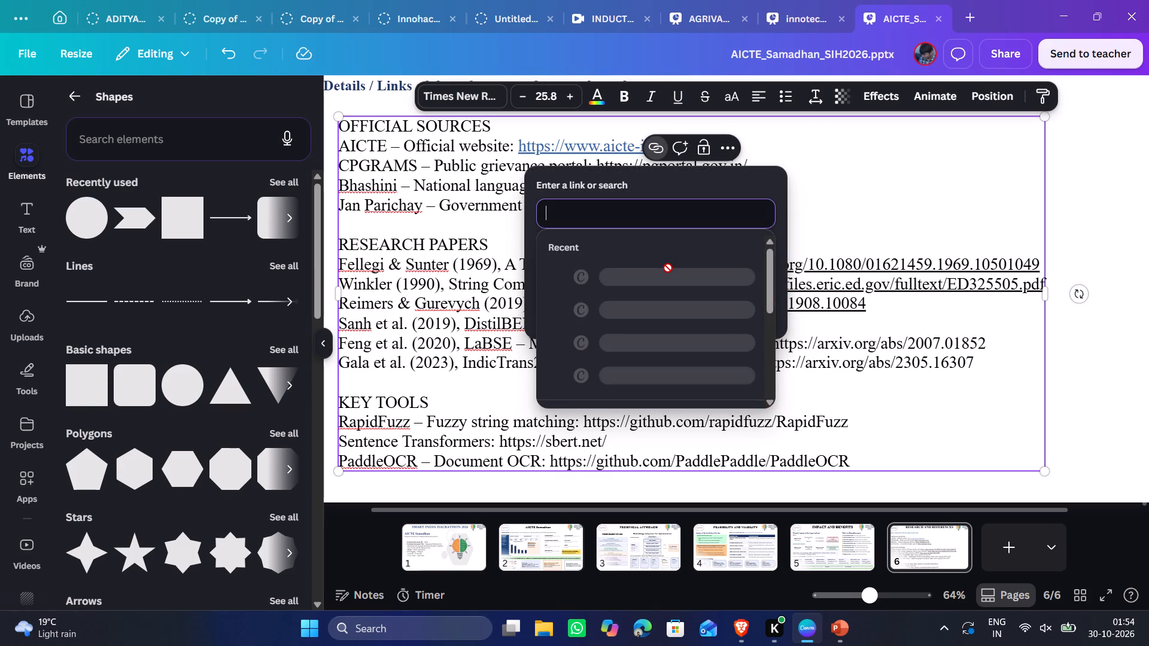
key(ctrl+v)
click(741, 315)
click(753, 355)
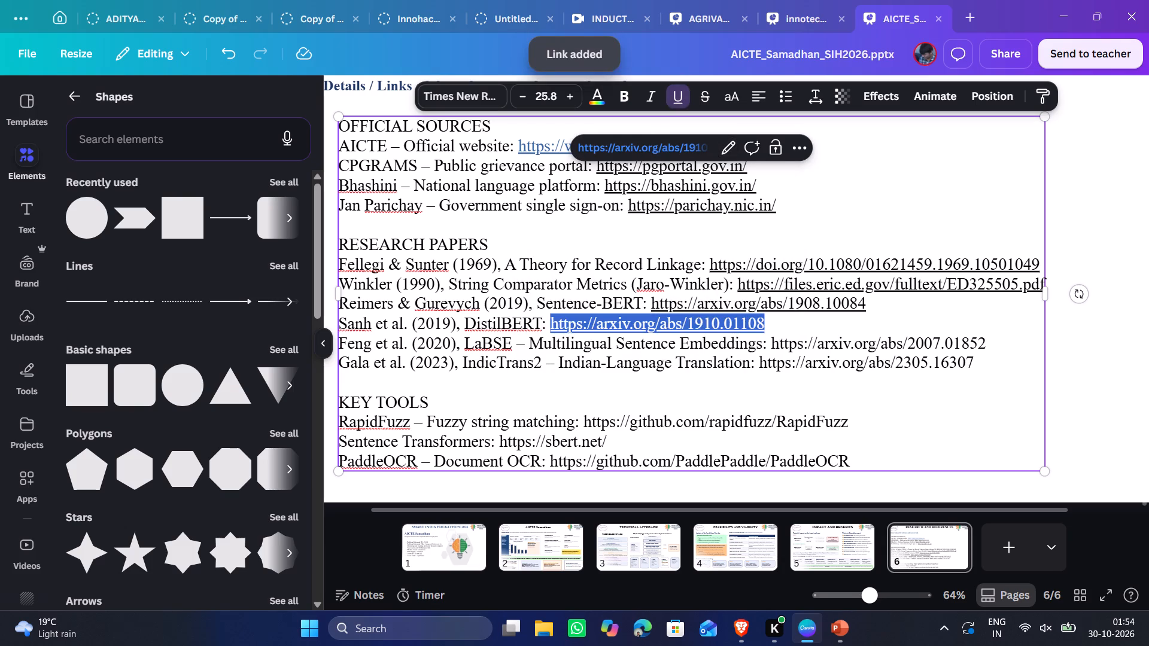
click(752, 358)
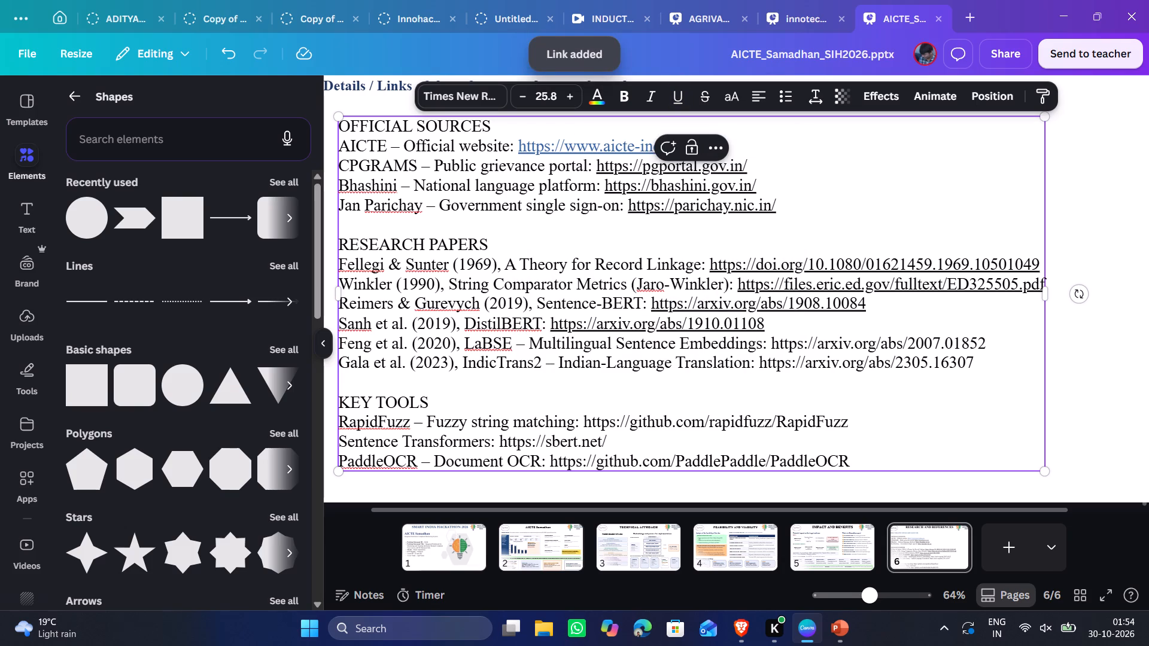
drag(771, 339, 998, 343)
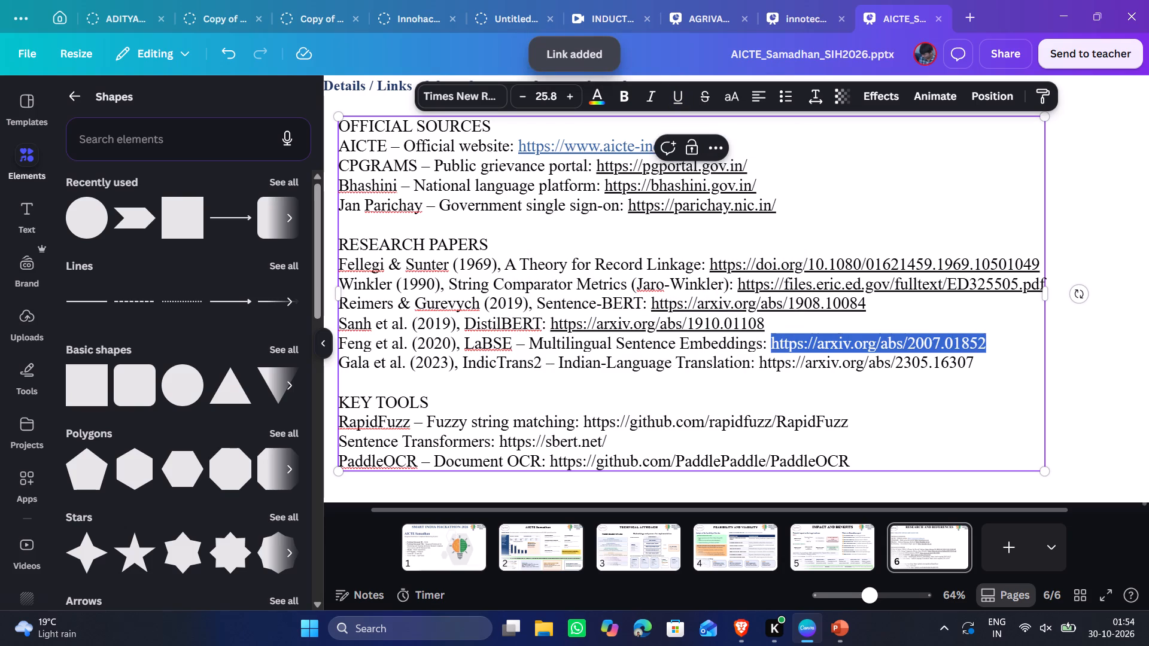
drag(998, 343, 1010, 334)
key(ctrl+c)
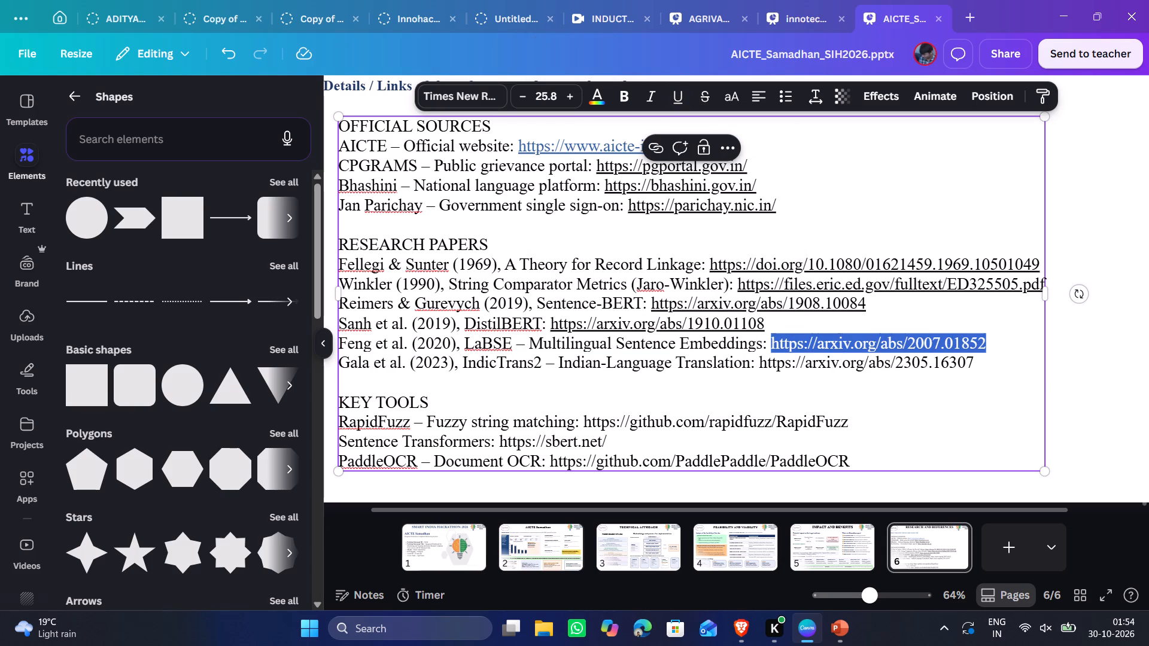
click(650, 140)
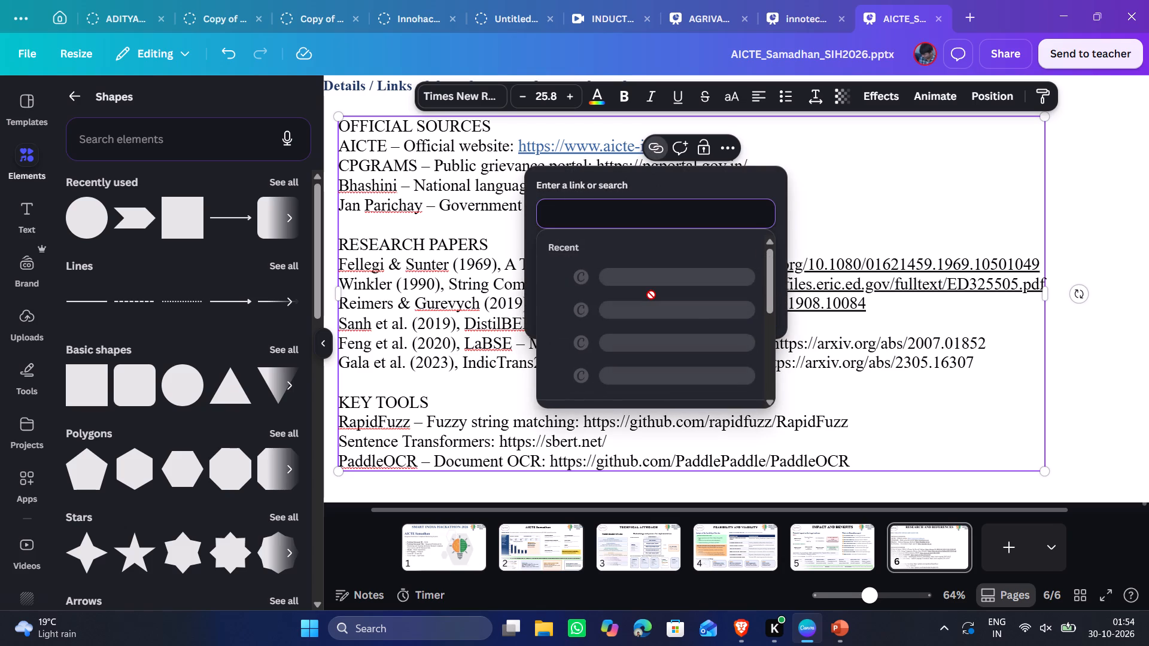
key(ctrl+v)
click(727, 313)
click(752, 377)
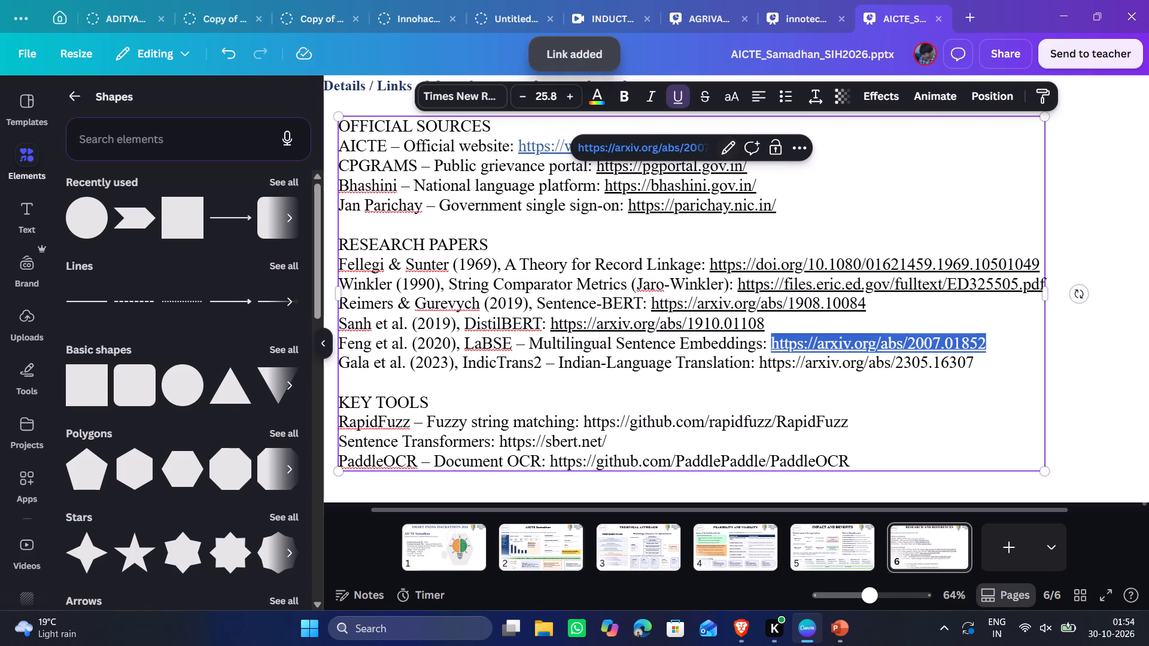
click(835, 377)
drag(761, 361, 880, 362)
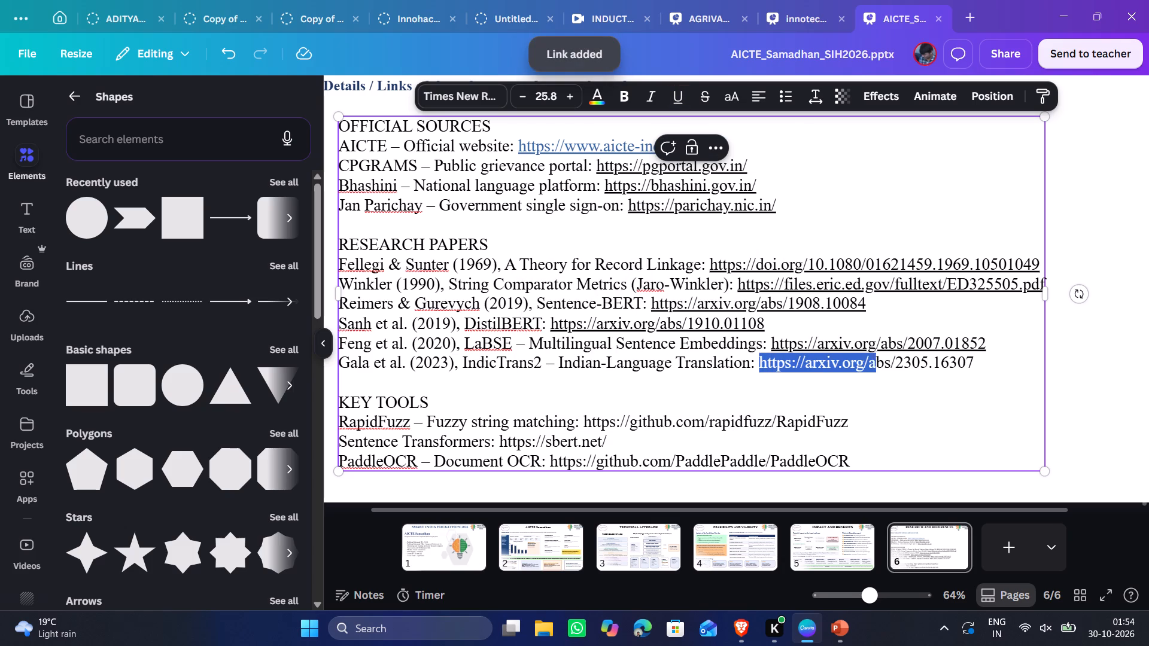
drag(880, 362, 999, 373)
key(ctrl+c)
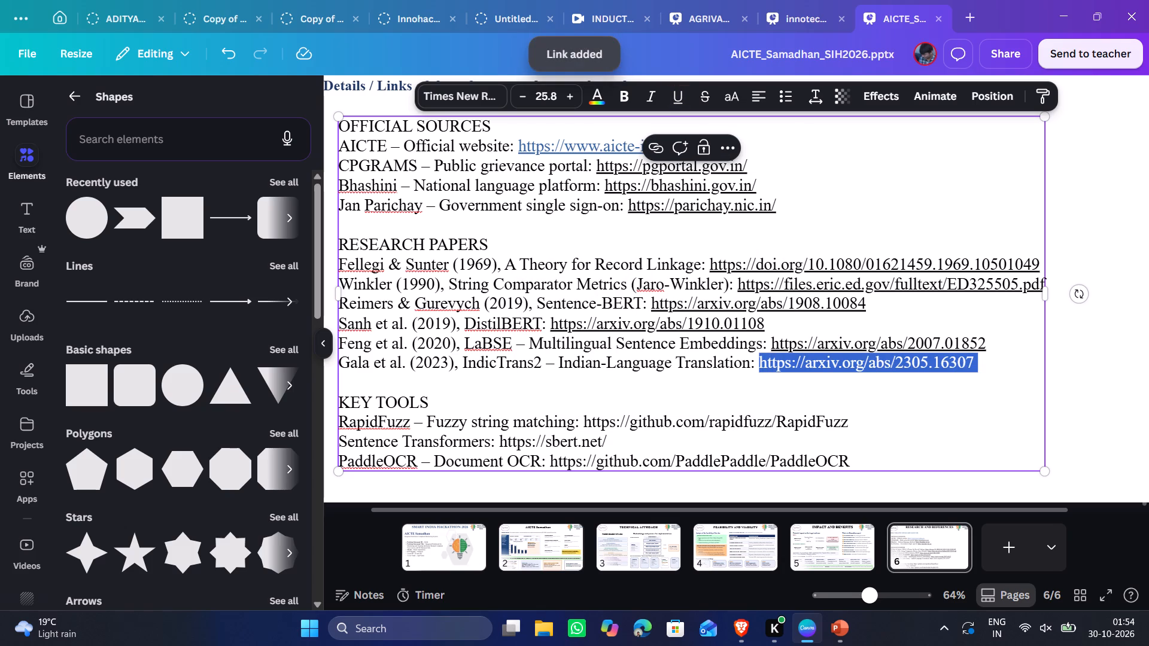
click(648, 153)
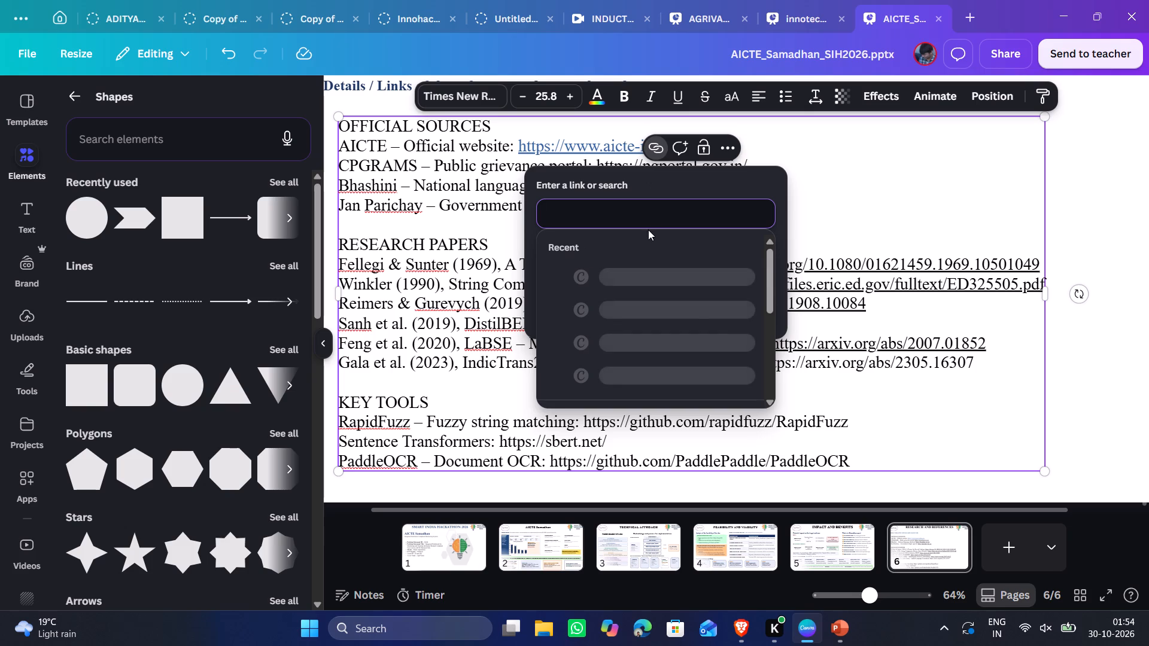
key(ctrl+v)
click(750, 302)
click(757, 358)
click(952, 392)
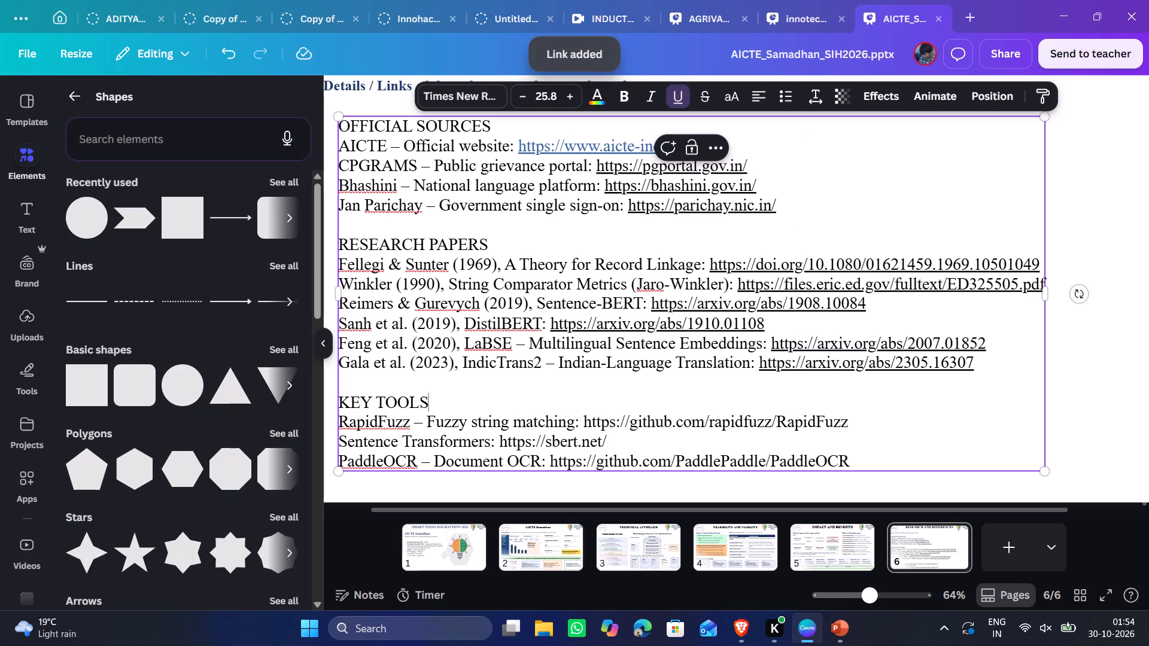
click(952, 392)
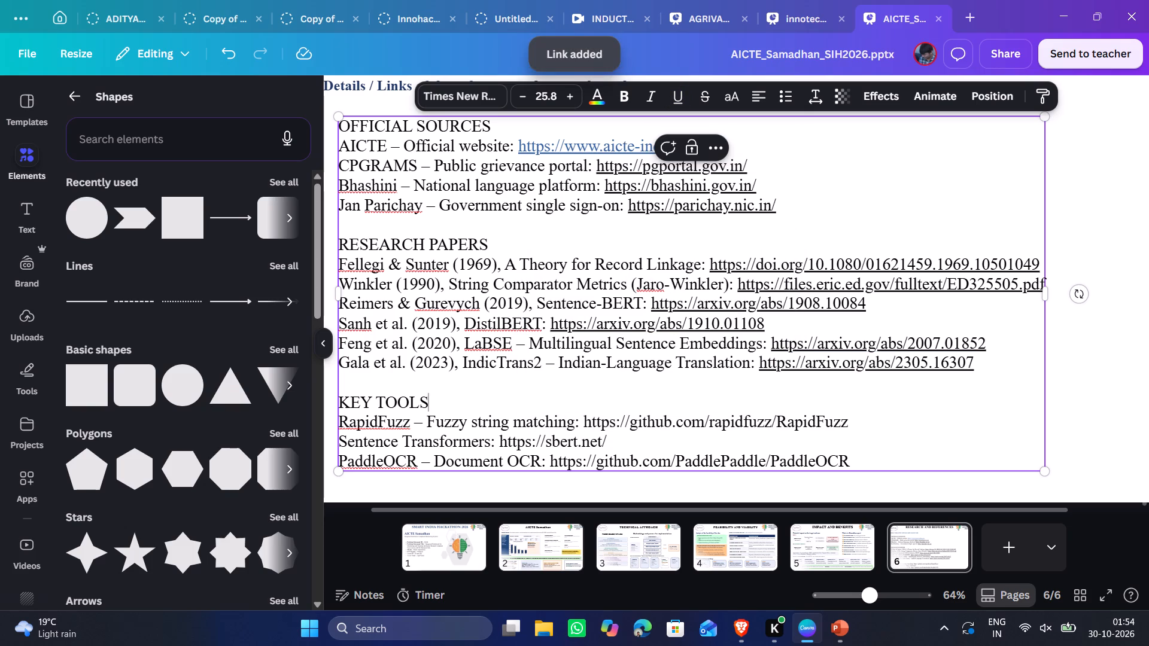
drag(585, 424, 856, 428)
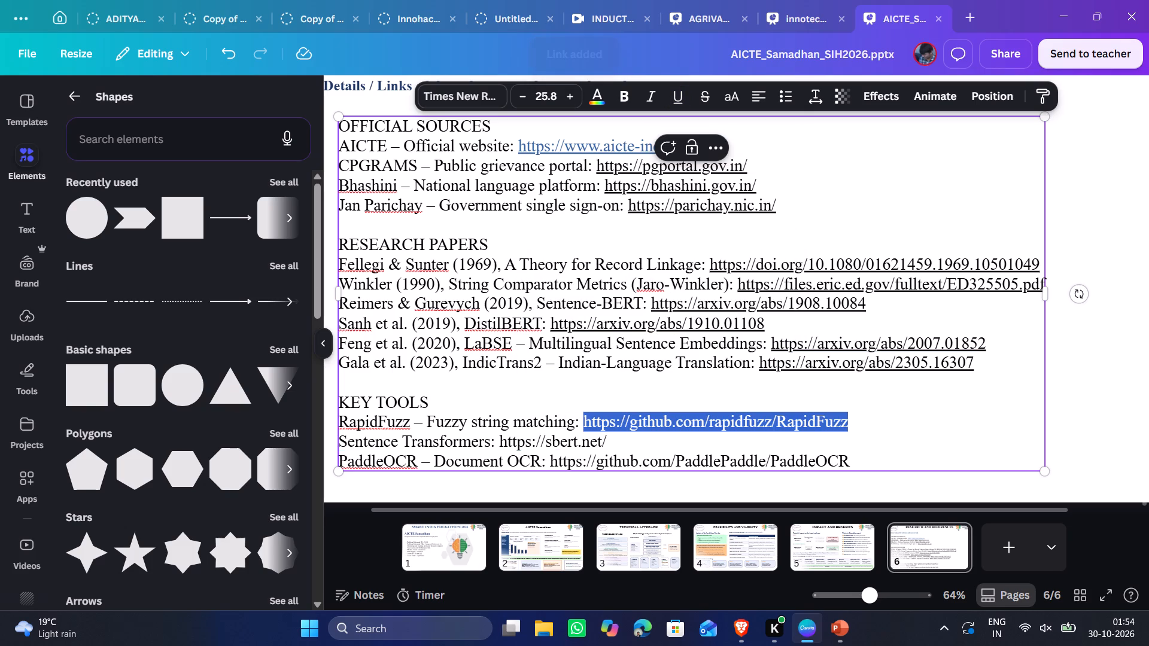
drag(856, 428, 858, 424)
key(ctrl+c)
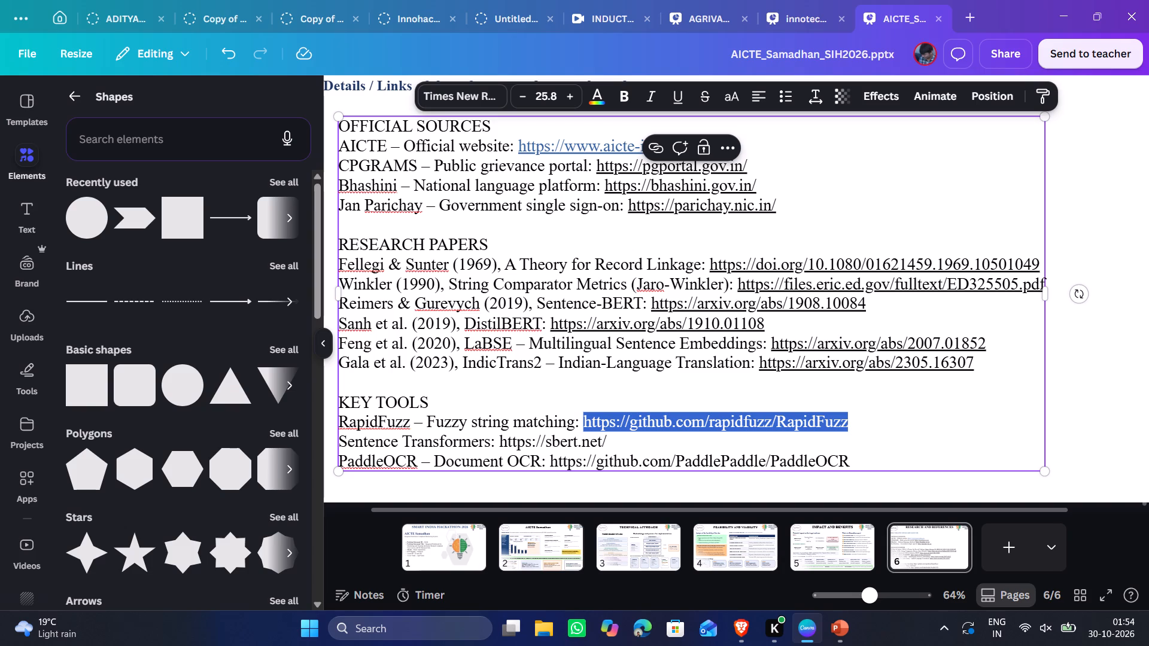
click(650, 145)
key(ctrl+v)
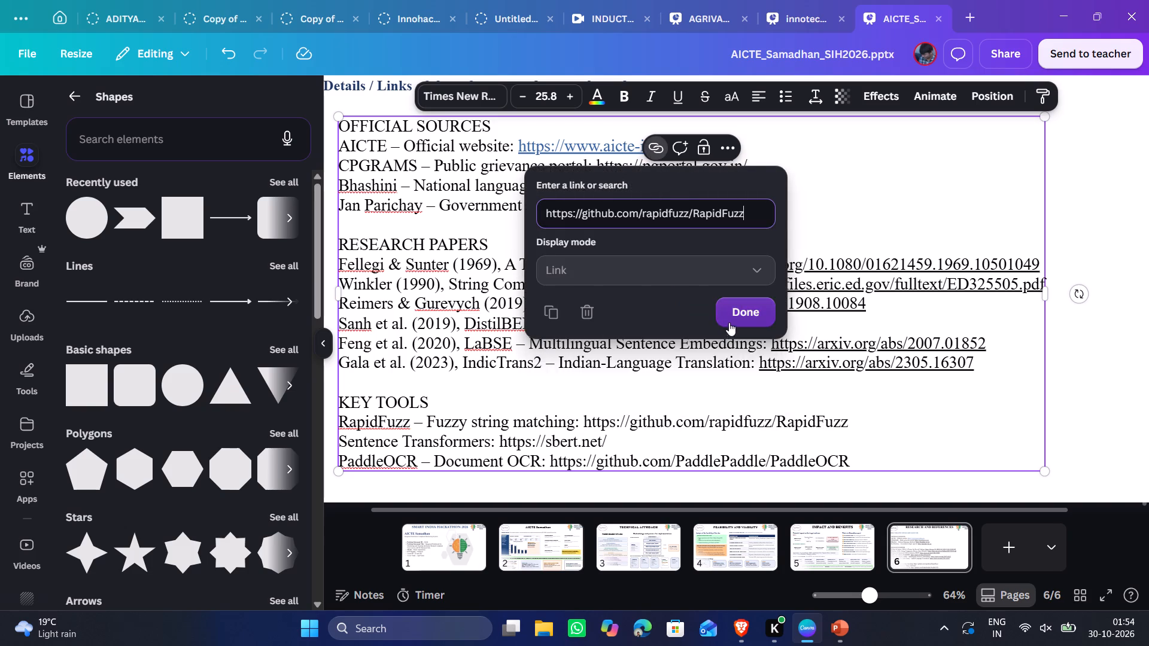
click(737, 321)
click(748, 360)
click(853, 383)
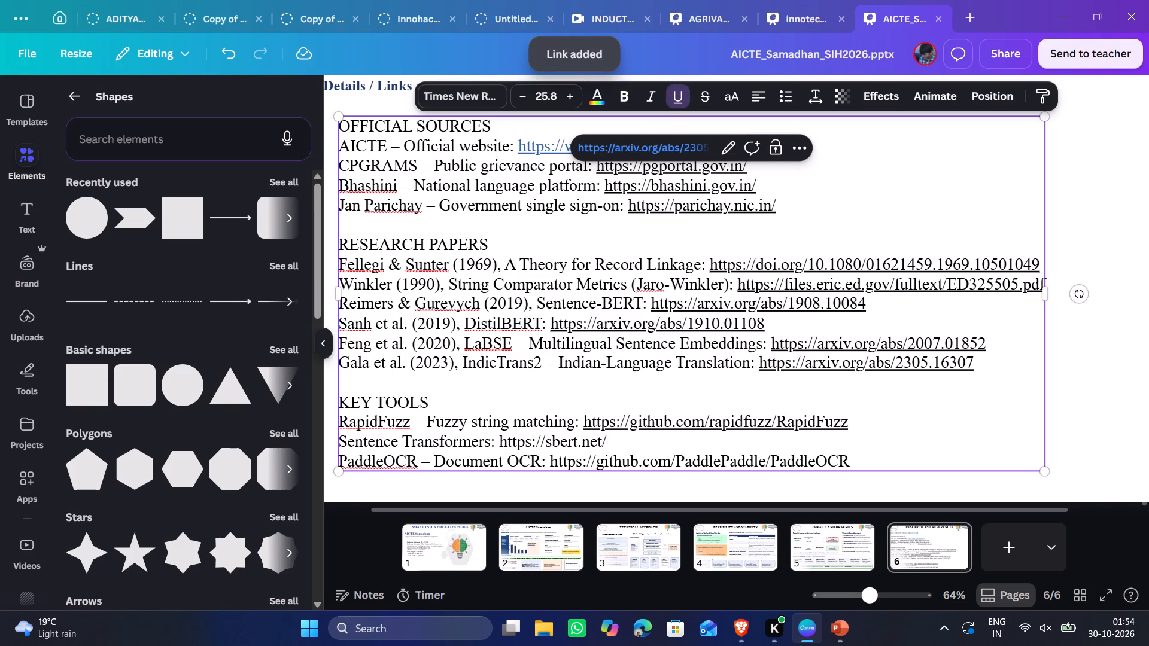
drag(501, 443, 613, 438)
key(ctrl+c)
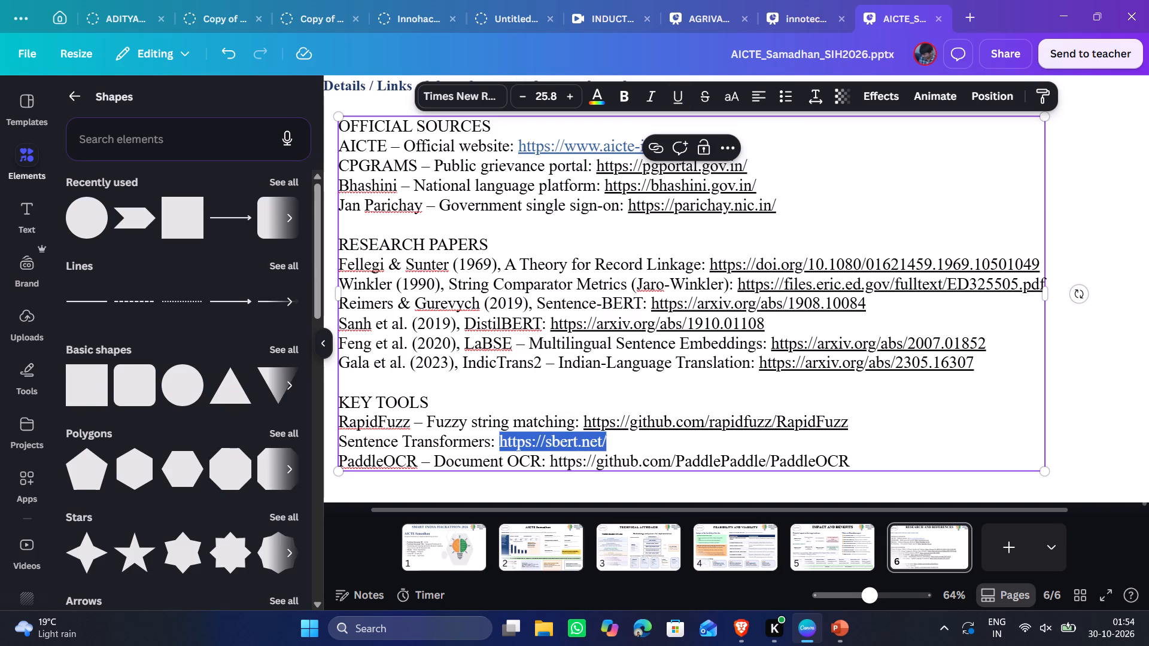
click(664, 153)
key(ctrl+v)
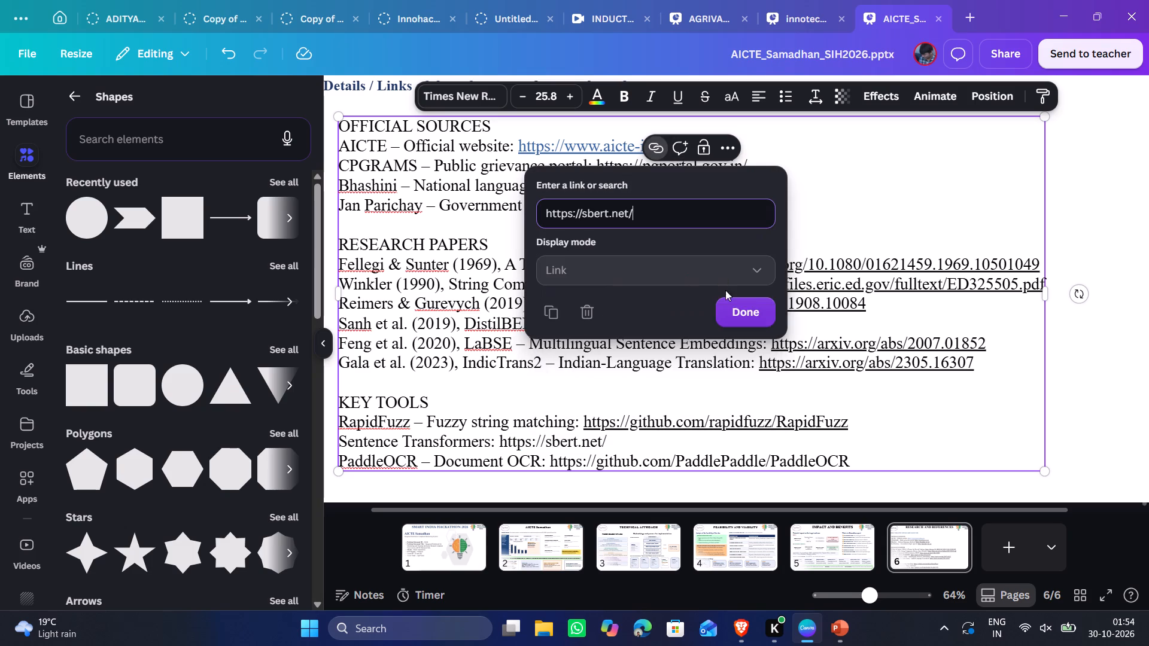
click(746, 311)
click(750, 376)
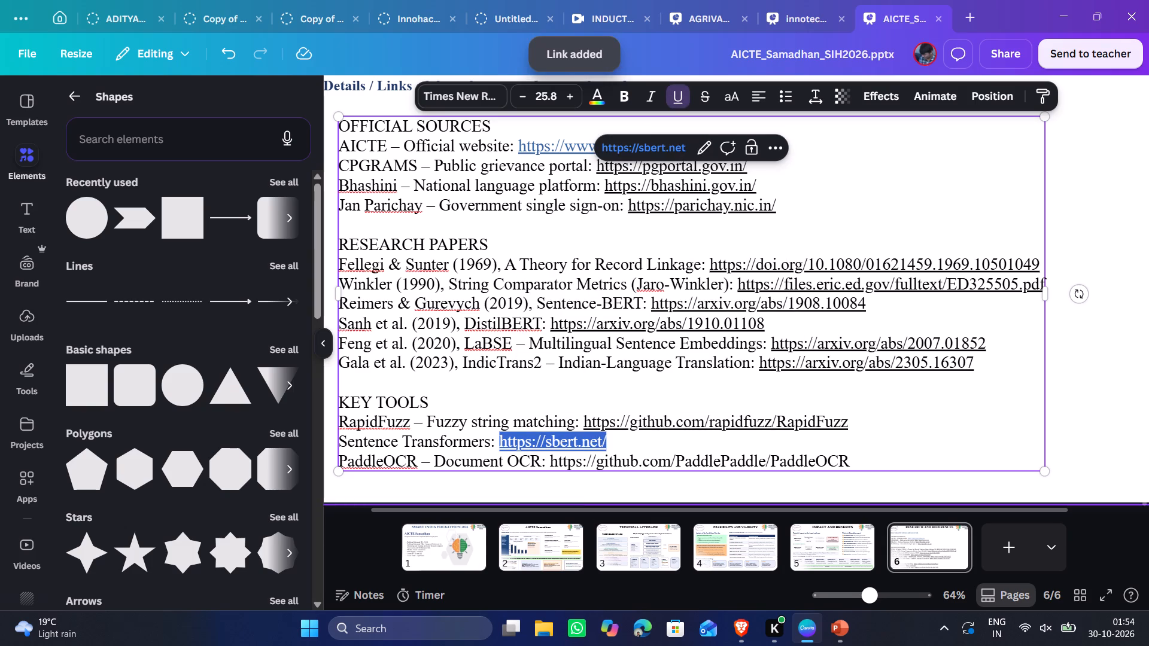
click(540, 447)
drag(552, 462, 856, 470)
key(ctrl+c)
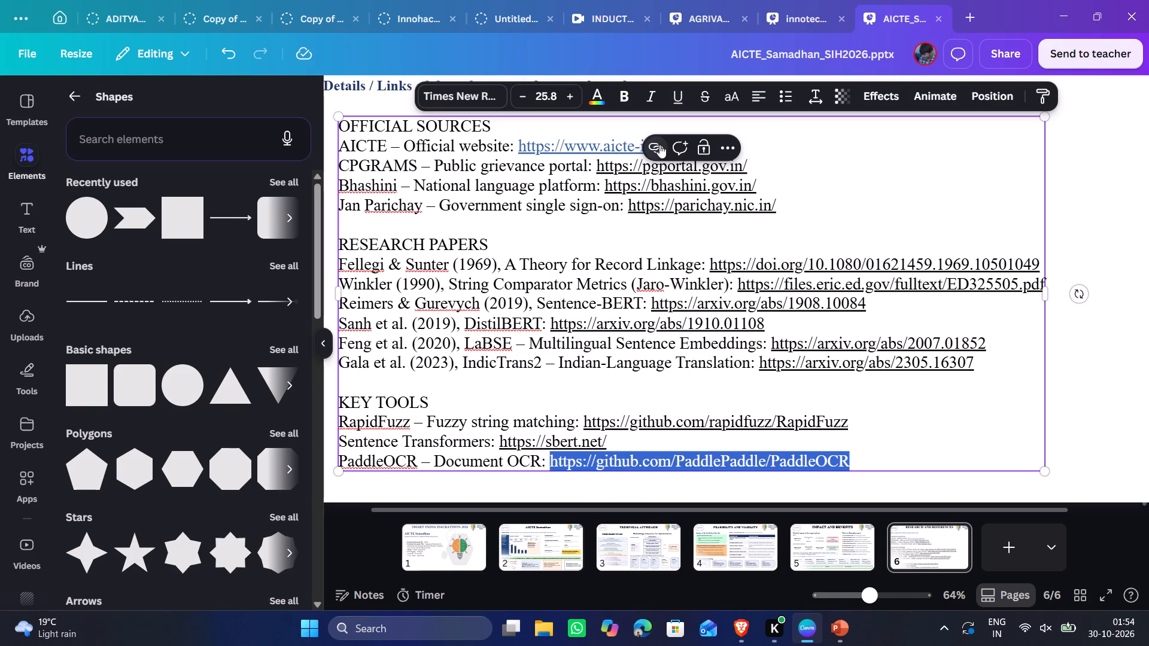
click(659, 145)
key(ctrl+v)
click(748, 316)
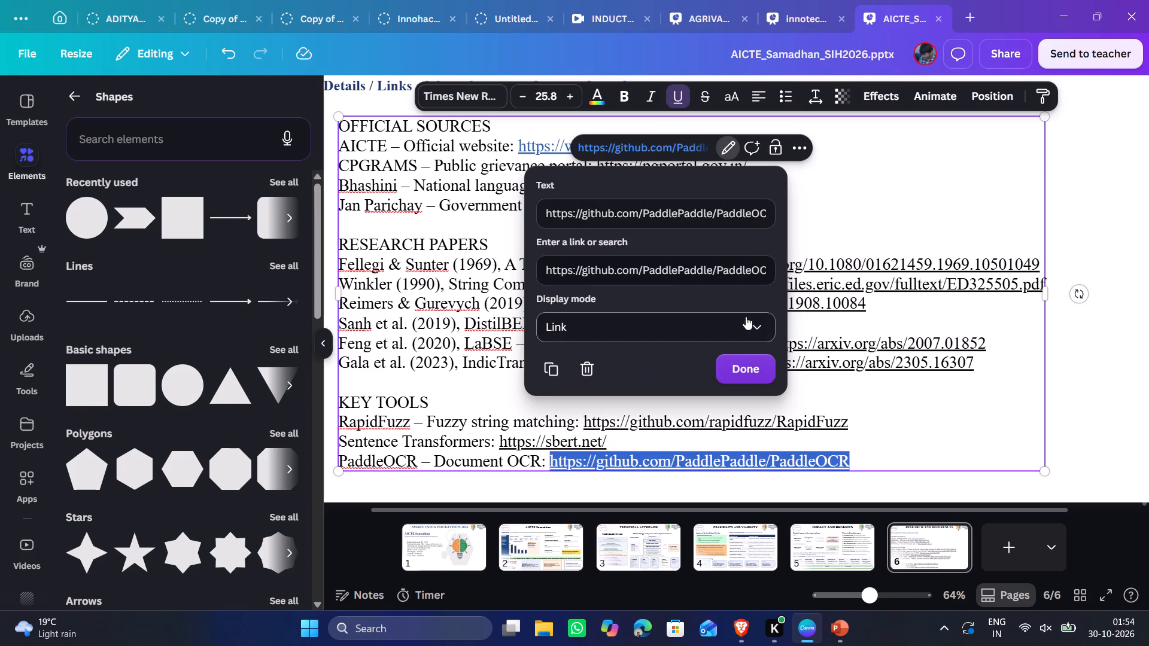
click(753, 364)
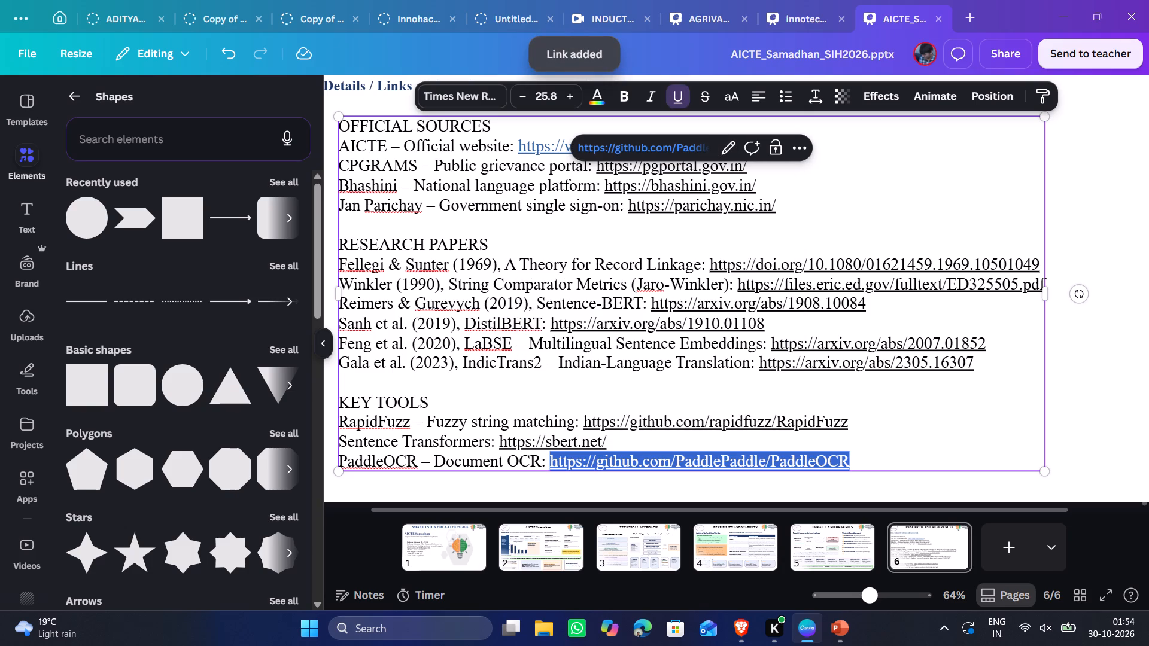
Colour the PaddleOCR link text the same medium blue as the AICTE website link.
shift+drag(498, 444, 614, 441)
shift+drag(552, 464, 868, 470)
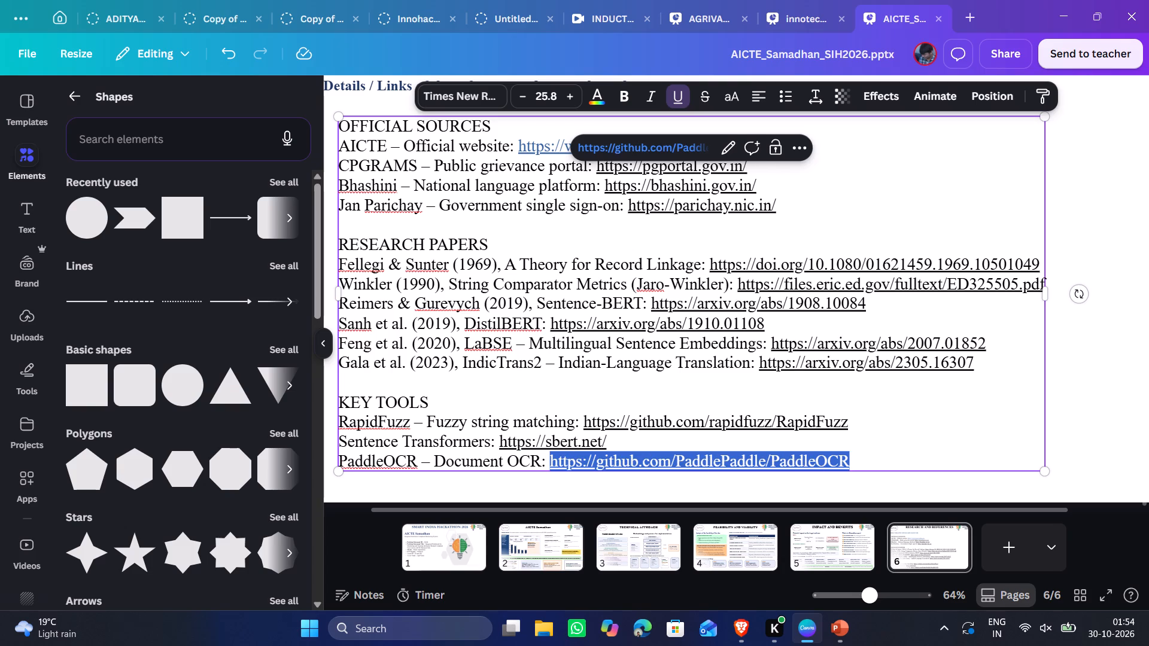
shift+drag(868, 470, 873, 470)
click(594, 104)
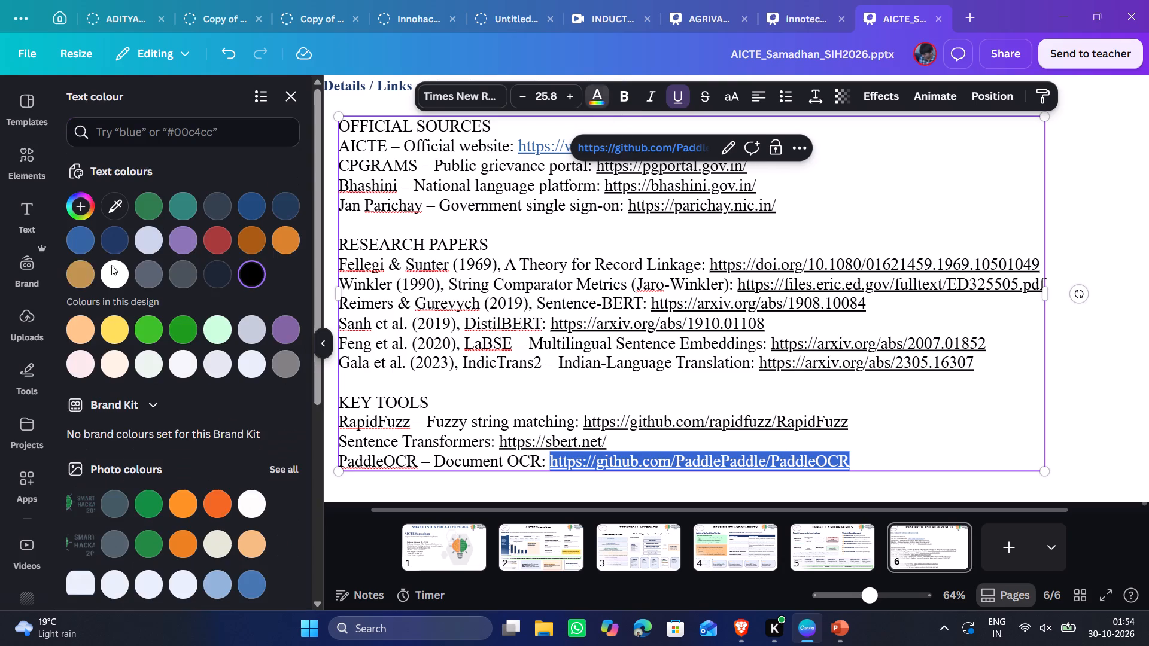
click(87, 234)
Colour the Sentence Transformers and RapidFuzz link texts under Key Tools the same medium blue.
click(601, 424)
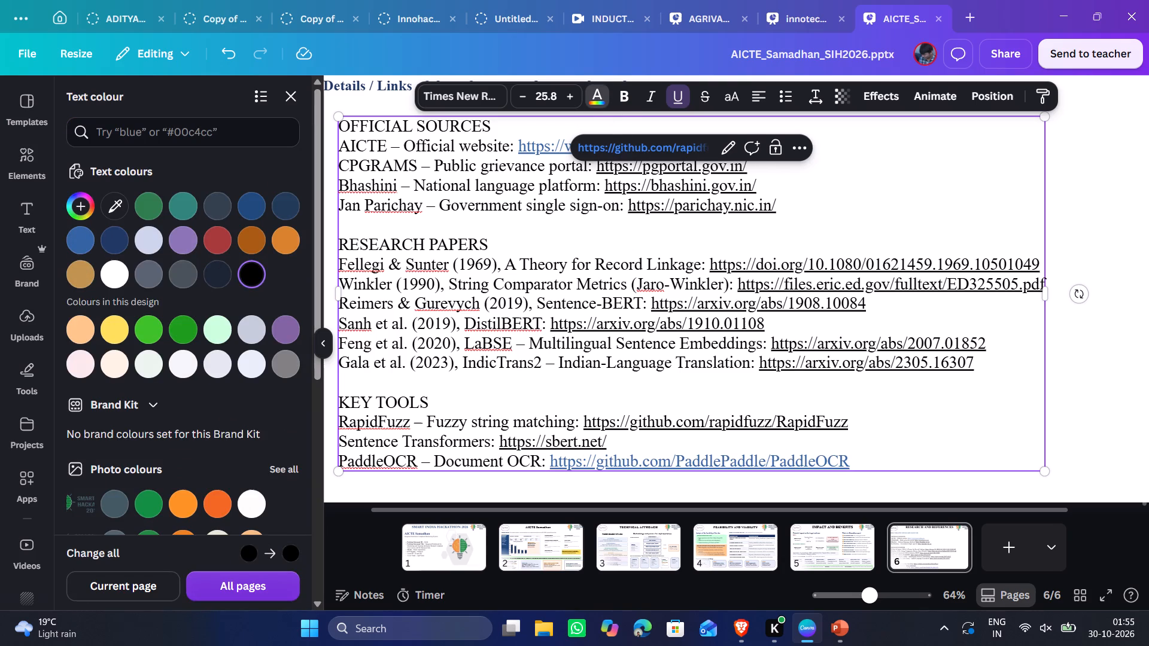
drag(494, 441, 611, 441)
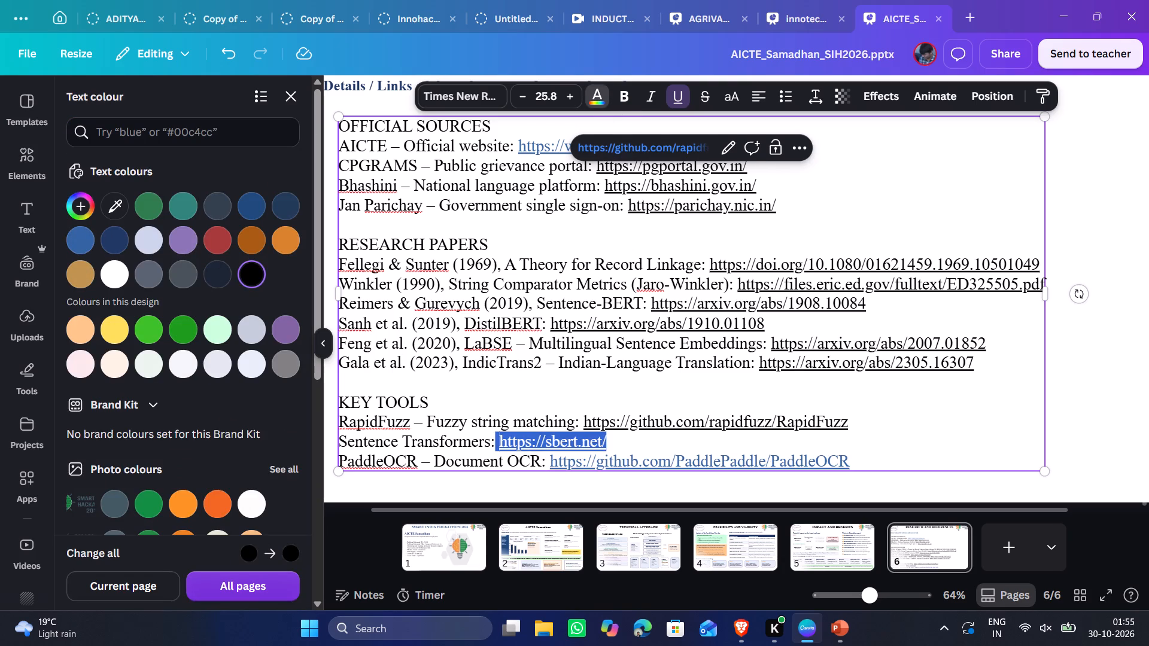
drag(611, 441, 614, 441)
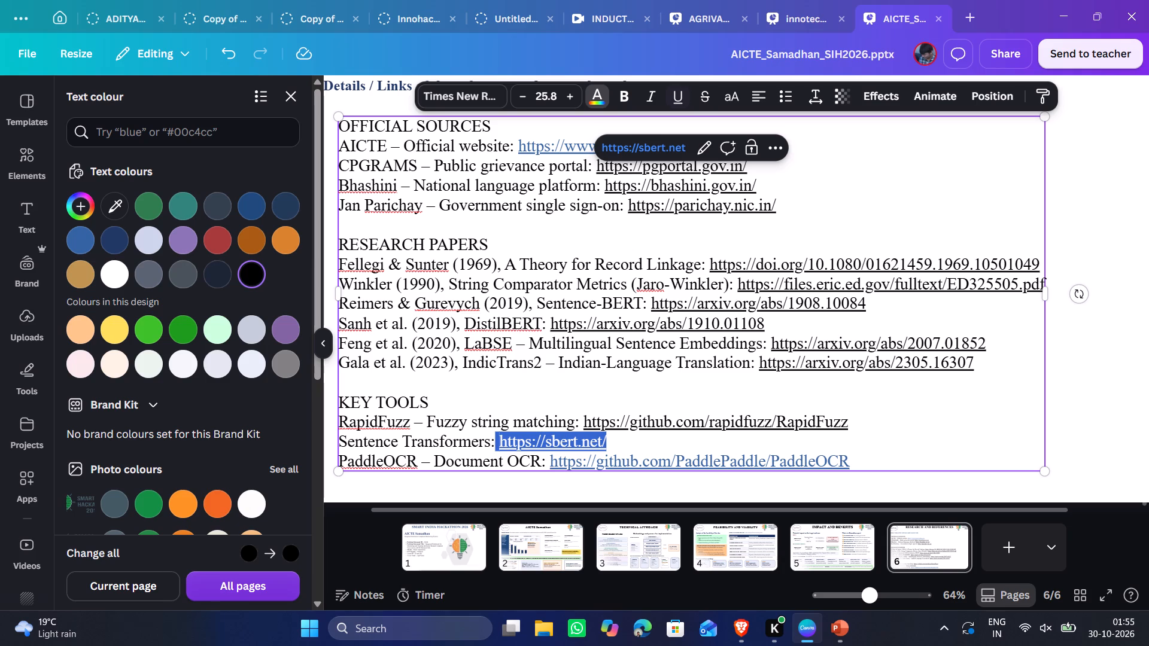
ctrl+drag(584, 420, 830, 439)
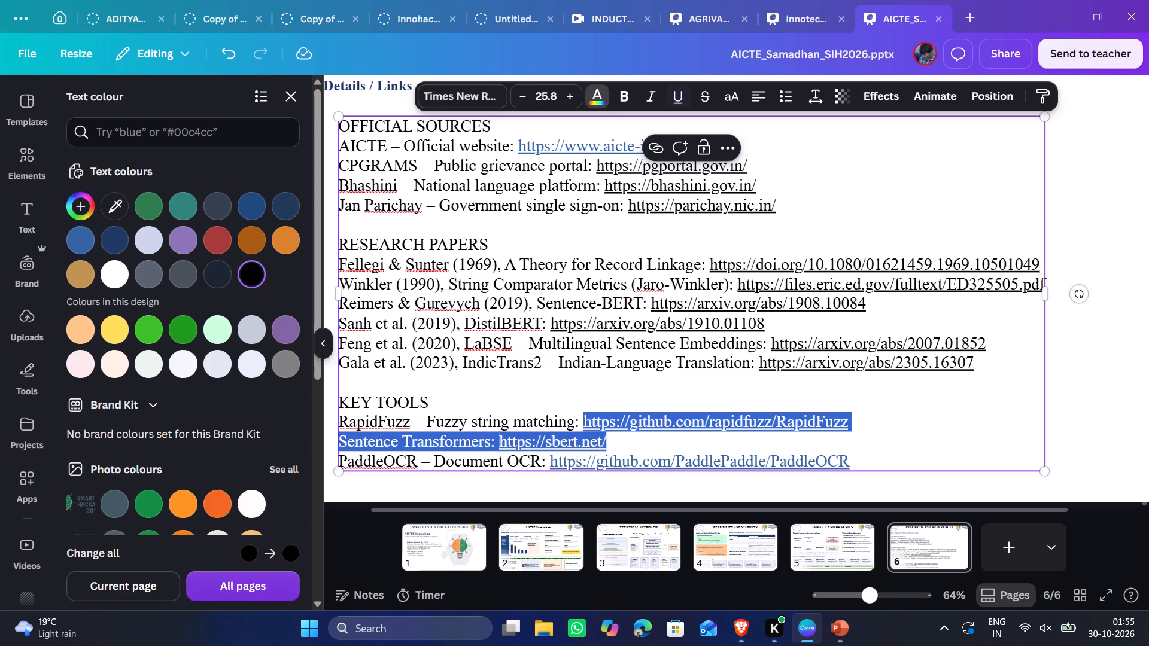
ctrl+drag(830, 439, 728, 446)
click(635, 452)
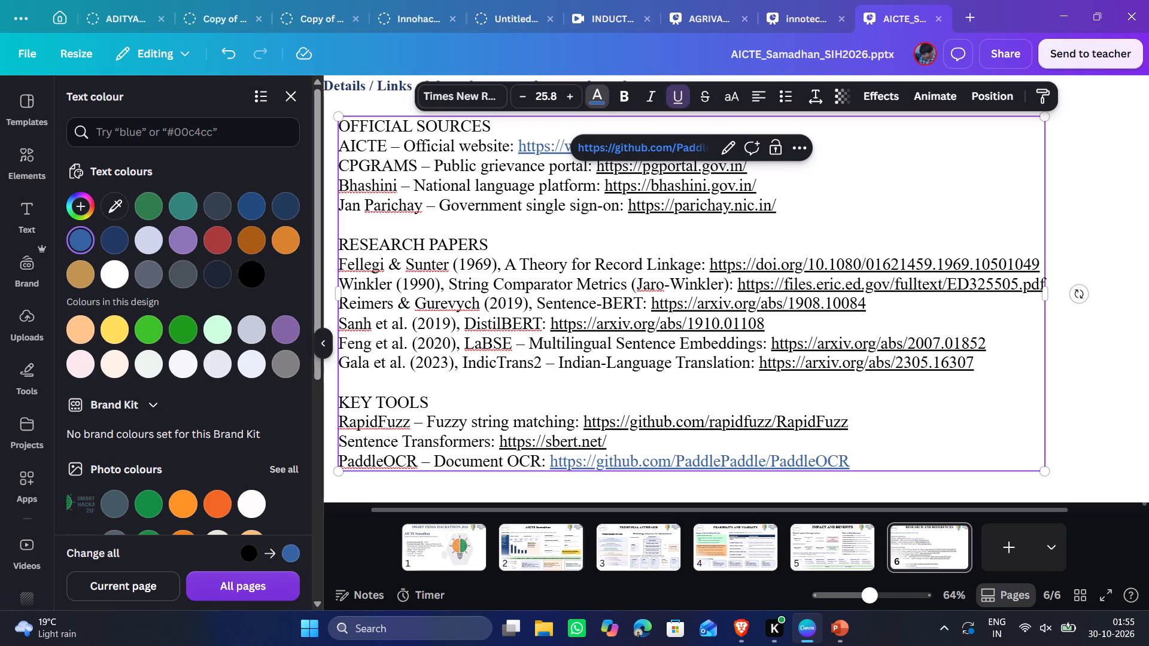
drag(498, 444, 579, 441)
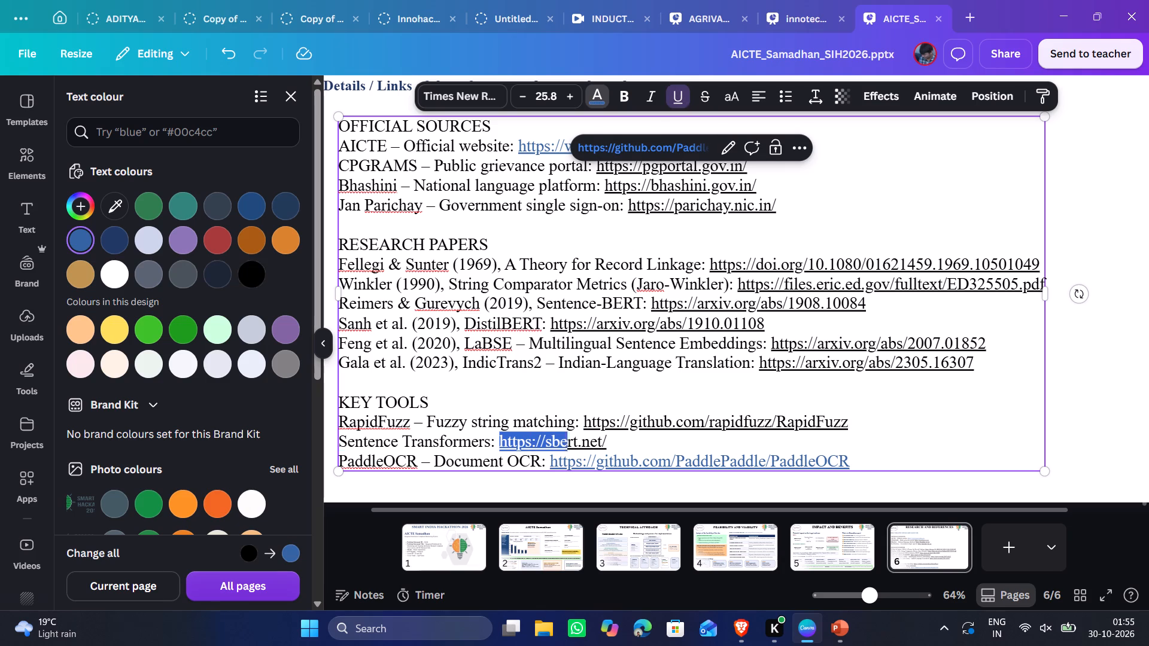
drag(579, 441, 624, 440)
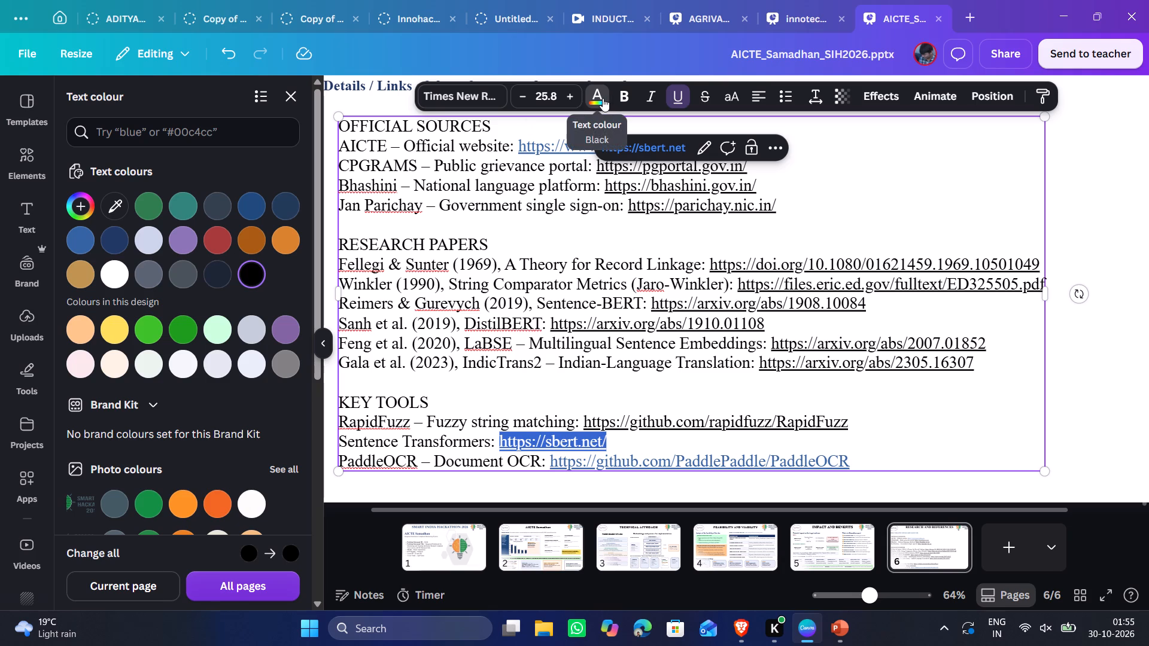
click(91, 243)
click(609, 425)
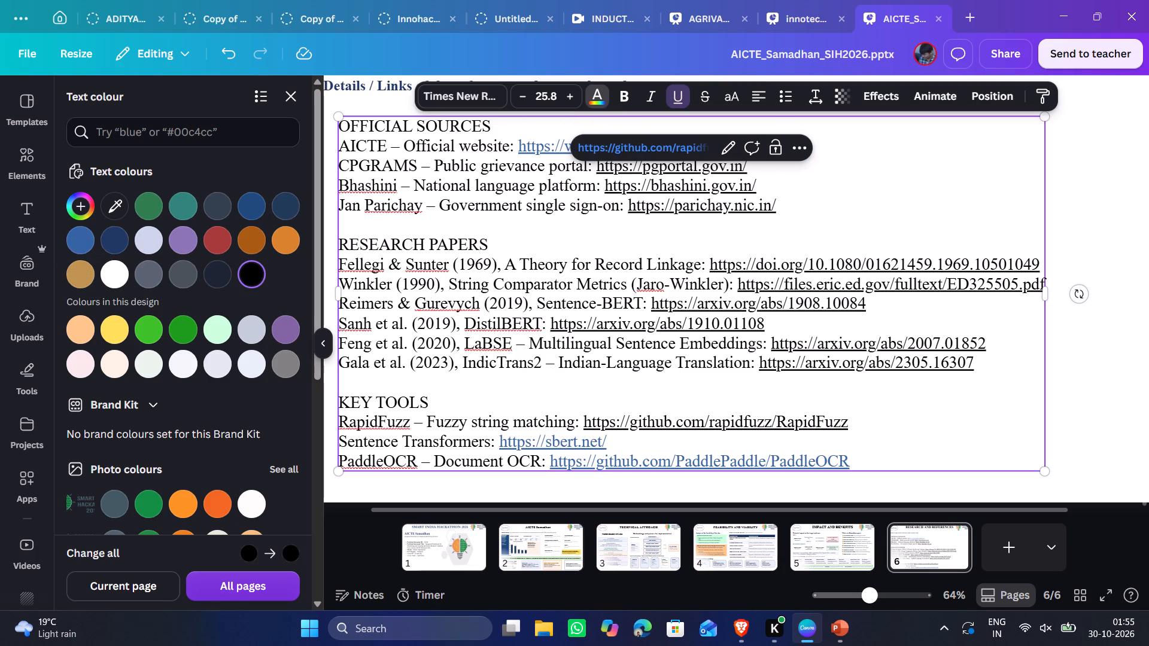
drag(583, 419, 893, 420)
click(88, 233)
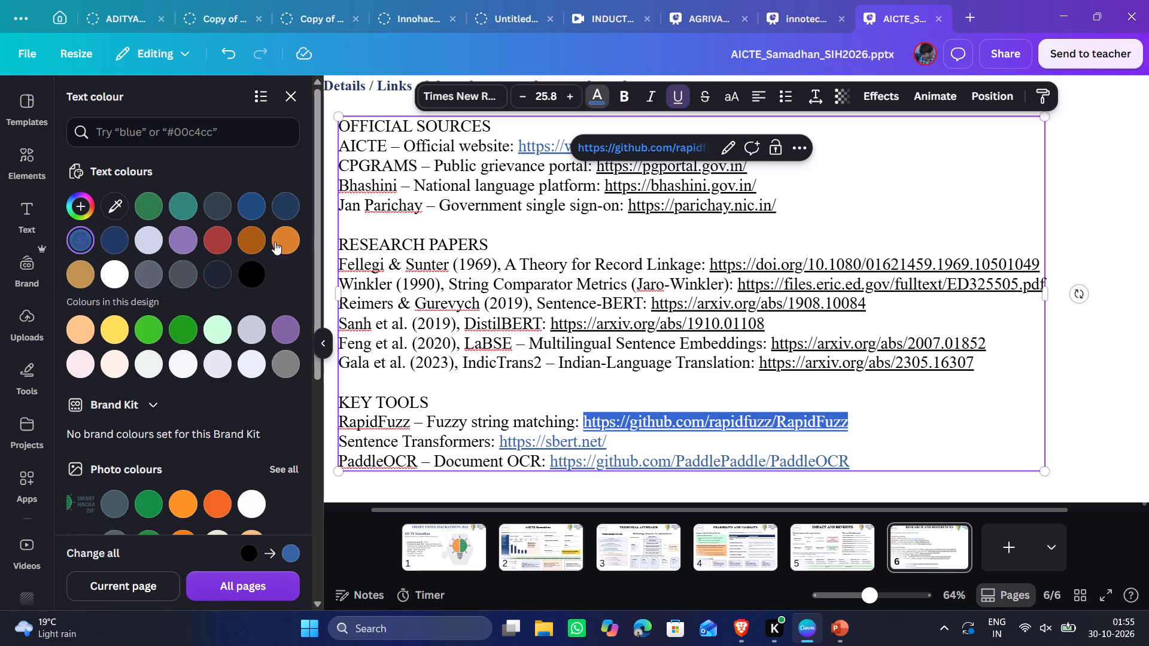
Colour the IndicTrans2 and LaBSE link texts under Research Papers the same medium blue.
click(564, 371)
drag(771, 343, 762, 361)
click(770, 361)
drag(757, 361, 983, 361)
click(85, 237)
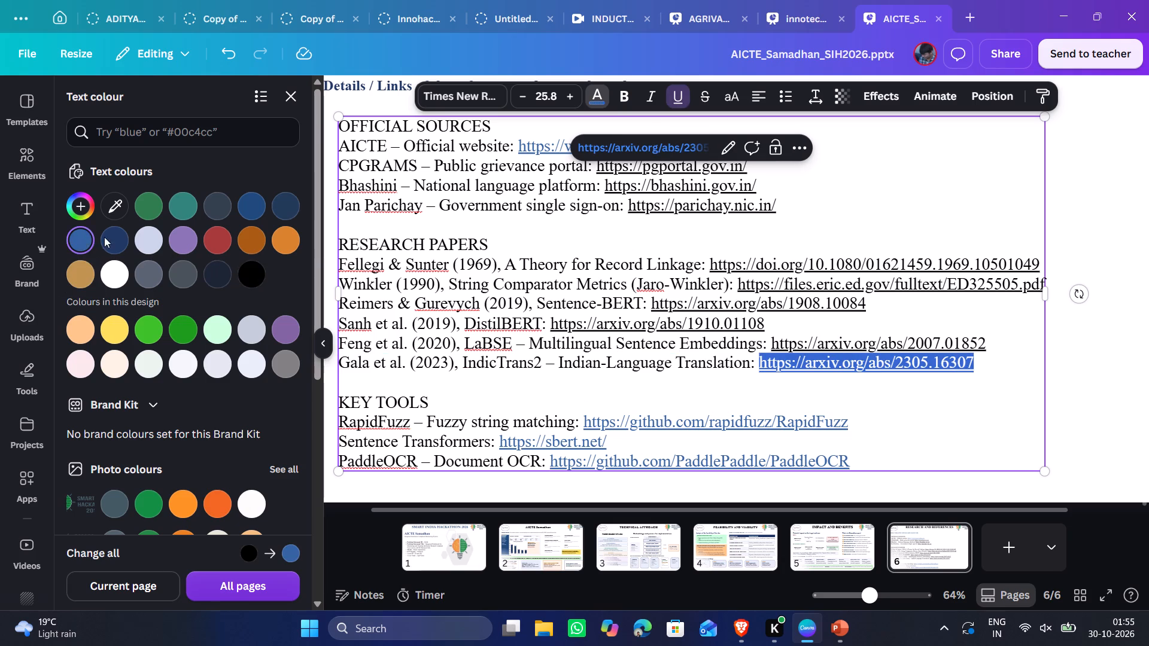
drag(771, 337, 972, 339)
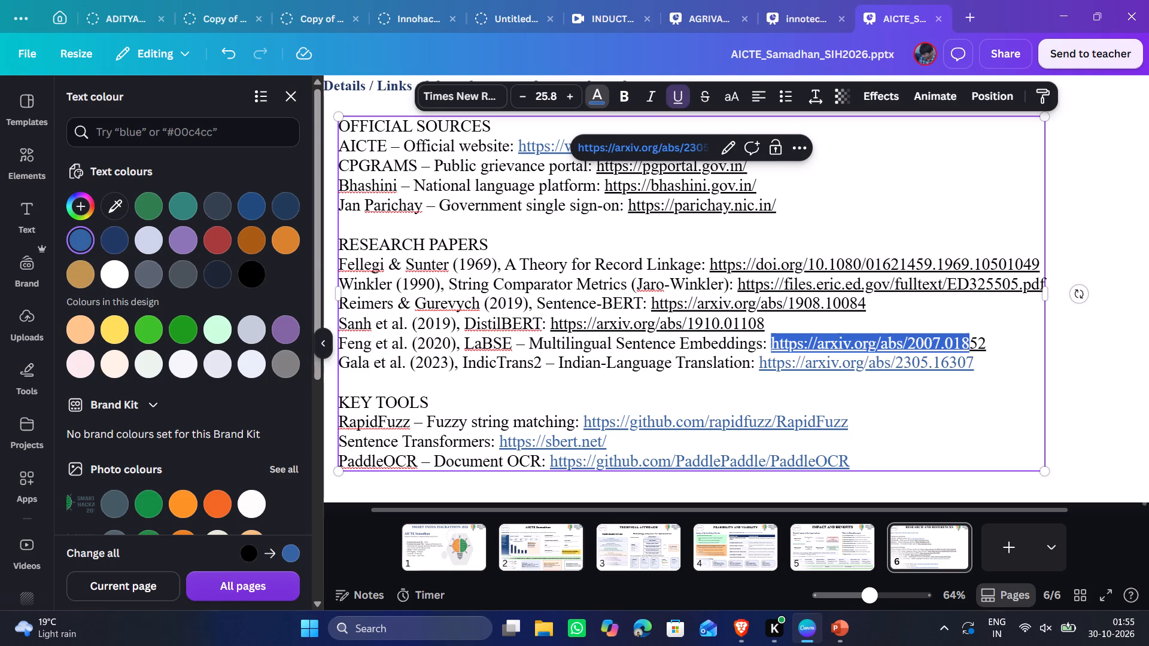
drag(972, 339, 990, 340)
click(81, 230)
Colour the DistilBERT and Sentence-BERT link texts under Research Papers the same medium blue.
drag(549, 324, 692, 333)
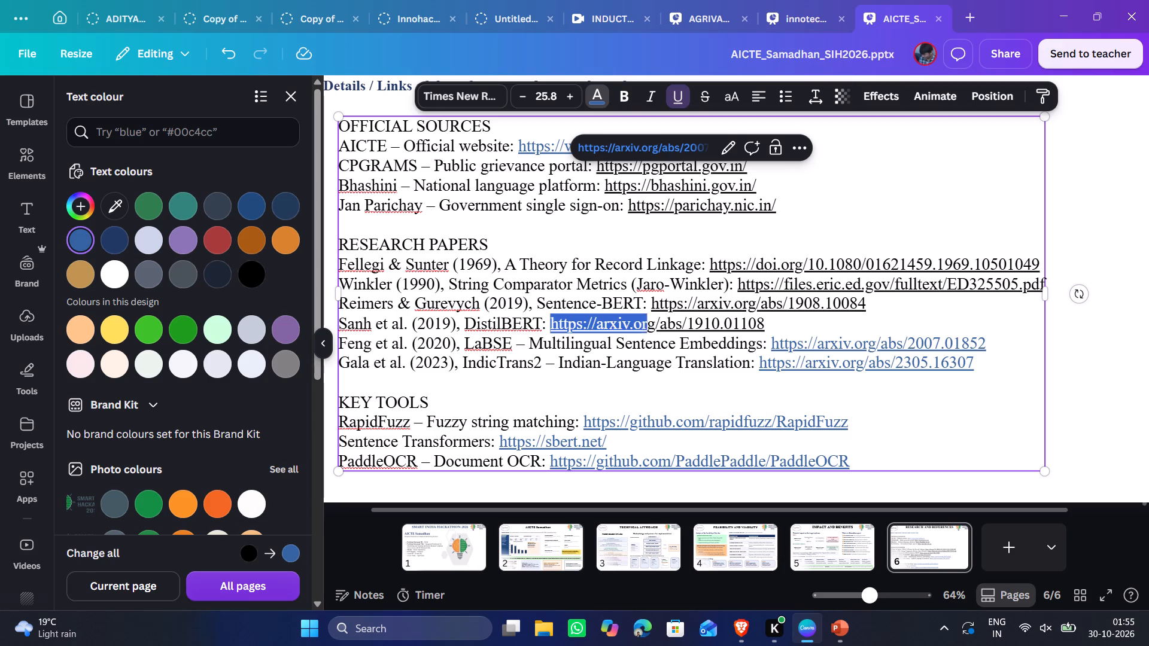
drag(692, 333, 777, 325)
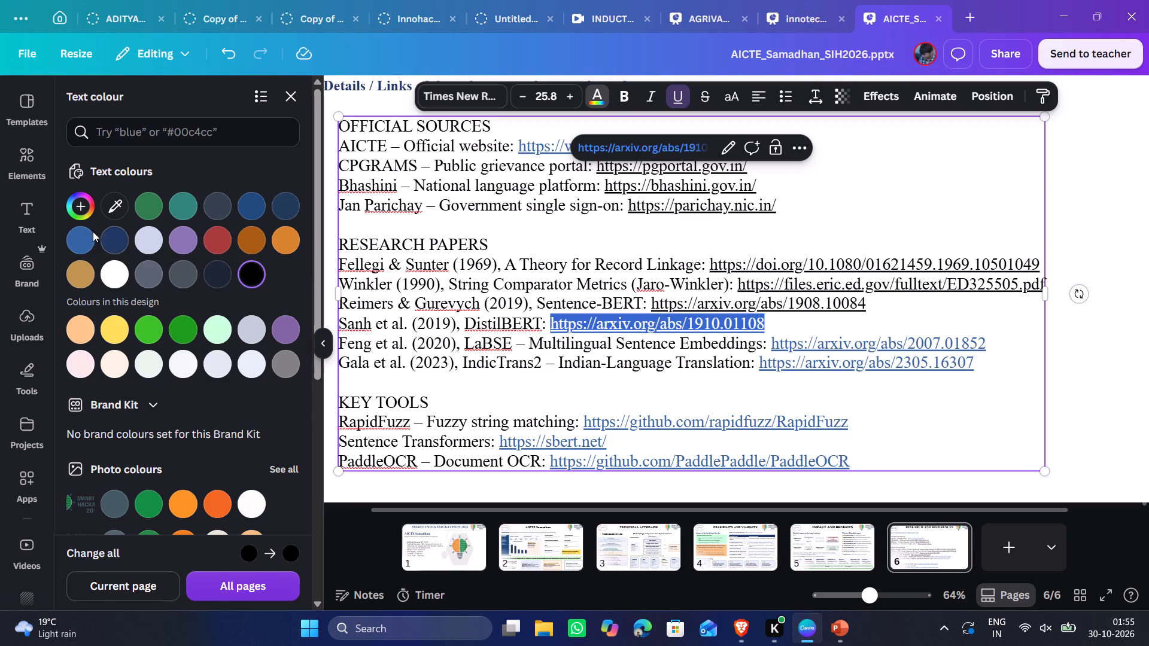
click(85, 231)
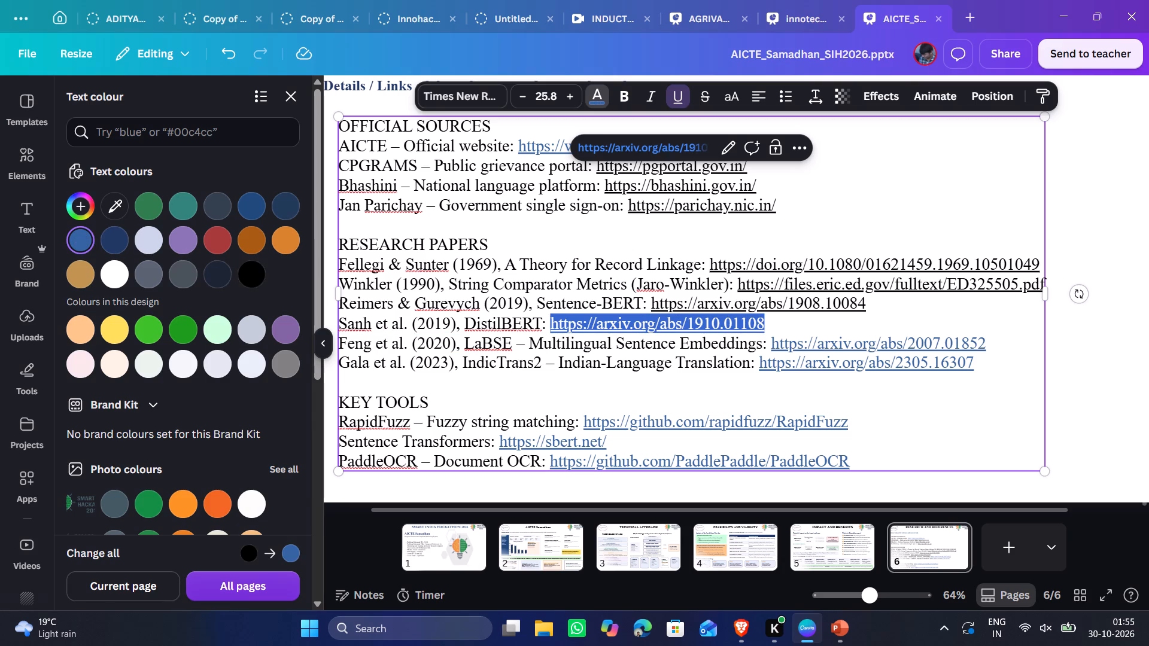
drag(649, 307, 890, 309)
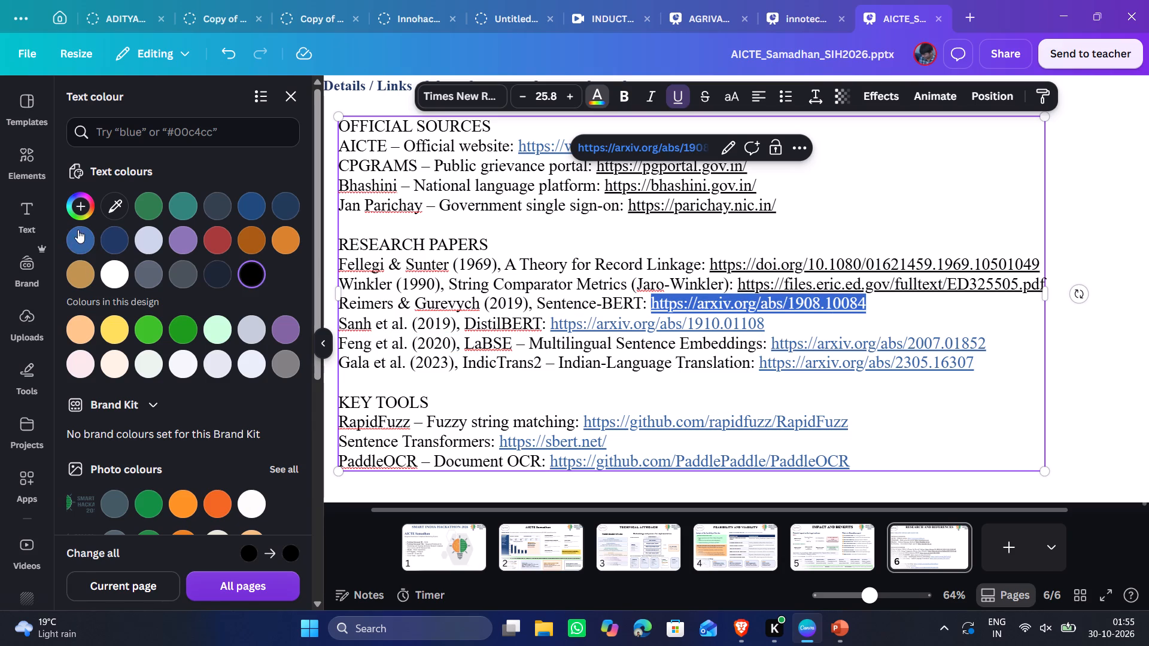
click(75, 238)
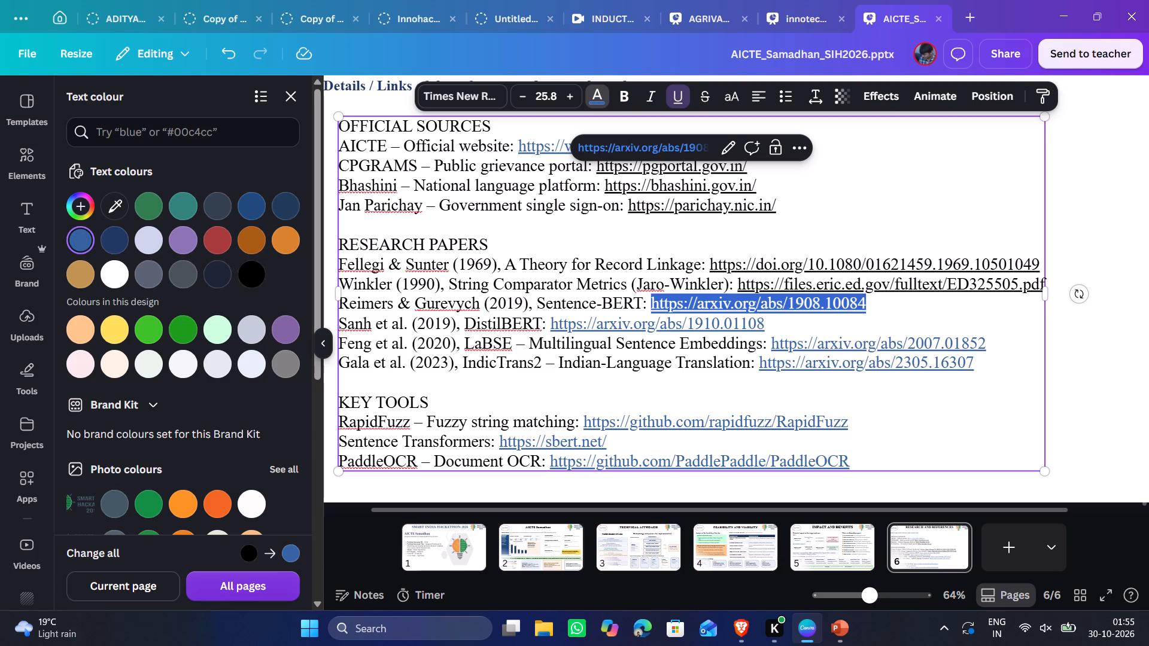
Colour the Theory for Record Linkage and Jaro-Winkler link texts under Research Papers the same medium blue.
drag(710, 265, 1041, 266)
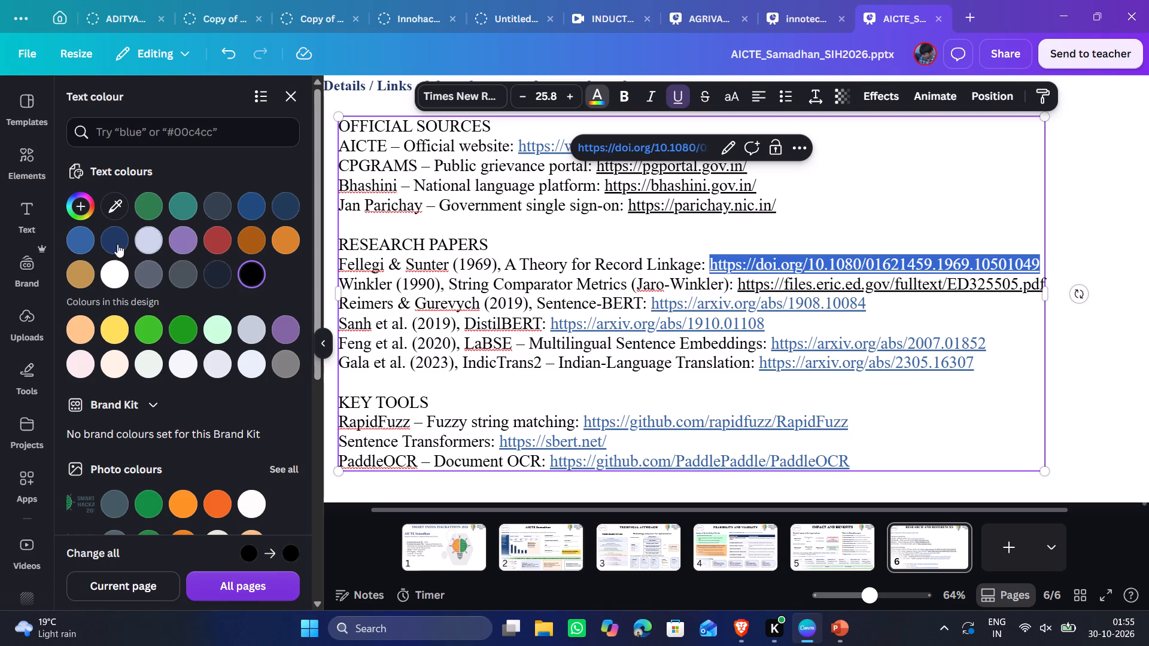
click(80, 237)
drag(737, 287, 738, 287)
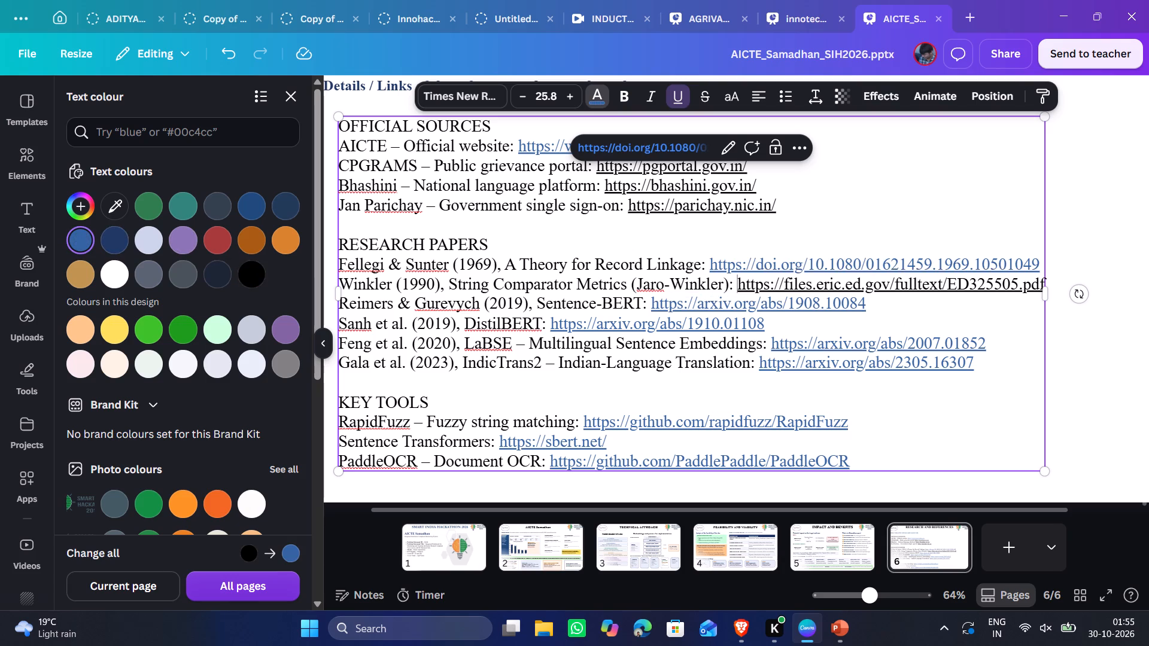
drag(738, 287, 1060, 280)
click(940, 296)
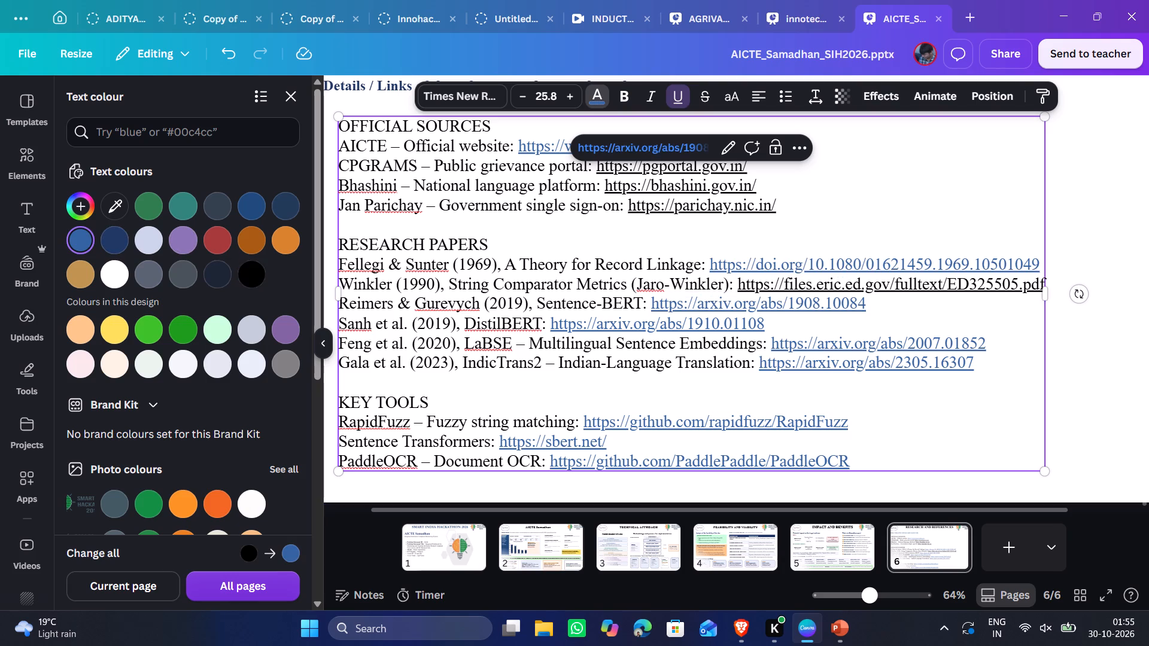
drag(735, 280, 1049, 276)
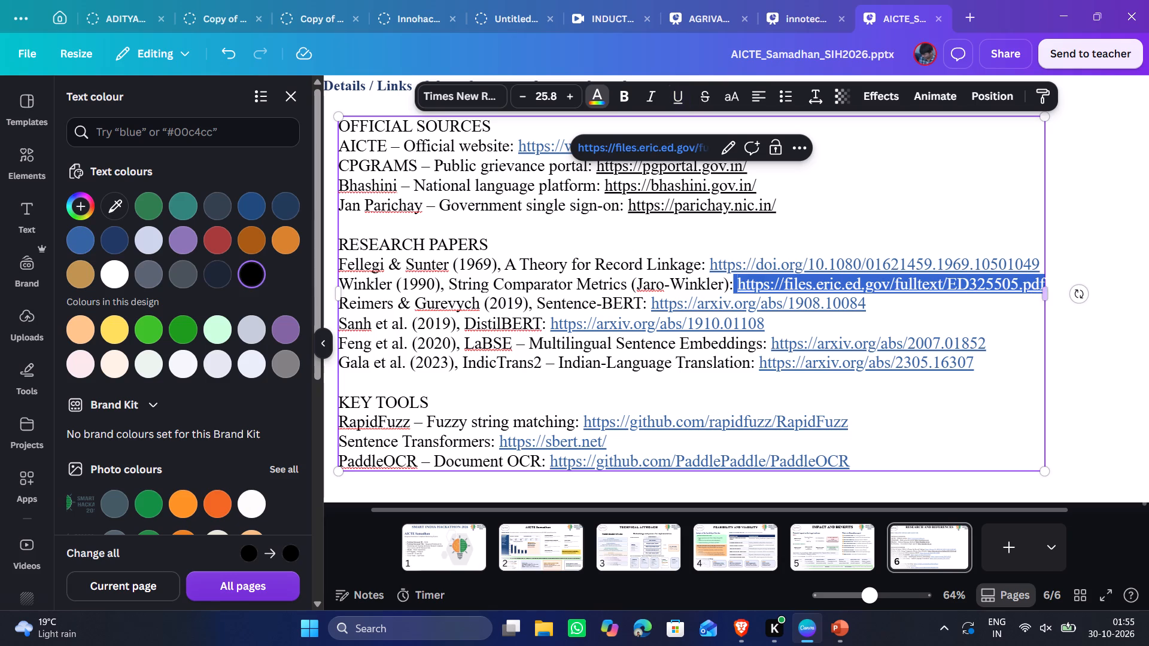
click(88, 233)
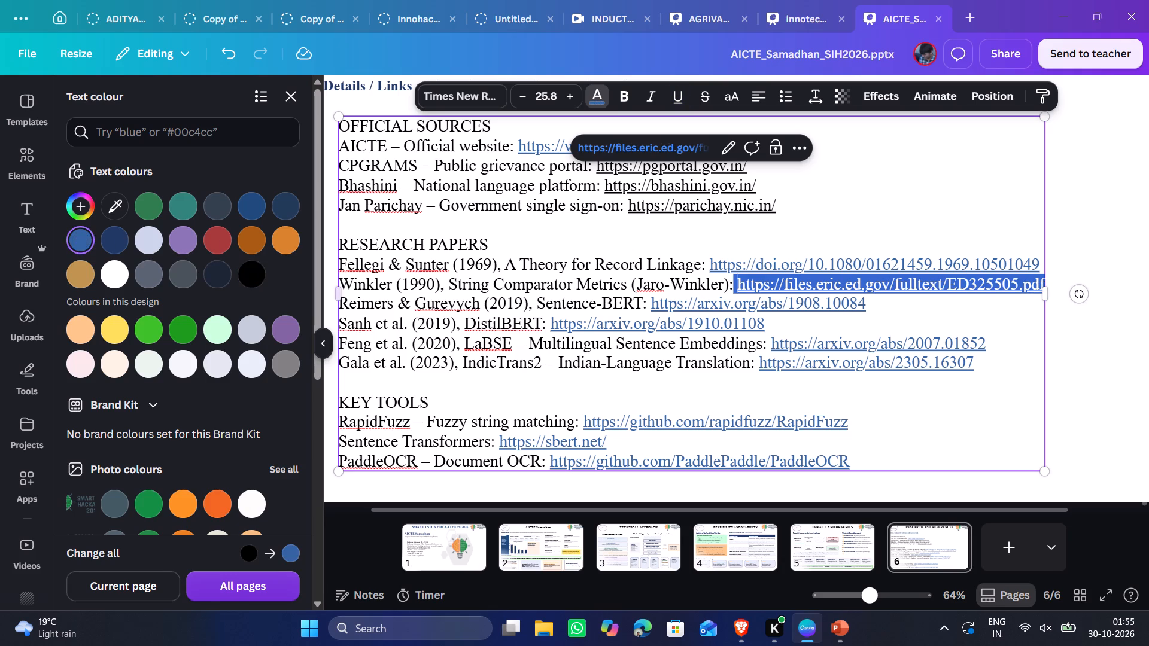
click(968, 285)
scroll(957, 269, up, 3)
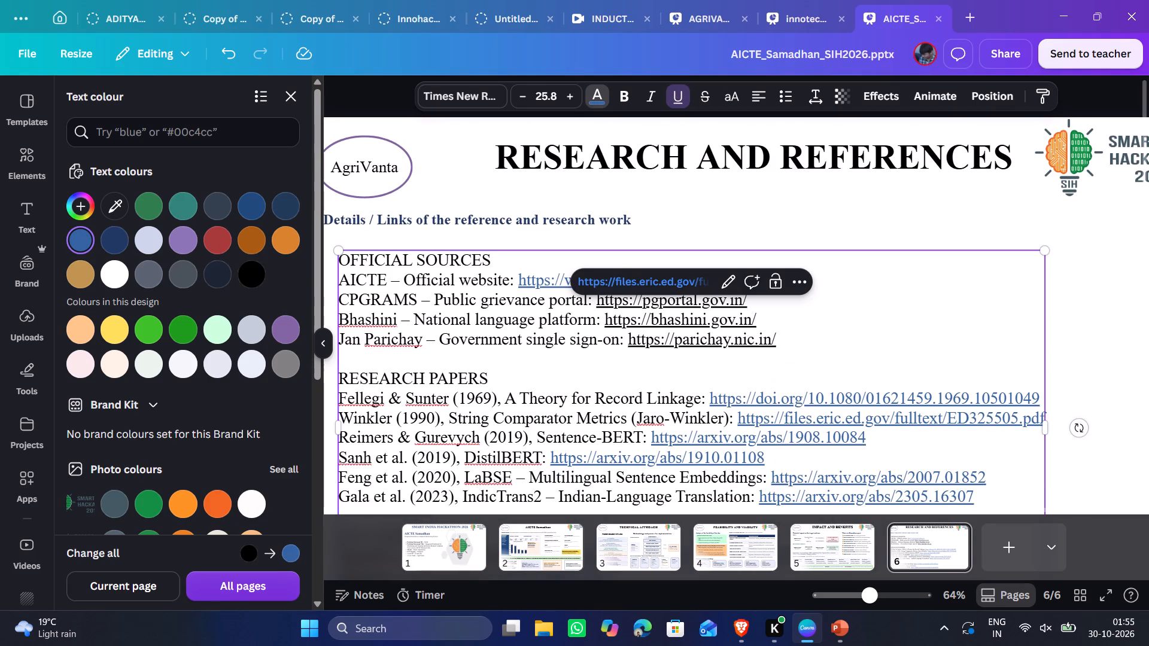
Colour the CPGRAMS, Bhashini and Jan Parichay link texts under Official Sources the same medium blue.
drag(598, 305, 764, 303)
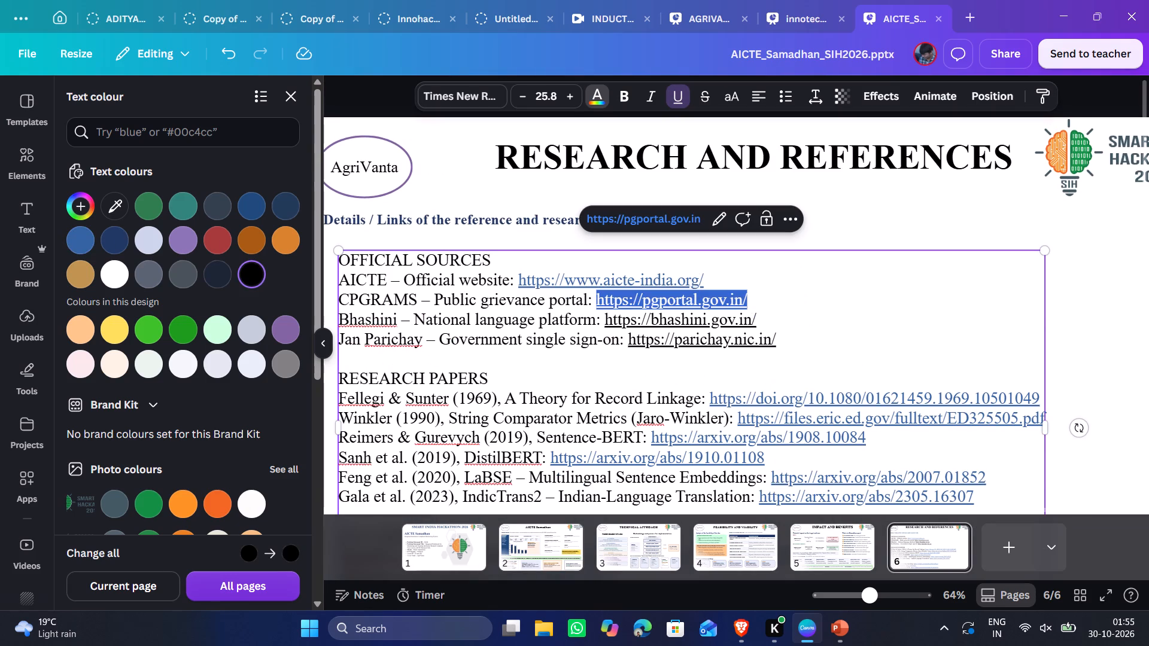
click(80, 238)
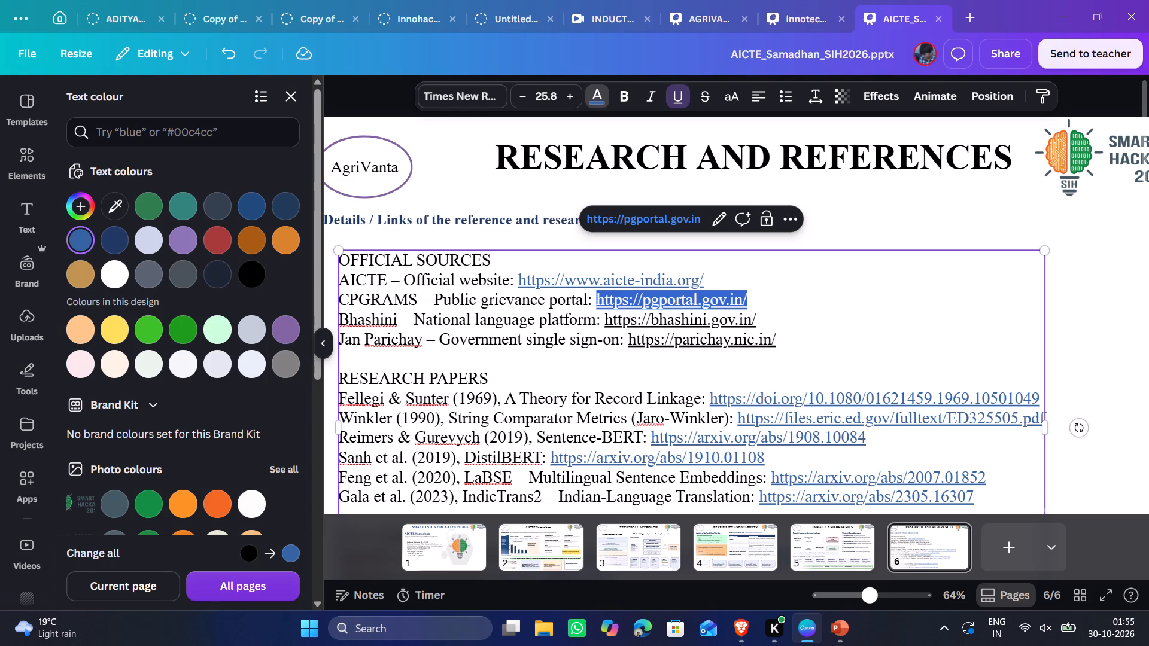
drag(605, 319, 783, 318)
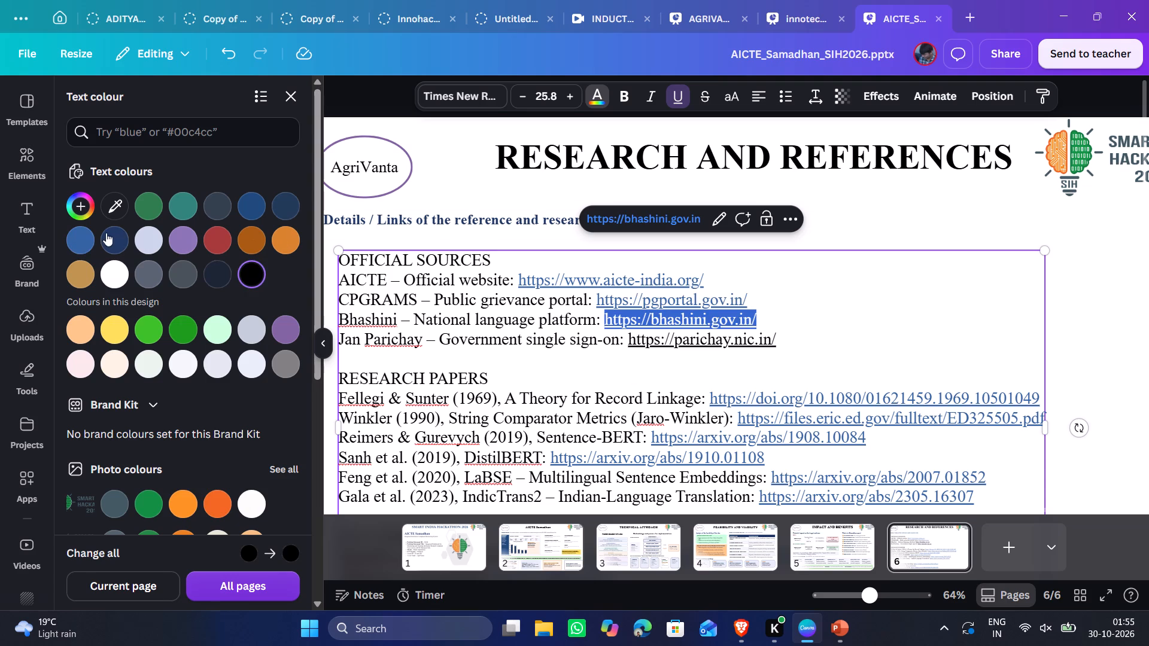
click(78, 235)
drag(628, 335, 677, 337)
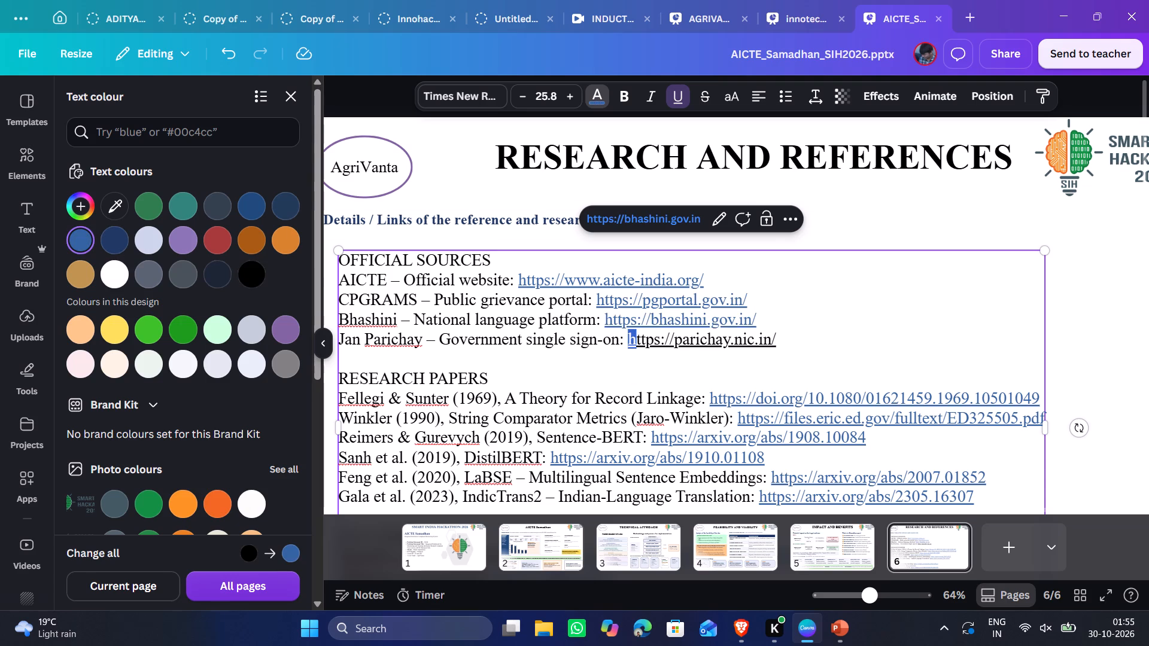
drag(677, 337, 789, 337)
click(89, 234)
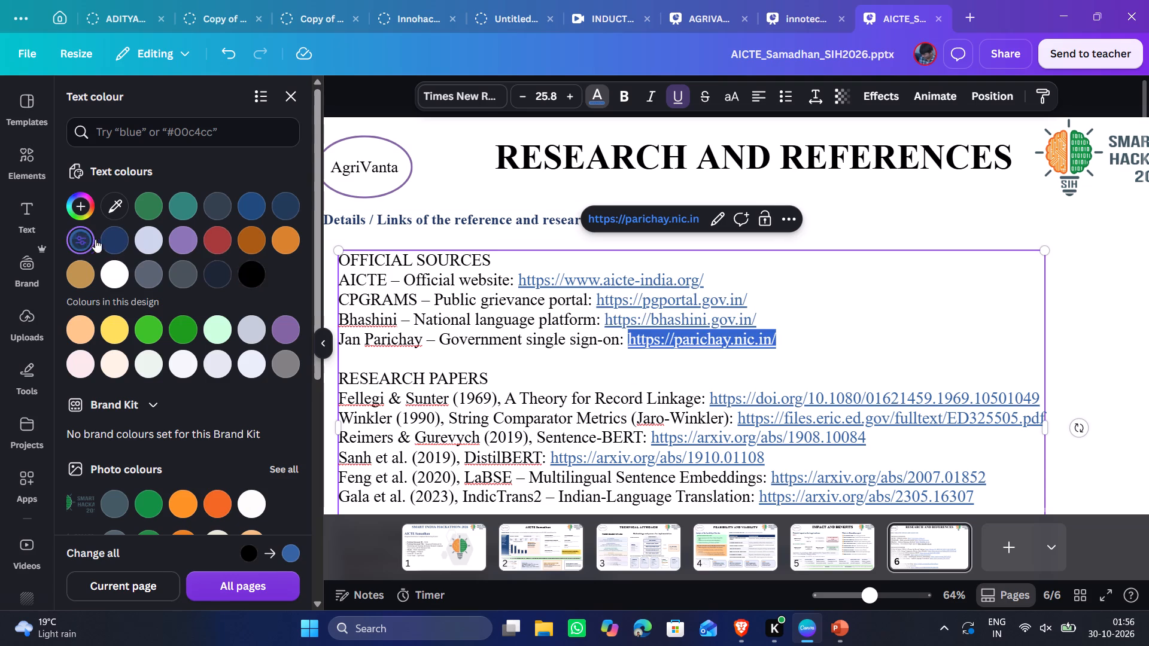
click(862, 273)
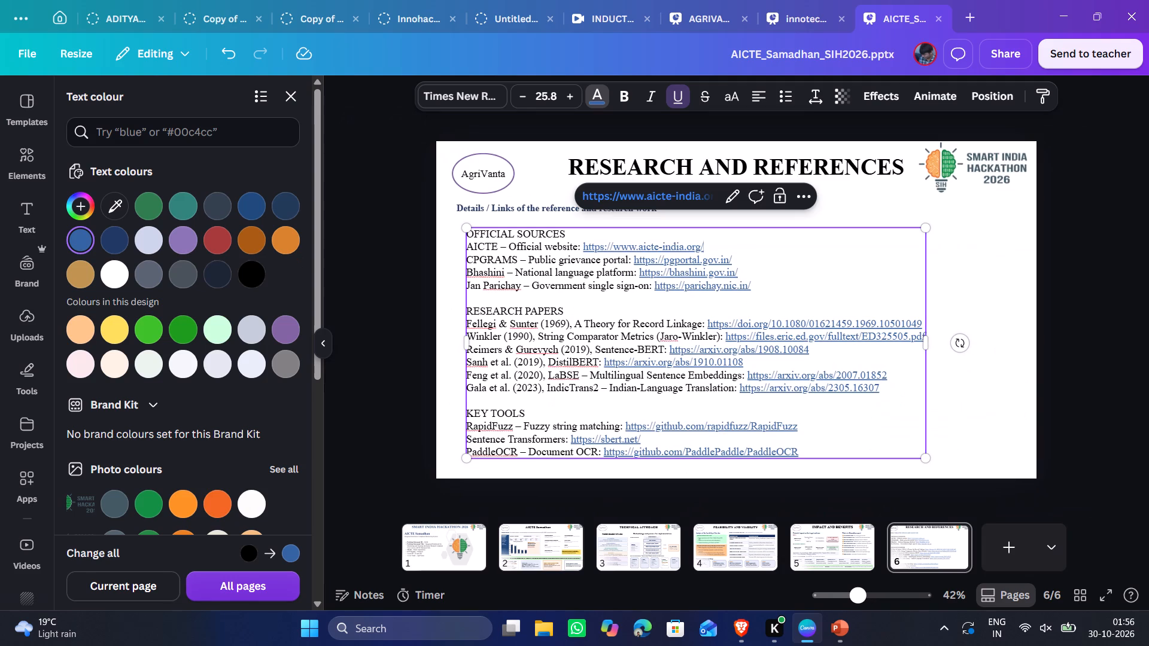
click(1095, 288)
click(1095, 288)
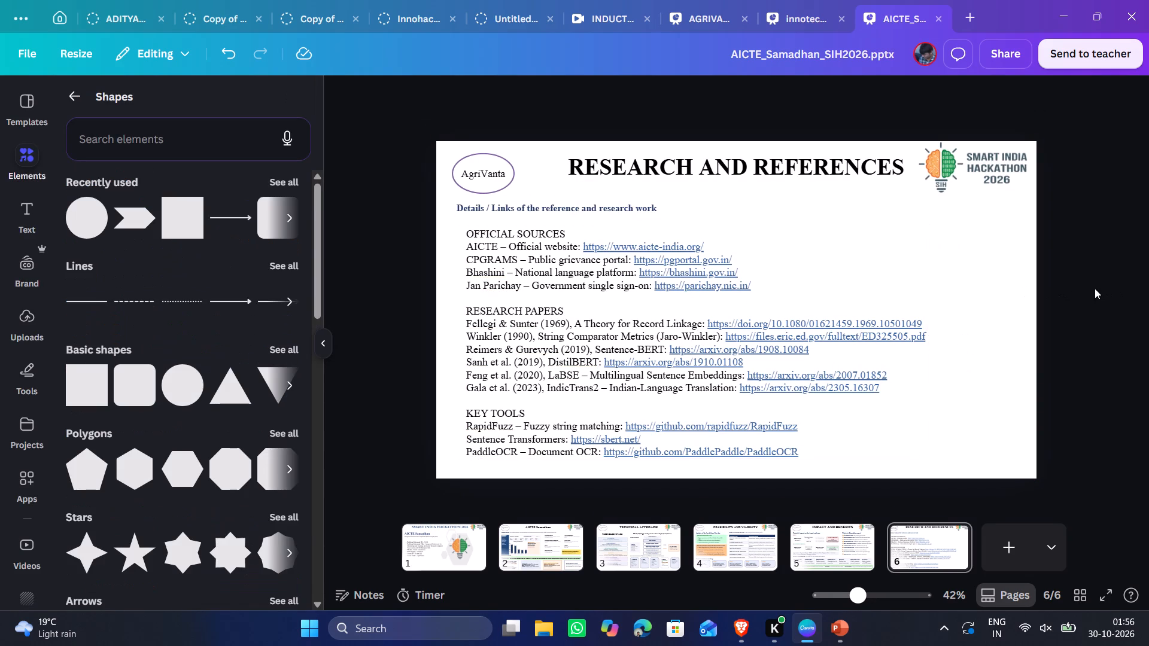
click(1095, 288)
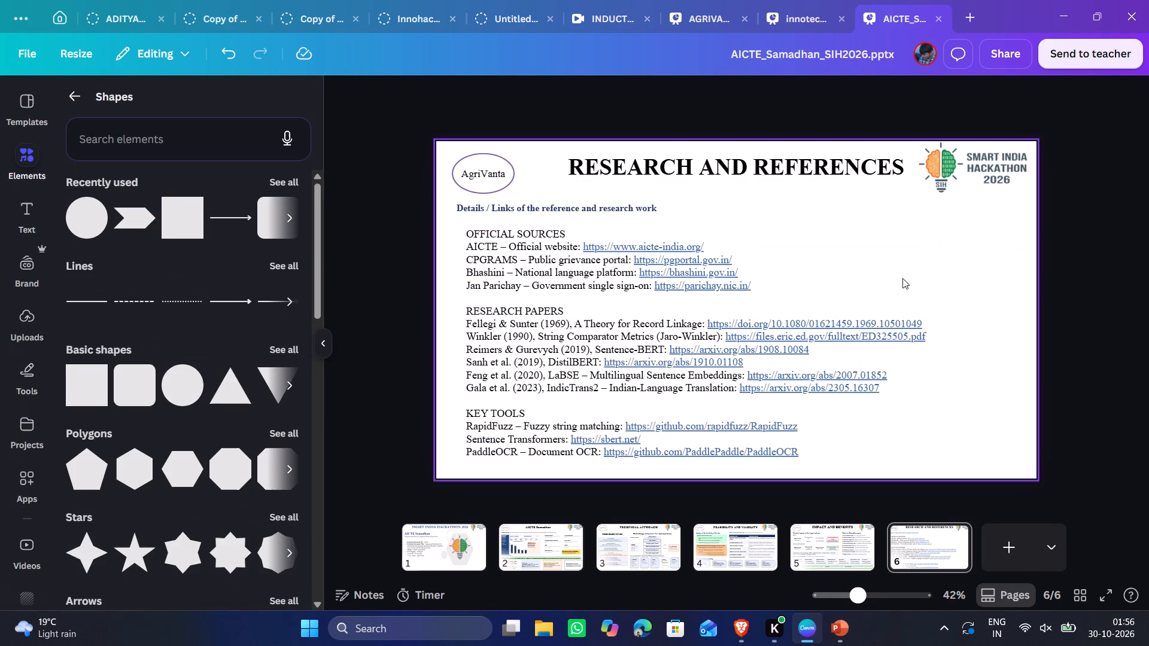
Make the OFFICIAL SOURCES heading bold and increase its font size to 30.8.
click(532, 252)
click(563, 228)
click(569, 231)
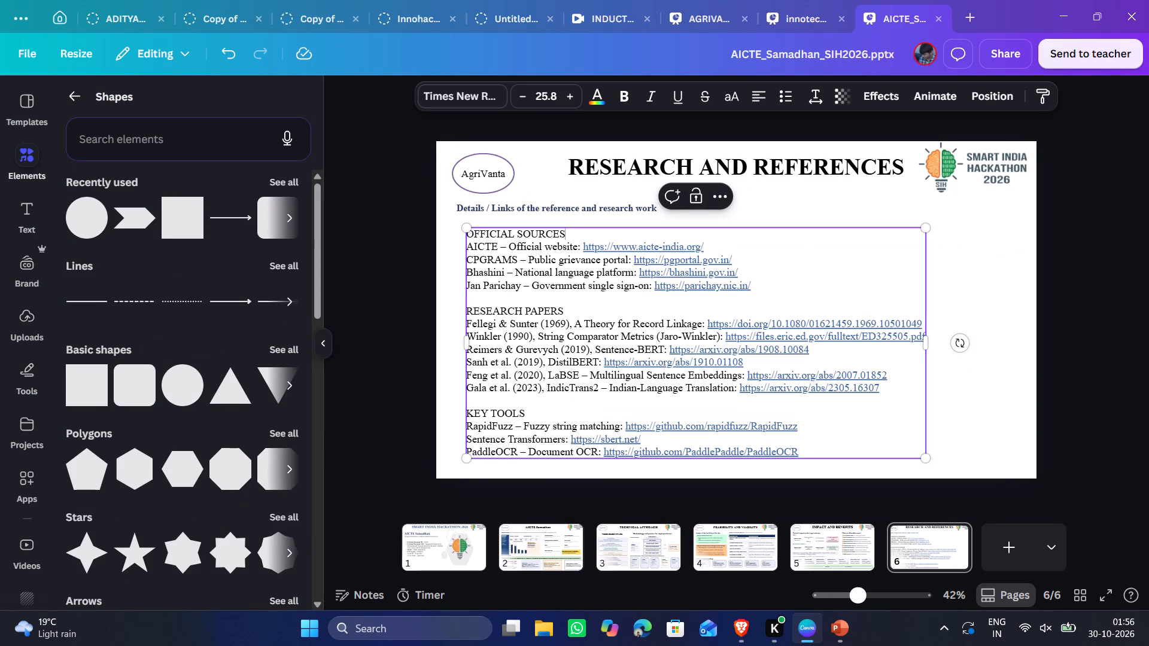
drag(568, 231, 464, 234)
click(628, 90)
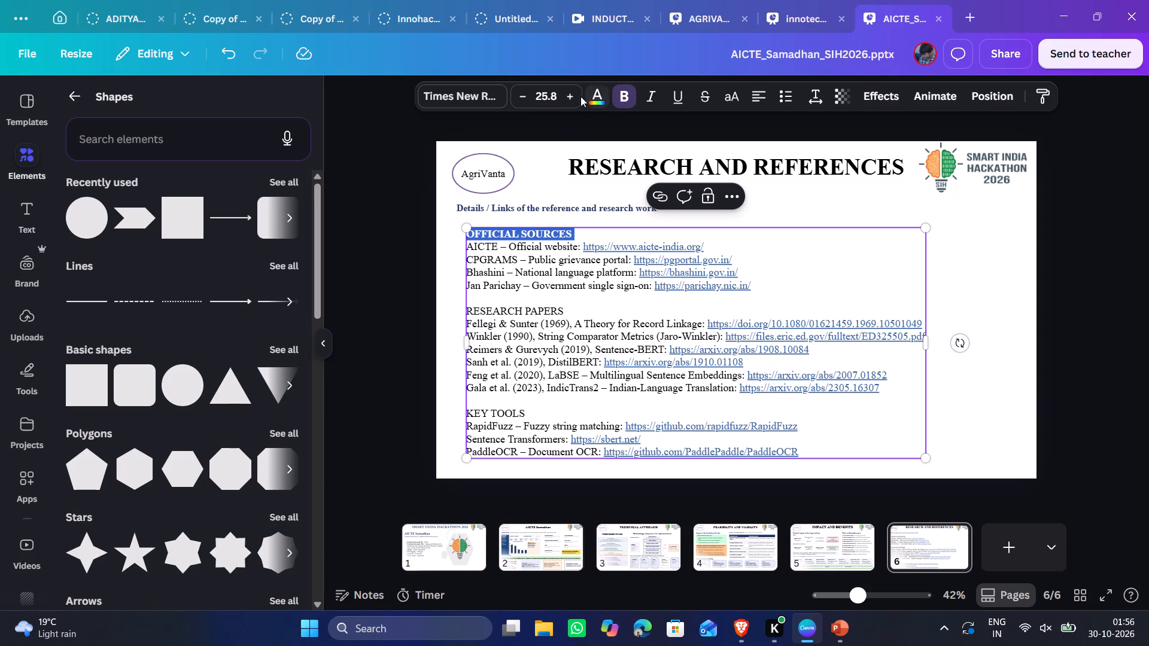
triple_click(572, 96)
double_click(572, 96)
click(1058, 301)
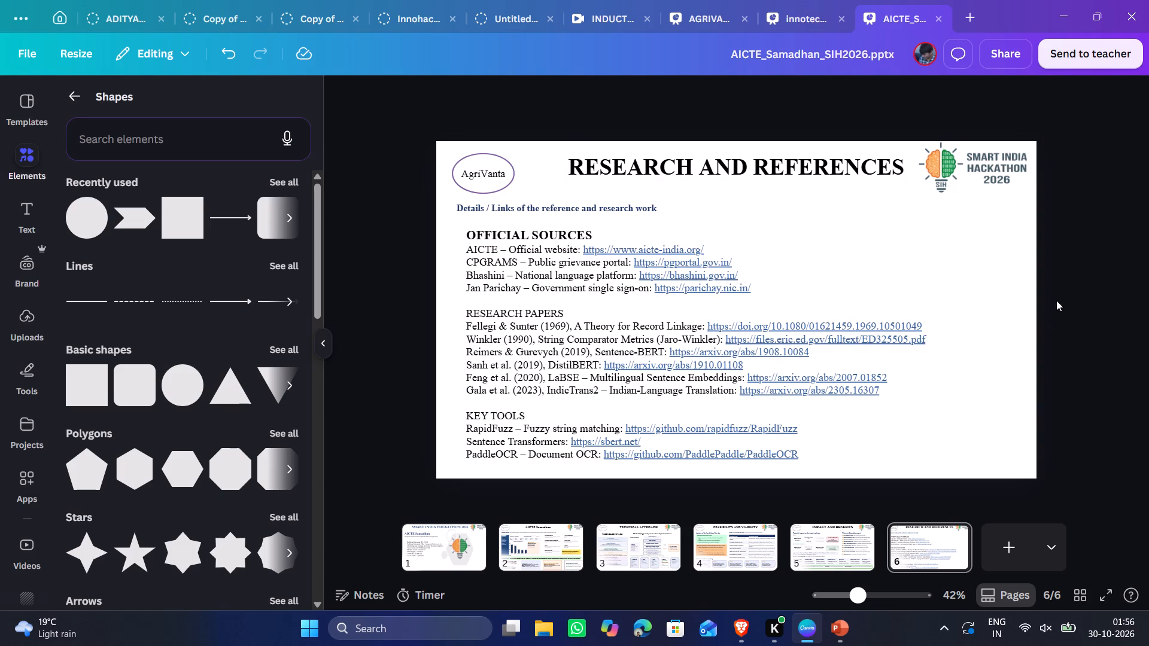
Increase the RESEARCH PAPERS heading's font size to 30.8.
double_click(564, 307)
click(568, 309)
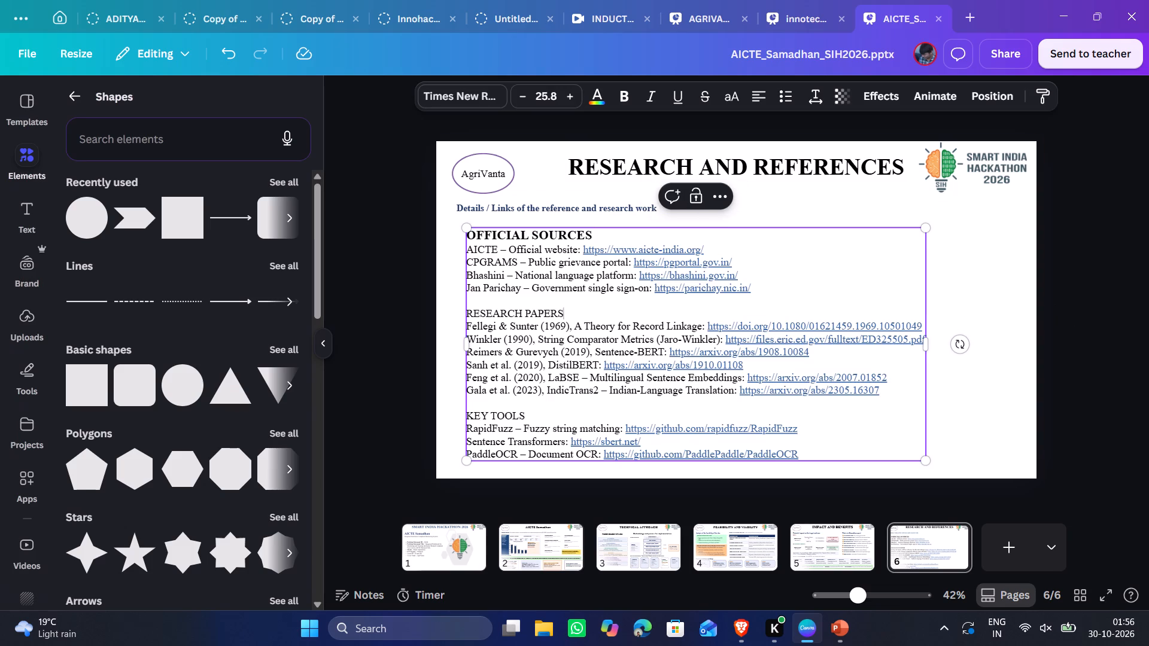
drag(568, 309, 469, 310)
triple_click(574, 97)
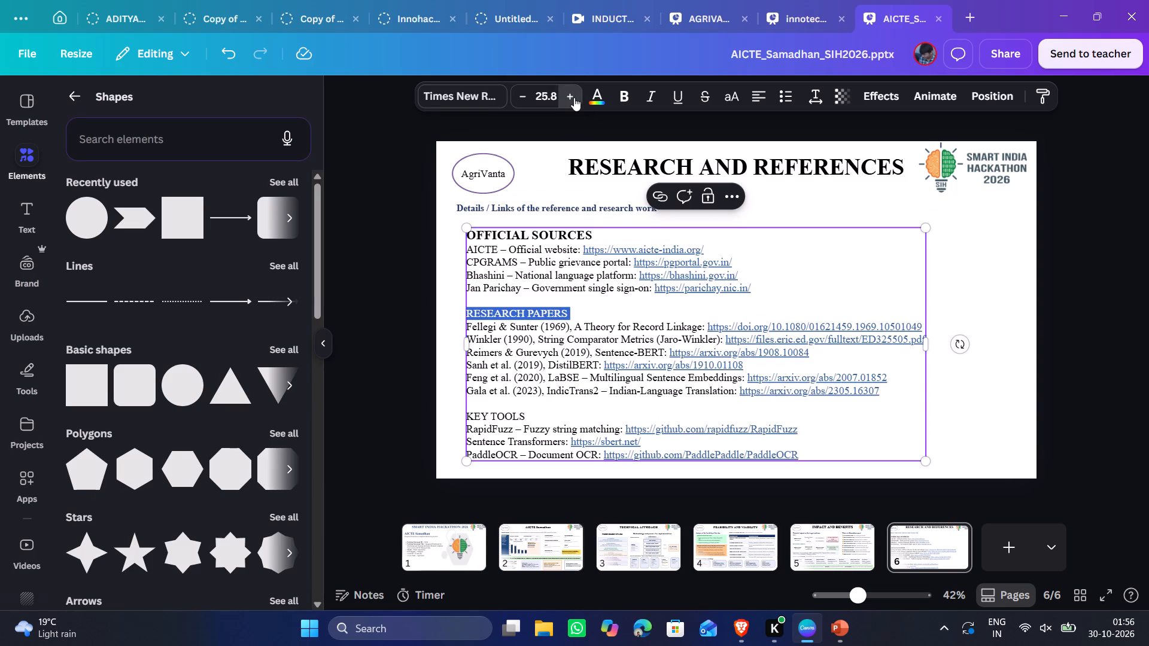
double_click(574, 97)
Set the OFFICIAL SOURCES heading's font size to 30.
click(569, 233)
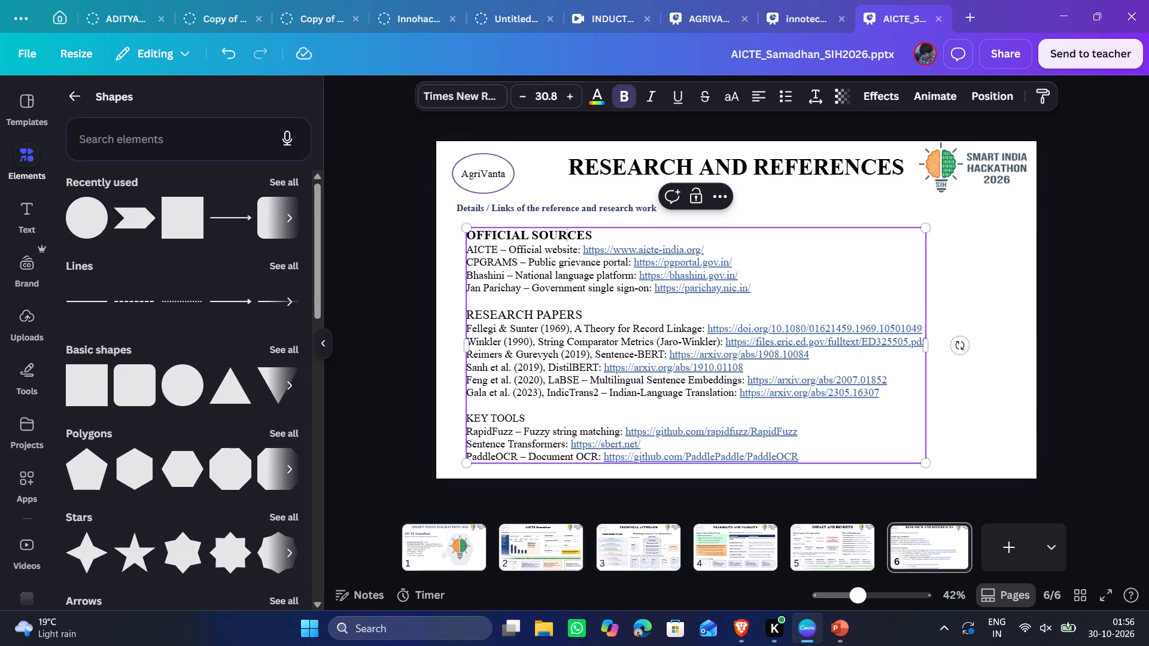
drag(604, 236, 436, 237)
click(545, 93)
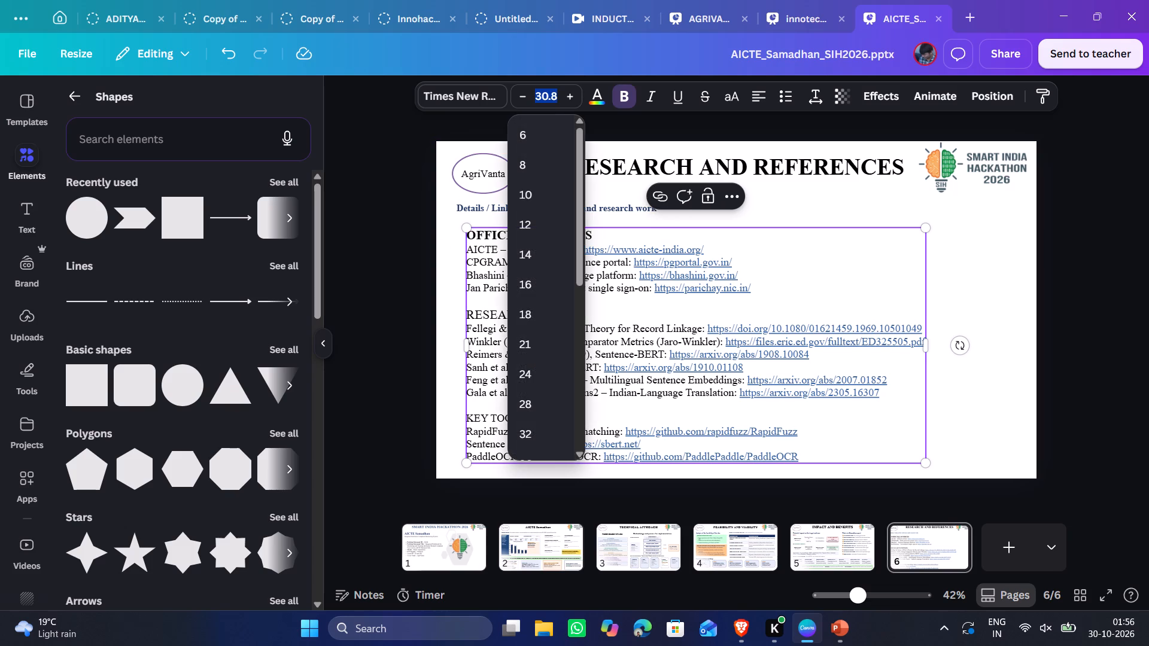
text(30)
key(Return)
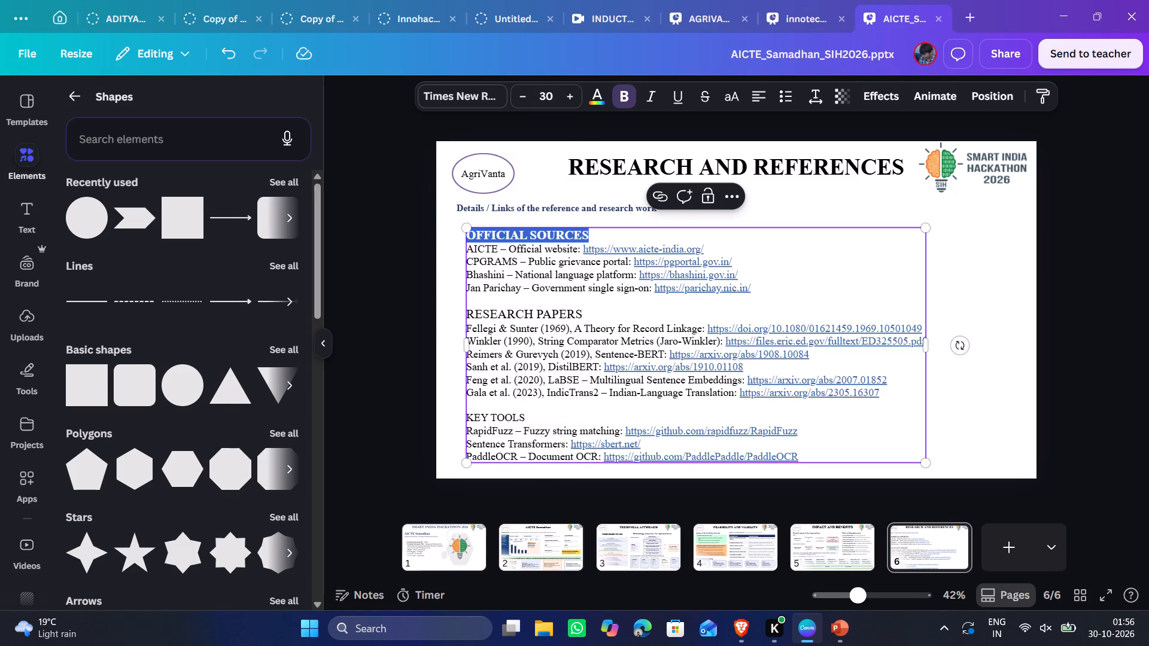
Set the RESEARCH PAPERS heading to font size 30 and make it bold.
click(605, 318)
drag(588, 313, 476, 315)
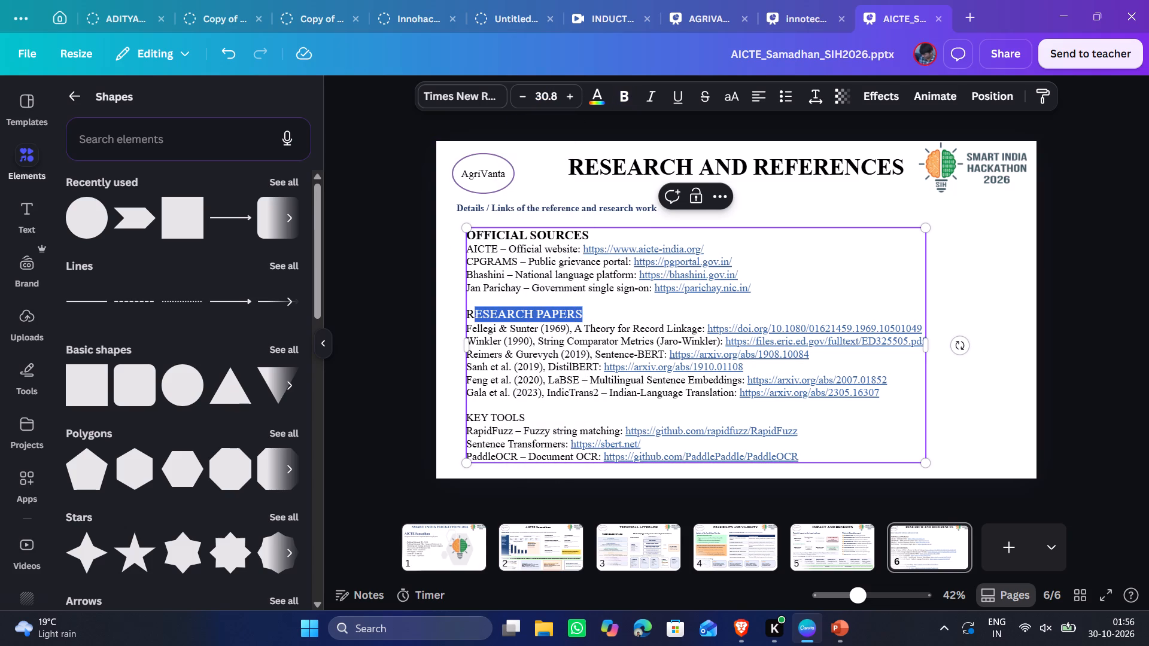
drag(476, 315, 466, 315)
click(559, 92)
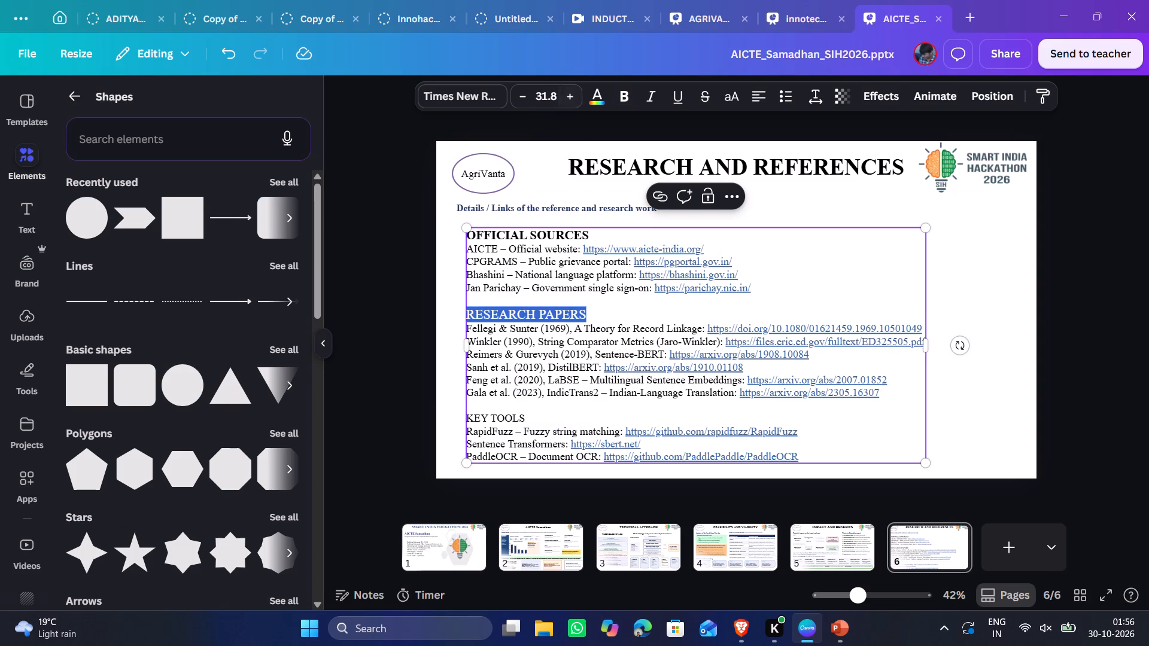
click(545, 93)
text(30)
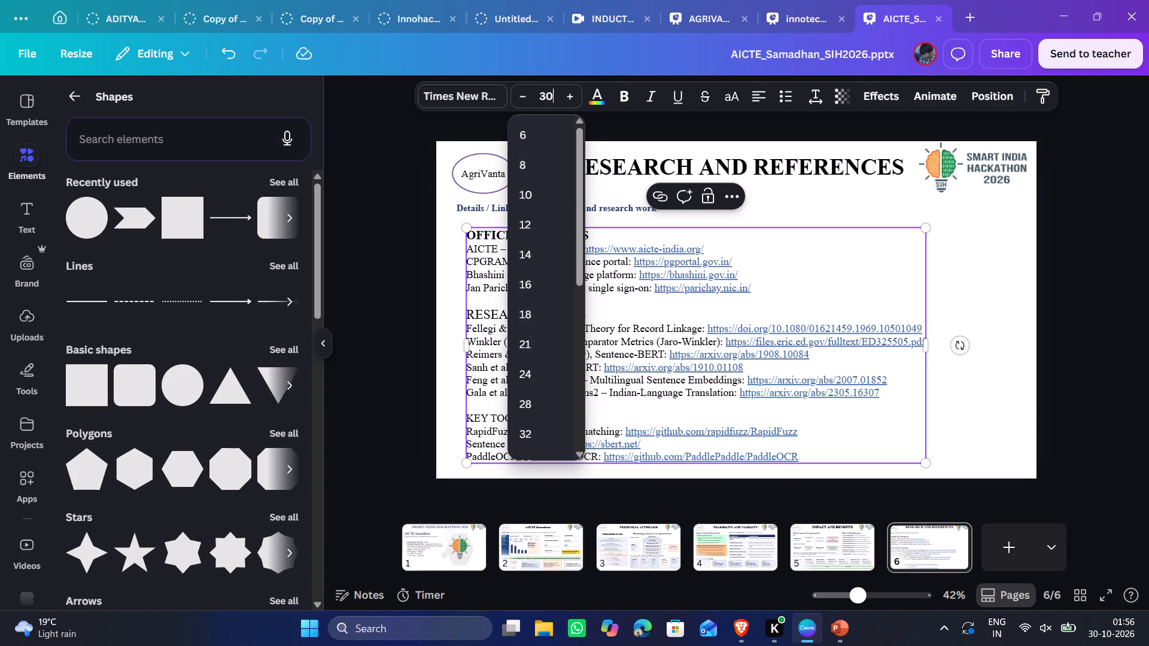
click(599, 96)
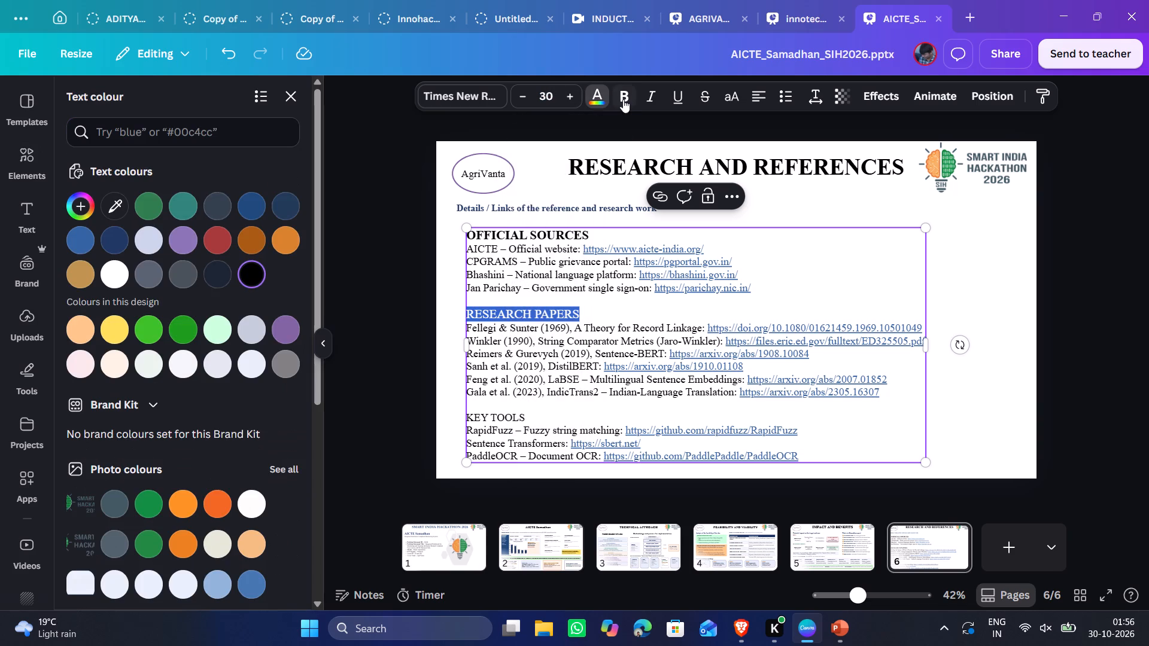
click(623, 99)
click(1052, 348)
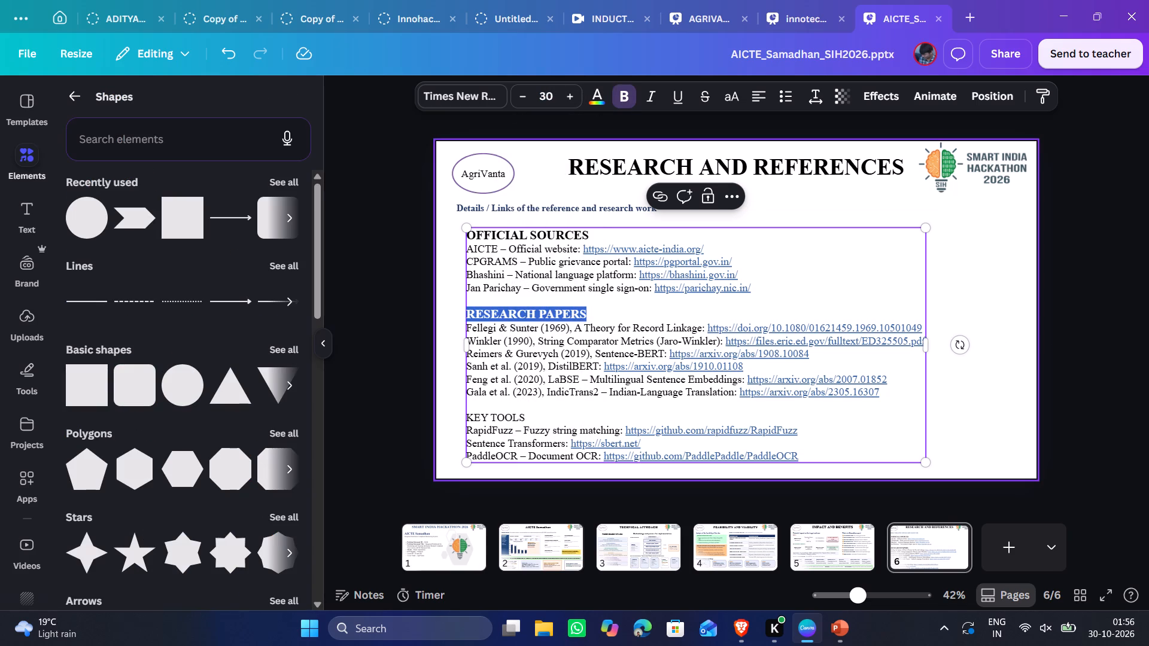
Set the KEY TOOLS heading to font size 30 and make it bold.
click(525, 353)
drag(531, 411, 462, 417)
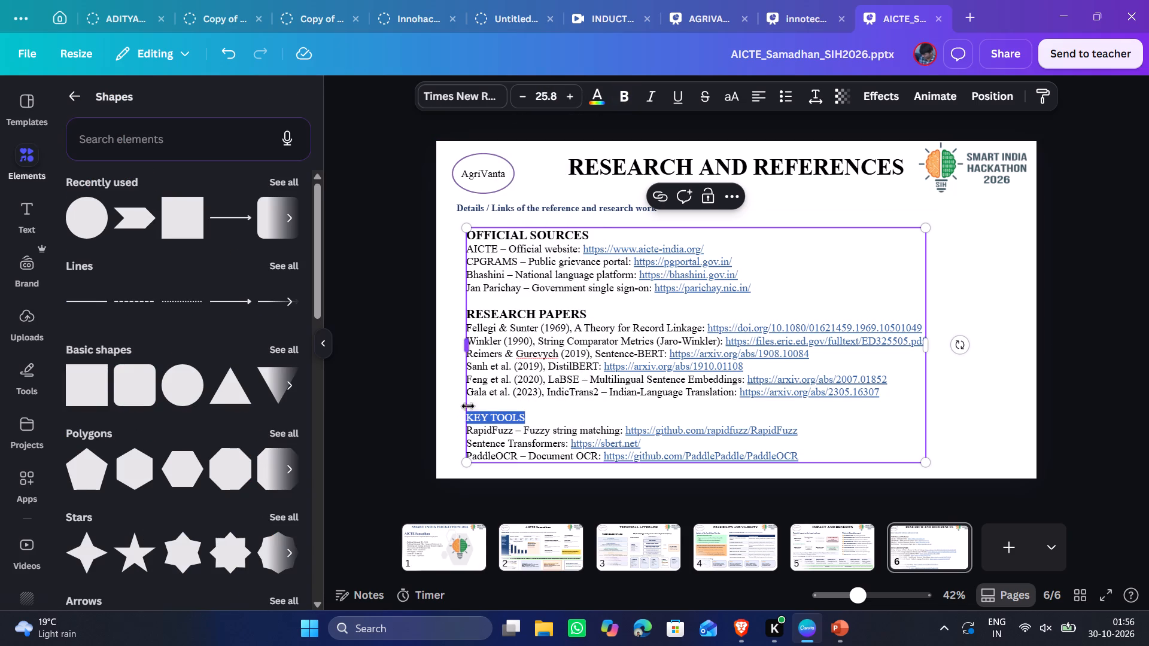
click(549, 97)
text(30)
click(628, 98)
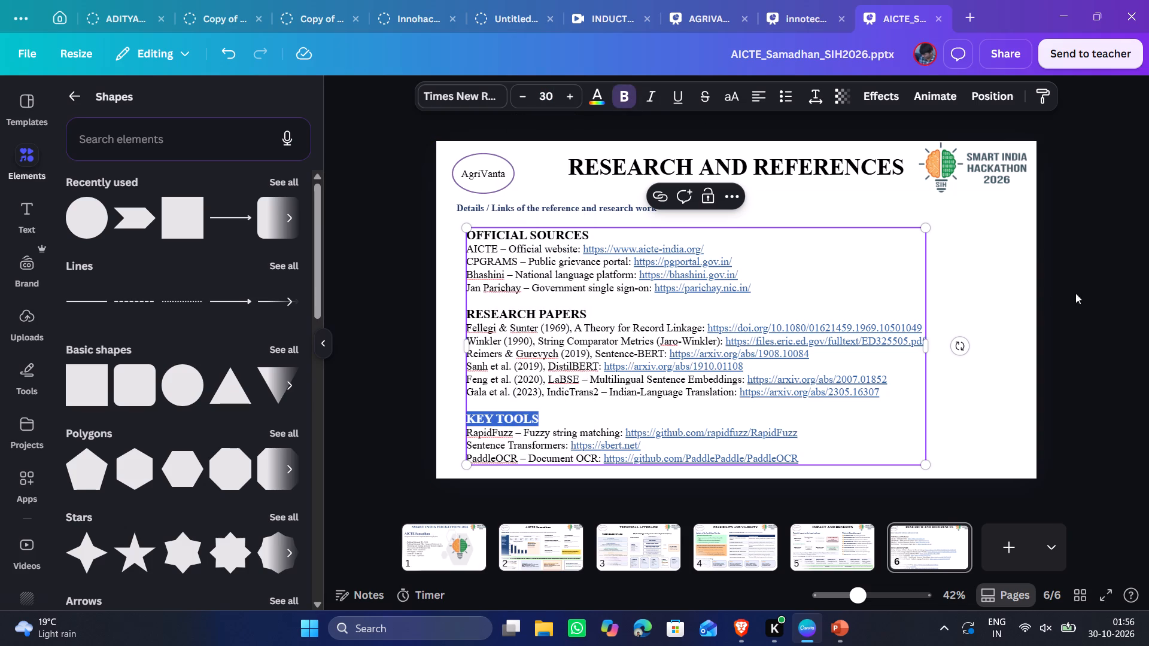
click(1098, 306)
click(1095, 306)
click(1094, 304)
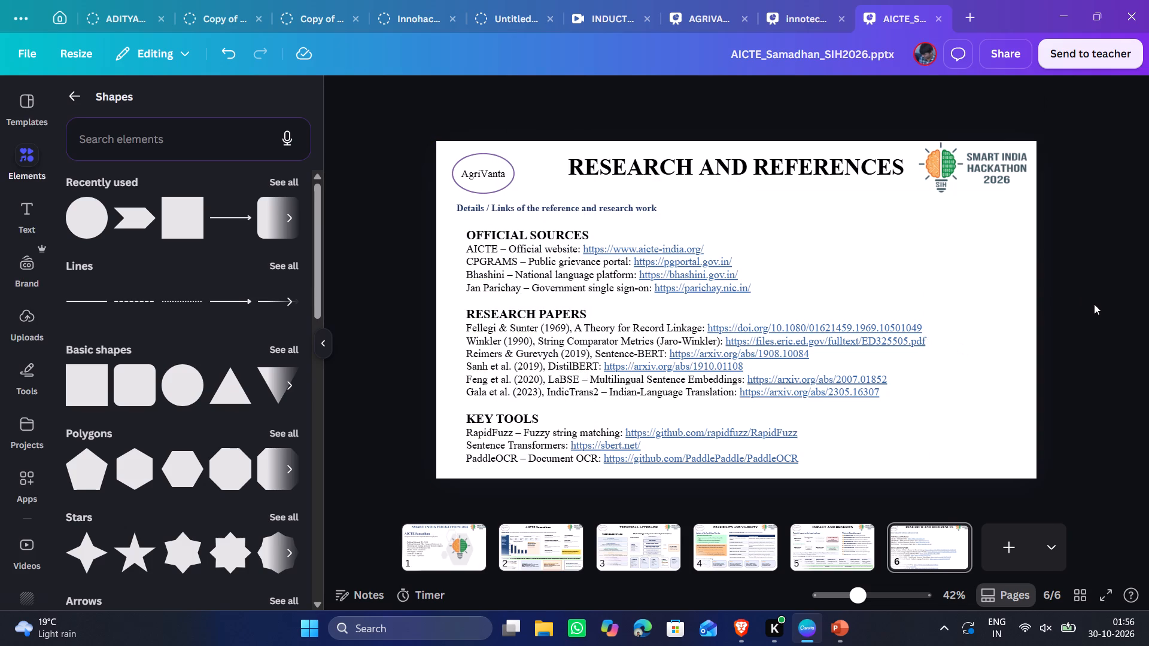
Enlarge the whole "Details / Links of the reference and research work" subheading beneath the slide title.
click(633, 209)
click(616, 206)
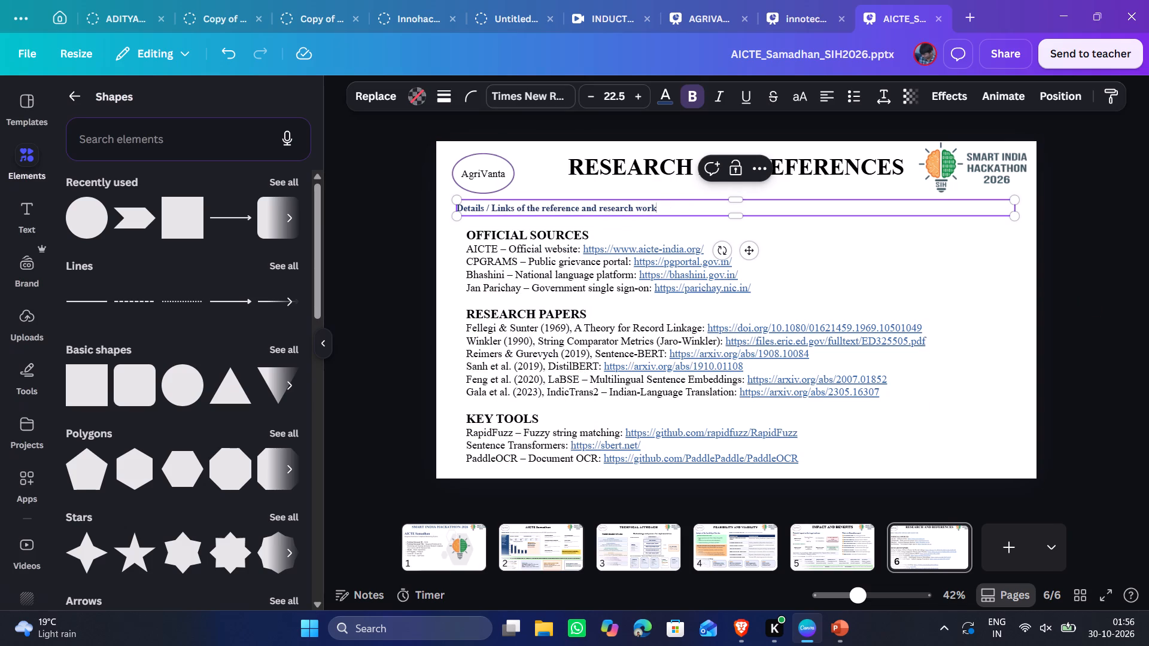
key(ctrl+a)
click(643, 96)
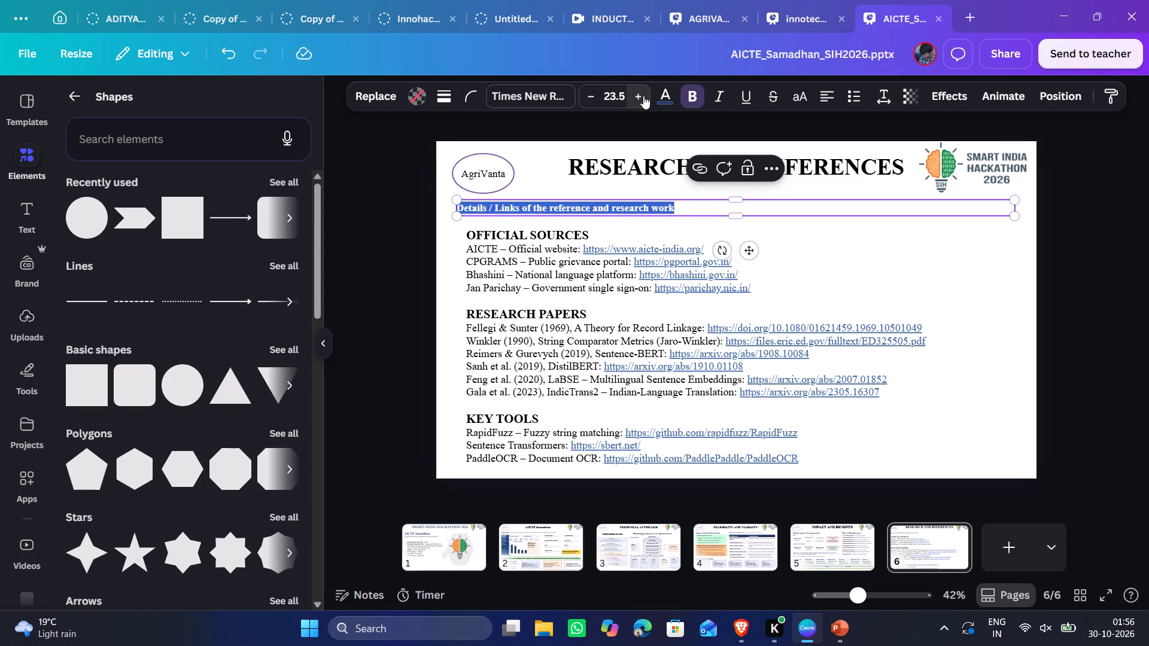
double_click(1093, 272)
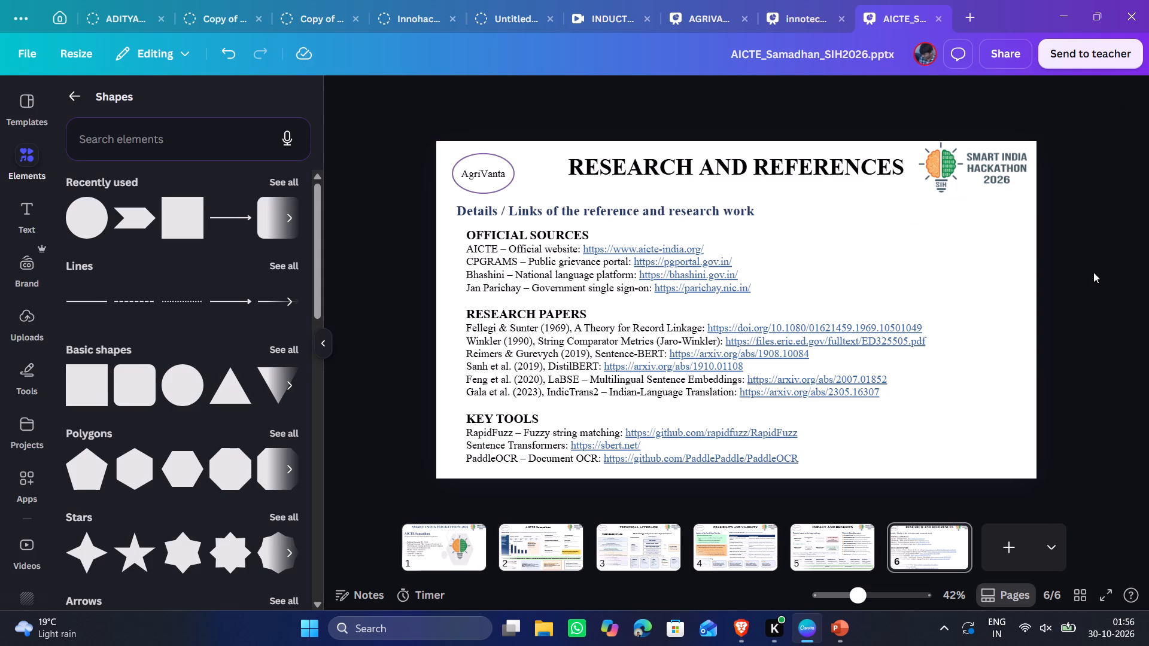
Look over slides 5, 4 and 1, and switch to the SIH2026-IDEA-Presentation-Format template in PowerPoint.
click(855, 543)
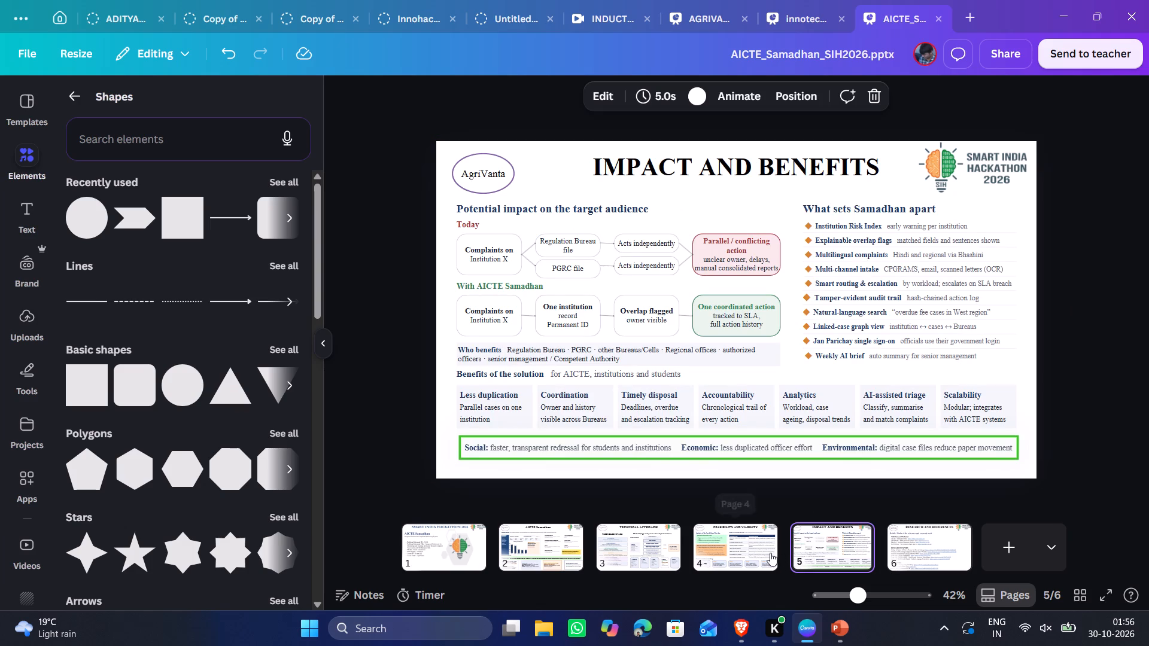
click(759, 551)
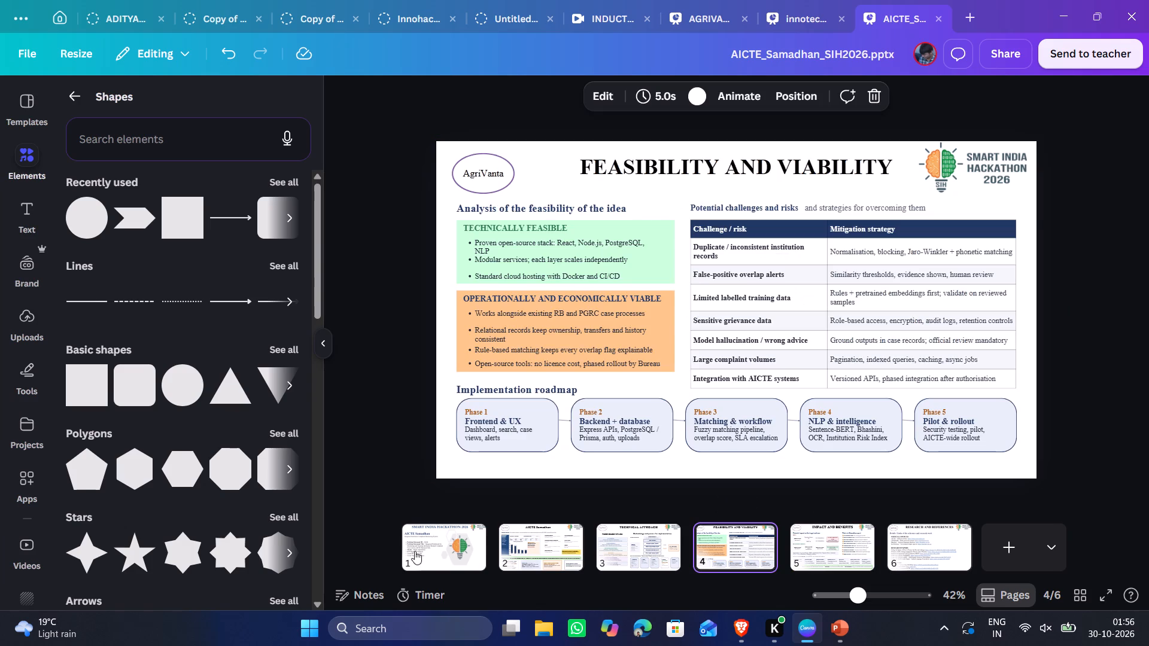
click(415, 551)
key(alt+Tab)
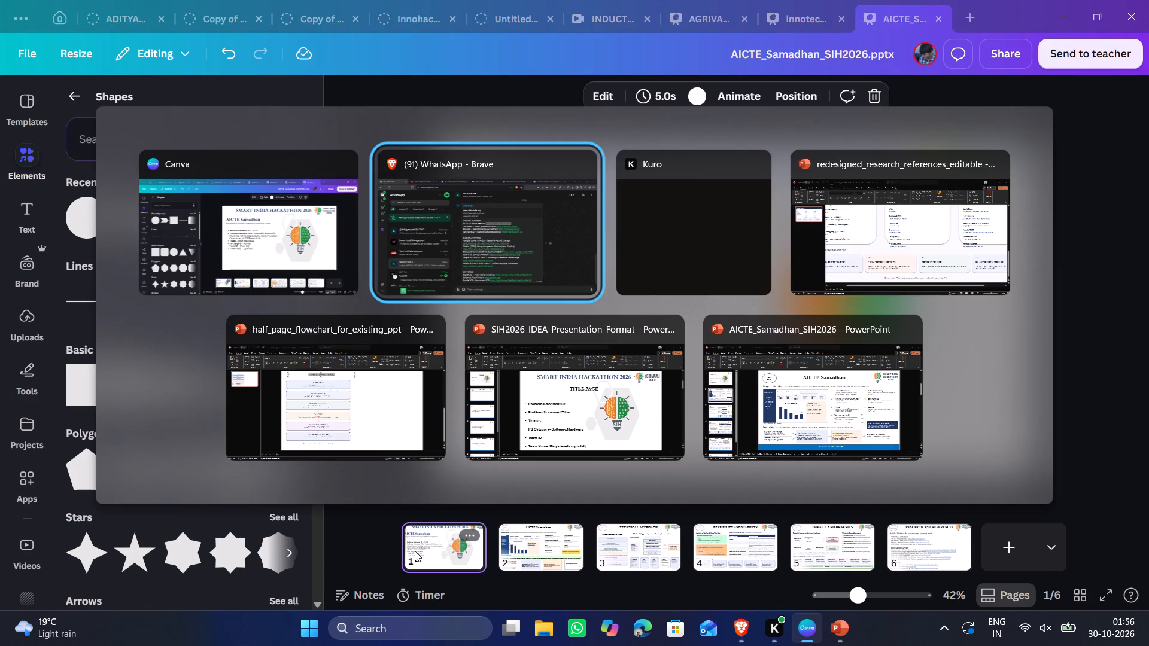
key(alt+Tab)
key(alt+Tab)
key(alt+Tab)
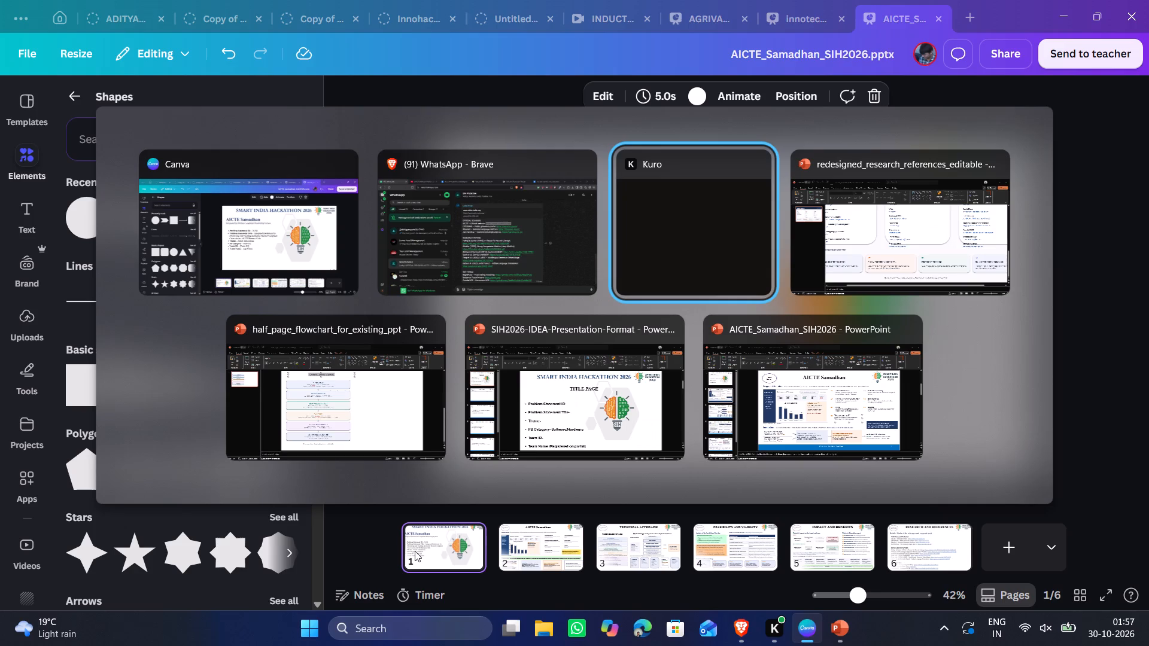
key(alt+Tab)
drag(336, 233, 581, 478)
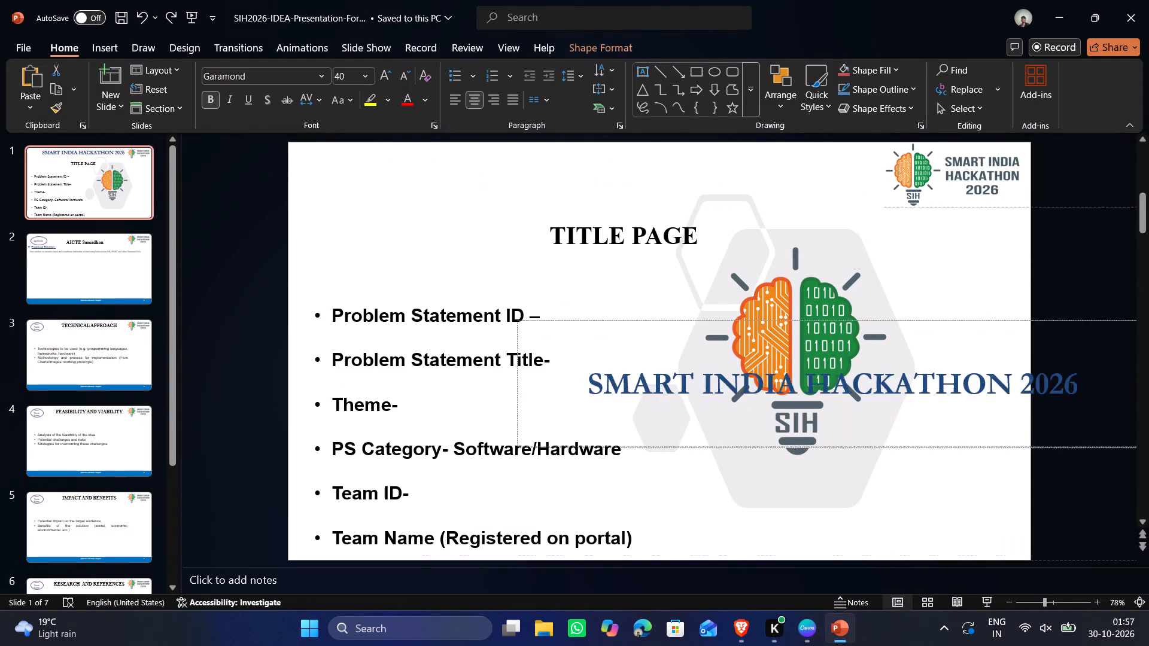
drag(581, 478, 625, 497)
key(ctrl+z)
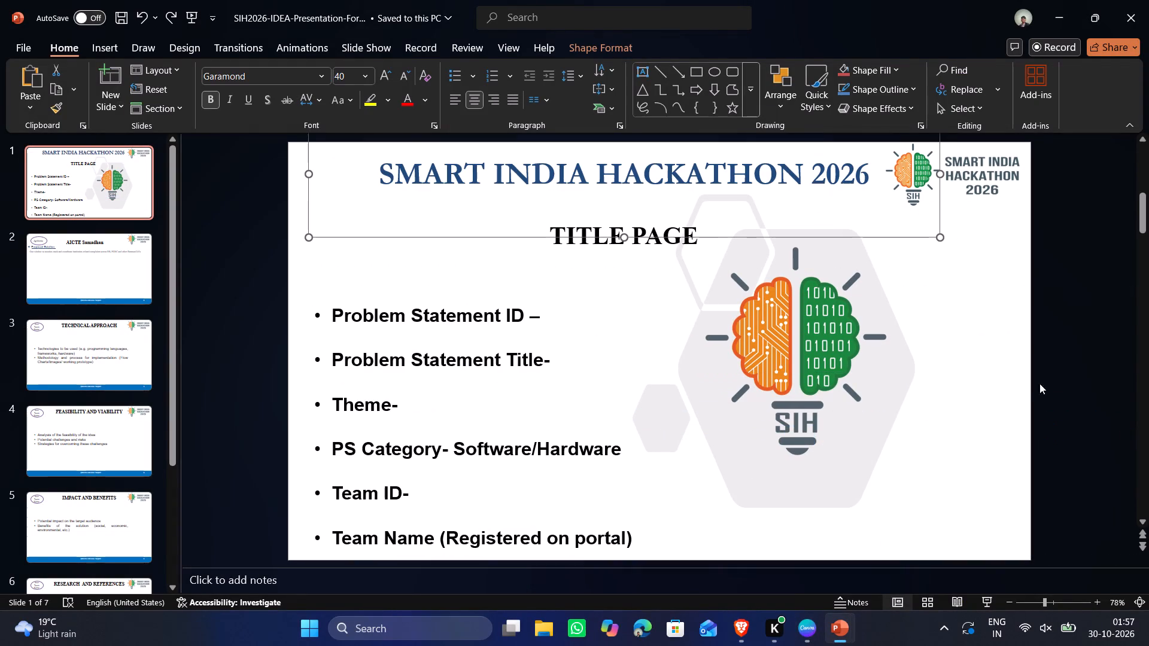
Examine the template's Technical Approach slide and the required fields on its title page.
click(1058, 381)
scroll(874, 404, down, 2)
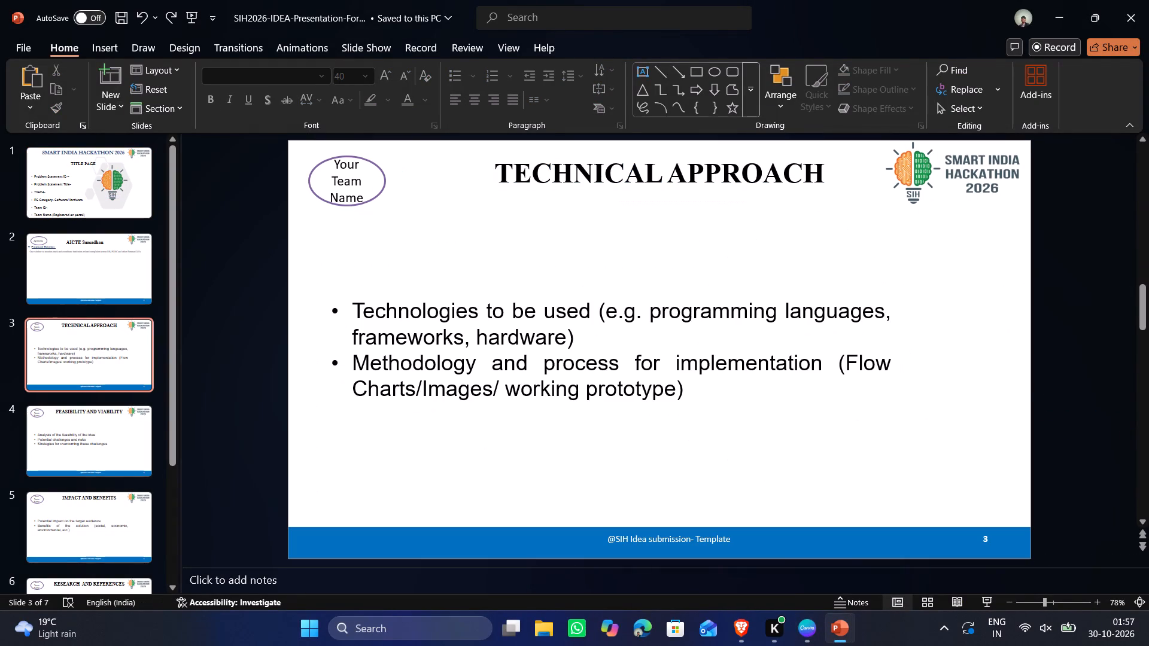
click(127, 169)
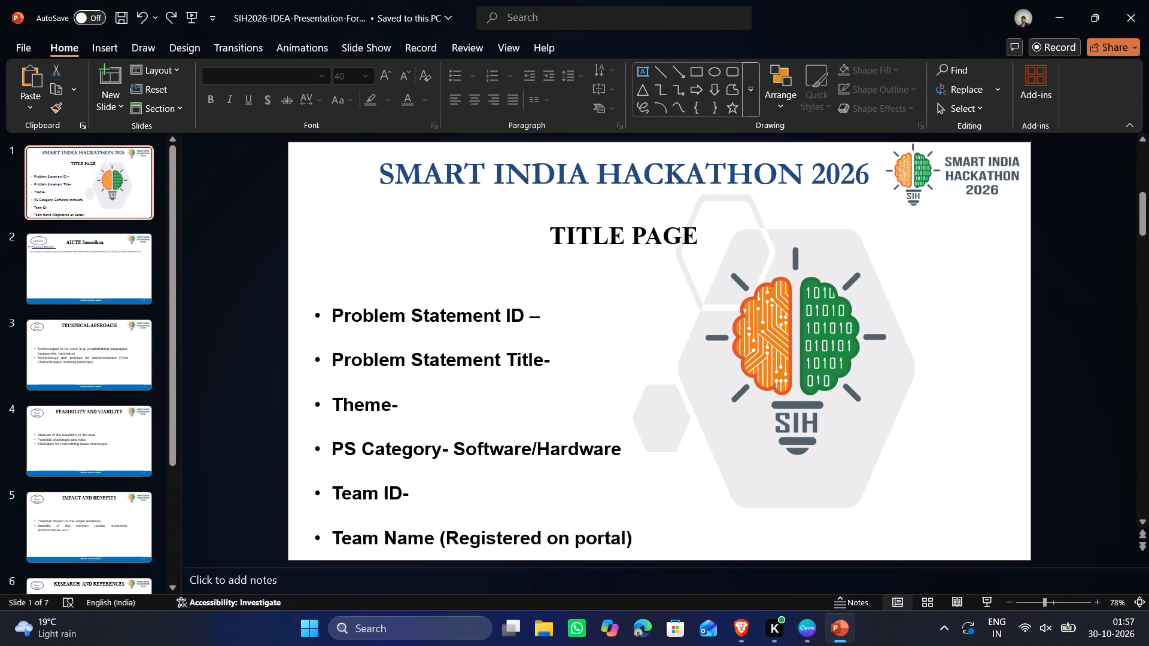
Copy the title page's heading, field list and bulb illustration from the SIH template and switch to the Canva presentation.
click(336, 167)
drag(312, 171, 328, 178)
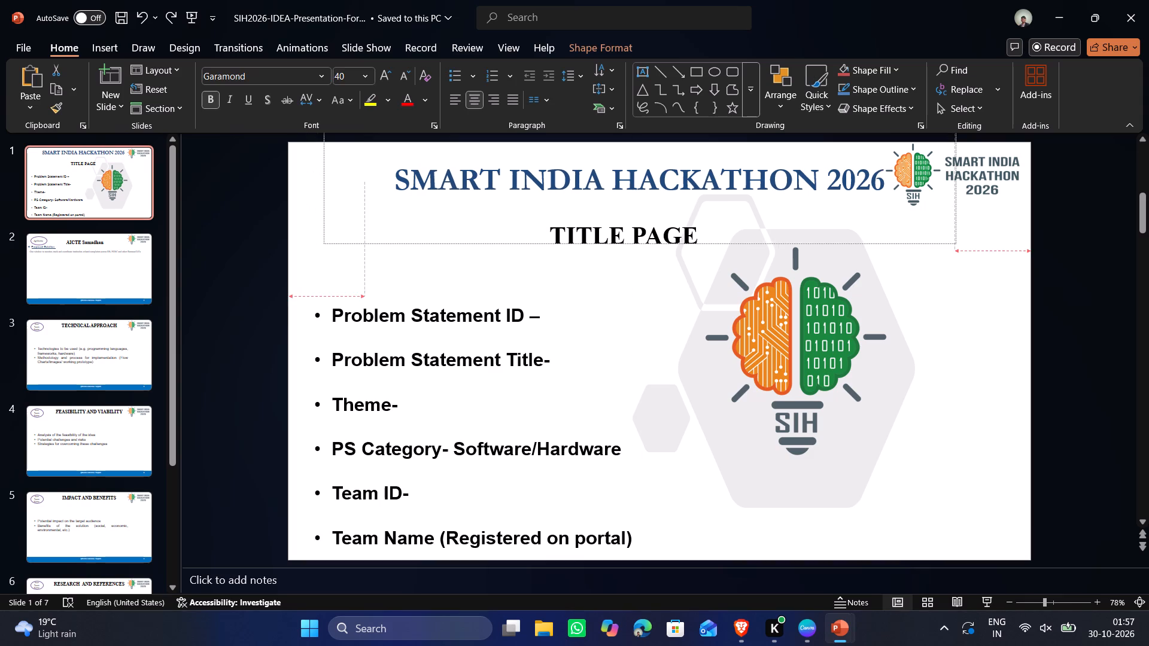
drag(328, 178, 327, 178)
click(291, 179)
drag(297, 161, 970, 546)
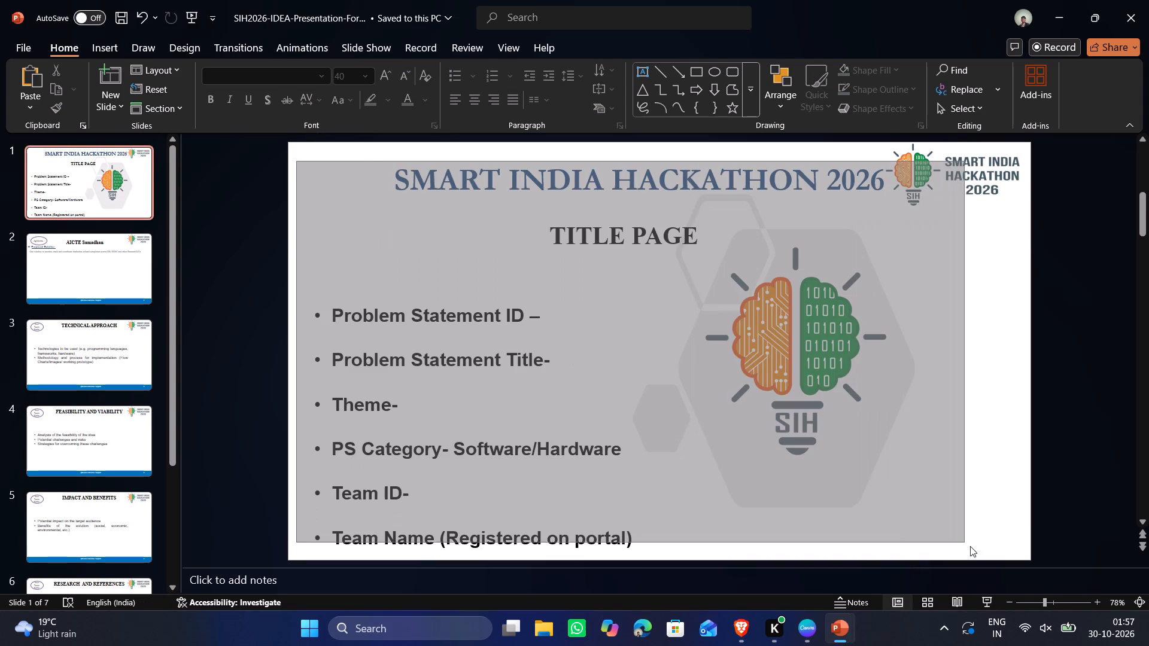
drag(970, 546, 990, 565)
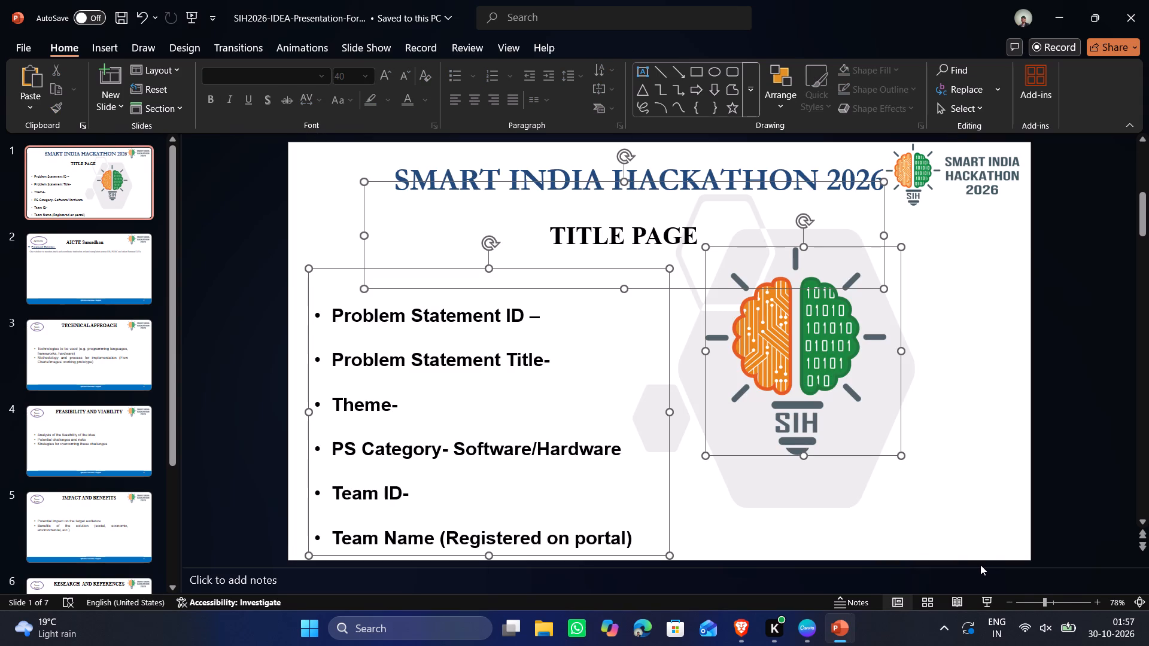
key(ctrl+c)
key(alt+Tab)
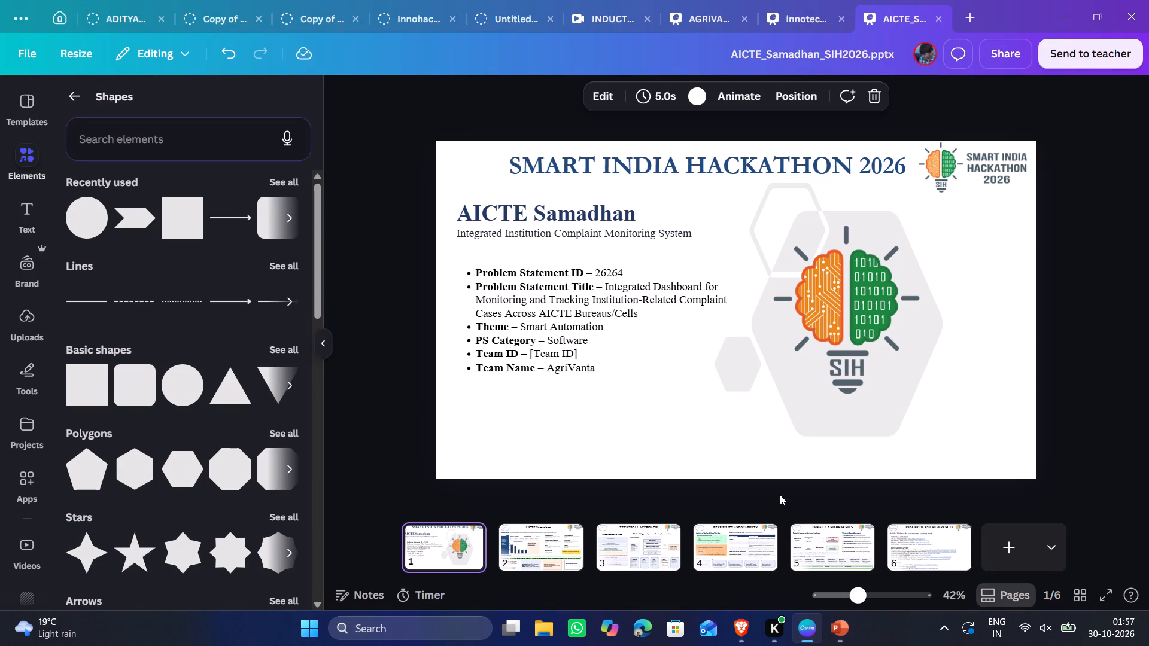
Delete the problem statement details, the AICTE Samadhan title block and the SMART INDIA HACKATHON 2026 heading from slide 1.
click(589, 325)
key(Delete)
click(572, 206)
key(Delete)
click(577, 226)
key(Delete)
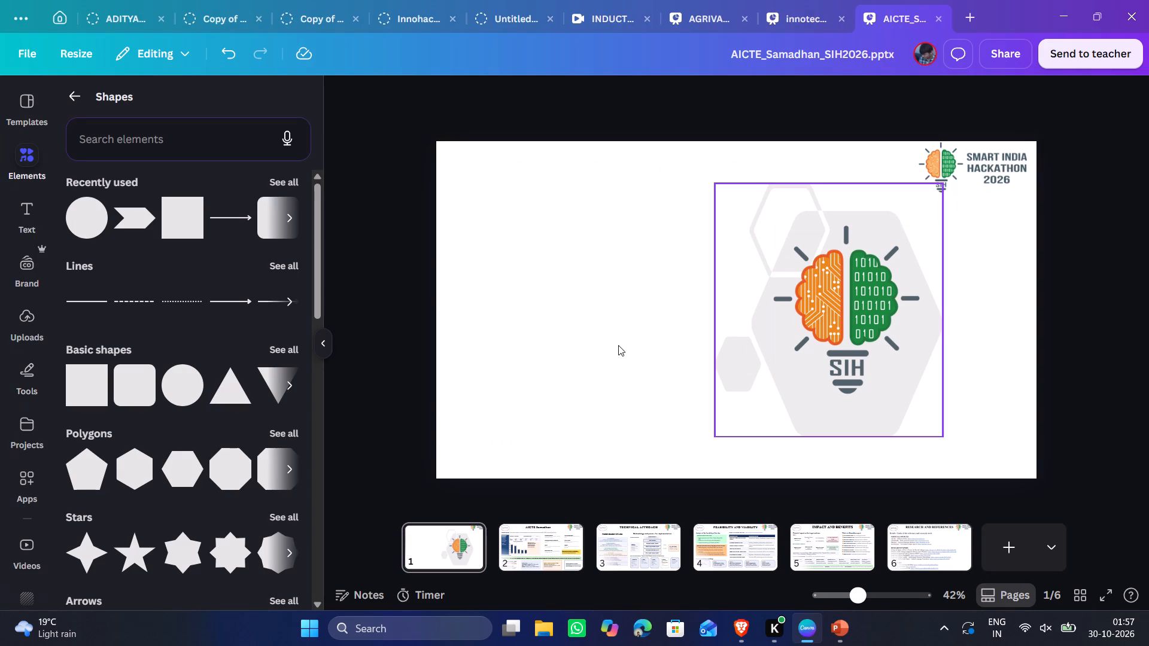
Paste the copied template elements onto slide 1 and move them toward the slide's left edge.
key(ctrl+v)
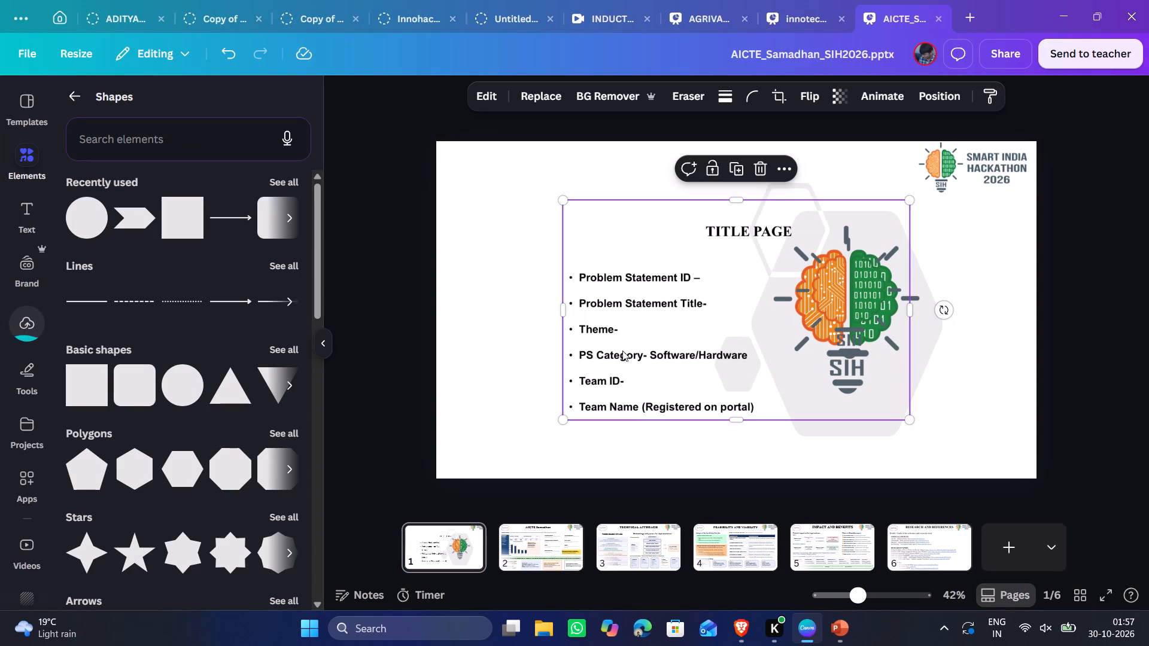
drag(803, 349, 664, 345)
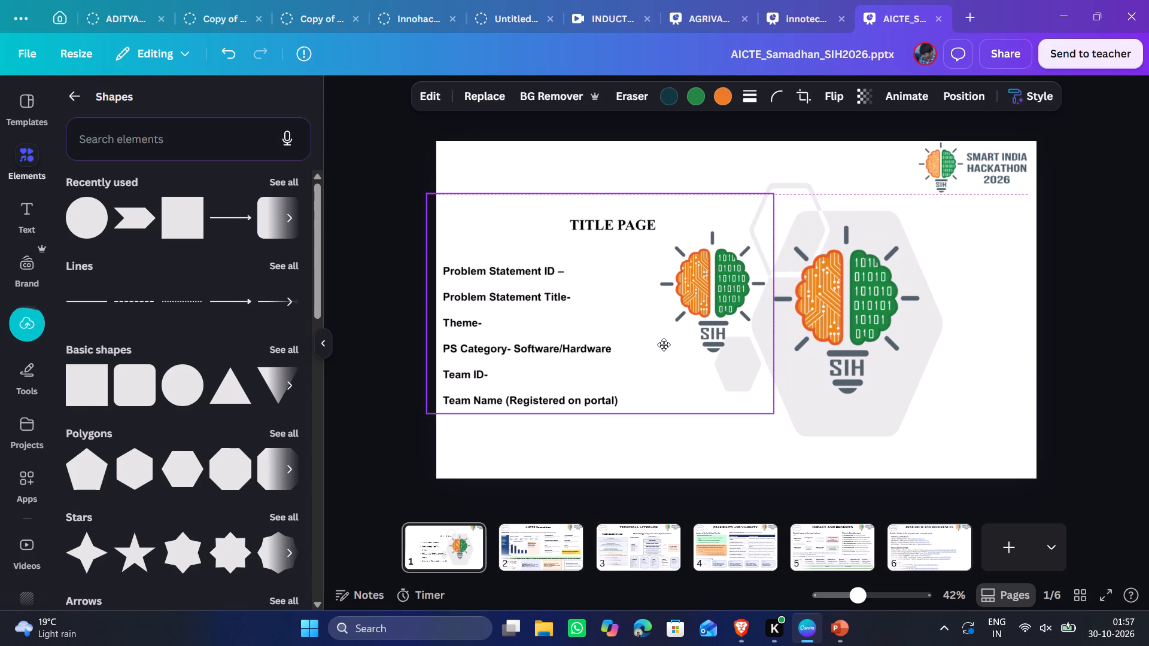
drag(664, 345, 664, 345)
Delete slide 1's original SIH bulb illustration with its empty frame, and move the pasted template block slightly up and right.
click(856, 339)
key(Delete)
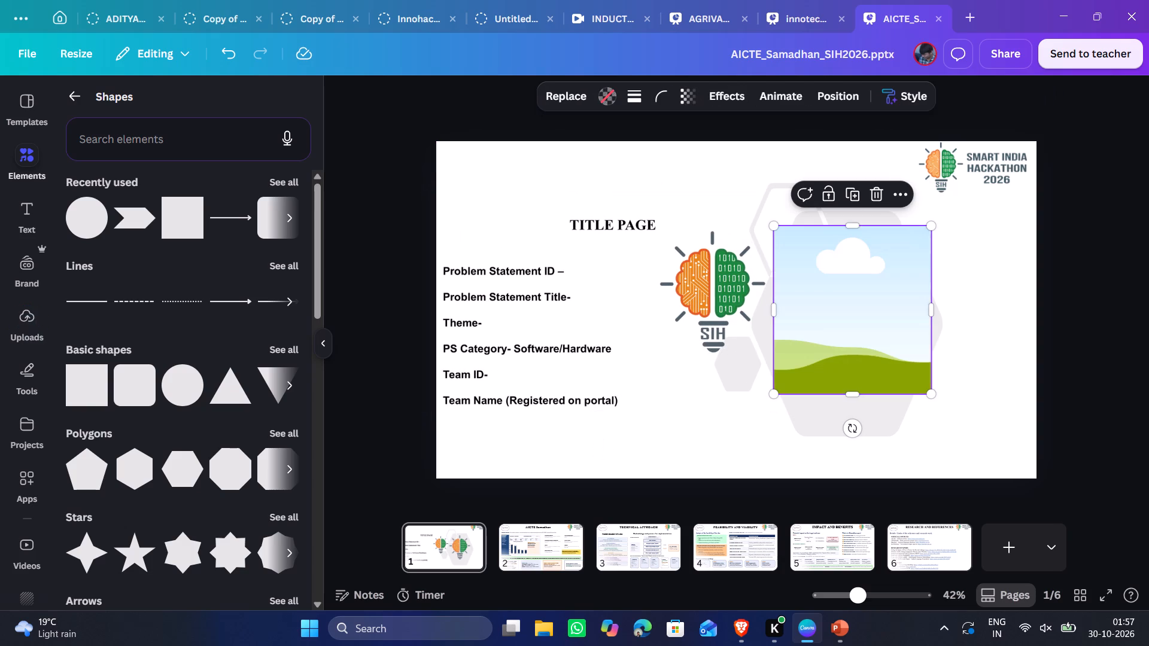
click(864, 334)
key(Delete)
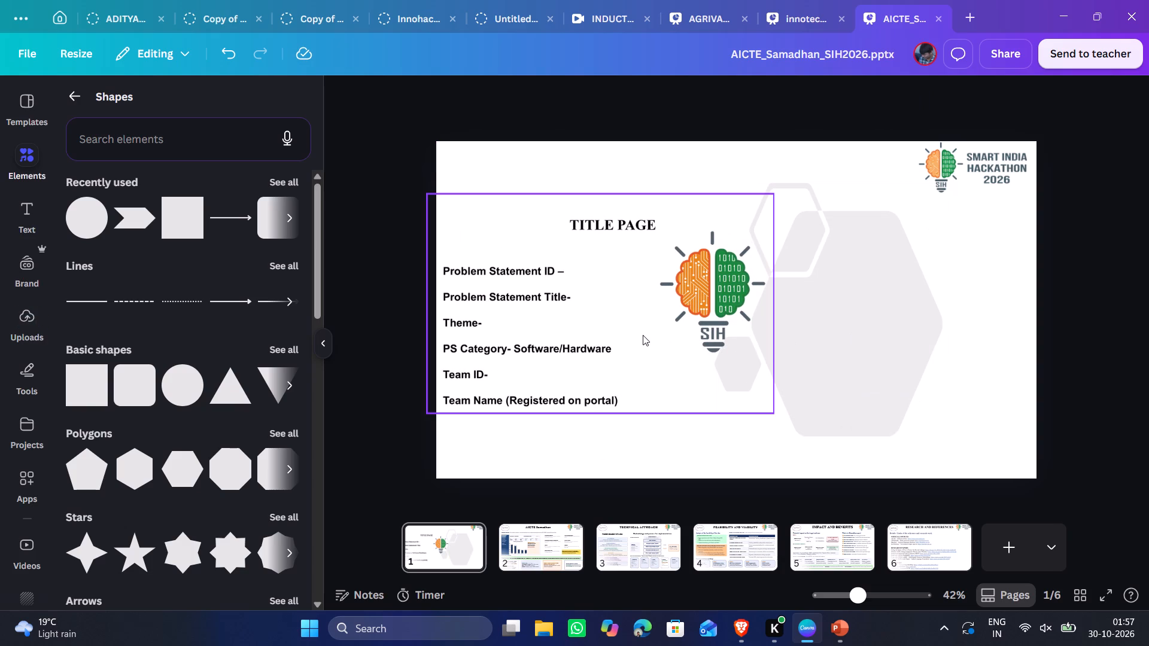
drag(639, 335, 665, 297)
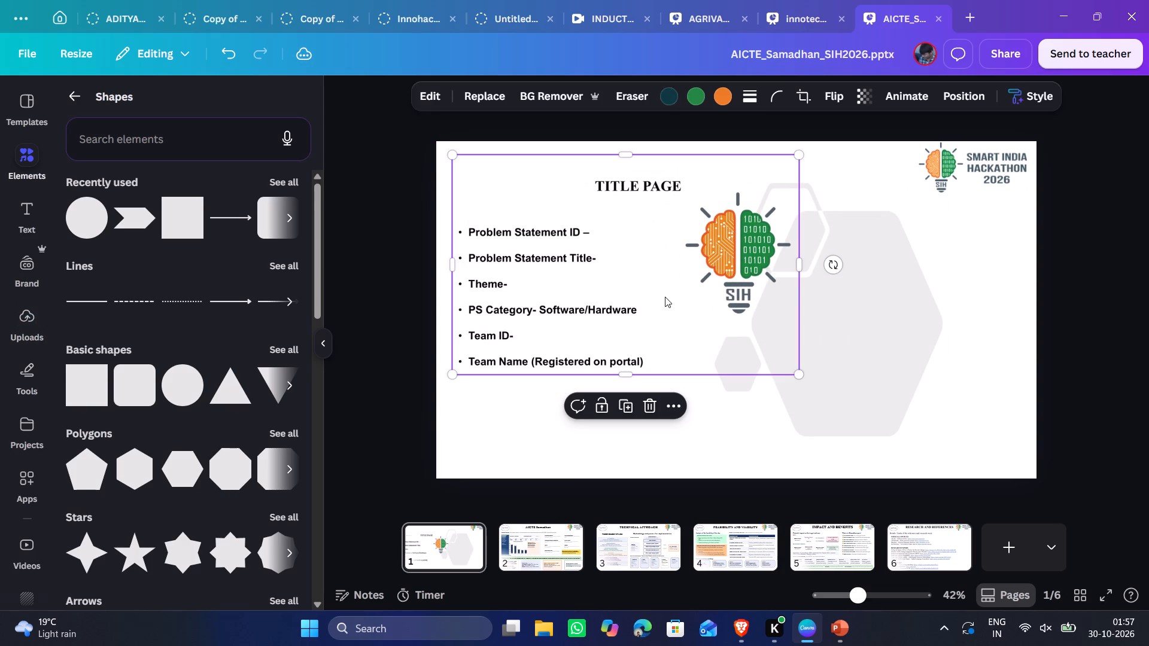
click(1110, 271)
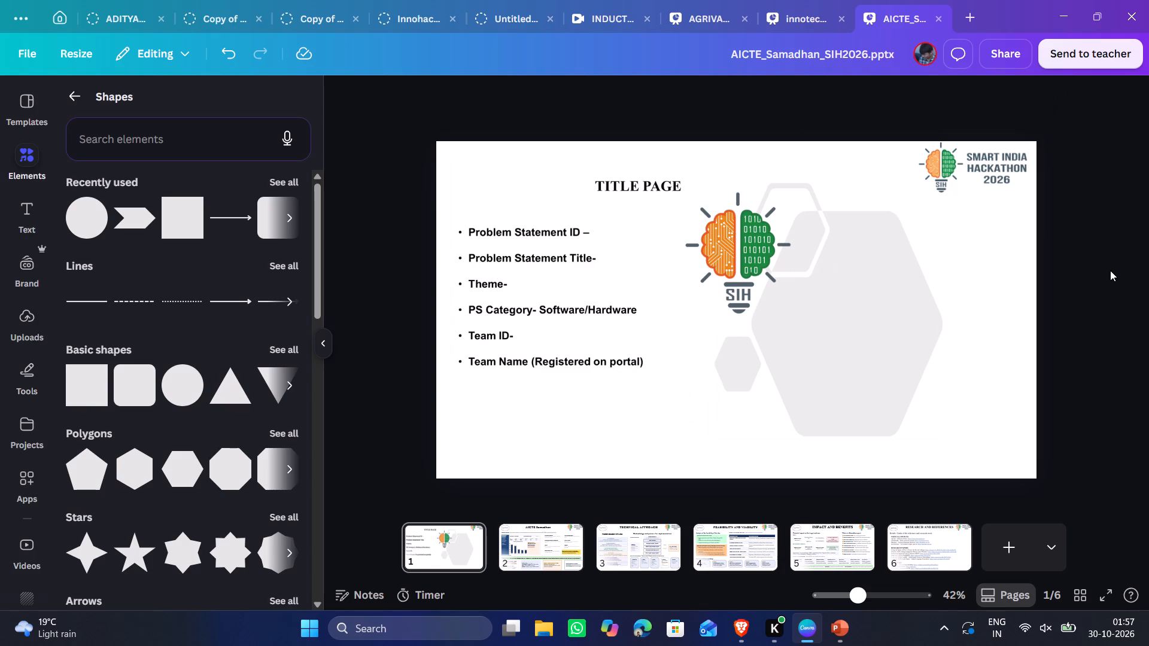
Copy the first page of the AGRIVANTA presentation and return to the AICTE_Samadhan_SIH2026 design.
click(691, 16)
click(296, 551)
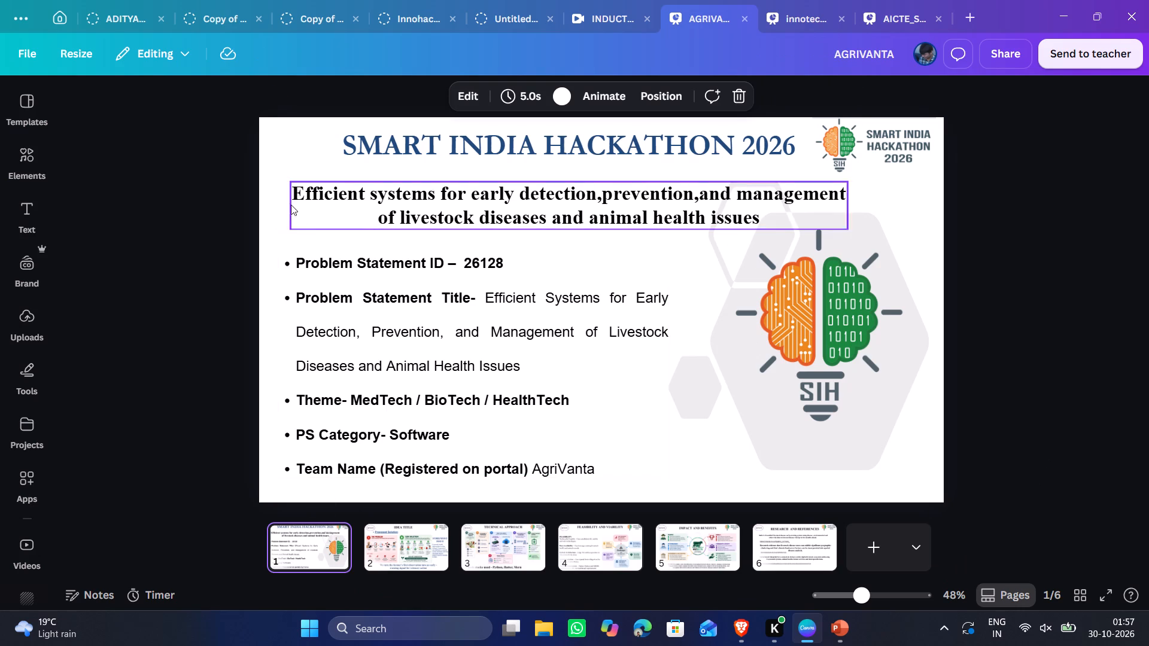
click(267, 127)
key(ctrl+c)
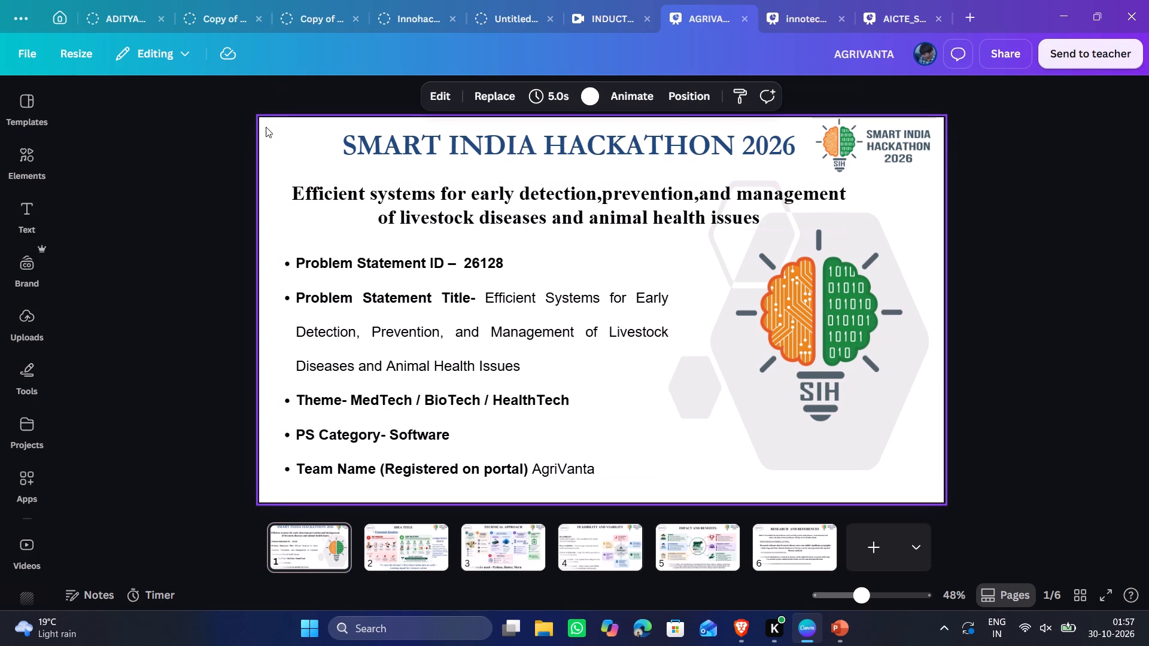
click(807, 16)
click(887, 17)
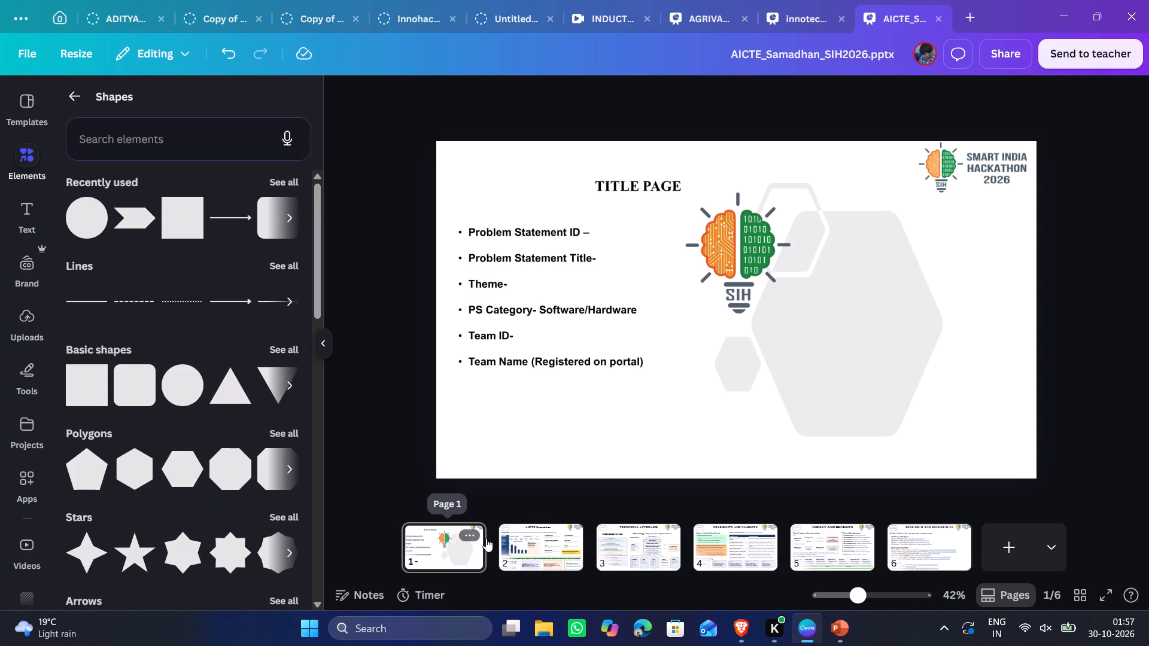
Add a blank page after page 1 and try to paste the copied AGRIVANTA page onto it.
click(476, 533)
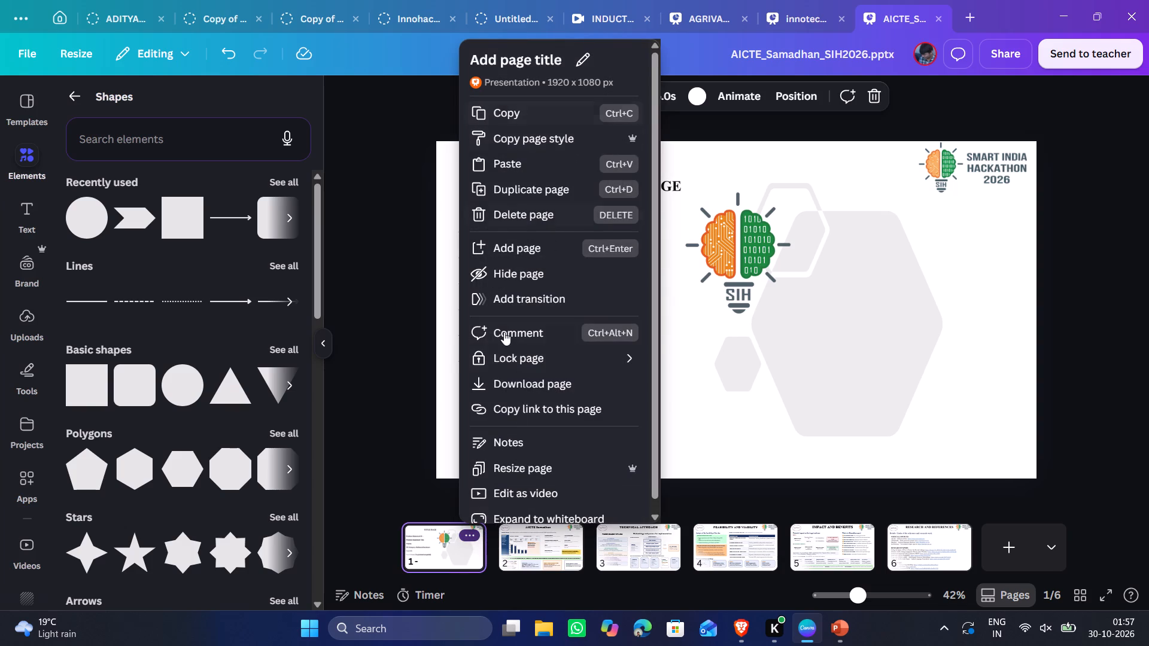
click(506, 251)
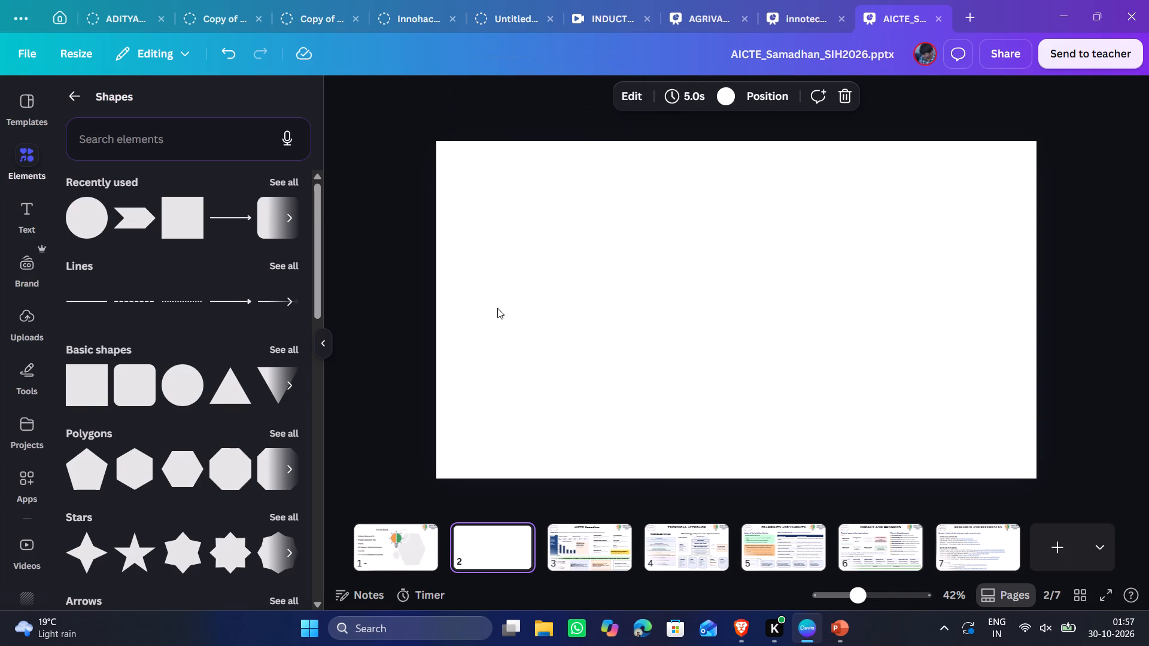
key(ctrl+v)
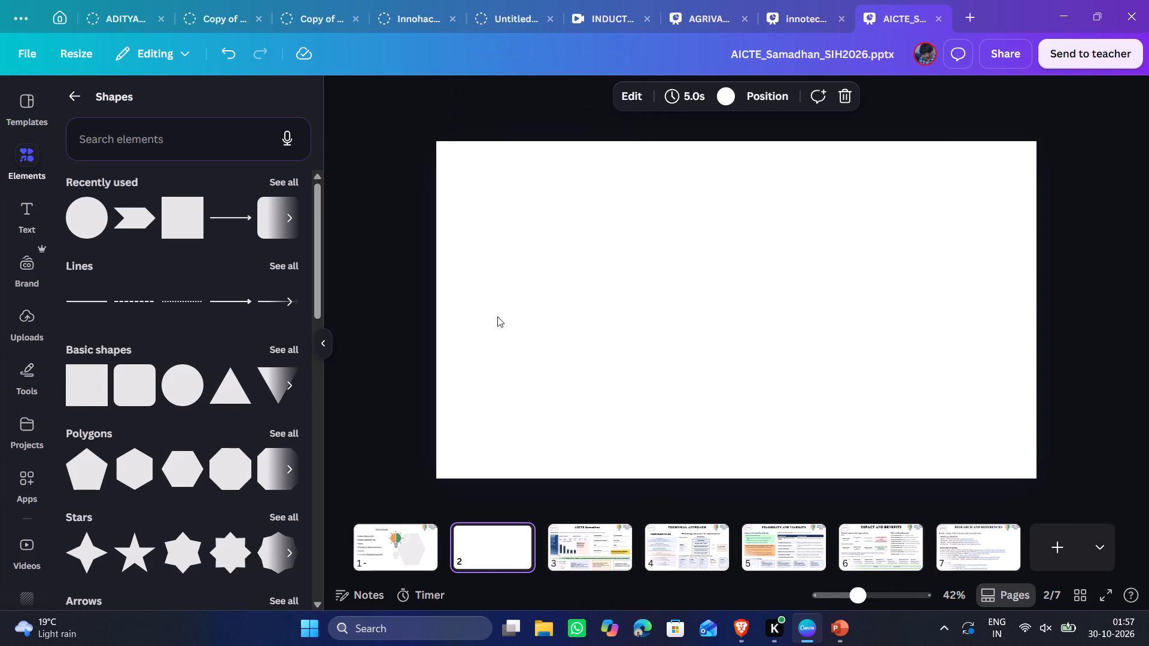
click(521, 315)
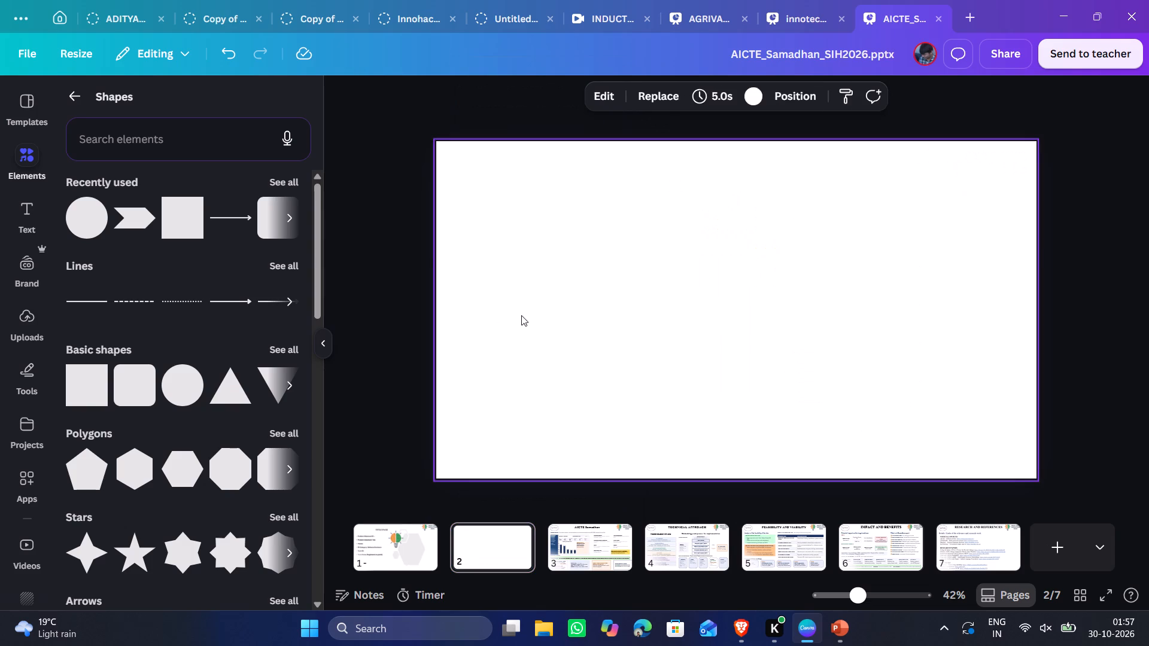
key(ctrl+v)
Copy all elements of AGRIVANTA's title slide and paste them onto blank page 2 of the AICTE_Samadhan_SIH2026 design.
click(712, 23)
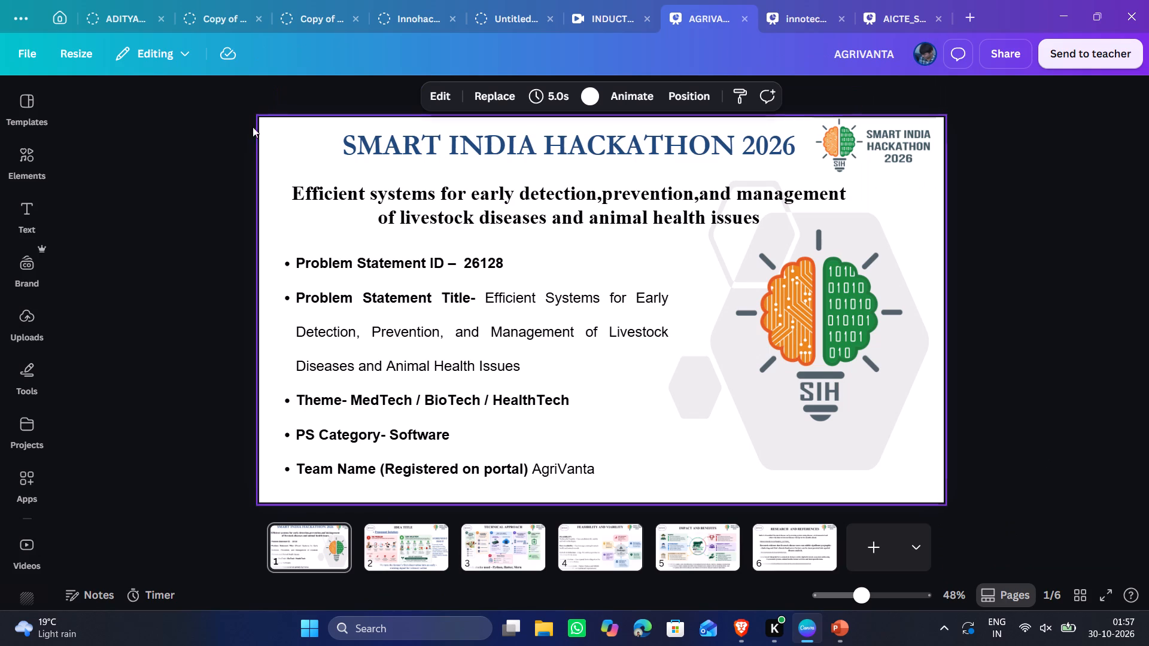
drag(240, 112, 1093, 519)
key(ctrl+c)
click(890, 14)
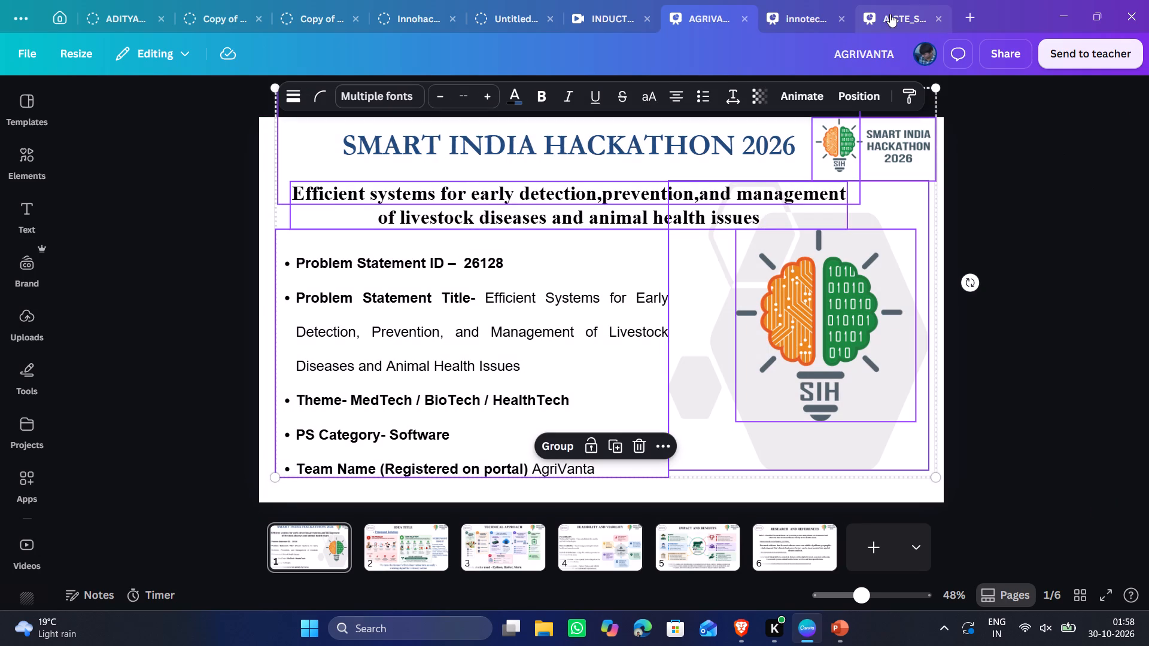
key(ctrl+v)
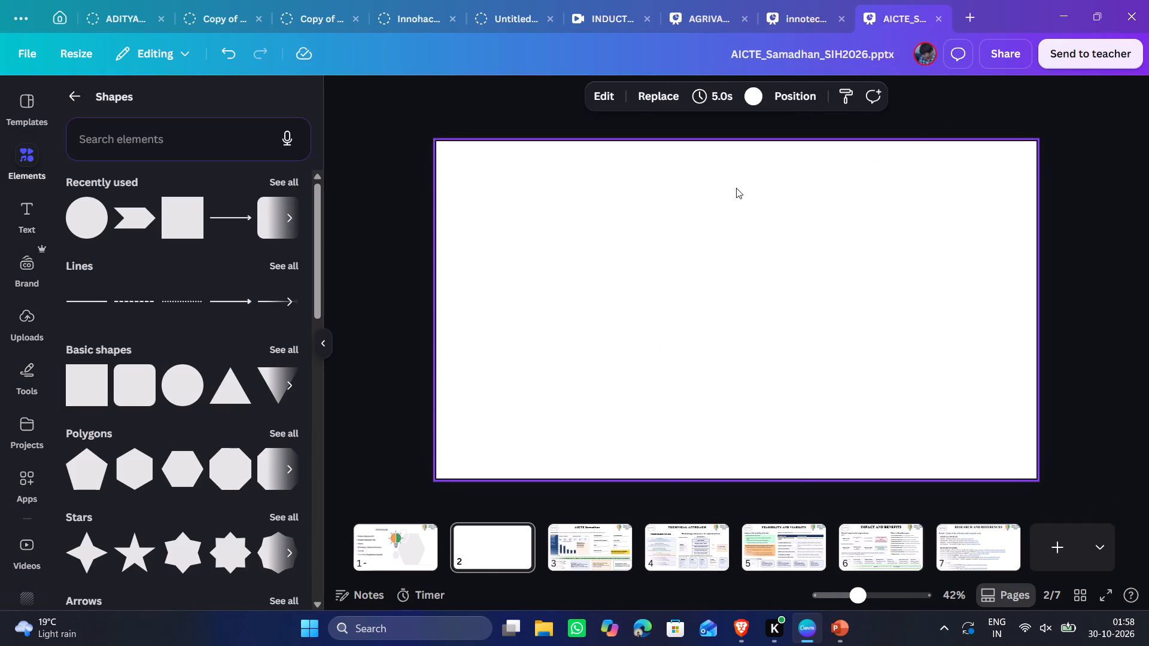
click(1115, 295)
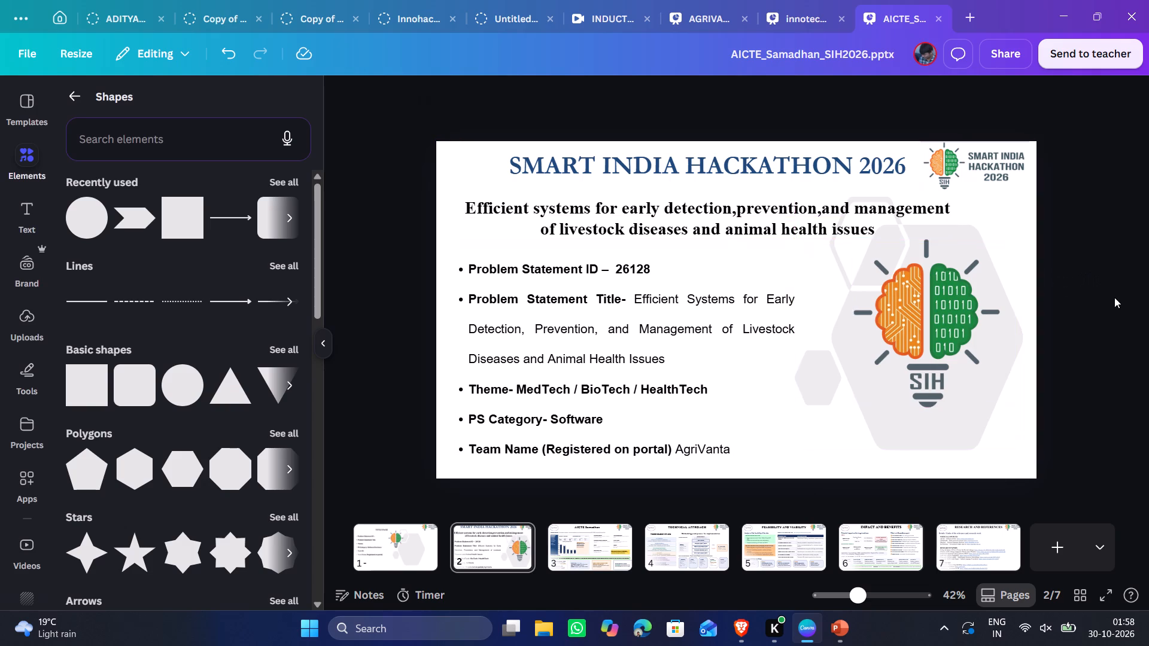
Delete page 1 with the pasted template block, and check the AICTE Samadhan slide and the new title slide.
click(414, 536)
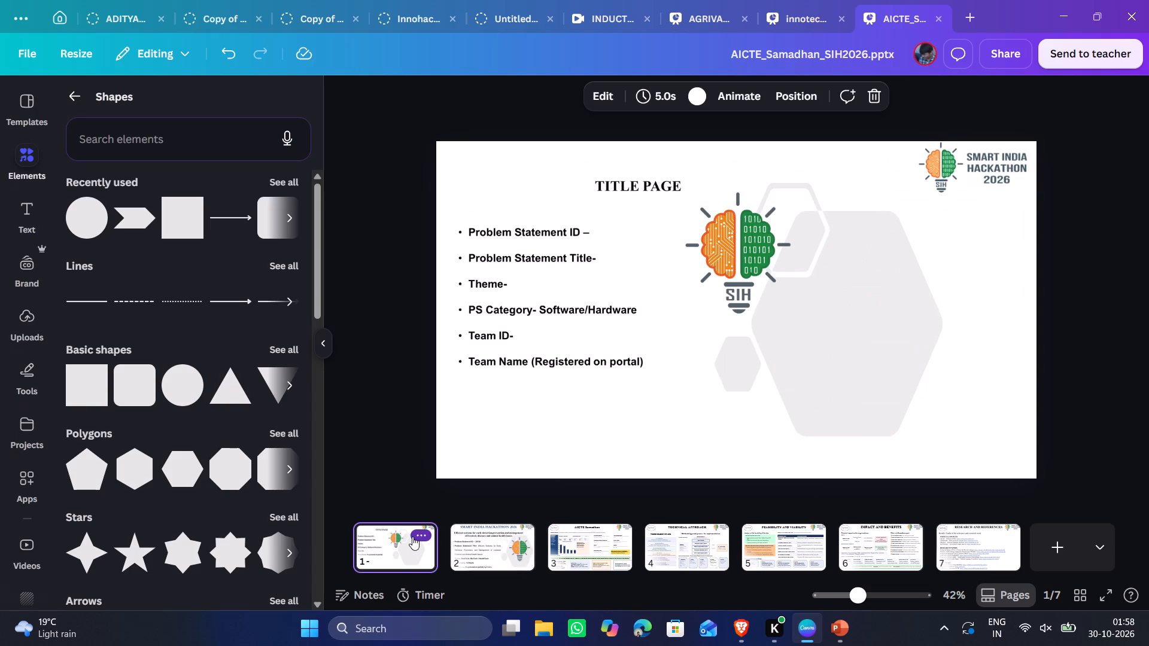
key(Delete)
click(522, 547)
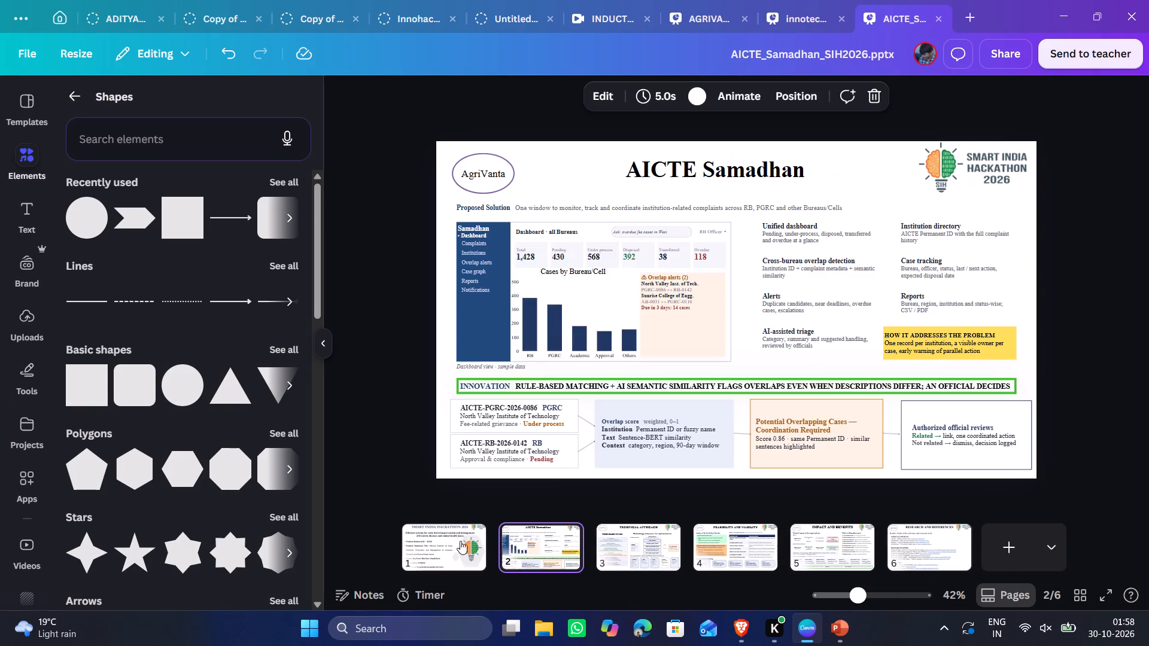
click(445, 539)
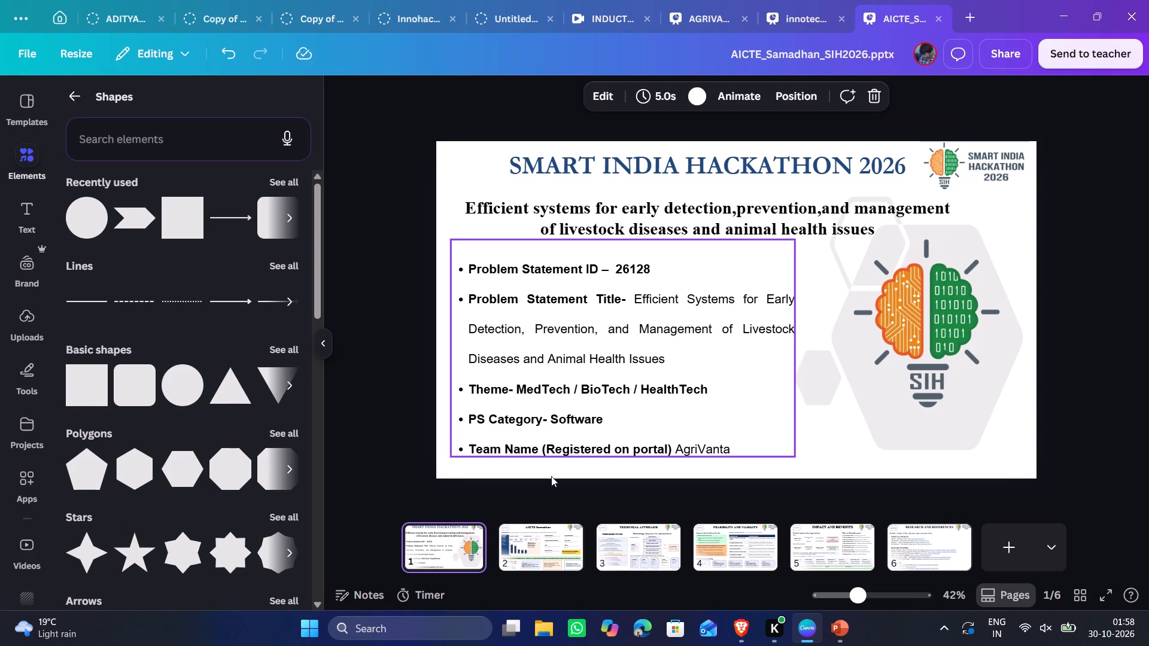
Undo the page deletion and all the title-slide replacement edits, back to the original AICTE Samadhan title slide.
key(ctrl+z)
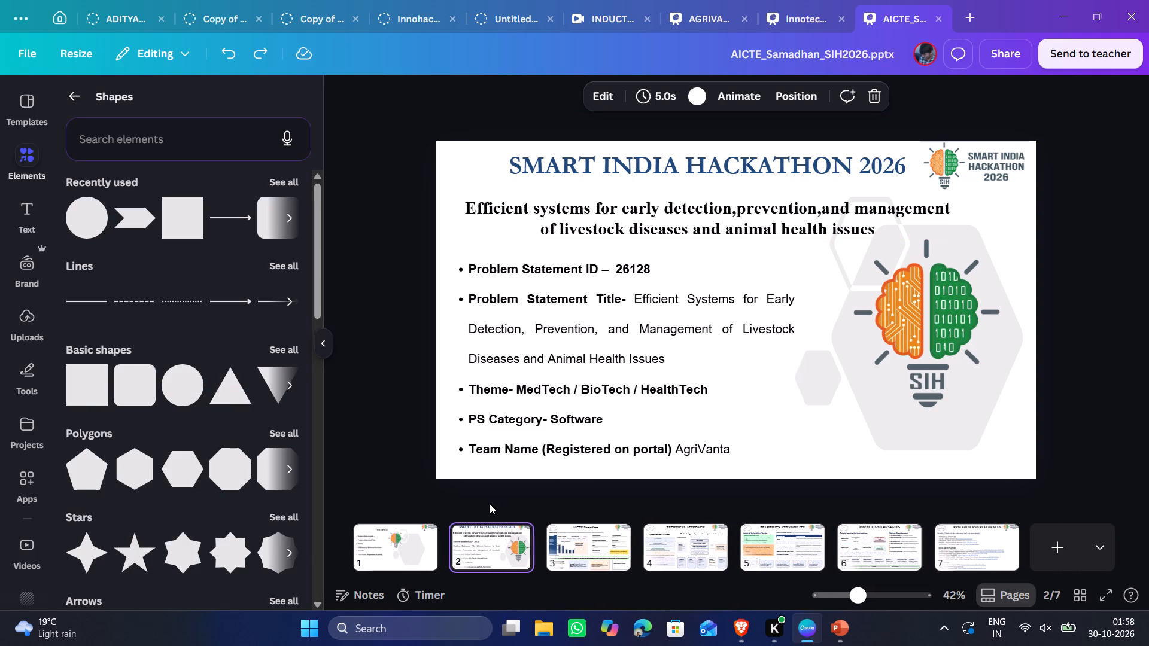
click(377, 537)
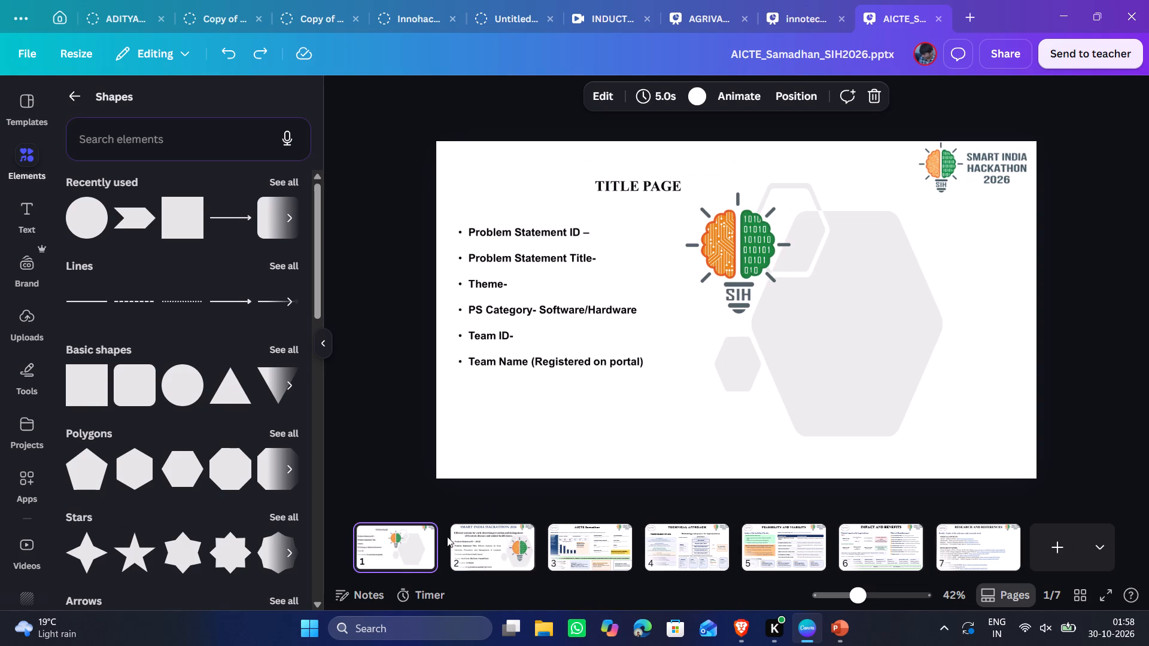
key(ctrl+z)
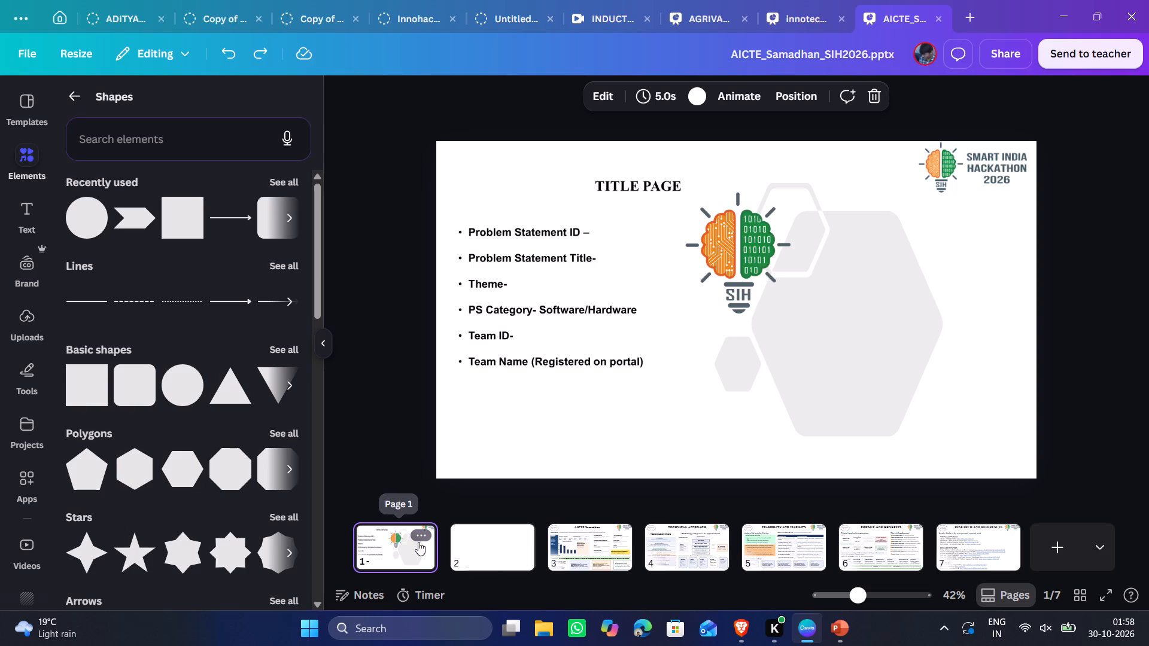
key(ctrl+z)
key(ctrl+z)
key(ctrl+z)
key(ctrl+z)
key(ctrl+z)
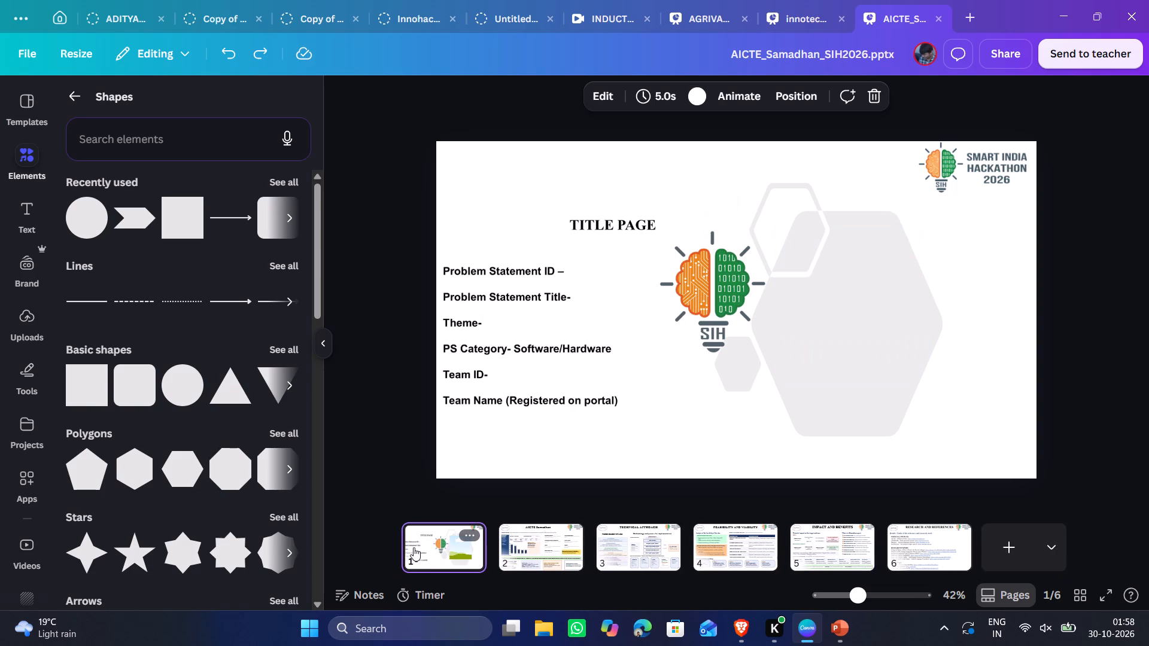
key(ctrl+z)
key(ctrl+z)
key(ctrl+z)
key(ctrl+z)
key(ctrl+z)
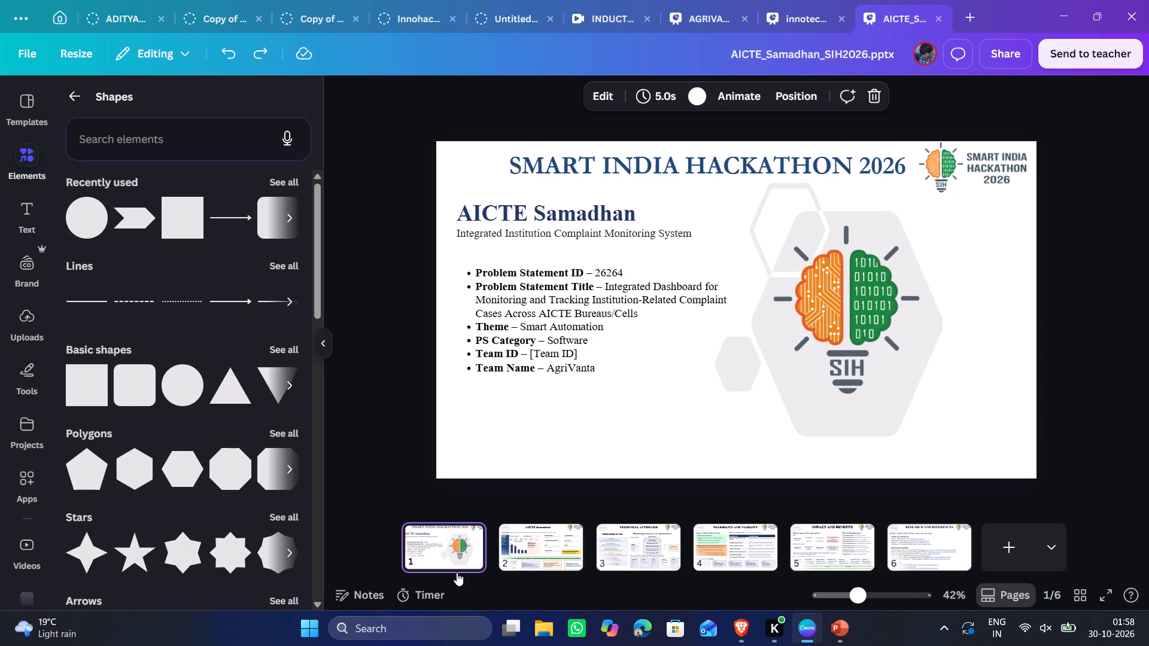
Add a blank page to the presentation and move it to position 2, directly after the title slide.
click(1001, 535)
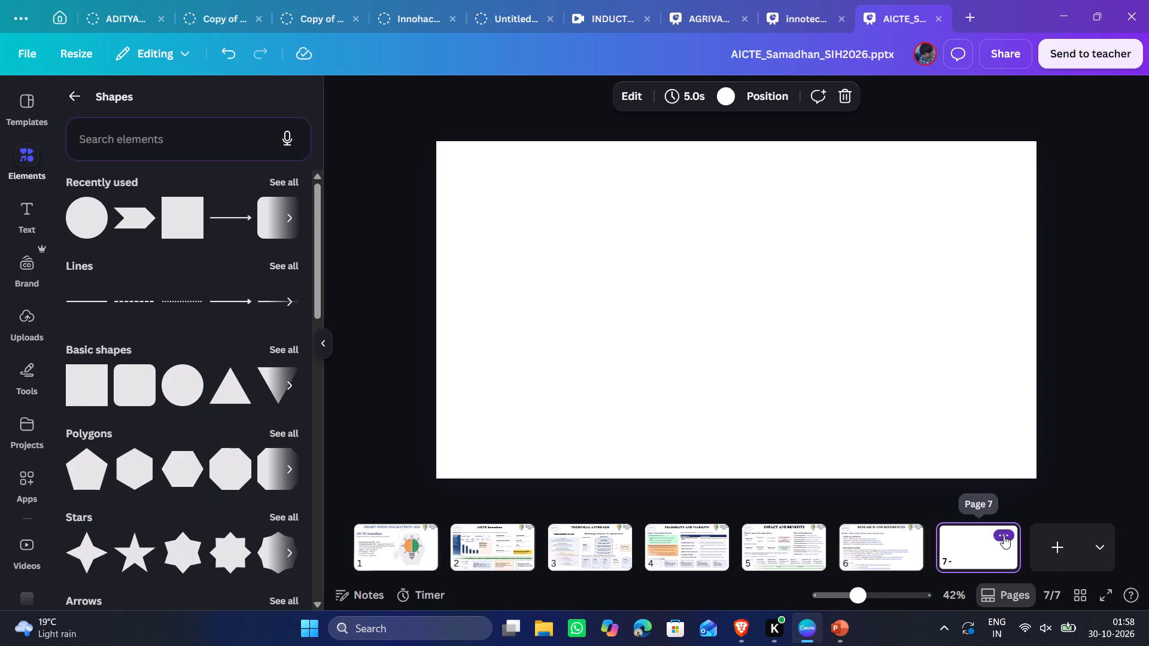
drag(986, 546, 458, 550)
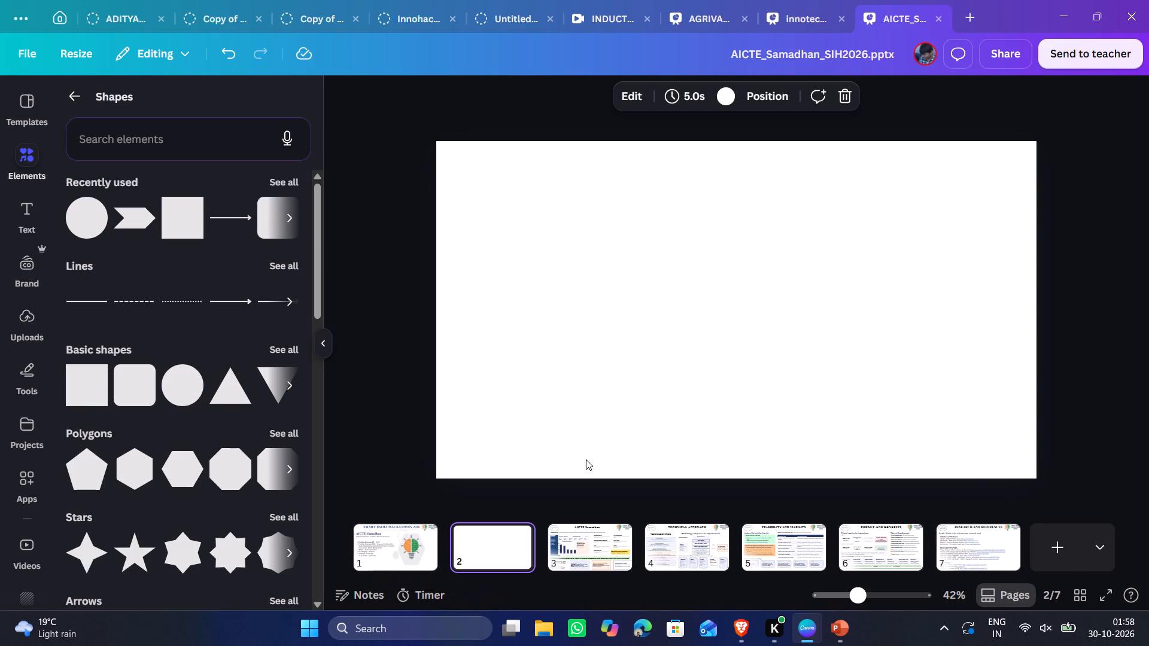
Copy all elements of AGRIVANTA's title slide and paste them onto blank page 2 of the AICTE_Samadhan_SIH2026 design.
click(784, 5)
click(729, 11)
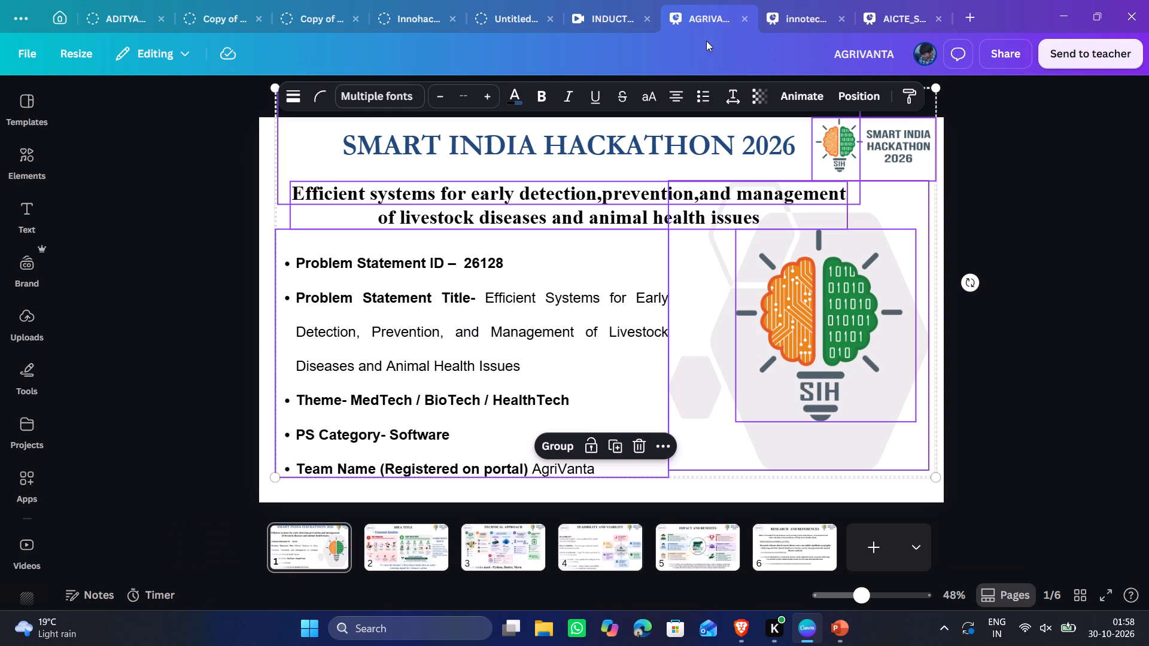
key(ctrl+c)
click(885, 8)
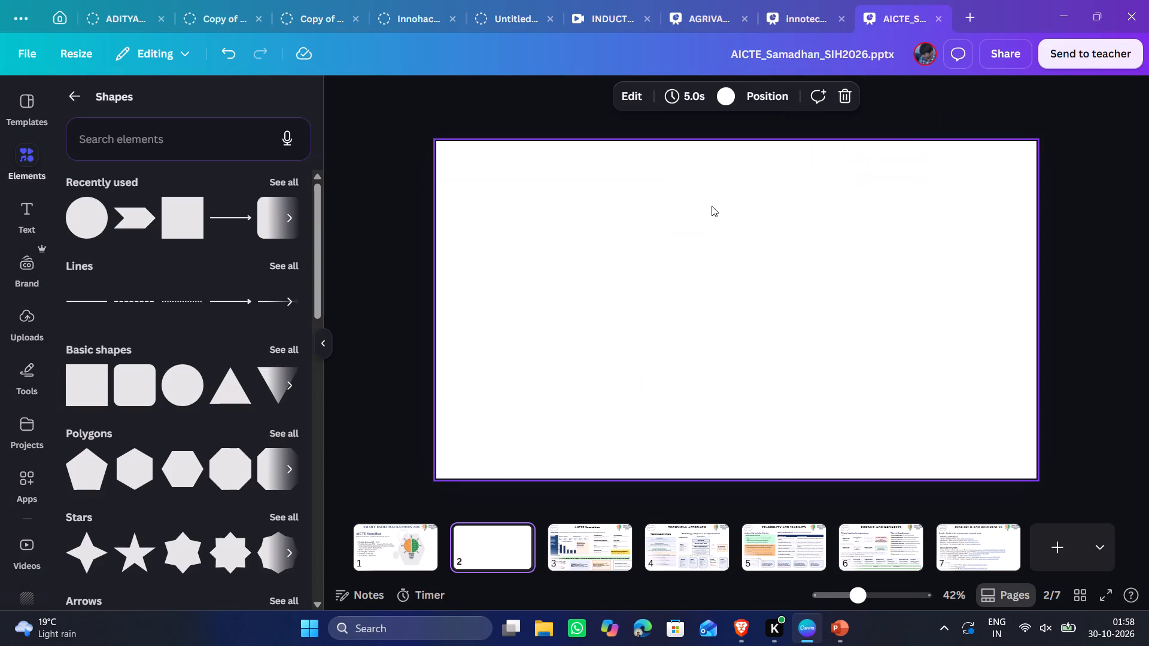
key(ctrl+v)
click(1095, 261)
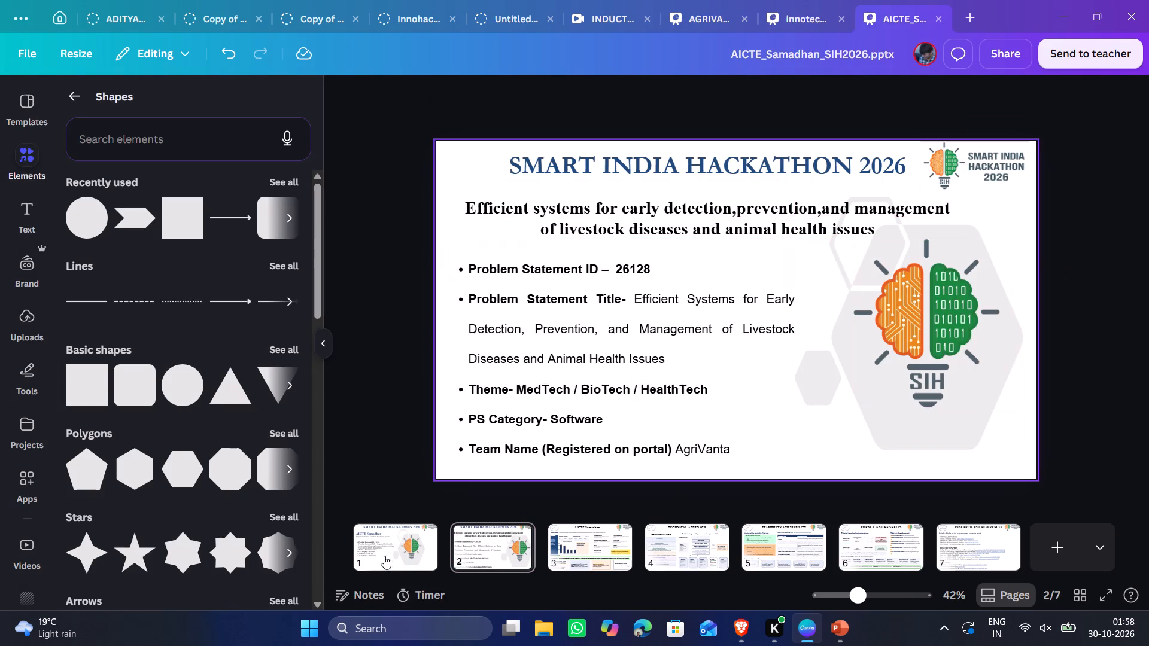
Replace the Problem Statement ID on page 2 with 26264, copied from page 1.
click(415, 541)
double_click(615, 270)
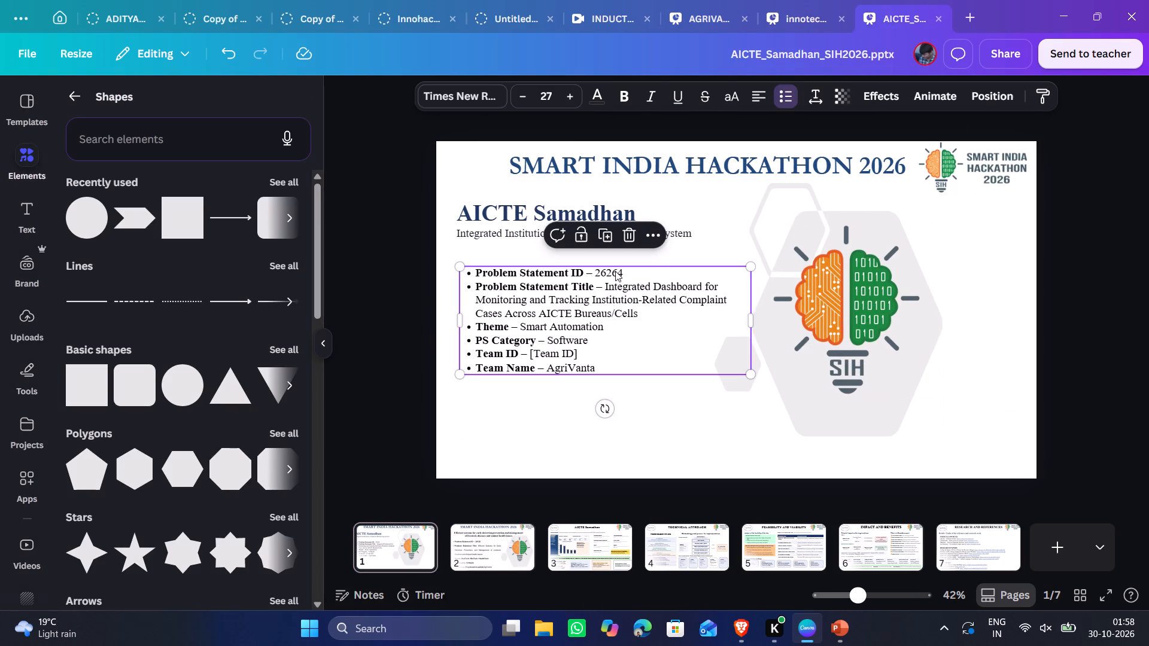
double_click(609, 271)
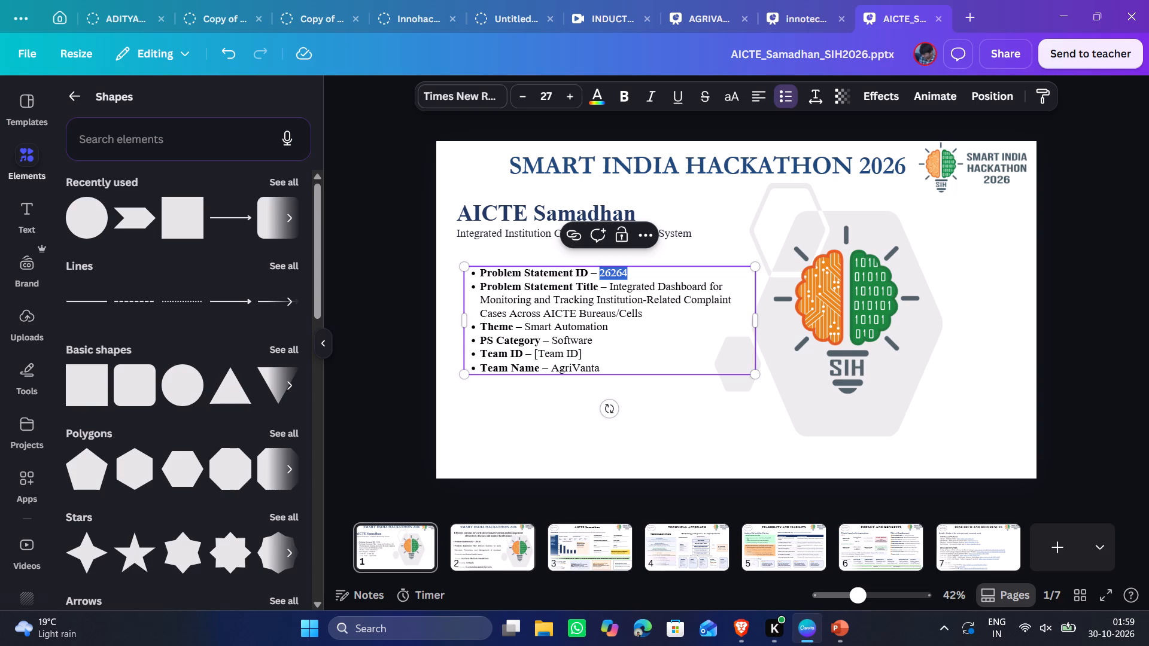
key(ctrl+c)
click(468, 546)
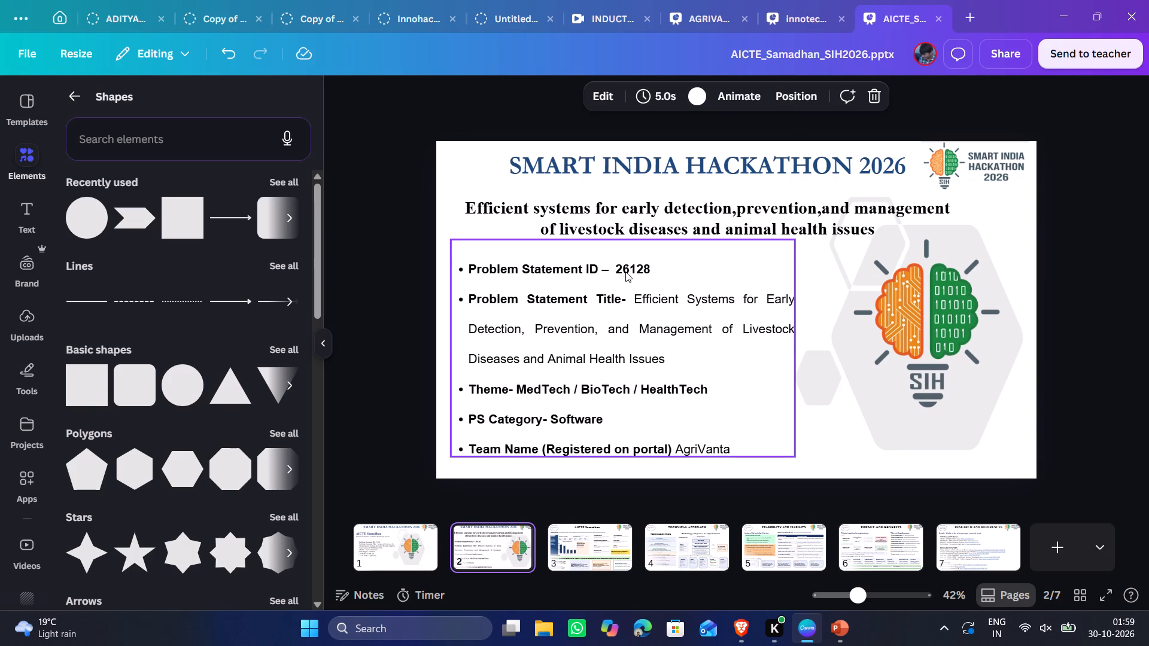
double_click(625, 272)
click(650, 267)
drag(653, 266, 615, 266)
key(ctrl+v)
click(637, 297)
key(alt+Tab)
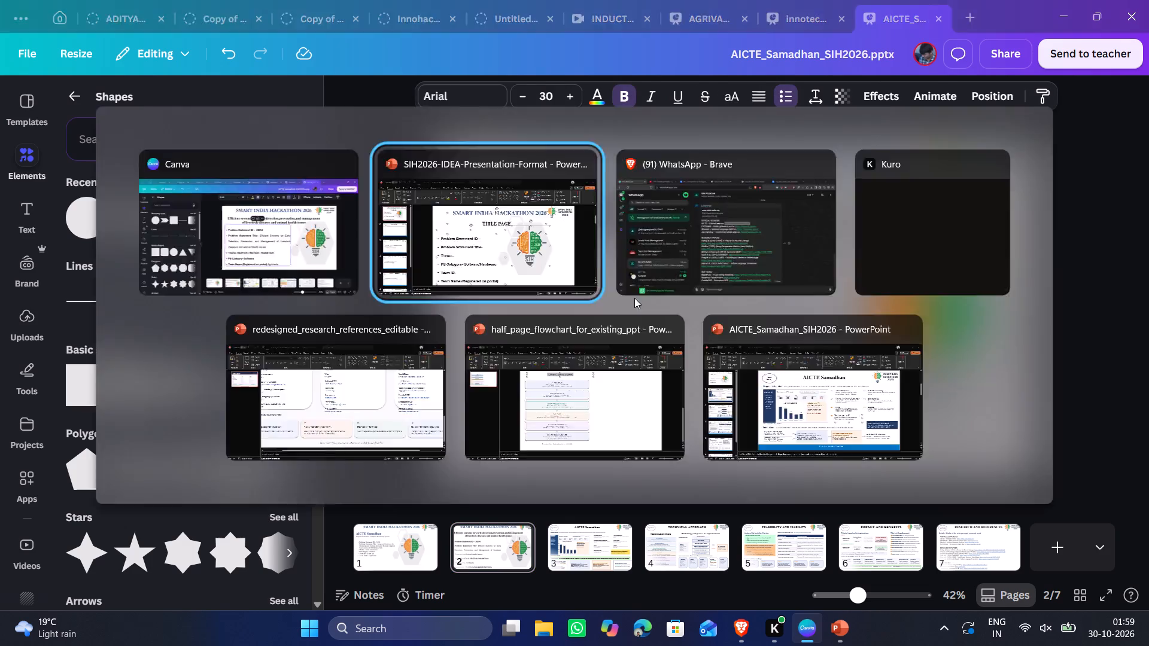
key(alt+Tab)
Replace page 2's Problem Statement Title with page 1's "Integrated Dashboard for Monitoring and Tracking Institution-Related Complaint Cases Across AICTE Bureaus/Cells", in non-bold text.
click(392, 556)
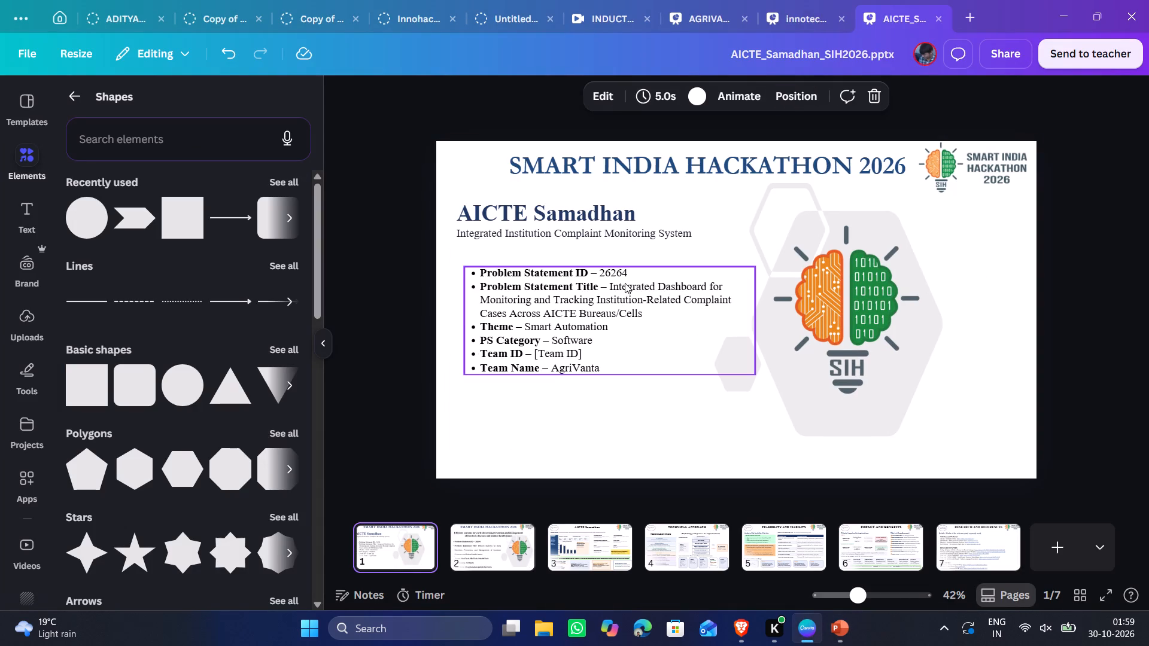
double_click(625, 283)
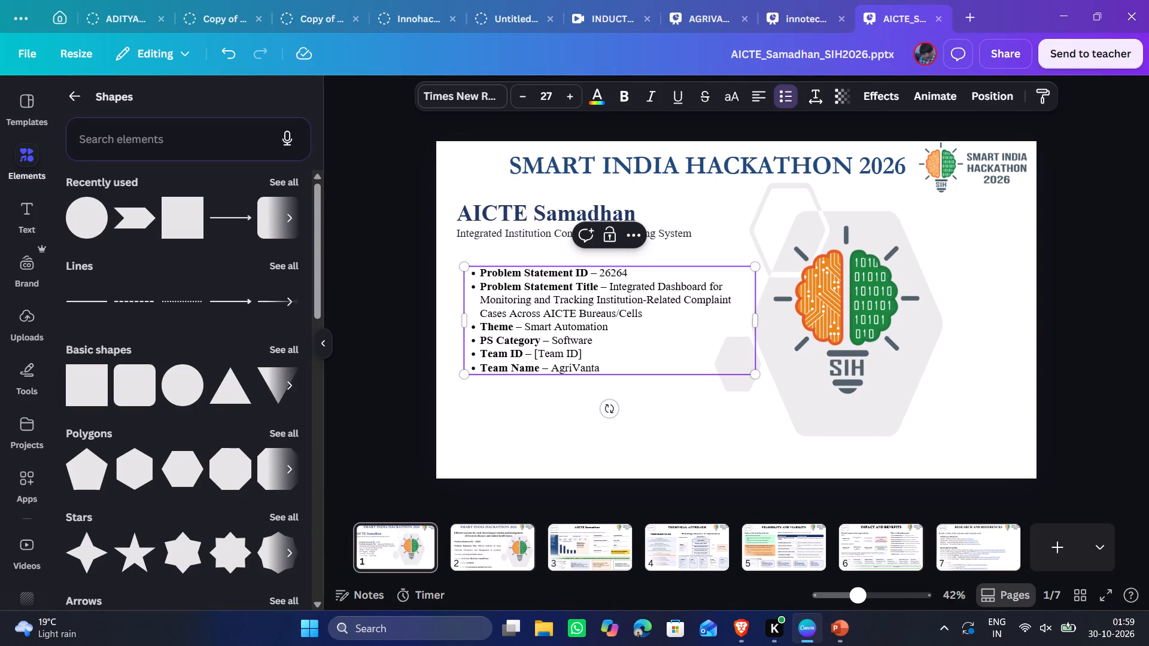
drag(609, 287, 646, 312)
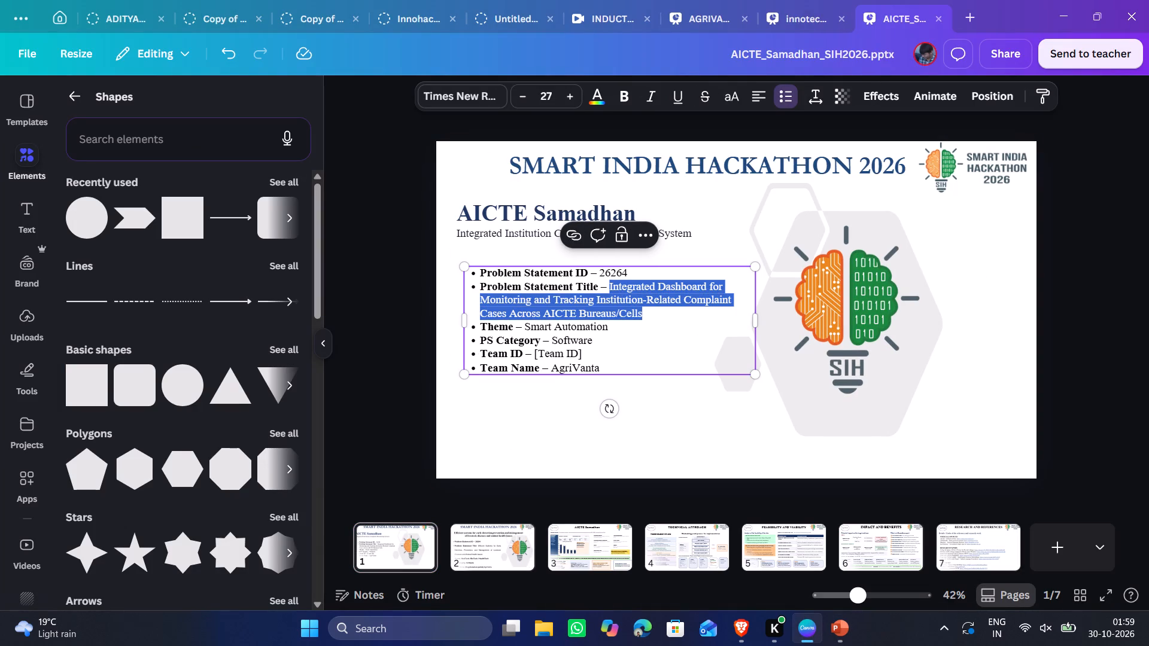
key(ctrl+c)
click(498, 552)
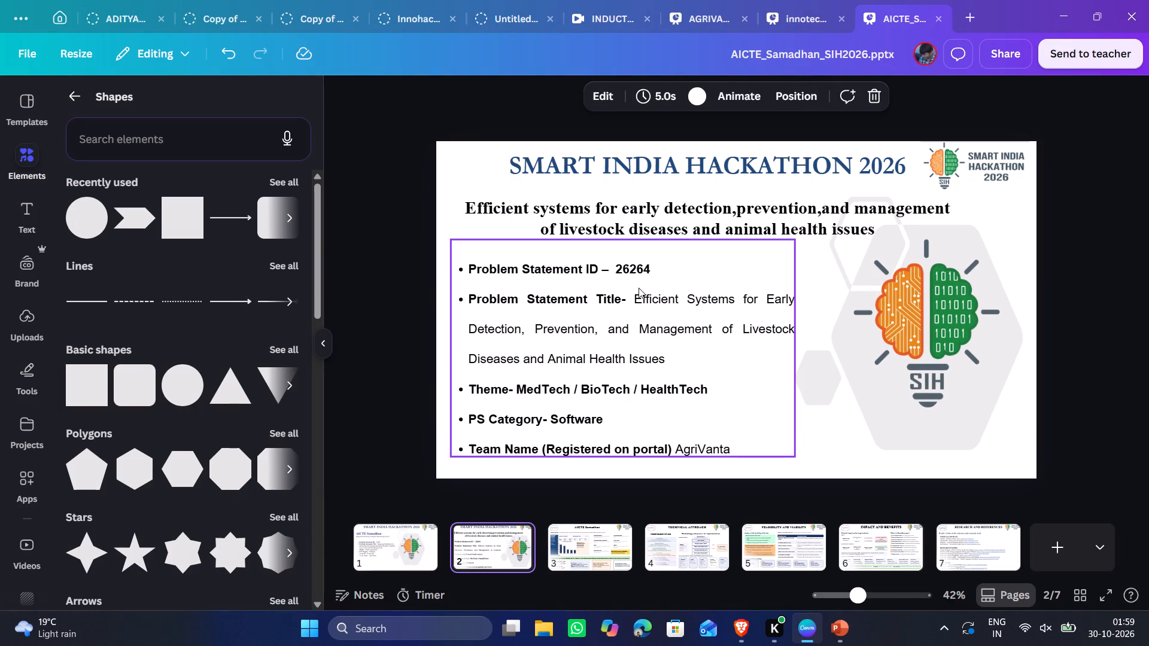
double_click(642, 292)
drag(633, 297, 664, 362)
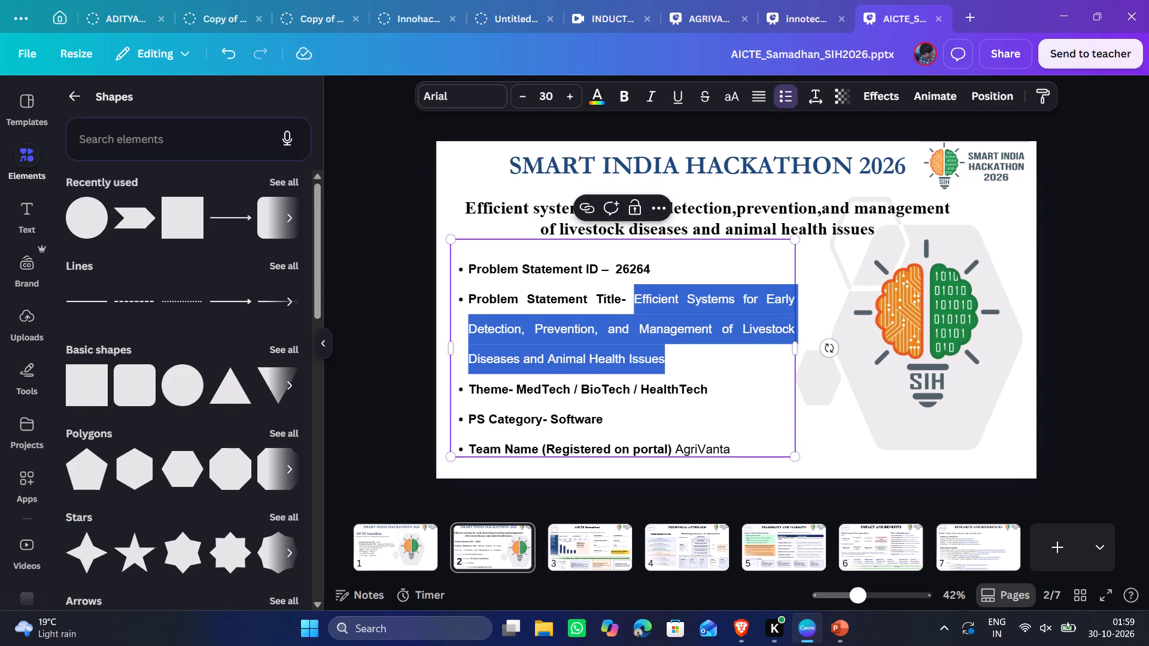
key(ctrl+v)
drag(634, 297, 678, 360)
click(628, 93)
click(701, 303)
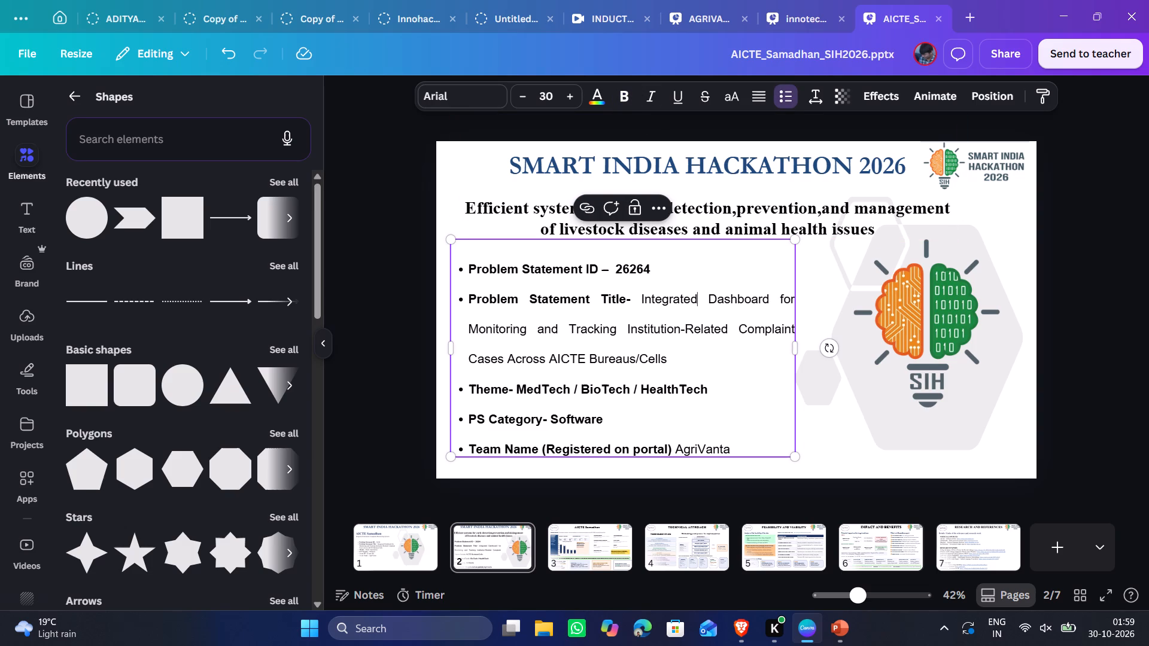
key(alt+Tab)
key(alt+Tab)
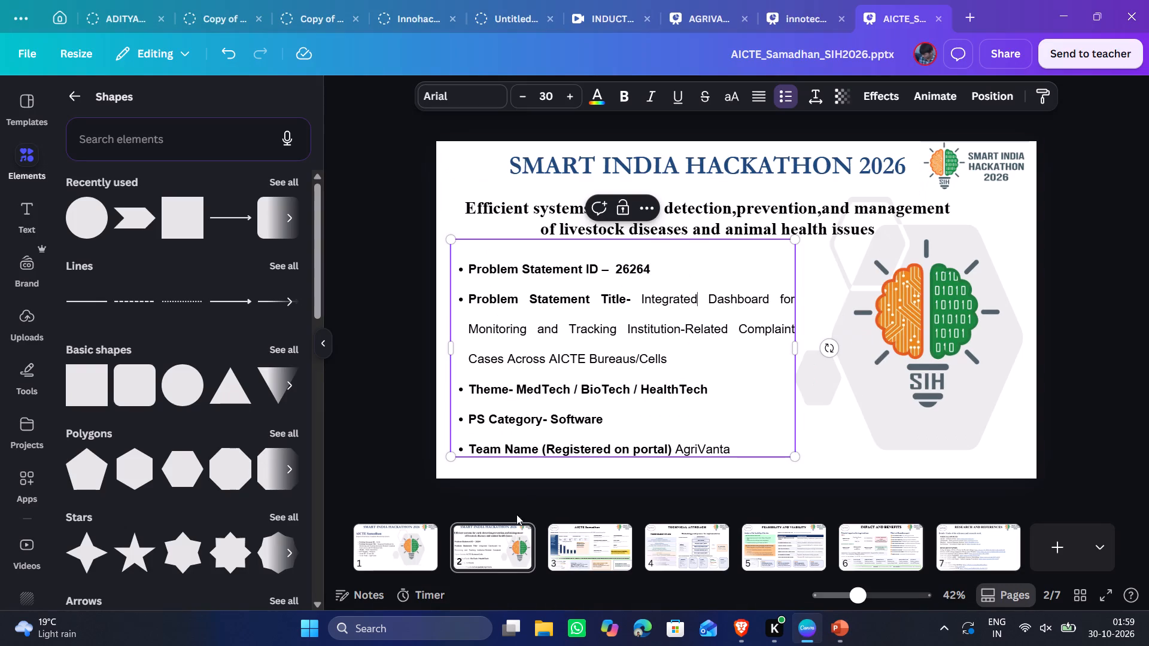
Replace the Theme value on page 2 with "Smart Automation", copied from page 1.
click(400, 559)
click(579, 336)
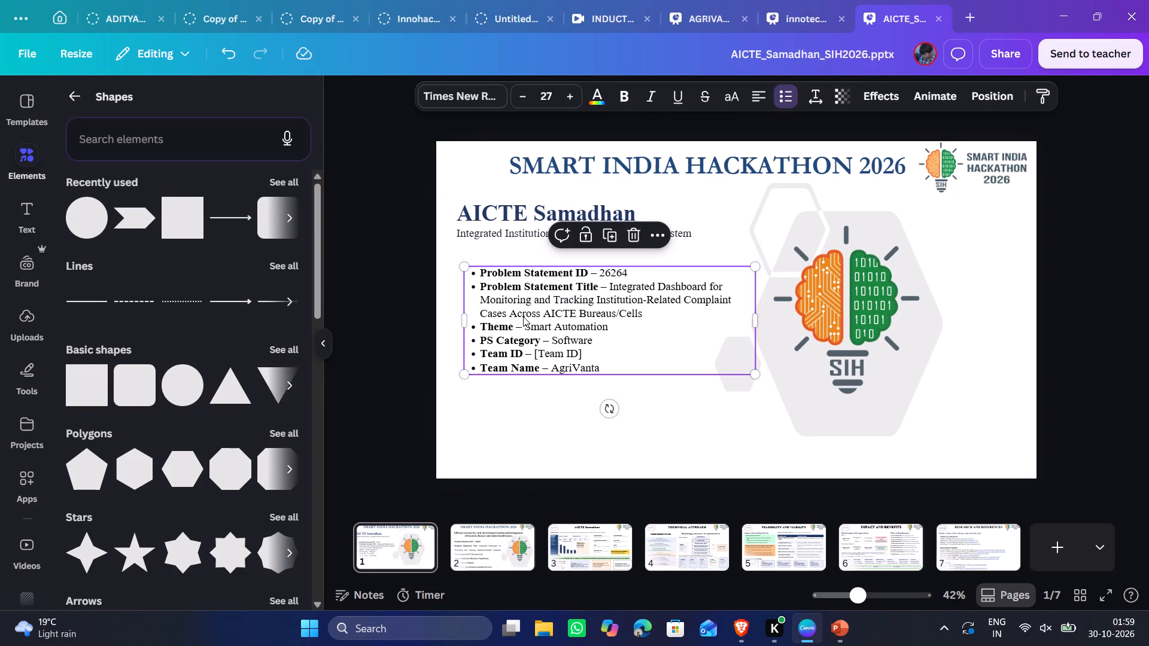
double_click(530, 327)
click(527, 326)
drag(527, 326, 588, 323)
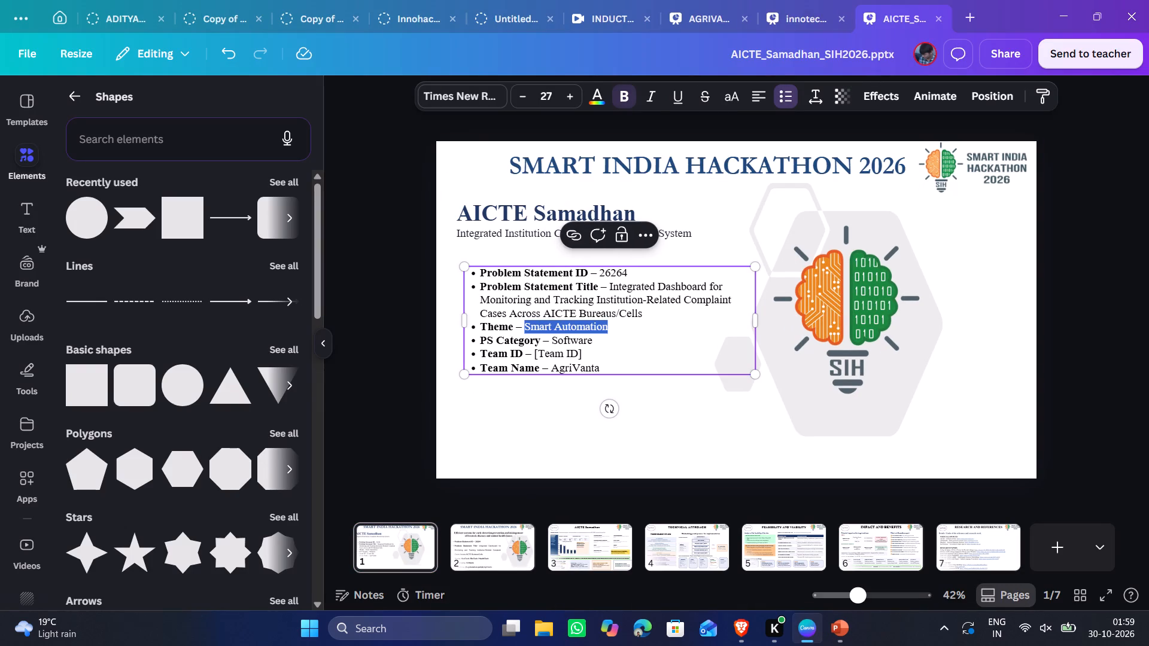
key(ctrl+c)
click(478, 560)
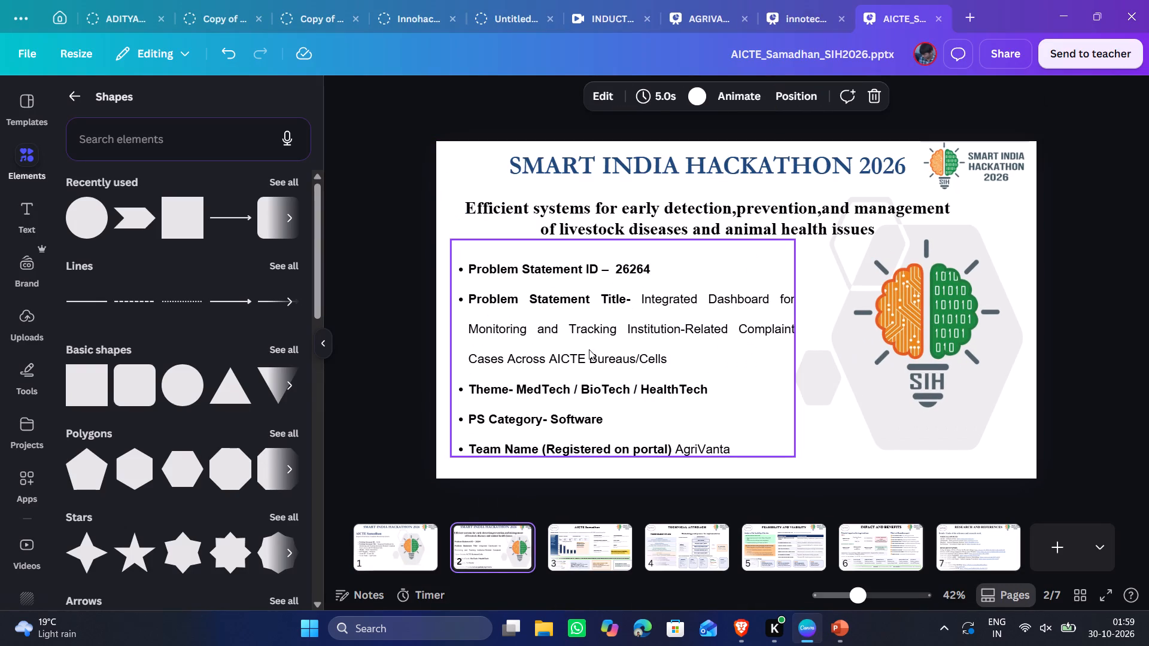
click(577, 383)
click(503, 389)
drag(518, 389, 718, 389)
key(ctrl+v)
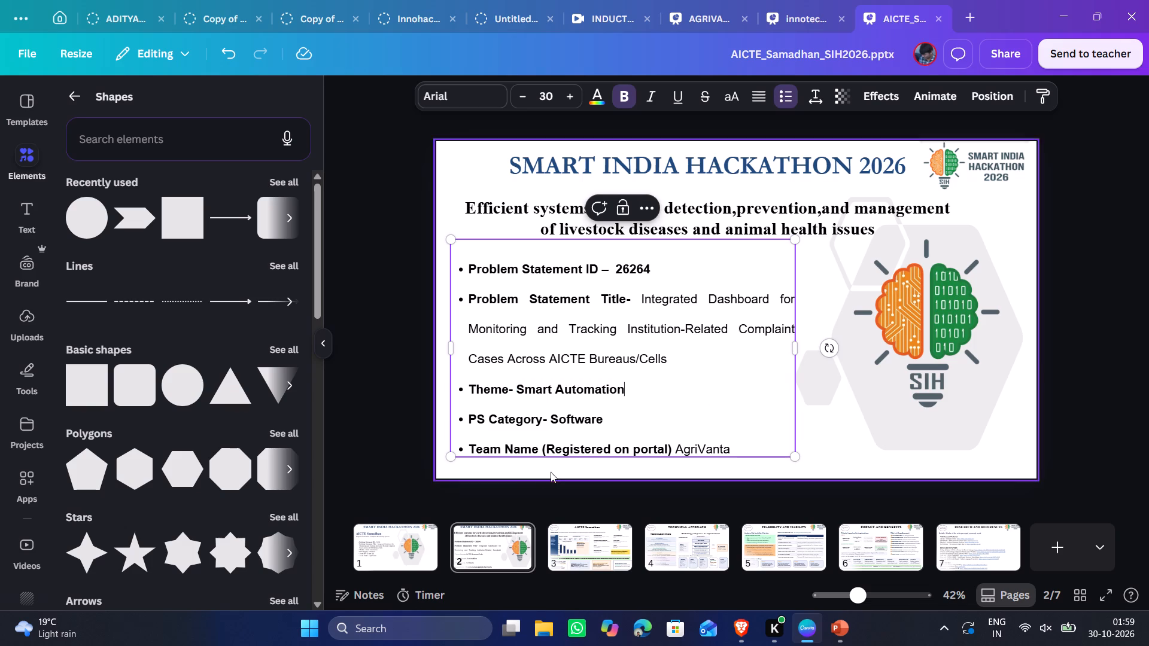
Compare the PS Category and team lines on pages 1 and 2, and check AGRIVANTA's title slide.
click(417, 532)
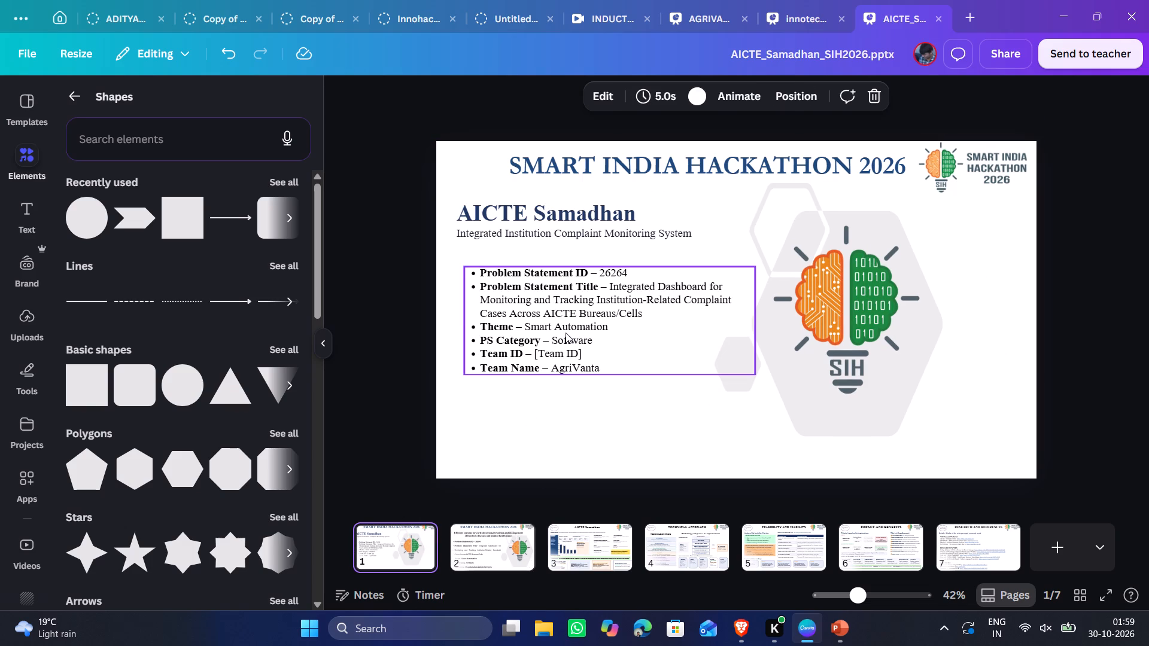
click(566, 333)
click(487, 528)
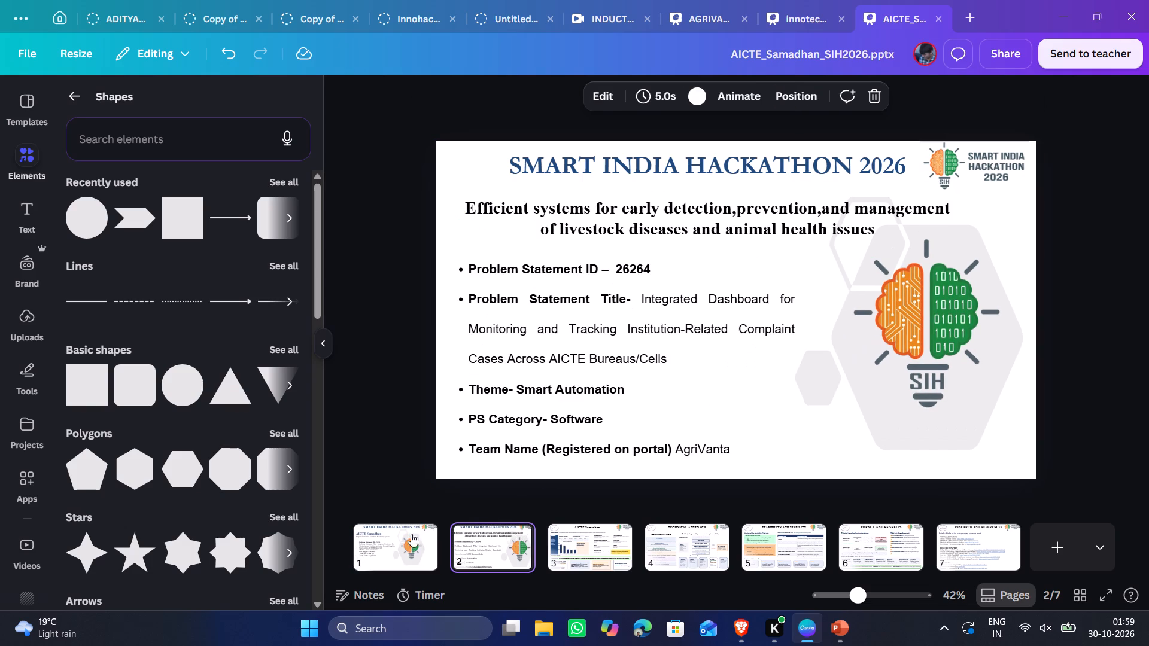
click(384, 536)
double_click(546, 336)
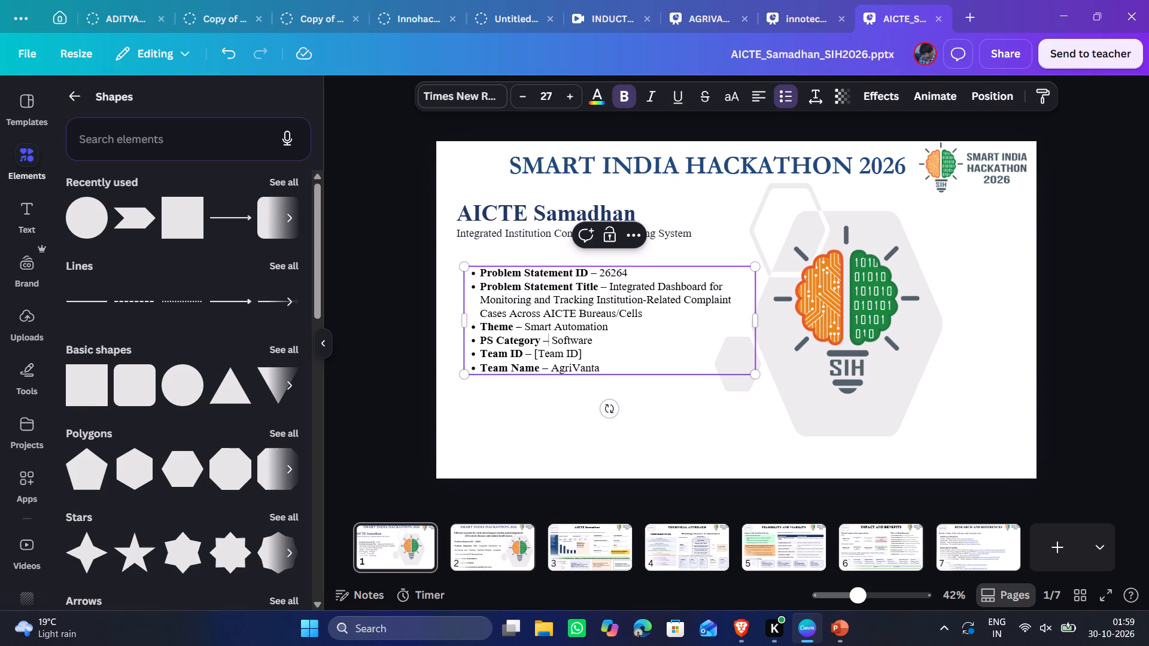
click(506, 546)
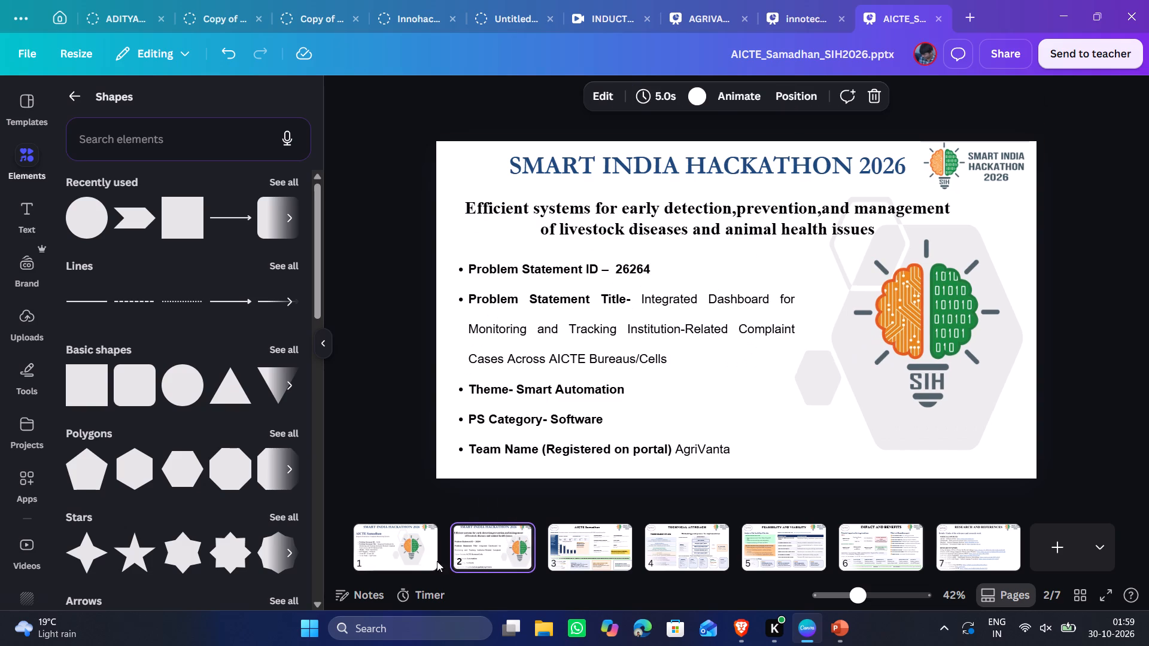
click(414, 562)
click(500, 554)
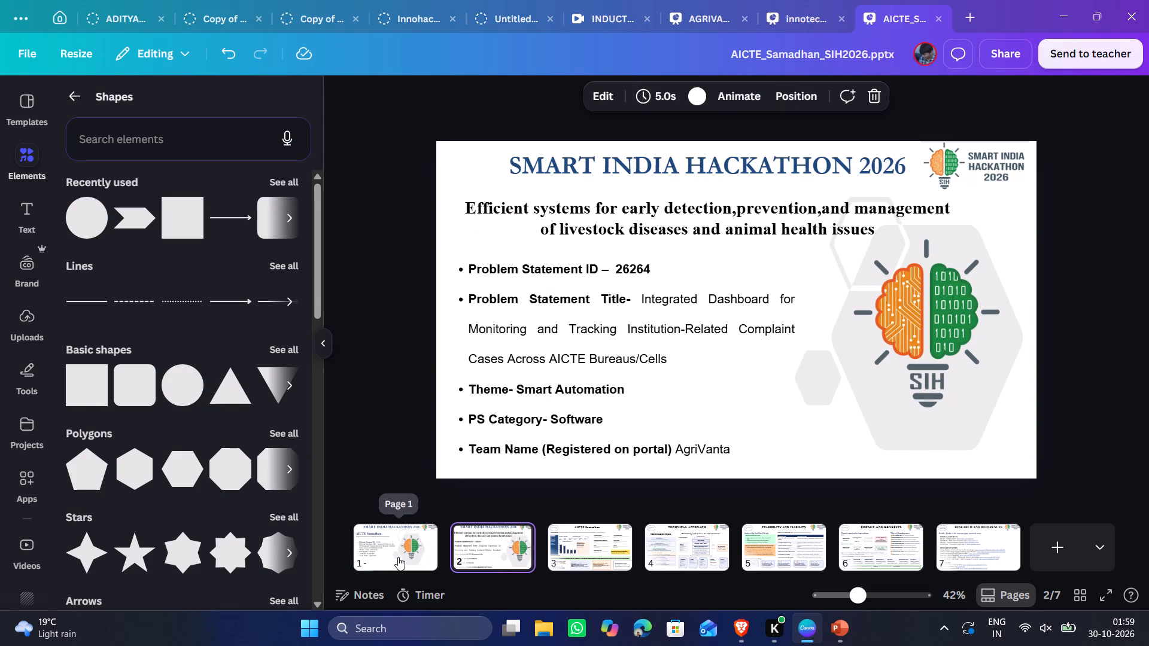
scroll(661, 413, down, 3)
click(720, 17)
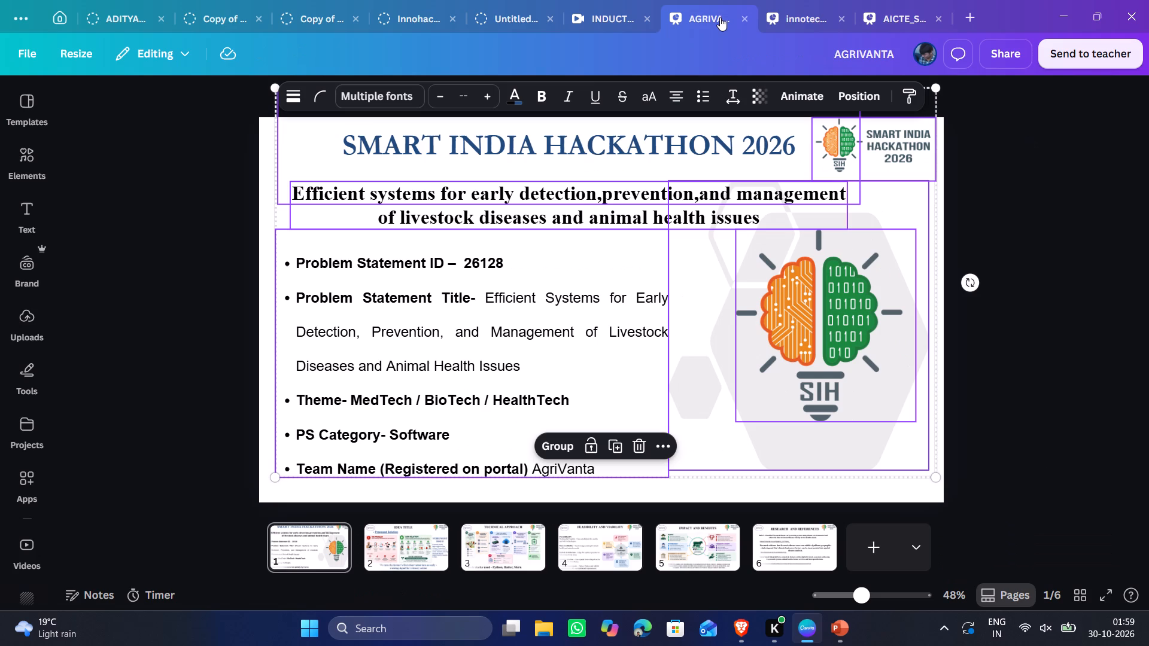
click(883, 6)
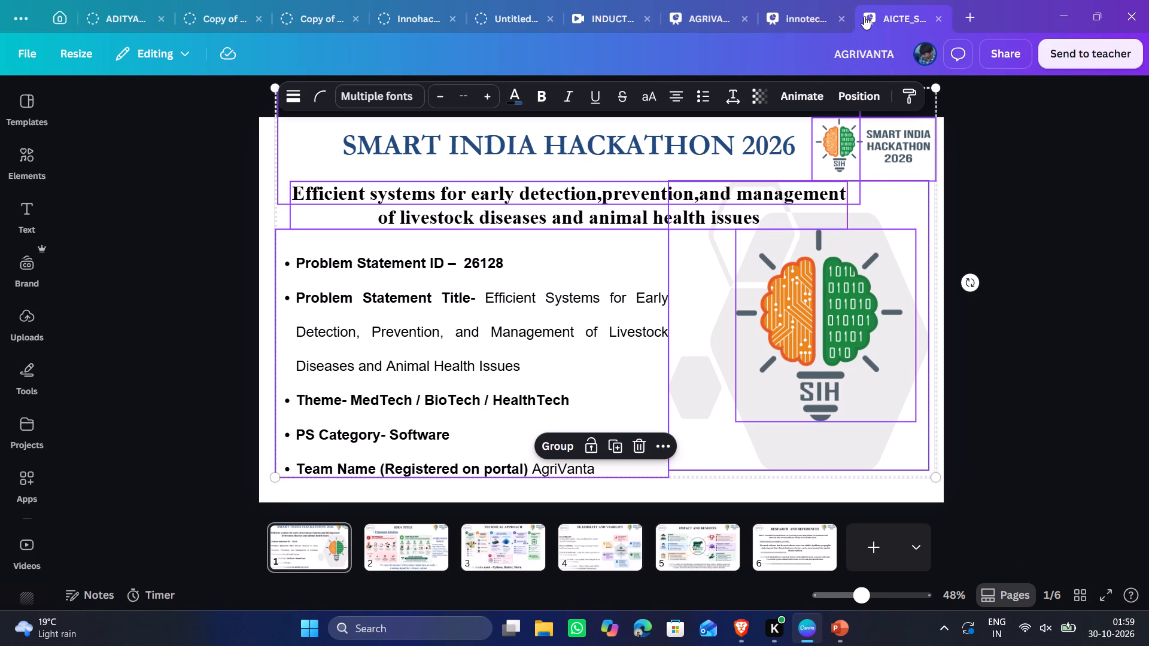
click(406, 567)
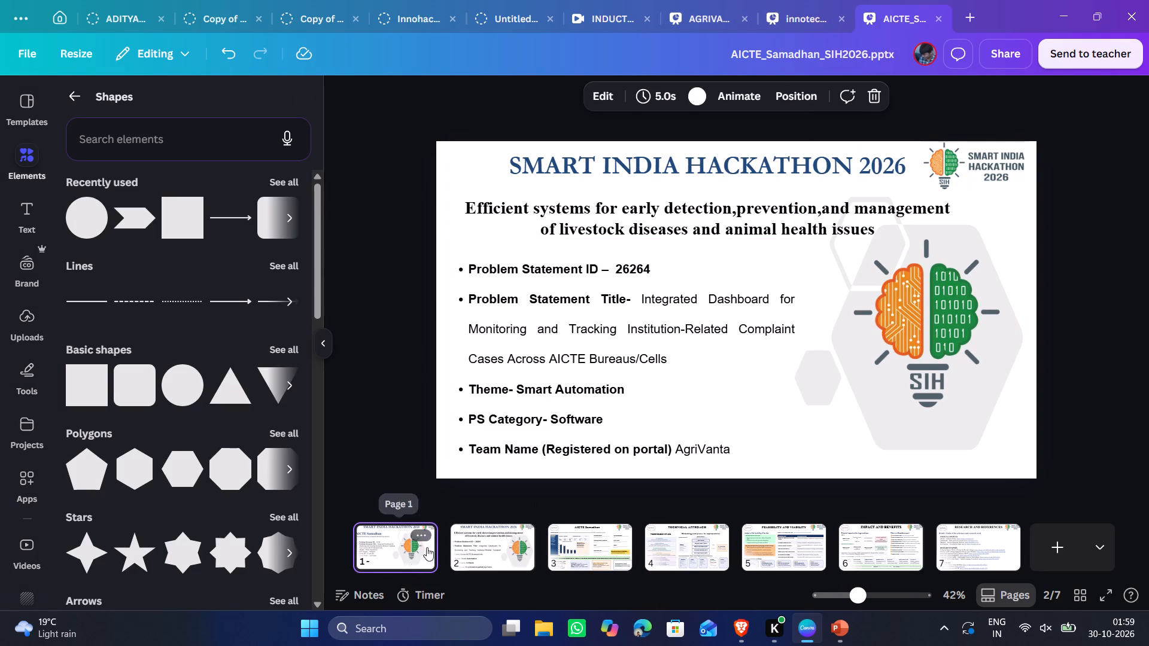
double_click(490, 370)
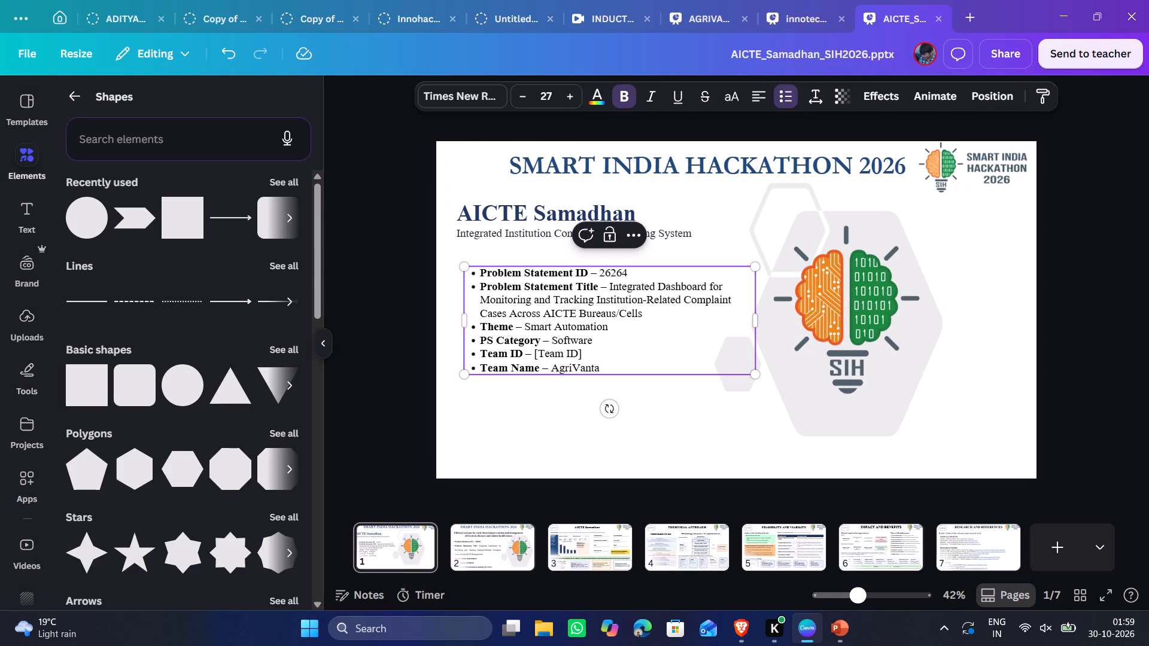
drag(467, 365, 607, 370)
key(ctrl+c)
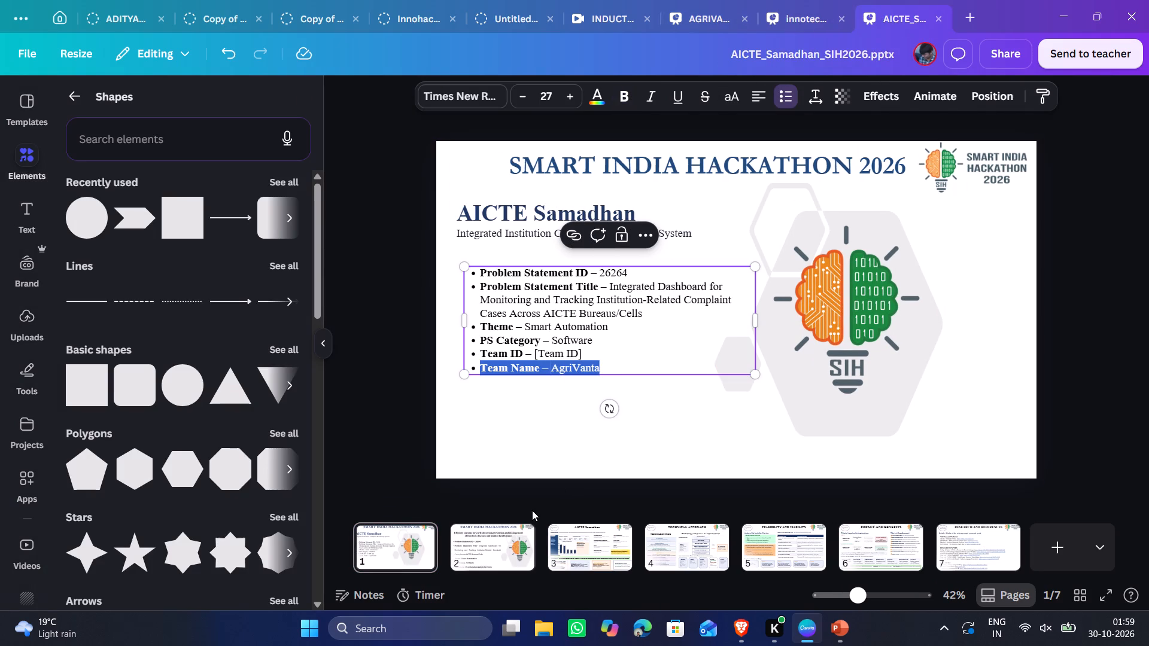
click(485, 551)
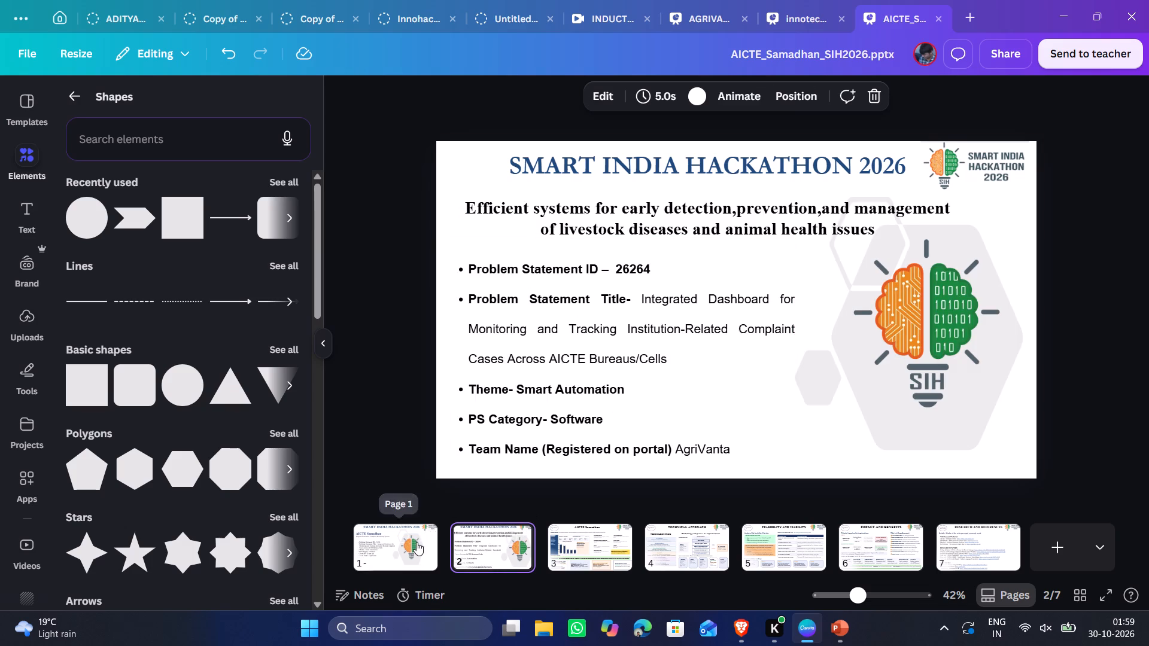
Add the bullet "Team ID – [Team ID]", copied from page 1, below PS Category on page 2.
click(417, 542)
double_click(476, 358)
drag(470, 354, 493, 352)
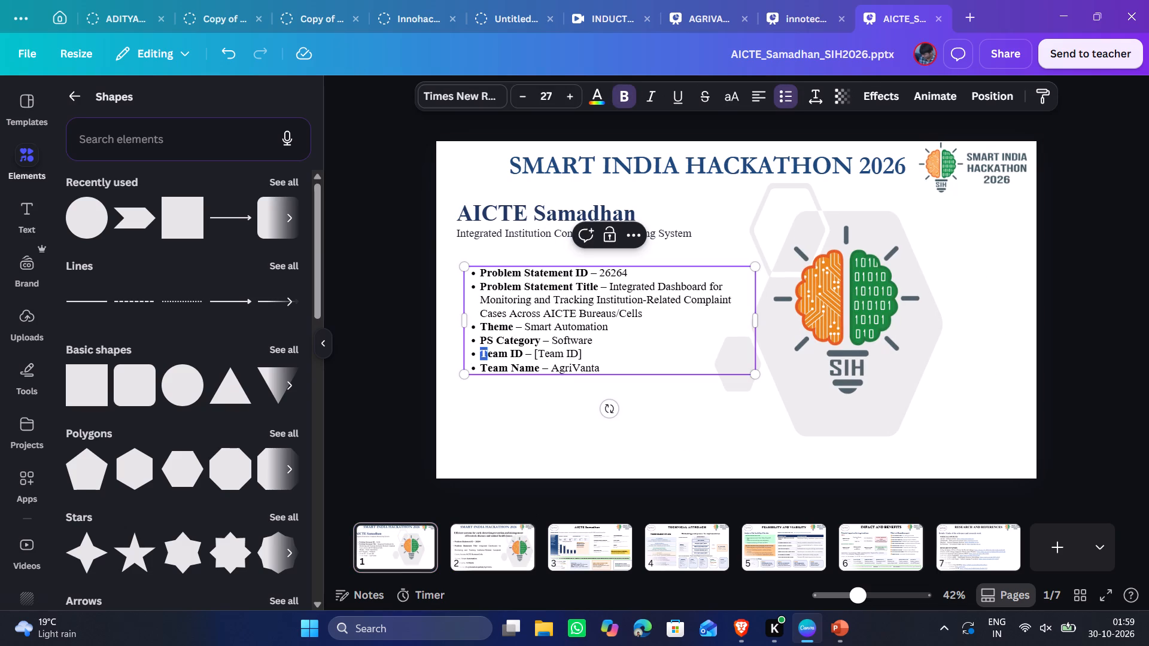
drag(493, 352, 594, 352)
key(ctrl+c)
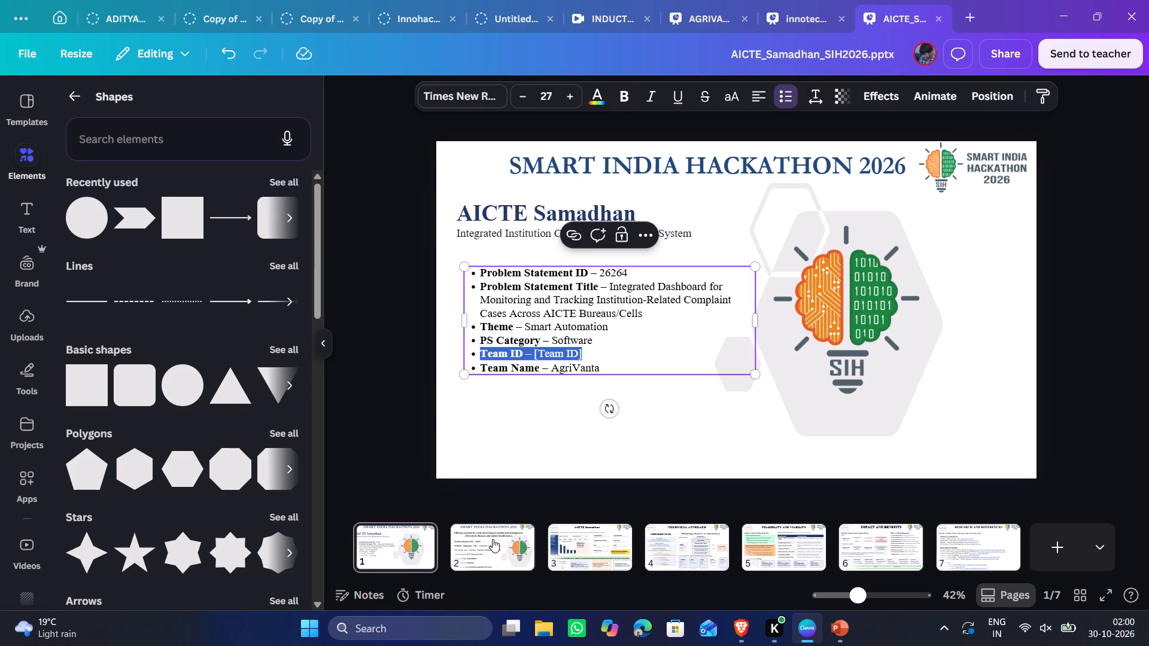
click(489, 556)
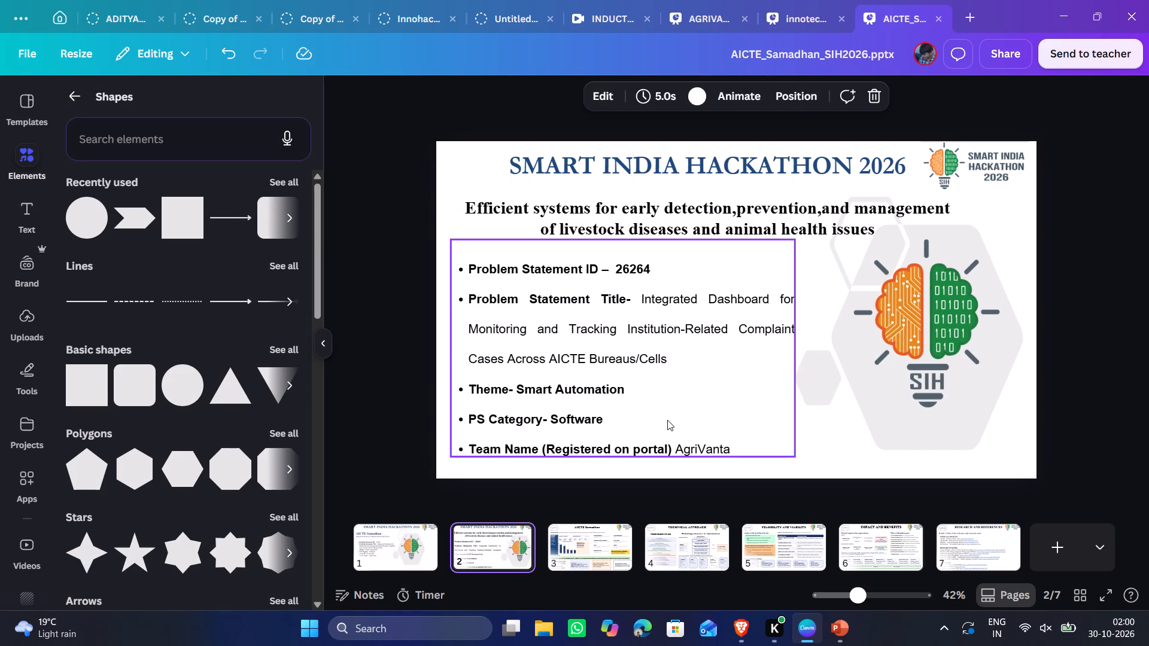
double_click(668, 420)
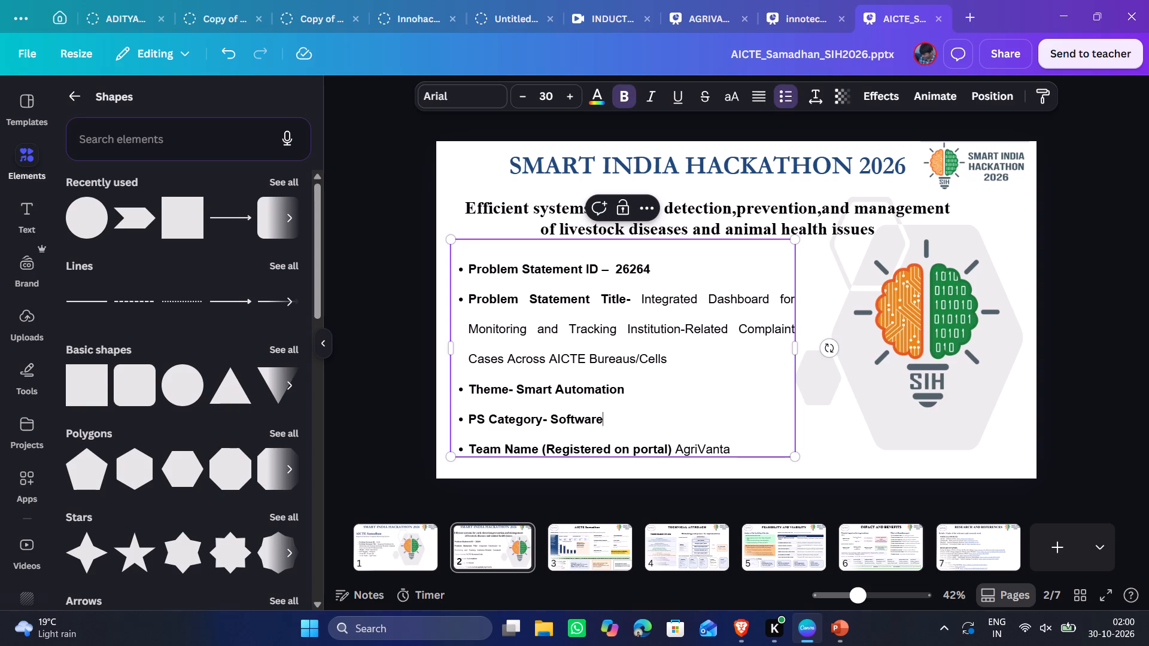
key(Return)
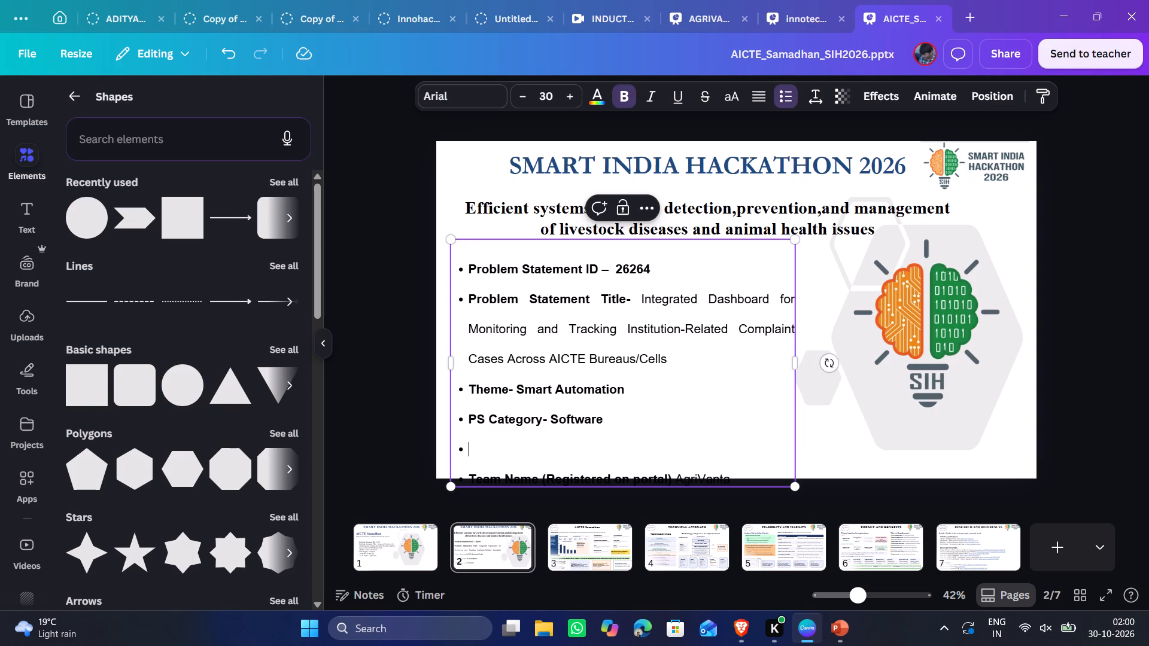
key(ctrl+v)
click(1090, 323)
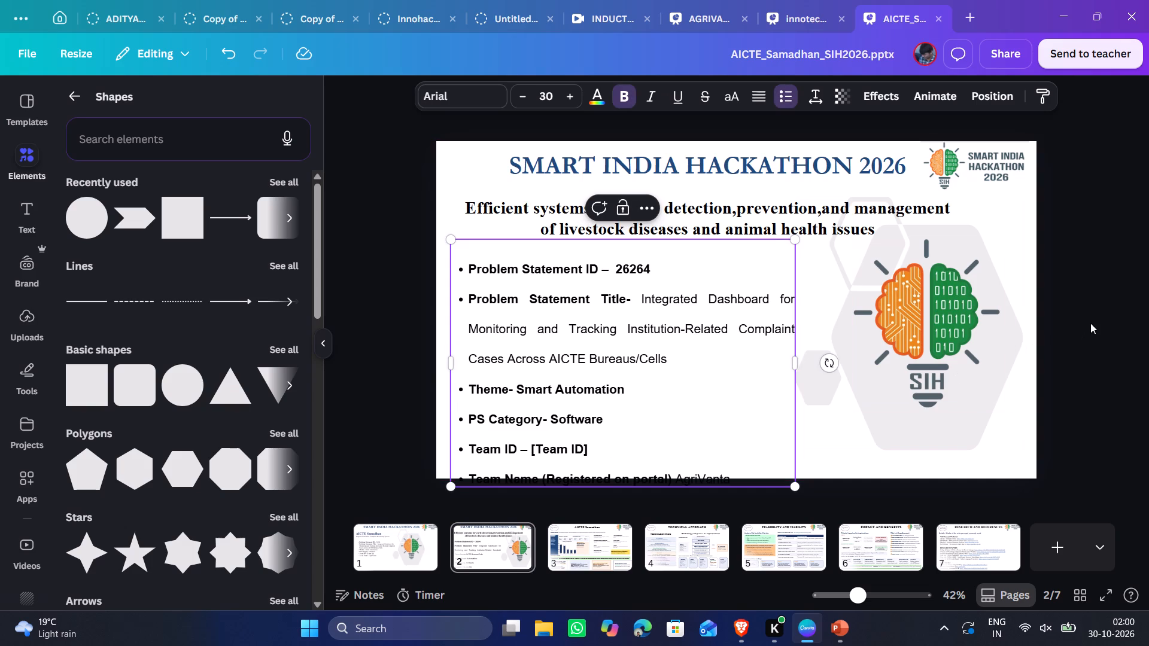
Switch to PowerPoint and examine the title slide of SIH2026-IDEA-Presentation-Format for its required title lines.
key(alt+Tab)
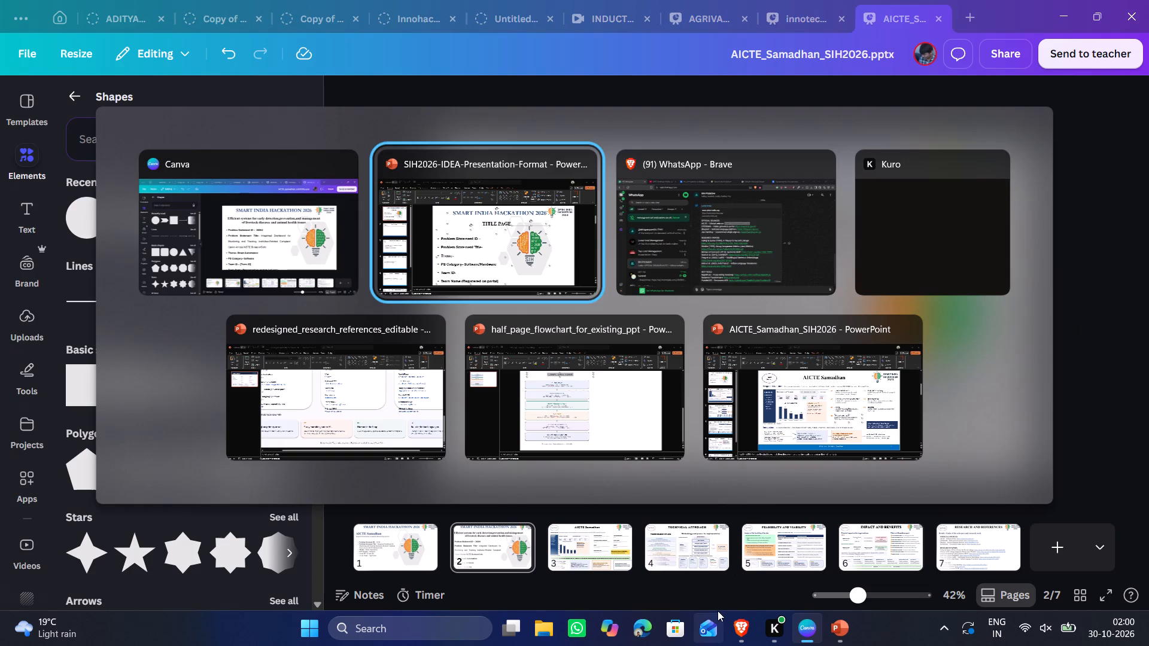
key(alt+Tab)
key(alt+Tab)
key(alt+Tab)
key(alt+Tab)
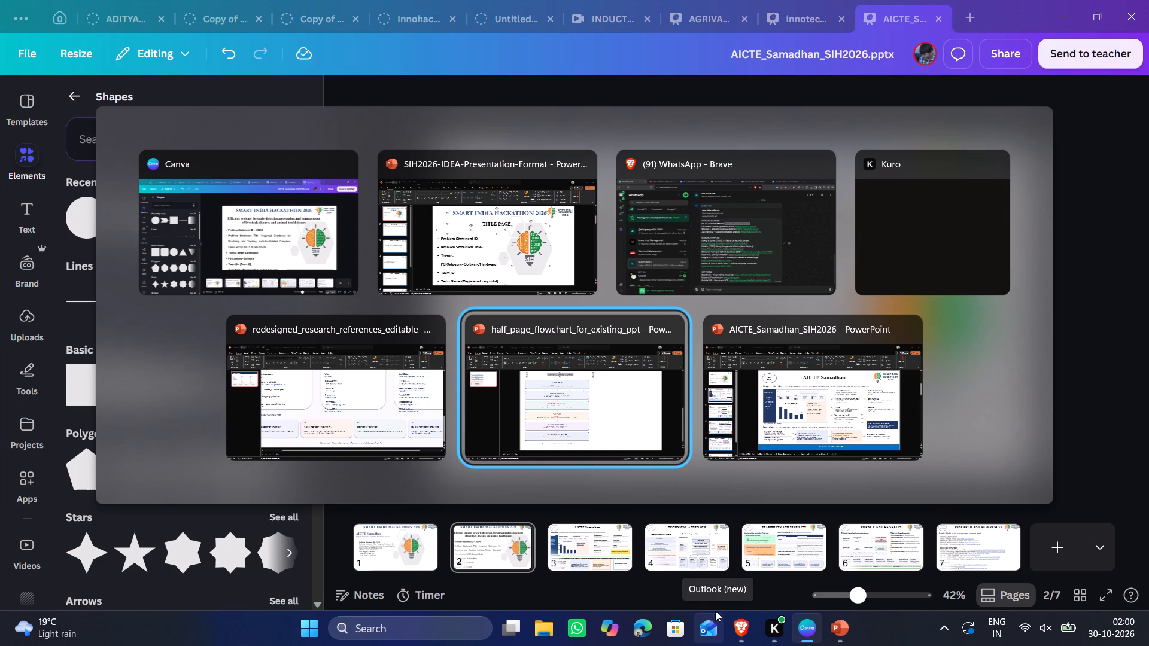
key(alt+Tab)
key(alt+Tab)
key(alt+Tab)
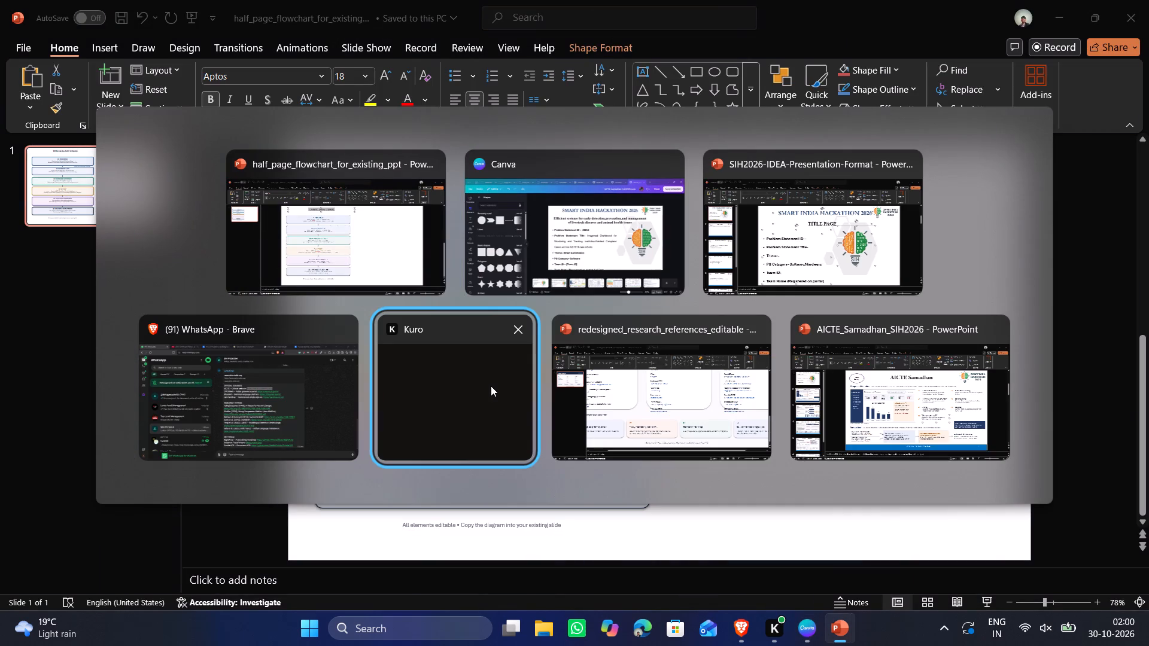
key(alt+Tab)
key(alt+Tab)
key(alt+Tab)
key(alt+Tab)
key(alt+Tab)
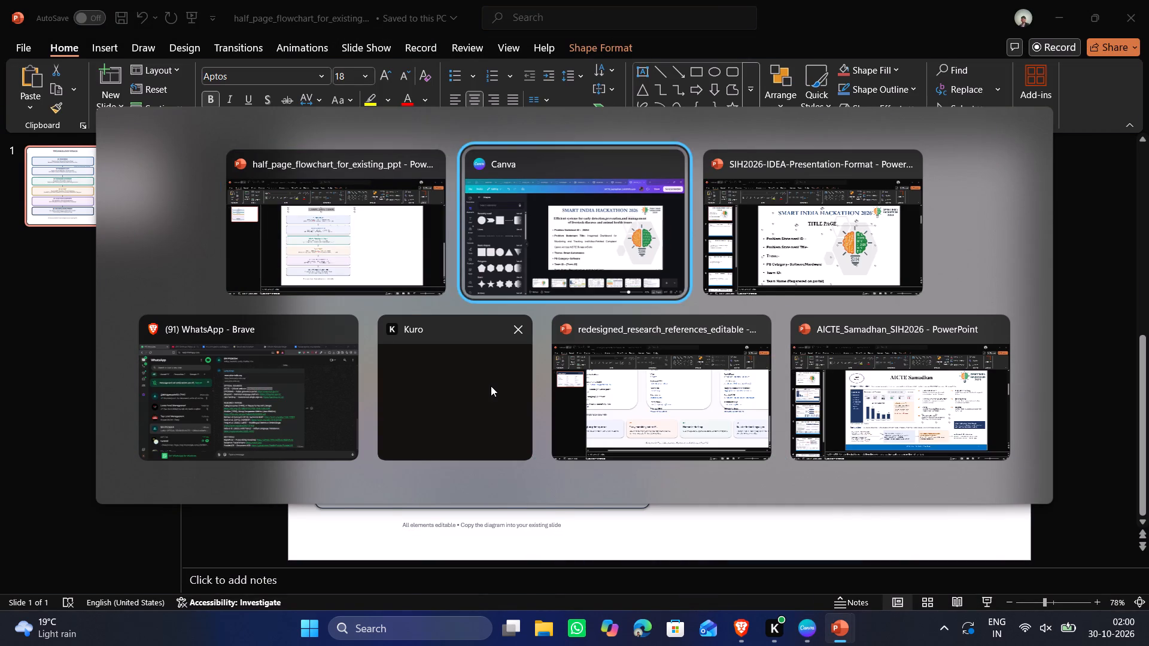
key(alt+Tab)
scroll(354, 373, down, 3)
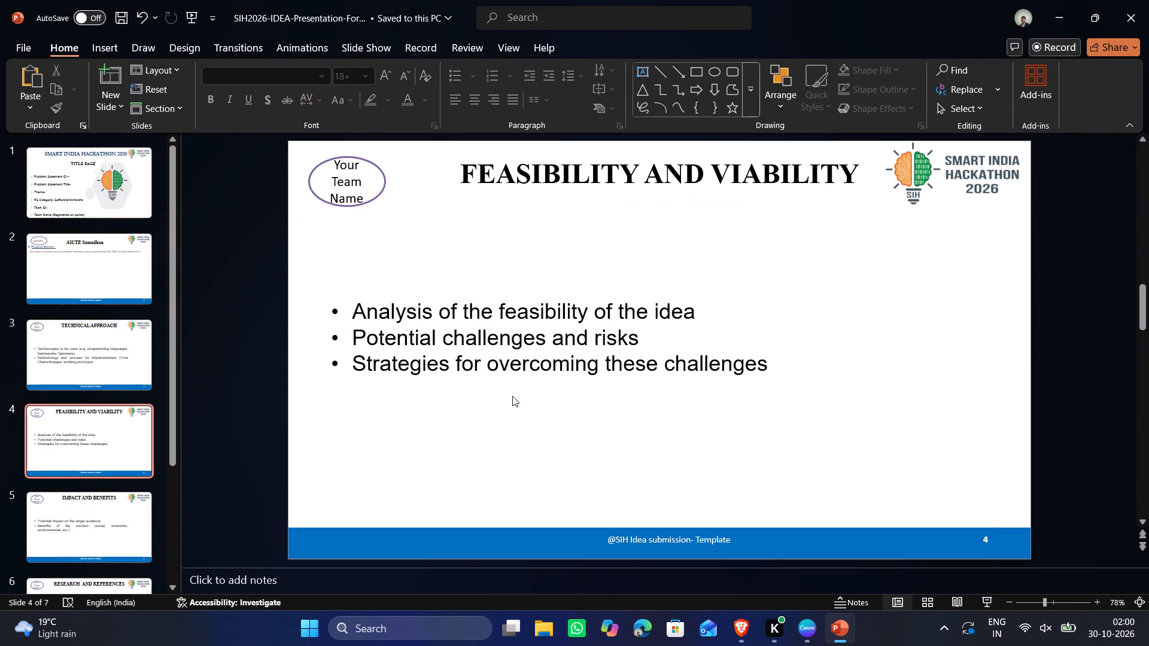
scroll(512, 396, up, 3)
scroll(475, 393, down, 1)
scroll(475, 393, up, 5)
click(115, 195)
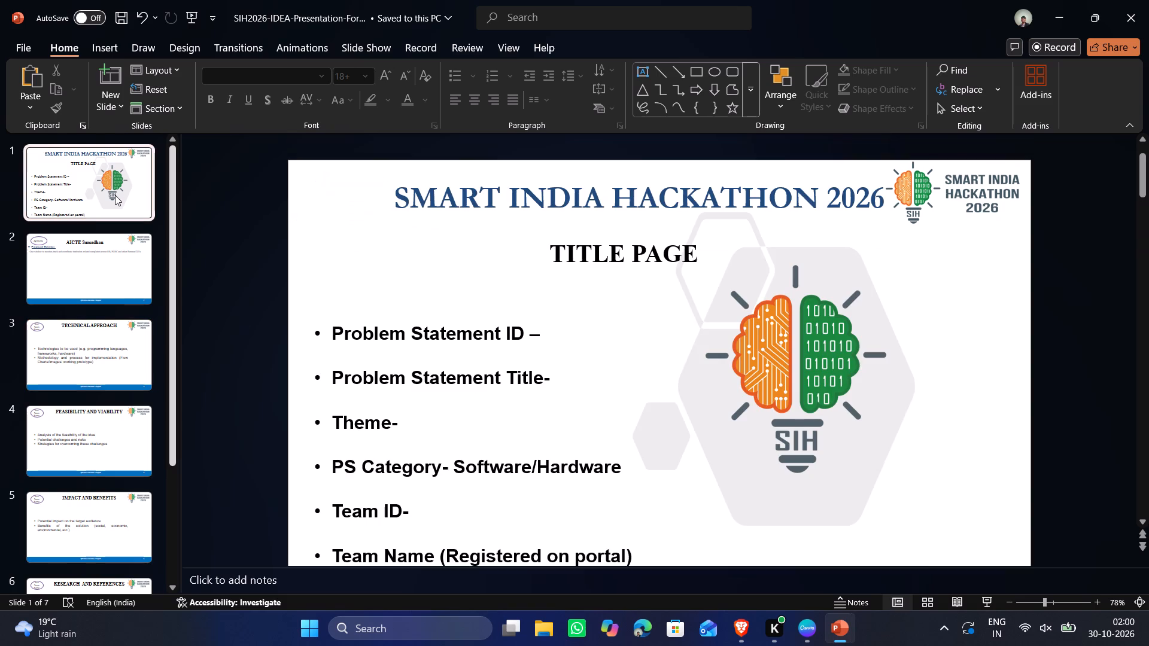
scroll(488, 286, down, 1)
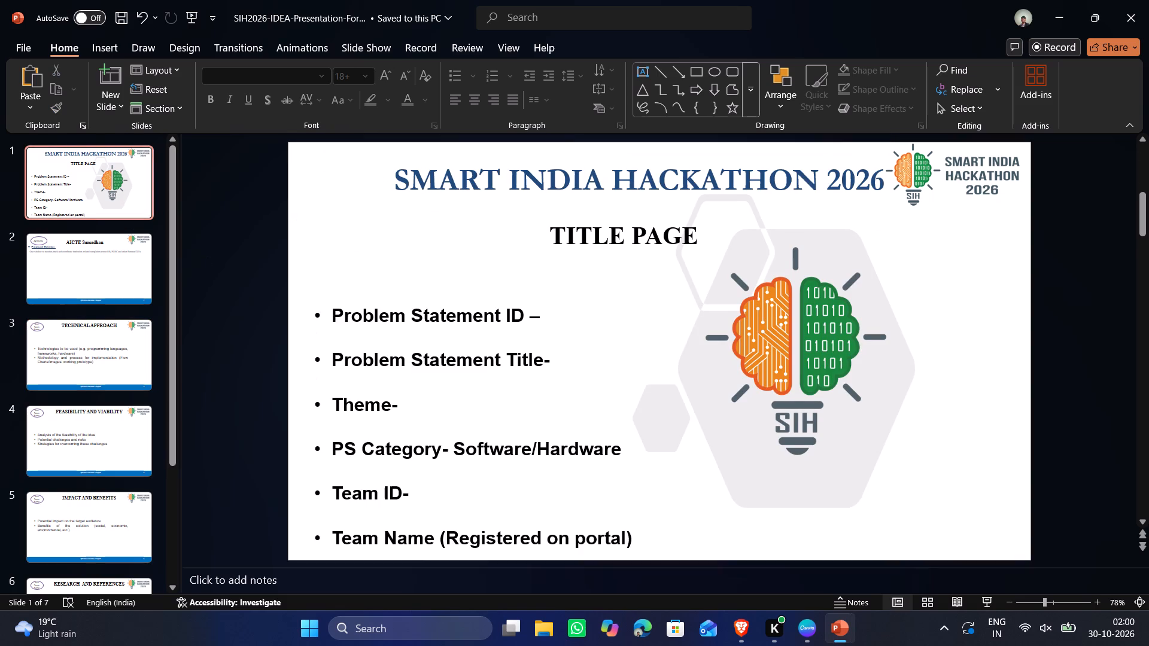
Return to Canva and move page 2's bullet list up so the Team Name line fits on the slide.
key(alt+Tab)
key(alt+Tab)
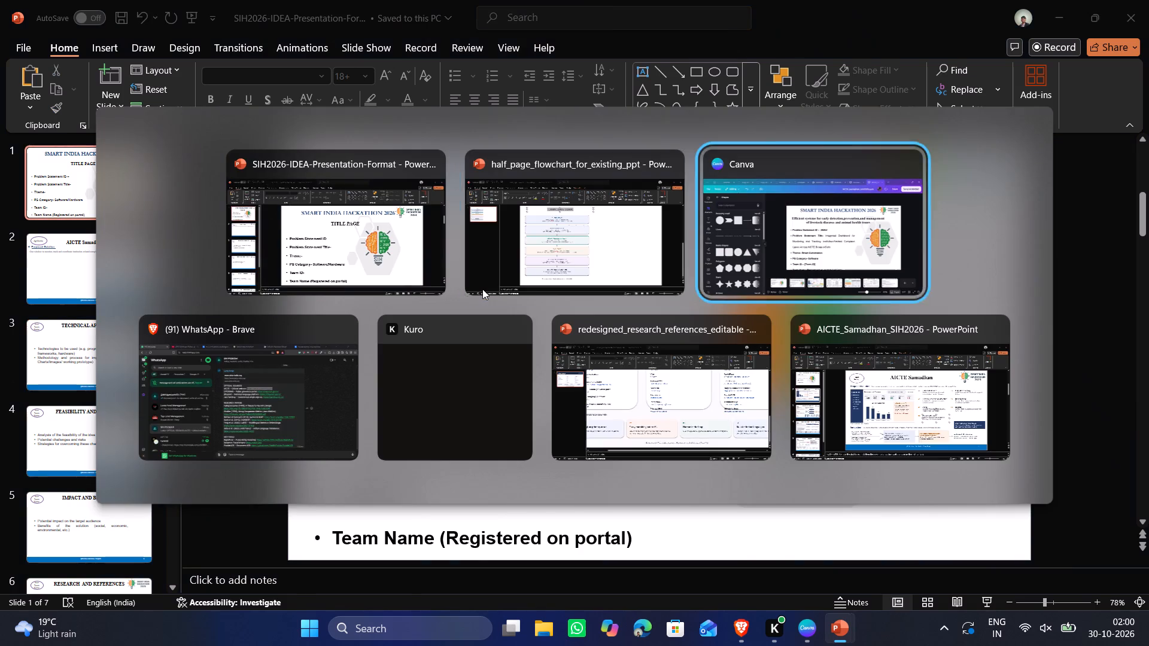
drag(537, 347, 538, 339)
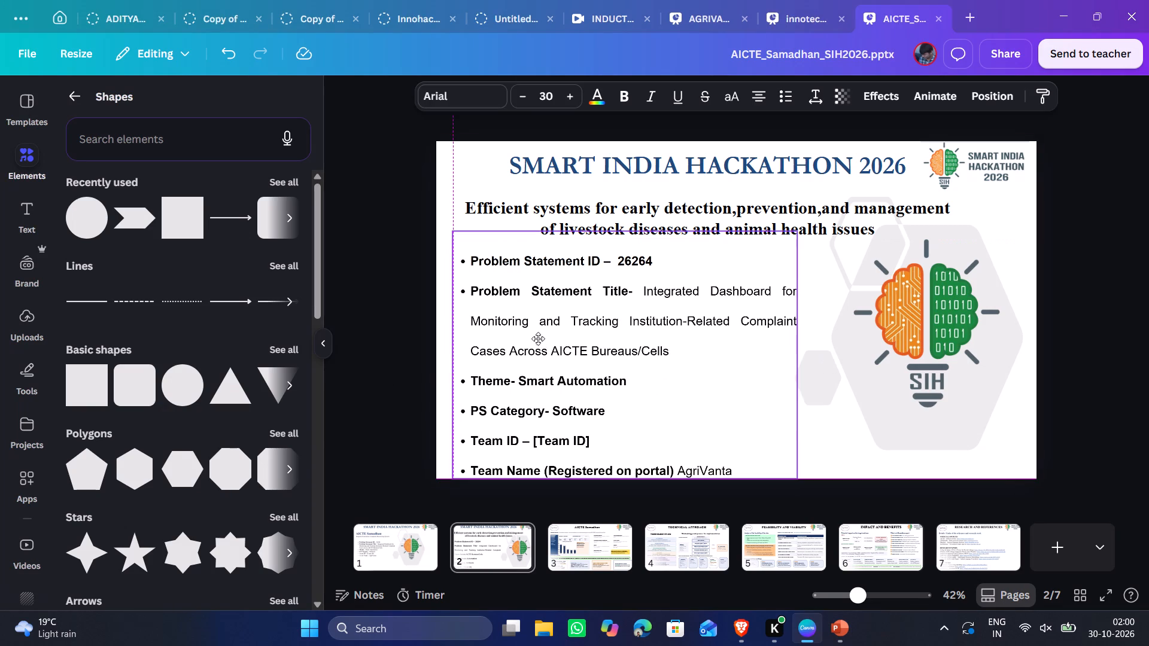
drag(538, 339, 539, 331)
click(1092, 291)
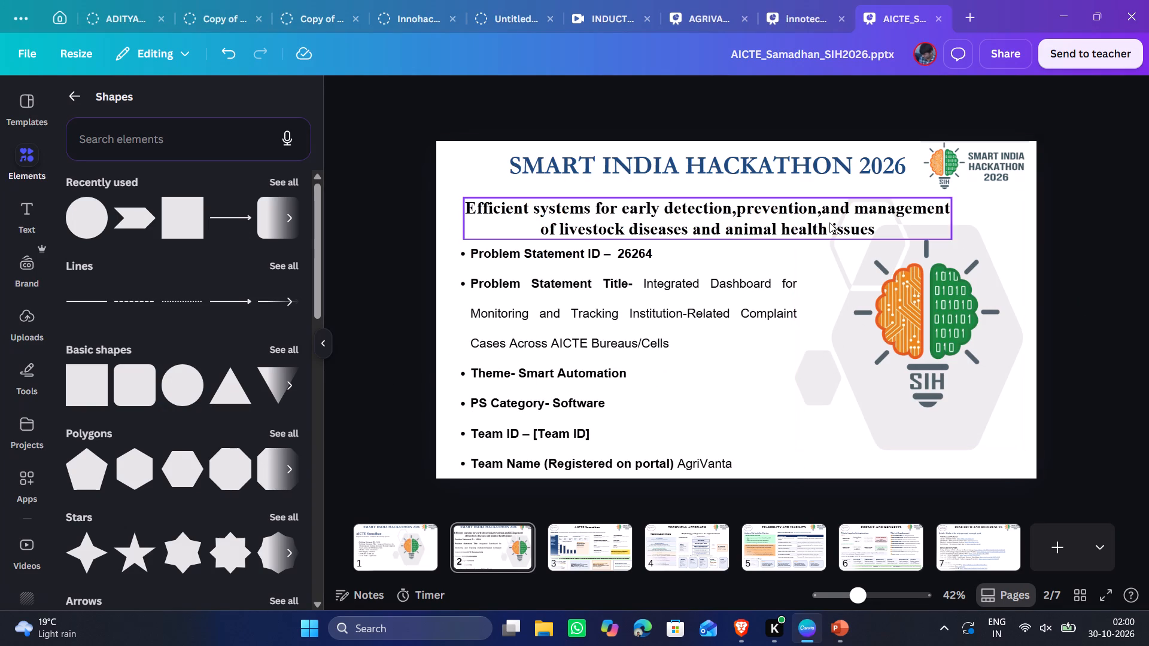
Move the livestock diseases heading on page 2 slightly up, closer to the SMART INDIA HACKATHON 2026 title.
click(828, 222)
drag(828, 222, 825, 212)
click(1136, 265)
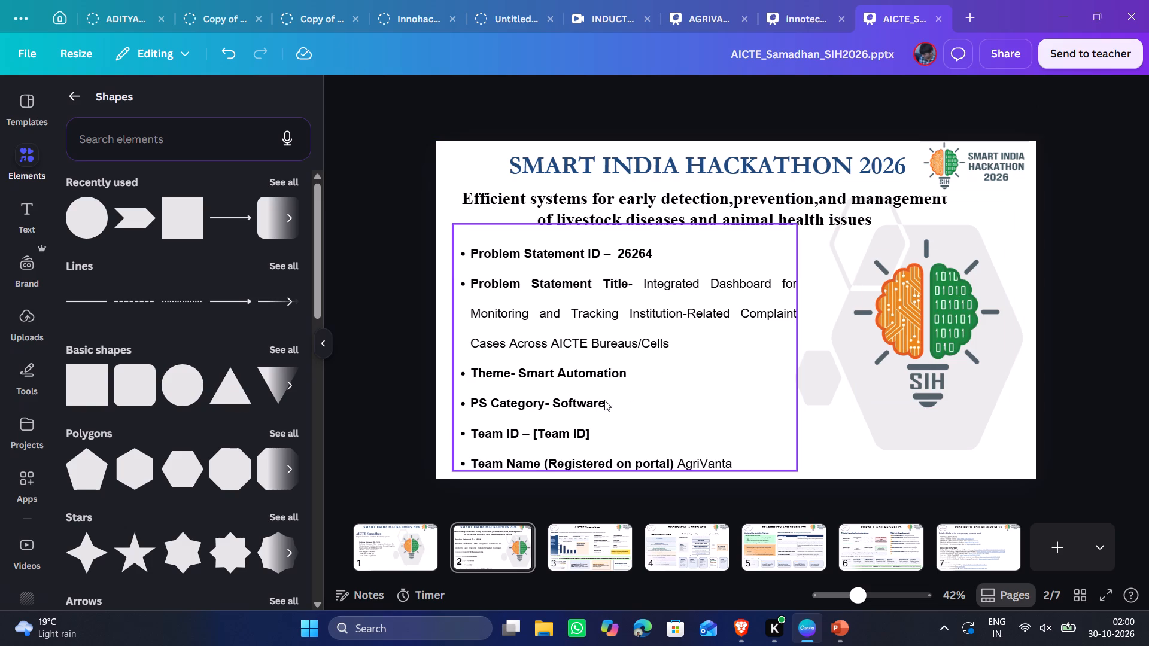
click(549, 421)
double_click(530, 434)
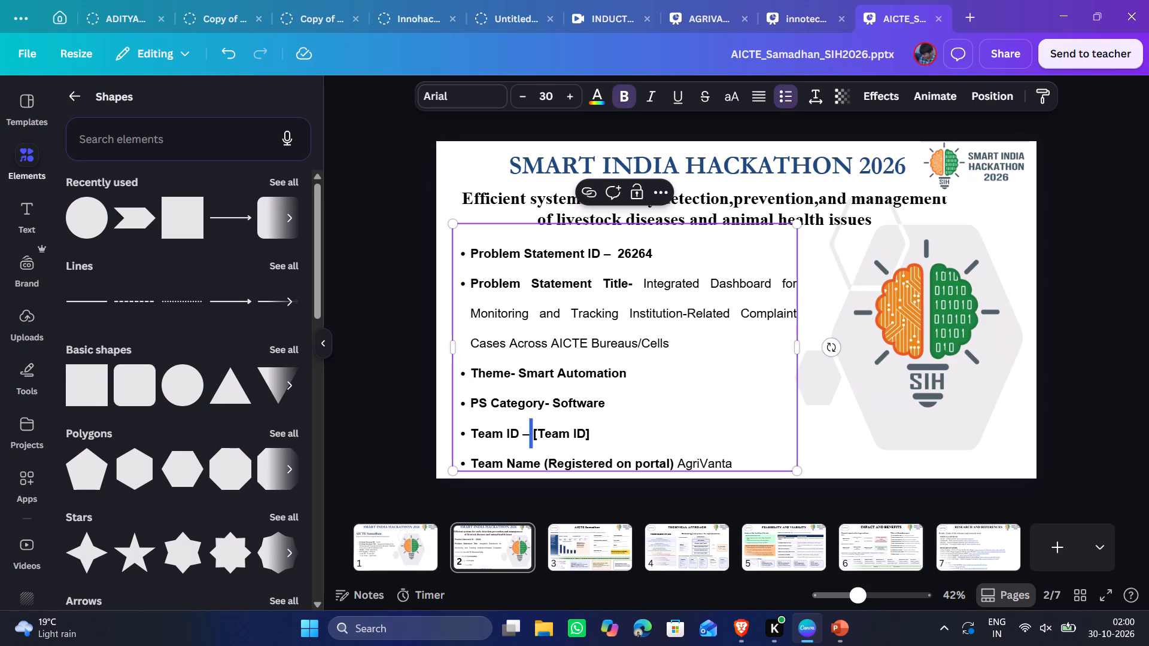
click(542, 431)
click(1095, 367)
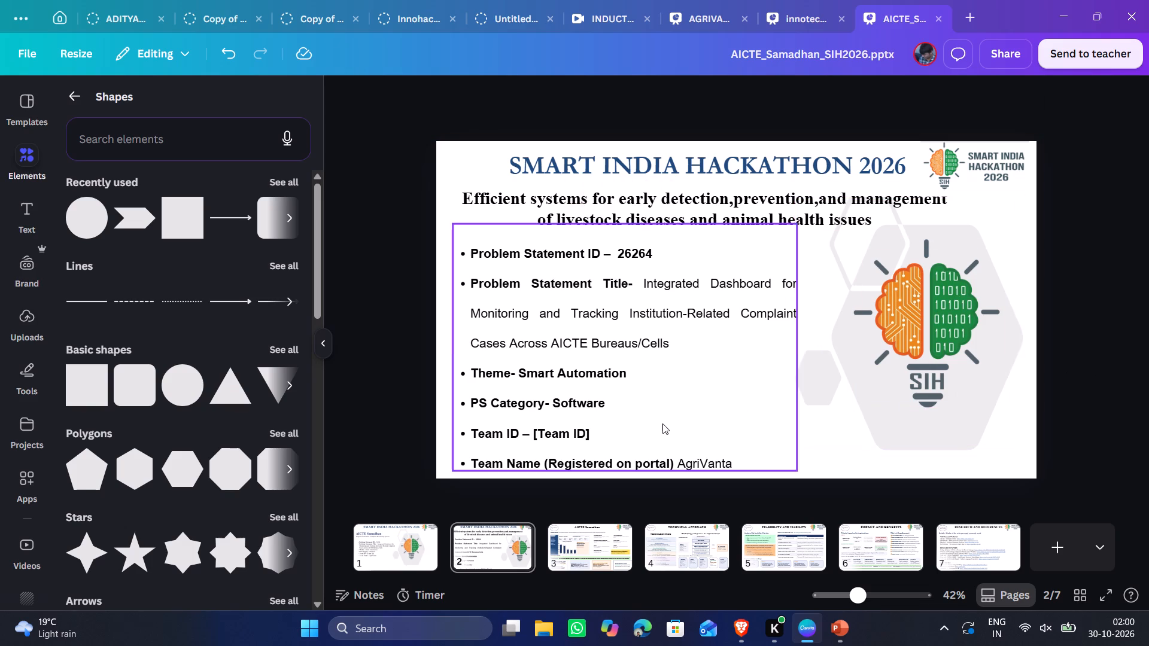
Nudge page 2's bullet list slightly down, away from the heading above it.
click(662, 423)
key(shift+Down)
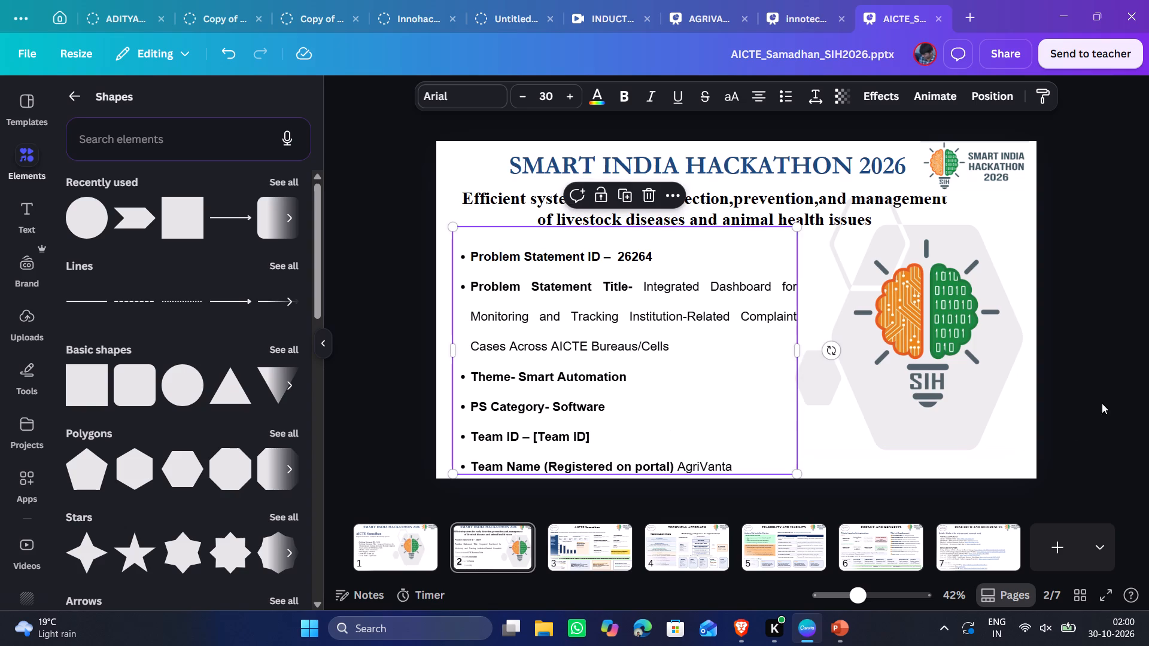
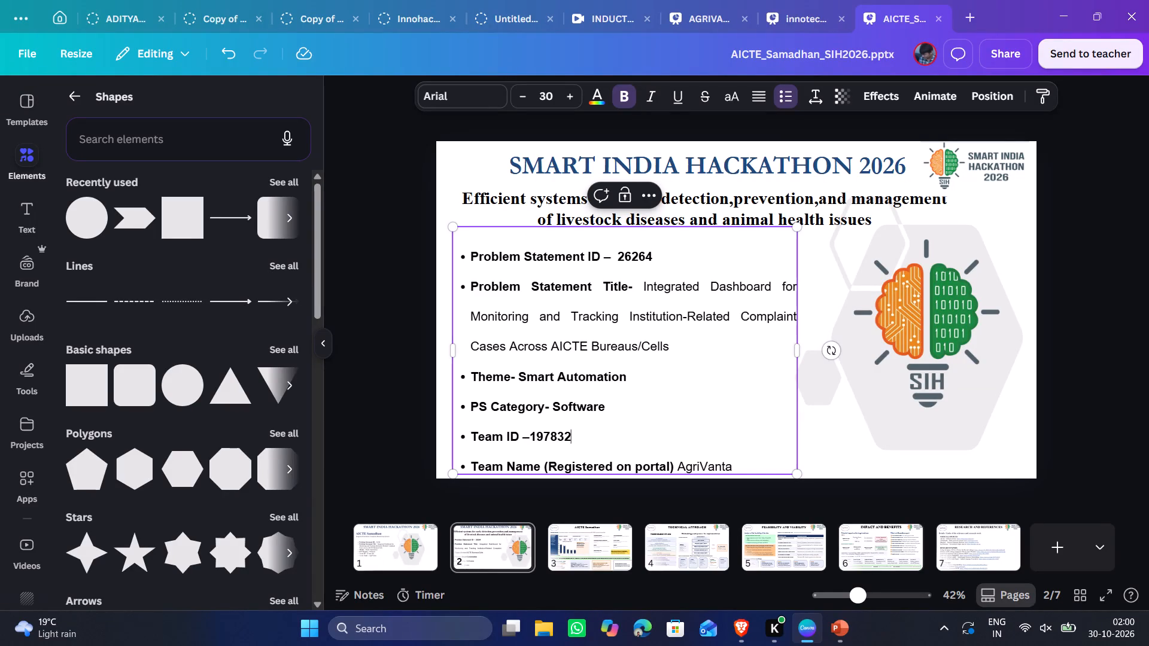
Add a space between the dash and the number in page 2's Team ID line.
key(space)
click(1055, 386)
click(1077, 385)
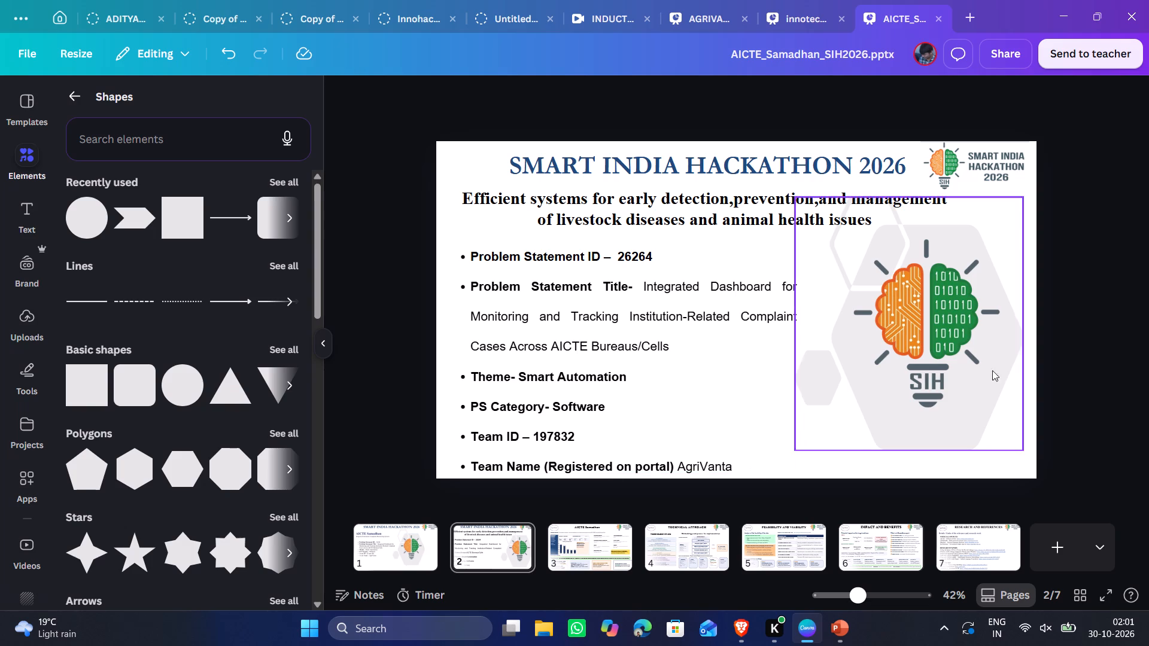
click(1095, 313)
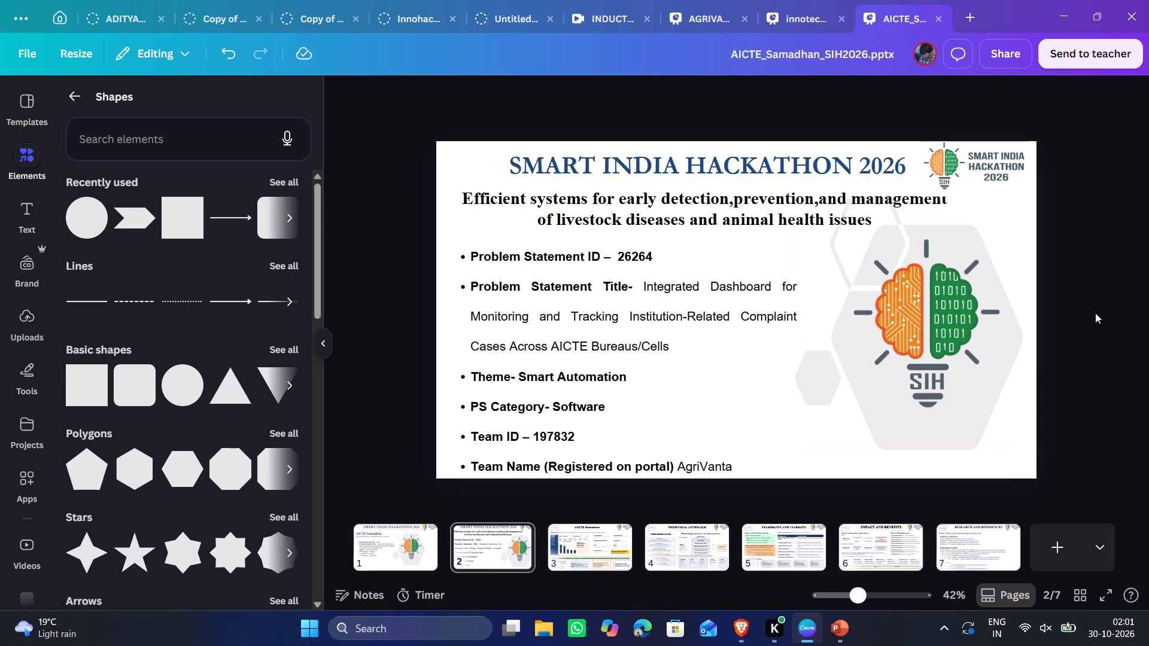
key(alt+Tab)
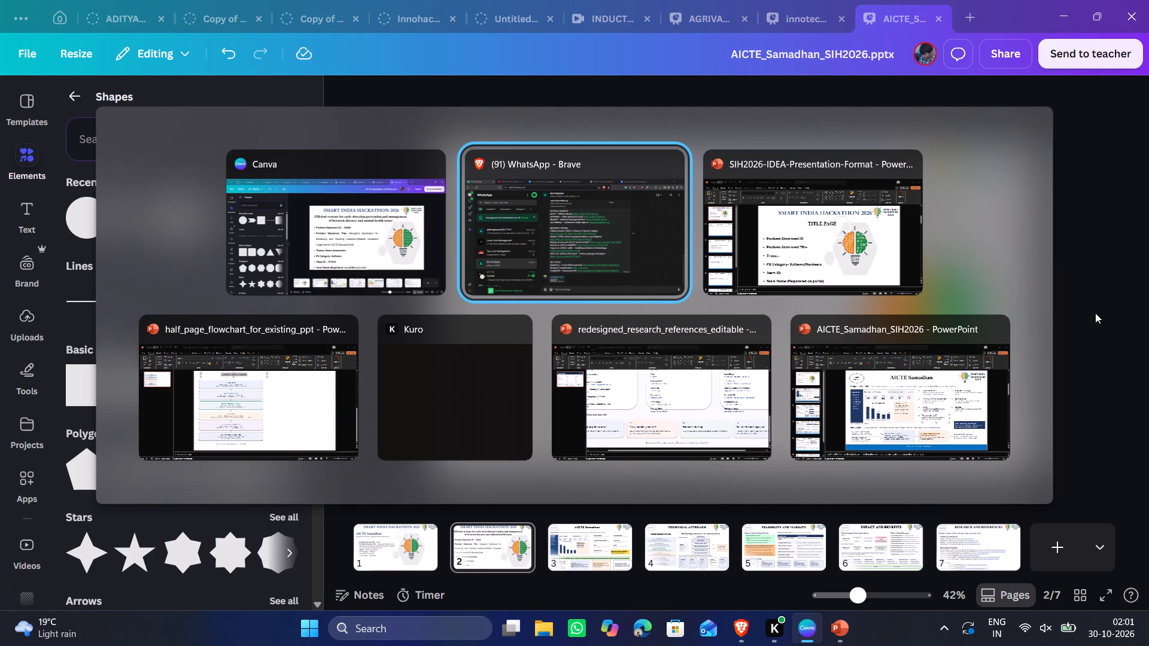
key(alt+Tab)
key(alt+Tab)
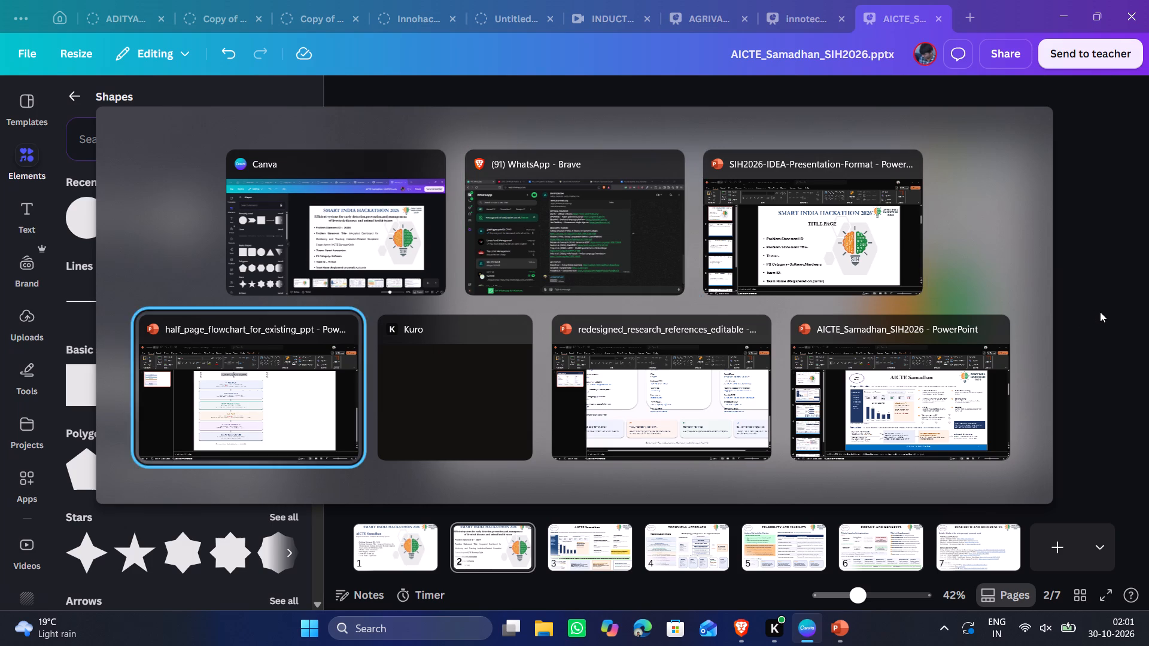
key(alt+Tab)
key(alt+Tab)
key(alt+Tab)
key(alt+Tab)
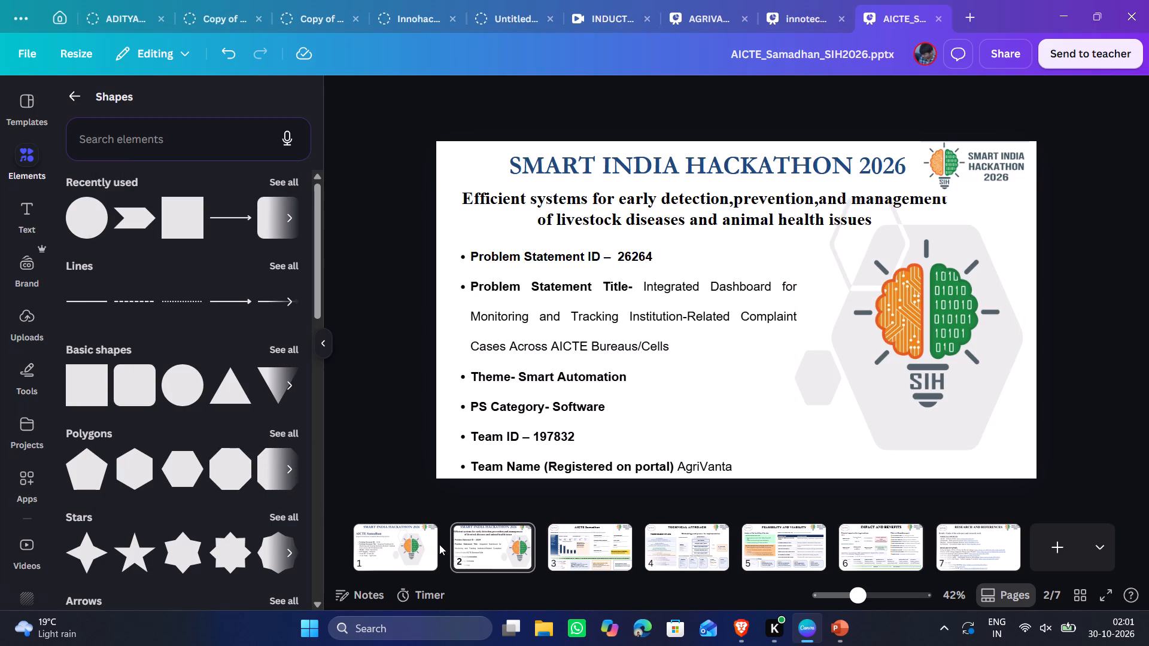
Compare page 2's title slide with page 1 and with the title slide of the AGRIVANTA design.
click(401, 544)
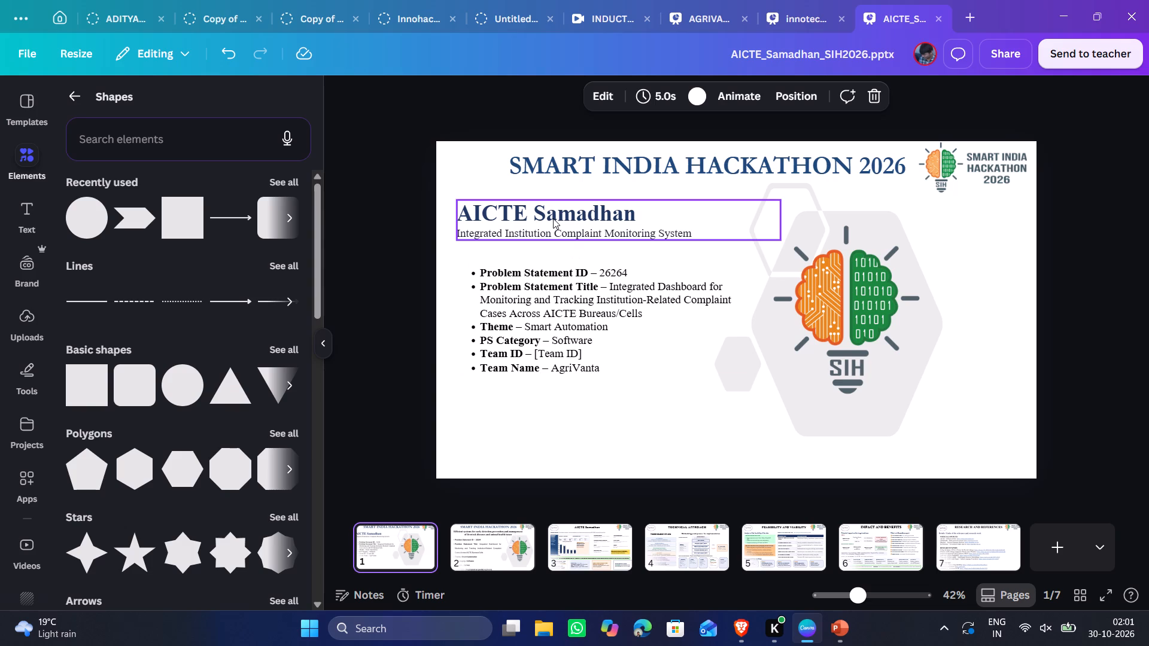
click(449, 532)
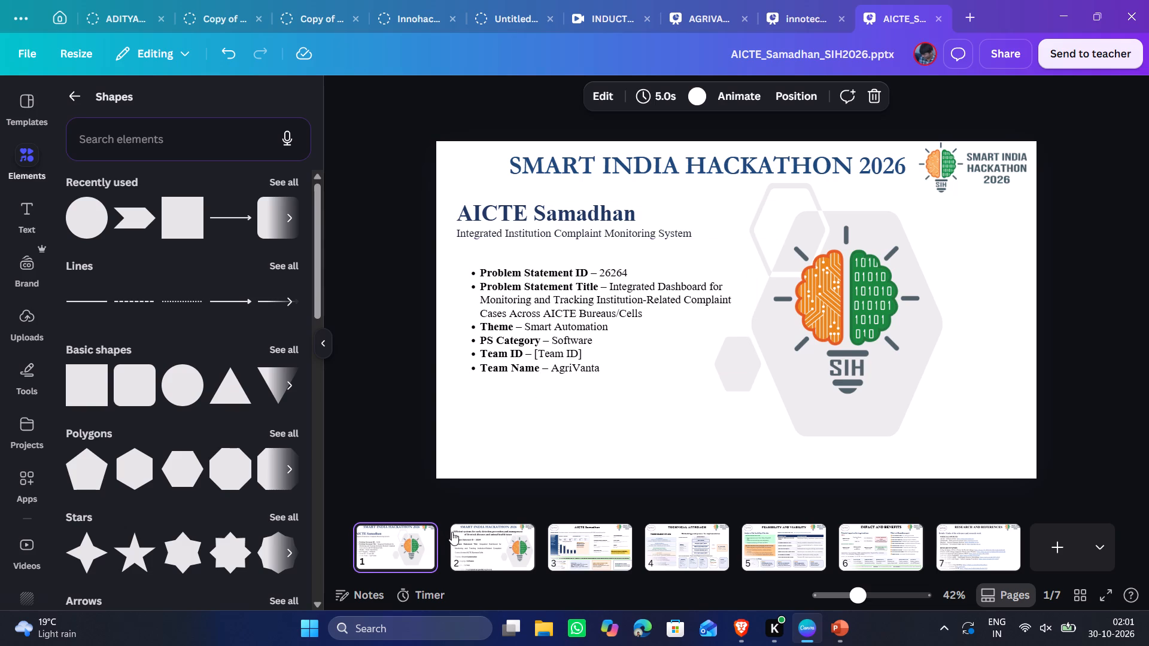
click(467, 535)
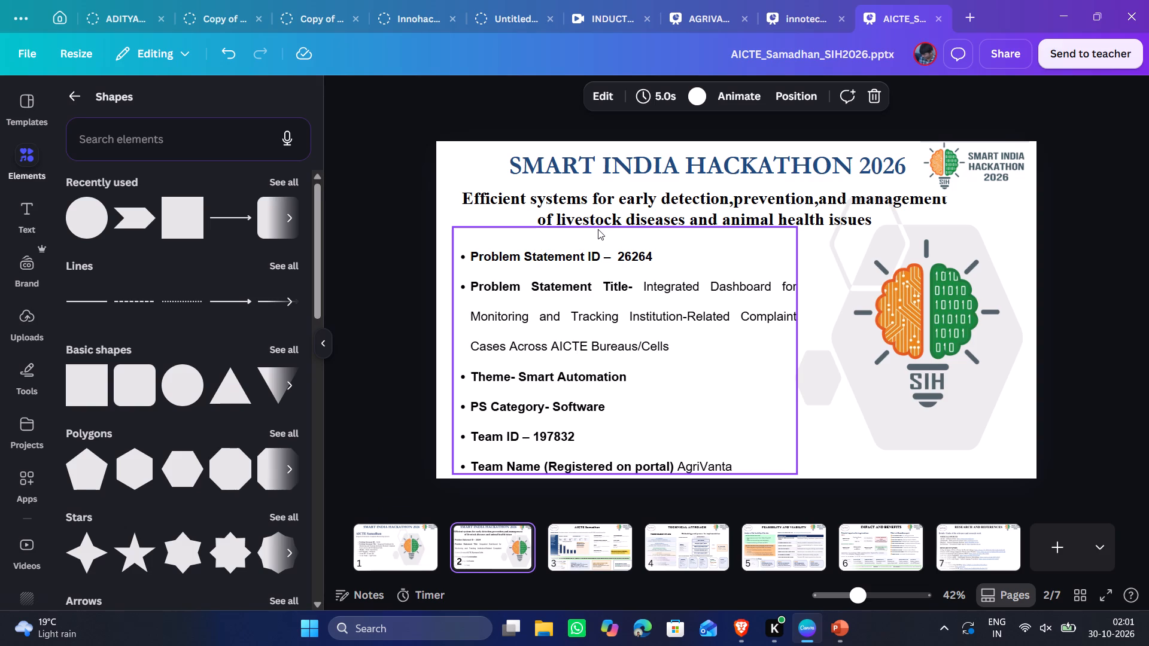
click(402, 546)
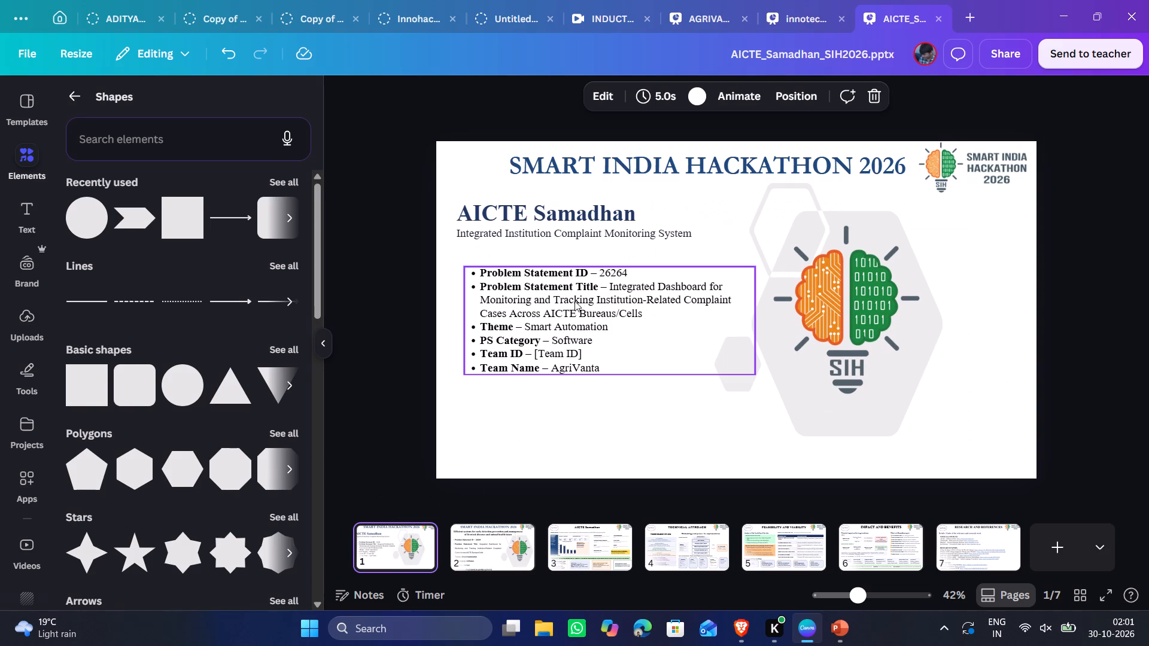
click(612, 295)
click(479, 545)
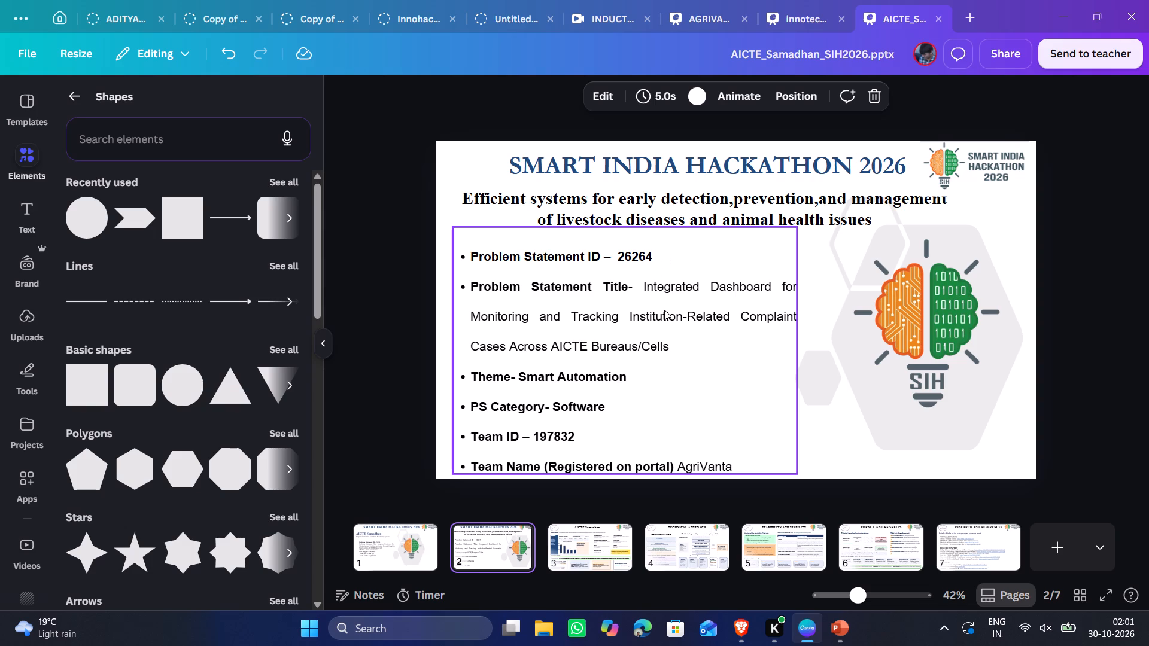
click(713, 14)
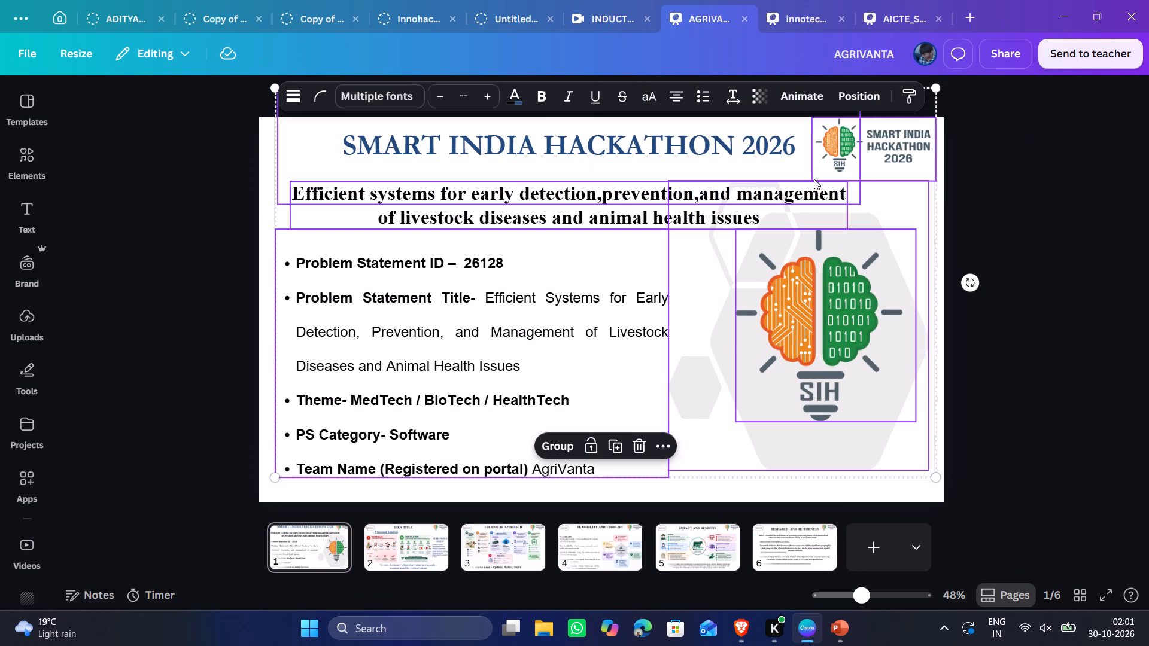
click(1036, 196)
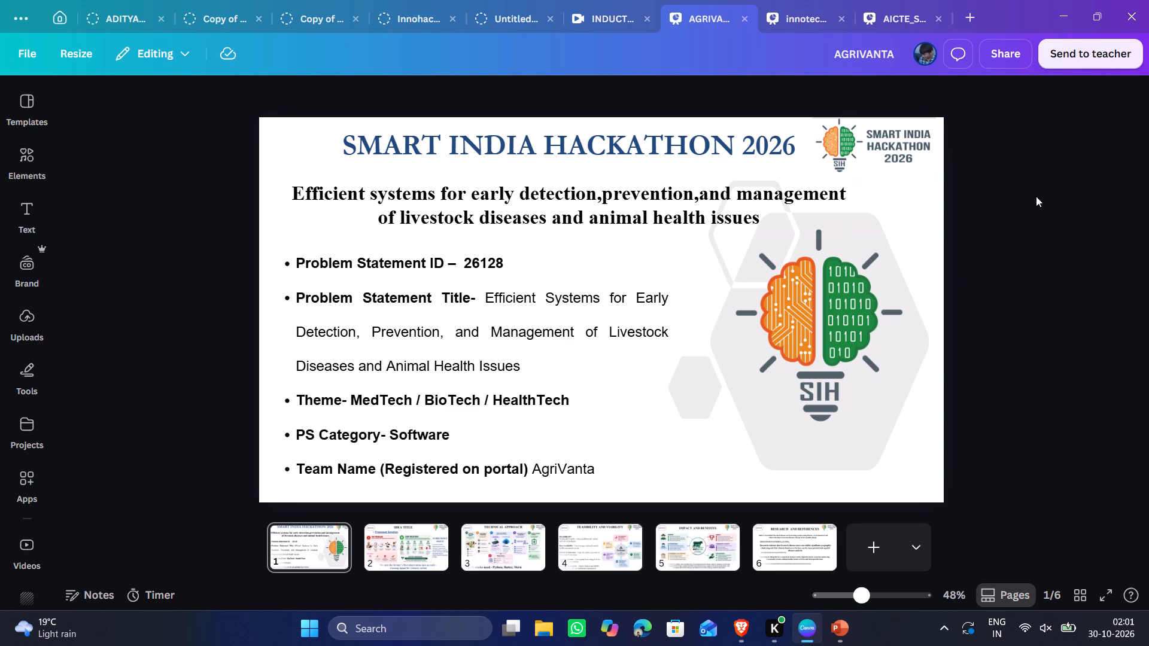
click(820, 14)
click(908, 22)
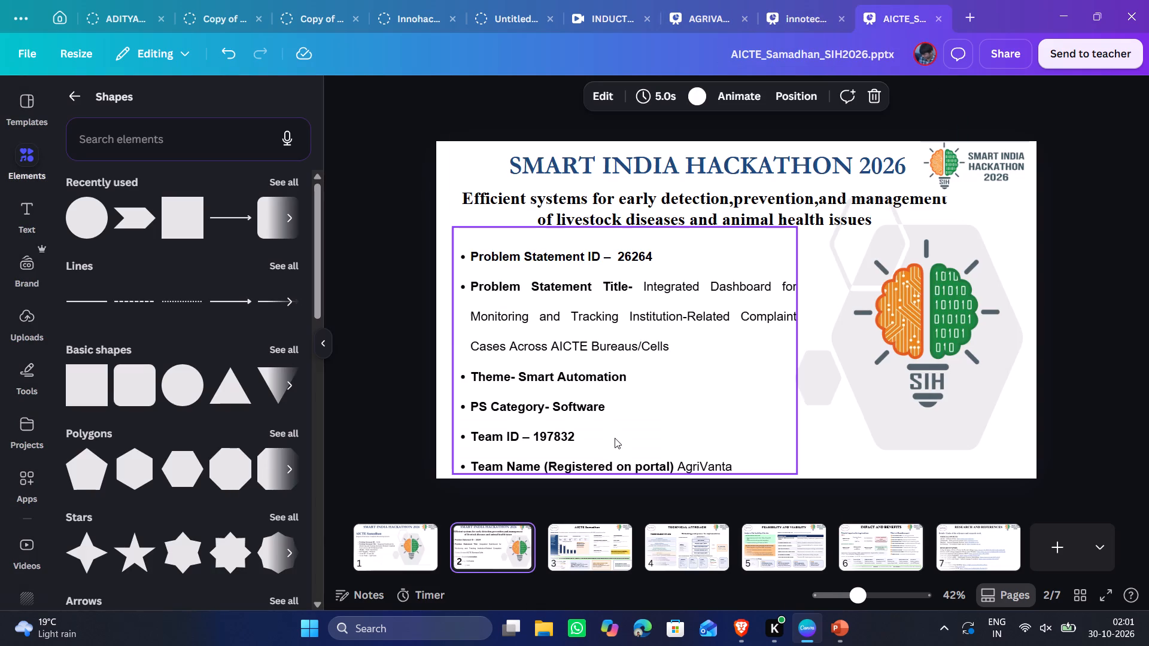
Replace page 2's livestock diseases heading with the problem statement title copied from the bullet list, "Integrated Dashboard for Monitoring and Tracking Institution-Related Complaint Cases Across AICTE Bureaus/Cells".
double_click(659, 310)
drag(644, 284, 681, 358)
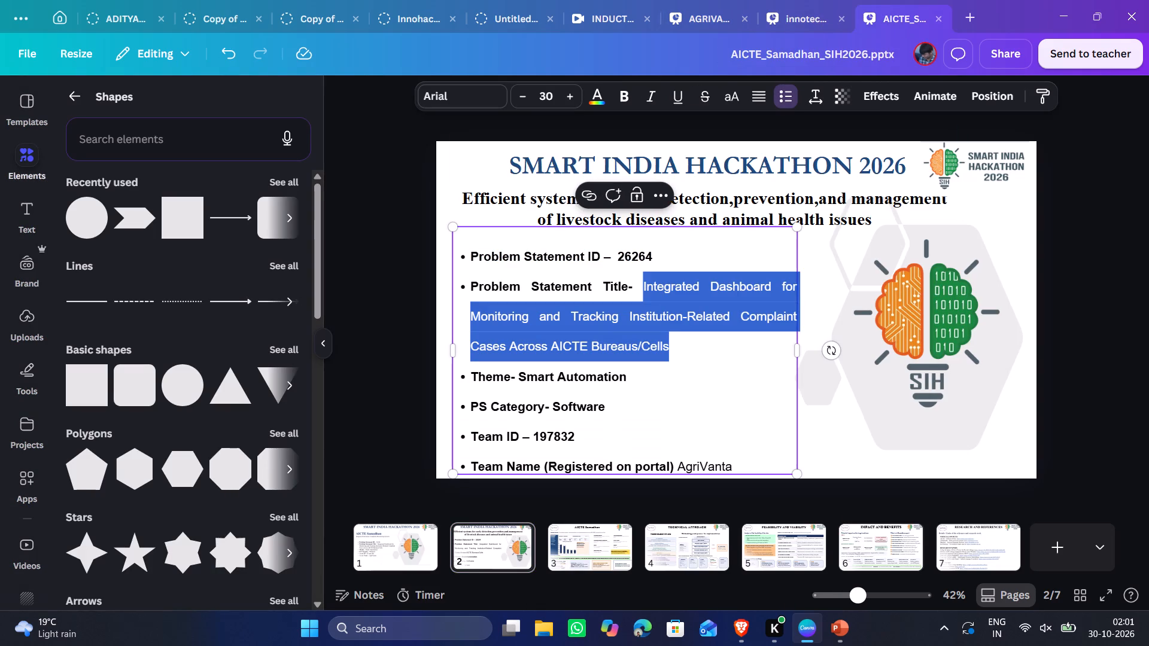
key(ctrl+c)
click(712, 205)
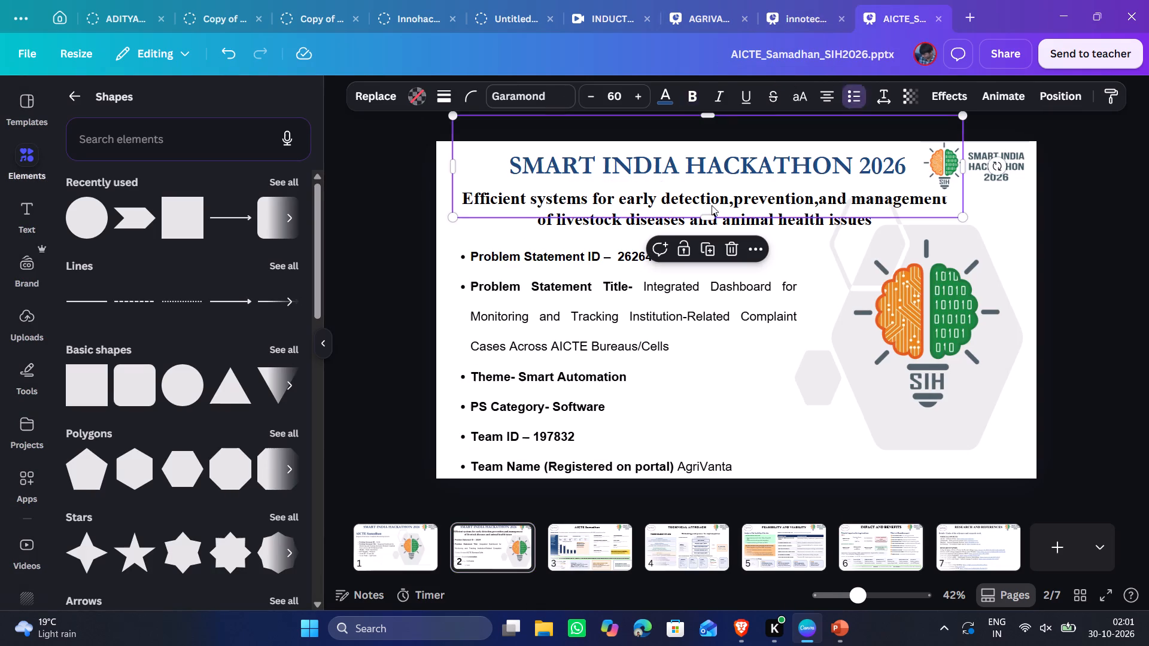
click(859, 222)
click(825, 222)
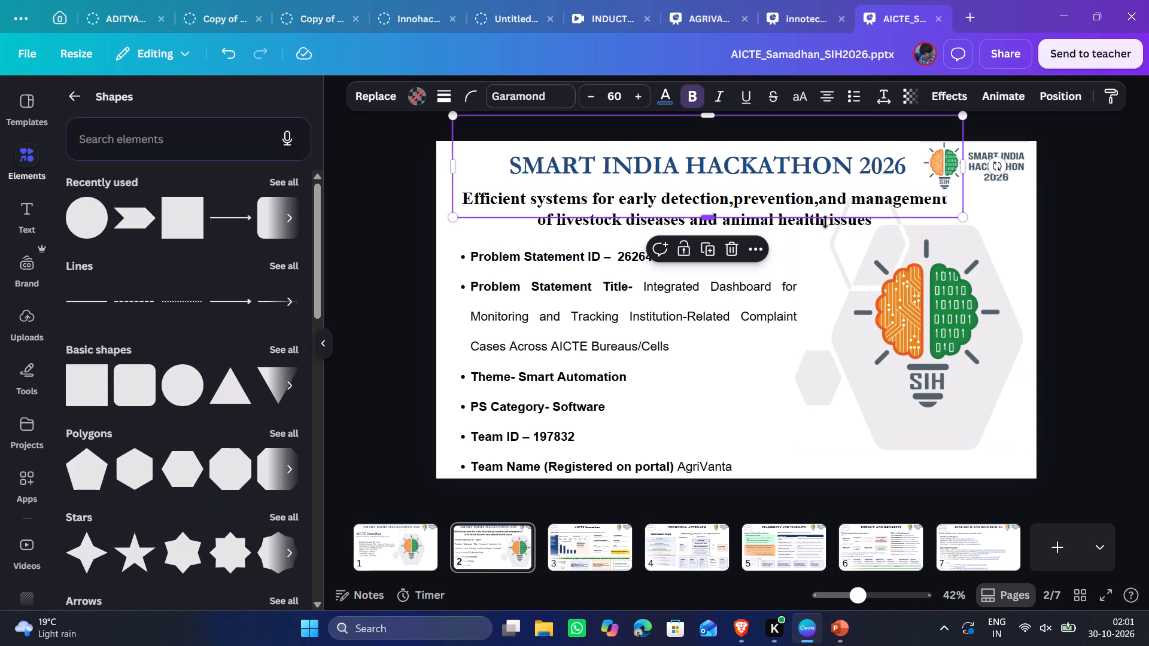
triple_click(808, 226)
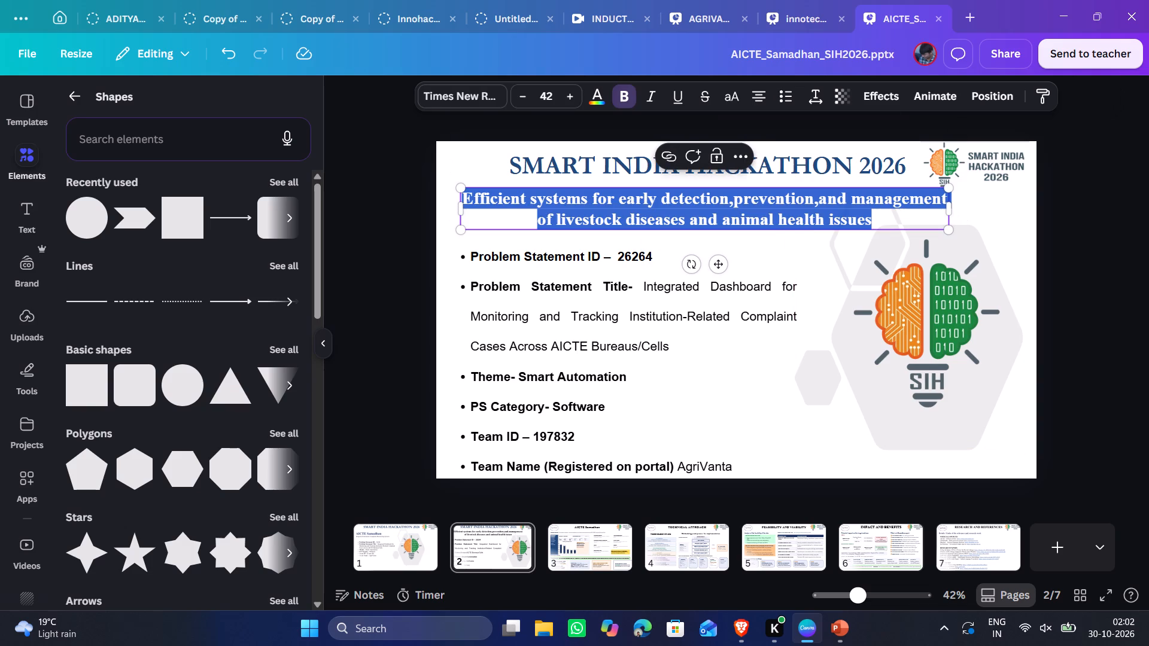
key(ctrl+v)
click(1148, 242)
click(1102, 235)
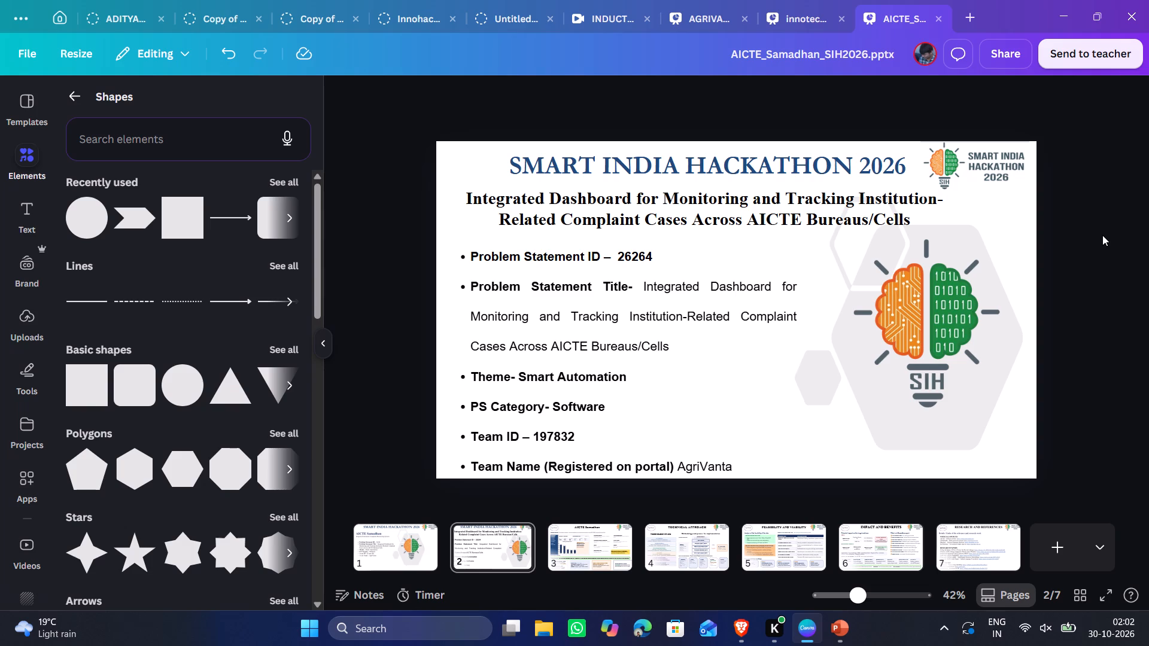
Remove bold from the values Smart Automation, Software and the team ID number in page 2's bullet list, keeping their labels bold.
click(566, 400)
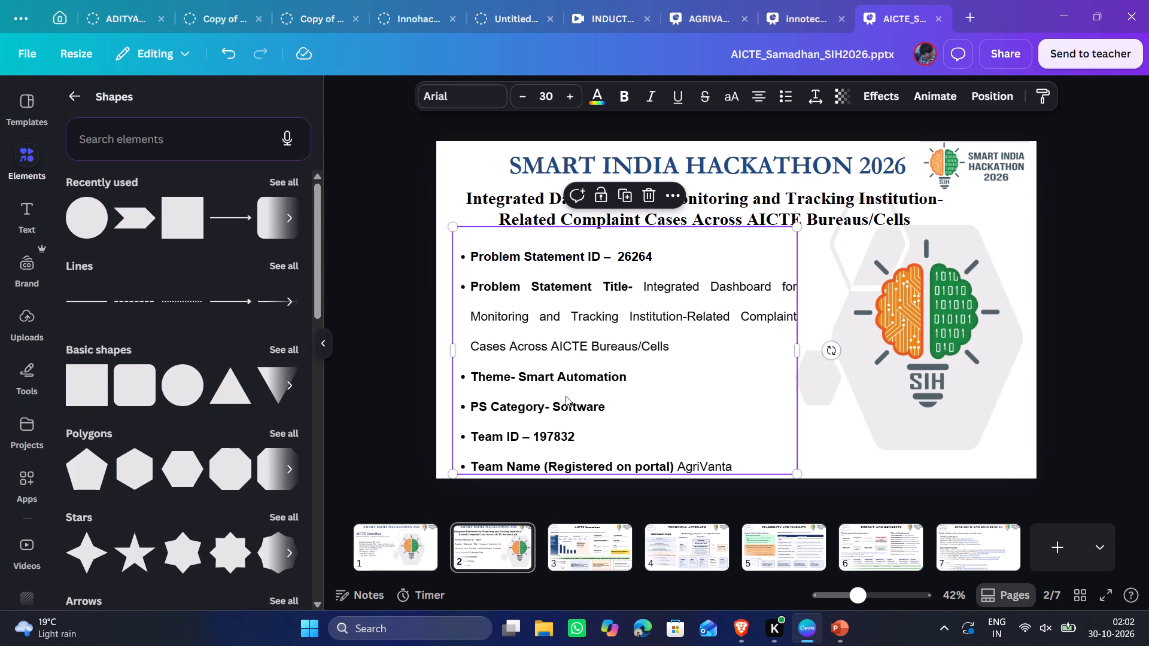
double_click(569, 388)
click(563, 377)
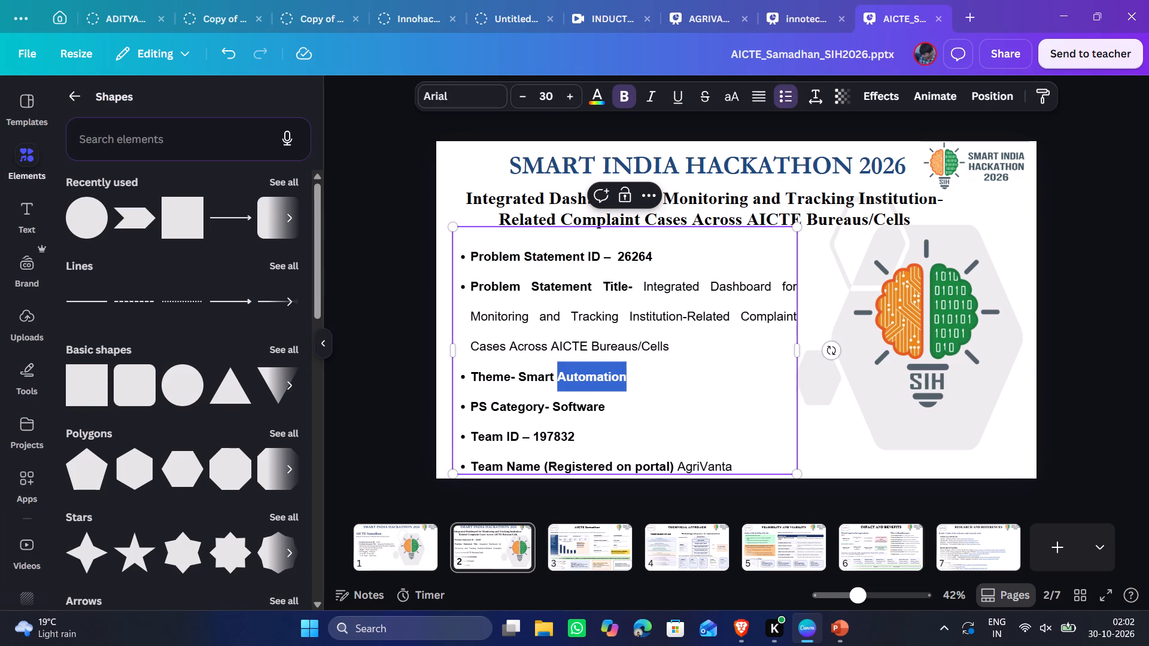
drag(516, 377, 637, 375)
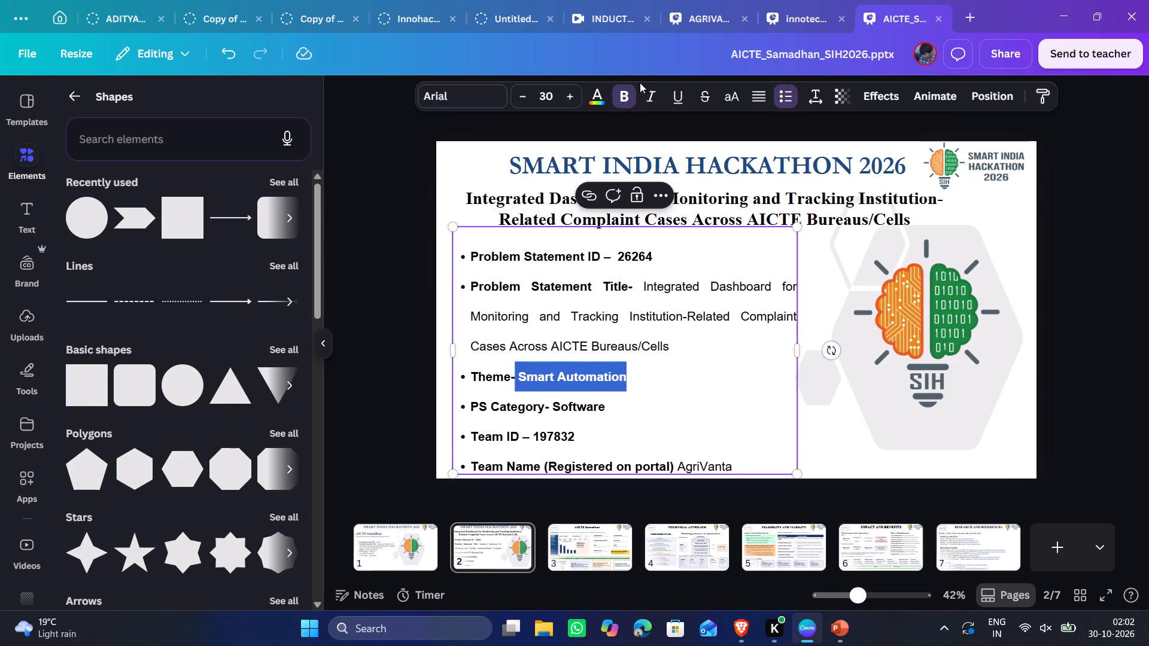
click(628, 88)
click(640, 372)
drag(551, 407, 608, 407)
click(616, 103)
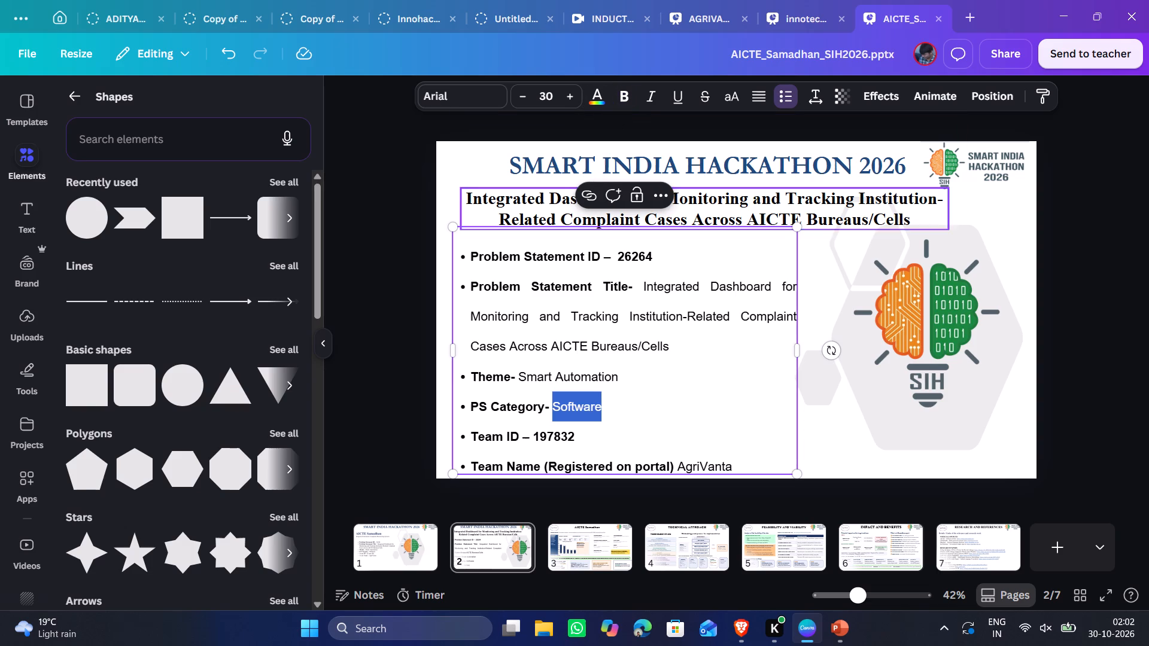
click(609, 392)
drag(535, 434, 588, 436)
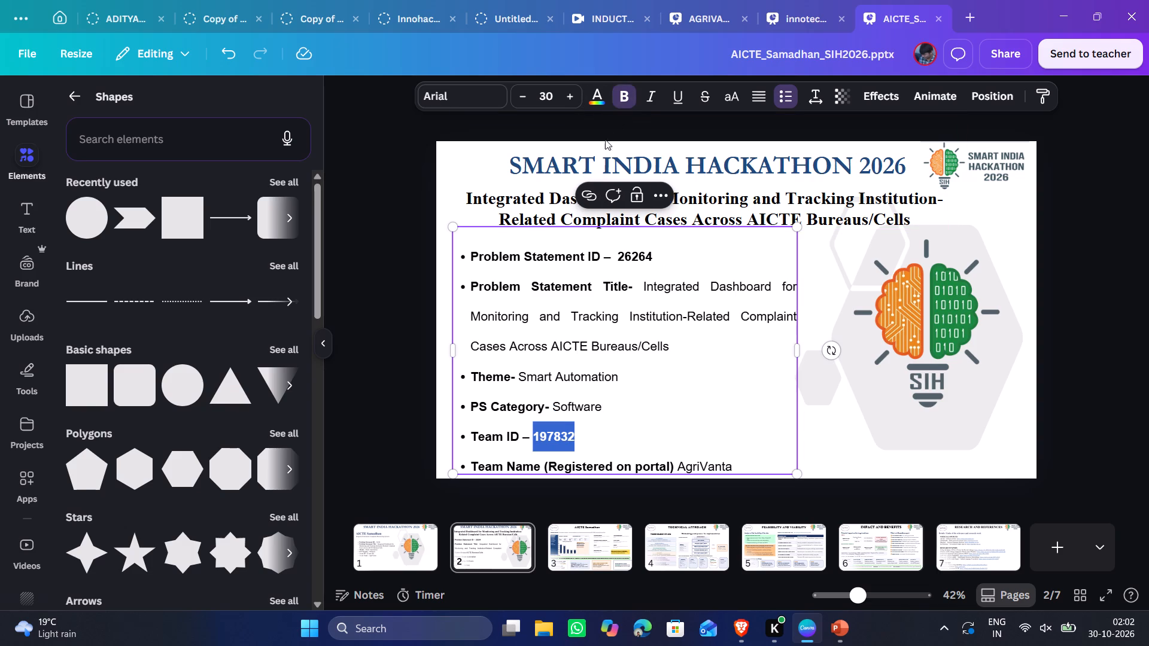
click(628, 90)
click(607, 400)
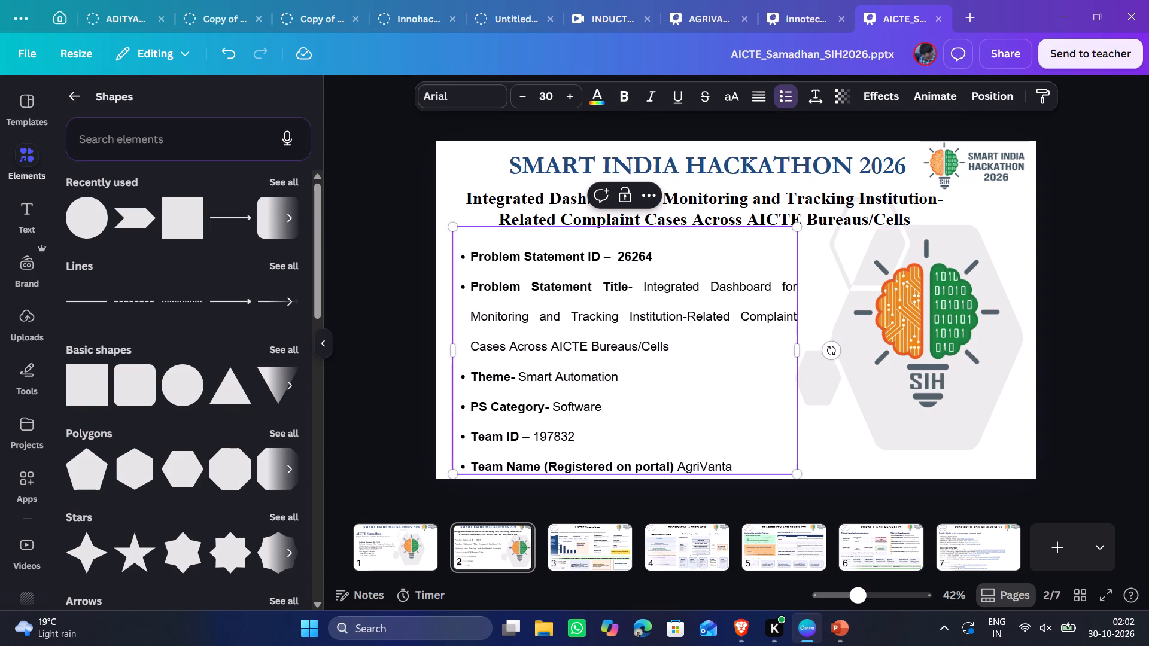
click(1089, 329)
click(1089, 329)
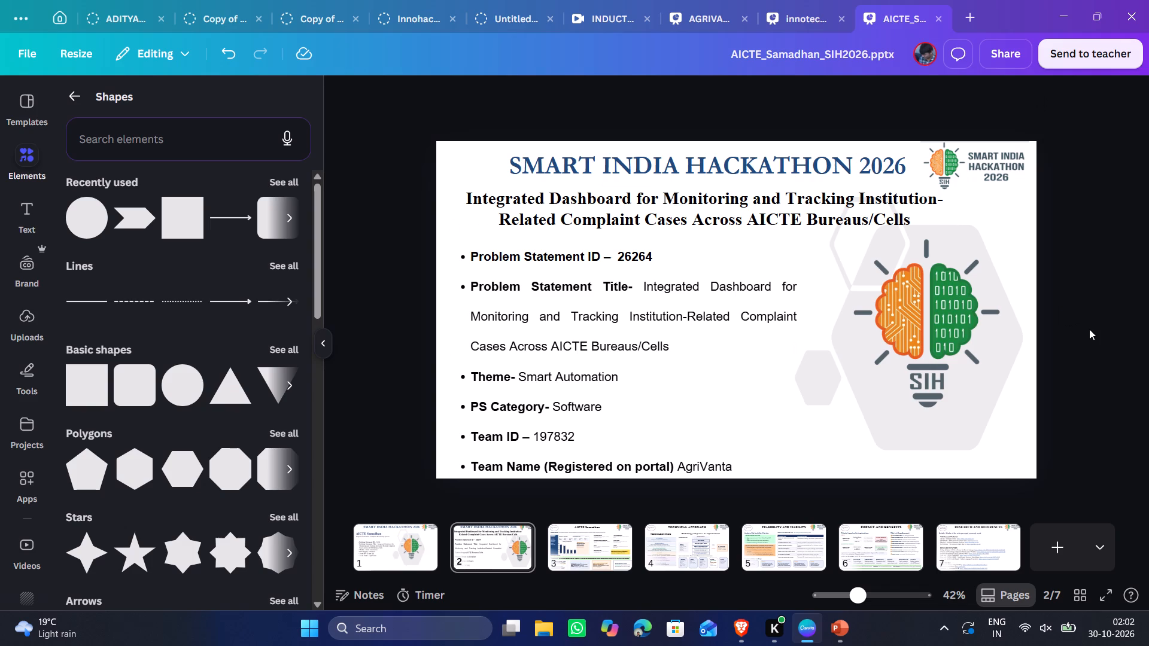
Present the deck full screen from page 2 and review the slides through Research and References, going back to the AICTE Samadhan slide.
click(1099, 596)
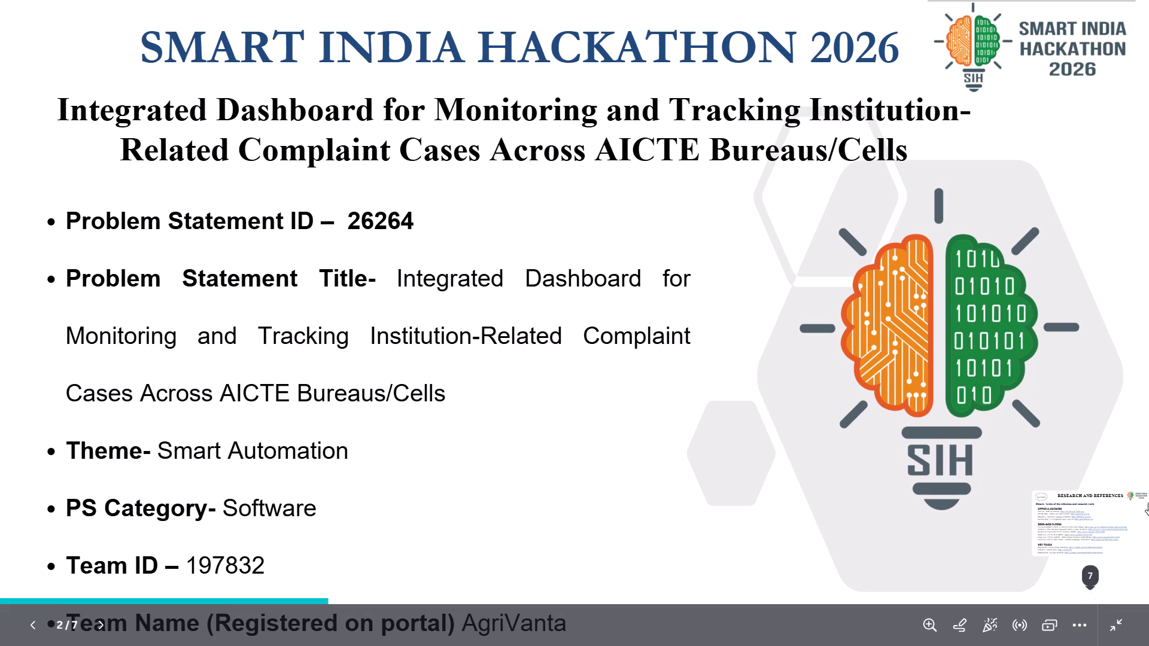
key(Right)
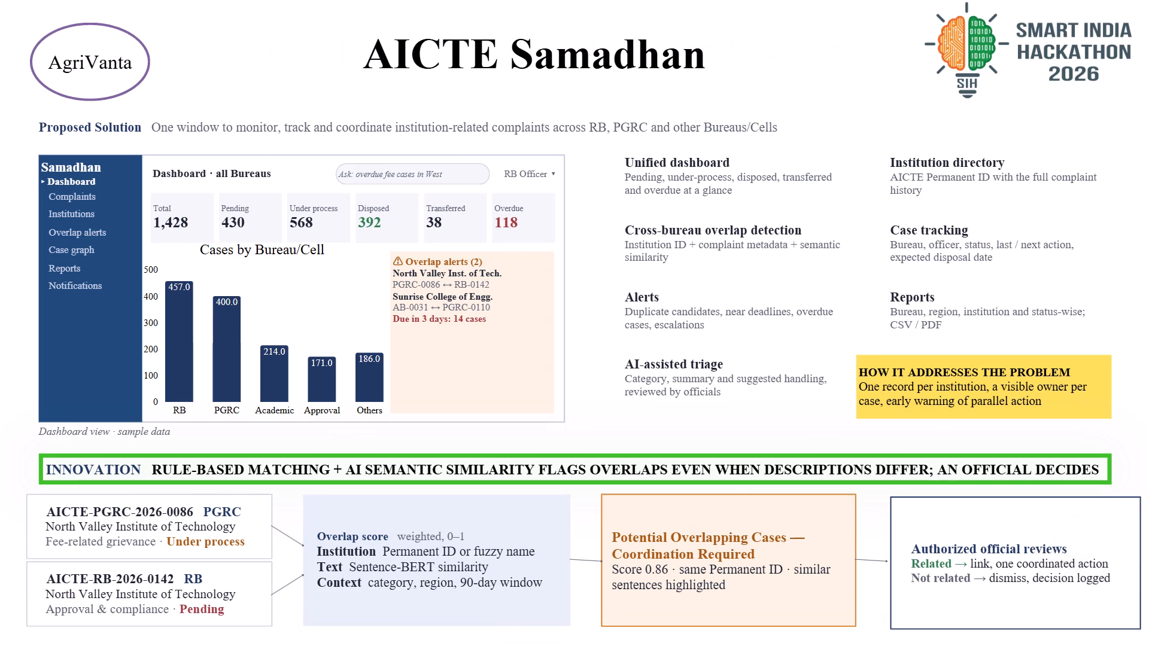
key(Right)
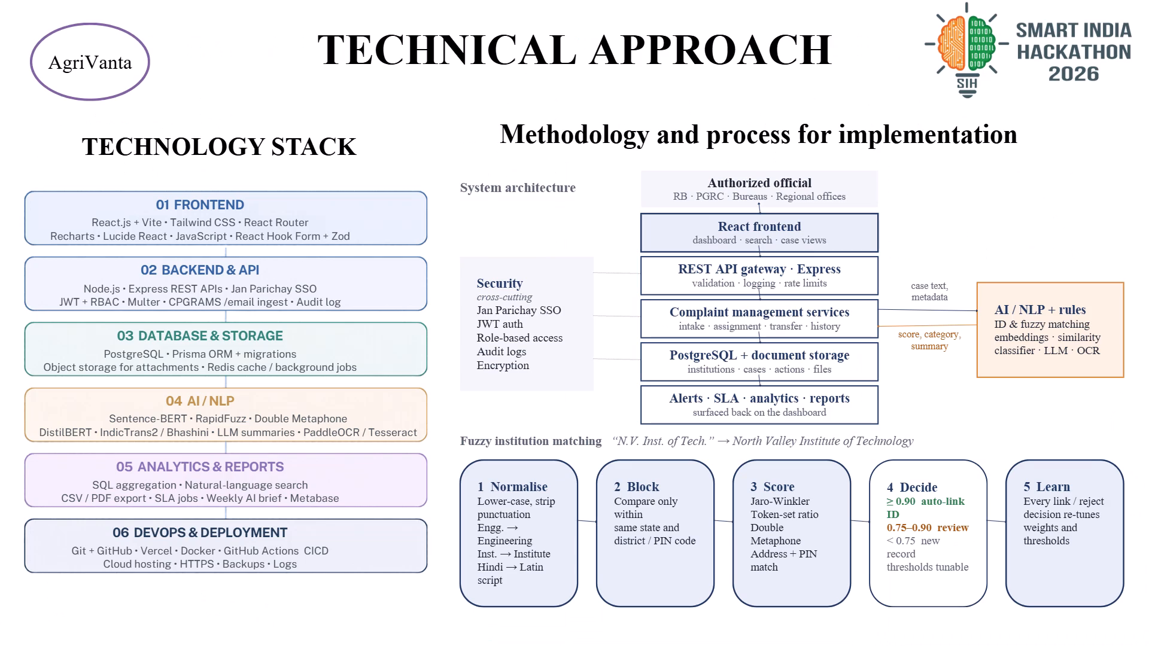
key(Right)
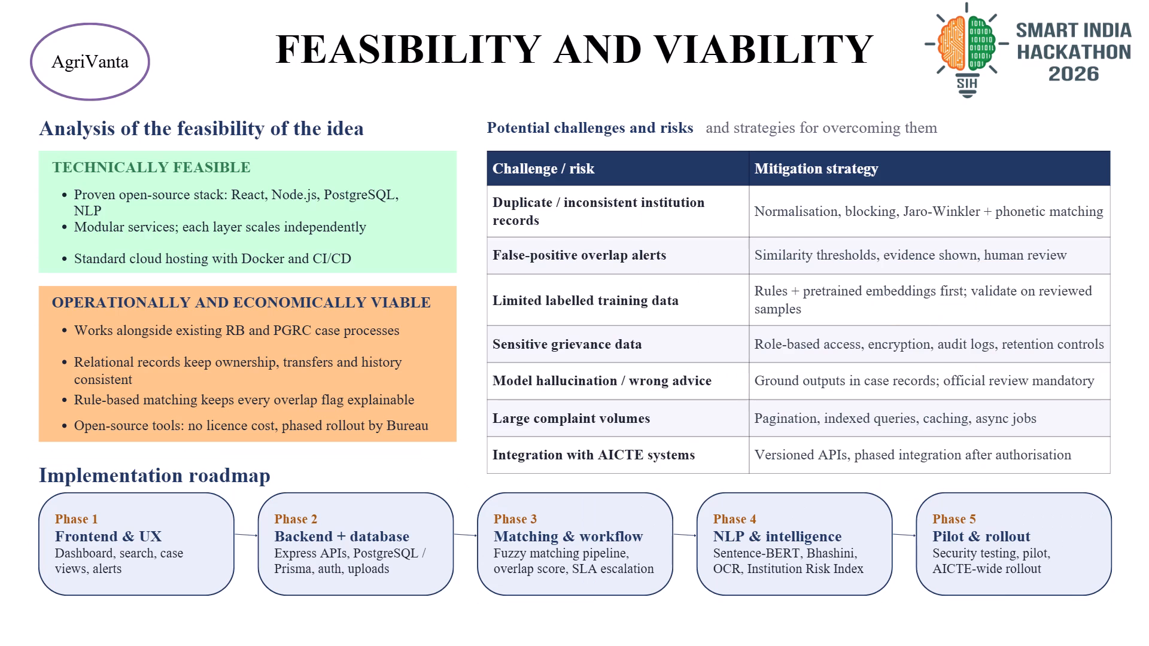
key(Right)
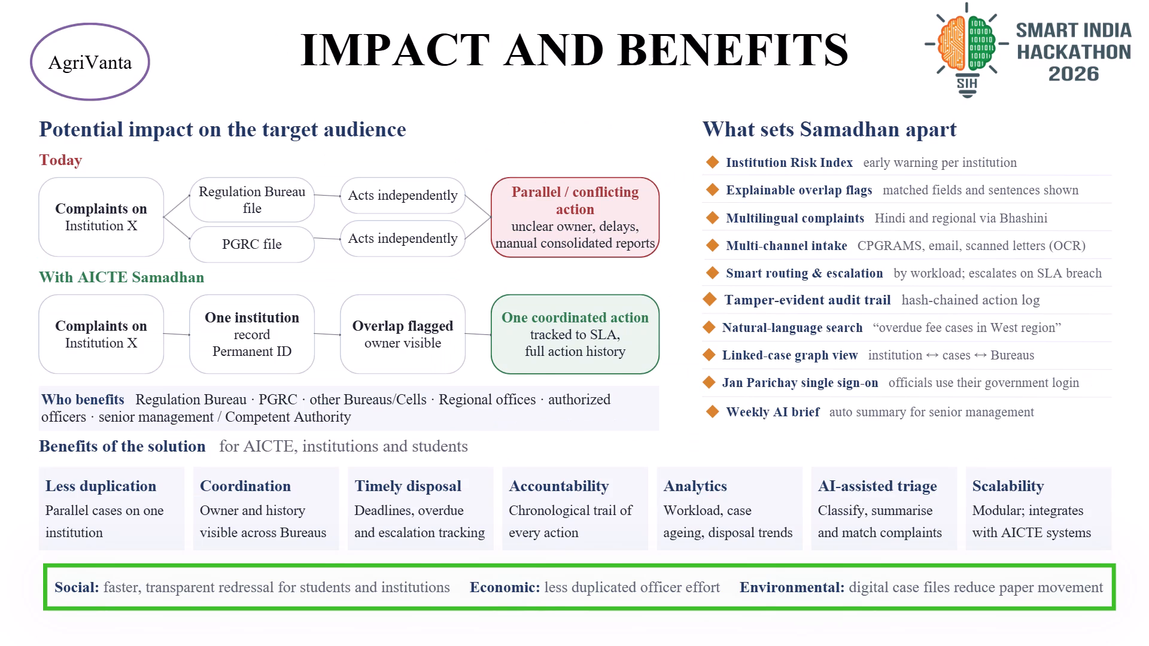
key(Right)
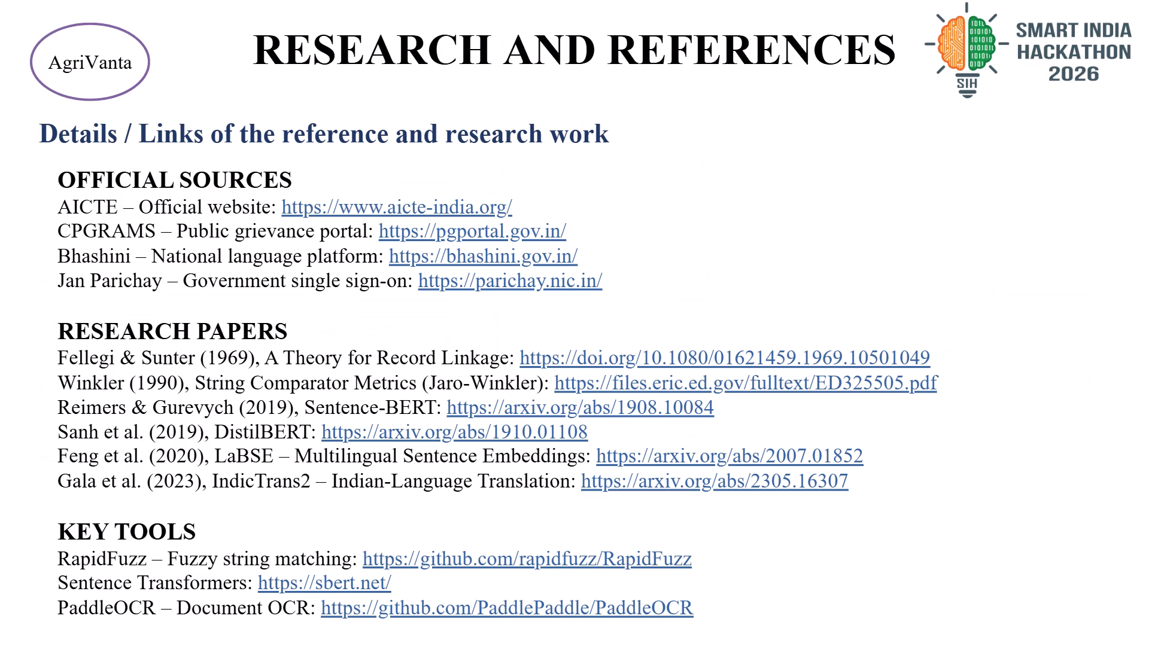
key(Left)
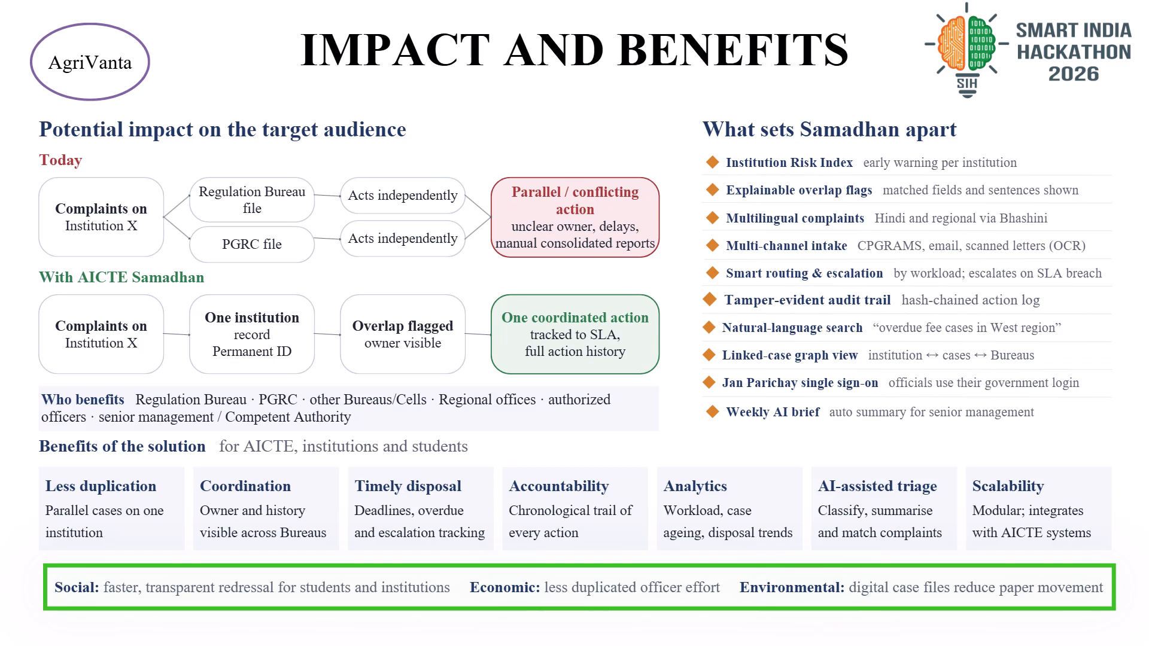
key(Left)
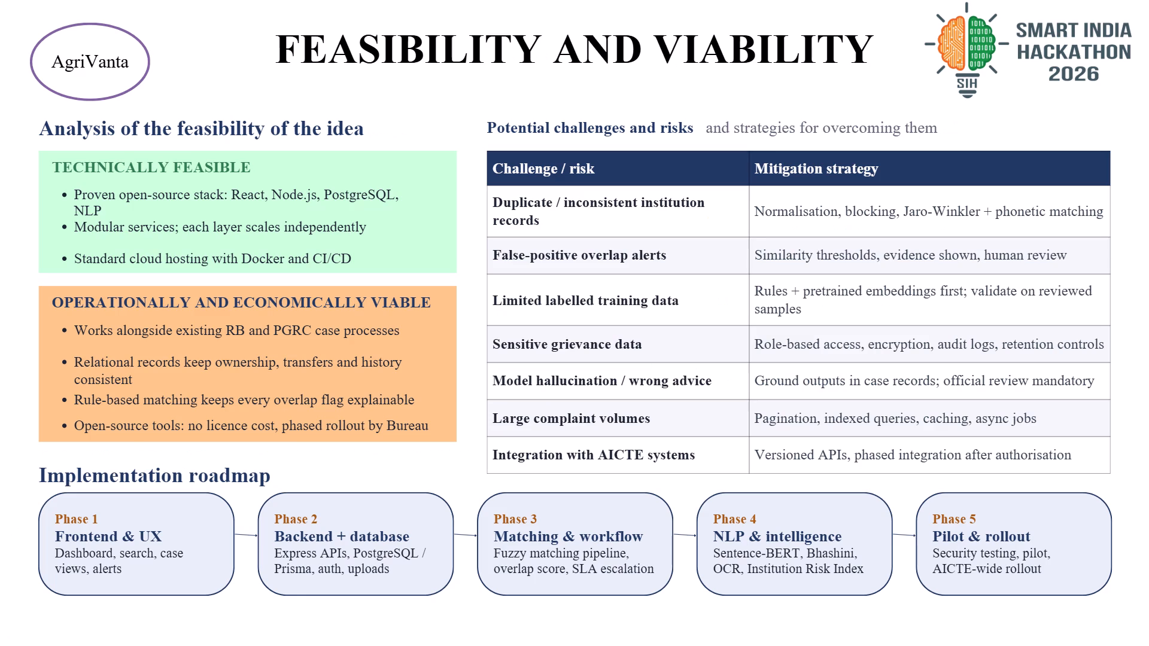
key(Left)
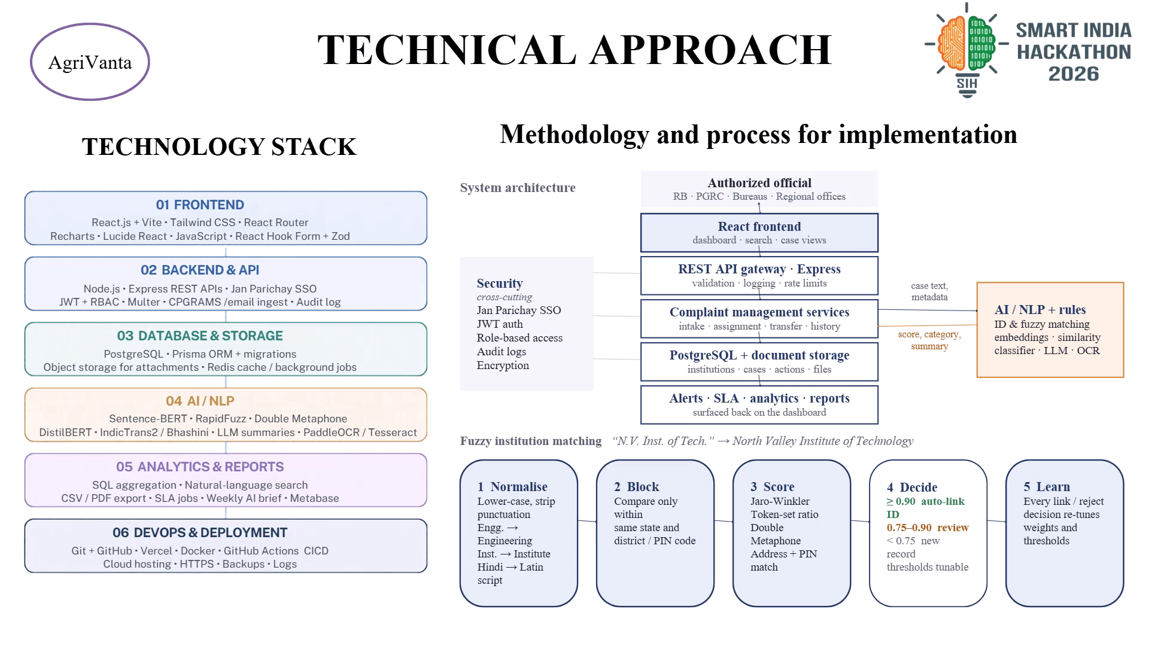
key(Left)
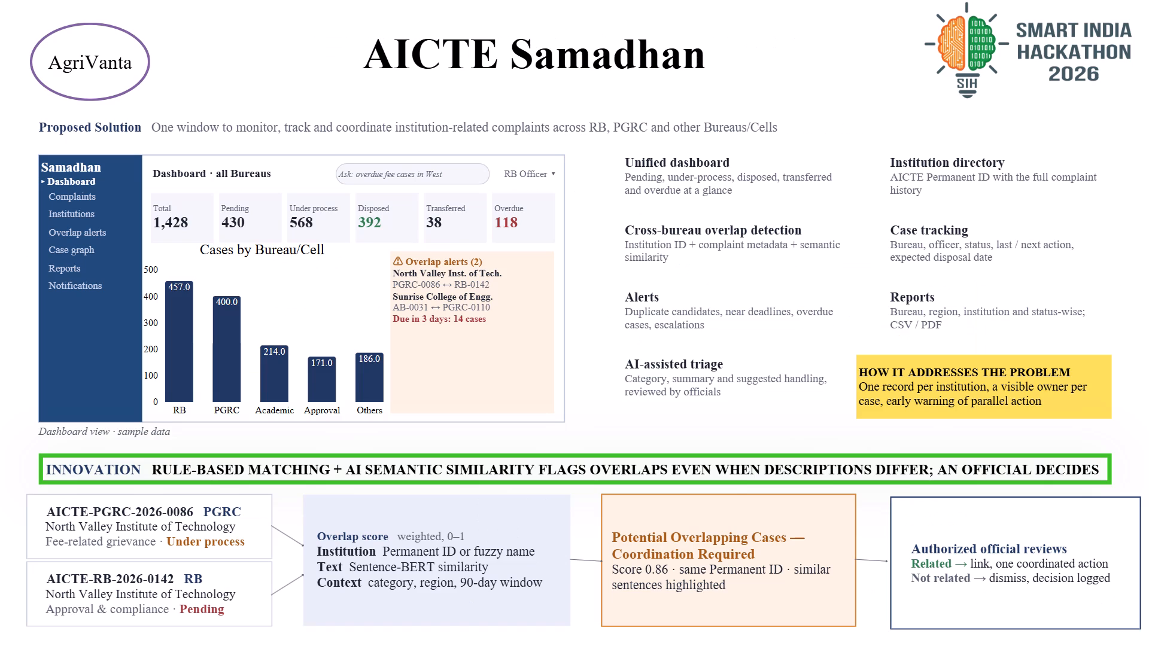
Restart the full-screen presentation from the AICTE Samadhan slide and review the slides between page 2's title slide and Impact and Benefits.
key(Escape)
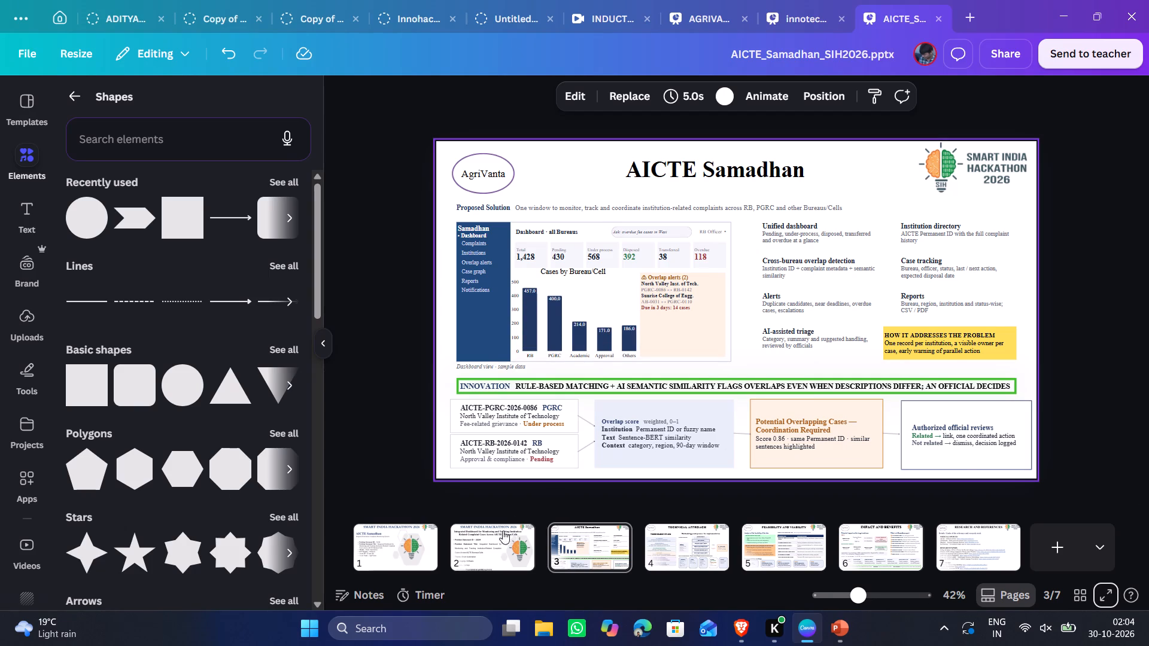
click(518, 543)
click(583, 543)
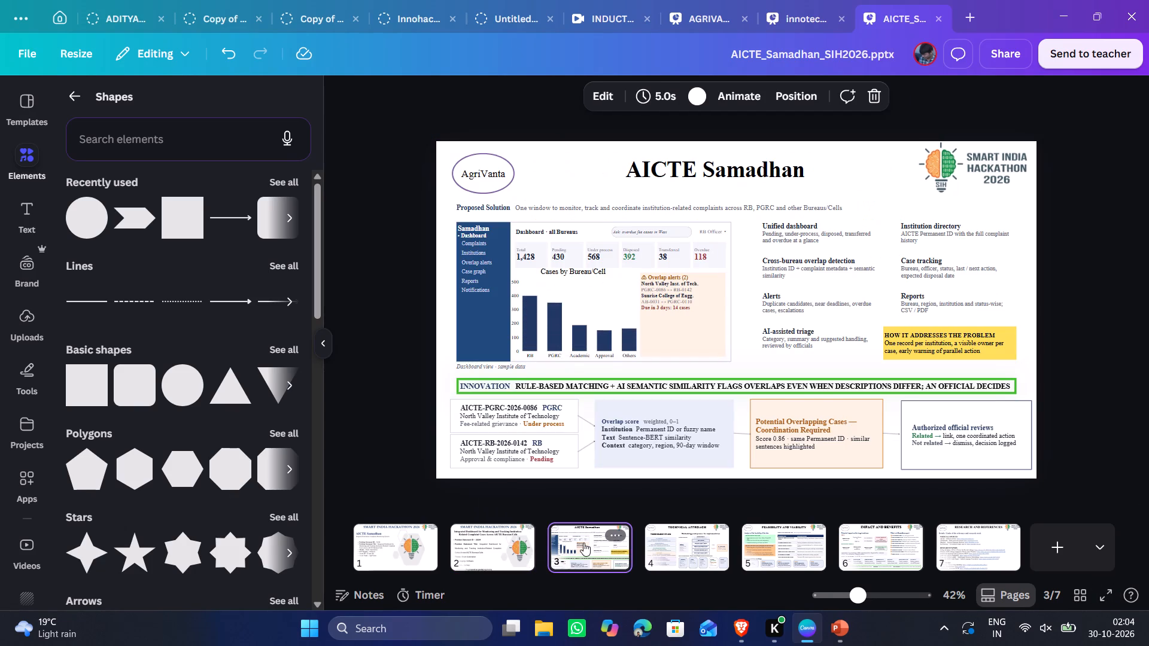
click(1137, 361)
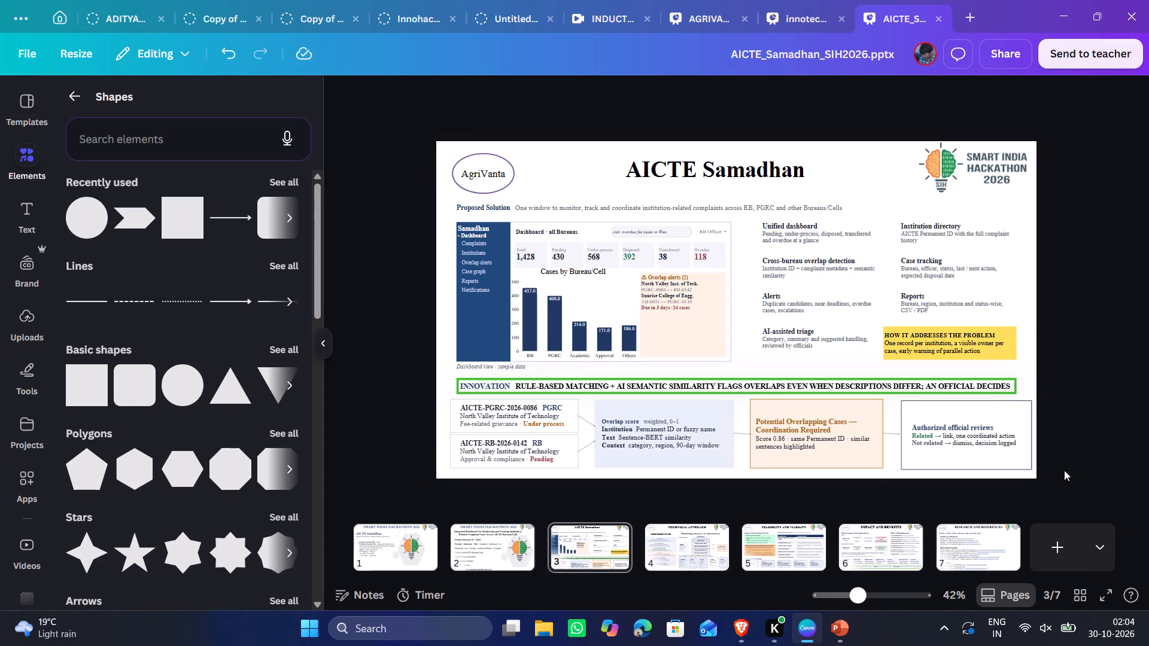
click(1108, 587)
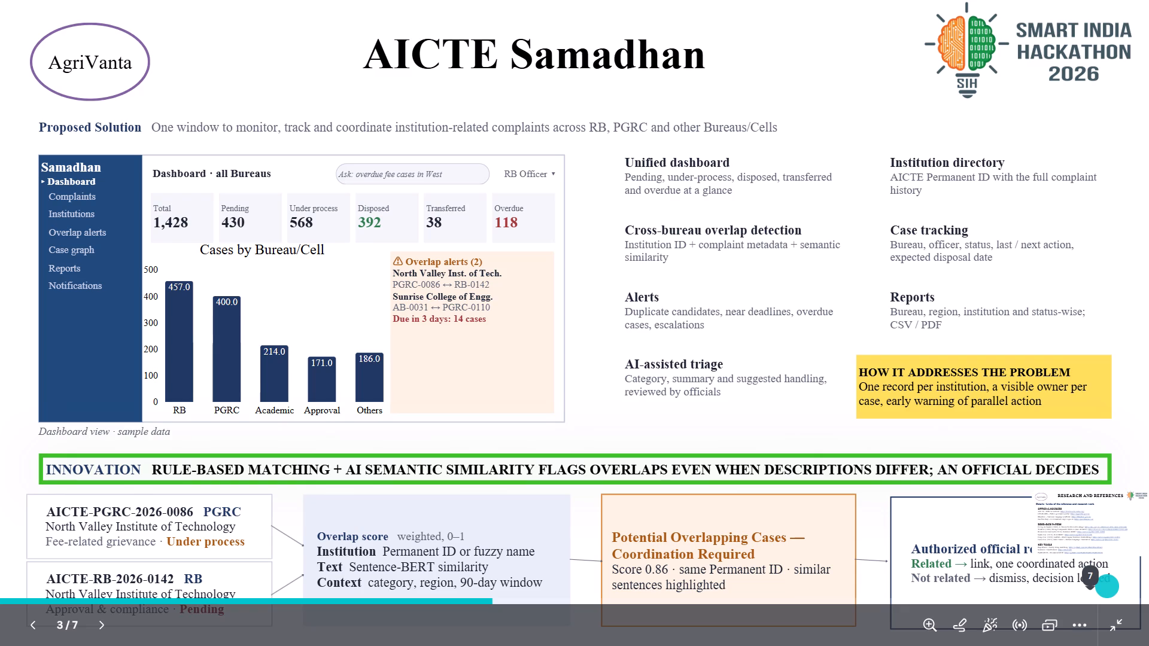
key(Left)
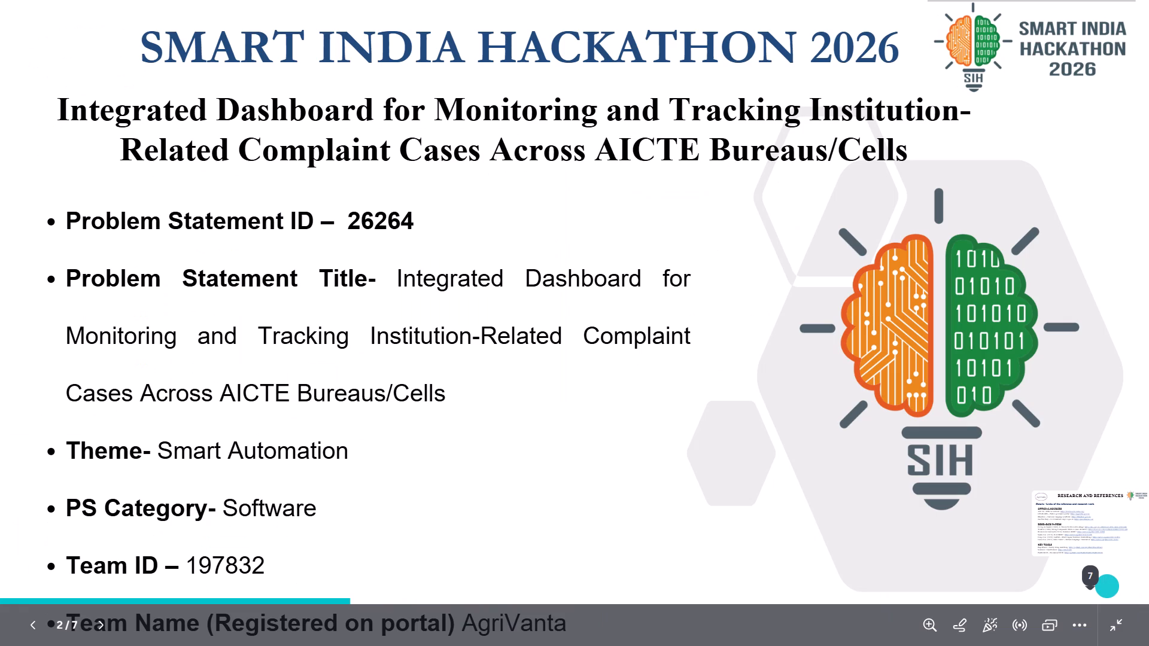
key(Right)
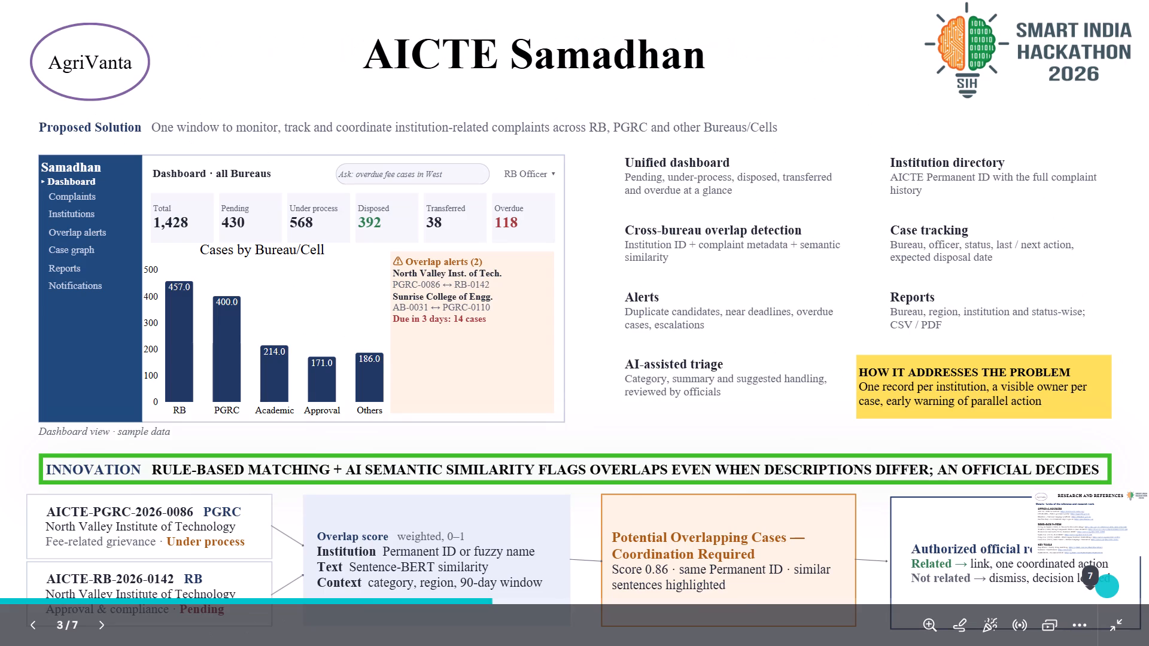
key(Right)
key(Right)
key(Left)
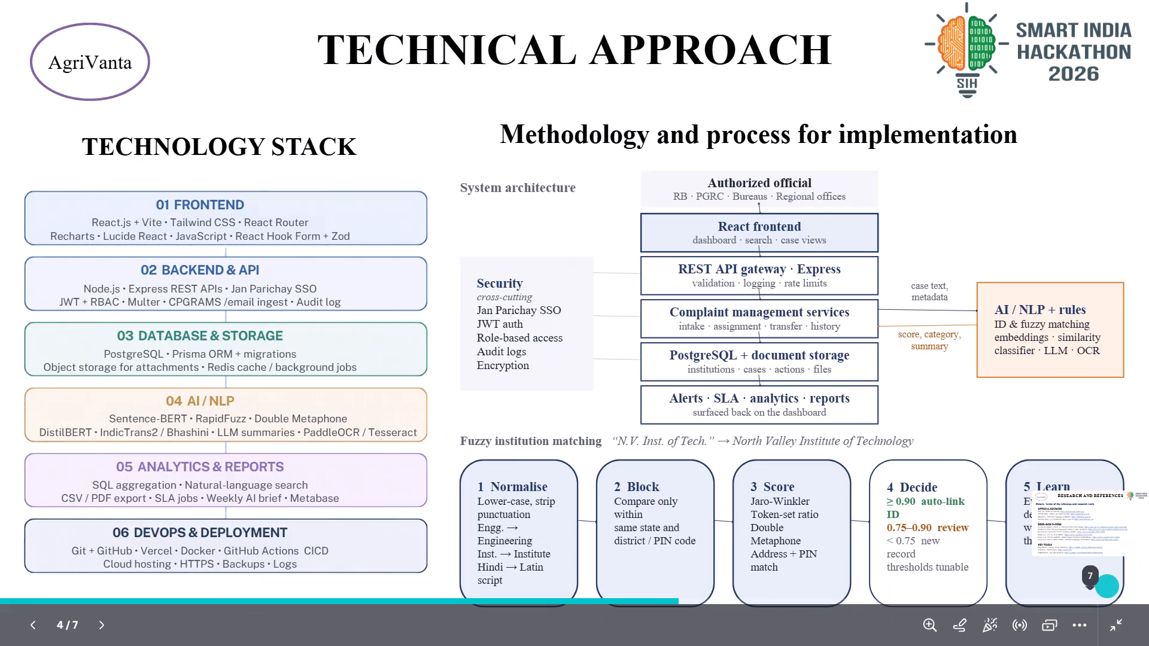
key(Right)
key(Right)
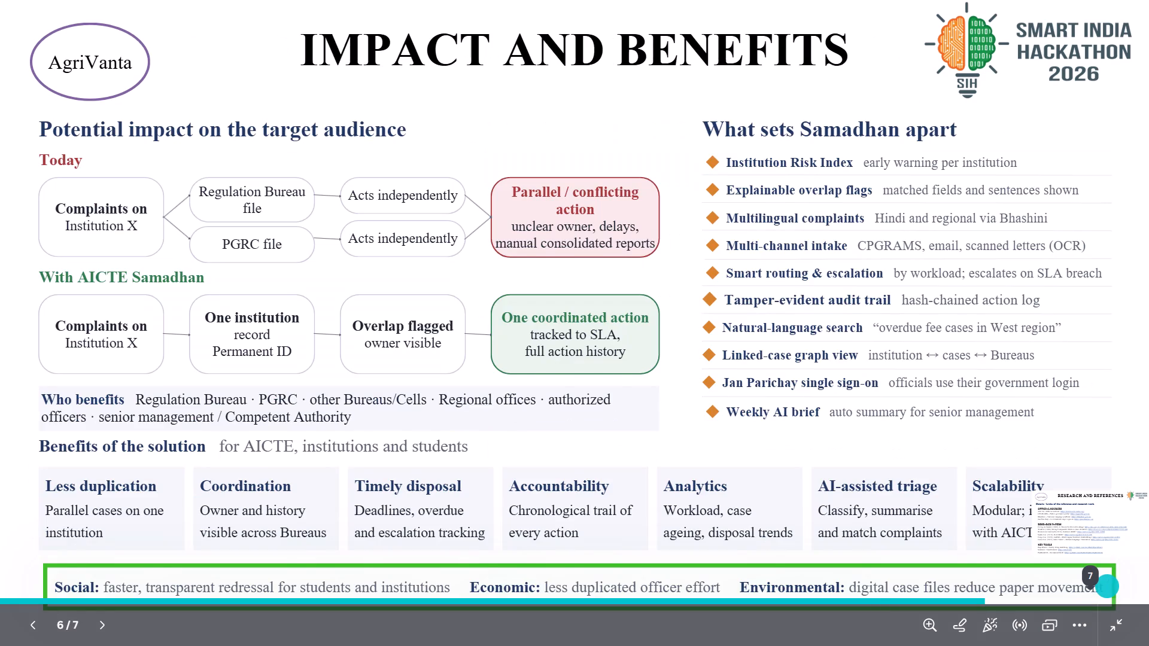
key(Left)
key(Left)
key(Left)
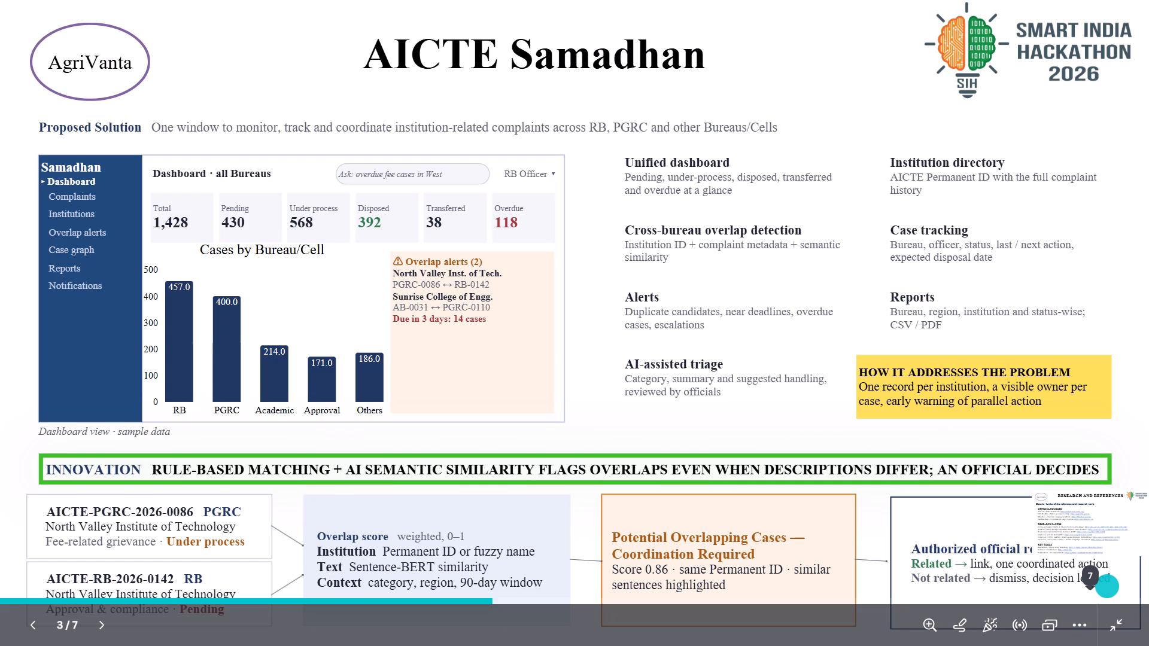
key(Escape)
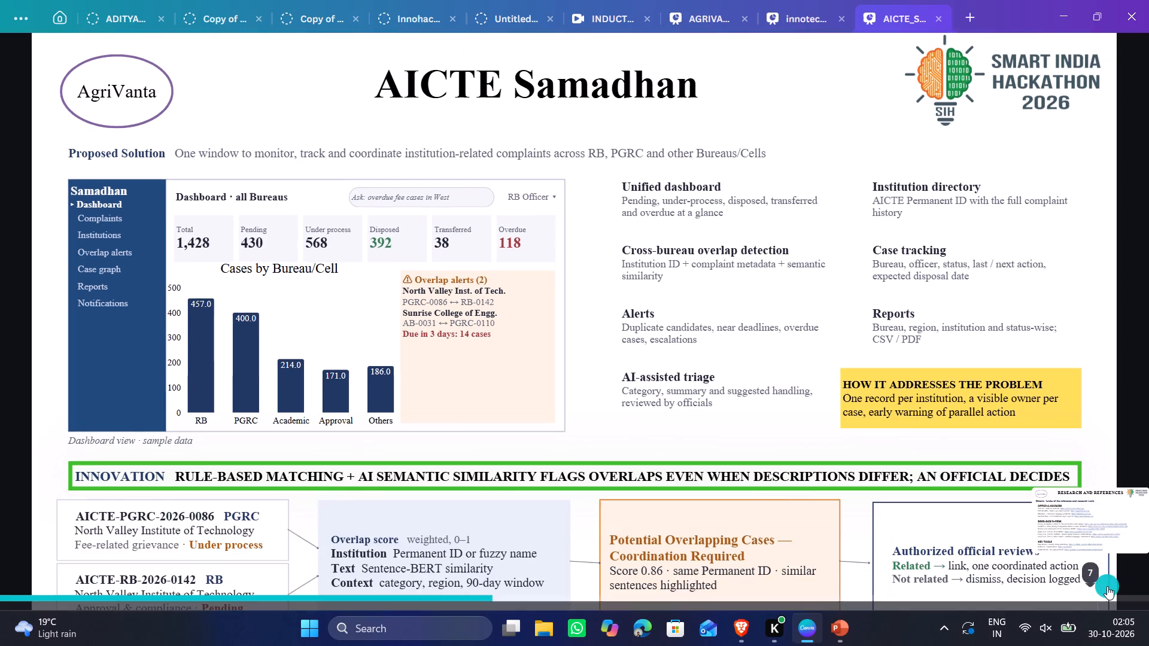
Examine the title, Idea Title and Technical Approach slides of the AGRIVANTA design for comparison.
scroll(1107, 586, up, 1)
click(707, 21)
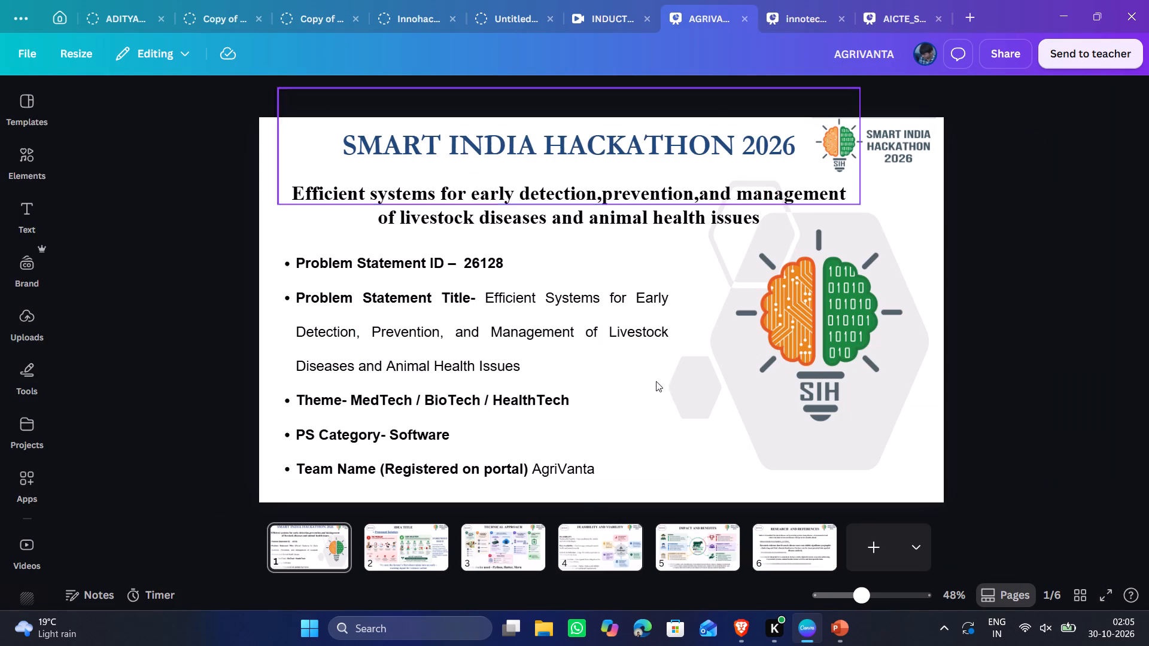
click(414, 540)
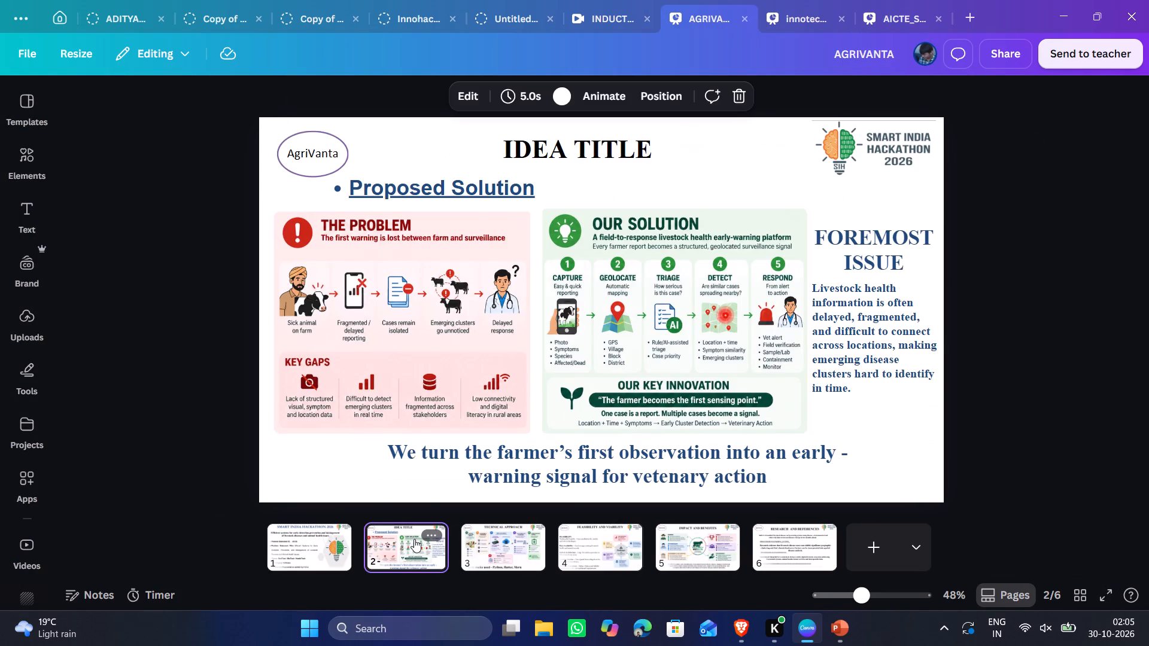
click(499, 528)
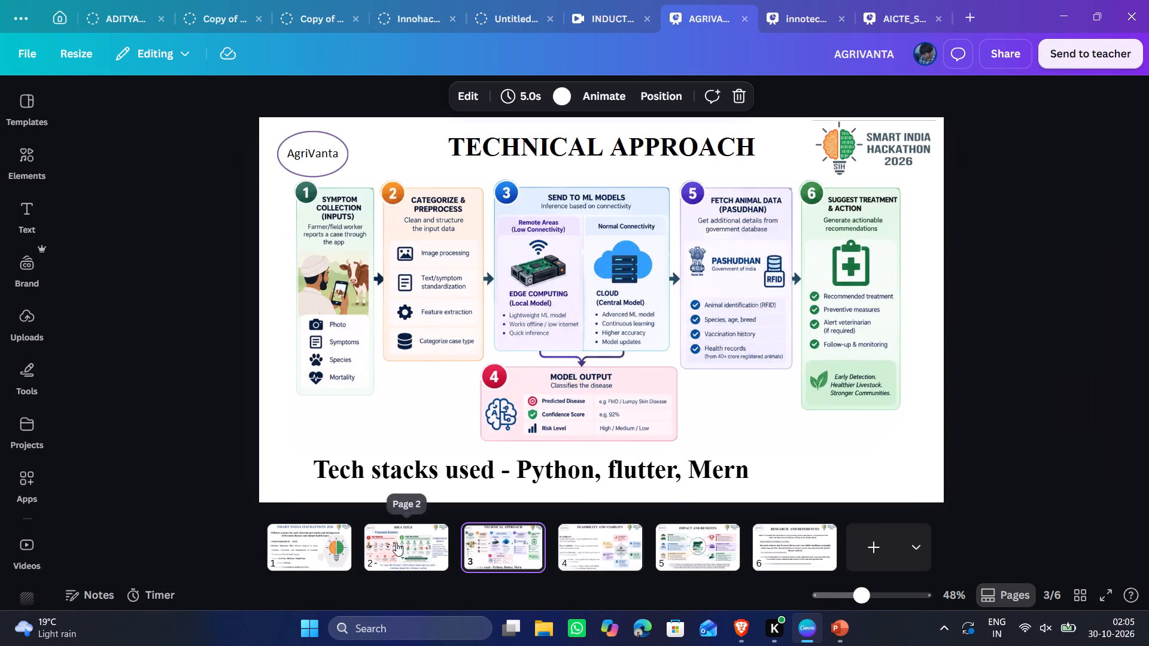
click(396, 543)
click(329, 543)
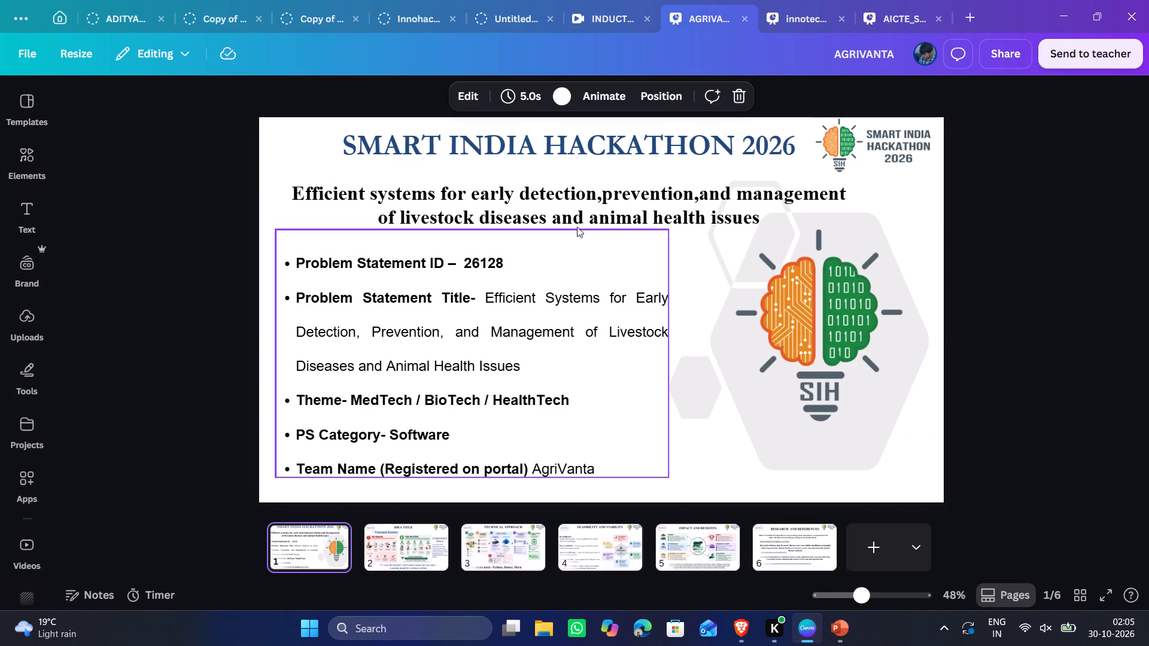
Go to the Uploads folder in the projects area and enter "PPYT" as the search term.
click(45, 16)
scroll(622, 419, down, 4)
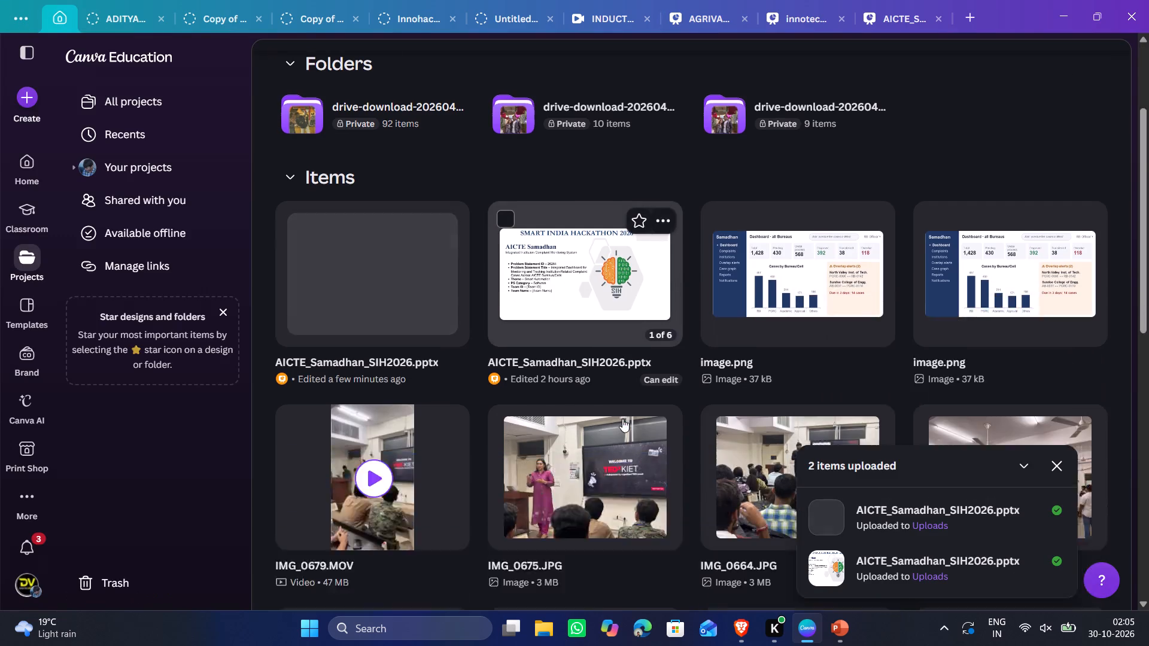
scroll(622, 417, up, 4)
click(447, 170)
text(PPYT)
key(plus)
key(BackSpace)
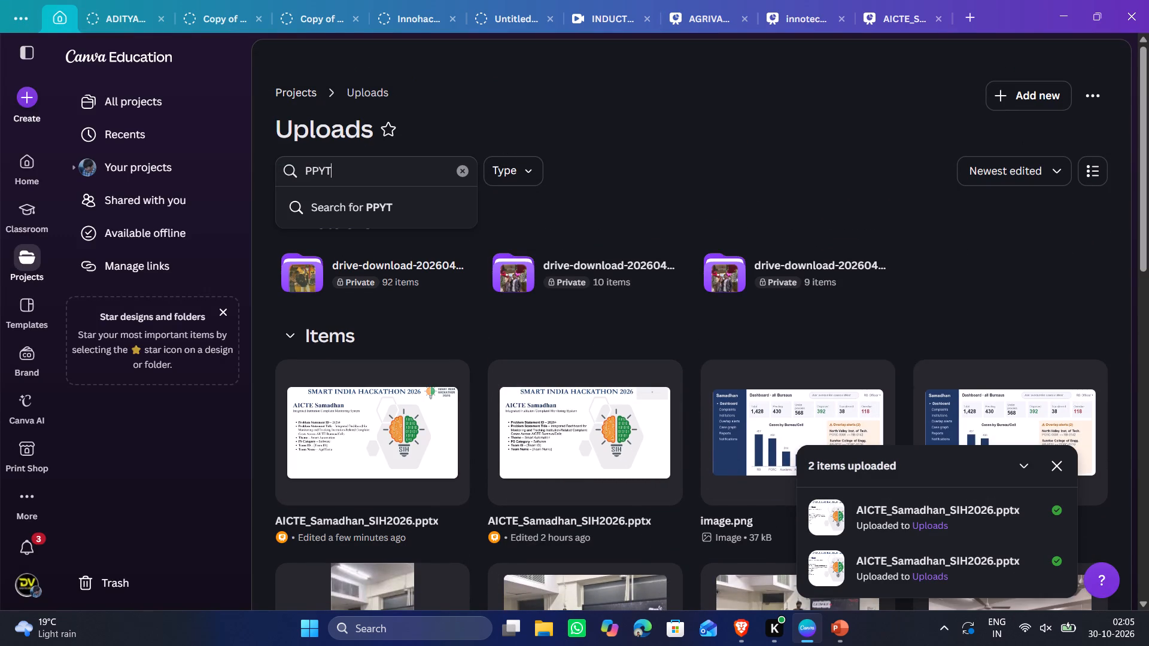
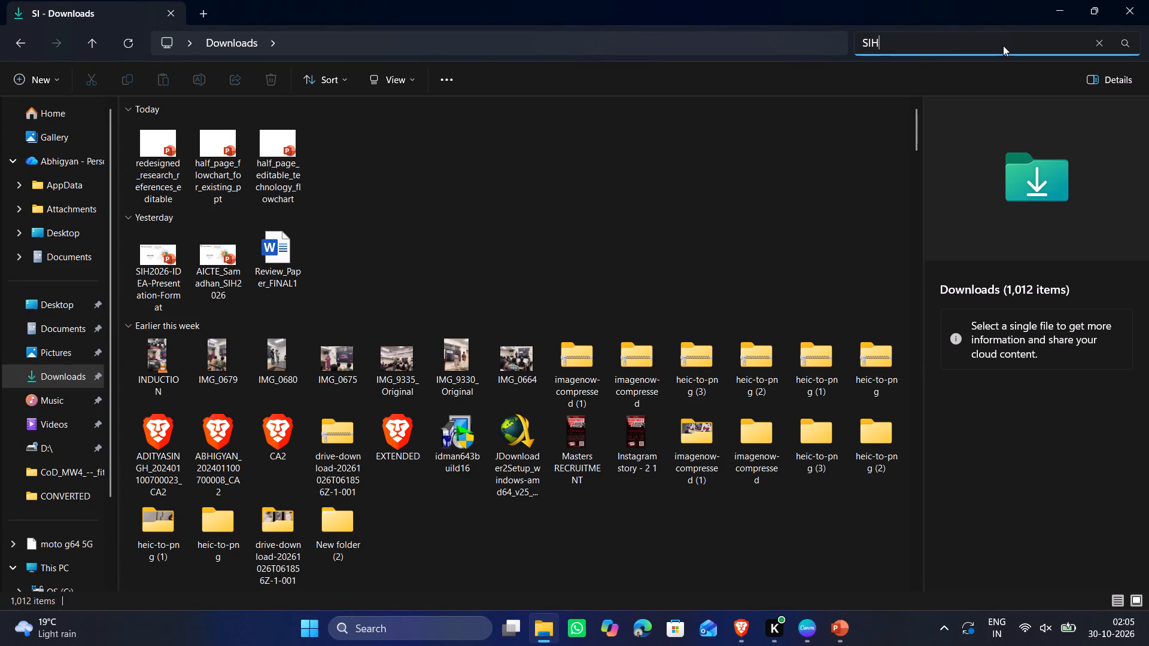
Search the Downloads folder for "SIH" and open the SIH 2026 Universal Log Framework Pitch Deck PDF.
key(Return)
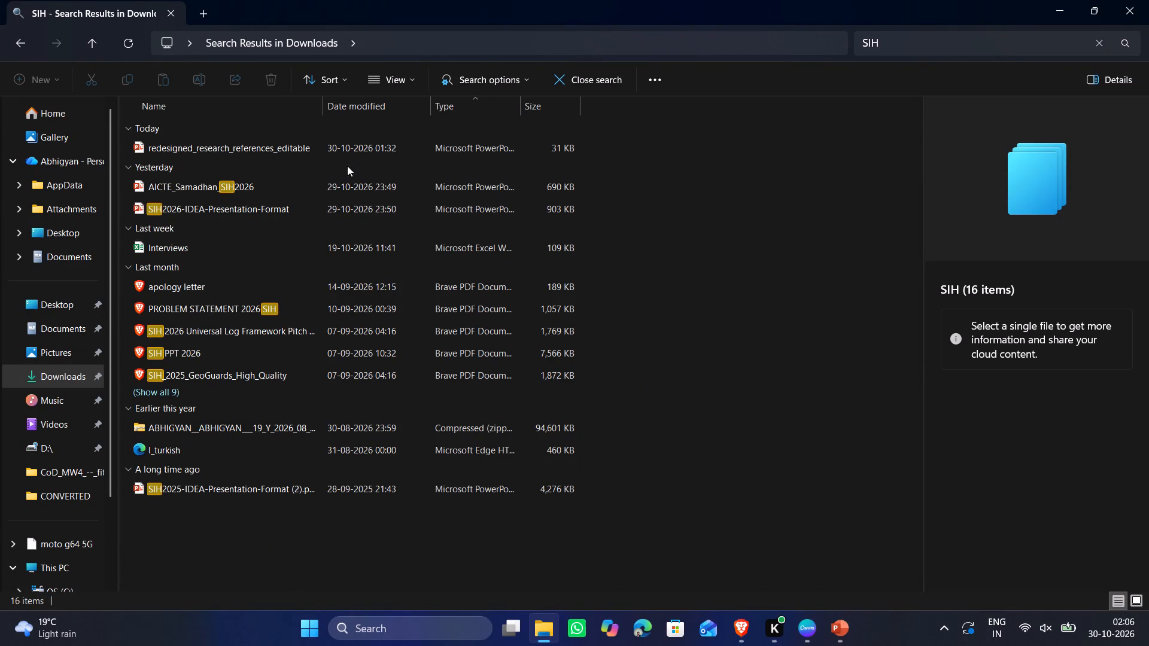
double_click(343, 330)
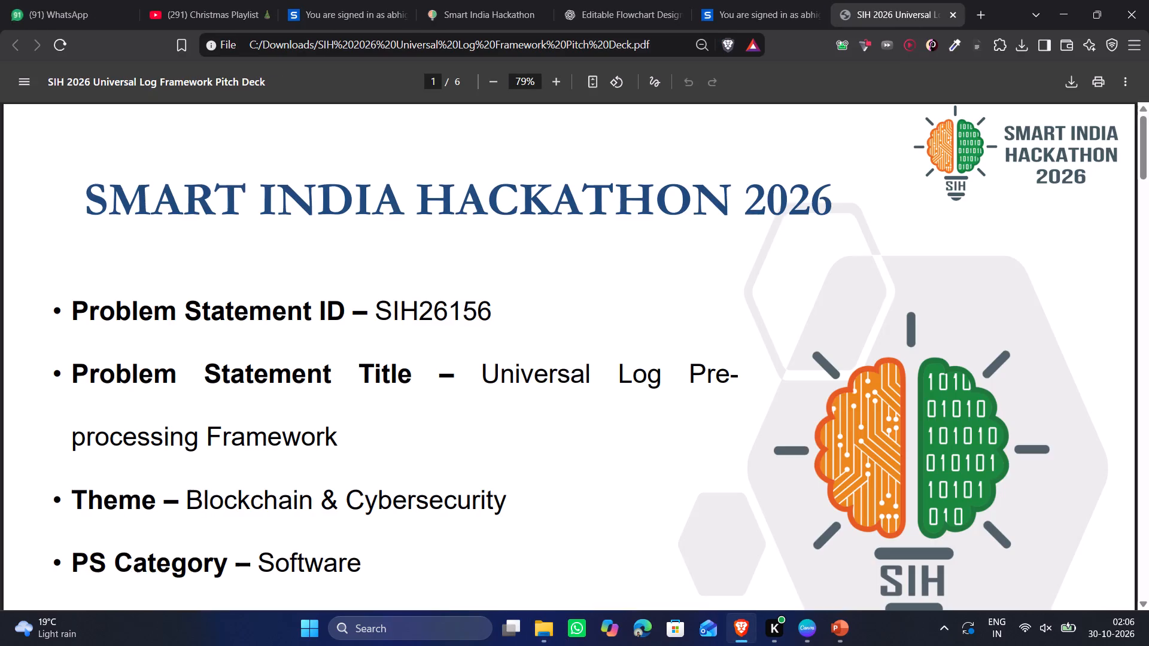
Examine the title slide and the YamaDrishti slide of the pitch deck PDF for its layout and content.
scroll(475, 315, down, 10)
scroll(477, 315, up, 4)
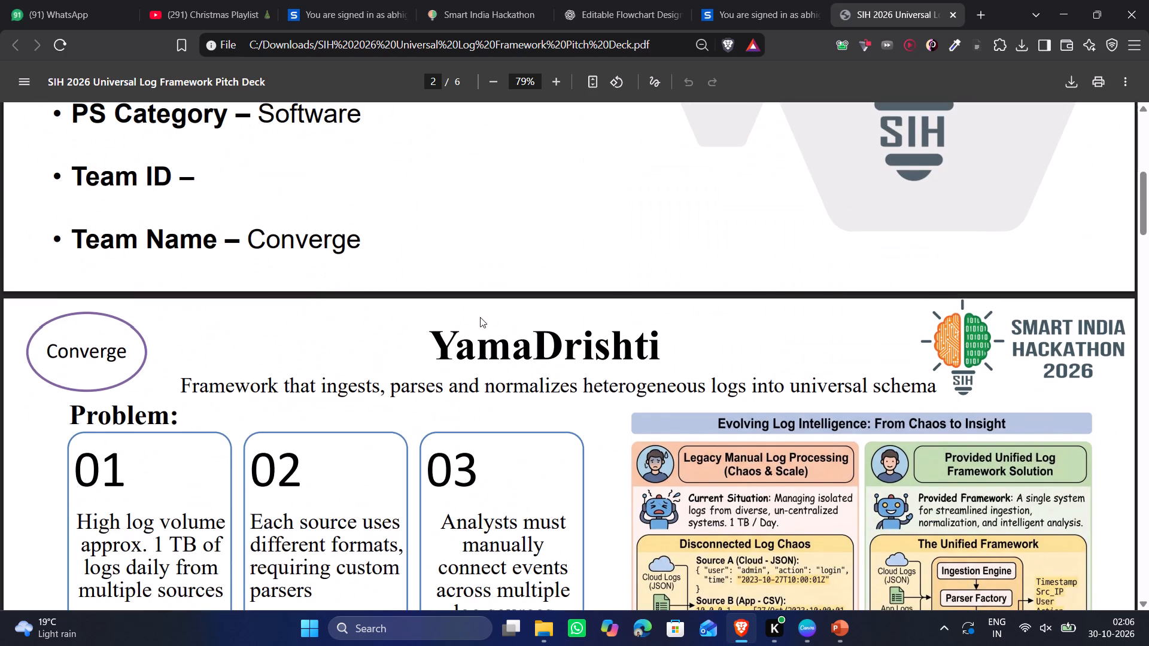
scroll(480, 317, down, 1)
scroll(479, 318, up, 1)
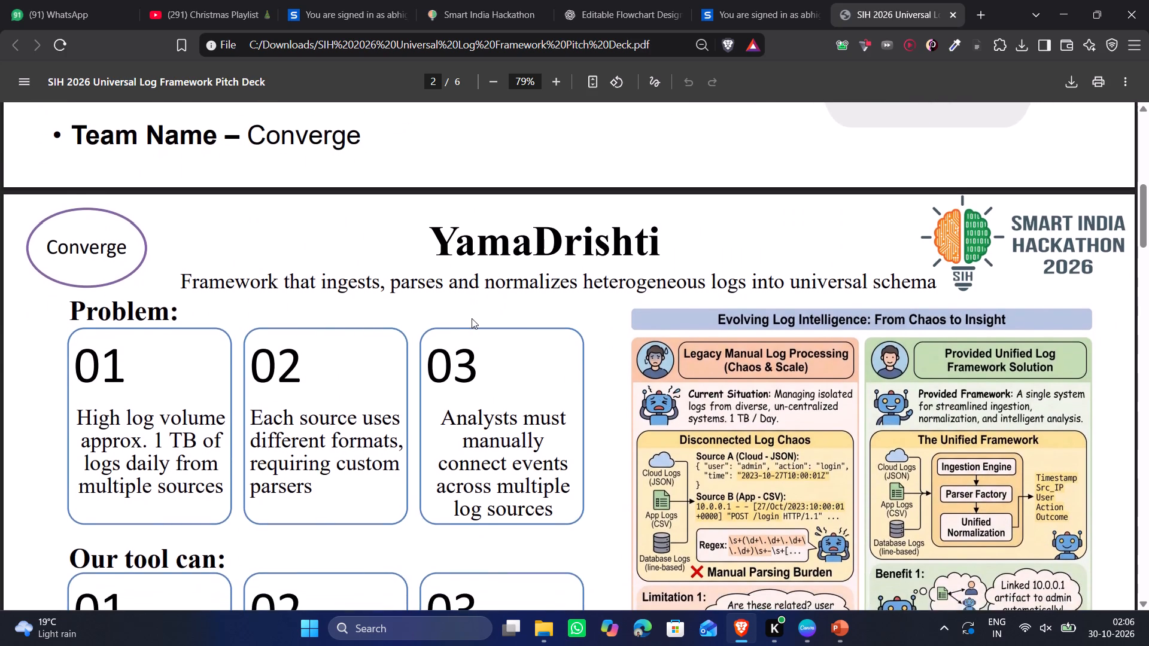
scroll(472, 318, up, 1)
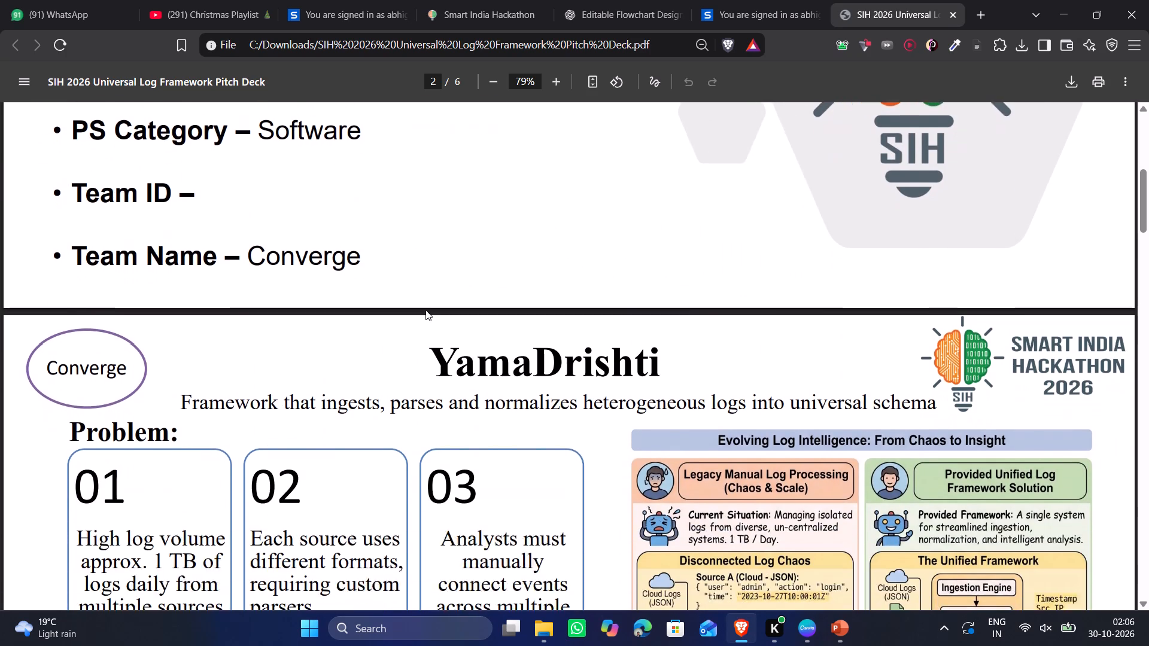
scroll(425, 310, up, 1)
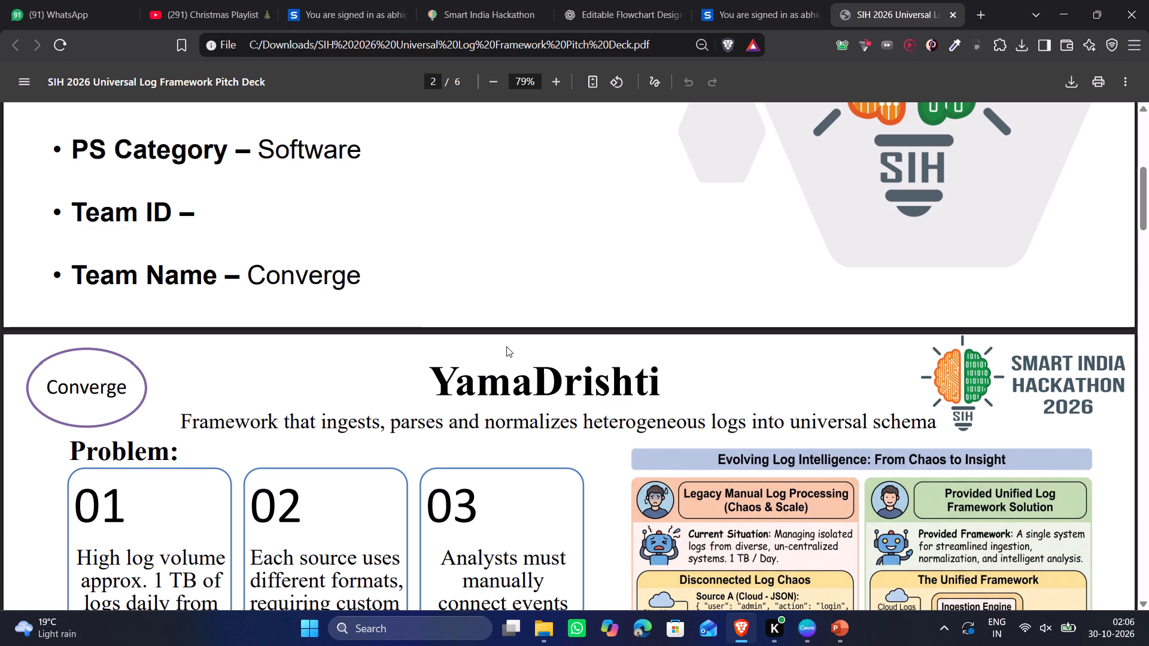
scroll(512, 363, down, 3)
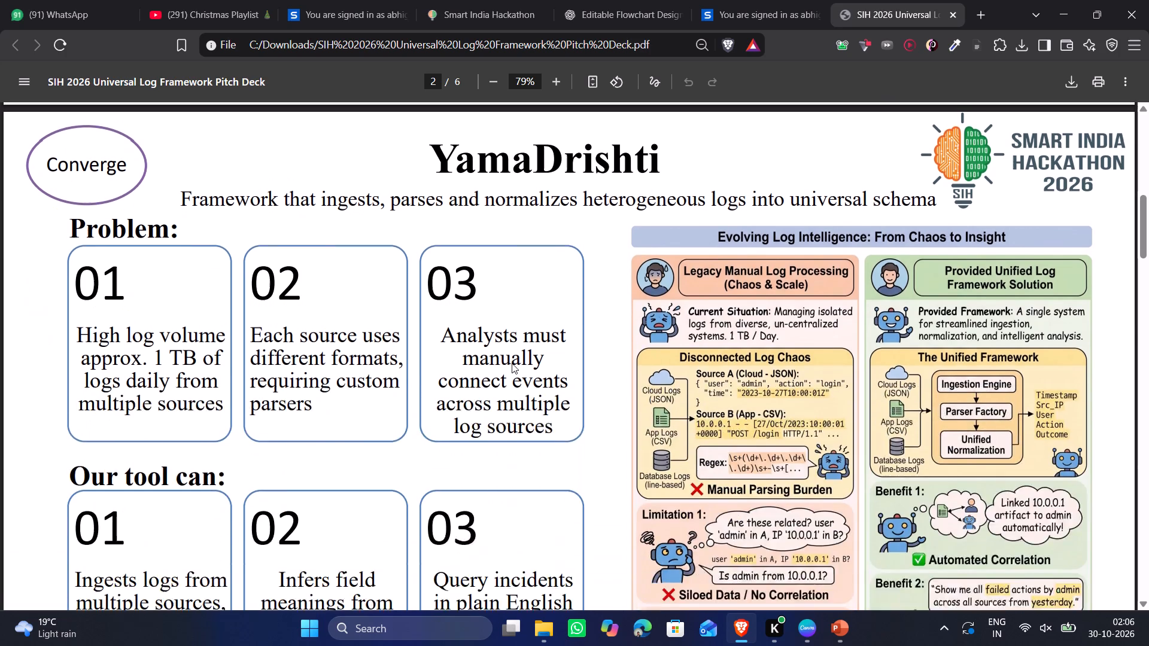
scroll(512, 363, up, 3)
scroll(512, 363, down, 3)
click(516, 361)
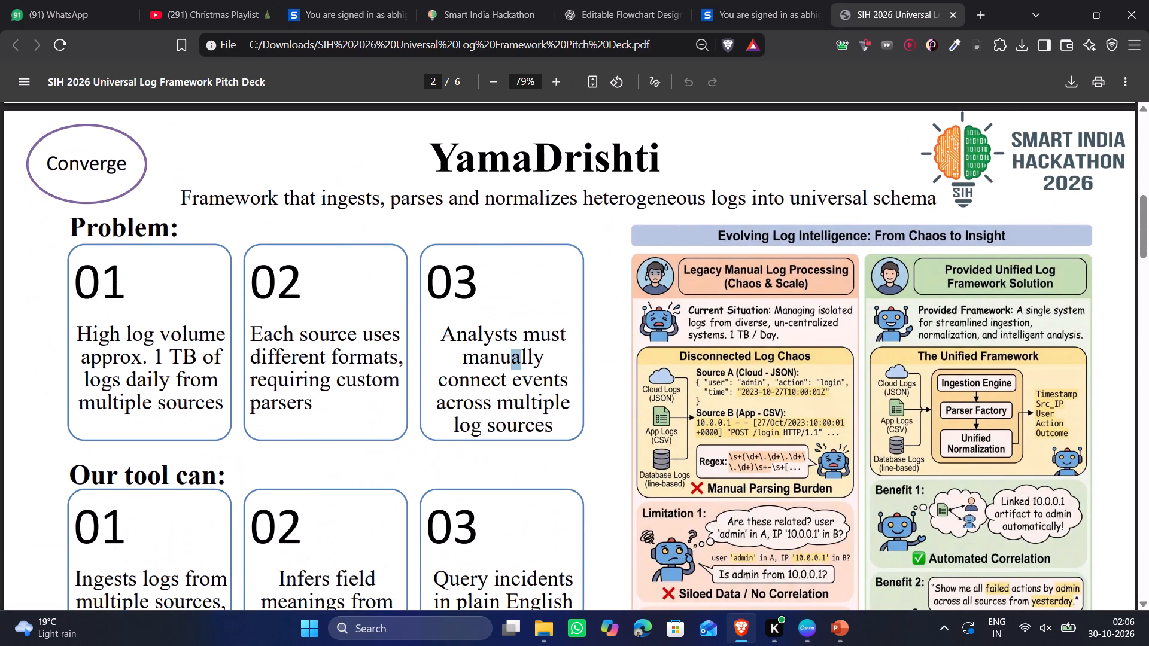
click(518, 361)
click(519, 361)
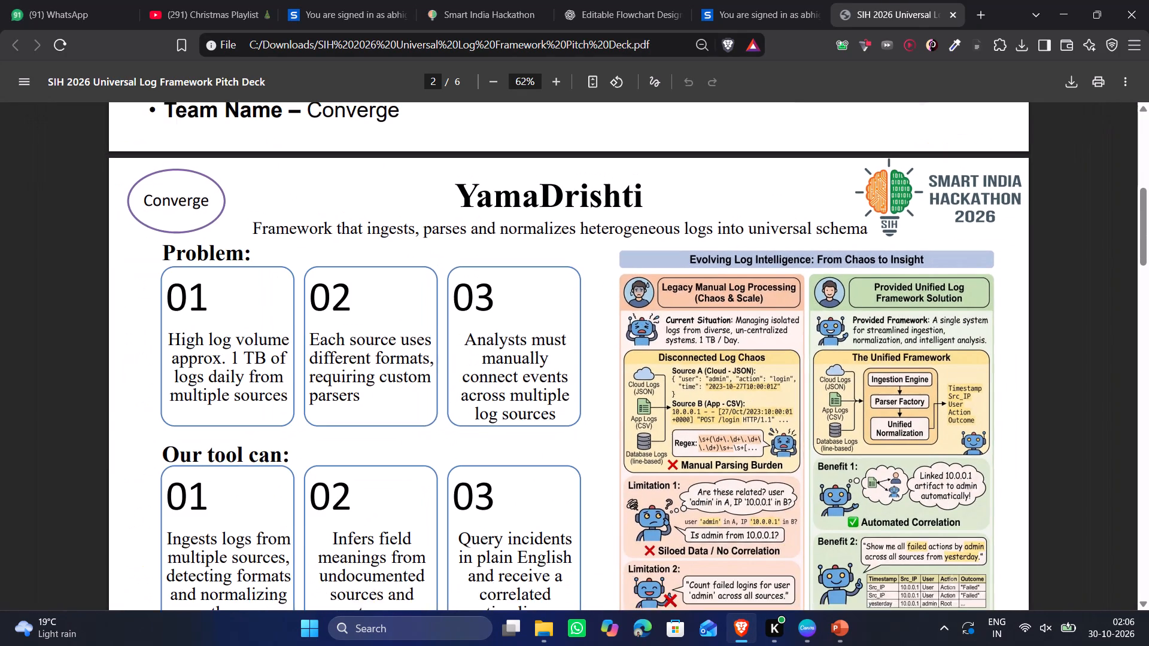
click(519, 361)
Examine the PDF's Technical Approach, Feasibility and Viability, Impact and Benefits, and Research and References slides, returning to the YamaDrishti slide.
scroll(519, 361, down, 4)
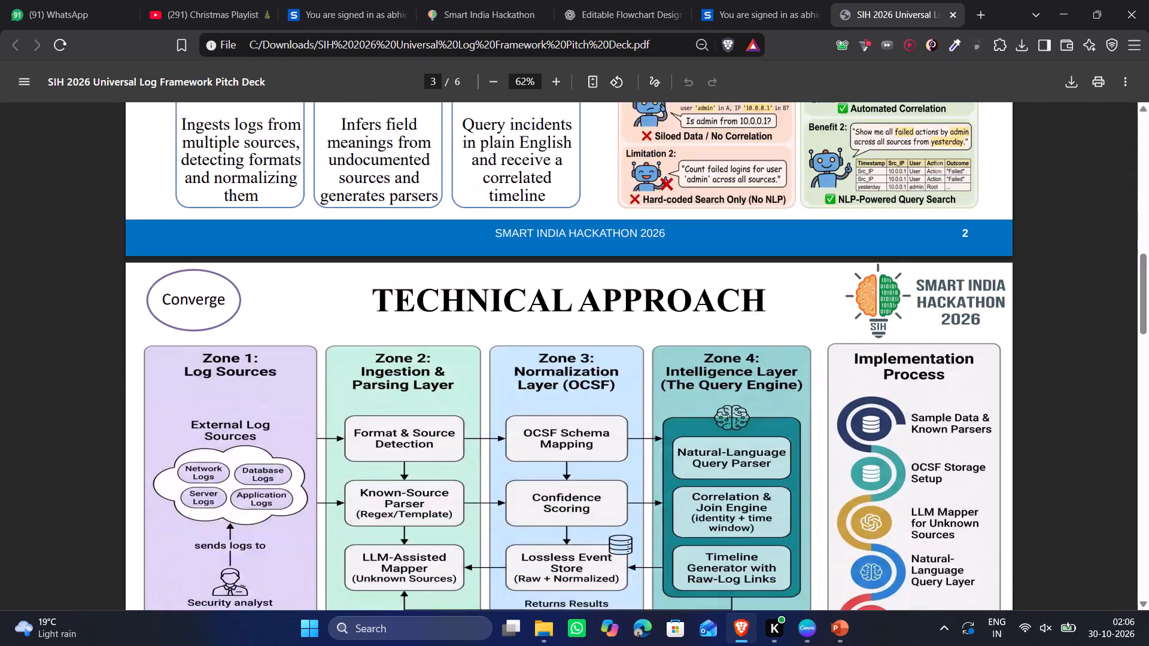
scroll(519, 361, down, 3)
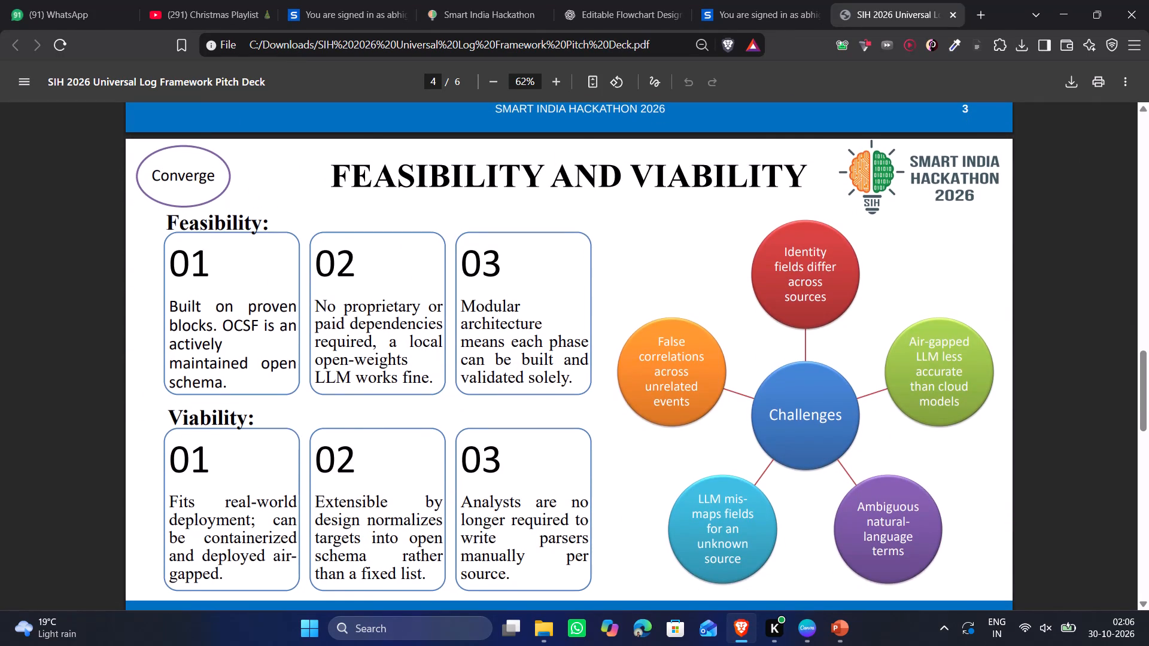
scroll(515, 364, up, 4)
scroll(513, 365, left, 1)
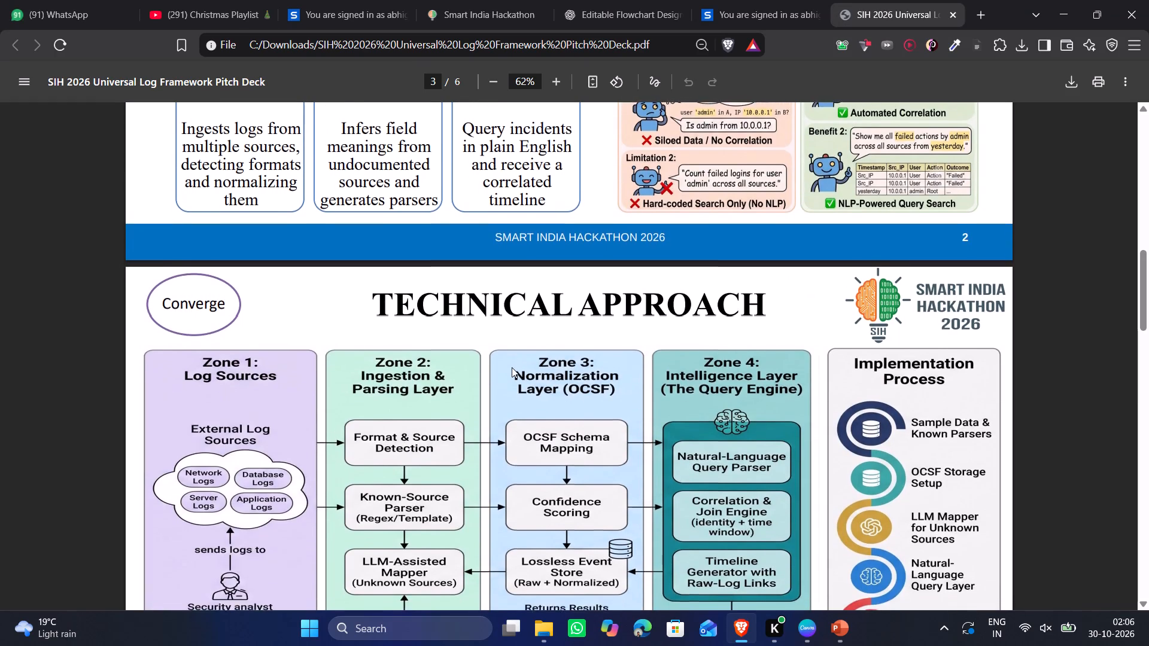
scroll(512, 367, left, 1)
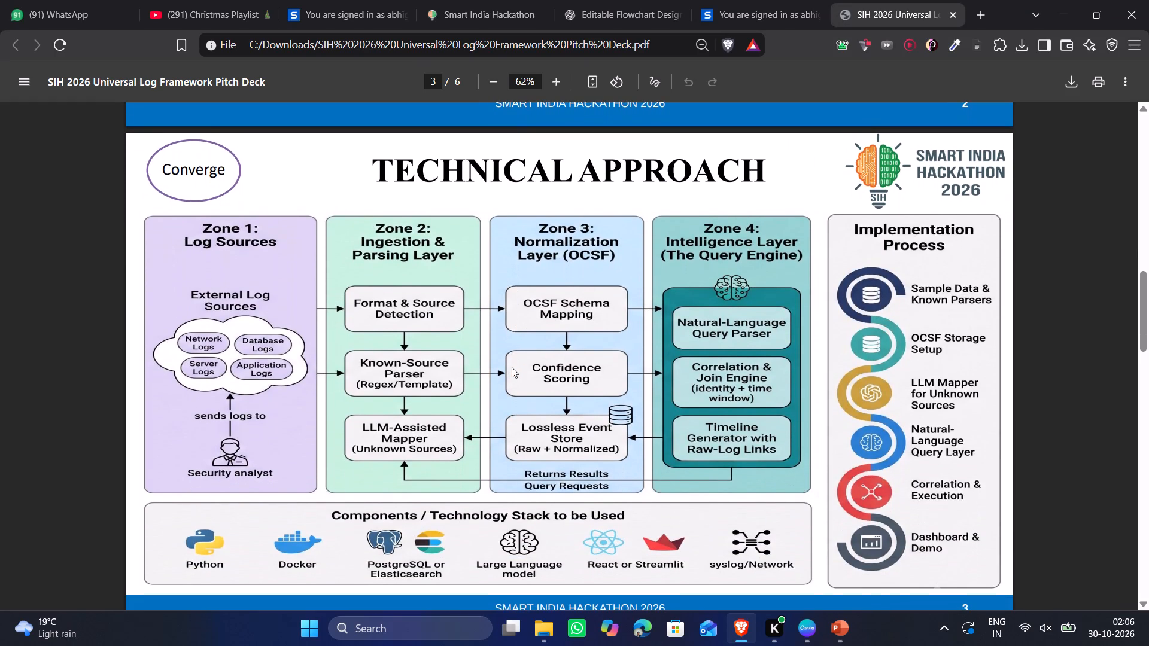
scroll(512, 367, left, 1)
scroll(512, 367, down, 4)
scroll(512, 367, up, 4)
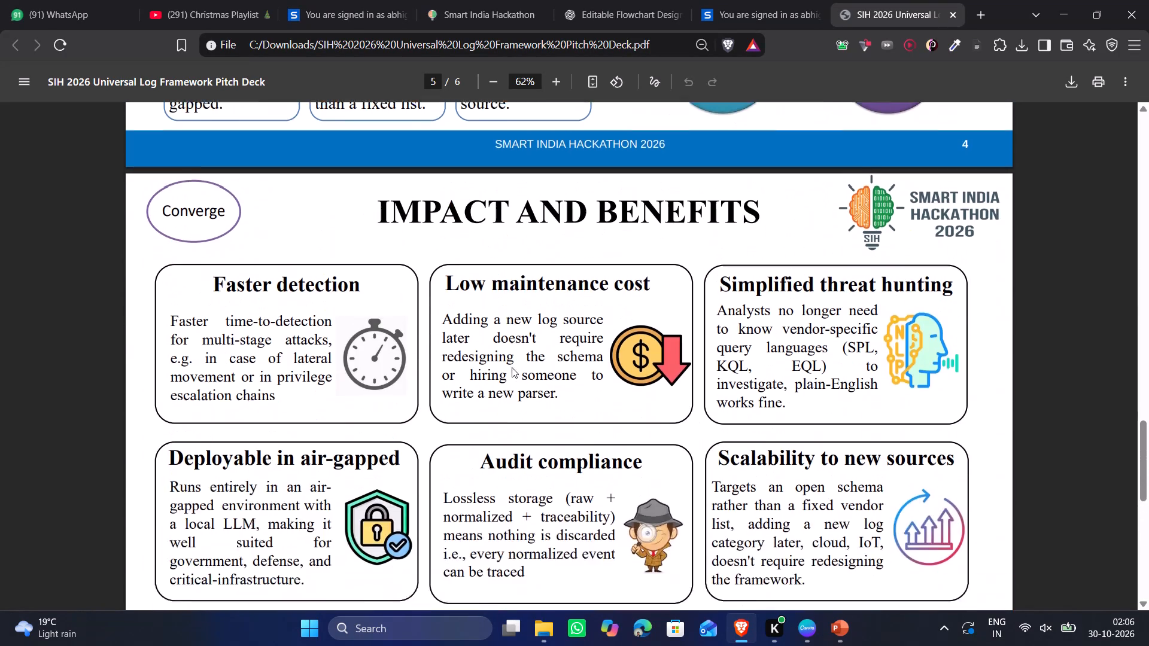
scroll(512, 367, up, 1)
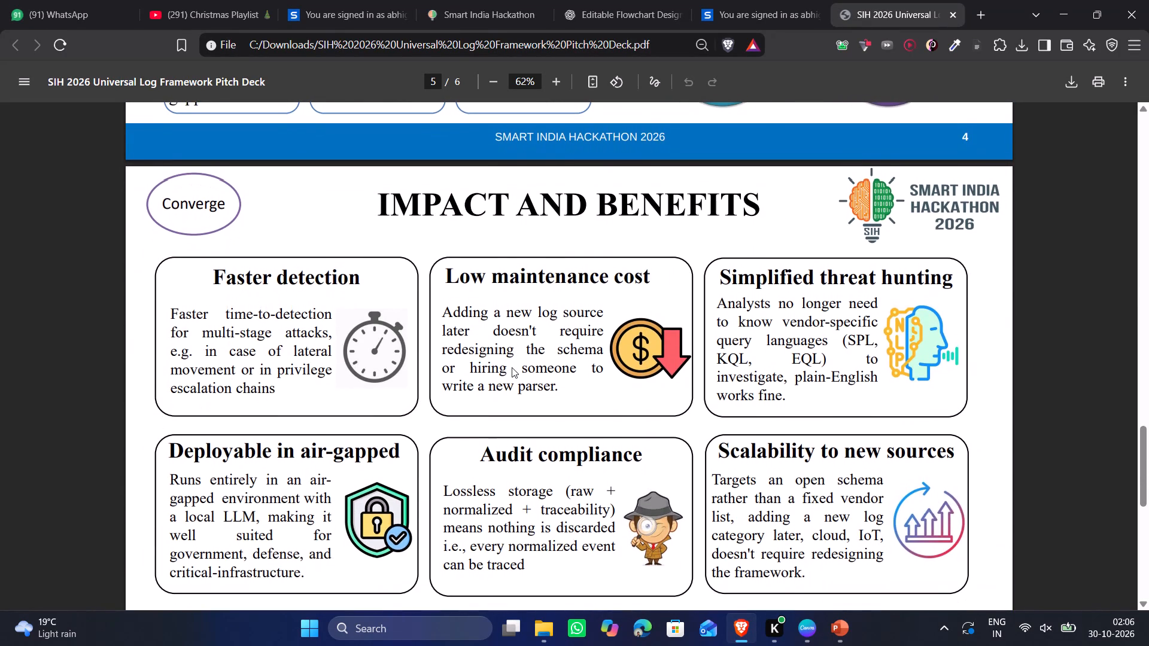
scroll(512, 367, up, 1)
scroll(512, 367, down, 6)
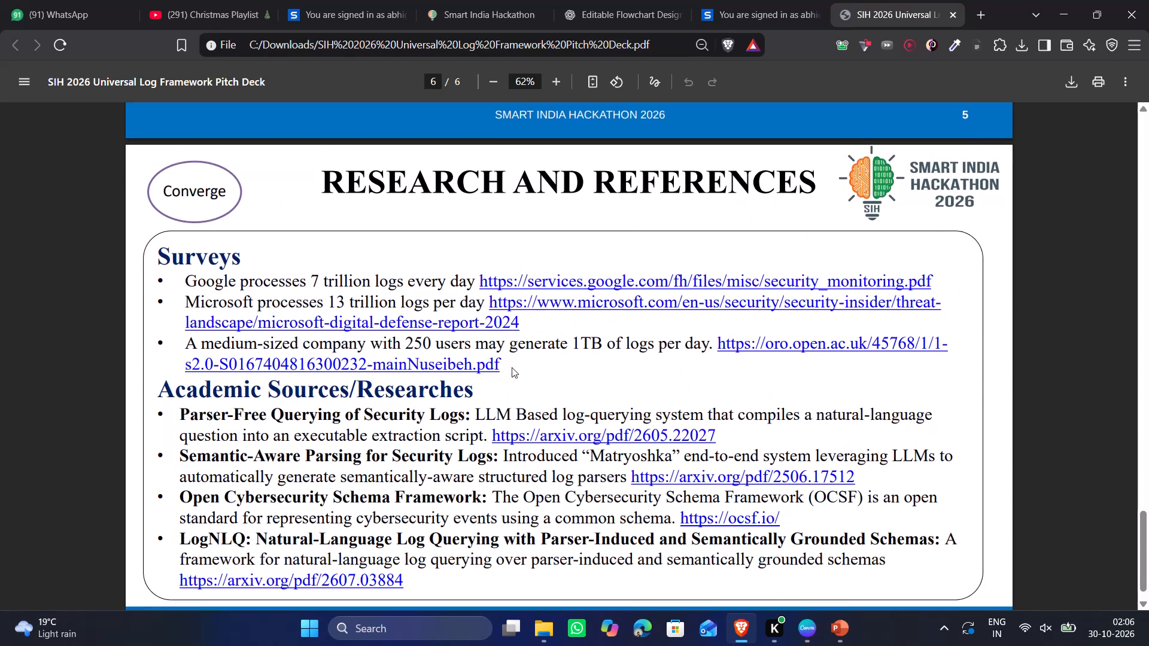
scroll(512, 367, up, 10)
scroll(512, 367, down, 5)
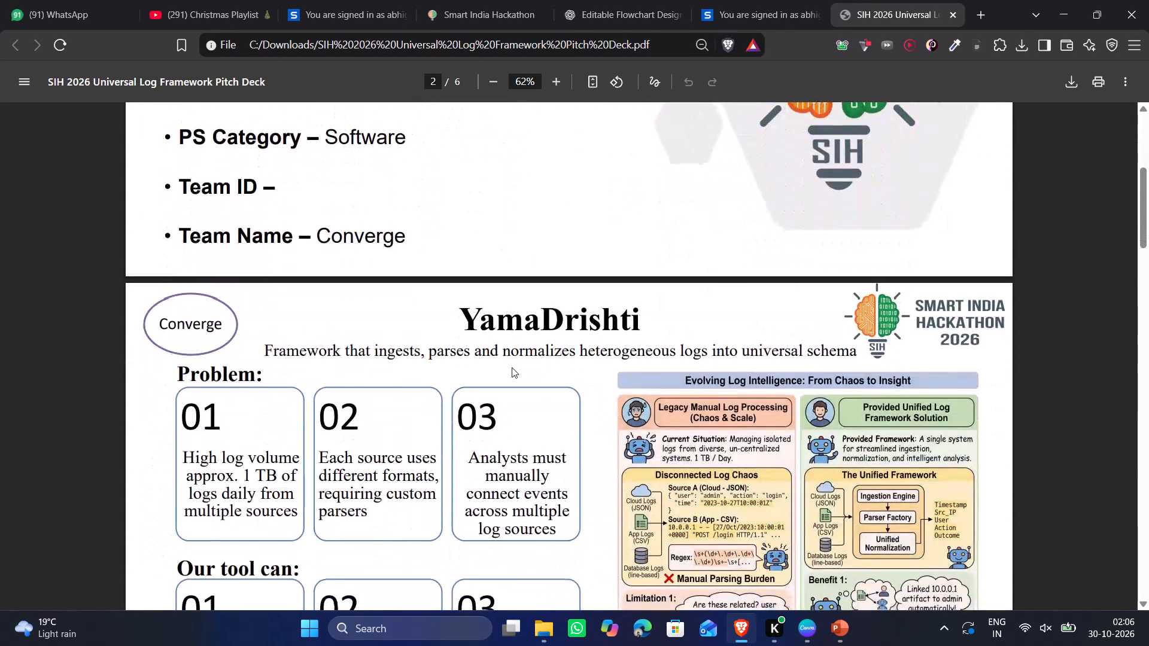
scroll(512, 367, down, 2)
scroll(512, 367, up, 1)
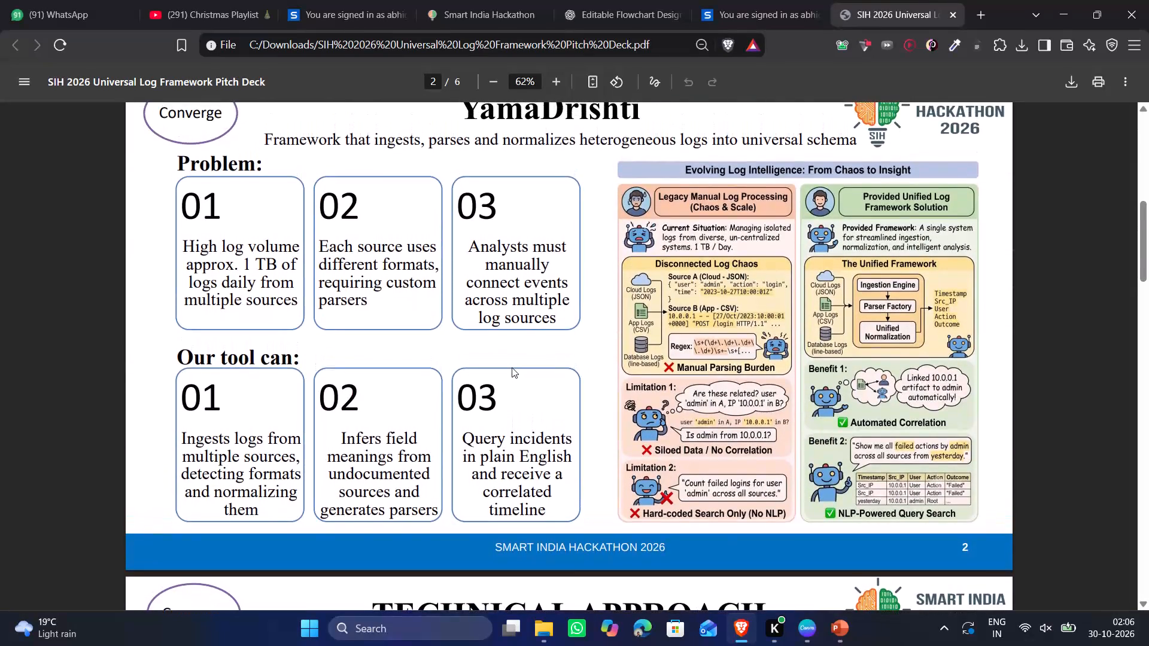
scroll(512, 367, up, 1)
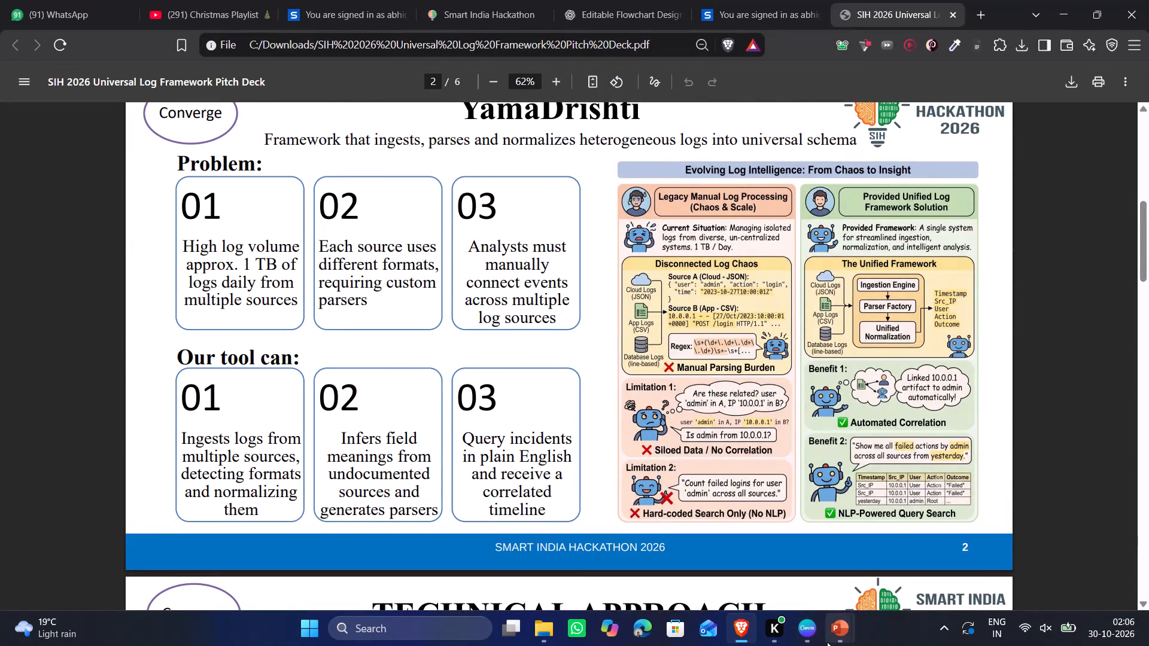
Switch to the AICTE_Samadhan_SIH2026 design in Canva and review pages 2 through 7.
click(814, 634)
click(840, 634)
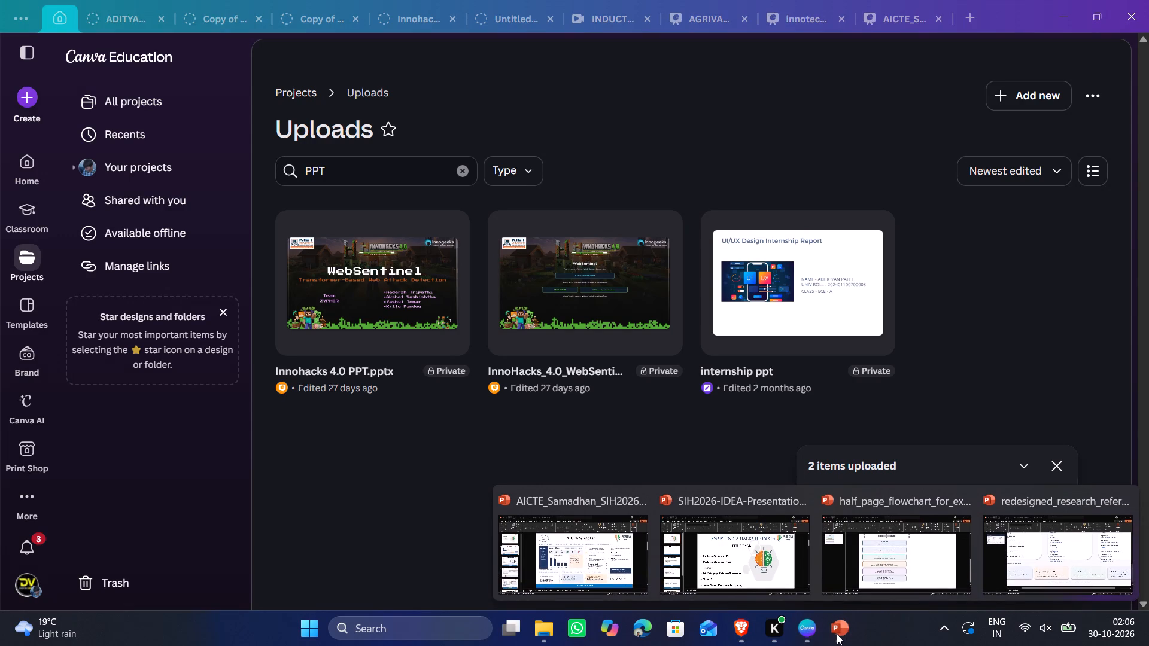
click(797, 628)
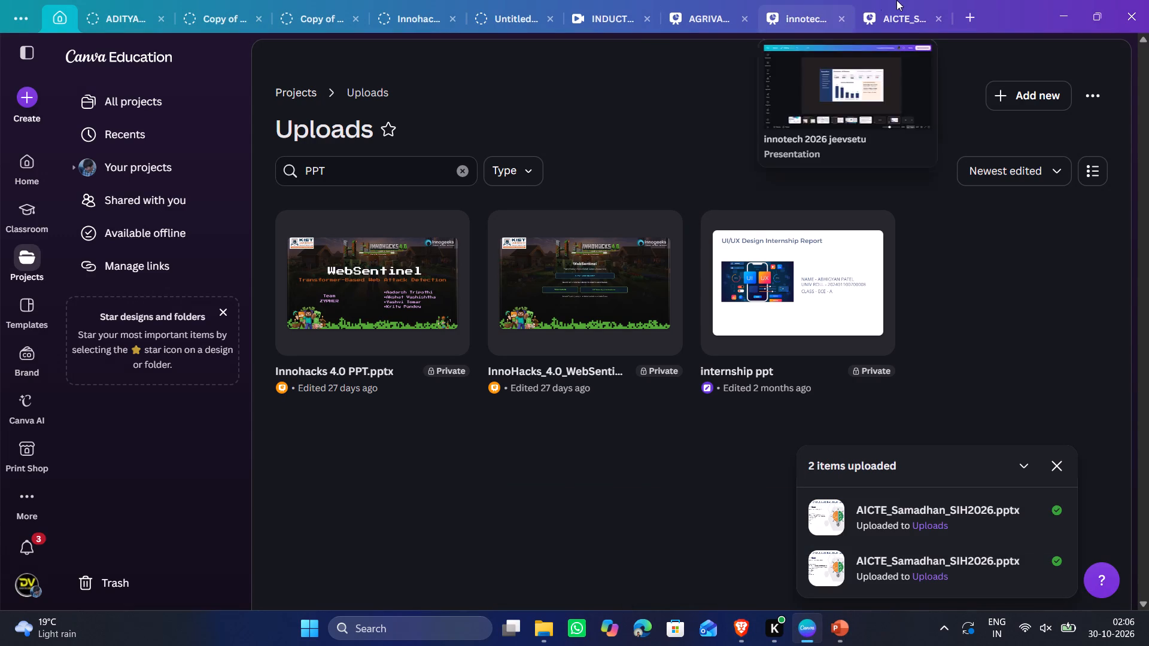
click(896, 0)
click(890, 7)
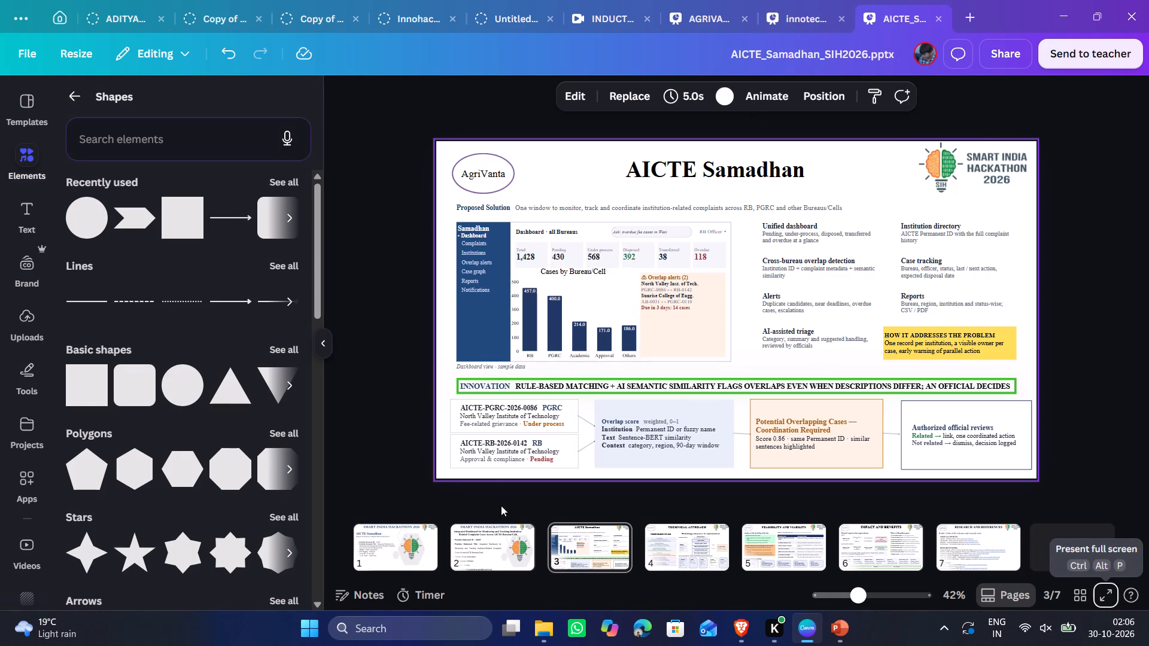
click(504, 532)
click(592, 539)
click(663, 541)
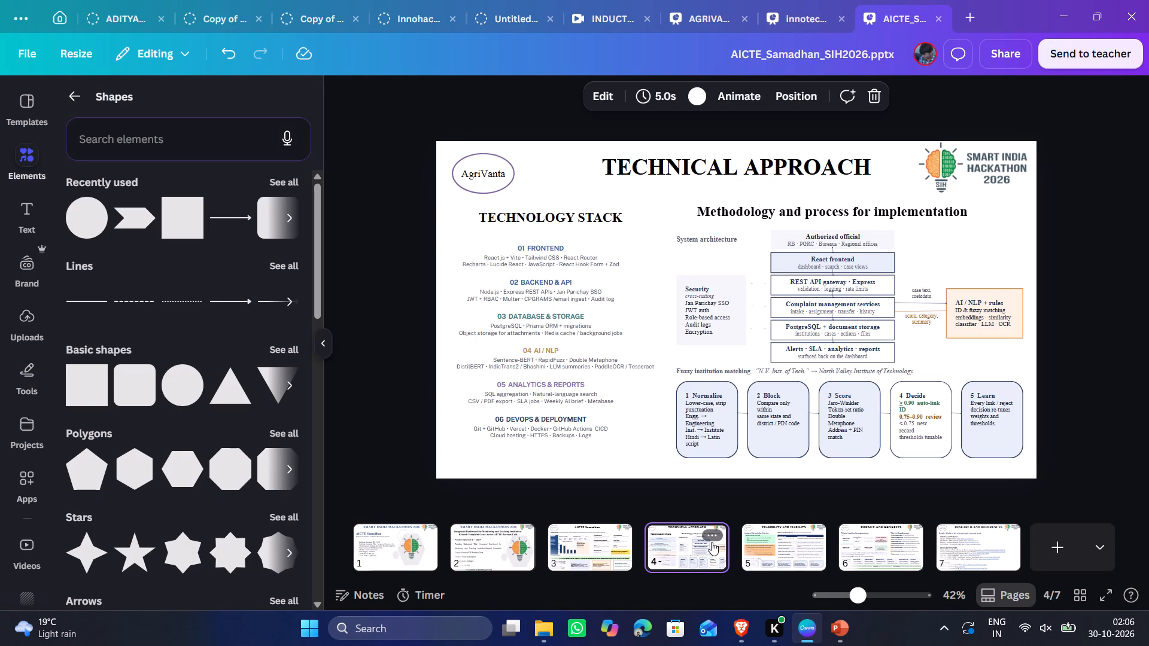
click(770, 546)
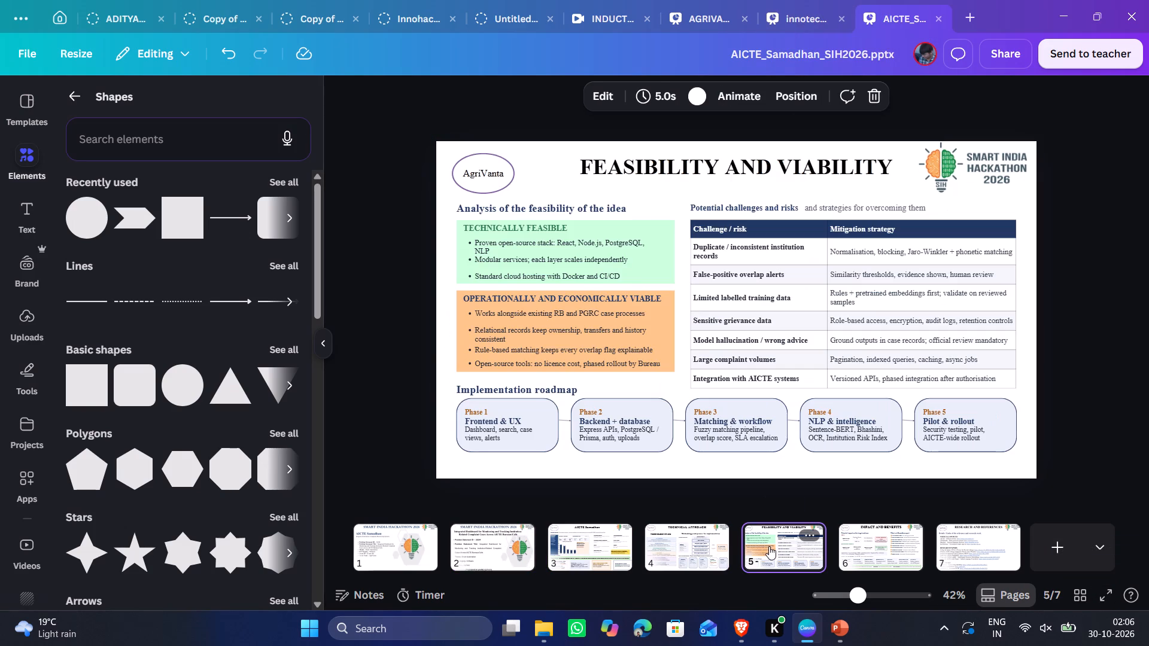
click(852, 547)
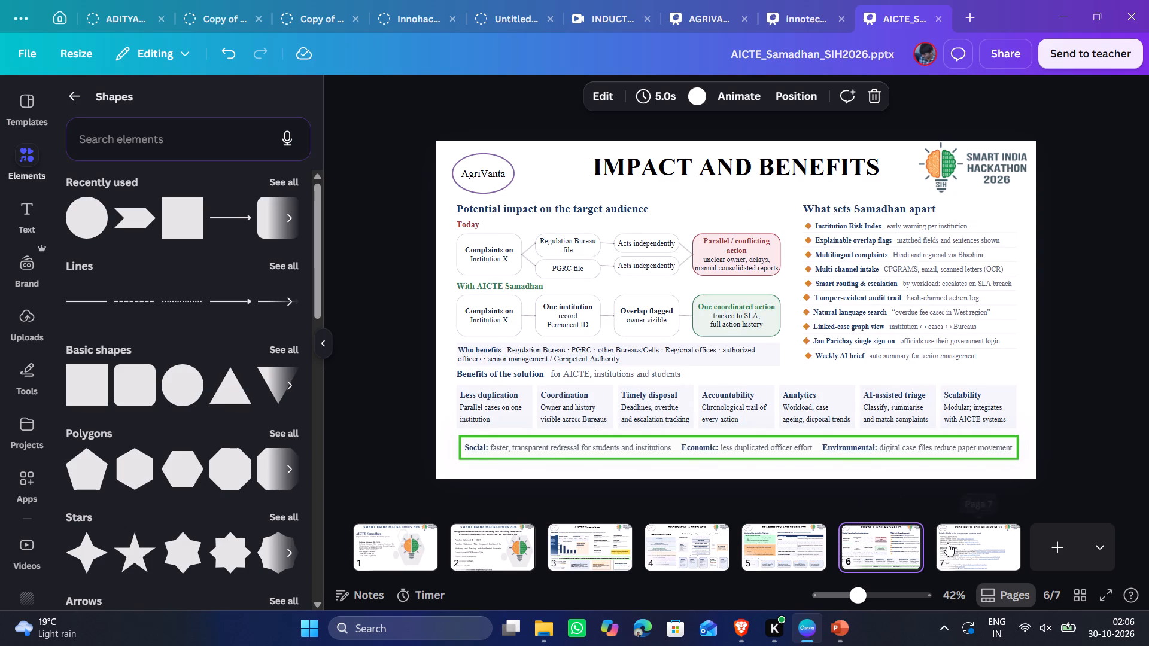
click(960, 550)
On the Technical Approach slide, fill the Authorized official box of the system architecture diagram with yellow.
click(680, 543)
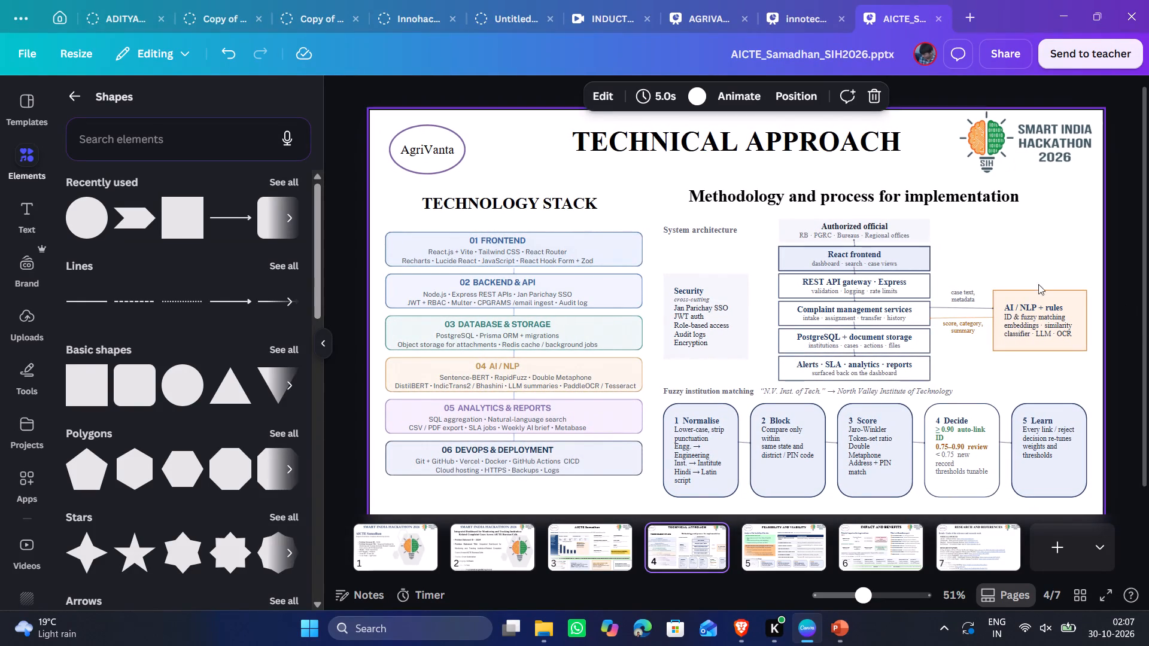
click(913, 228)
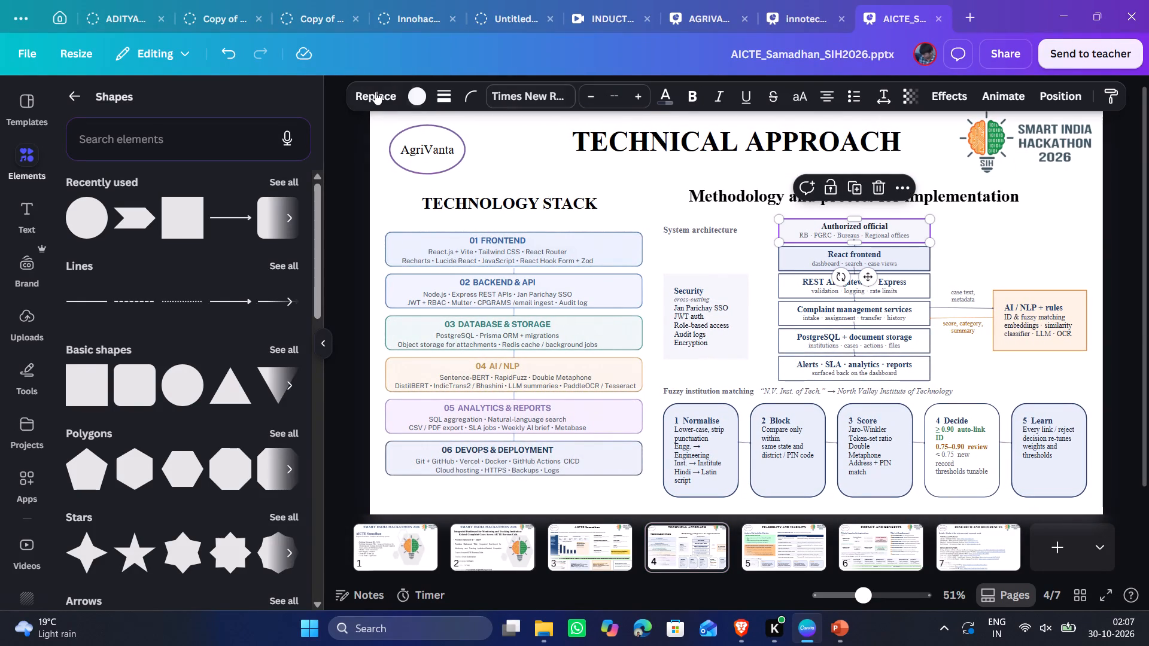
click(413, 96)
click(182, 299)
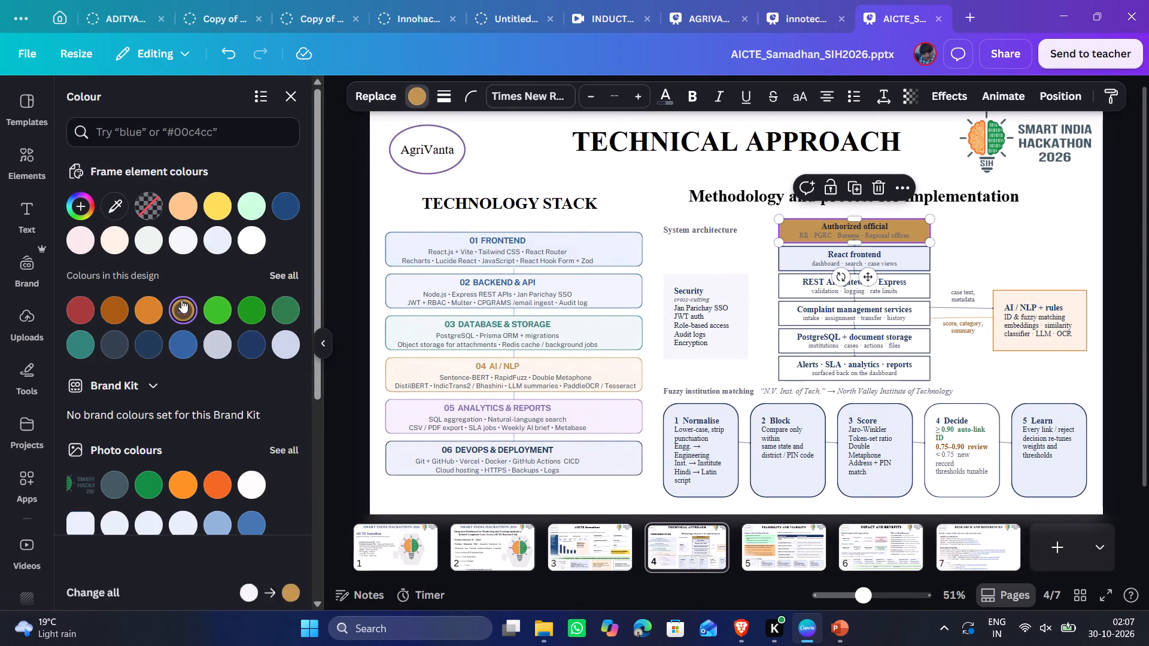
click(215, 207)
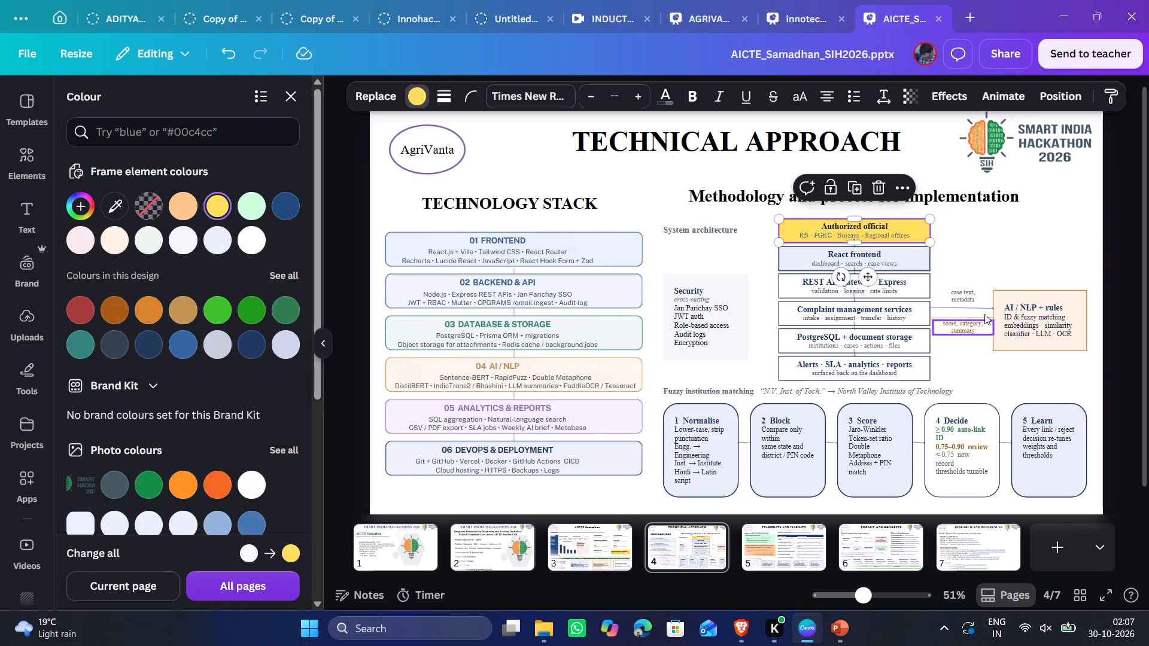
Fill the five architecture boxes from React frontend through Alerts · SLA · analytics · reports with the same yellow.
click(911, 260)
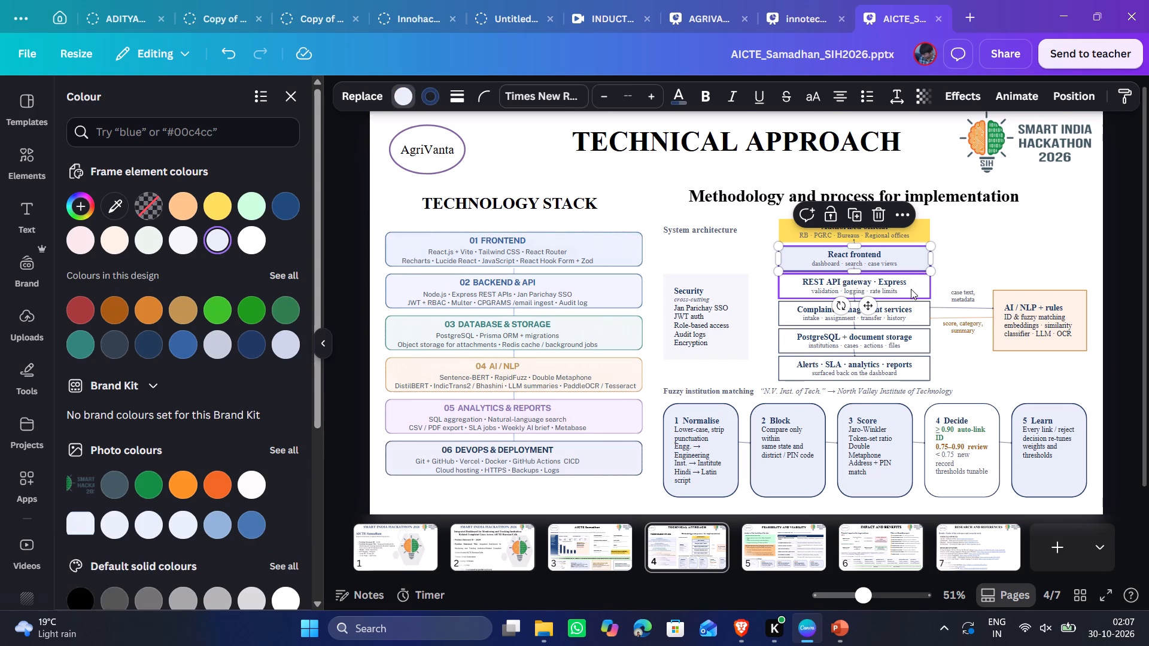
shift+click(911, 289)
shift+click(914, 311)
shift+click(917, 338)
shift+click(919, 369)
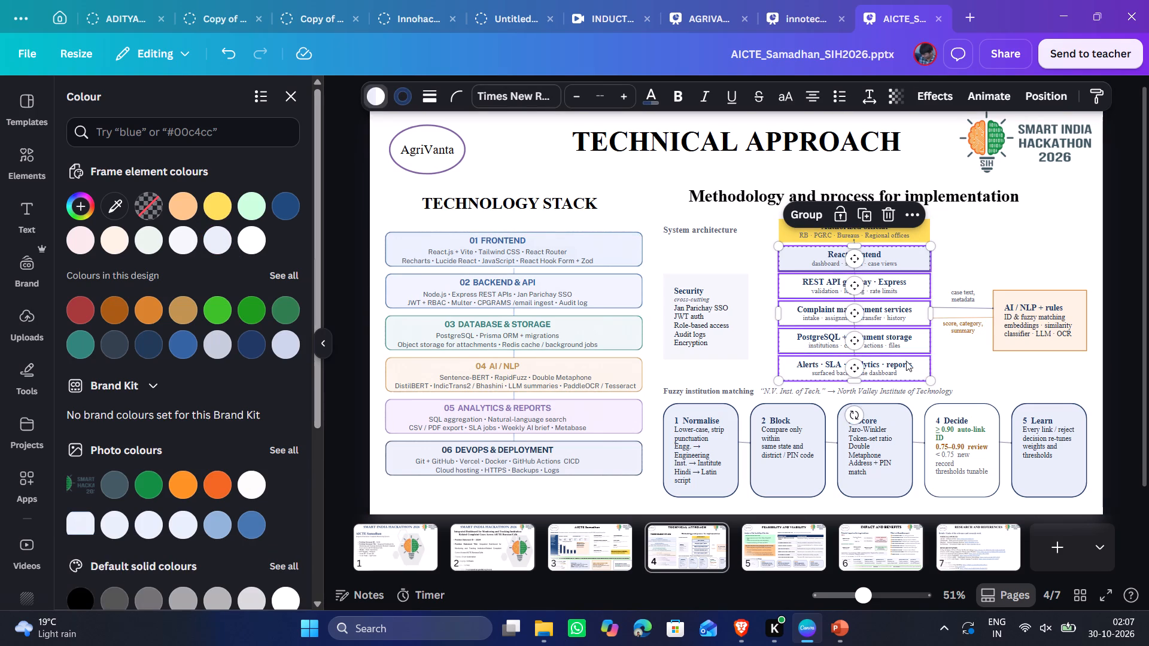
click(220, 201)
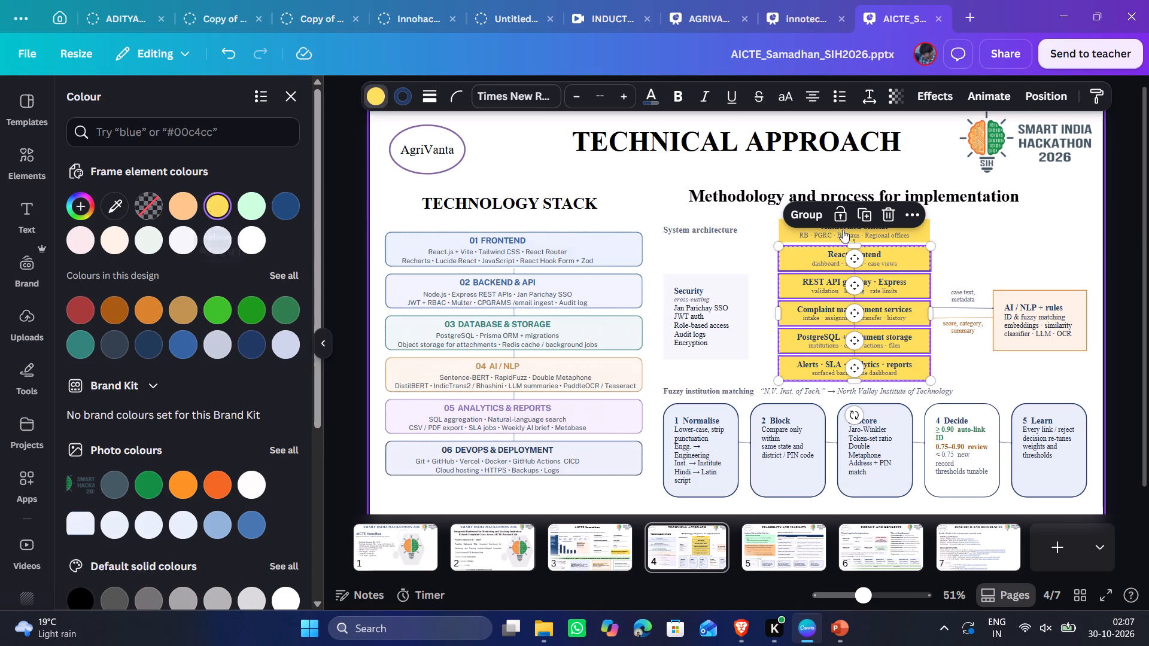
double_click(1121, 234)
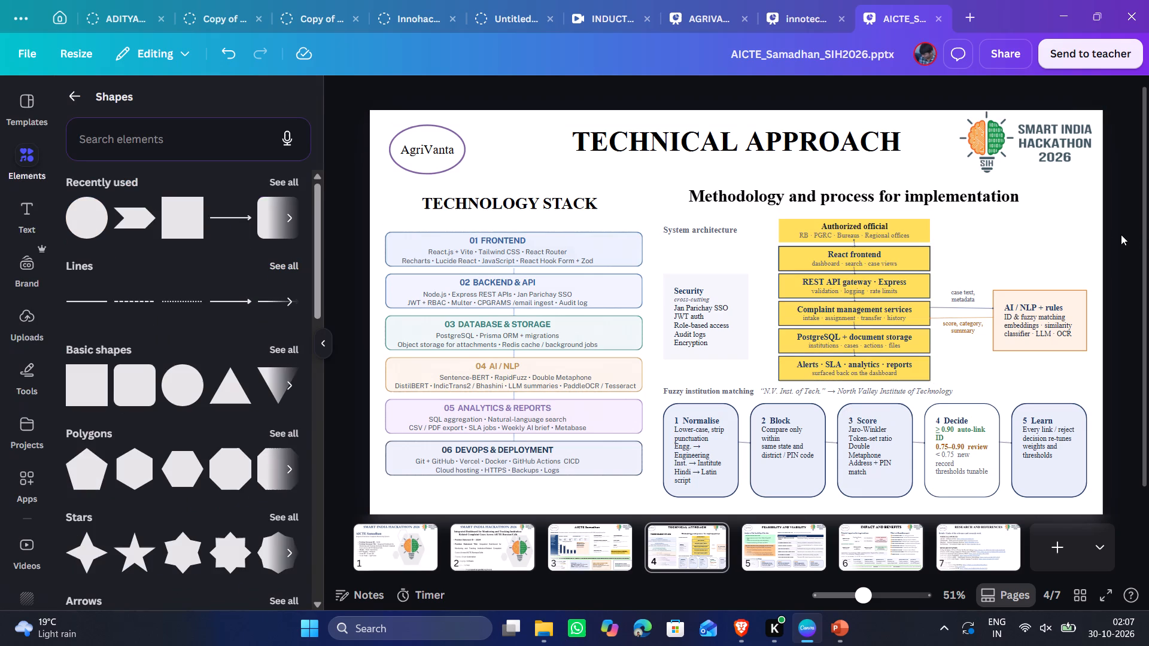
Give the Authorized official box of the system architecture diagram a solid border with a stroke weight of 3.
click(908, 234)
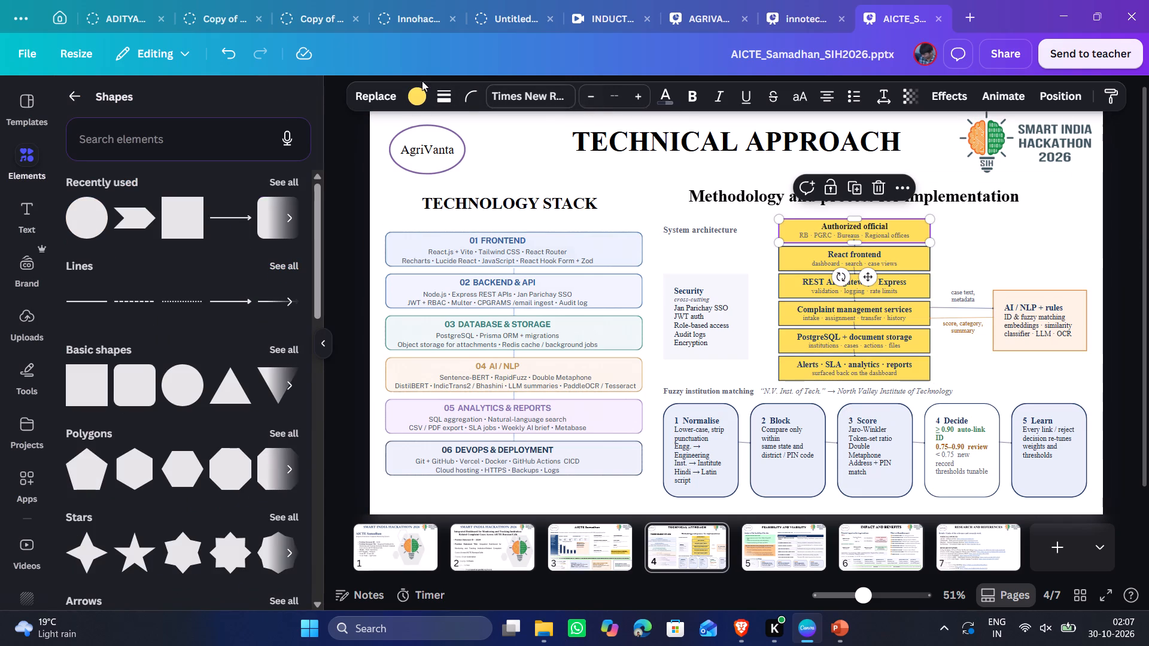
click(446, 94)
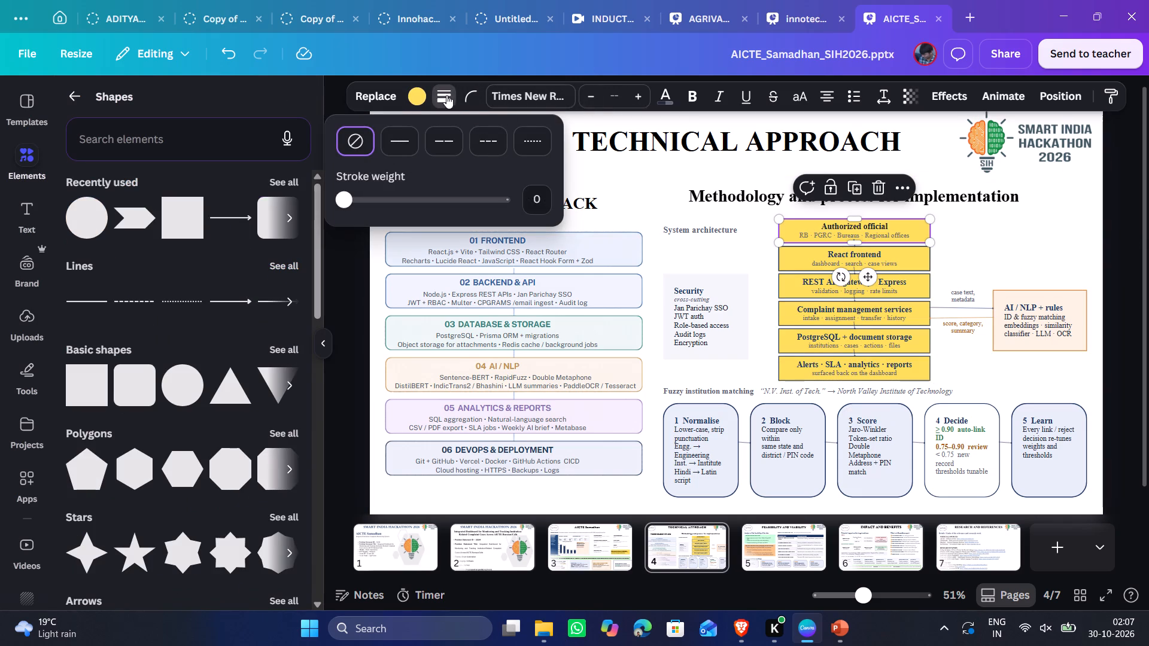
click(469, 103)
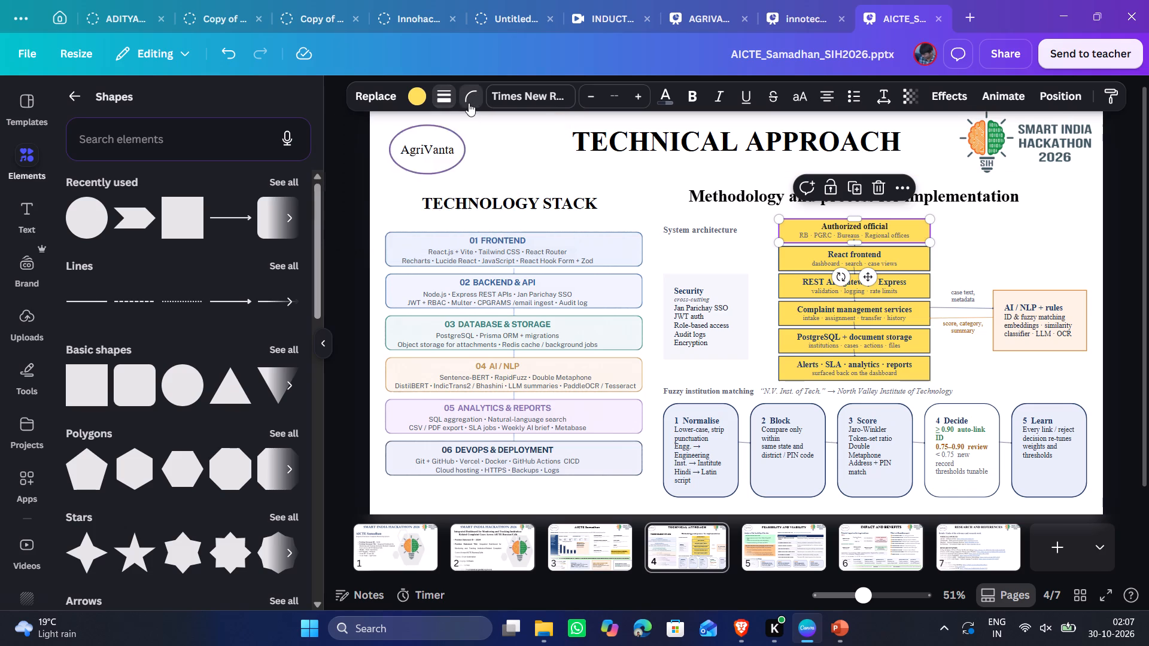
click(443, 95)
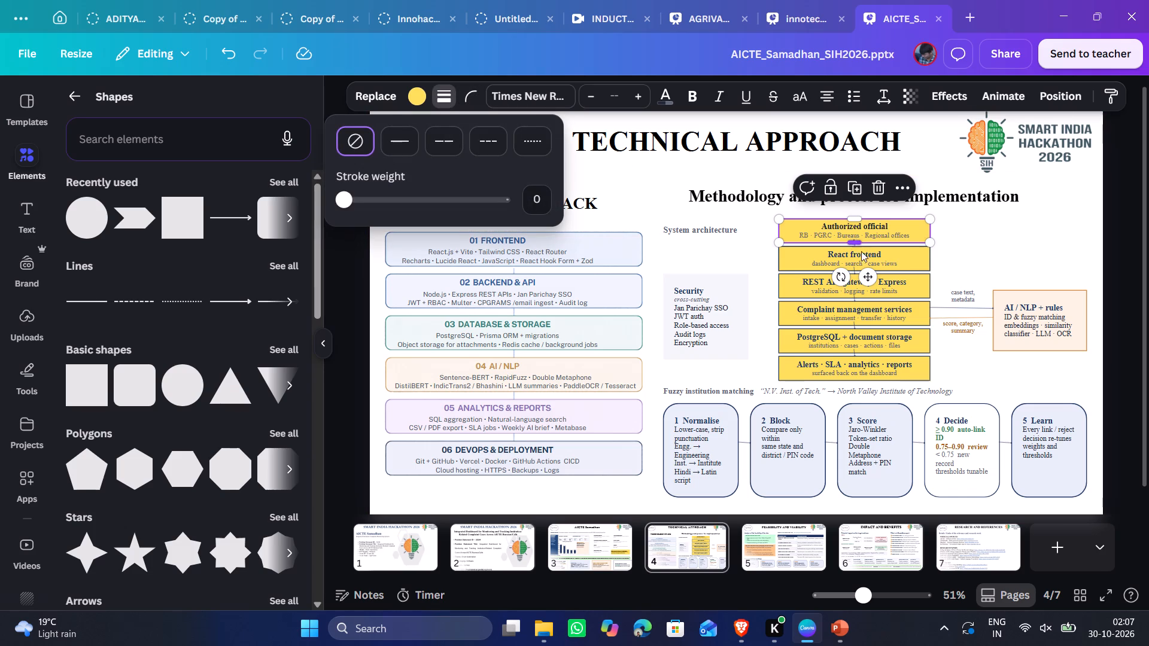
click(915, 260)
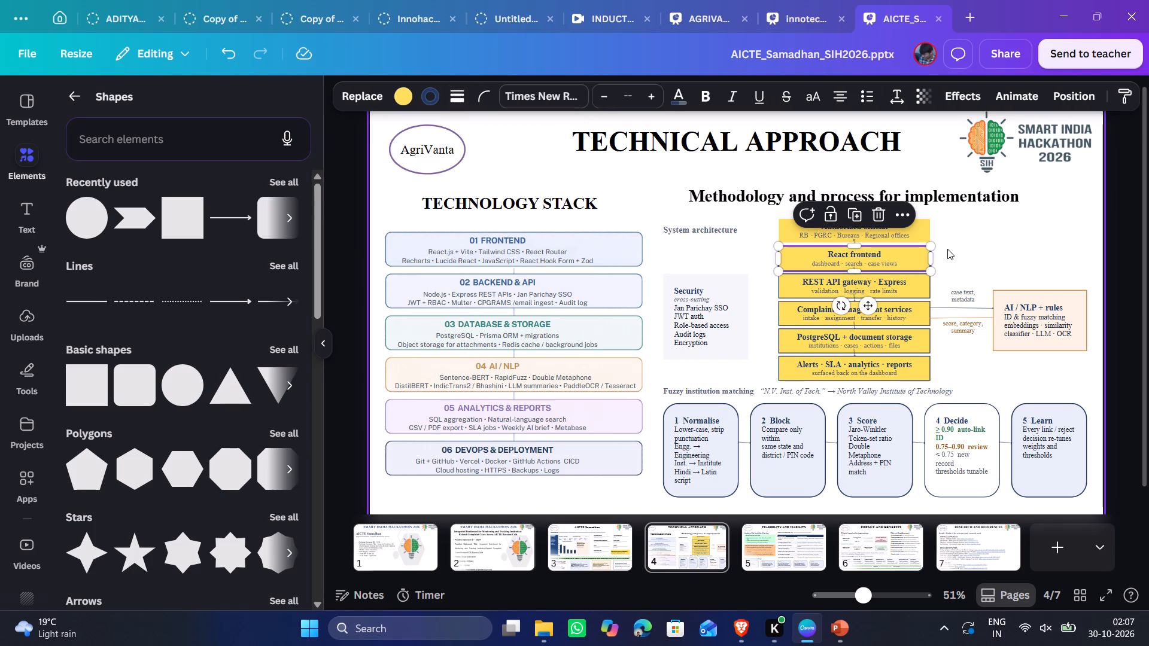
click(922, 229)
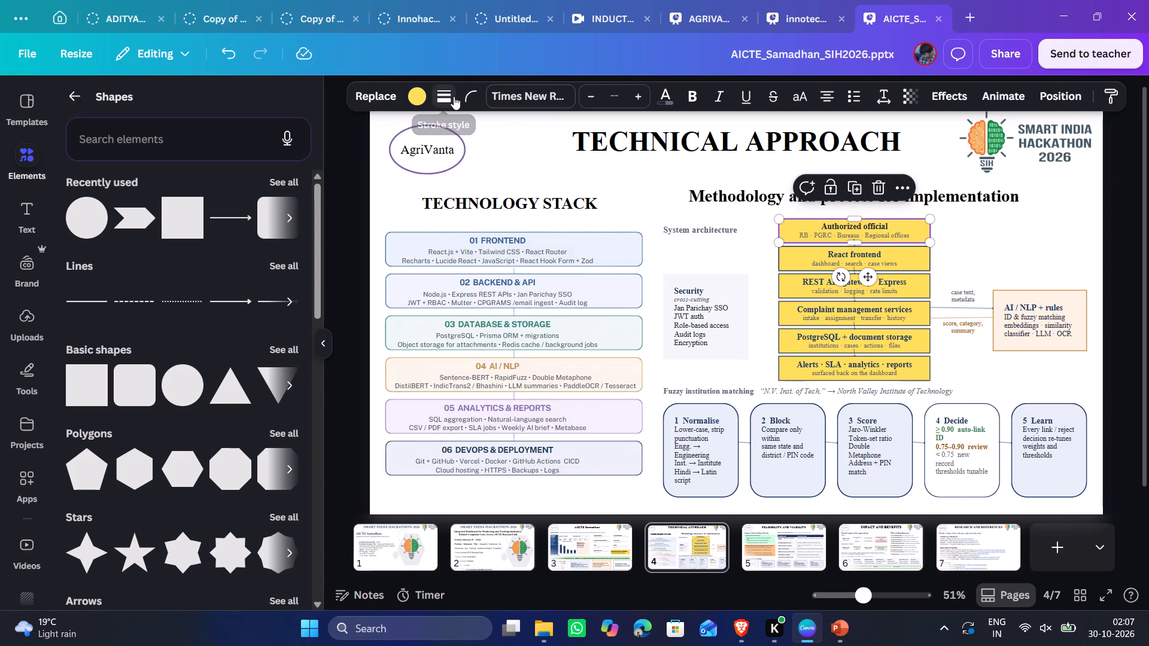
click(449, 96)
click(386, 148)
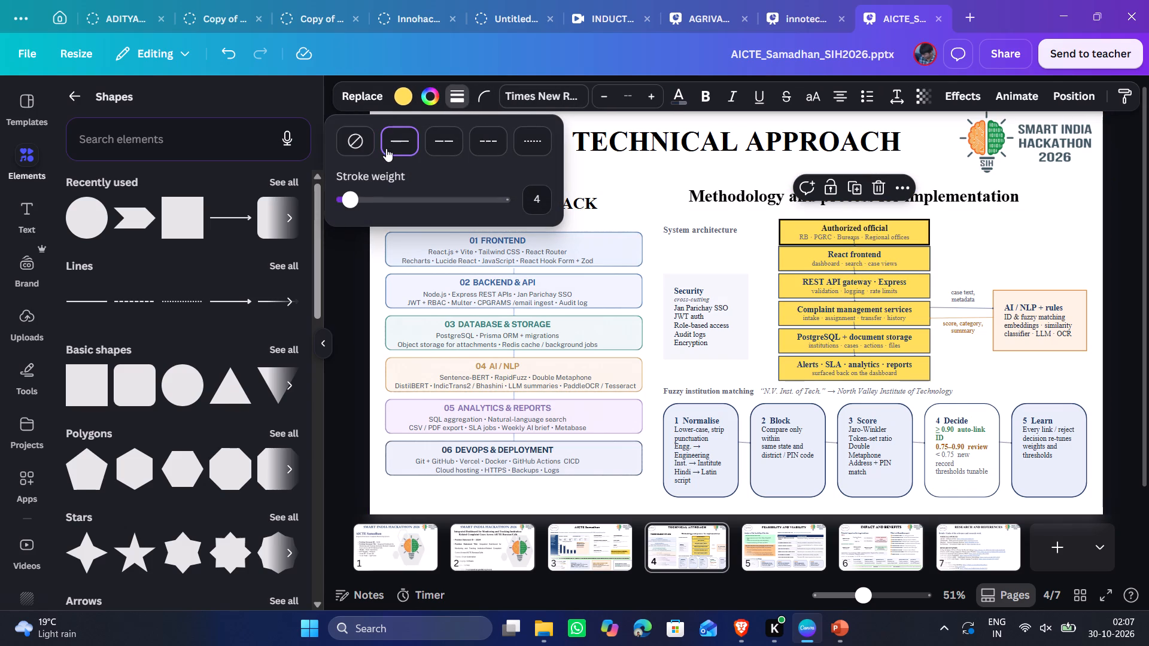
click(549, 197)
key(1)
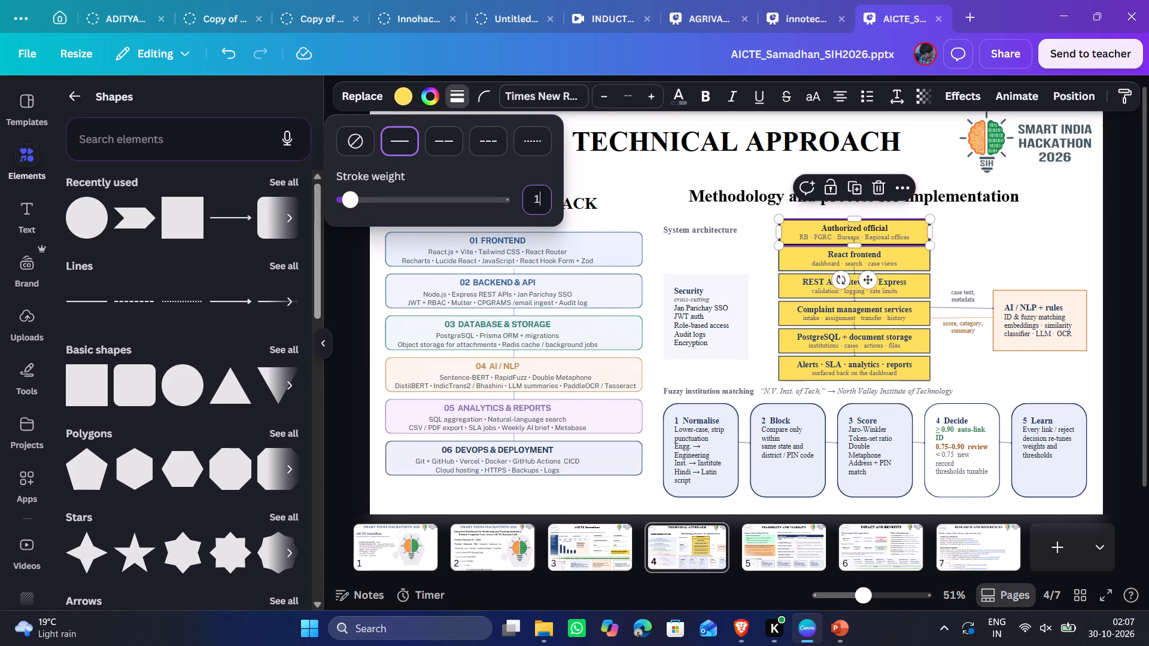
key(Return)
click(541, 209)
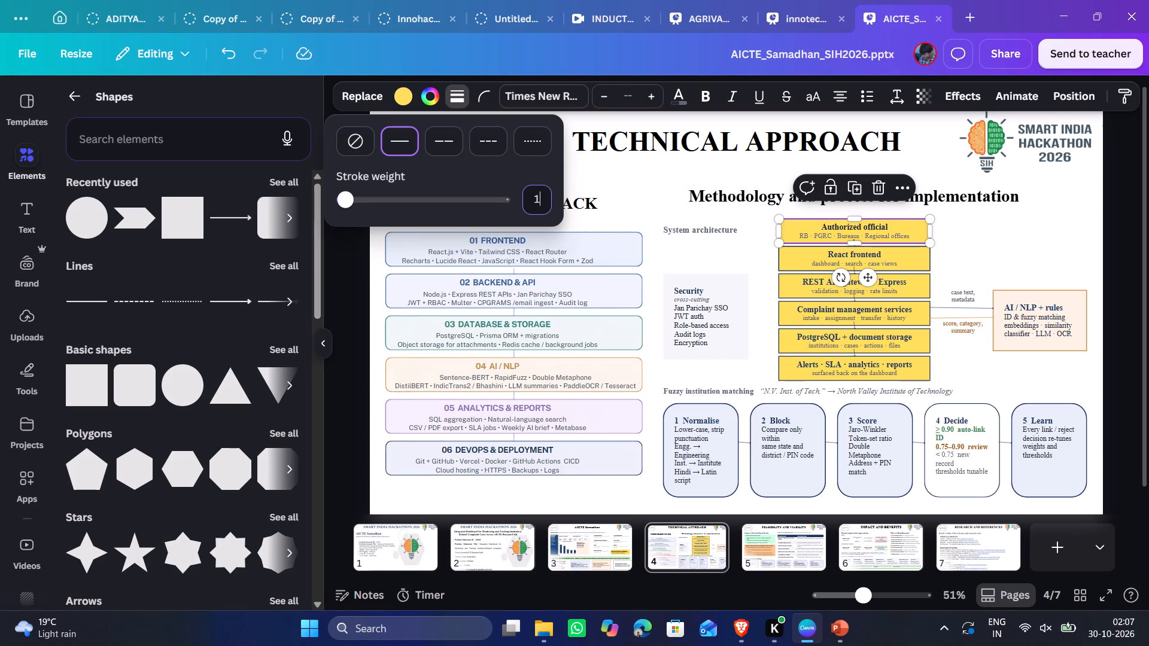
key(2)
key(Return)
click(541, 209)
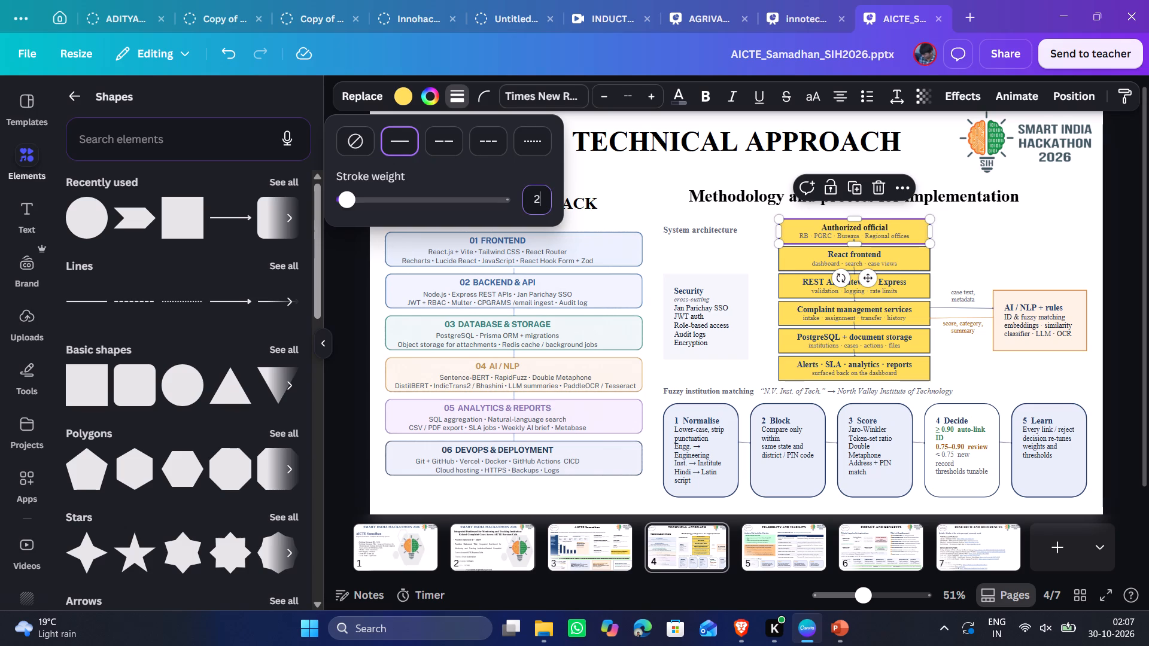
key(3)
key(Return)
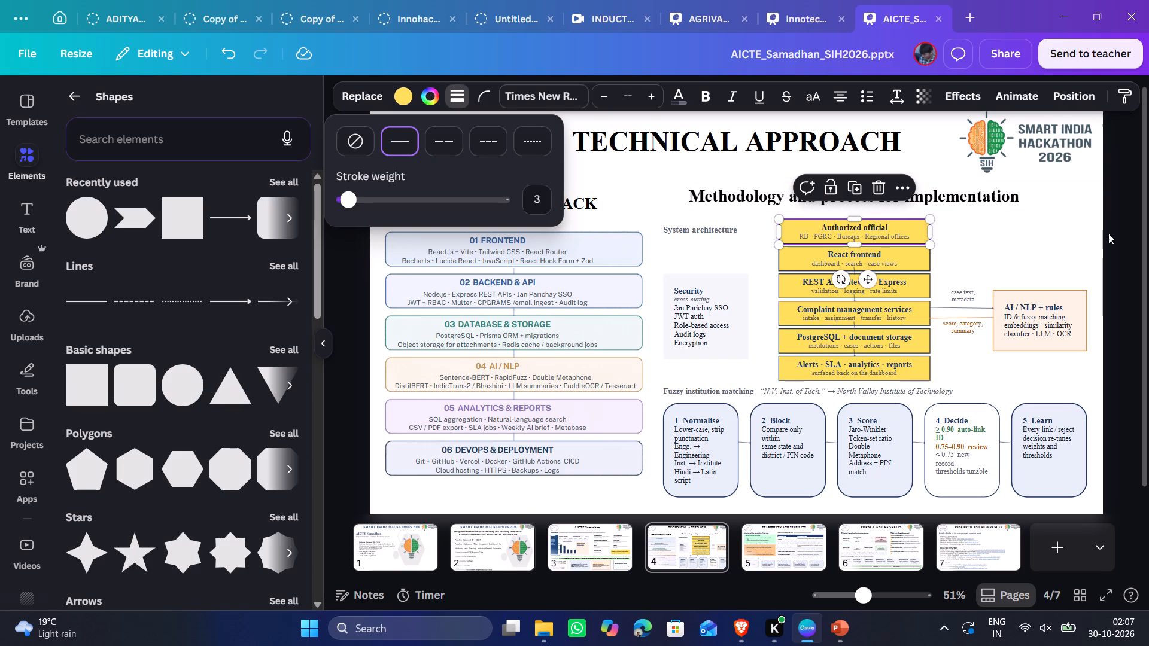
double_click(1110, 233)
Round the corners of all six yellow architecture boxes, from Authorized official through Alerts, to a corner rounding of 22.
click(914, 231)
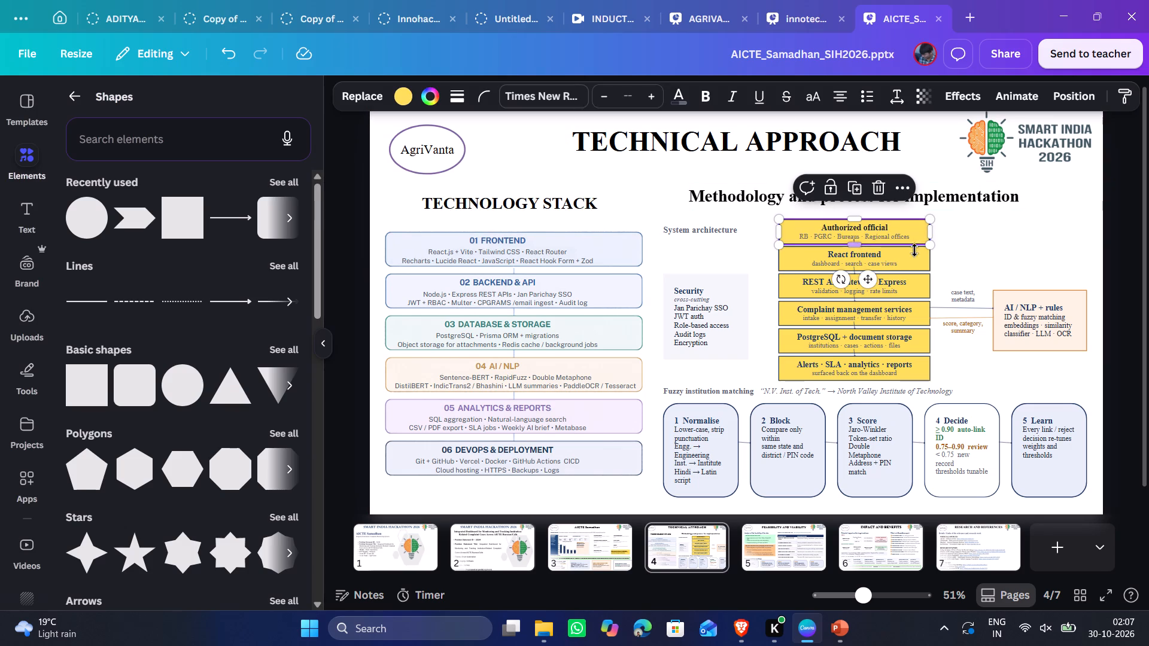
shift+click(915, 265)
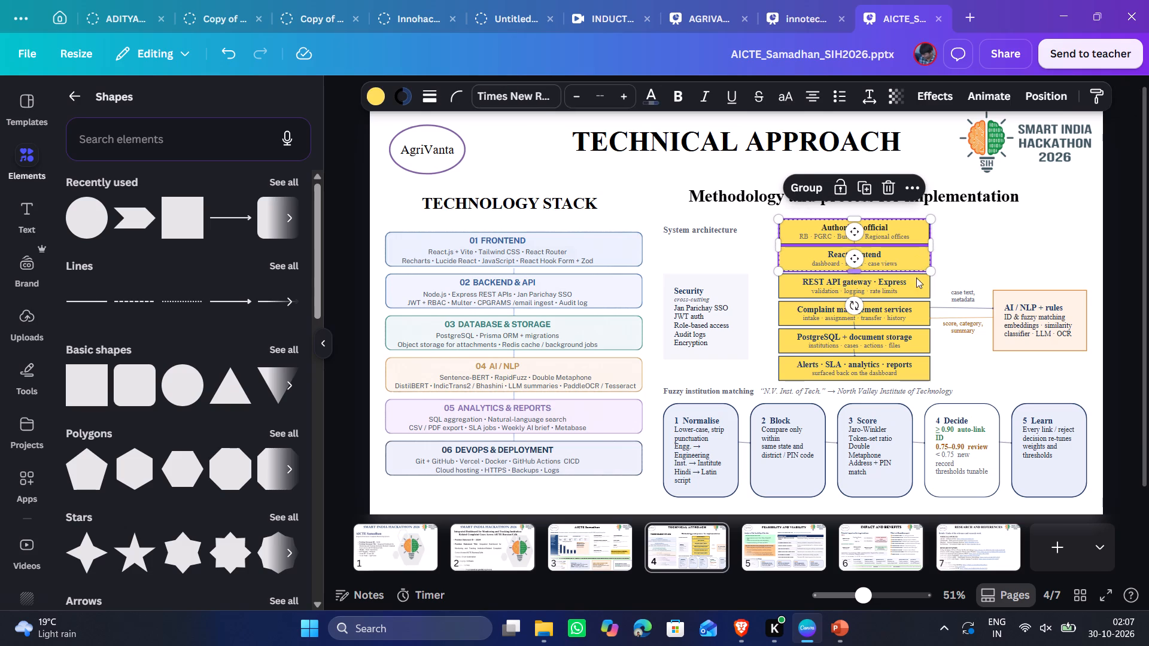
shift+click(919, 290)
shift+click(920, 314)
shift+click(914, 346)
shift+click(916, 367)
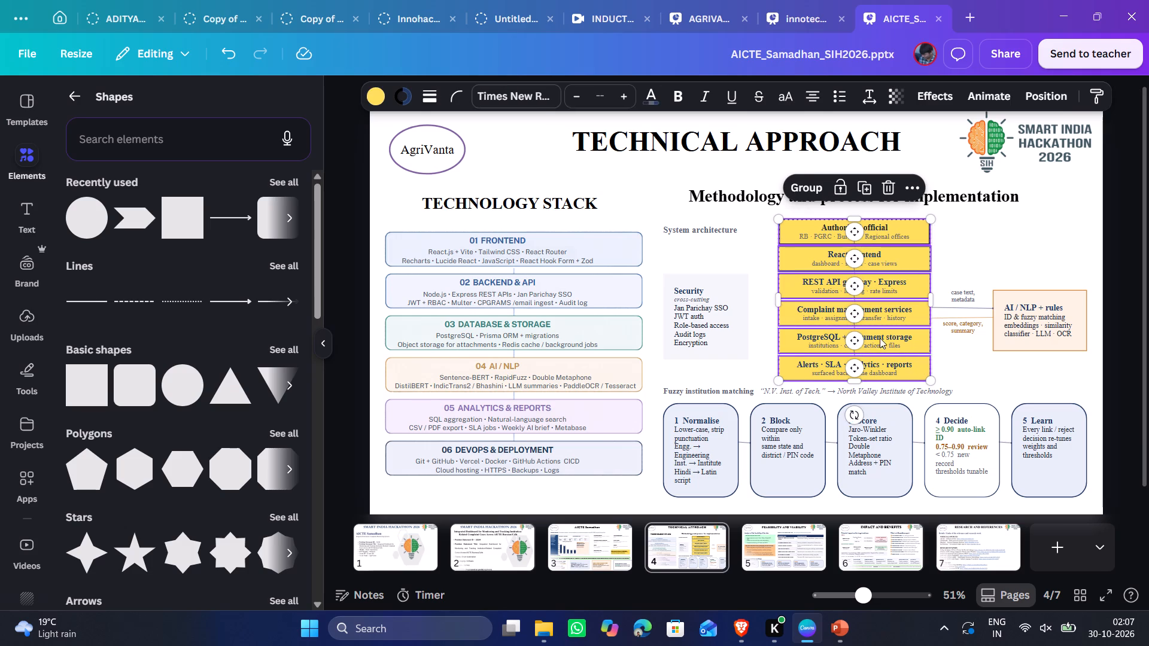
click(449, 94)
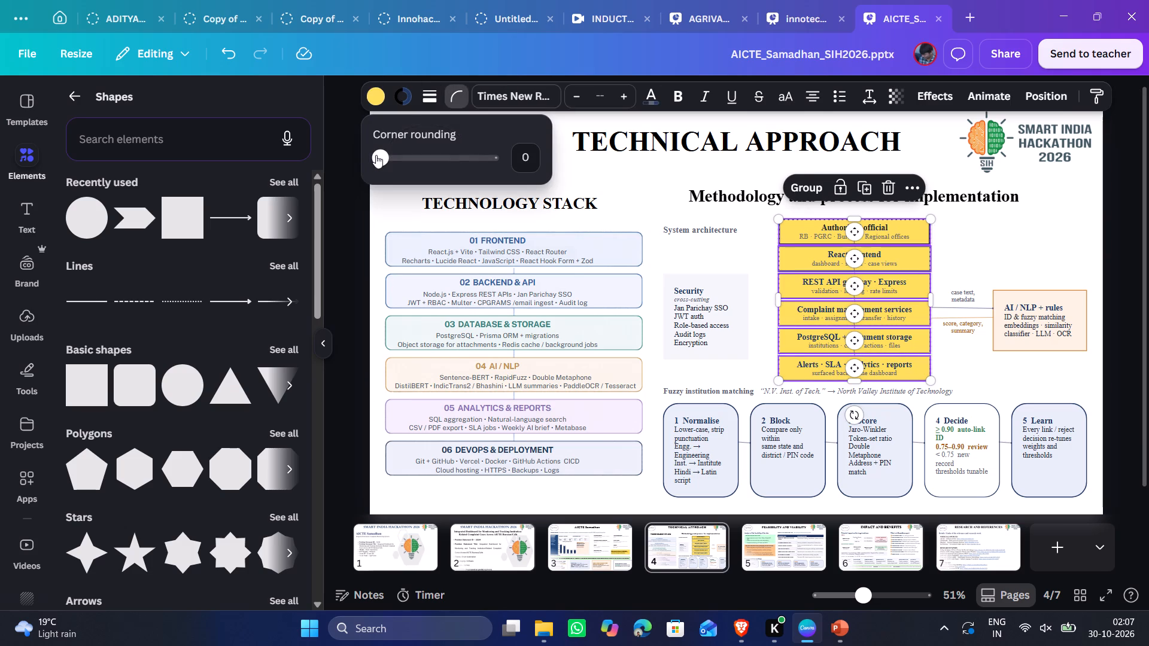
drag(380, 162, 396, 163)
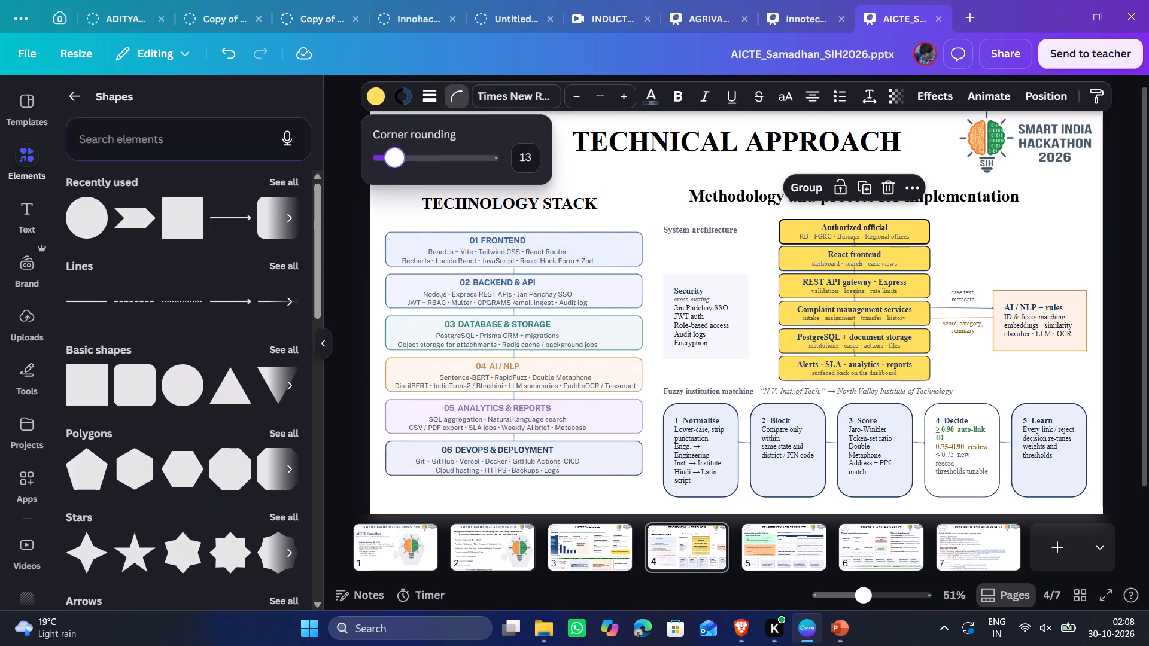
drag(396, 163, 414, 169)
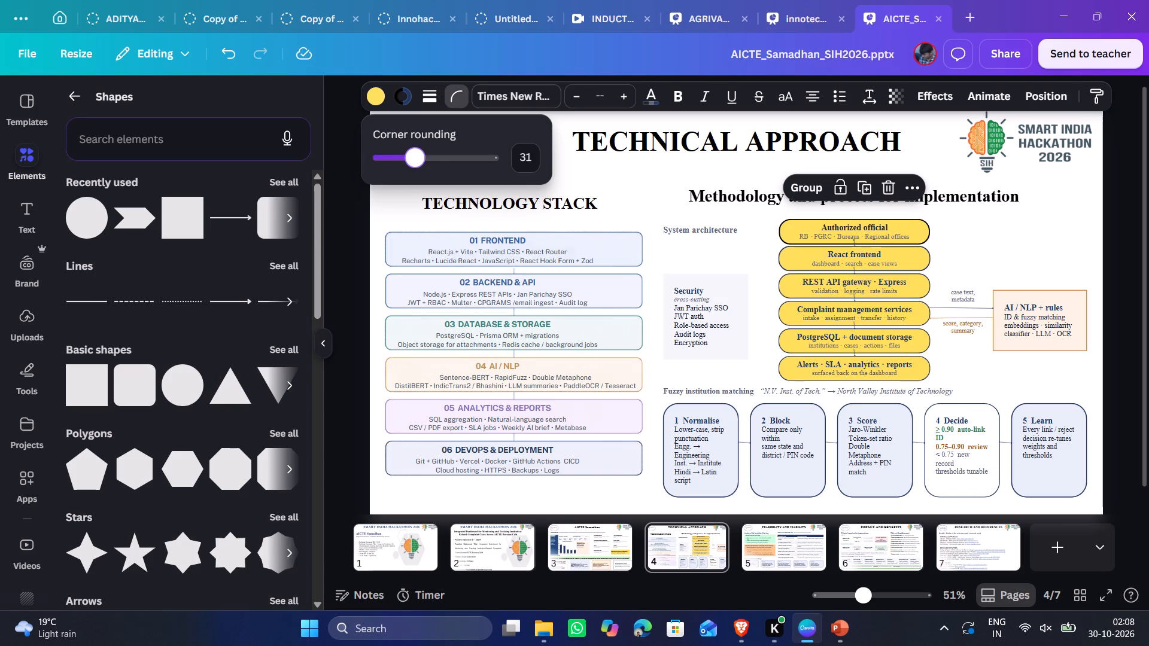
drag(414, 169, 403, 168)
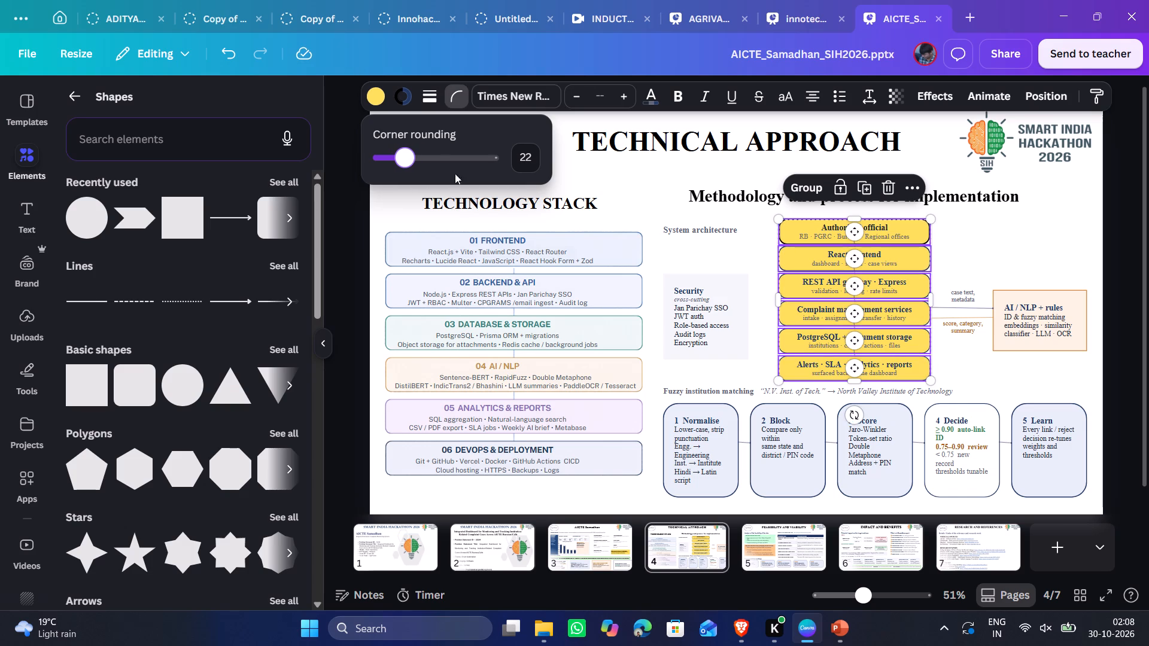
double_click(1005, 246)
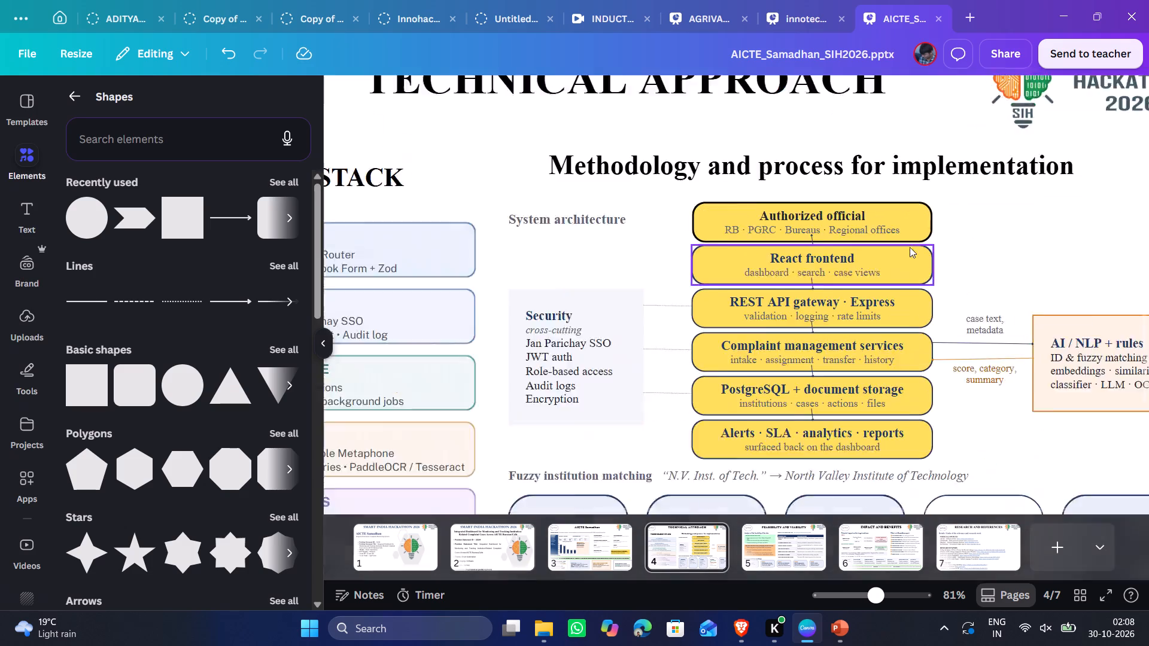
Change the Authorized official box's border colour to dark blue #1f3864.
click(921, 257)
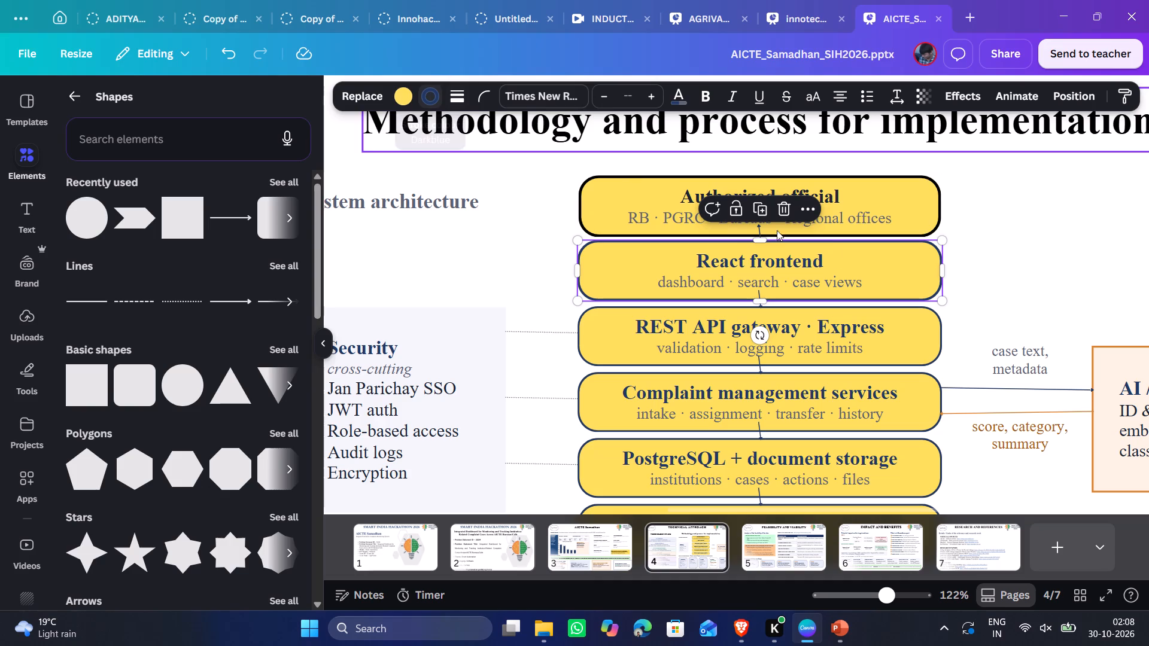
click(886, 214)
click(405, 91)
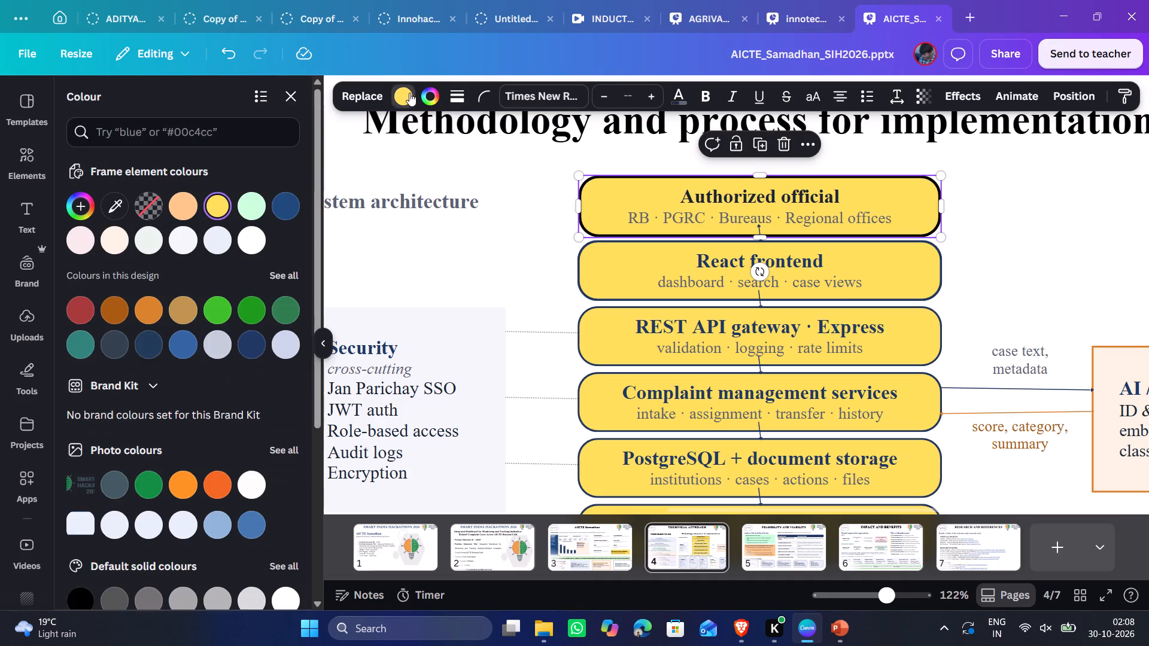
click(429, 97)
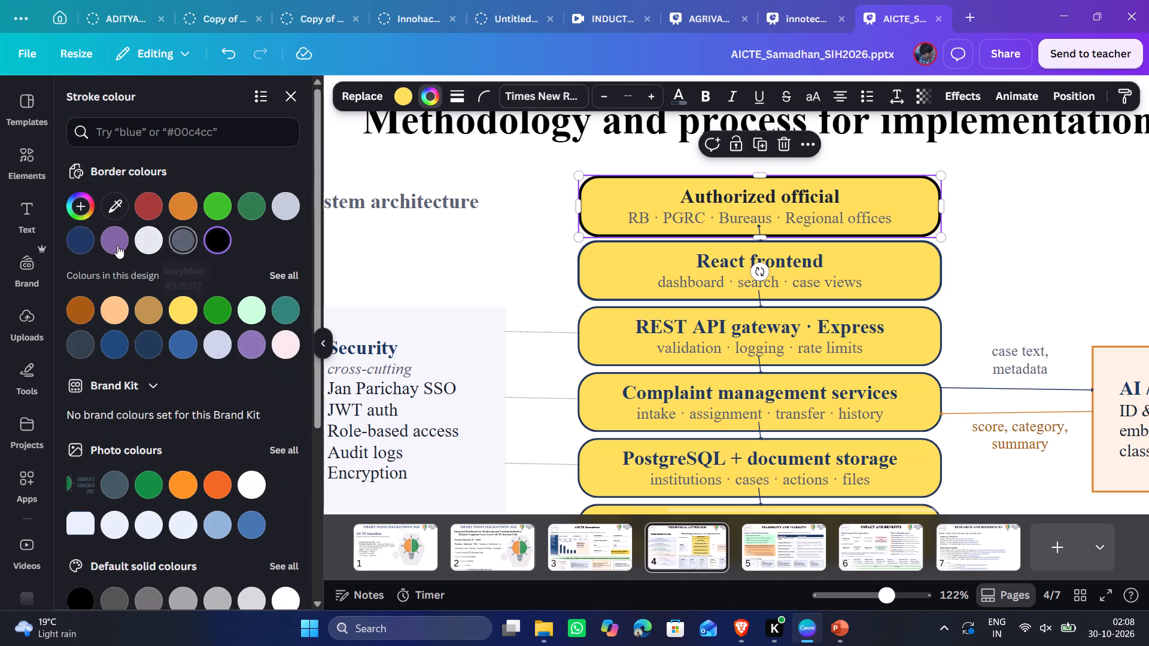
click(83, 243)
click(1072, 257)
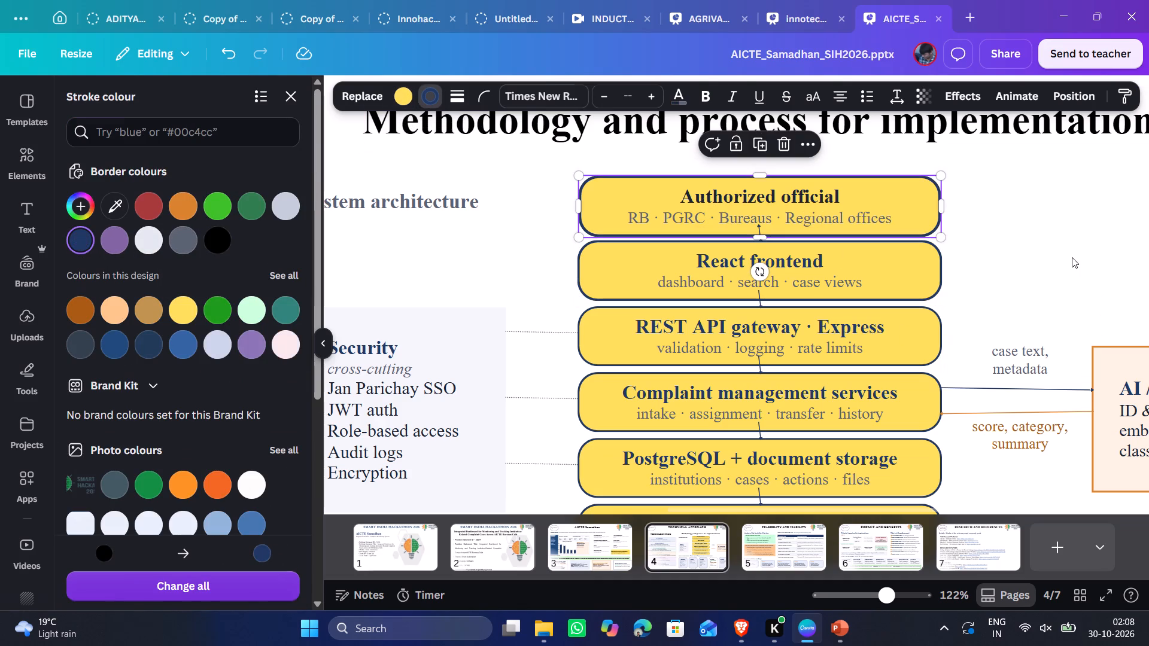
Copy the React frontend box's border colour code #1F3864 and apply it to the Authorized official box's border.
click(922, 270)
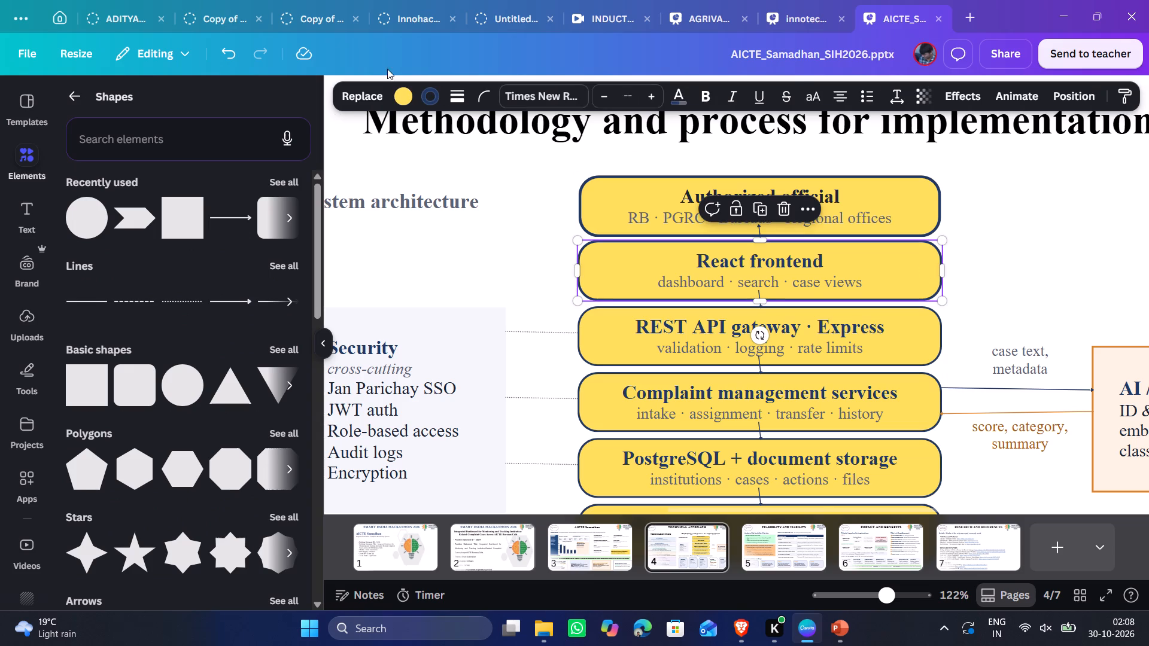
click(422, 94)
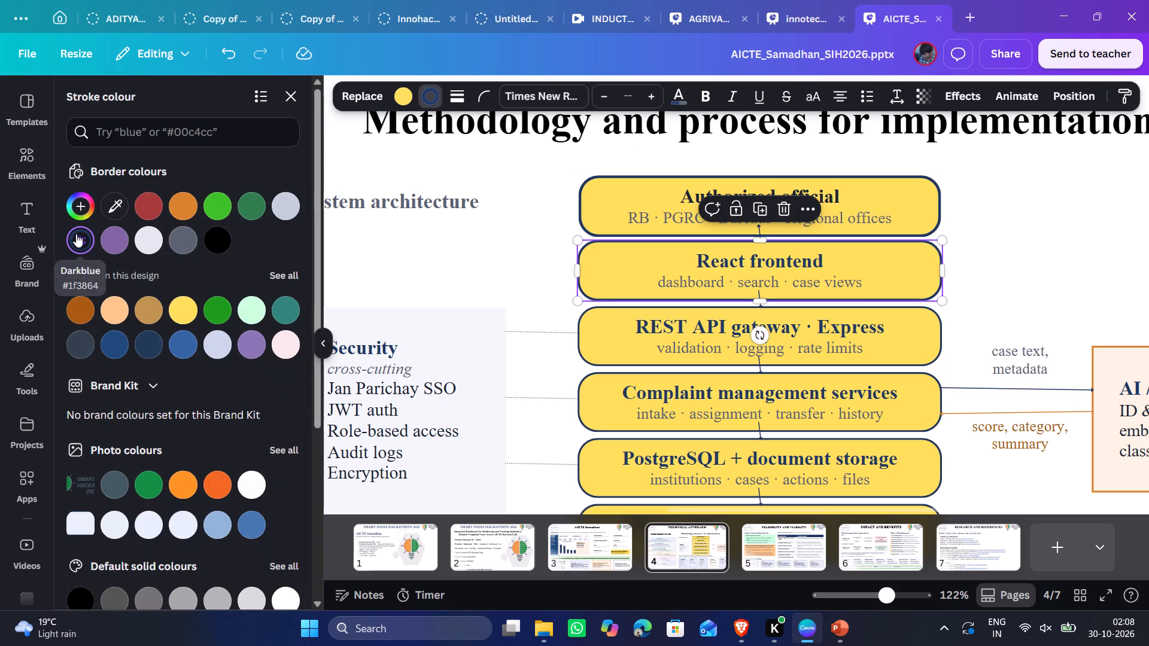
click(76, 234)
key(ctrl+c)
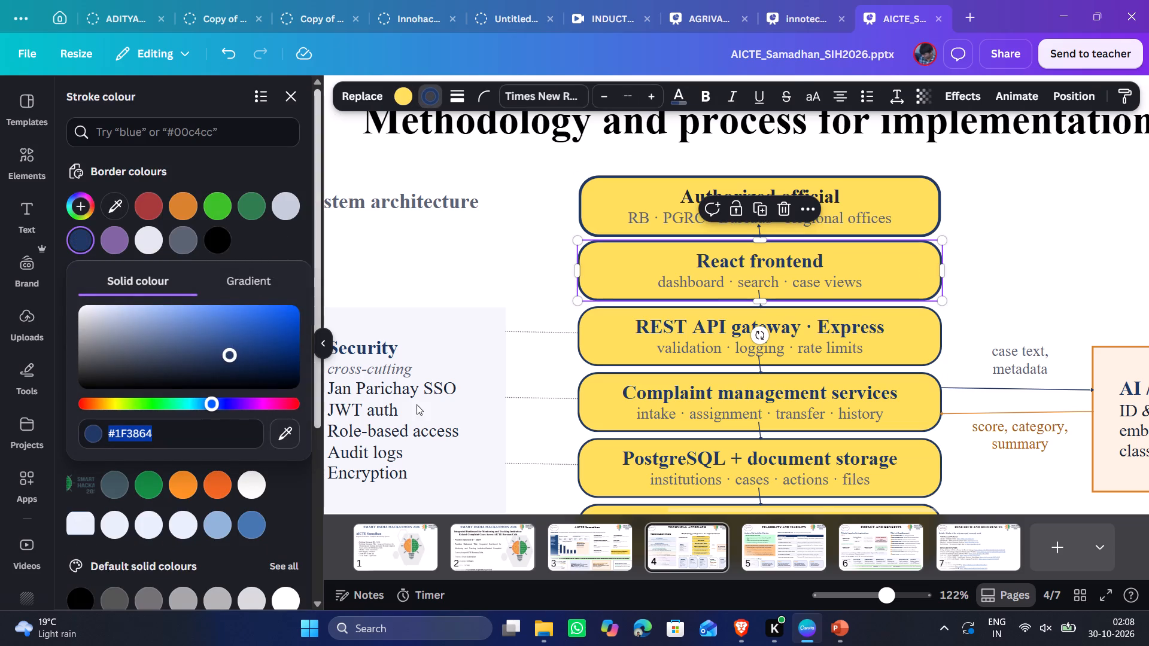
click(914, 199)
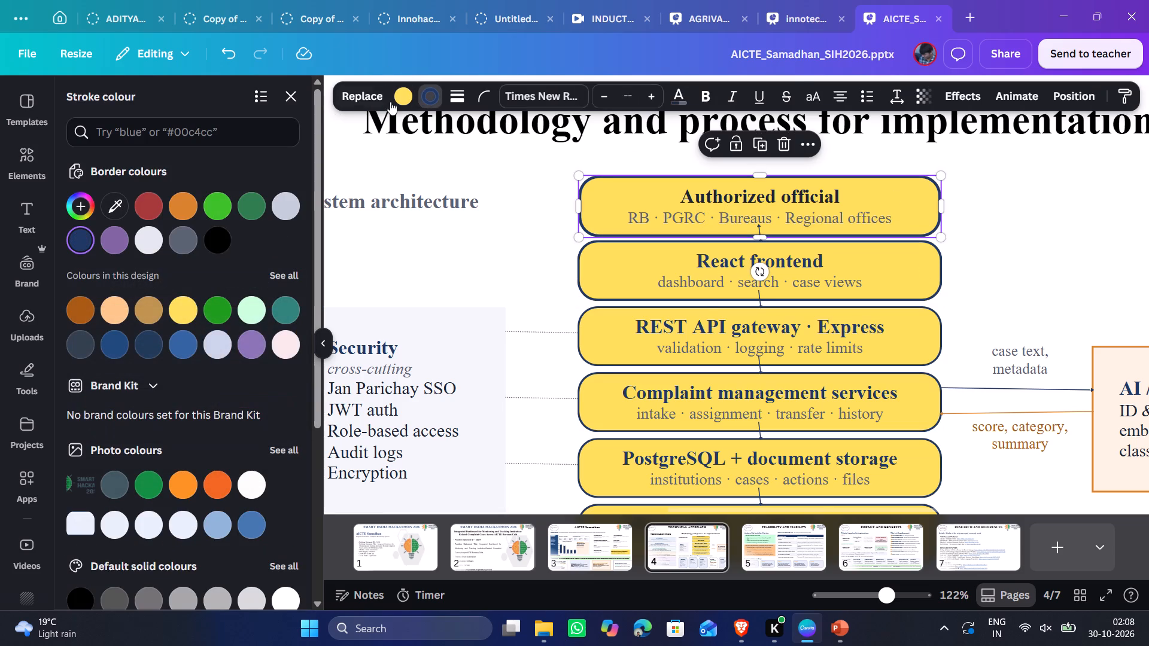
click(84, 201)
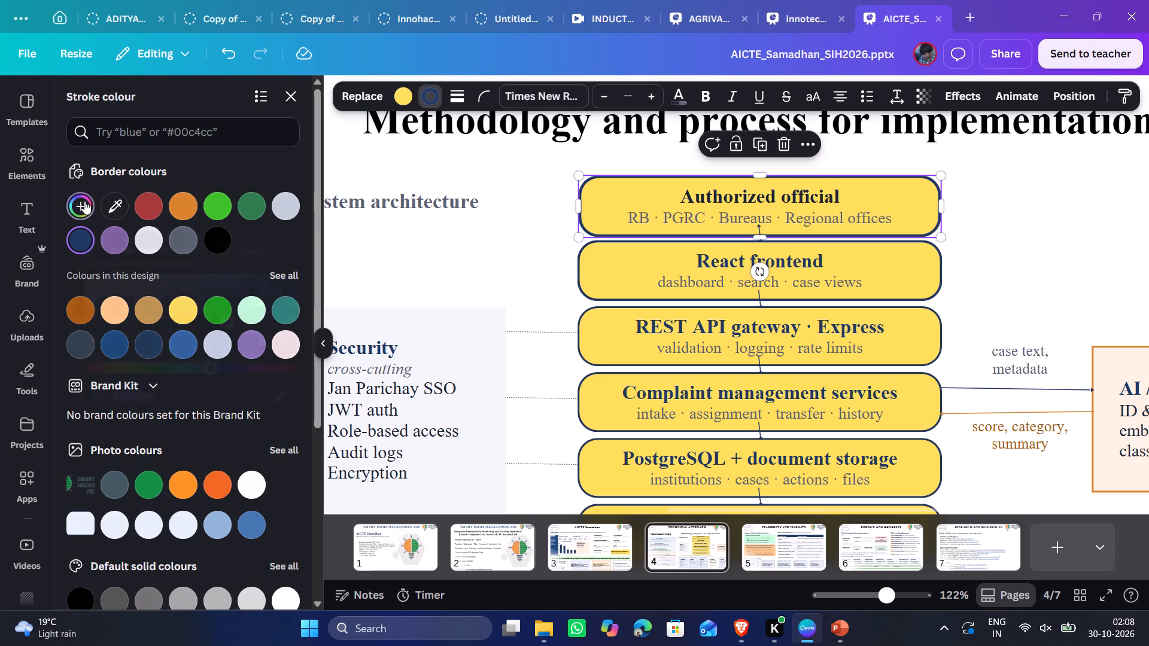
key(ctrl+v)
click(179, 429)
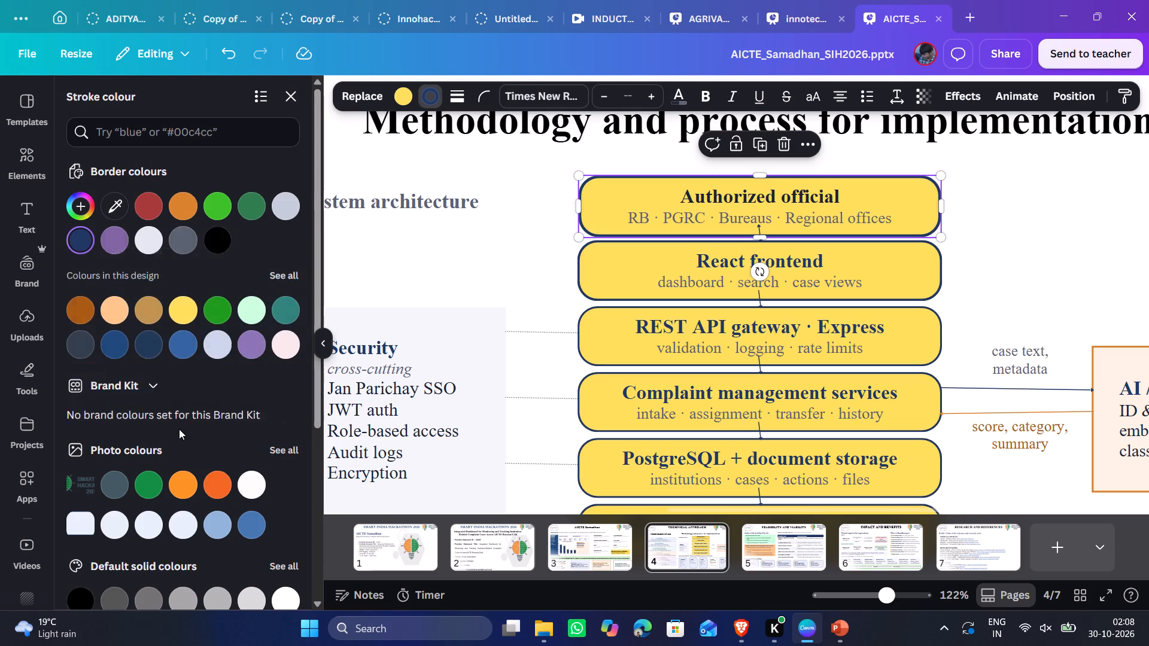
click(989, 261)
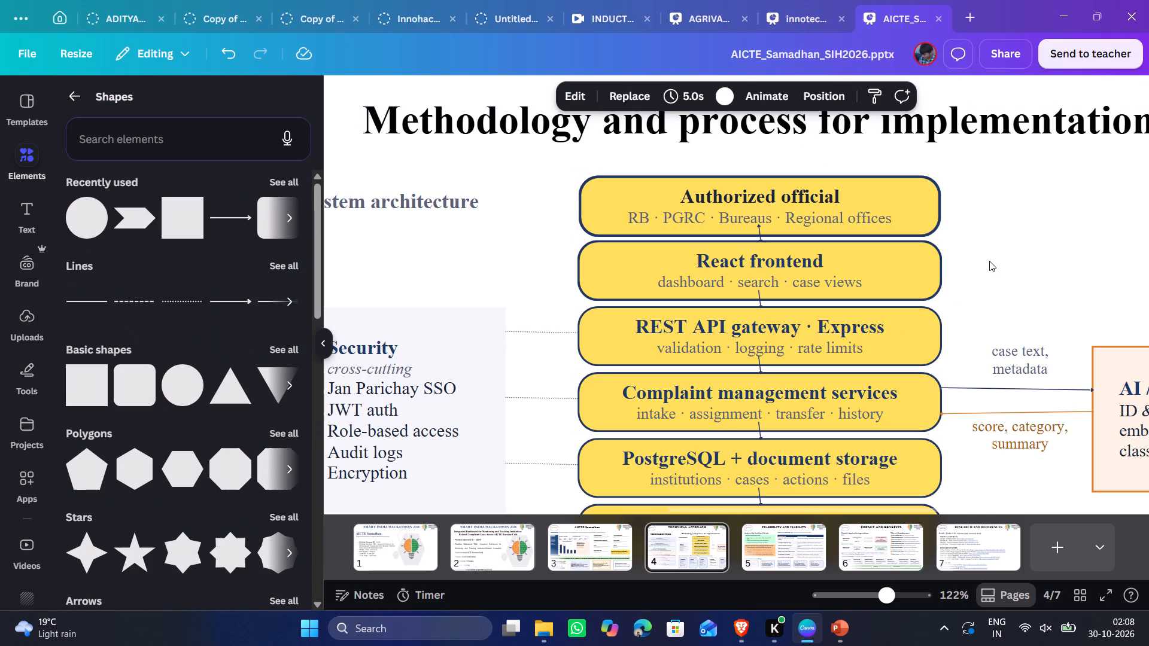
click(989, 261)
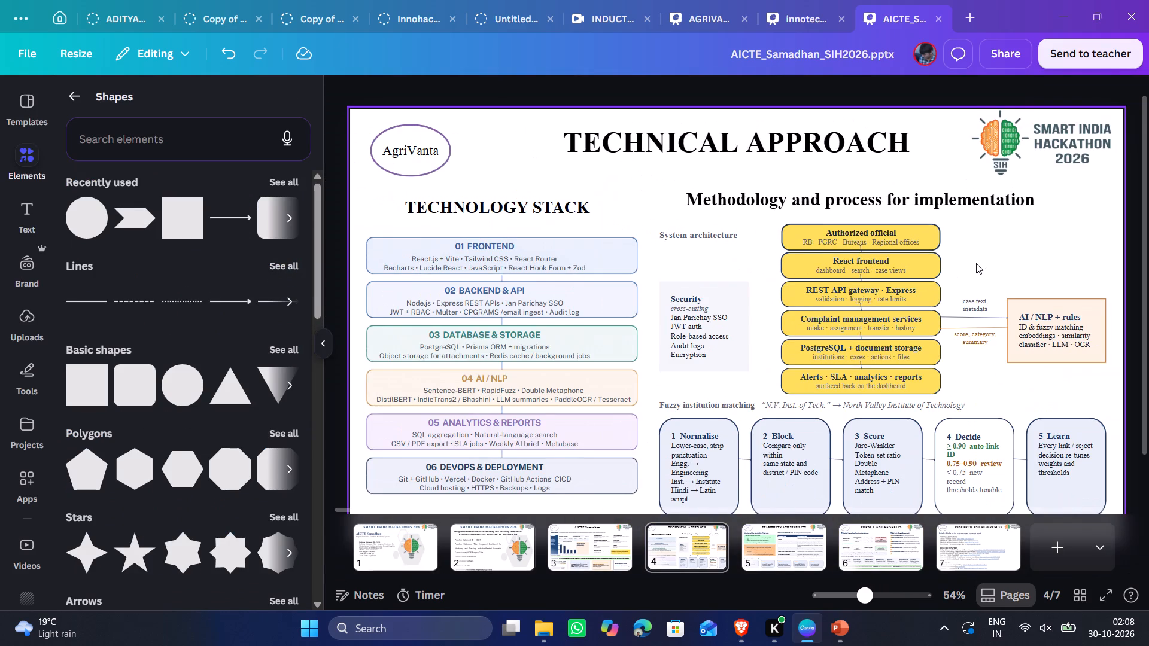
Set the connector line between the Security box and the Complaint management services box to black.
scroll(974, 263, down, 1)
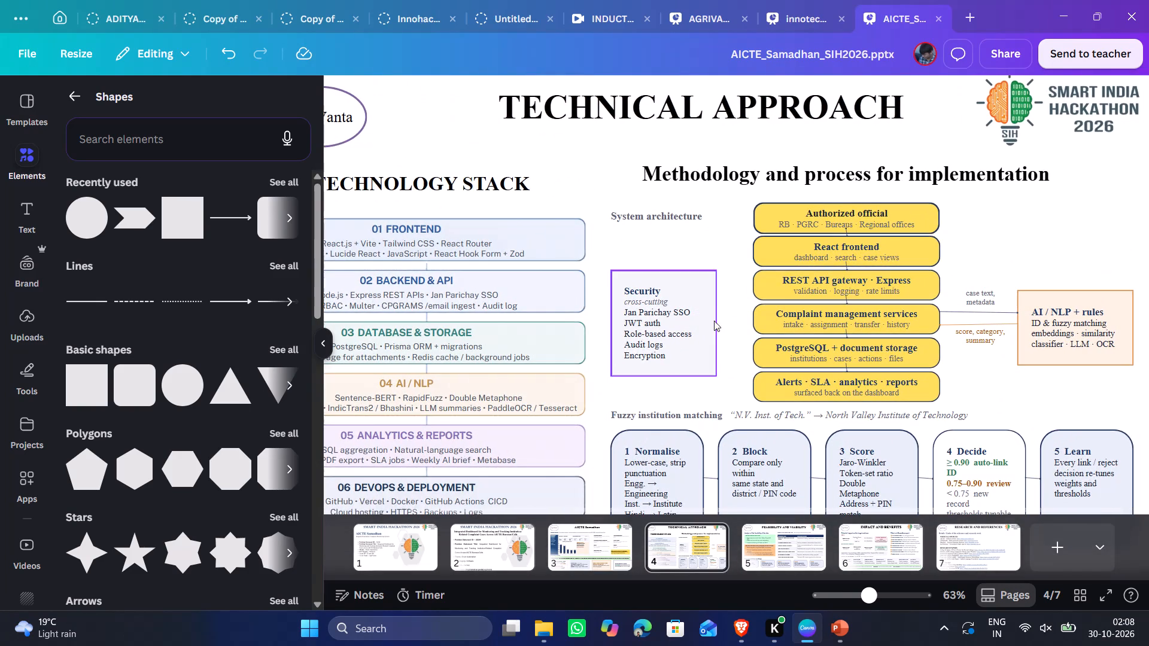
click(743, 314)
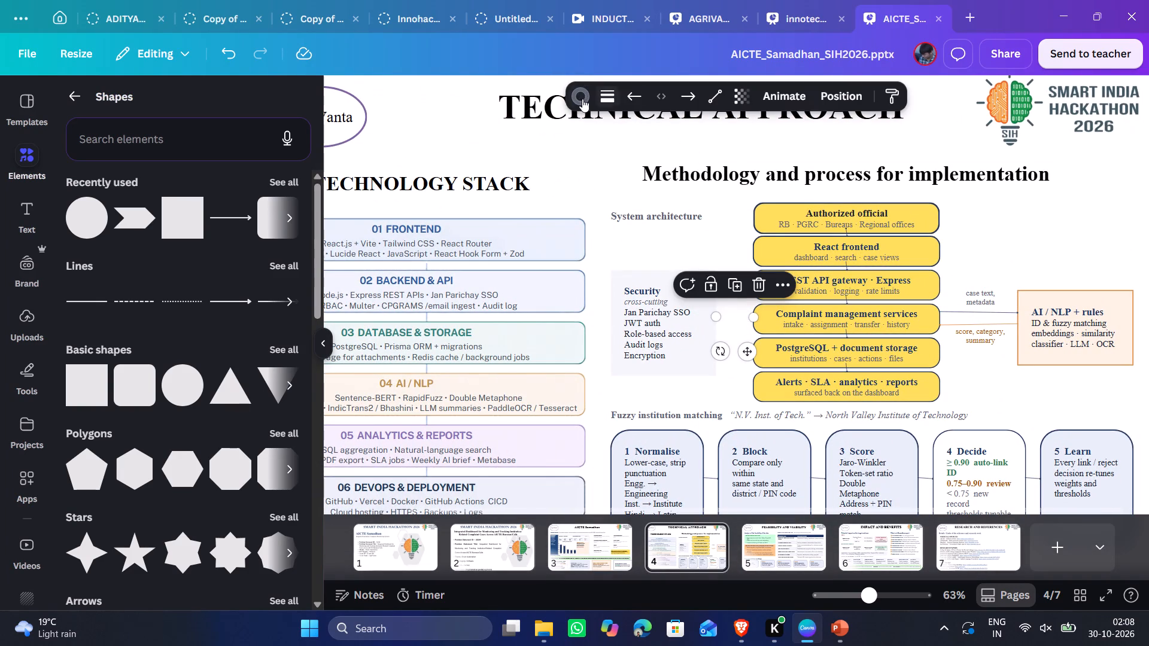
click(579, 99)
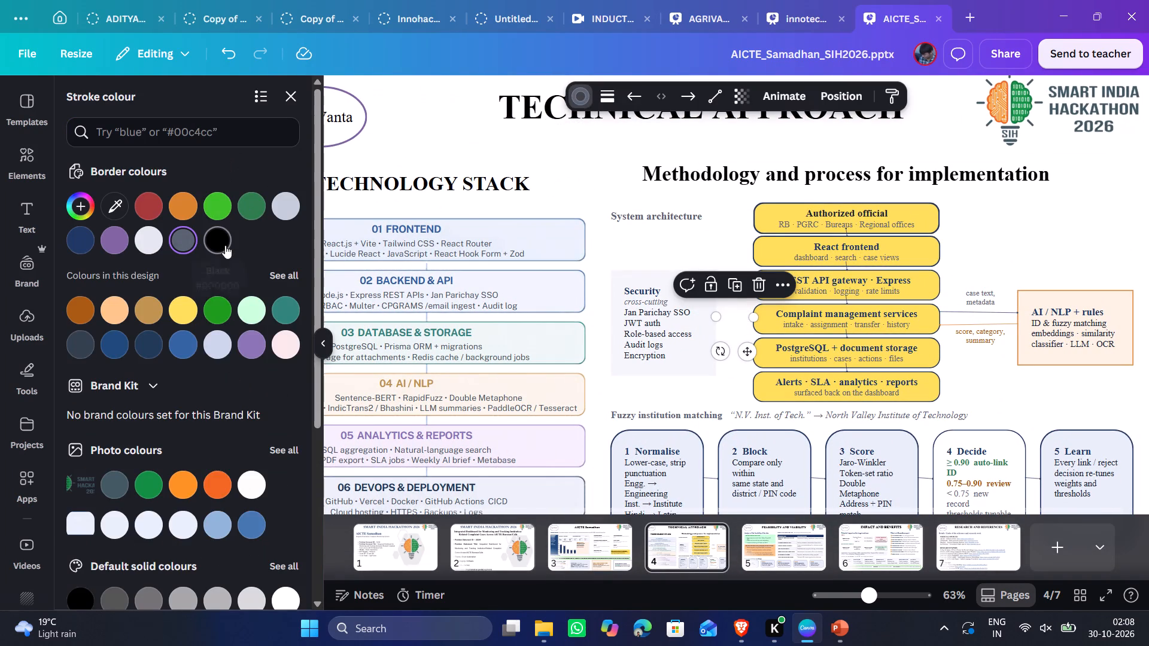
click(225, 245)
click(647, 228)
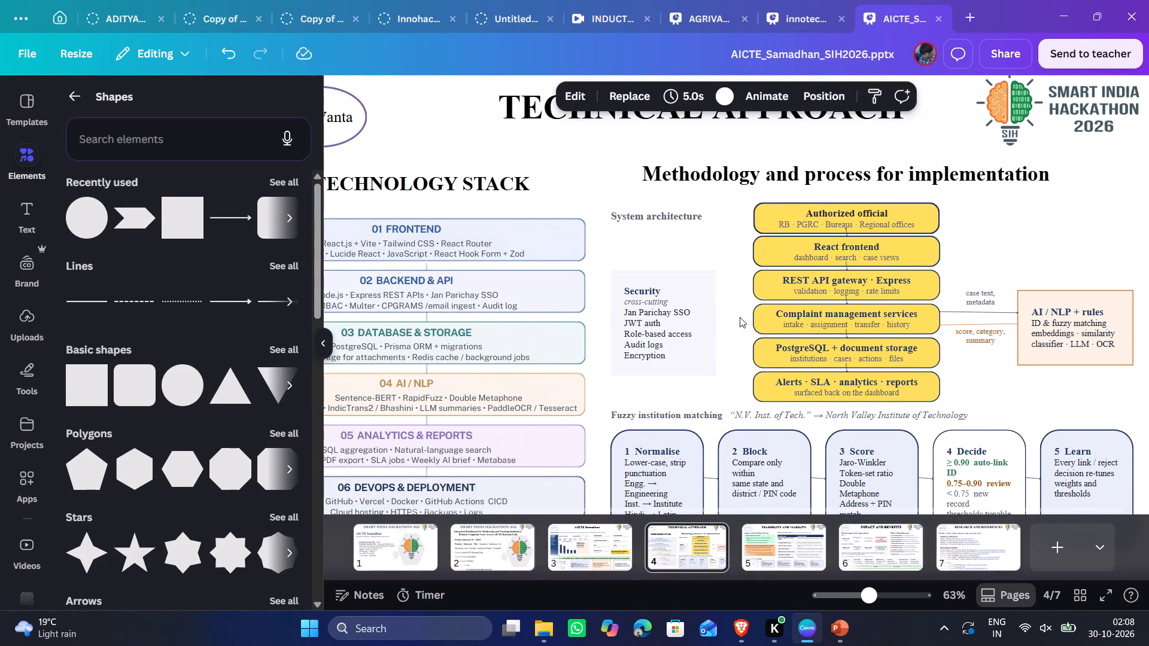
Change the connector between the Security box and the Complaint management services box from dotted to a solid line.
click(740, 317)
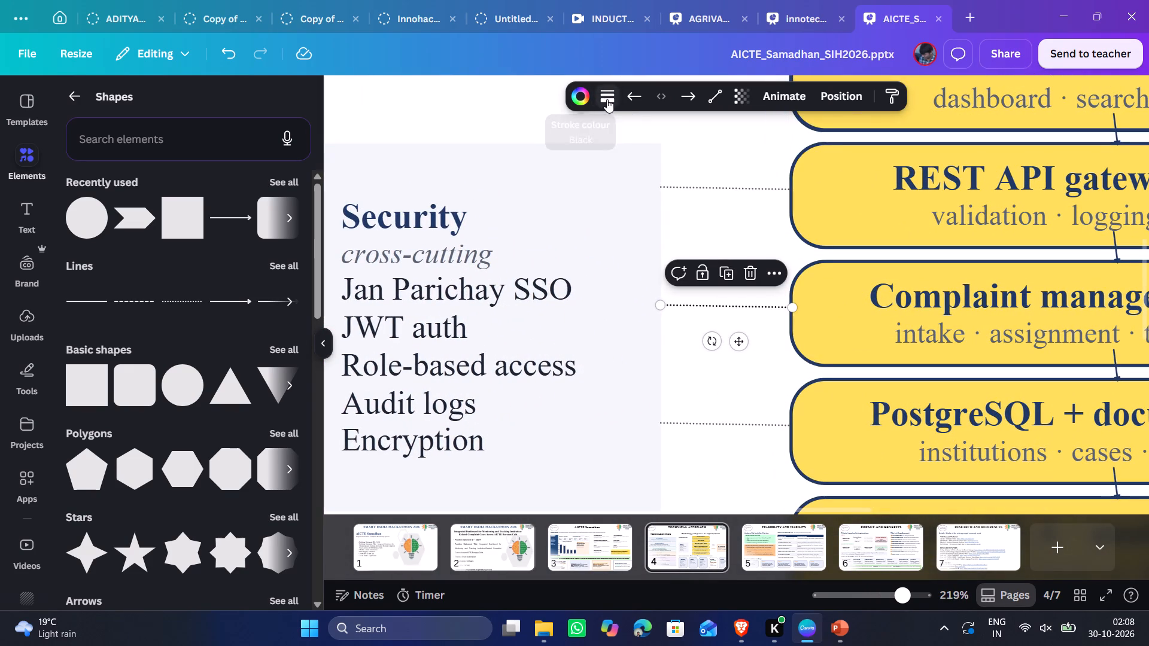
click(607, 99)
click(541, 144)
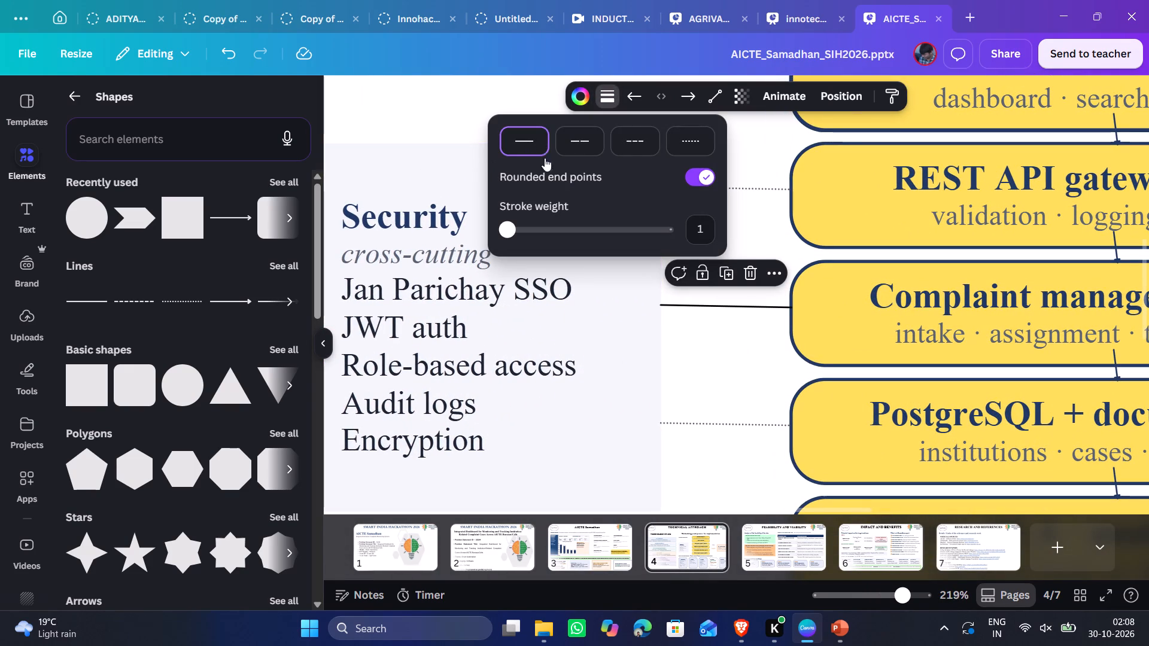
click(745, 353)
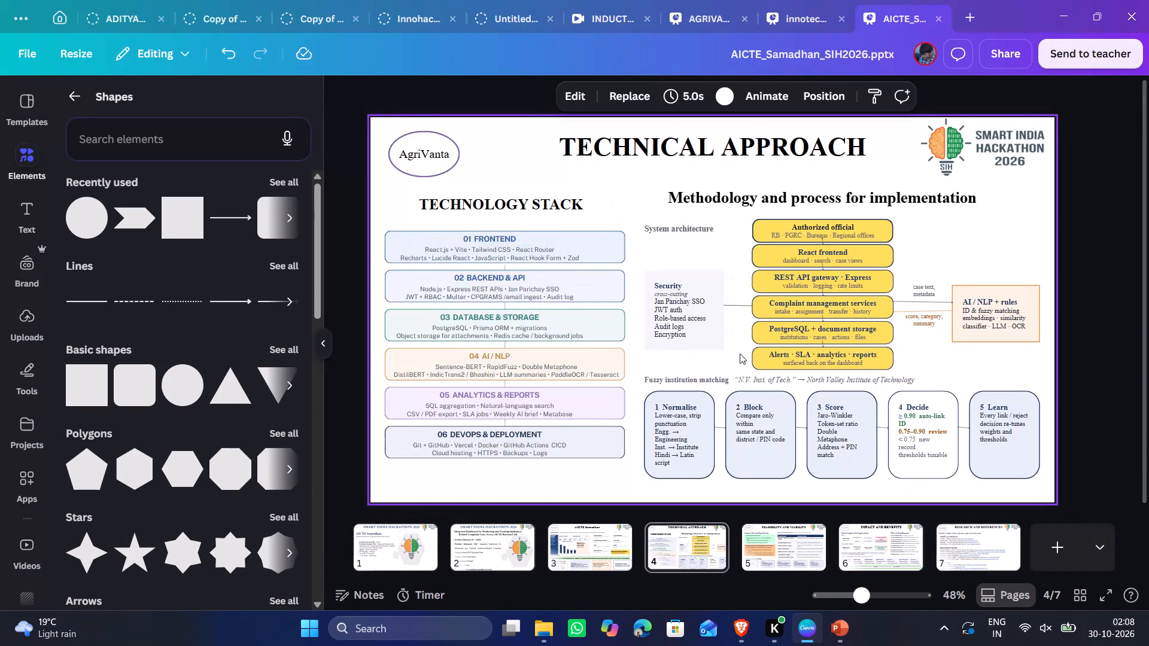
click(1096, 251)
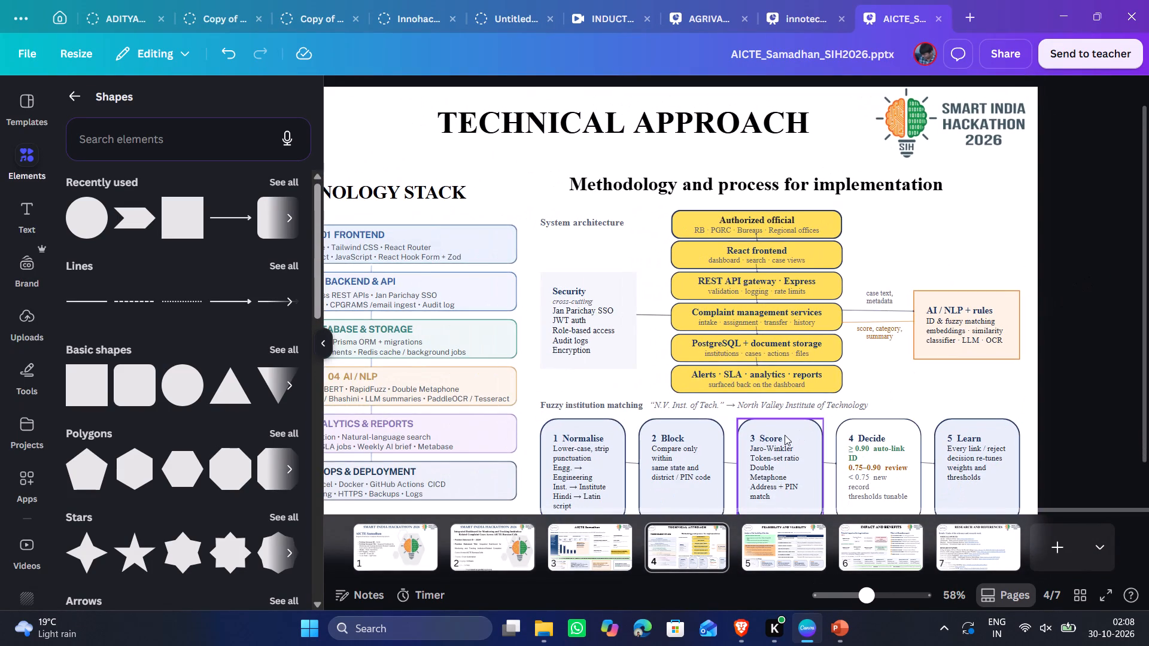
Apply the Radioactive effect to the Fuzzy institution matching text bar beneath the architecture diagram.
scroll(788, 422, down, 1)
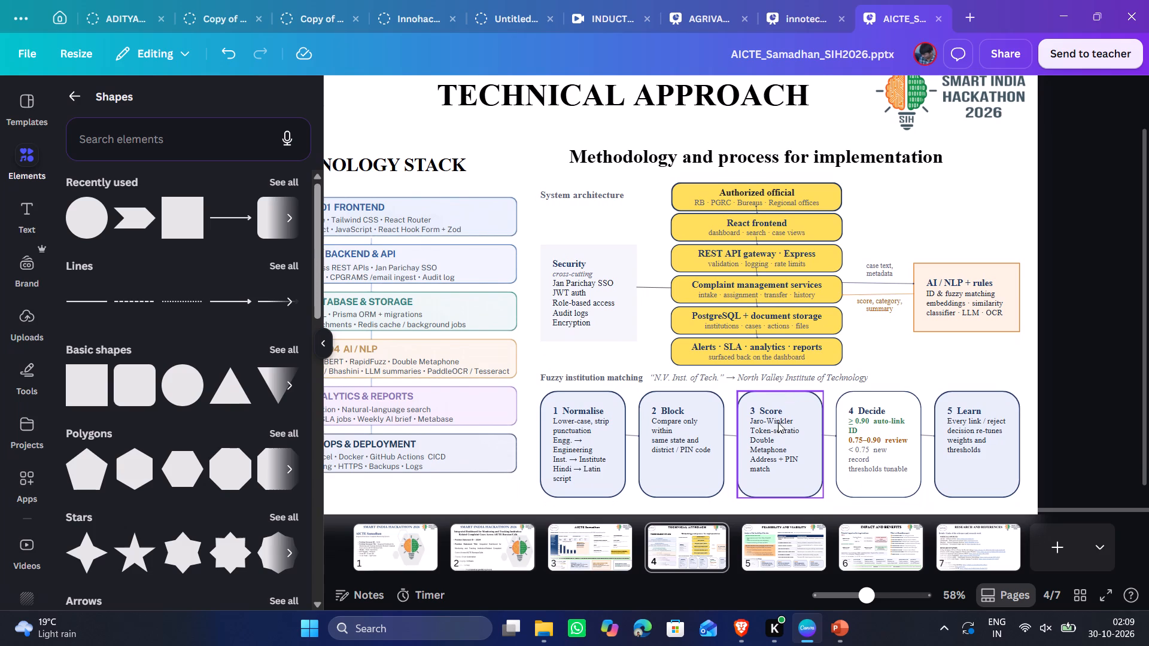
scroll(778, 422, down, 2)
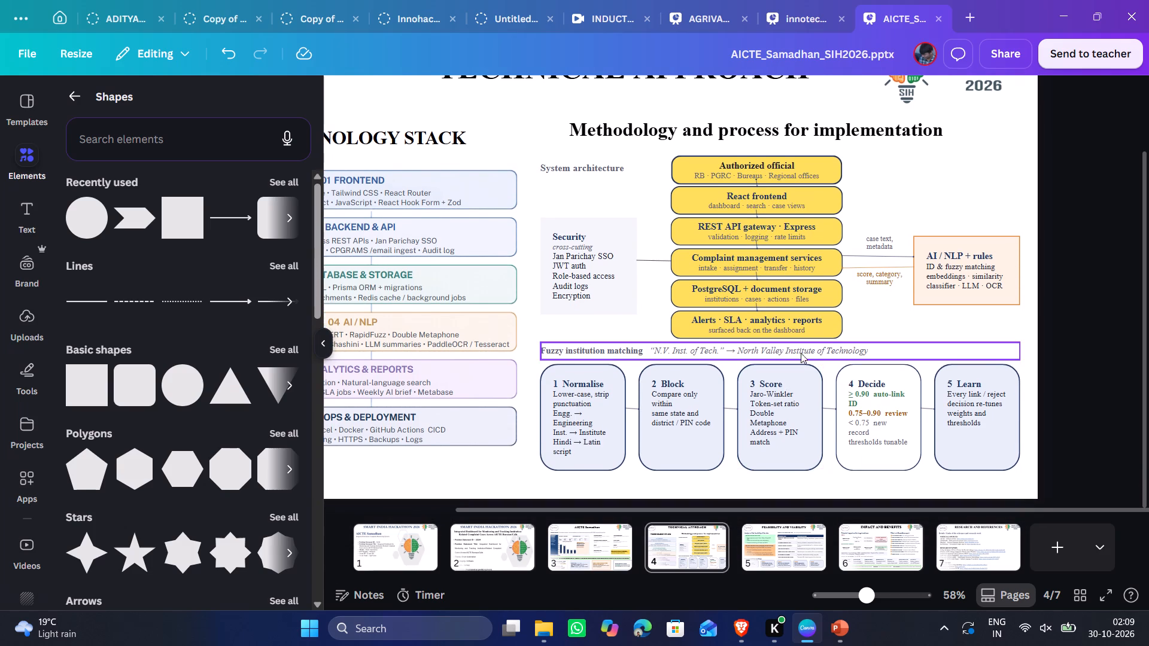
click(803, 348)
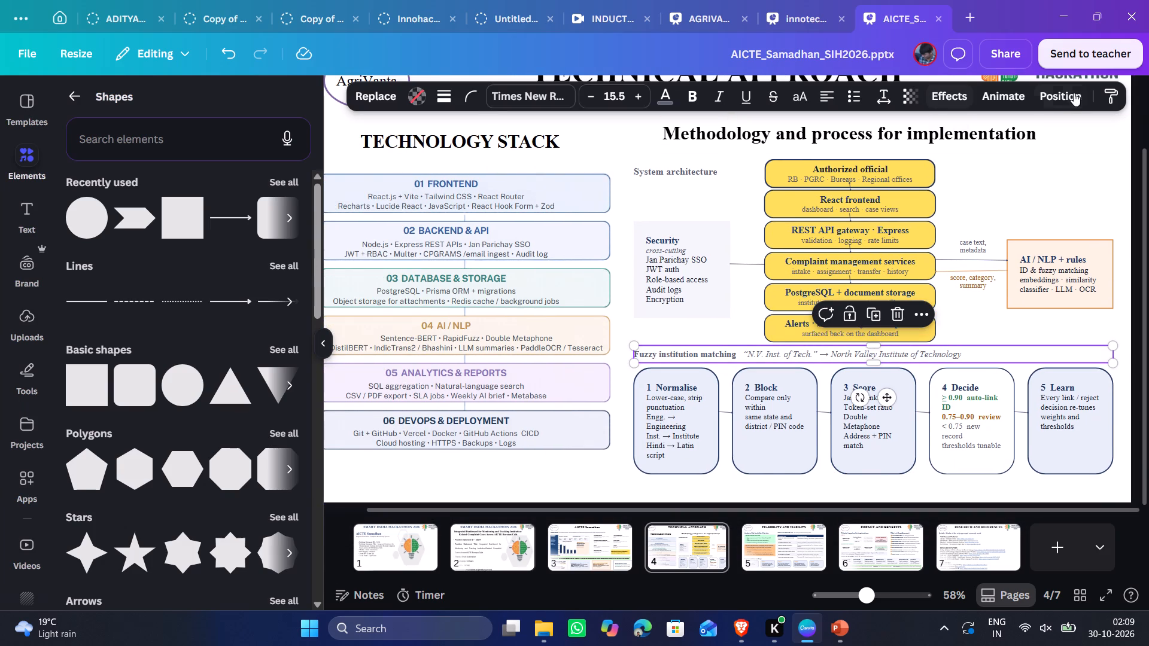
click(941, 93)
click(1007, 96)
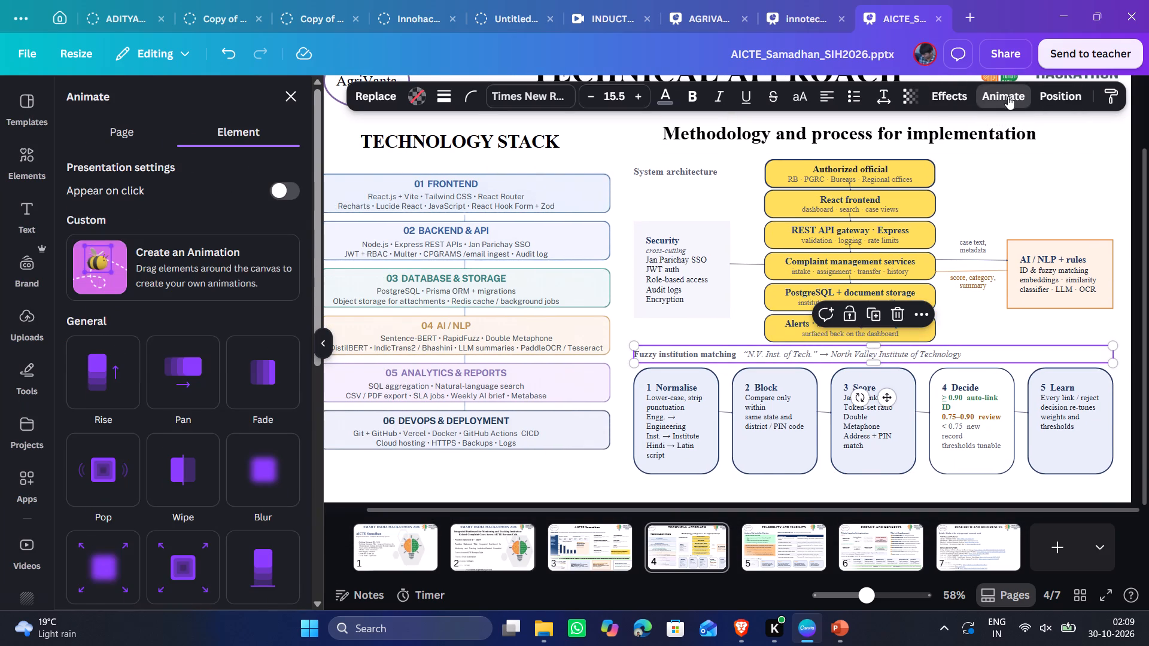
click(1060, 105)
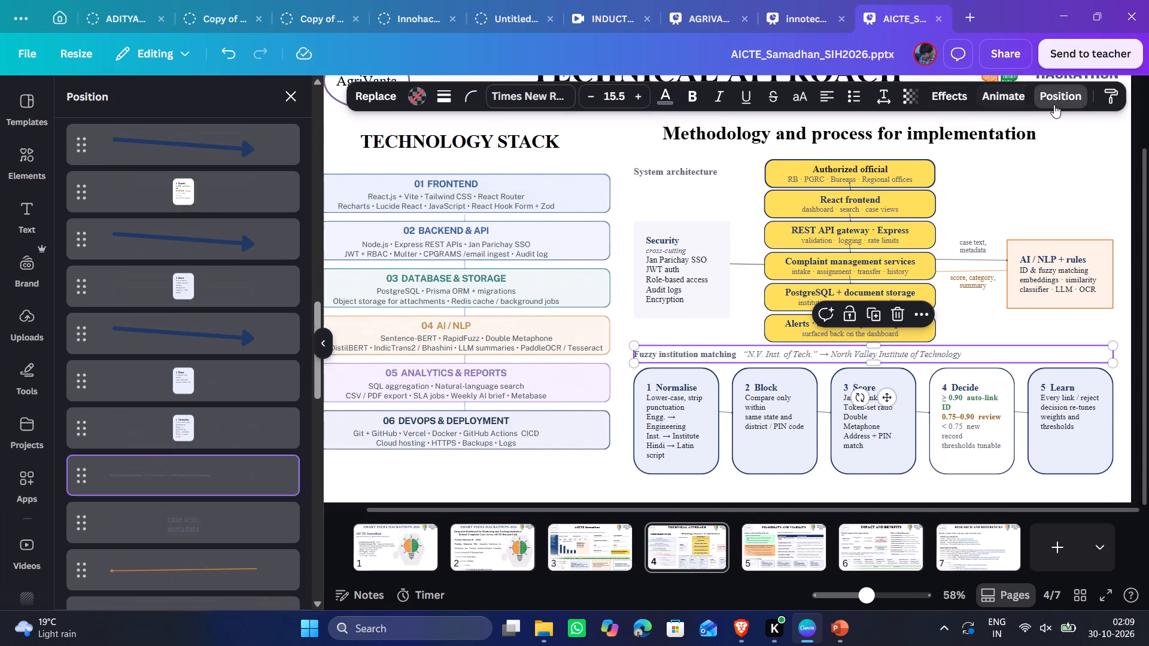
click(924, 106)
click(947, 103)
click(203, 410)
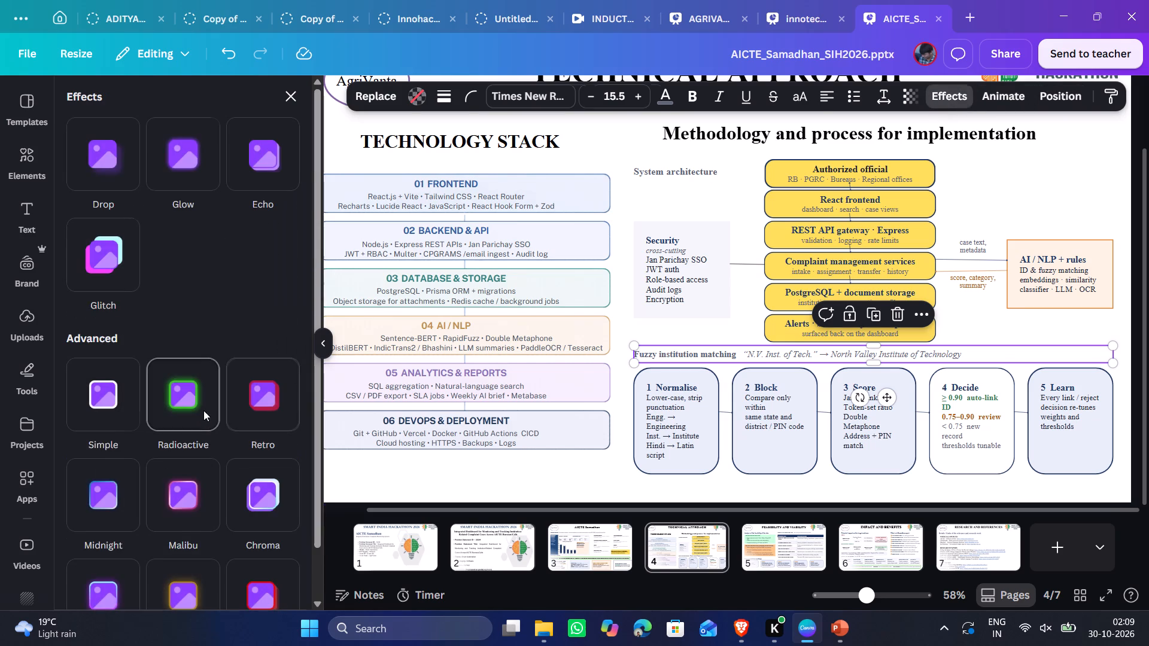
click(967, 318)
scroll(967, 318, left, 1)
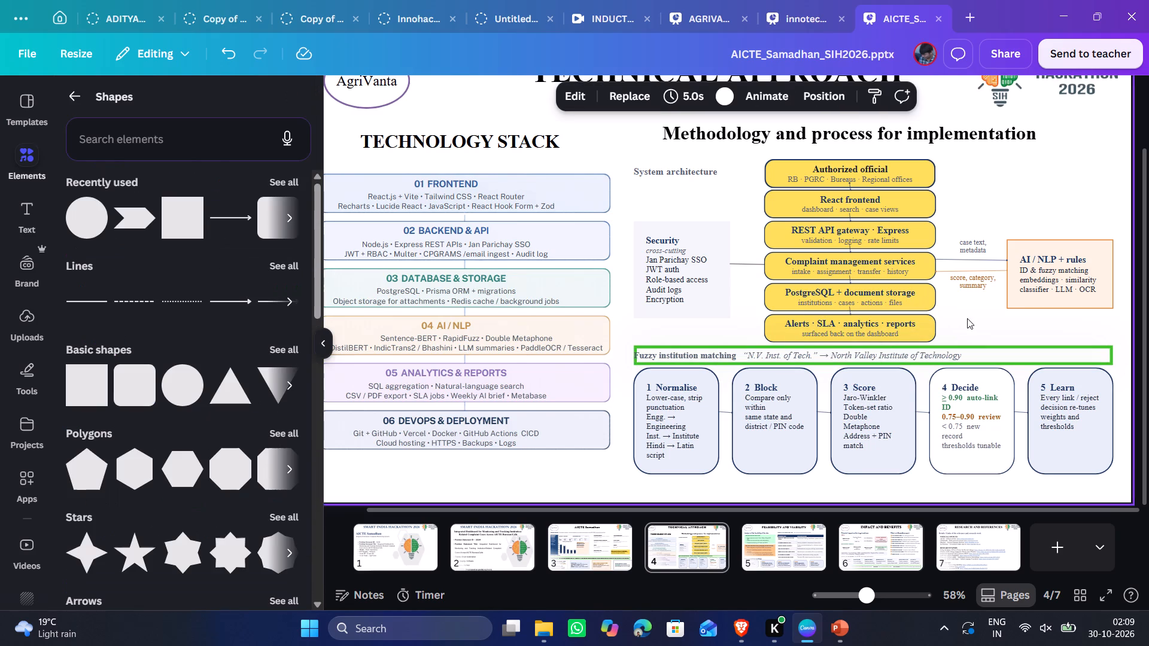
scroll(967, 318, left, 1)
Set the Fuzzy institution matching bar's line spacing to 1.4 and its padding to 11.
click(931, 359)
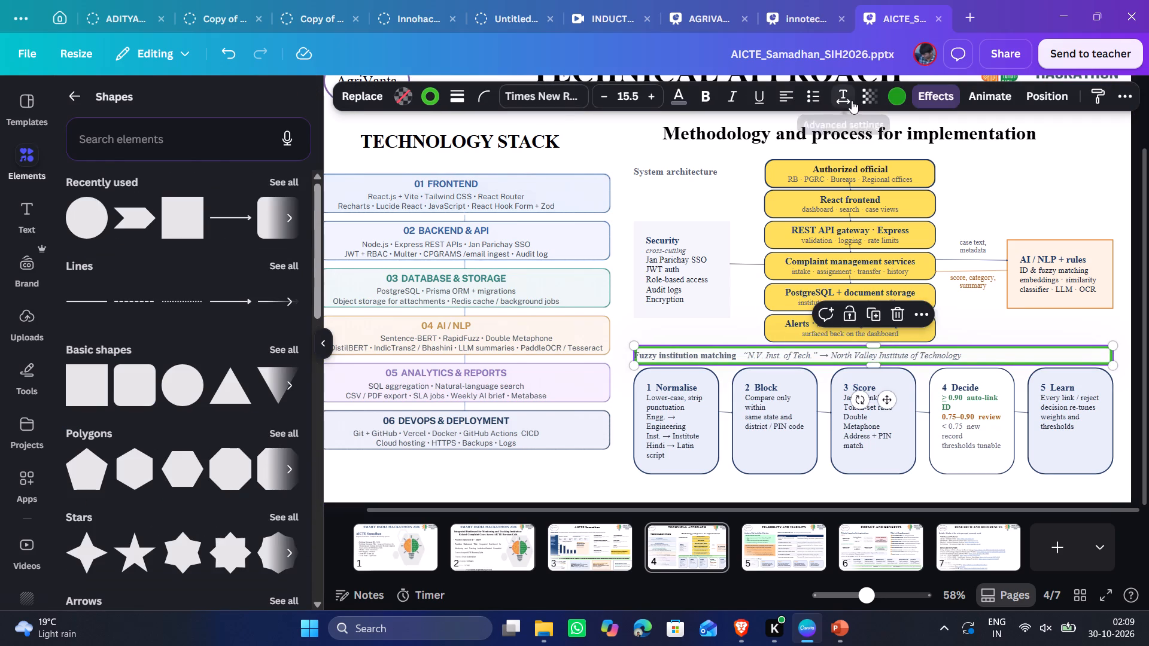
click(846, 98)
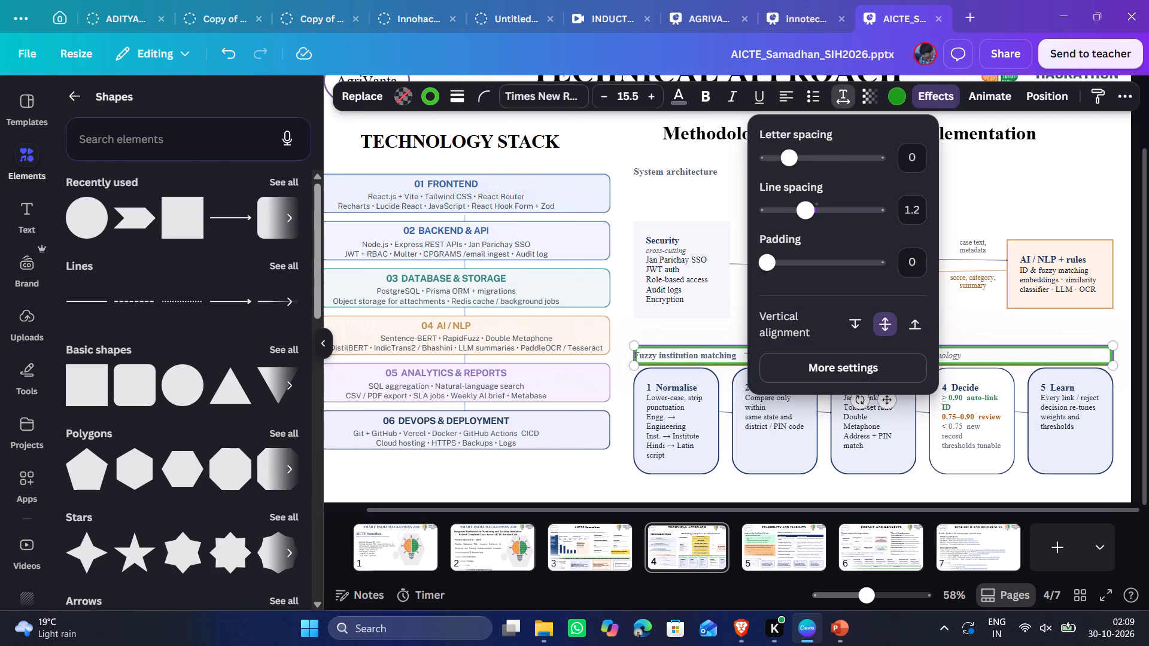
drag(811, 210, 821, 210)
drag(773, 267, 777, 267)
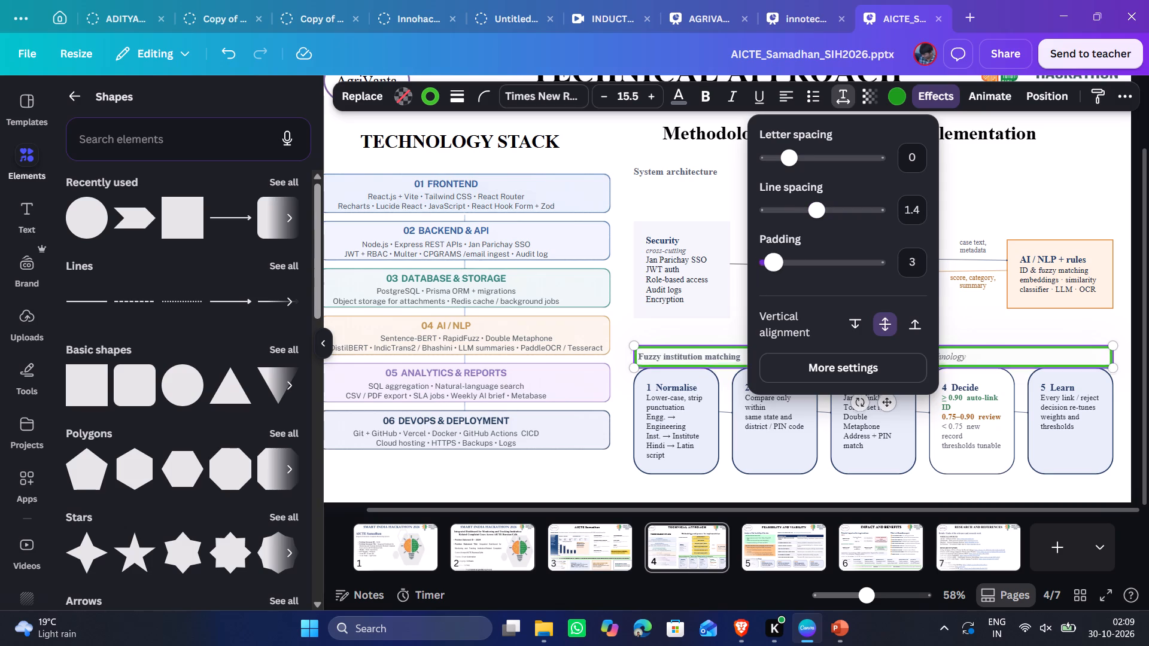
drag(777, 267, 790, 265)
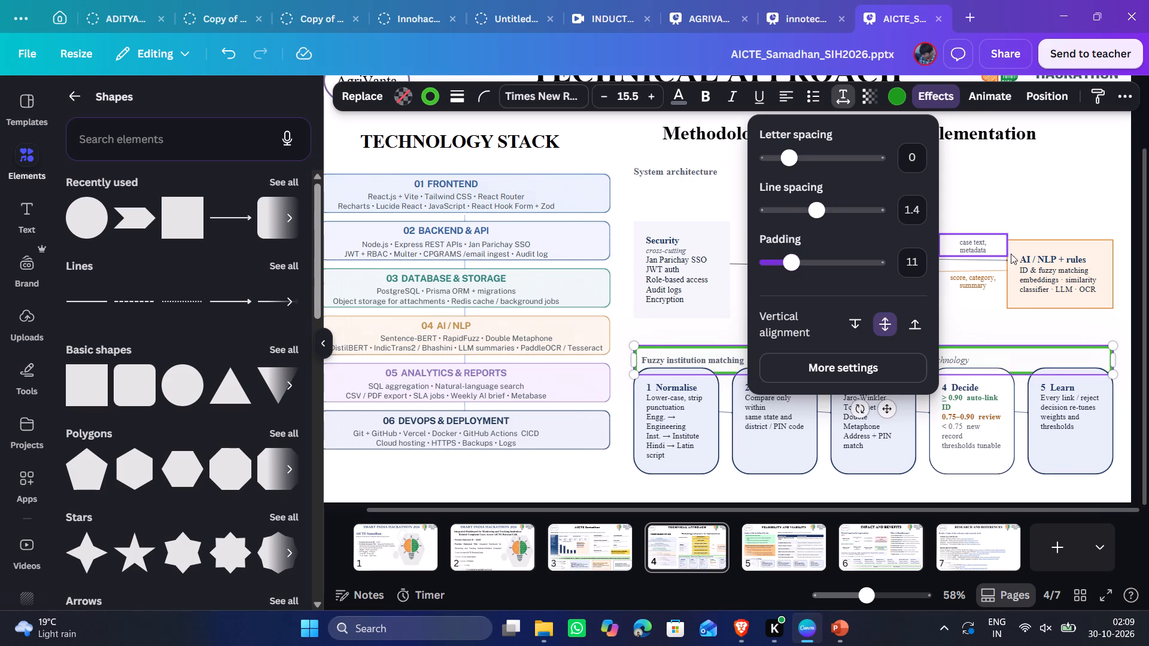
click(1078, 199)
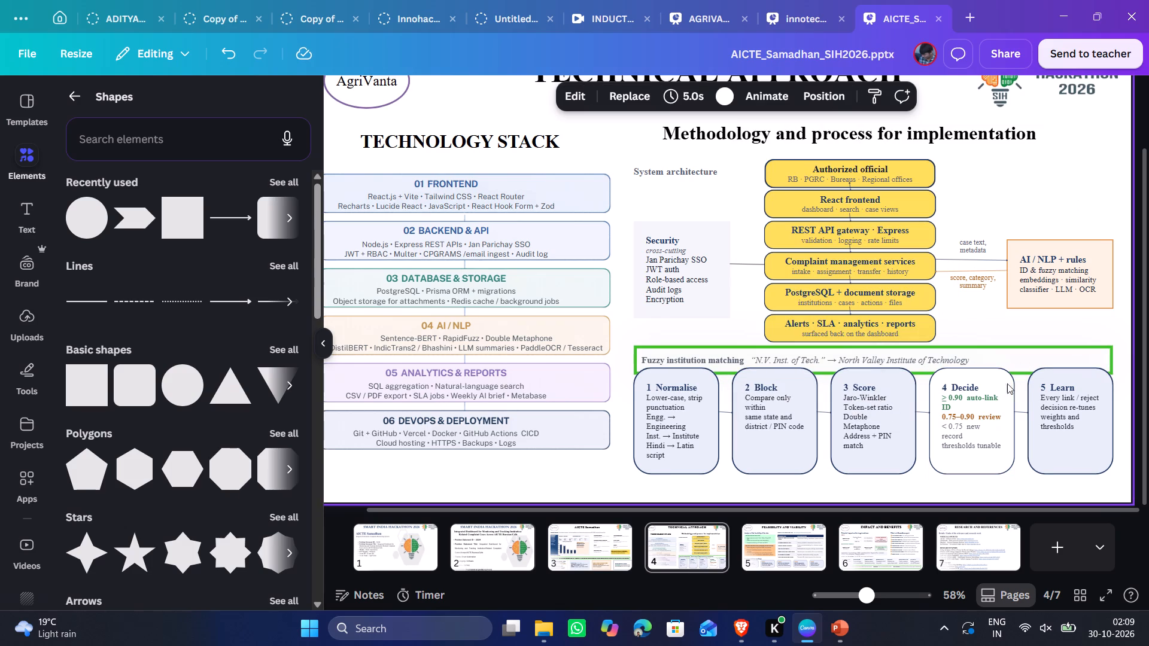
Move the five stage boxes, Normalise through Learn, down together so they clear the Fuzzy institution matching bar.
scroll(941, 382, down, 2)
drag(629, 385, 1111, 489)
key(shift+Down)
key(shift+Down)
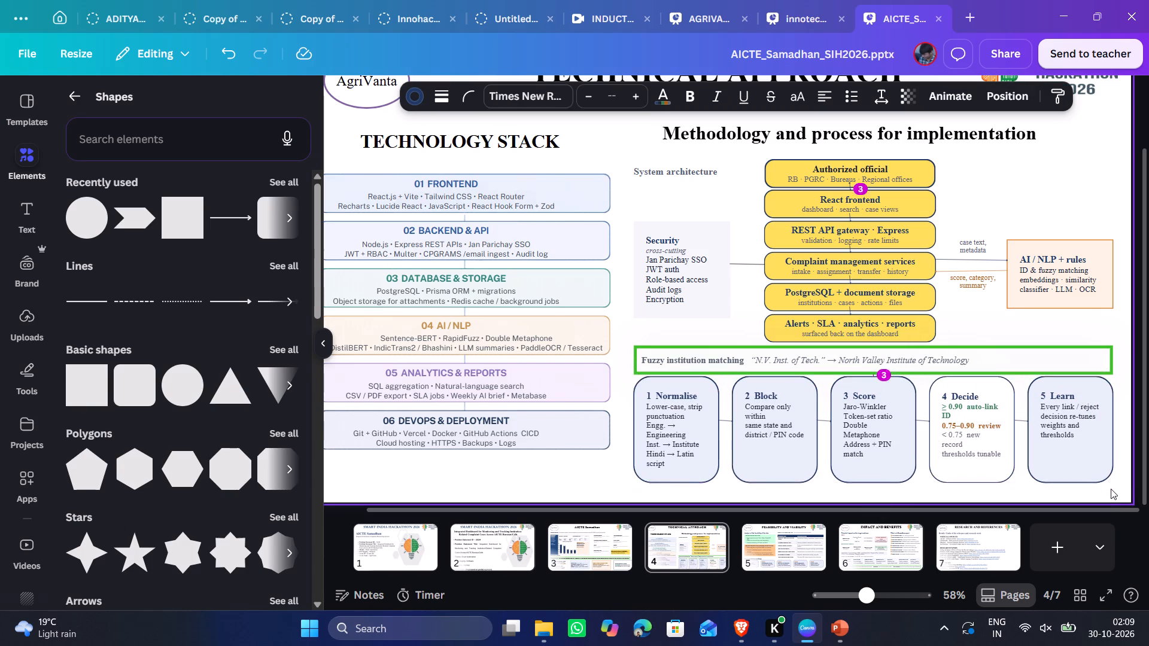
key(shift+Down)
key(shift+Down)
key(shift+Down)
key(shift+Up)
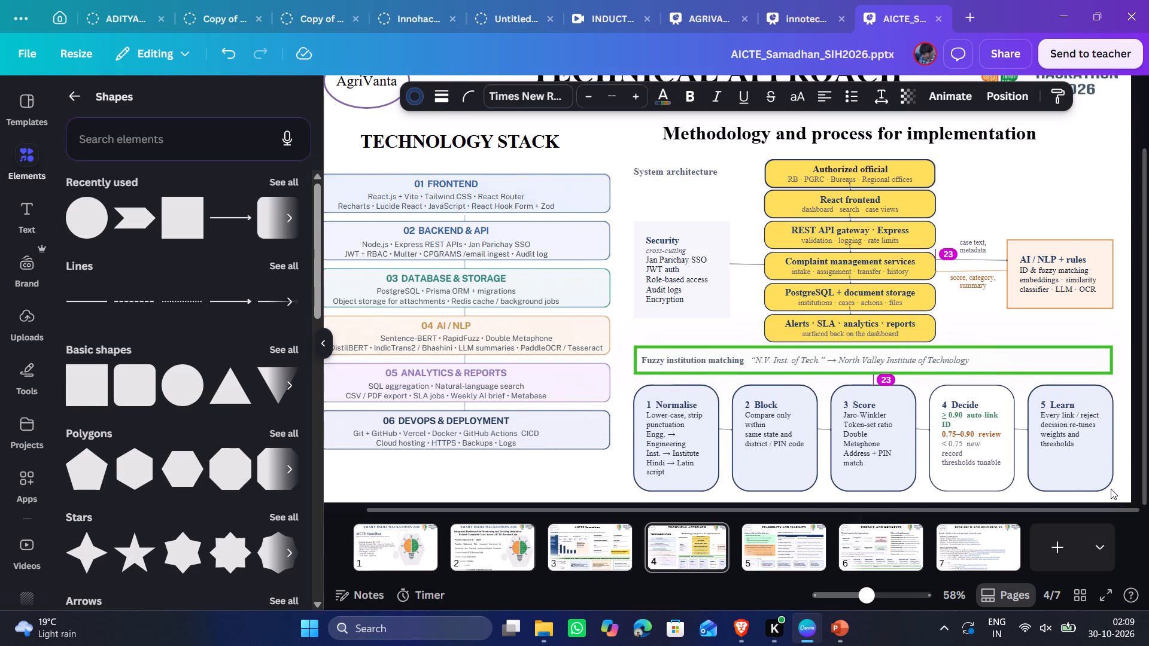
click(589, 476)
Colour the italic example text “N.V. Inst. of Tech.” → North Valley Institute of Technology black.
scroll(601, 472, left, 3)
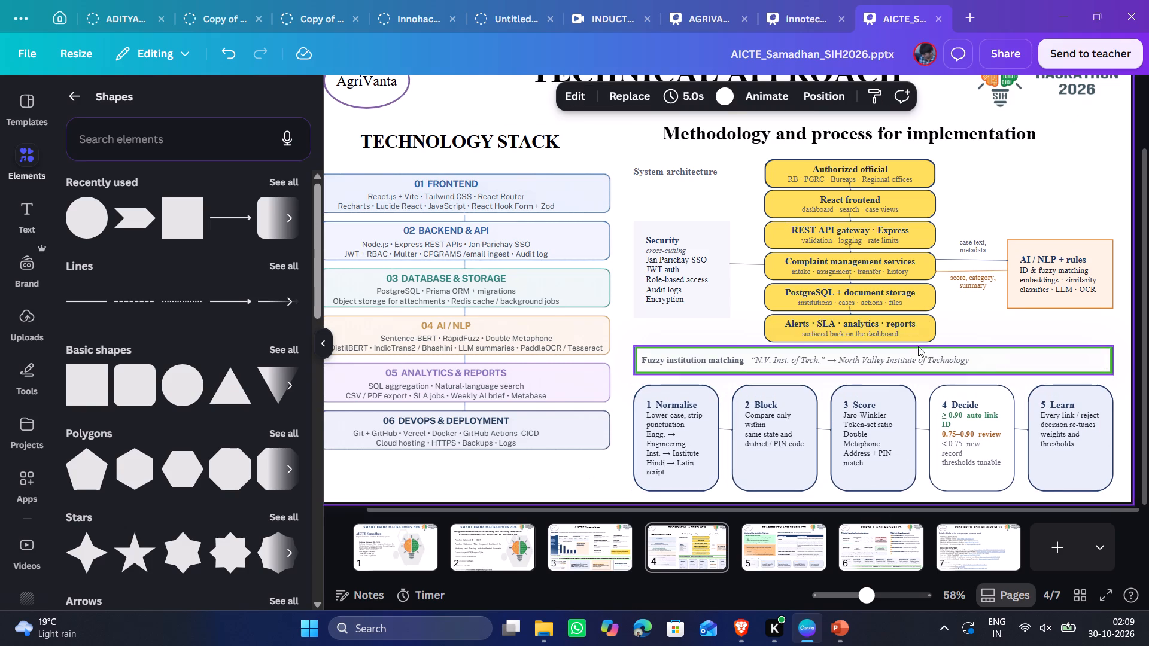
click(1053, 355)
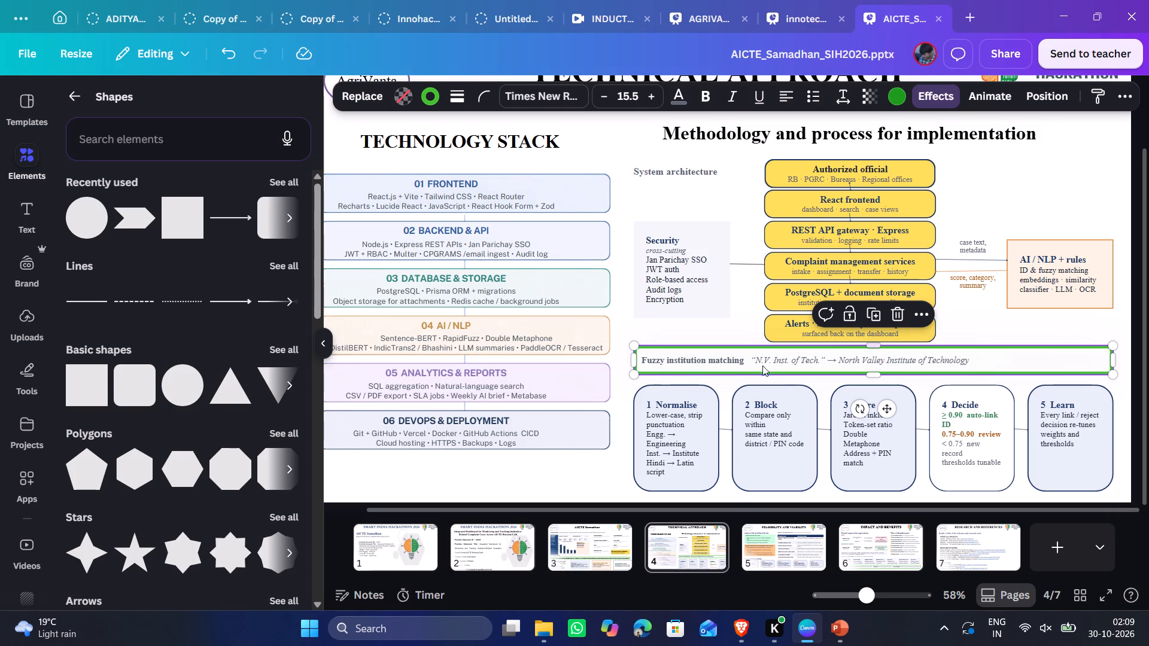
click(761, 360)
drag(752, 358, 977, 356)
click(673, 97)
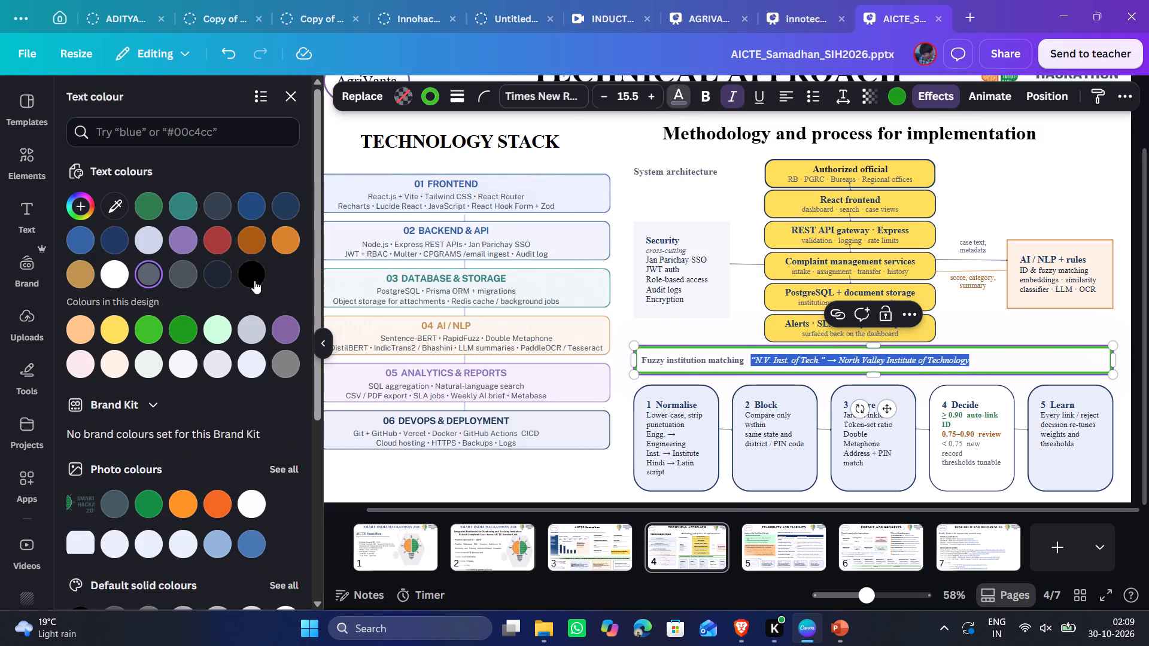
click(247, 275)
click(750, 275)
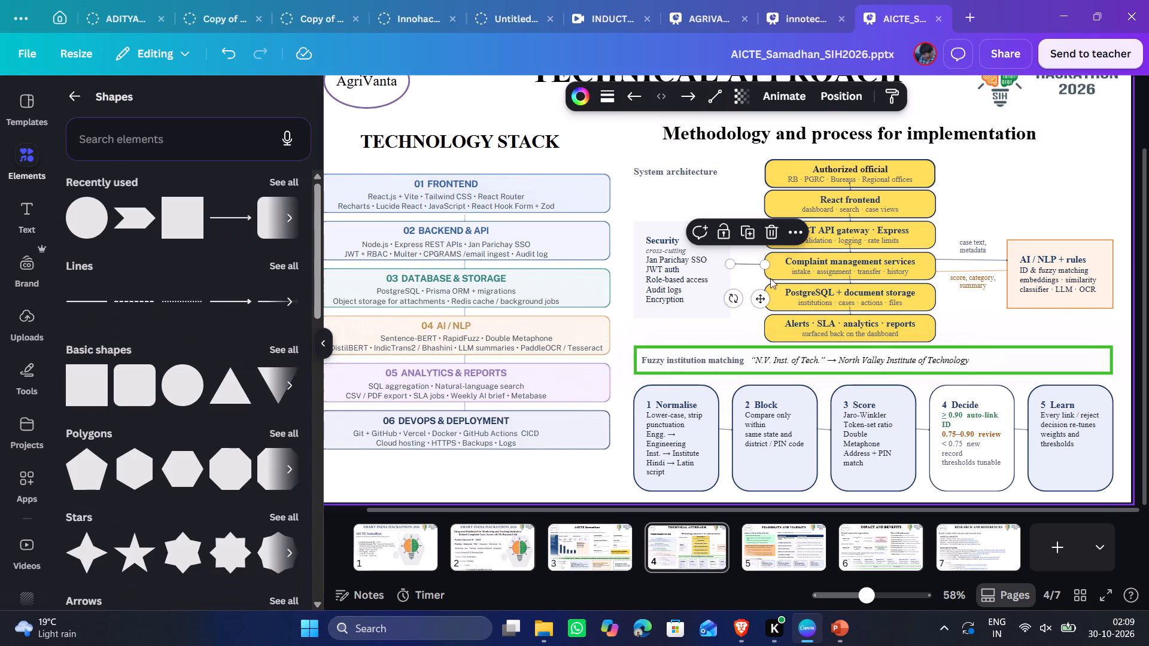
click(1034, 212)
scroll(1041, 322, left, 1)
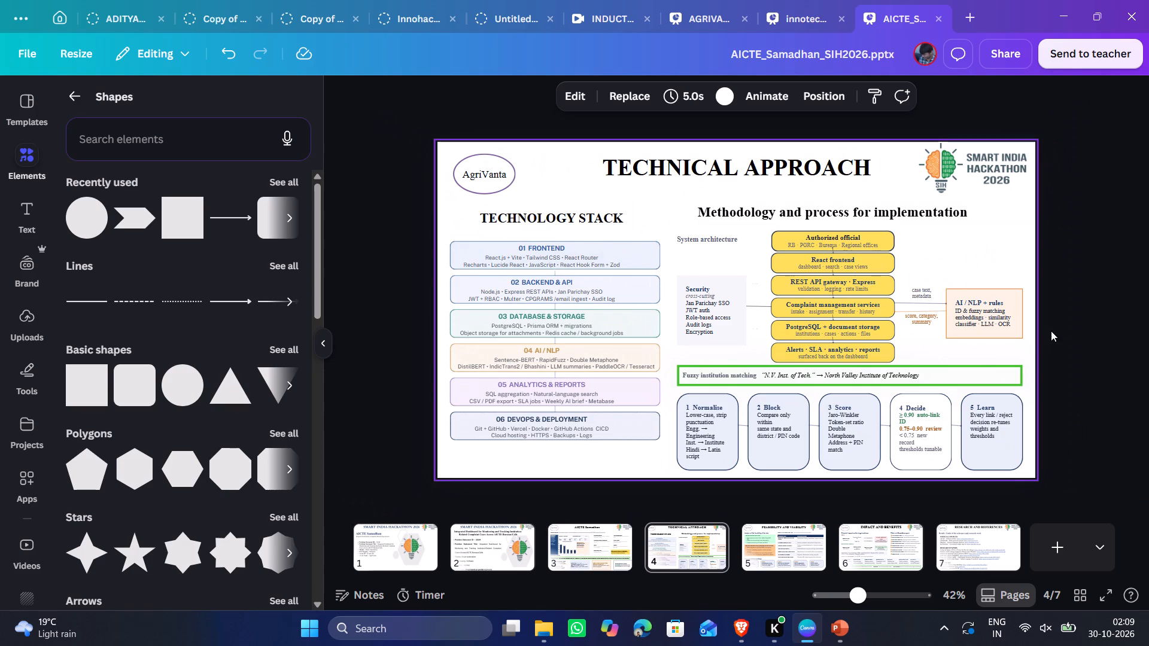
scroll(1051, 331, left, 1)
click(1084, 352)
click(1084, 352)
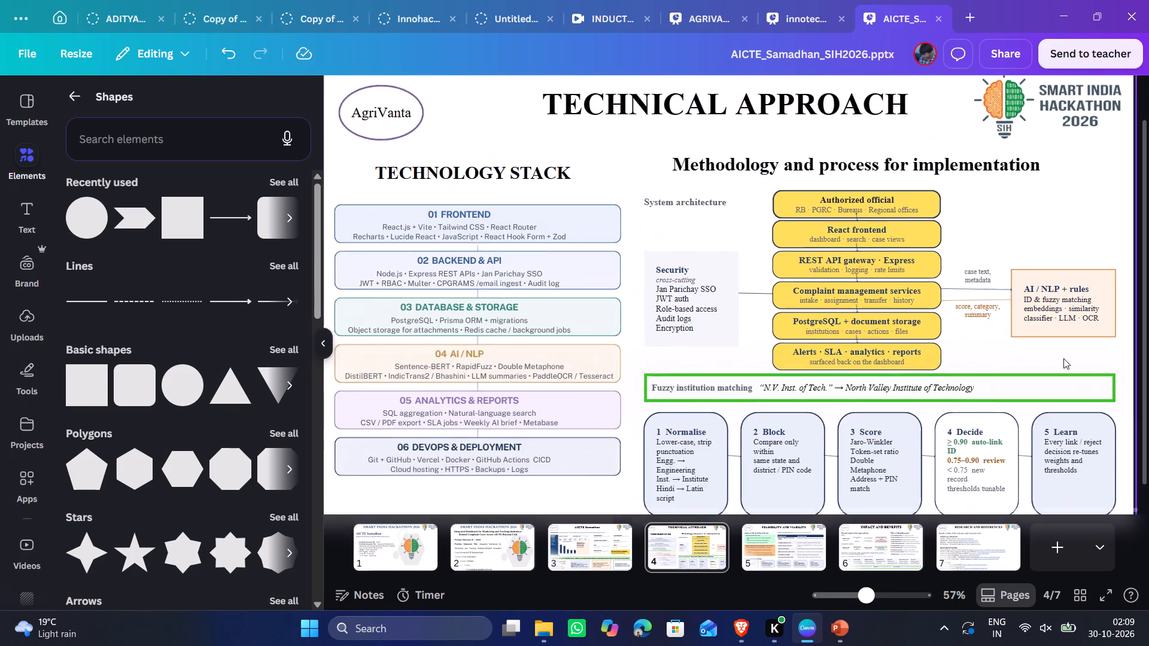
Fill the Normalise, Block, Score and Learn boxes with the custom light peach colour #FBD0A2.
scroll(1050, 364, down, 1)
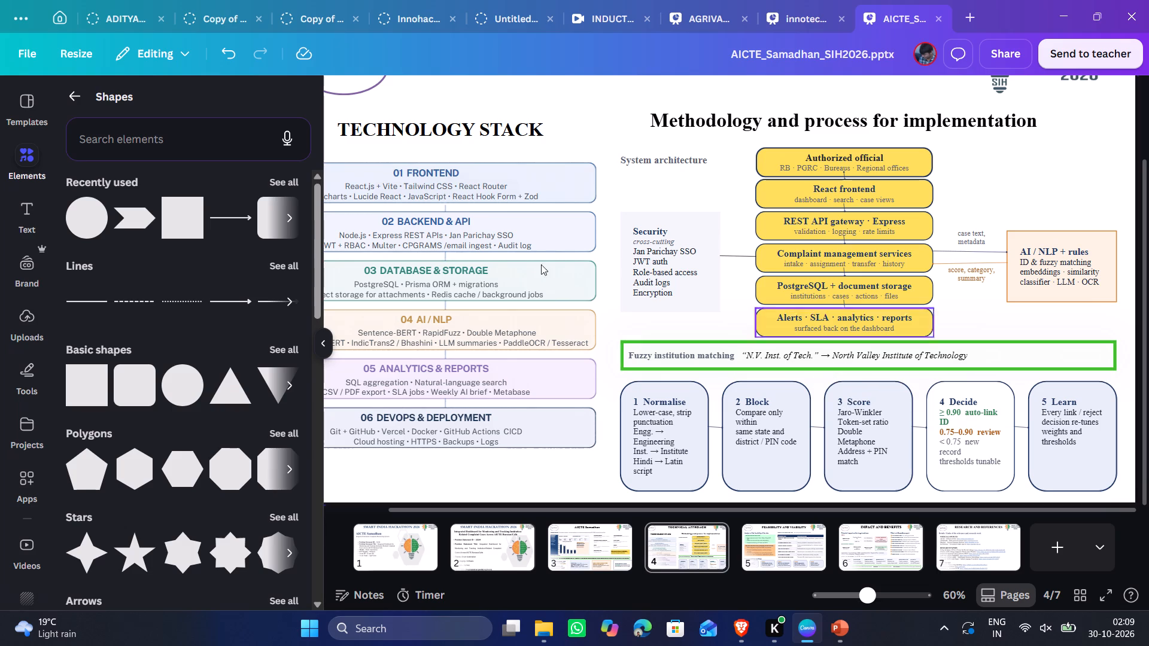
scroll(562, 239, left, 1)
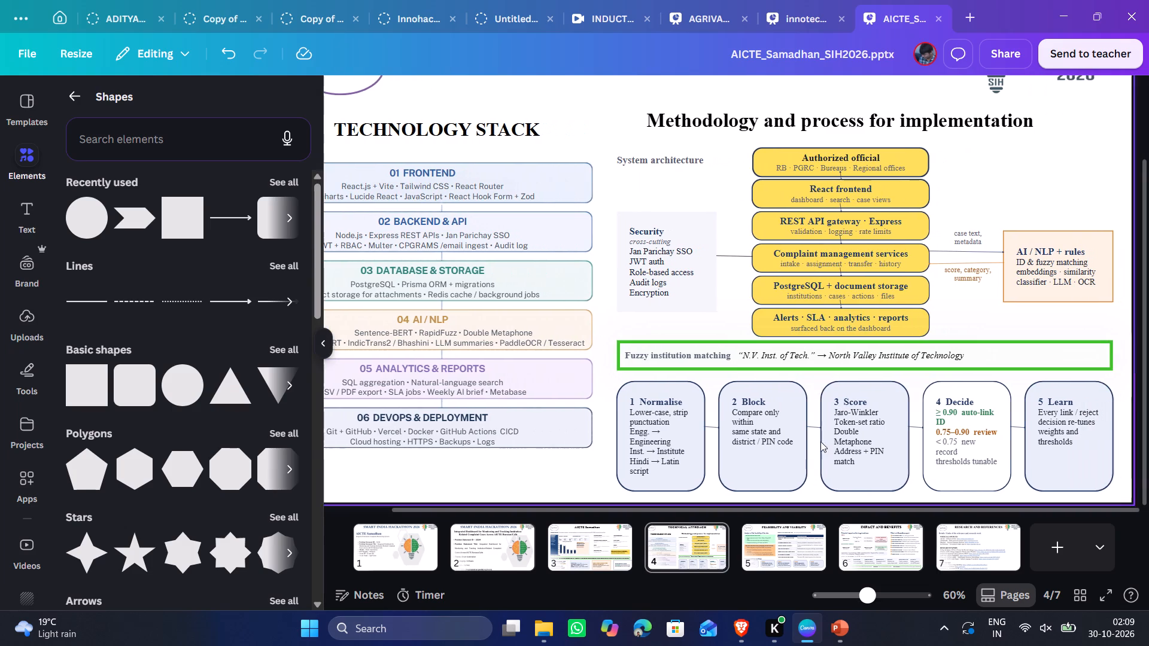
scroll(820, 441, left, 1)
click(687, 460)
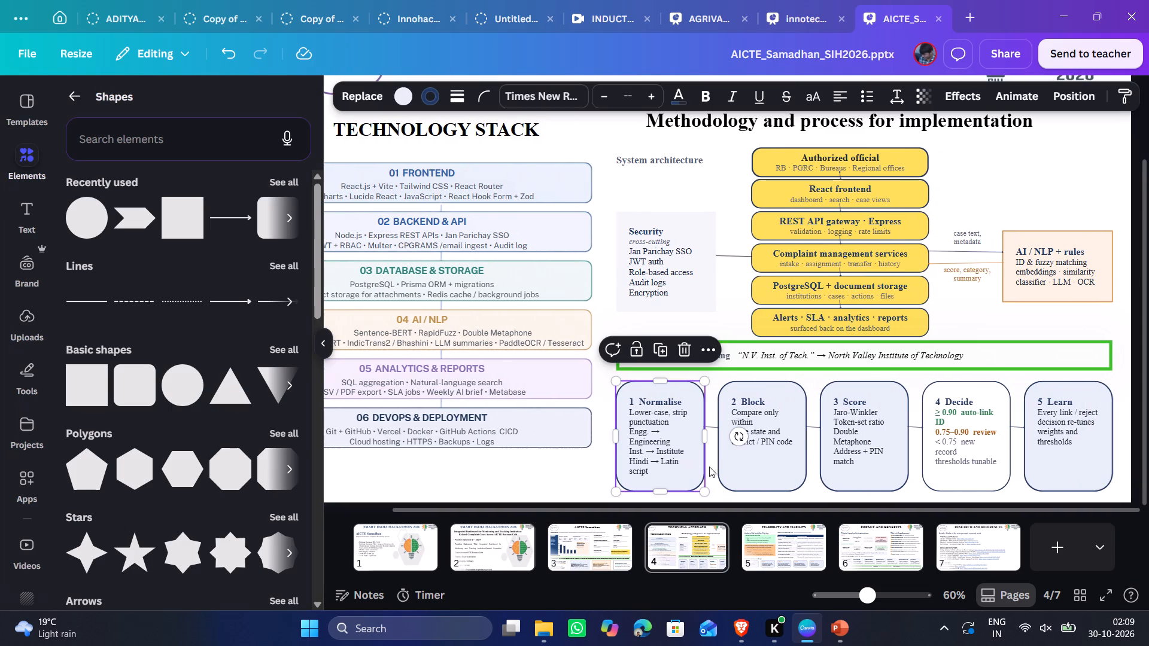
shift+click(789, 467)
shift+click(892, 468)
shift+click(1057, 470)
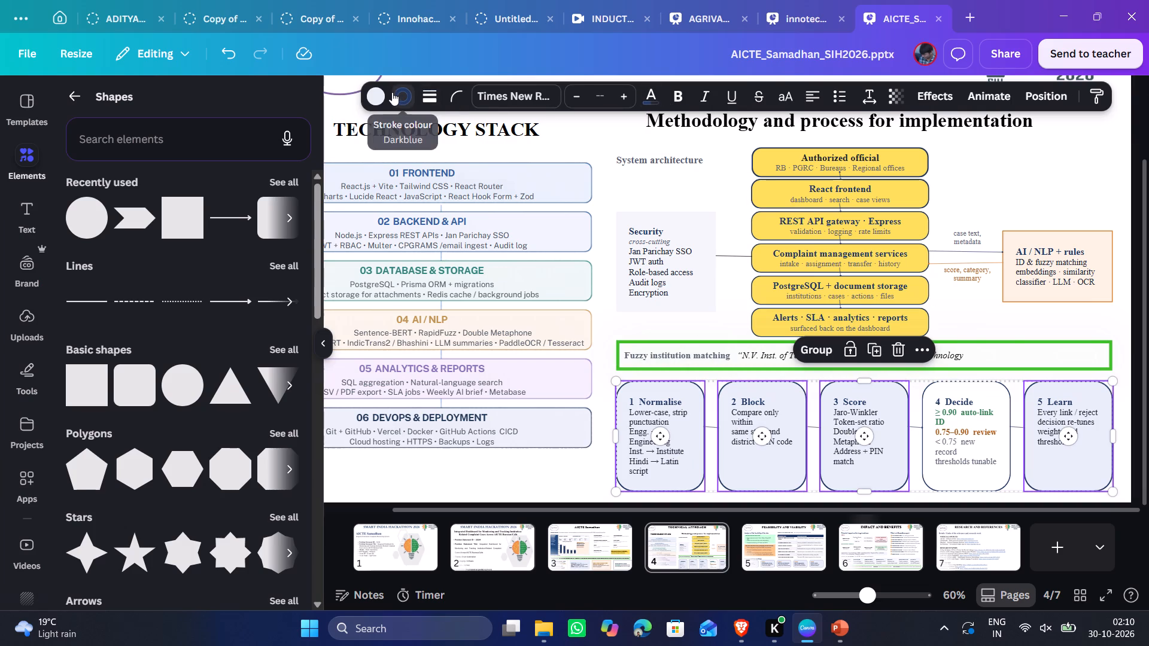
click(373, 92)
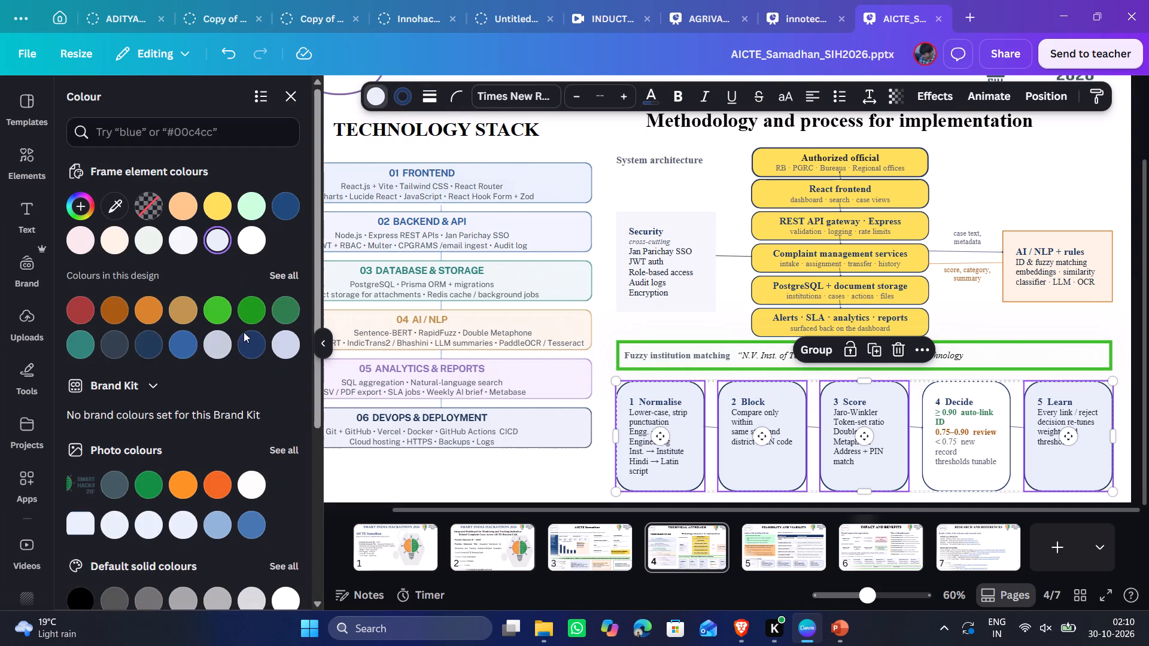
click(284, 315)
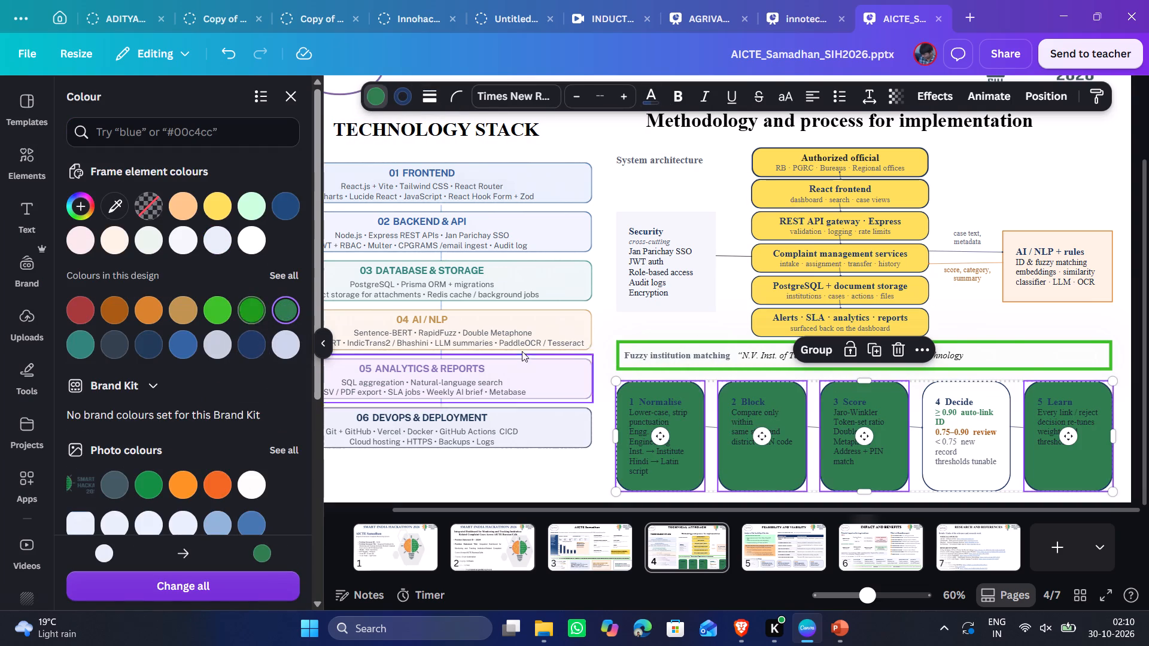
click(254, 306)
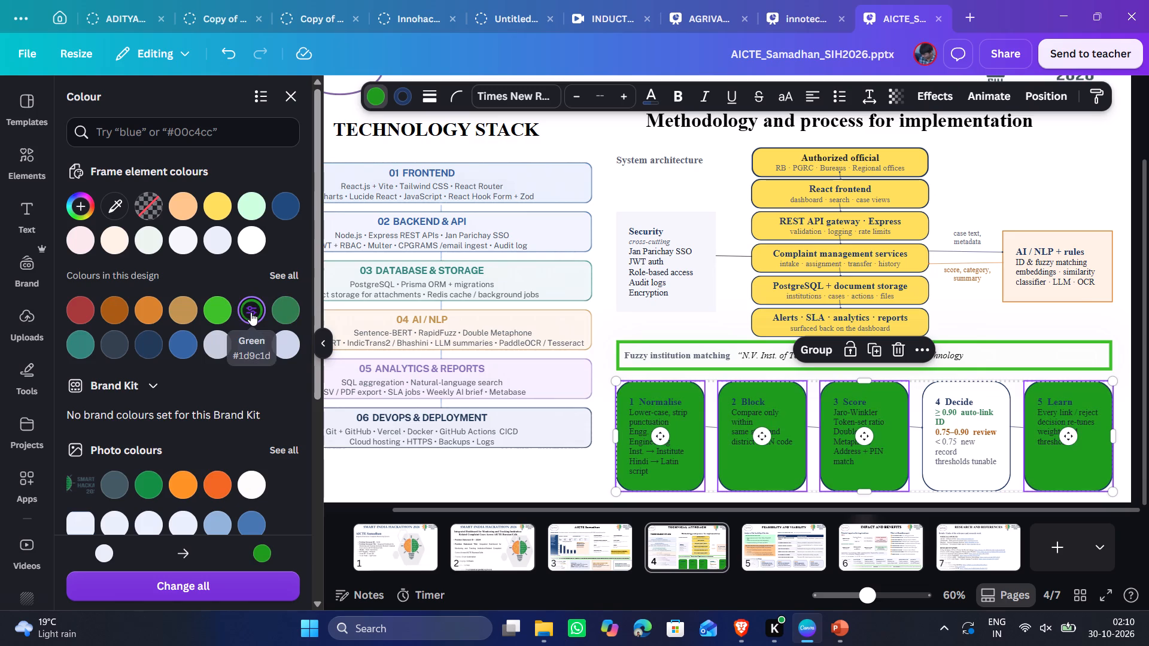
click(186, 482)
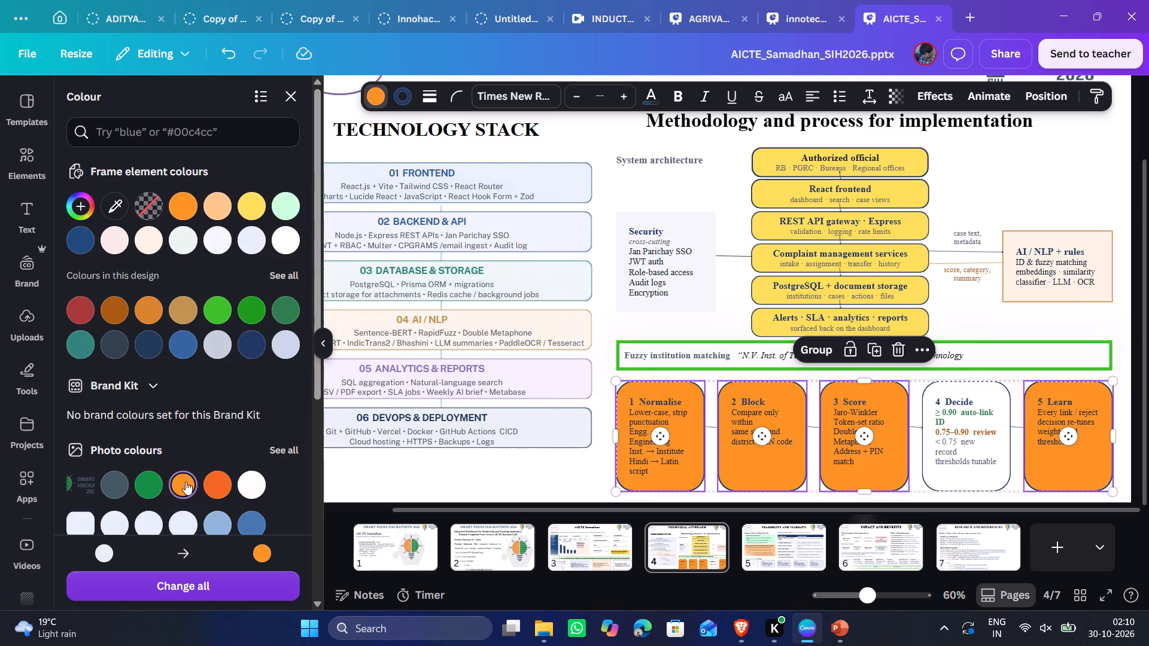
click(84, 201)
drag(279, 275, 134, 283)
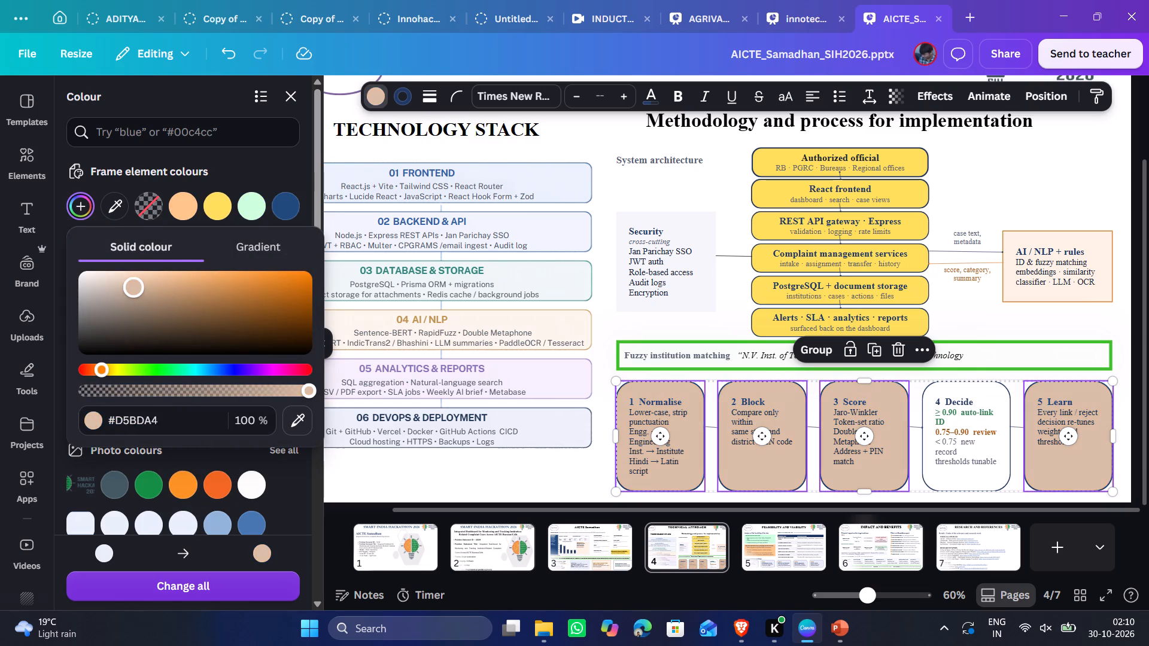
drag(134, 283, 165, 273)
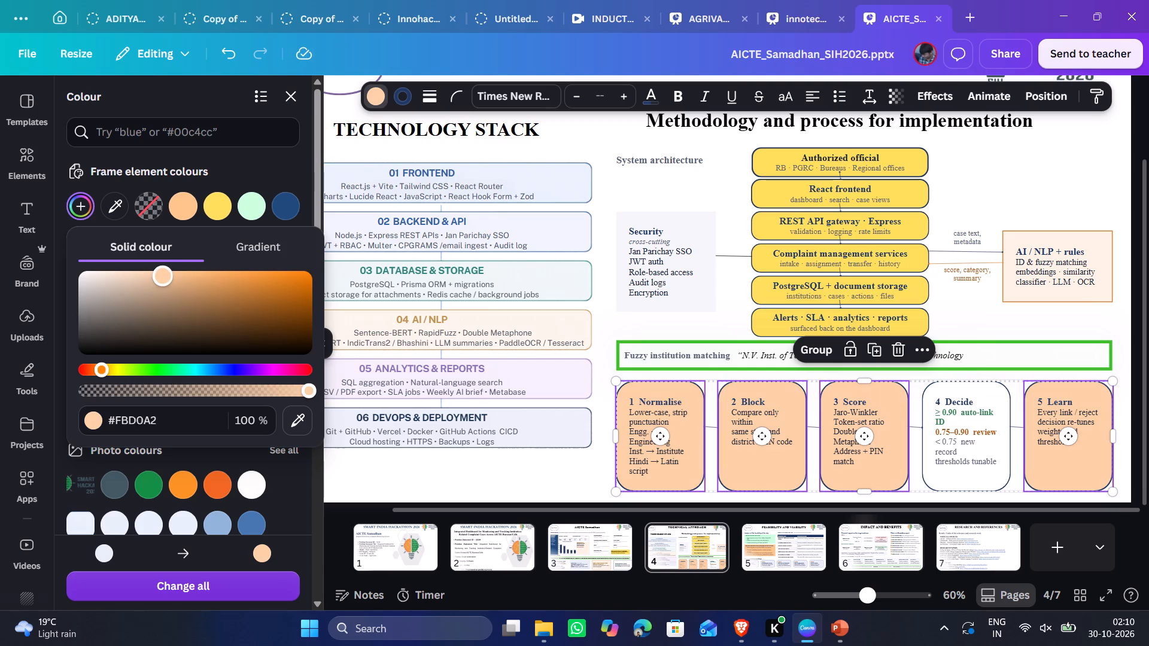
Lighten the fill of the Normalise, Block, Score and Learn boxes to the custom peach #F9D4AD.
drag(165, 273, 157, 273)
drag(157, 273, 150, 273)
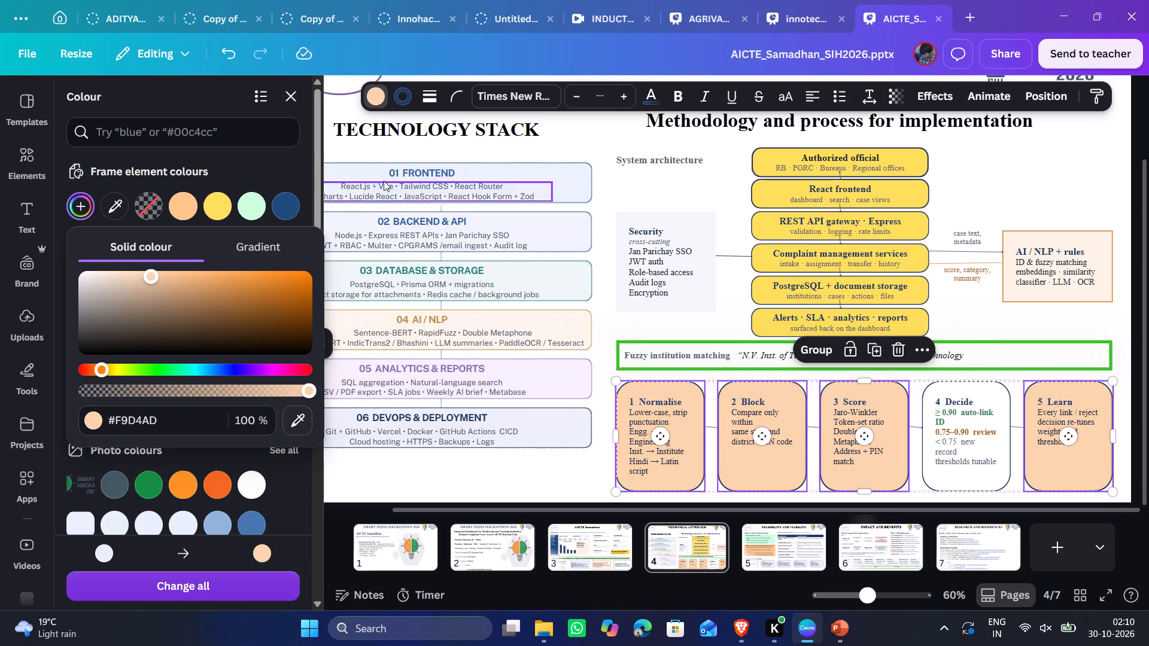
click(670, 186)
click(670, 186)
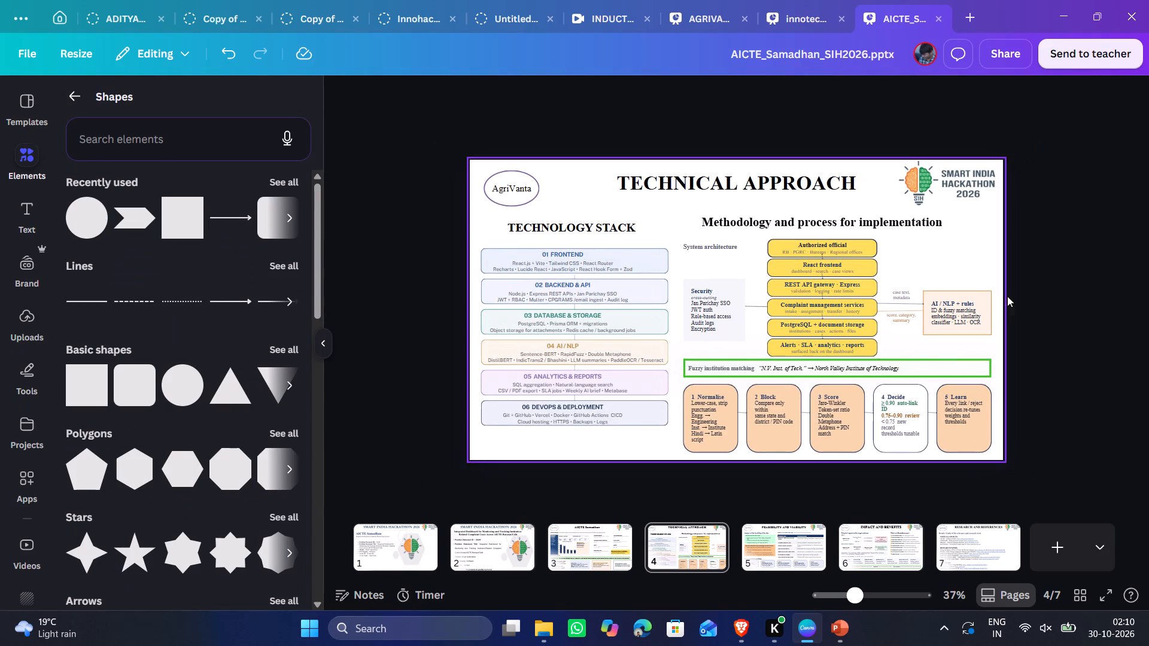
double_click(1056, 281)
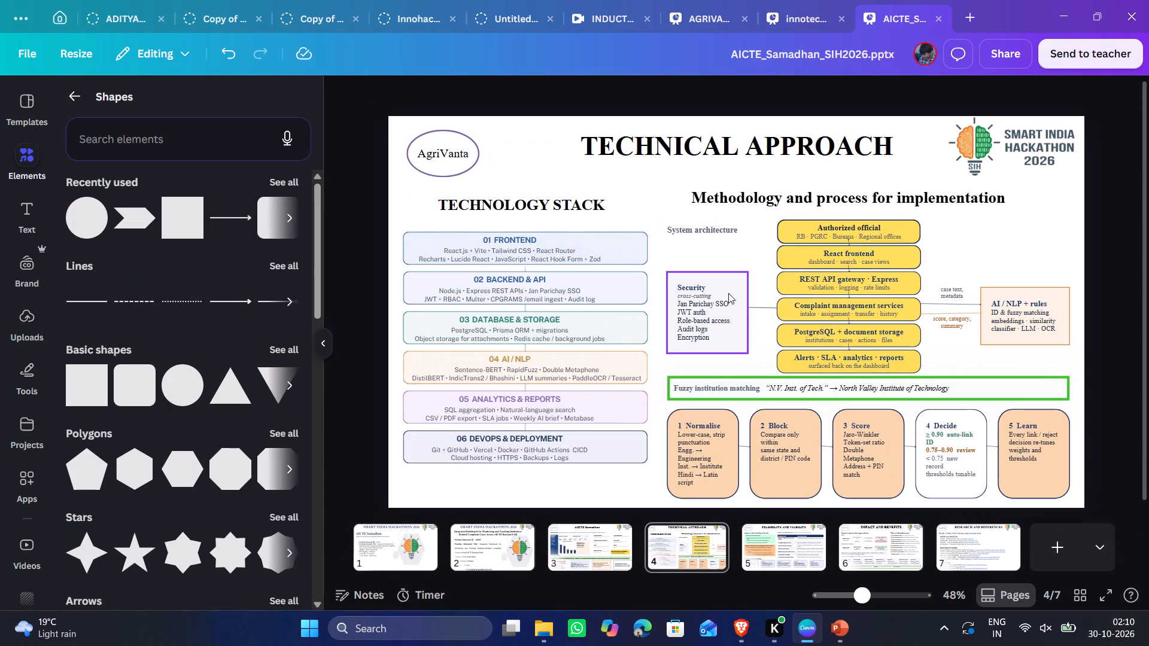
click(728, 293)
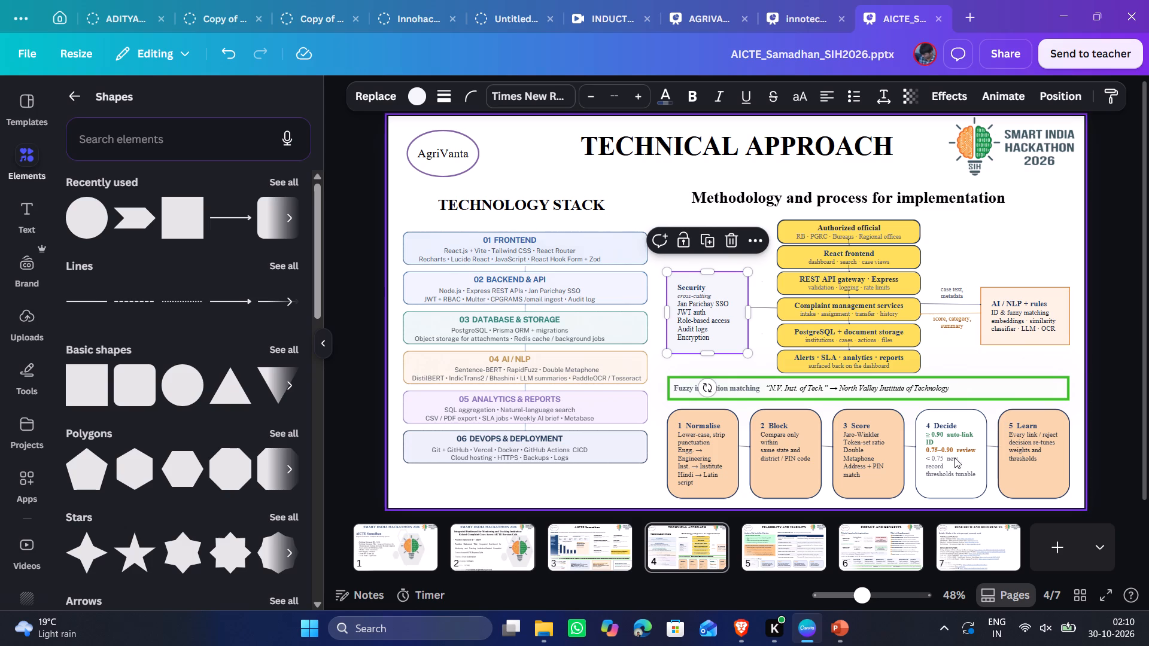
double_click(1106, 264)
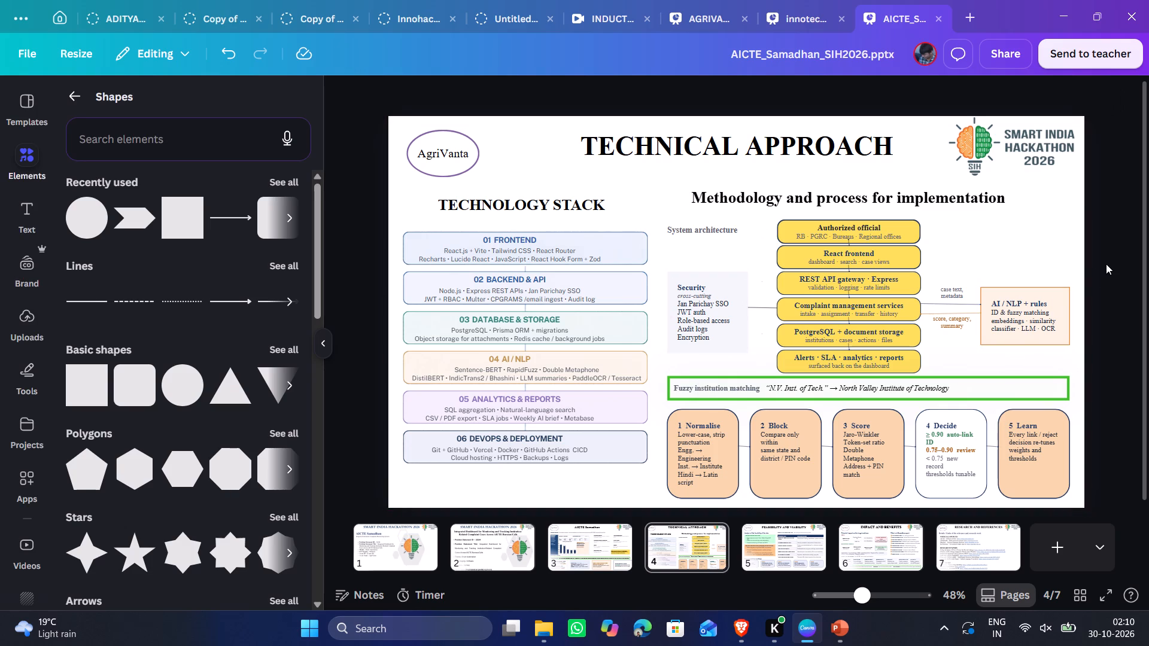
Fill the Decide box with the same light peach as the other four stage boxes.
scroll(948, 445, down, 1)
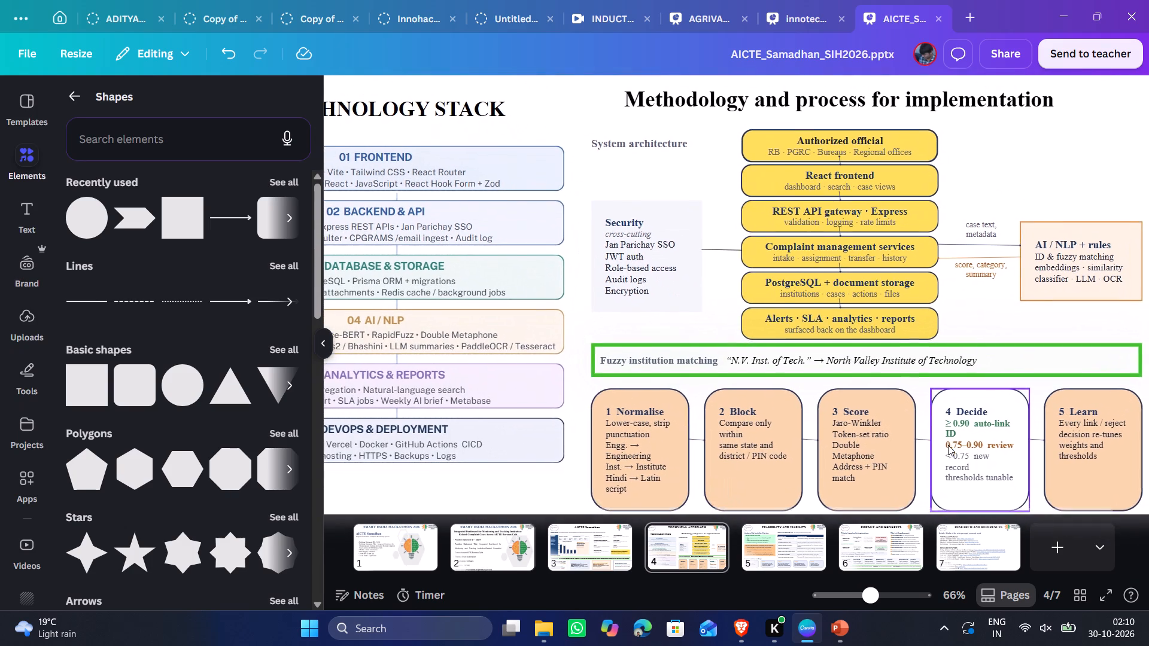
scroll(948, 445, down, 1)
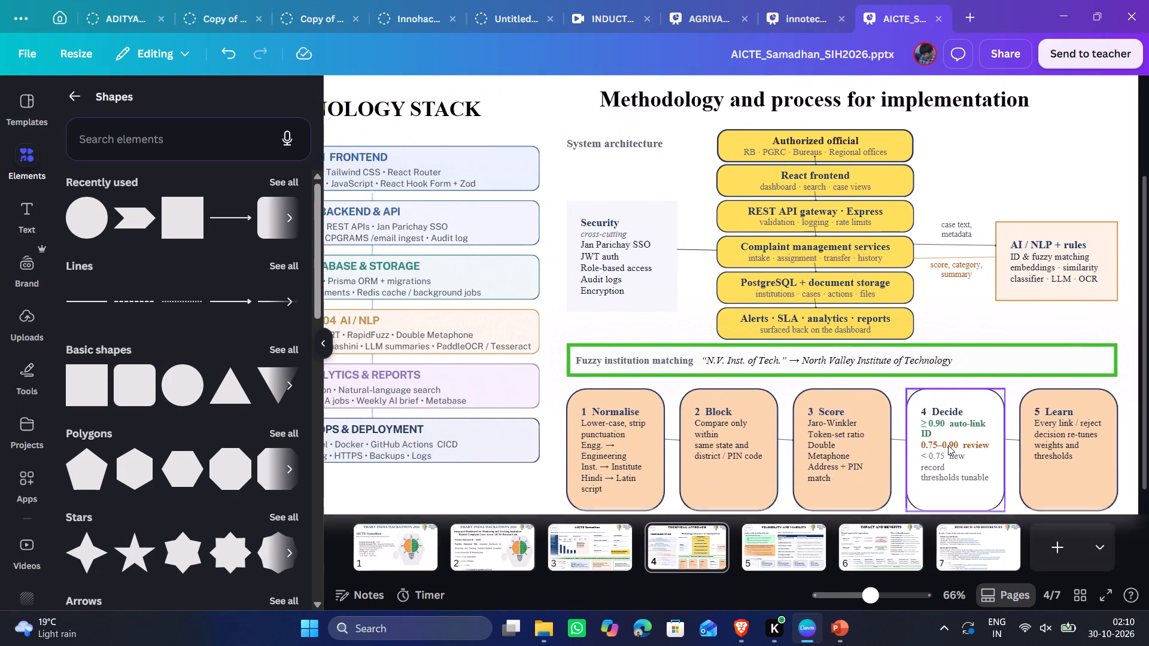
scroll(948, 445, down, 1)
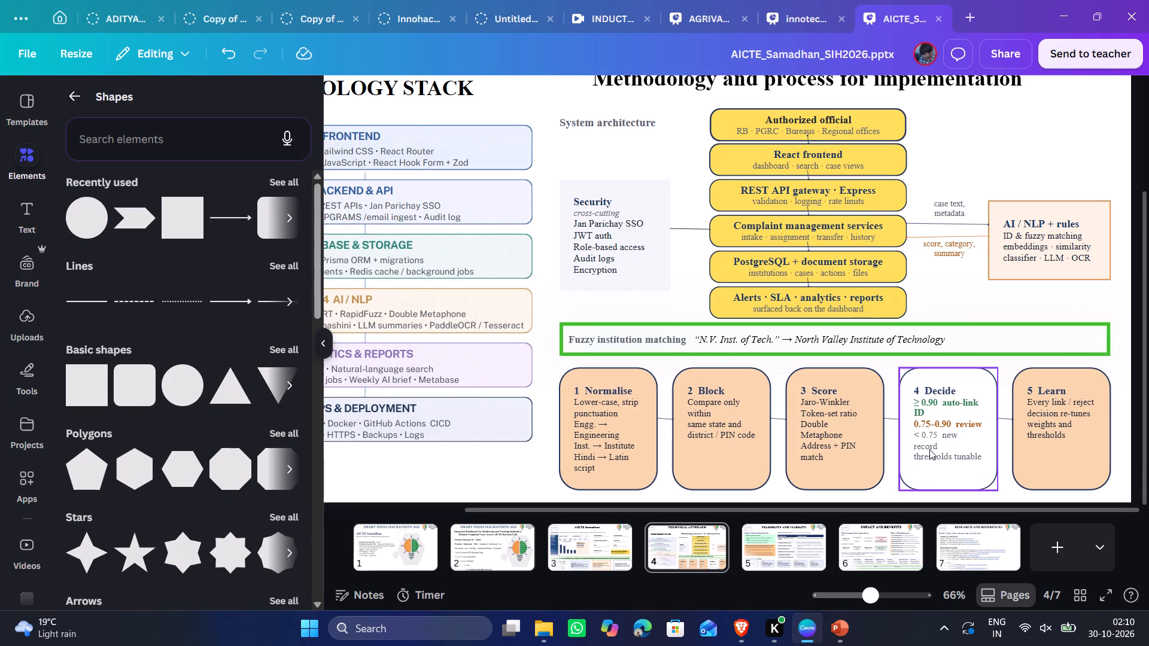
click(962, 465)
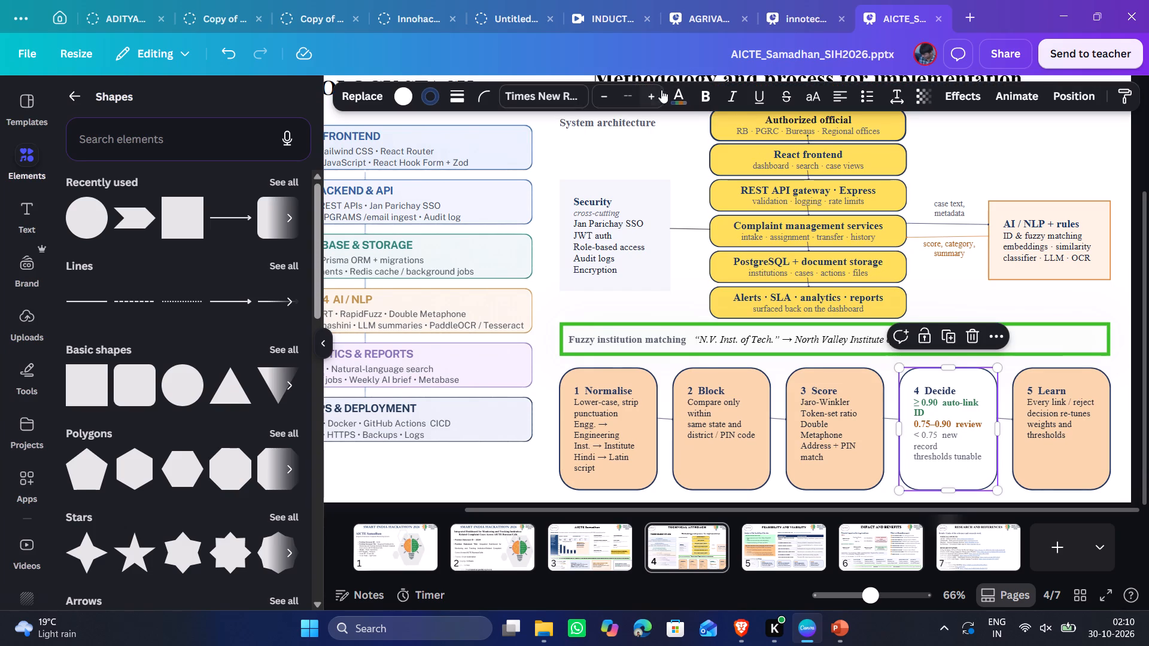
click(402, 102)
click(184, 200)
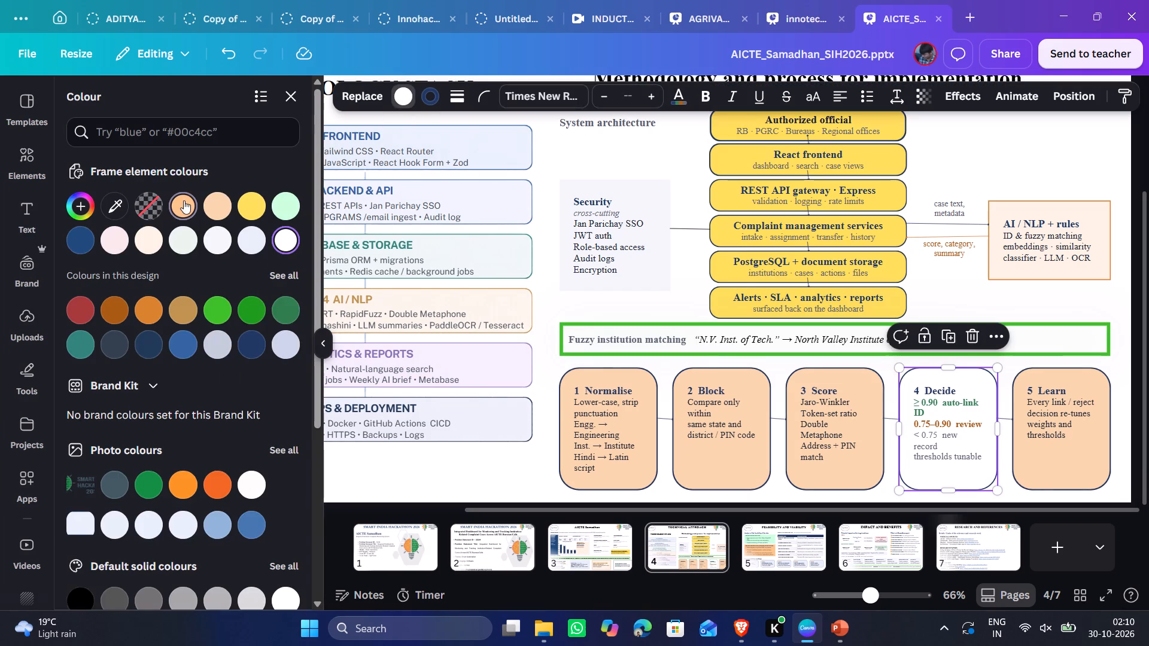
click(214, 203)
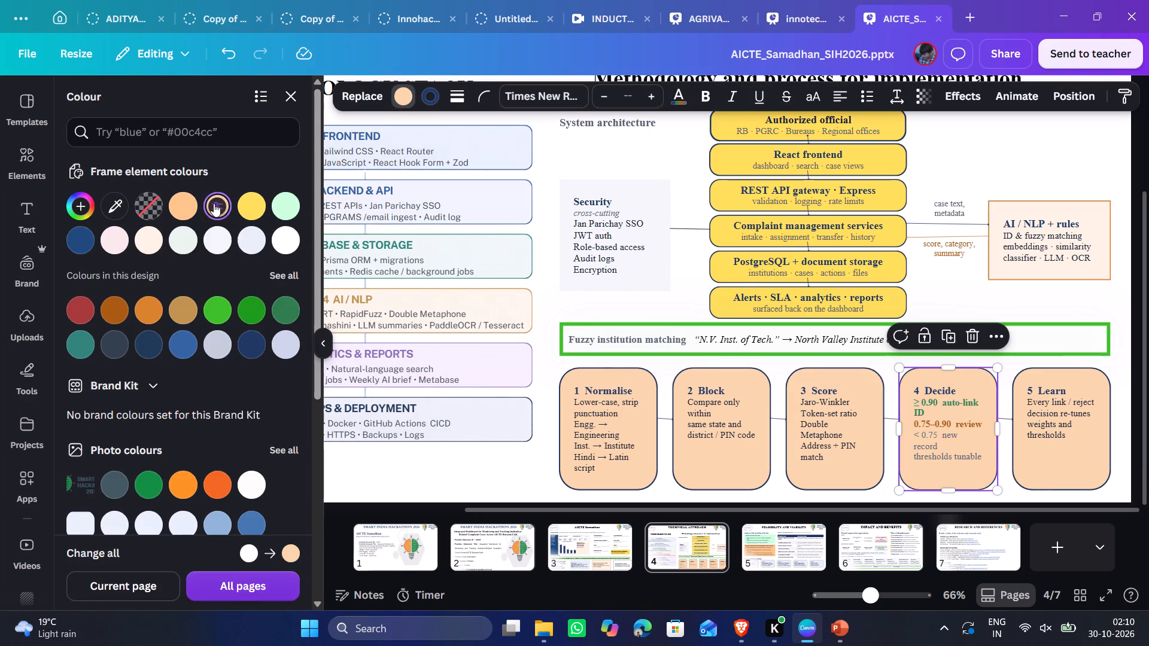
click(1019, 160)
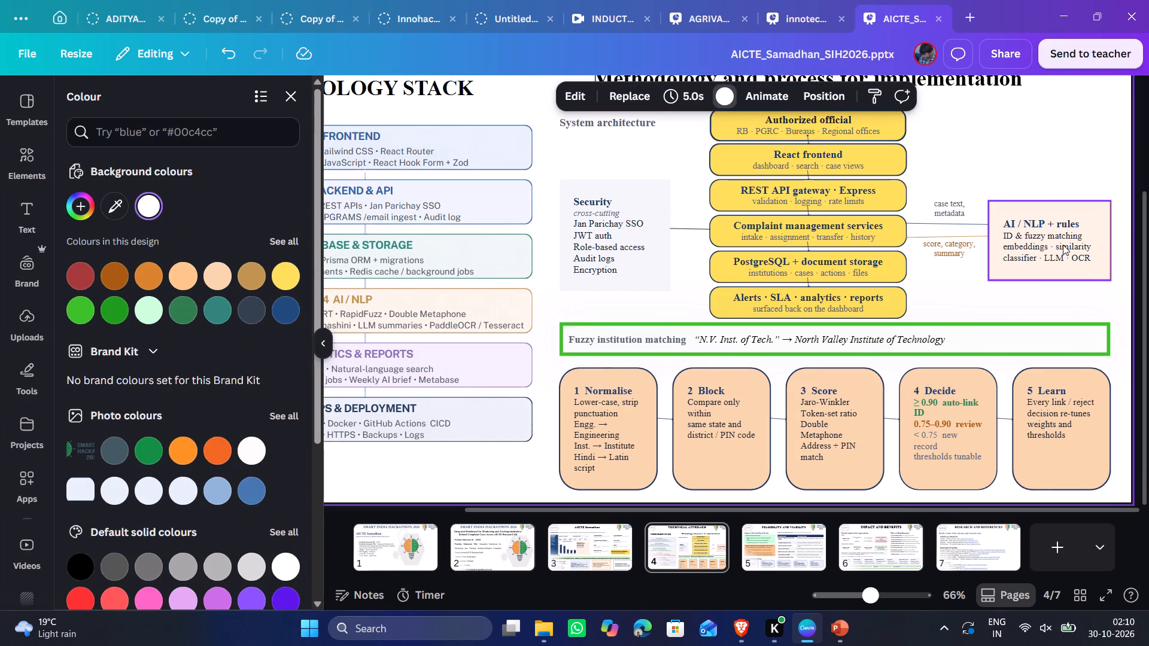
Fill the Security and AI / NLP + rules boxes of the architecture diagram together with red #FF3131.
click(1093, 266)
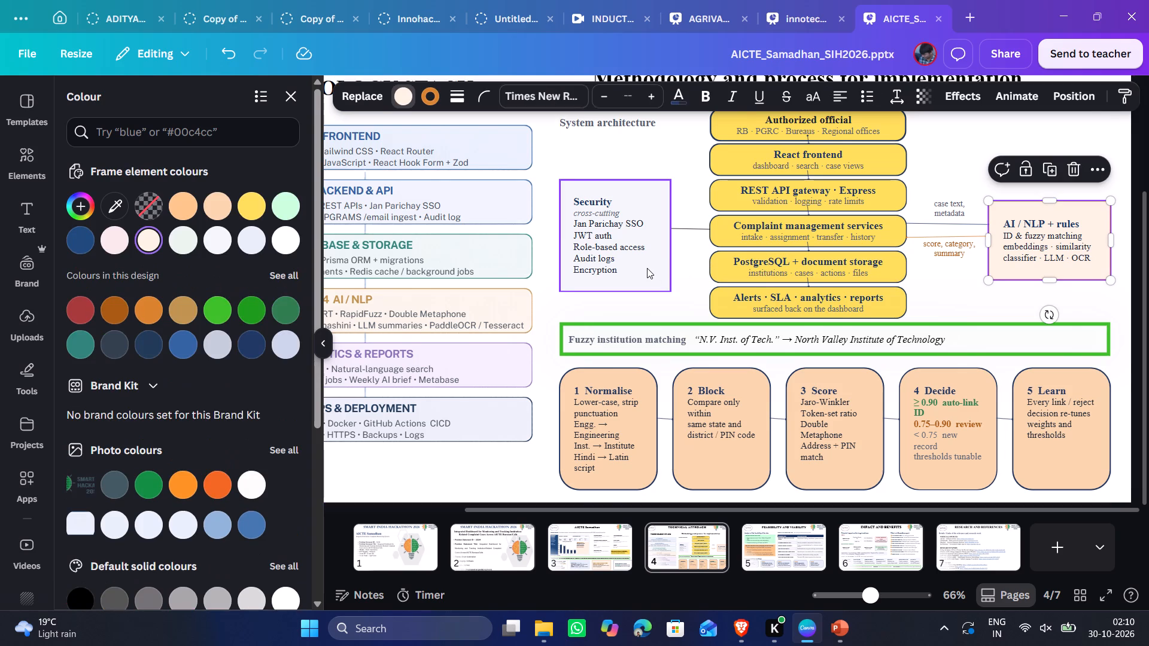
shift+click(647, 268)
click(373, 95)
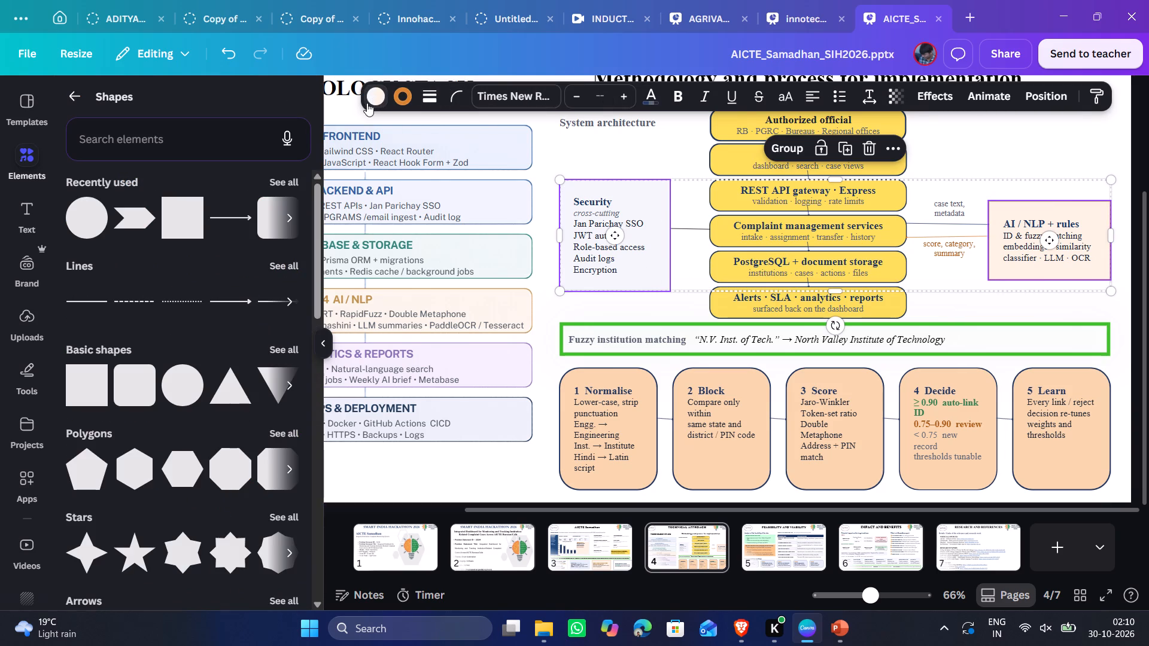
click(382, 93)
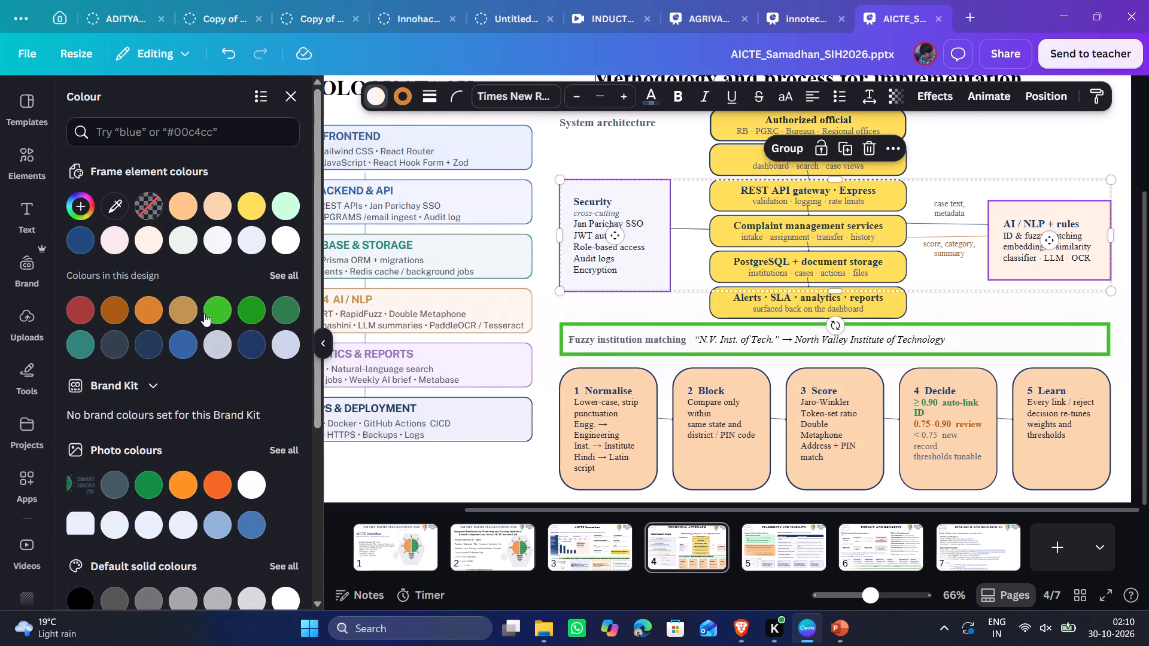
scroll(218, 327, down, 2)
click(221, 336)
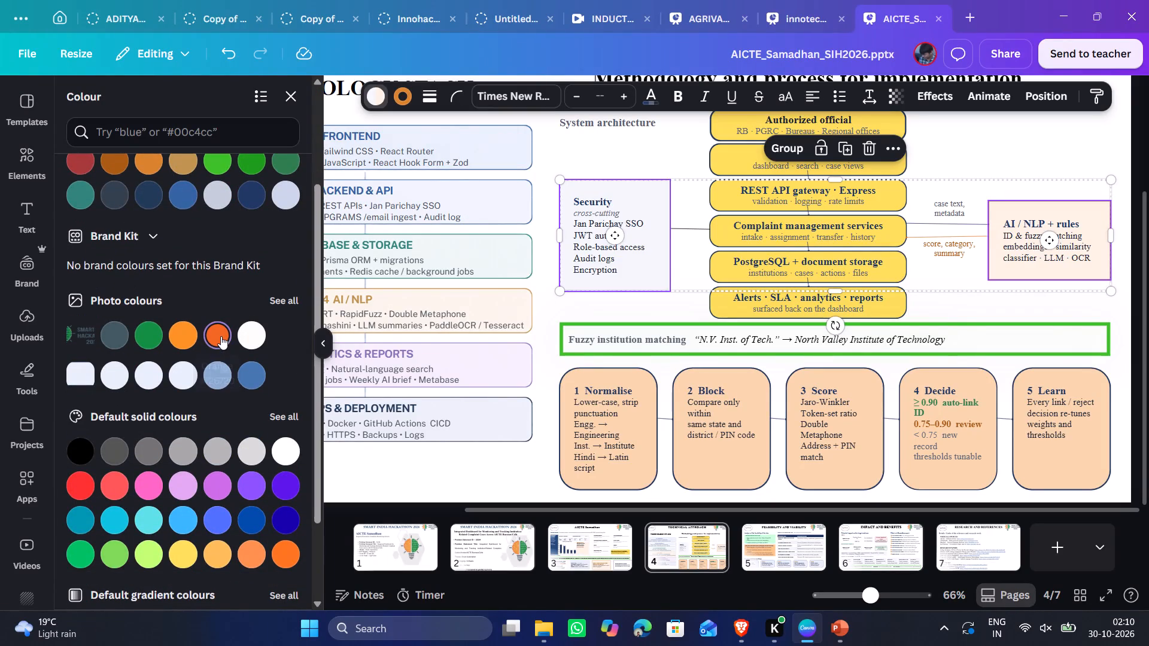
scroll(179, 403, down, 2)
click(71, 371)
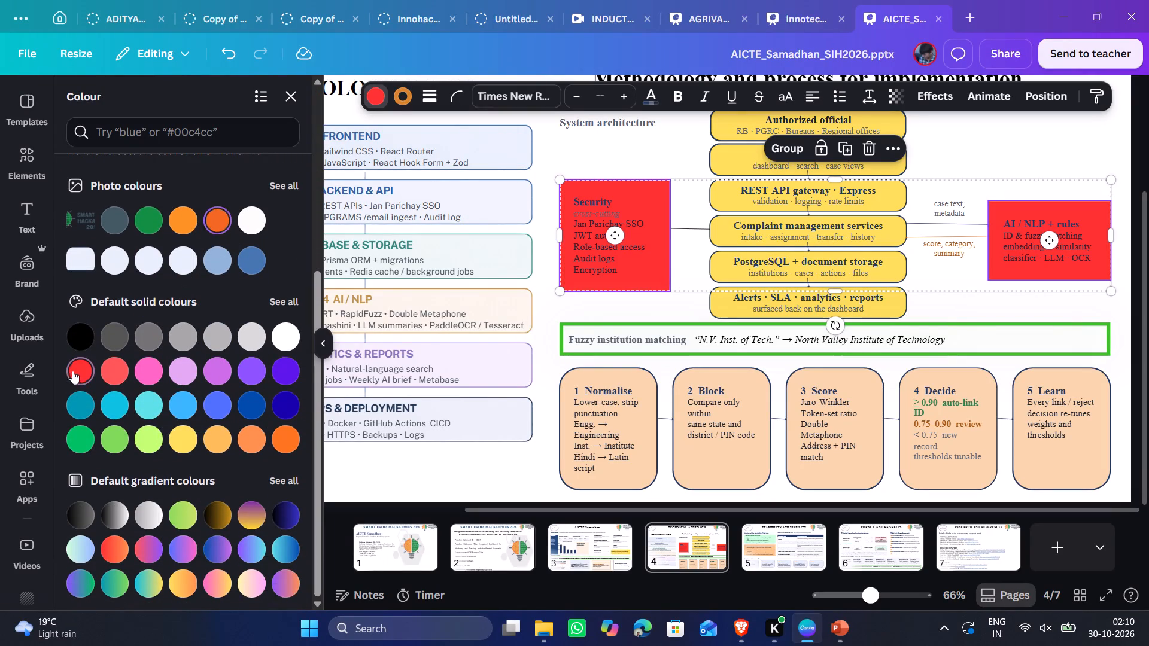
click(80, 374)
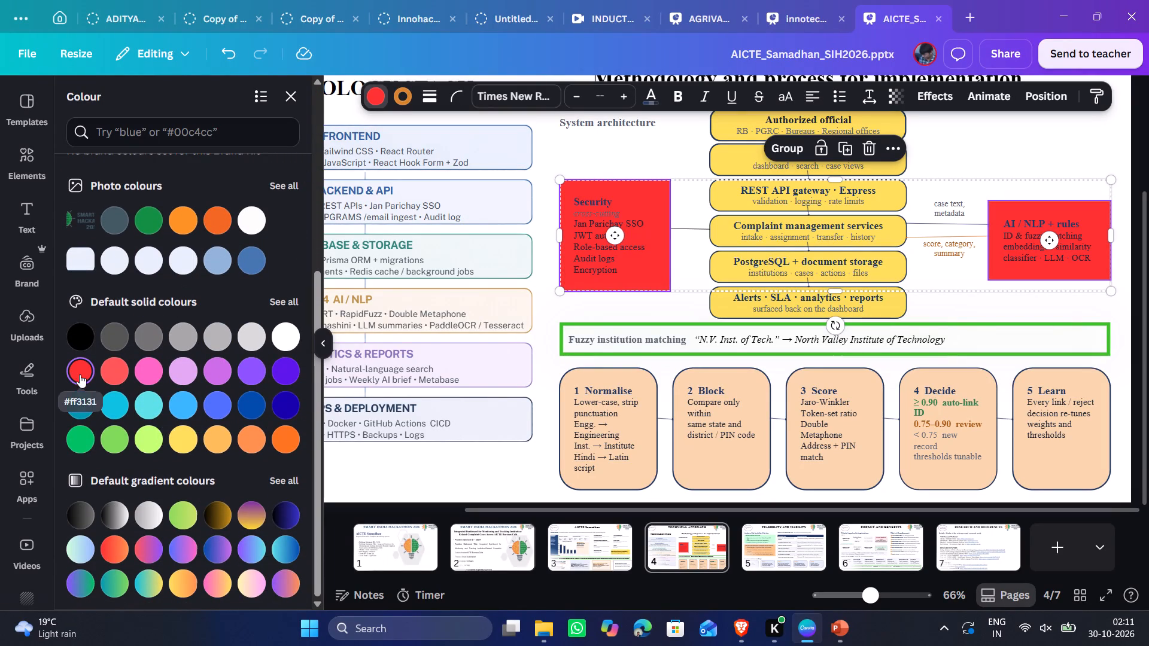
Soften the fill of the Security and AI / NLP + rules boxes to the custom light pink #FBA2A2.
scroll(90, 365, up, 4)
click(87, 204)
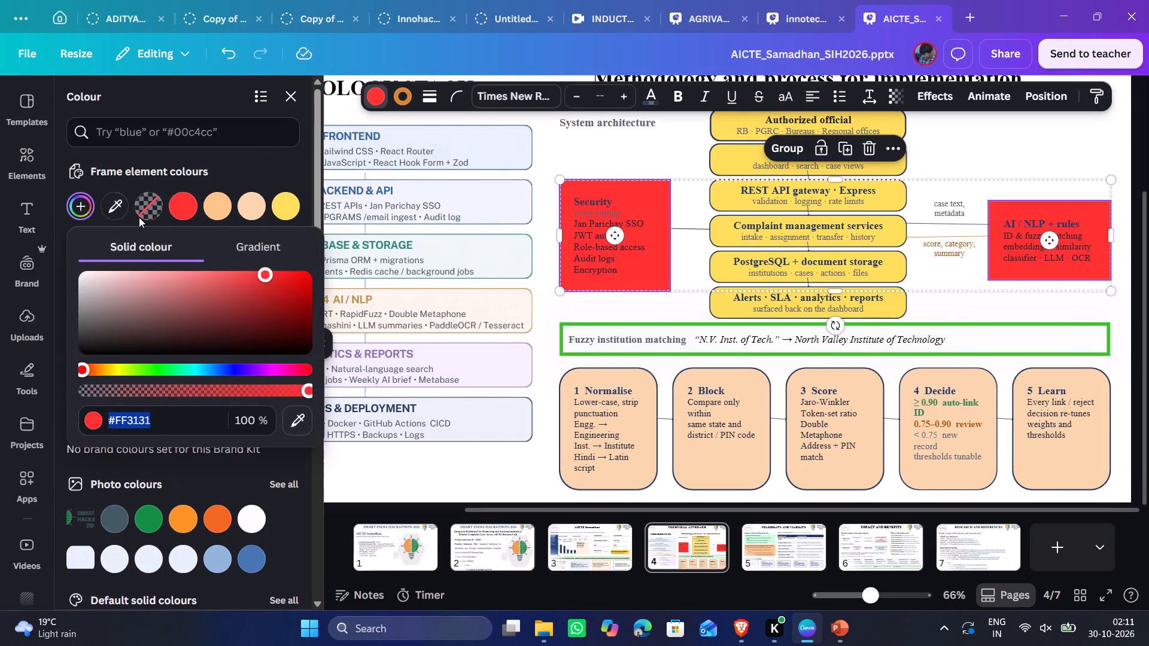
drag(269, 276, 153, 280)
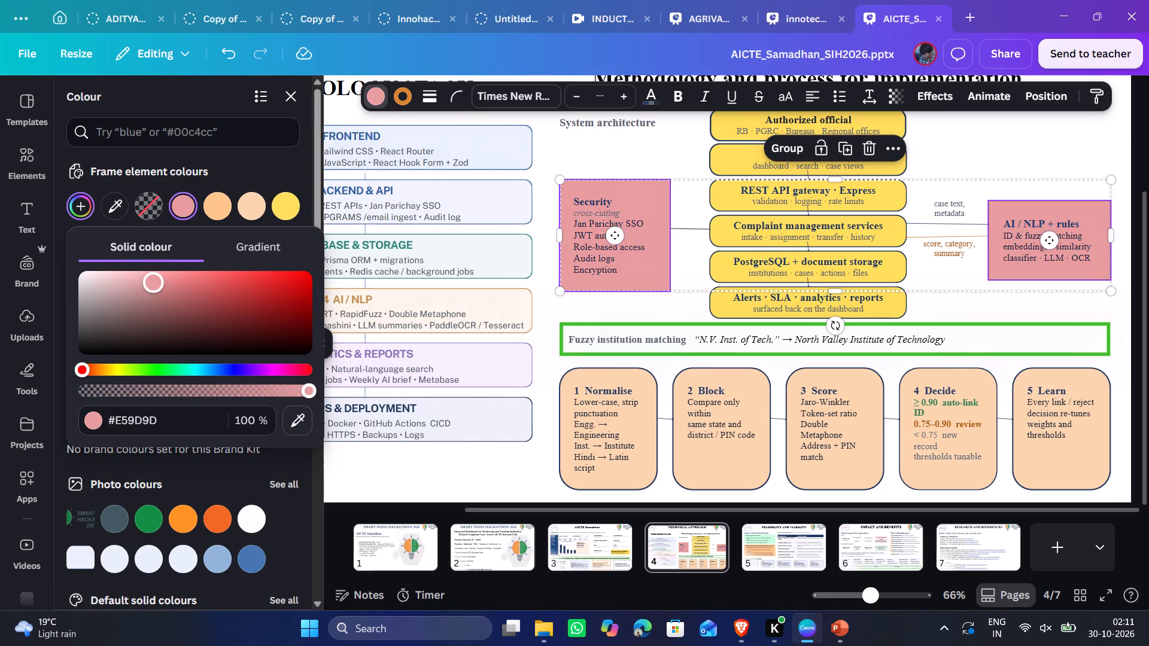
drag(153, 280, 77, 322)
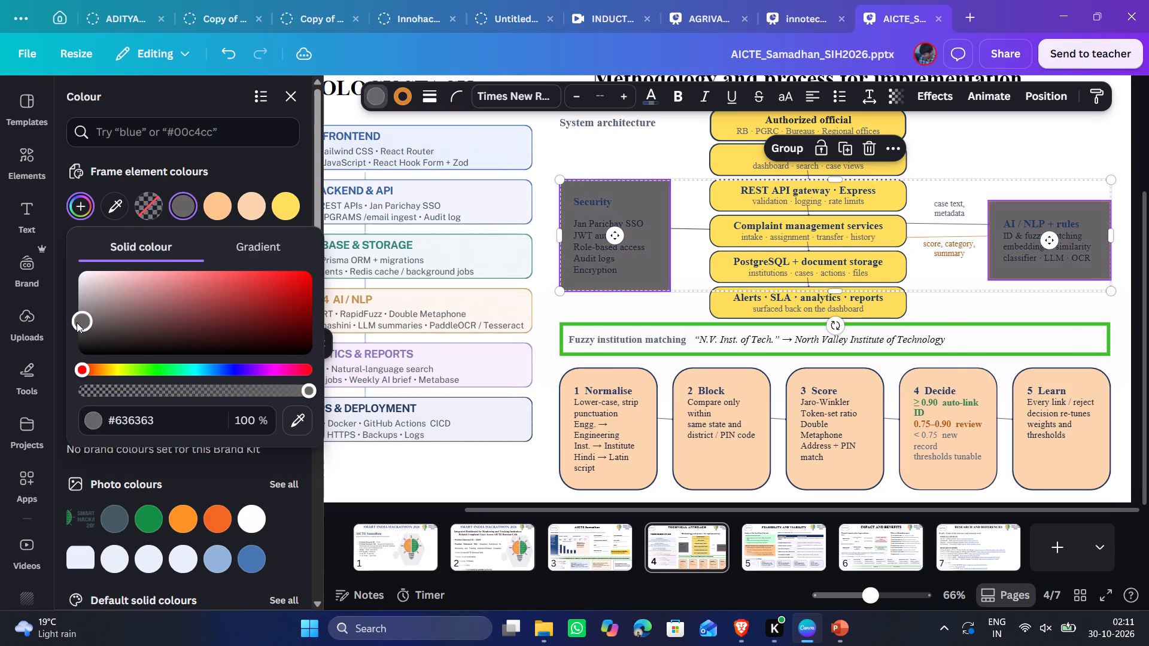
drag(77, 322, 147, 281)
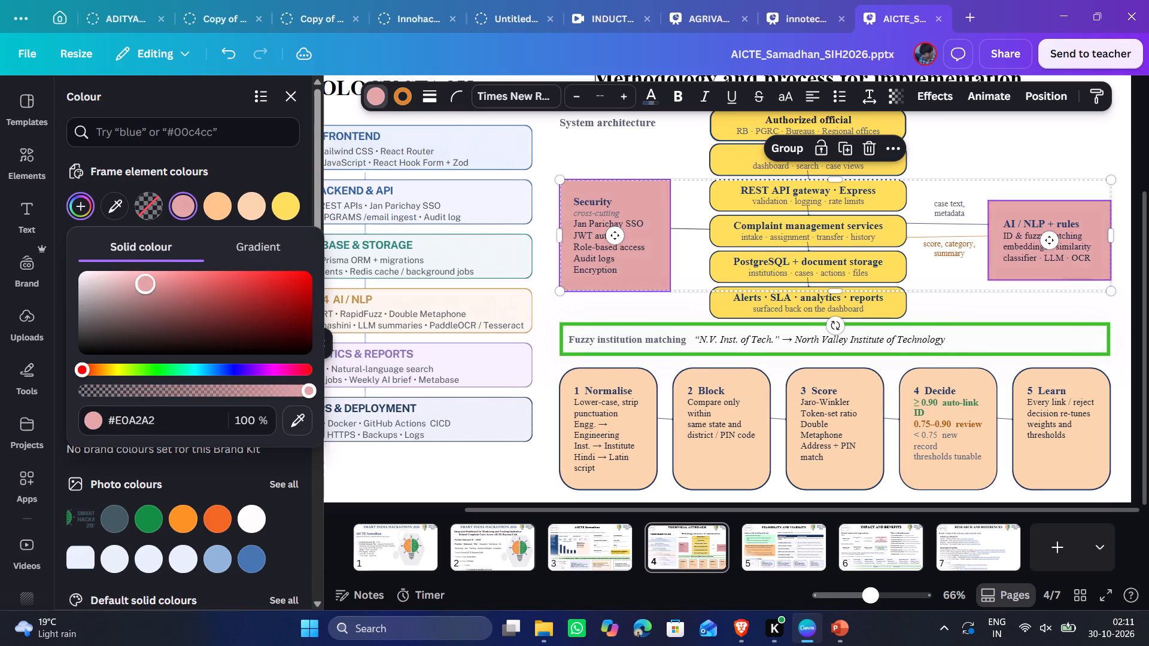
drag(147, 281, 144, 279)
drag(144, 279, 160, 282)
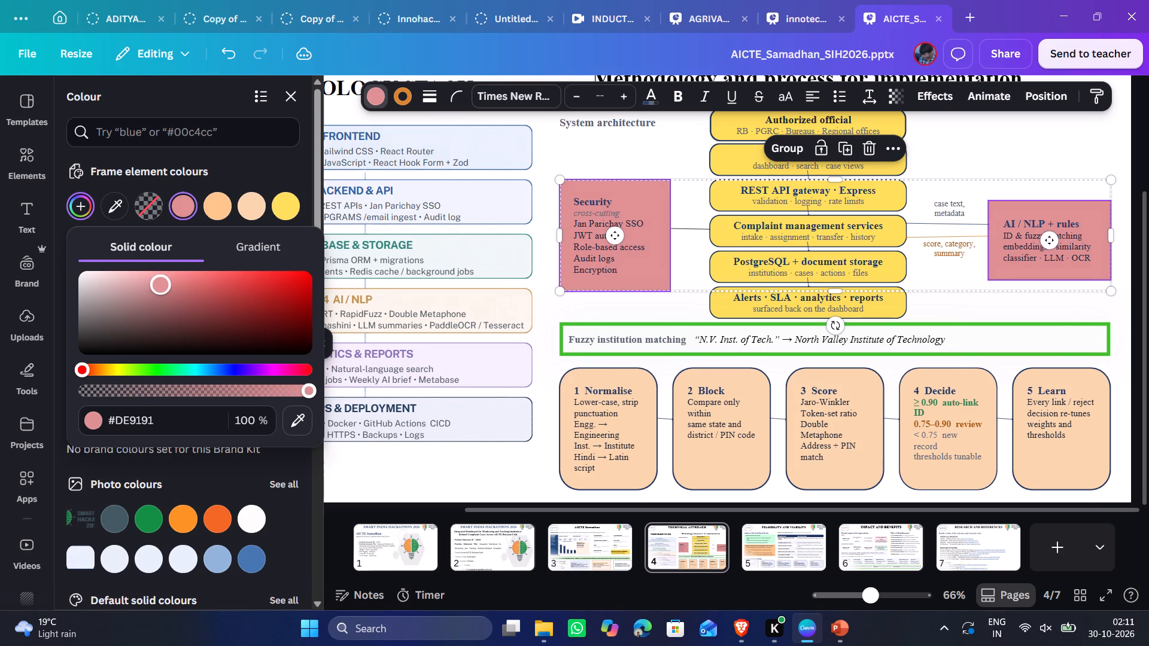
drag(160, 282, 183, 276)
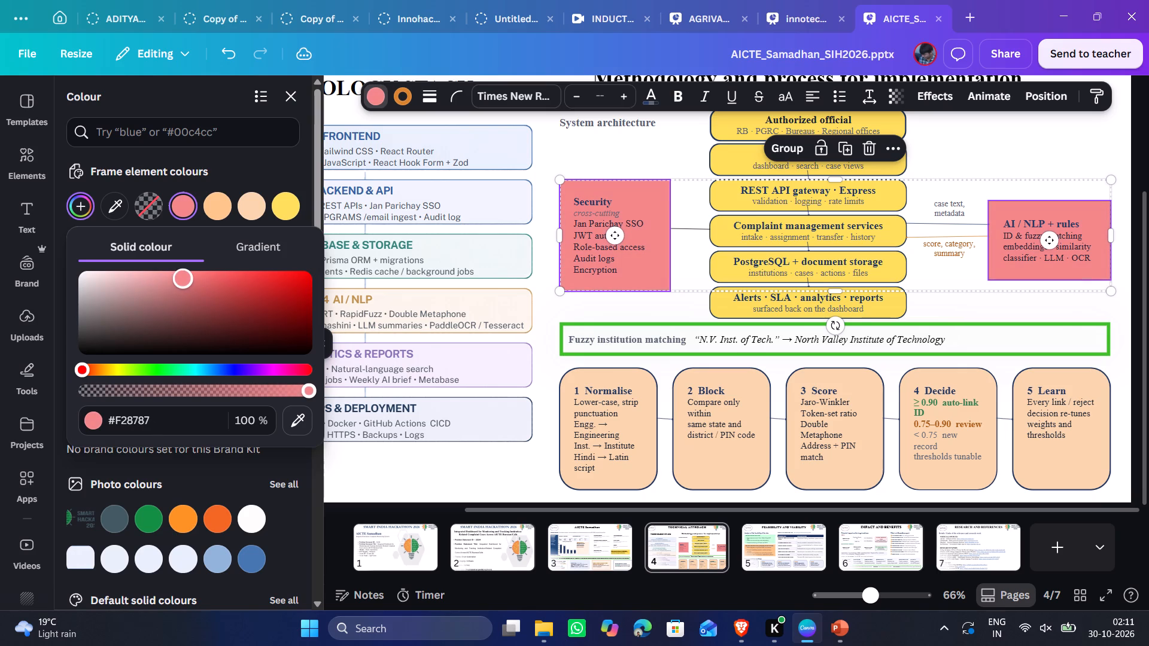
drag(183, 276, 189, 277)
drag(189, 277, 174, 273)
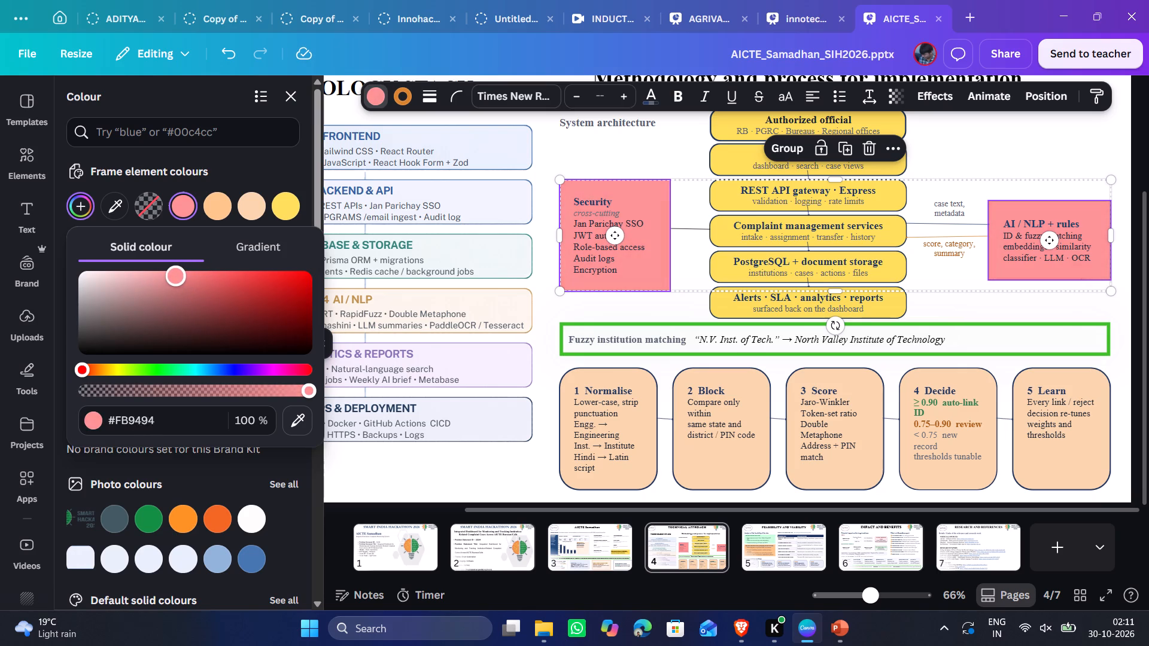
drag(174, 273, 162, 273)
click(287, 159)
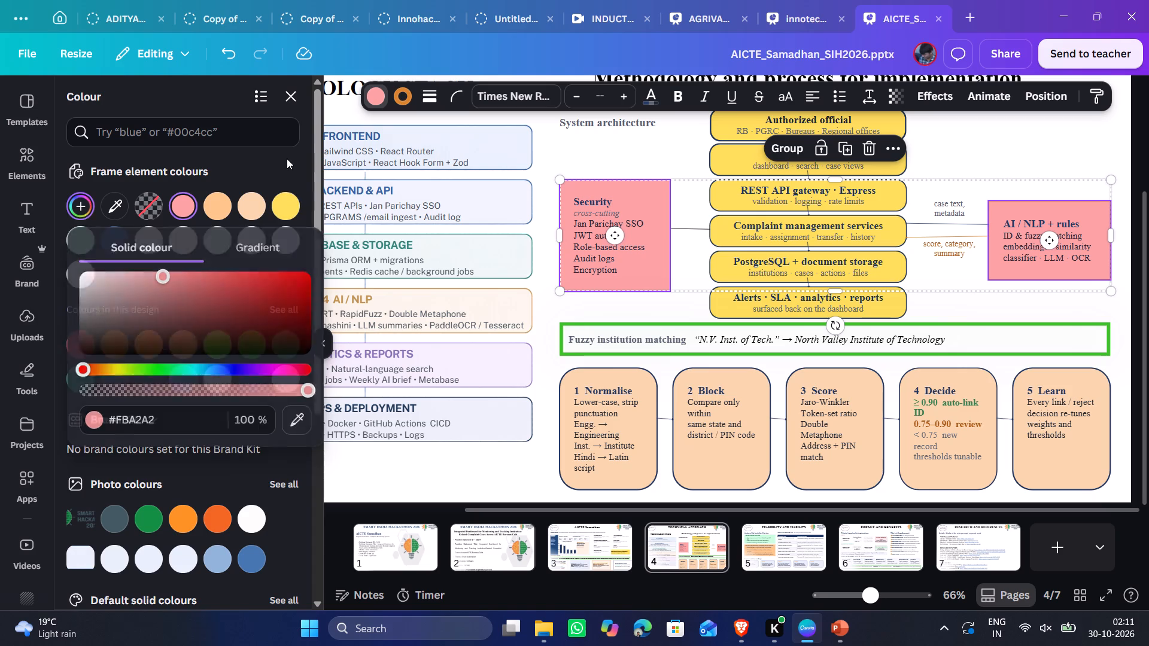
click(557, 314)
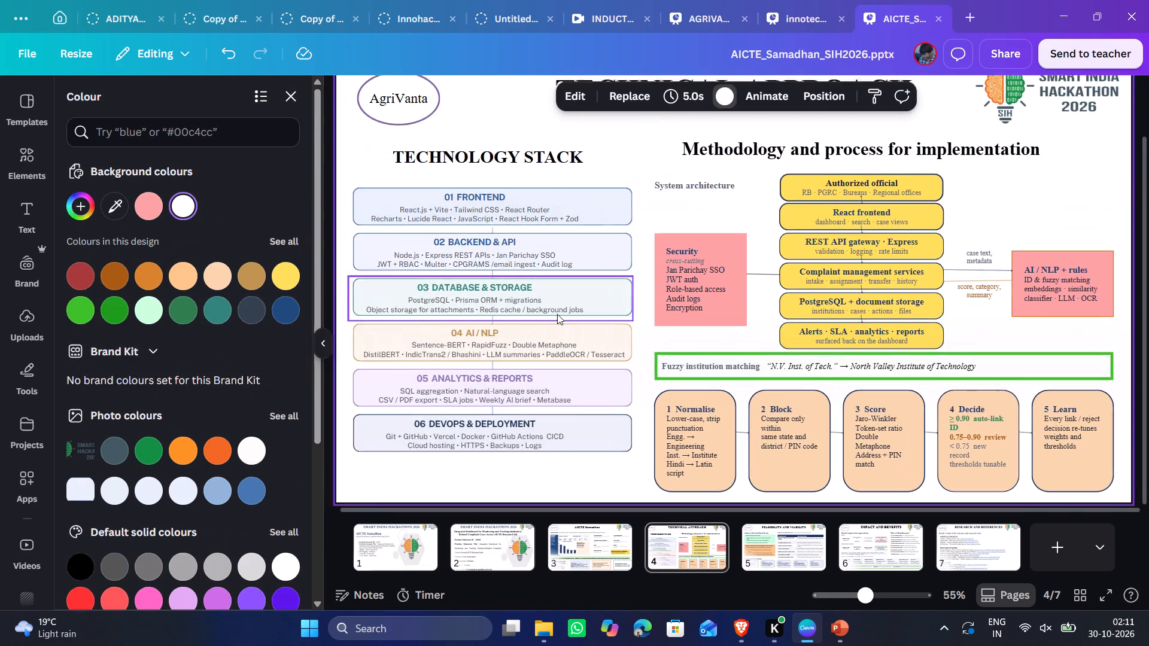
Review the Technical Approach slide full screen and compare it with the two slides before it.
scroll(557, 314, left, 1)
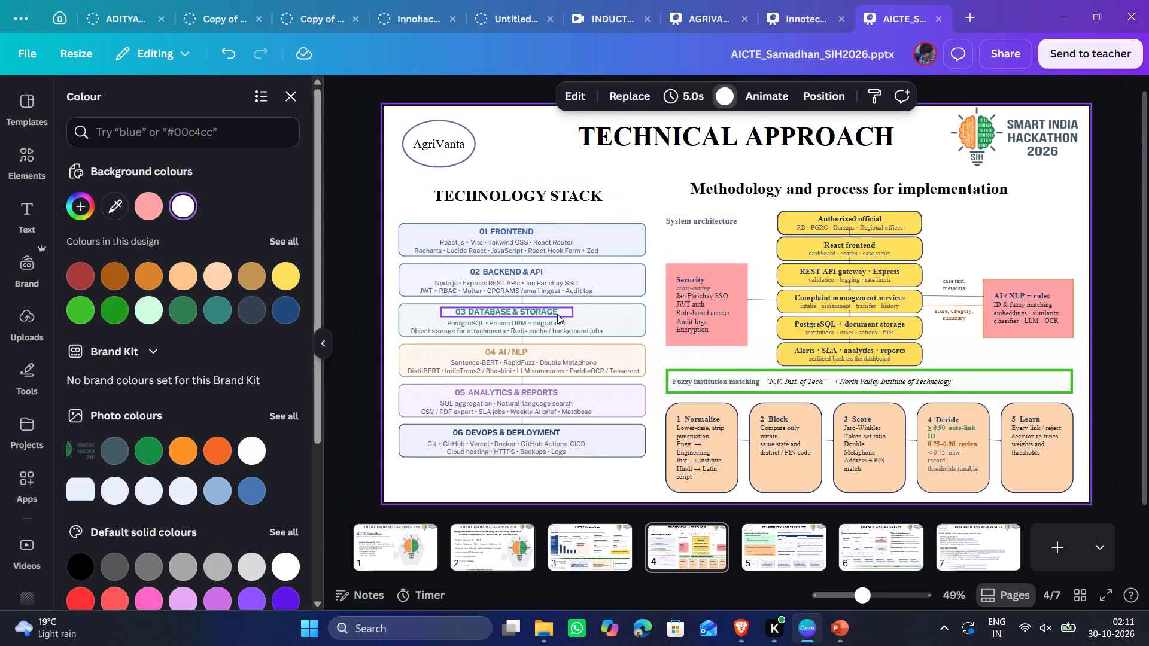
click(1104, 587)
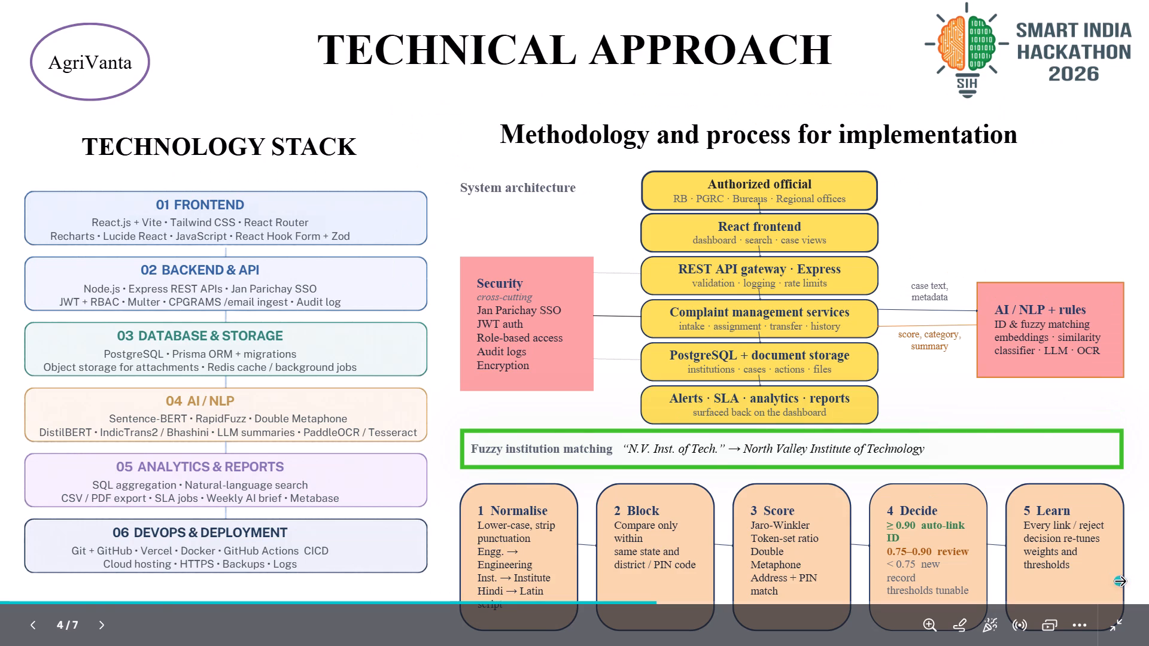
key(Left)
key(Left)
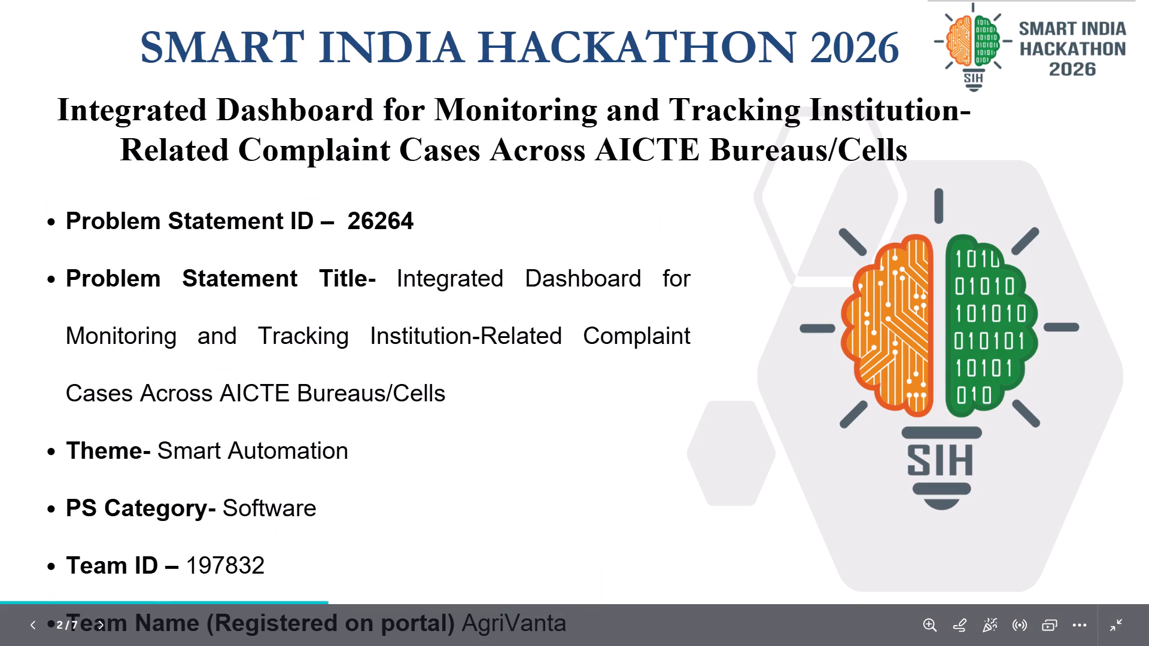
key(Right)
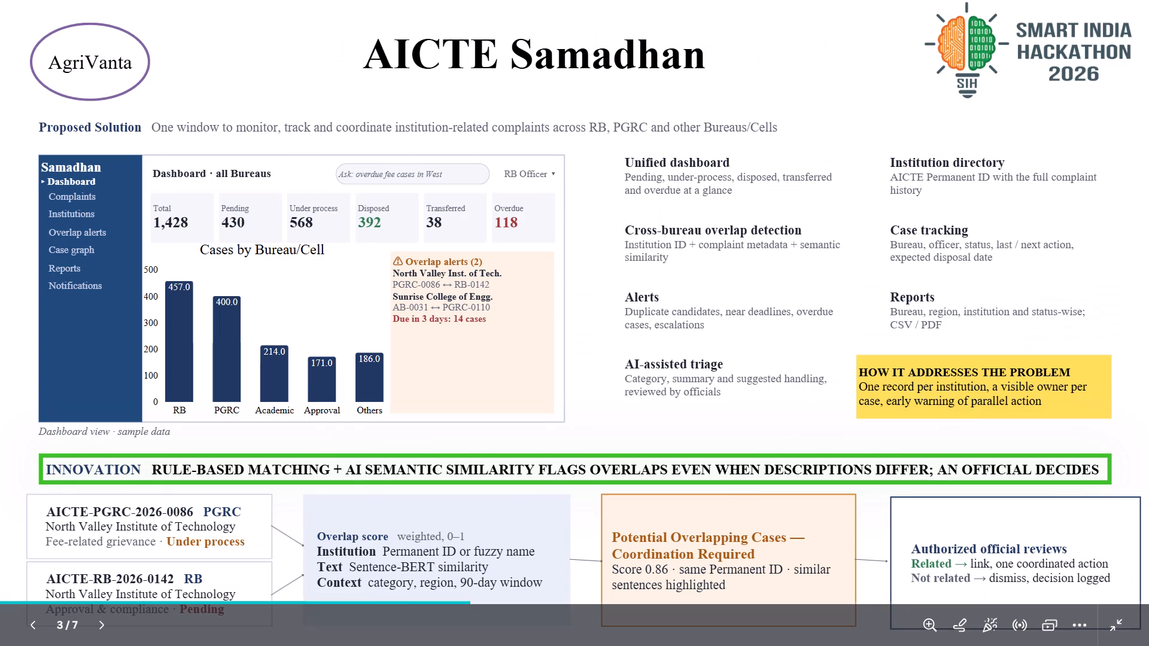
key(Right)
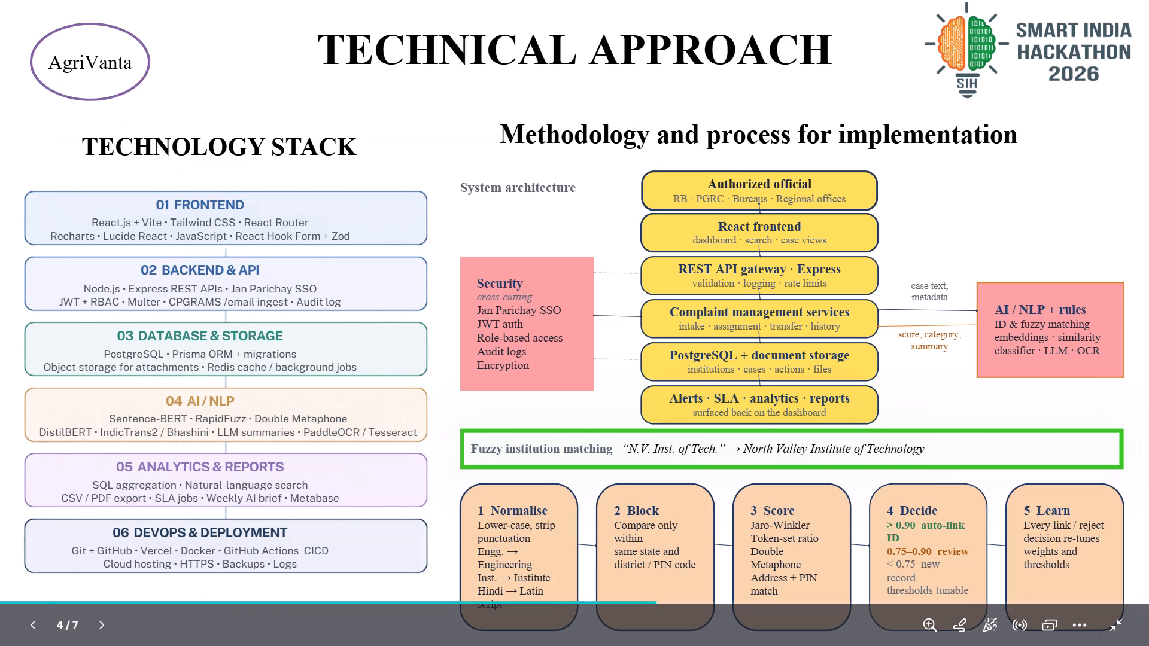
Compare the title details, AICTE Samadhan and Technical Approach slides full screen, ending back in the editor on the AICTE Samadhan slide.
key(Left)
key(Left)
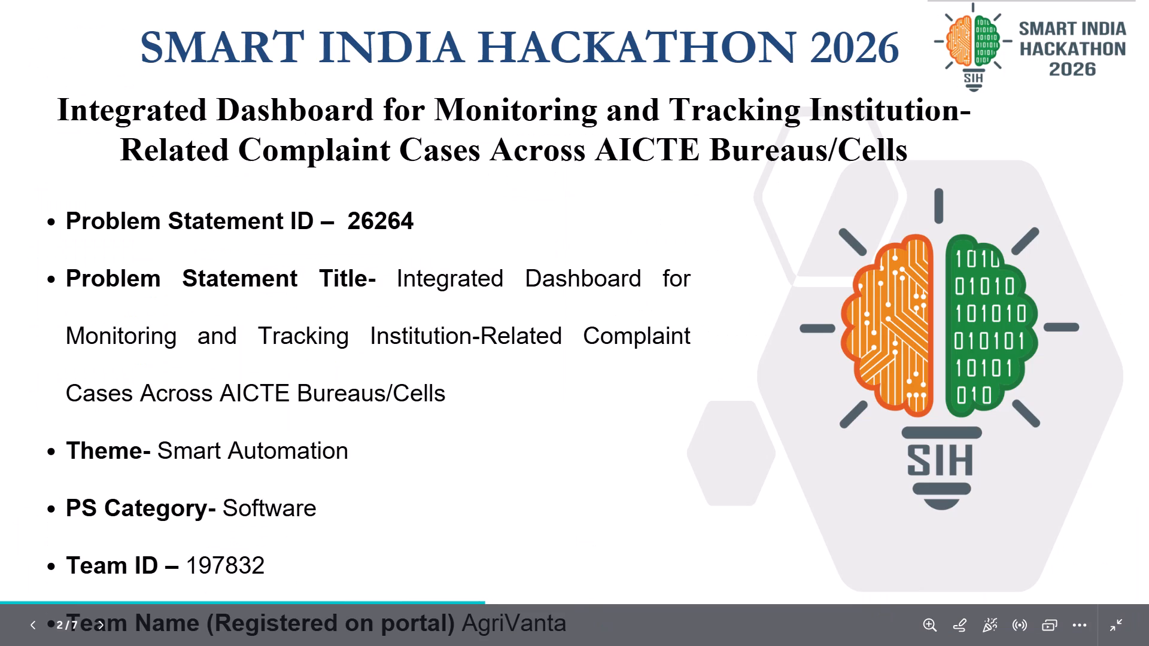
key(Right)
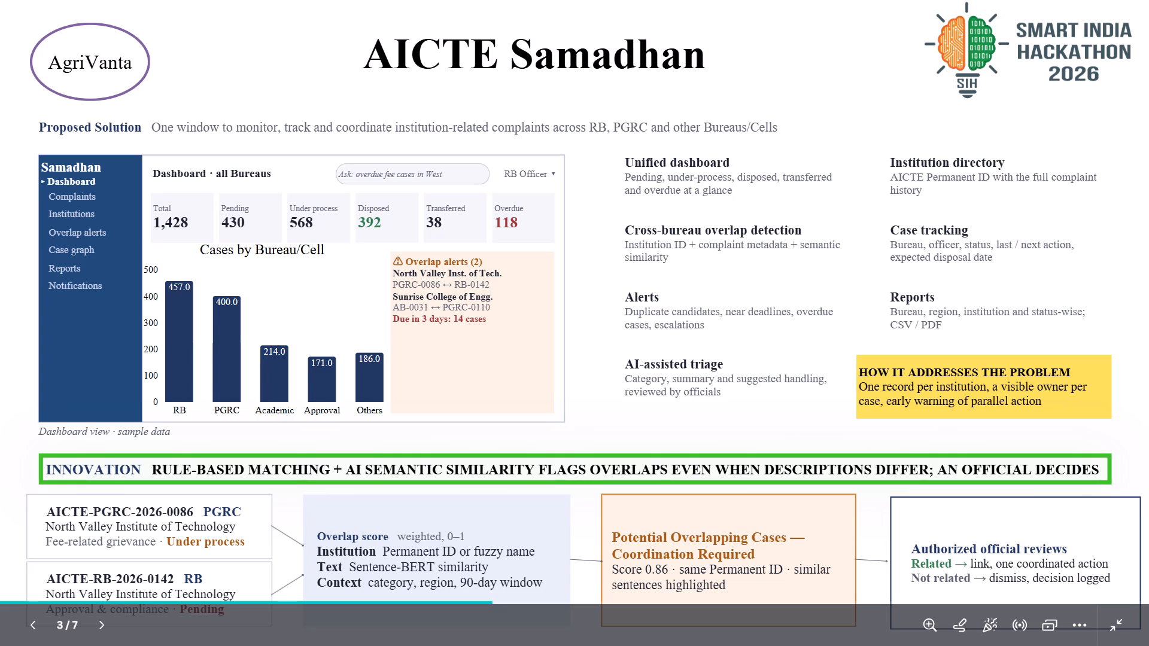
key(Right)
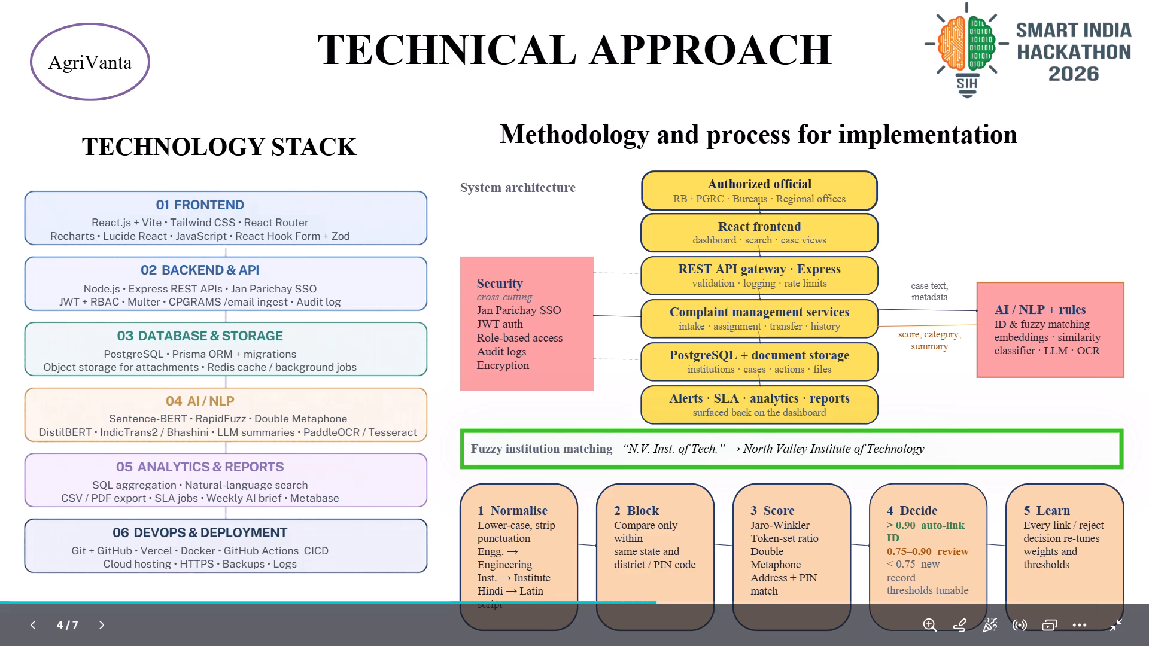
key(Left)
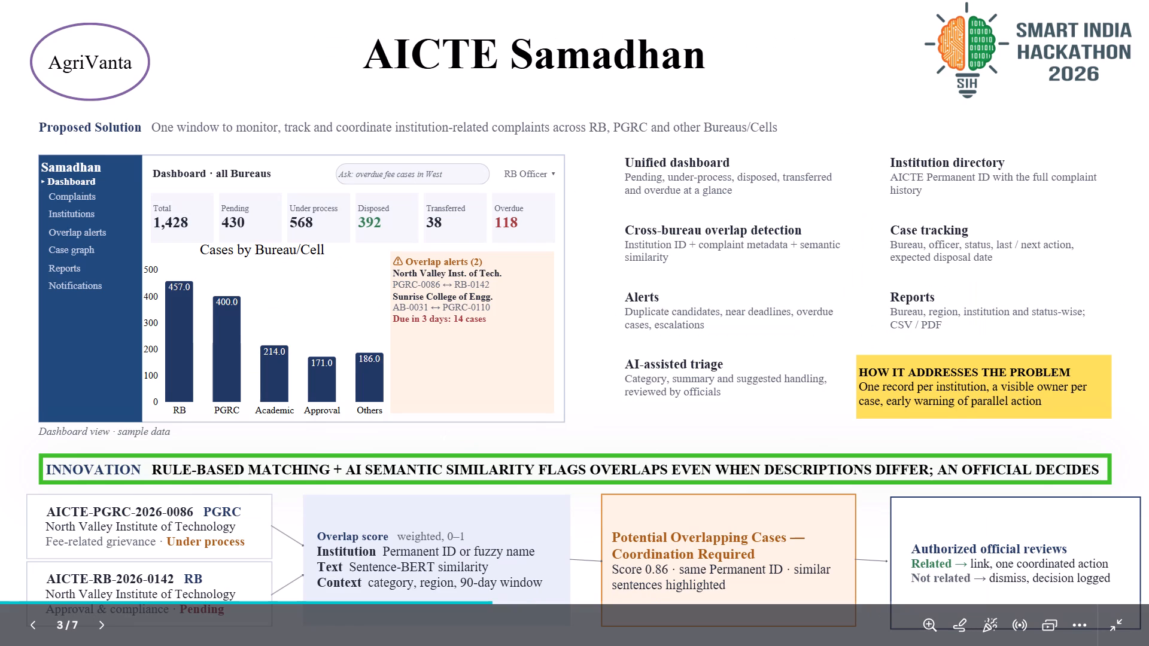
key(grave)
key(Escape)
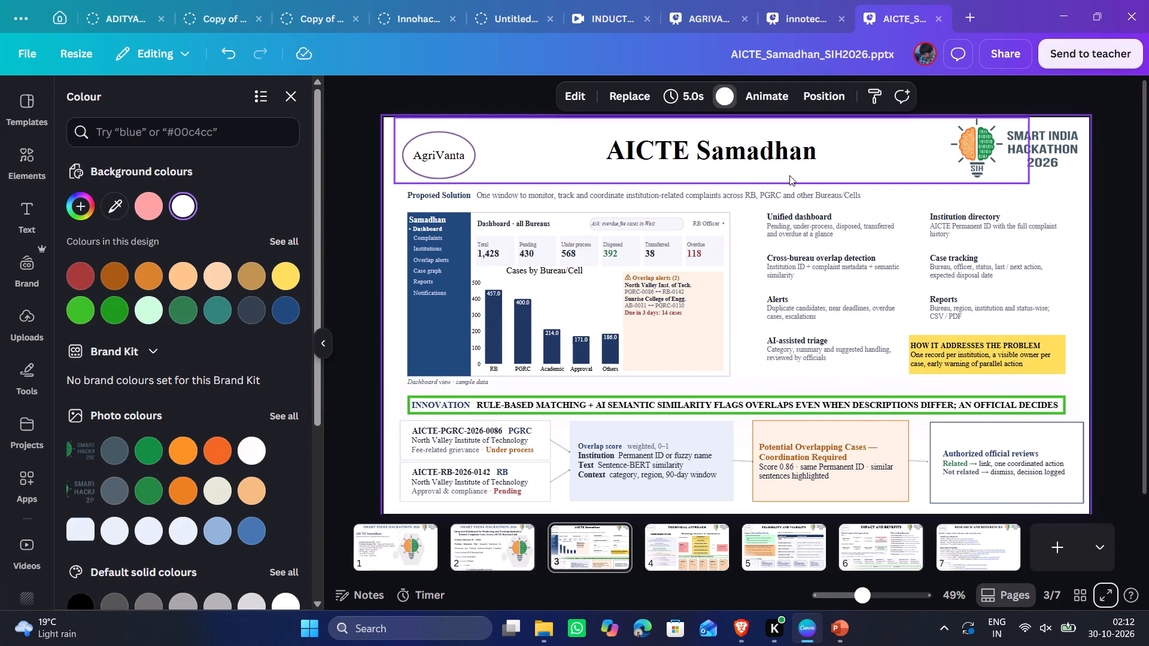
Make the whole Proposed Solution line under the AICTE Samadhan title bold at font size 23.5.
double_click(807, 194)
key(ctrl+a)
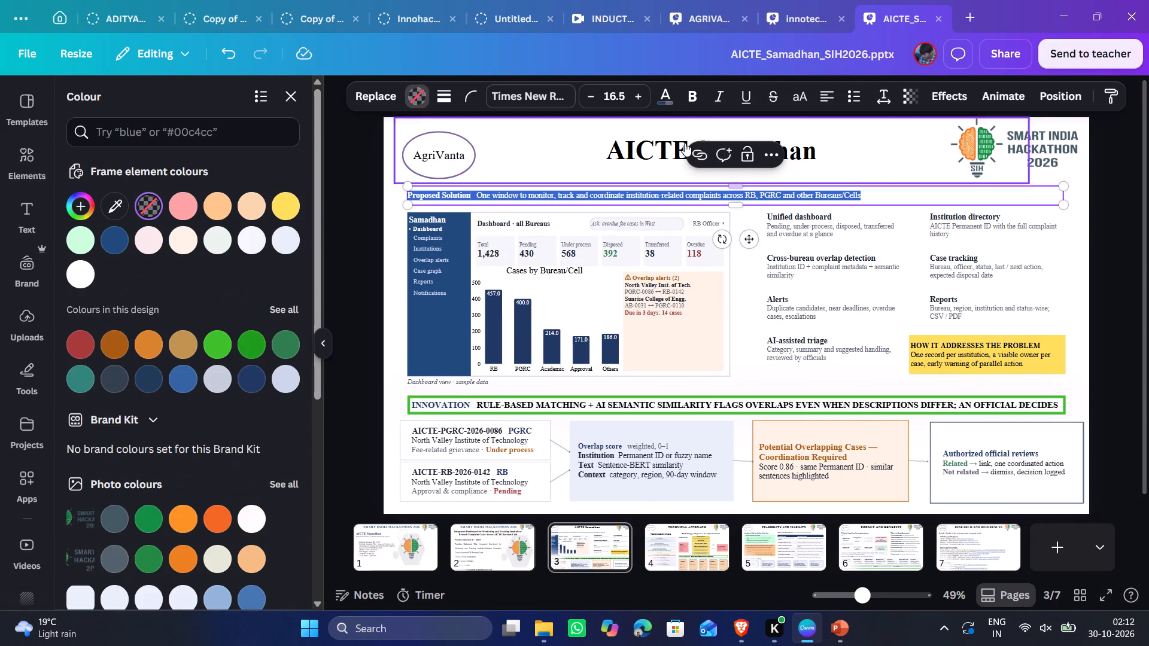
click(645, 91)
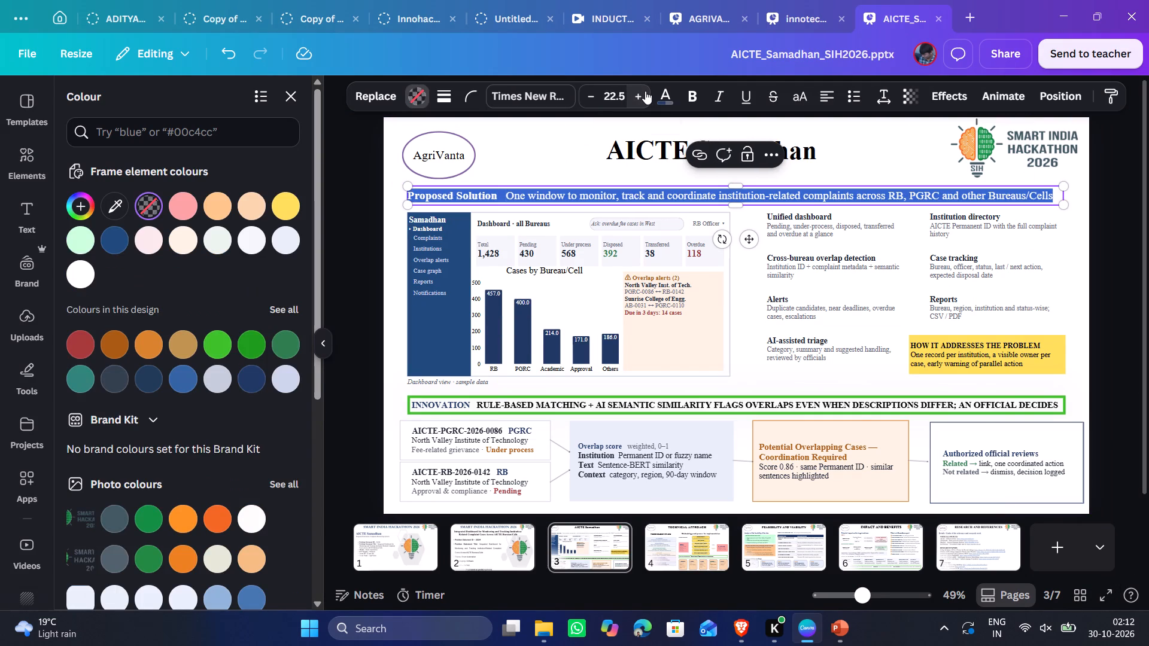
click(686, 98)
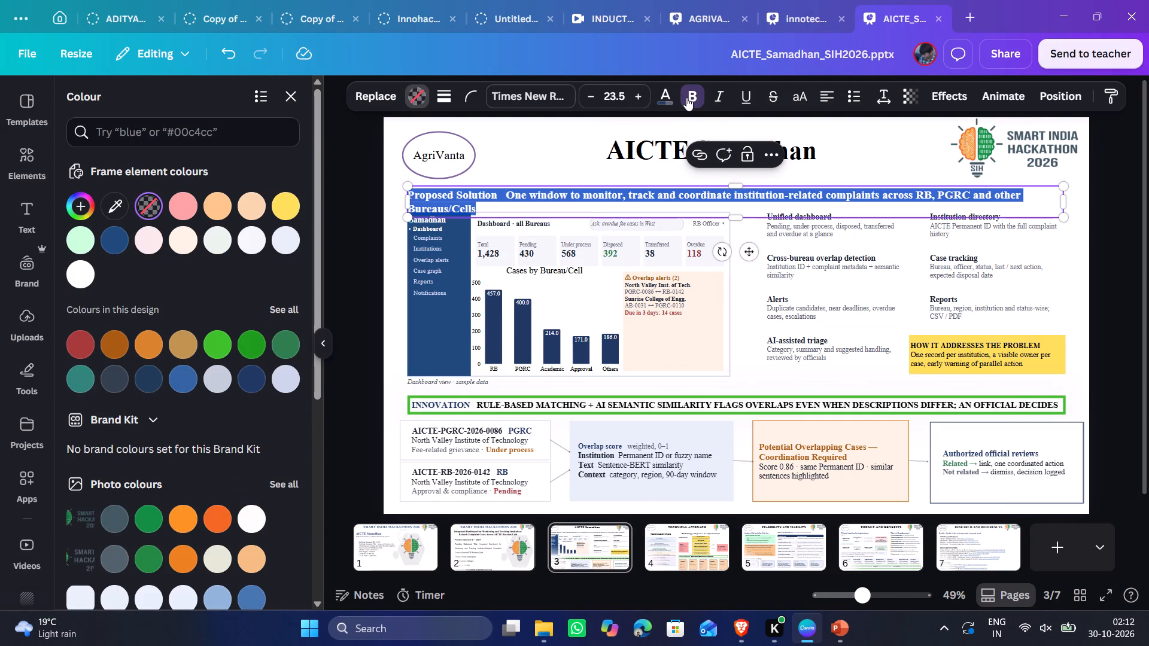
Widen the Proposed Solution text box until its text fits on one line, and centre it across the slide.
drag(1063, 202, 1074, 202)
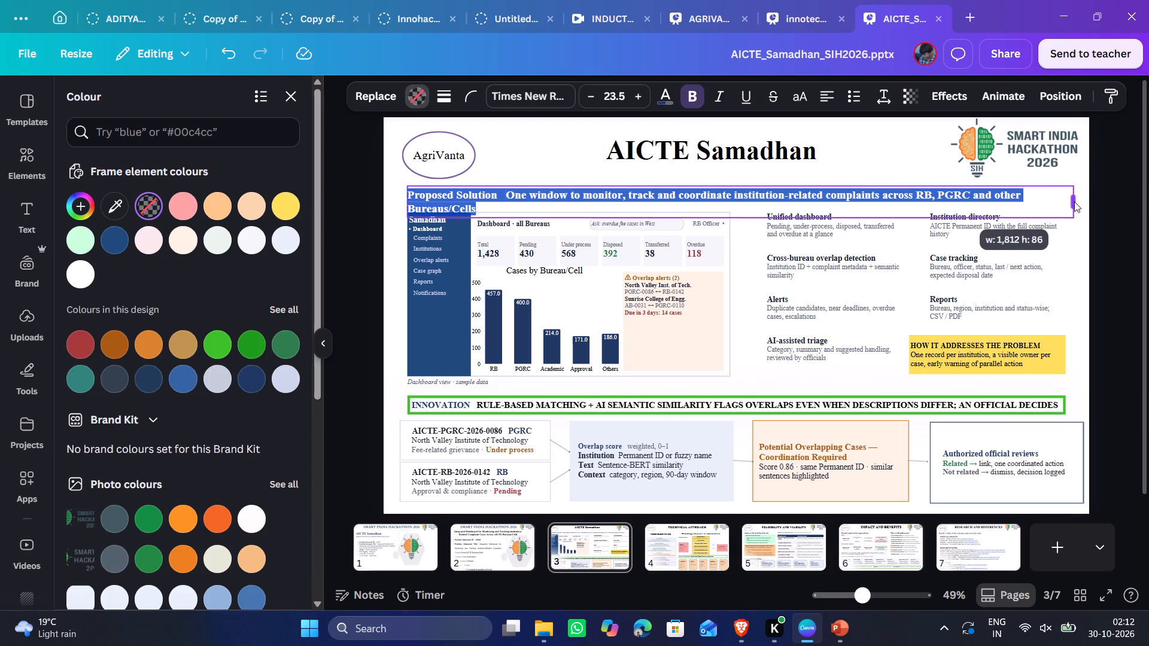
drag(1074, 202, 1097, 200)
click(1138, 249)
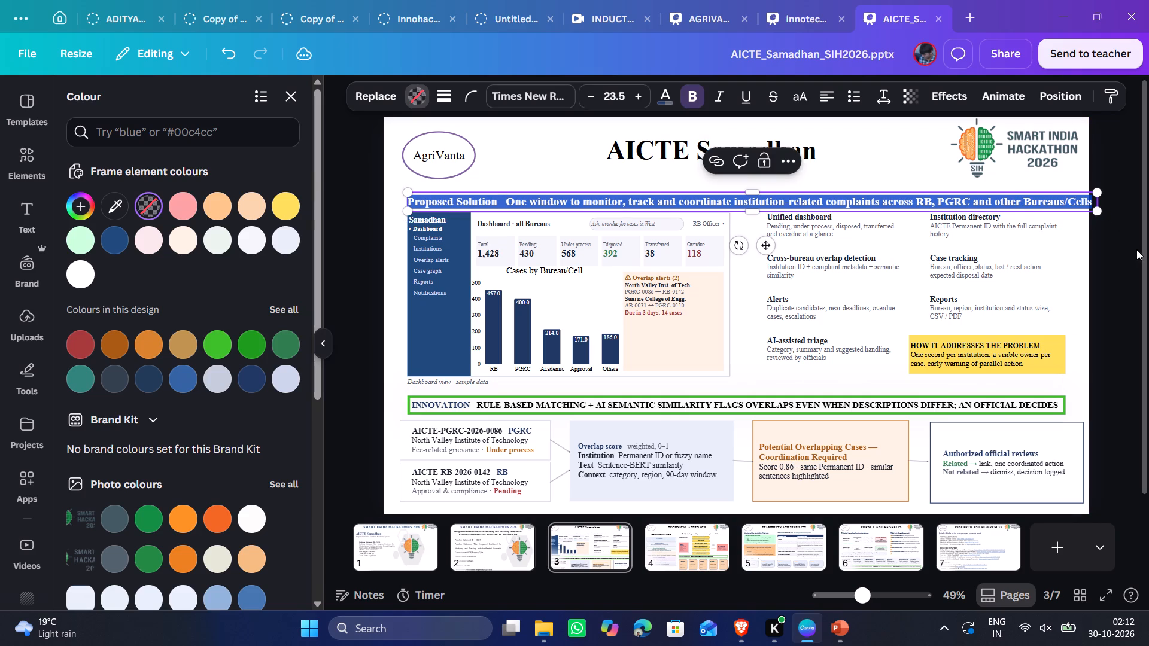
click(1136, 252)
drag(1042, 203, 1020, 200)
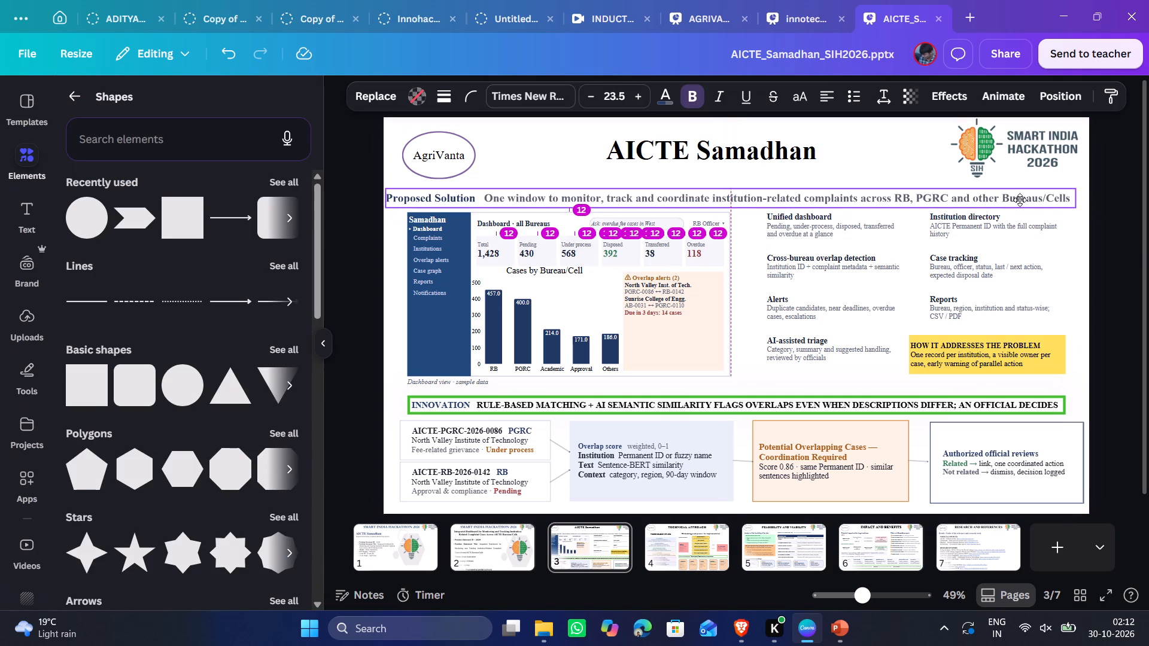
drag(1020, 200, 1030, 197)
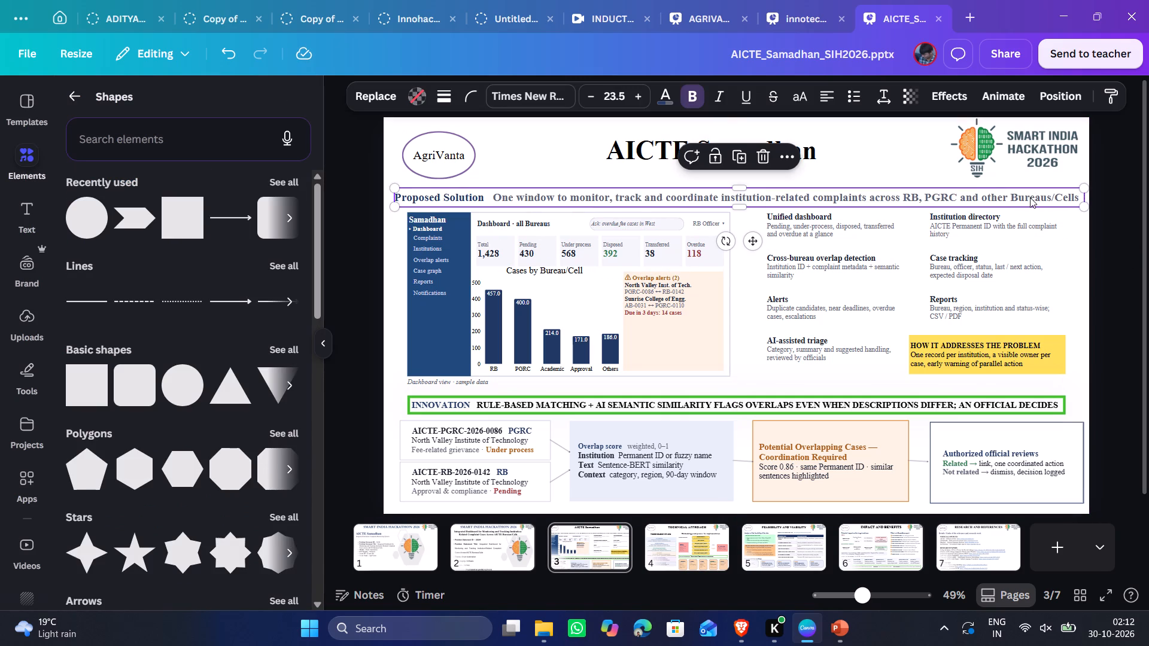
click(1030, 197)
Colour the Proposed Solution sentence from "One window" to "Bureaus/Cells" black #000000, leaving its label as is.
double_click(493, 199)
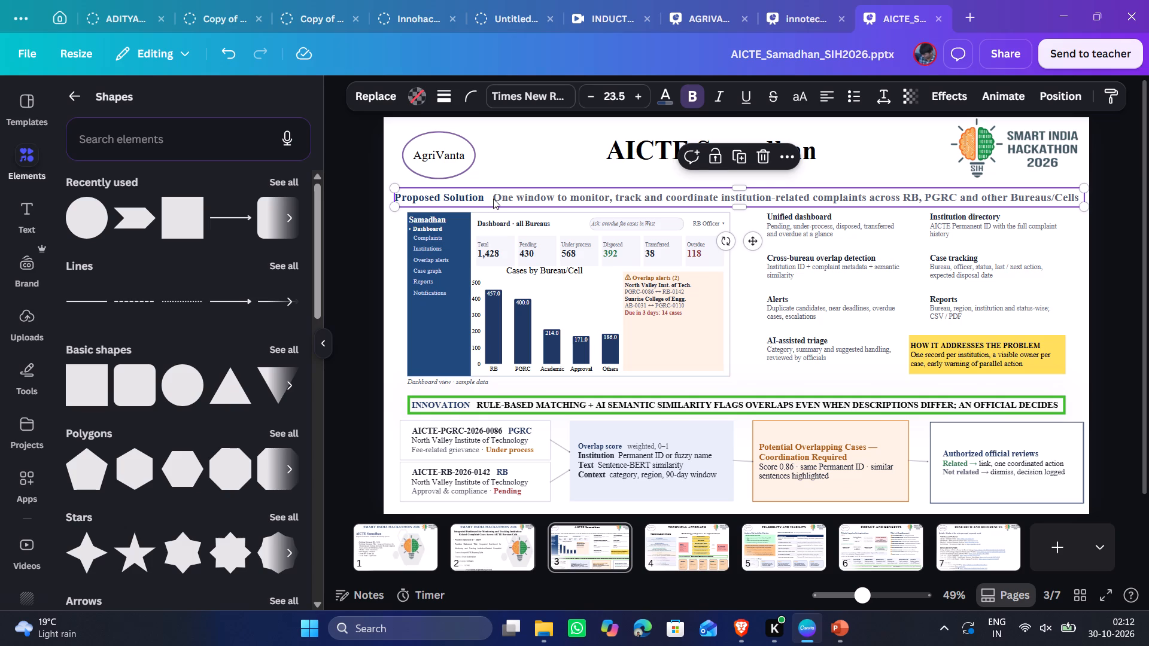
drag(493, 199, 499, 198)
click(496, 197)
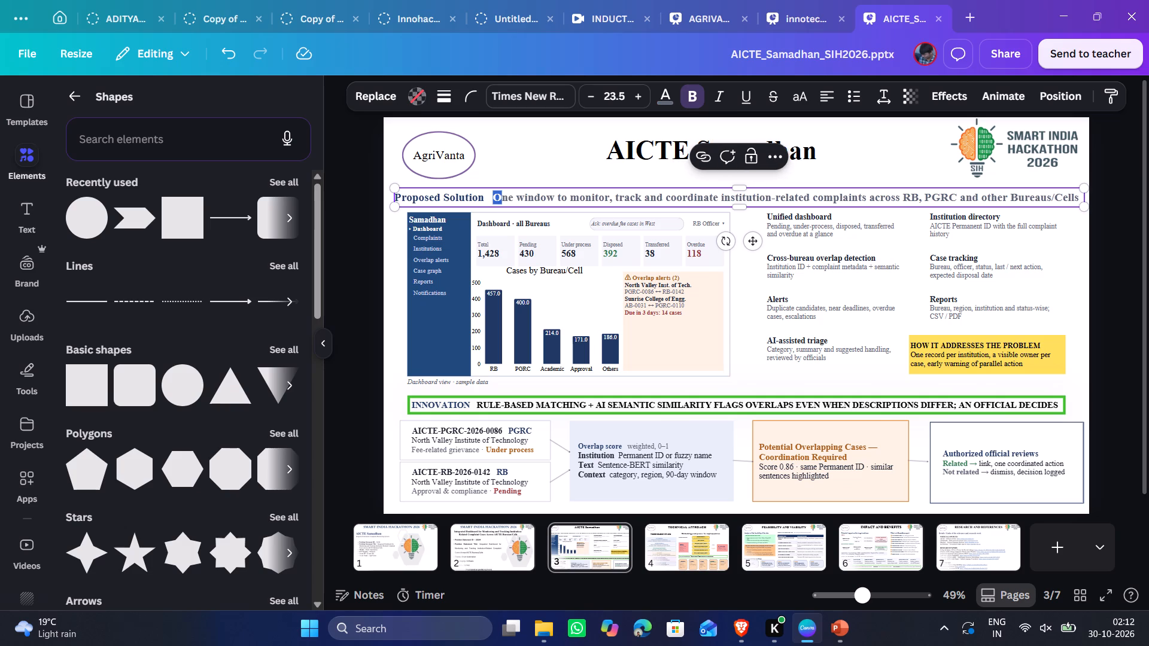
click(506, 196)
drag(492, 197, 1075, 196)
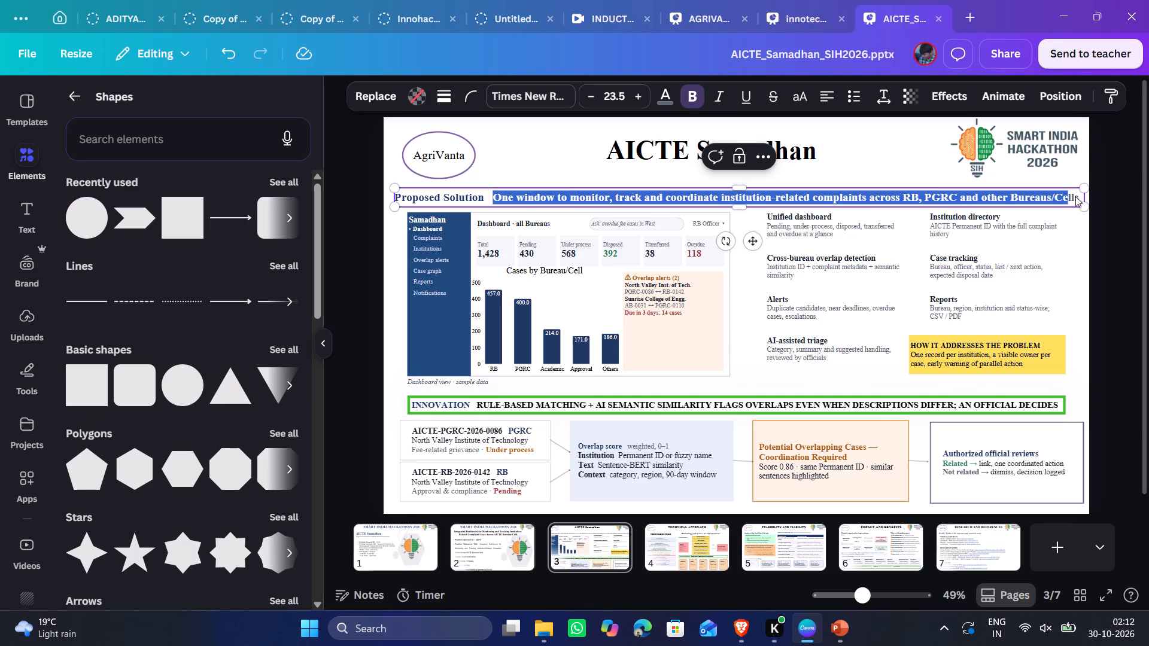
drag(1075, 196, 1078, 197)
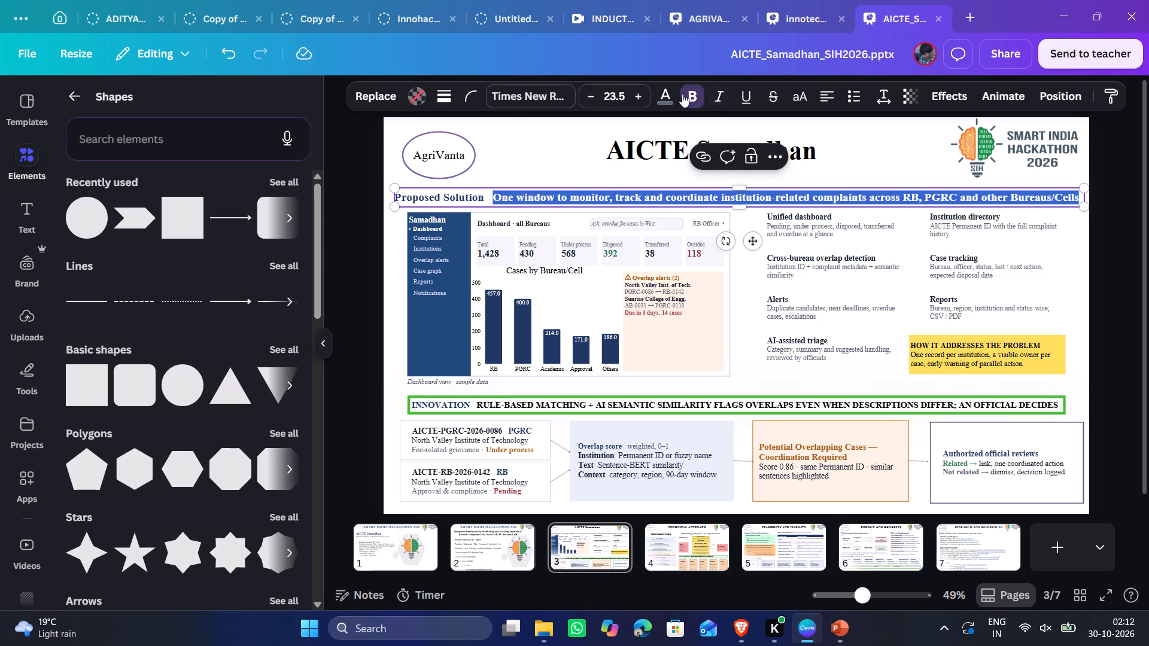
click(665, 94)
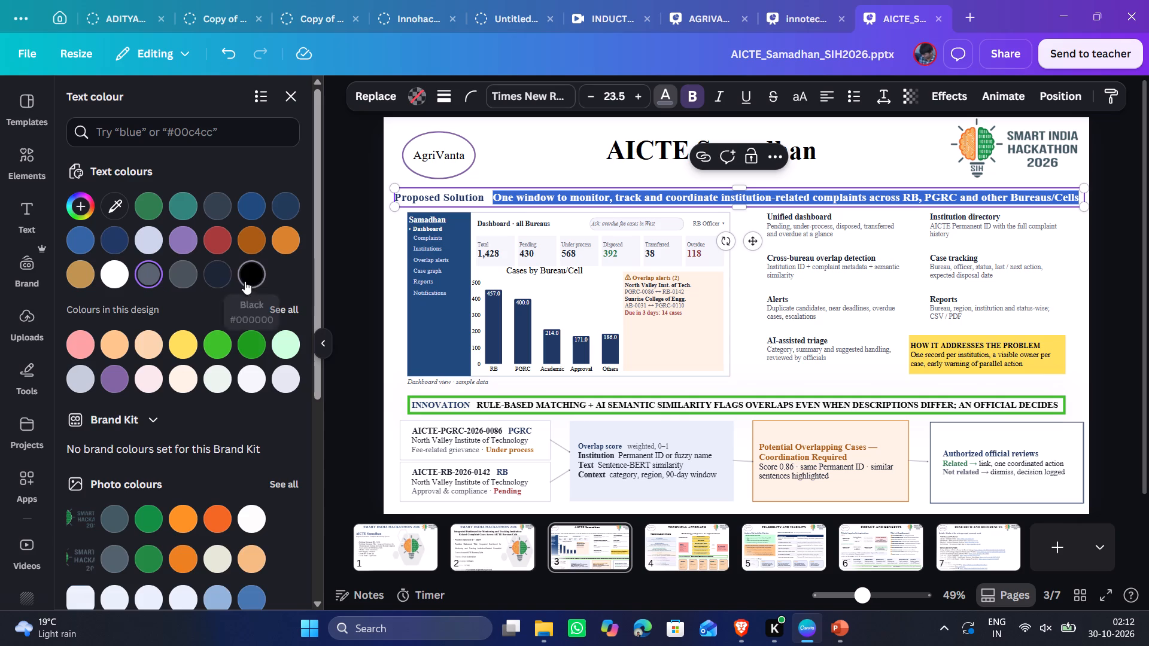
click(245, 281)
double_click(1124, 320)
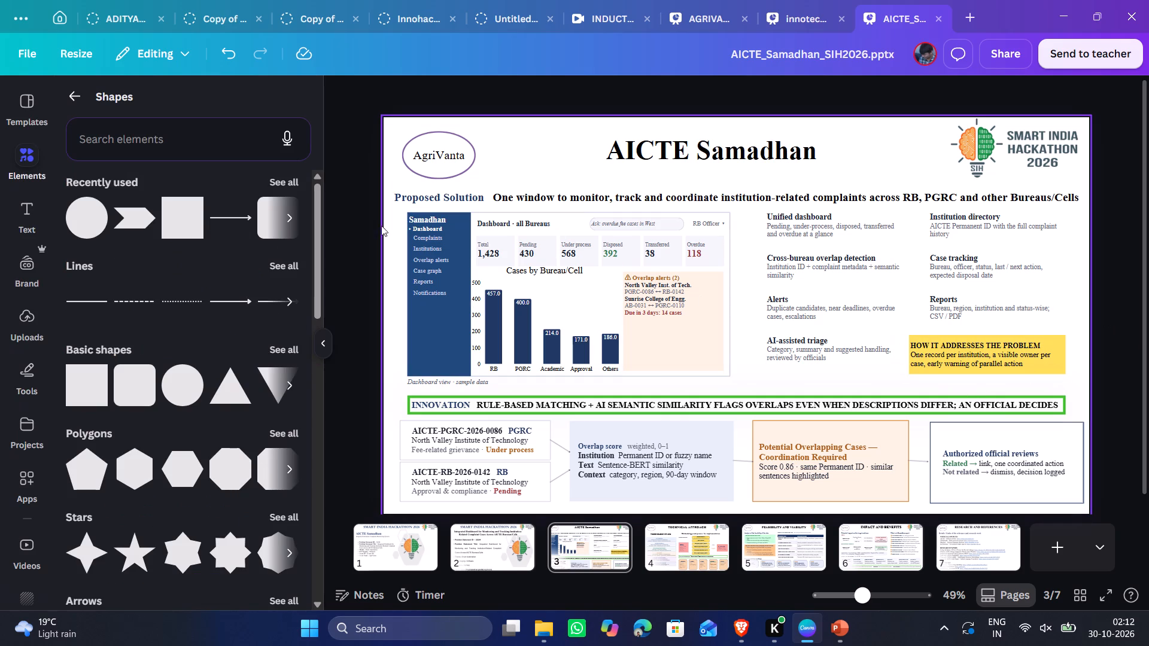
Shift all the slide content below the Proposed Solution line down slightly as one selection.
drag(395, 218, 1041, 493)
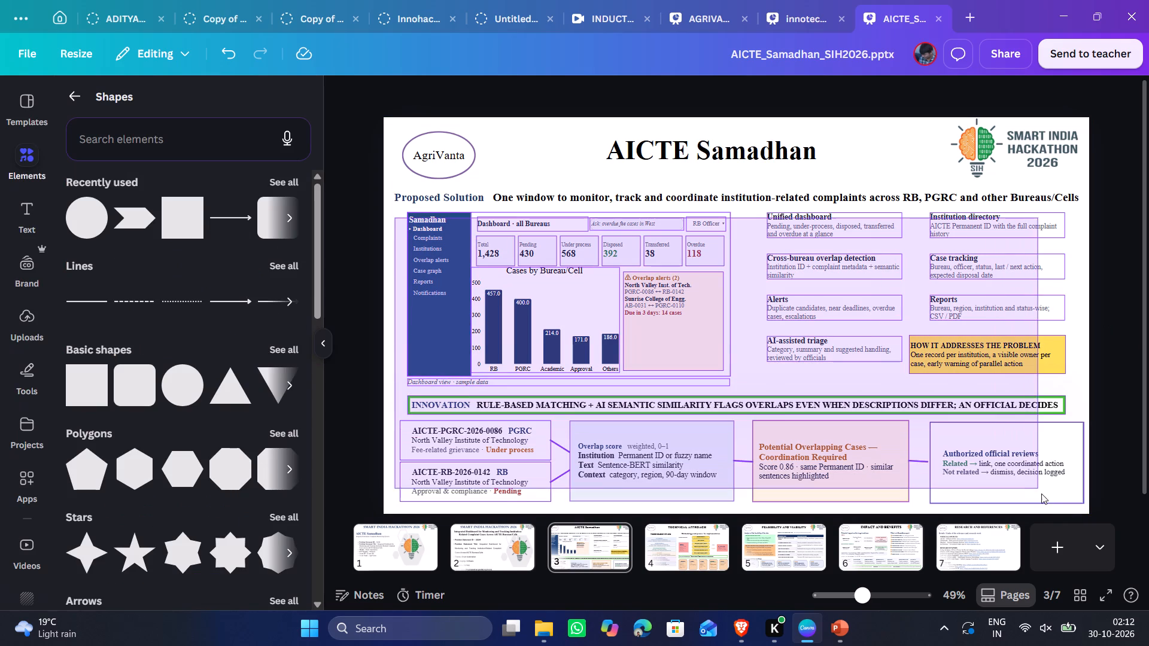
drag(1041, 493, 1060, 506)
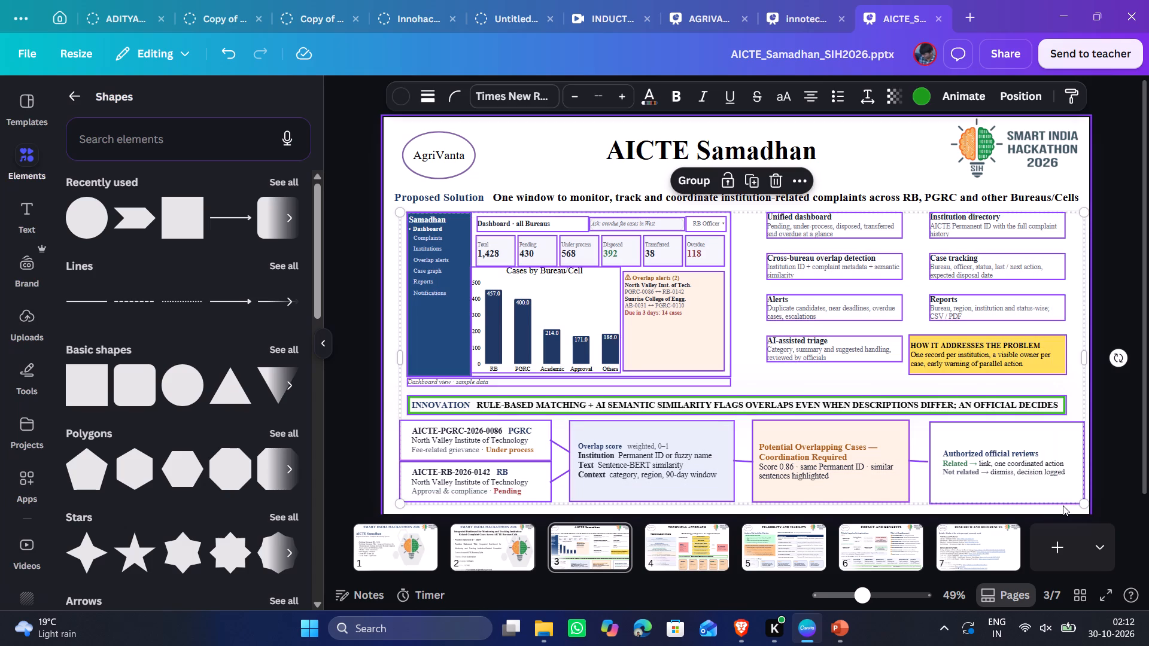
key(shift+Down)
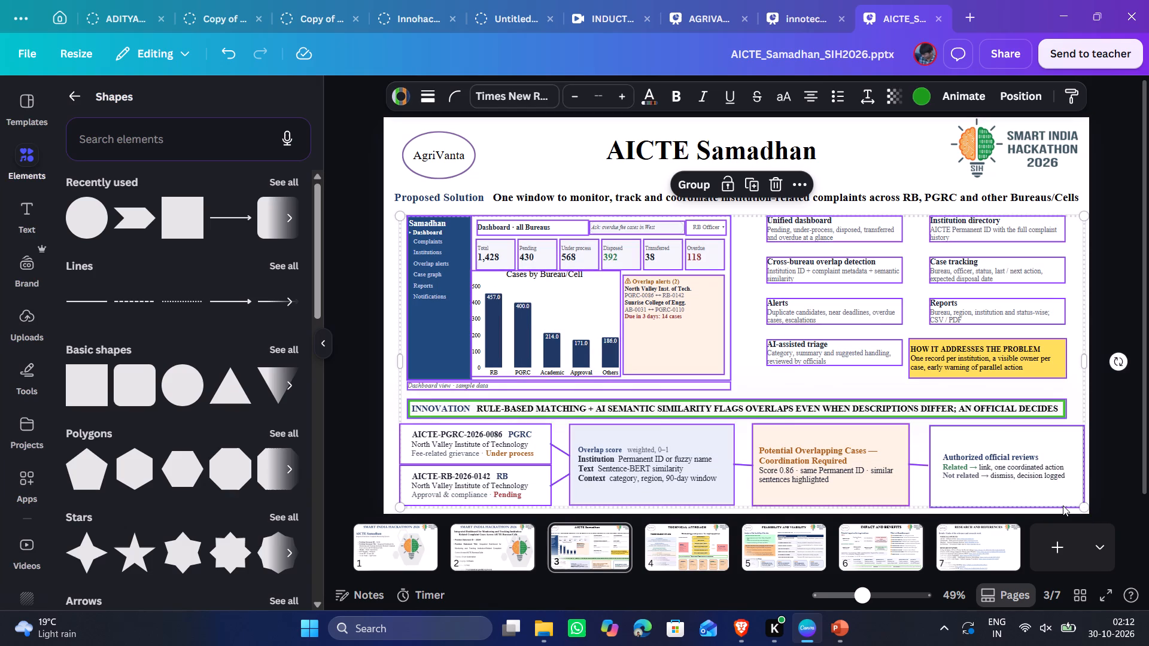
click(1112, 290)
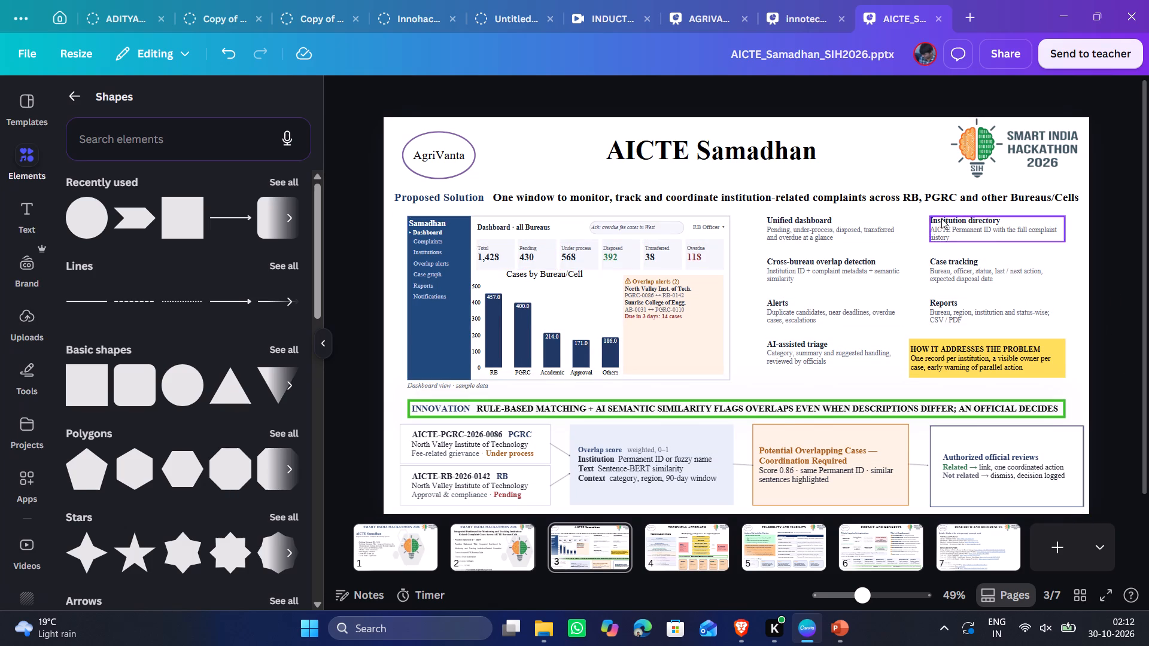
Move the Proposed Solution line up slightly to widen the gap above the dashboard mock-up.
click(920, 201)
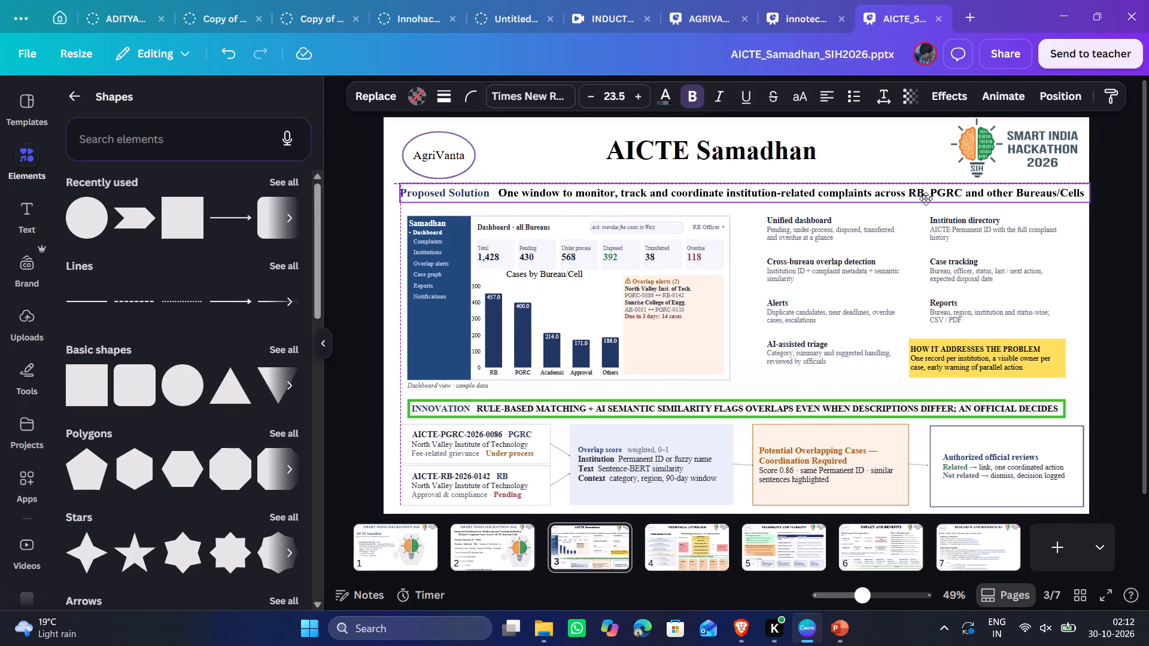
click(1102, 237)
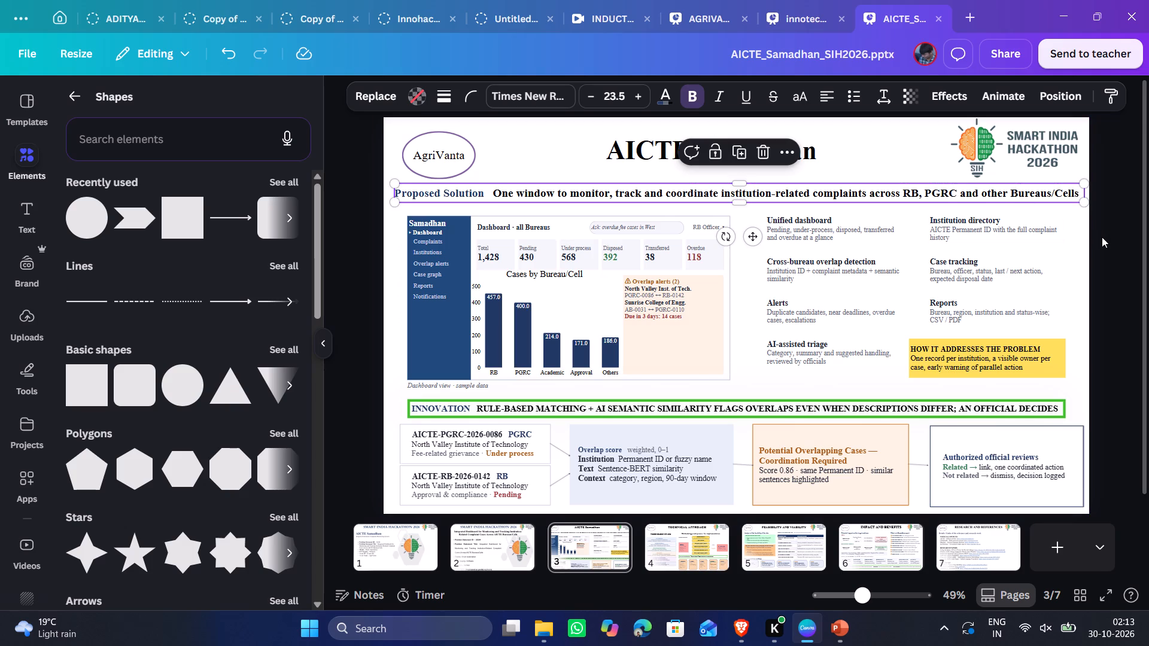
click(1113, 258)
click(1113, 258)
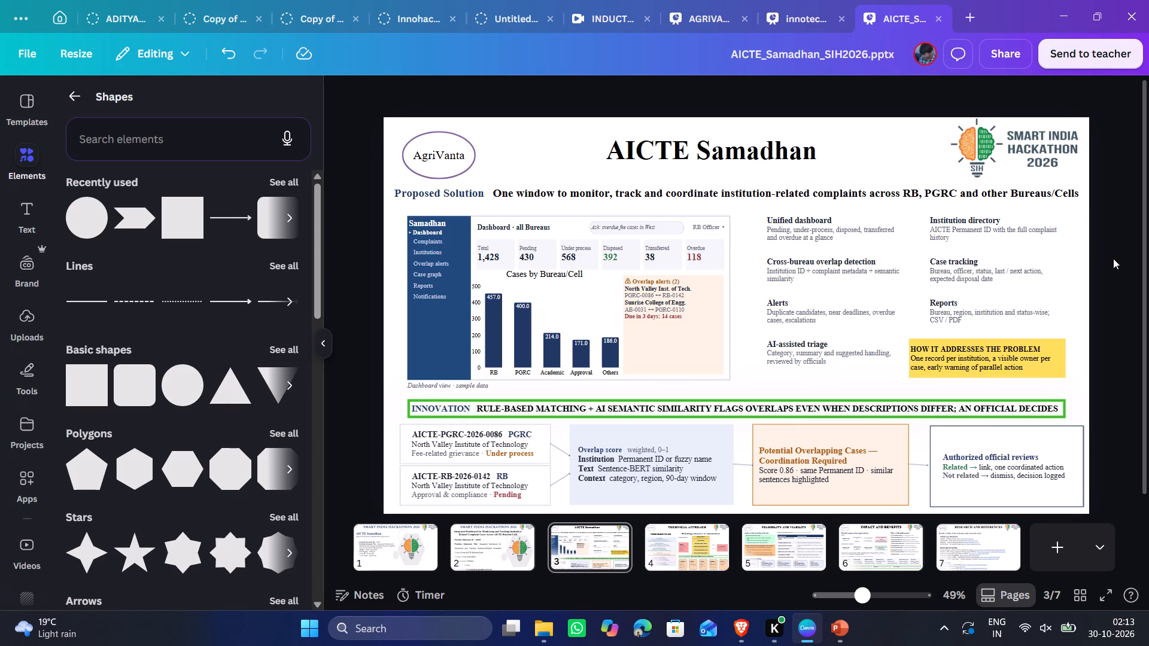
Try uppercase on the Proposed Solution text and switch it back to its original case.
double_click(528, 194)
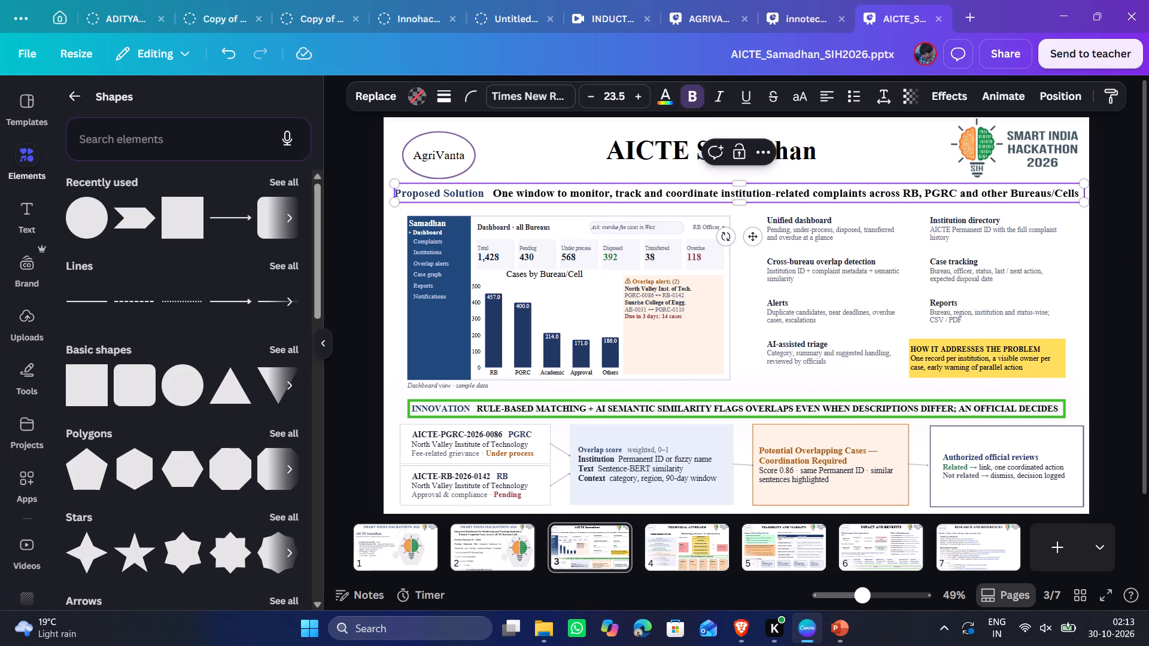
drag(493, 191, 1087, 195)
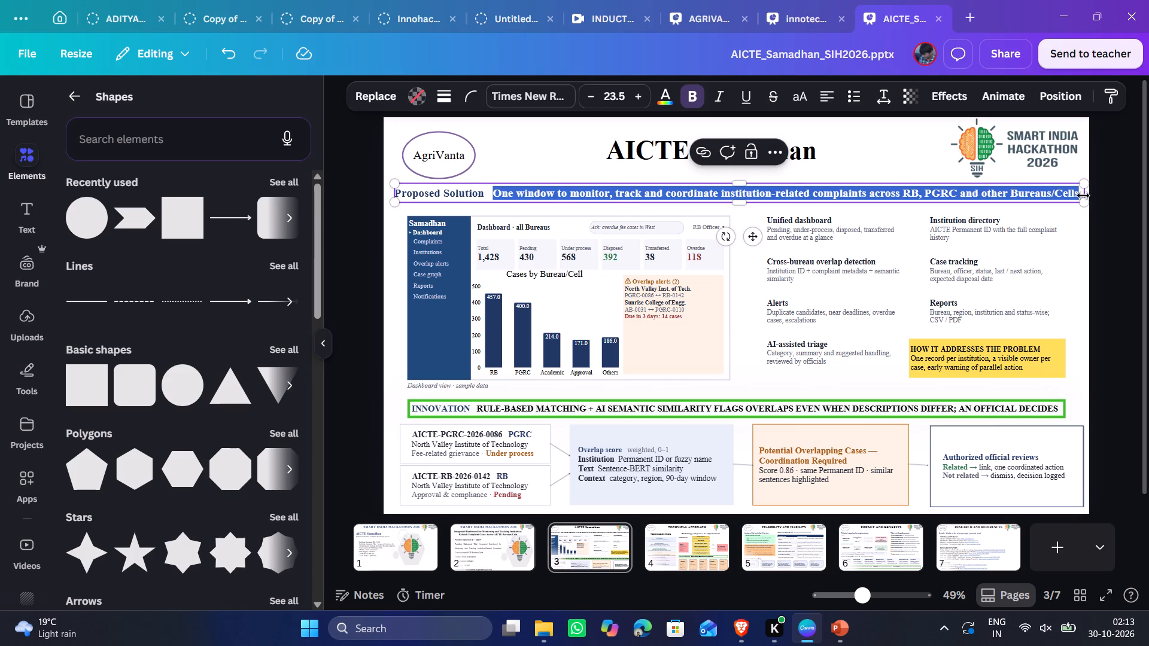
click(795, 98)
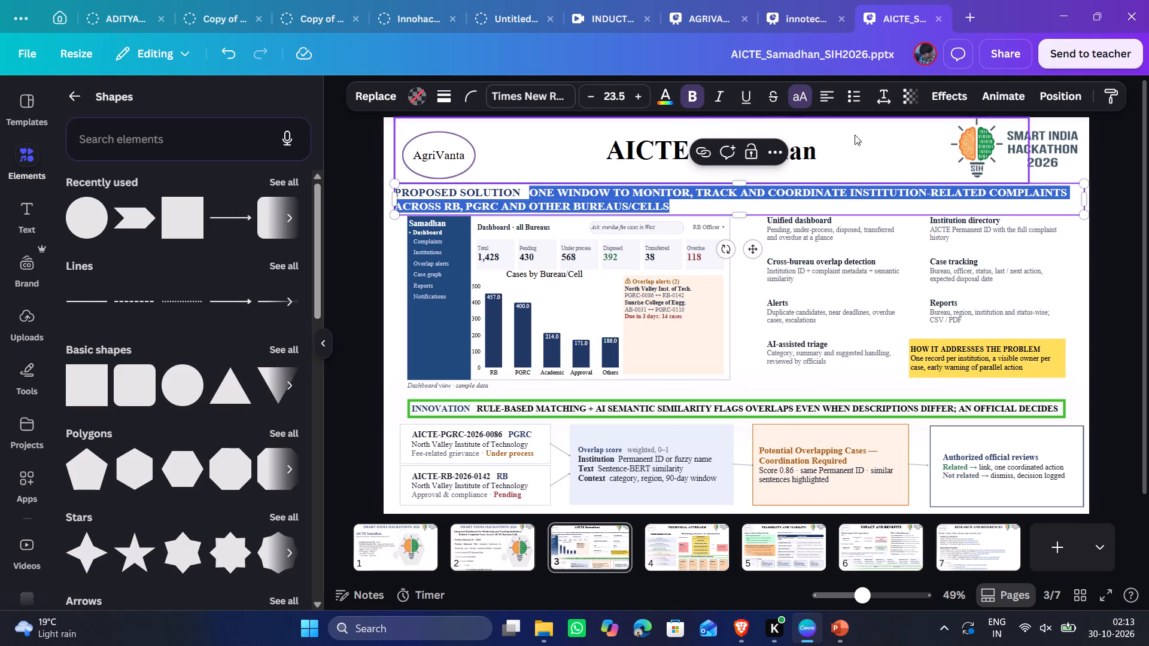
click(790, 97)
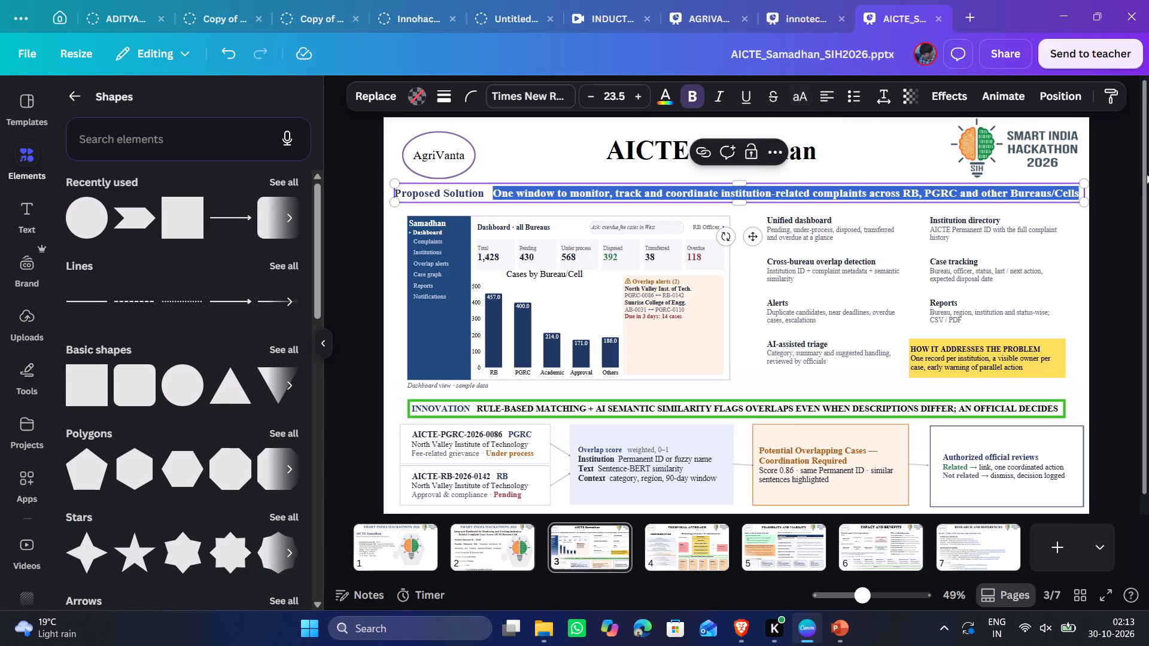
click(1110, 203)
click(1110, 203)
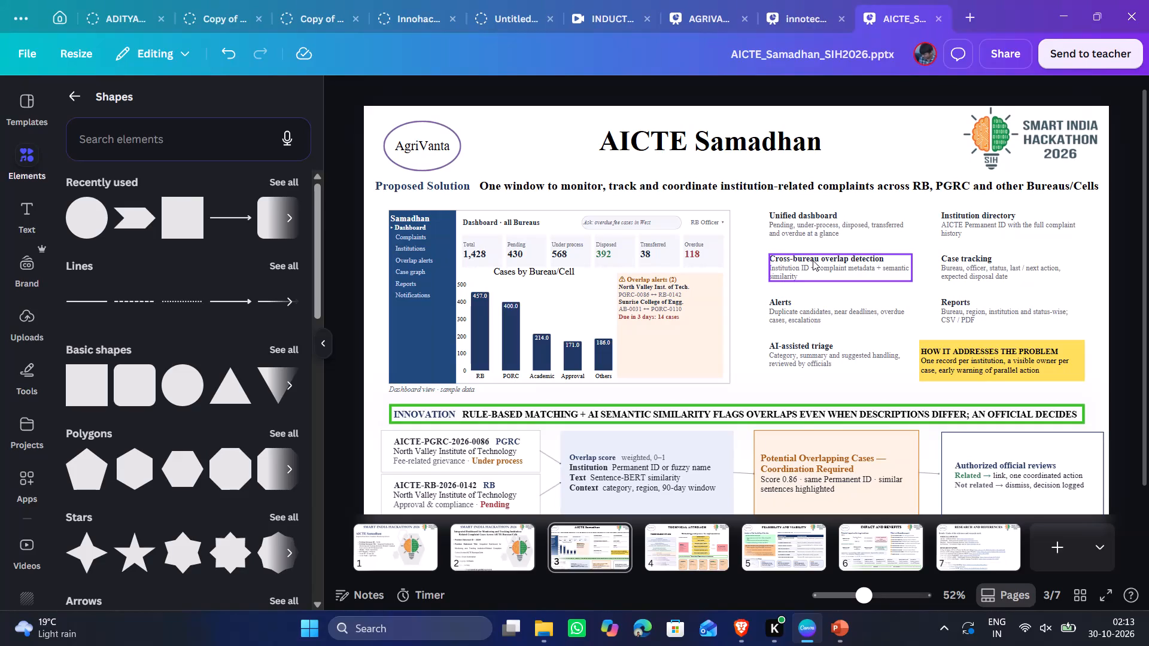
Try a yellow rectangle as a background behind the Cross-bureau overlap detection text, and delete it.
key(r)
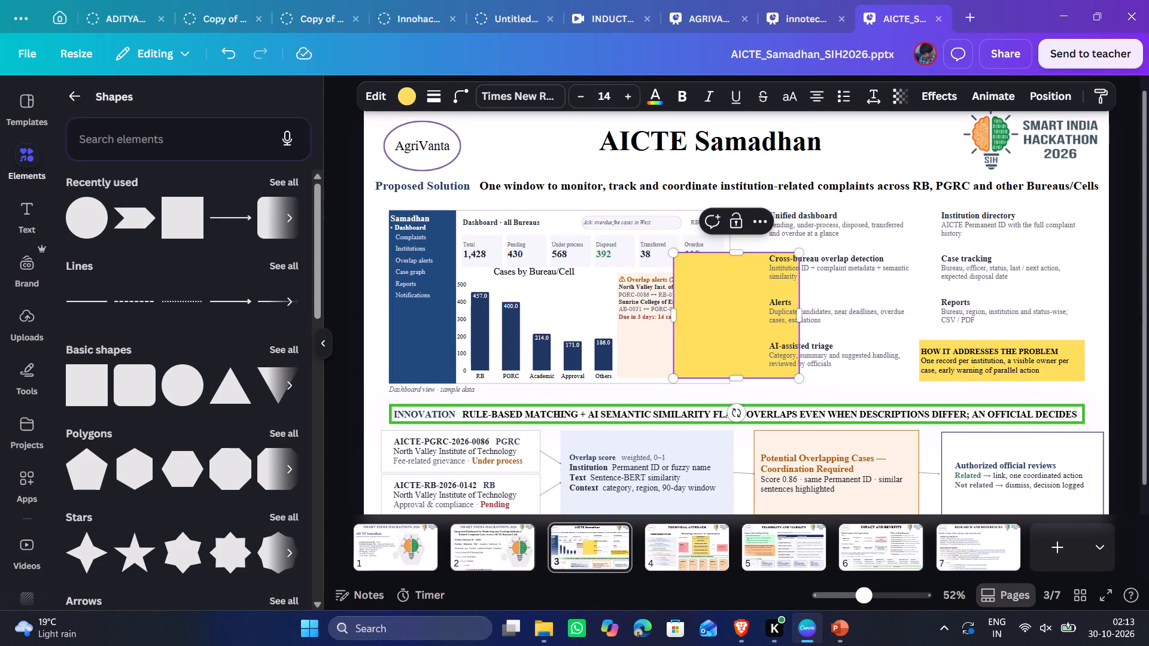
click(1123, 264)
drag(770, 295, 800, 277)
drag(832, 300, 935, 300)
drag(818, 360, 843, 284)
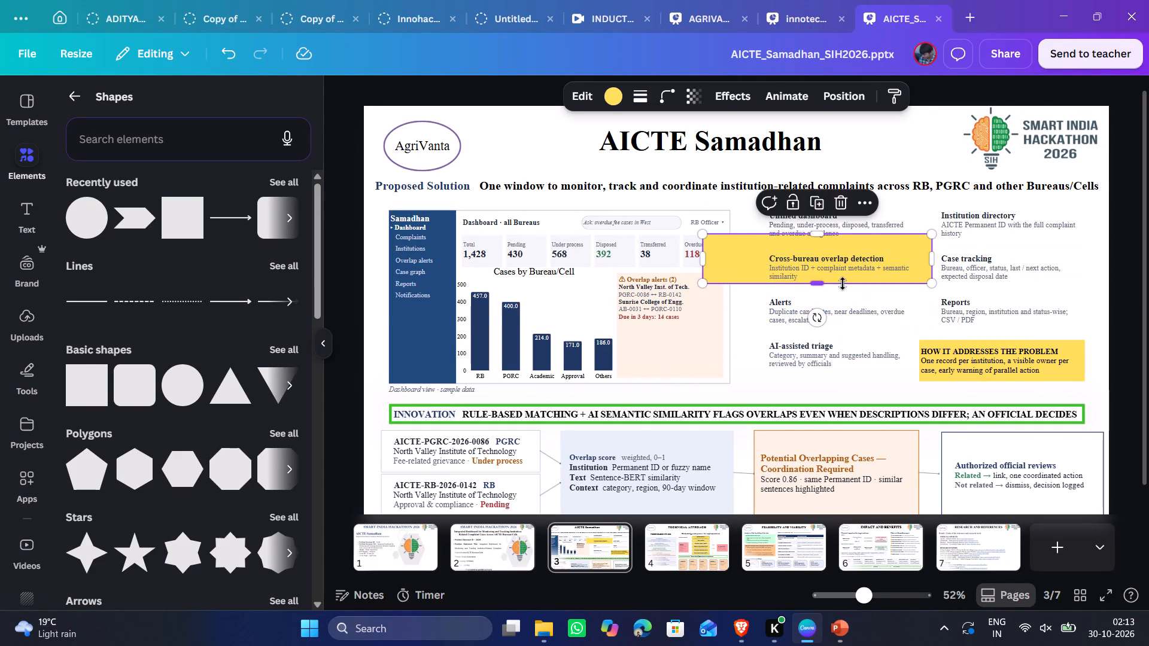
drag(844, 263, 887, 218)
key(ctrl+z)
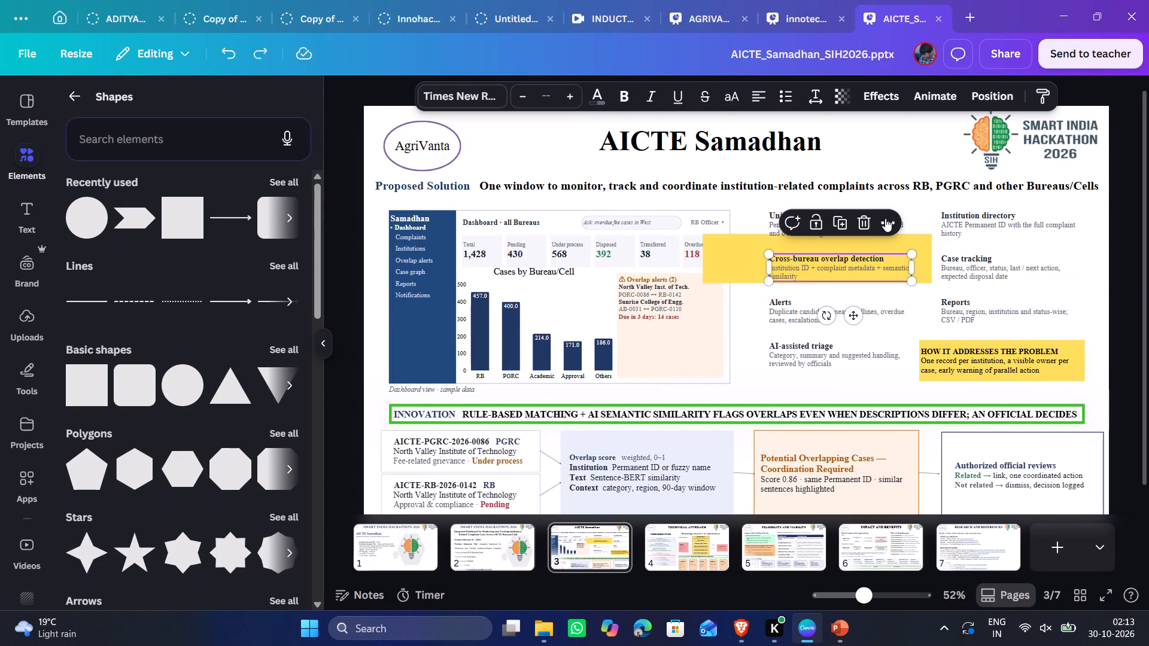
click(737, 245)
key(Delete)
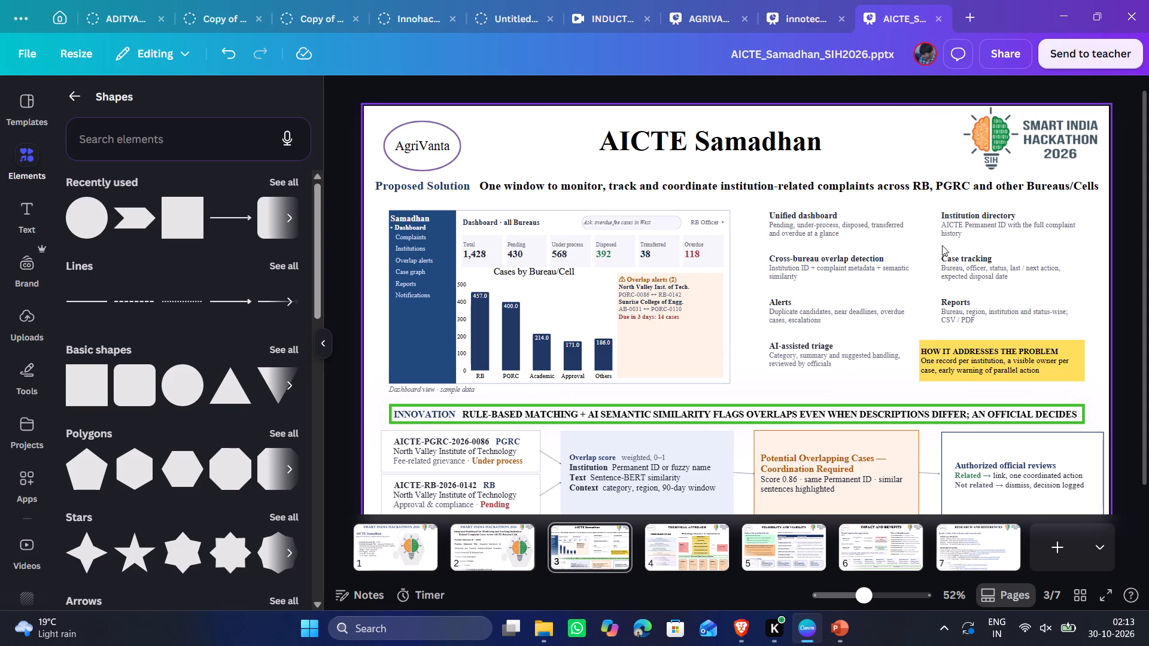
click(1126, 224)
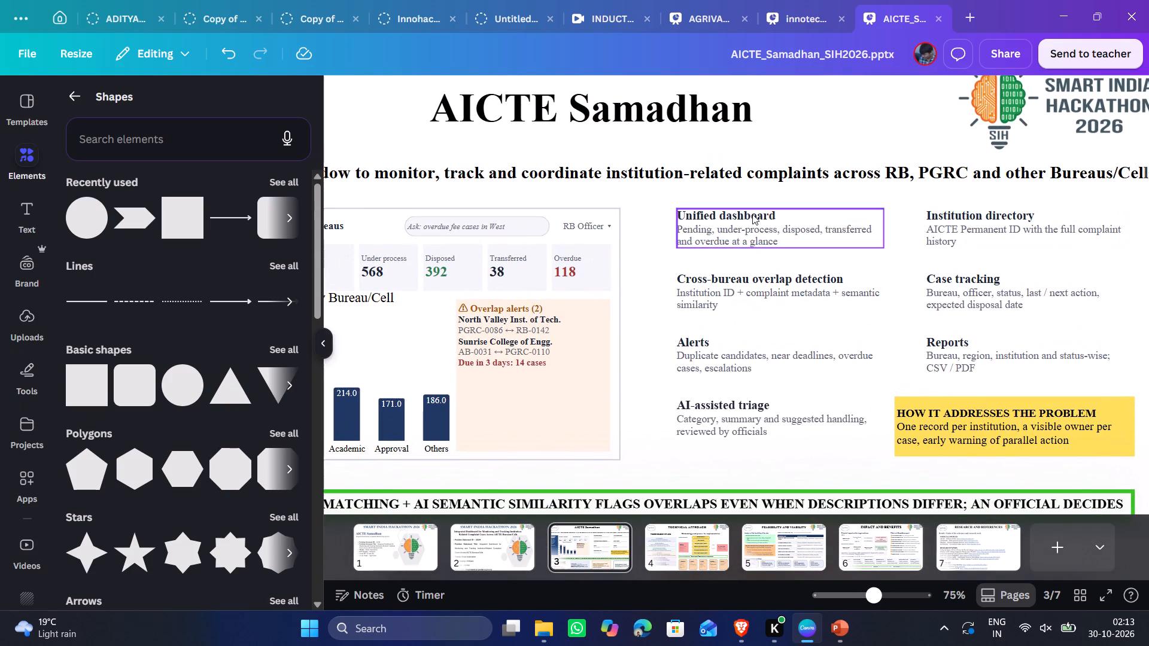
Colour the Unified dashboard heading purple (#5e17eb), leaving its description text out of the change.
double_click(742, 209)
click(779, 214)
click(787, 216)
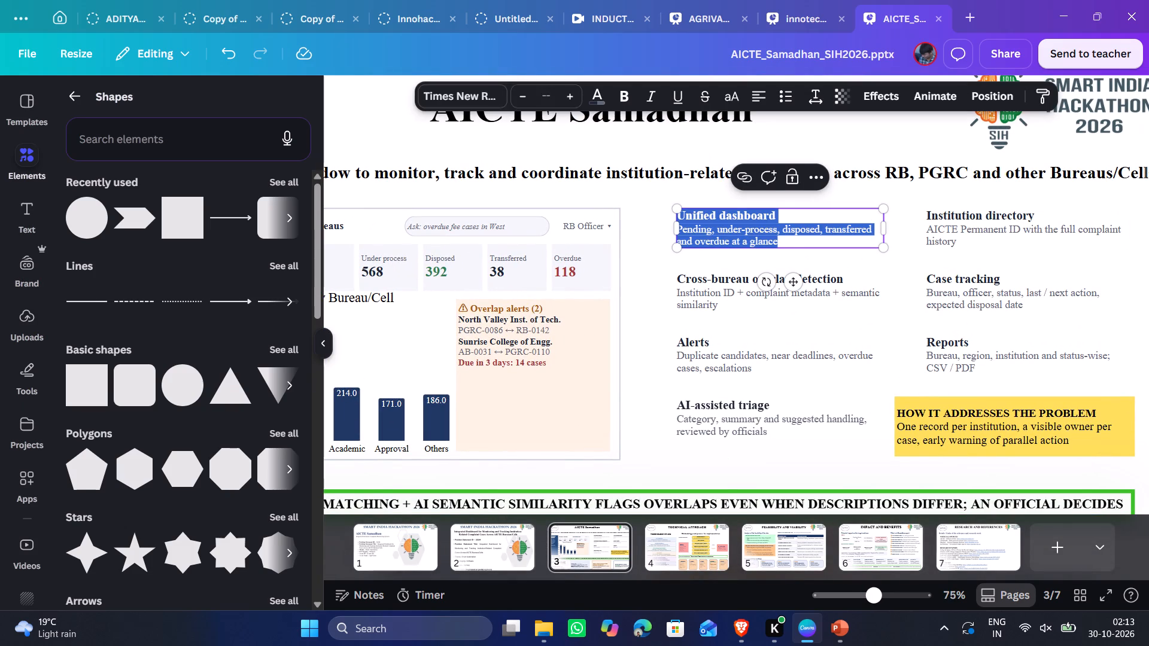
click(785, 218)
drag(779, 217, 678, 213)
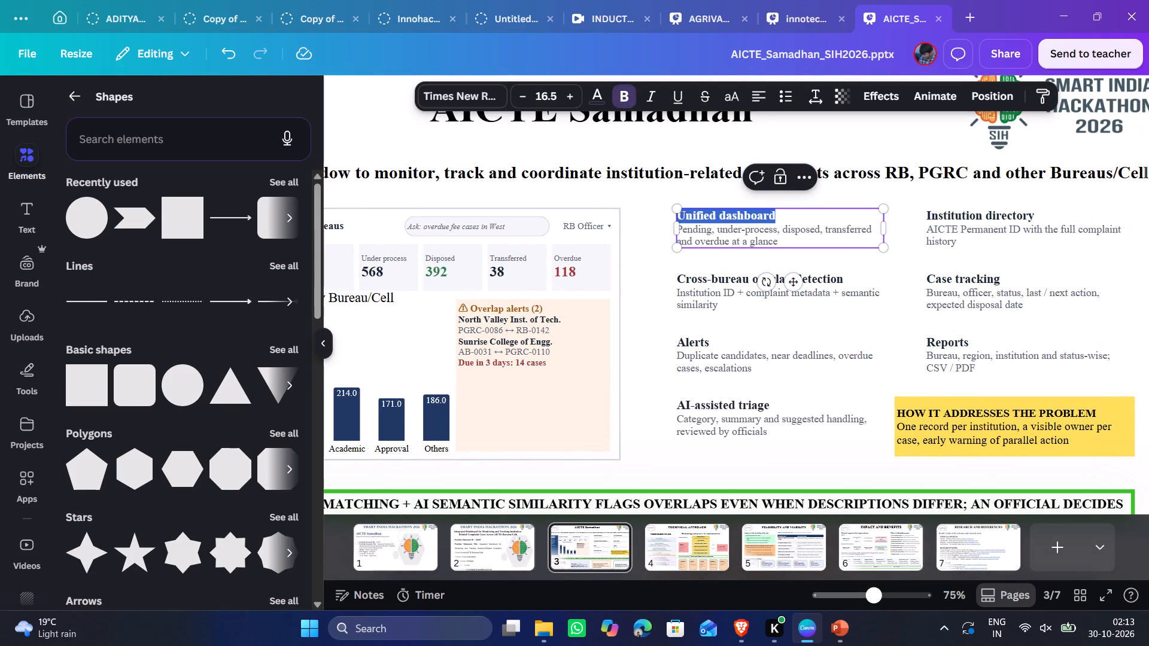
drag(678, 213, 675, 213)
click(604, 95)
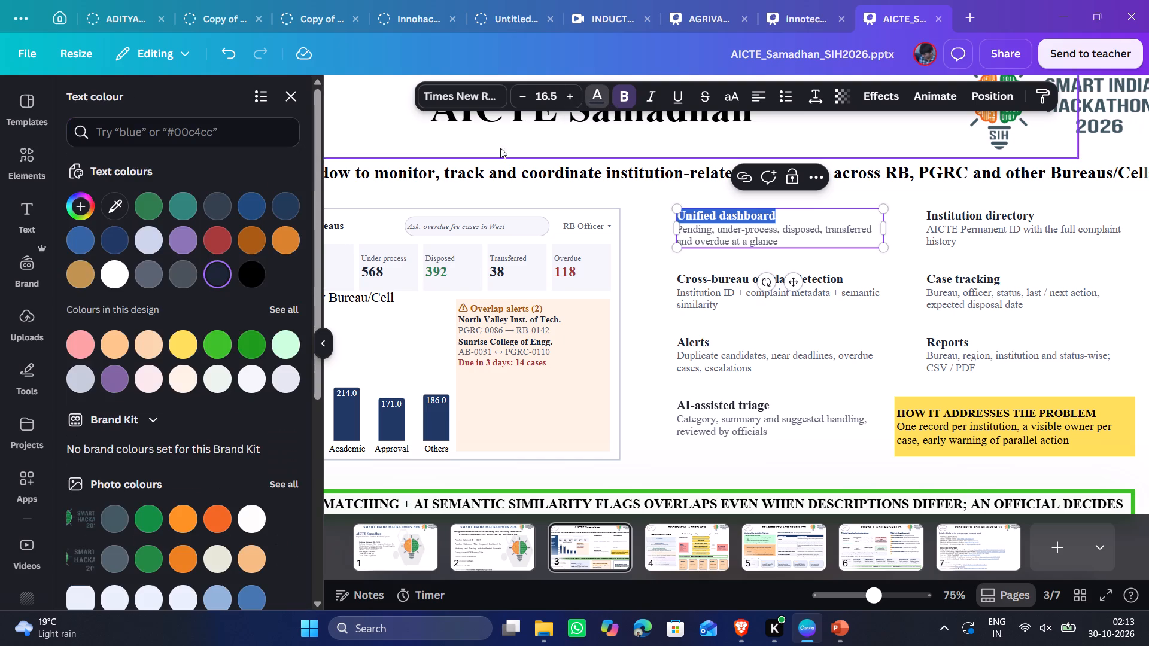
scroll(218, 444, down, 5)
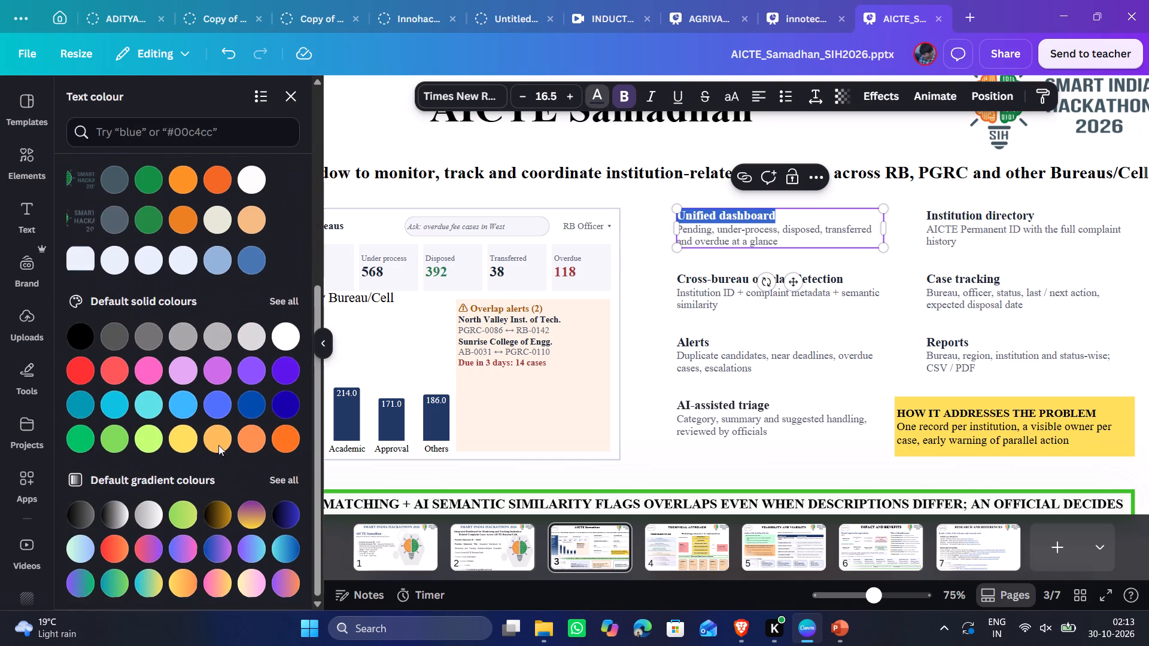
click(285, 370)
click(664, 270)
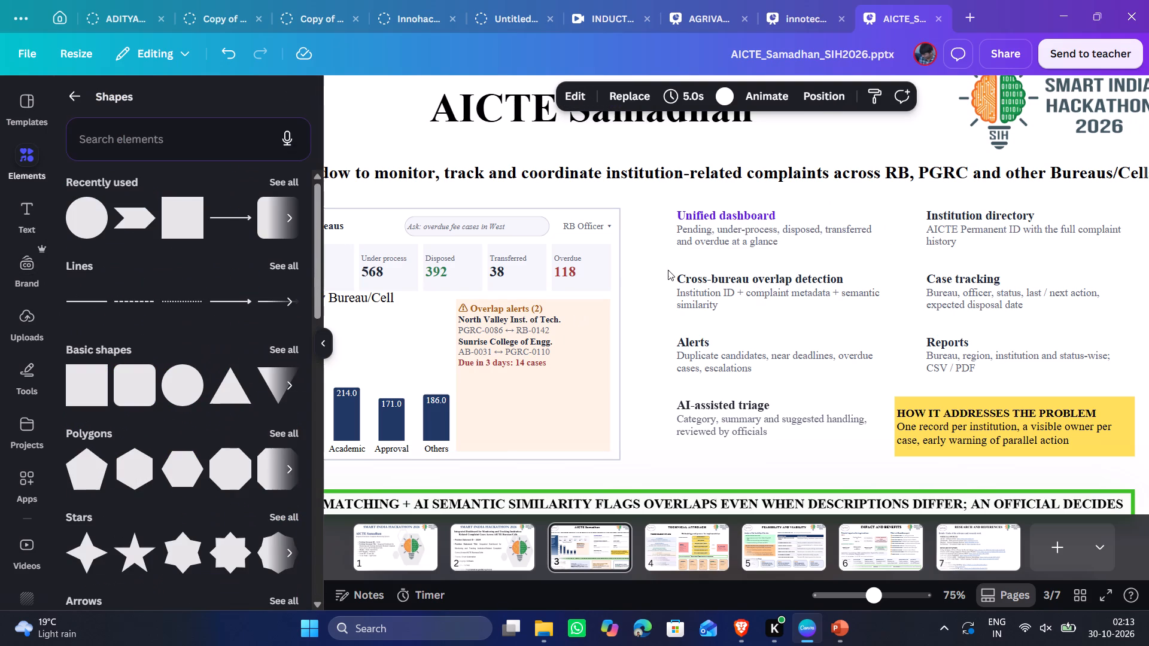
Colour the Cross-bureau overlap detection heading the same purple as the Unified dashboard heading.
double_click(707, 278)
click(812, 278)
click(834, 279)
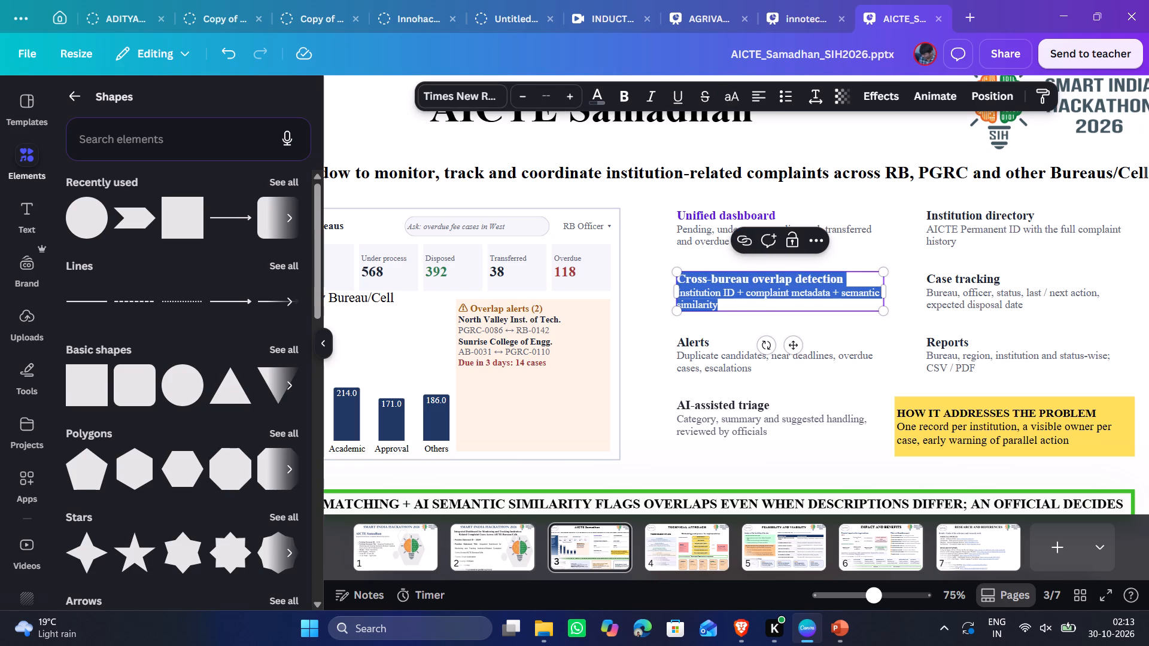
drag(849, 280, 673, 278)
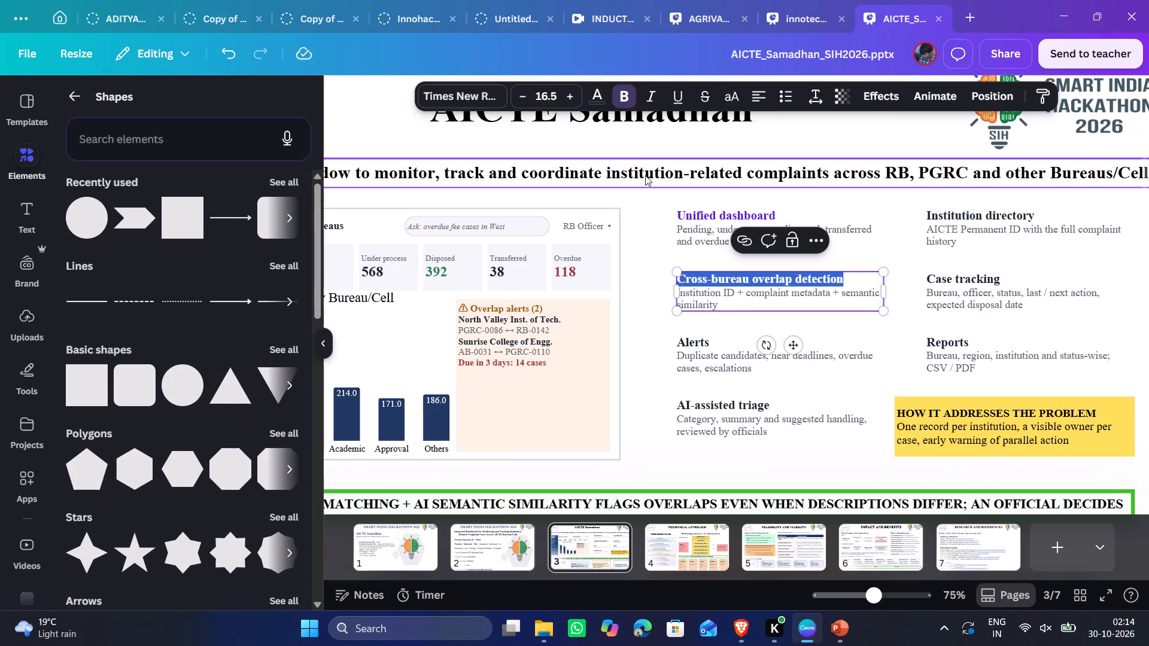
click(594, 97)
click(181, 235)
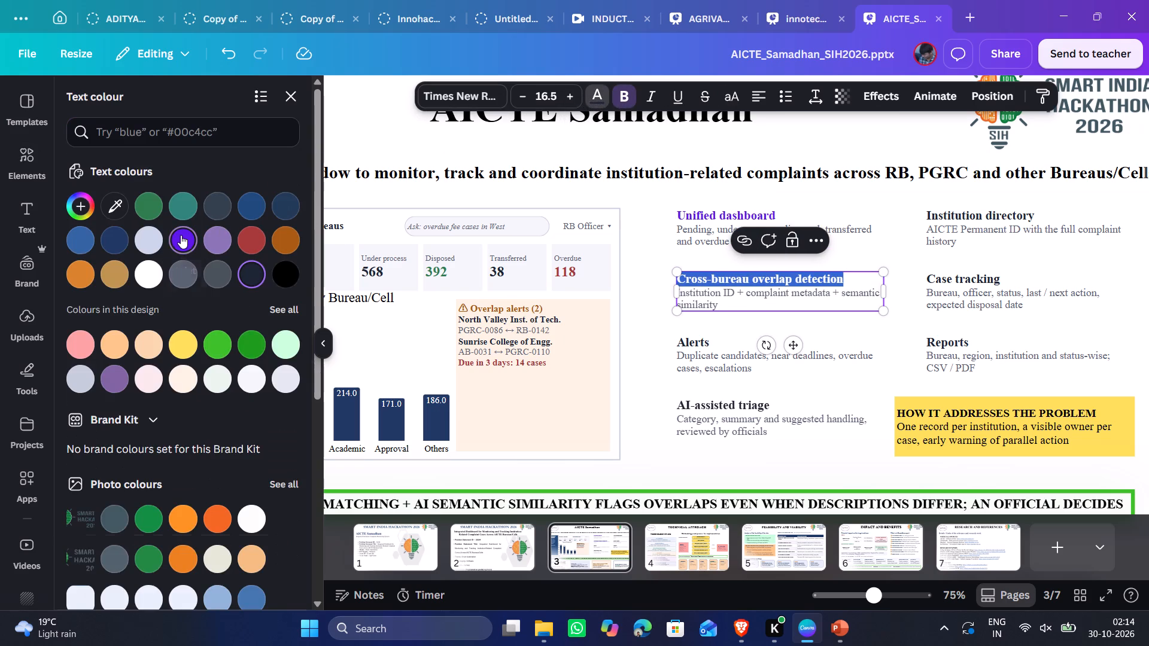
click(879, 352)
Colour the Institution directory heading the same purple as the other recoloured headings.
click(1007, 204)
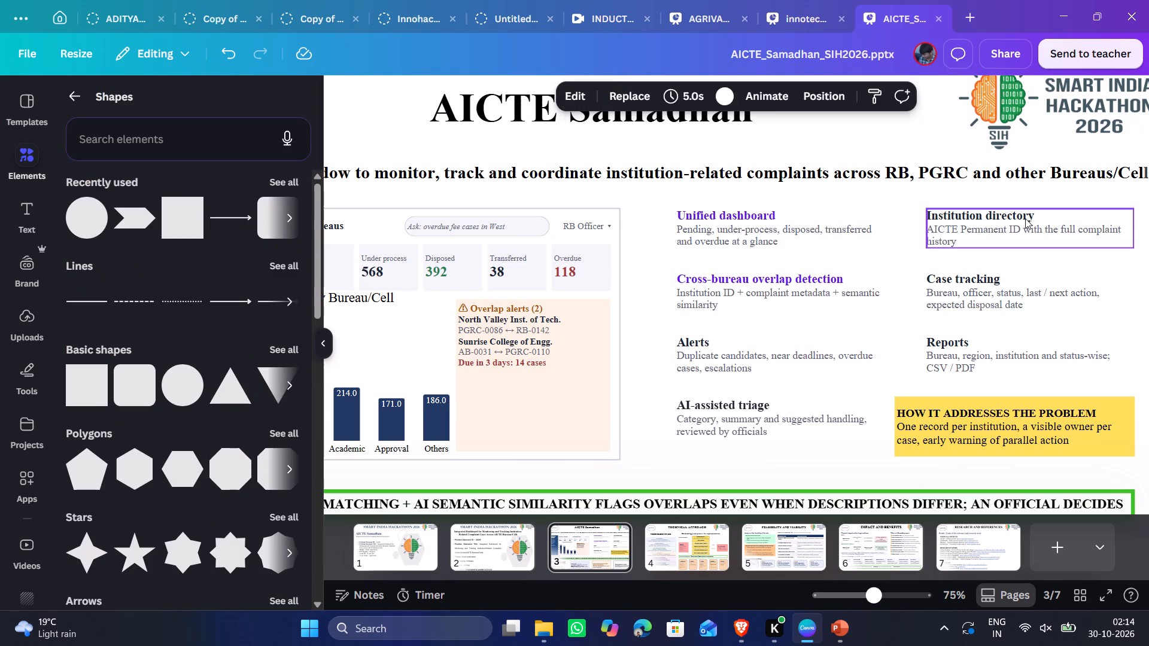
double_click(1025, 218)
click(1036, 218)
drag(1041, 218, 886, 219)
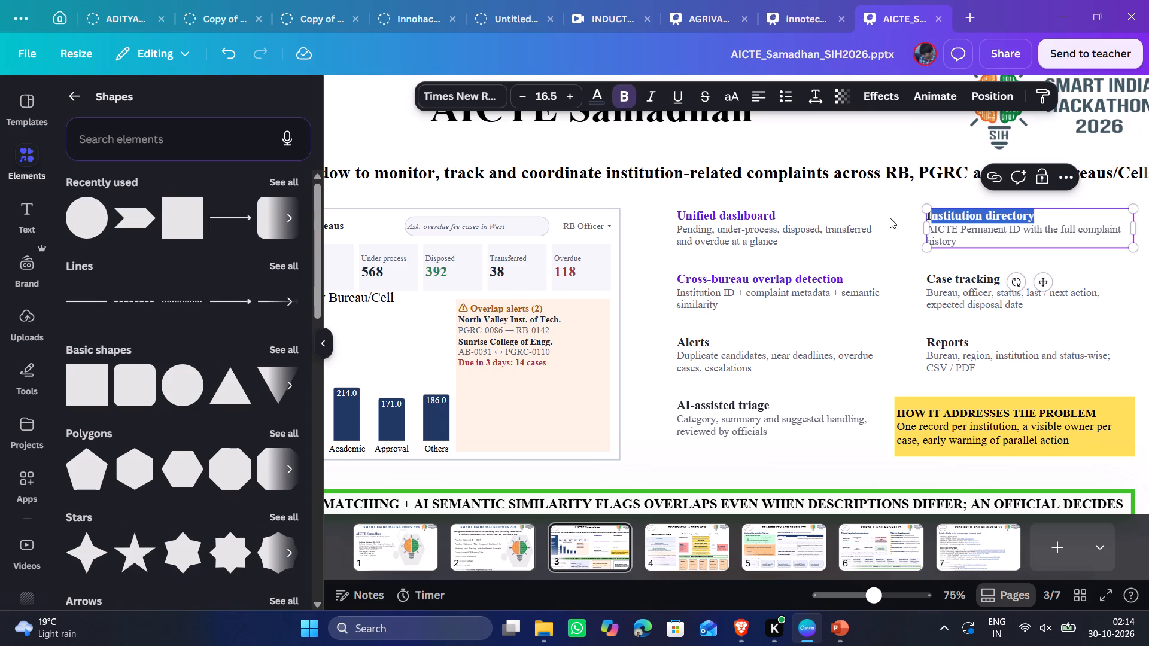
click(598, 97)
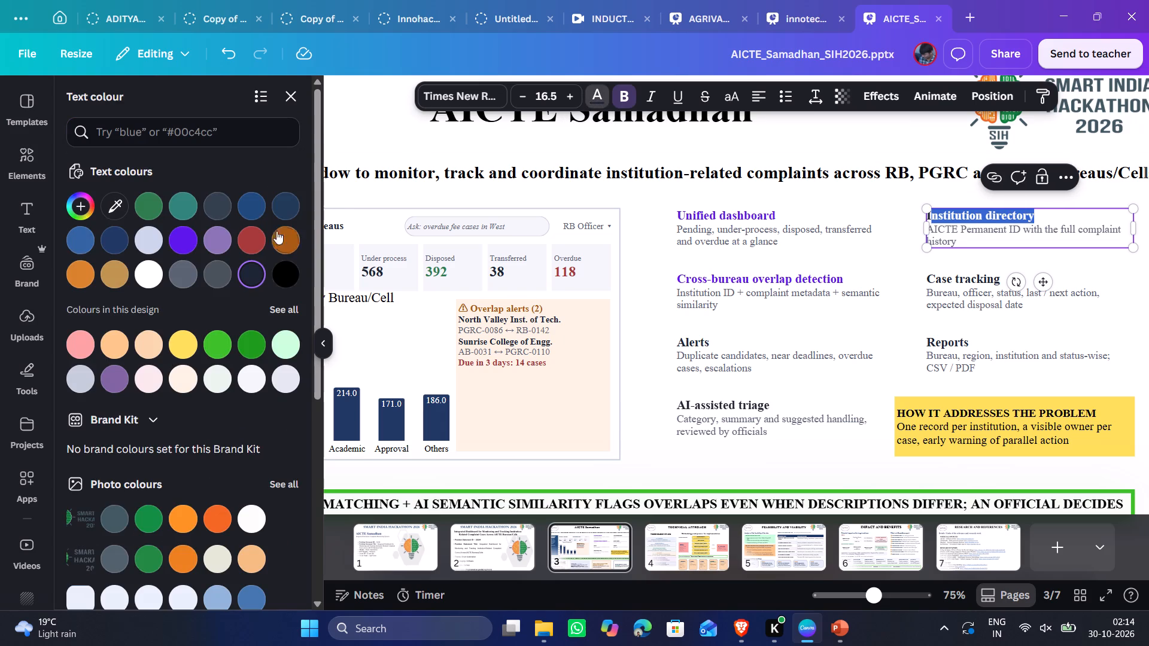
click(187, 233)
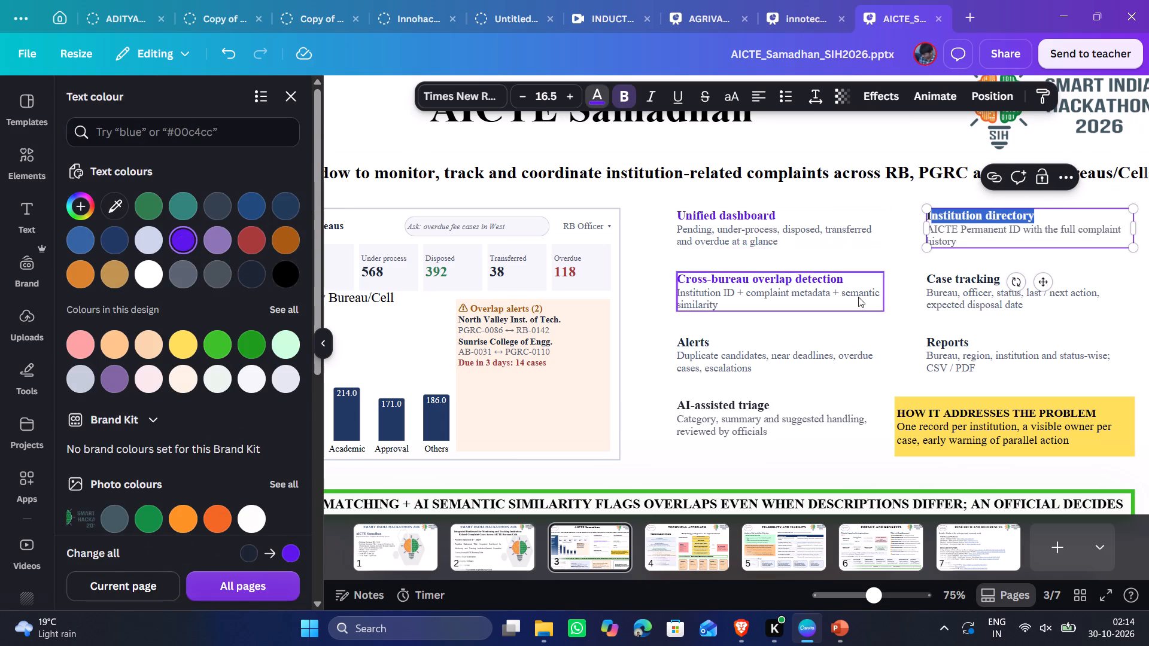
click(858, 297)
Reselect the whole Institution directory heading and reapply the purple text colour to it.
double_click(936, 217)
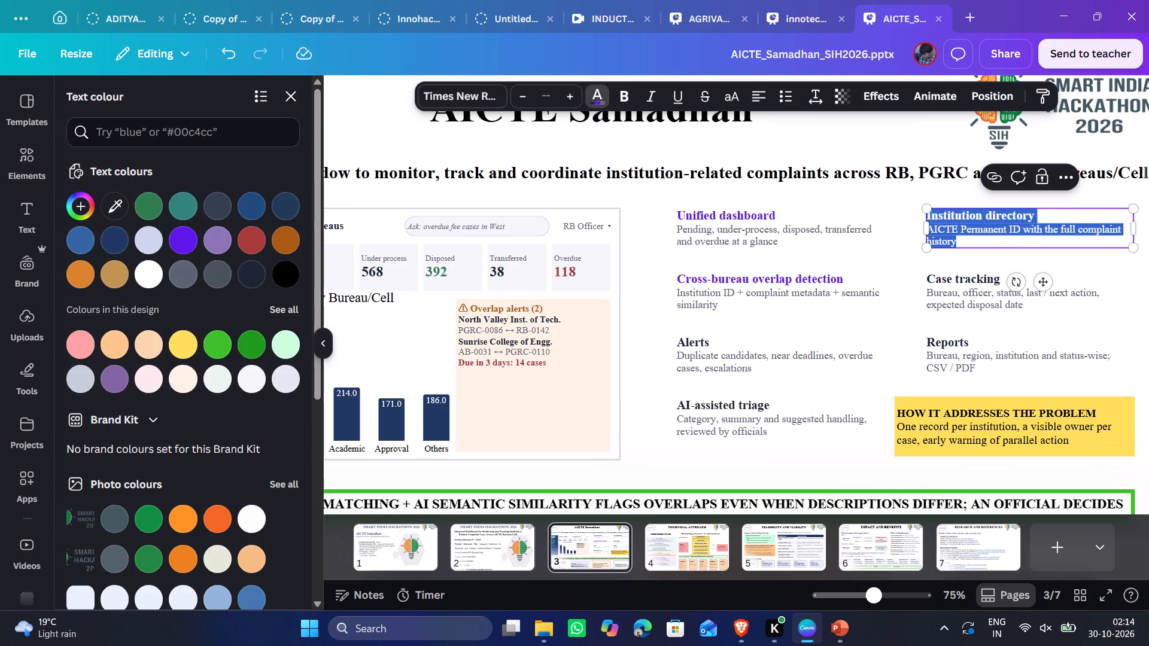
click(935, 218)
click(938, 219)
drag(943, 215, 932, 217)
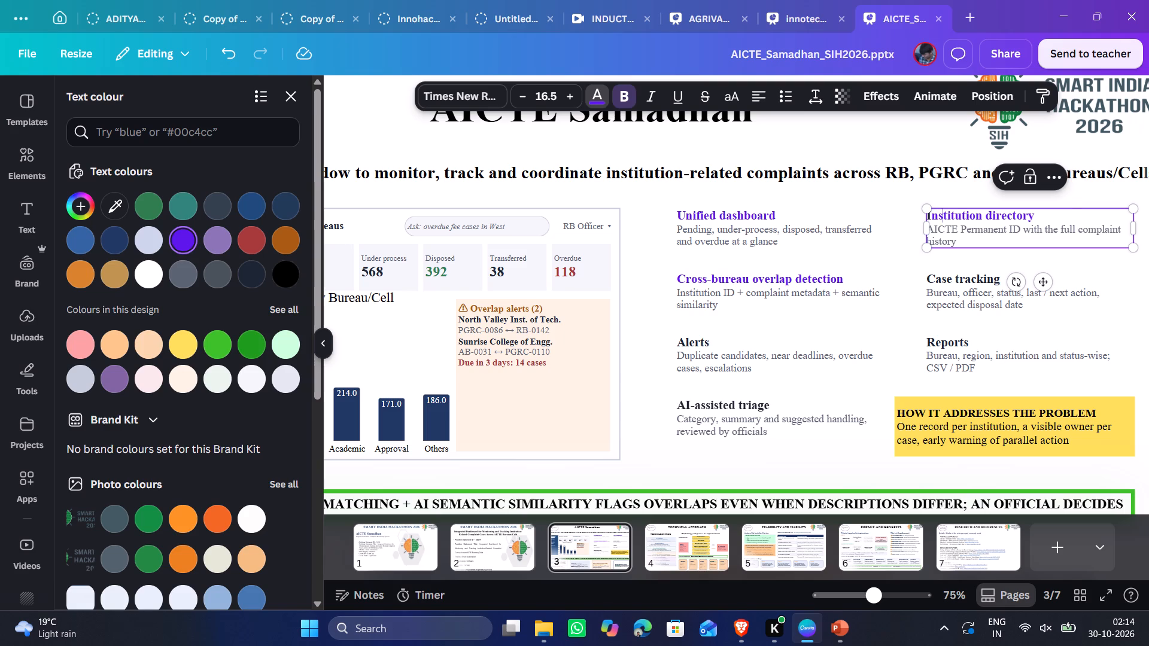
drag(932, 217, 913, 218)
click(968, 214)
drag(1033, 218, 918, 220)
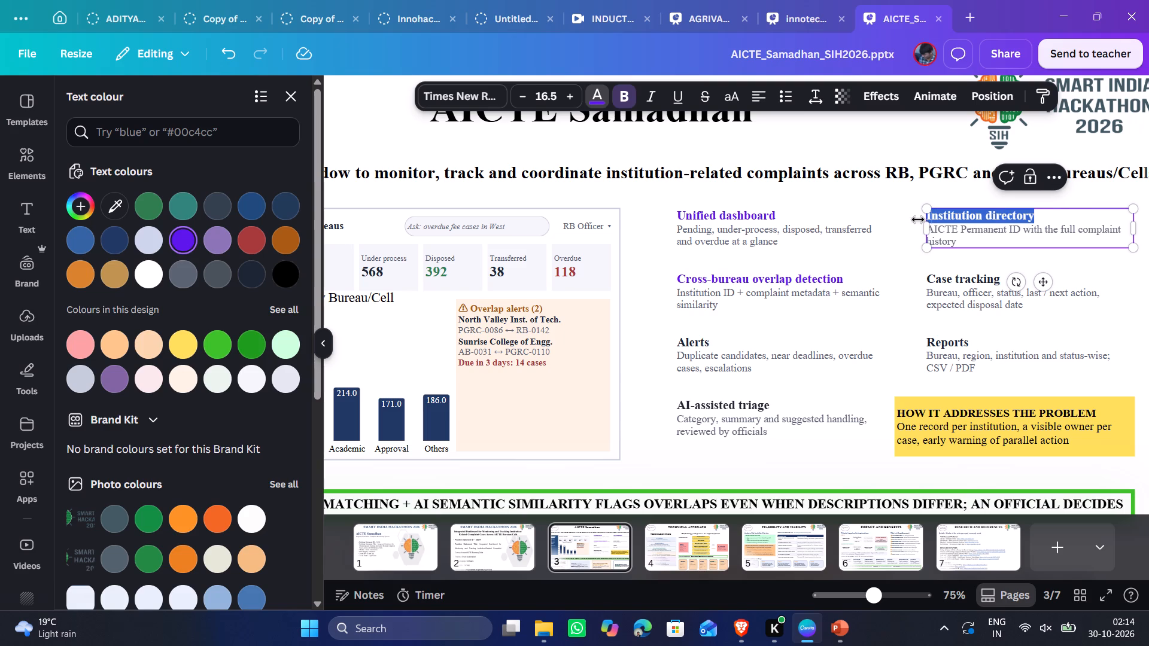
drag(918, 220, 901, 220)
click(588, 103)
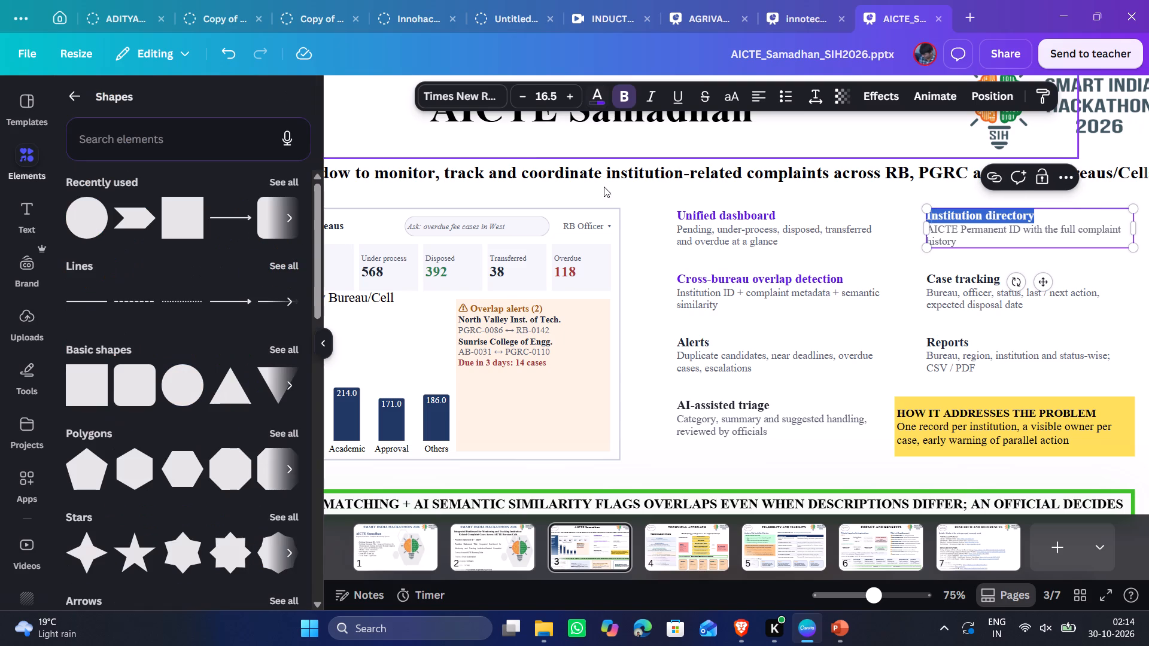
click(598, 89)
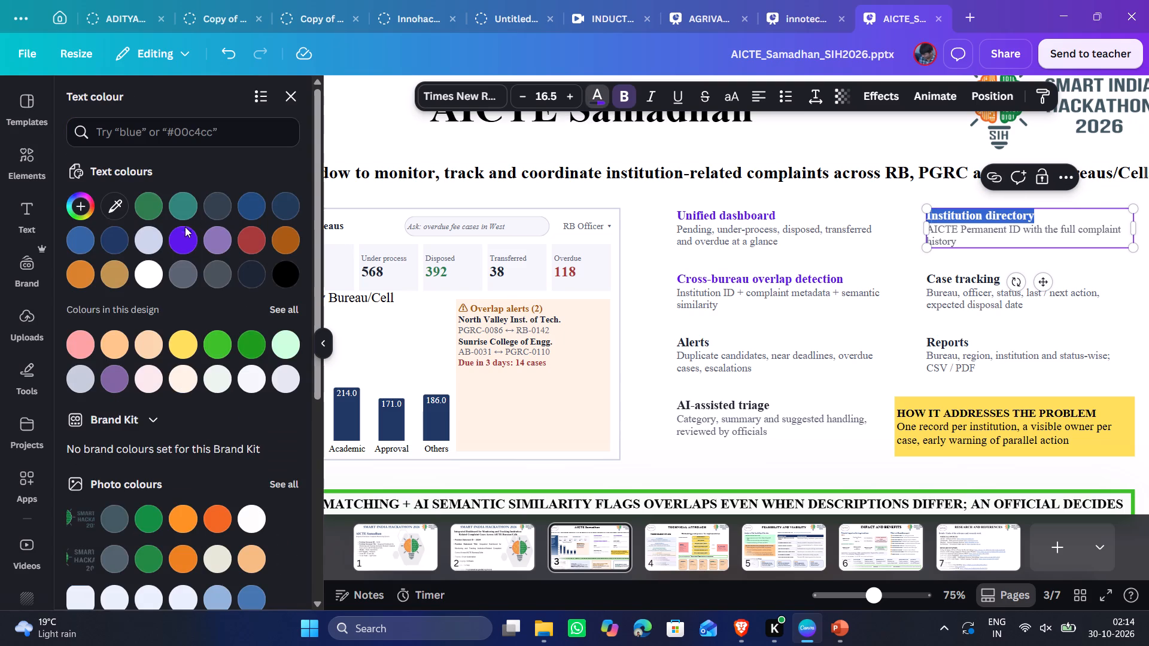
click(185, 233)
click(870, 275)
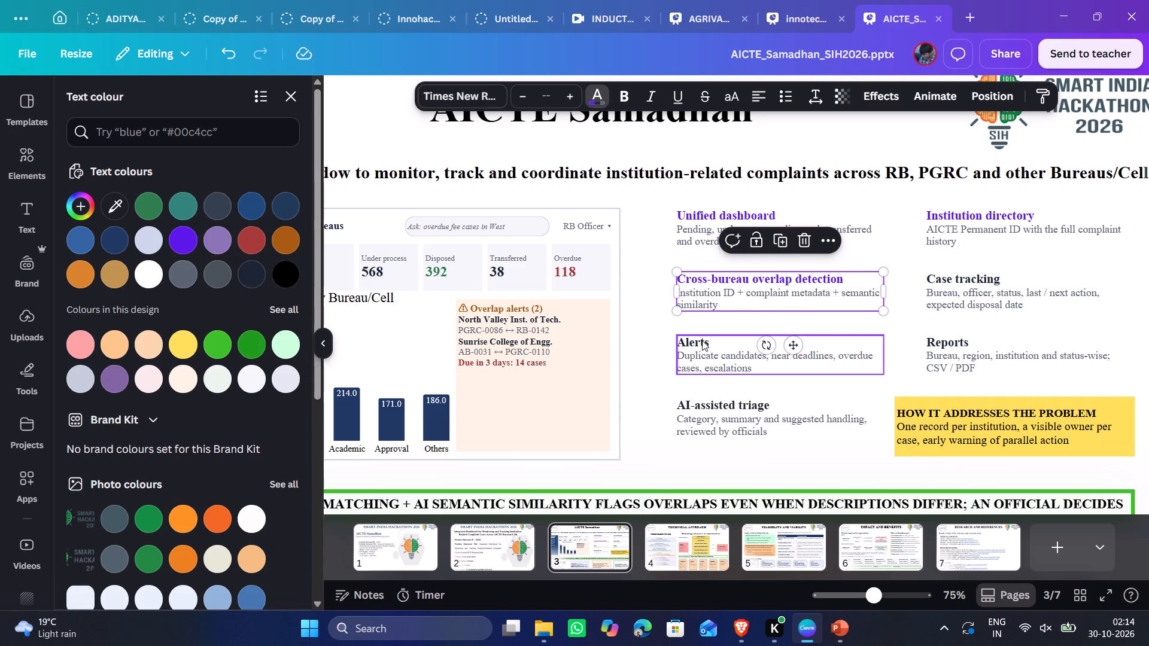
Colour the Alerts and Case tracking headings the same purple, one heading at a time.
double_click(701, 340)
click(709, 340)
drag(714, 341, 674, 342)
click(181, 234)
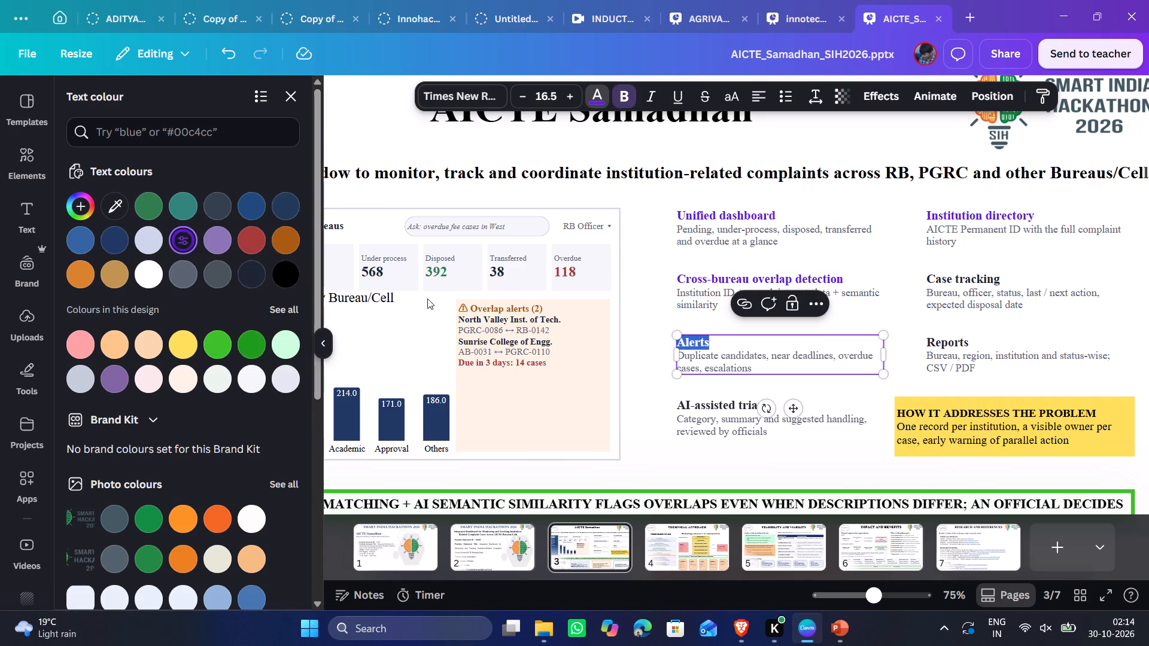
click(942, 297)
double_click(1014, 279)
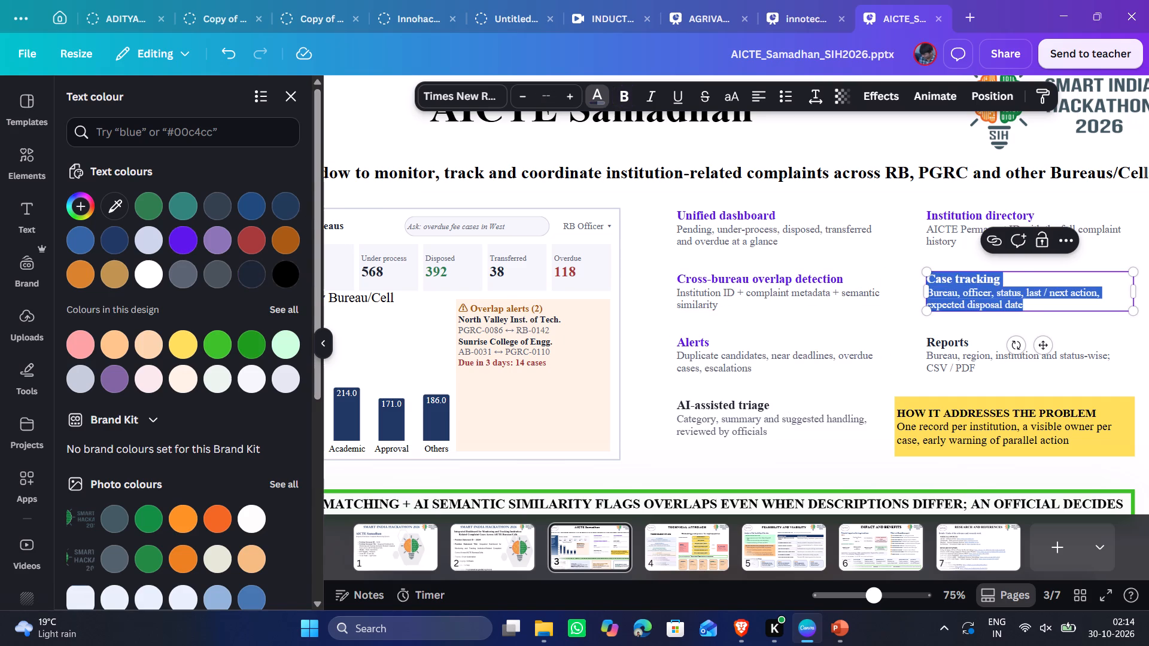
click(1003, 279)
drag(1004, 279, 919, 282)
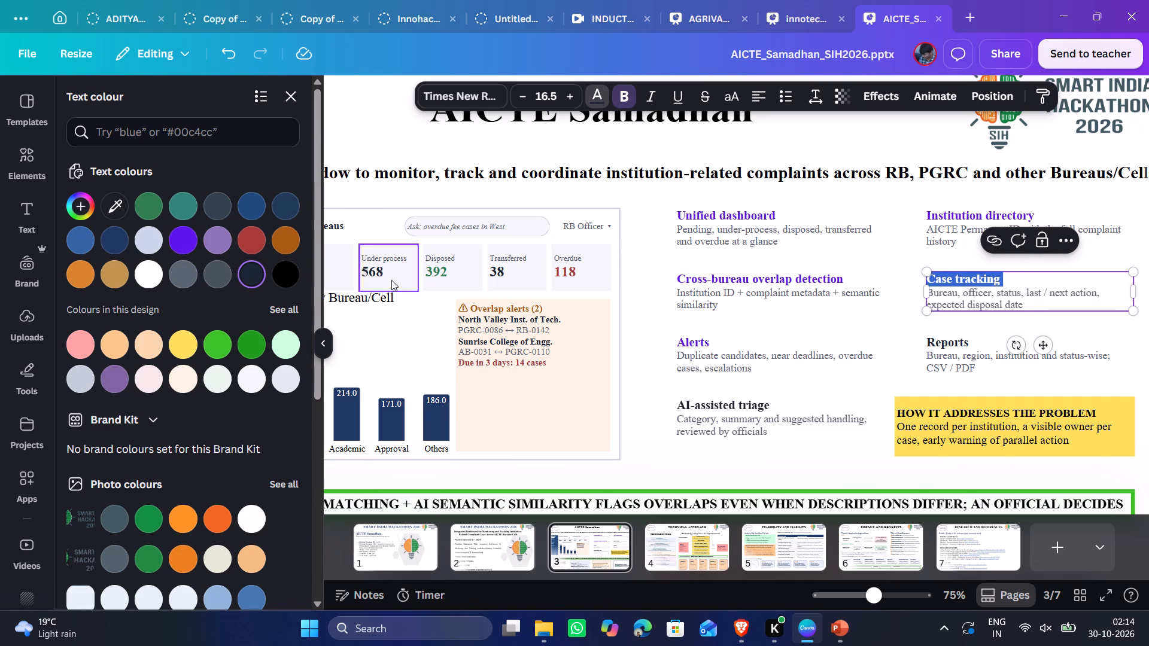
click(176, 240)
Colour the Reports and AI-assisted triage headings the same purple, one heading at a time.
click(934, 358)
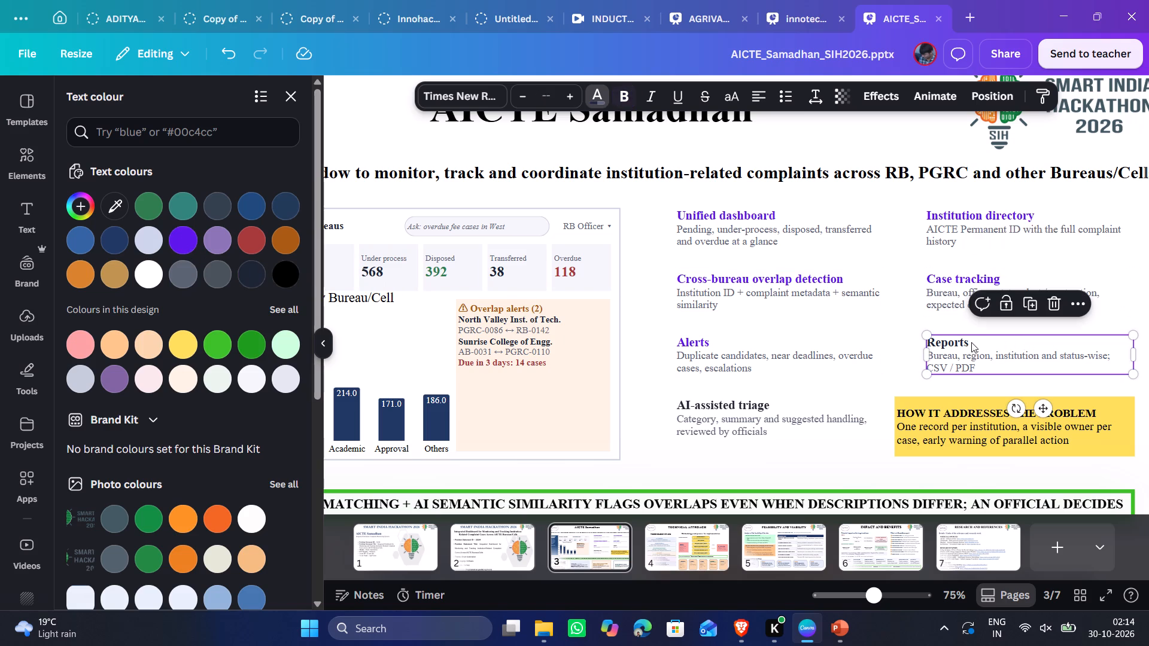
triple_click(971, 342)
click(972, 341)
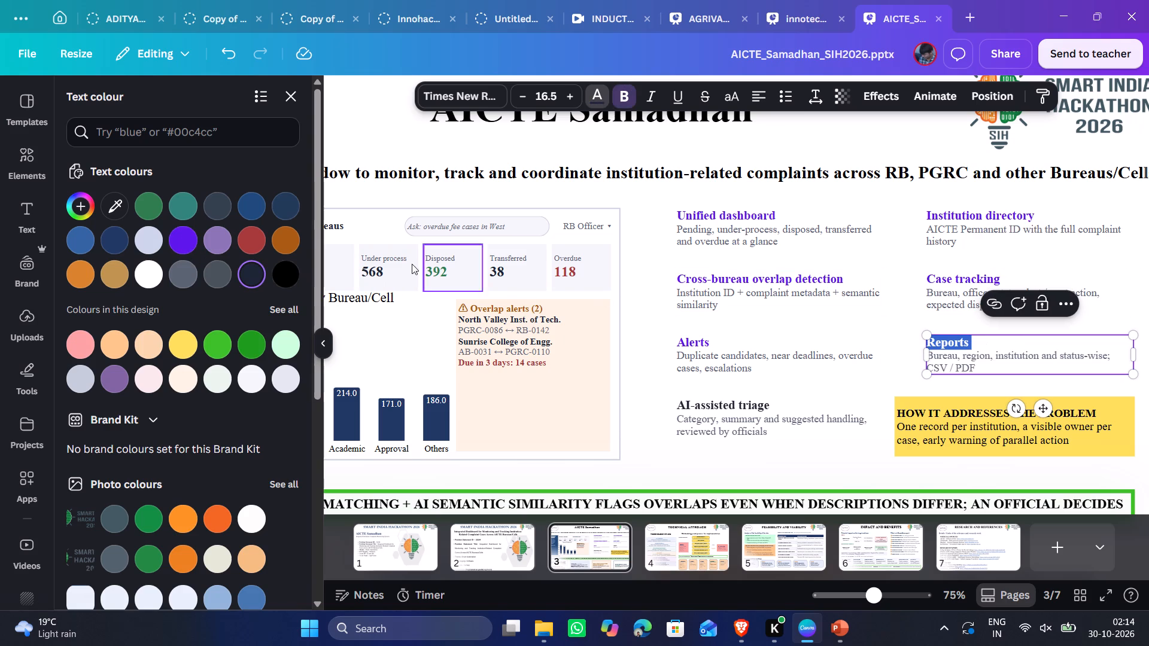
click(185, 234)
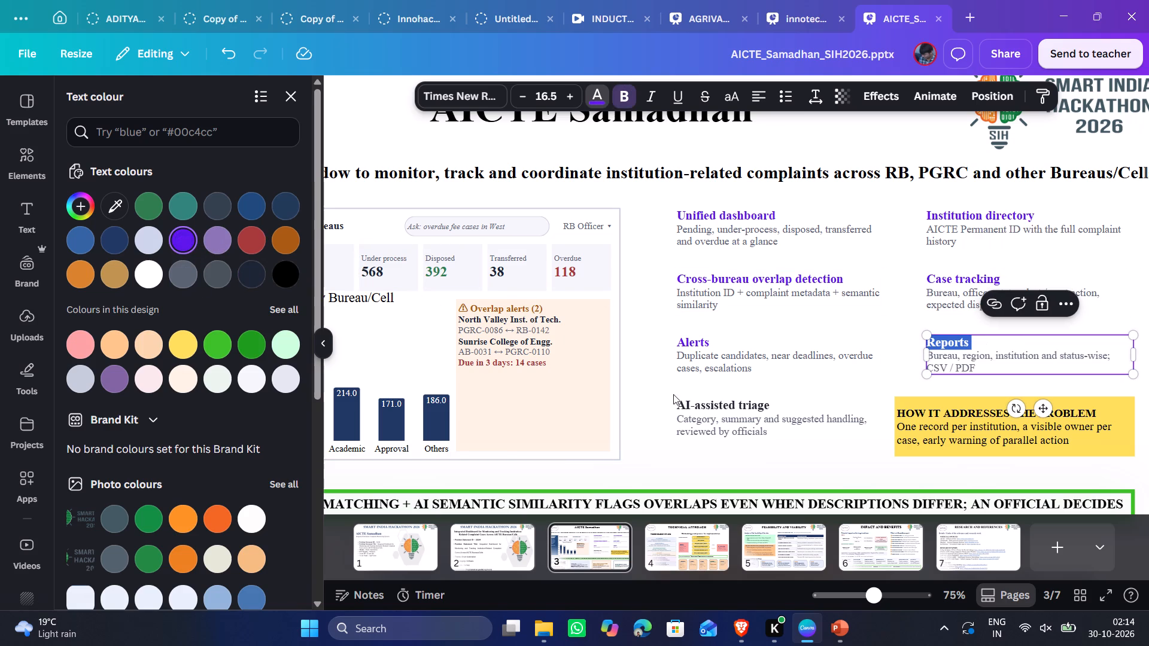
double_click(759, 403)
click(777, 407)
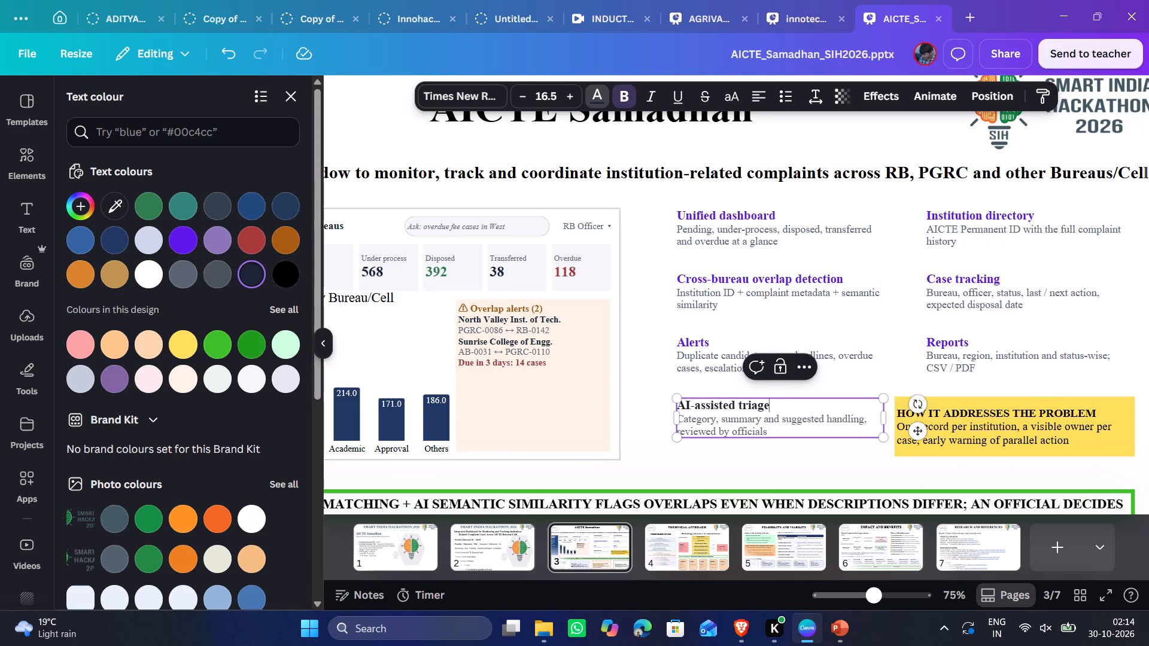
drag(777, 404, 675, 404)
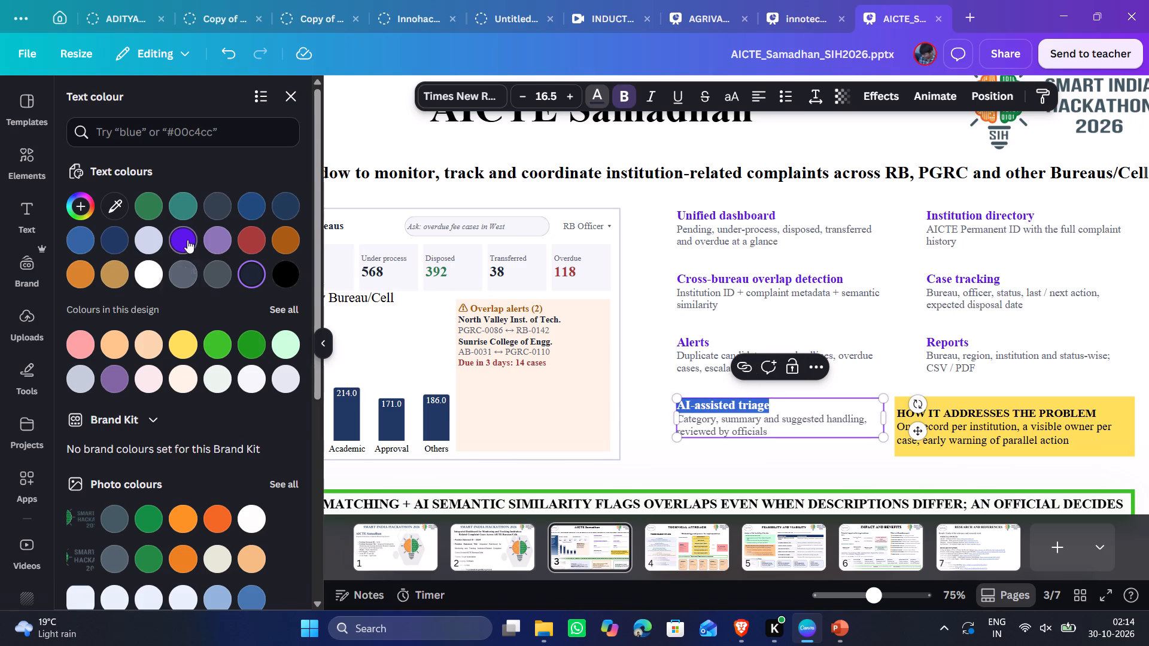
click(187, 240)
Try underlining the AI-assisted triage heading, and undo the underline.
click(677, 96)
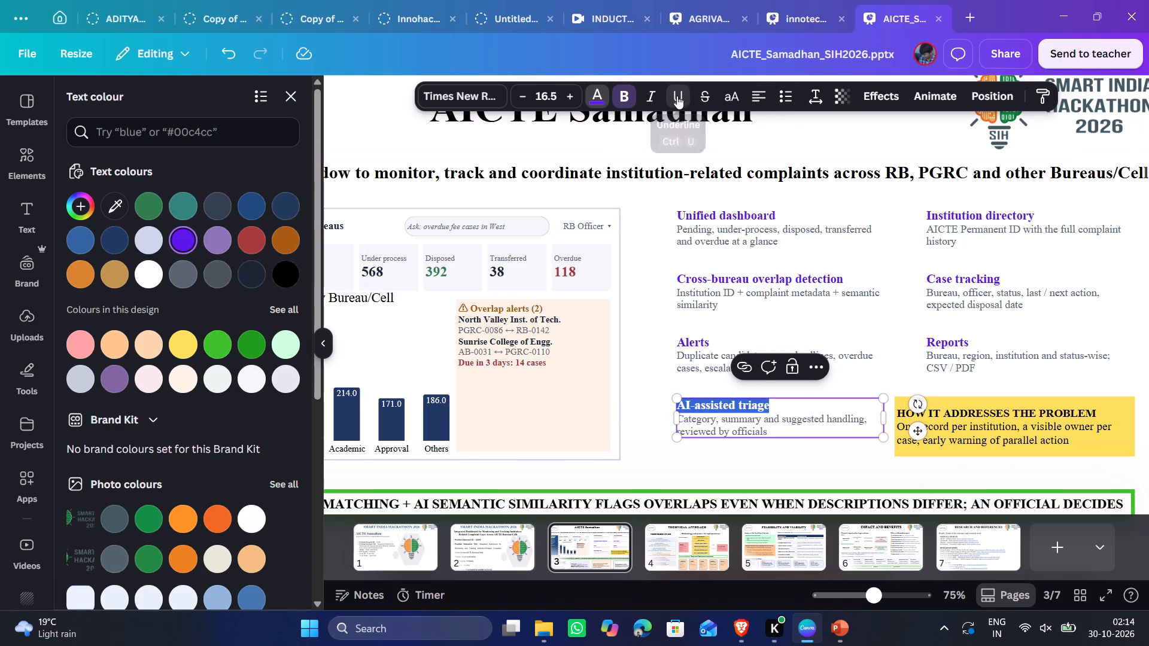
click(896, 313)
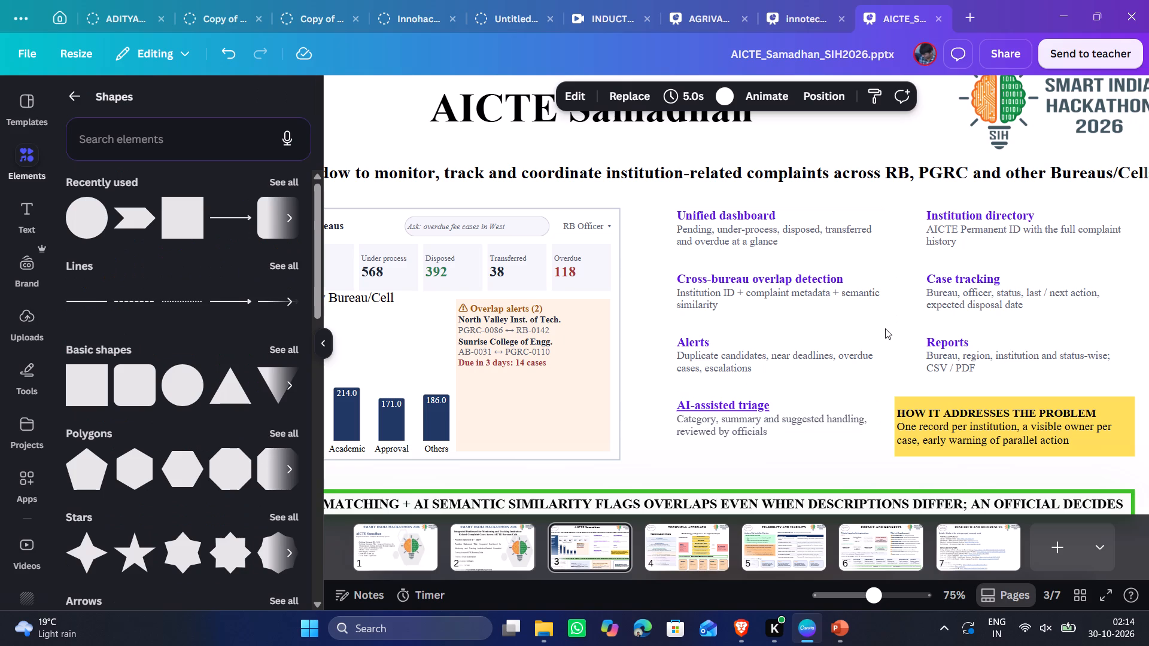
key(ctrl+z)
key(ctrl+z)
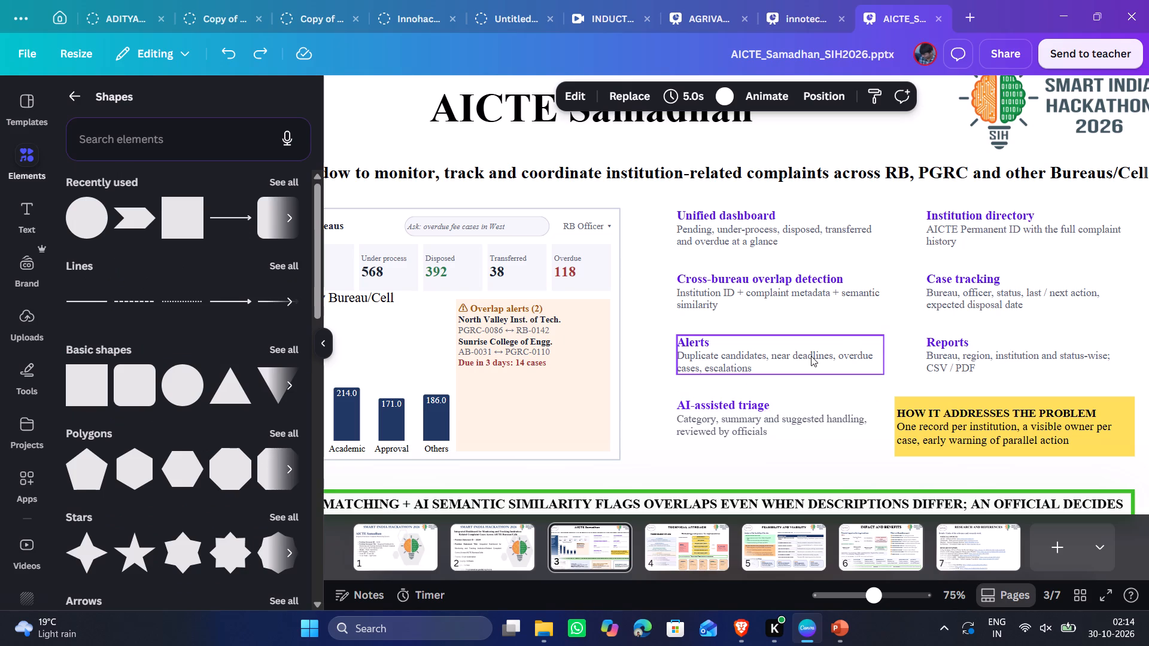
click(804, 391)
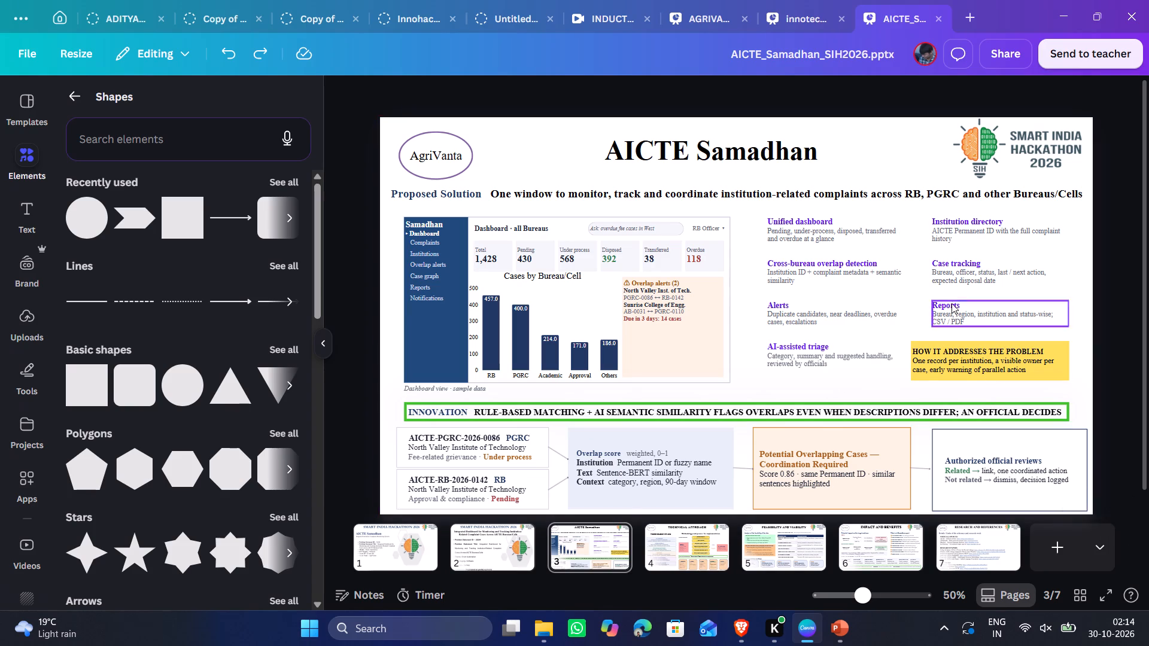
Switch the Unified dashboard heading to uppercase without changing its description text.
double_click(849, 228)
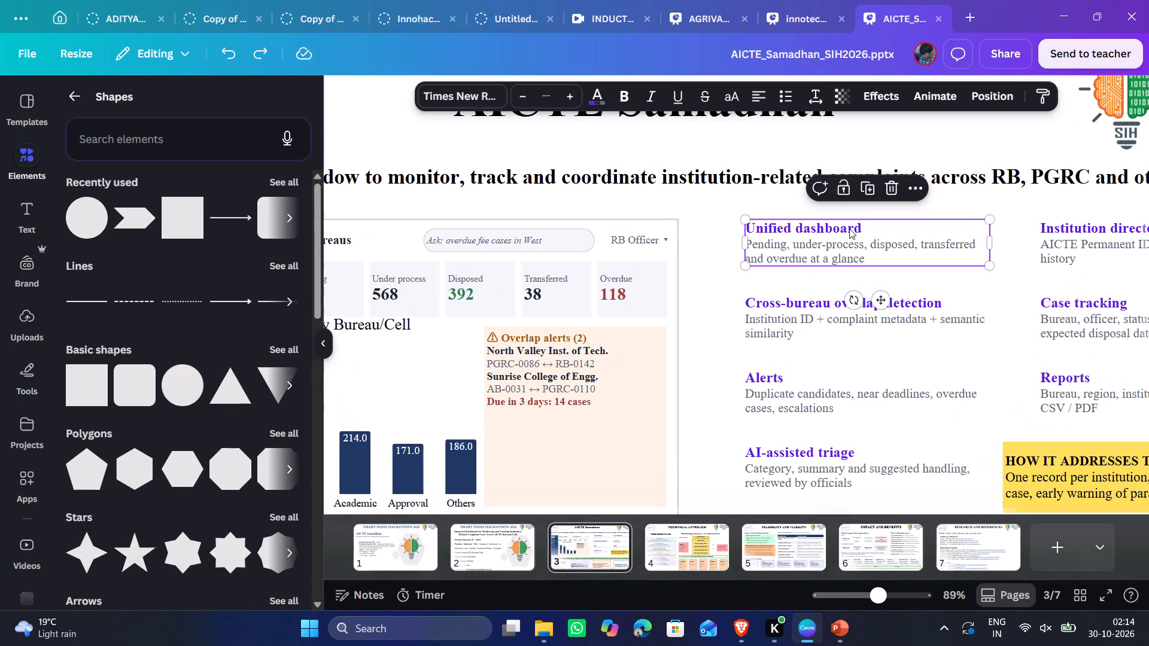
click(871, 227)
drag(871, 227, 762, 221)
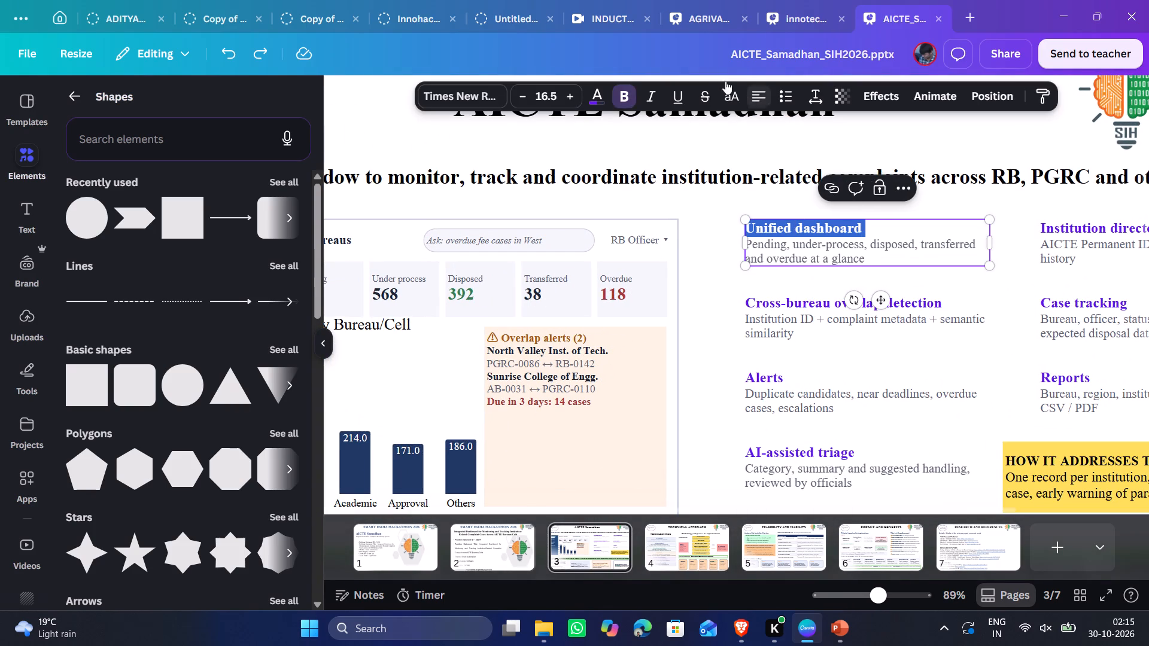
click(736, 92)
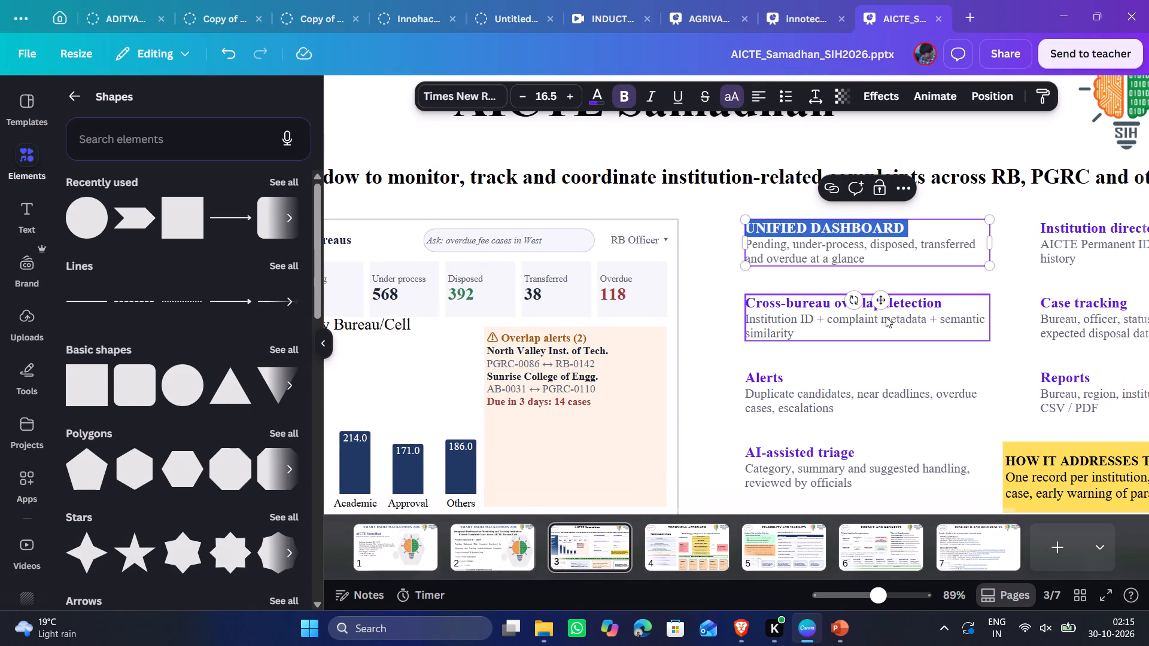
click(886, 317)
click(985, 365)
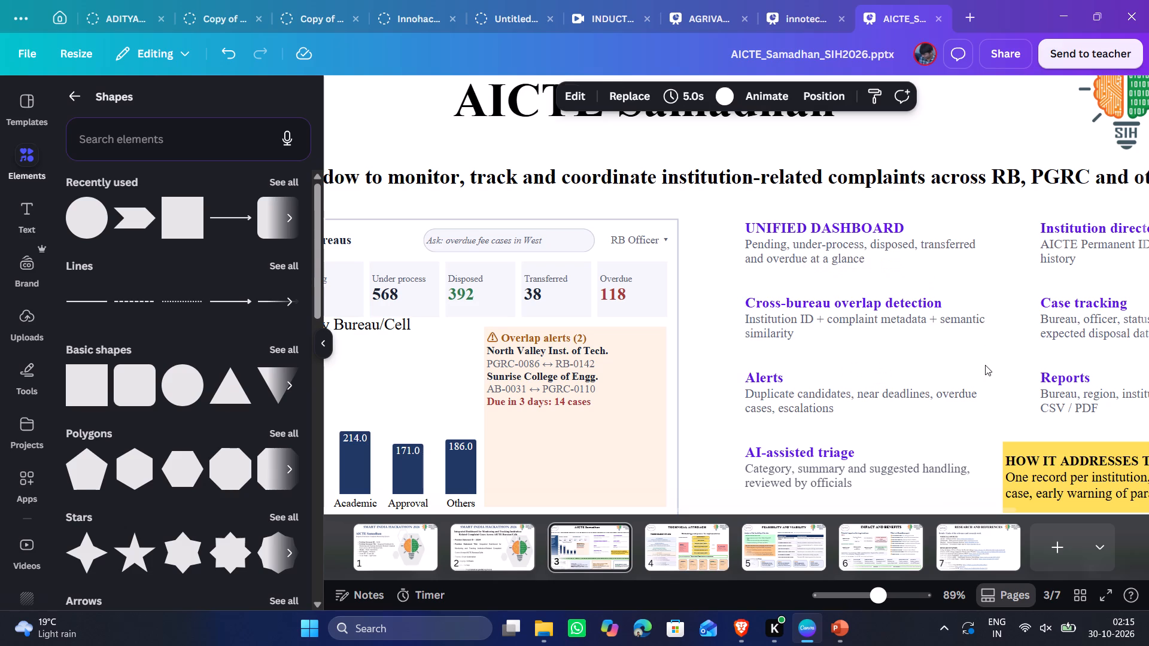
Switch the Cross-bureau overlap detection heading to uppercase without changing its description text.
double_click(917, 312)
click(948, 303)
drag(948, 303, 744, 302)
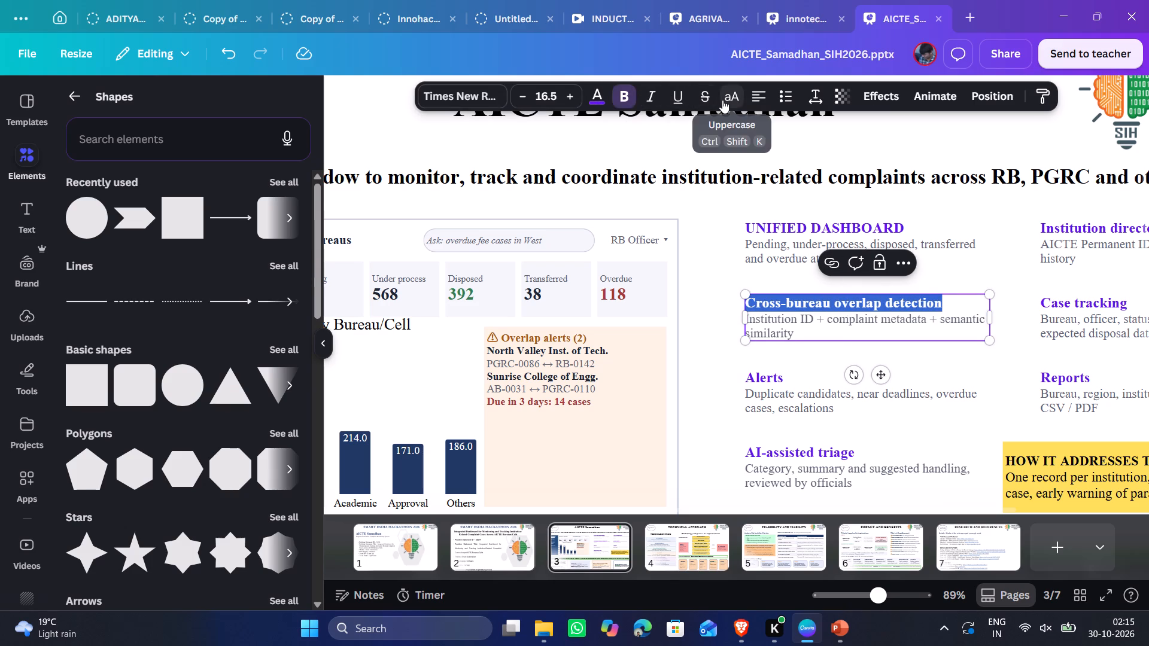
click(722, 100)
Widen the Cross-bureau overlap detection text box on both sides so its heading fits on a single line.
drag(999, 328, 1006, 327)
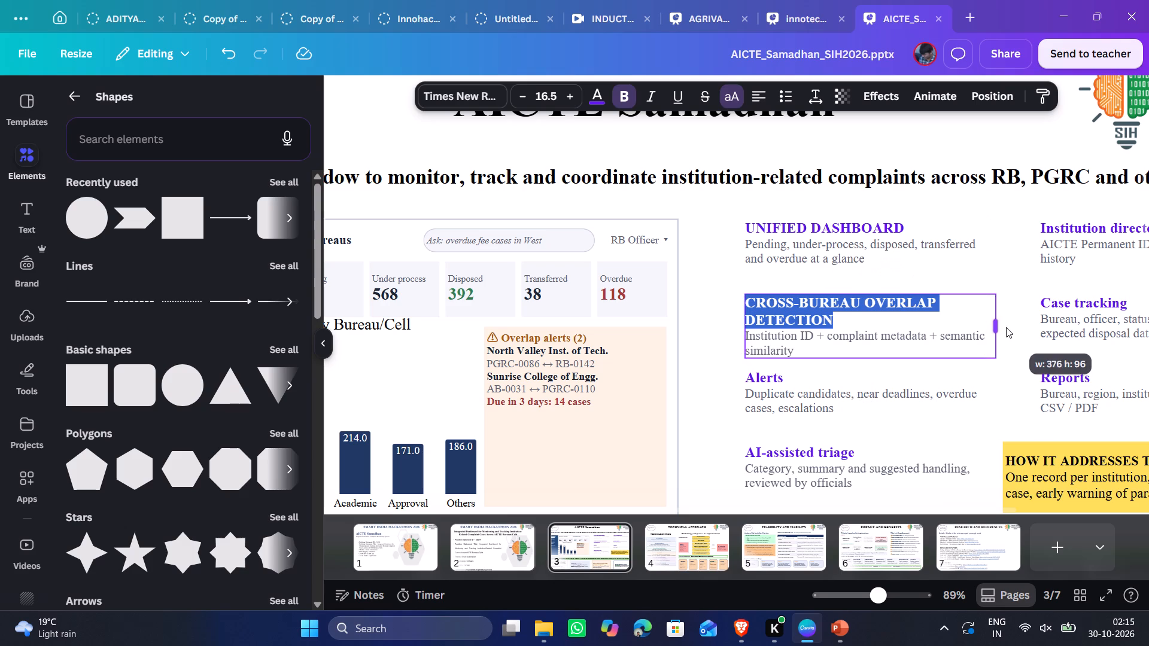
drag(1006, 327, 1035, 327)
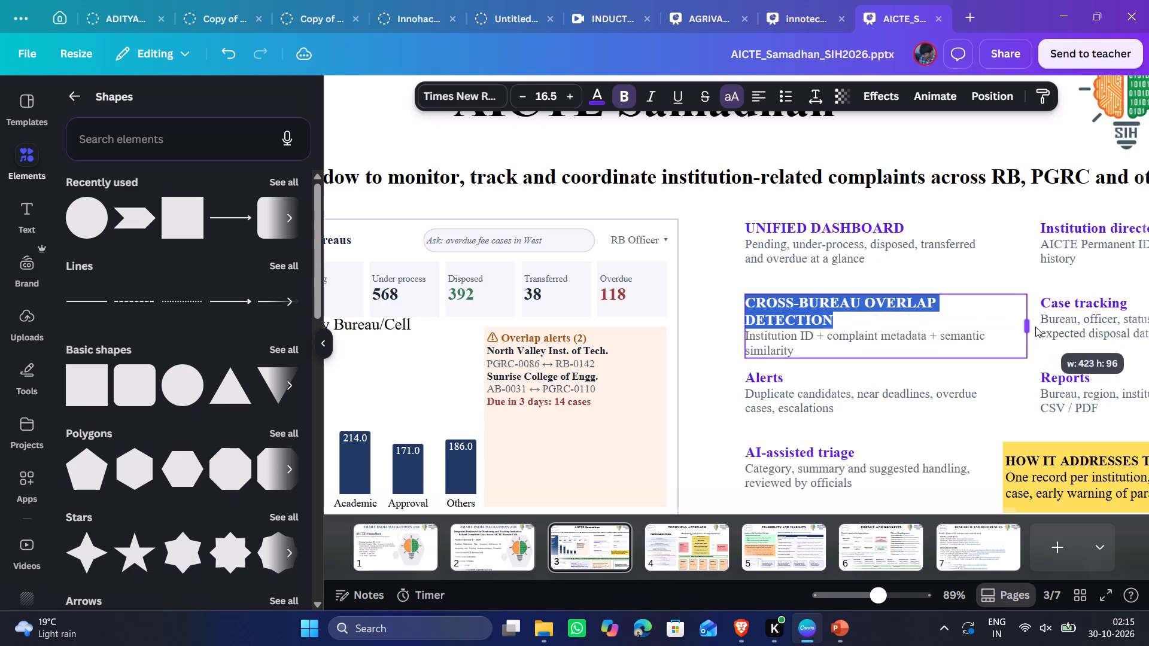
drag(1035, 327, 1026, 330)
drag(741, 321, 728, 321)
click(955, 361)
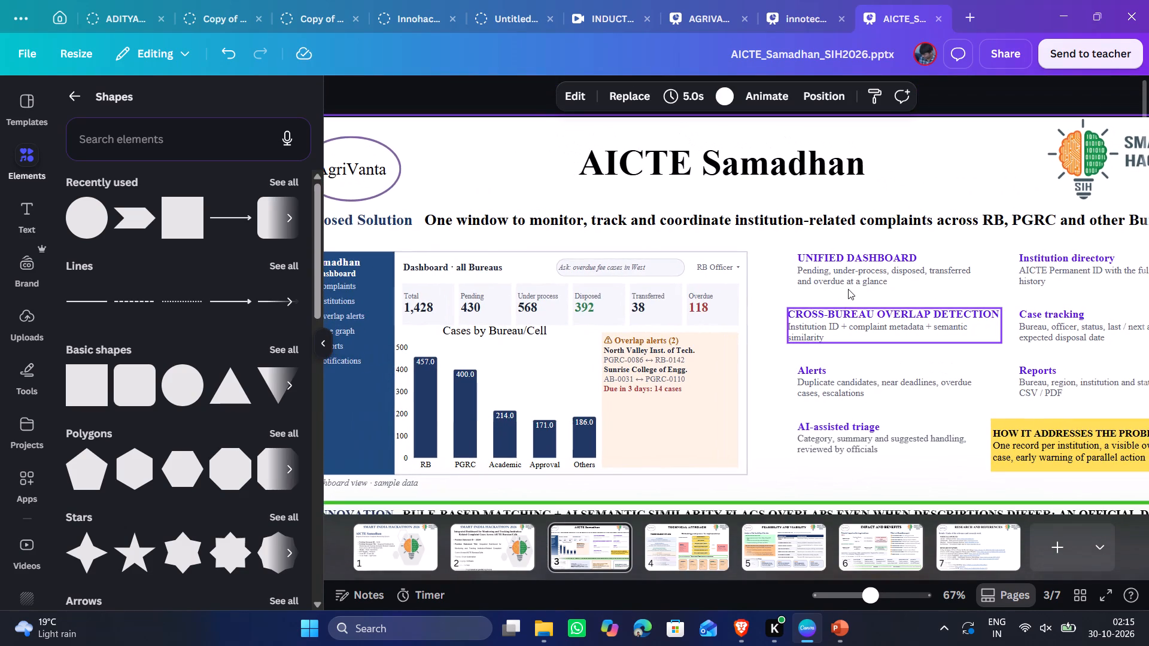
Shift the Alerts, AI-assisted triage and Unified dashboard text boxes left to align with the Cross-bureau overlap detection text.
scroll(860, 361, down, 1)
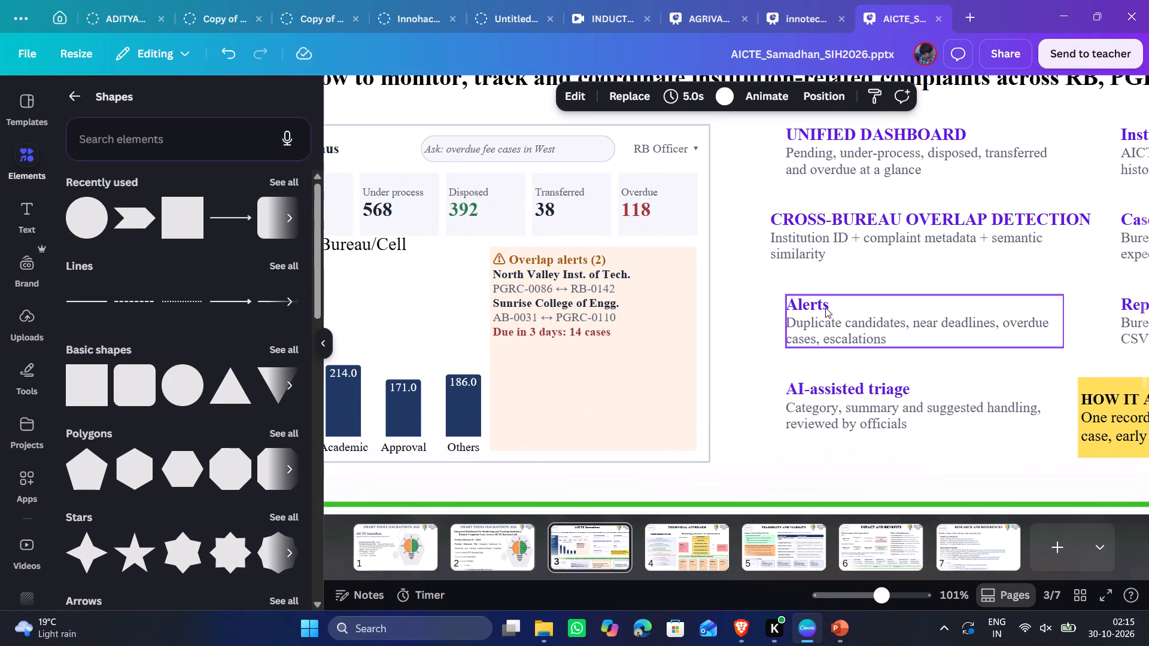
click(825, 307)
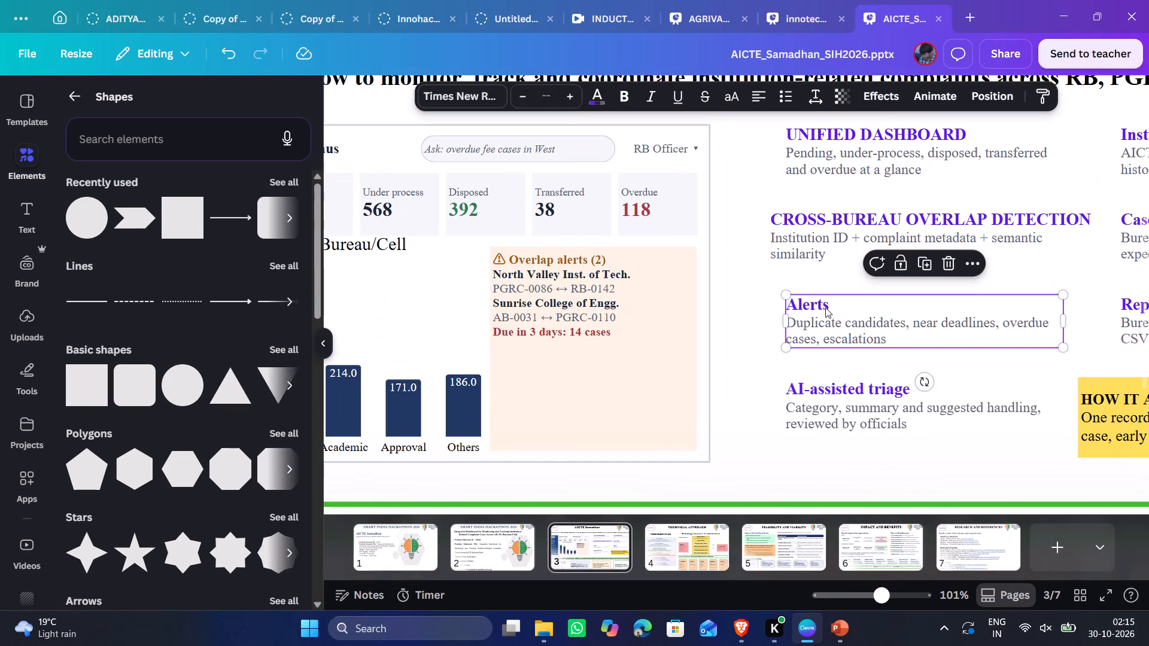
key(shift+Left)
key(shift+Left)
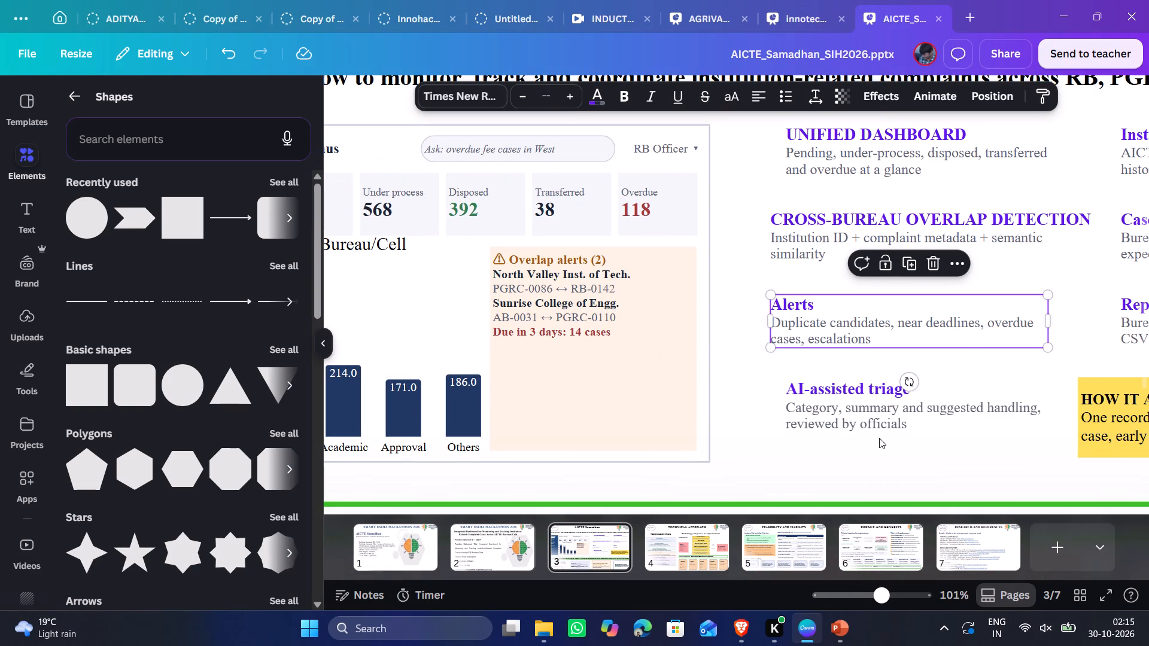
click(872, 406)
key(shift+Left)
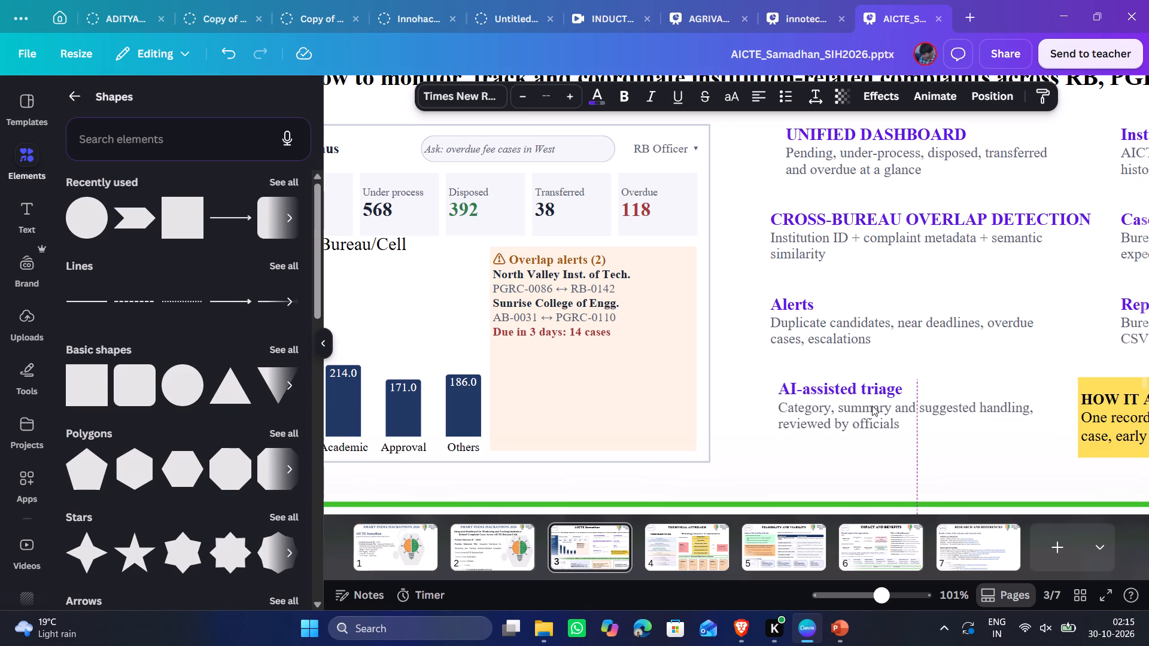
key(shift+Left)
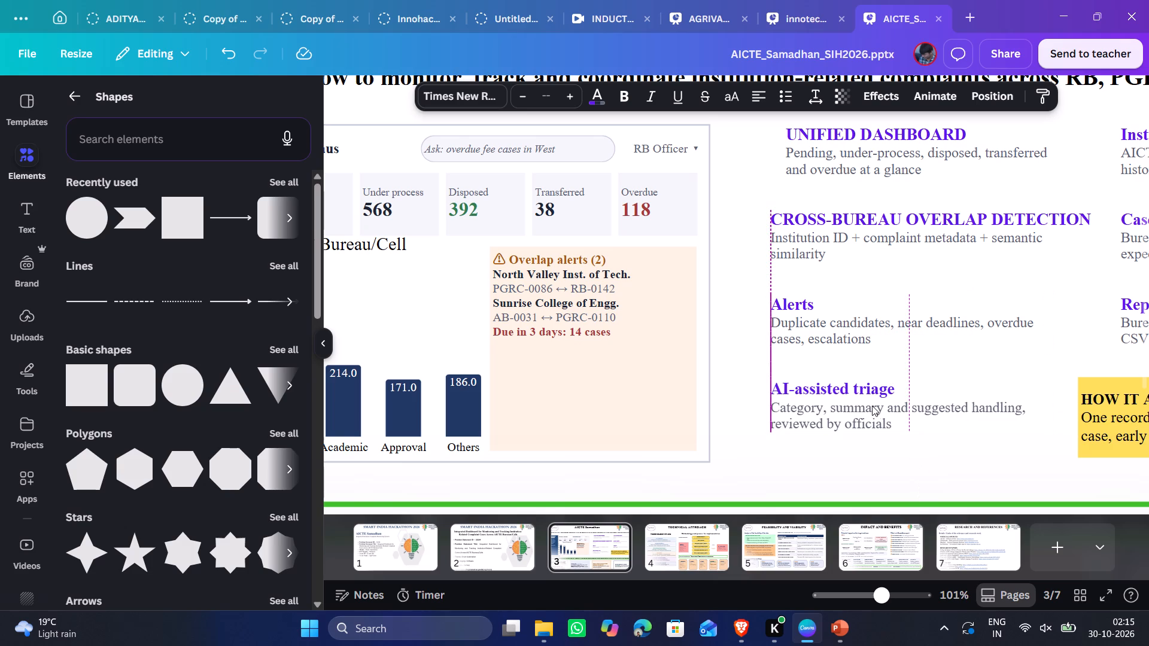
scroll(873, 395, up, 3)
click(870, 339)
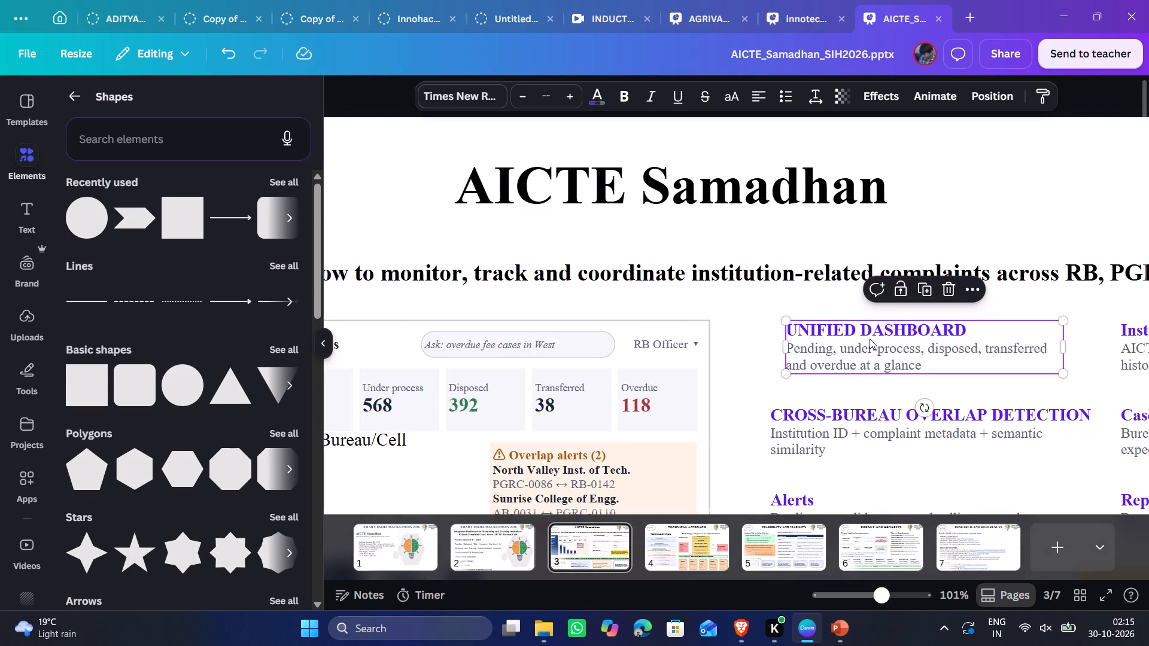
key(shift+Left)
key(shift+Left)
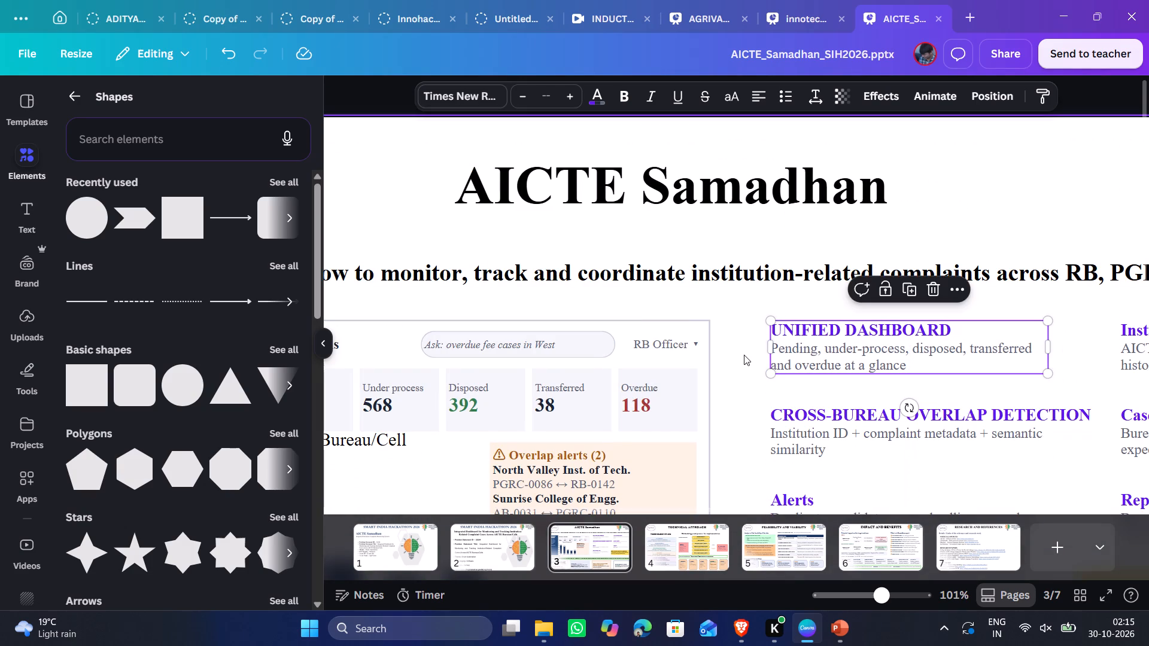
click(744, 355)
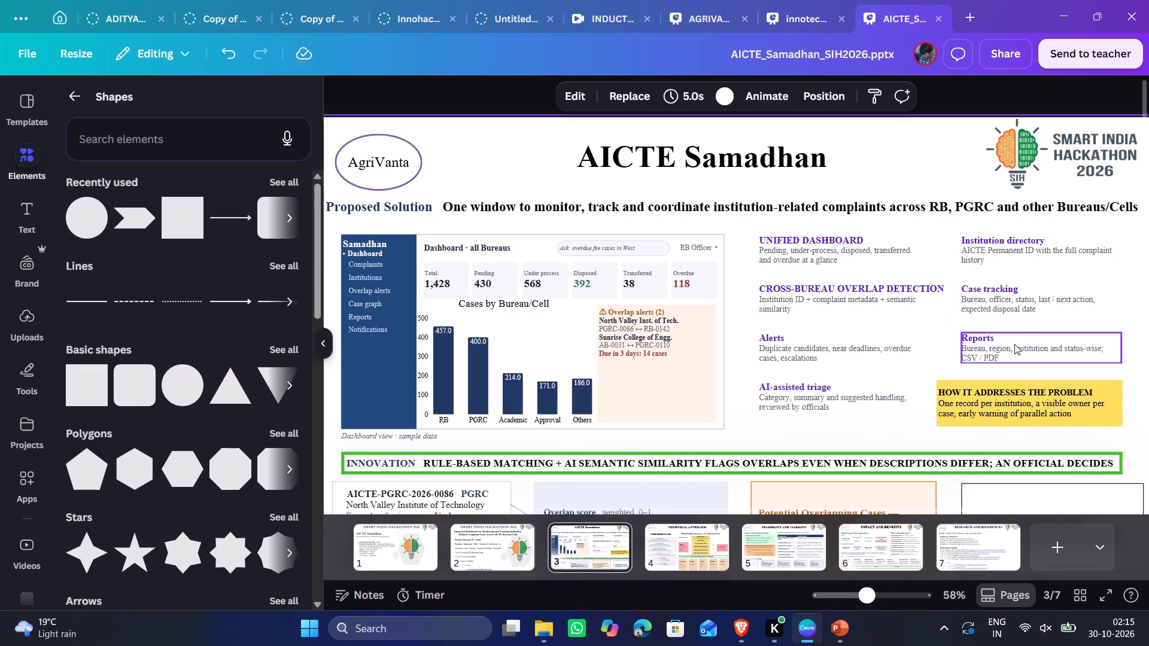
Switch the Case tracking, Institution directory and Reports headings to uppercase, one heading at a time.
scroll(1064, 300, left, 1)
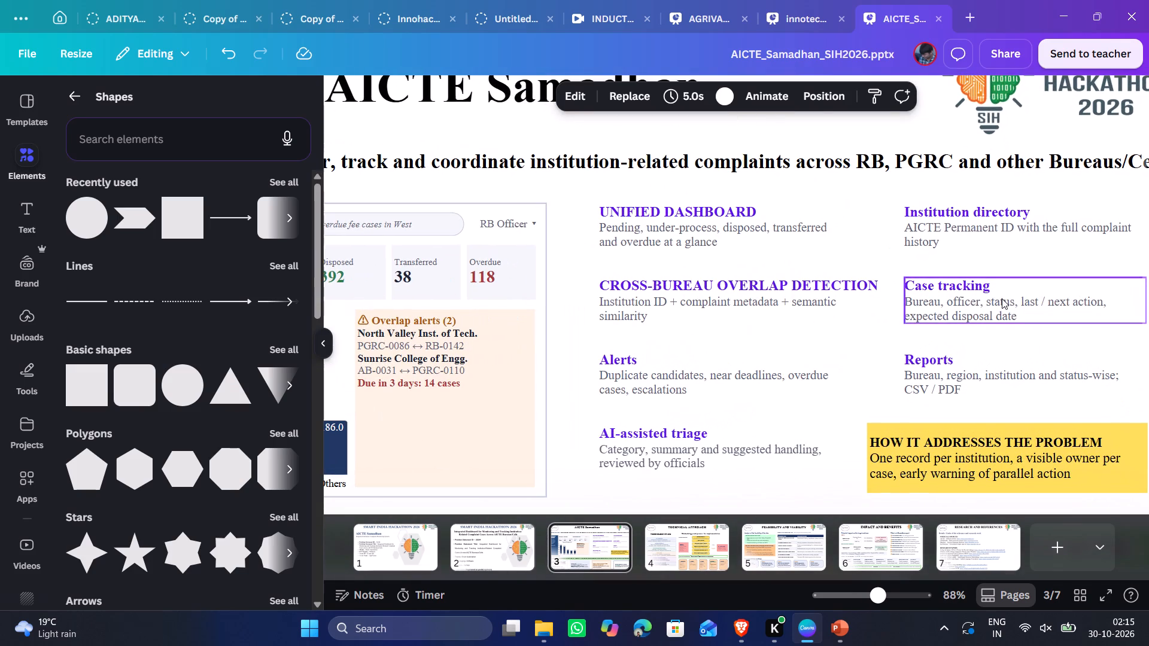
click(992, 300)
triple_click(988, 284)
drag(993, 285, 949, 286)
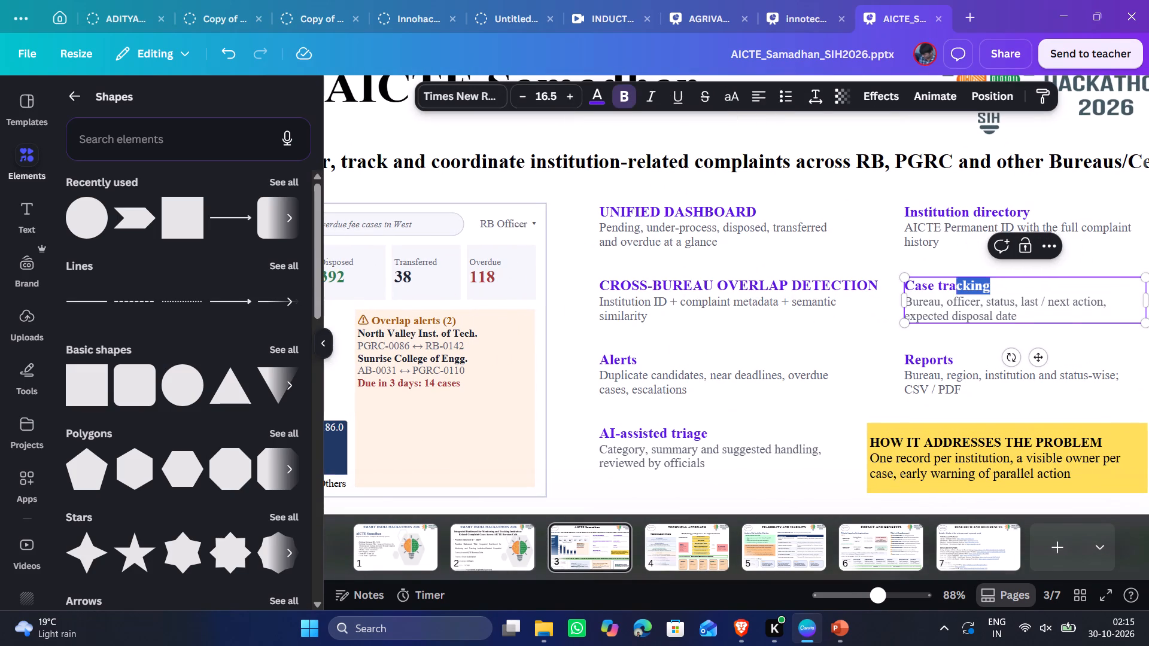
drag(949, 286, 903, 288)
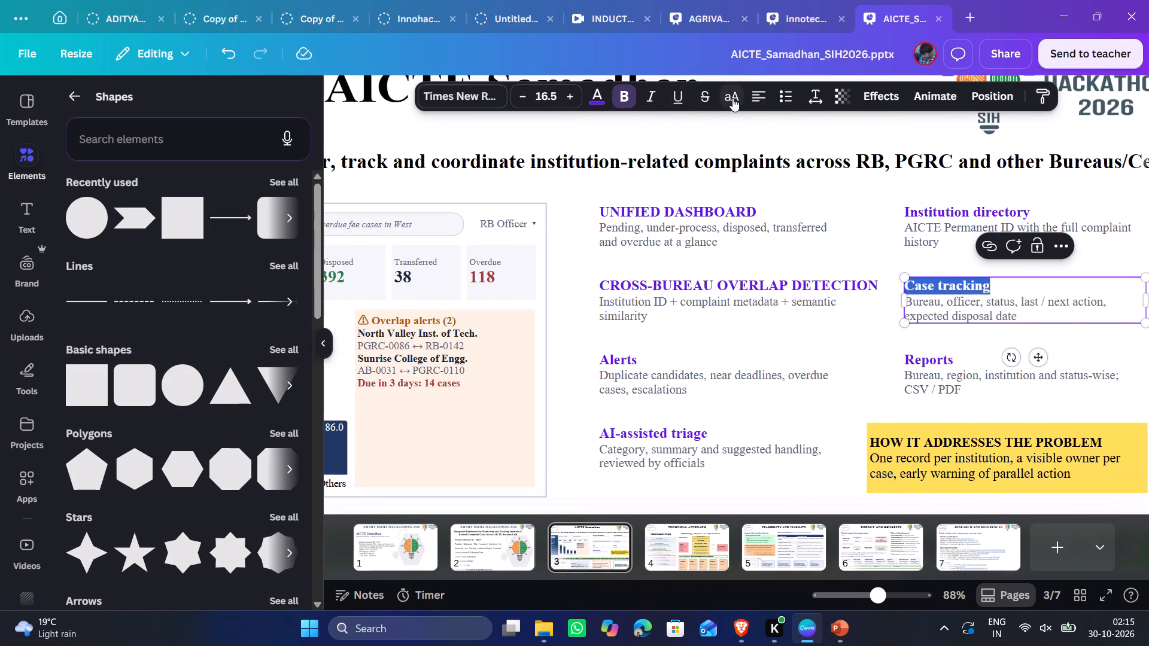
click(733, 97)
click(1044, 203)
triple_click(1036, 210)
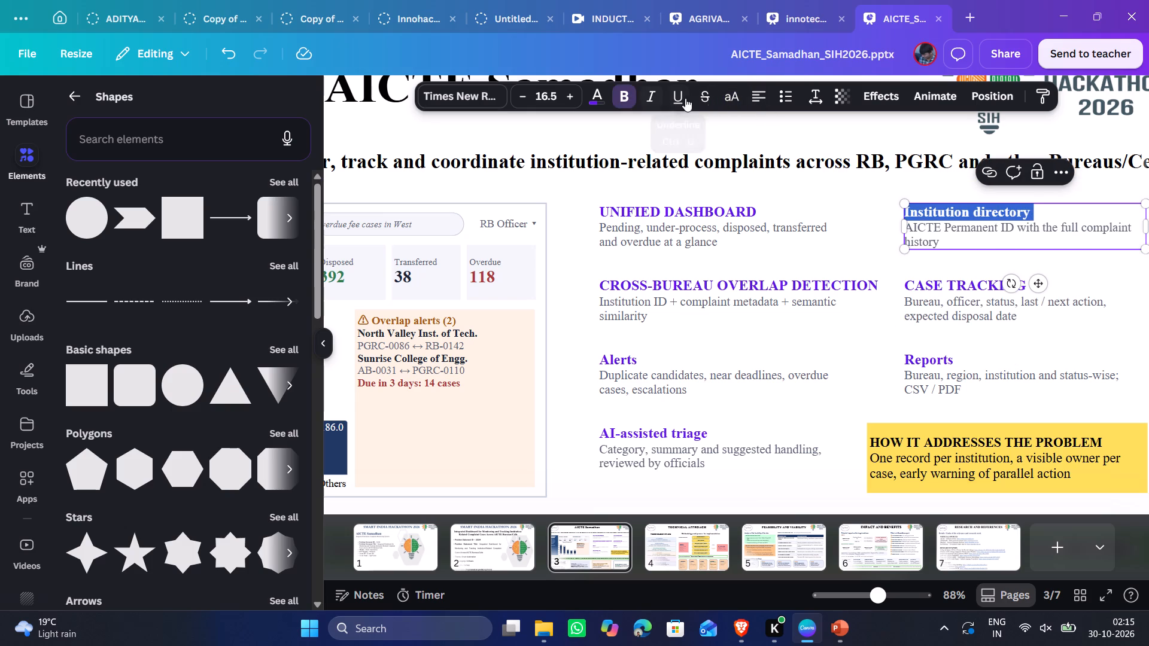
click(726, 97)
click(952, 352)
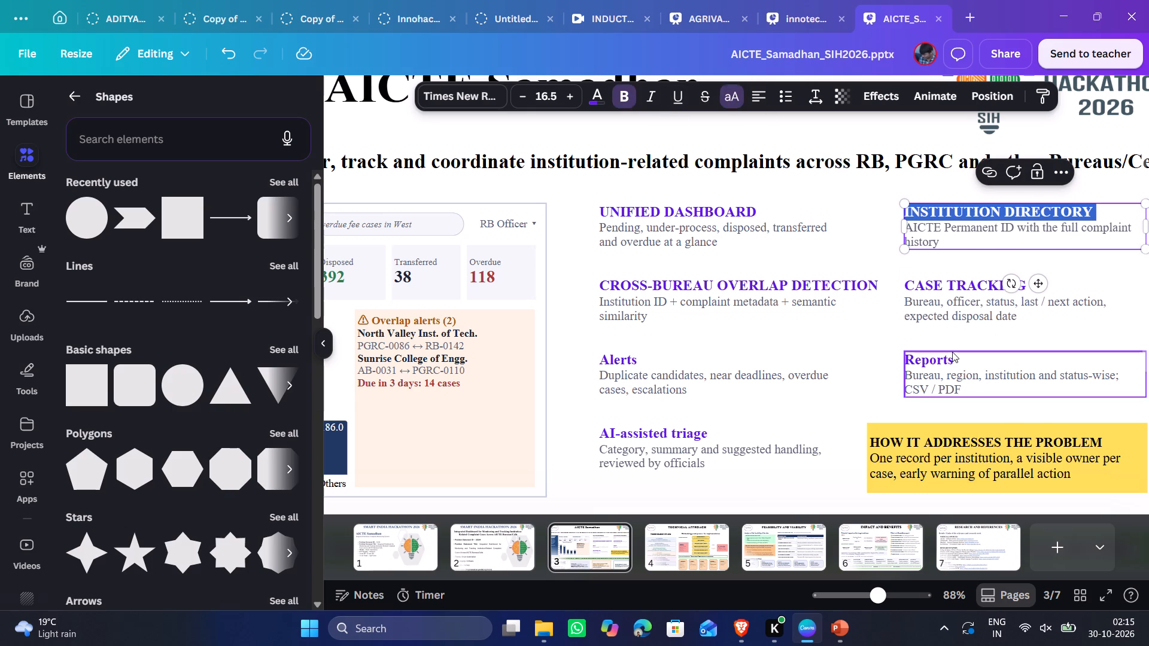
double_click(953, 358)
click(953, 358)
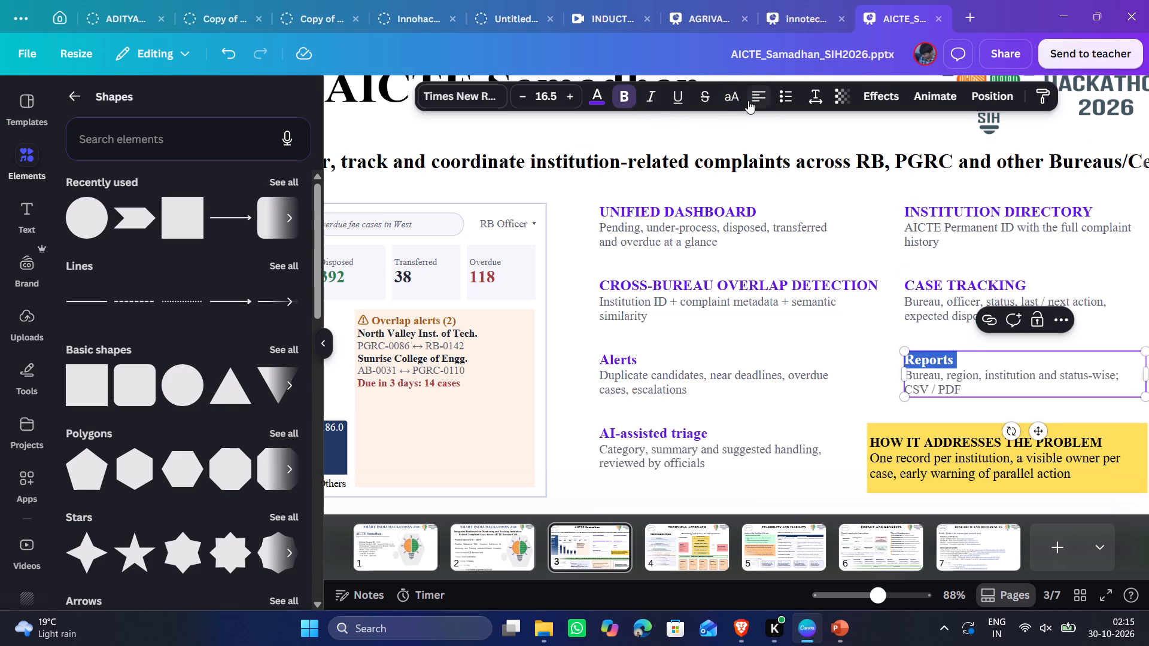
click(736, 100)
click(887, 334)
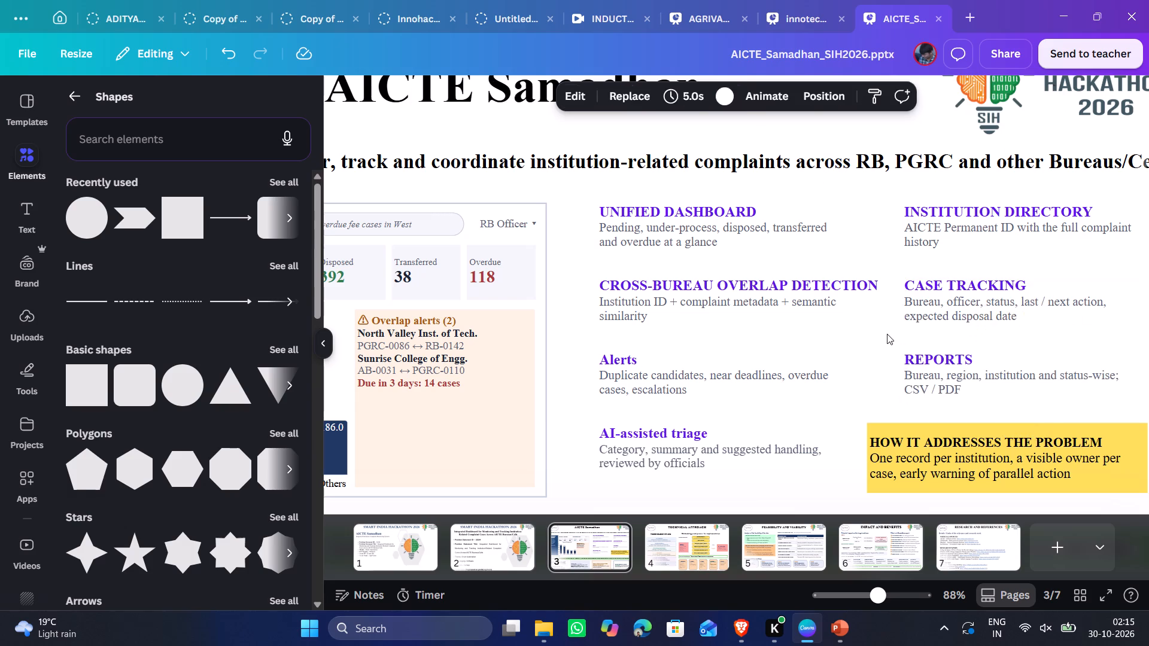
Switch the Alerts and AI-assisted triage headings to uppercase, keeping their description text as it is.
double_click(636, 368)
click(637, 363)
drag(643, 363, 606, 363)
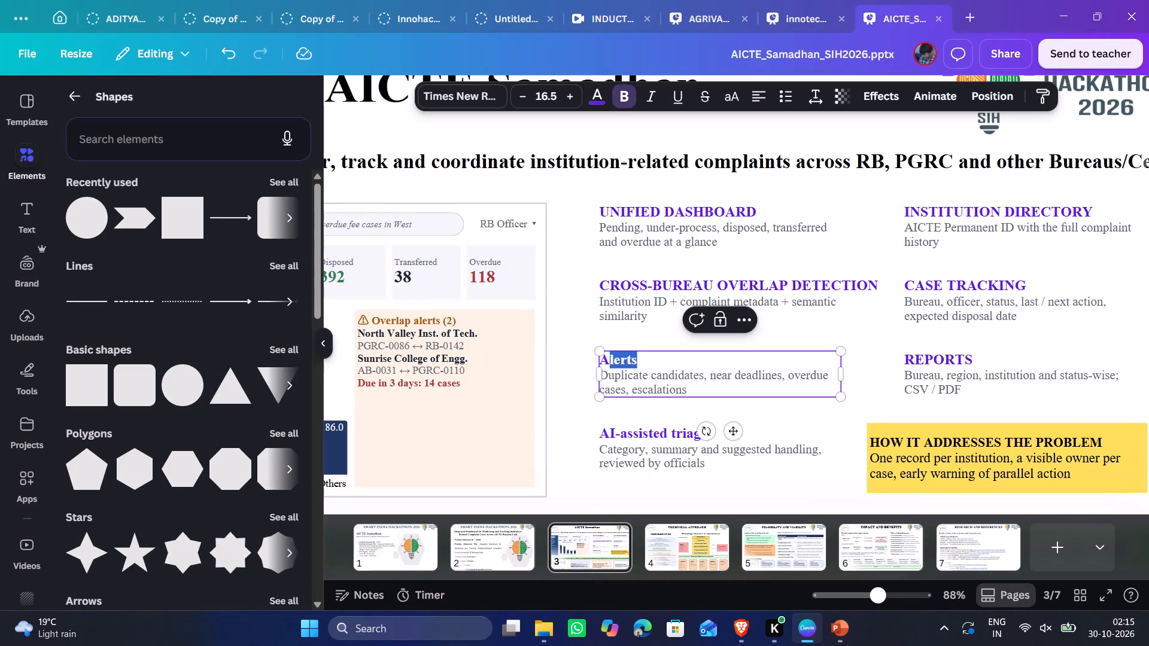
drag(606, 363, 599, 363)
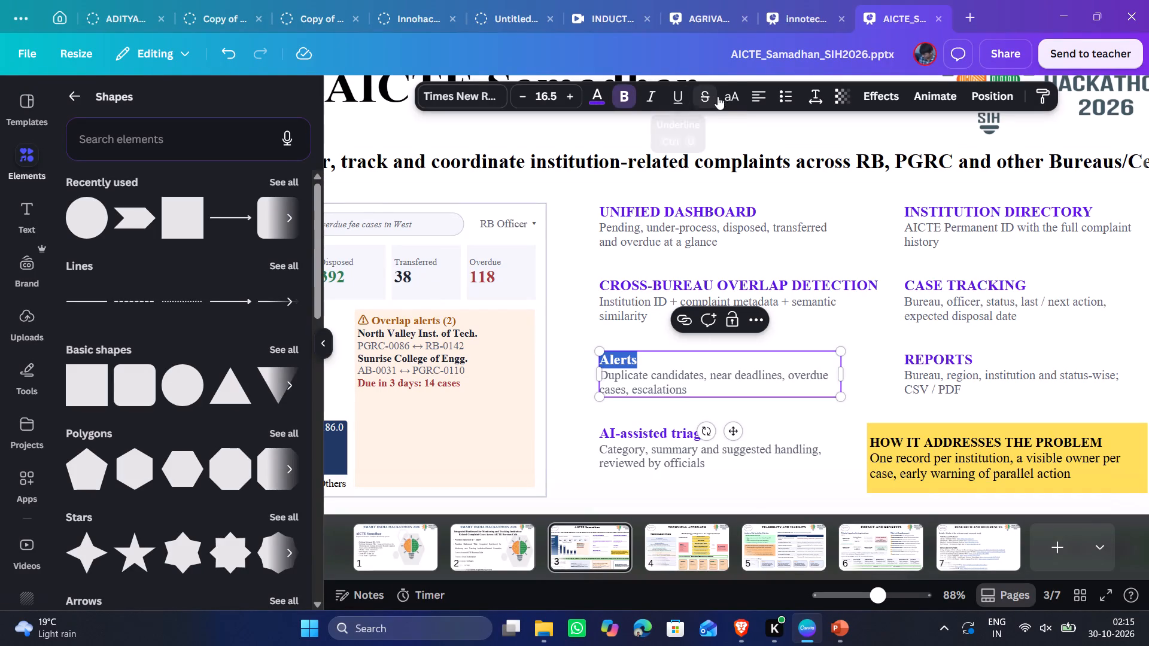
click(727, 97)
click(874, 398)
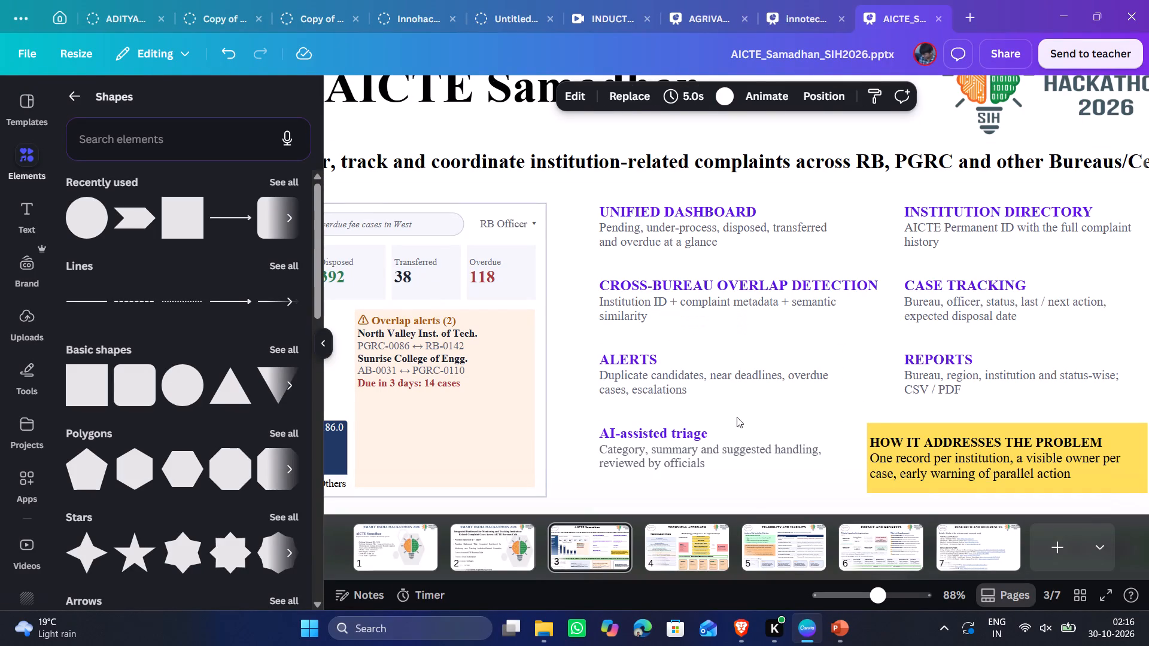
double_click(663, 431)
click(703, 430)
drag(712, 432, 629, 434)
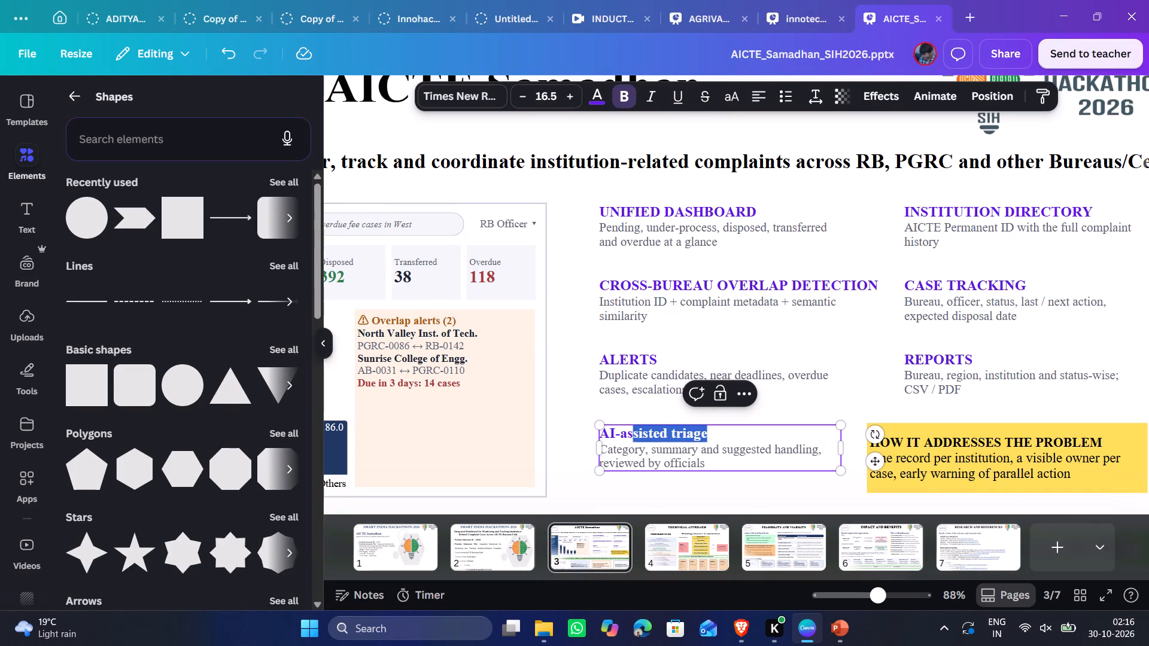
drag(629, 434, 594, 435)
click(729, 95)
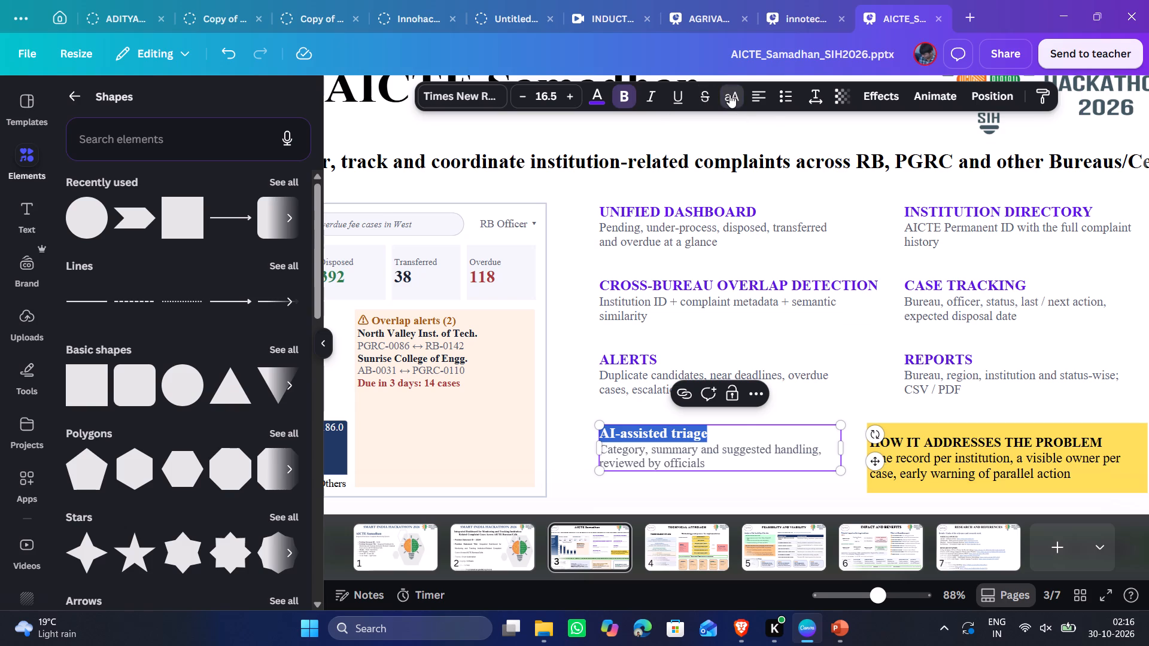
click(816, 400)
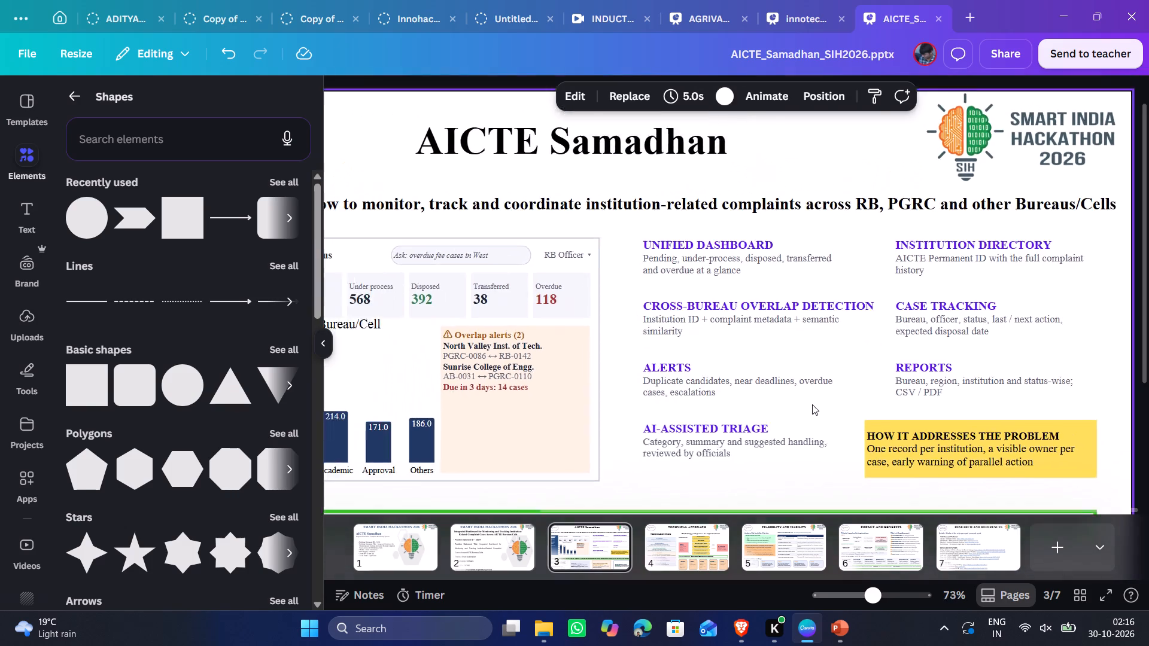
Review the AICTE Samadhan slide, plus the Technical Approach, Feasibility and Viability, and Impact and Benefits slides in full-screen presentation.
scroll(989, 370, down, 2)
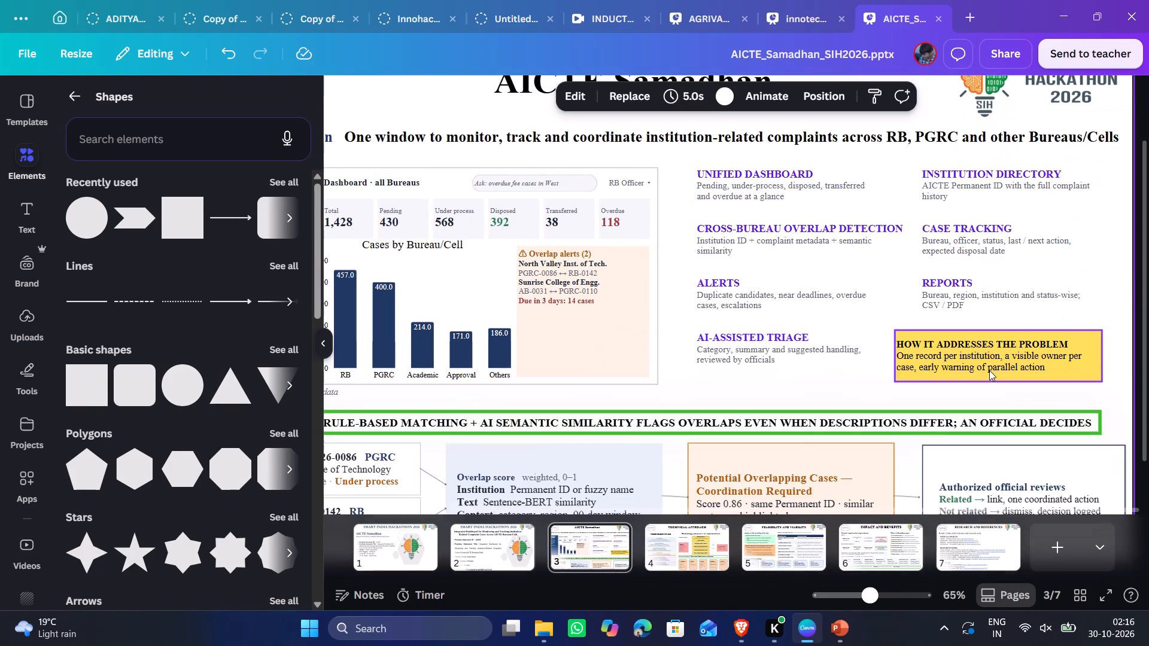
scroll(989, 370, up, 1)
click(974, 322)
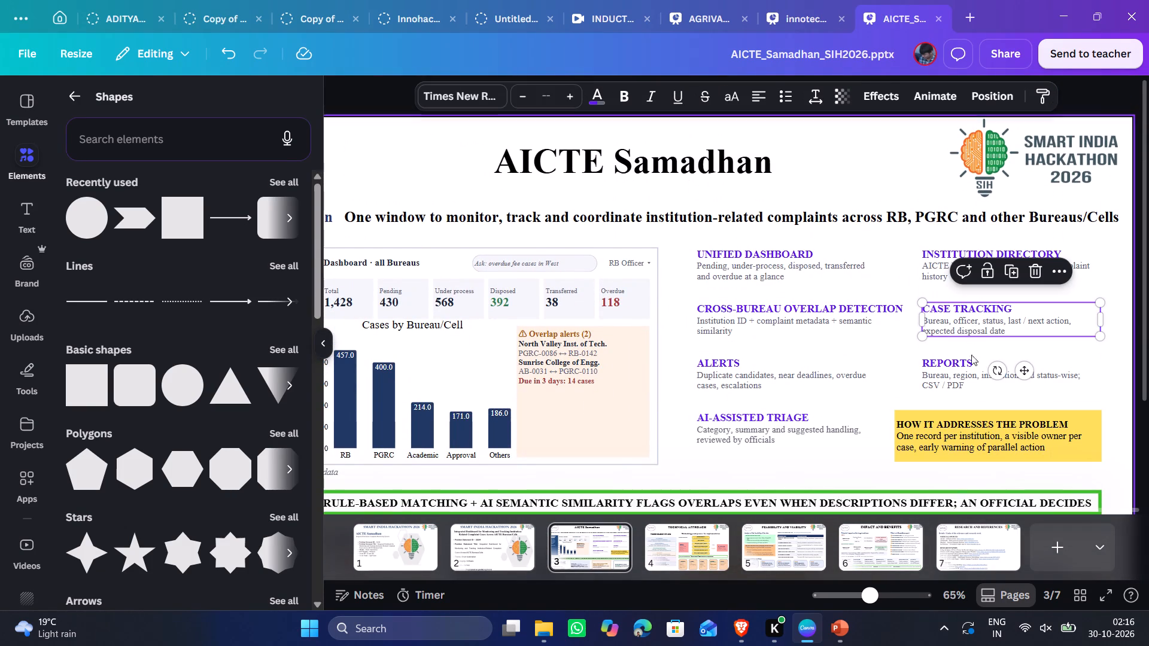
click(966, 372)
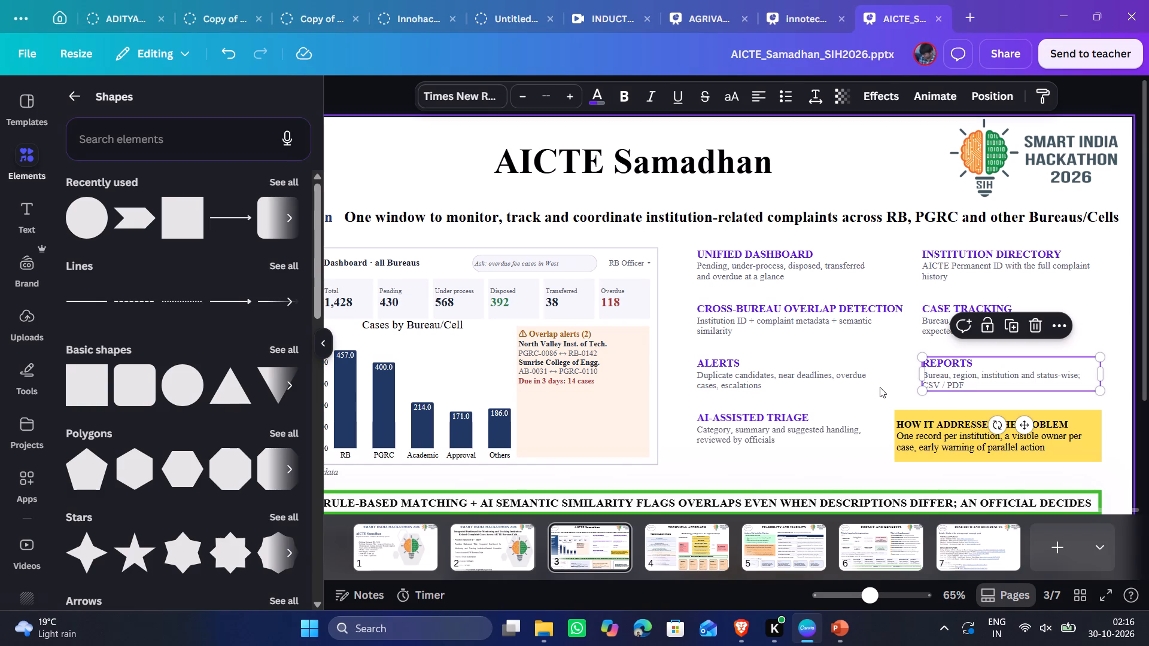
click(880, 387)
scroll(889, 386, down, 1)
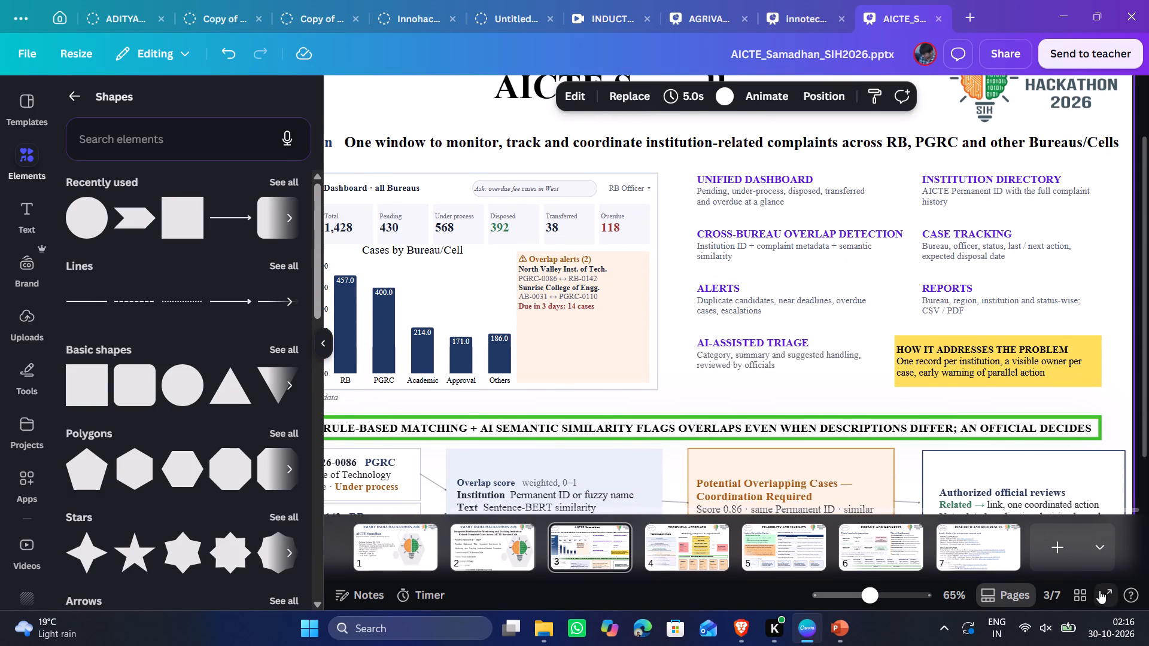
click(1100, 591)
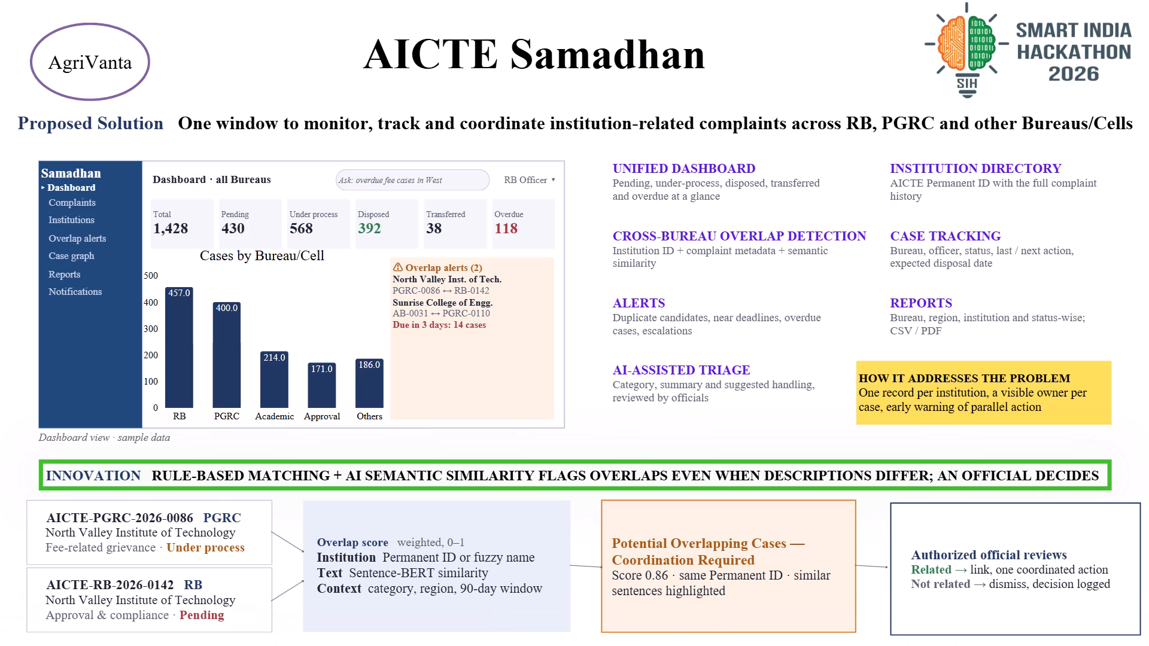
key(Right)
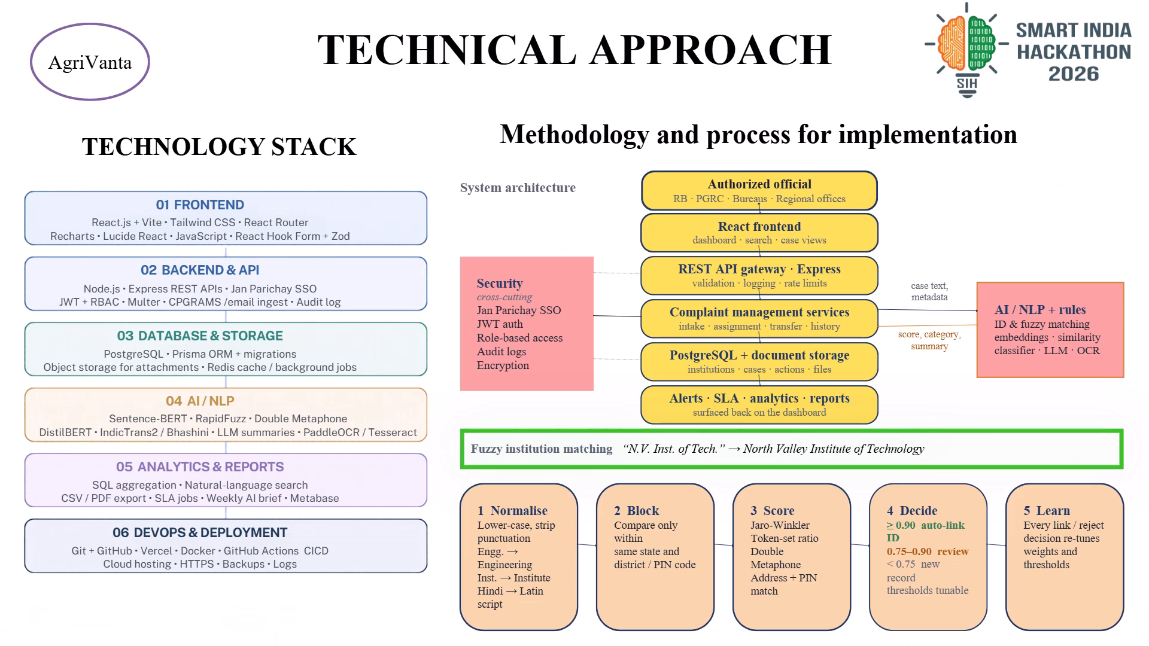
key(Right)
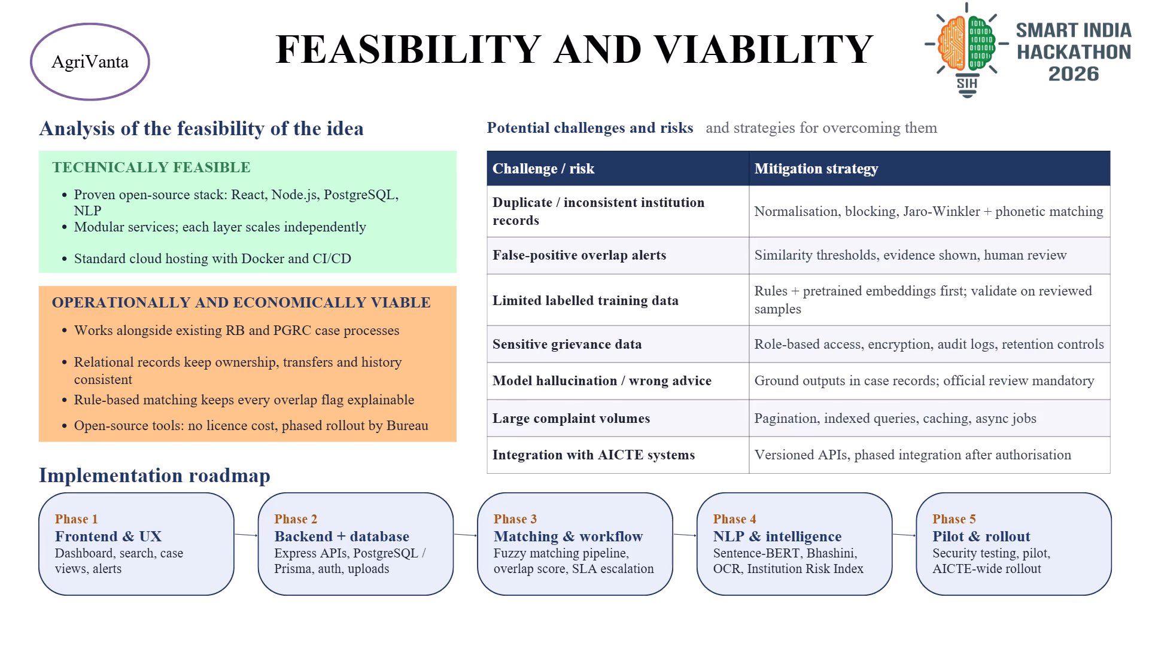
key(Right)
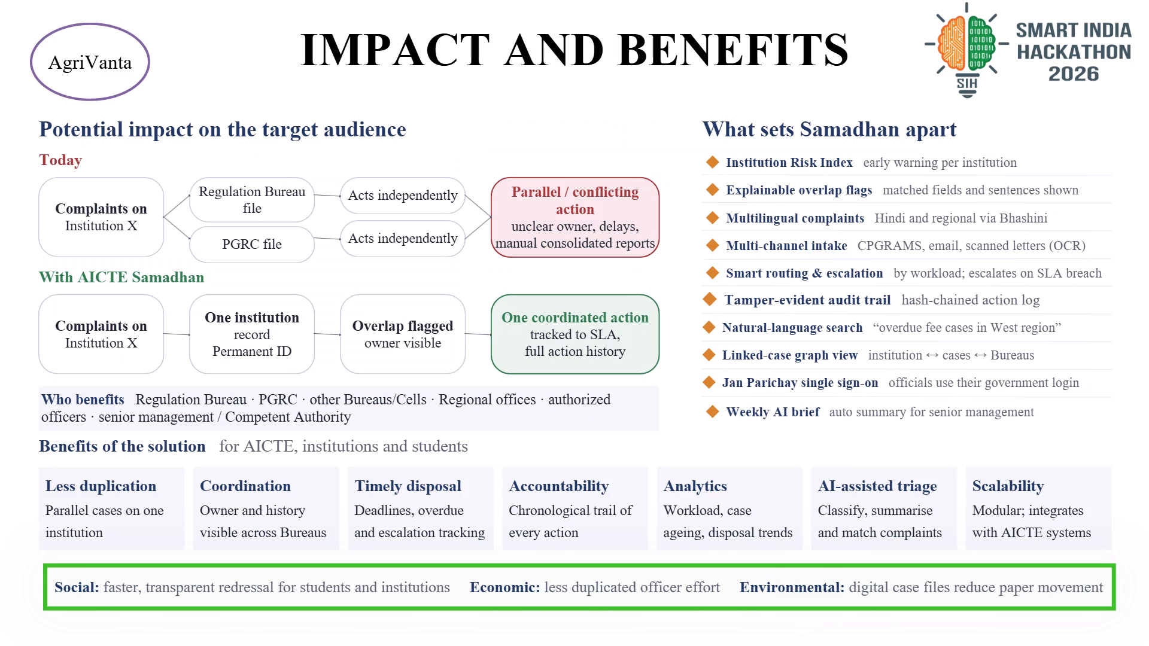
key(Escape)
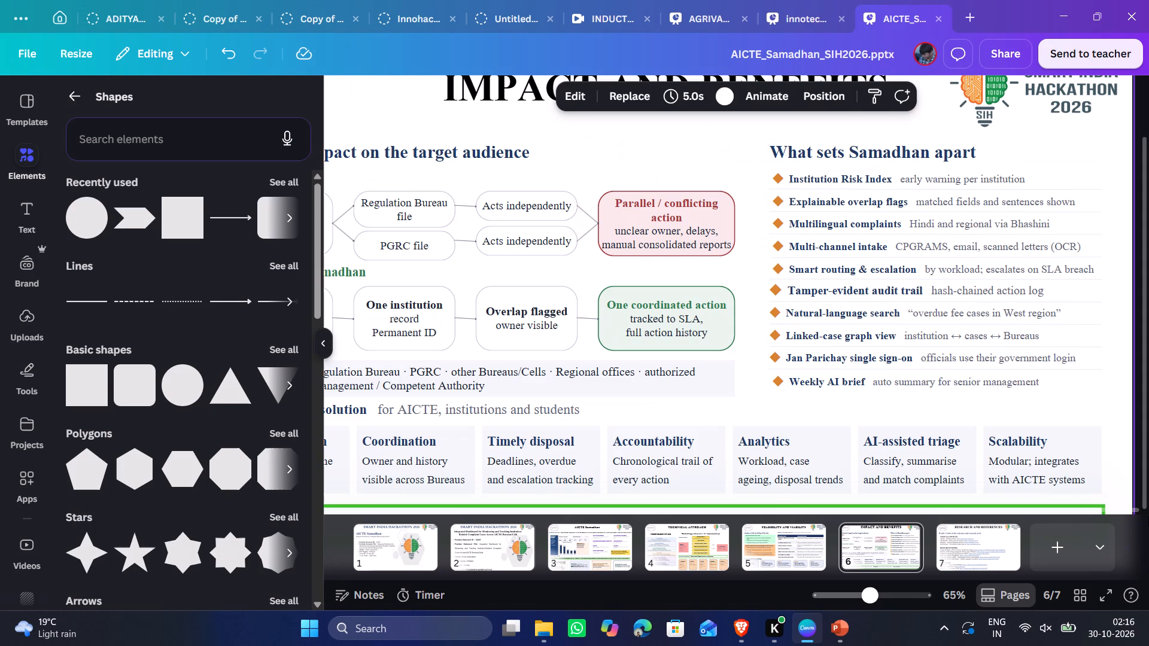
scroll(753, 380, right, 1)
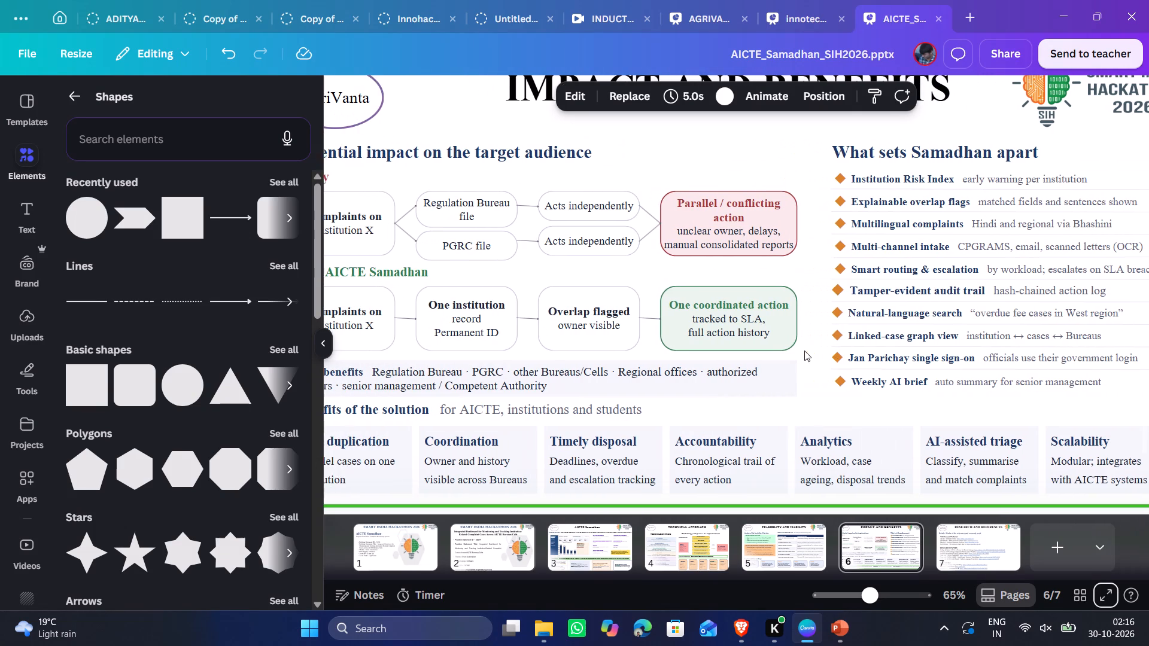
Fill the Who benefits text box on the Impact and Benefits slide with light peach #F2DFCA, after trying green, grey-orange and pink fills.
scroll(805, 346, right, 1)
click(826, 385)
click(415, 92)
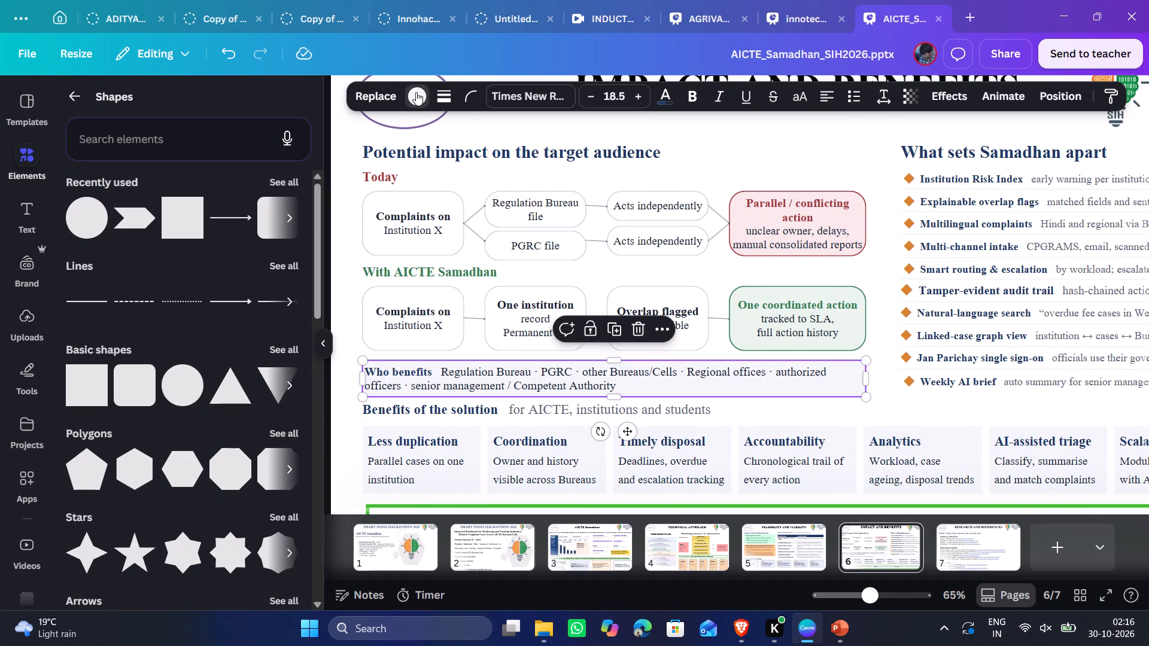
click(225, 346)
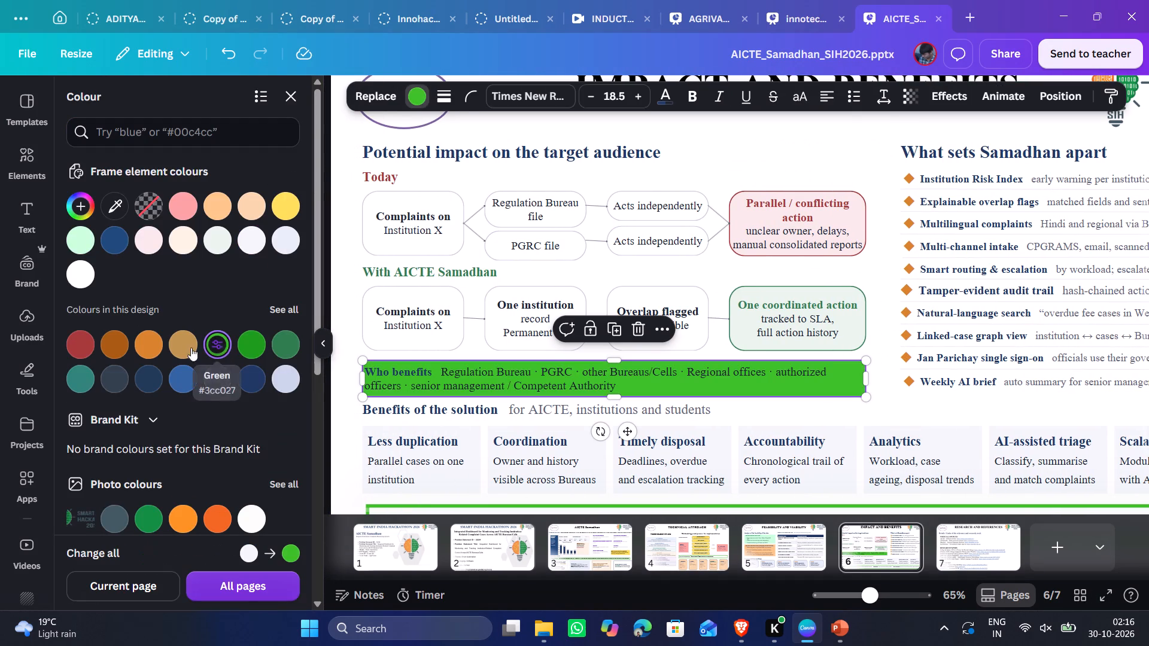
click(153, 347)
click(190, 341)
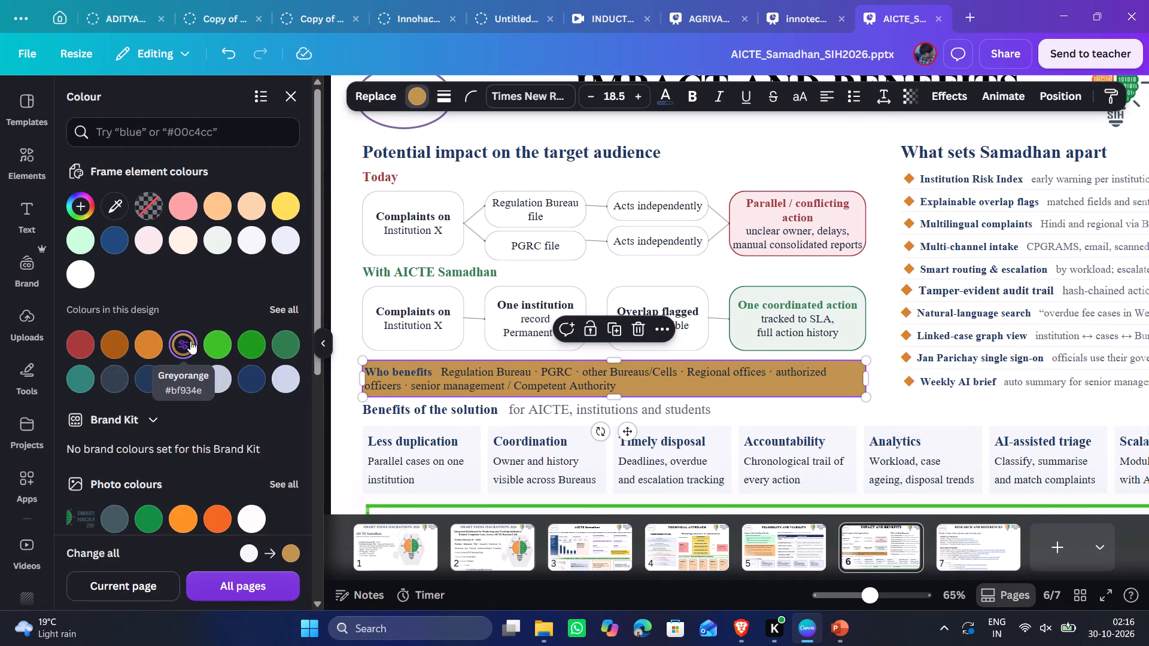
click(181, 202)
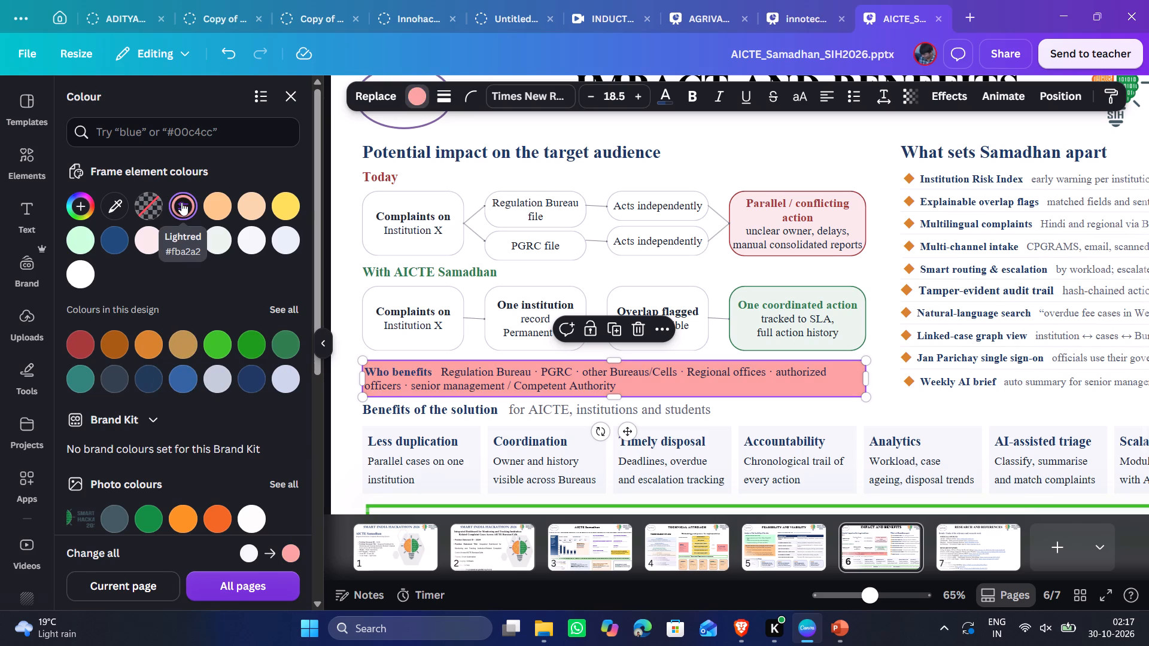
click(257, 207)
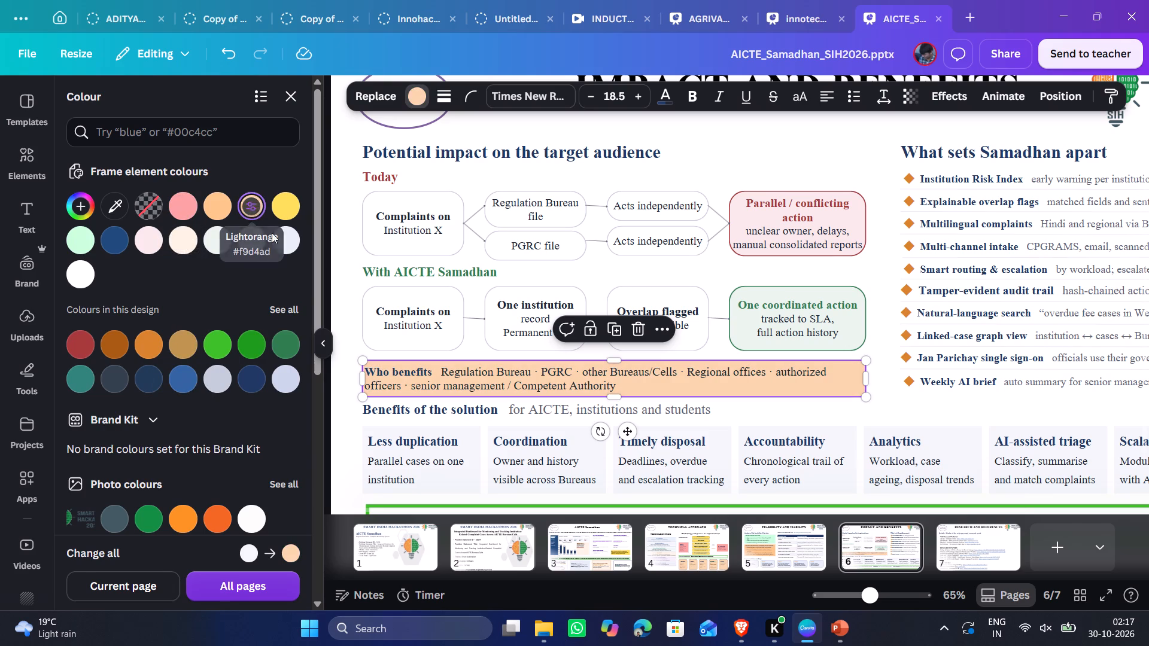
click(245, 199)
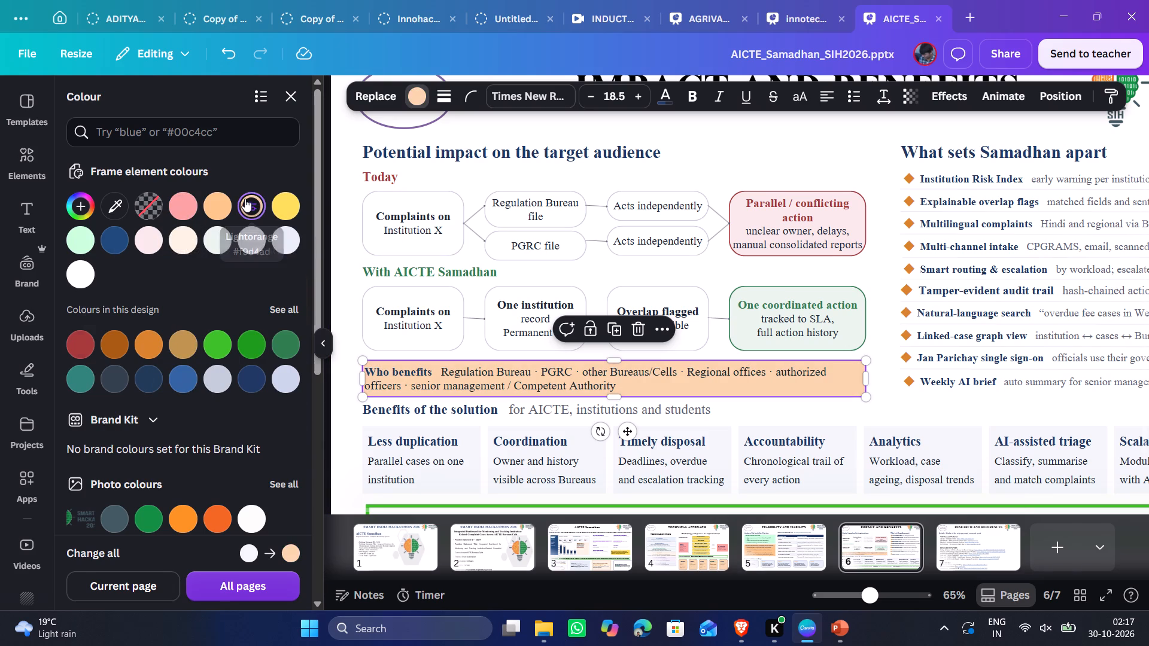
drag(151, 275, 118, 275)
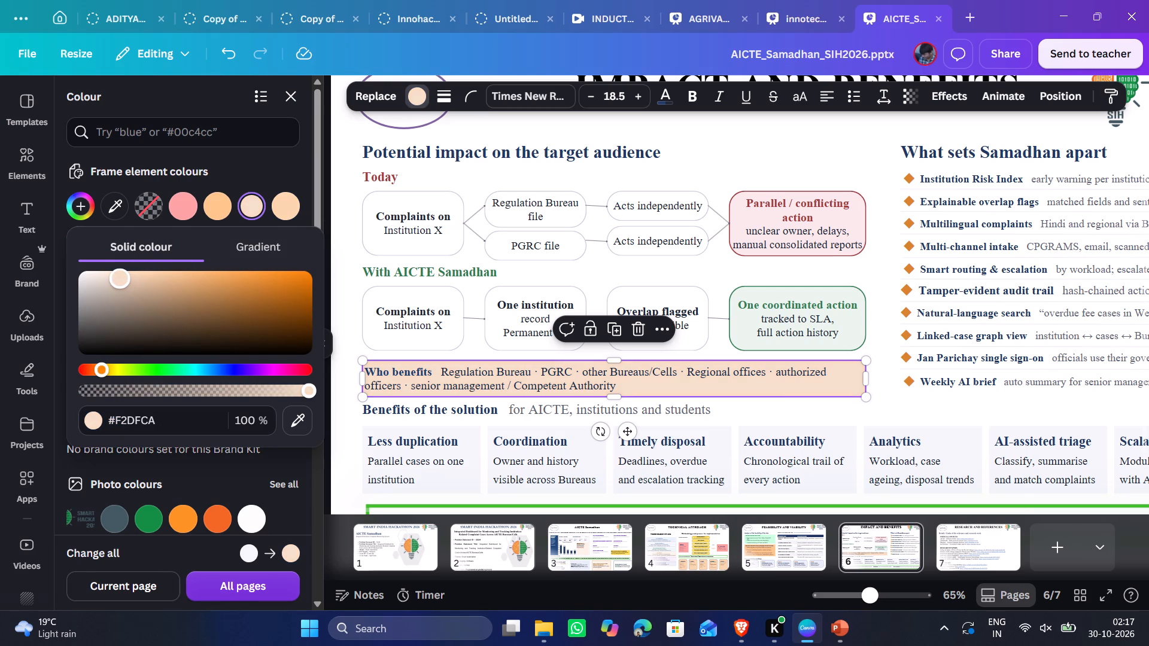
drag(118, 275, 117, 275)
click(840, 156)
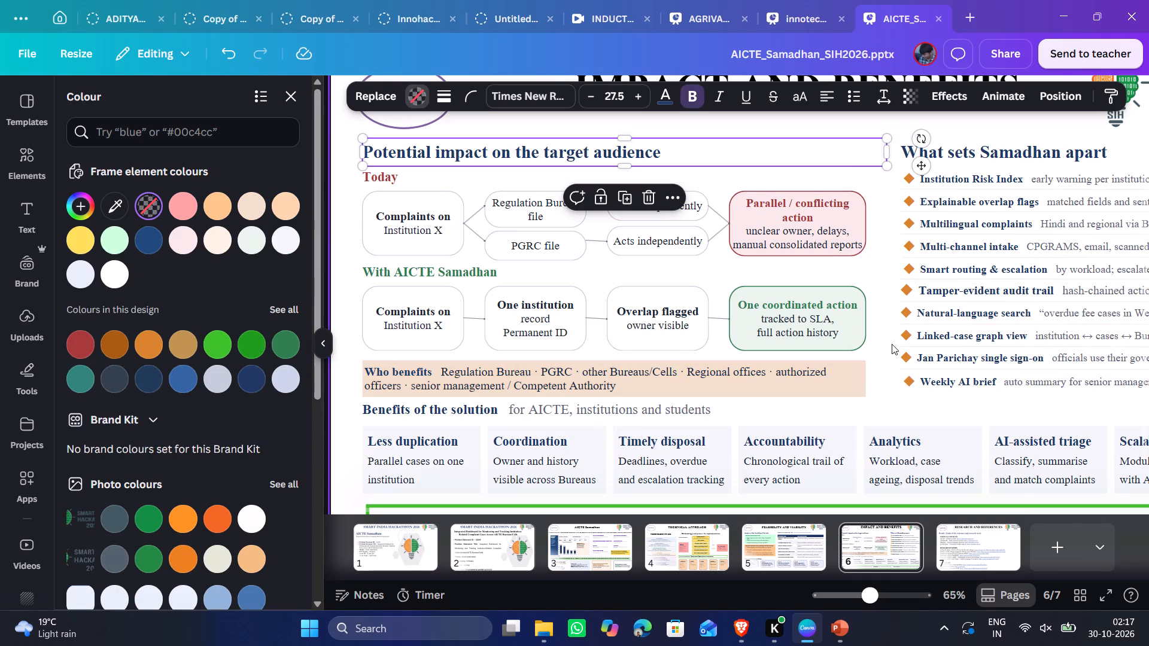
click(877, 345)
Review the whole Impact and Benefits slide with its recoloured Who benefits box, including in full-screen presentation.
scroll(880, 340, left, 1)
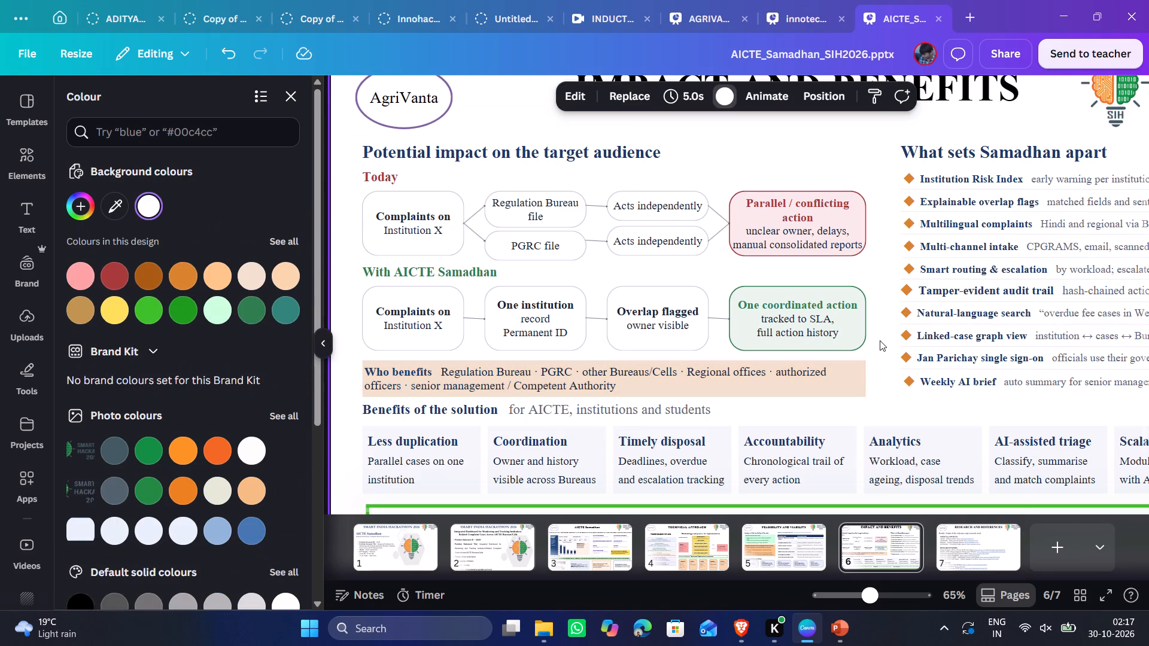
scroll(880, 340, left, 1)
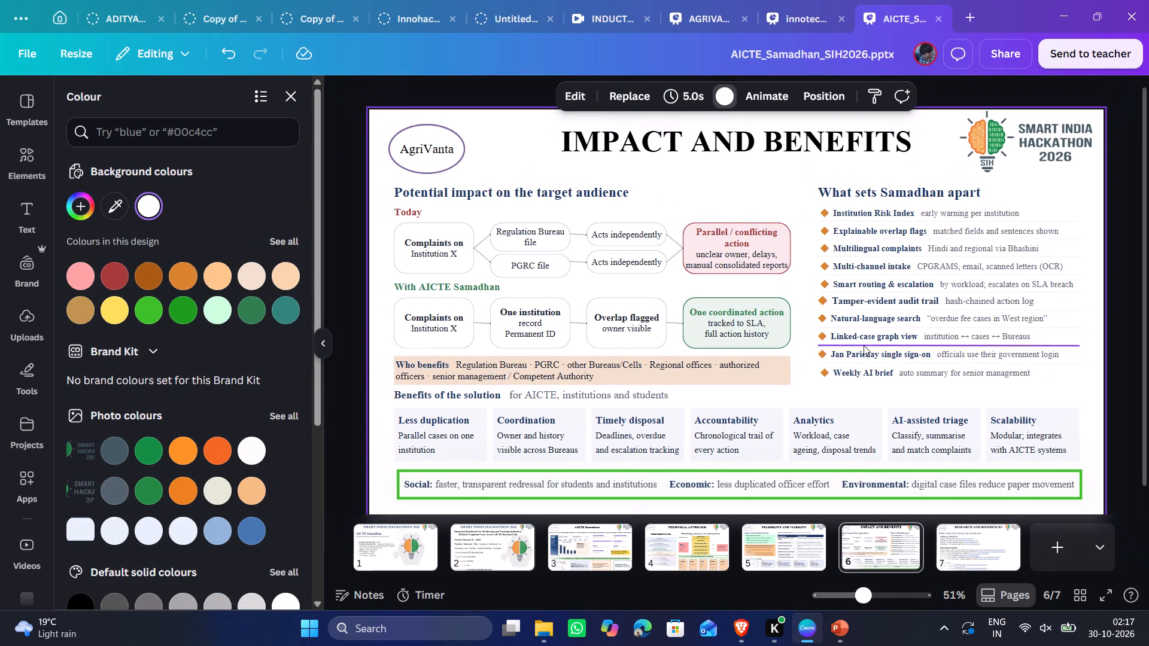
scroll(741, 357, down, 4)
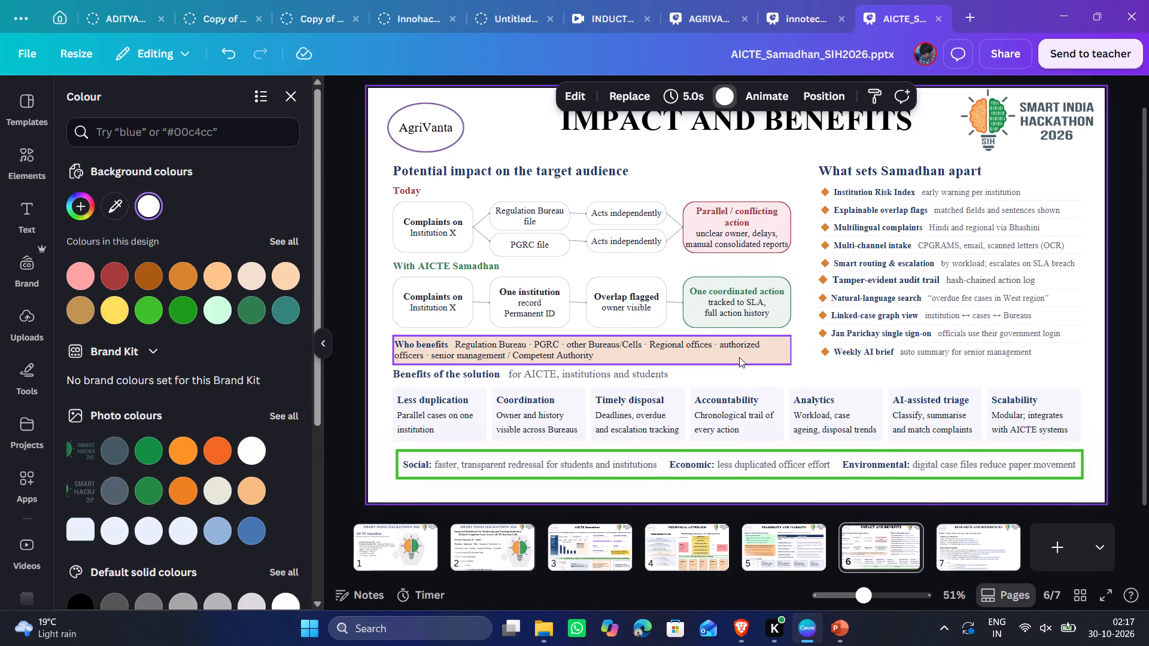
click(1113, 591)
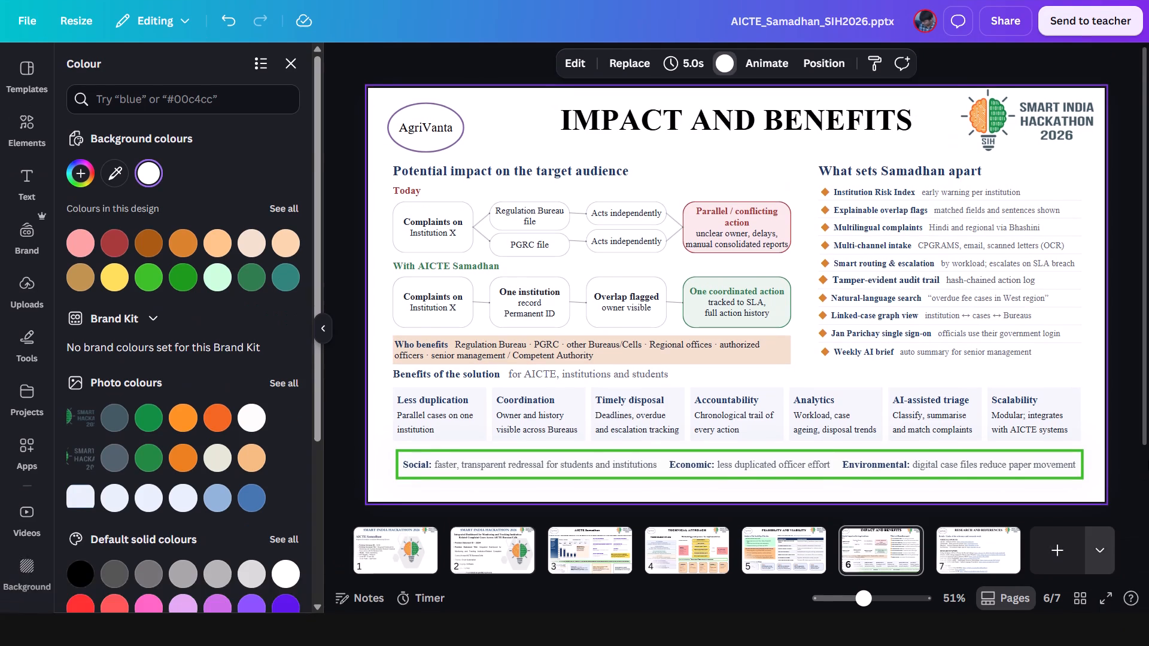
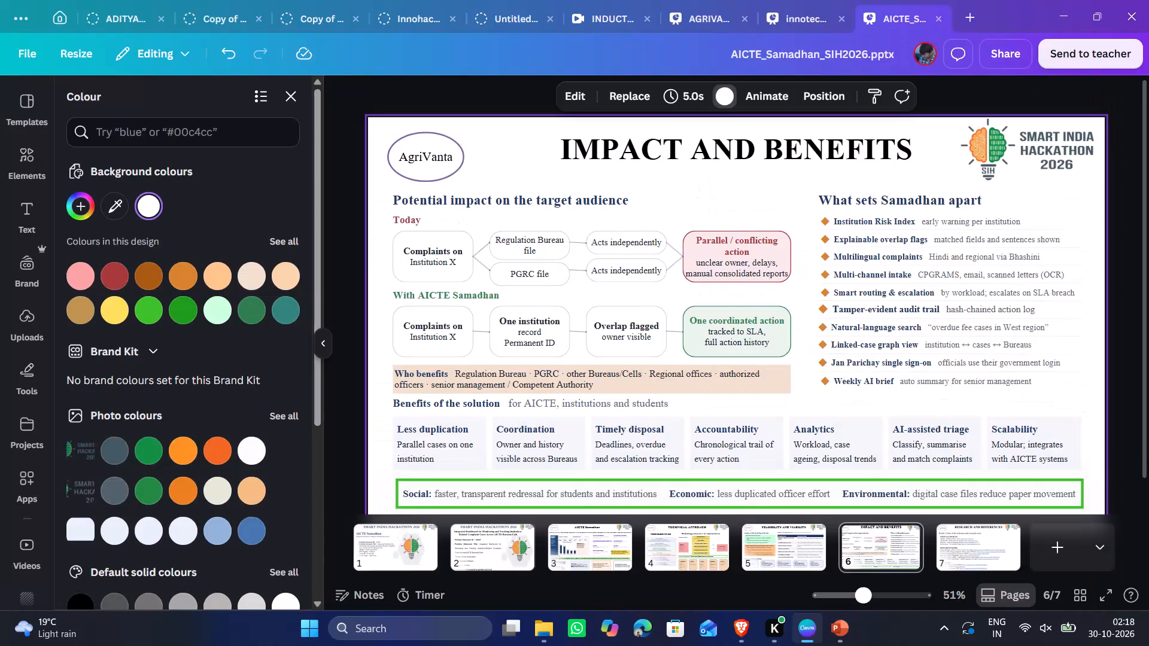
Colour the Social description "faster, transparent redressal for students and institutions" black in the green-bordered box on the Impact and Benefits slide.
scroll(1139, 465, down, 1)
right_click(612, 468)
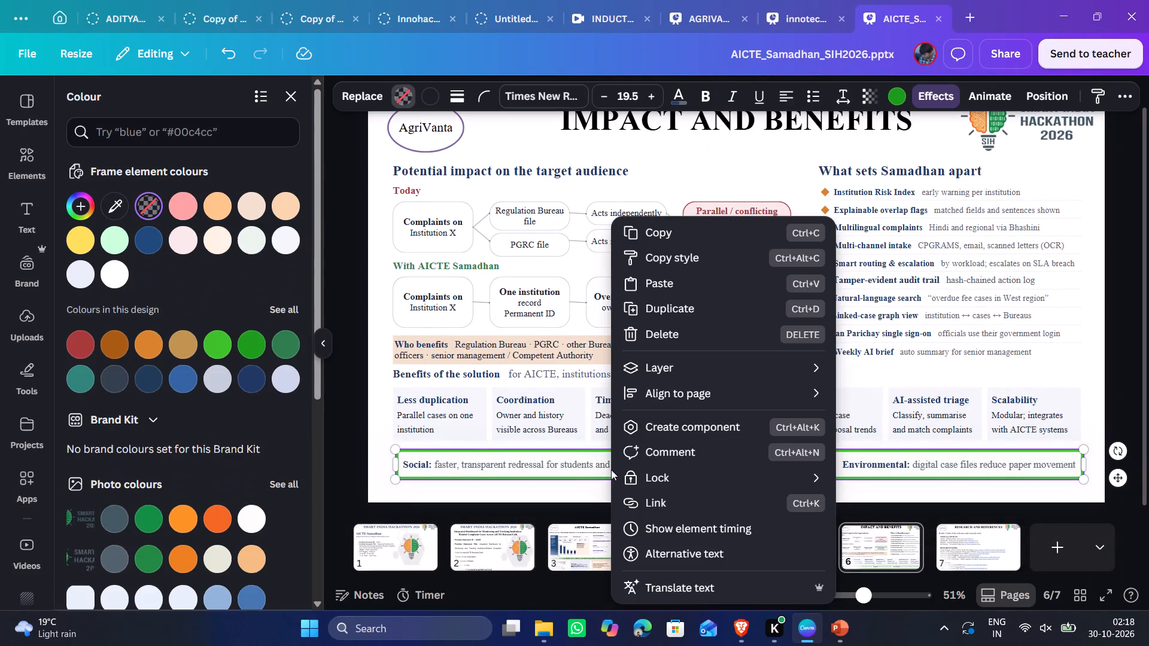
click(570, 477)
click(531, 465)
double_click(482, 461)
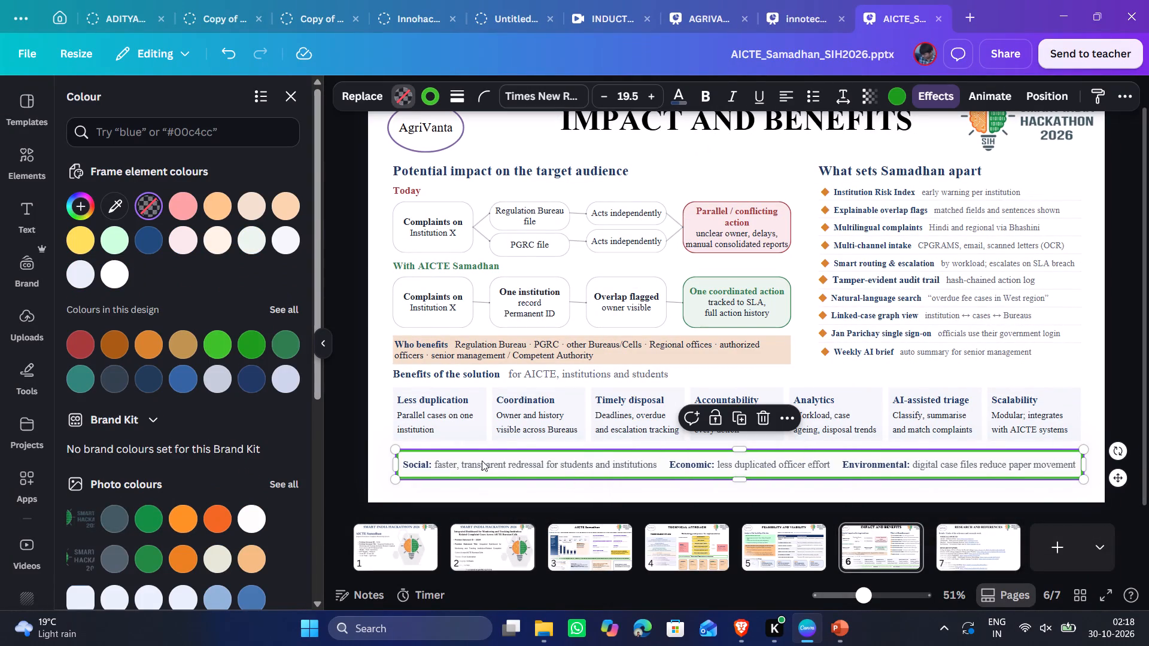
click(445, 464)
drag(434, 464, 668, 466)
click(655, 466)
click(469, 467)
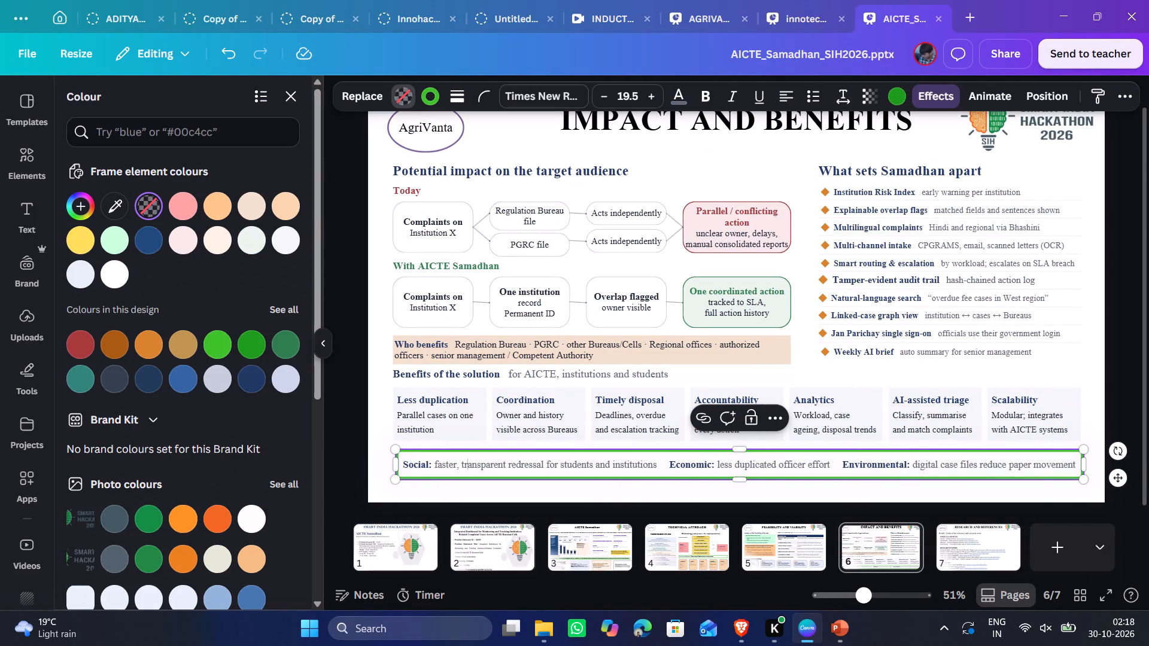
drag(436, 464, 457, 463)
click(434, 462)
drag(434, 462, 482, 461)
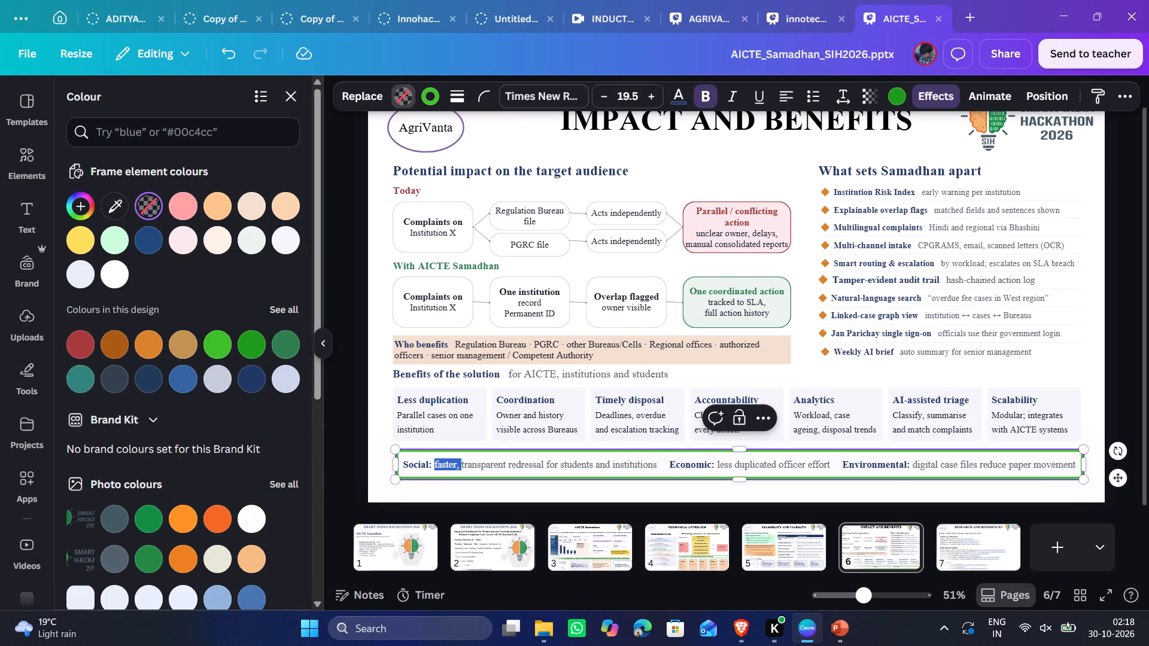
drag(482, 461, 651, 465)
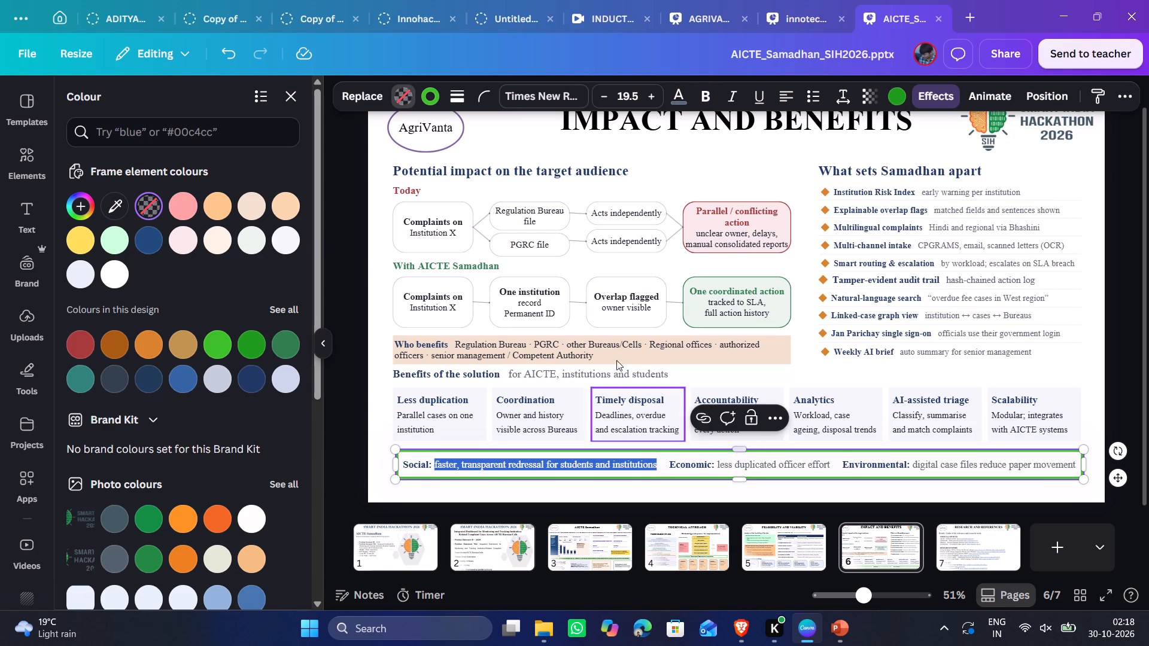
click(690, 91)
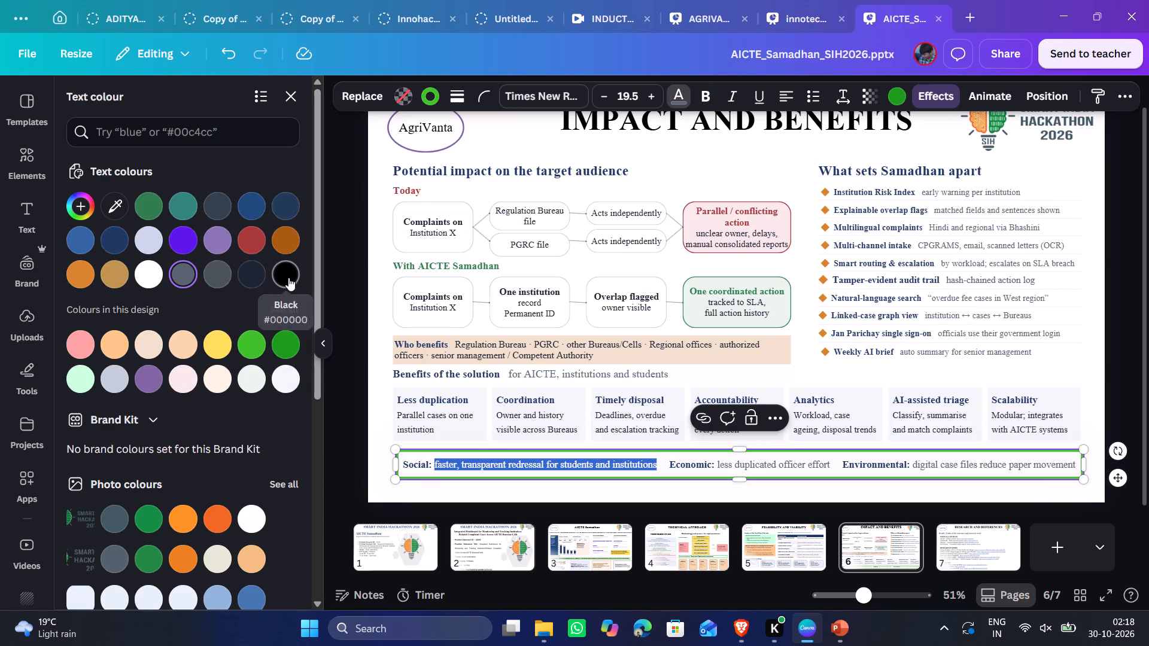
click(288, 278)
Colour the Economic and Environmental descriptions black in the same green-bordered box, leaving their bold labels as they are.
click(789, 484)
click(771, 469)
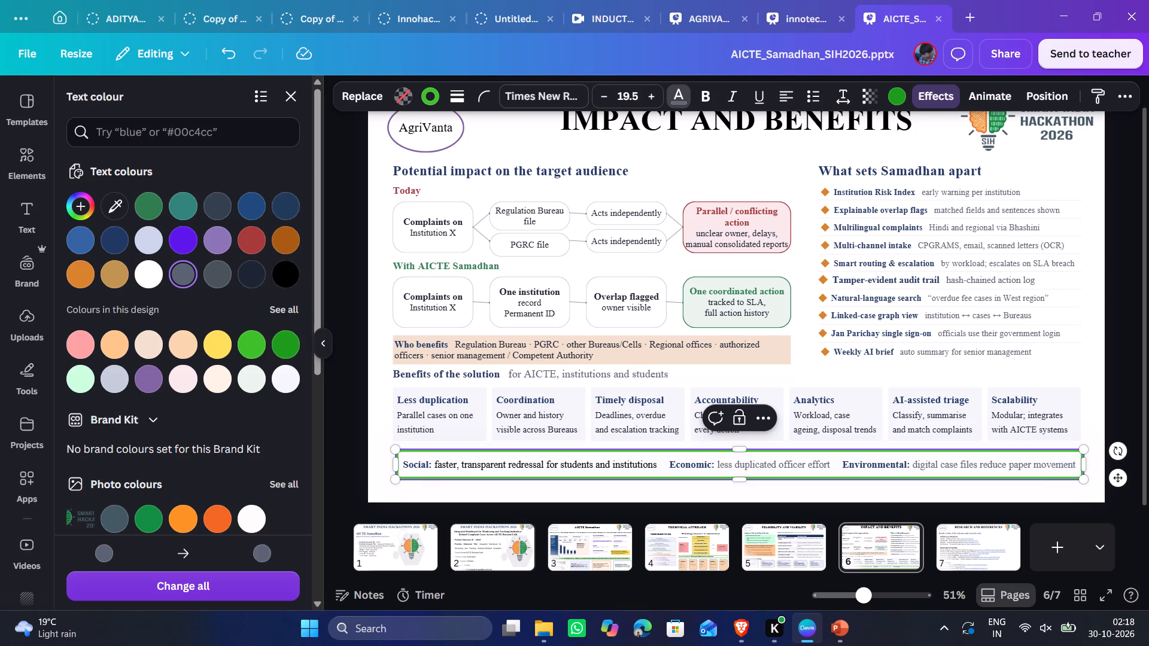
drag(718, 466, 831, 461)
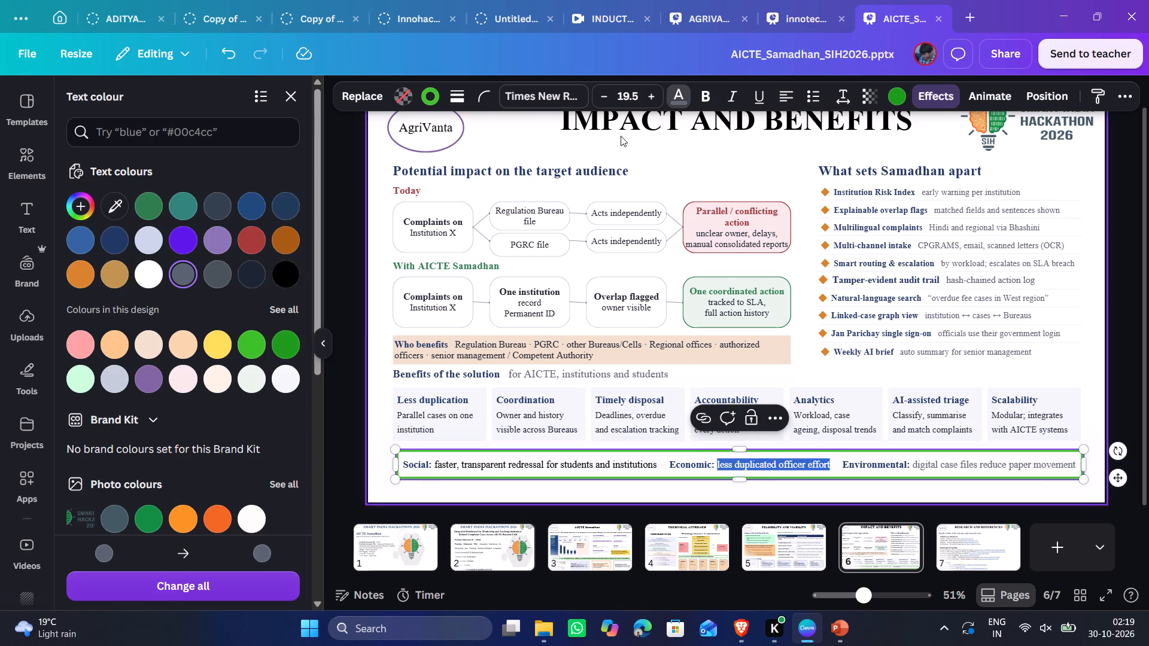
click(672, 95)
click(680, 95)
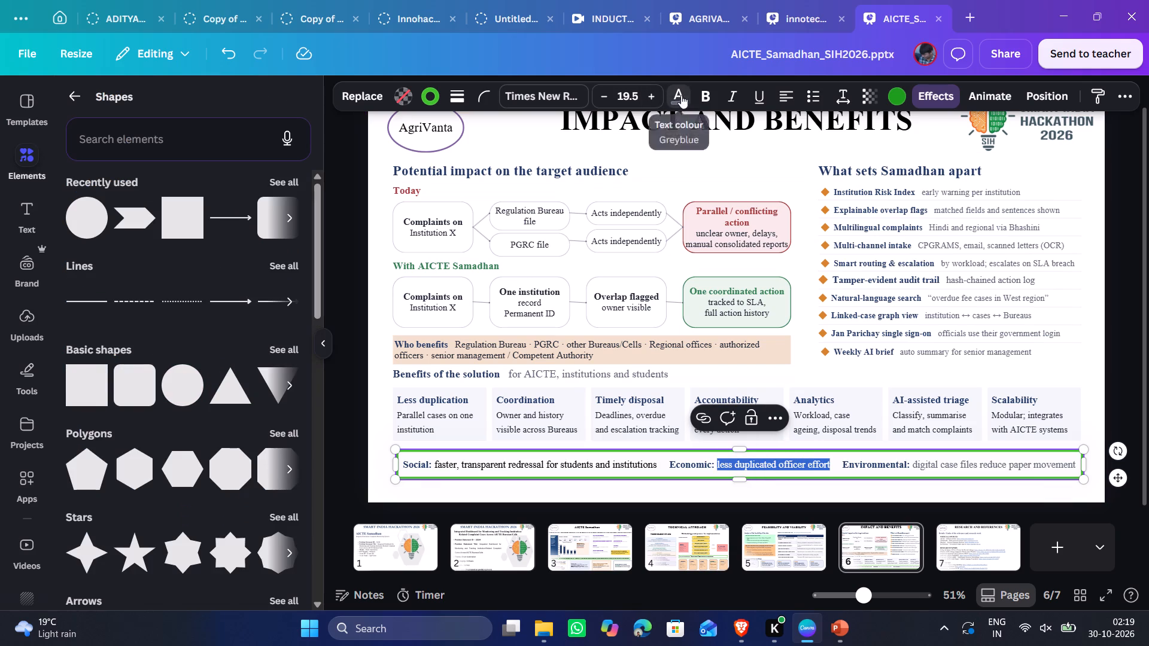
click(282, 270)
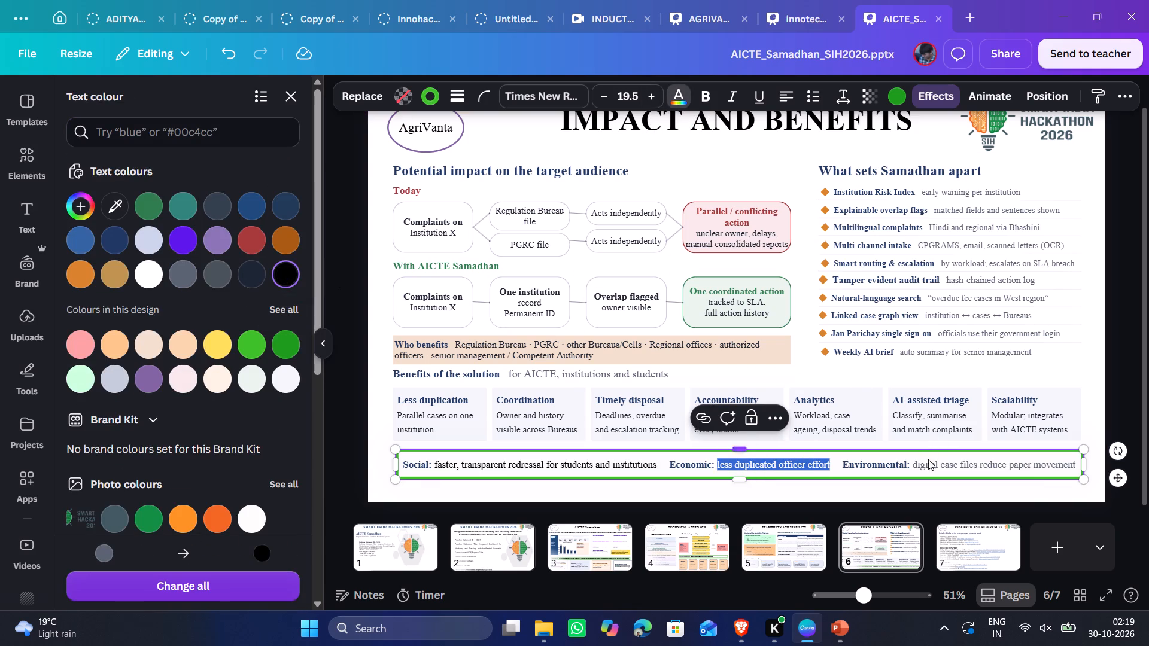
click(928, 465)
drag(915, 465, 935, 467)
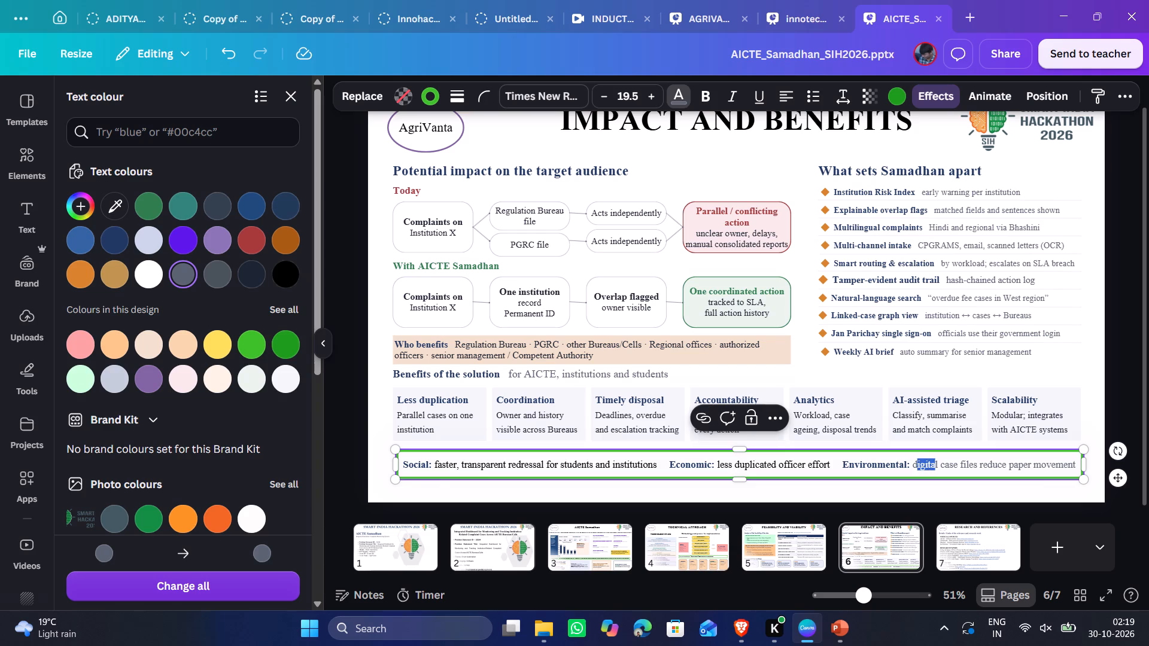
drag(914, 465, 1077, 462)
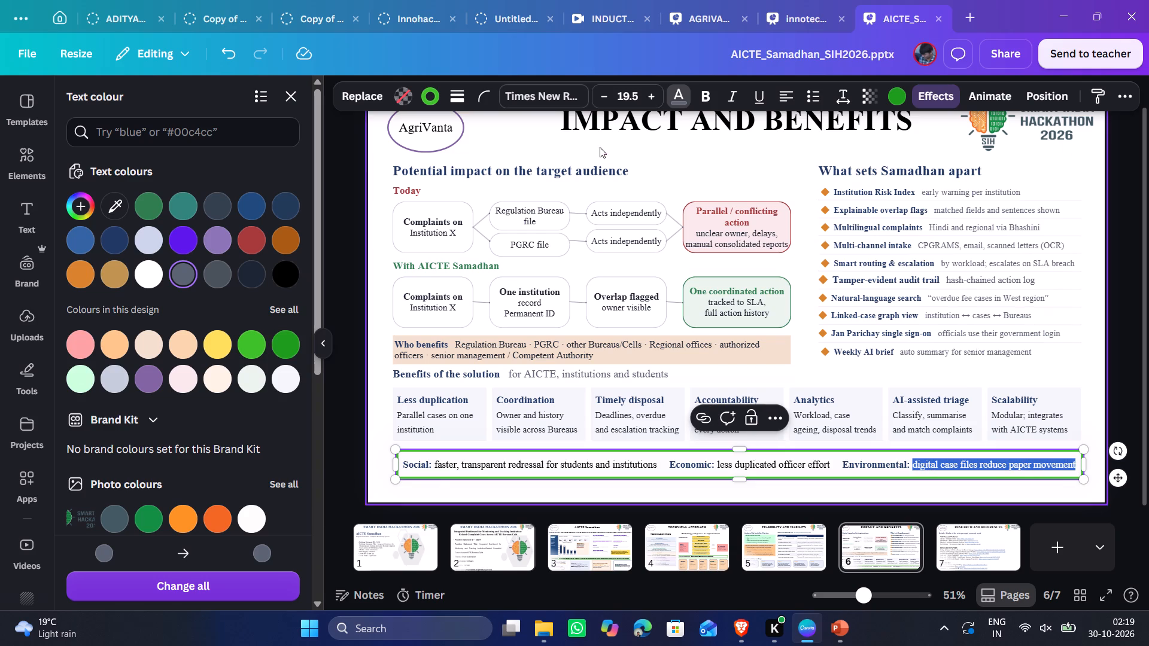
click(680, 105)
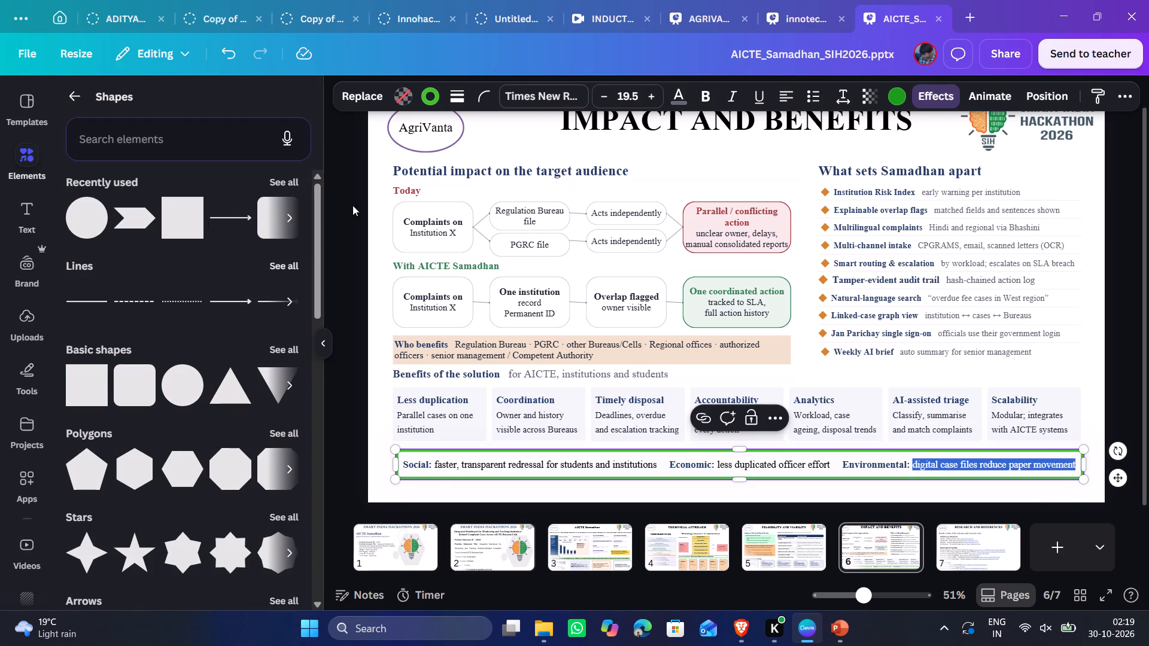
click(690, 94)
click(287, 273)
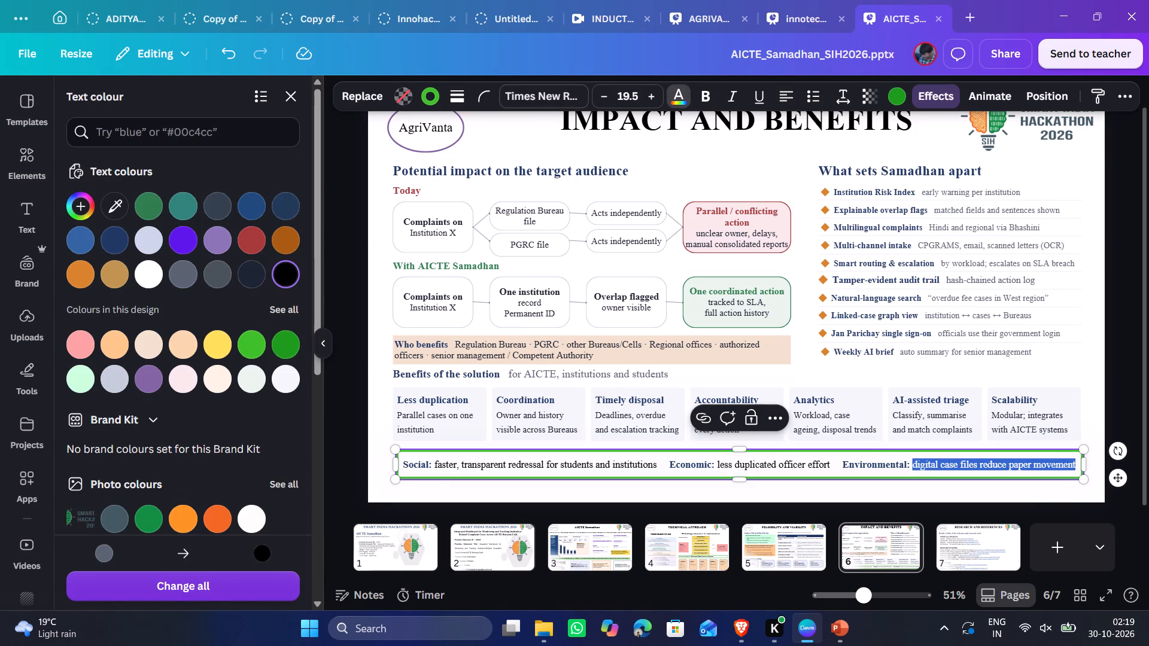
Colour the bold "Environmental:" label orange from the logo's photo colours, after trying yellow.
click(867, 454)
click(861, 464)
drag(843, 467, 888, 465)
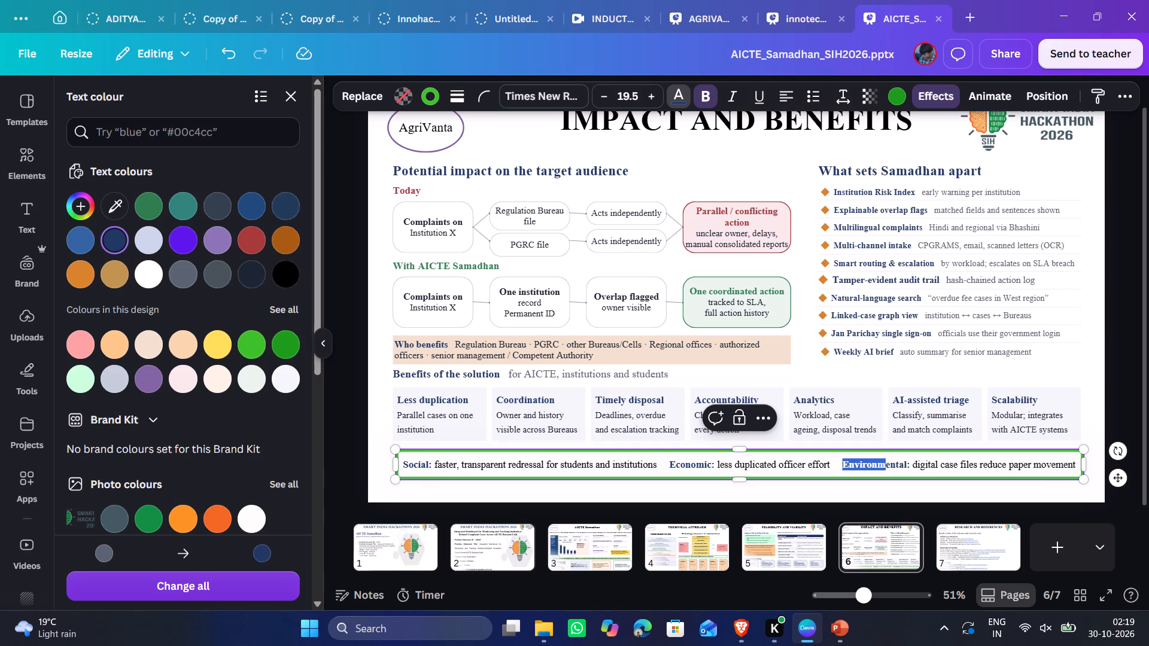
drag(888, 465, 911, 463)
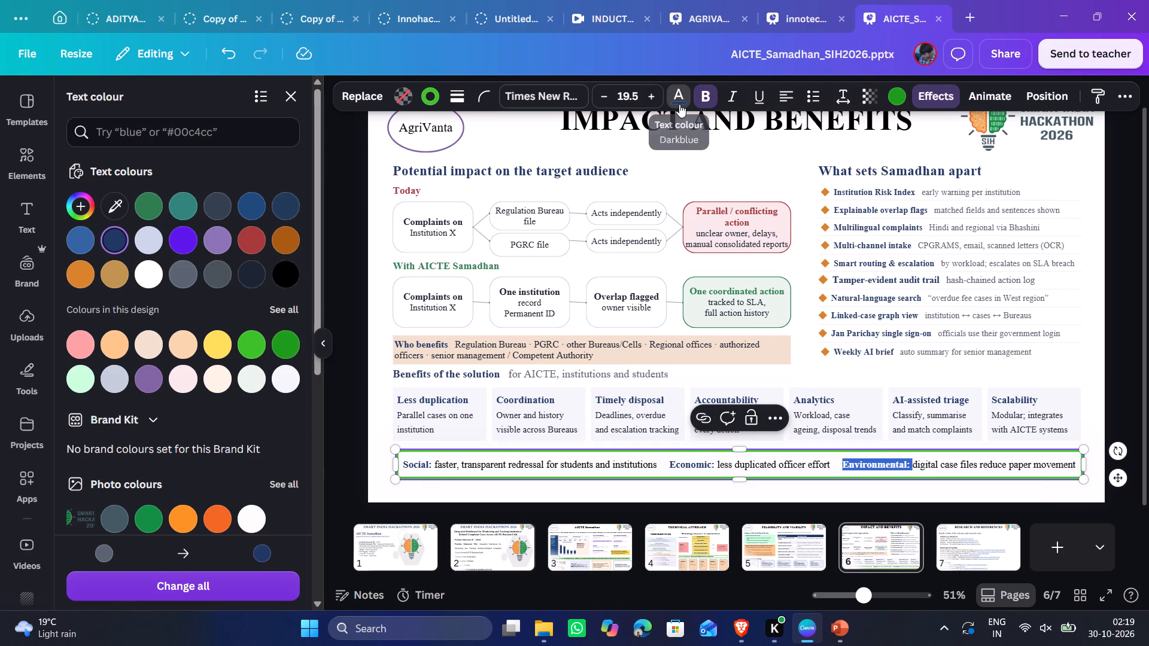
click(679, 104)
click(677, 101)
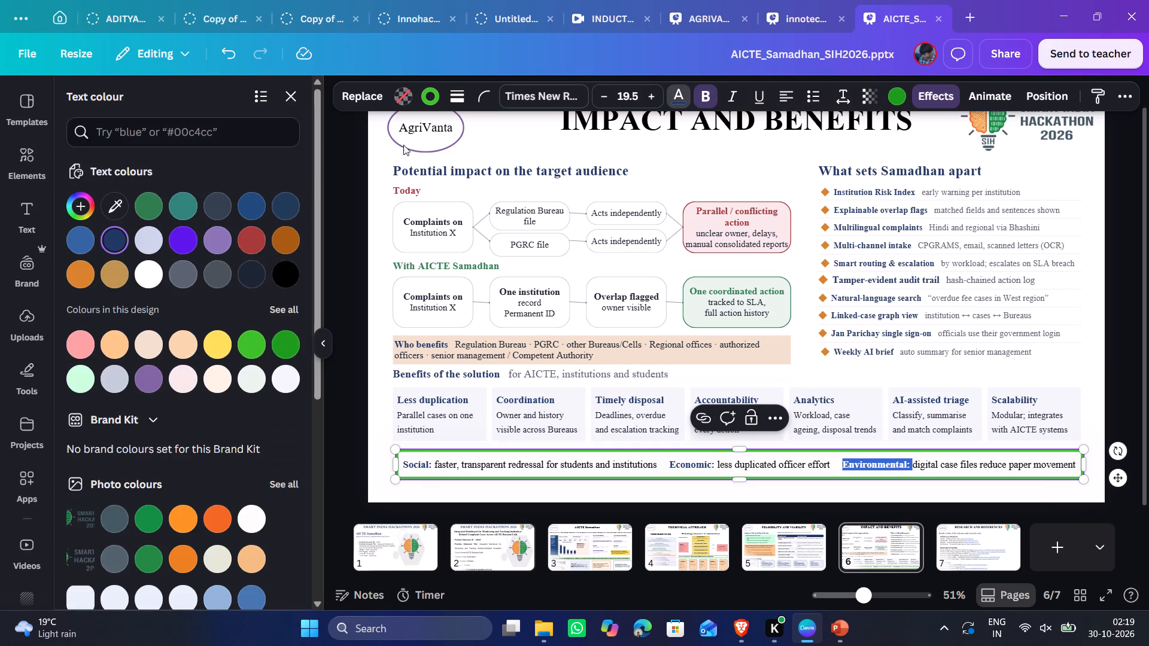
click(223, 348)
click(272, 339)
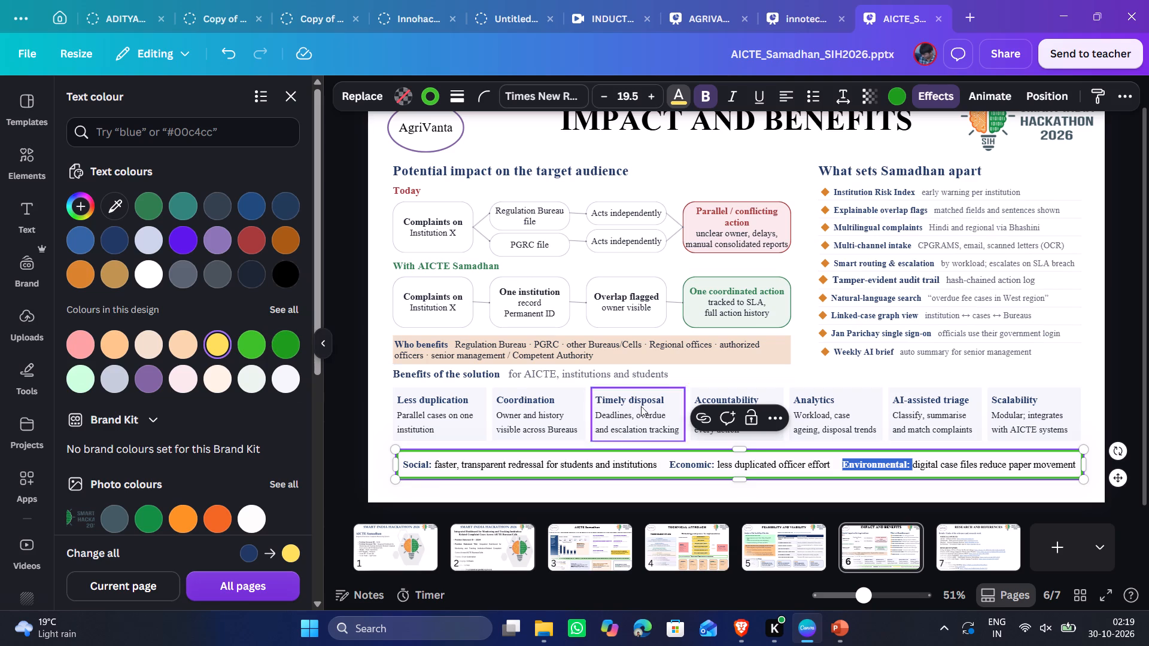
scroll(157, 376, down, 3)
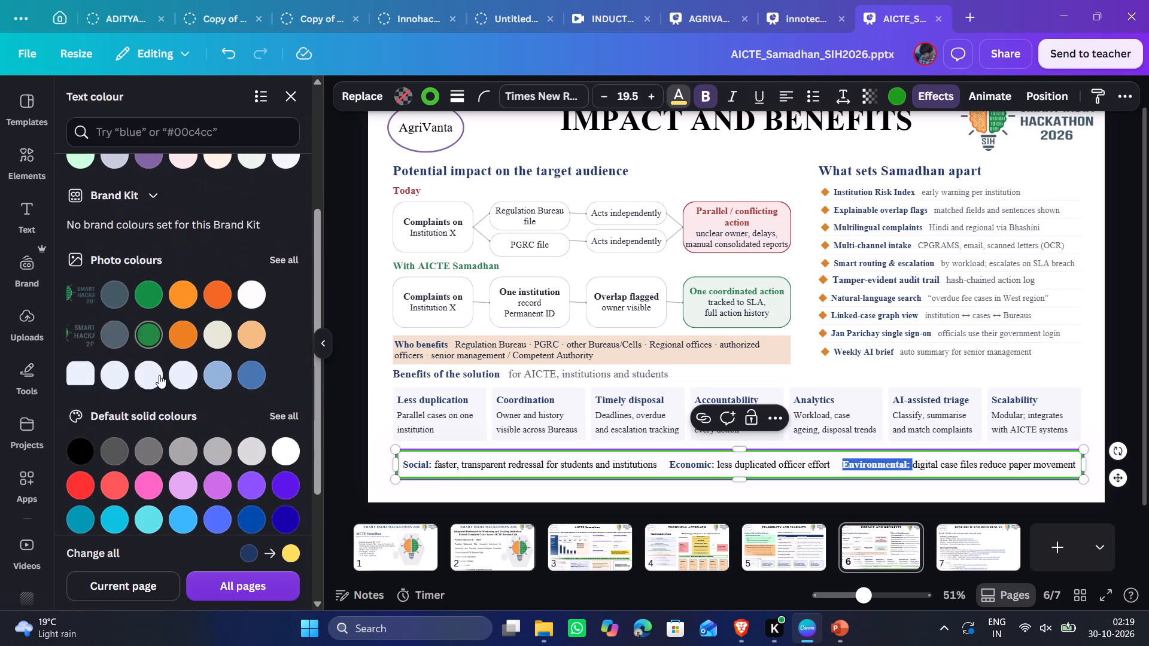
click(218, 291)
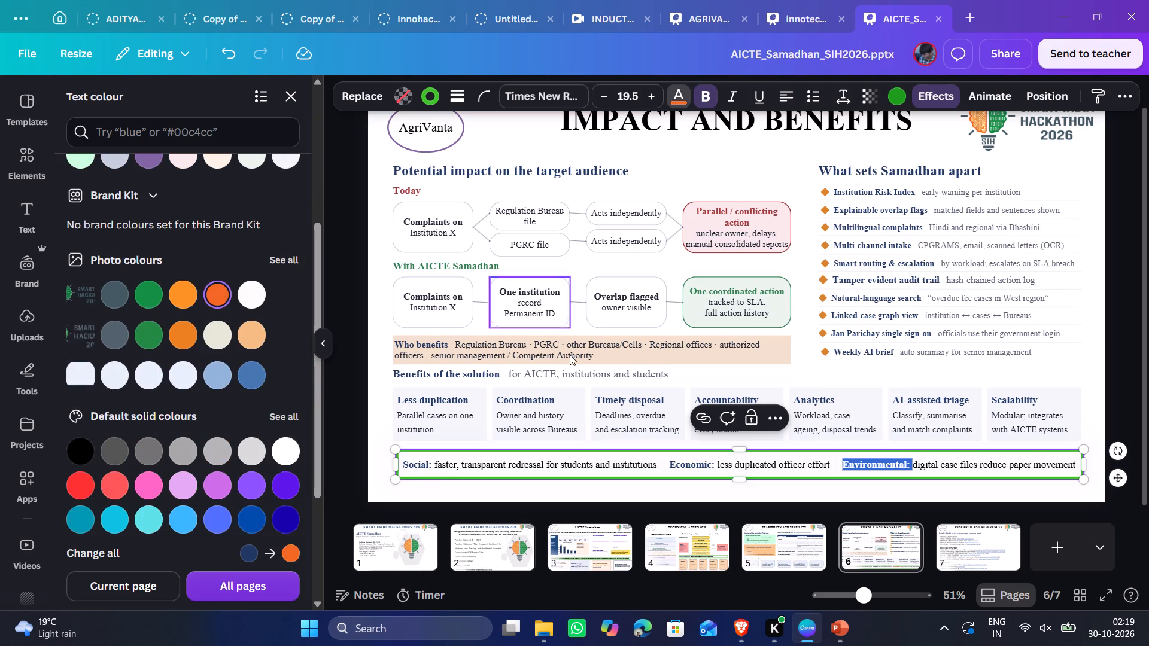
Colour the bold "Economic:" and "Social:" labels the same orange as the Environmental label and deselect the box.
click(828, 476)
click(816, 459)
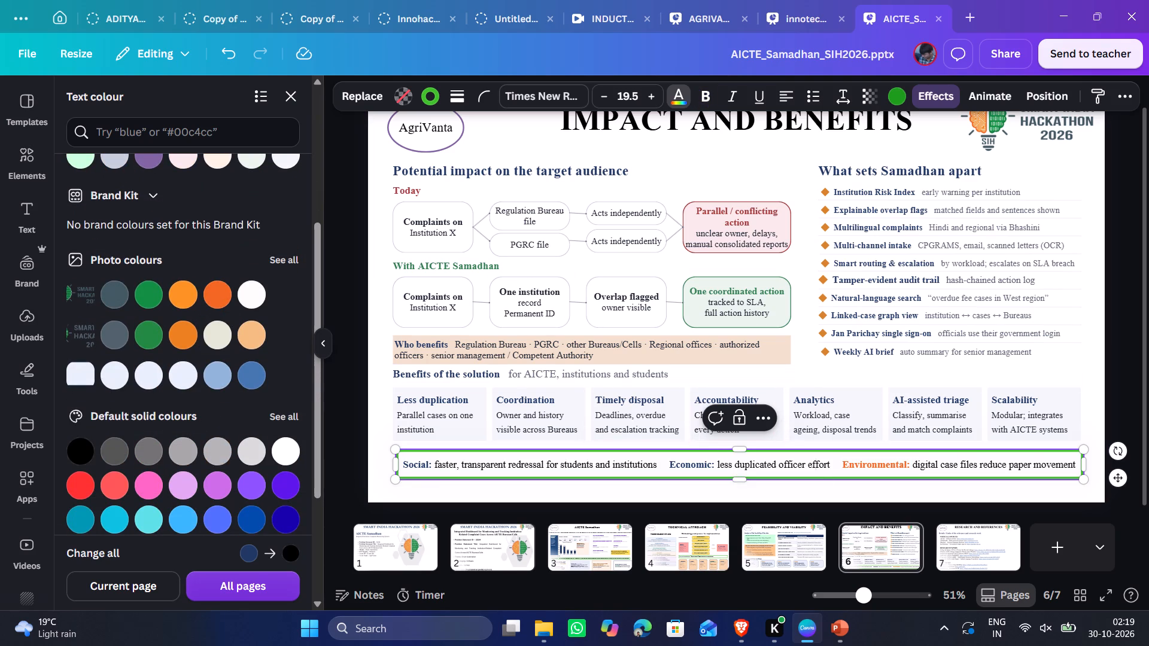
drag(667, 461, 695, 466)
drag(695, 466, 714, 467)
click(216, 296)
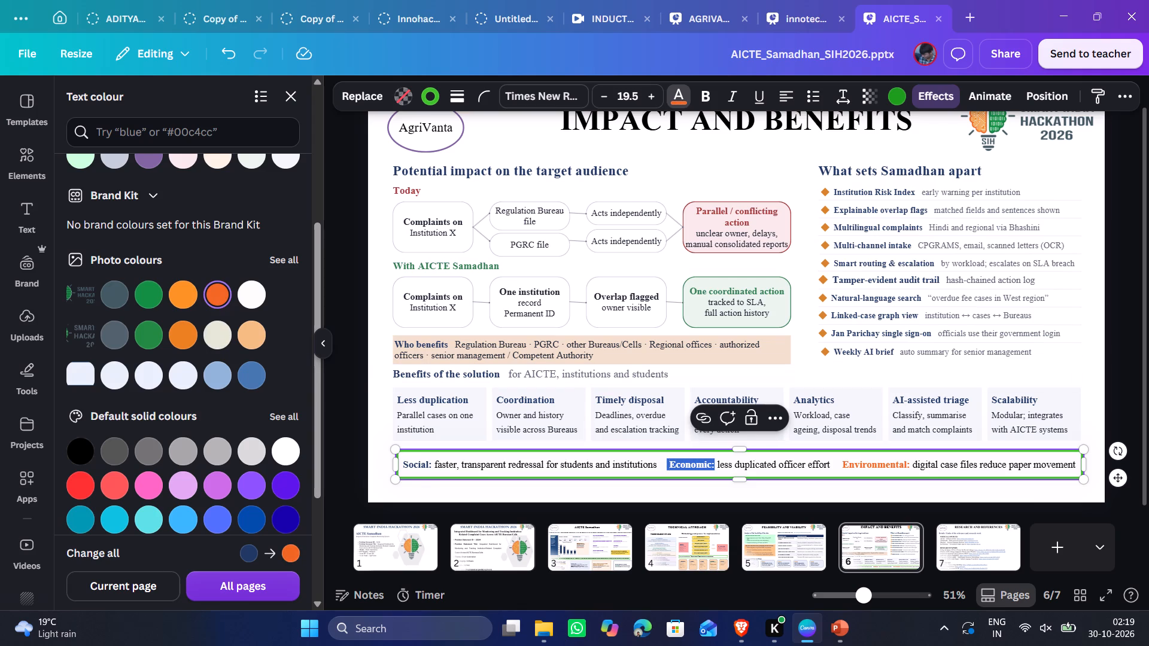
drag(433, 466, 402, 464)
click(208, 299)
click(536, 394)
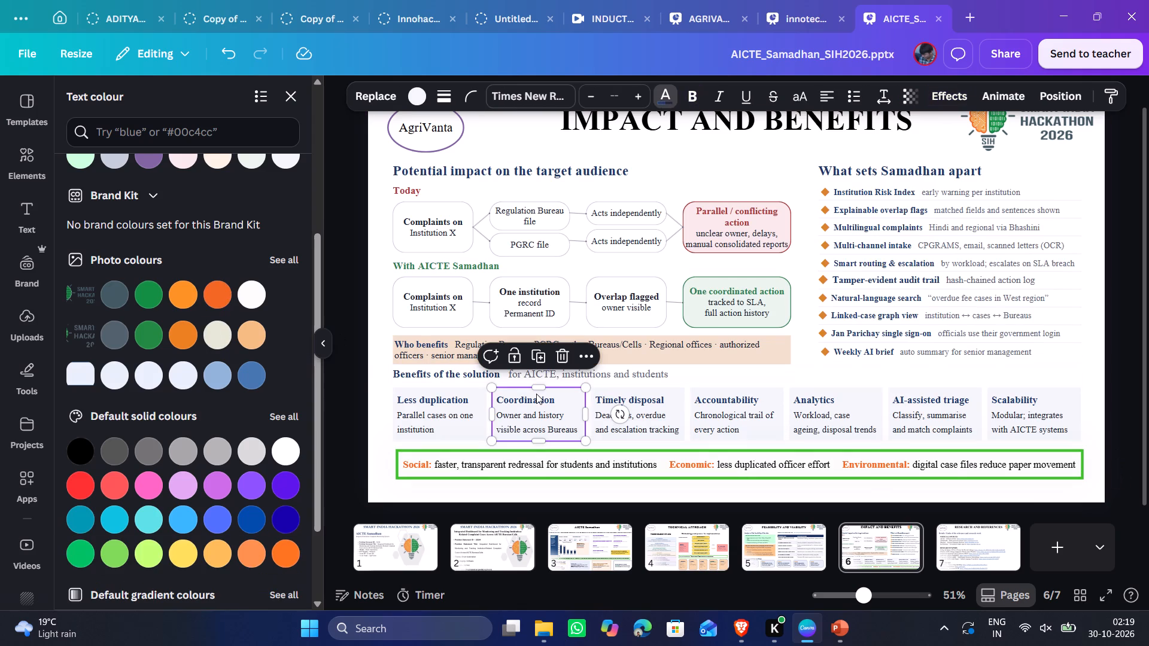
click(1114, 297)
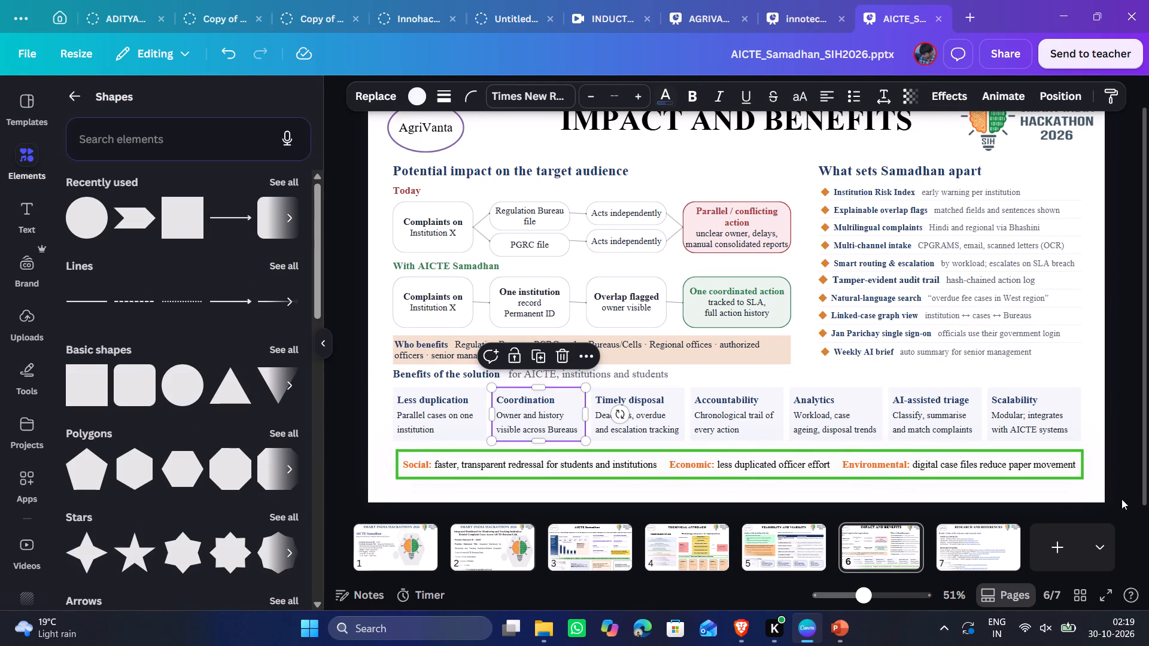
Review the Impact and Benefits, Research and References, Technical Approach and AICTE Samadhan slides in full-screen presentation.
click(1115, 590)
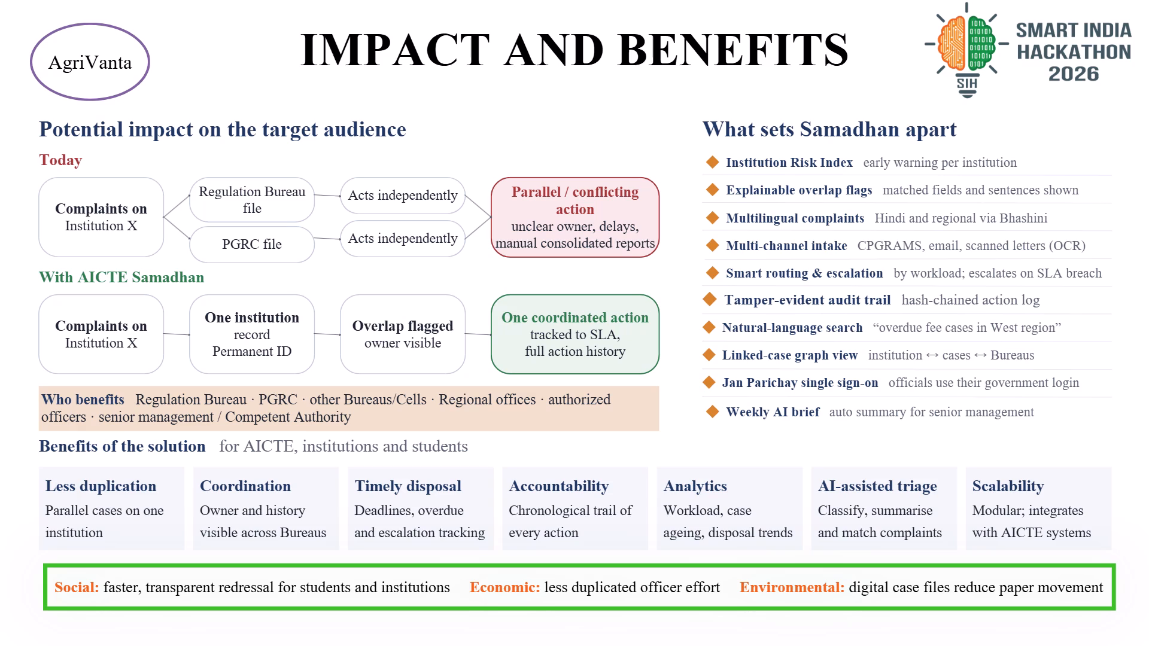
key(Right)
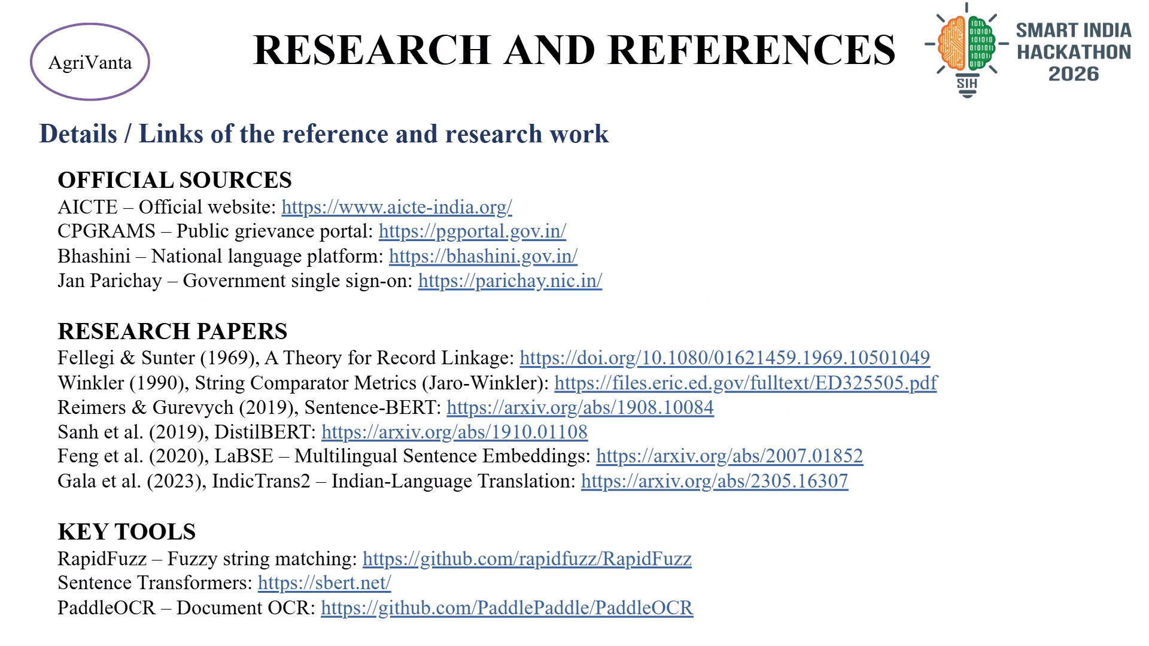
key(Left)
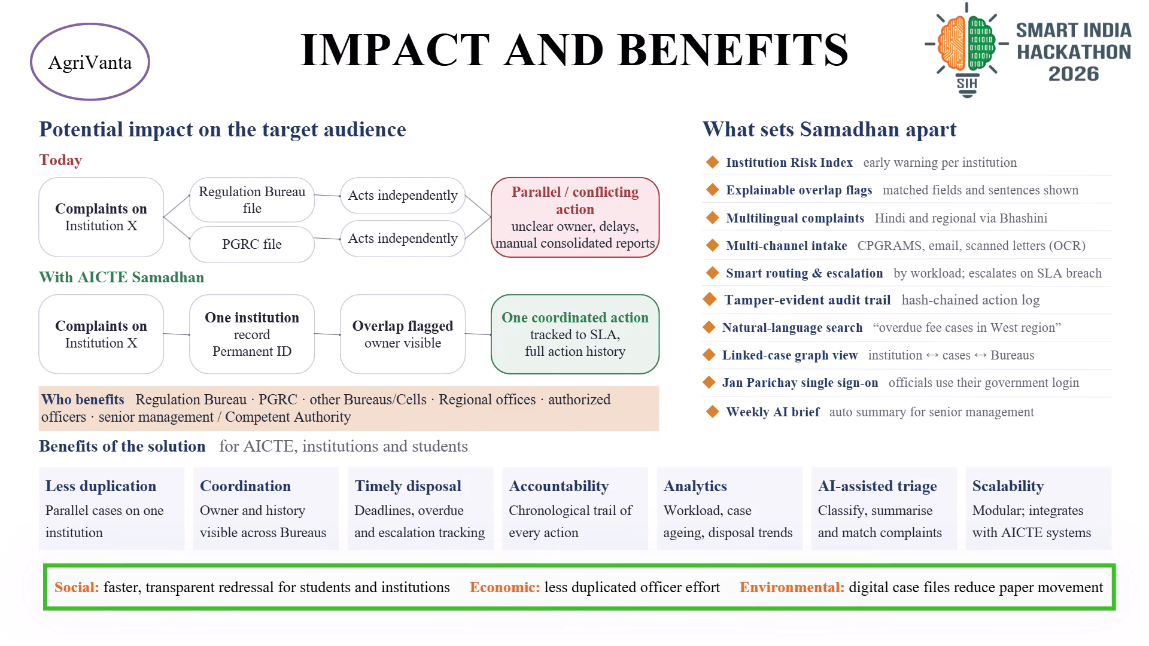
key(Right)
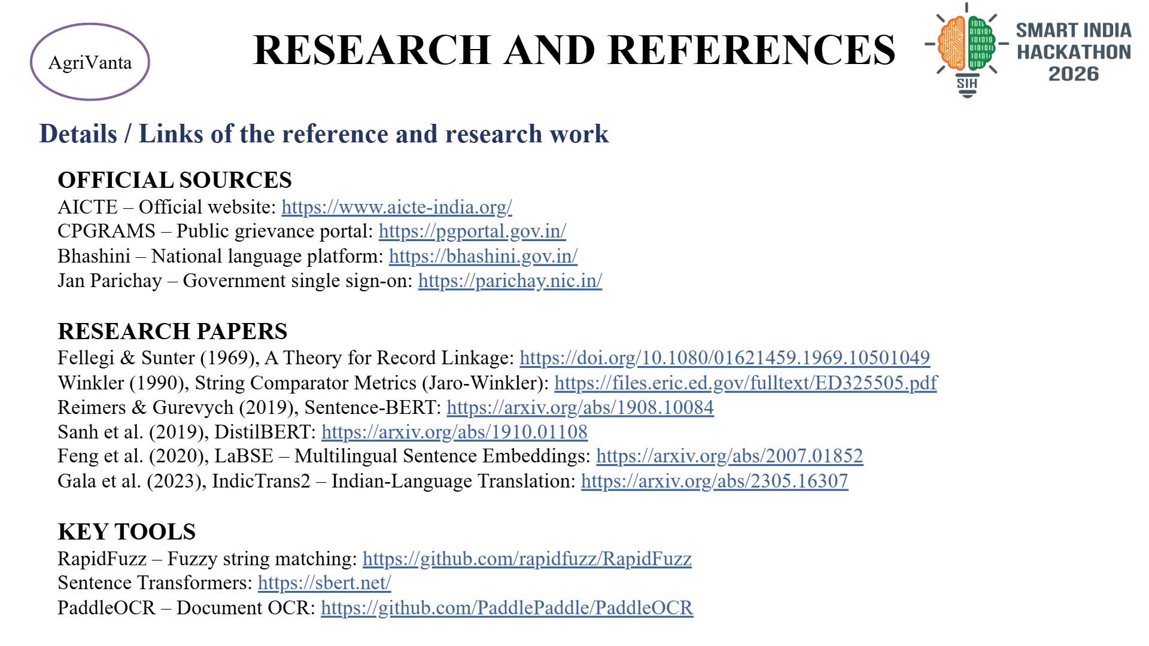
key(Left)
key(Left)
key(Left)
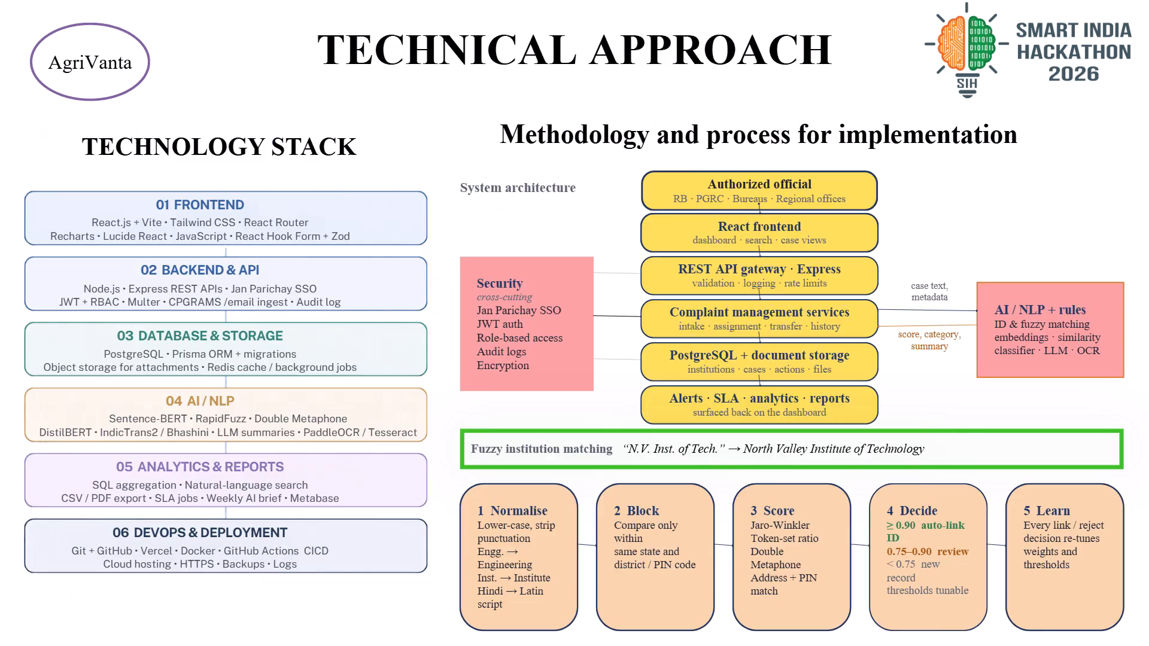
key(Left)
key(Left)
key(Right)
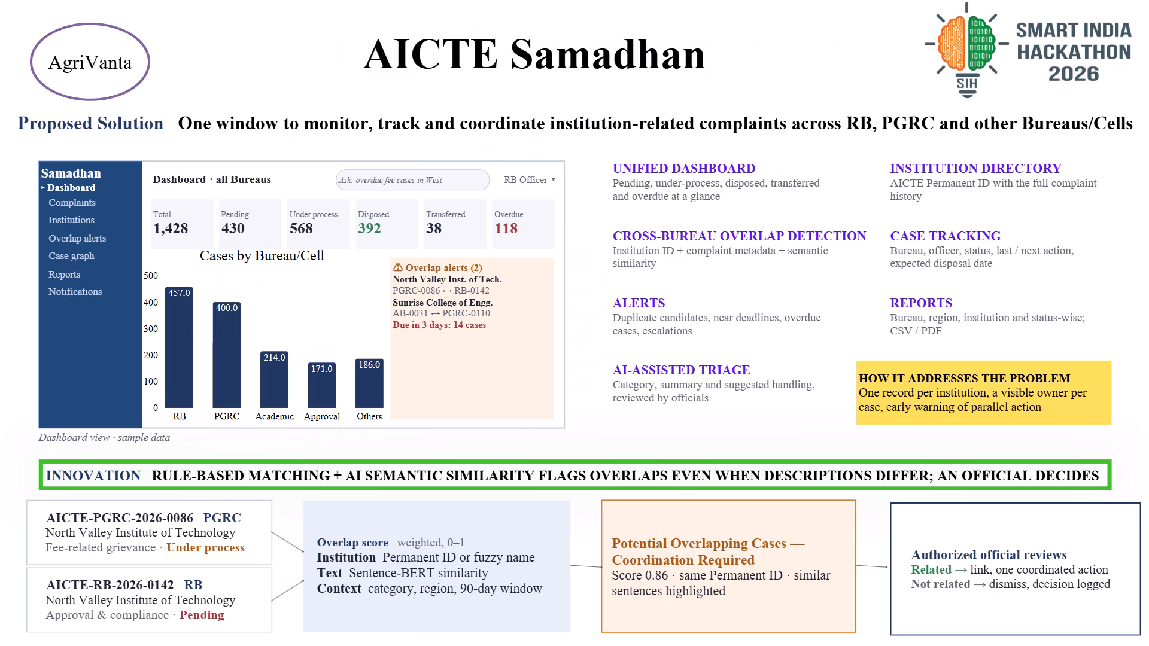
key(Right)
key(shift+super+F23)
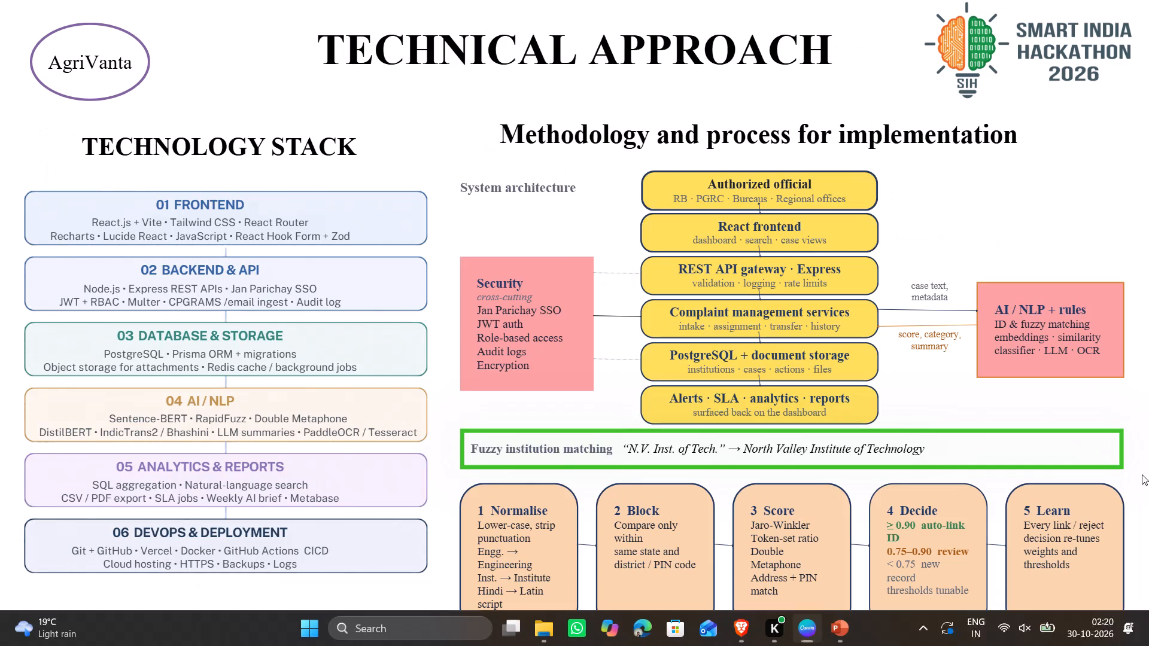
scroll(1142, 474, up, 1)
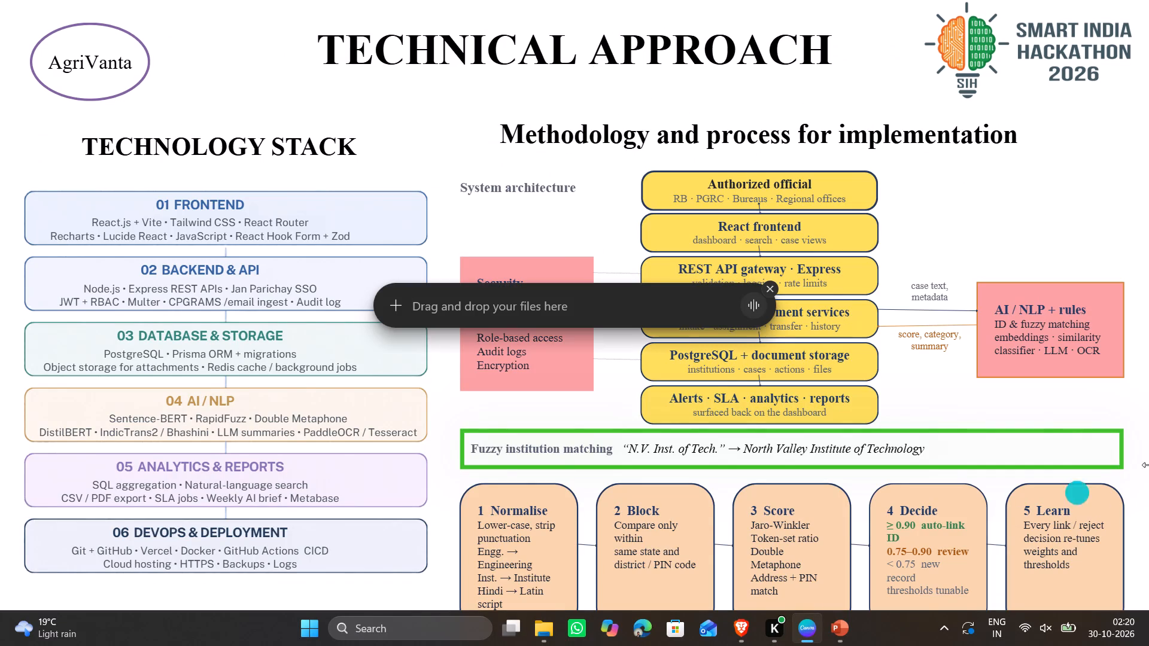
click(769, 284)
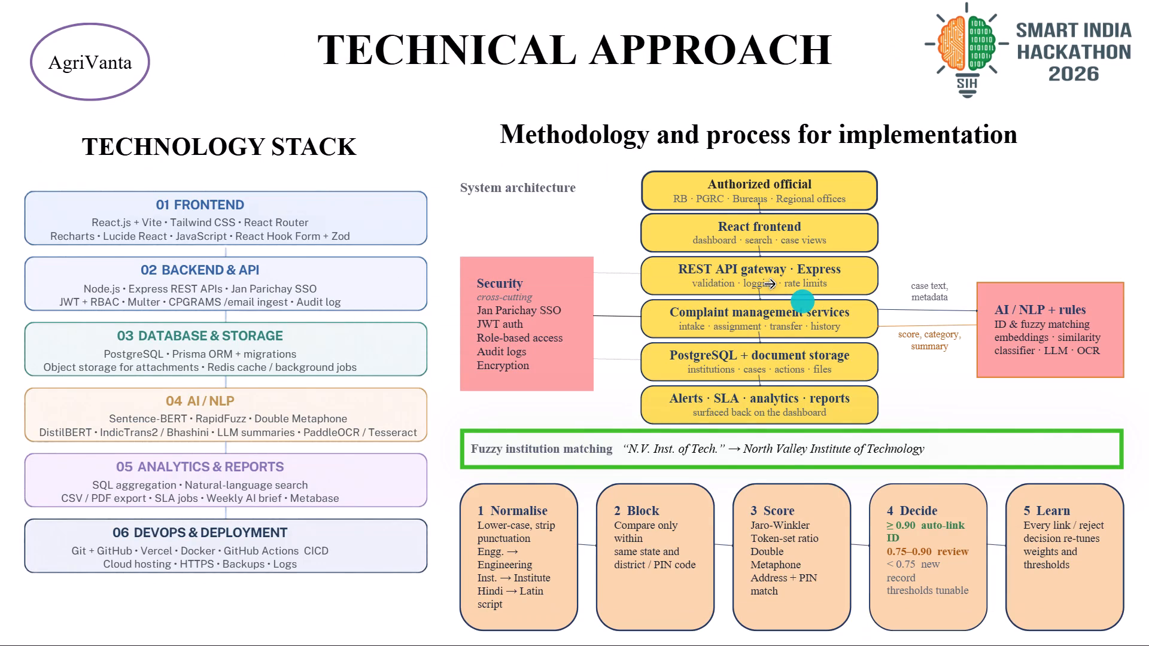
Leave the full-screen view and present the whole deck with Autoplay, starting from the first slide.
key(Escape)
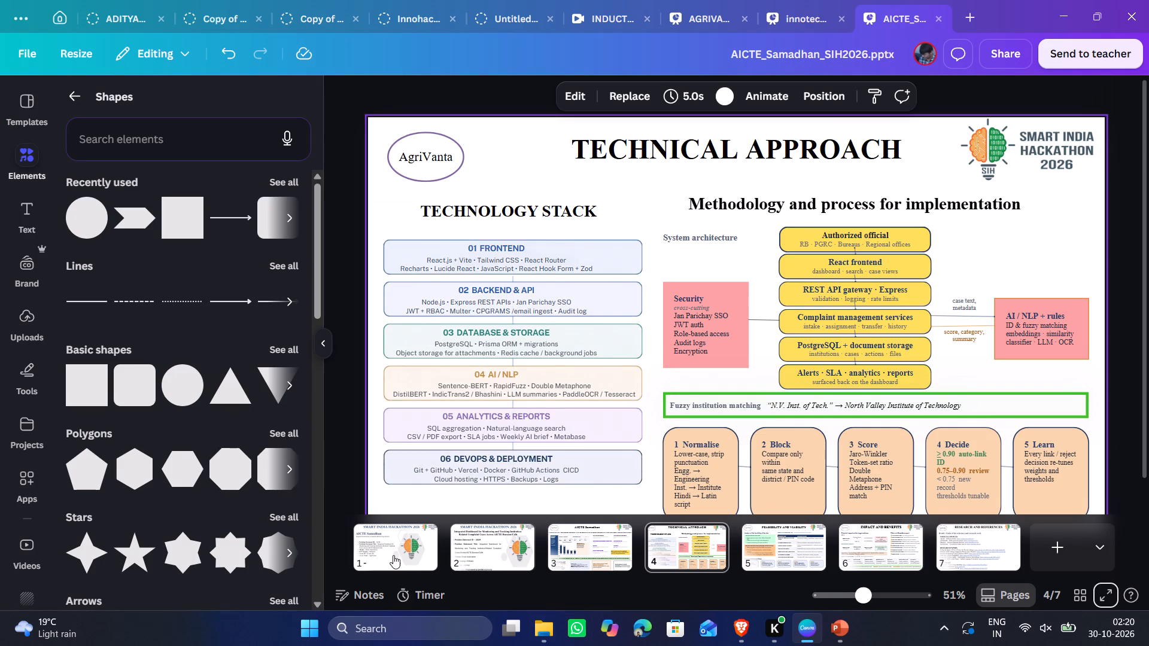
click(393, 555)
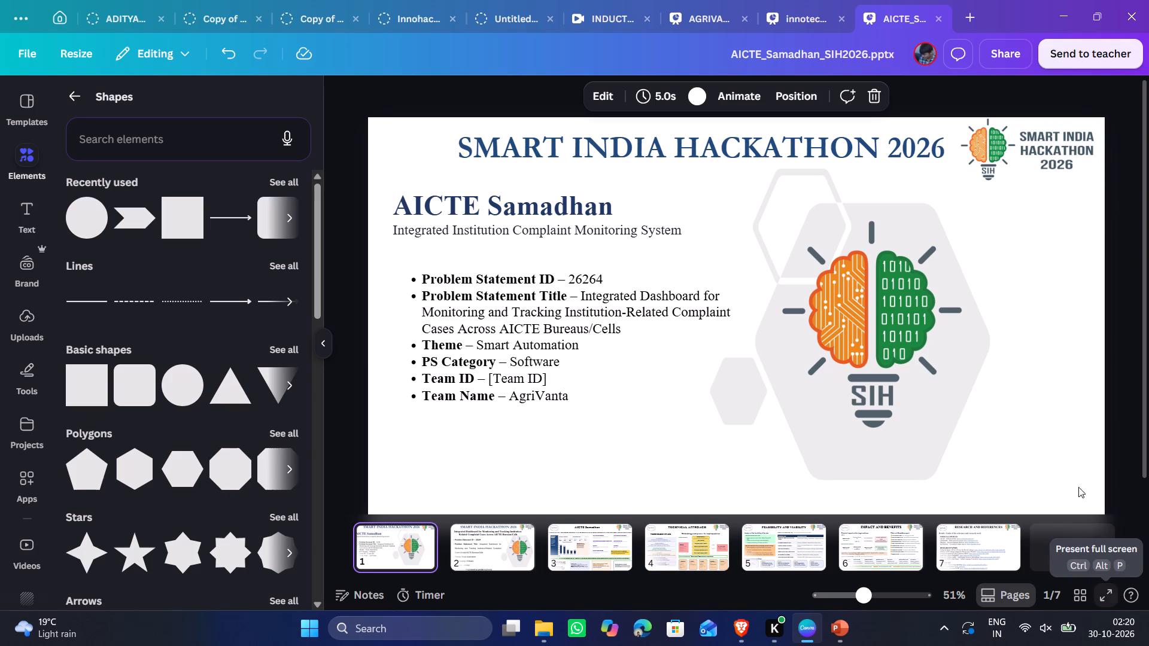
click(1004, 63)
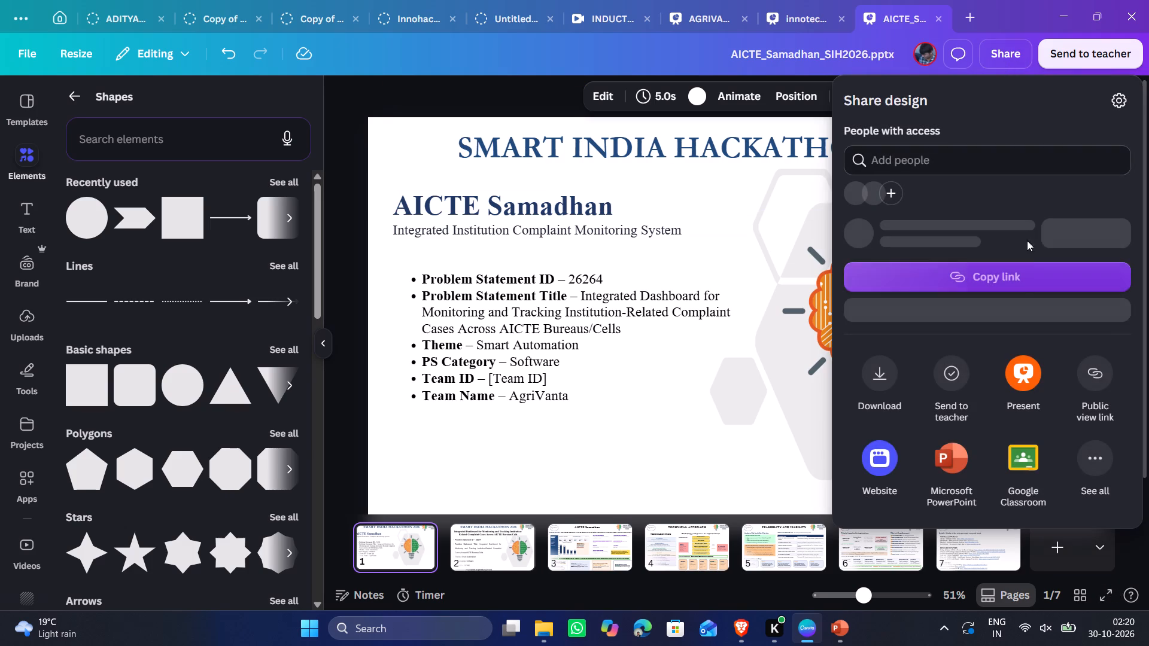
click(1028, 380)
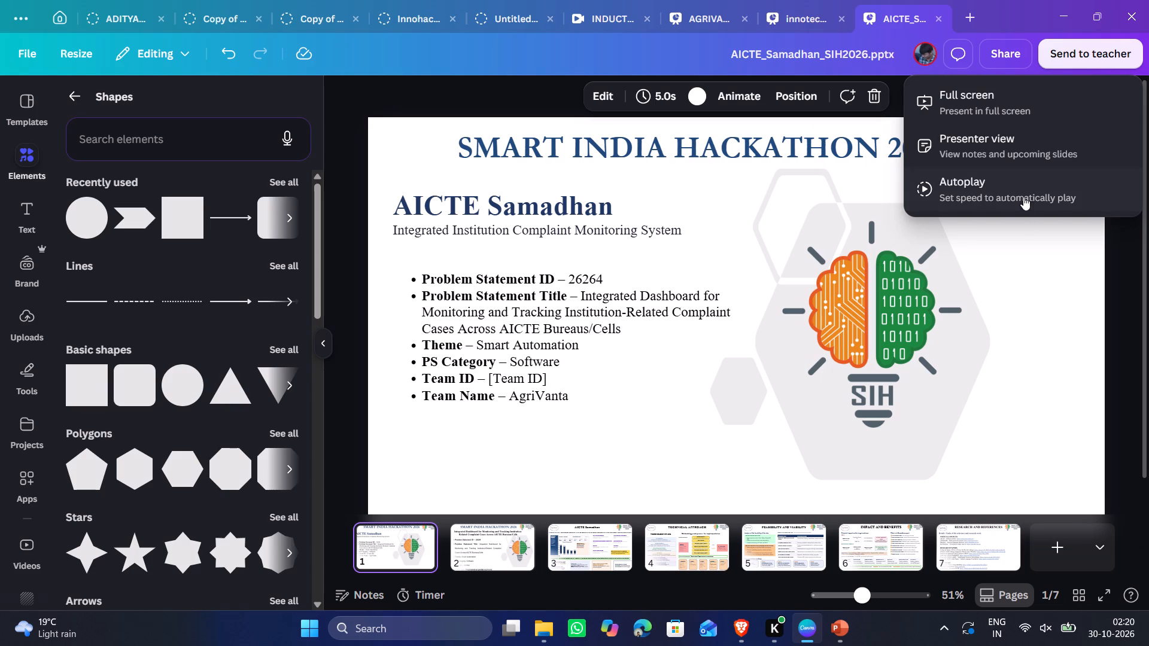
click(1034, 179)
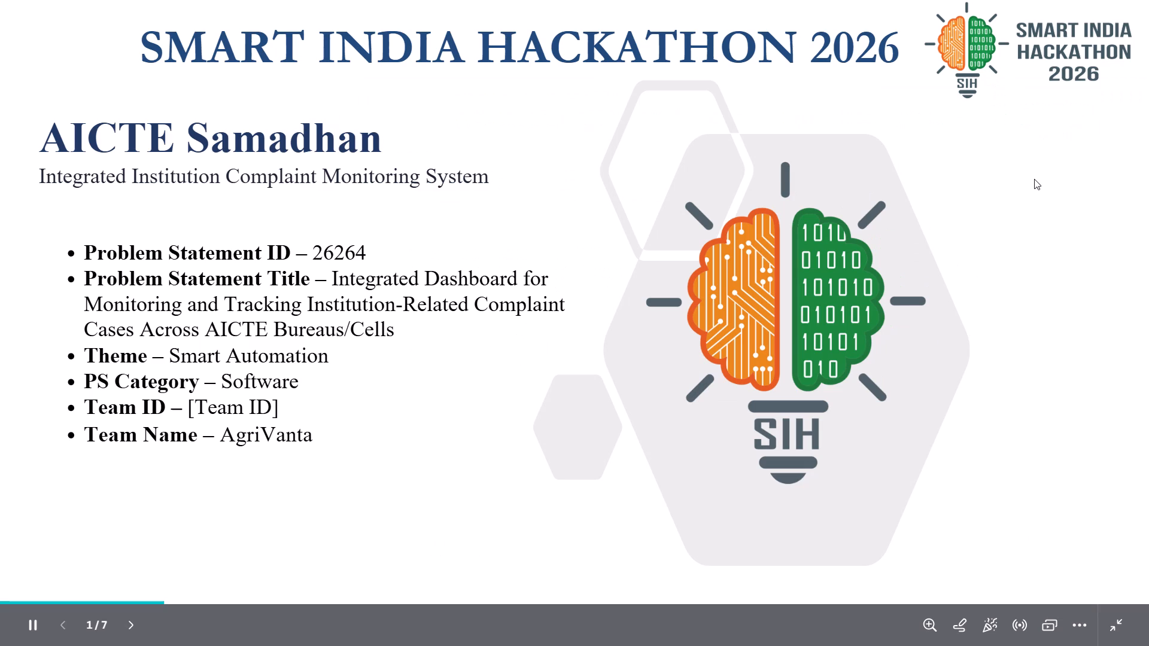
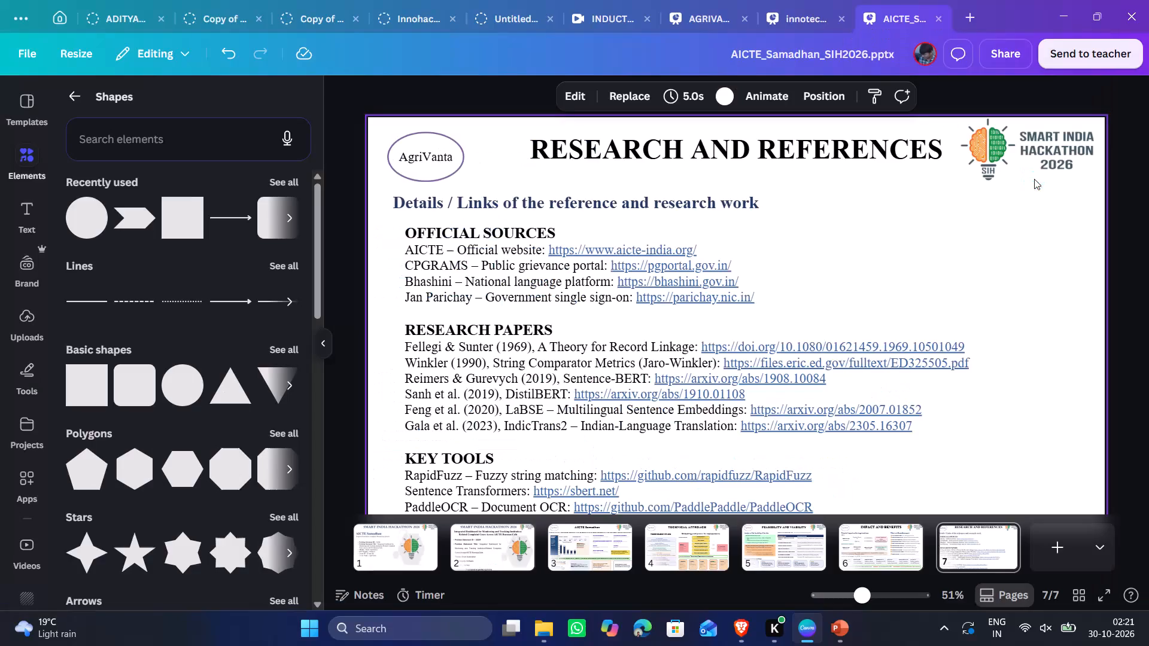
Switch to the AGRIVANTA deck and review its Impact, Feasibility, Technical Approach and Idea Title slides in full-screen presentation.
scroll(1034, 175, up, 1)
click(777, 10)
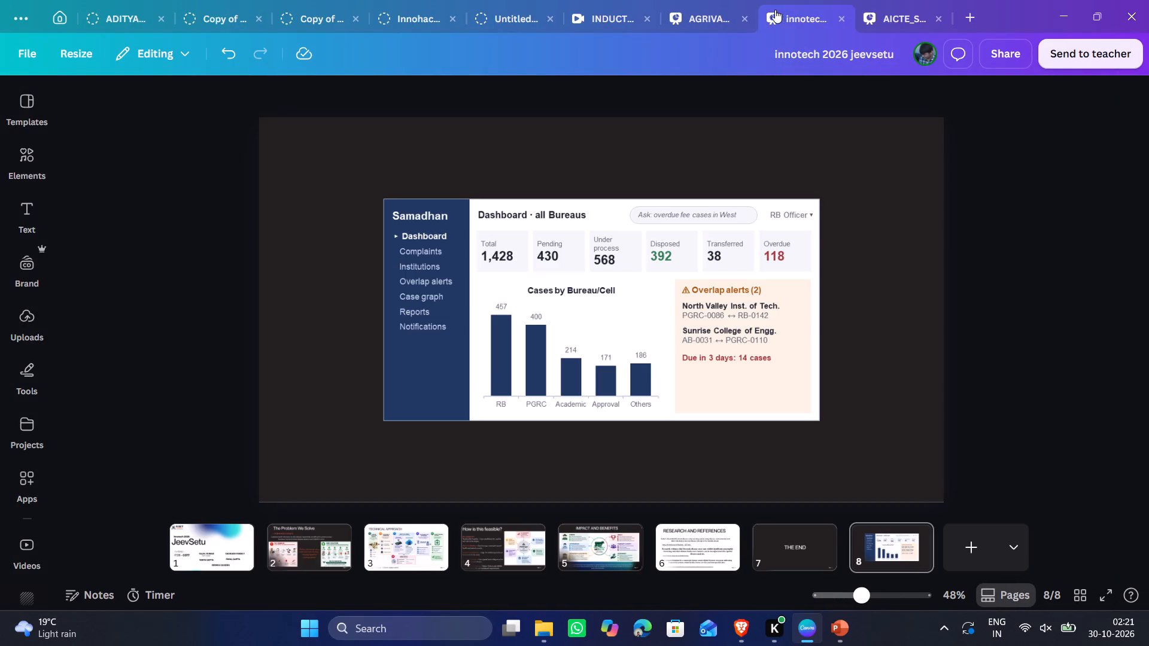
click(710, 17)
click(712, 532)
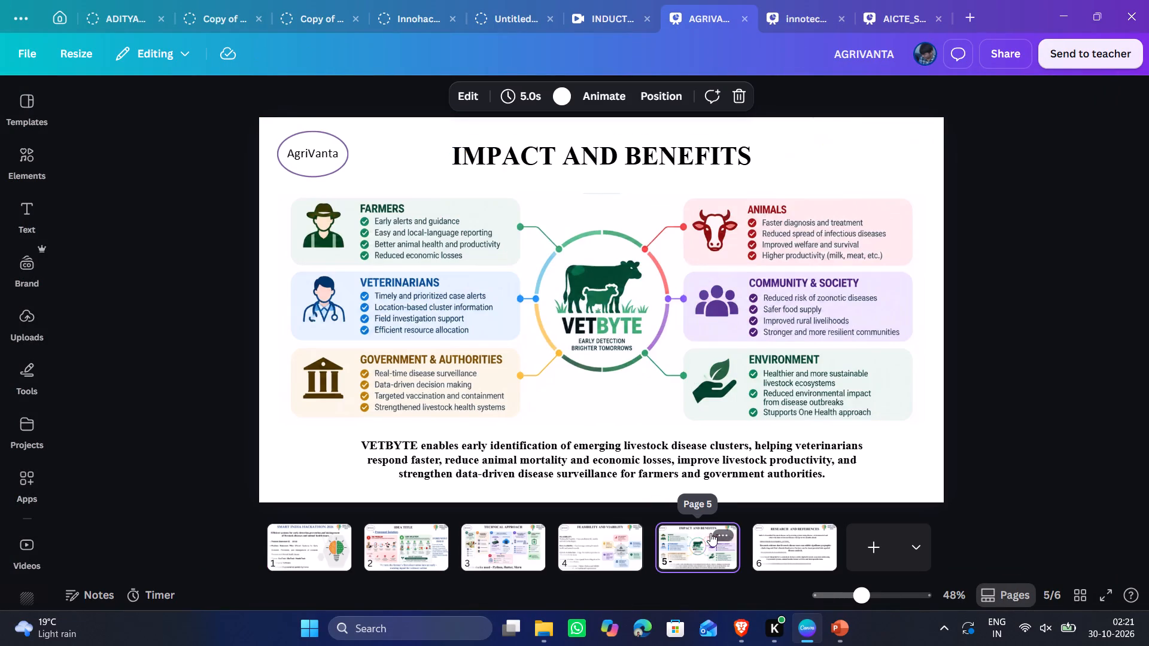
click(1115, 589)
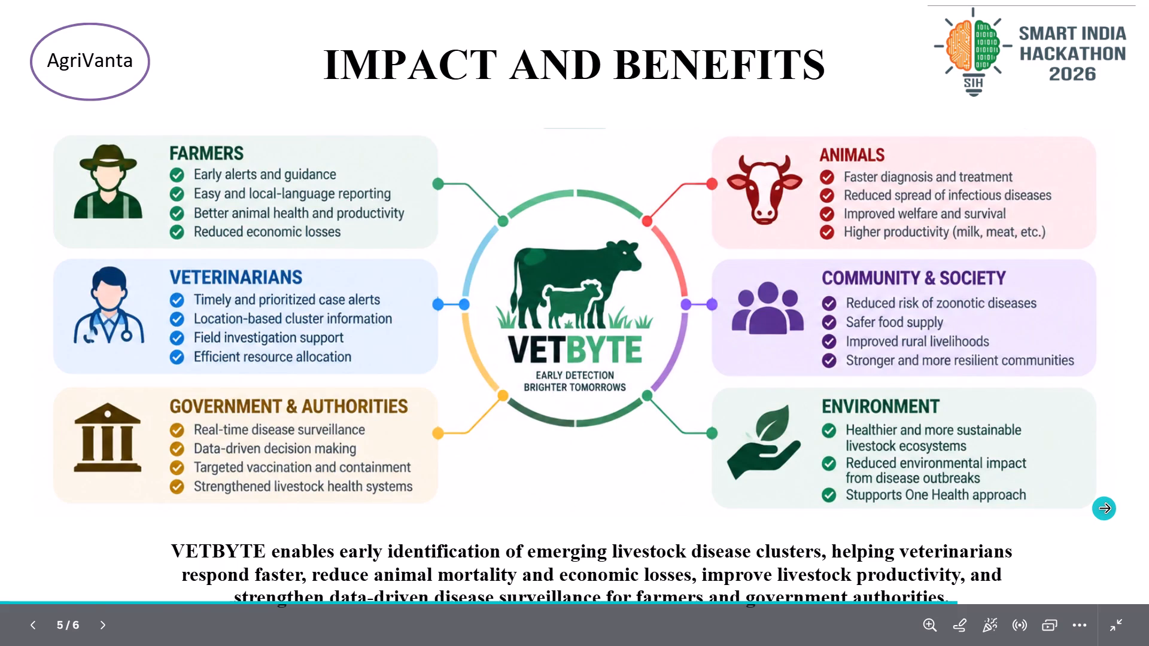
key(Left)
key(Left)
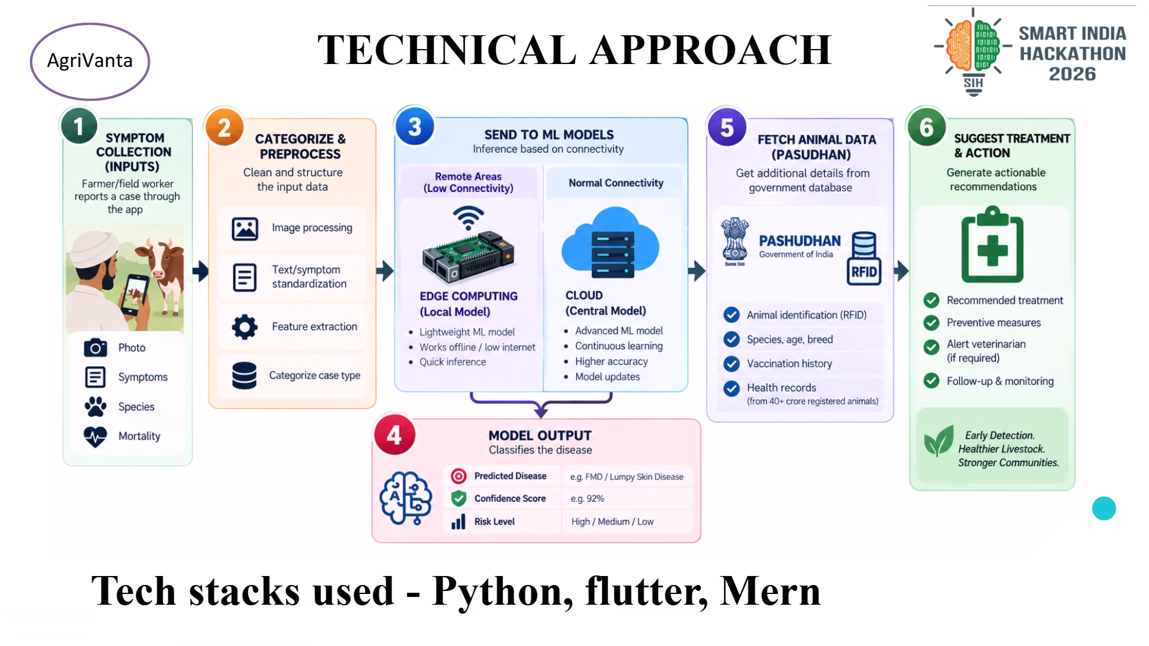
key(Right)
click(1104, 508)
key(Left)
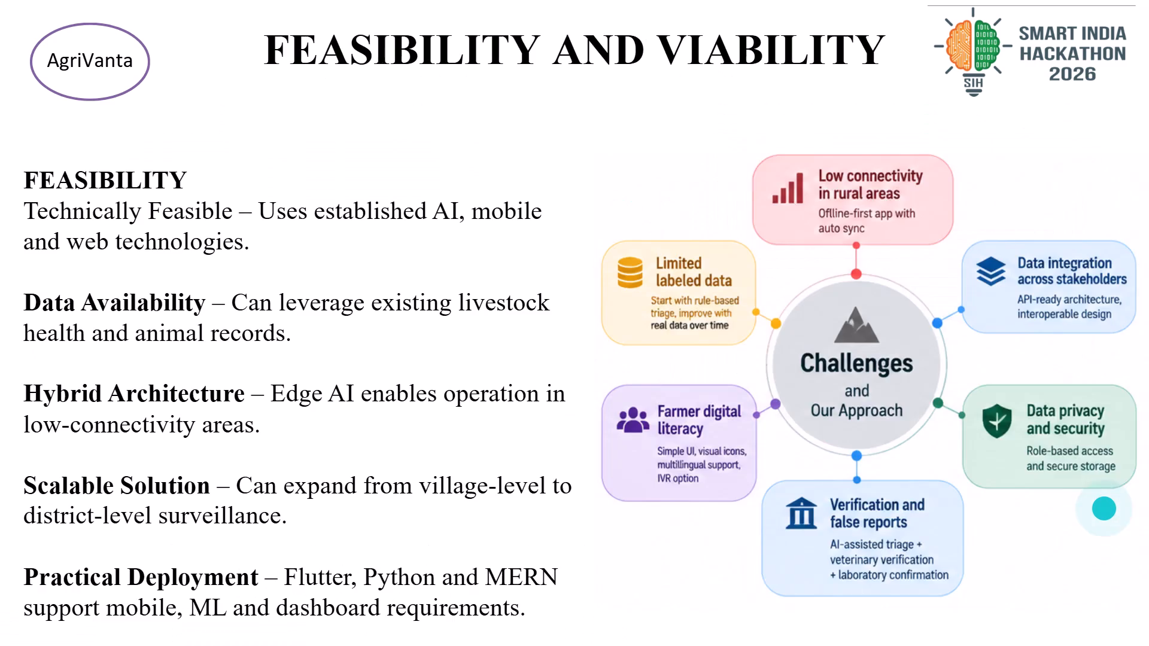
key(Left)
key(Left)
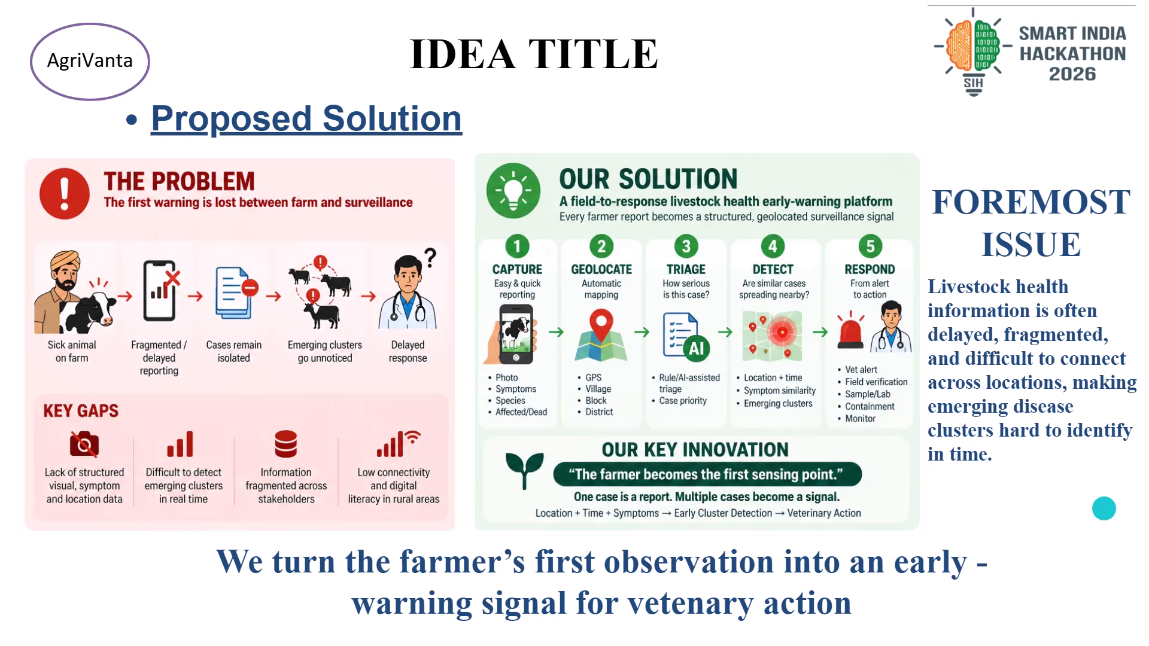
key(Escape)
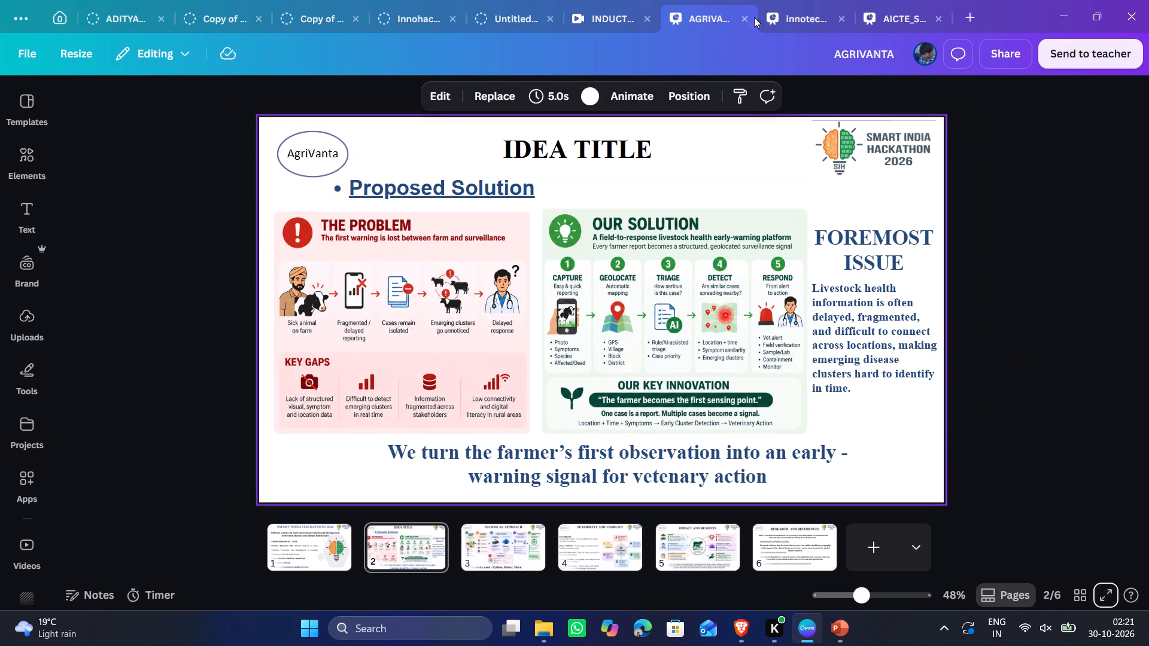
Return to the AICTE_Samadhan_SIH2026 deck and delete its first slide, the title page with the [Team ID] placeholder.
click(803, 10)
click(895, 15)
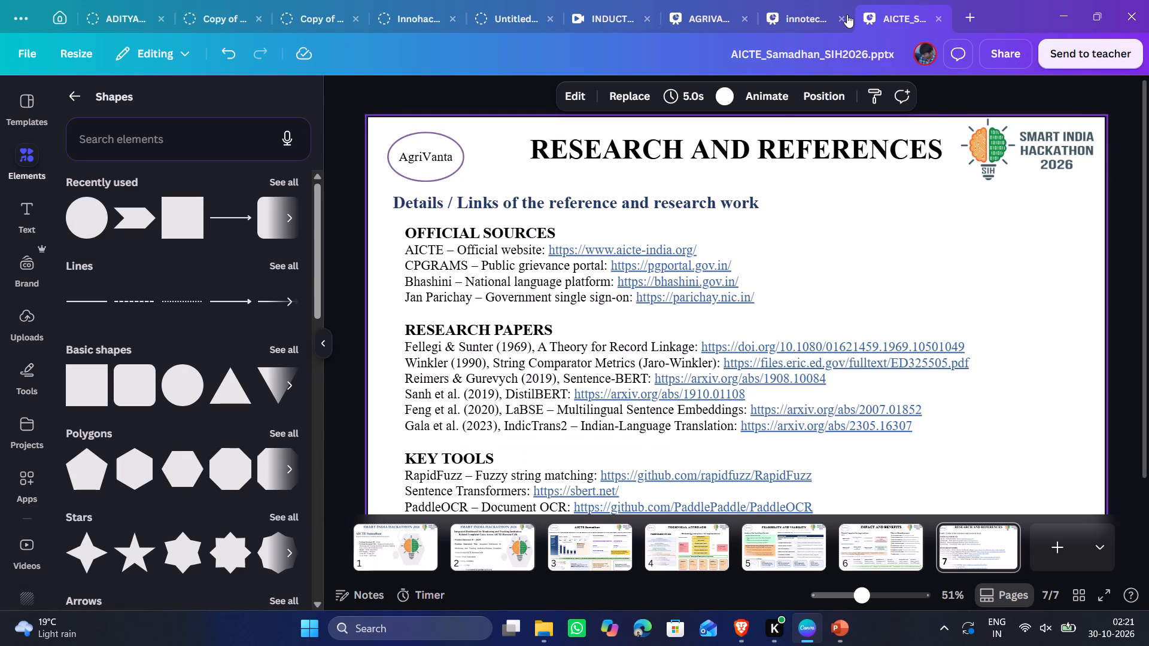
click(399, 549)
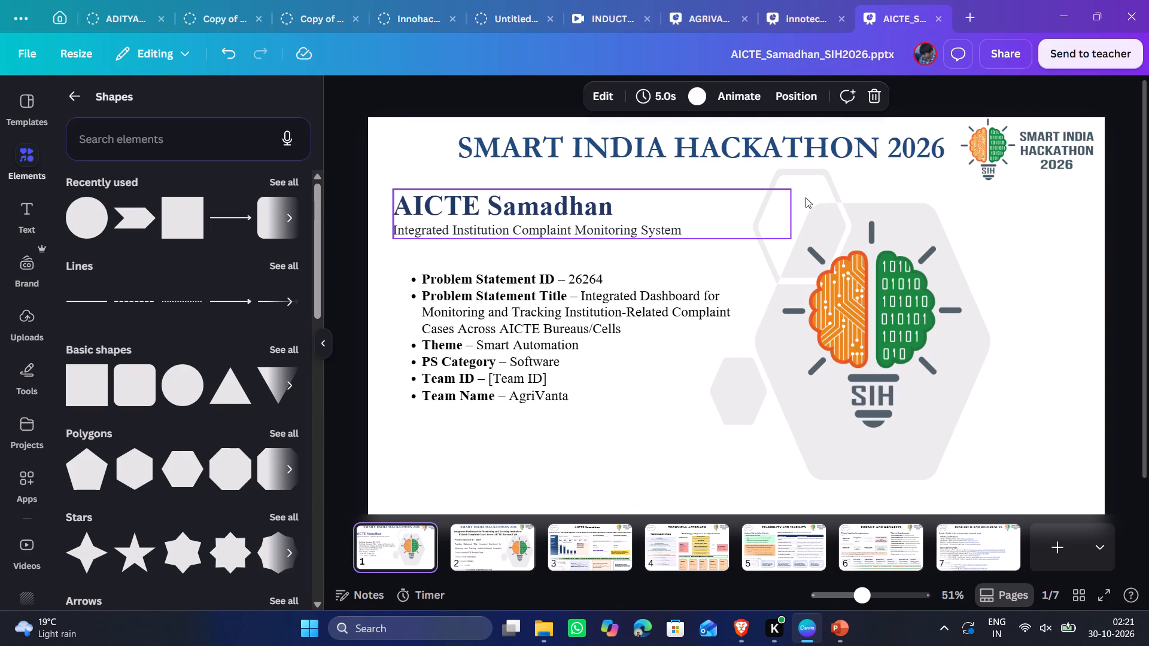
click(872, 106)
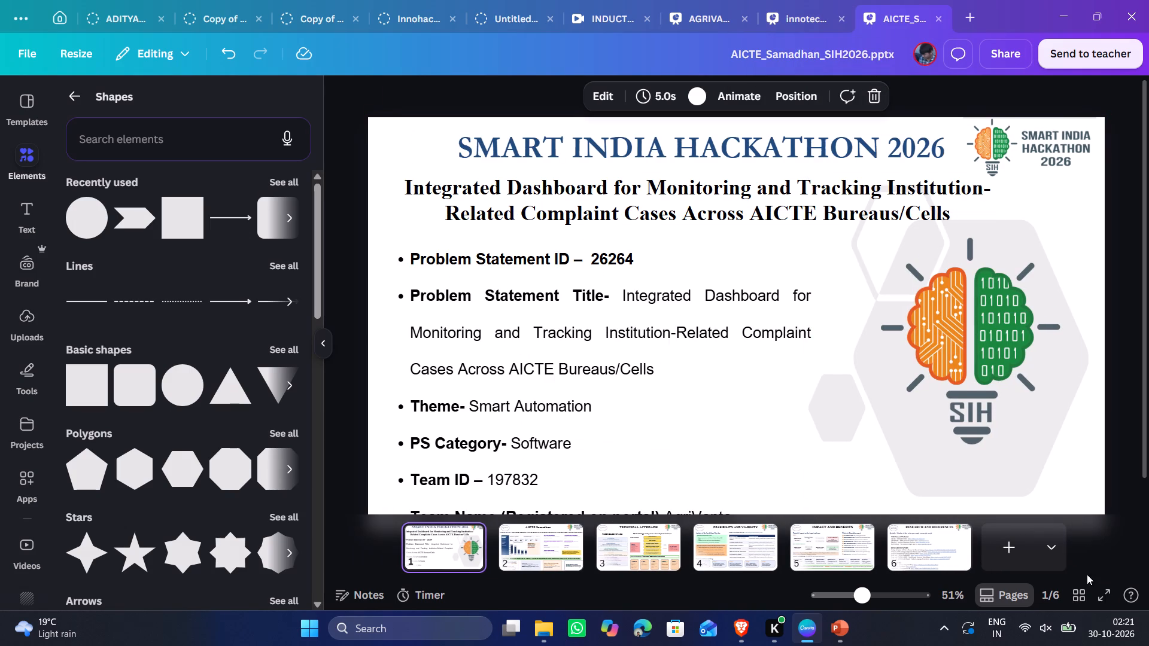
Check the new first slide in full-screen presentation.
click(1098, 588)
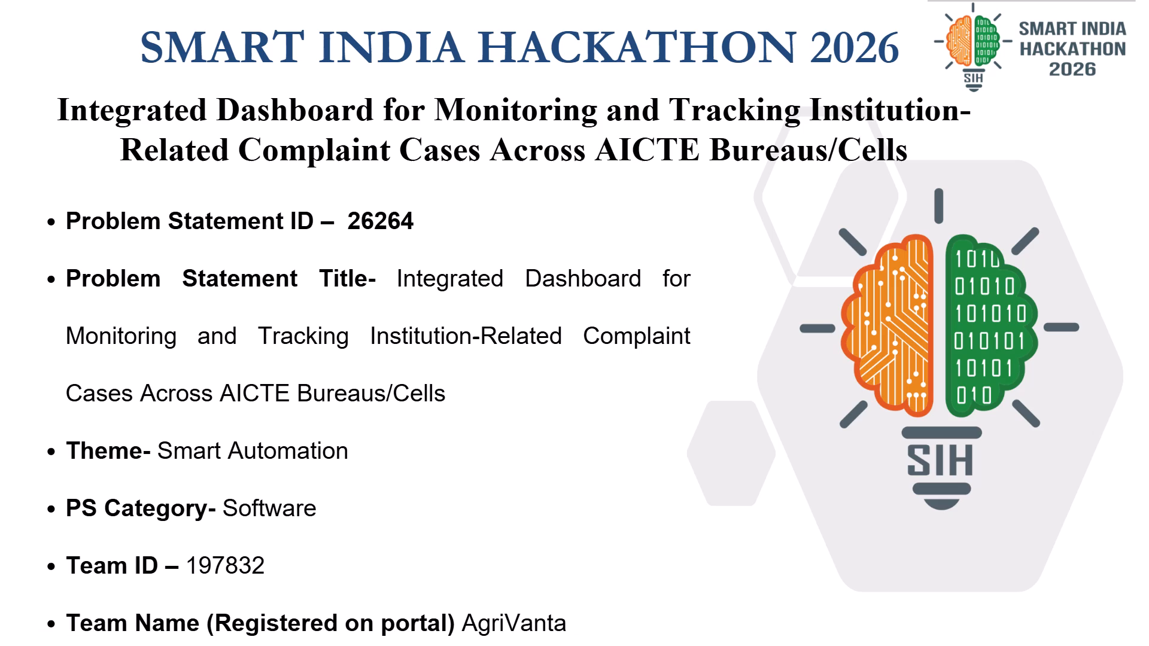
key(Escape)
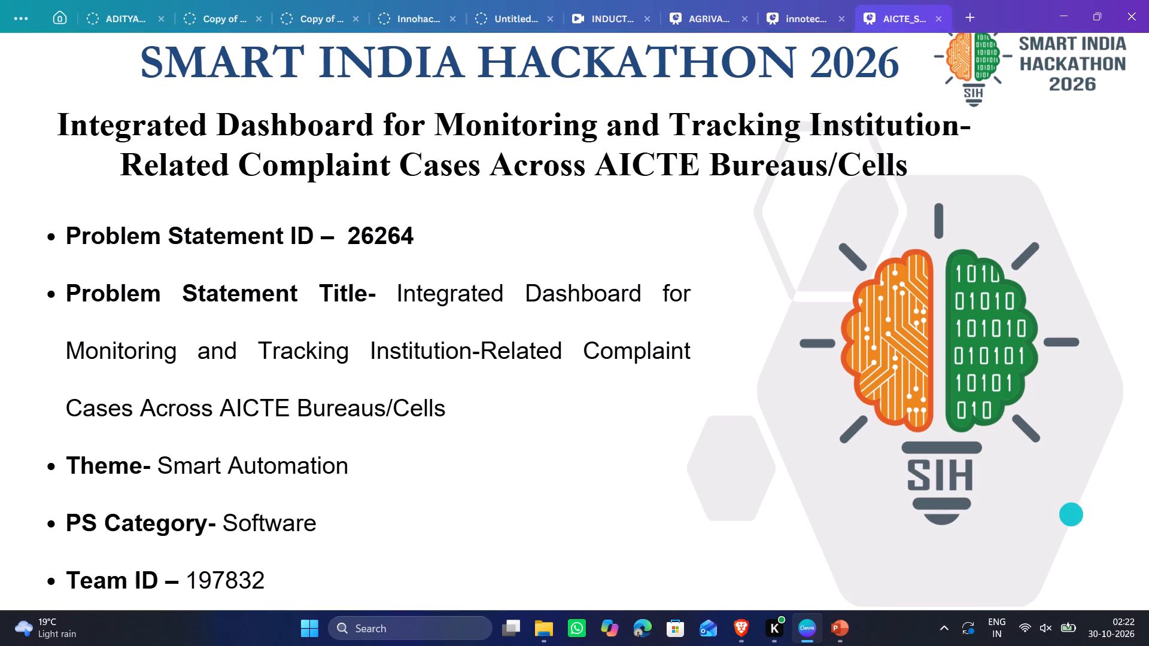
Insert a hyphen and a space between "Team Name (Registered on portal)" and "AgriVanta" on the first slide.
scroll(896, 342, down, 1)
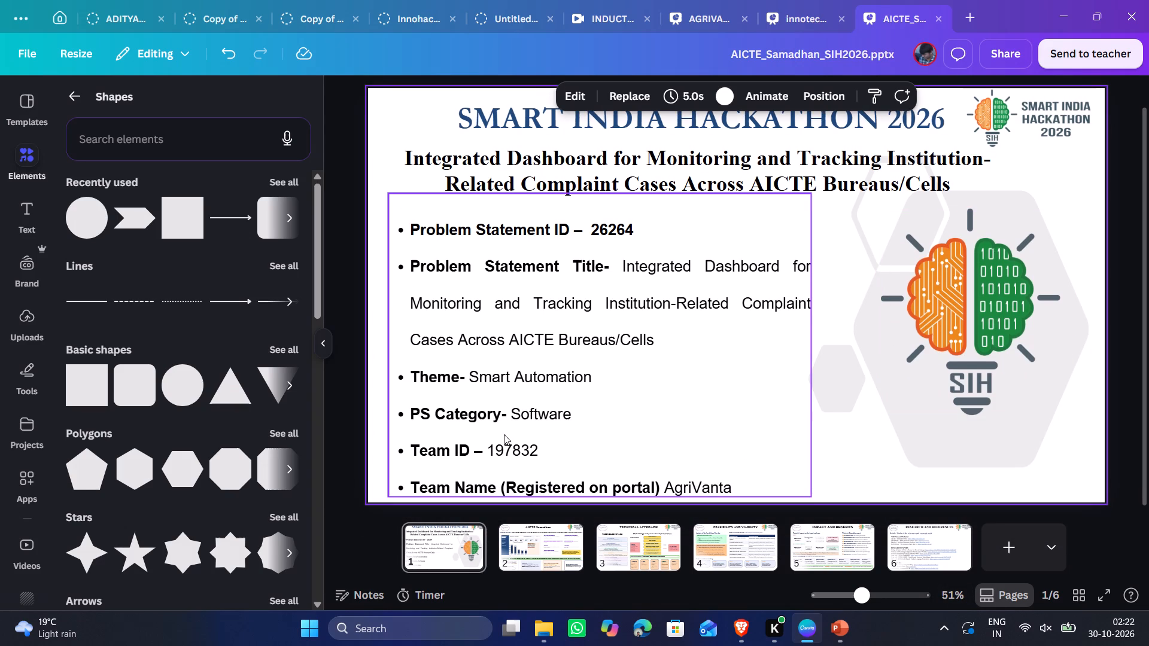
double_click(662, 483)
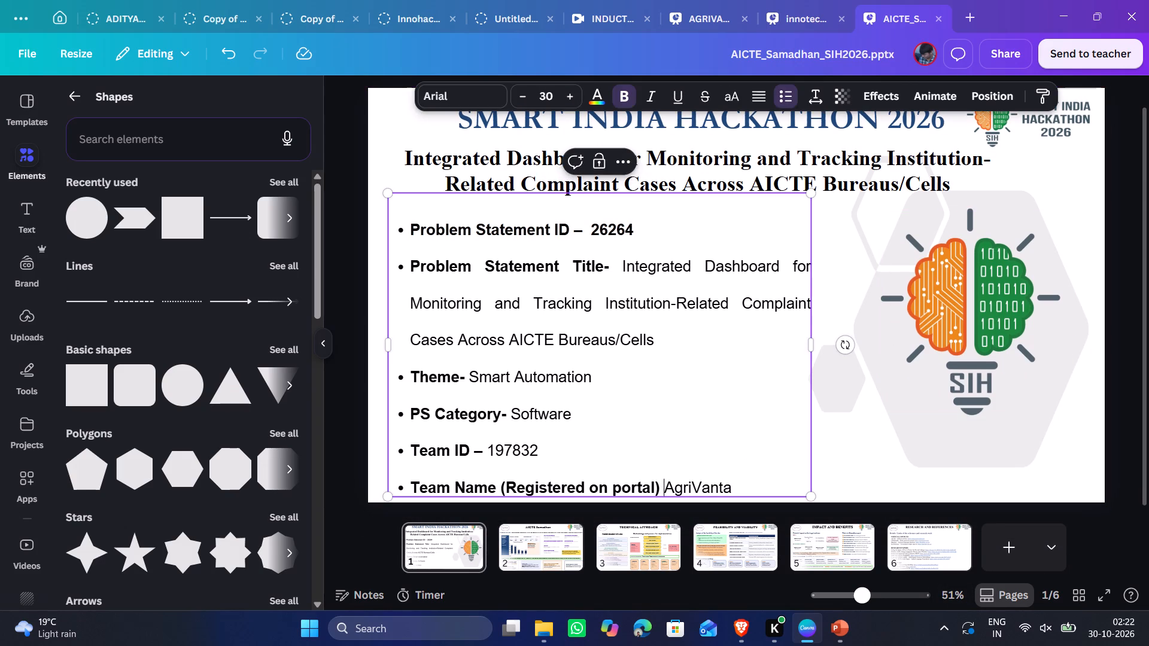
text(-)
key(space)
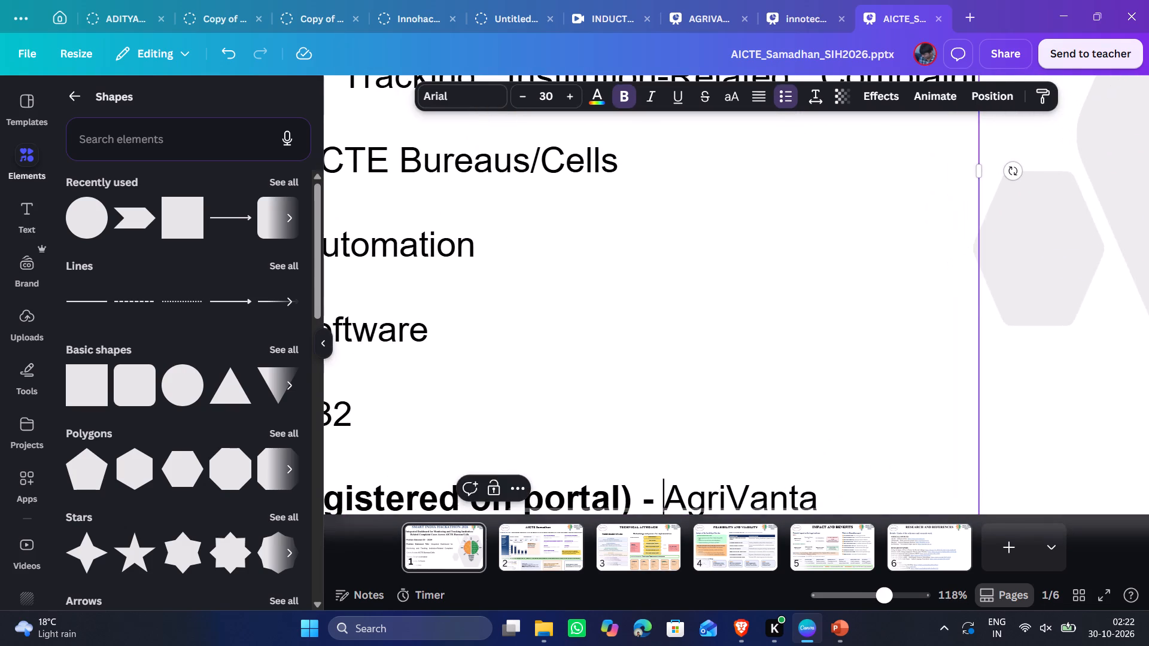
Replace the hyphen in the Team Name line with the longer dash copied from the Team ID line and deselect the text box.
scroll(590, 460, right, 5)
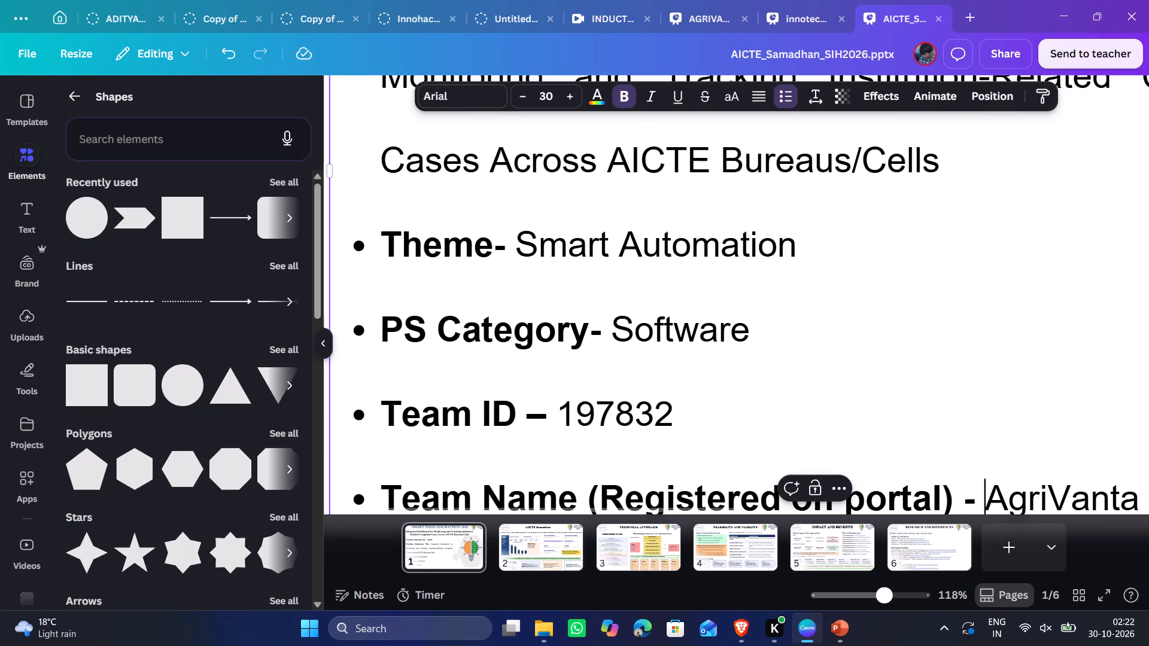
drag(522, 415, 549, 415)
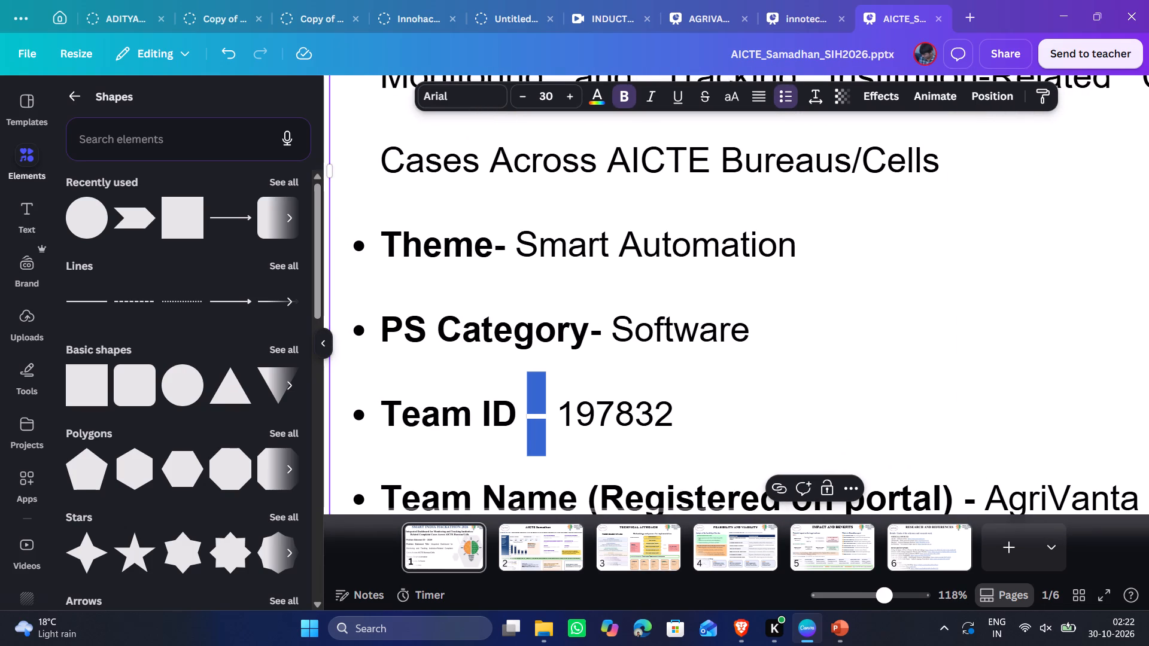
key(ctrl+c)
scroll(869, 359, down, 3)
scroll(880, 371, left, 2)
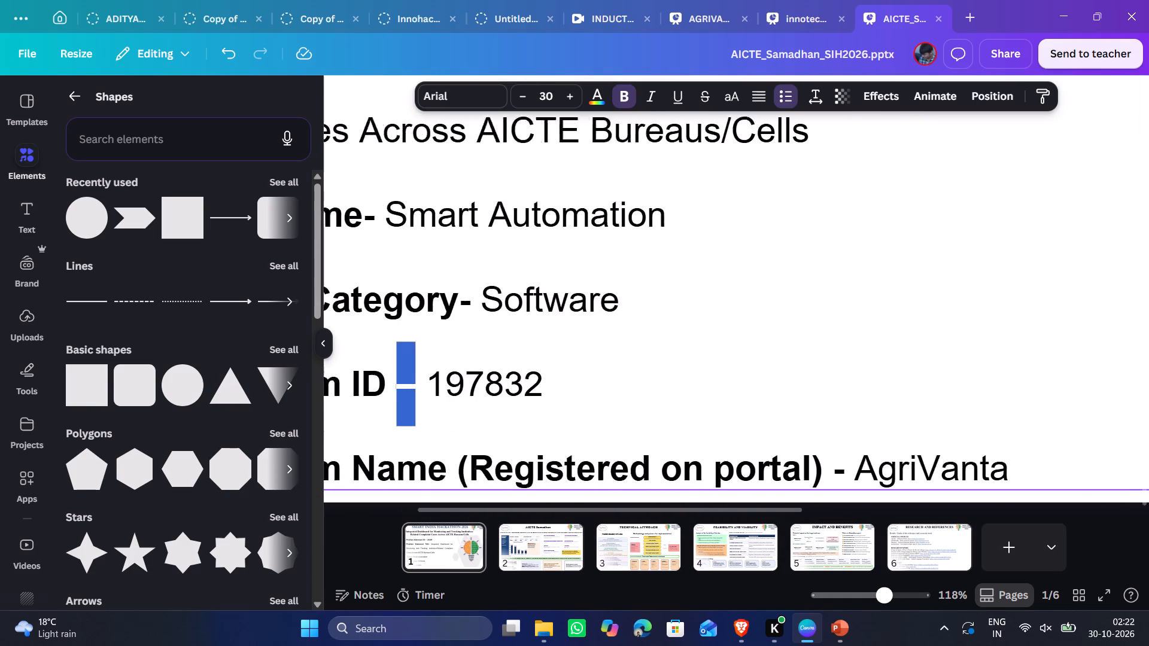
scroll(880, 373, left, 1)
drag(756, 474, 768, 474)
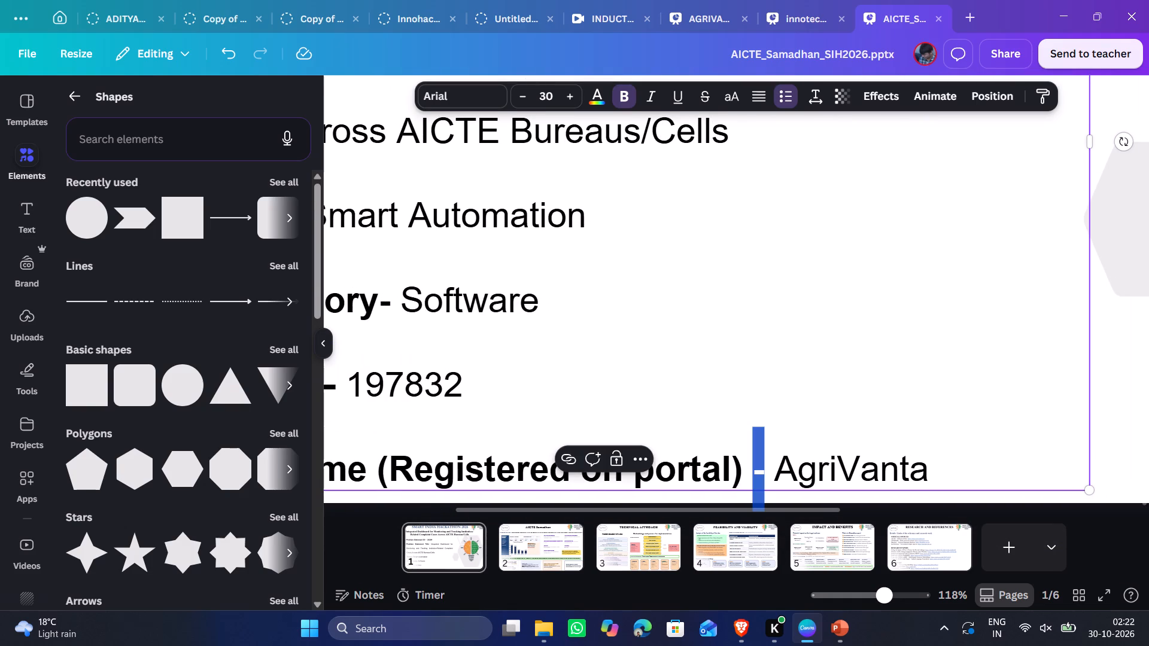
key(ctrl+v)
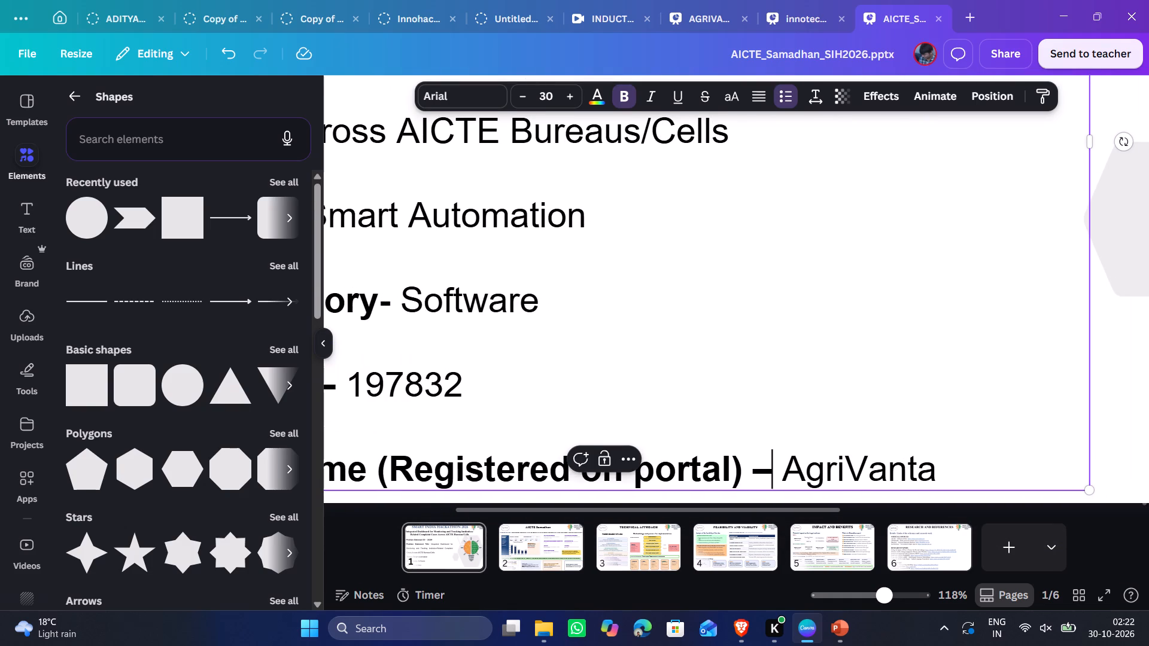
click(908, 415)
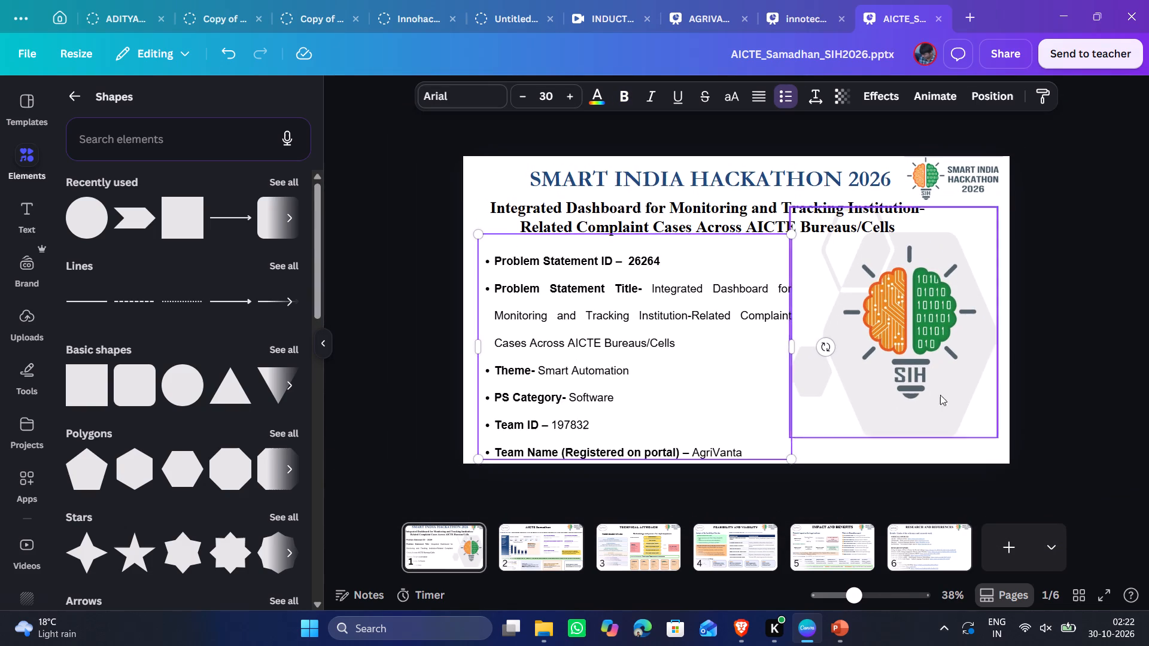
click(1114, 313)
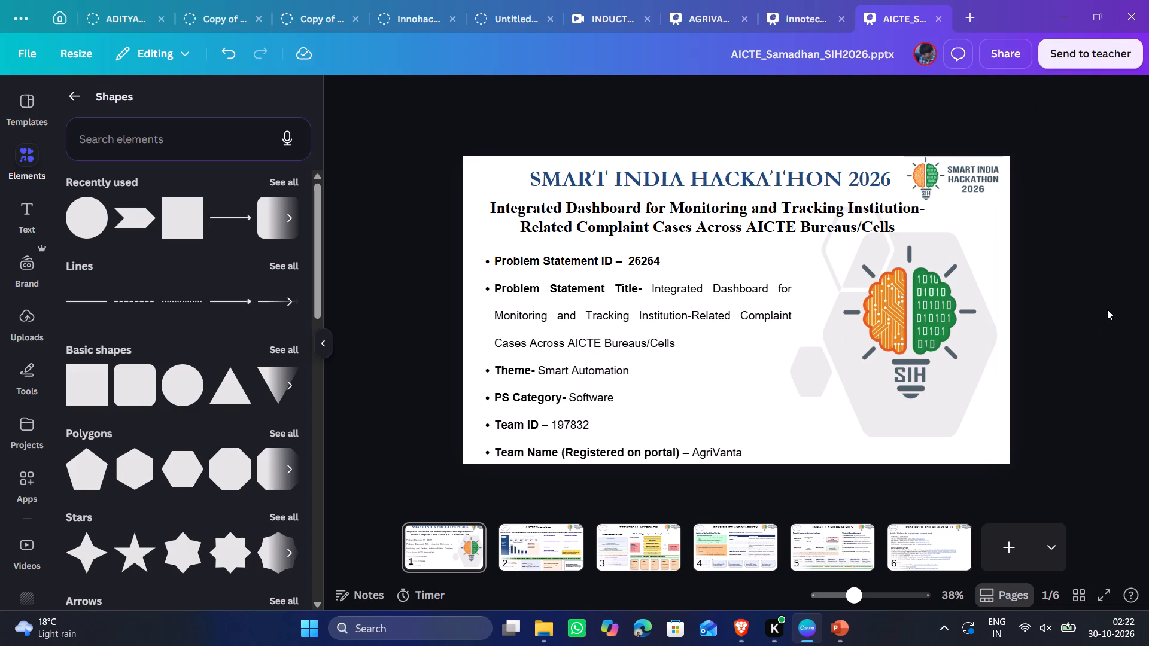
click(1107, 309)
click(1107, 309)
Switch to Brave and examine the Research, Impact and Technical Approach pages of the SIH 2026 Universal Log Framework Pitch Deck PDF.
key(alt+Tab)
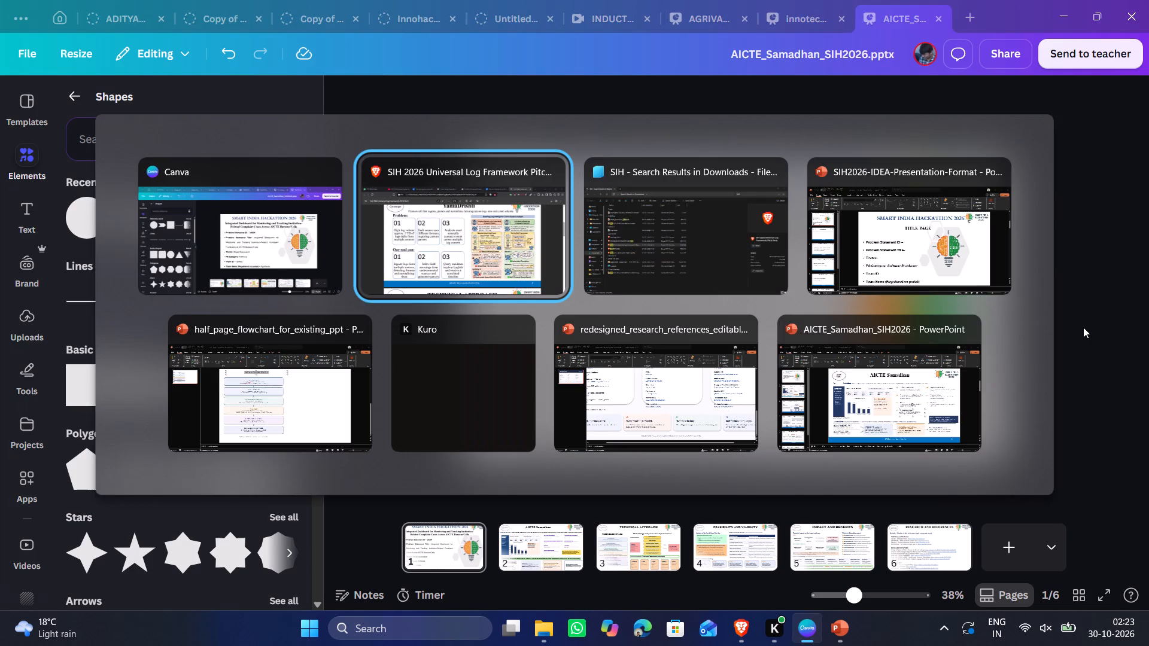
scroll(956, 302, down, 20)
scroll(956, 302, down, 3)
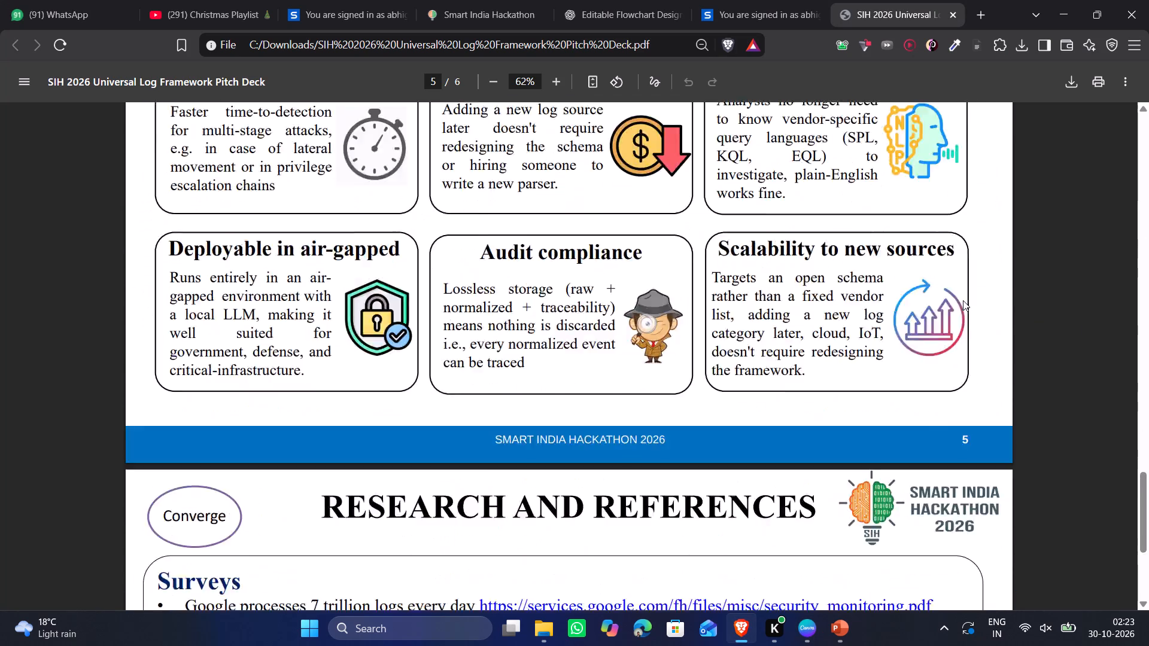
scroll(963, 300, down, 11)
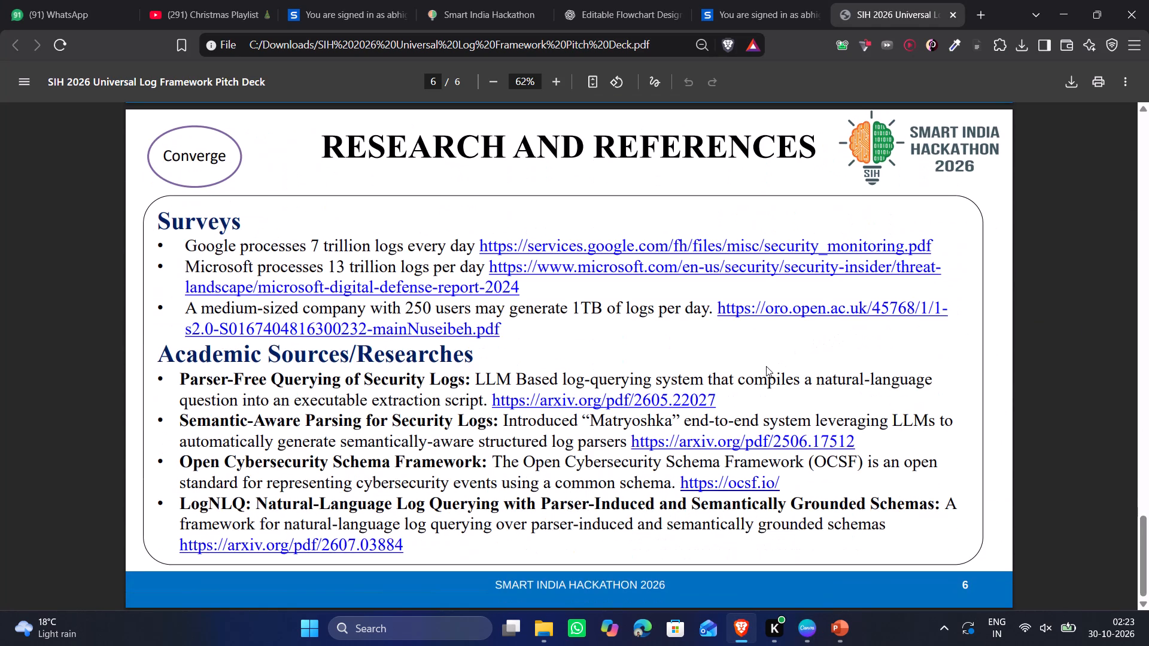
click(984, 368)
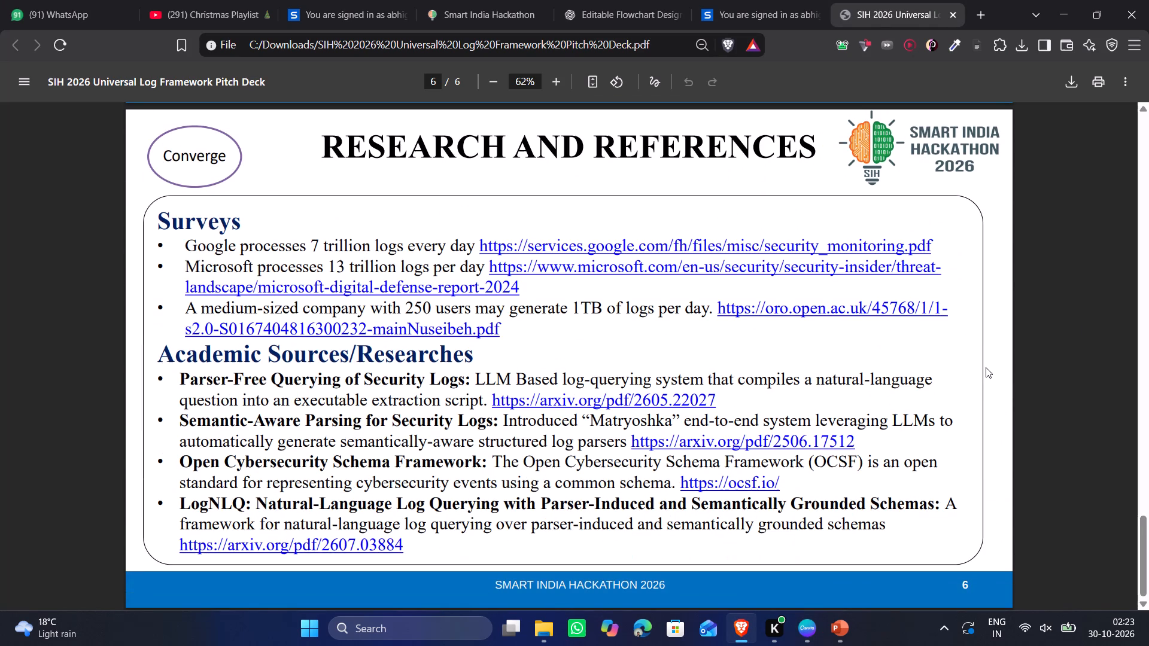
click(986, 367)
scroll(986, 367, up, 11)
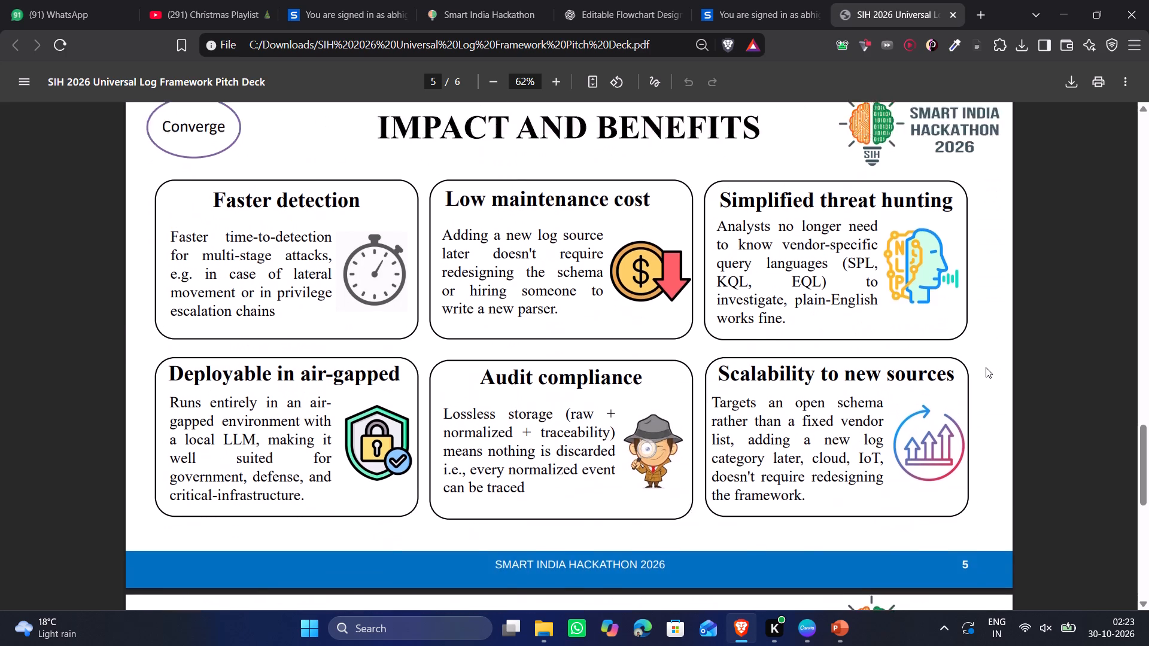
scroll(986, 367, up, 9)
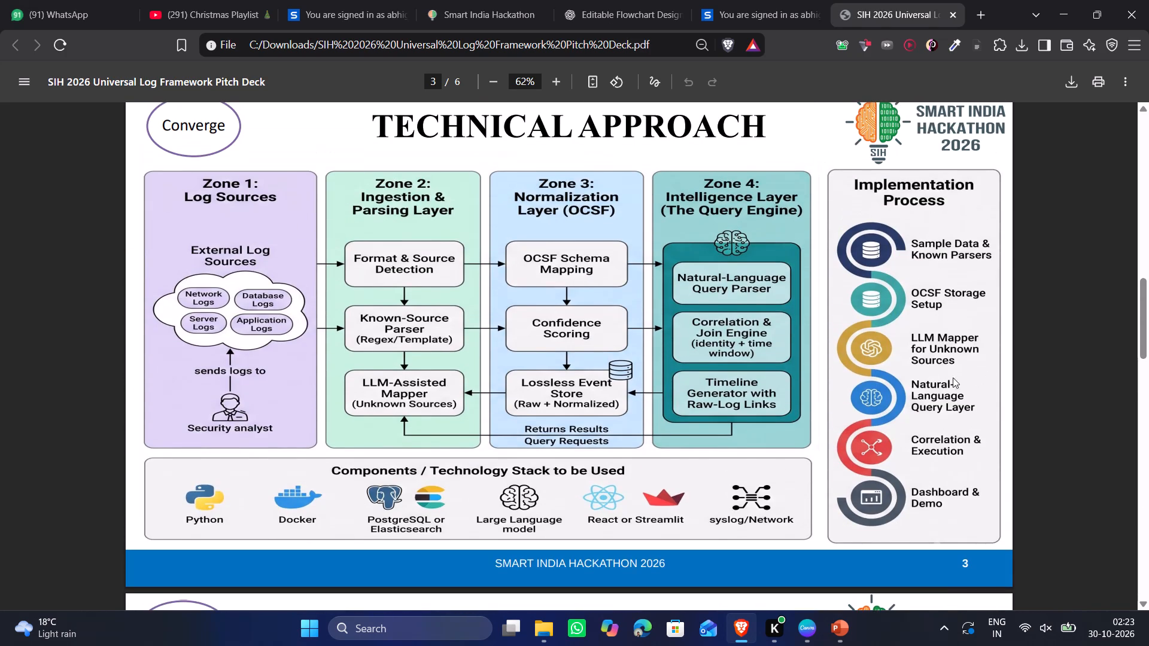
Open the SIH_2025_GeoGuards_High_Quality PDF from the Downloads search results and examine its slides through to Research and References.
click(546, 628)
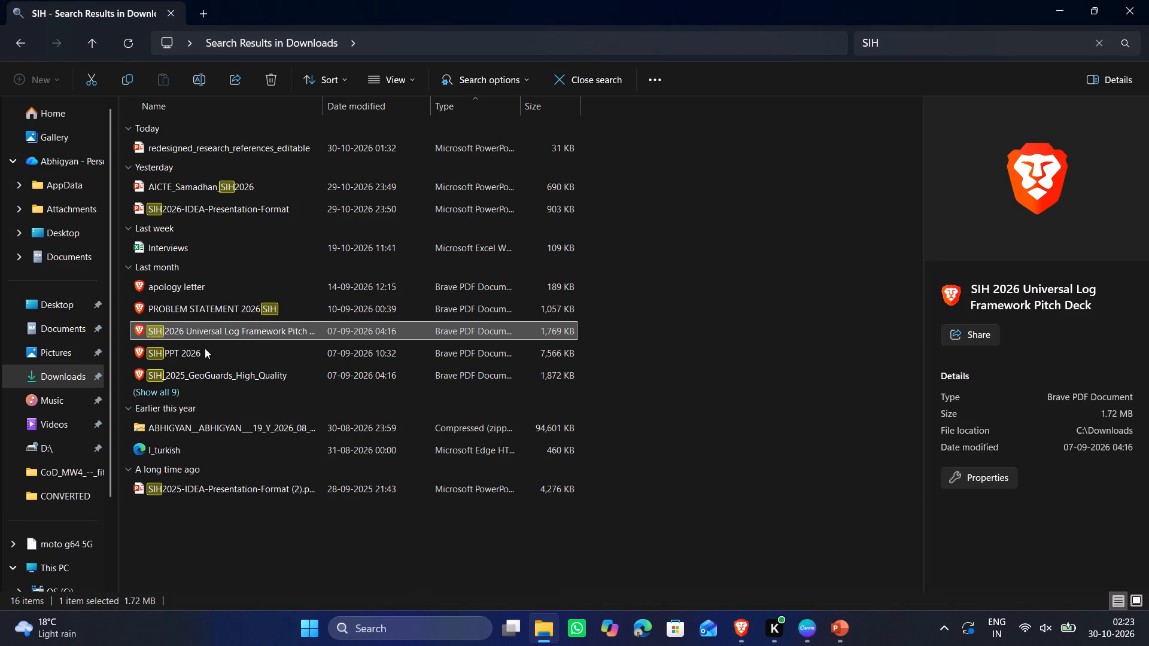
double_click(252, 368)
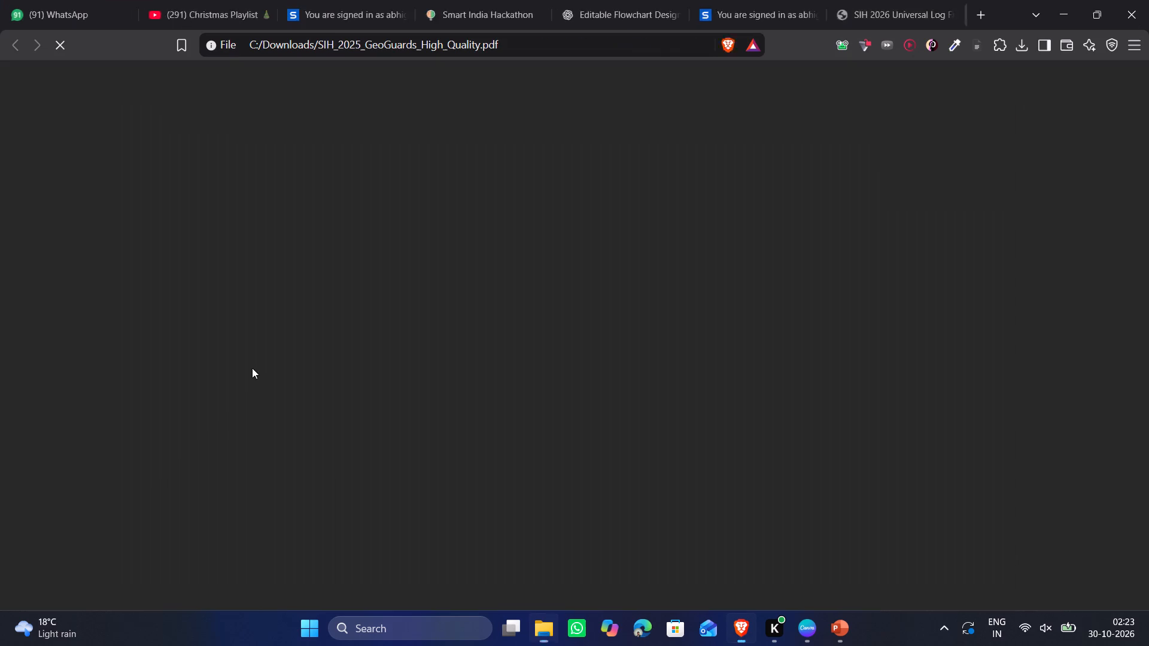
scroll(402, 385, down, 18)
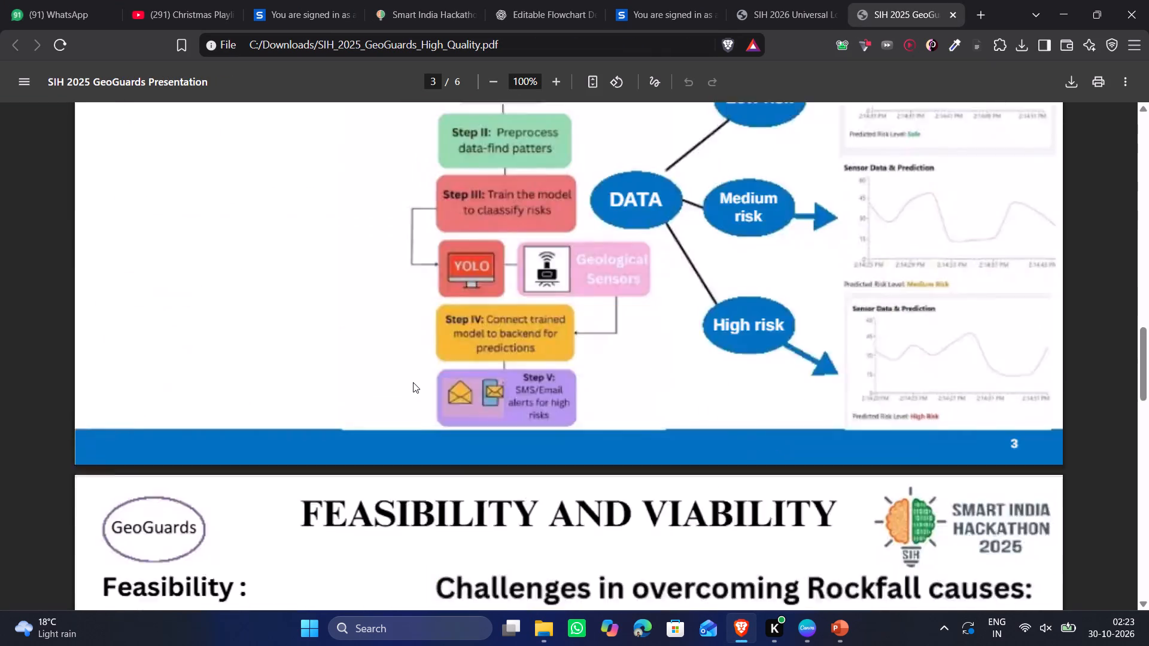
scroll(413, 382, down, 14)
scroll(414, 382, down, 14)
scroll(414, 381, up, 2)
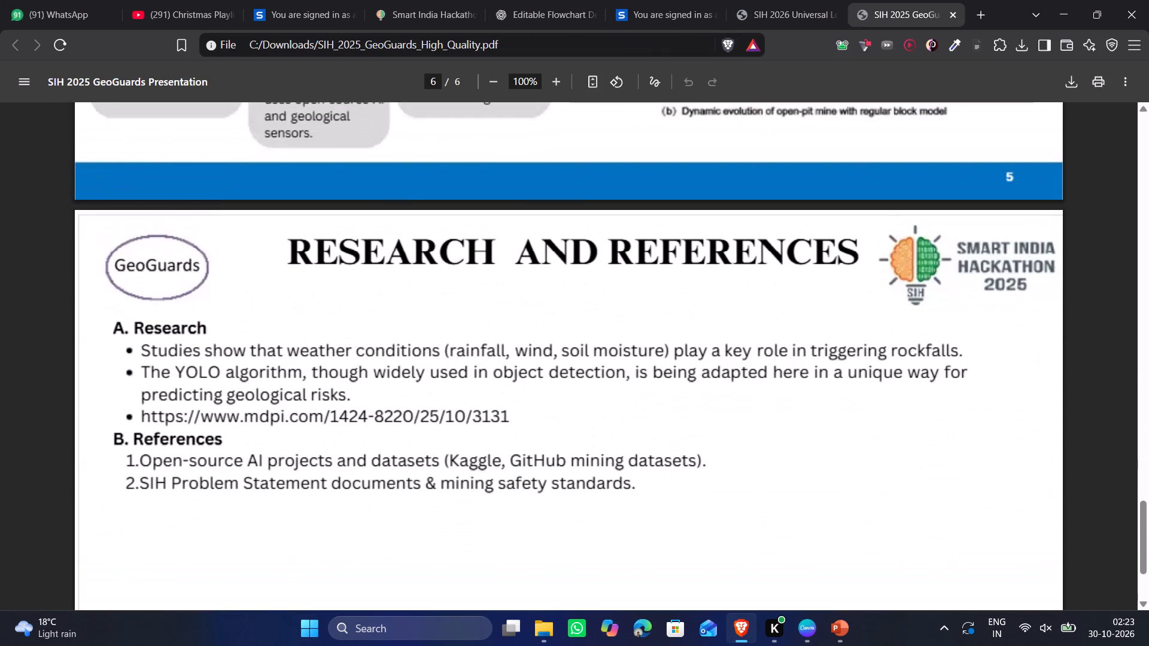
scroll(411, 384, down, 5)
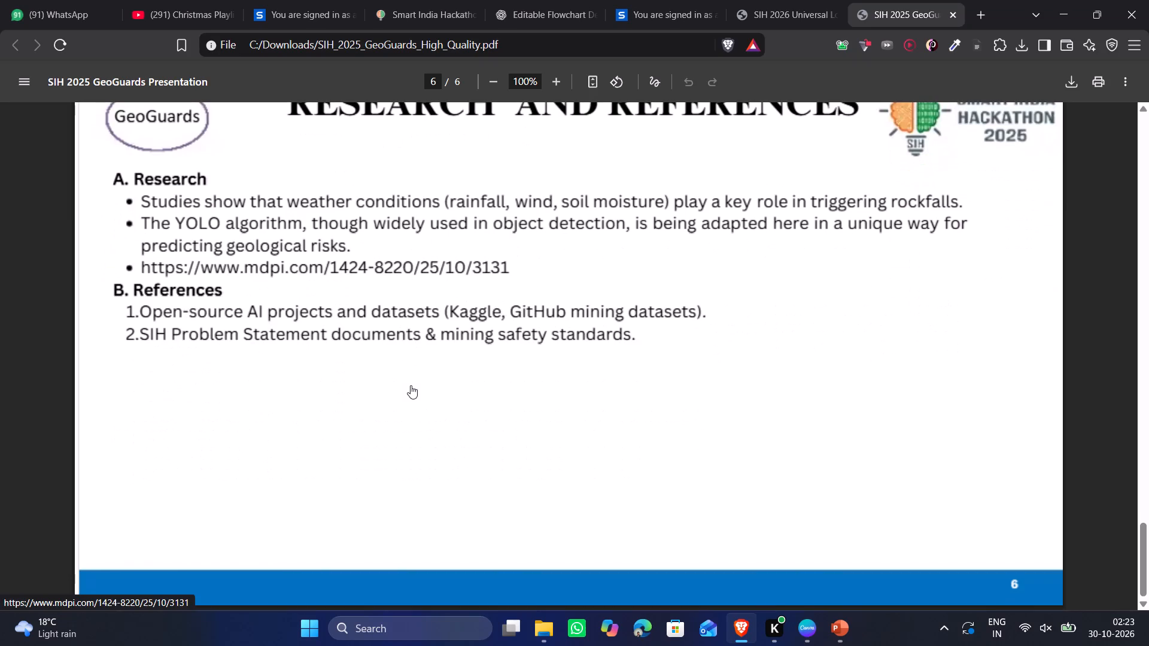
Review the GeoGuards PDF backwards from Research and References through Impact, Technical Approach and Idea Title to the title slide.
scroll(422, 388, up, 12)
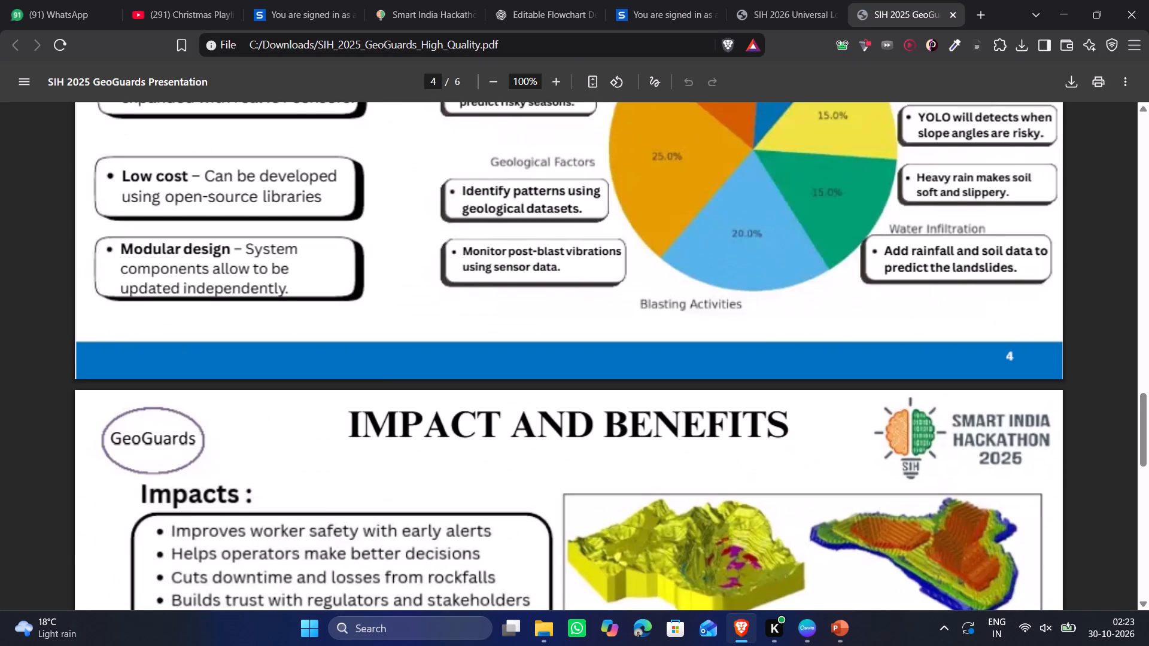
scroll(429, 388, up, 16)
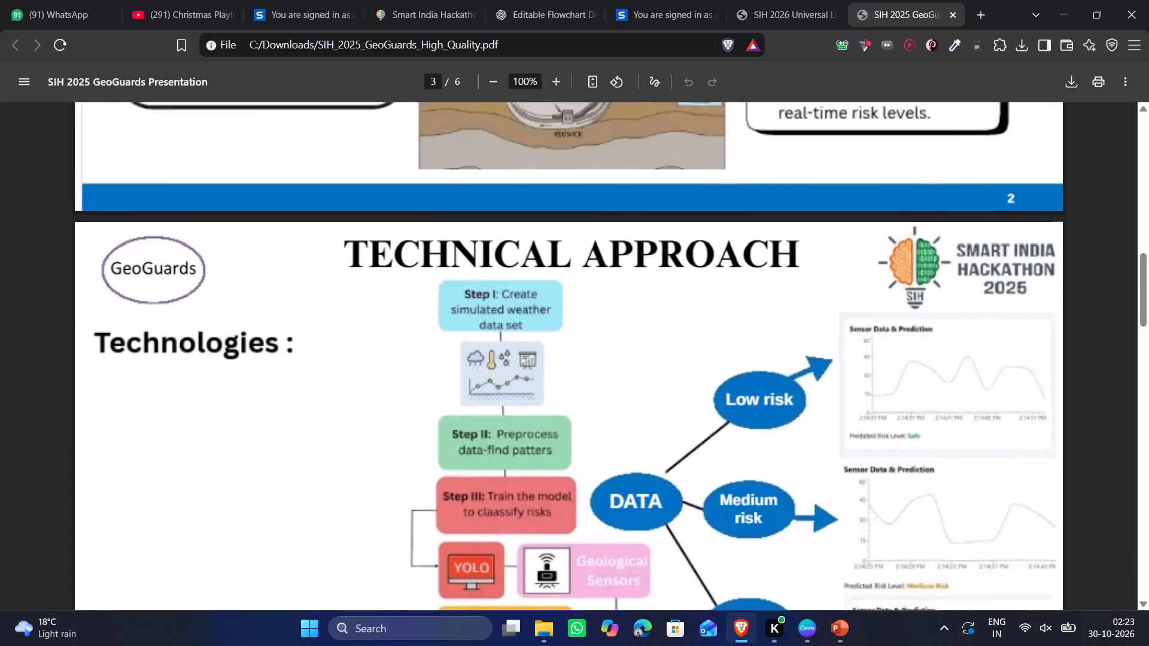
scroll(429, 388, up, 2)
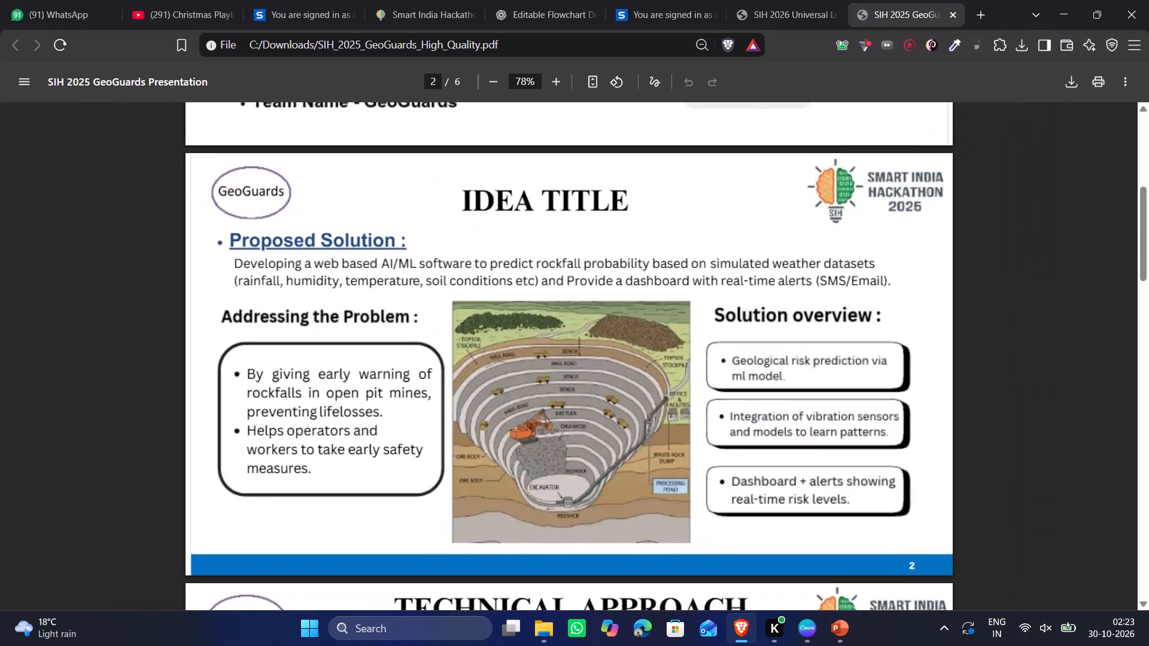
scroll(432, 388, down, 1)
scroll(431, 390, up, 4)
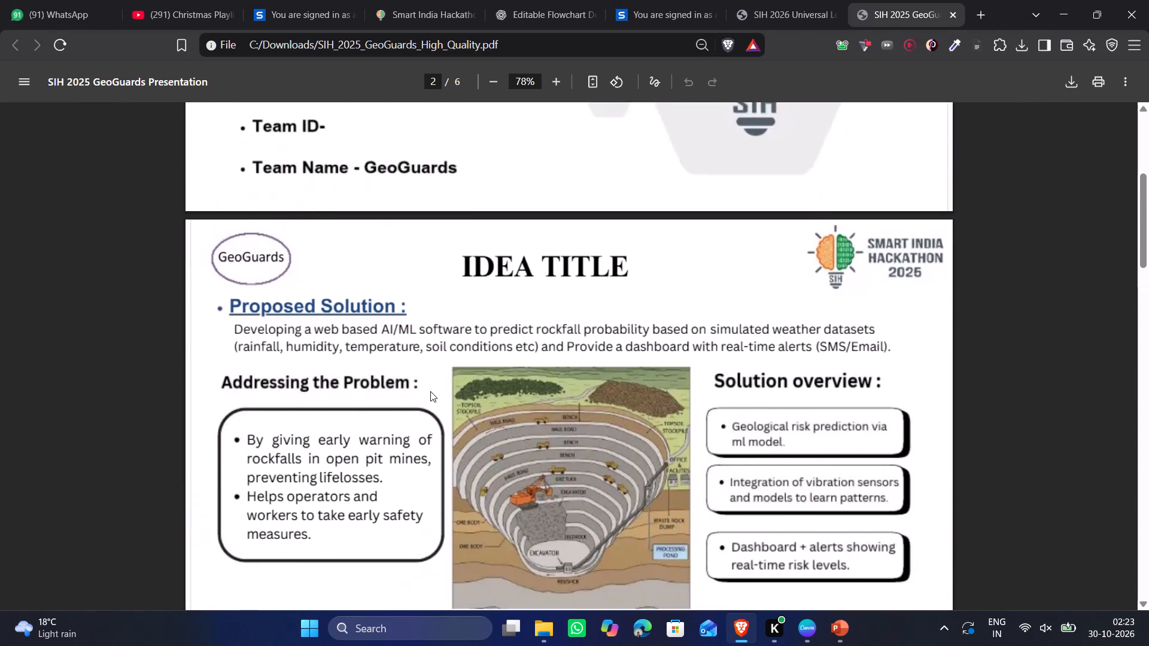
scroll(430, 391, up, 3)
scroll(424, 394, down, 1)
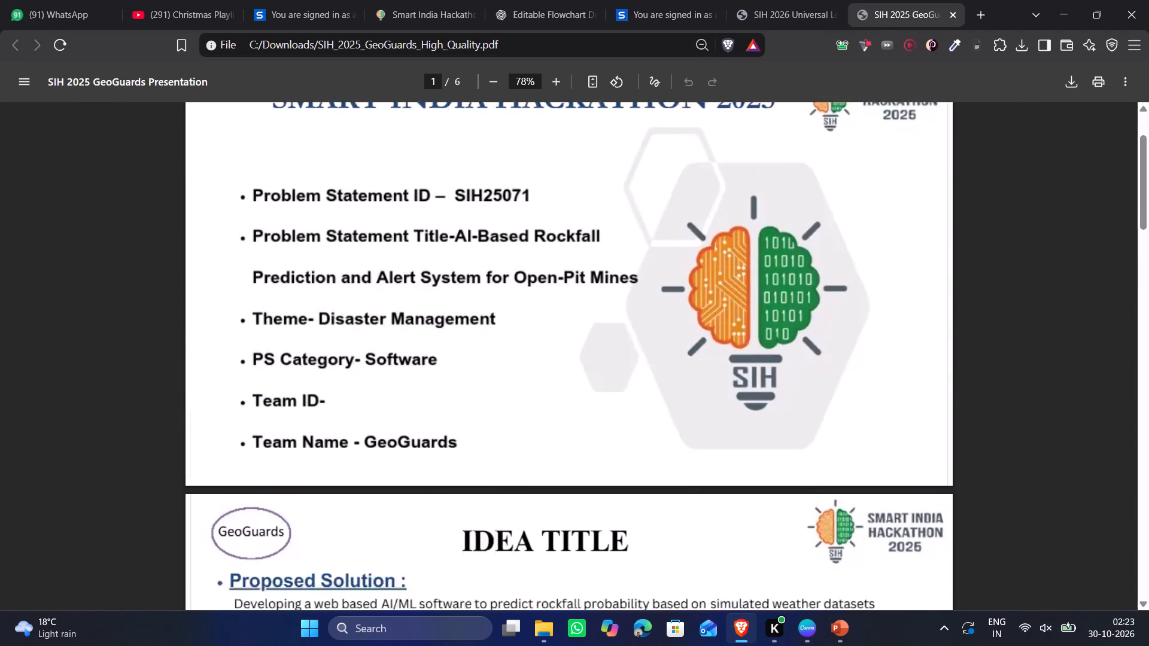
Examine the GeoGuards Feasibility and Viability, Impact and Benefits, and Research and References slides.
scroll(424, 394, down, 9)
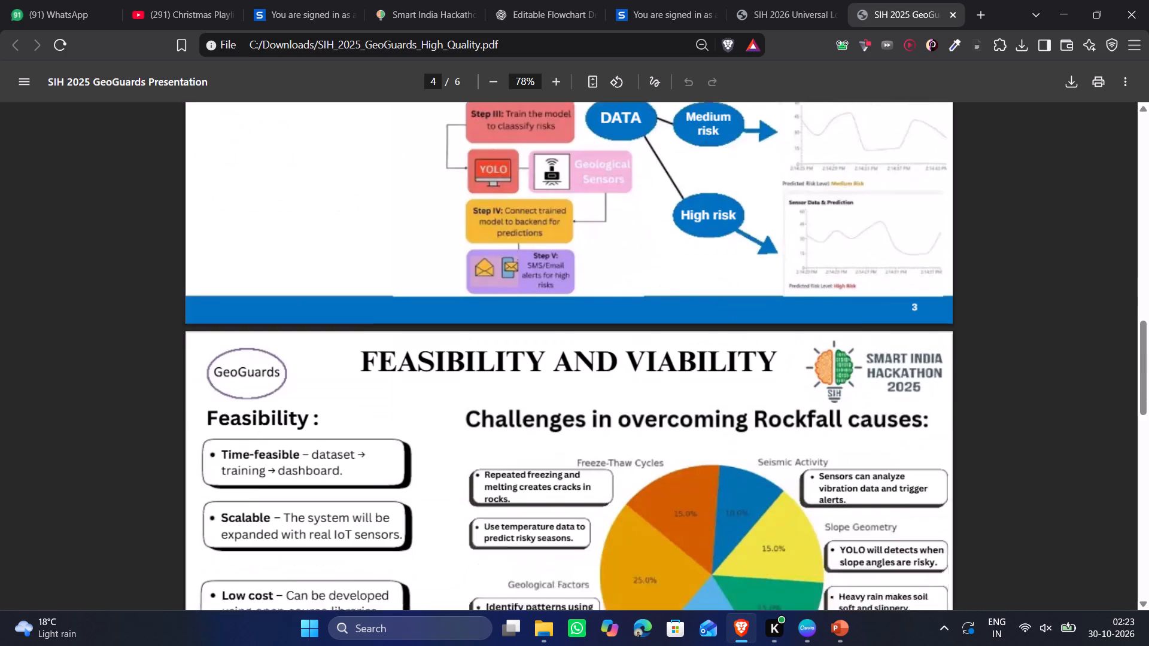
scroll(424, 394, down, 3)
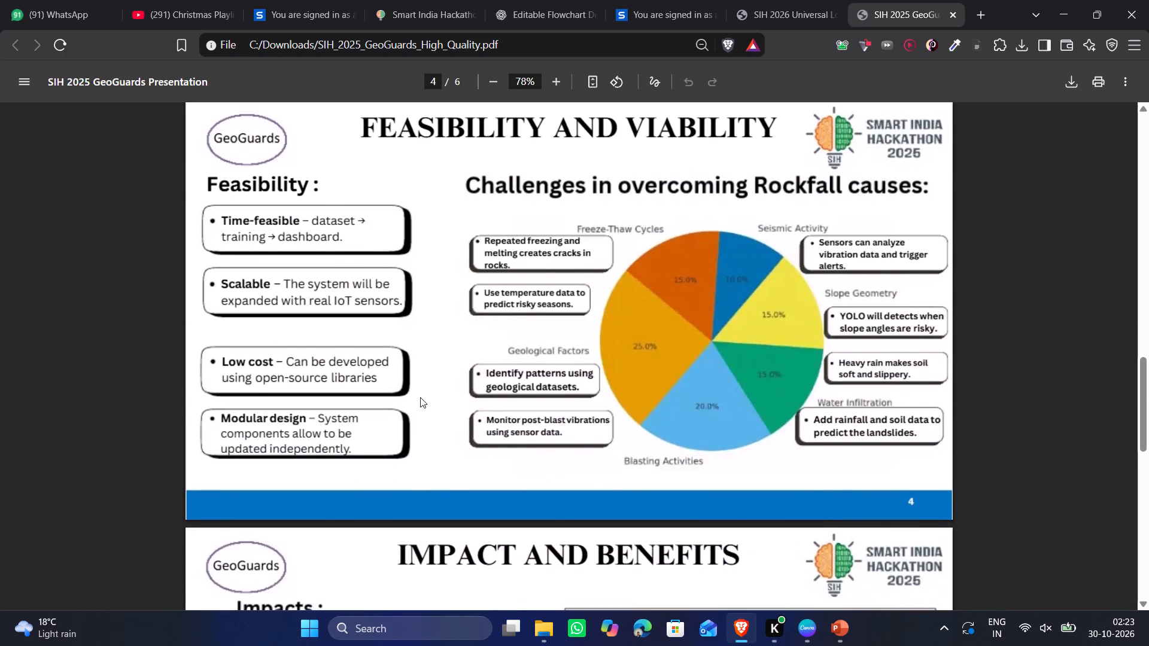
scroll(420, 397, down, 2)
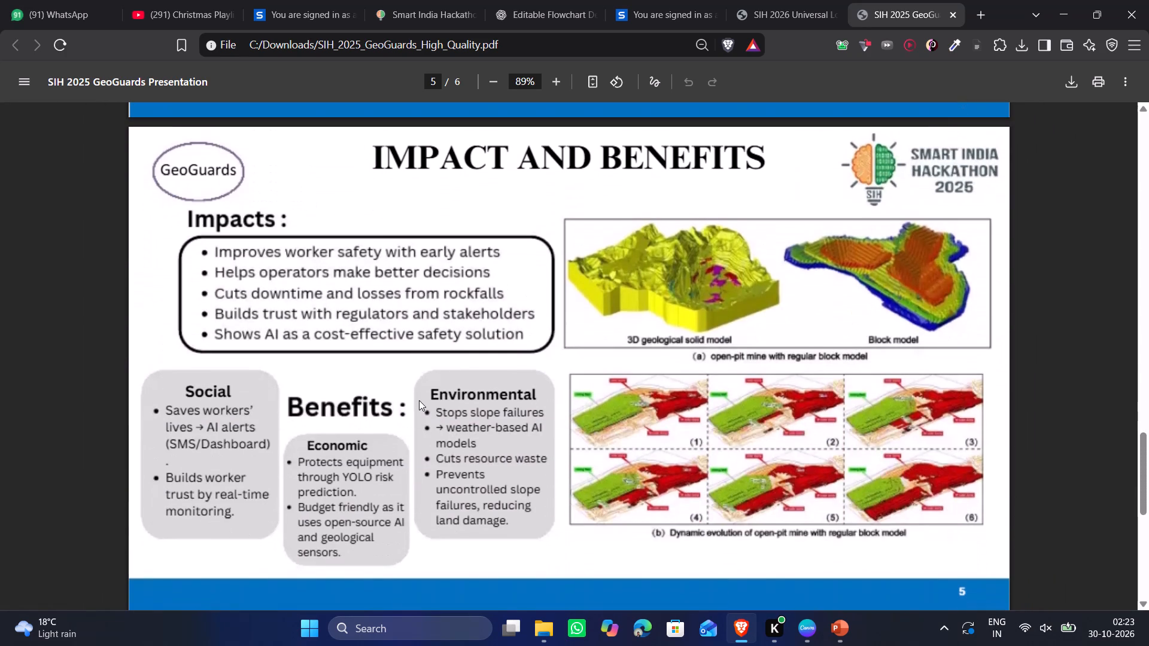
scroll(419, 400, down, 5)
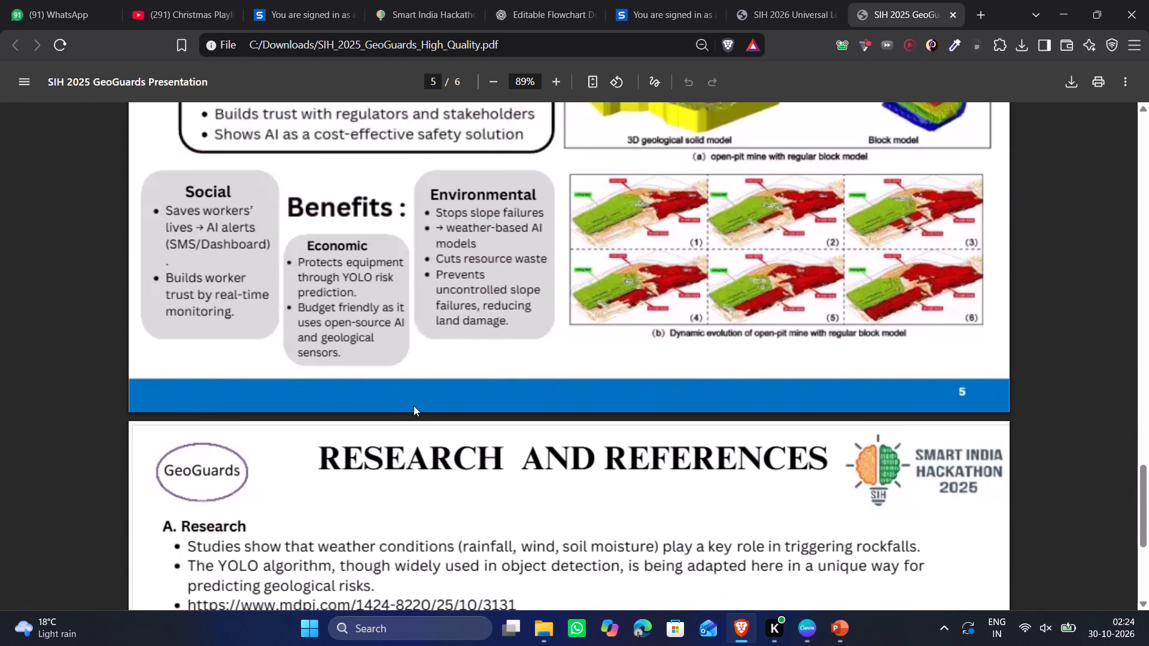
scroll(411, 408, left, 1)
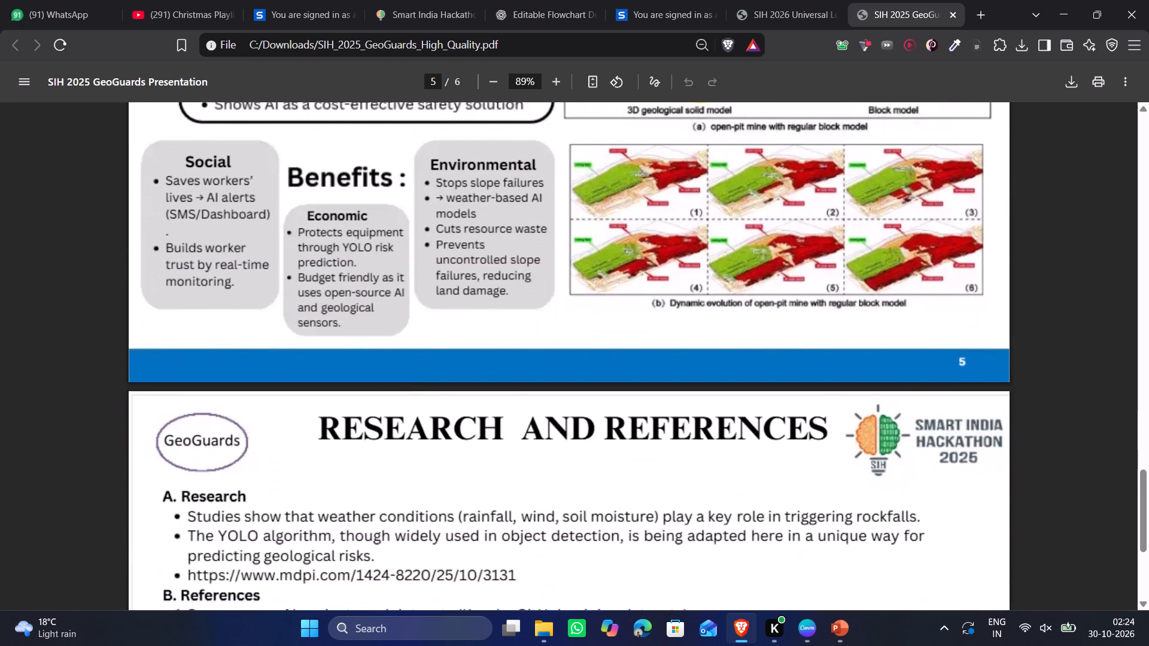
scroll(405, 412, up, 2)
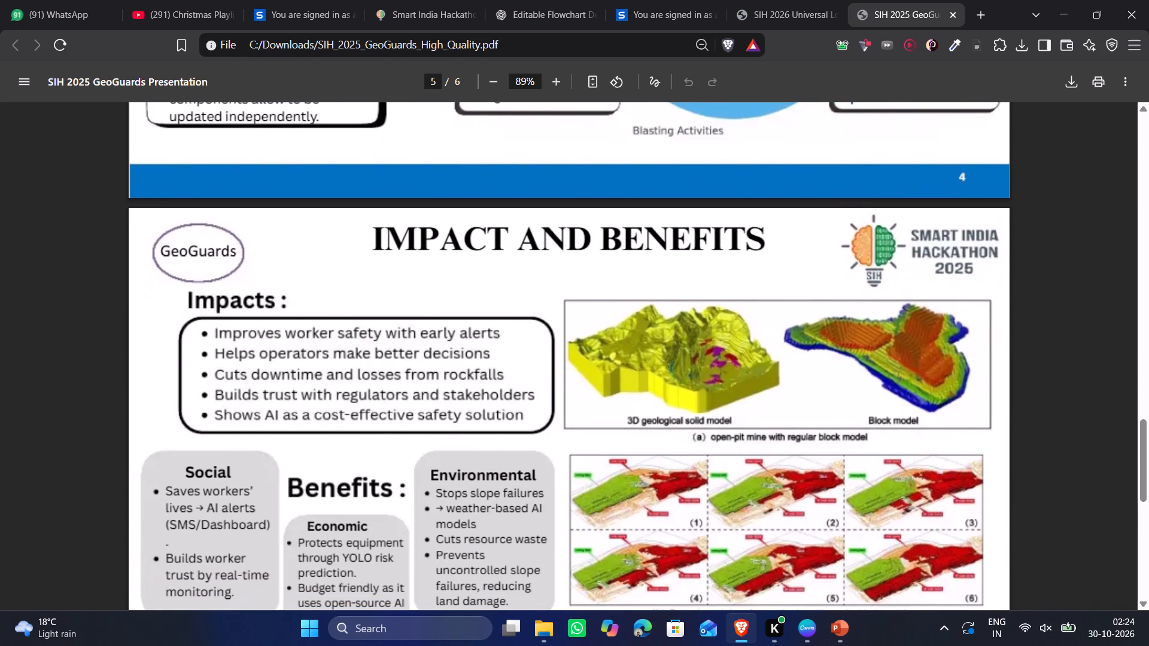
scroll(377, 417, down, 12)
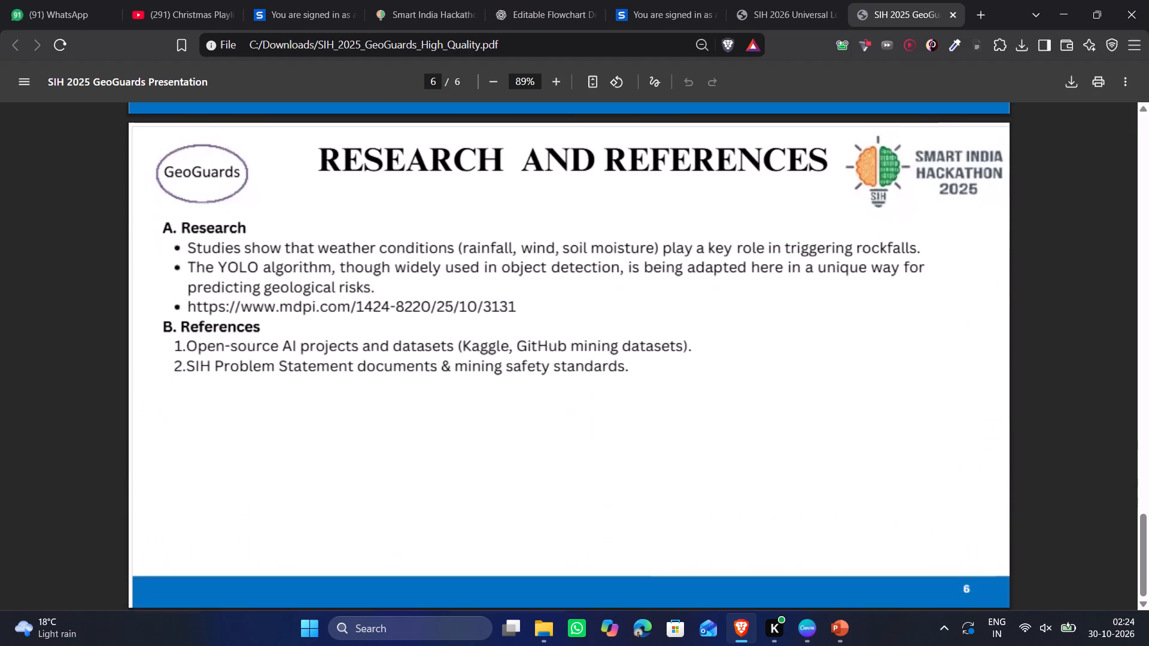
Go back through the GeoGuards slides, checking the Technical Approach and Idea Title pages, up to the title slide.
scroll(372, 419, up, 11)
click(470, 338)
scroll(489, 336, up, 1)
scroll(490, 335, down, 4)
scroll(501, 327, up, 11)
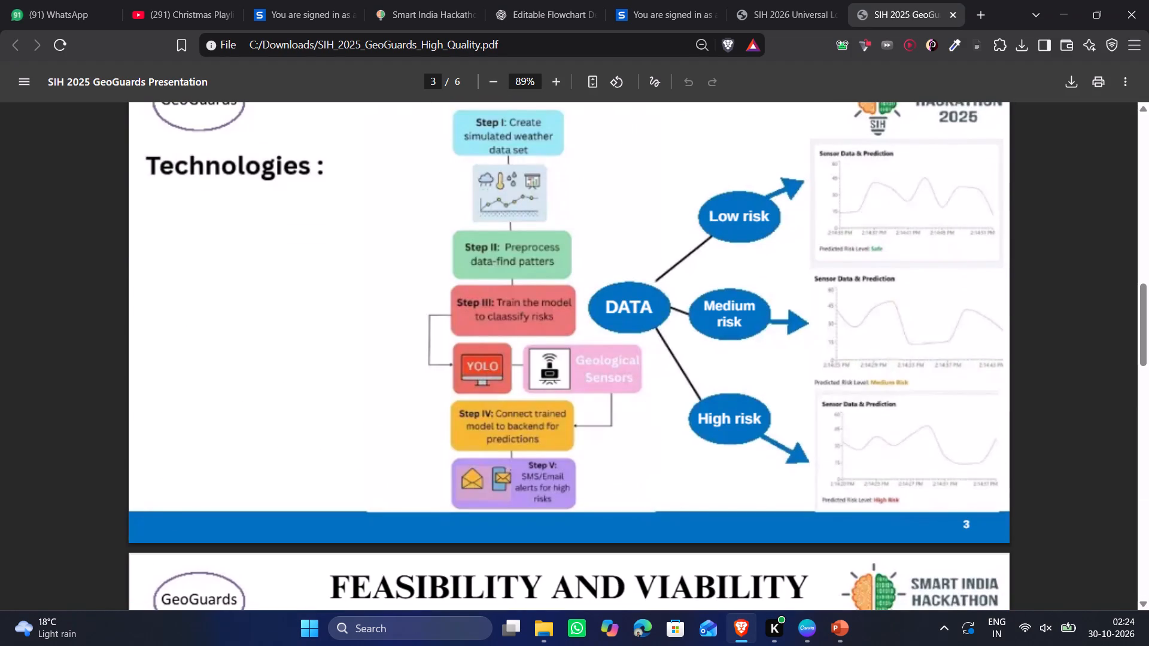
scroll(494, 358, up, 5)
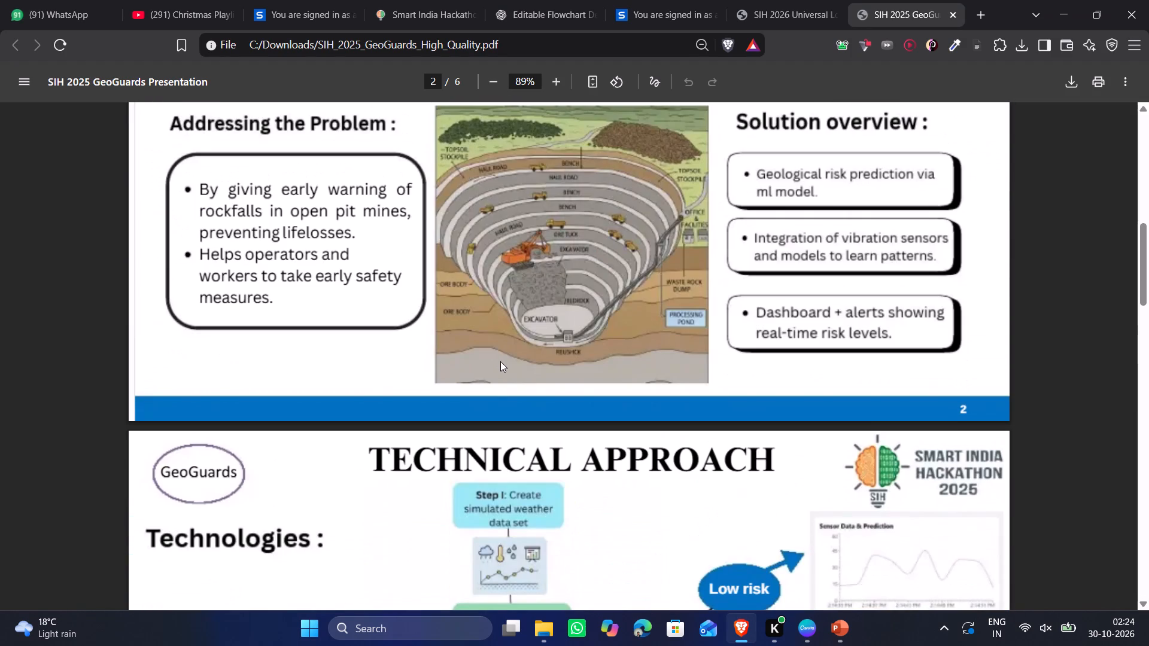
scroll(527, 367, up, 16)
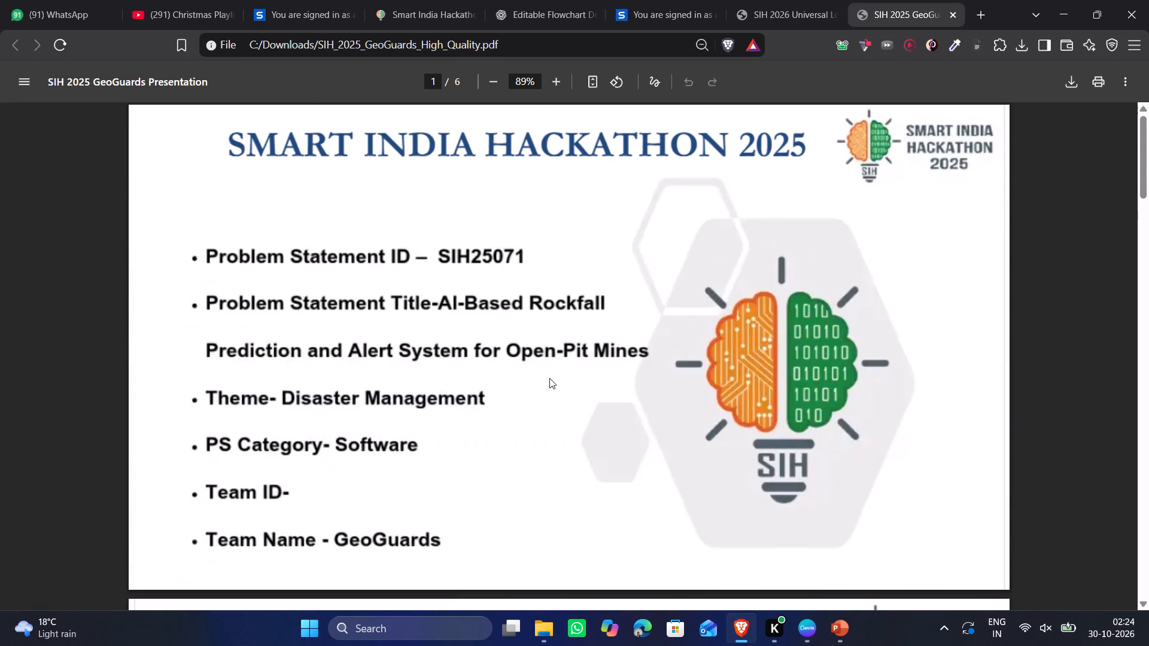
Open the SIH PPT 2026 PDF from the Downloads search results, examine its slides down to Technical Approach, and close it.
click(553, 626)
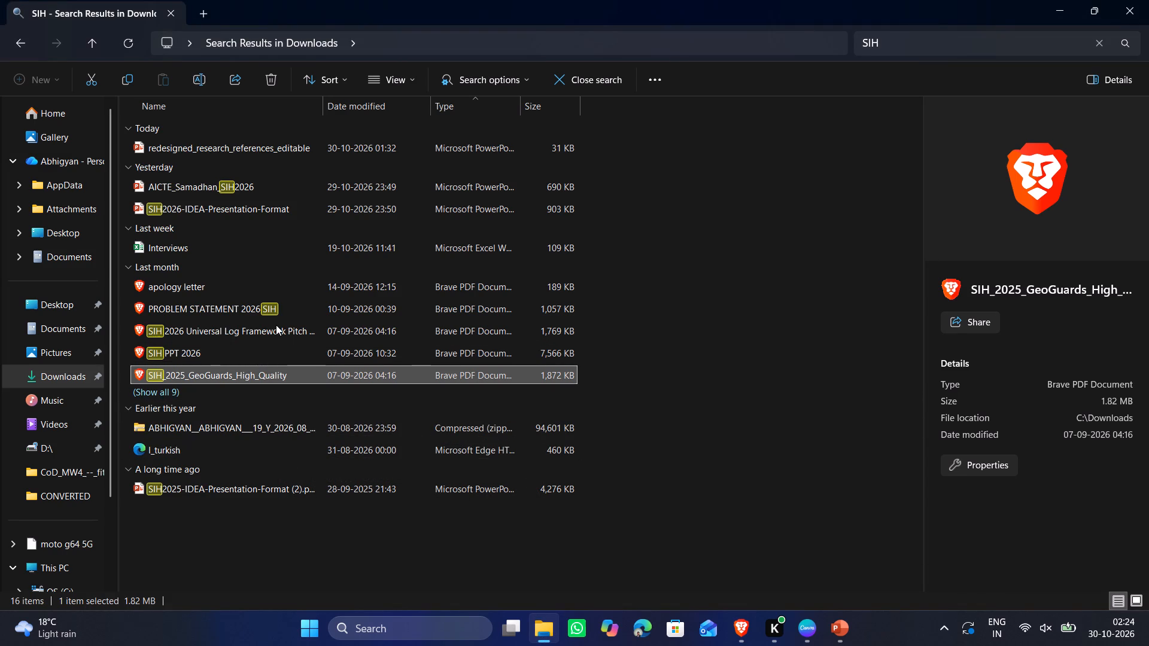
double_click(260, 356)
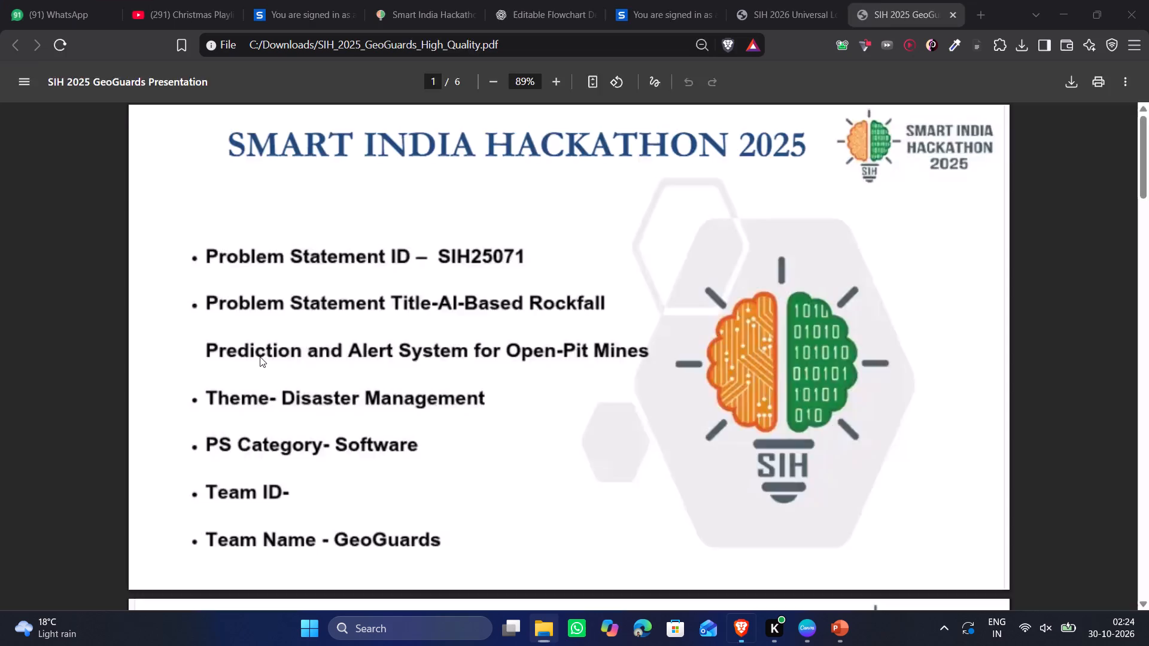
click(342, 332)
scroll(369, 325, down, 6)
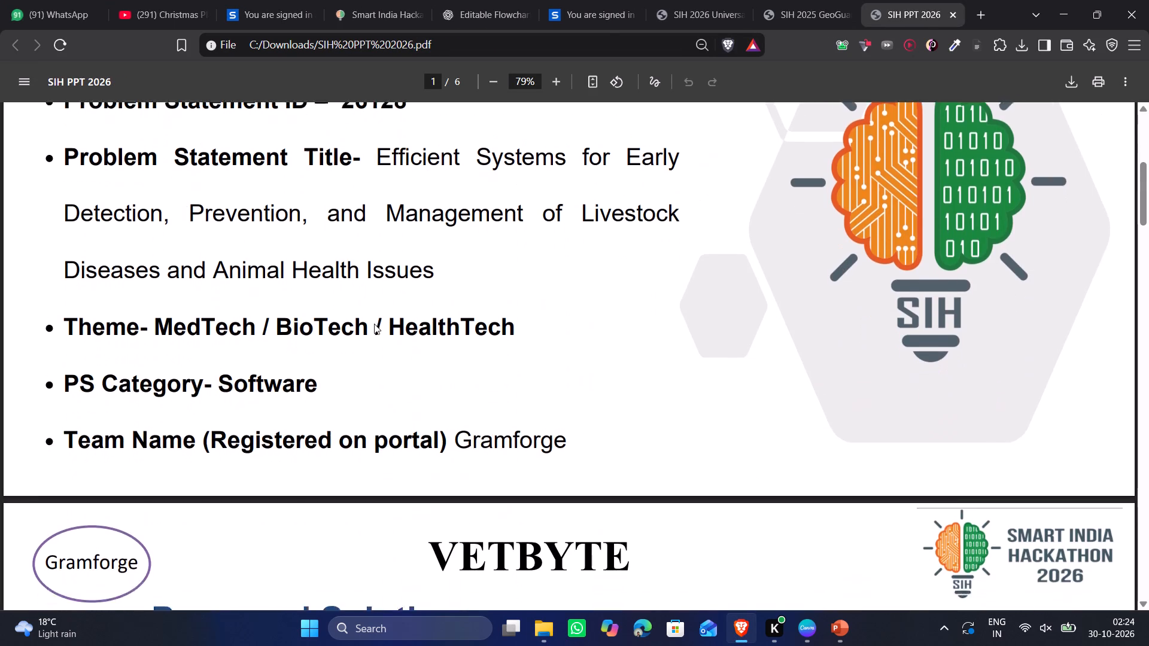
scroll(374, 324, down, 9)
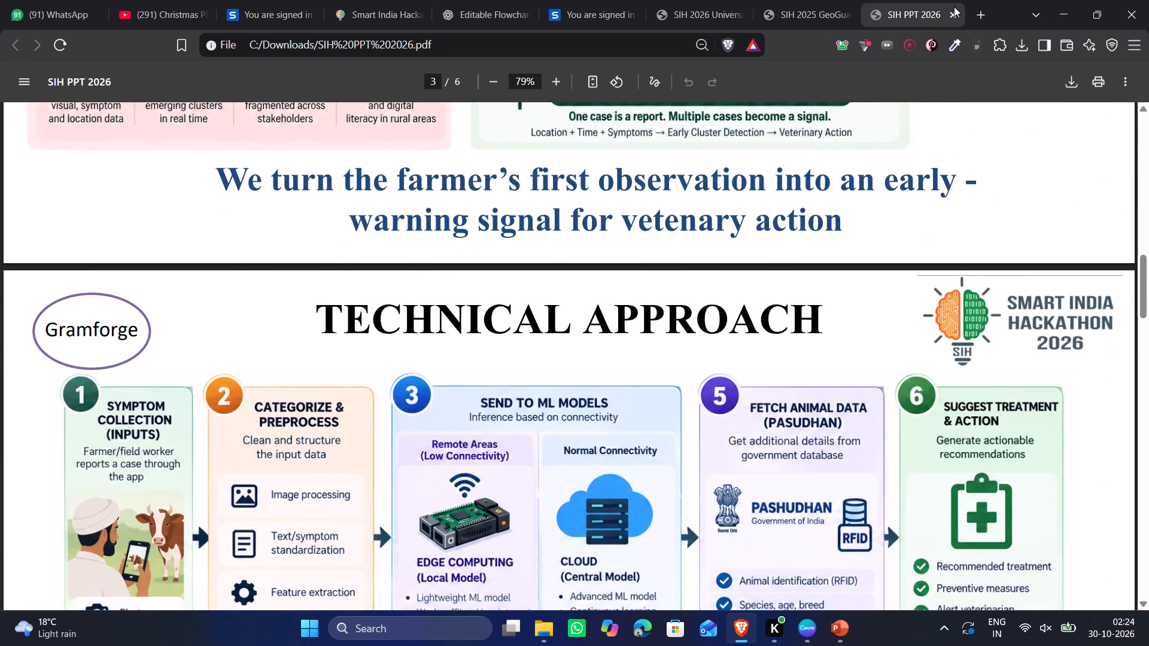
click(955, 14)
Open a new browser tab, start the YouTube video "[playlist] A Christmas present for you." and return to the new tab.
click(972, 21)
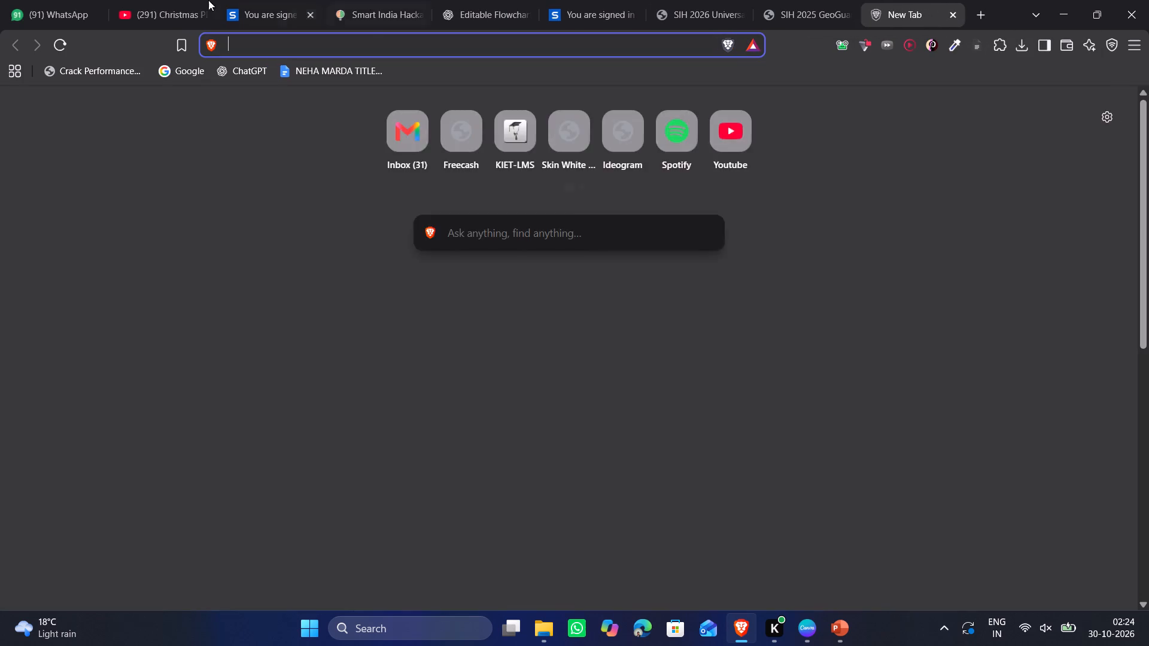
click(183, 0)
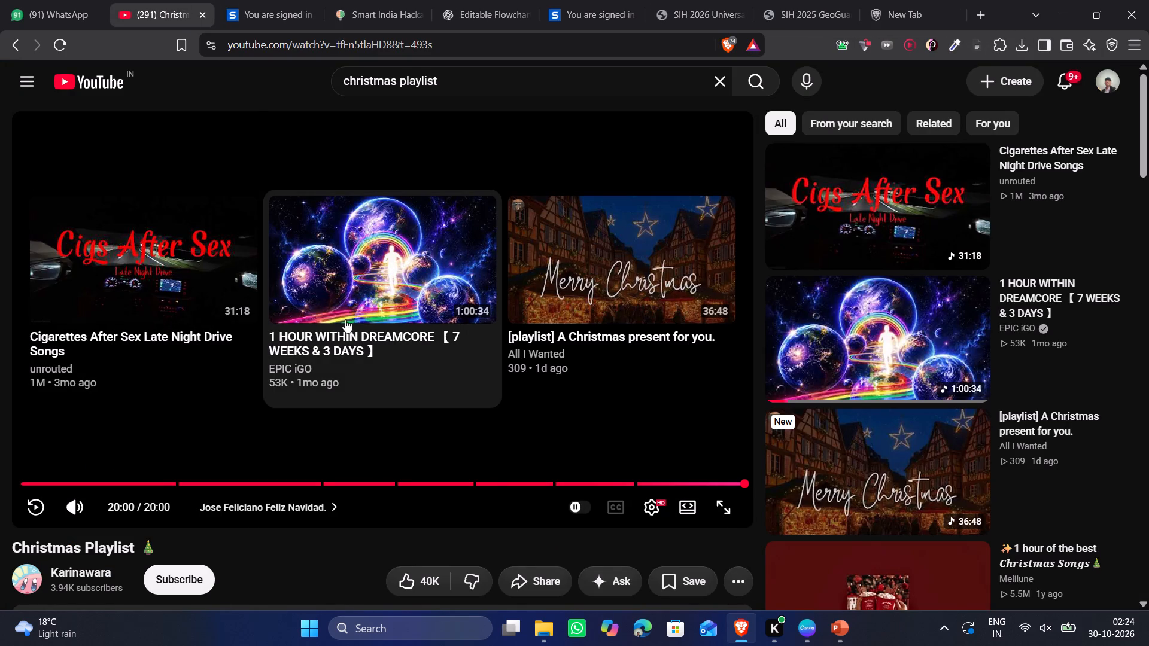
click(904, 447)
click(923, 0)
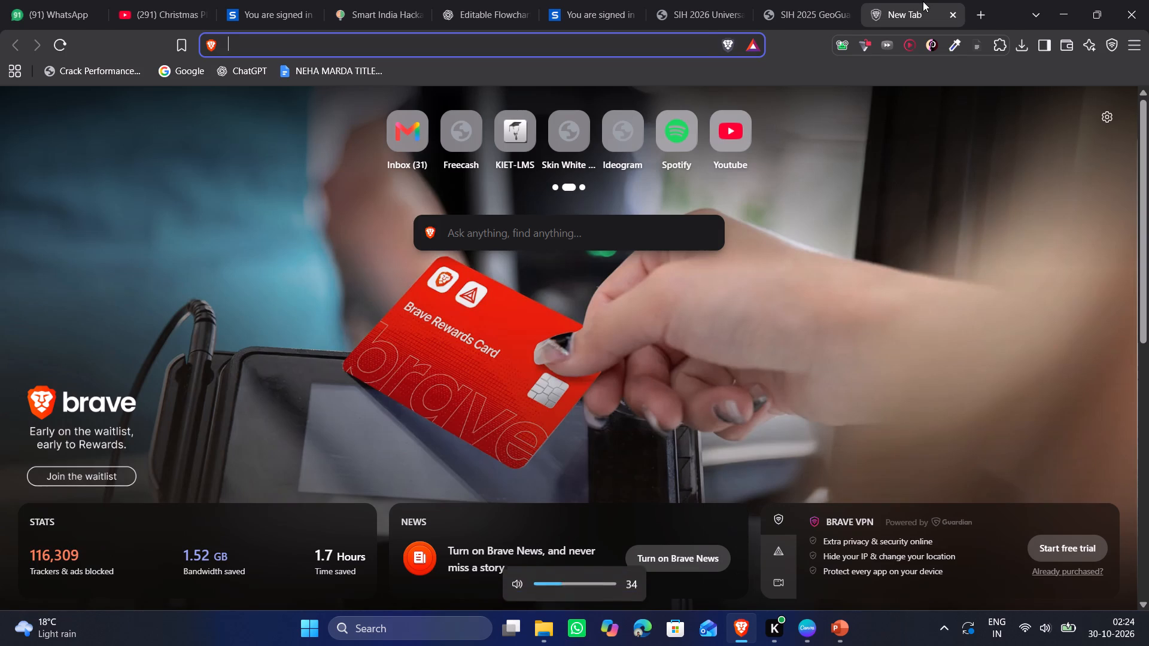
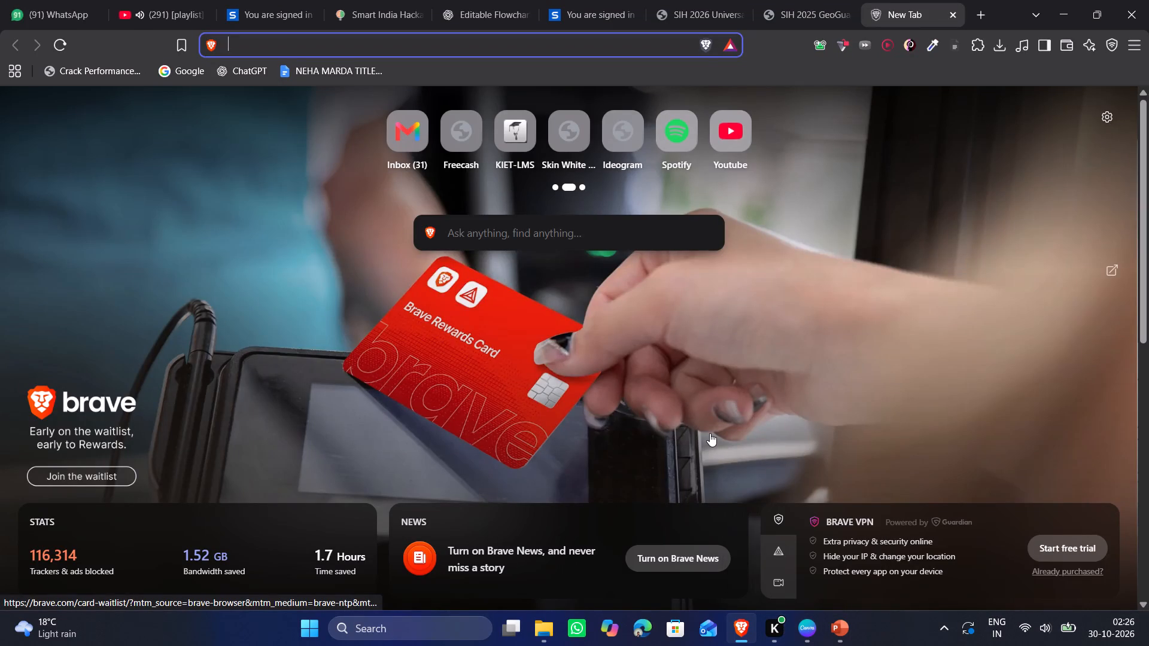
Close the Microsoft Edge window showing the update page.
key(super+g)
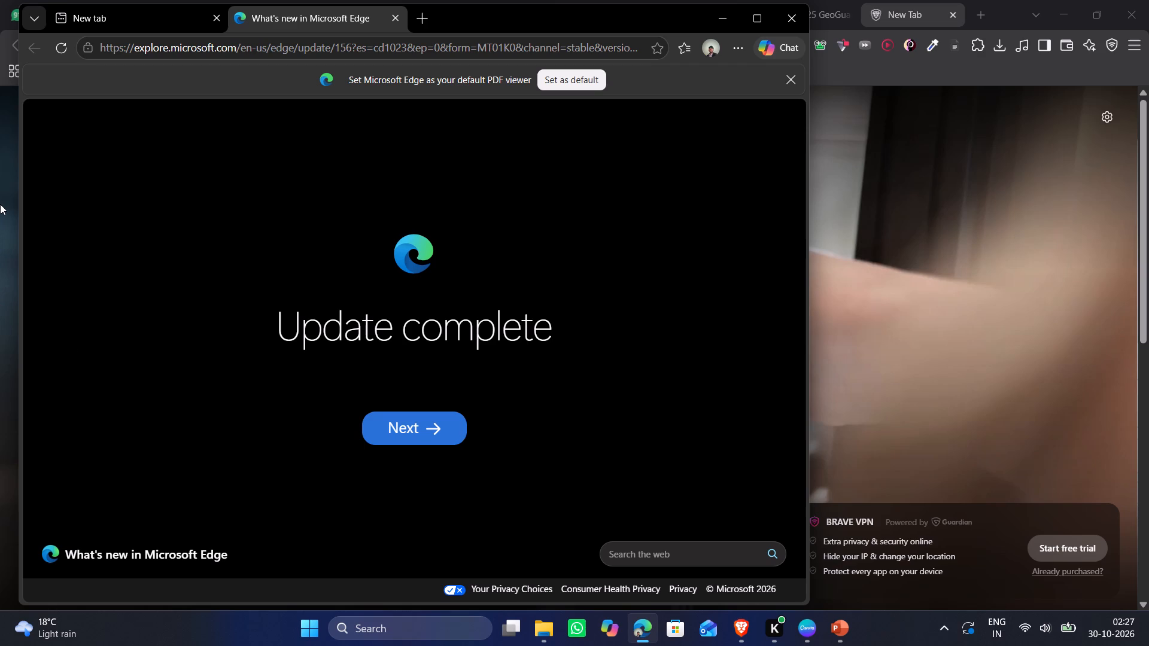
click(797, 17)
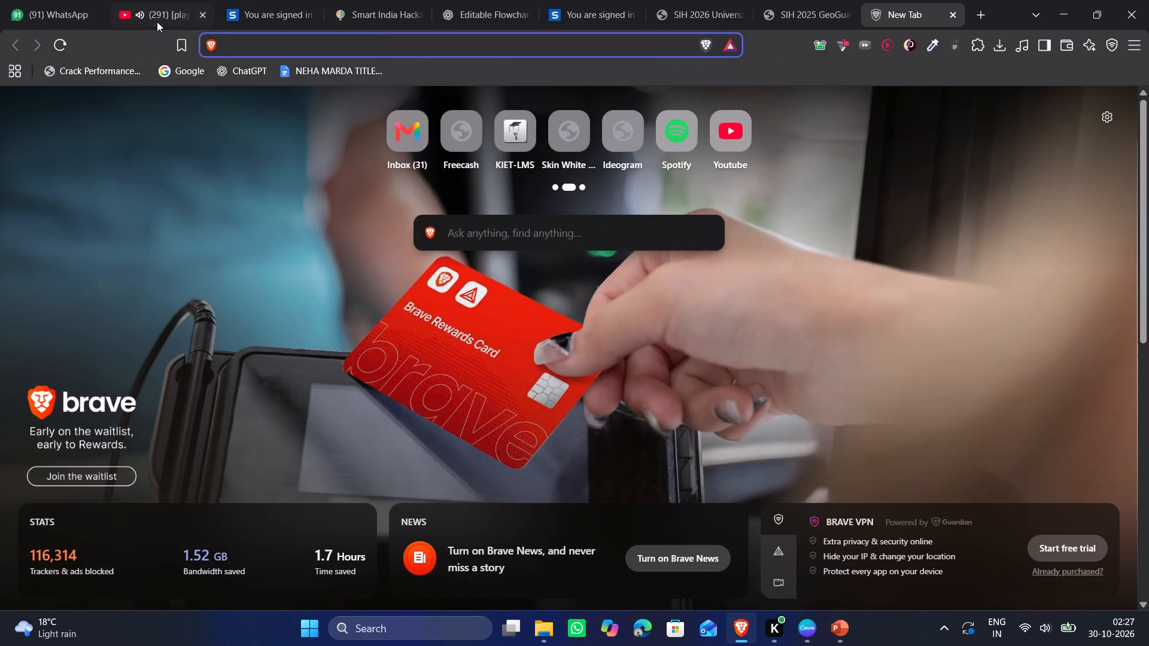
Return to the YouTube video "[playlist] A Christmas present for you.", look through its chapter list and pause it.
click(157, 22)
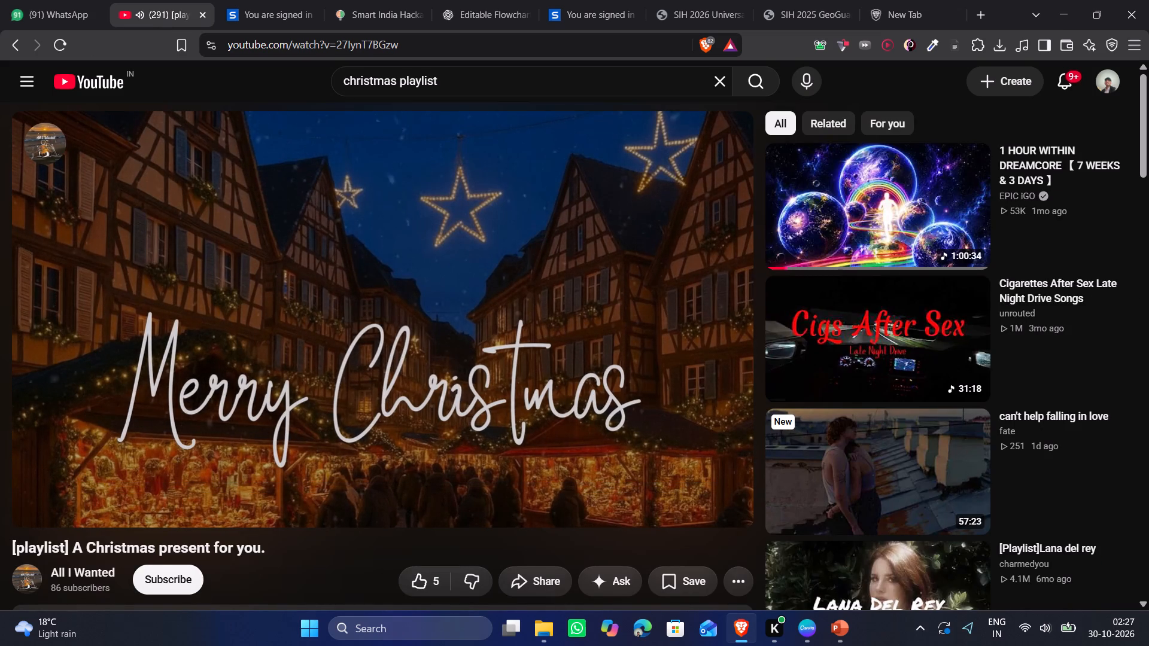
click(281, 511)
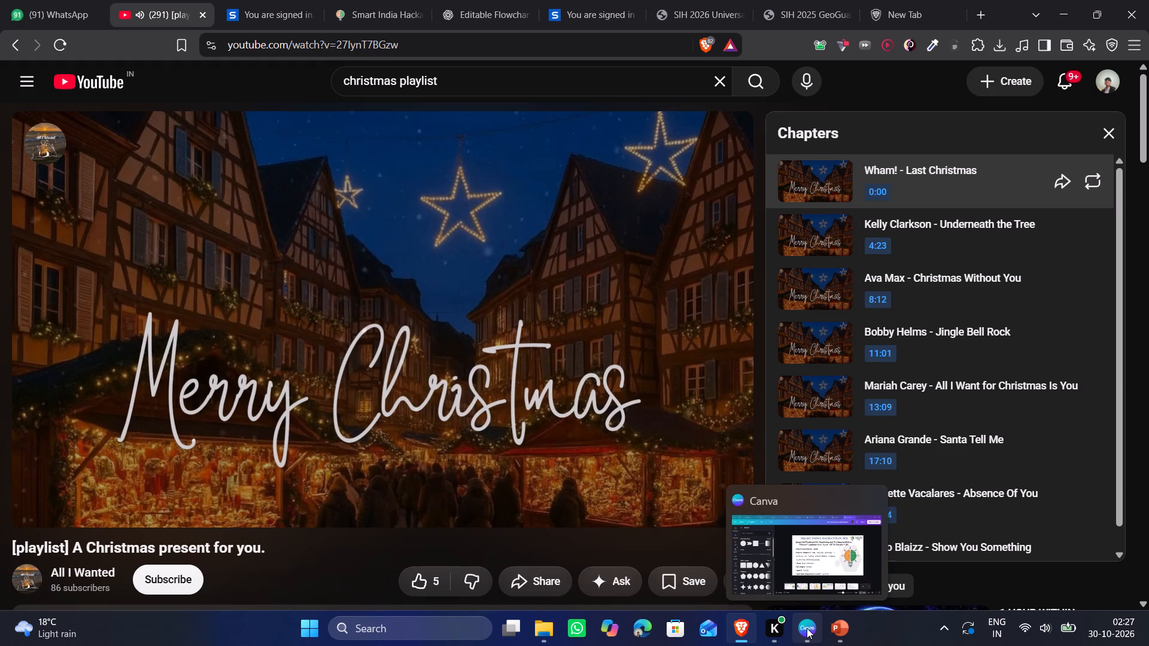
scroll(893, 400, down, 6)
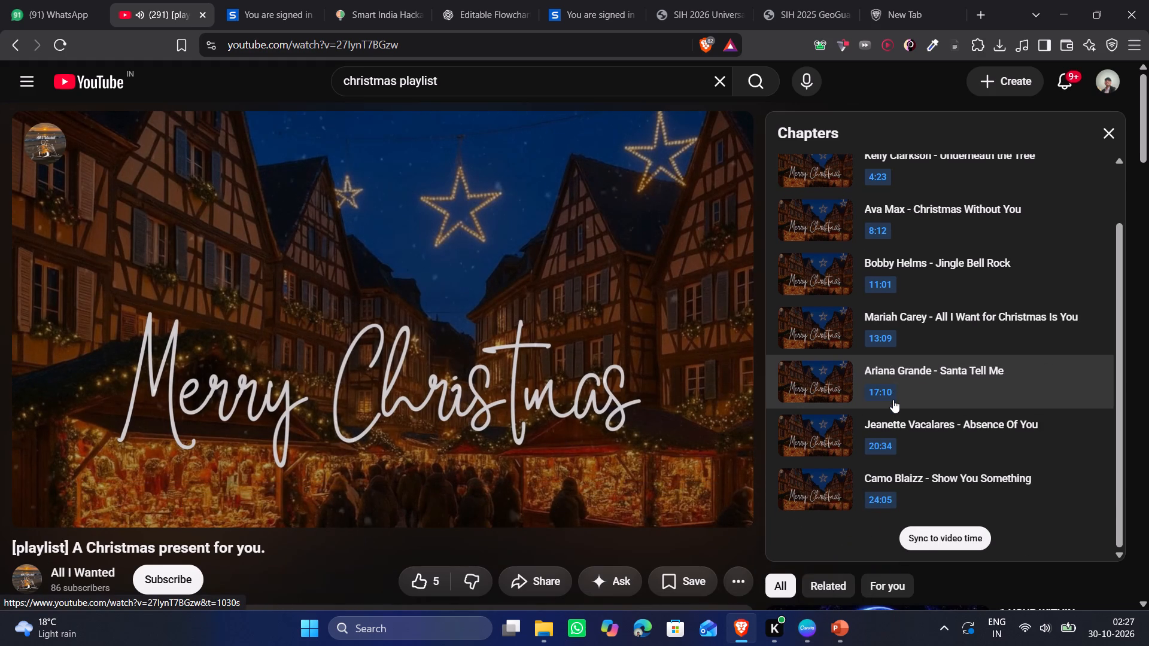
scroll(893, 400, up, 6)
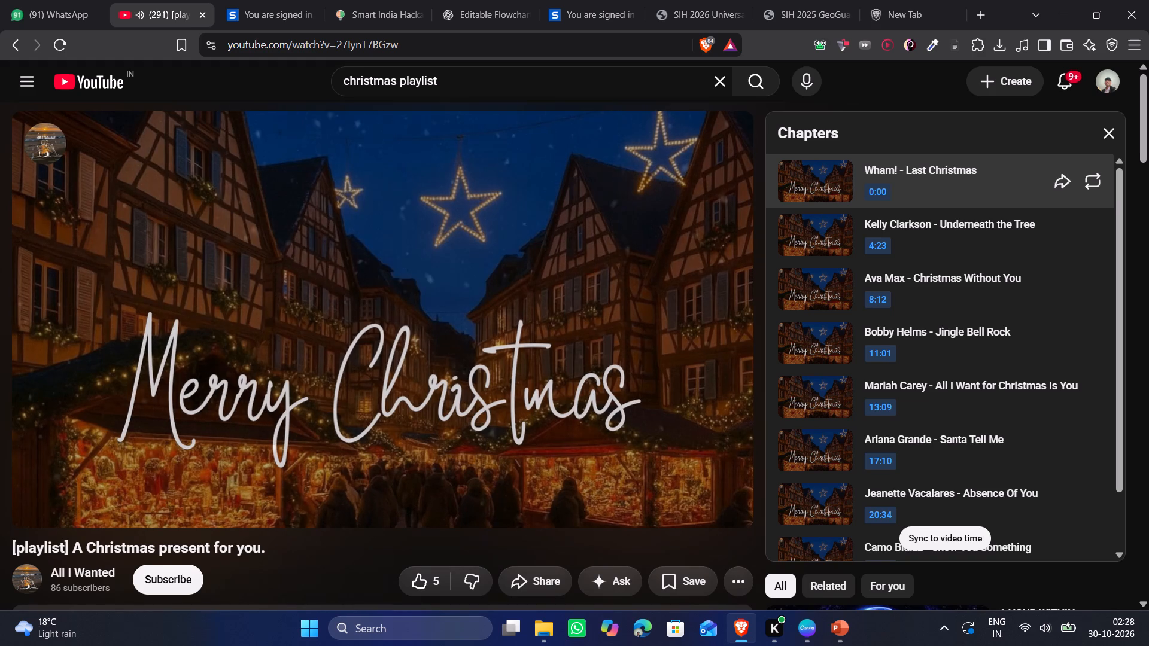
key(space)
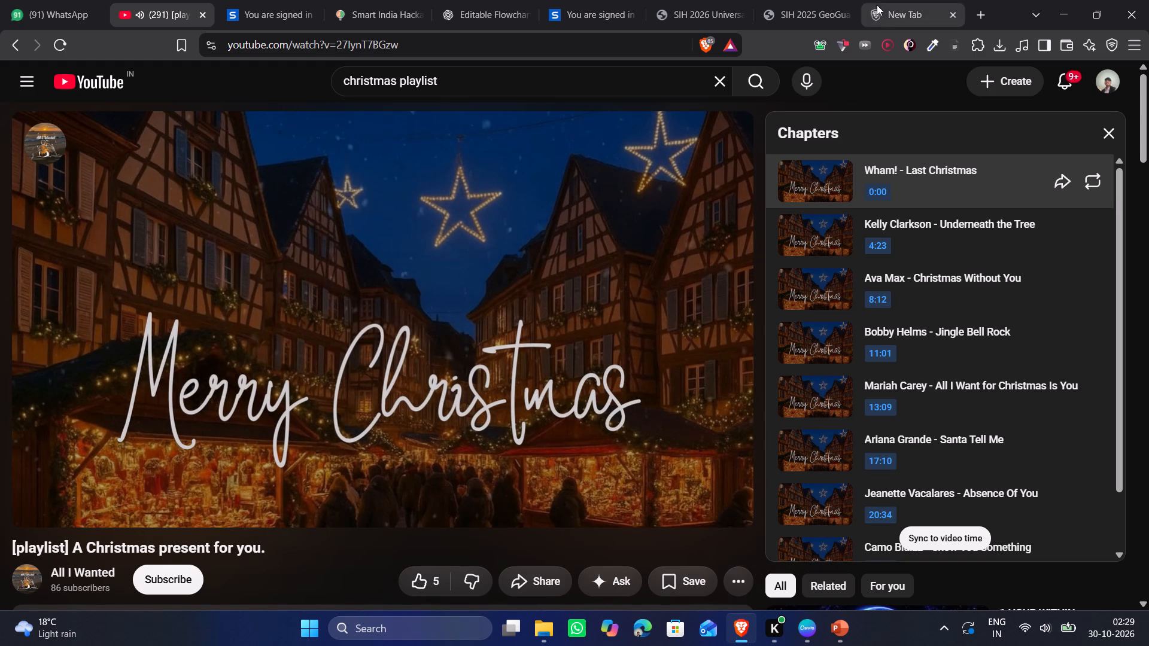
Switch to the AICTE_Samadhan_SIH2026 deck in Canva and look at its sharing options without changing them.
click(804, 633)
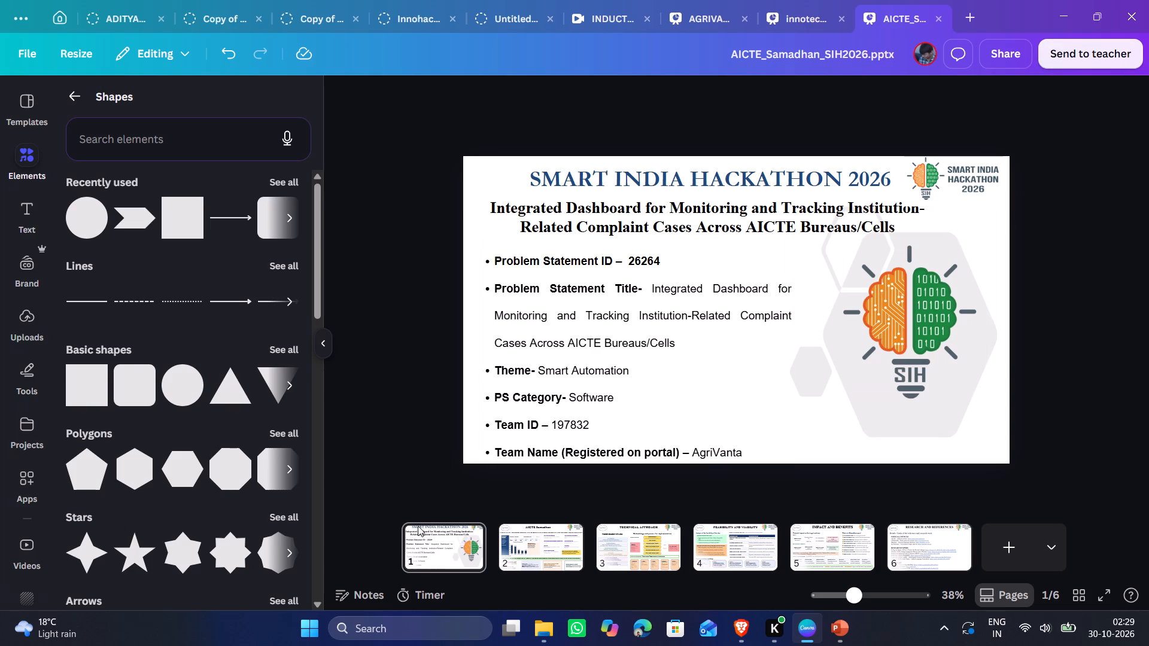
click(432, 575)
key(Escape)
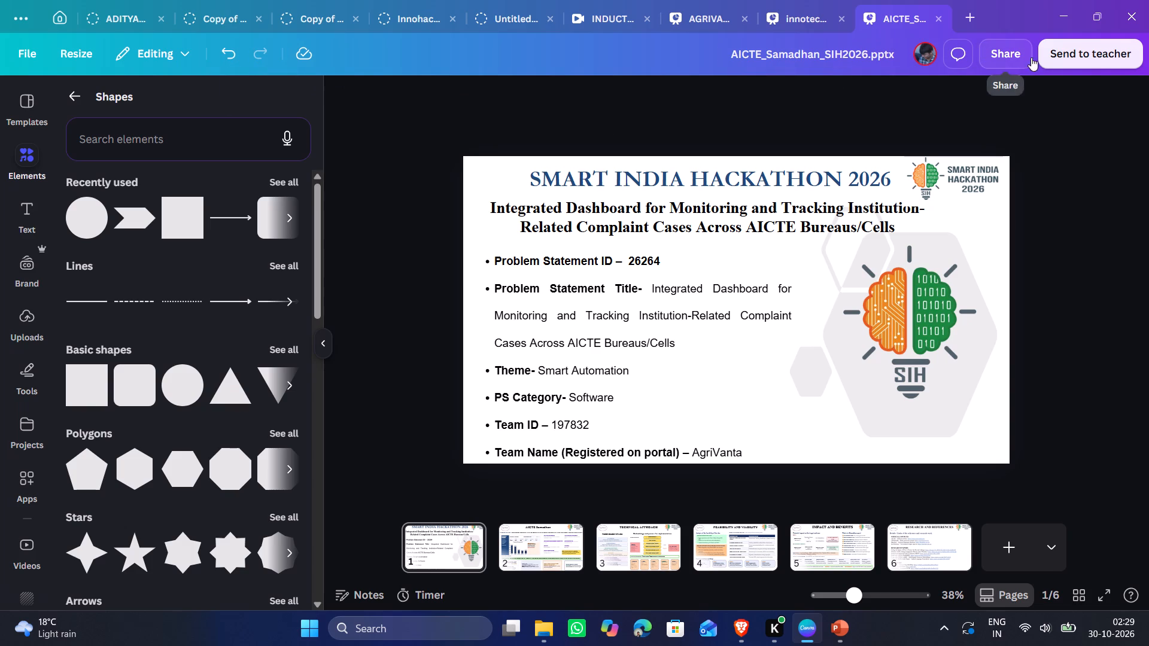
click(1005, 59)
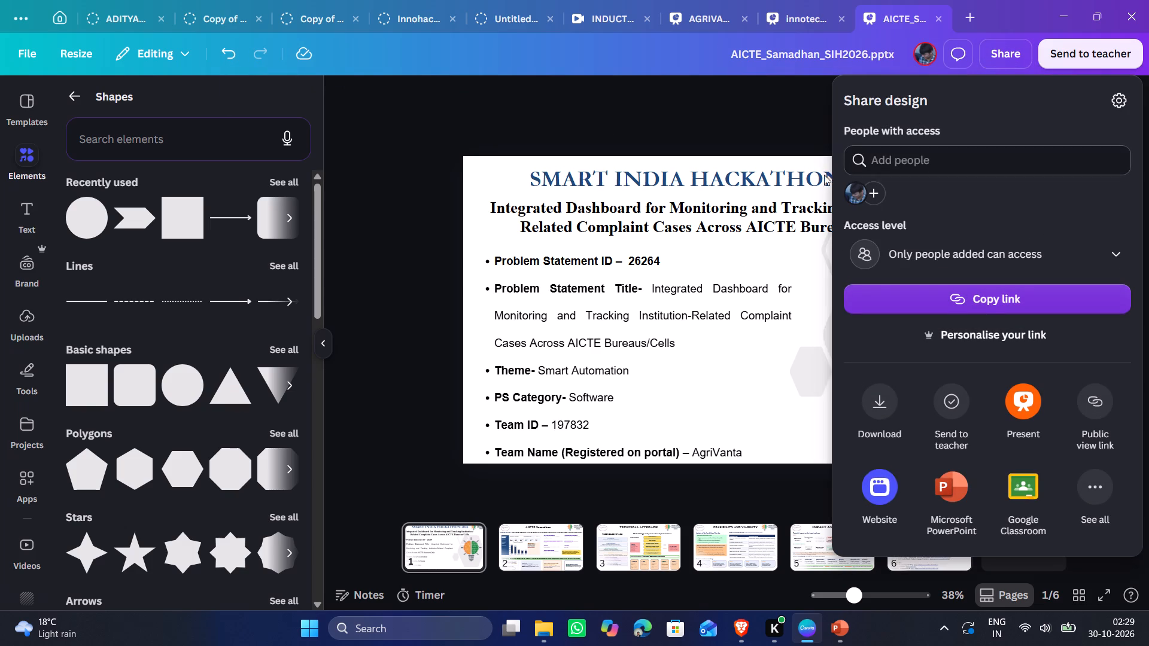
click(735, 243)
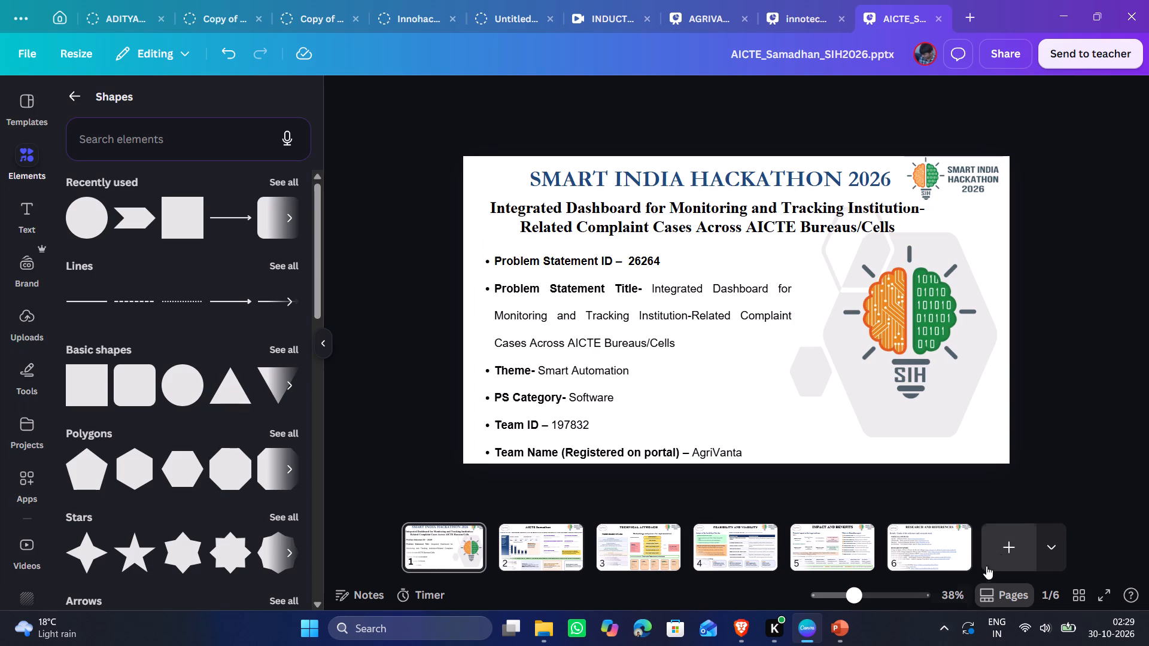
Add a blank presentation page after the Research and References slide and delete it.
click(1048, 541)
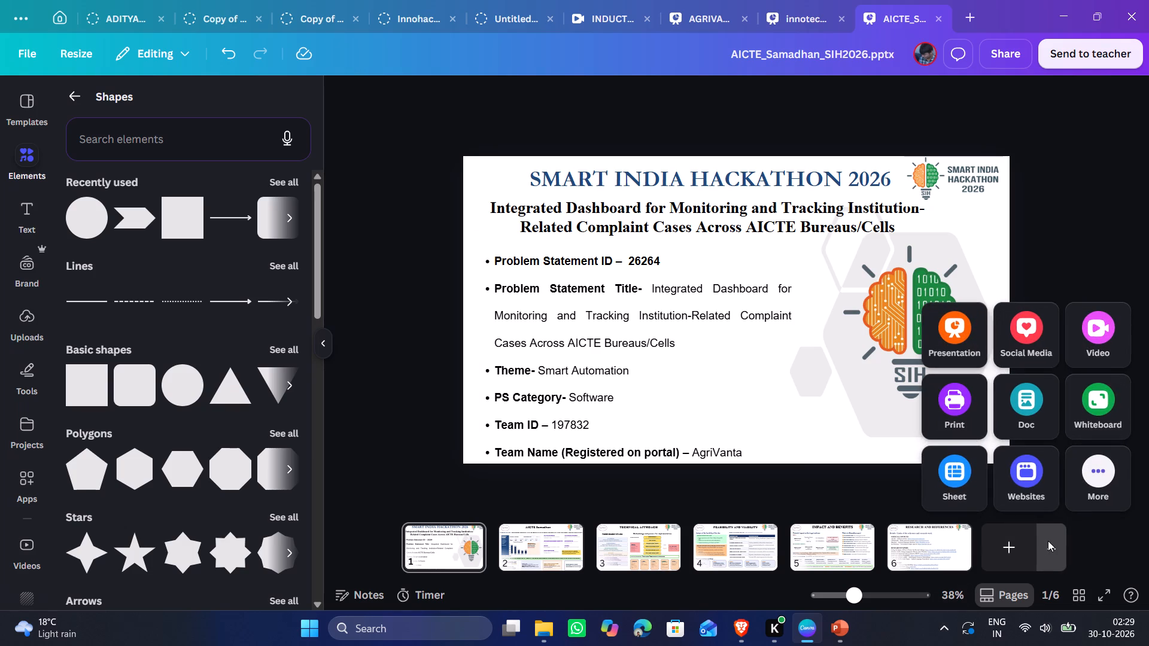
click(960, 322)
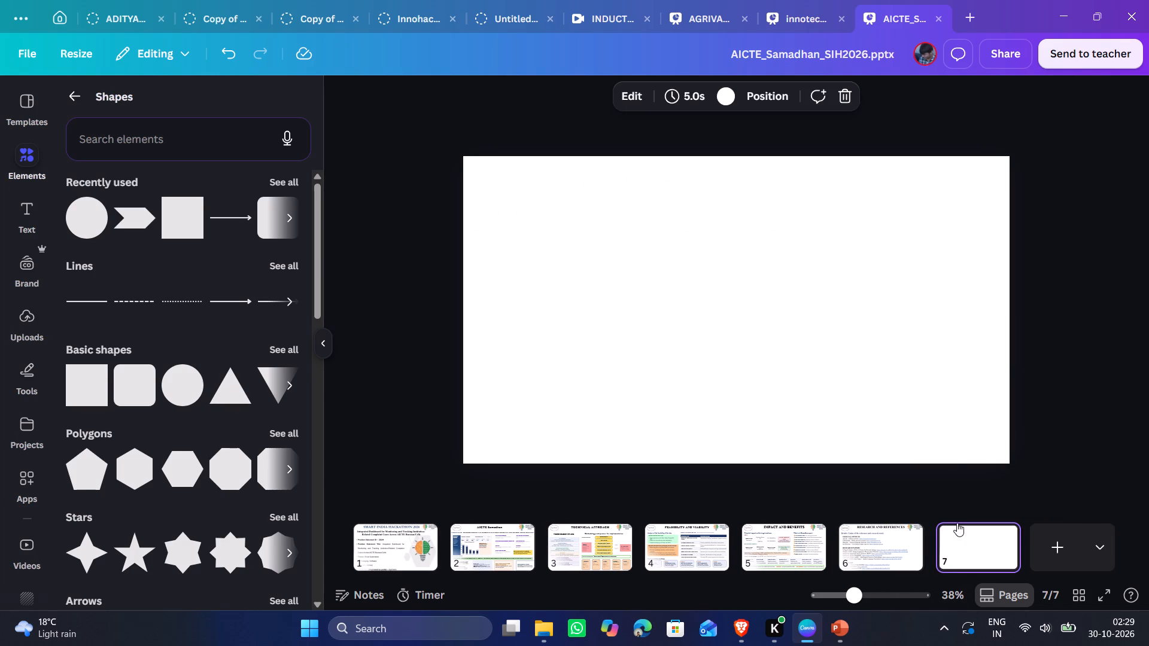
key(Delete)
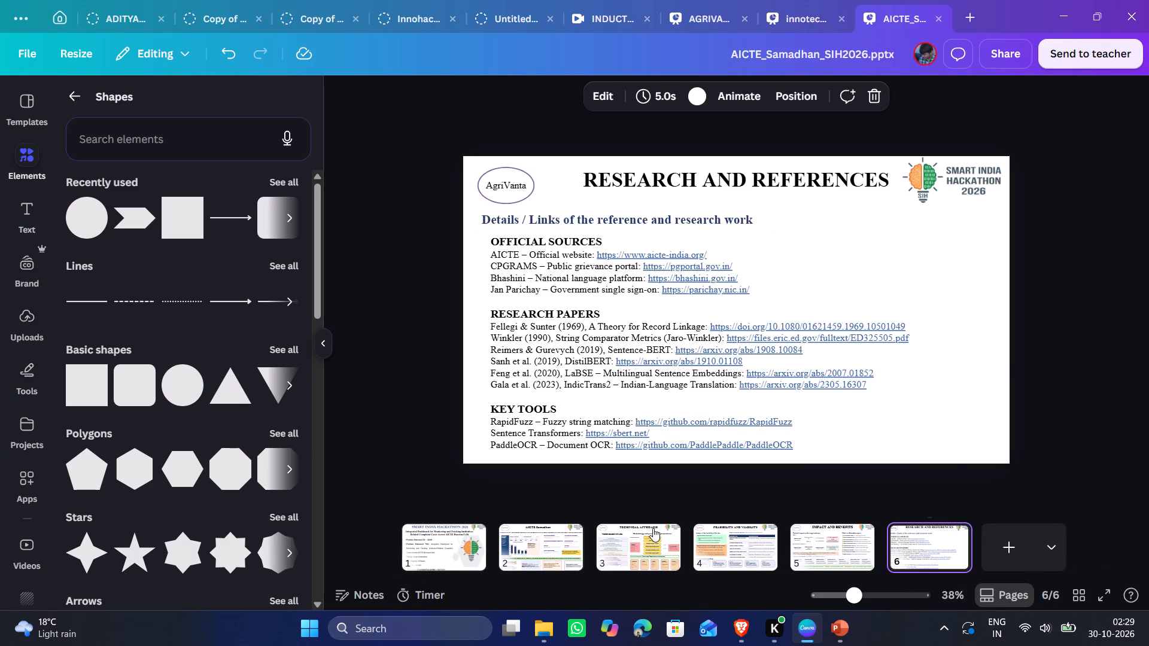
Return to the title slide and toggle the page thumbnails off and back on.
click(418, 545)
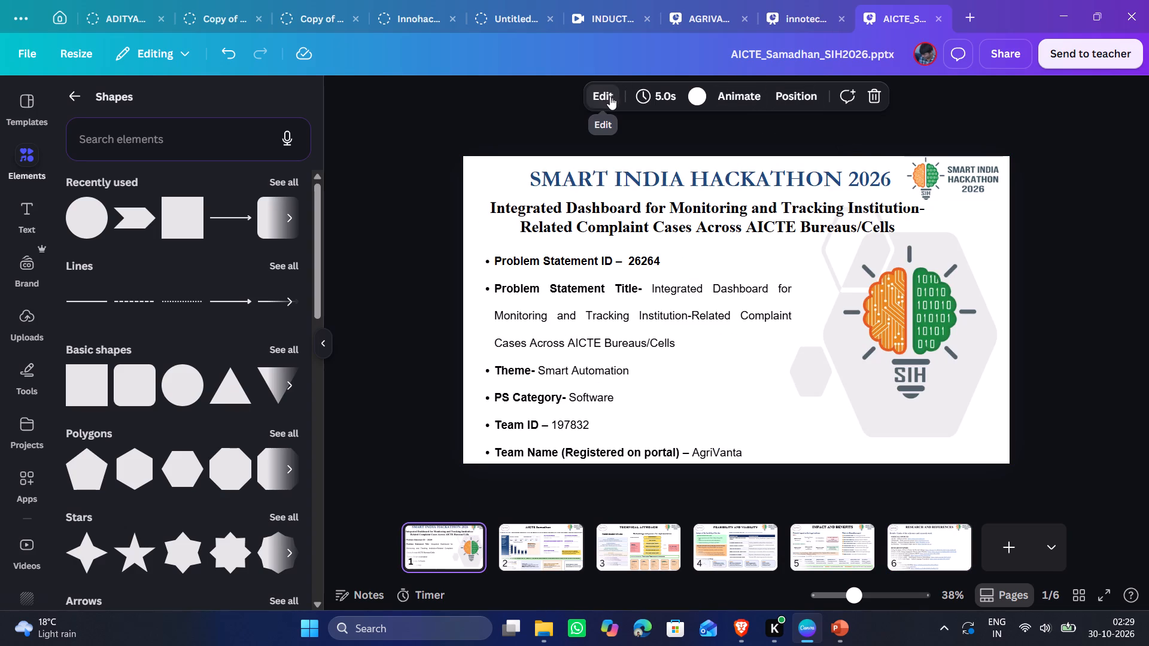
click(1013, 595)
click(1013, 595)
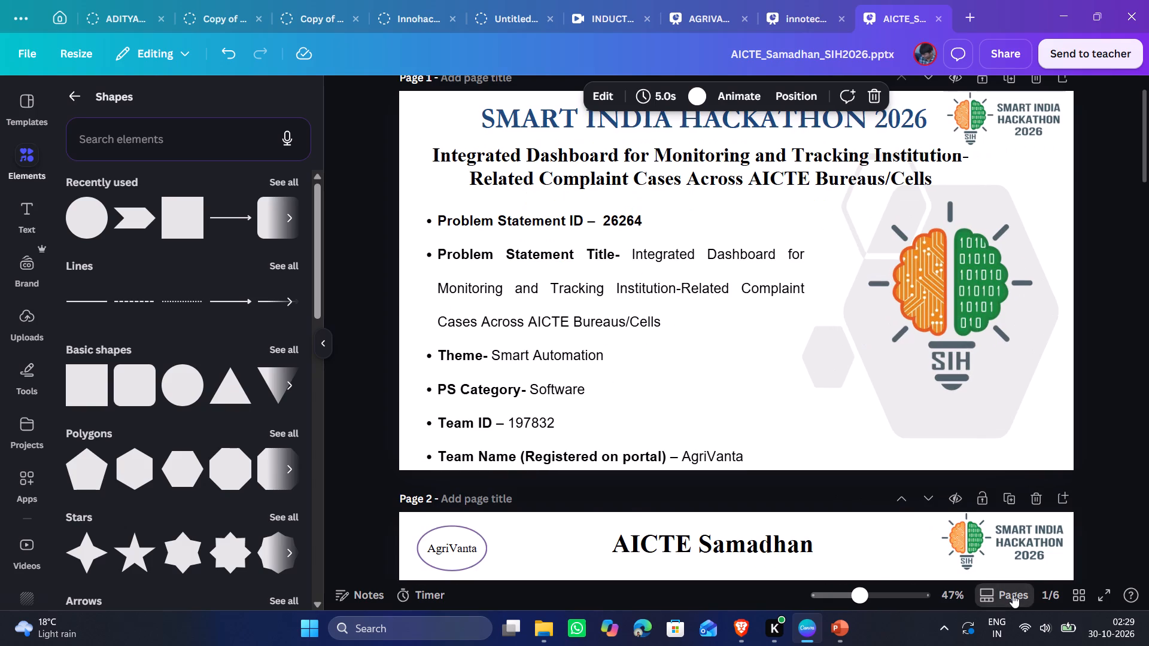
key(f)
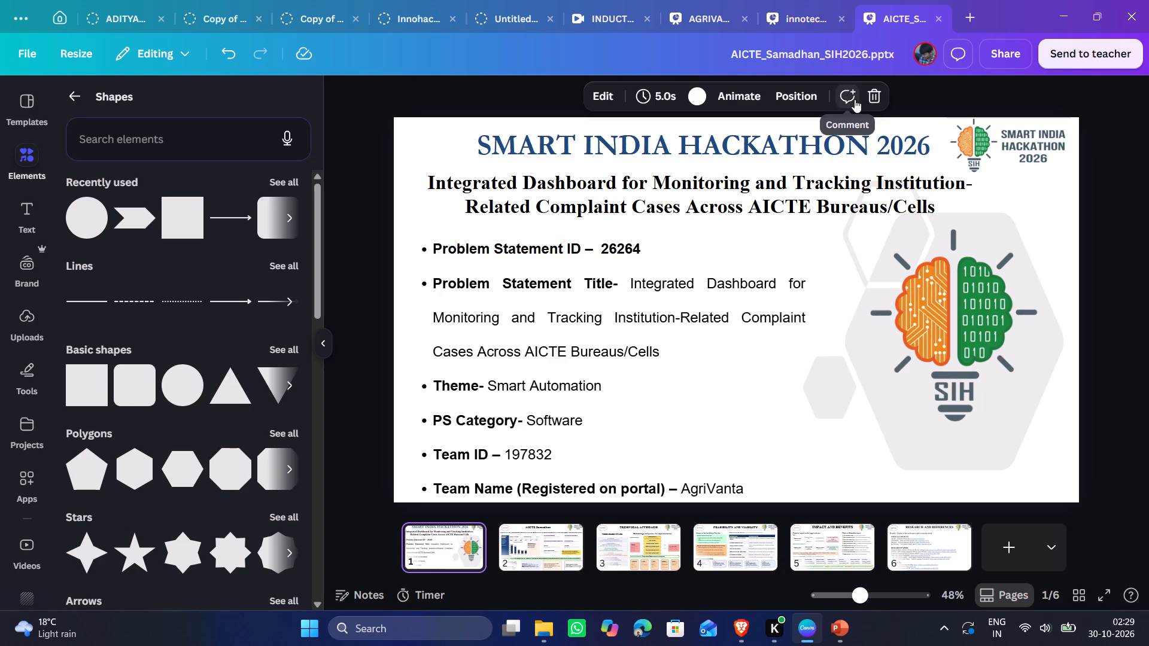
Open Game Bar over the title slide, then check the system quick settings and close them.
key(super+g)
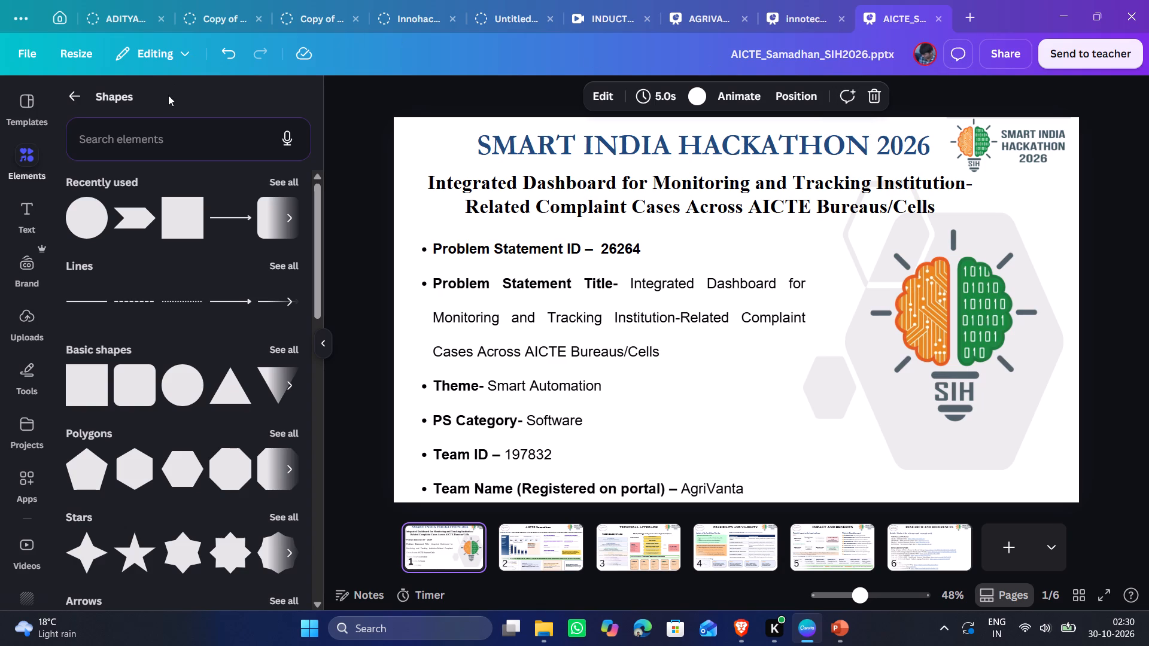
click(162, 90)
click(127, 73)
click(824, 486)
click(1078, 629)
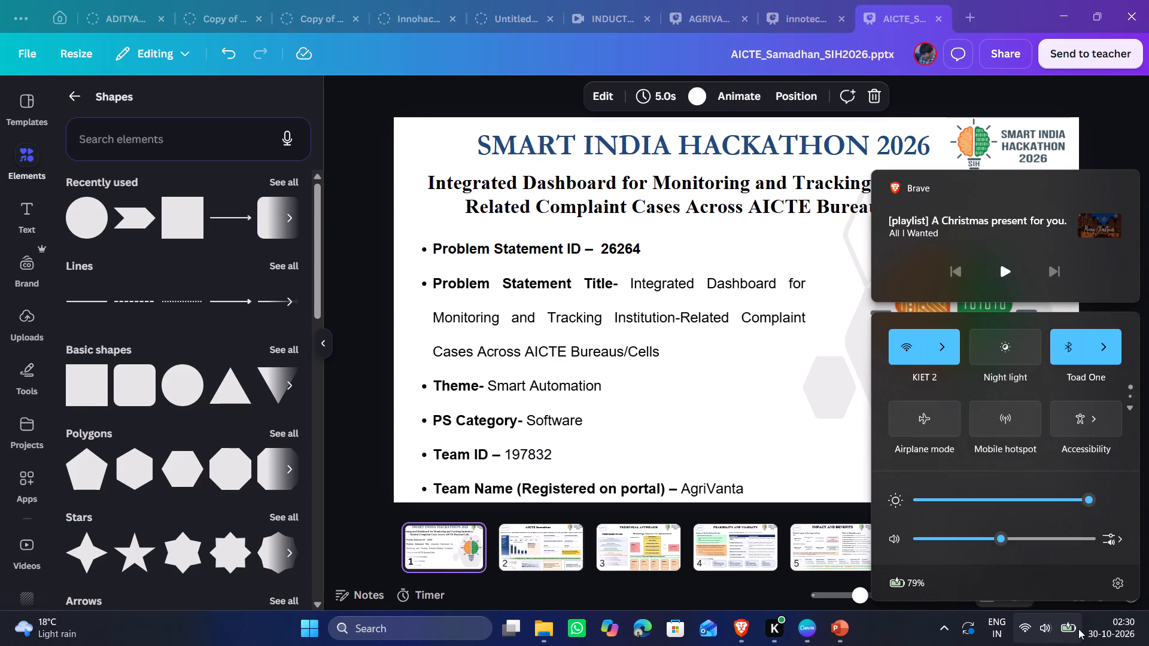
click(631, 321)
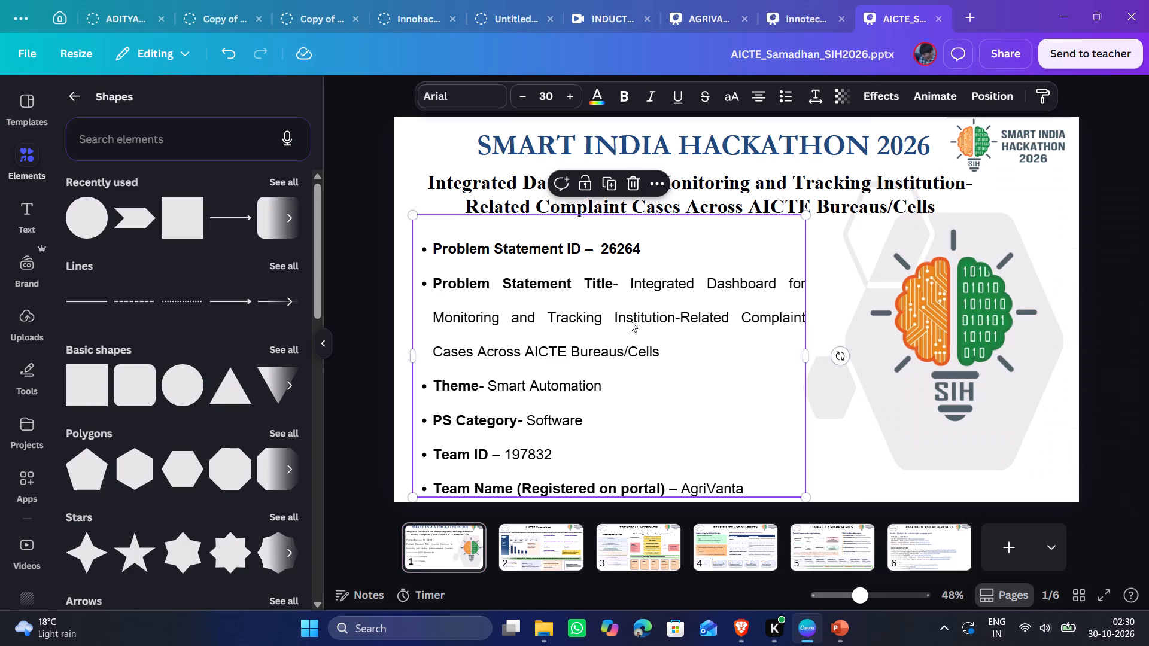
Reopen Game Bar and make a short screen recording, starting and stopping the capture.
key(super+g)
click(183, 196)
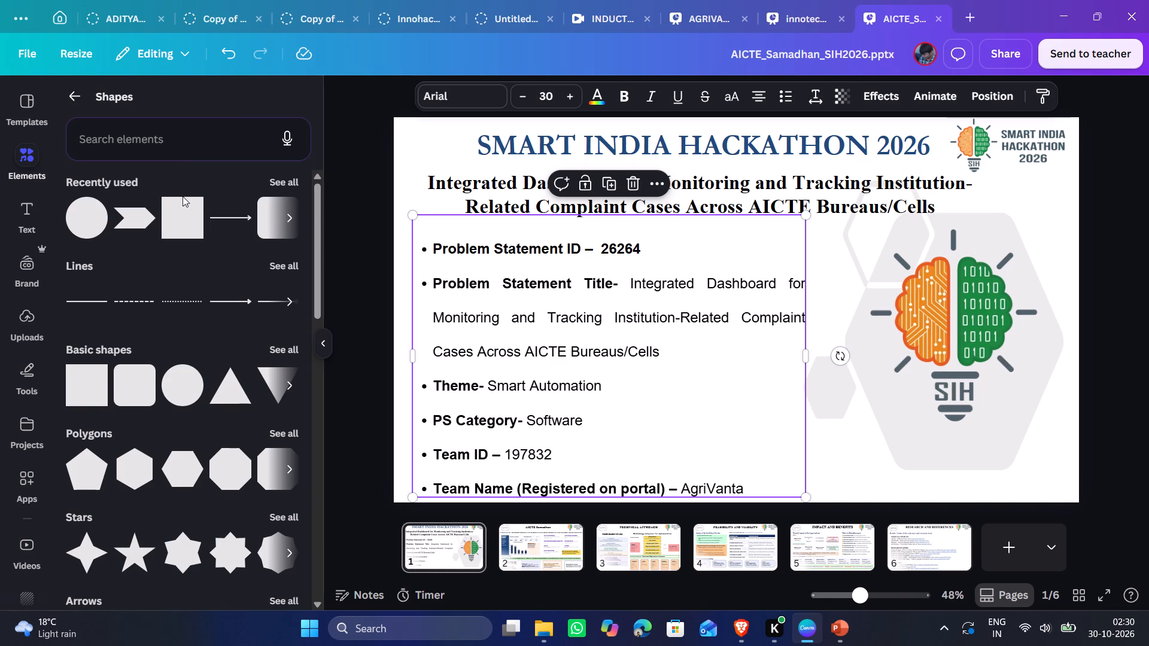
click(183, 196)
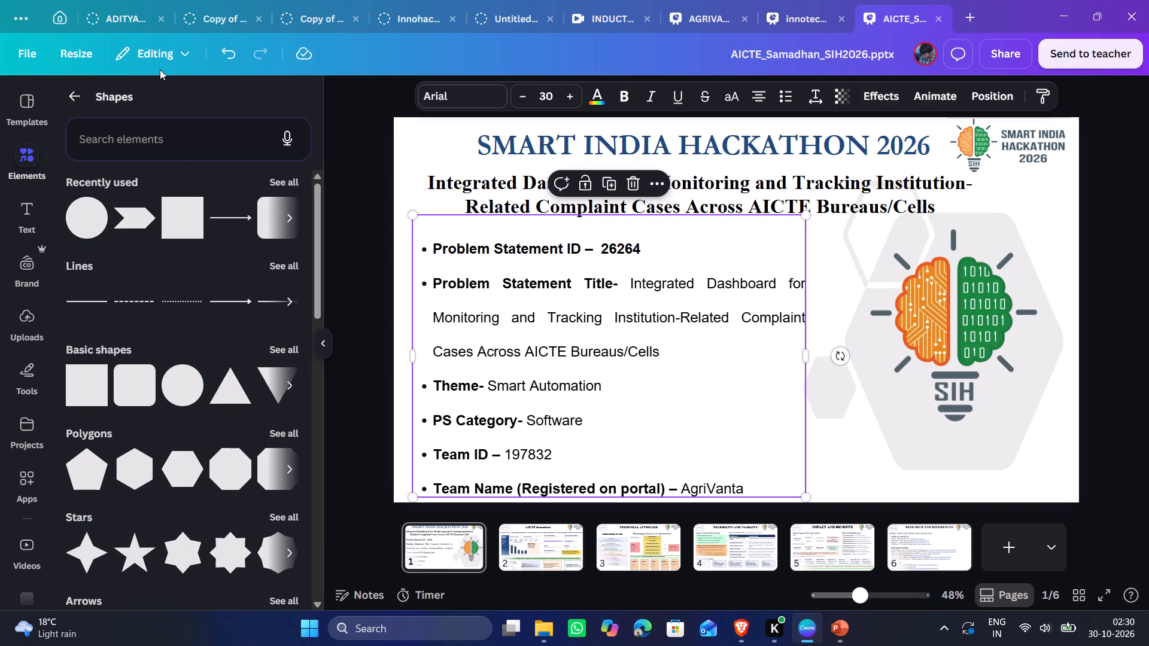
click(160, 69)
click(172, 81)
click(138, 70)
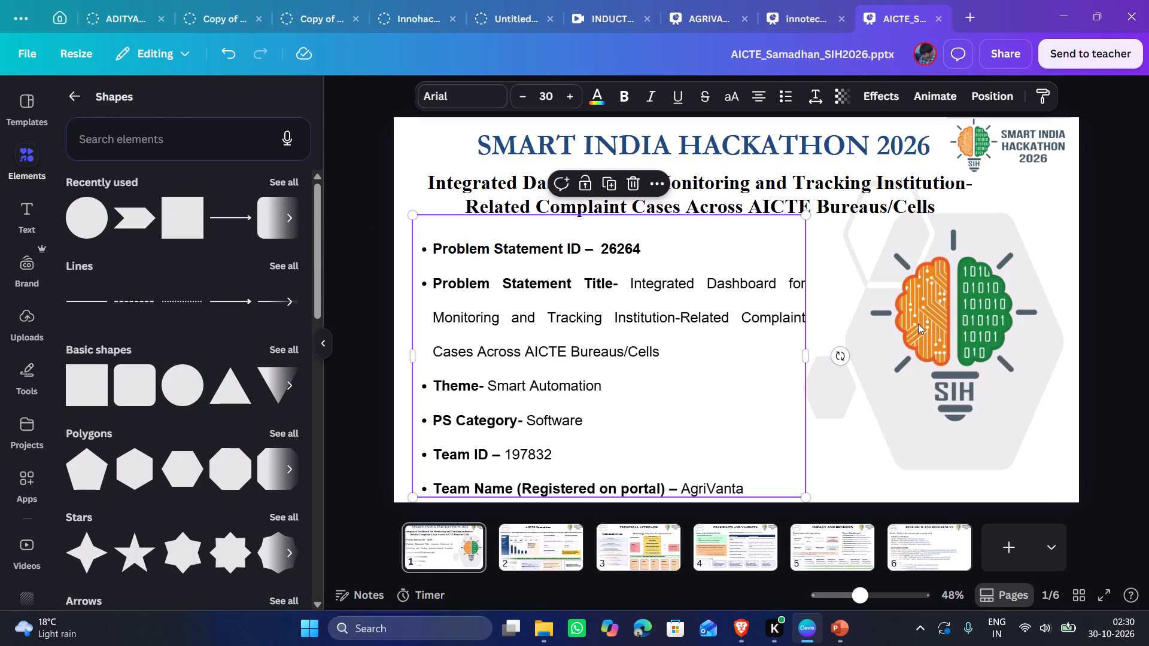
Play back the captured recording in Game Bar and leave the overlay.
click(924, 336)
click(468, 409)
click(822, 142)
Check the available sound output devices in the system quick settings and close them.
click(1012, 645)
click(1048, 627)
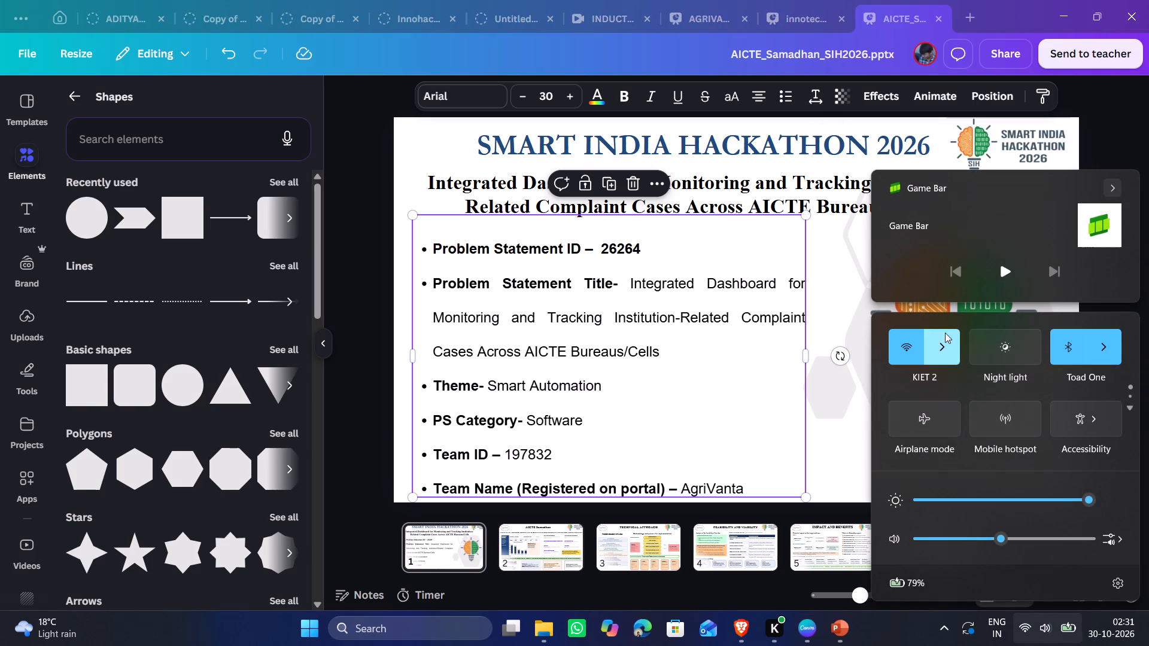
click(1111, 549)
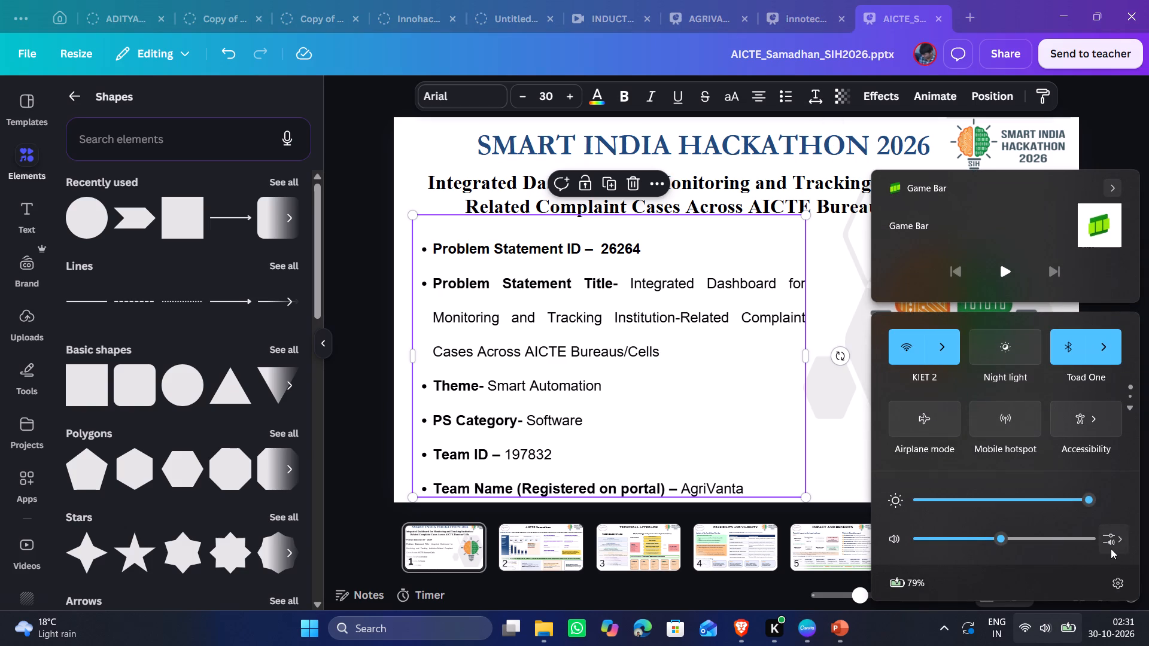
click(830, 432)
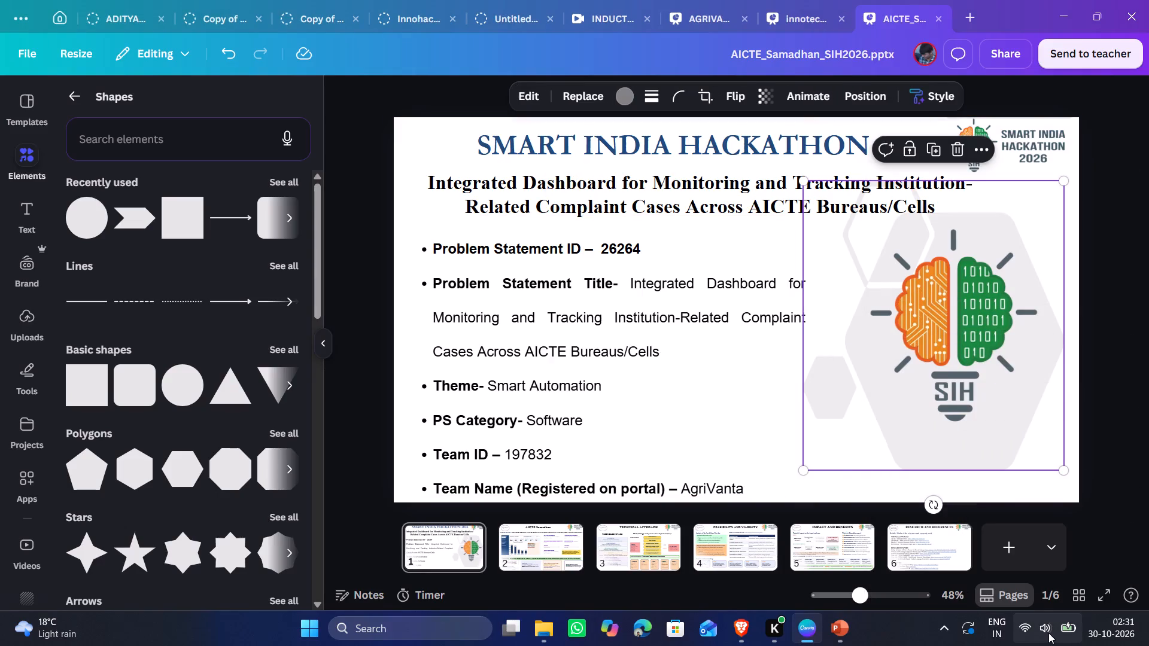
Open the system Sound settings, review the output and input devices, and close the settings window.
right_click(1048, 633)
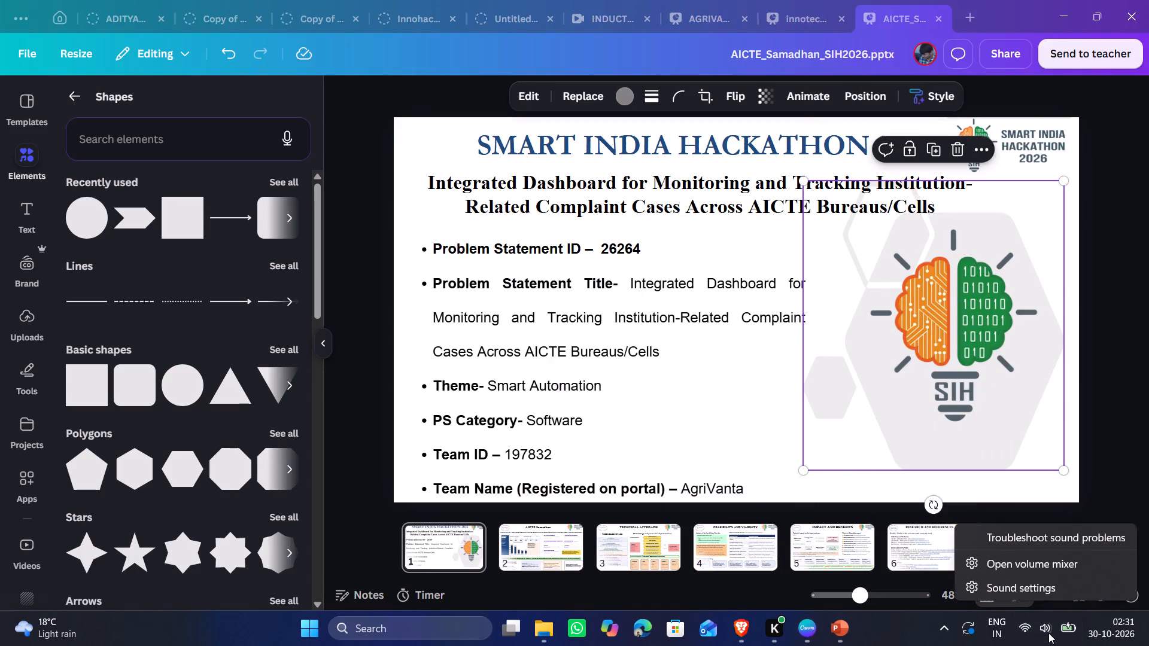
click(1028, 587)
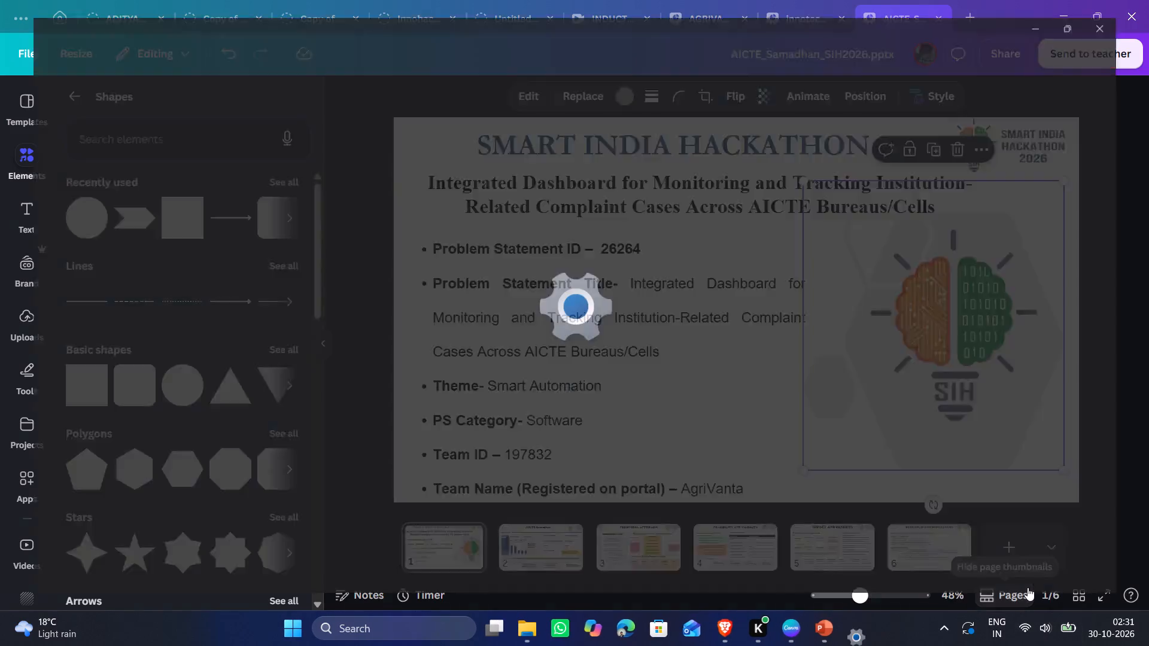
scroll(579, 252, down, 3)
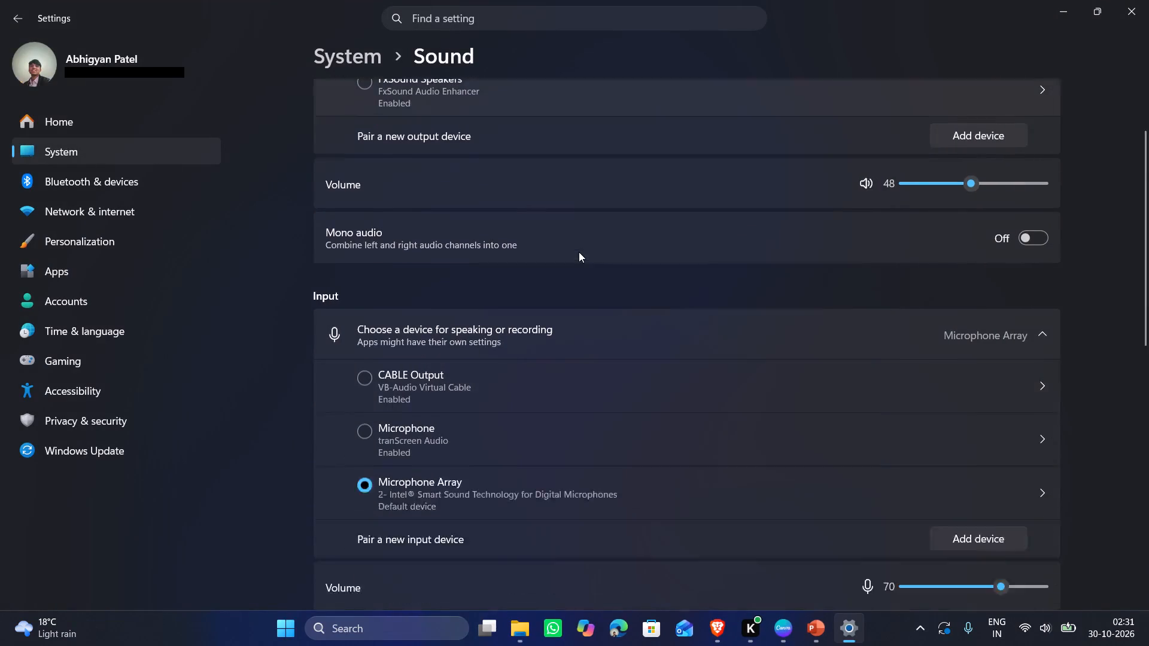
scroll(579, 252, down, 2)
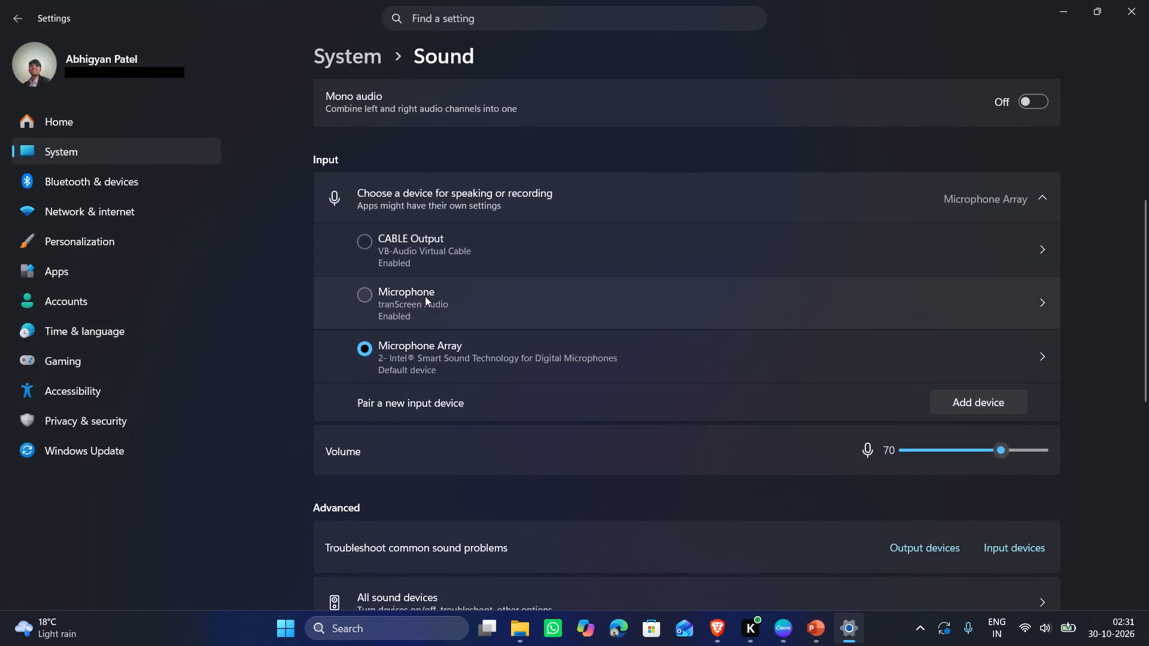
click(1148, 0)
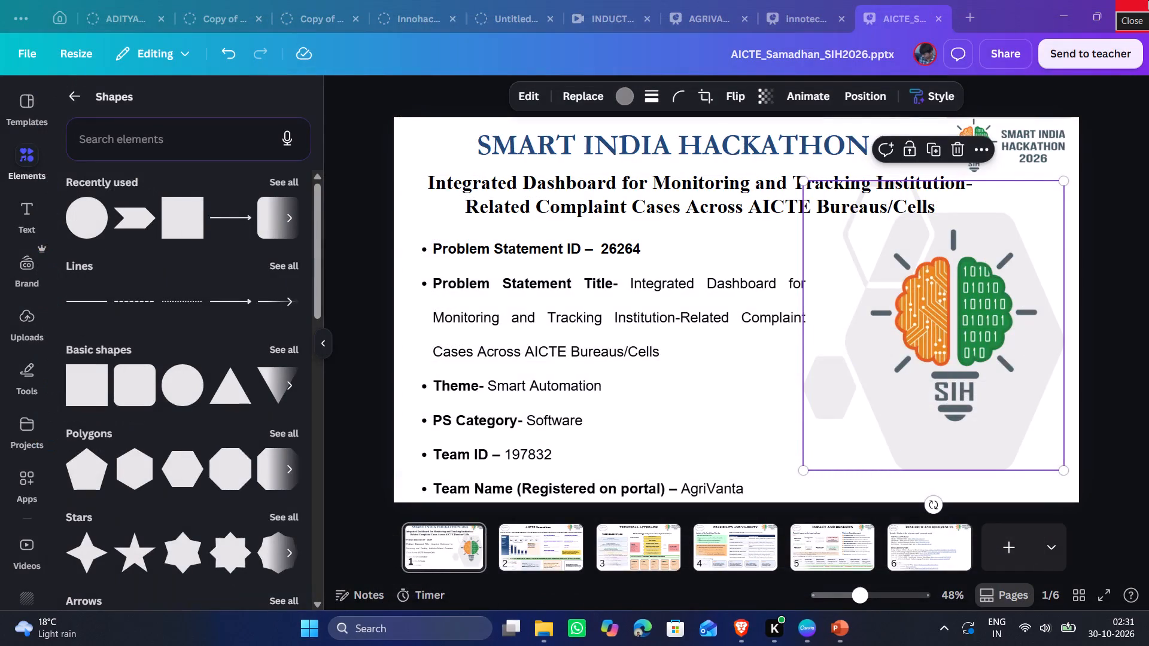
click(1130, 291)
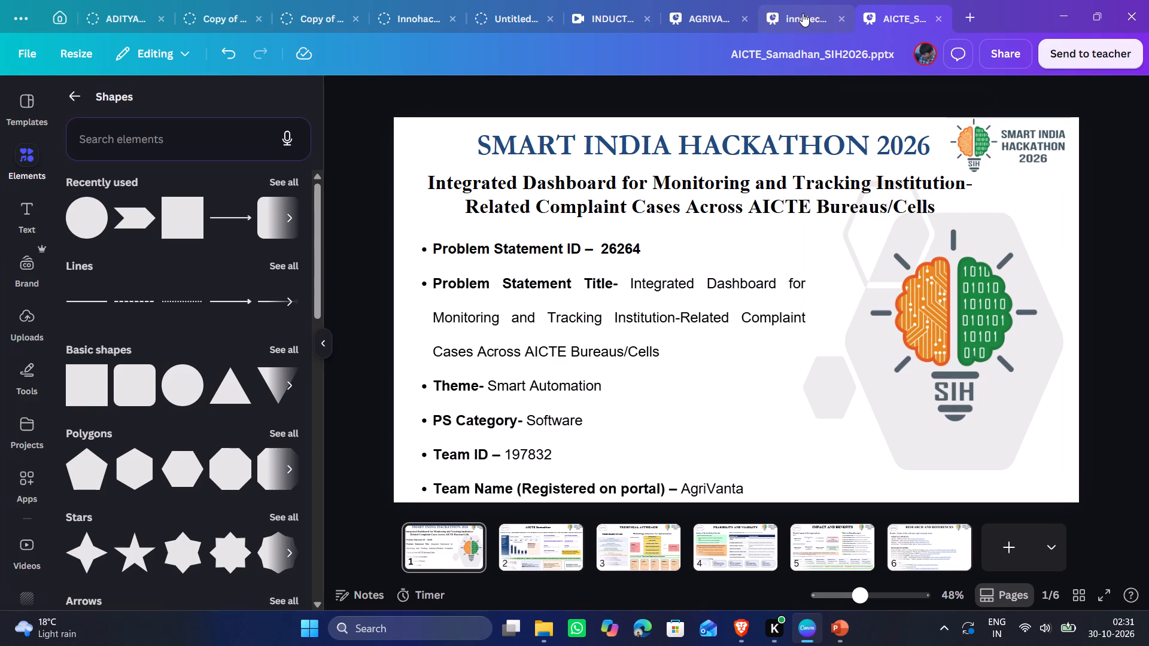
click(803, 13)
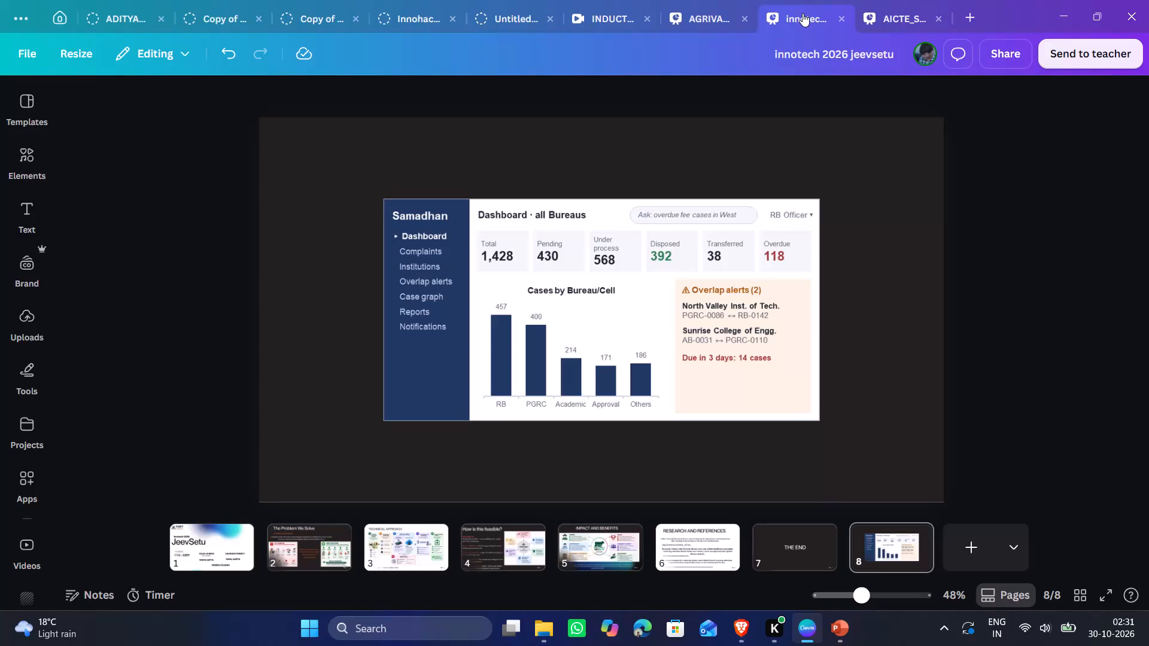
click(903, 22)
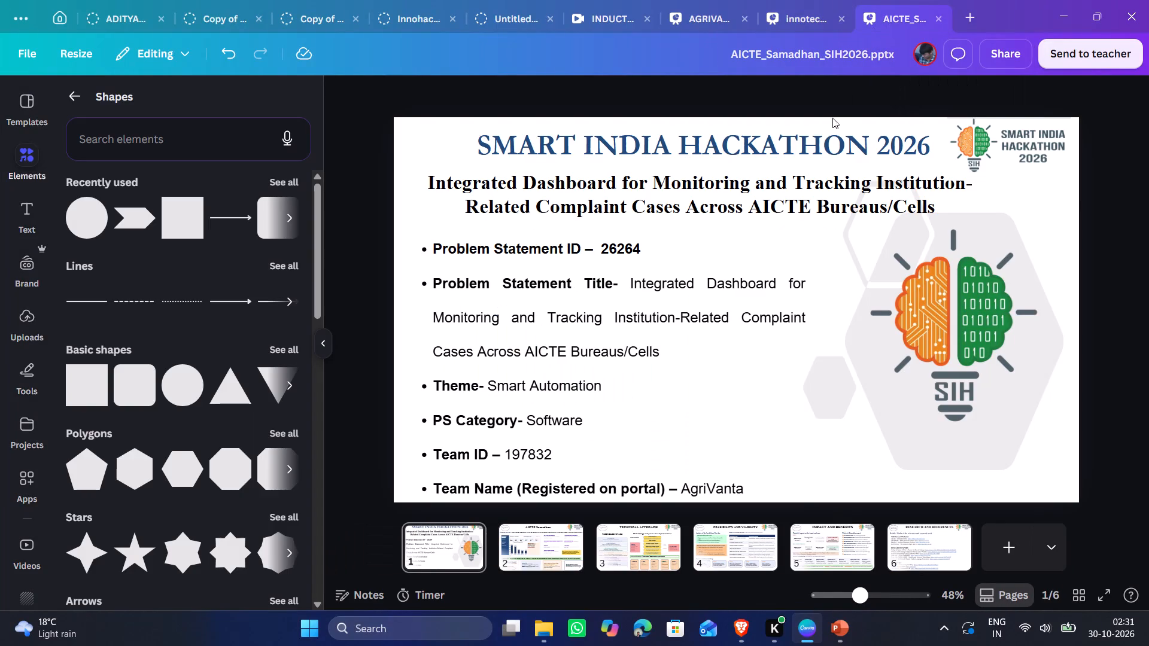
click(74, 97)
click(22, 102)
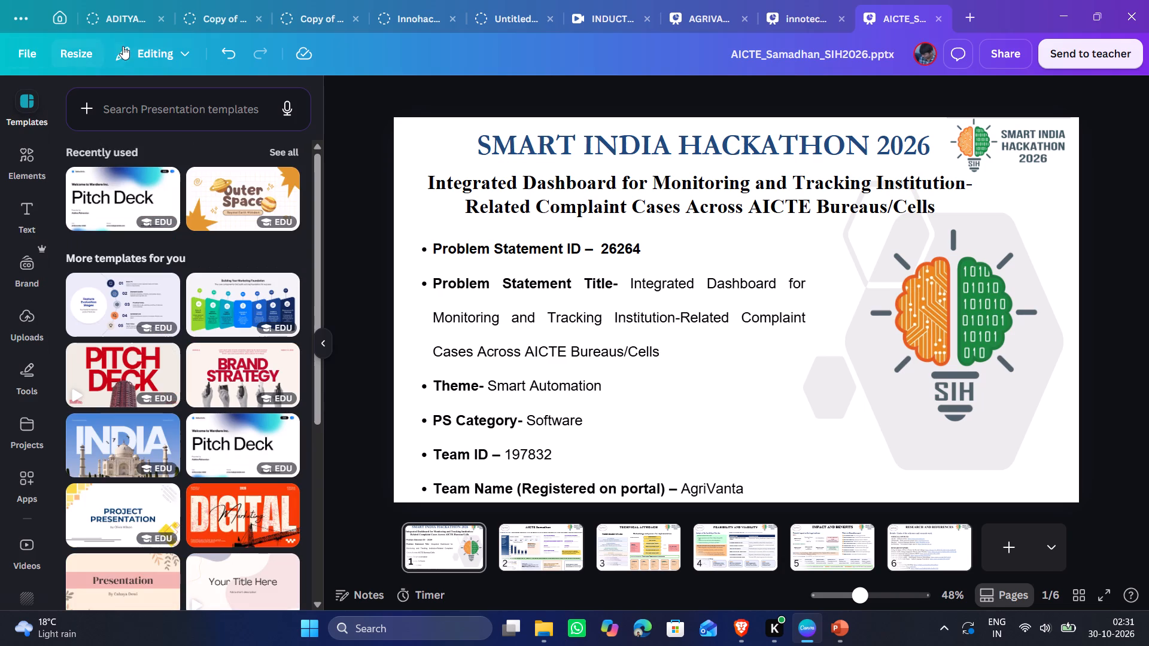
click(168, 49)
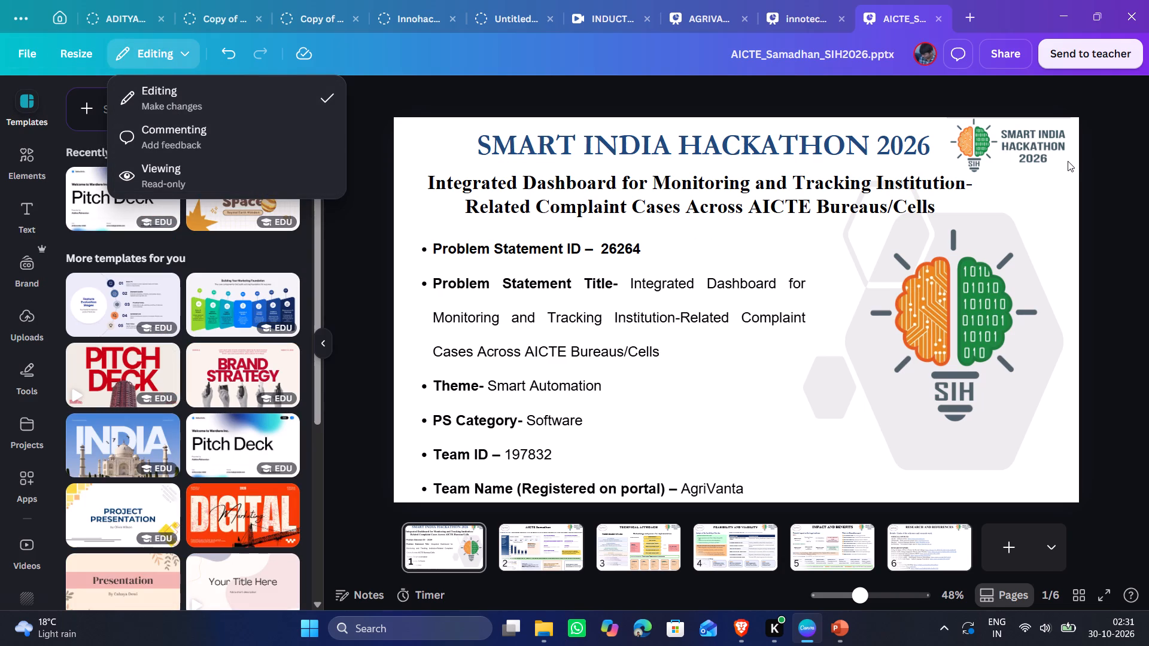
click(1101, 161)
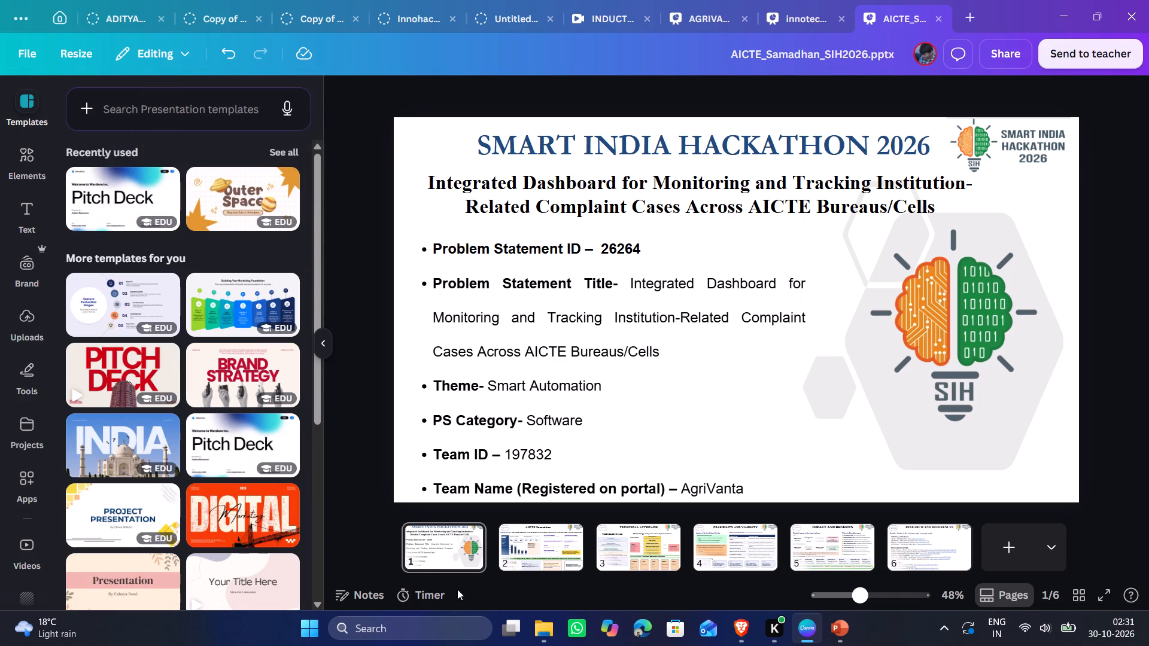
Present the AICTE Samadhan deck in full screen from the title slide.
click(1010, 51)
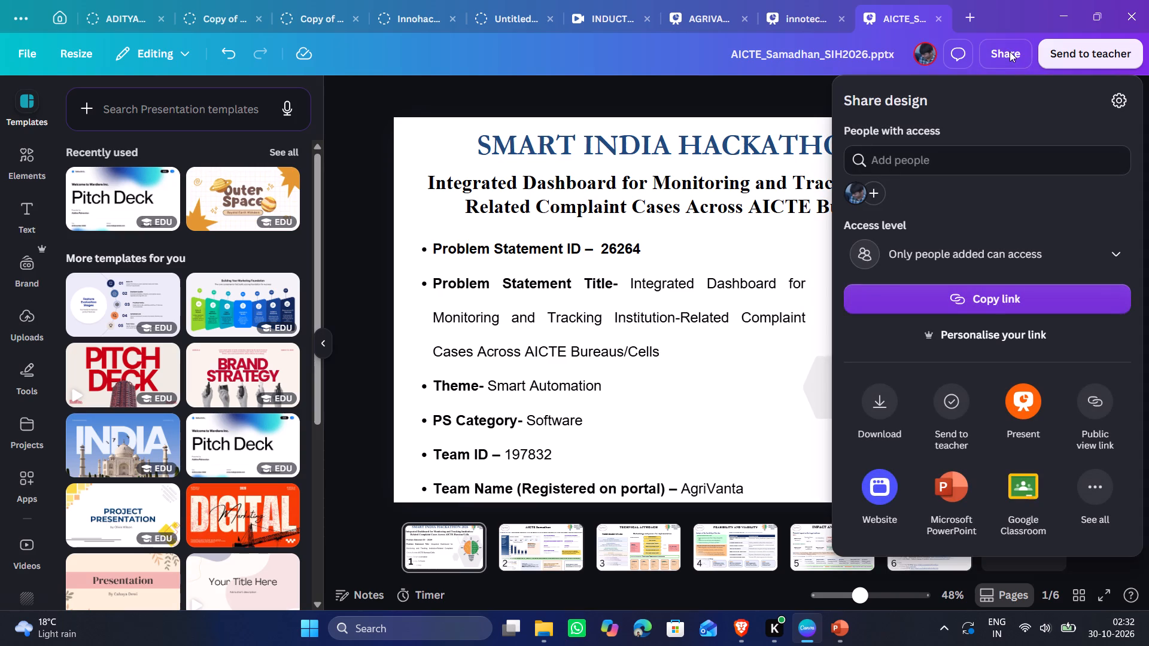
click(1021, 400)
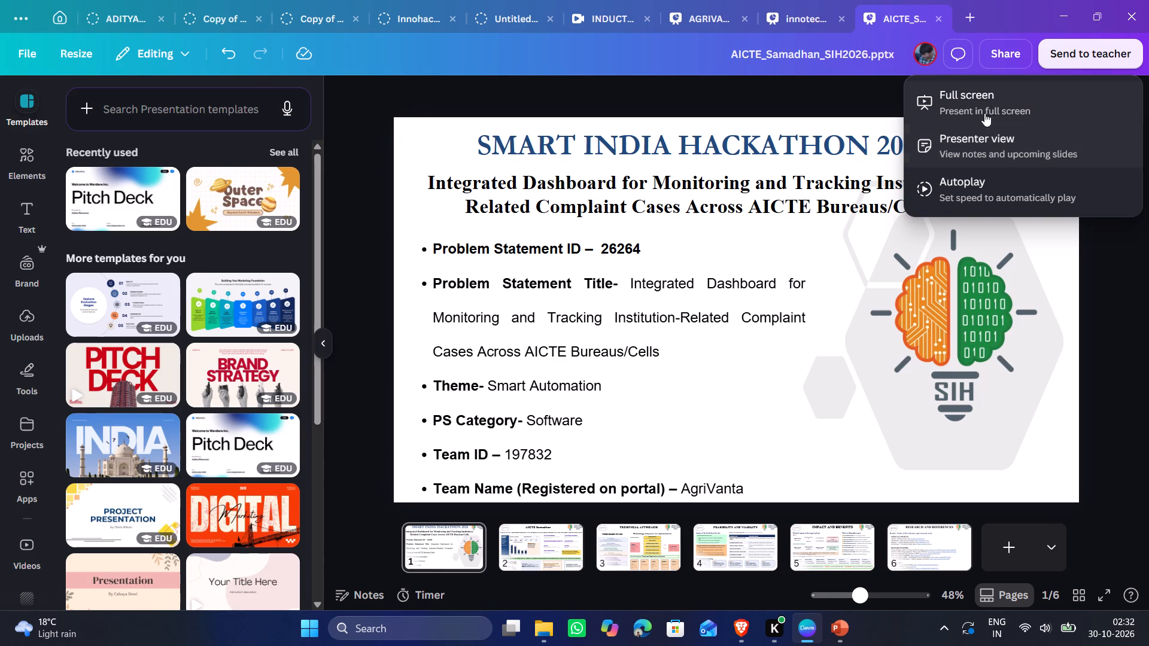
click(980, 102)
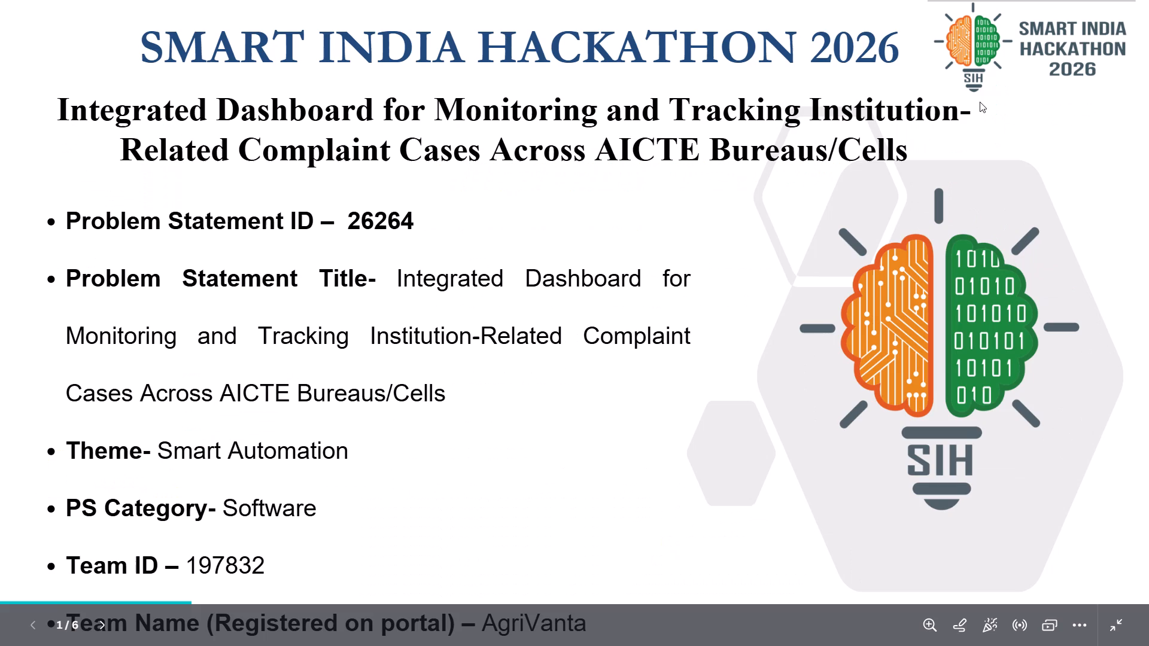
click(980, 102)
key(Left)
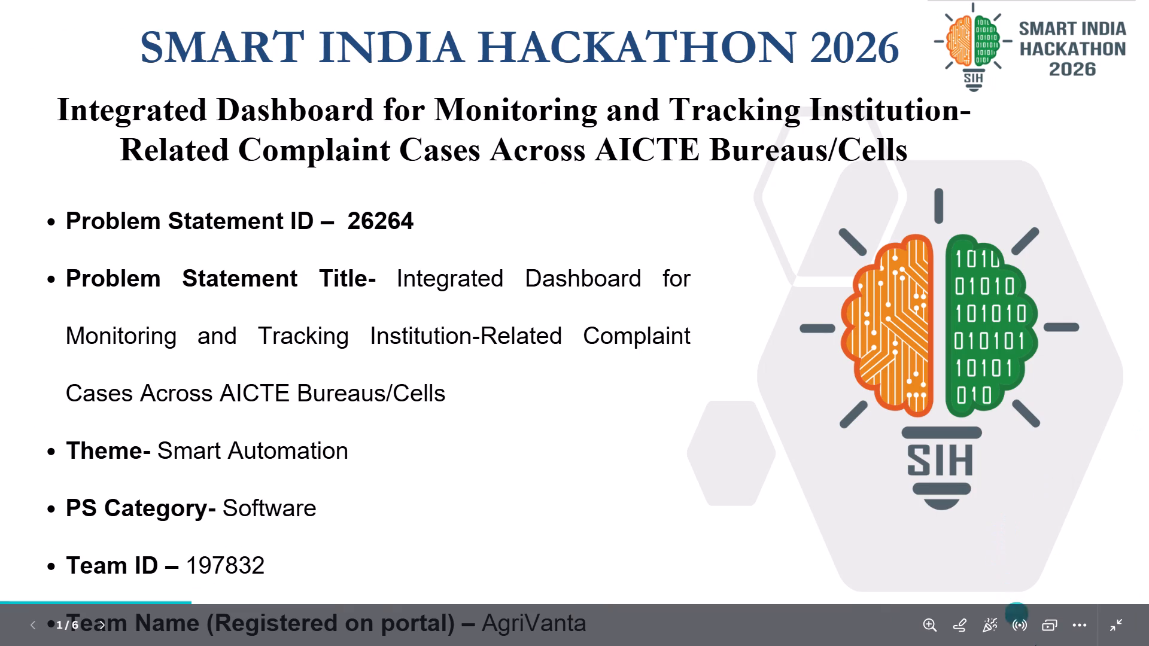
click(1081, 623)
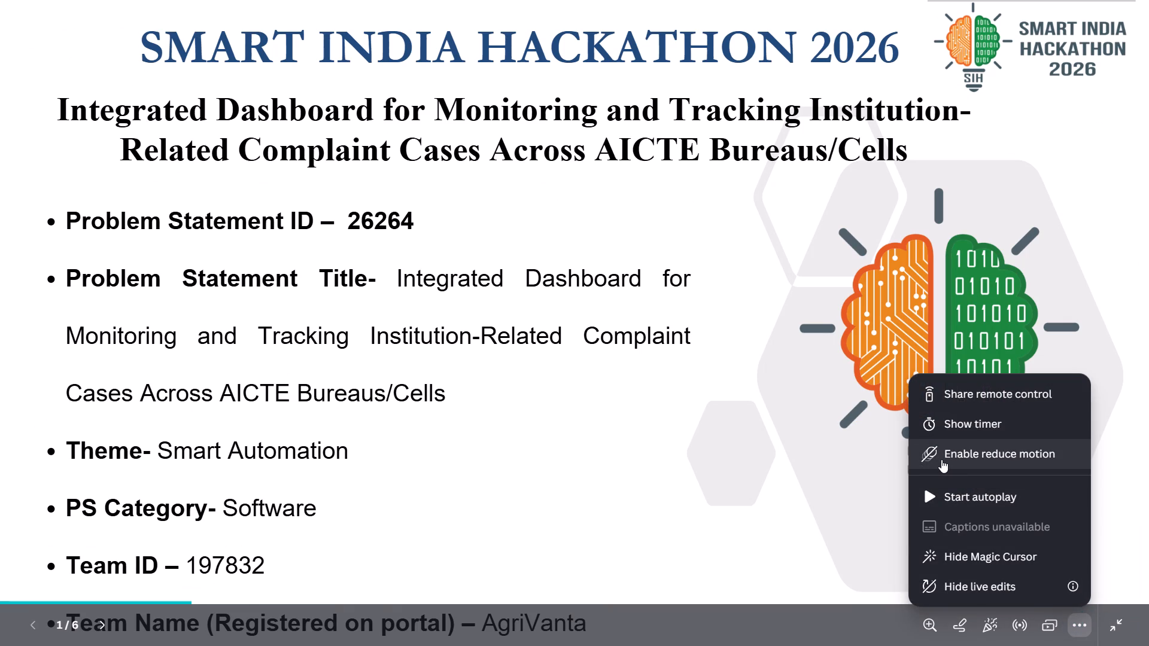
click(487, 416)
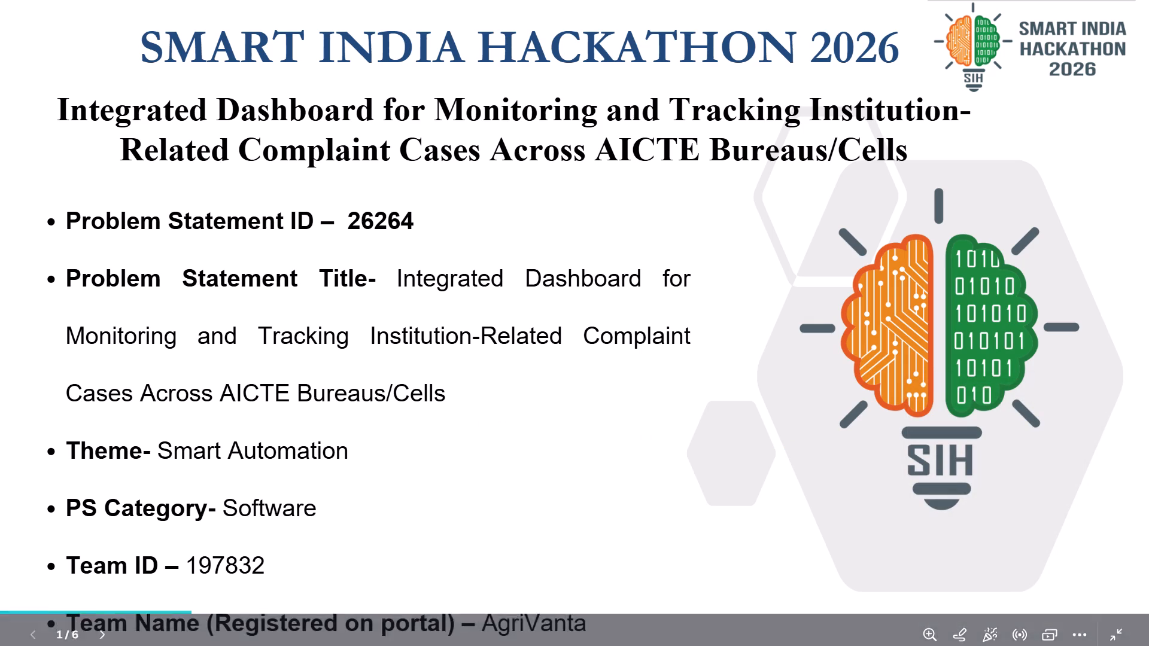
key(f)
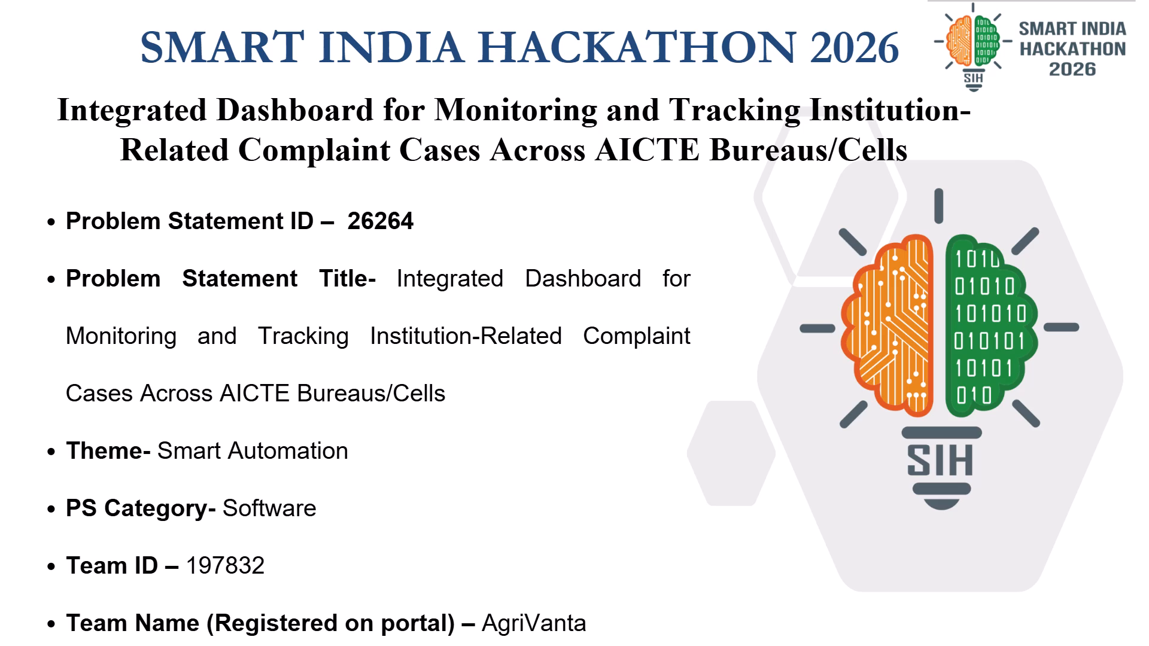
Open Game Bar over the full-screen title slide and start a screen recording.
key(super+g)
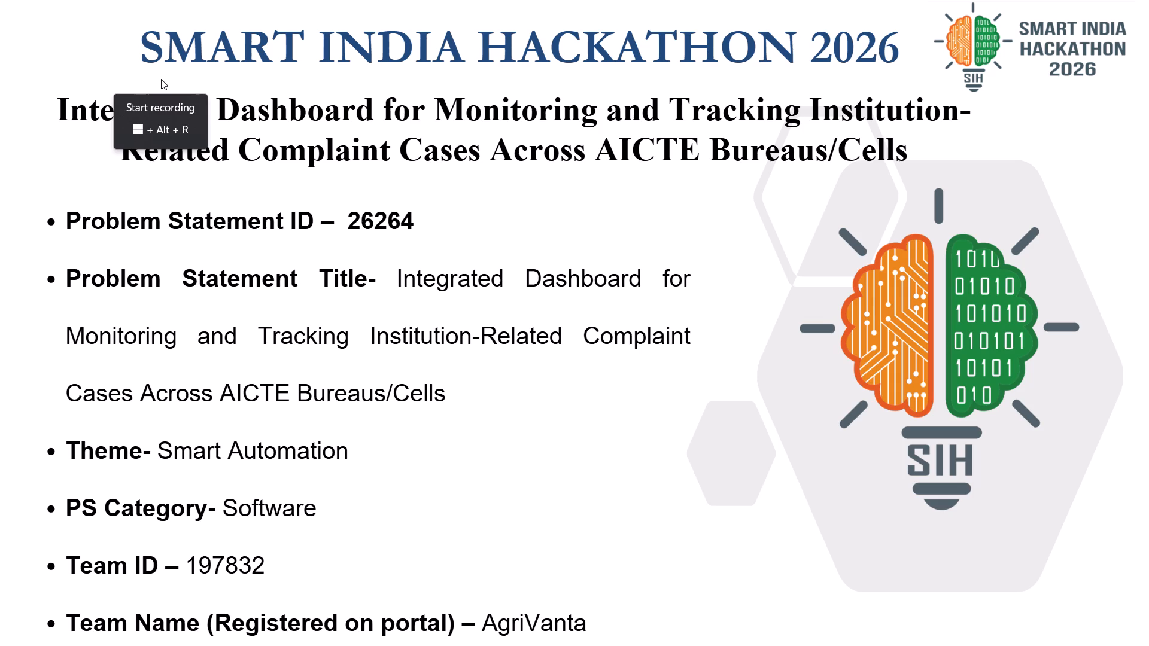
click(161, 79)
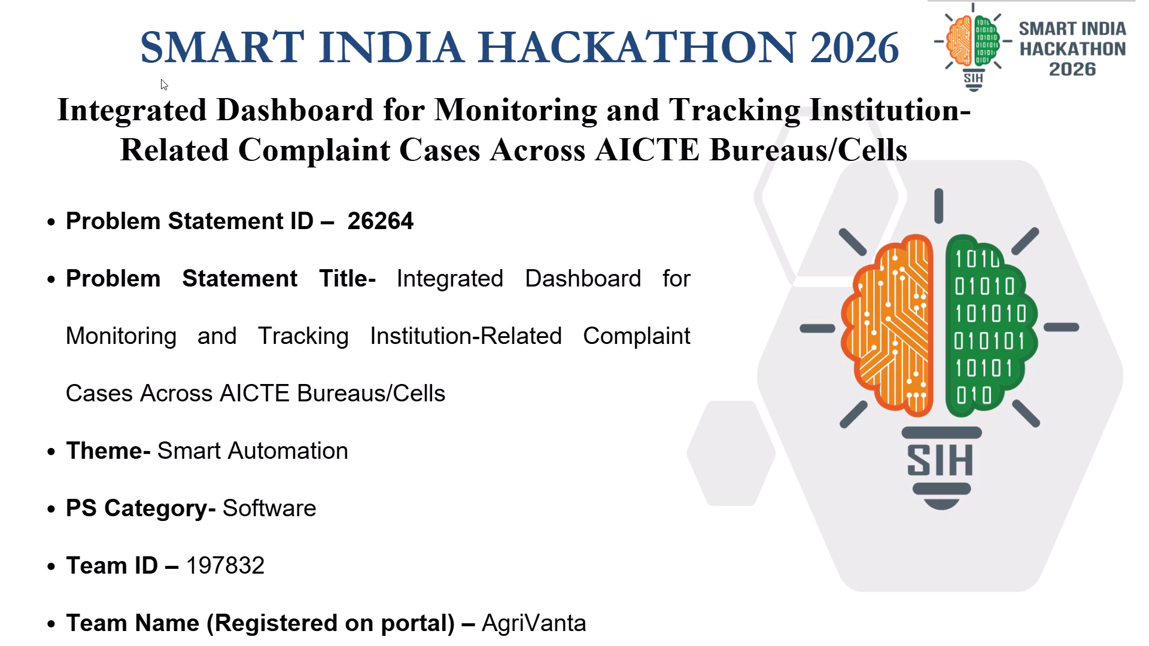
click(972, 247)
click(981, 89)
key(super+g)
click(163, 93)
click(774, 229)
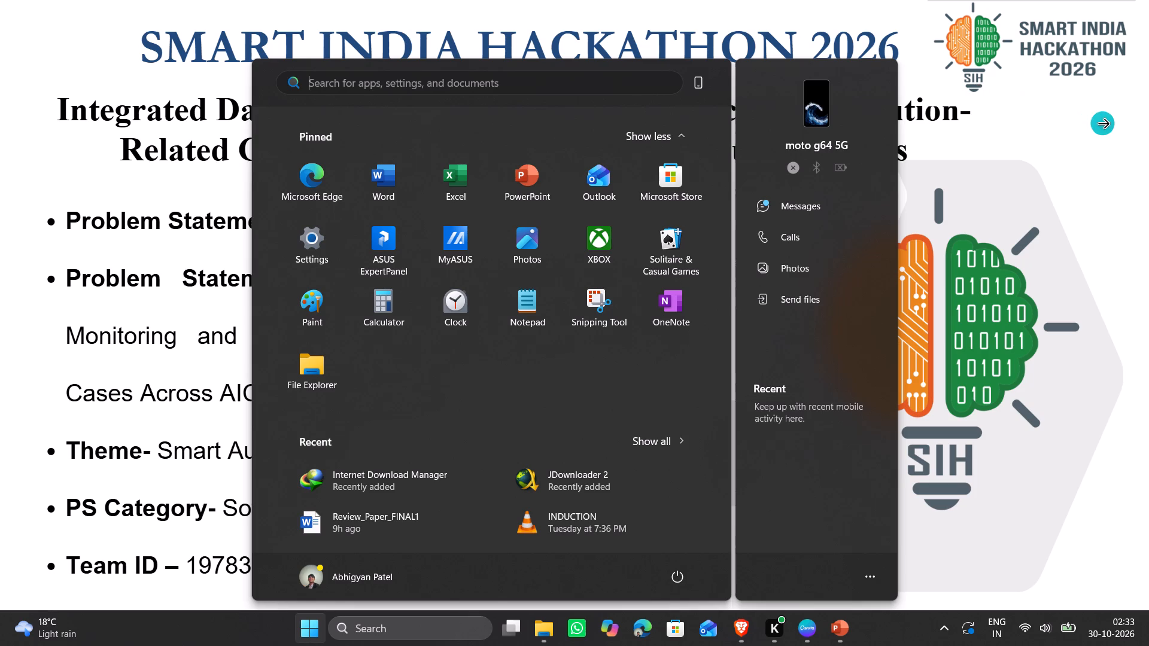
Advance to the AICTE Samadhan slide, stop the Game Bar recording, and leave the full-screen presentation.
click(1103, 124)
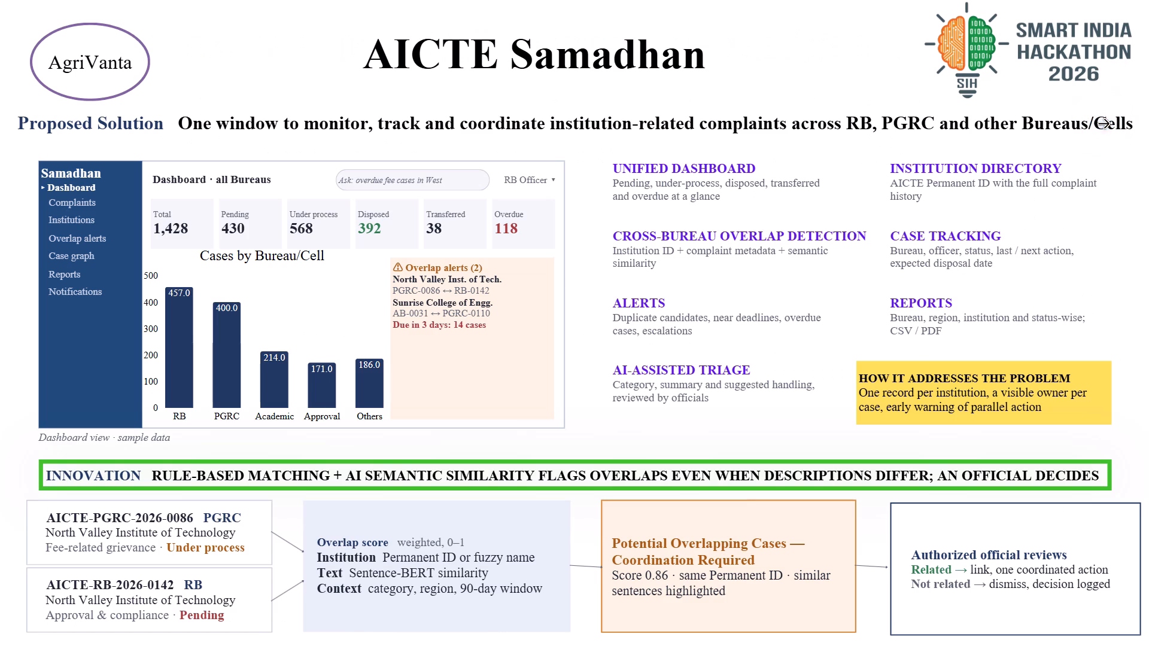
key(super+g)
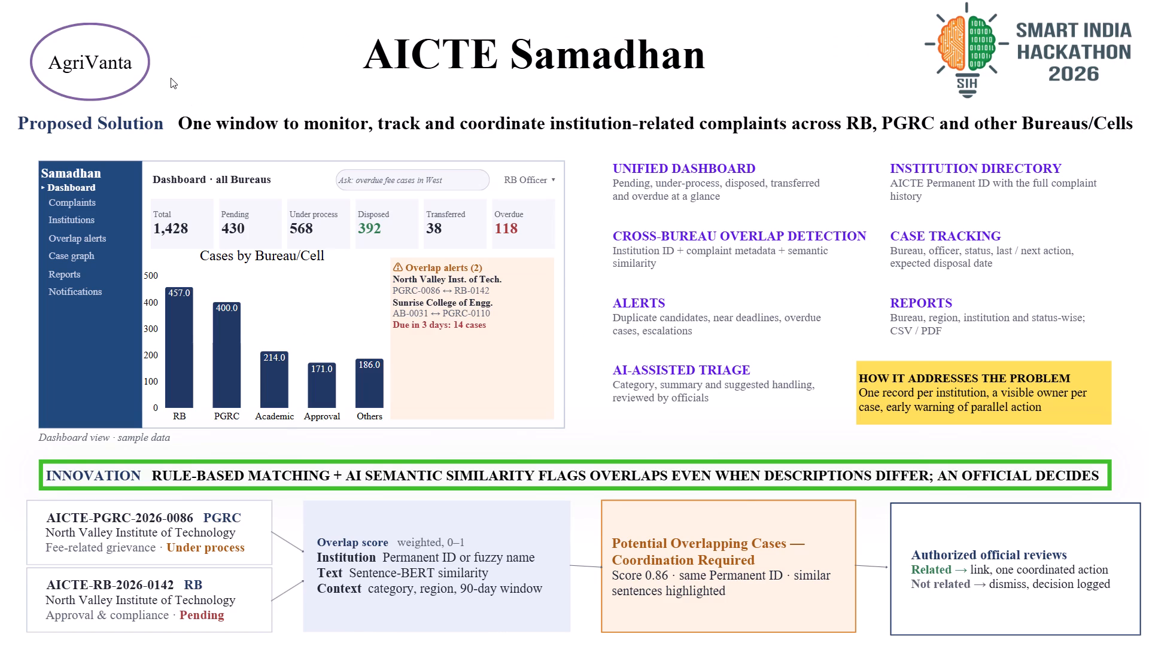
click(171, 78)
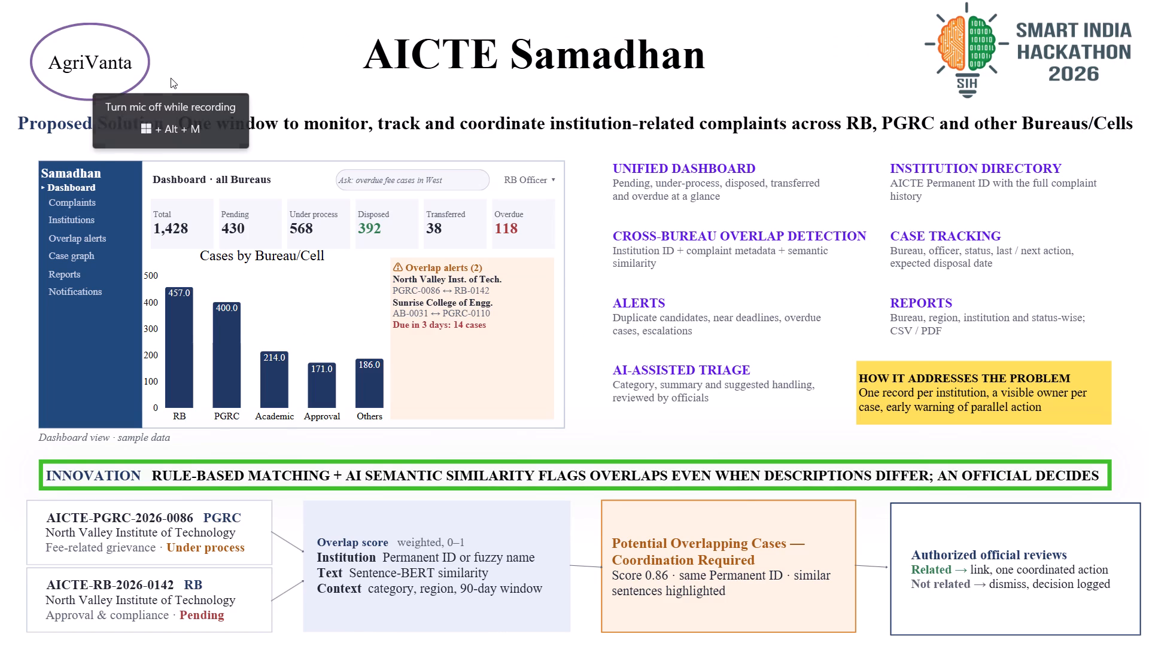
click(130, 87)
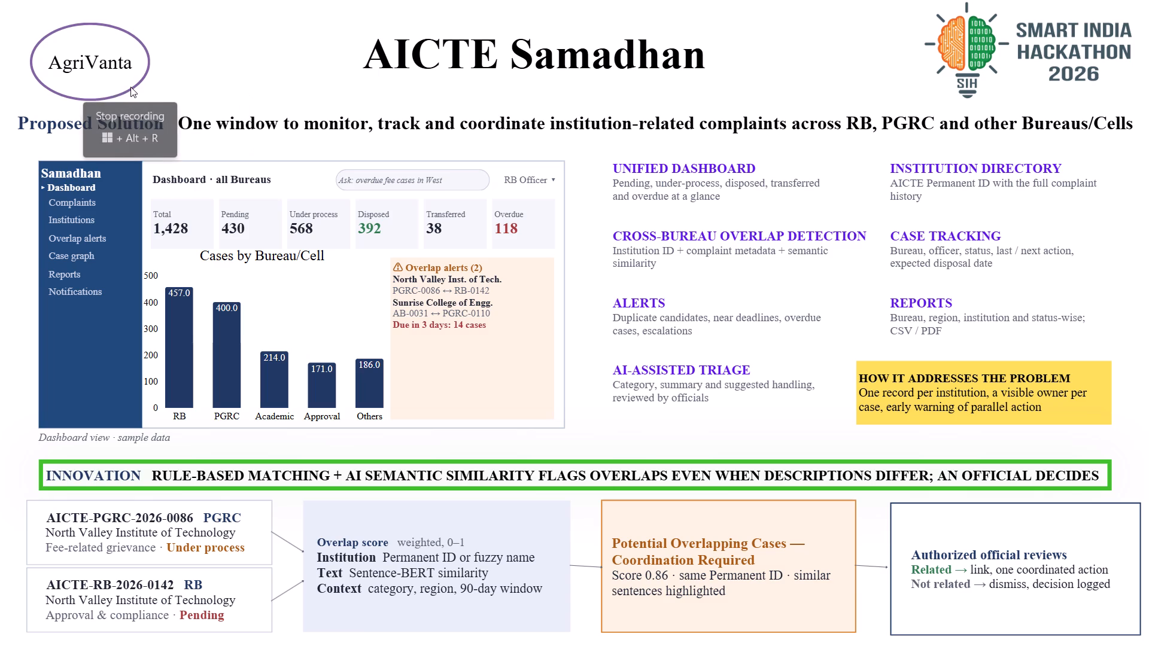
key(Escape)
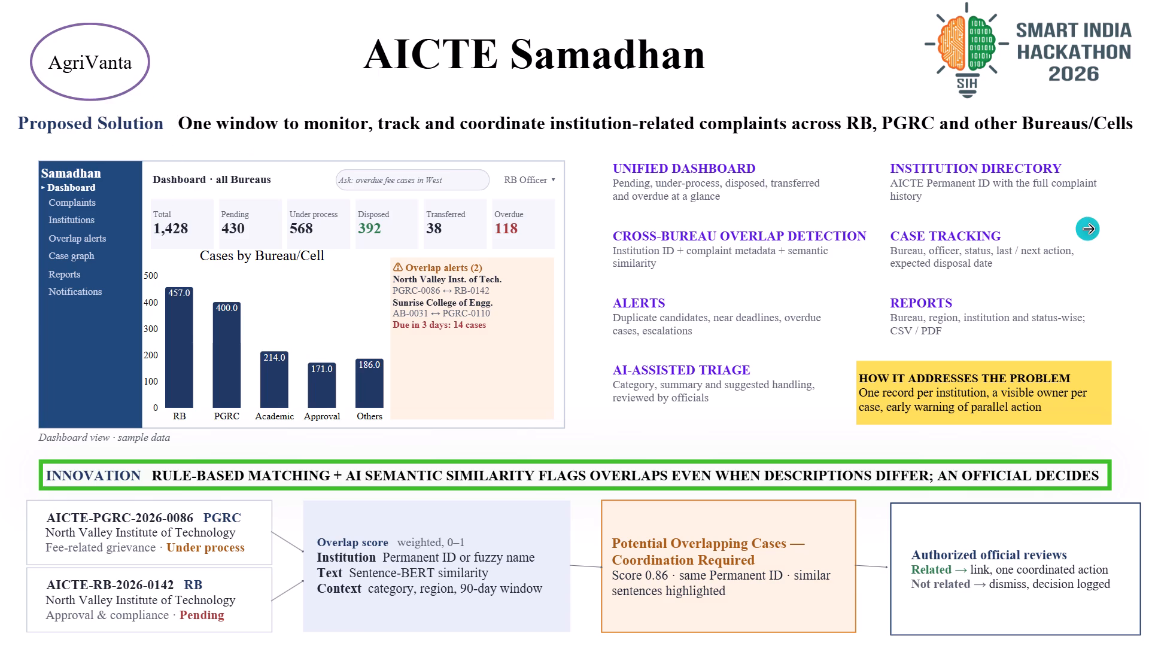
key(Escape)
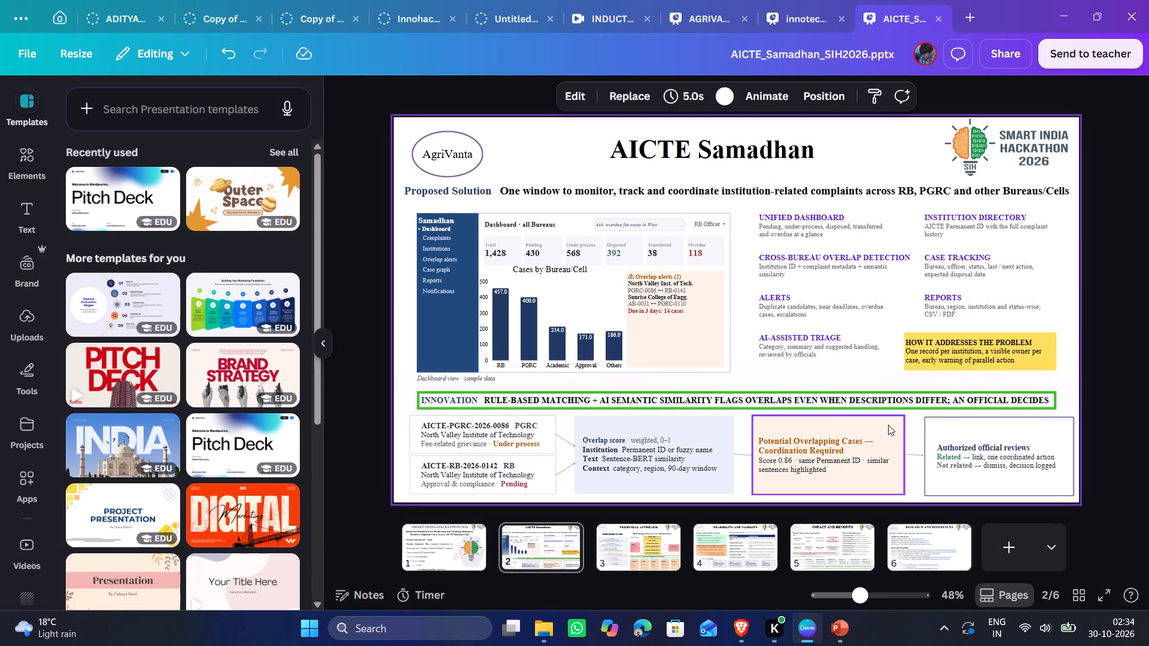
Make a short Game Bar recording over the AICTE Samadhan slide in the editor, starting and stopping the capture.
key(super+g)
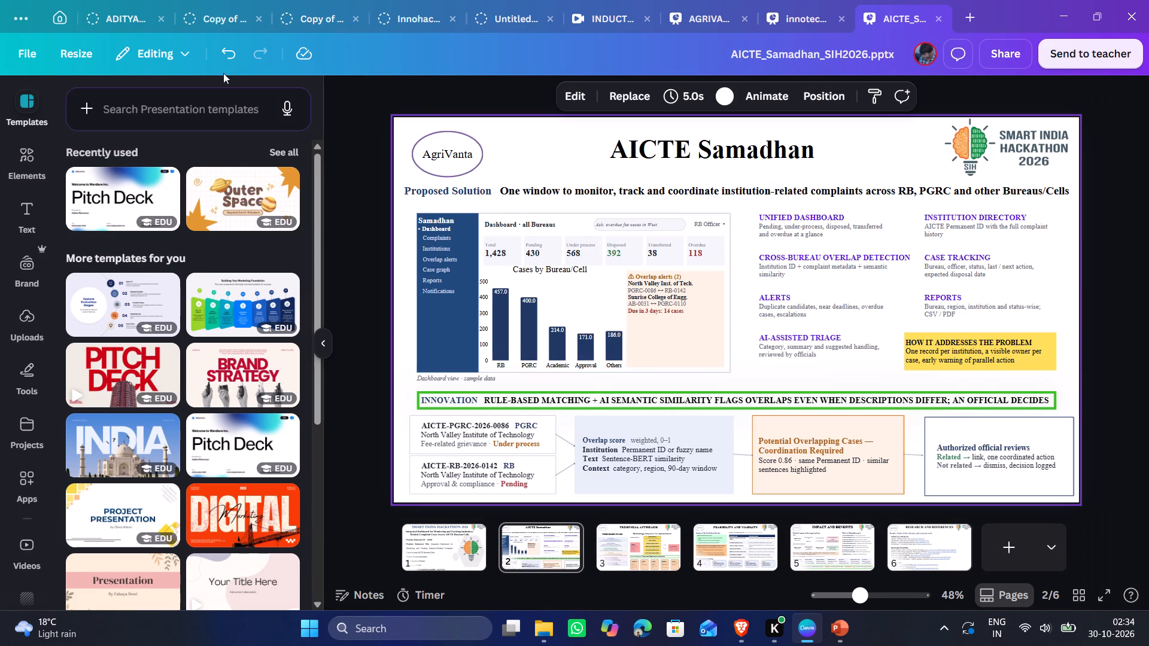
click(164, 71)
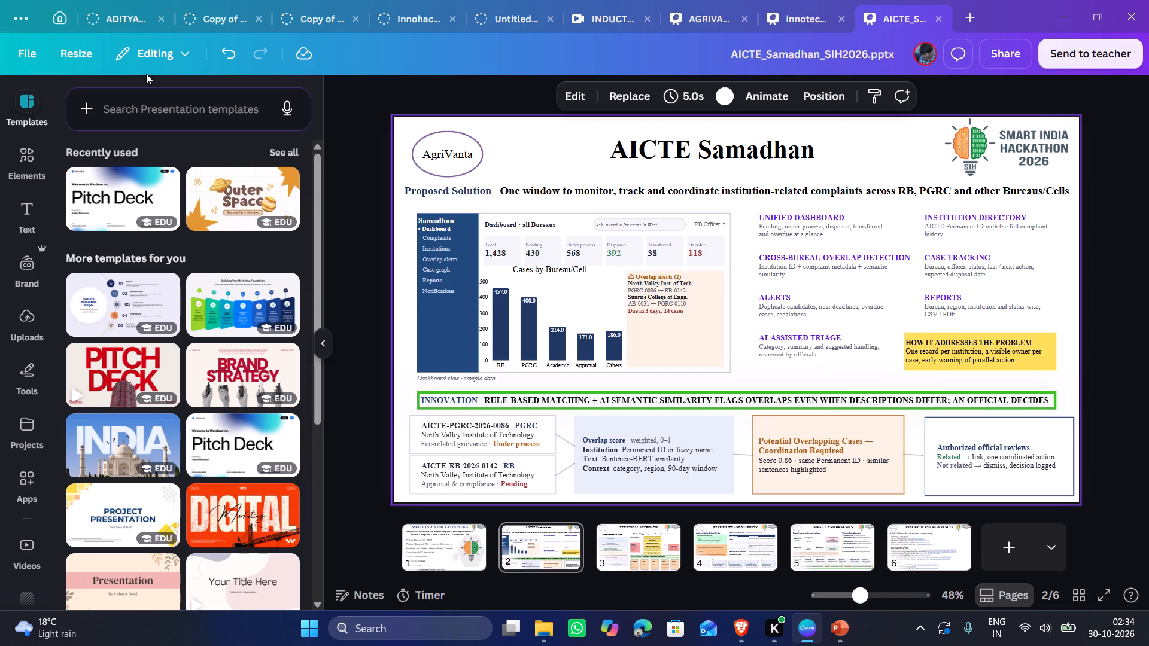
click(146, 74)
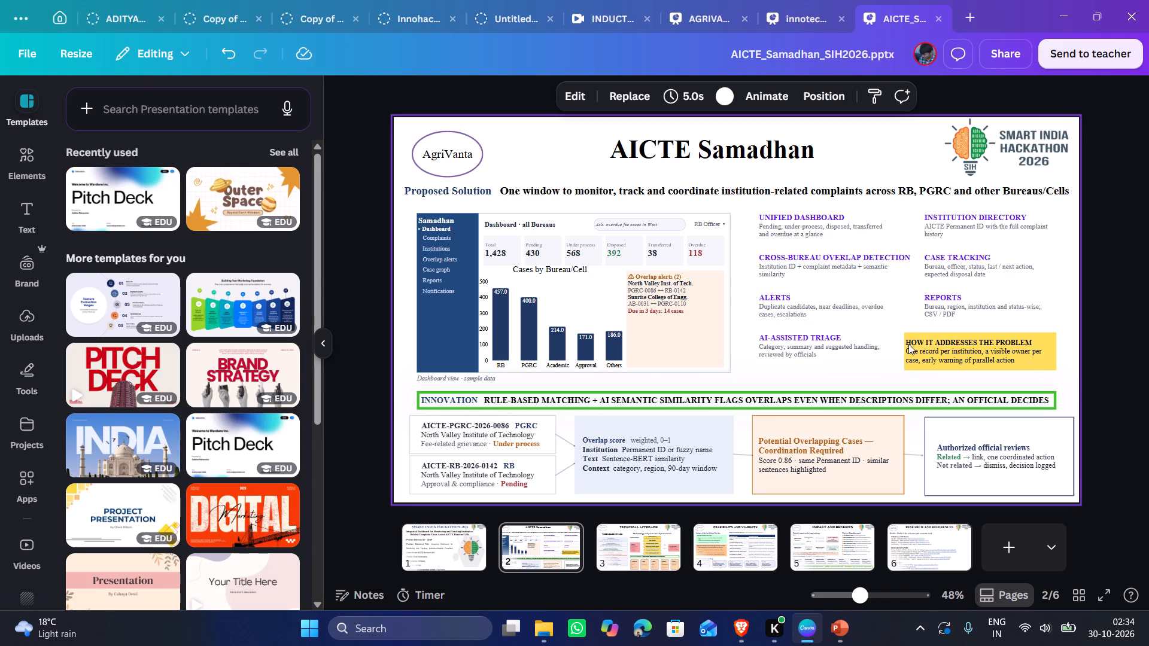
Play back the short test capture in Game Bar, pause it, and return to the editor.
click(910, 333)
click(387, 370)
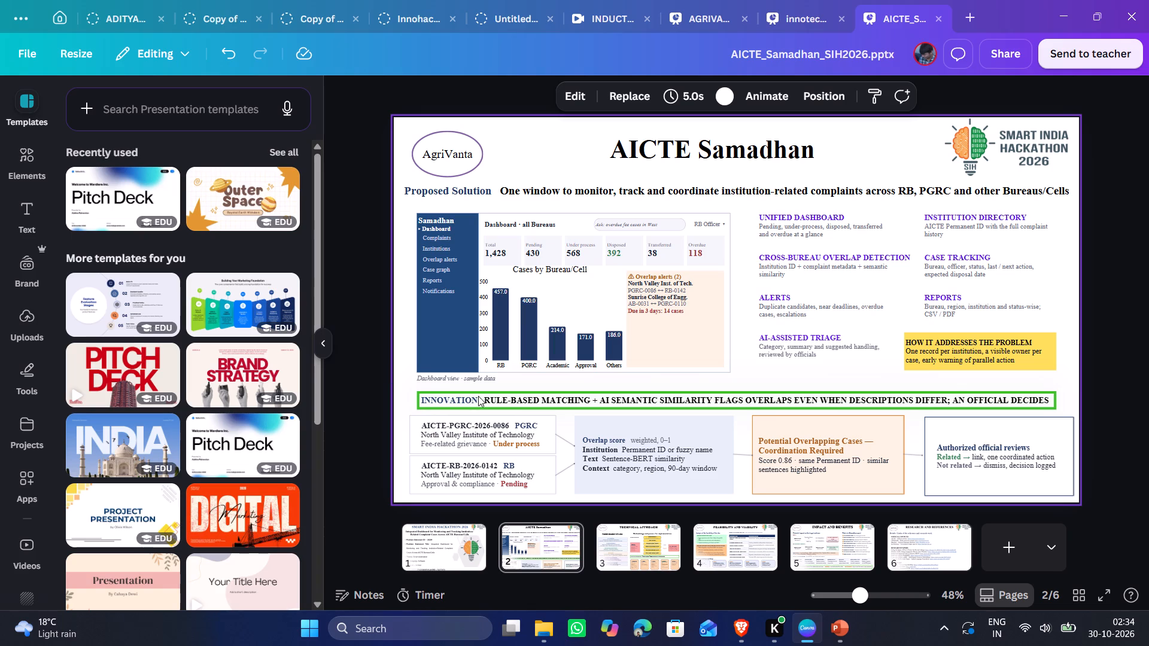
click(473, 403)
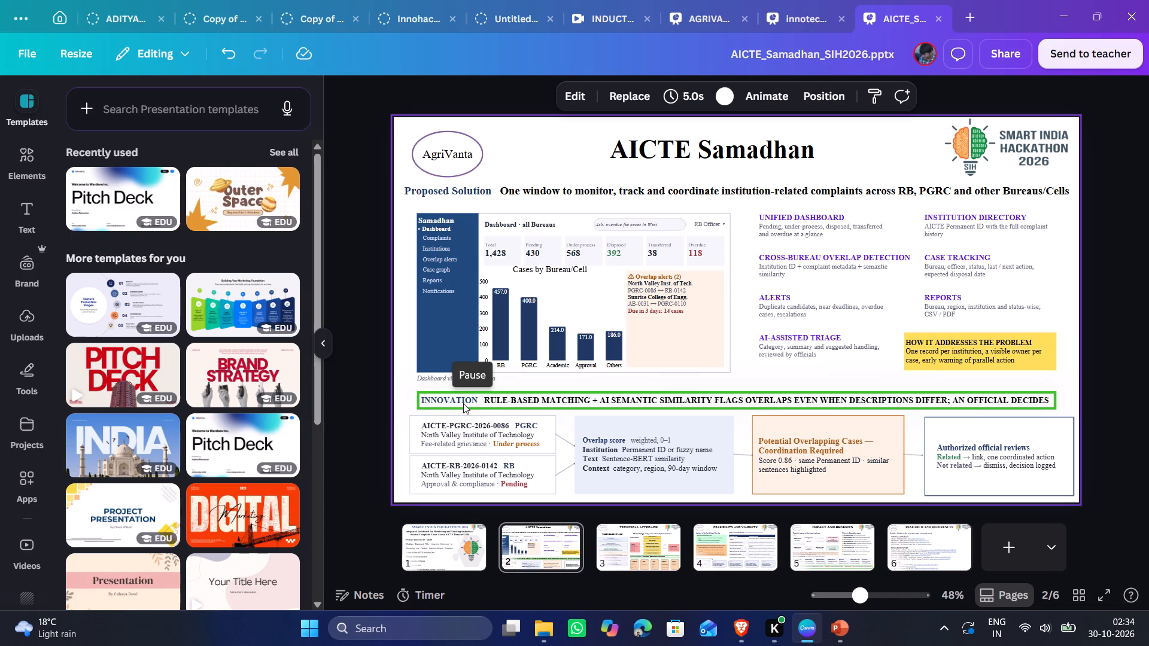
click(463, 403)
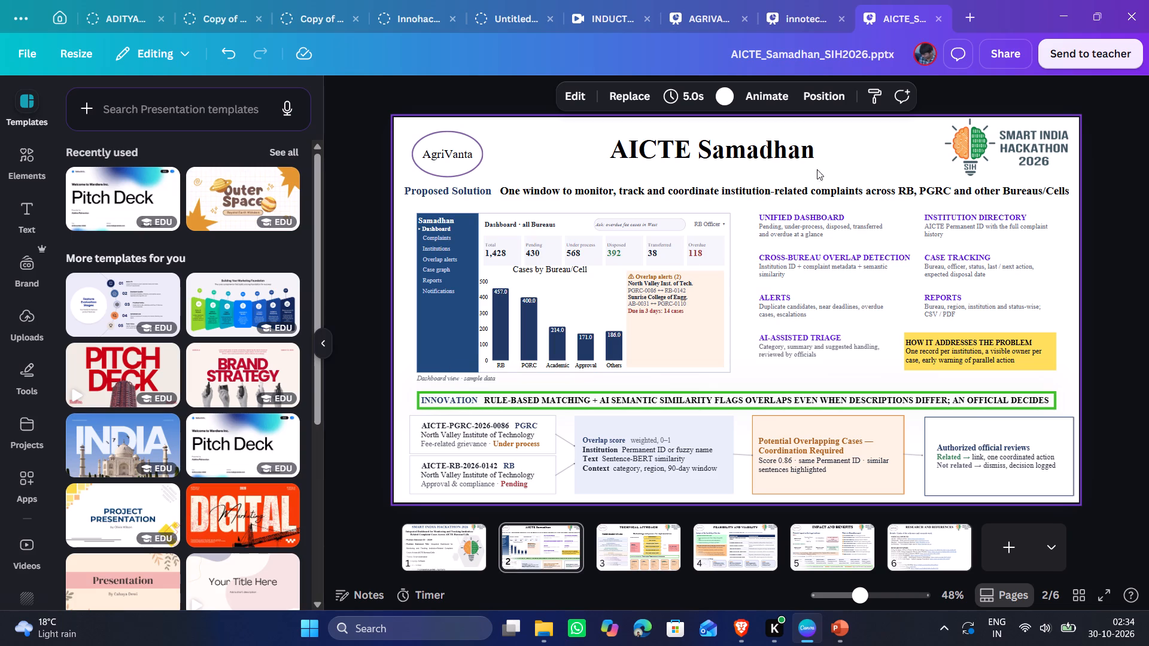
click(822, 139)
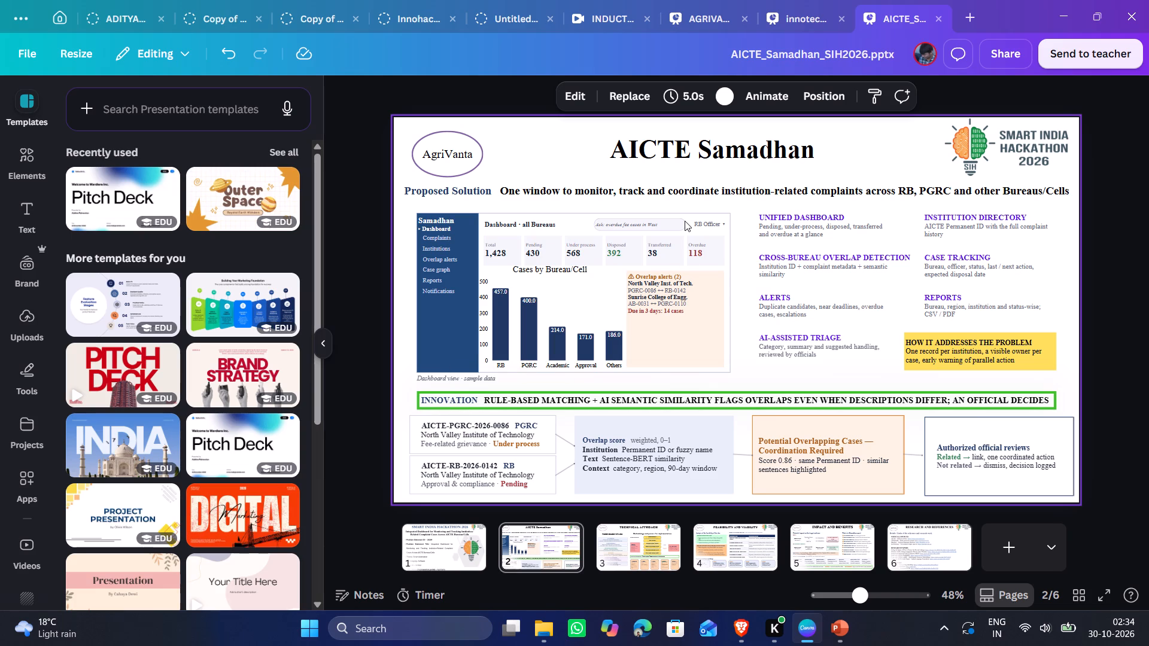
click(685, 221)
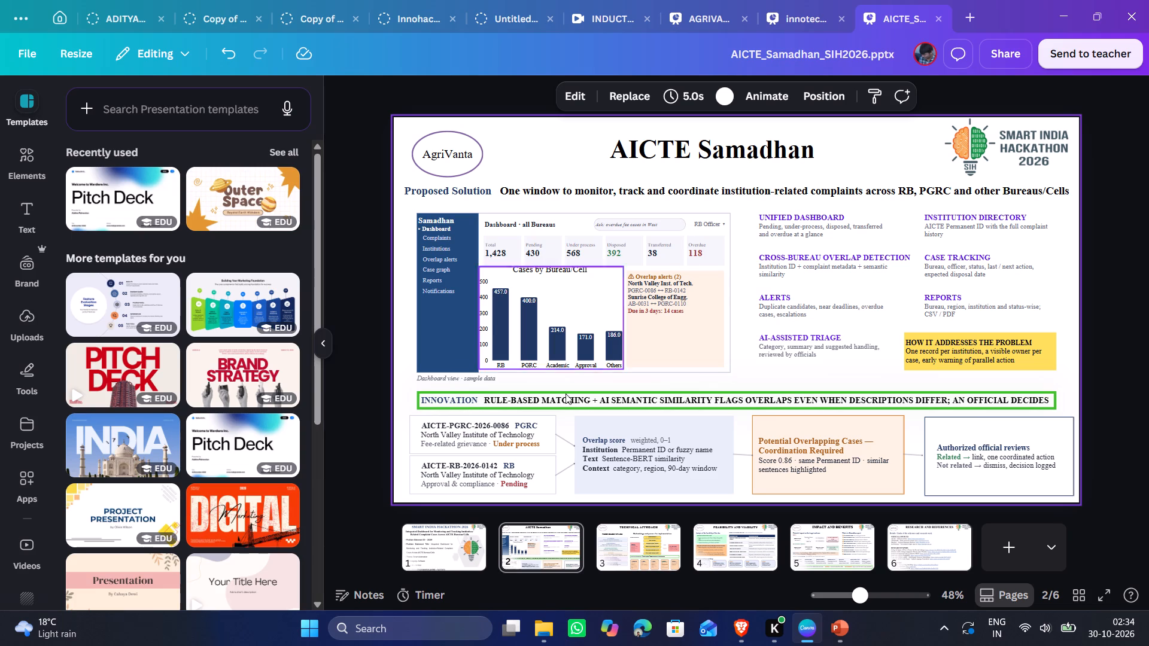
Present the AICTE Samadhan deck in full screen from the Smart India Hackathon 2026 title slide.
click(442, 545)
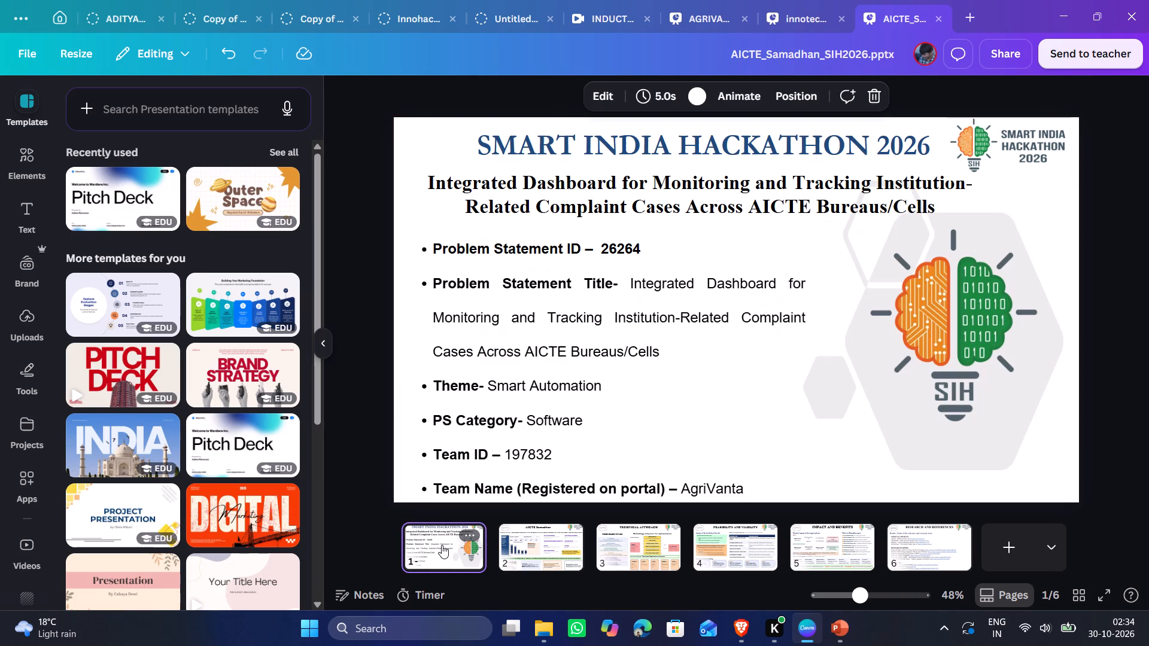
click(1000, 39)
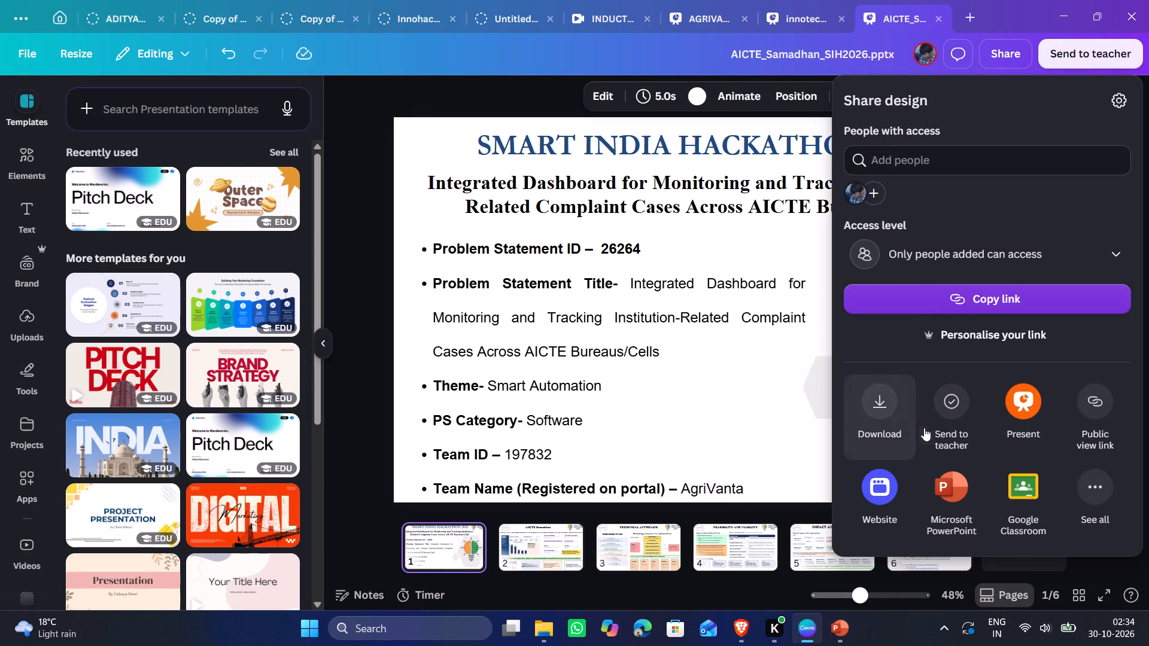
click(1026, 416)
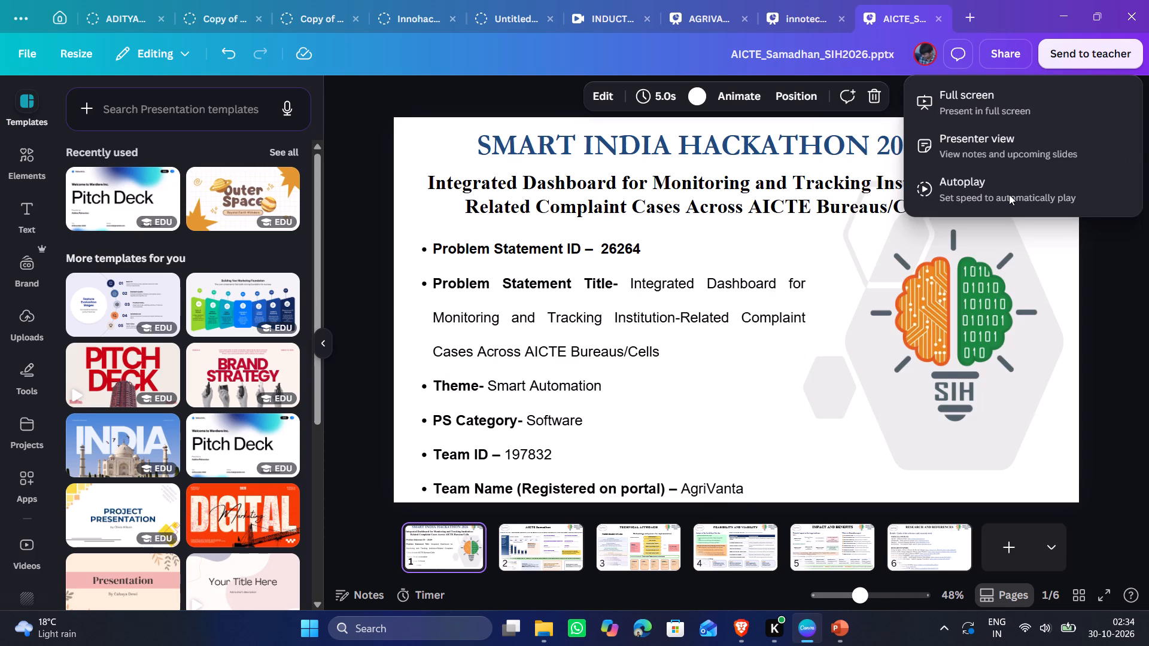
click(1002, 91)
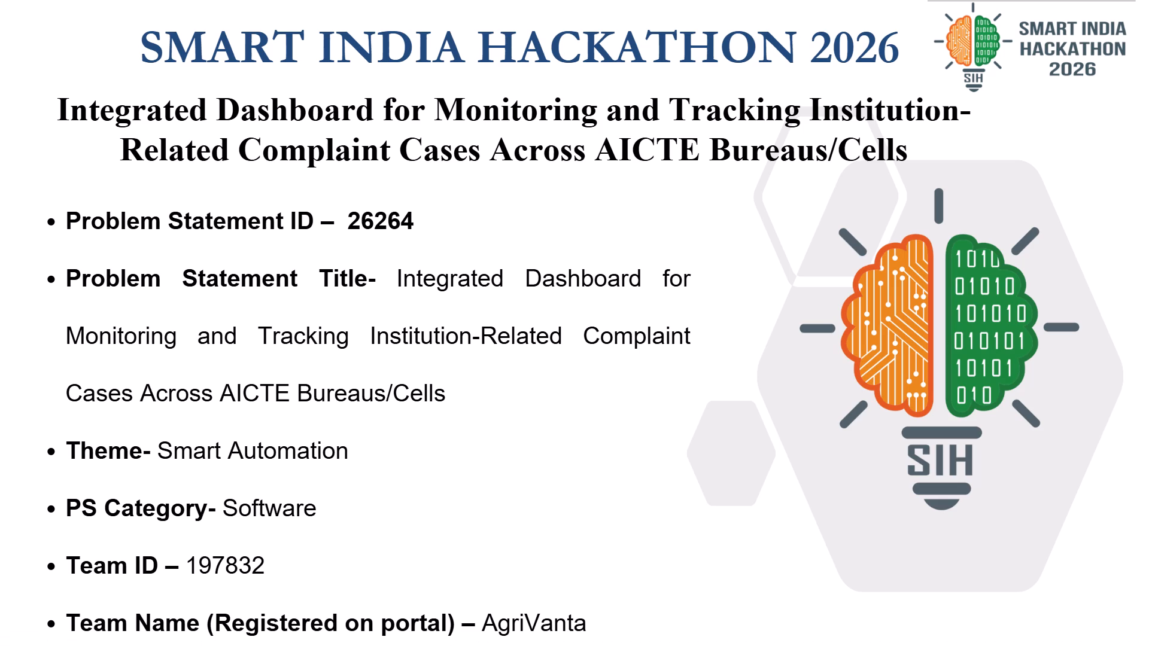
Open Game Bar over the full-screen title slide, start a new screen recording, and return to the slide.
key(super+g)
click(170, 83)
click(812, 281)
Advance the full-screen presentation through the AICTE Samadhan slide to the Technical Approach slide during the recording.
key(Right)
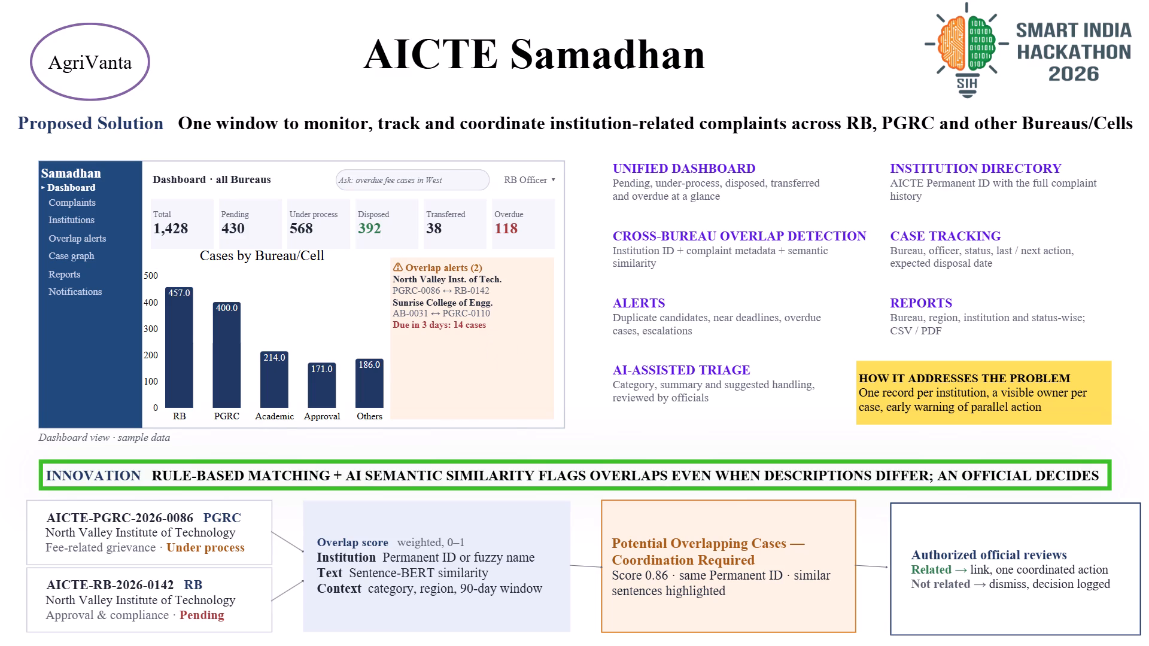
key(Right)
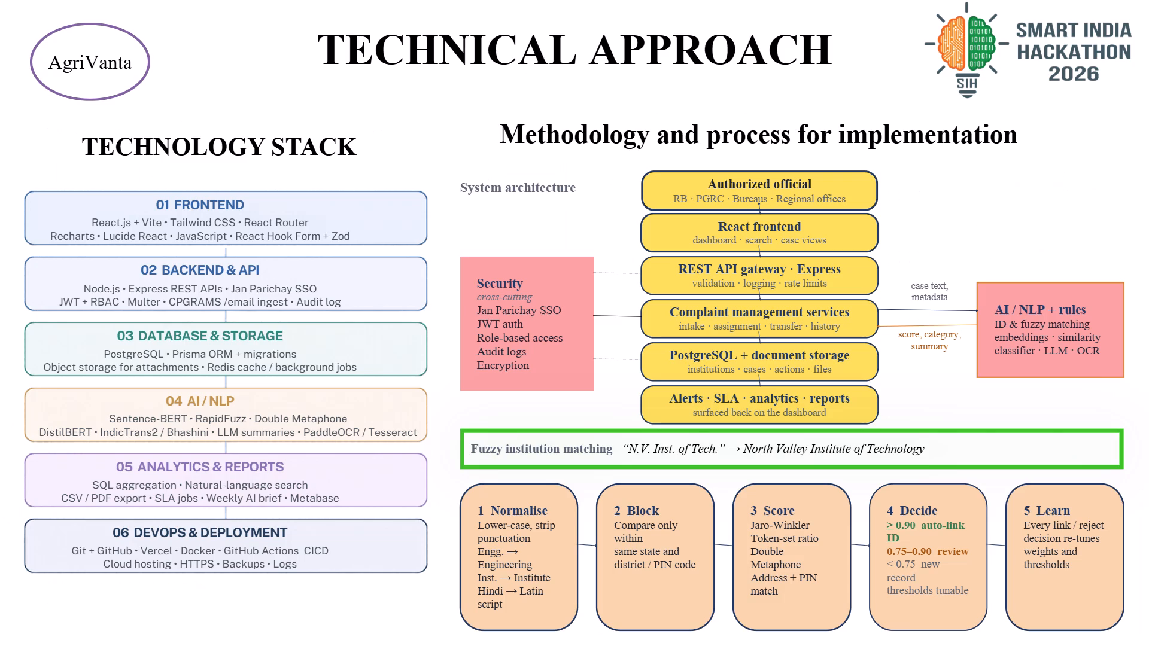
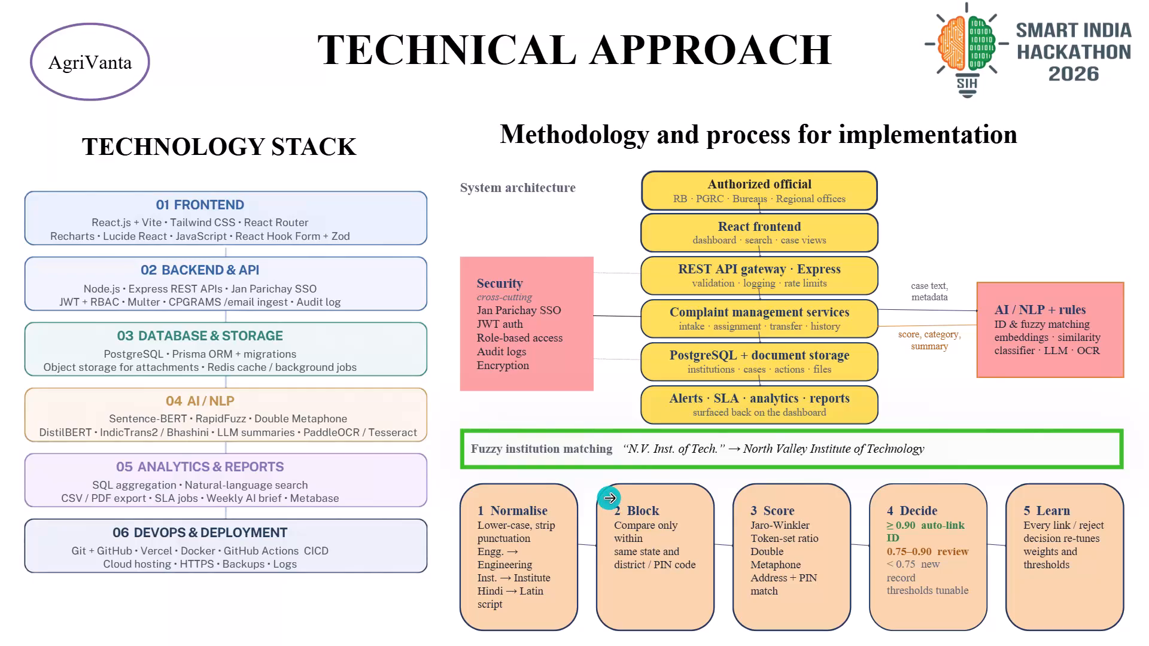
Advance the full-screen presentation through Feasibility and Viability and Impact and Benefits to Research and References, and exit to the editor.
key(Right)
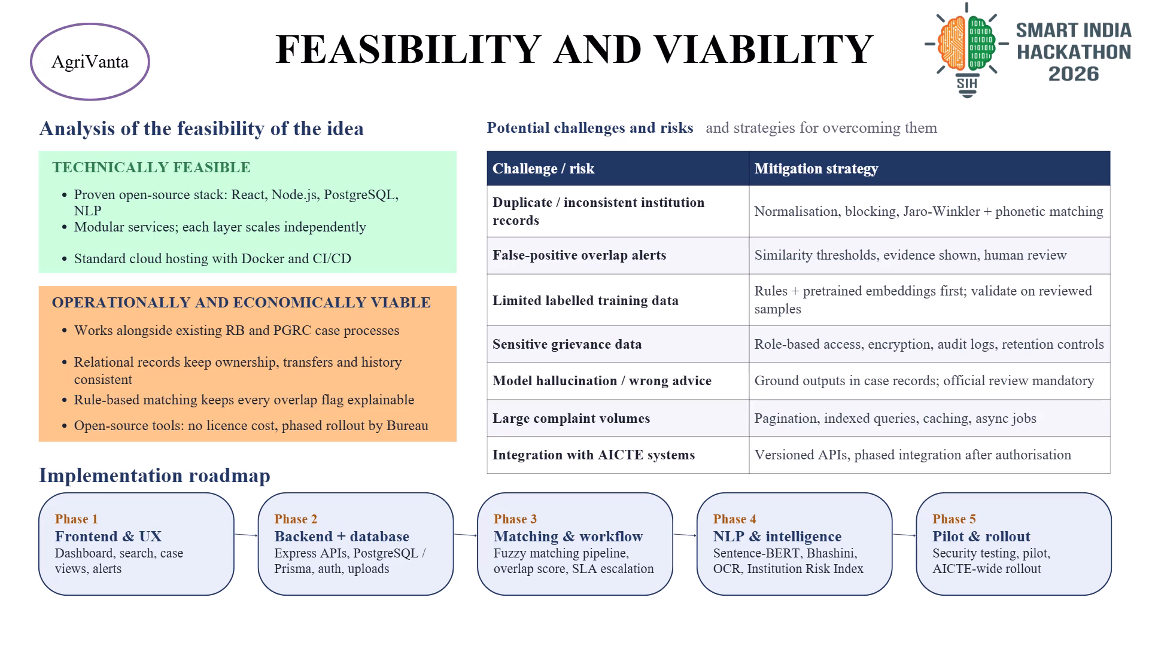
key(Right)
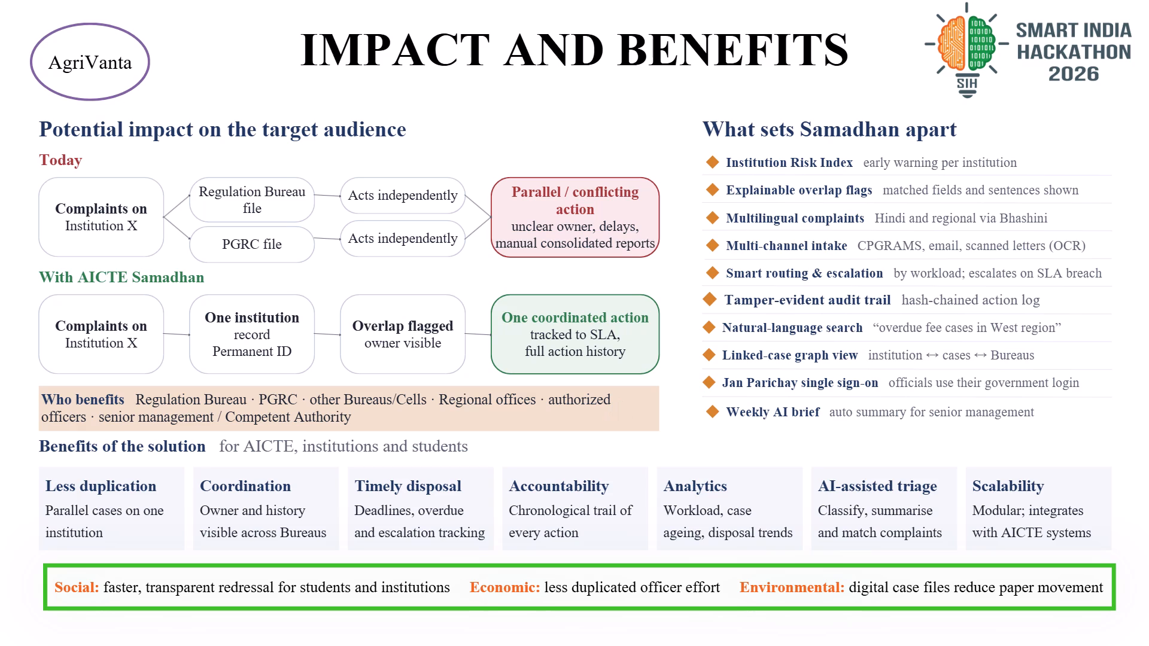
key(Right)
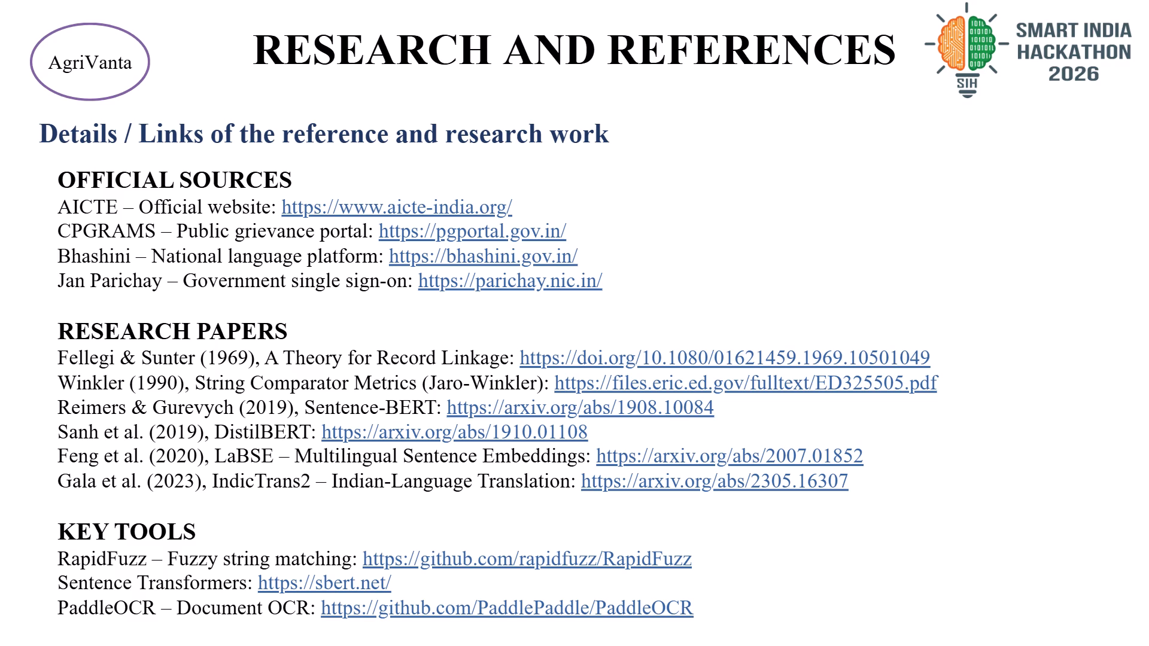
click(986, 96)
key(Escape)
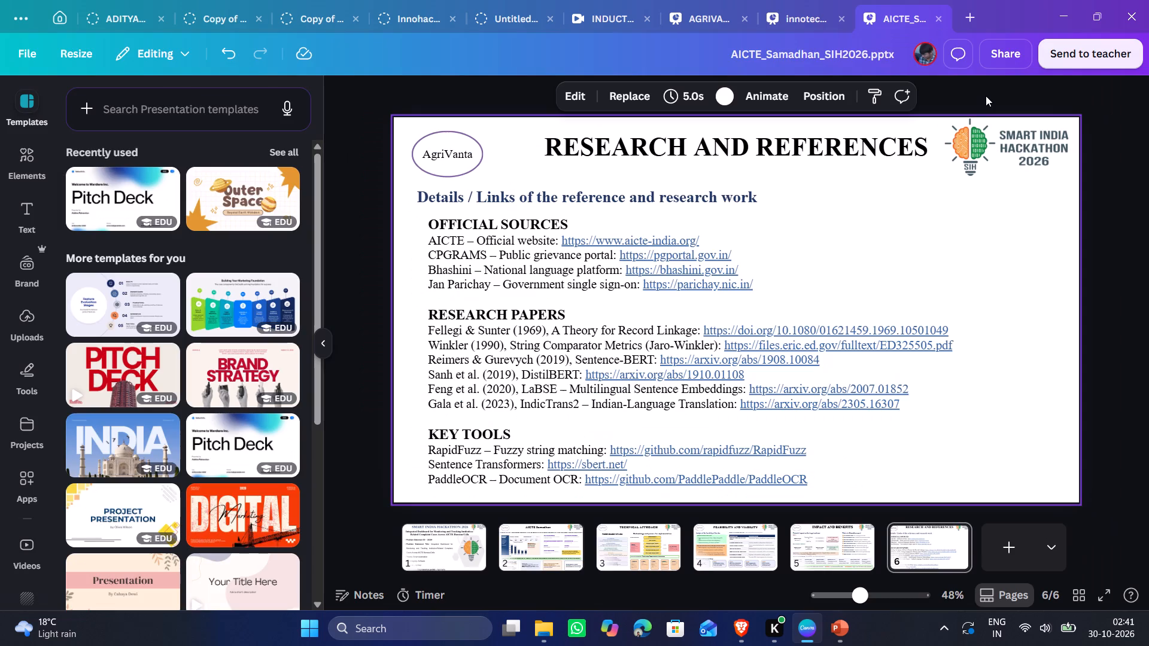
Open Game Bar over the editor, start another screen recording, and stop it.
key(super+g)
click(156, 68)
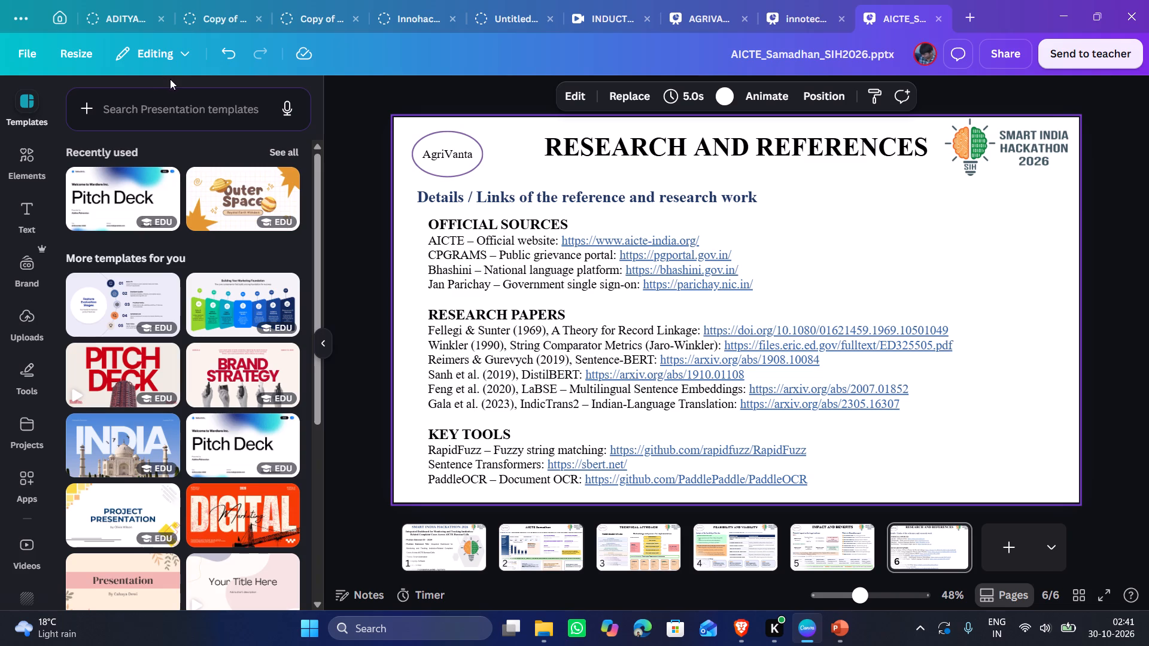
click(136, 81)
Open the recorded presentation capture in Game Bar and skip forward through its playback to check it.
click(924, 319)
click(373, 299)
click(464, 406)
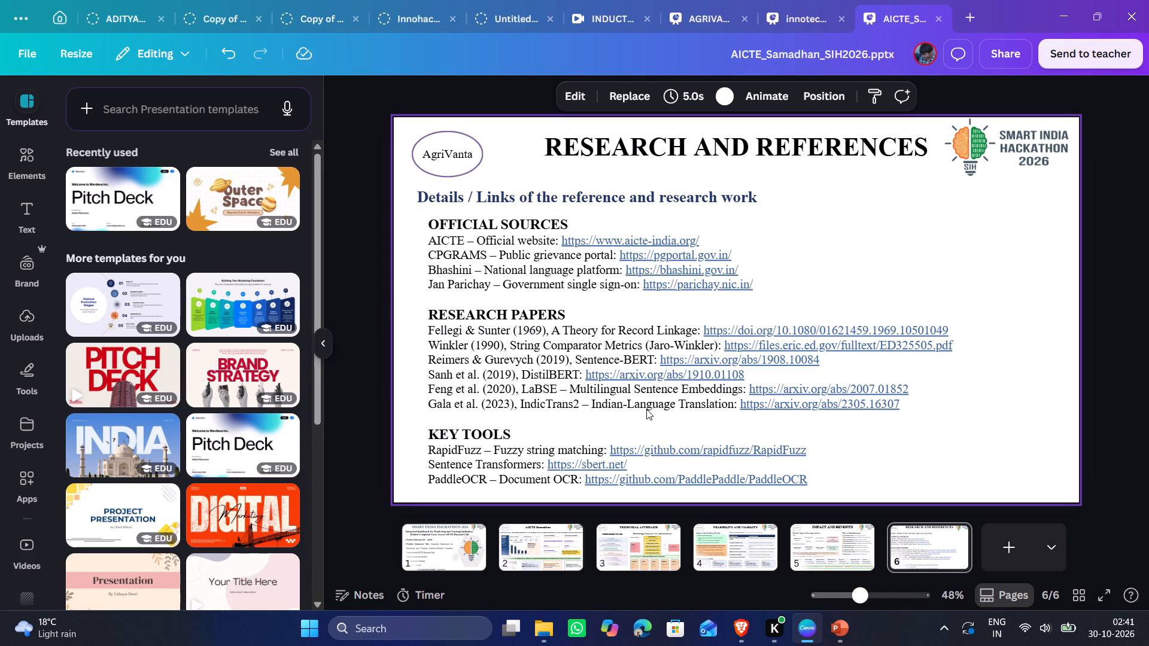
click(515, 406)
click(535, 402)
click(569, 403)
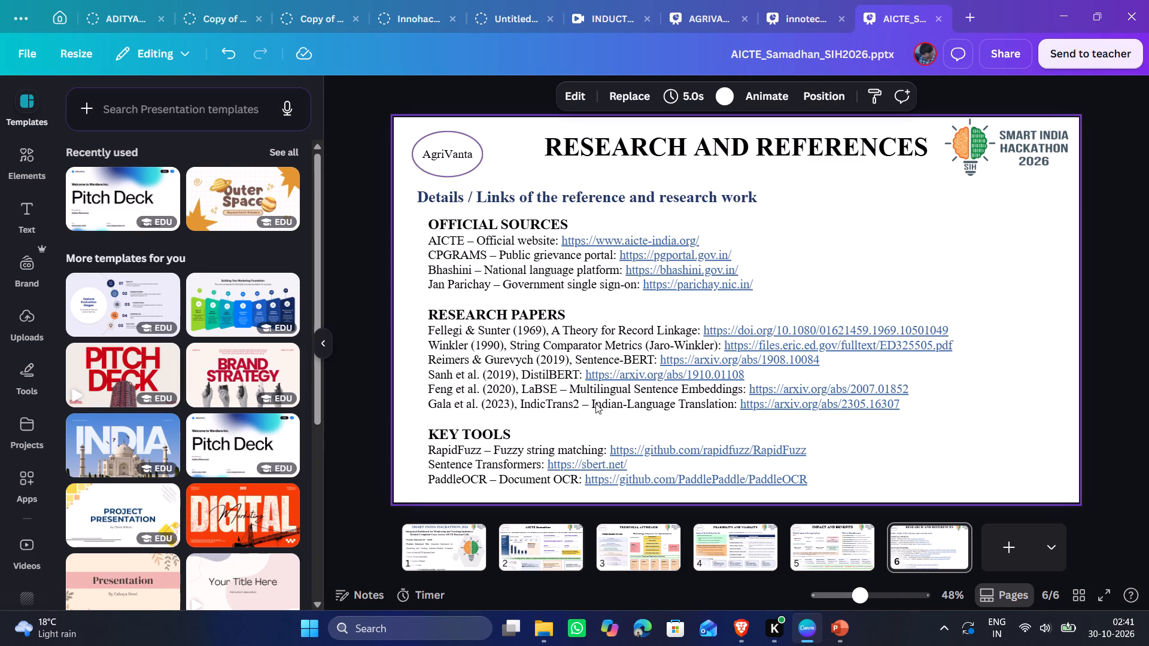
click(595, 403)
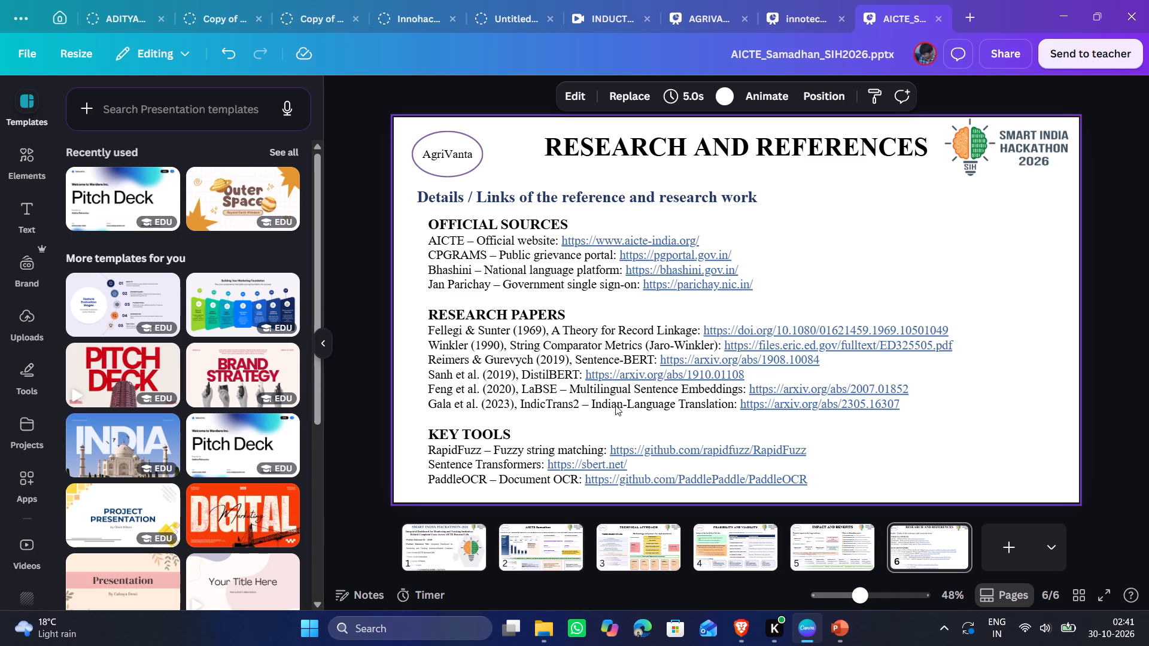
click(615, 405)
click(644, 407)
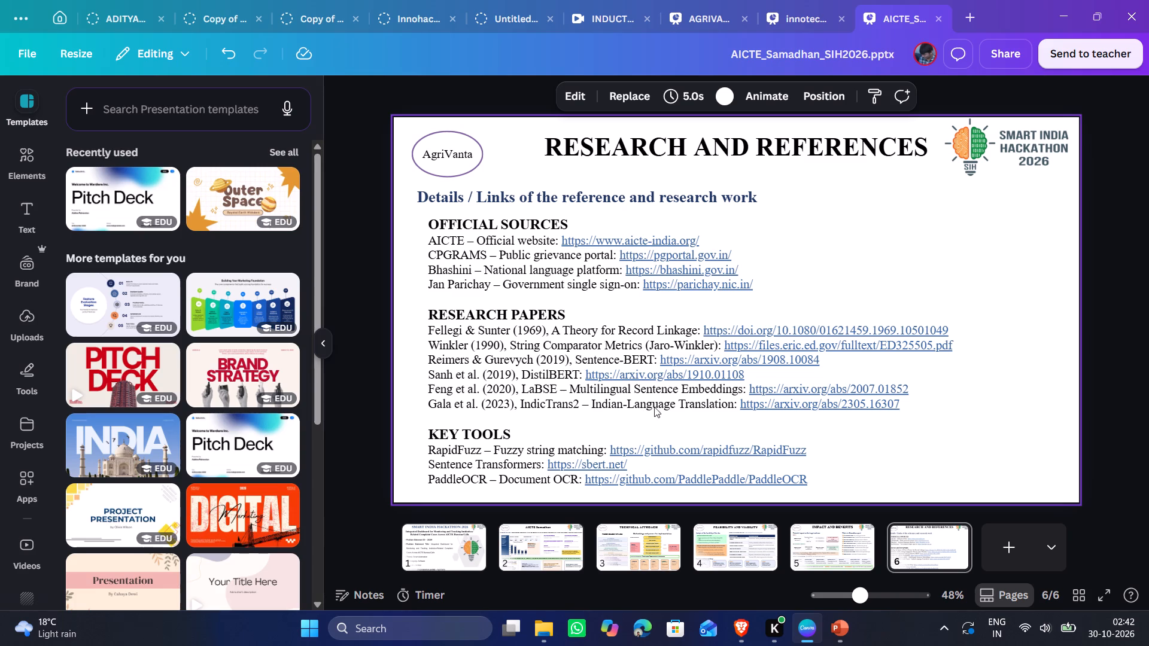
Skip further through the recorded presentation capture's playback in Game Bar to check it.
click(667, 403)
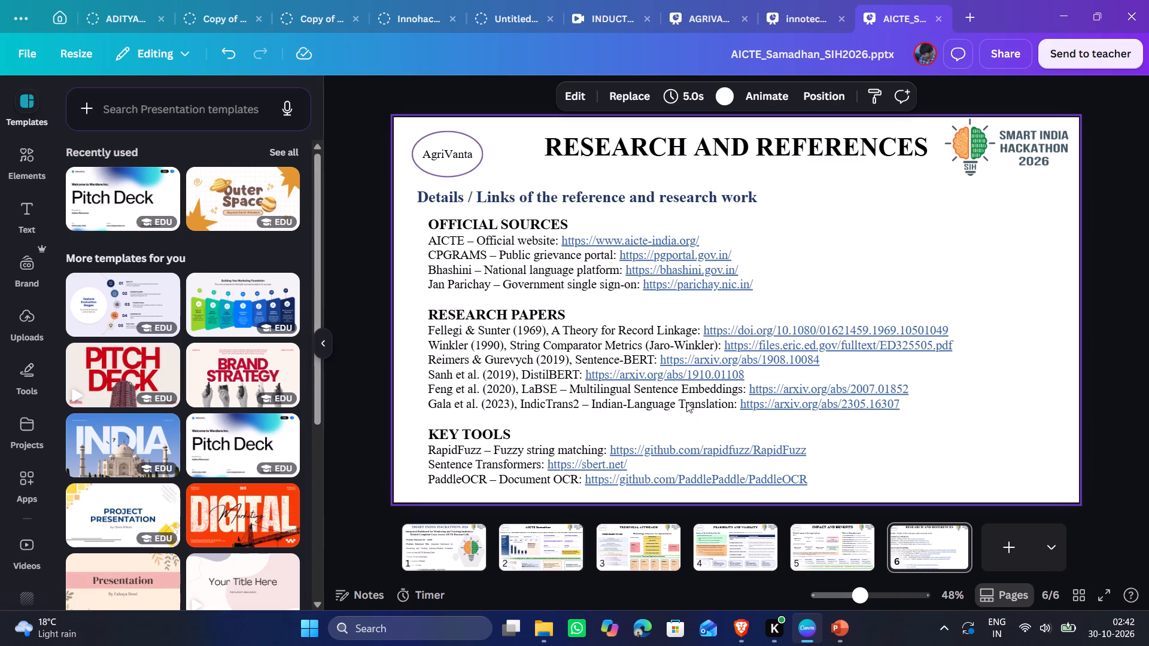
click(686, 402)
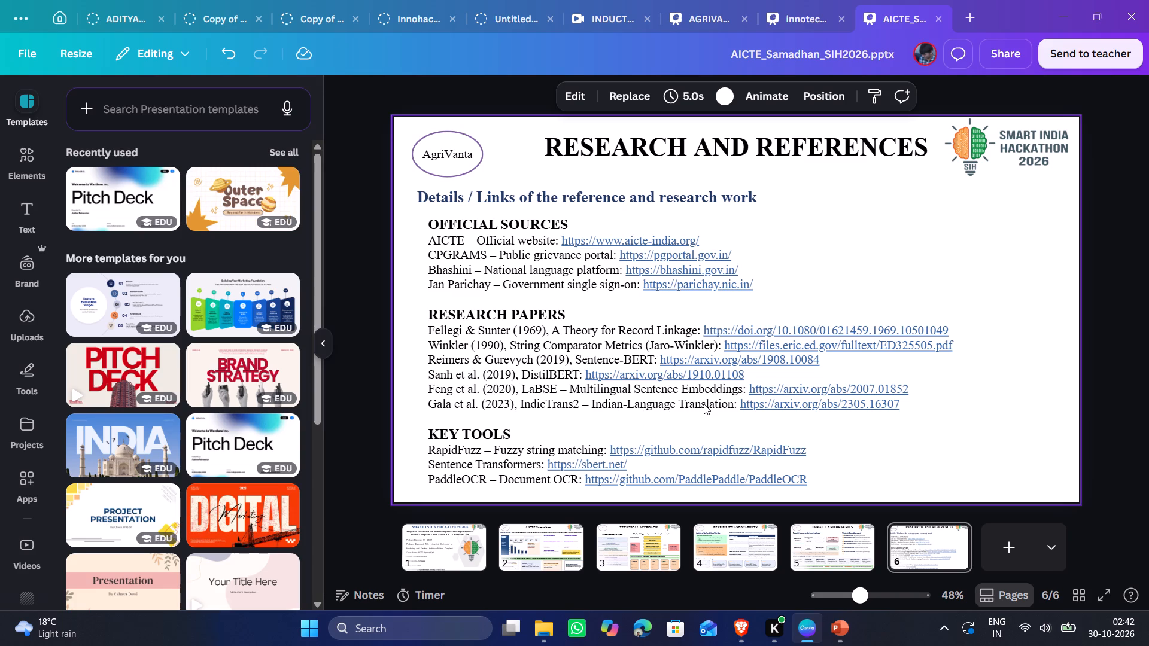
click(704, 404)
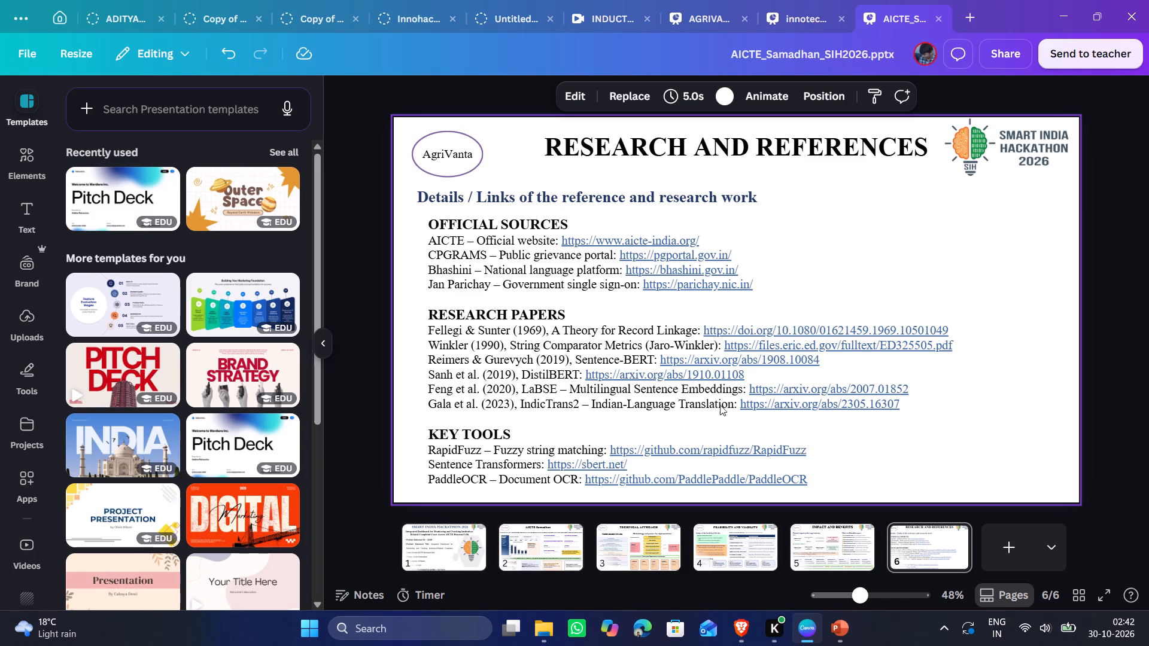
click(723, 406)
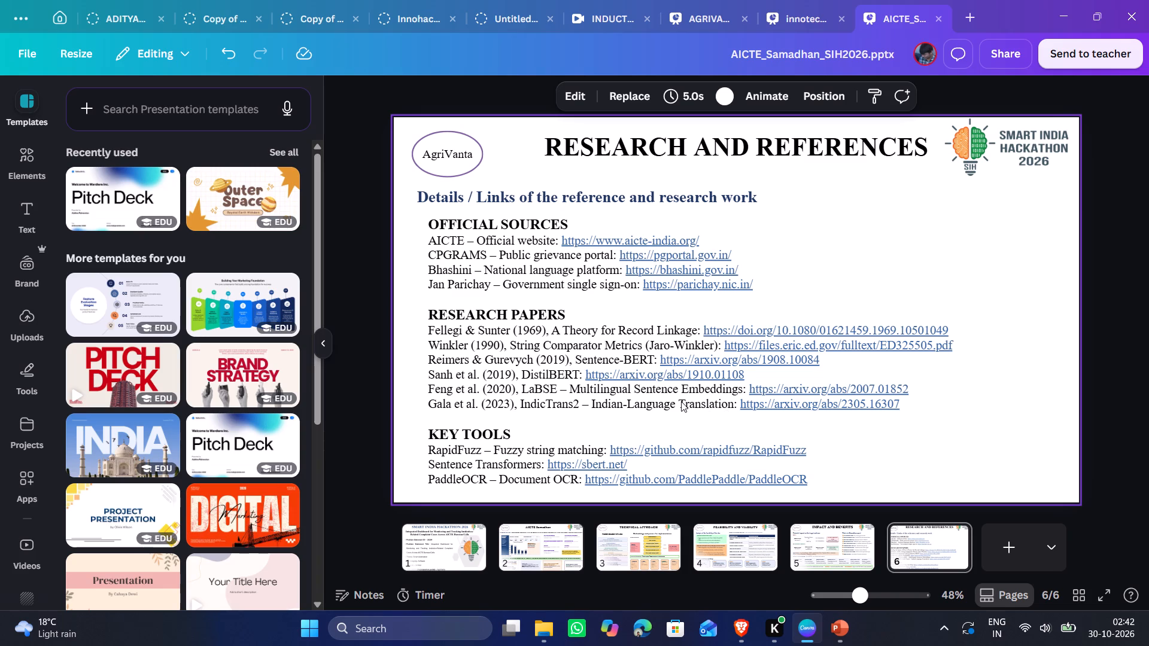
click(681, 401)
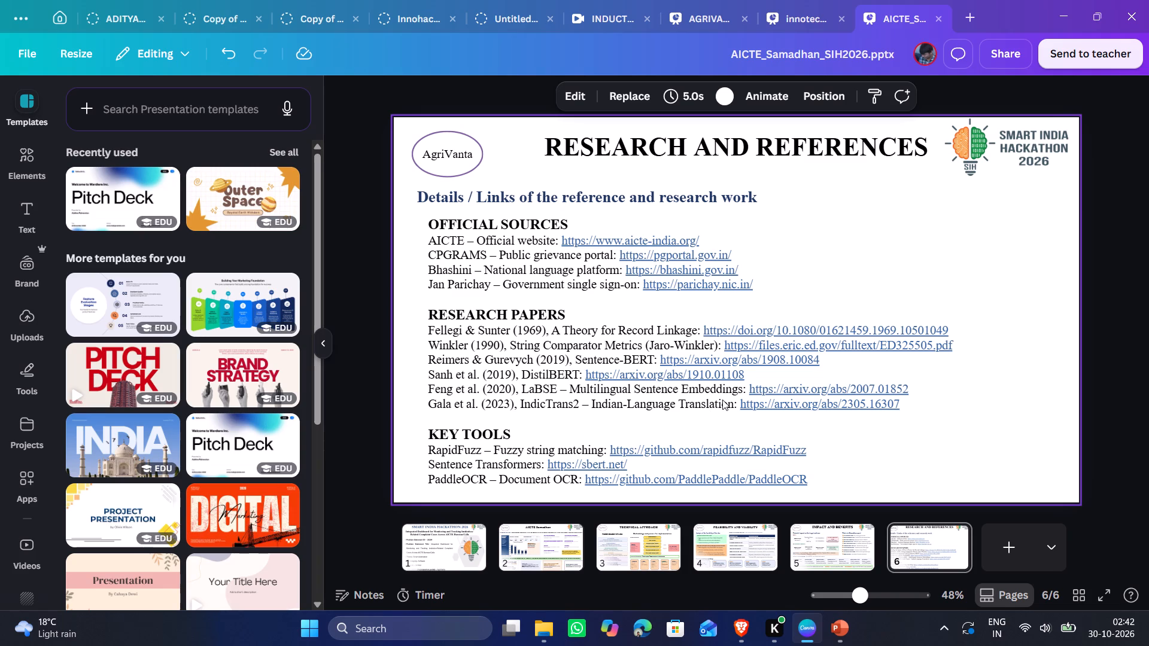
click(722, 400)
drag(722, 400, 743, 401)
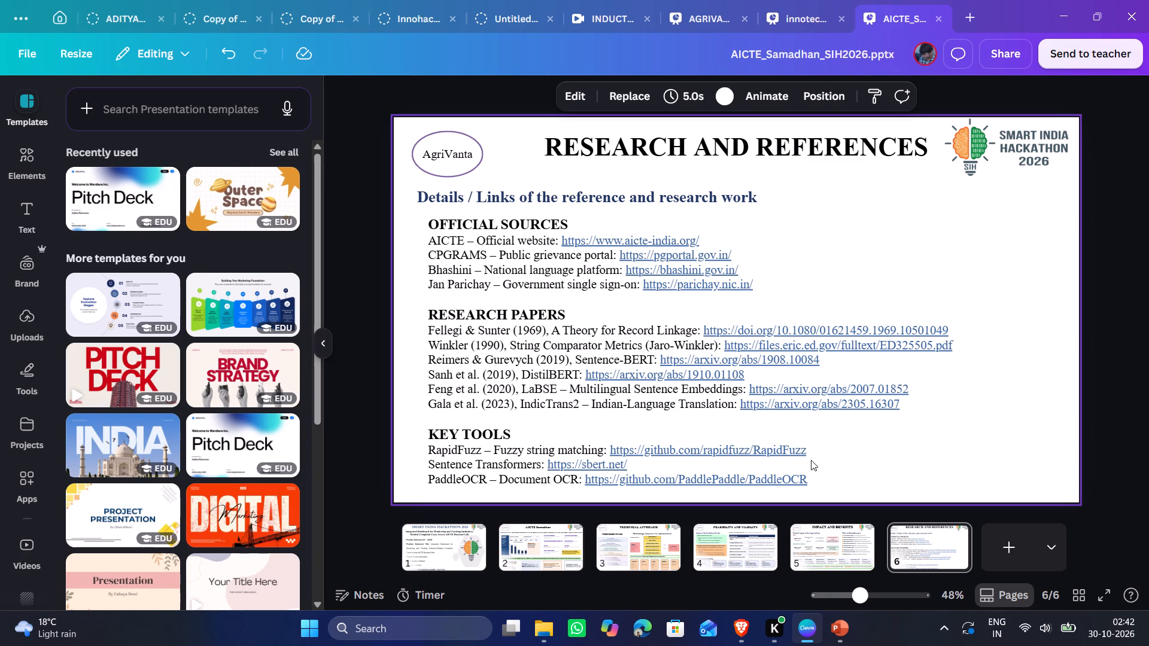
click(811, 460)
click(862, 506)
click(539, 359)
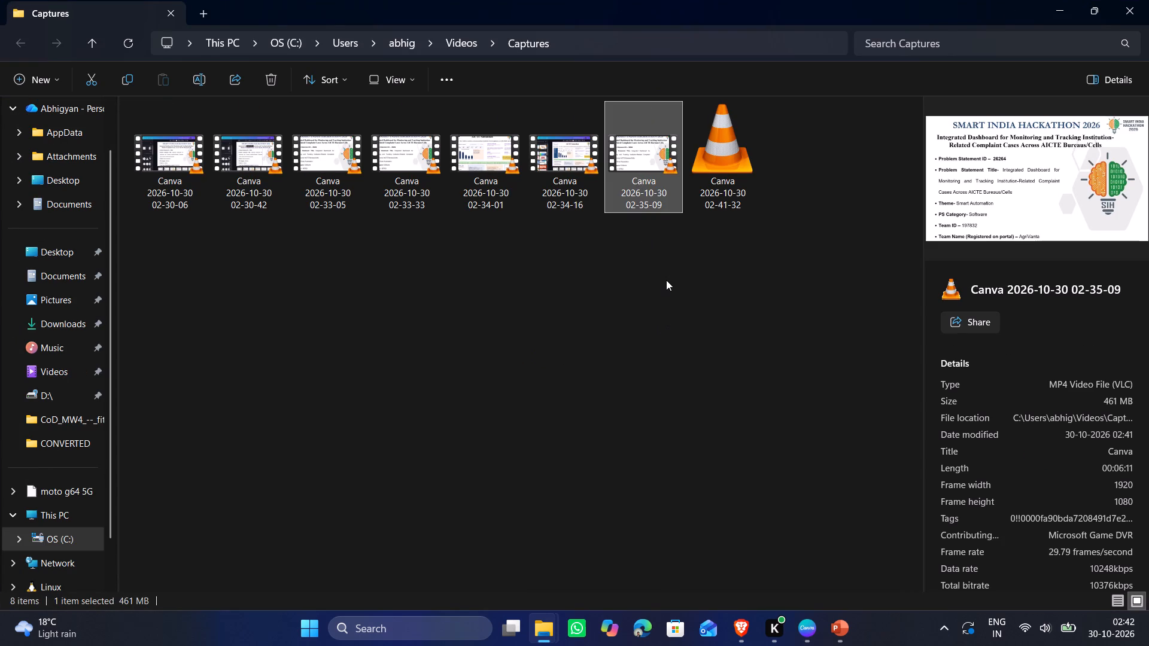
key(ctrl+c)
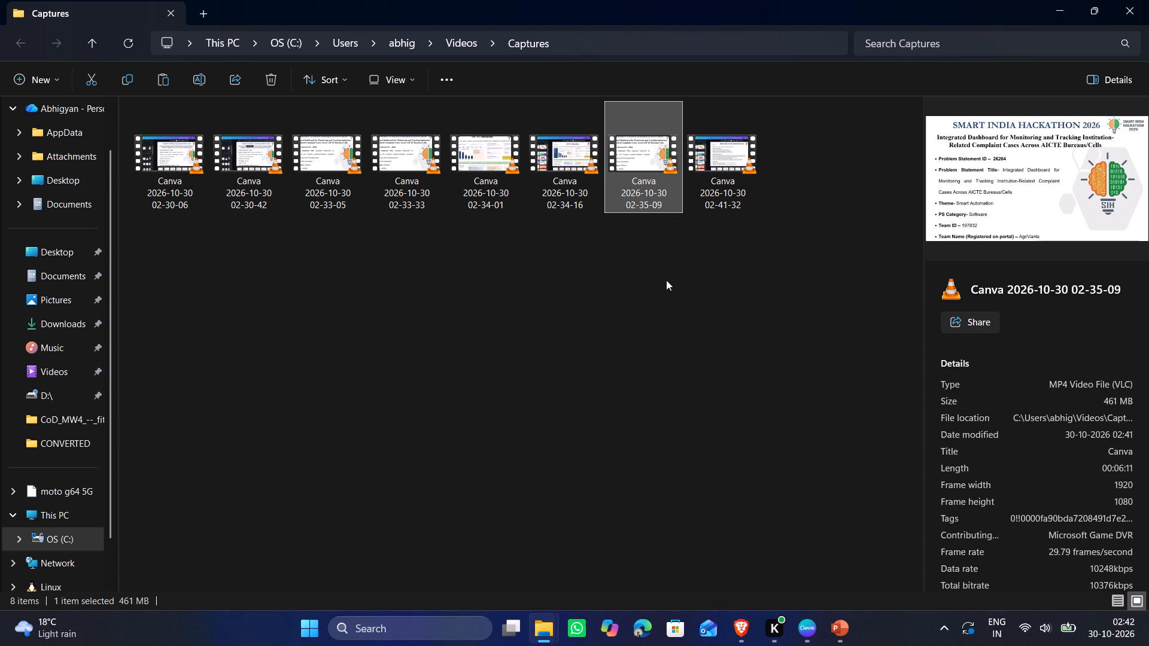
click(577, 624)
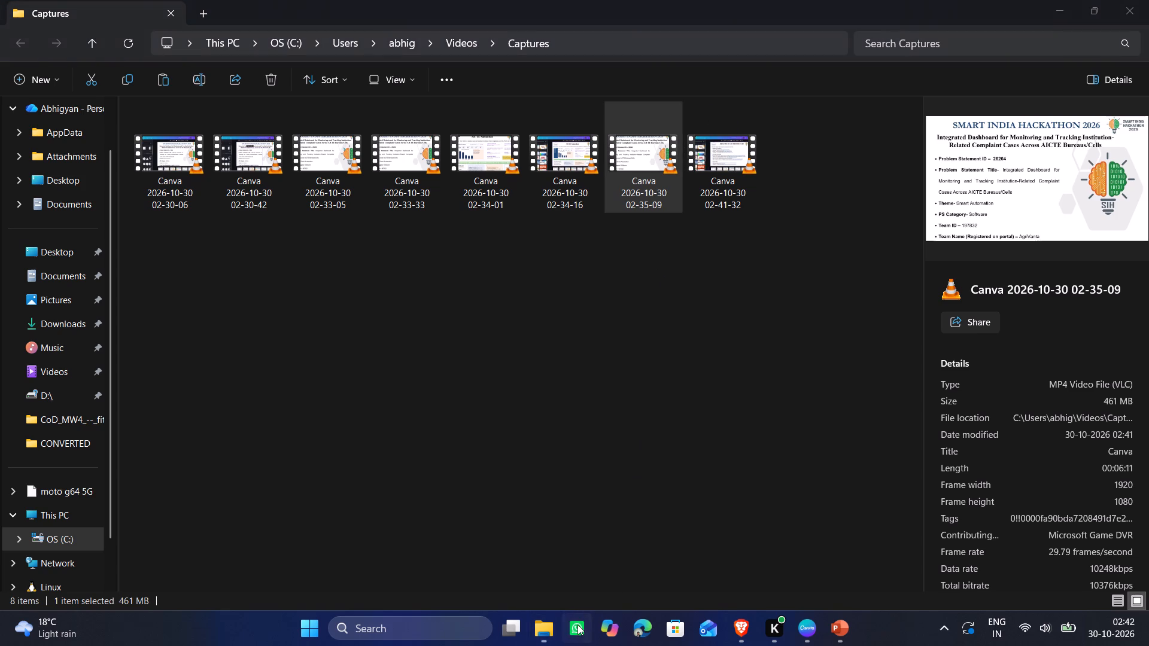
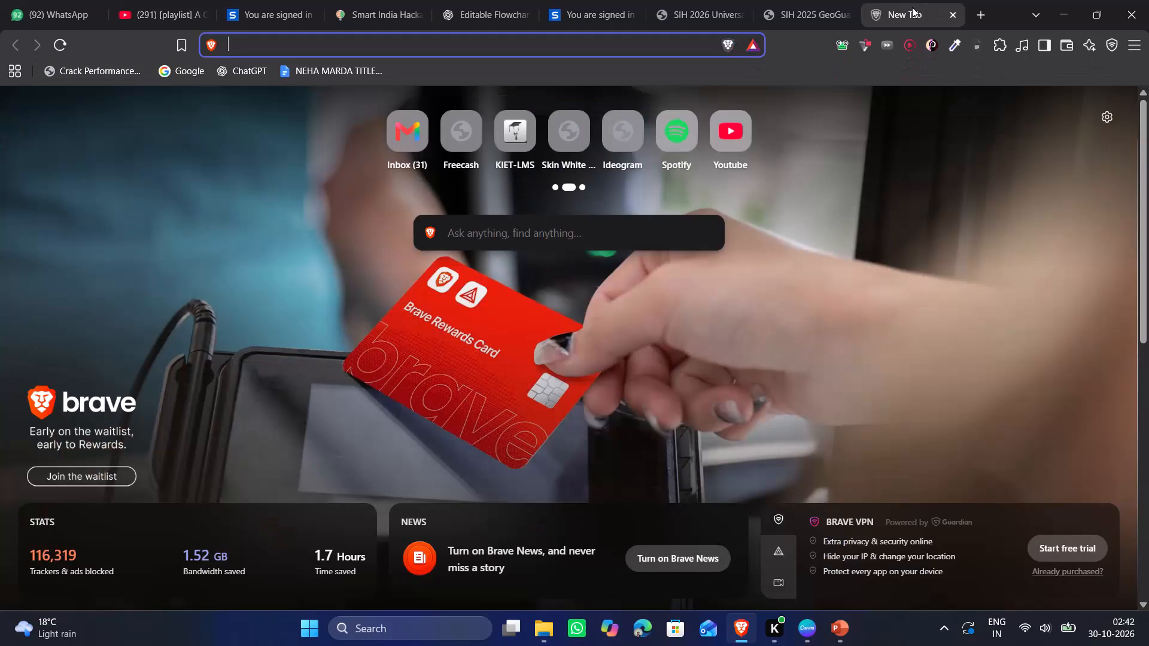
Switch to Brave and begin entering the web.whatsapp.com address in the new tab.
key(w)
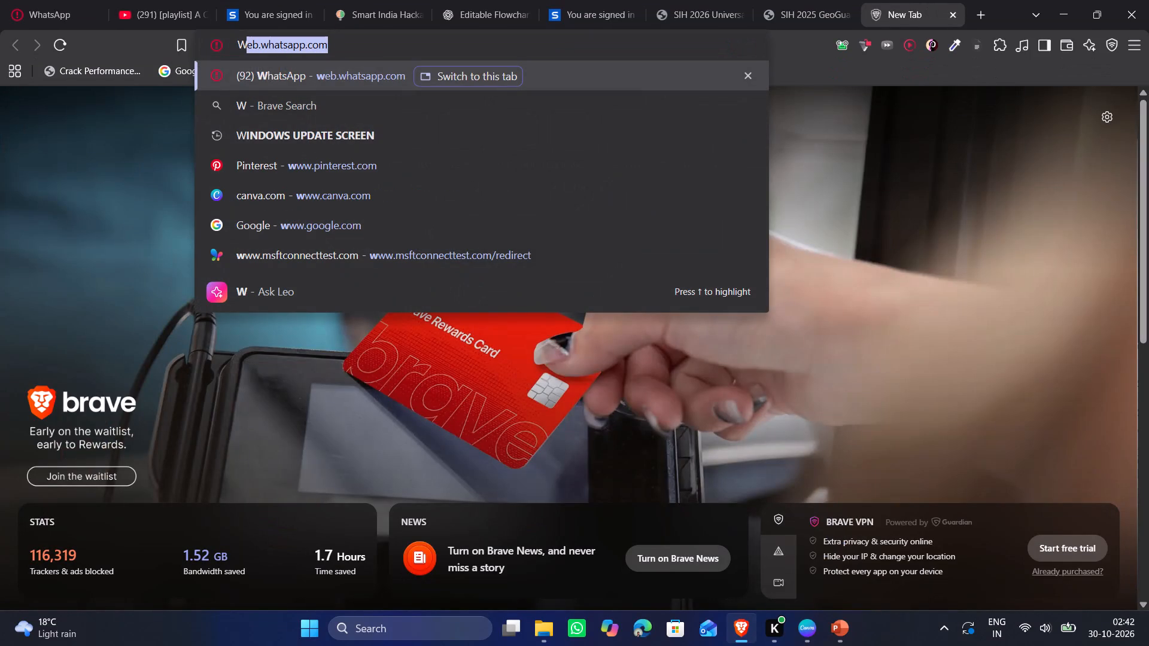